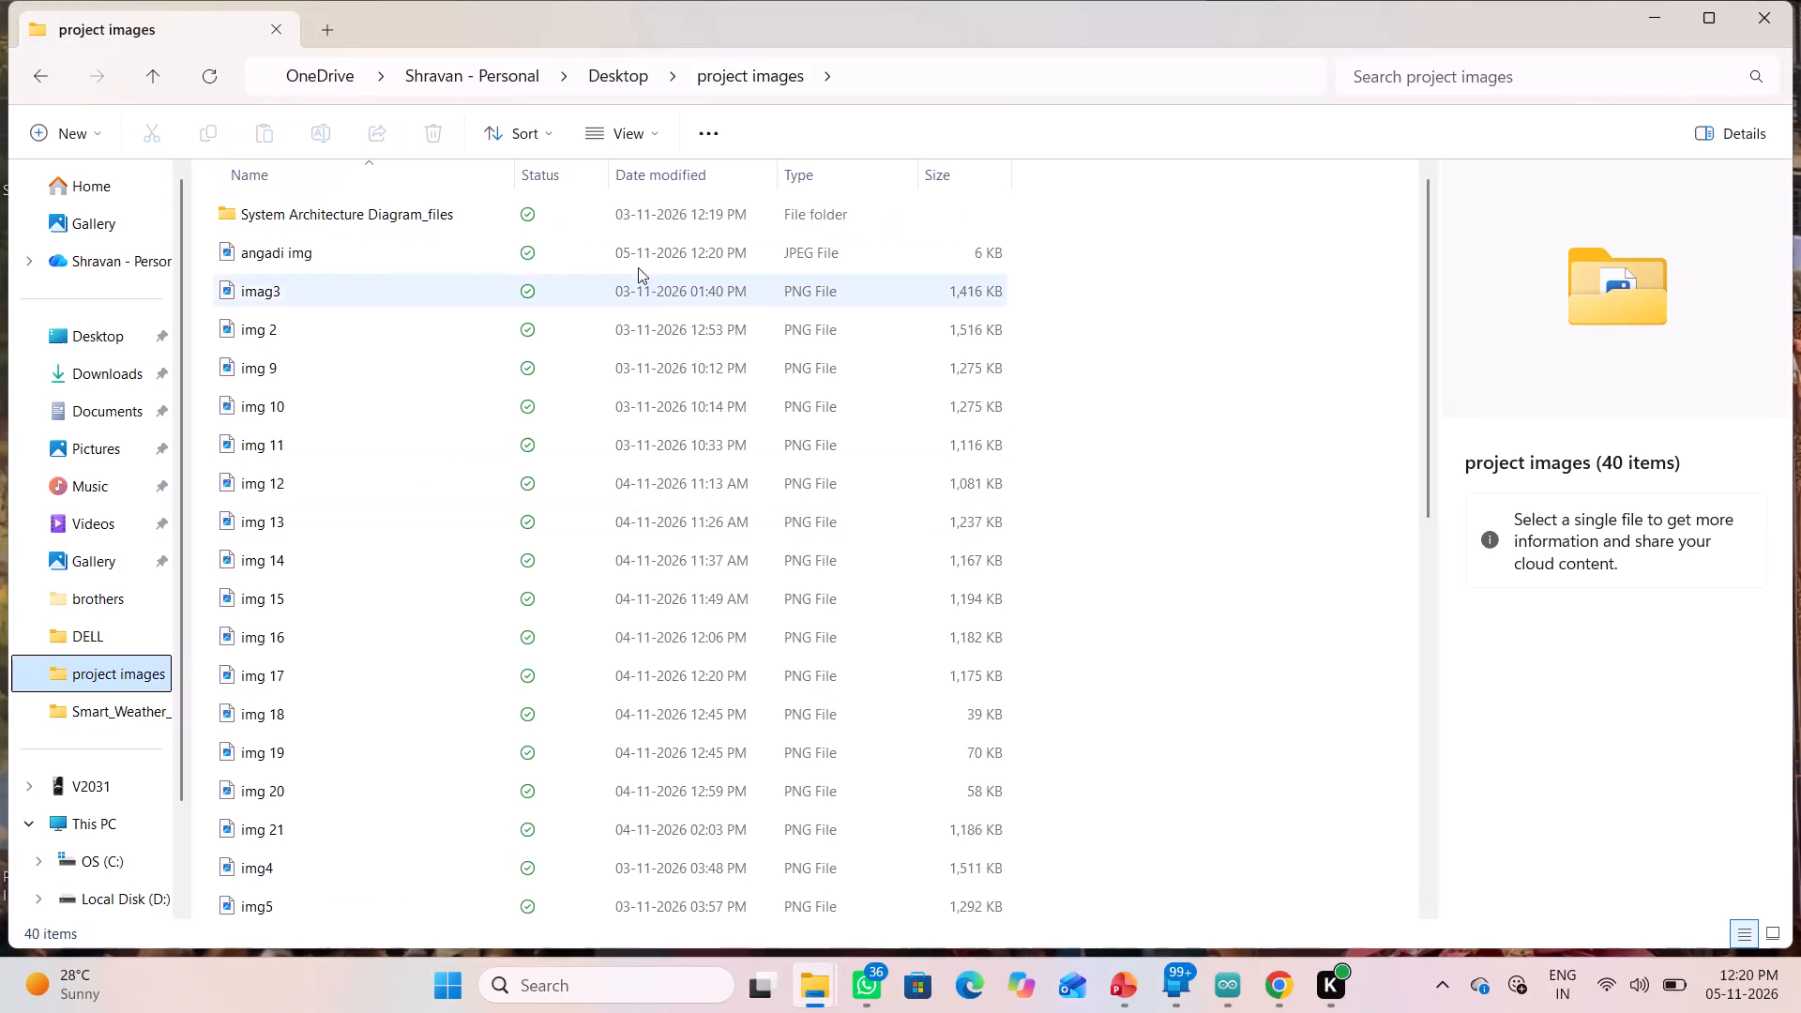
Find the saved "angadi img" file in the project images folder and open it in the image viewer.
scroll(525, 381, down, 8)
scroll(337, 688, down, 4)
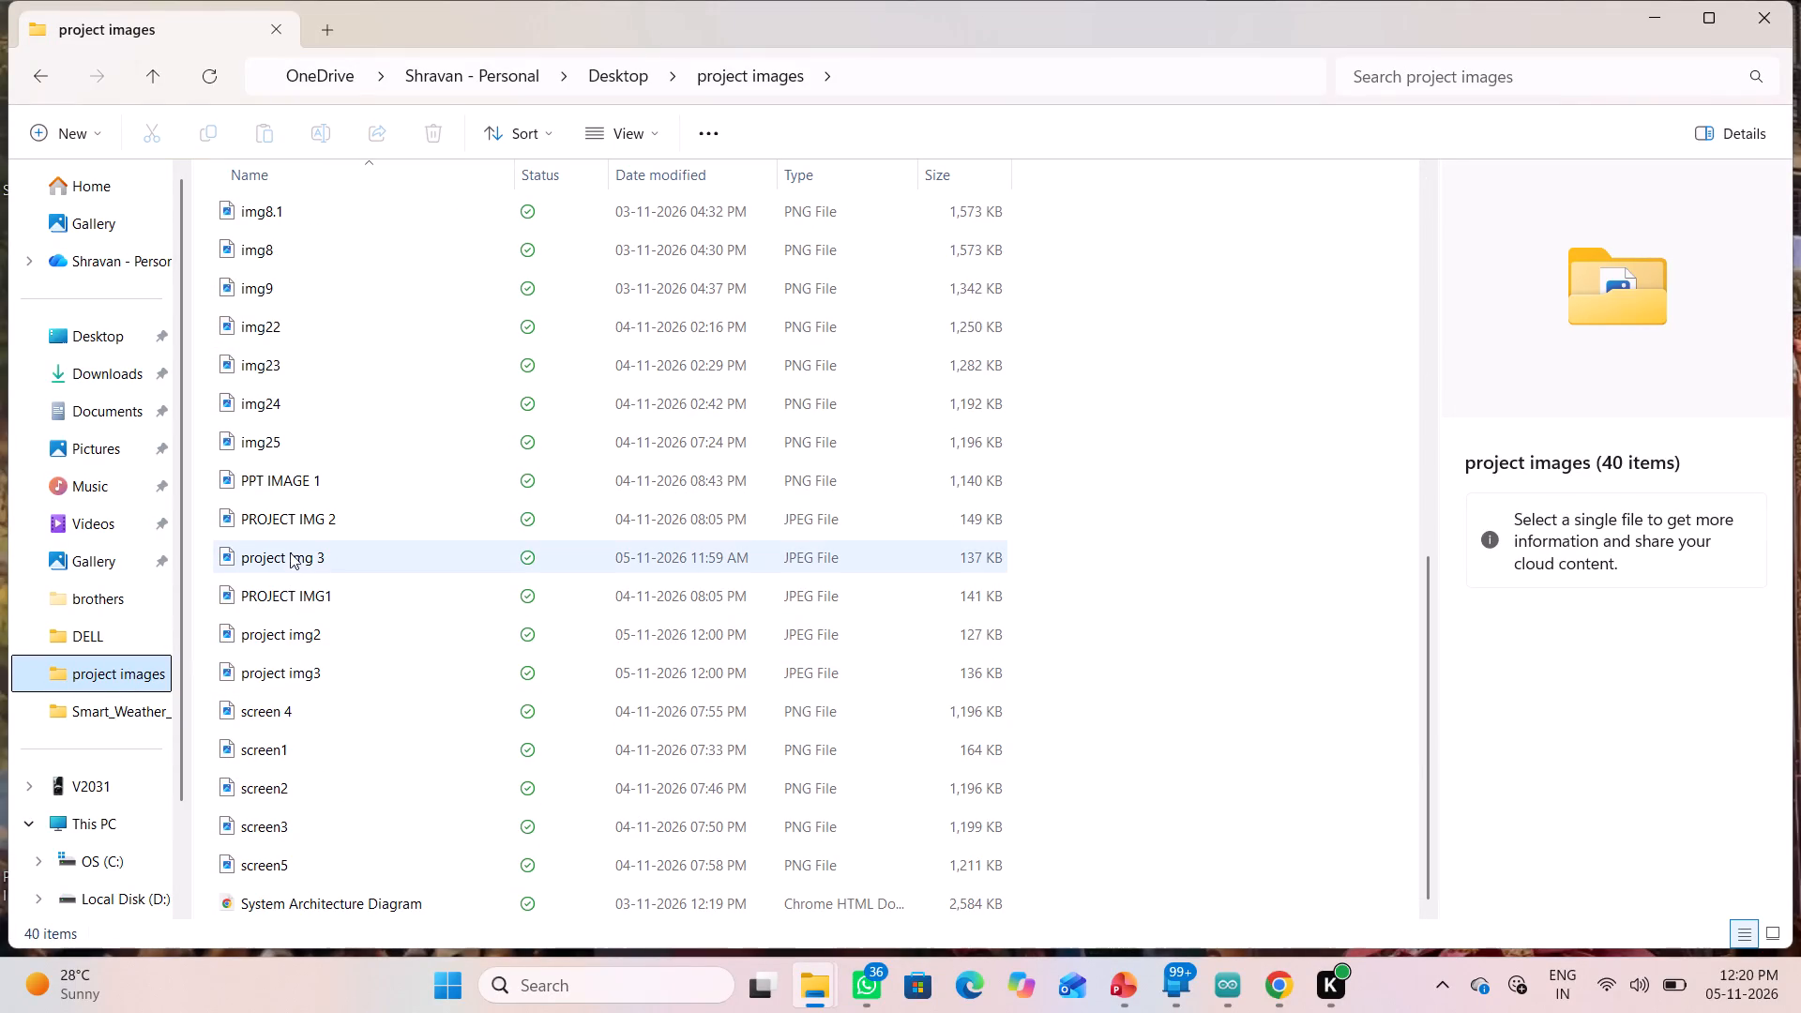
scroll(292, 544, up, 7)
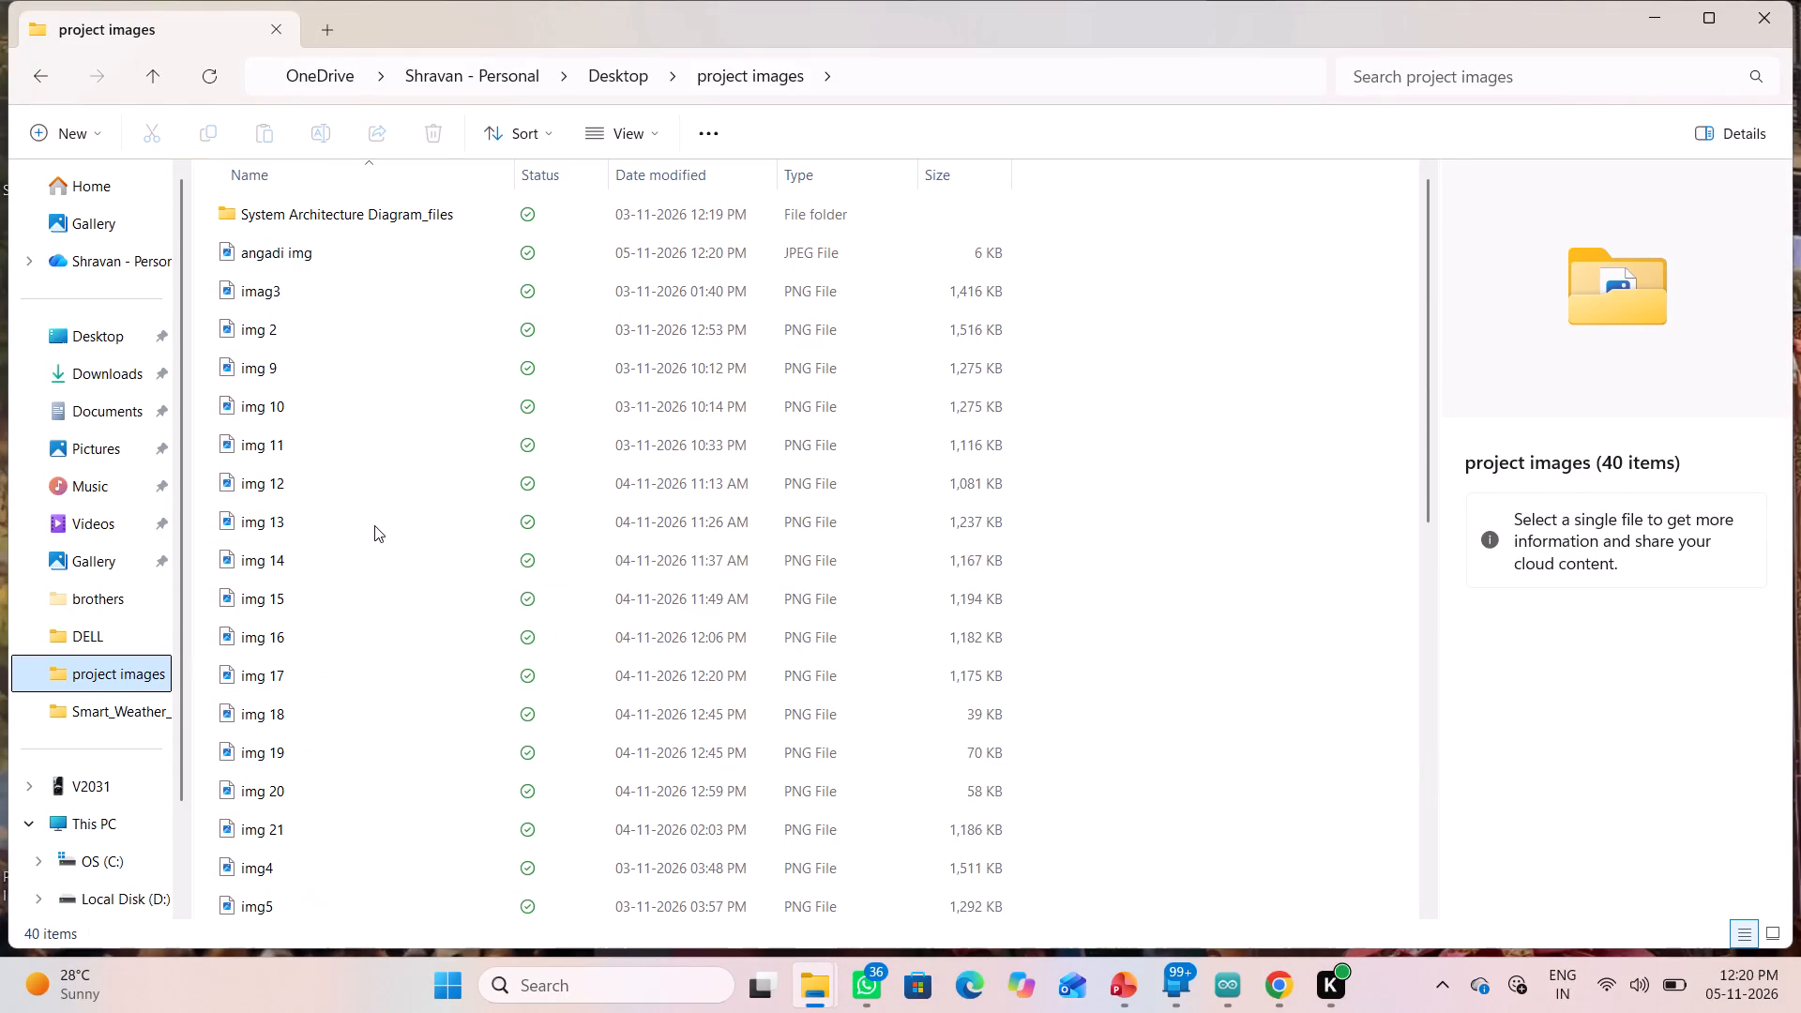
double_click(341, 259)
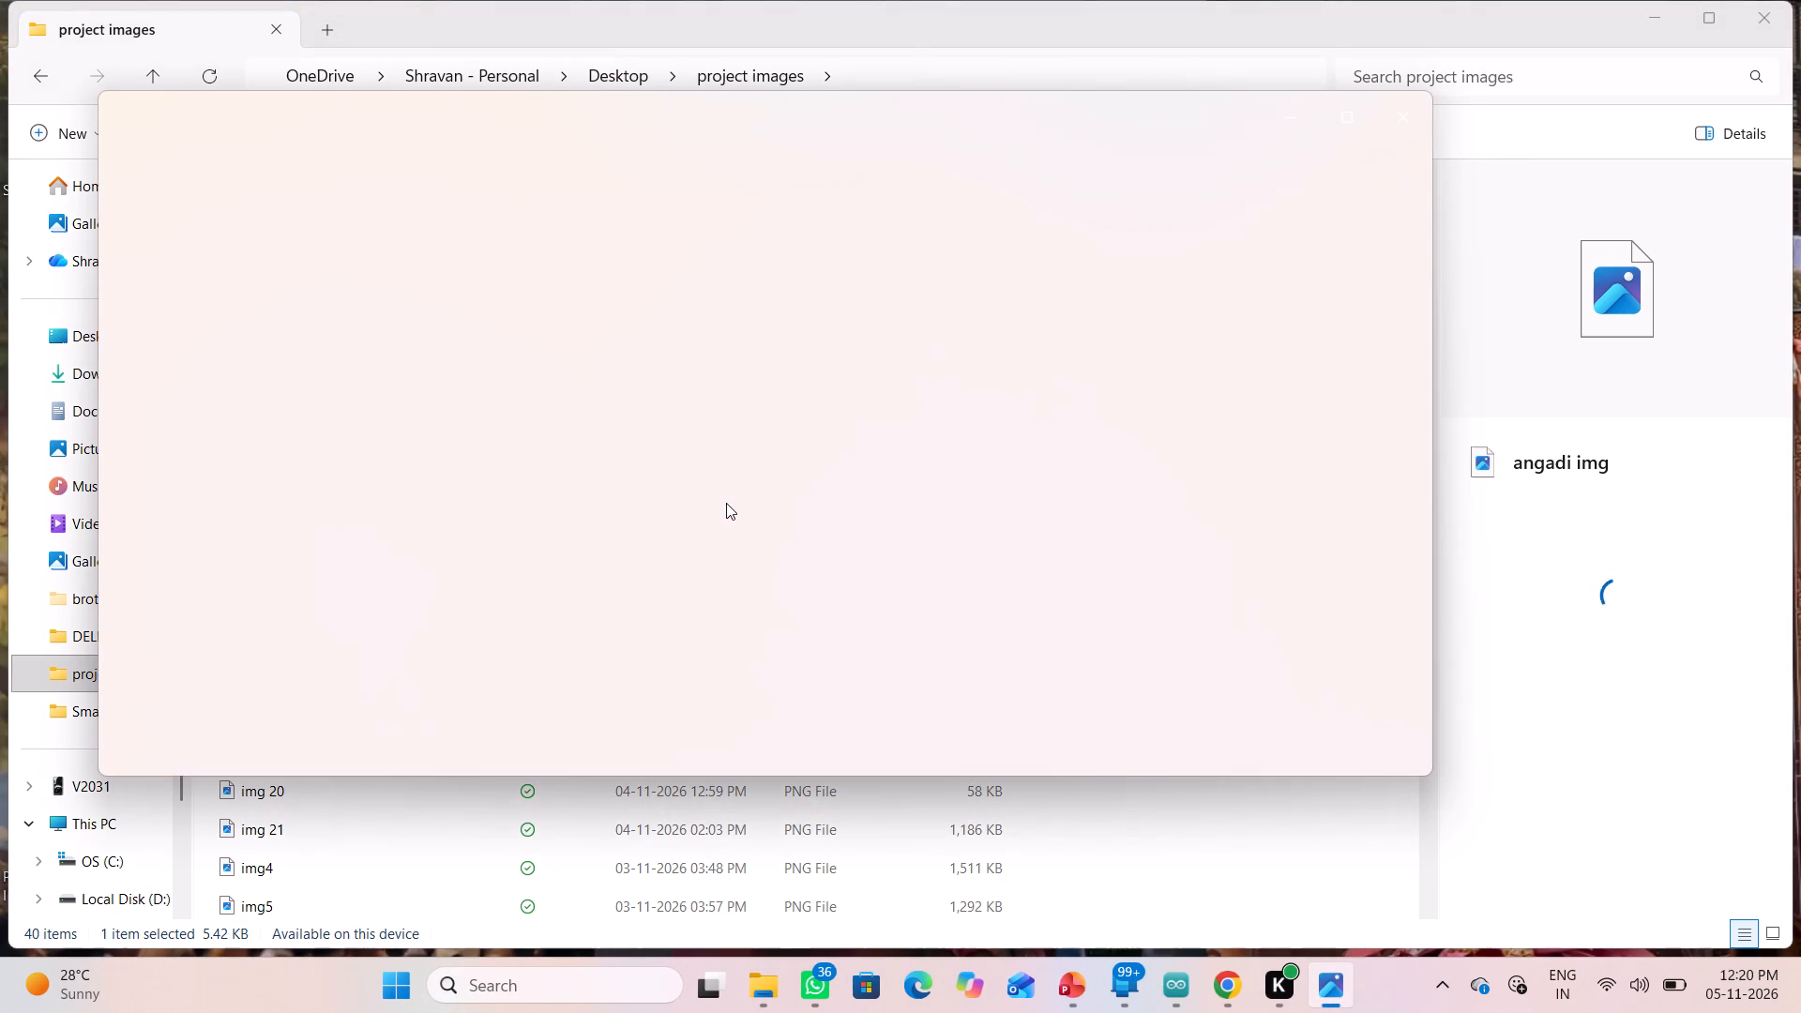
Copy the open portrait photo "angadi img.jpeg" to the clipboard and minimize the image viewer.
right_click(767, 450)
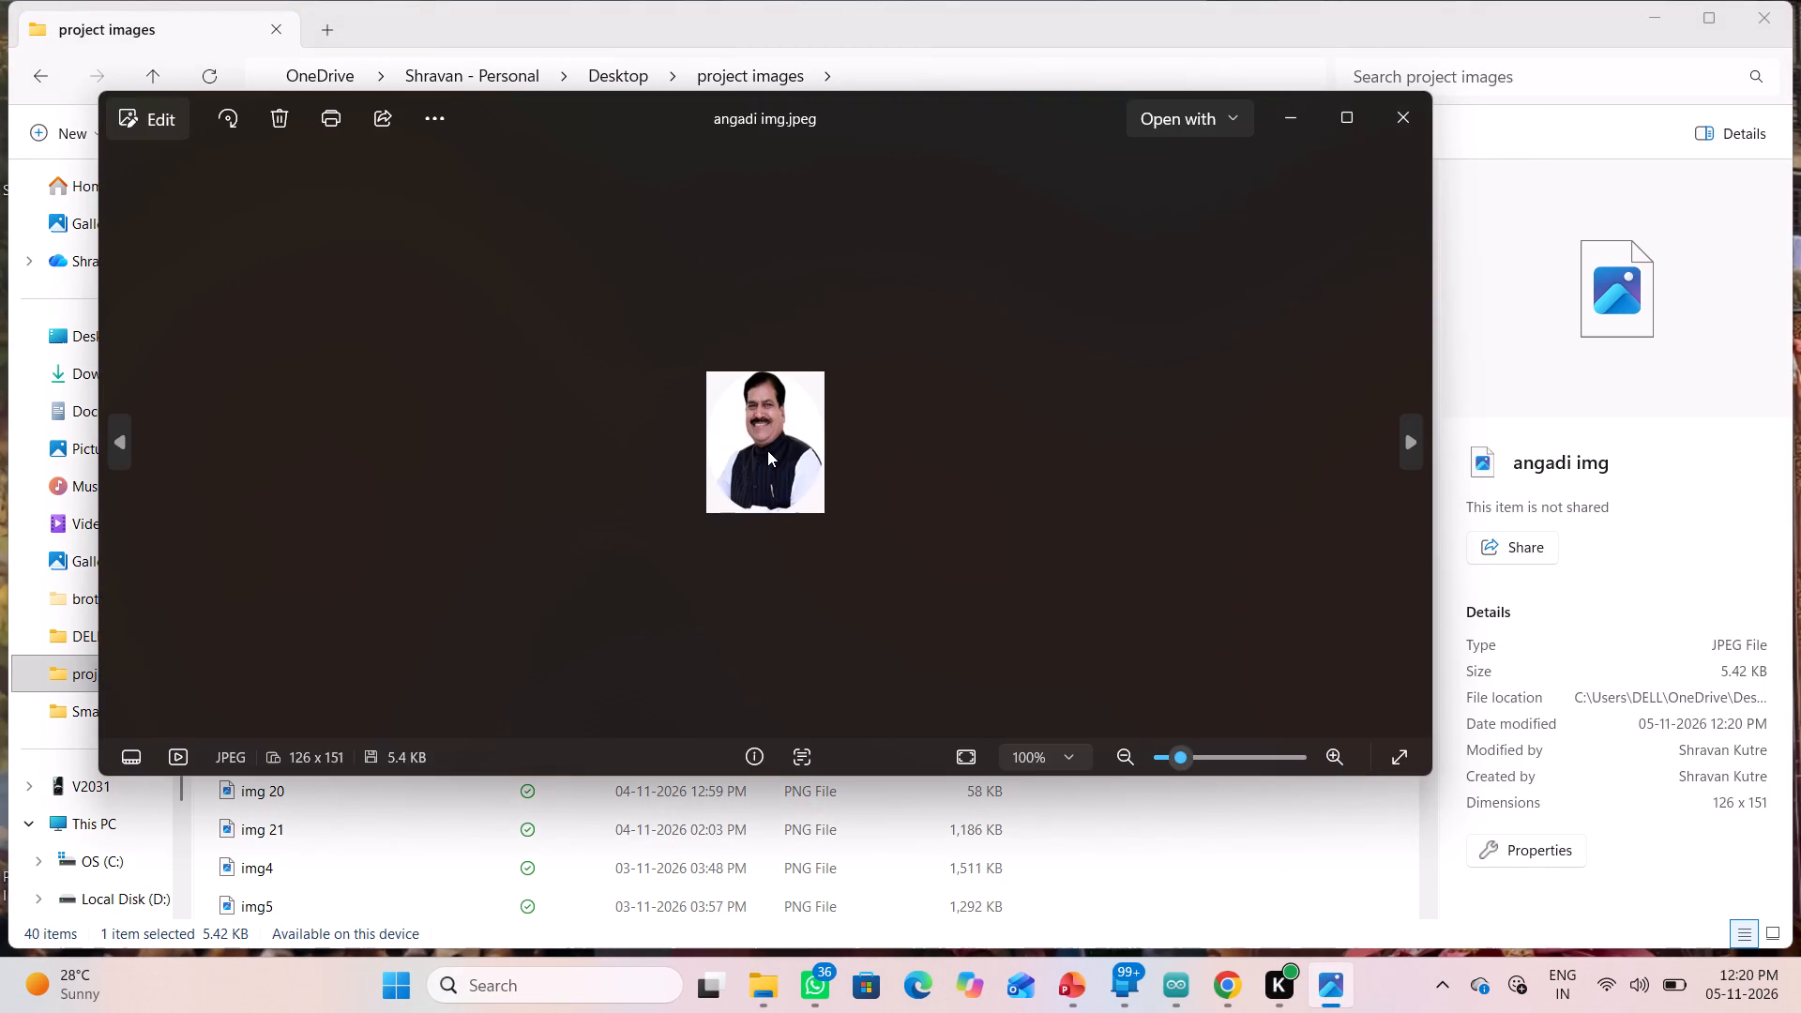
click(791, 470)
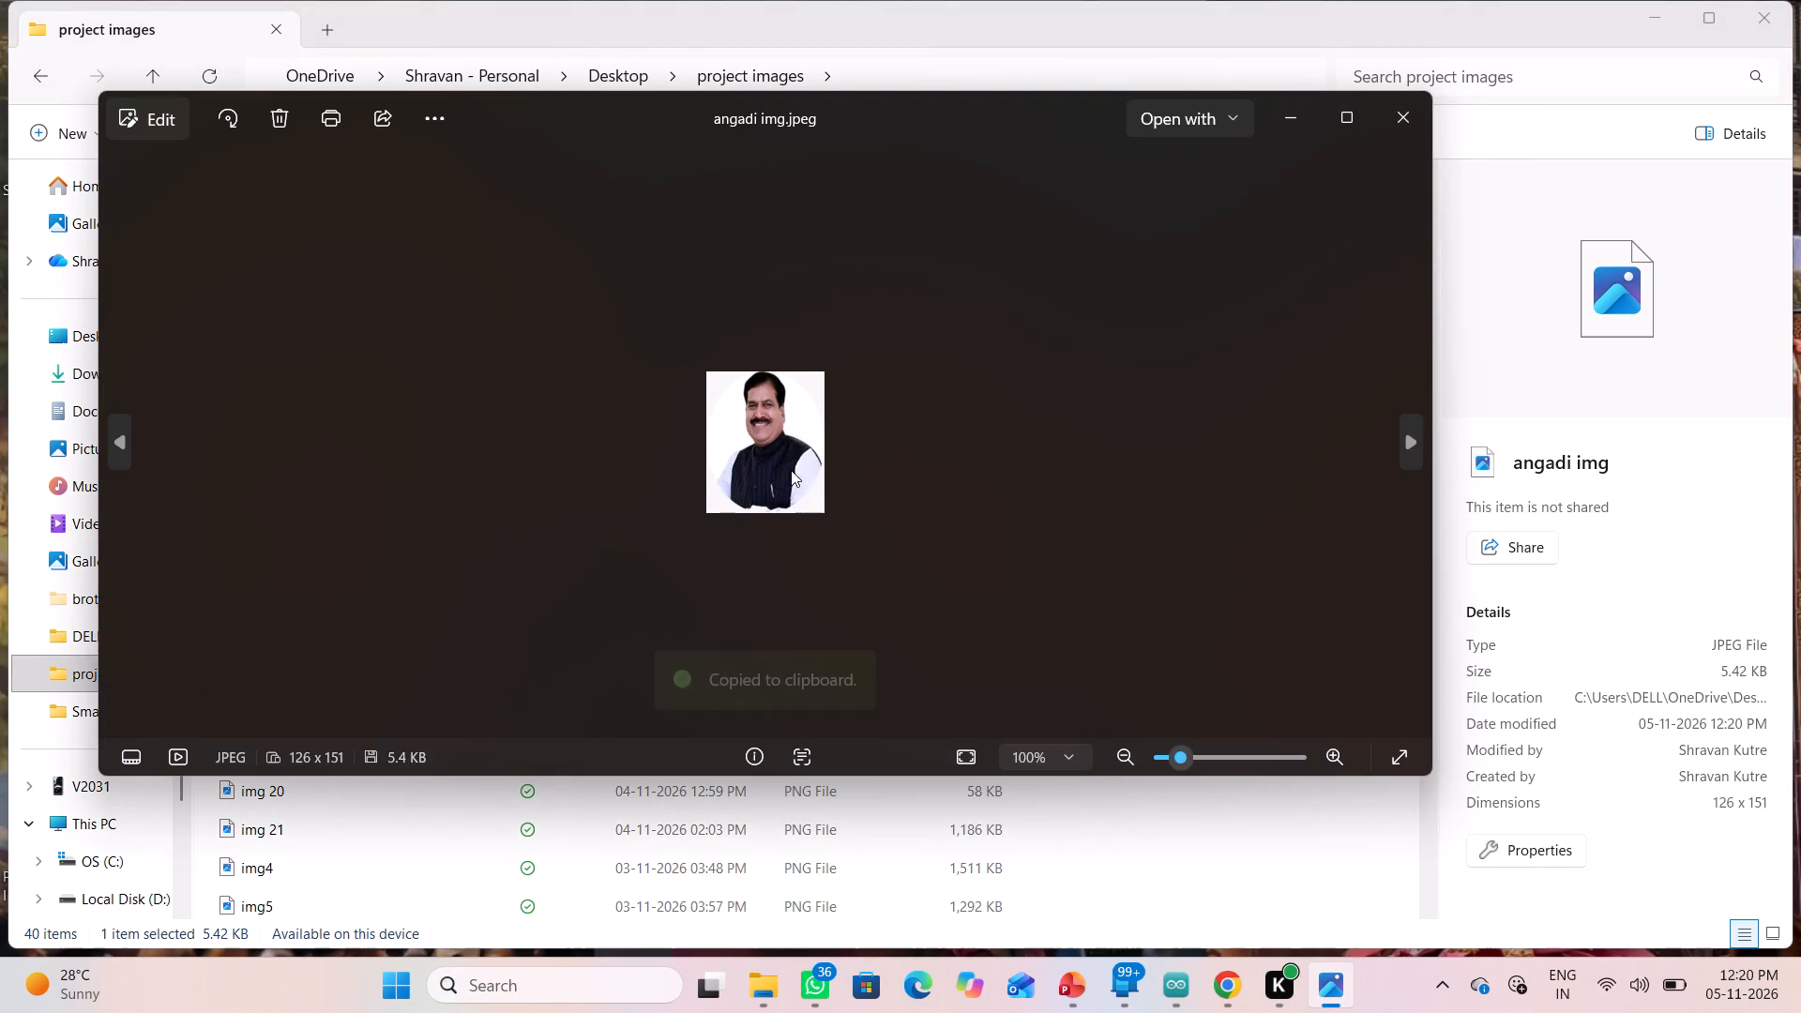
click(1297, 124)
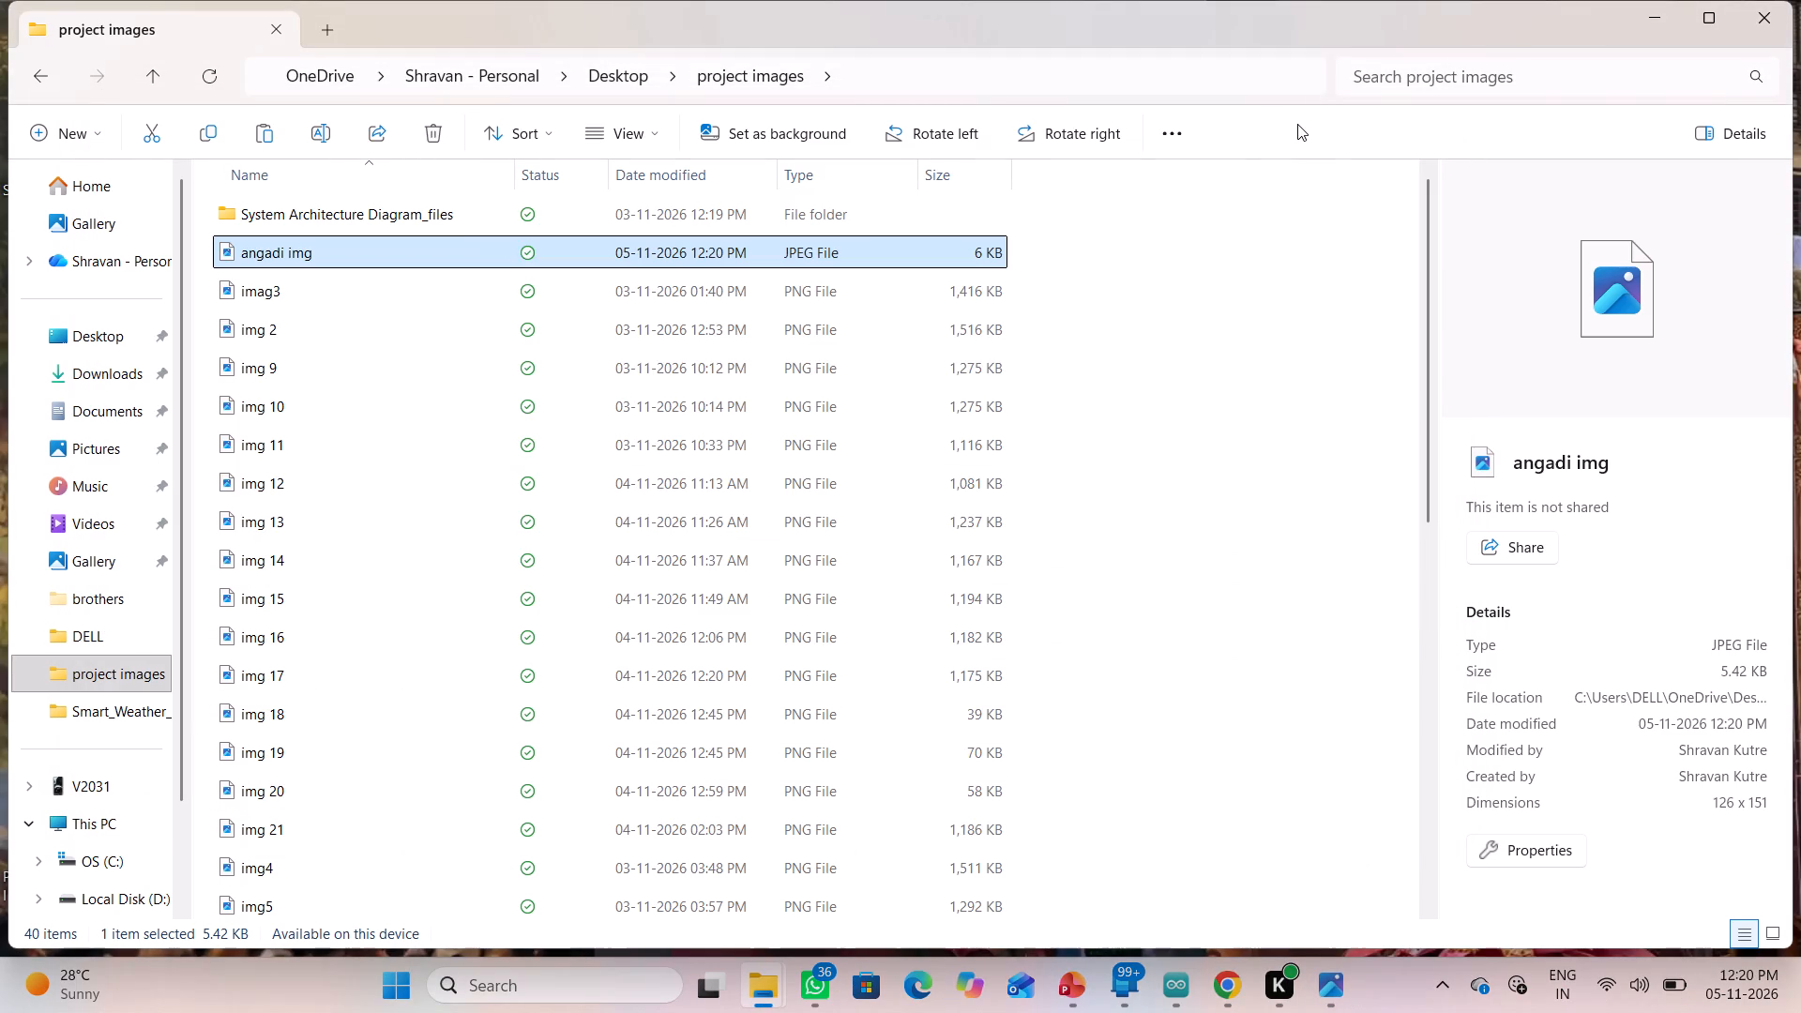
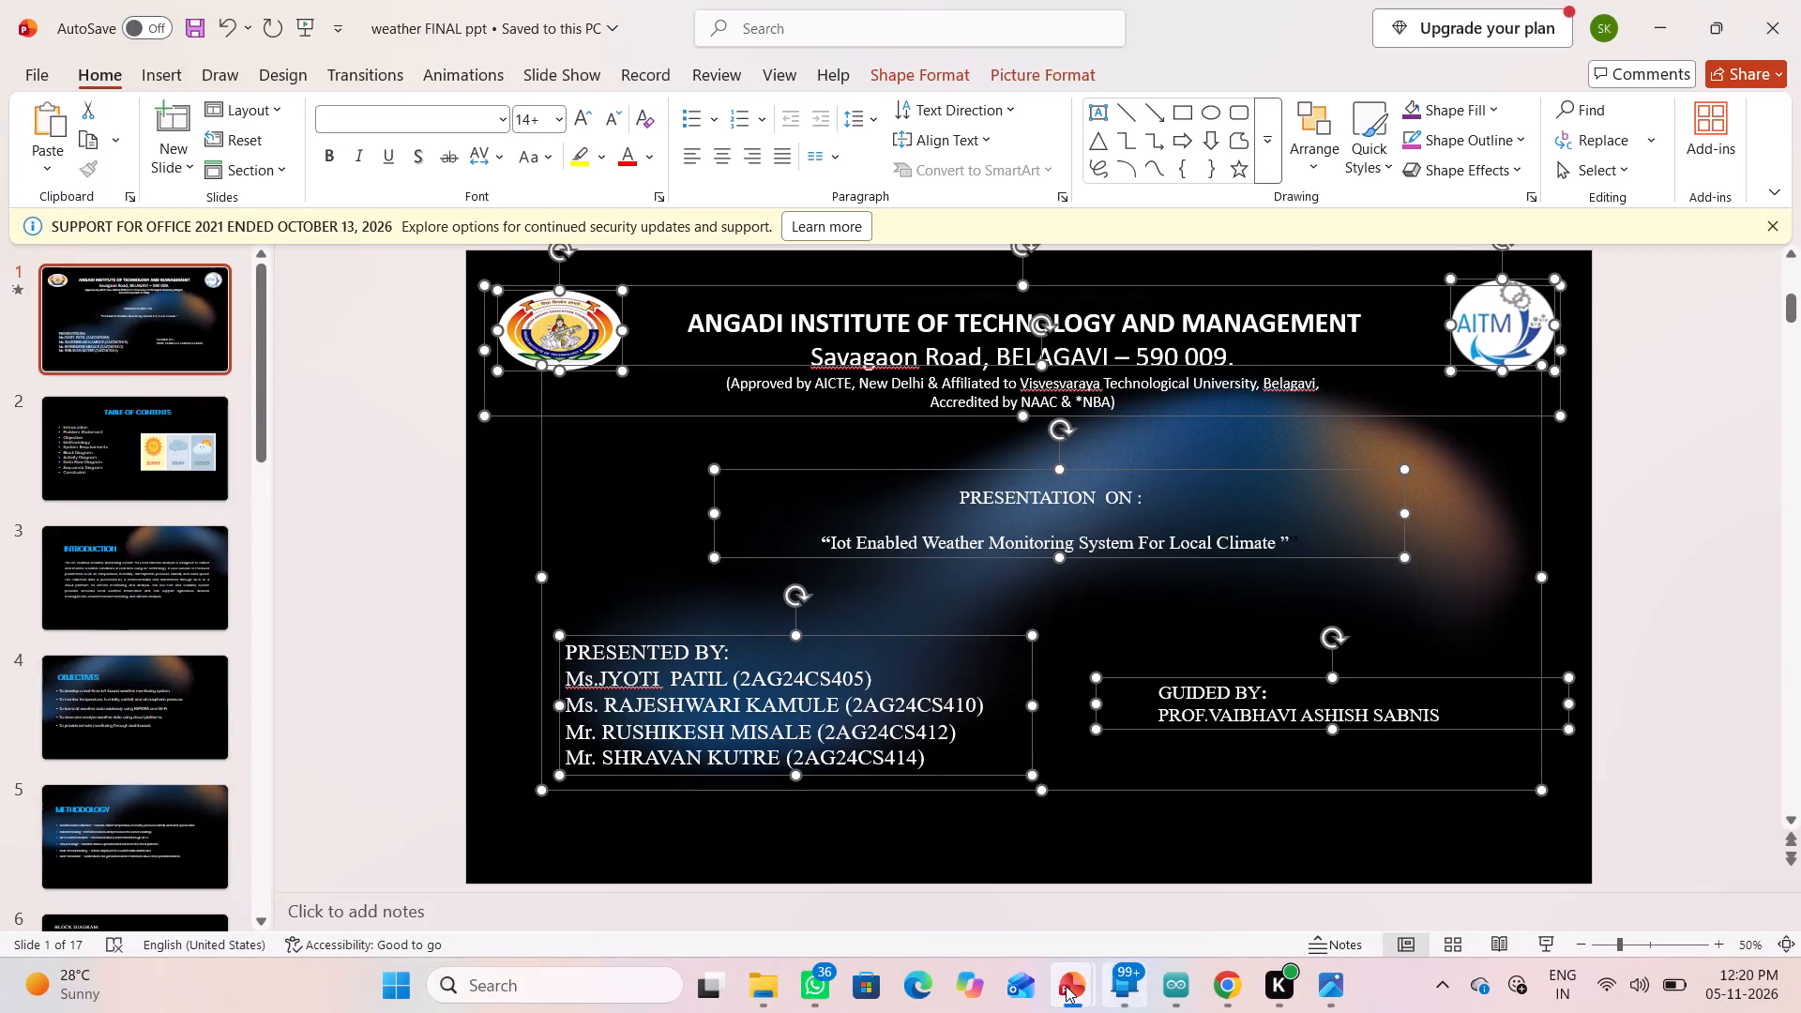
In the 20-slide weather FINAL ppt presentation, paste the copied portrait photo on the title slide and place it beside the round goddess emblem.
click(1337, 902)
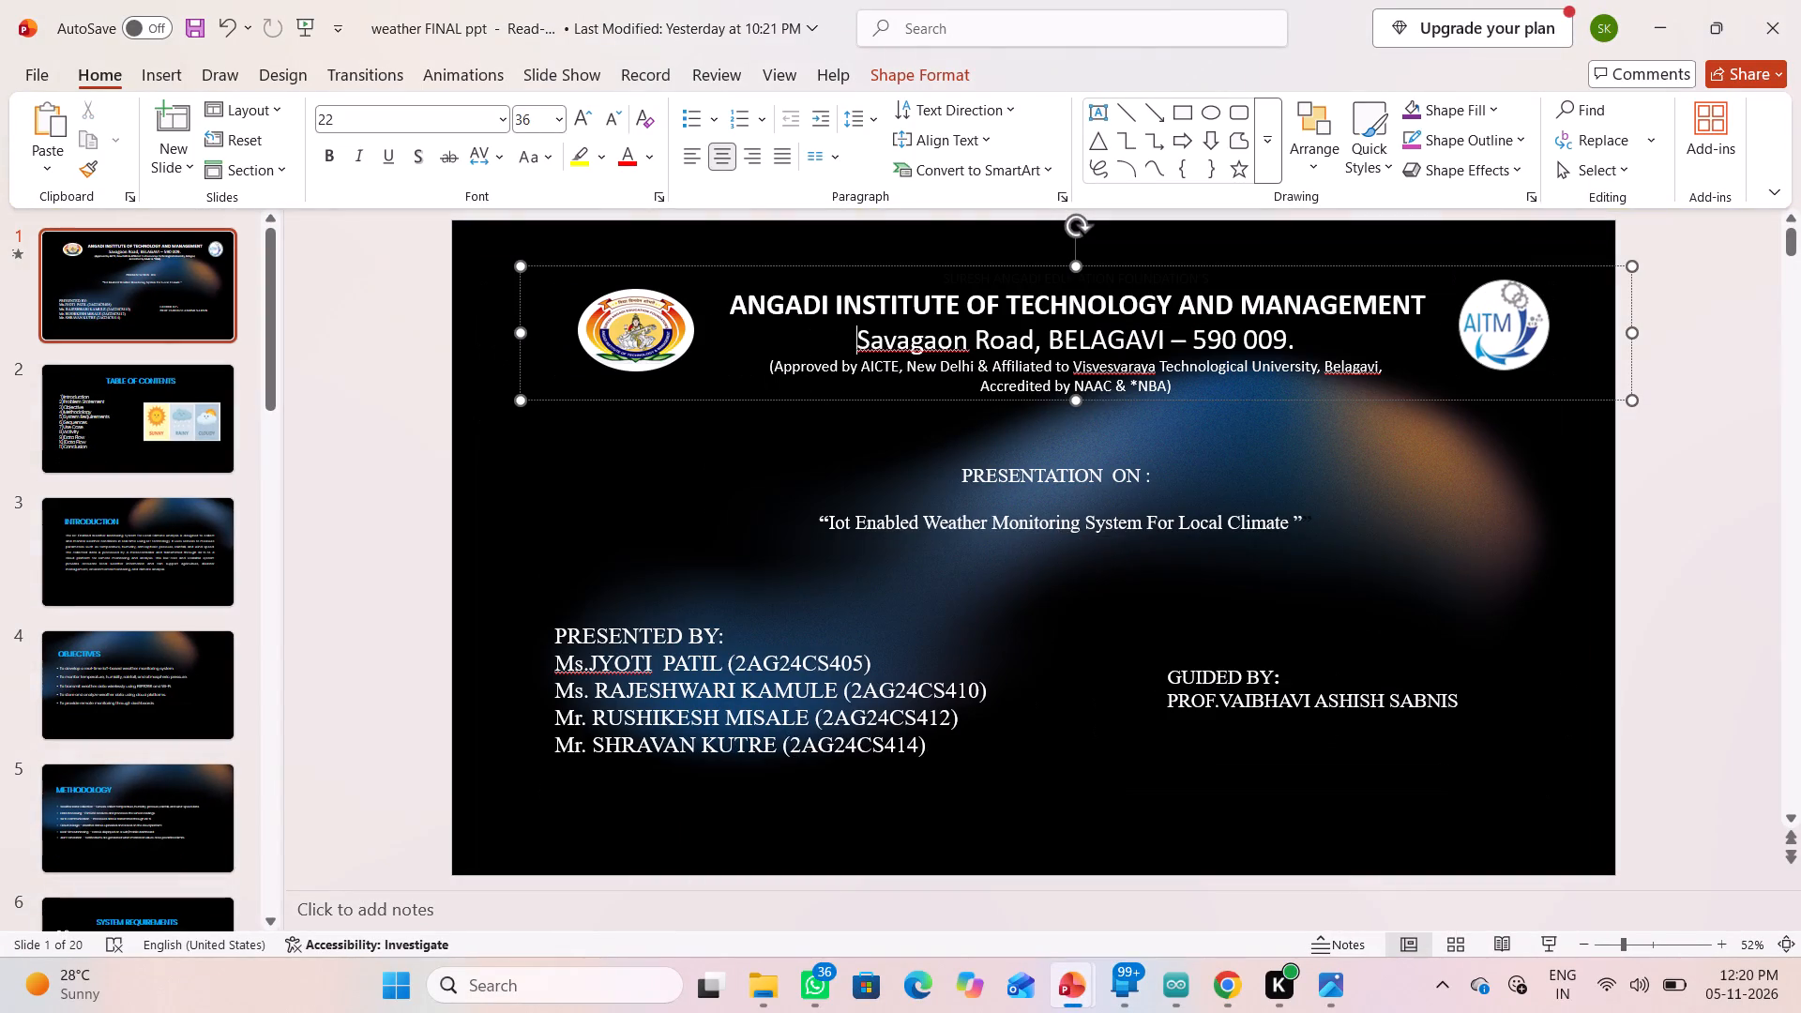
click(628, 495)
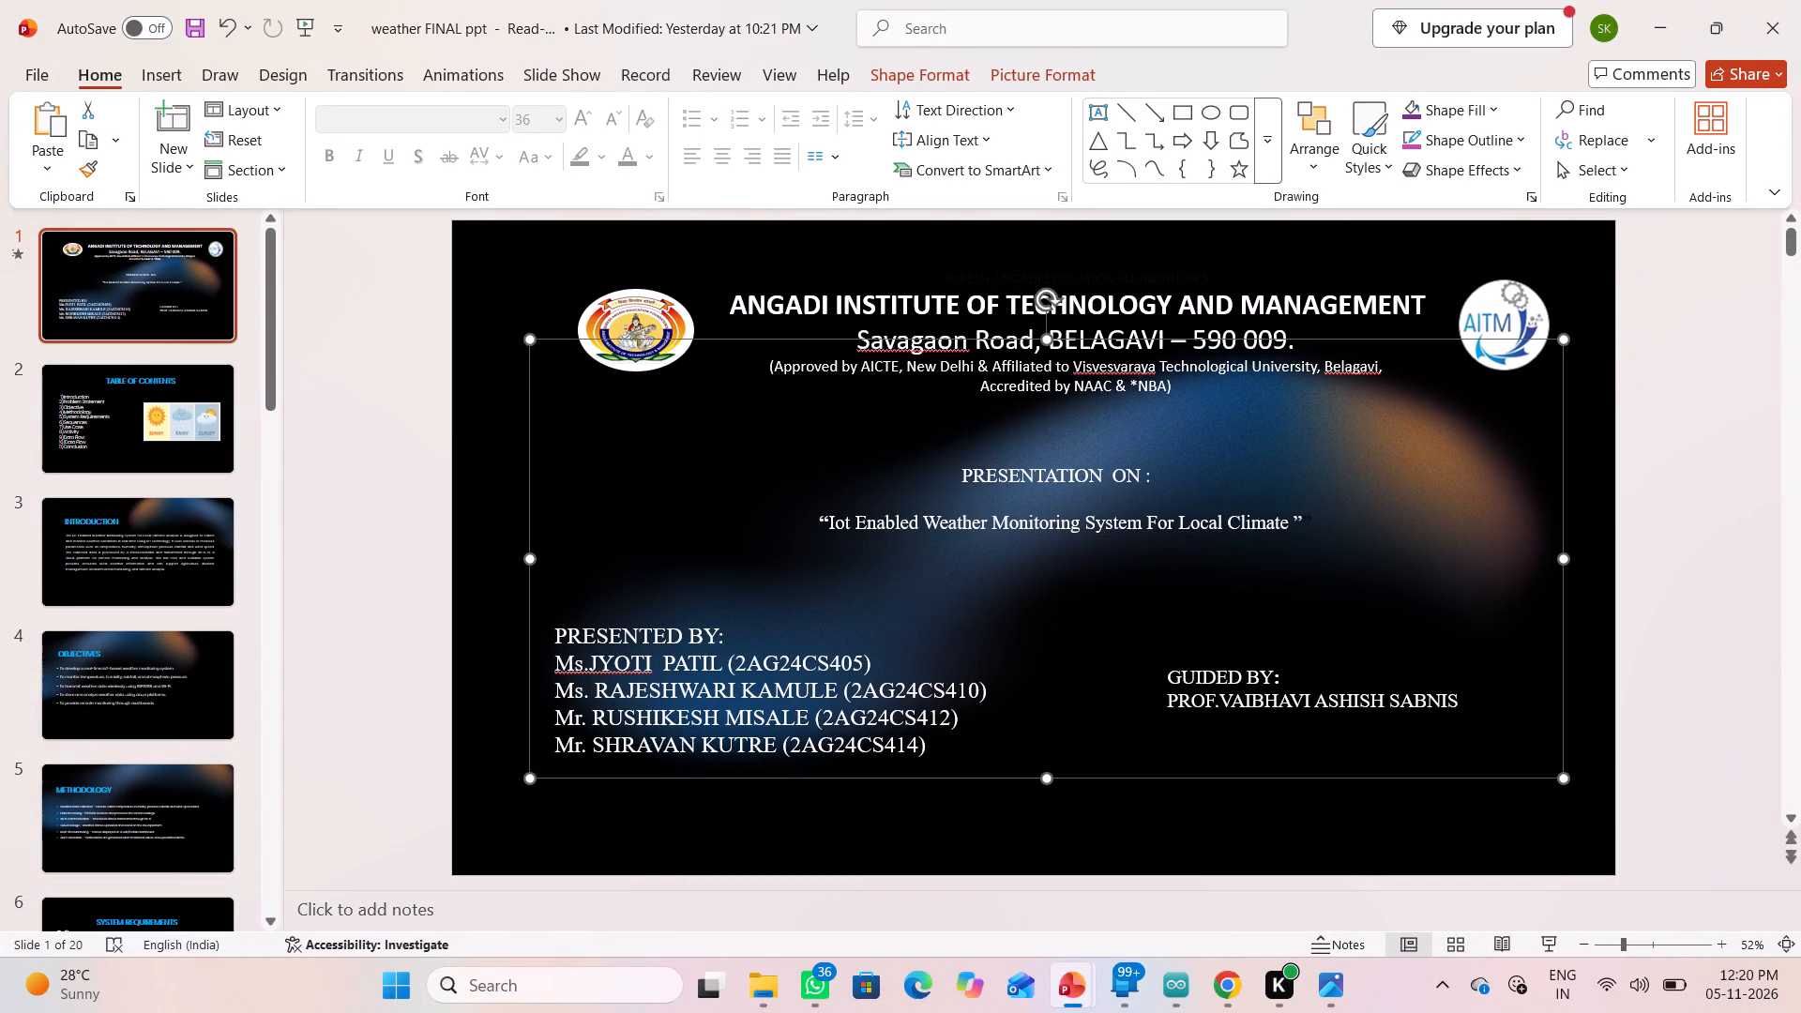
right_click(745, 554)
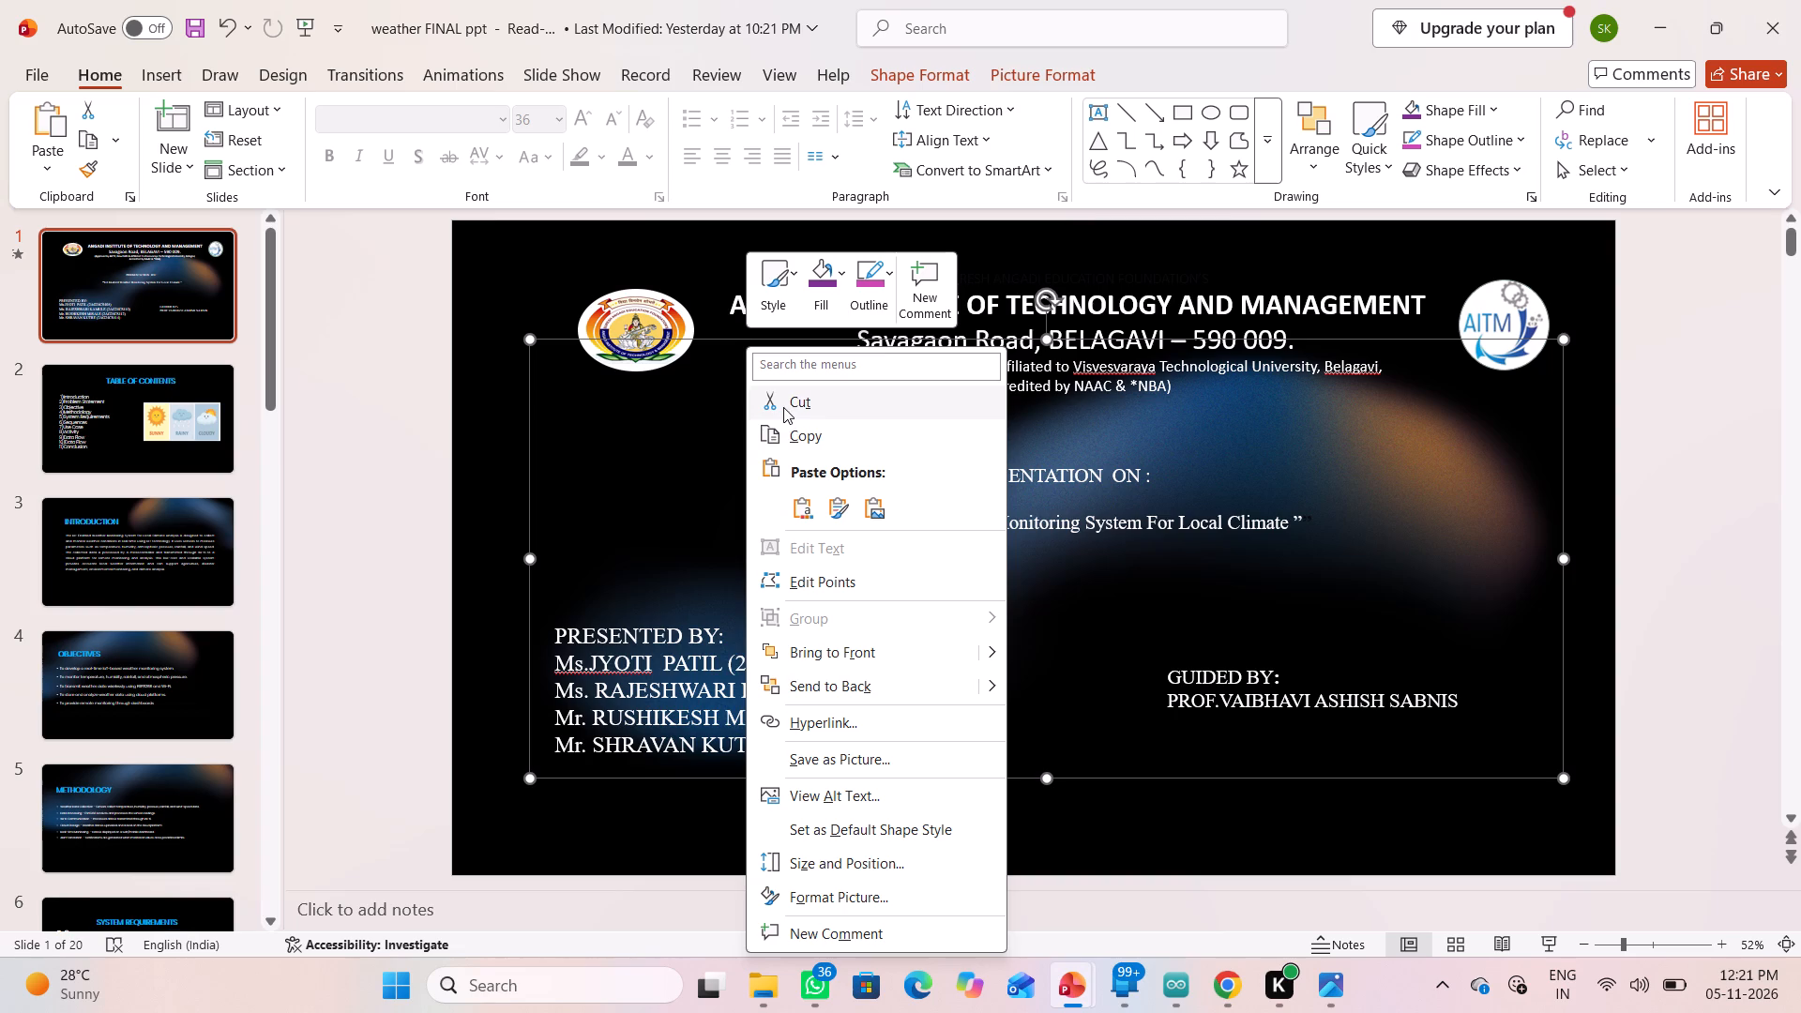
key(ctrl+v)
click(932, 476)
click(1133, 546)
key(ctrl+v)
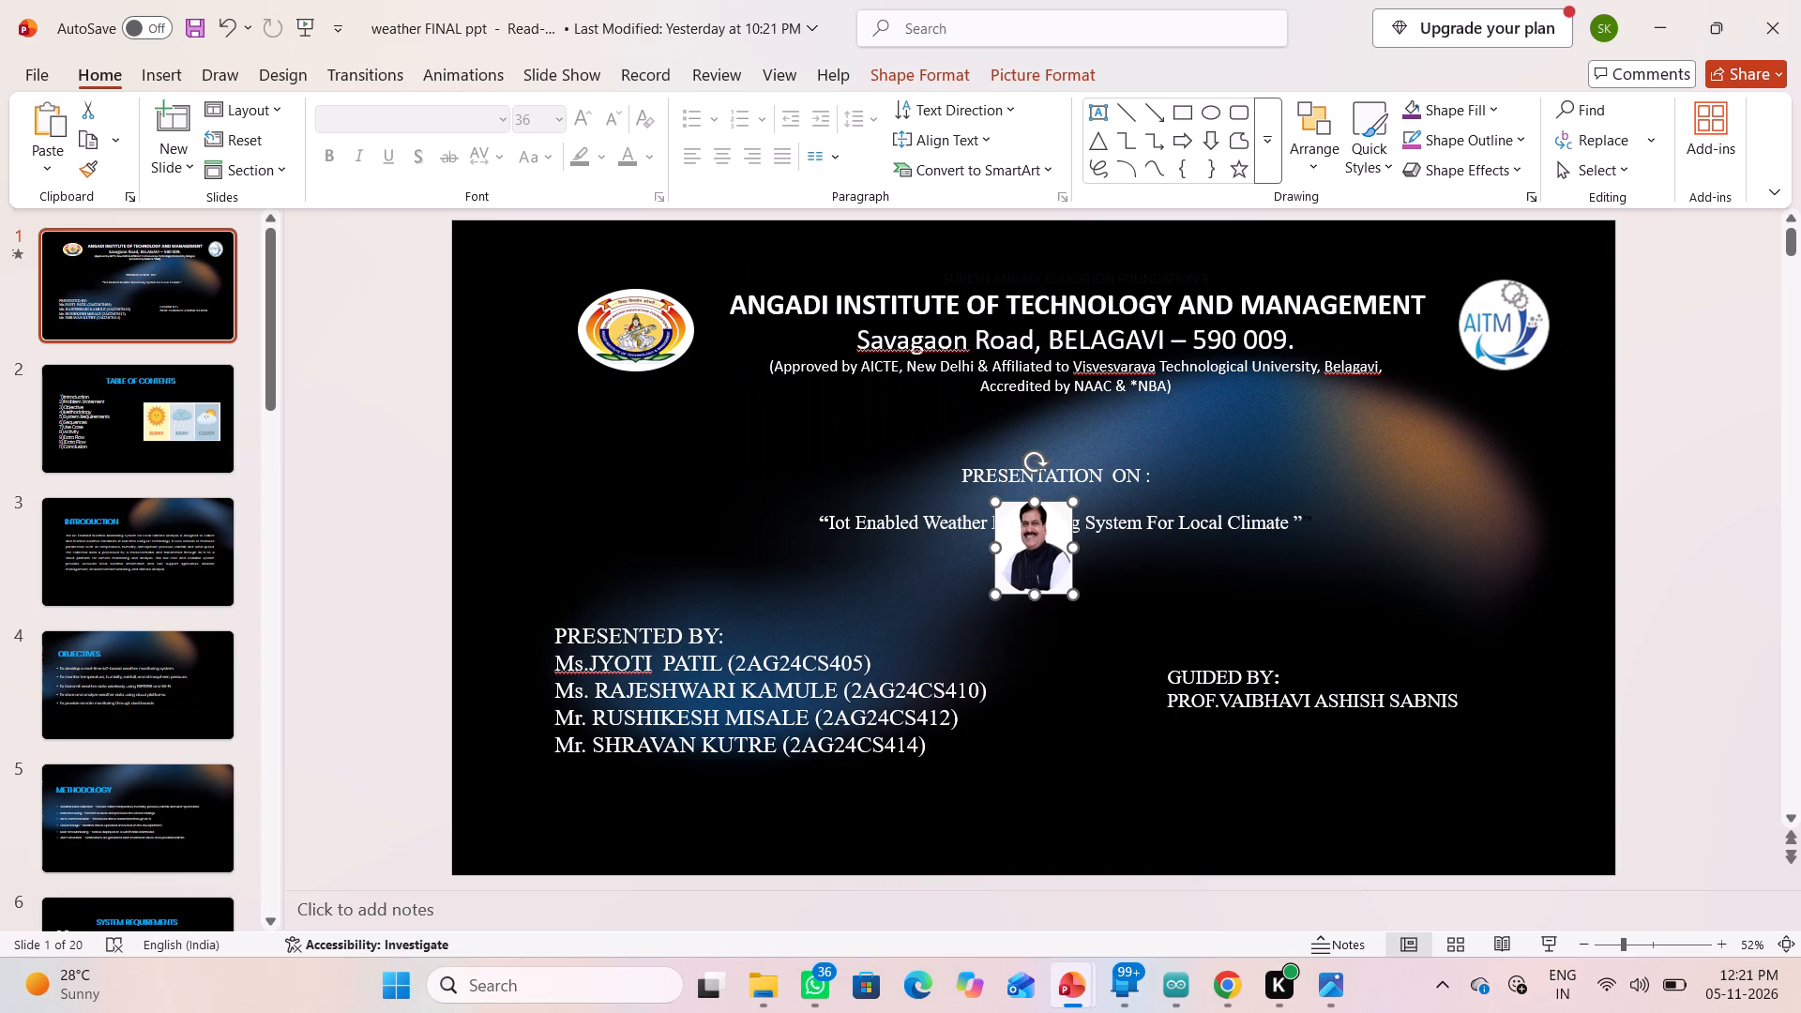
drag(1036, 555, 685, 457)
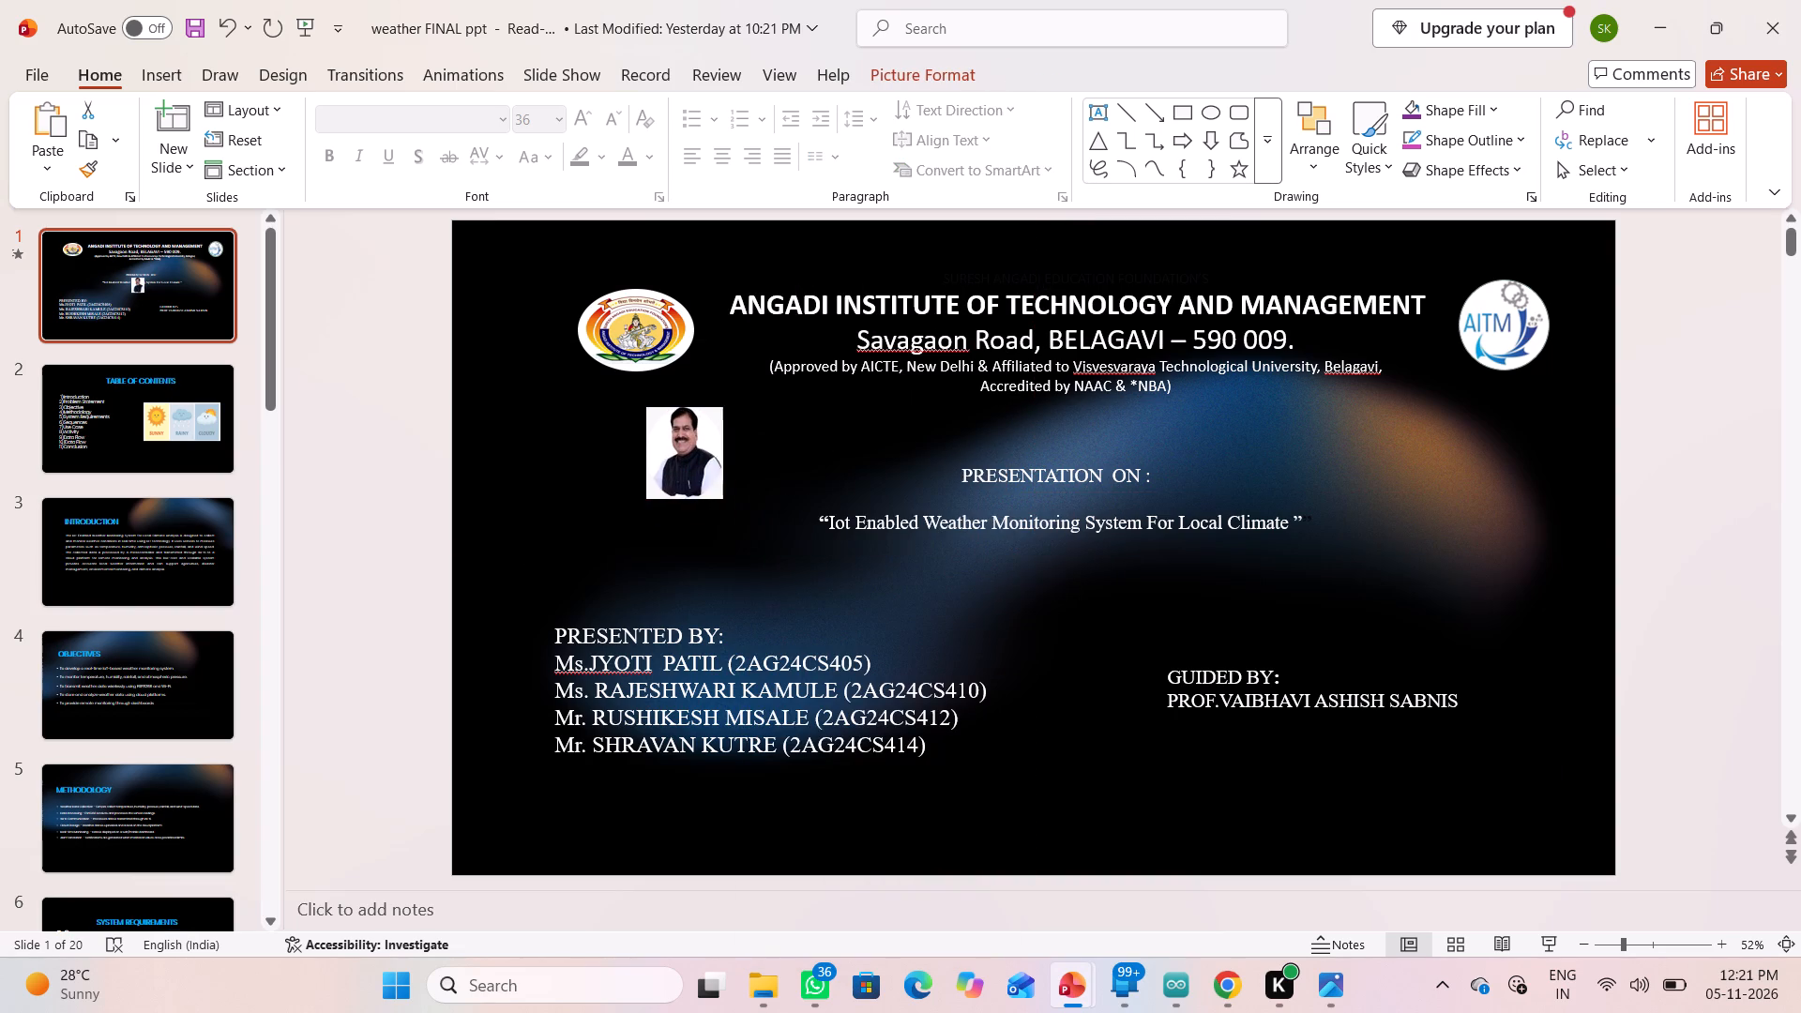
drag(685, 457, 526, 340)
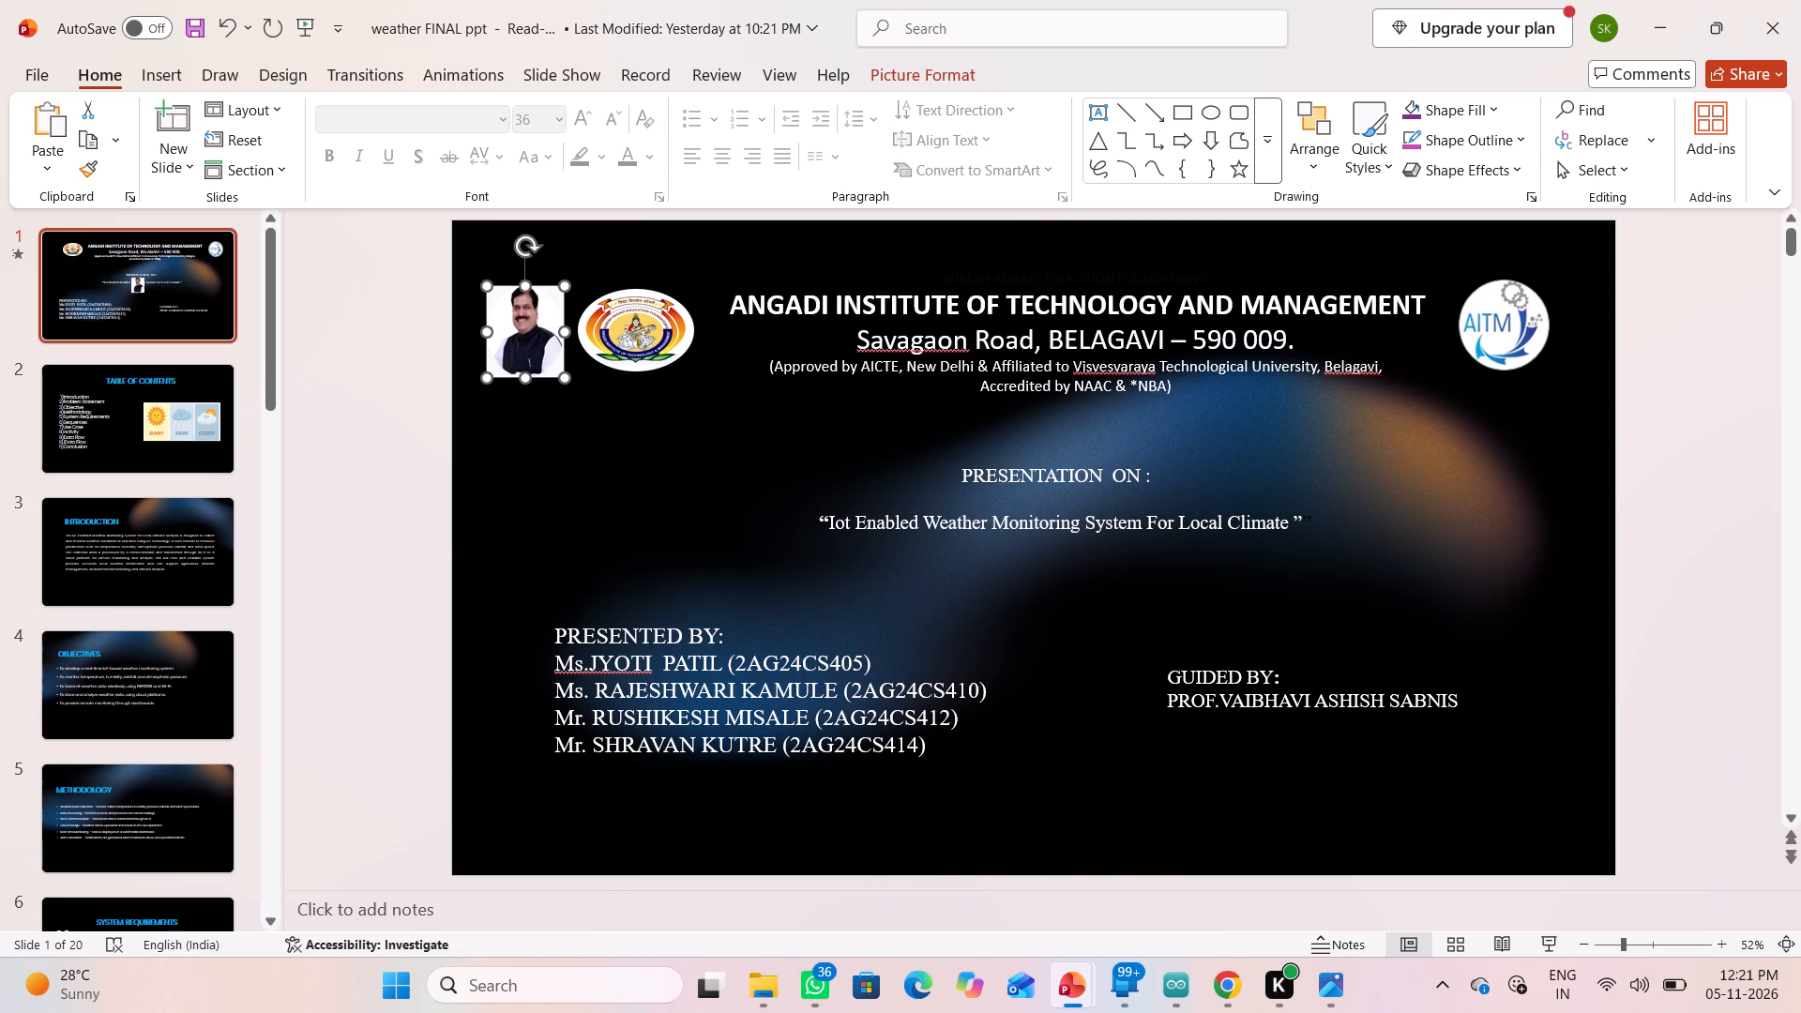
click(542, 327)
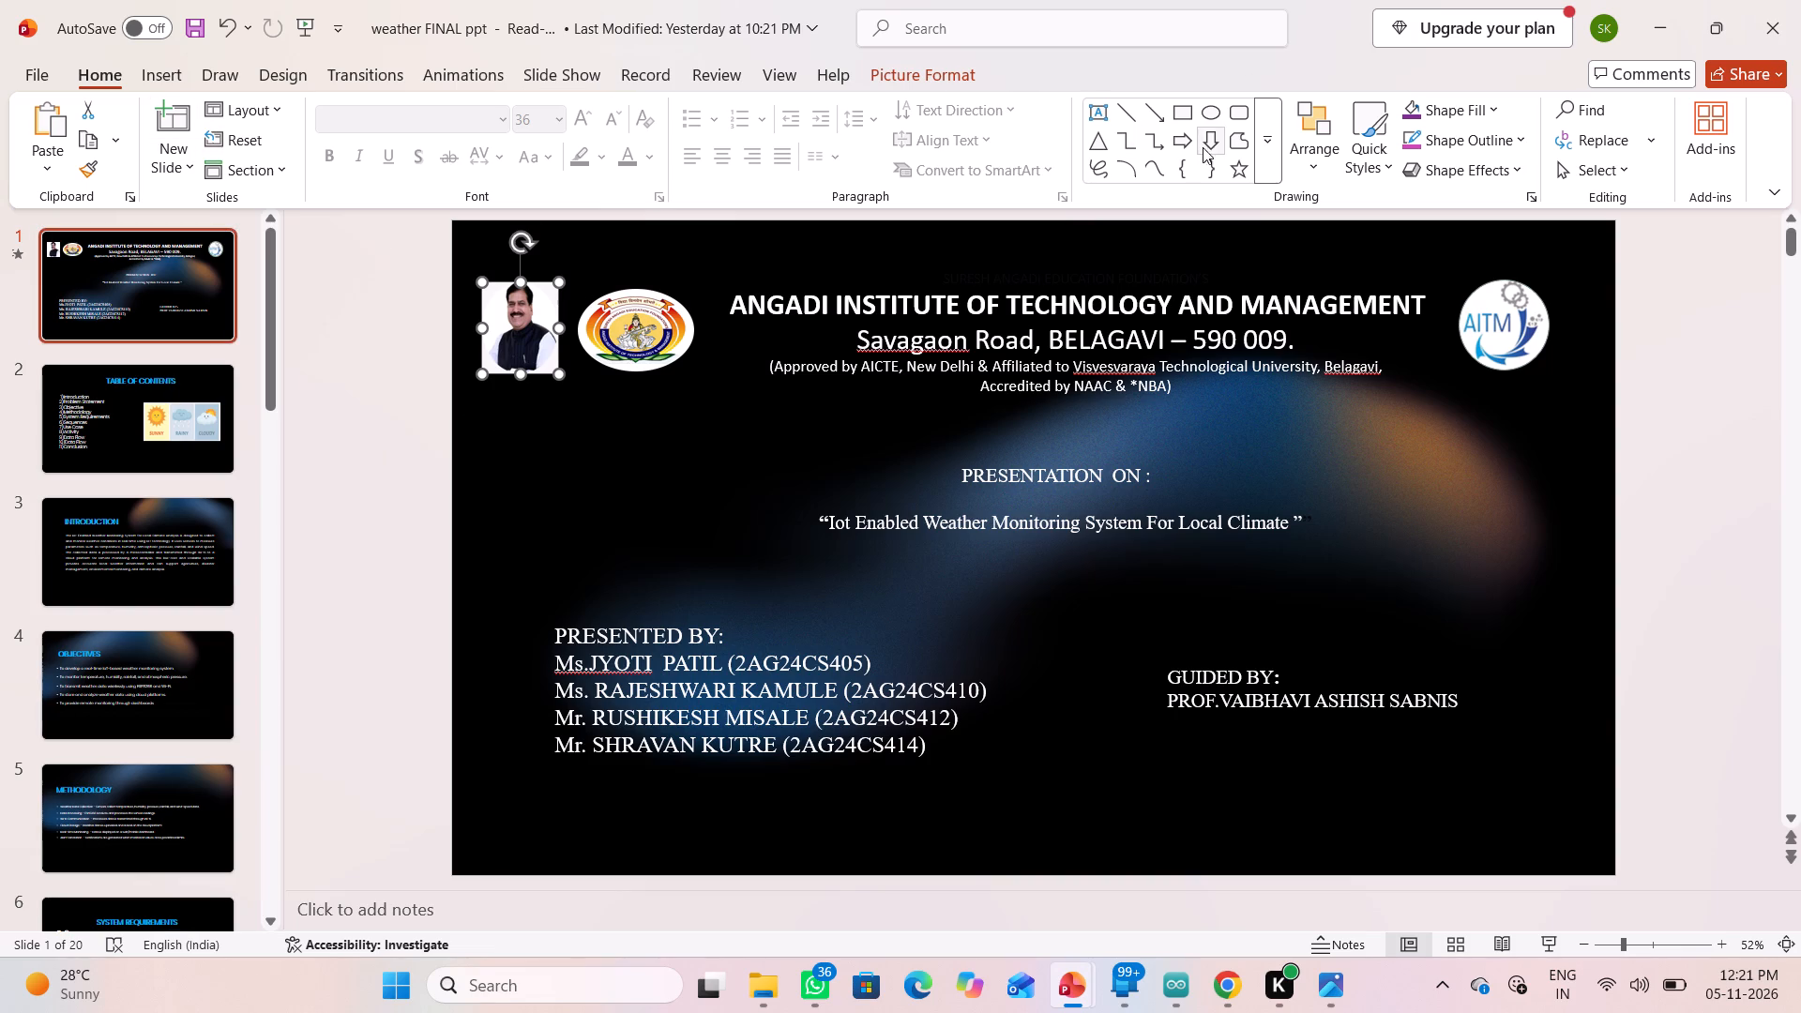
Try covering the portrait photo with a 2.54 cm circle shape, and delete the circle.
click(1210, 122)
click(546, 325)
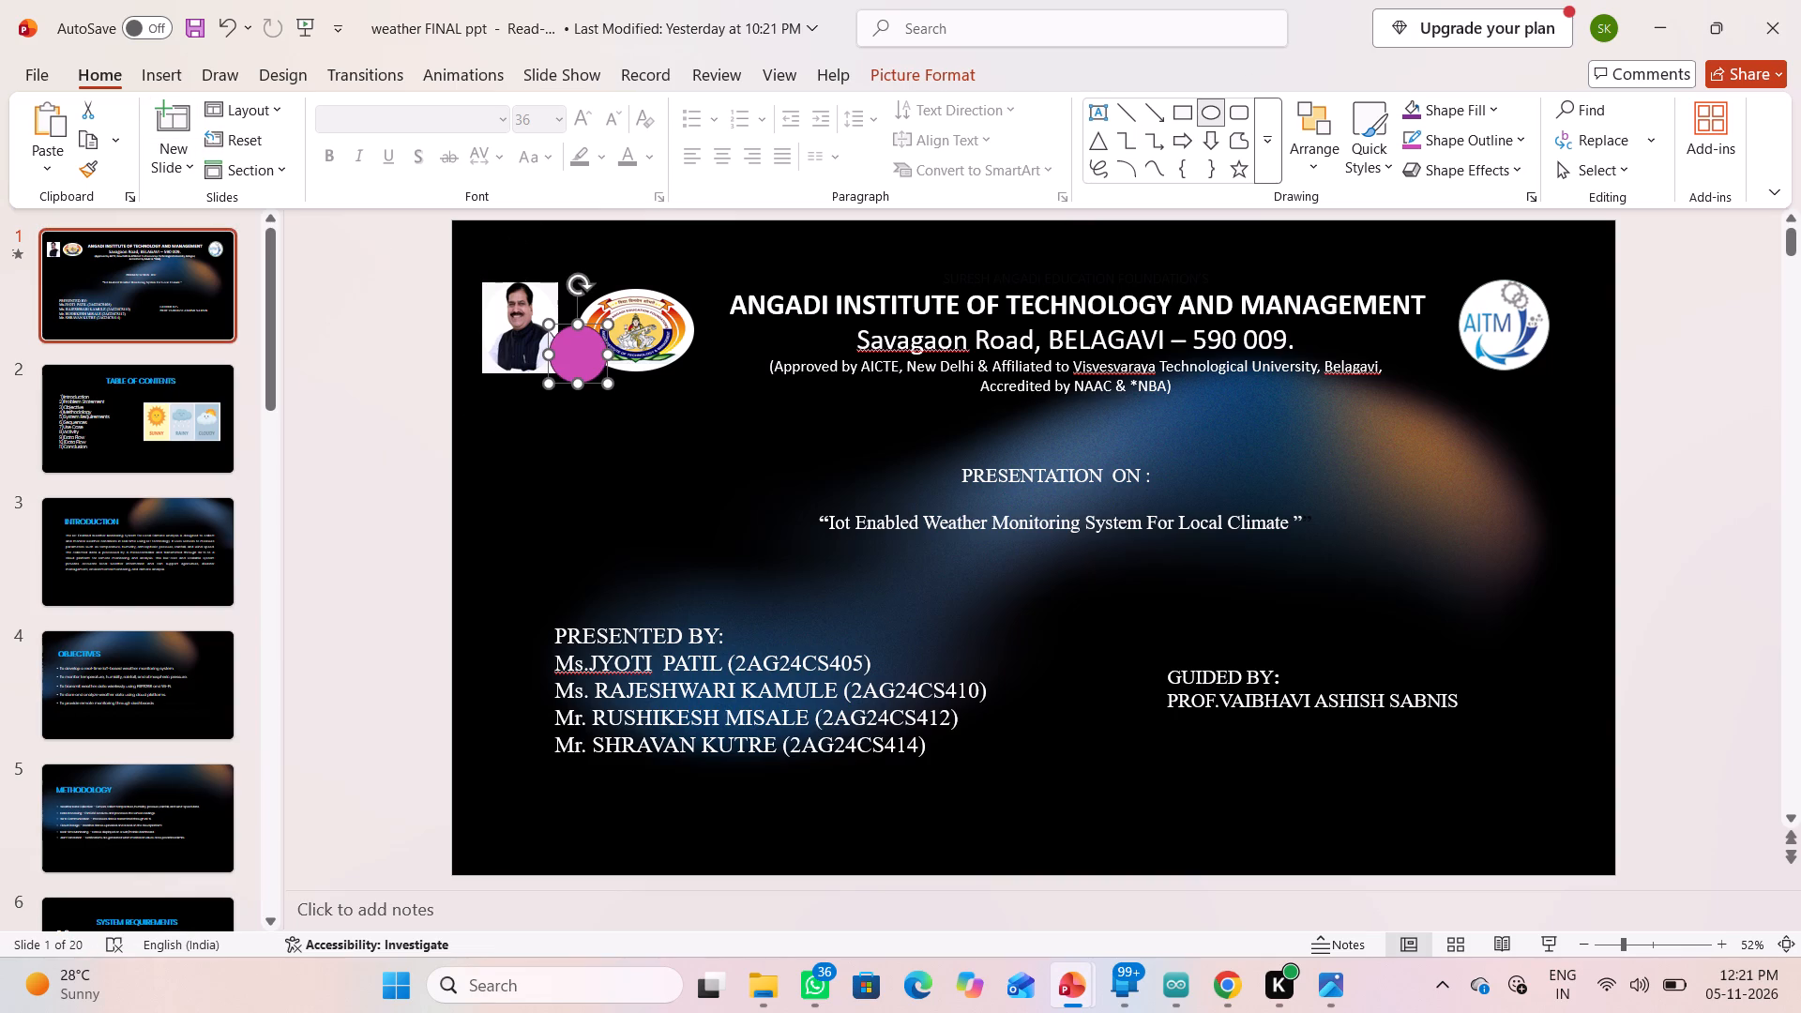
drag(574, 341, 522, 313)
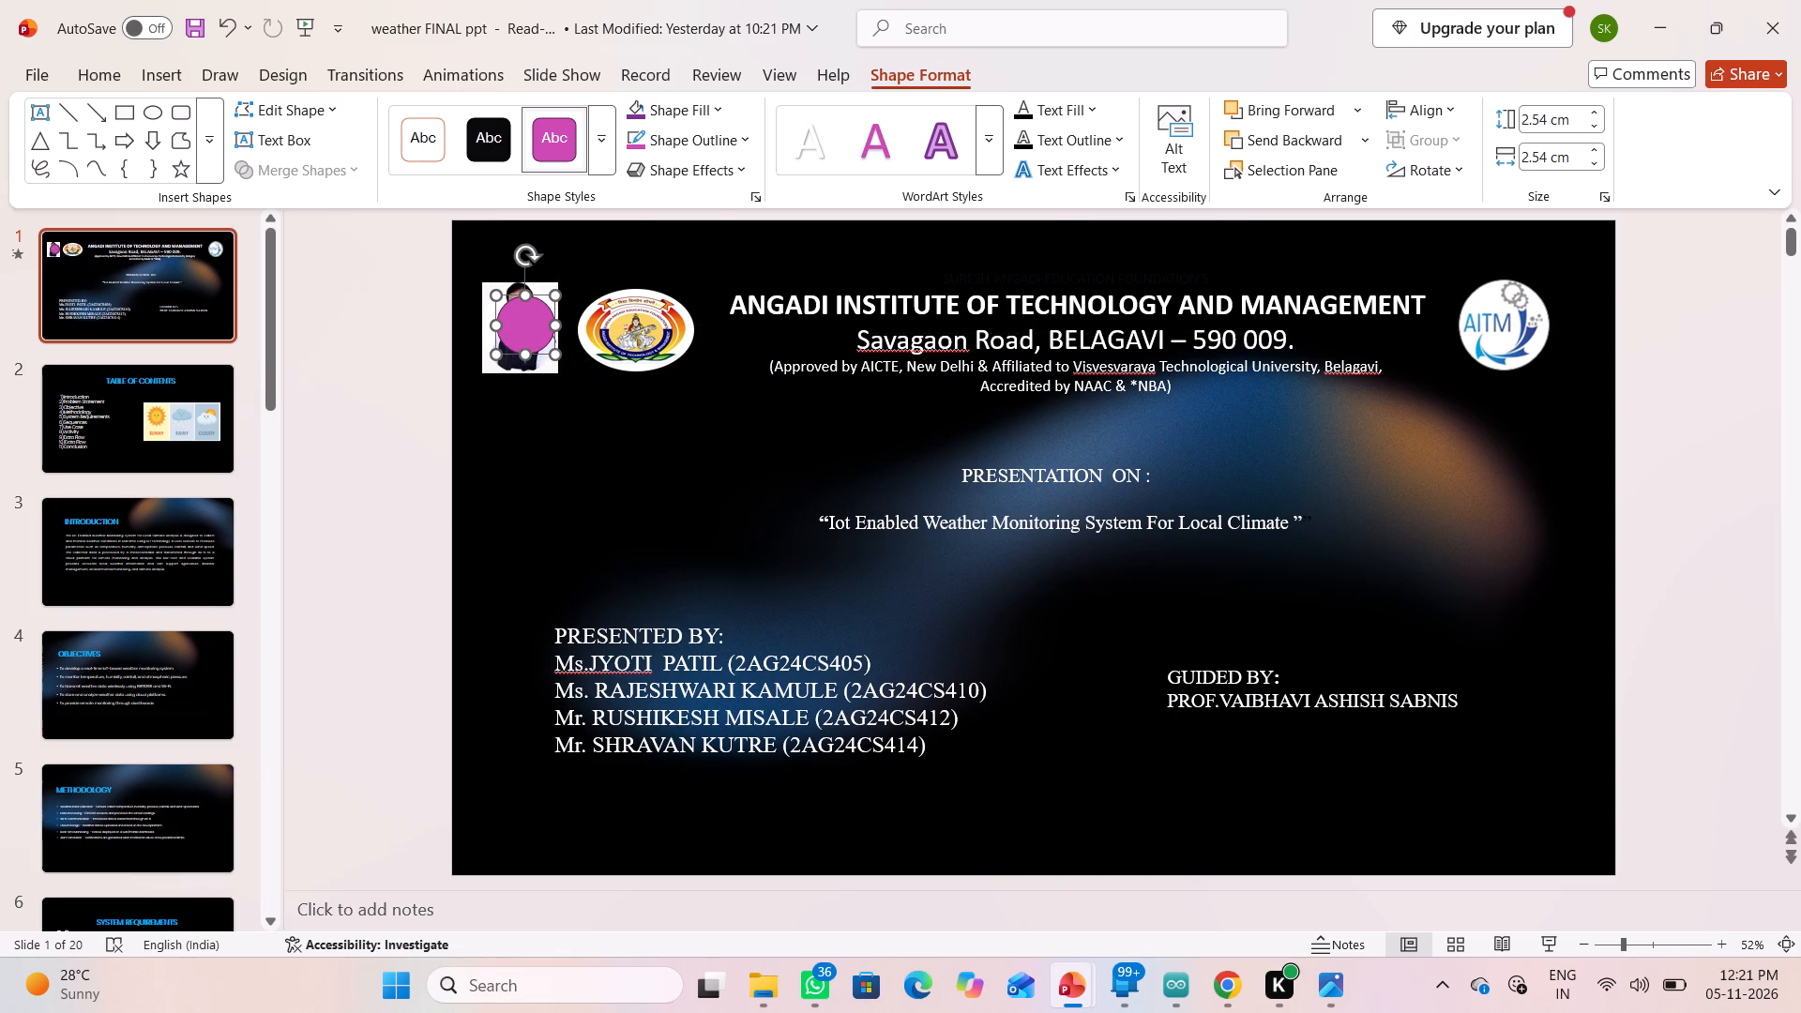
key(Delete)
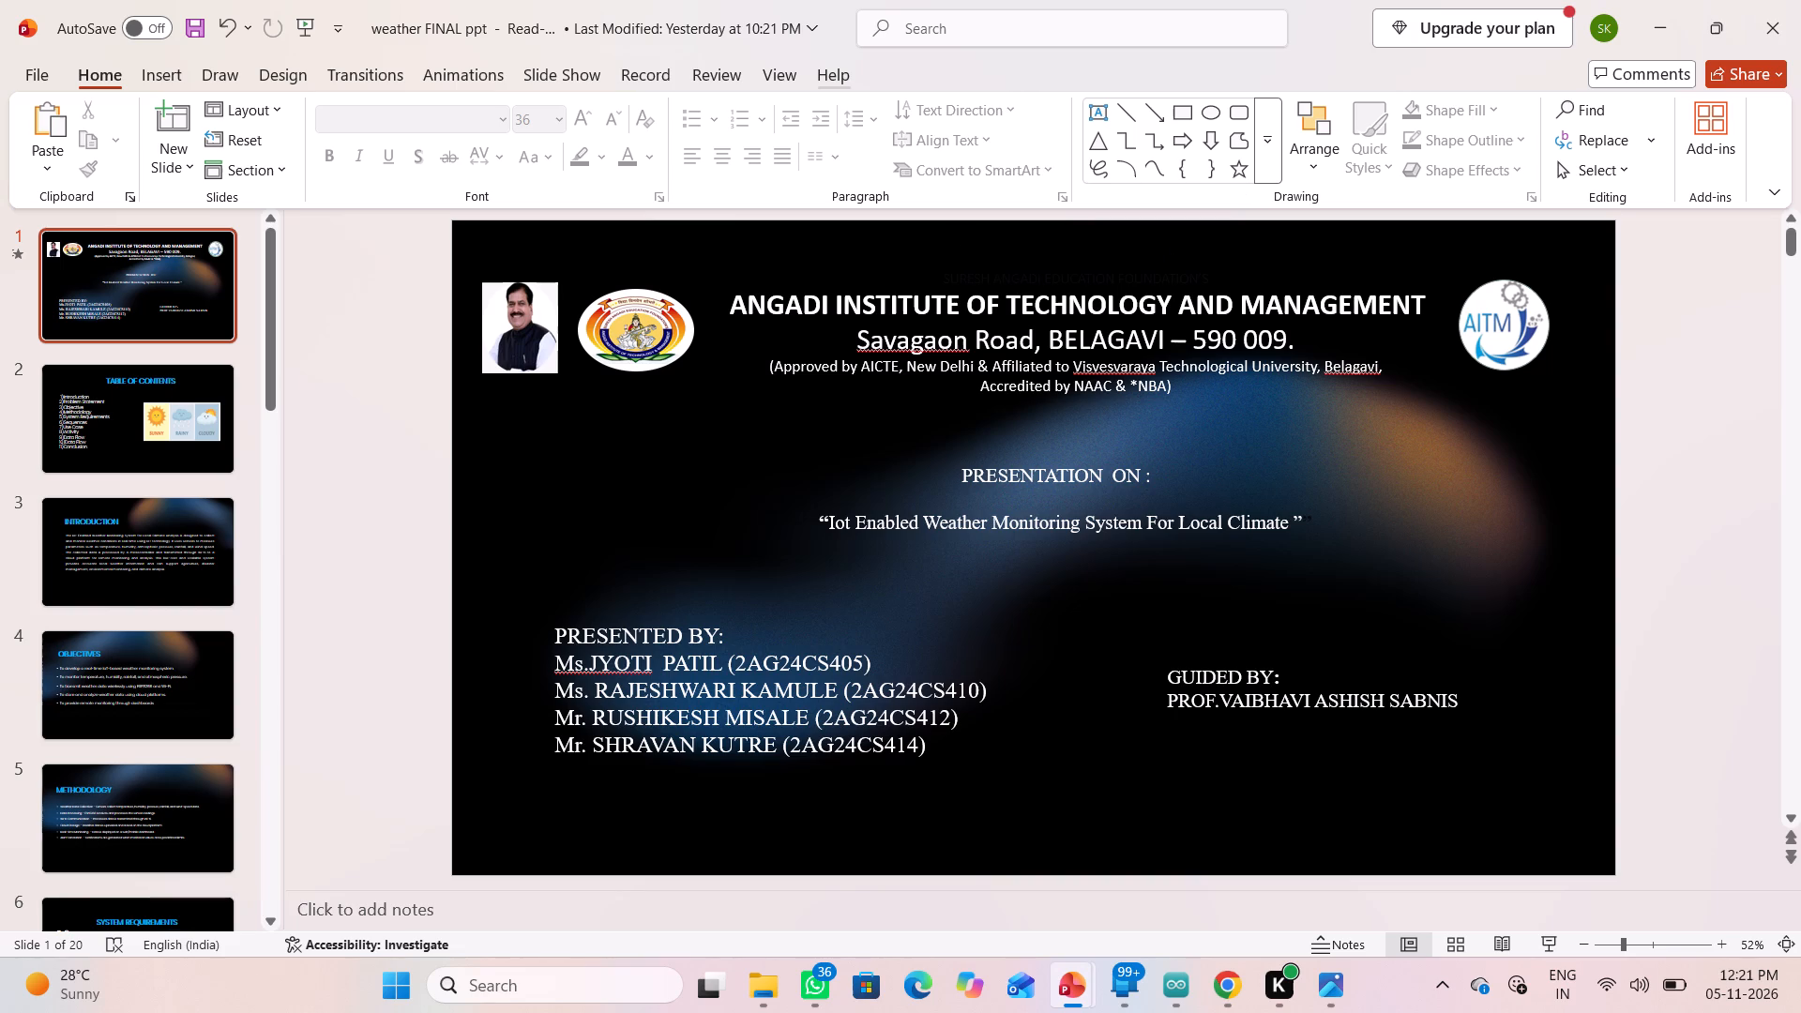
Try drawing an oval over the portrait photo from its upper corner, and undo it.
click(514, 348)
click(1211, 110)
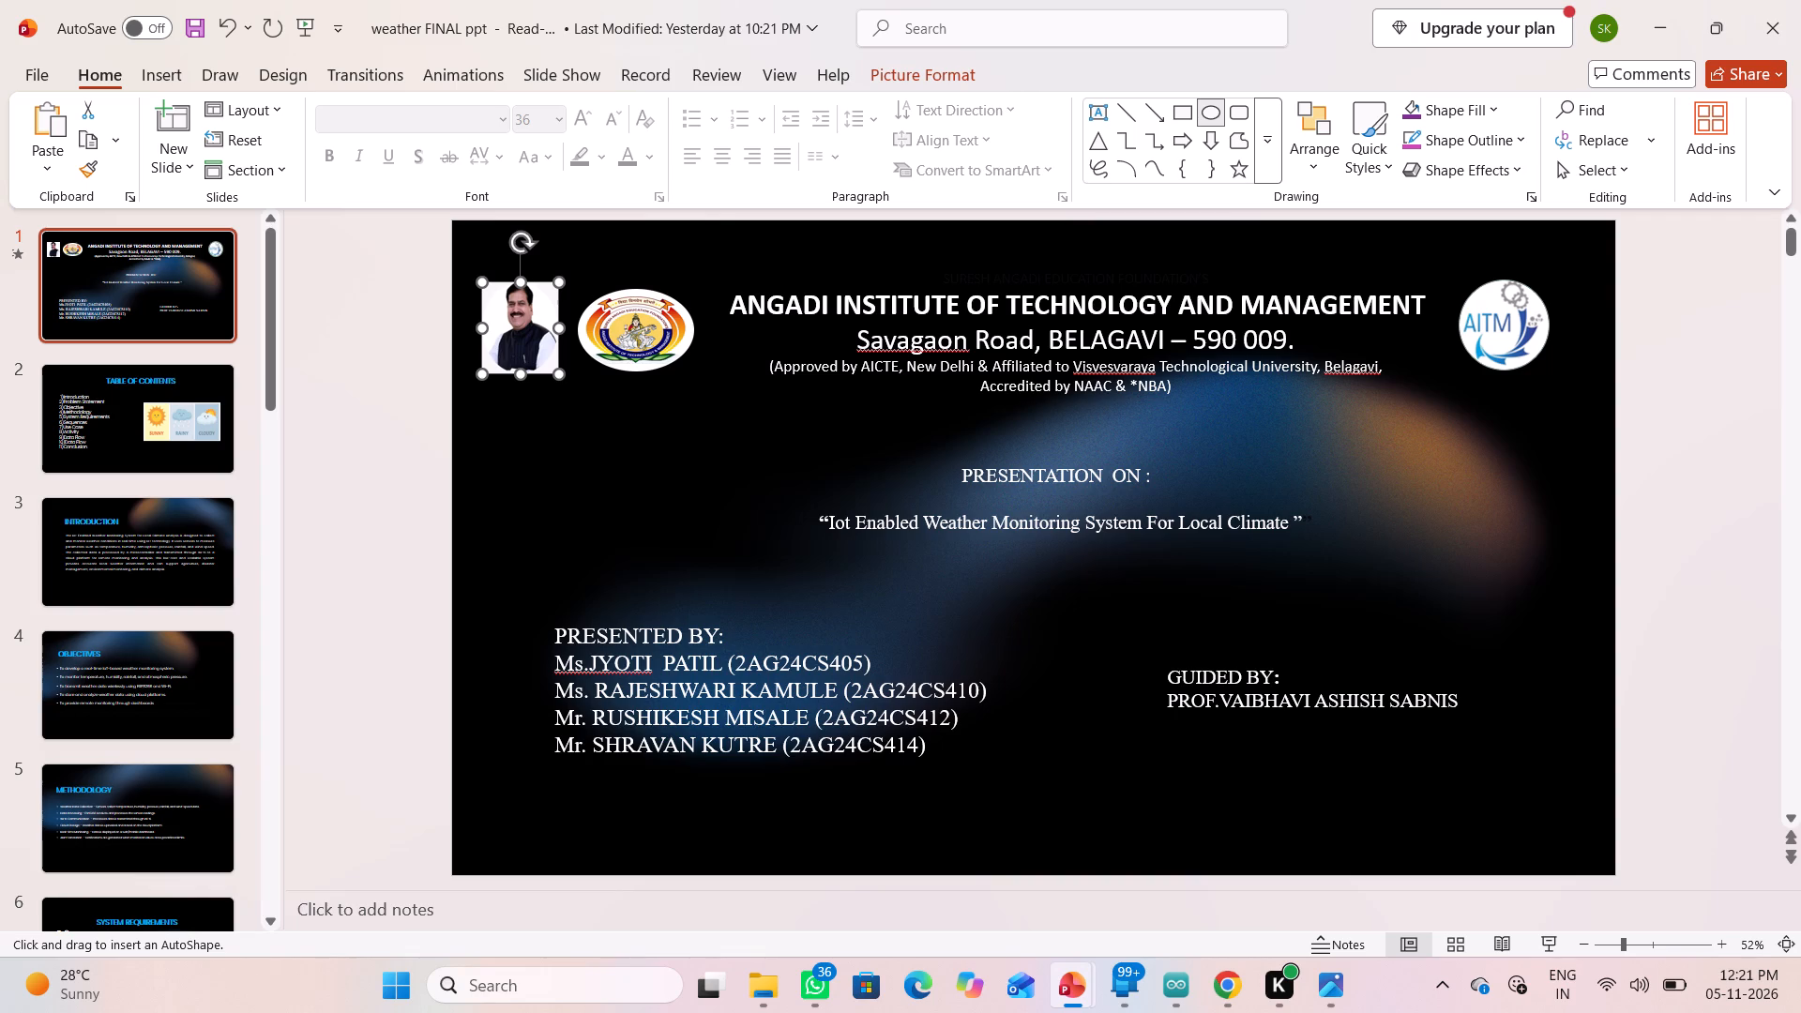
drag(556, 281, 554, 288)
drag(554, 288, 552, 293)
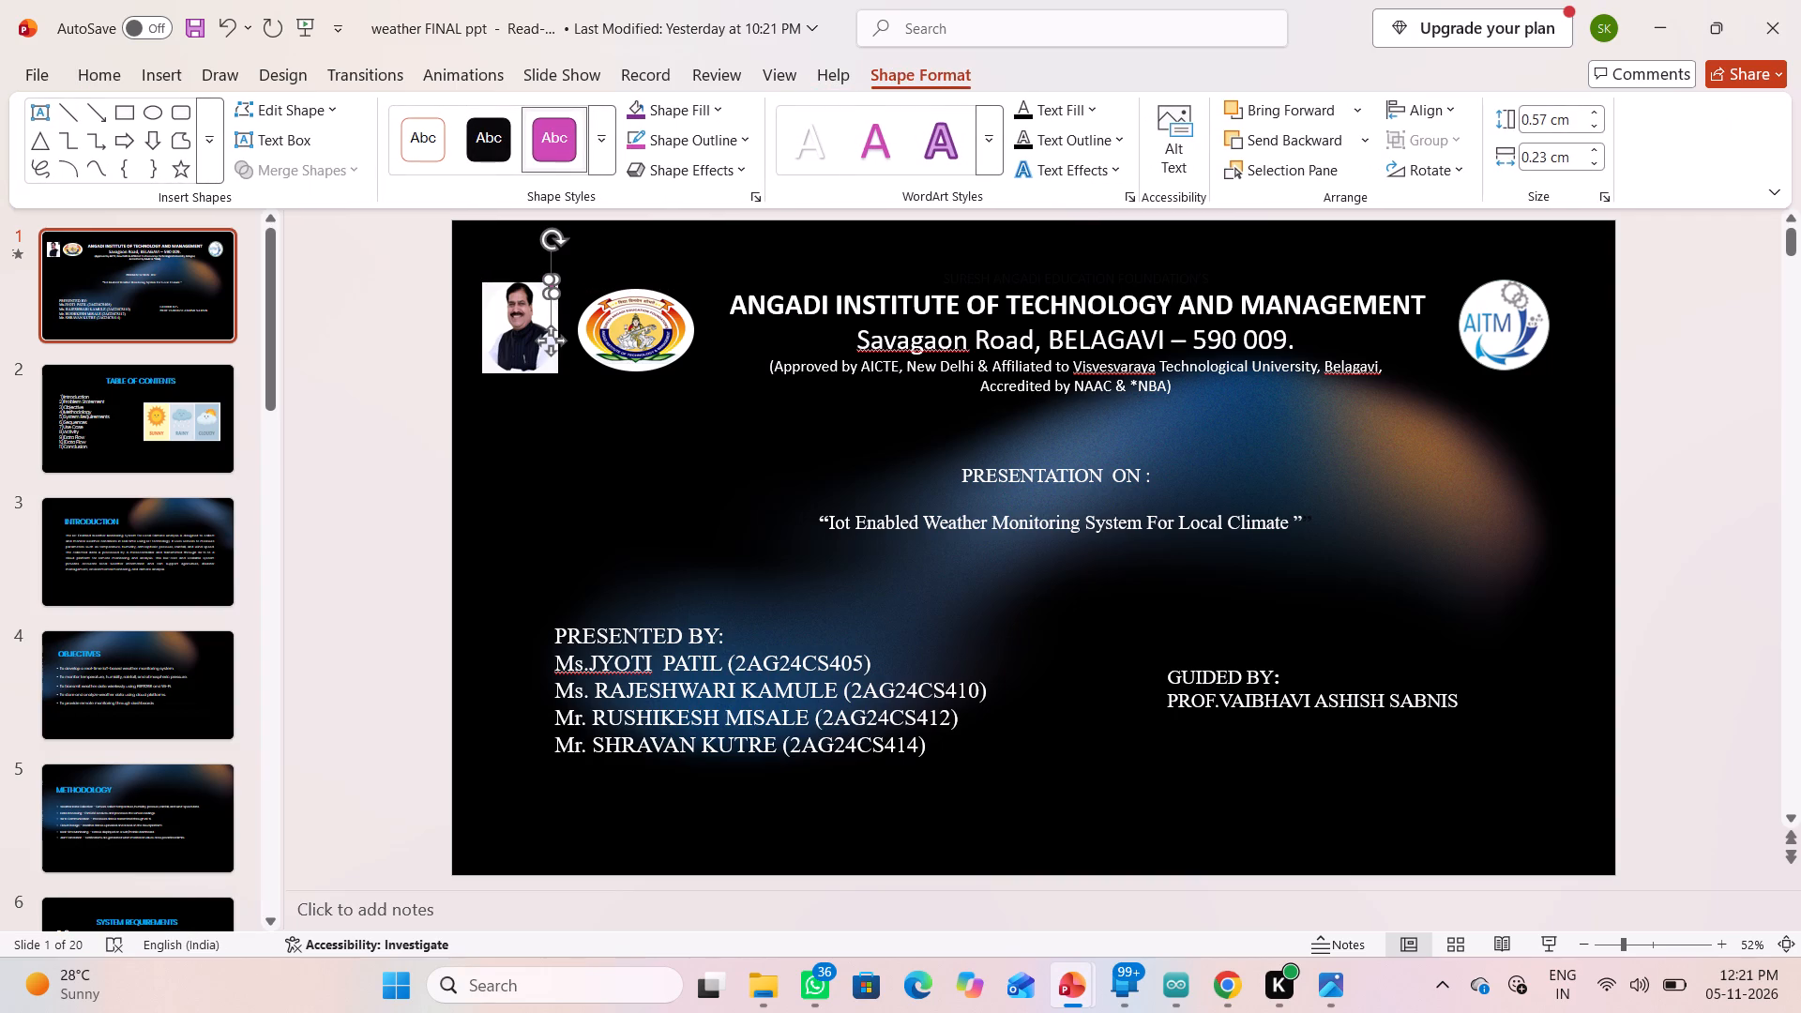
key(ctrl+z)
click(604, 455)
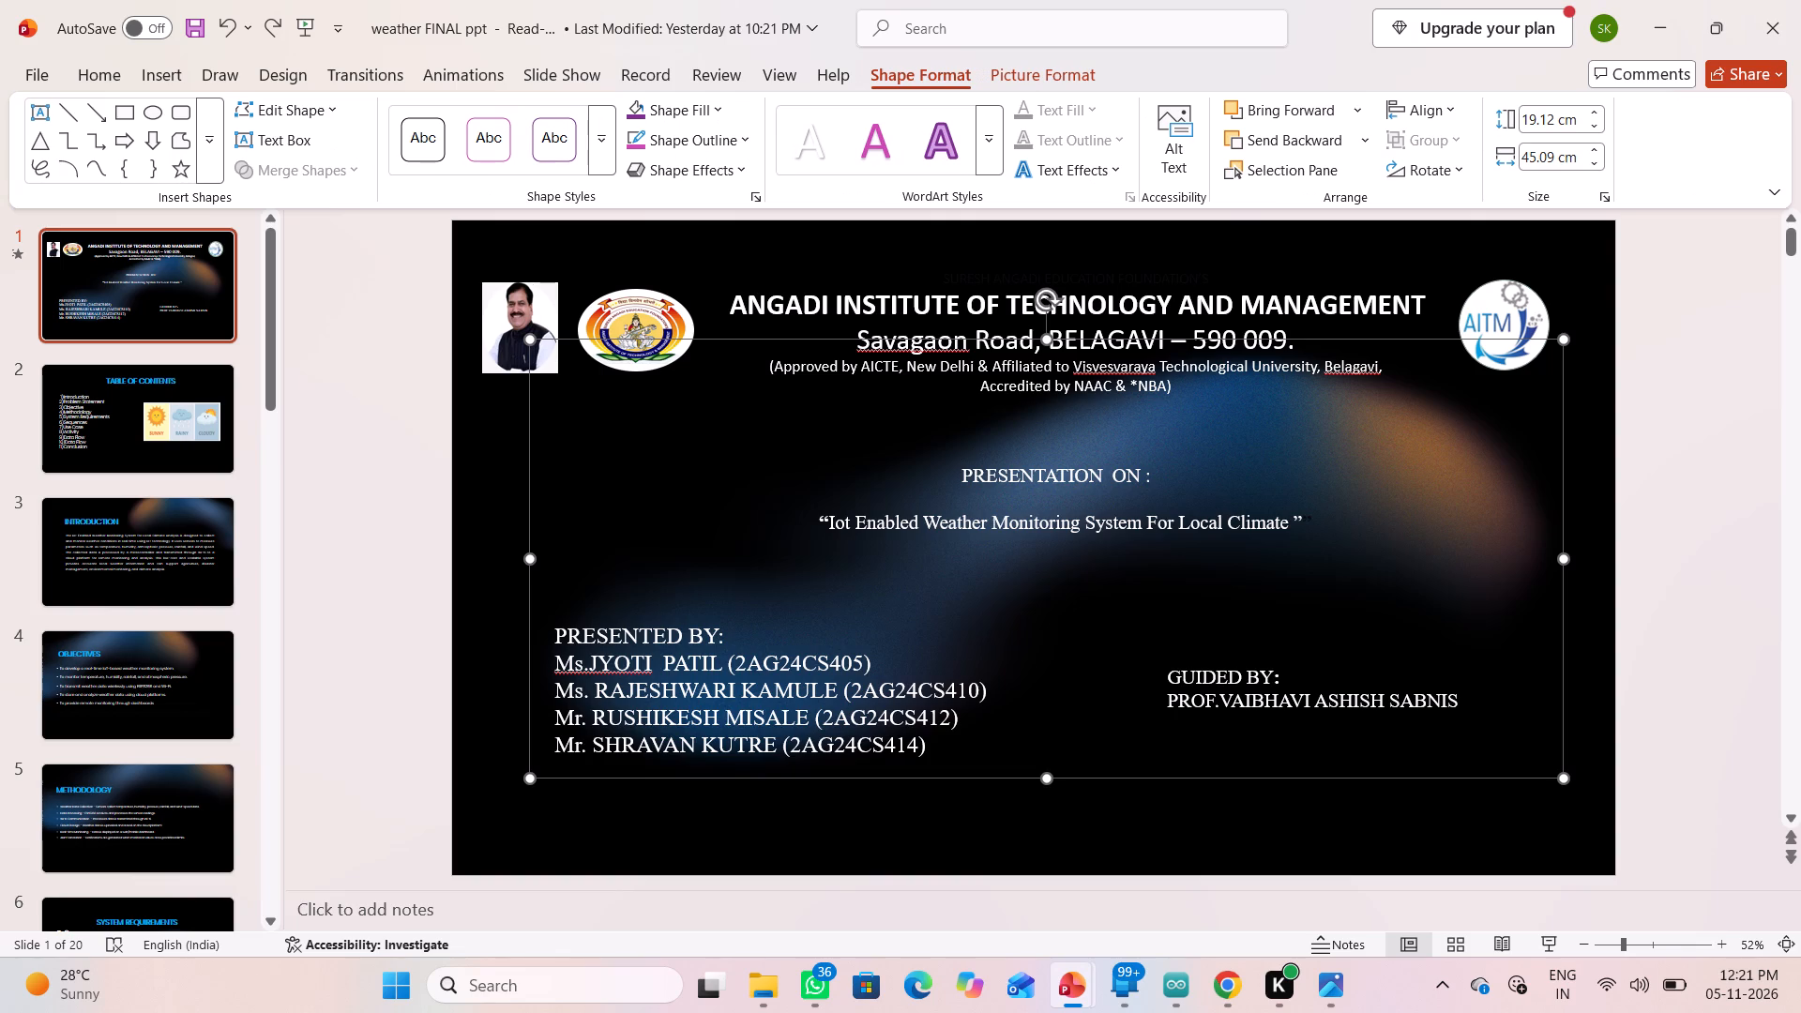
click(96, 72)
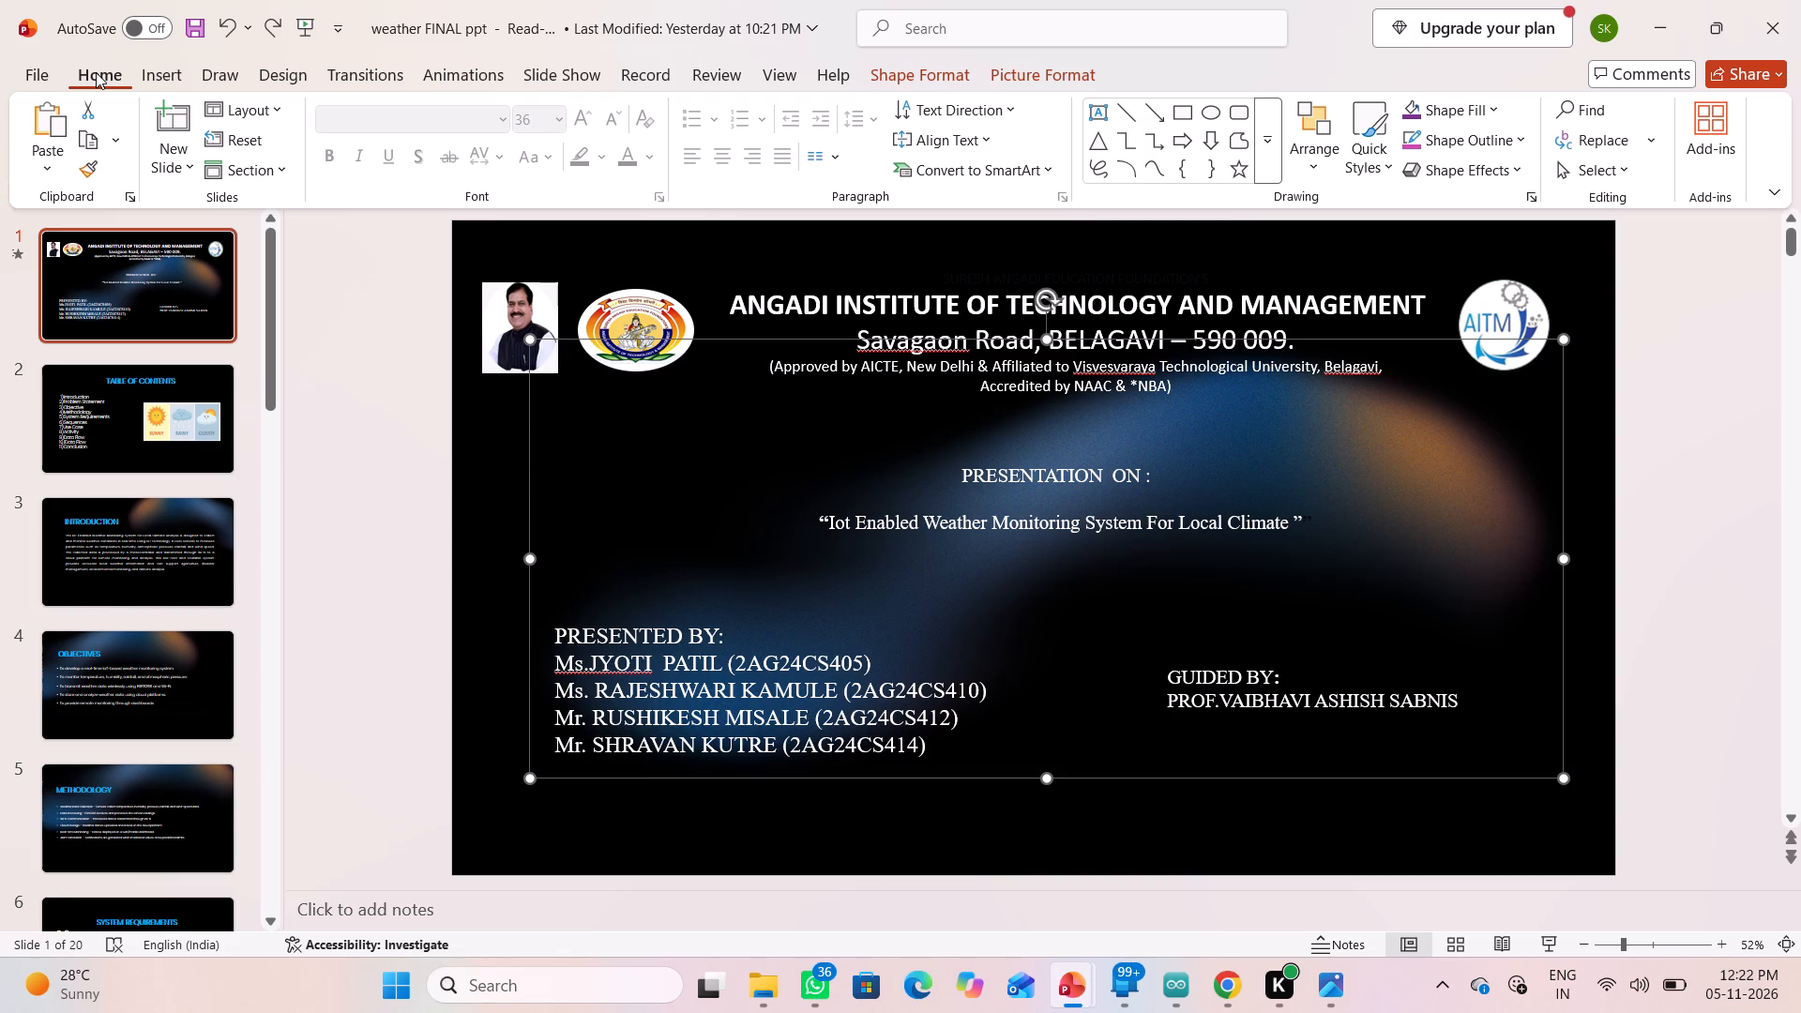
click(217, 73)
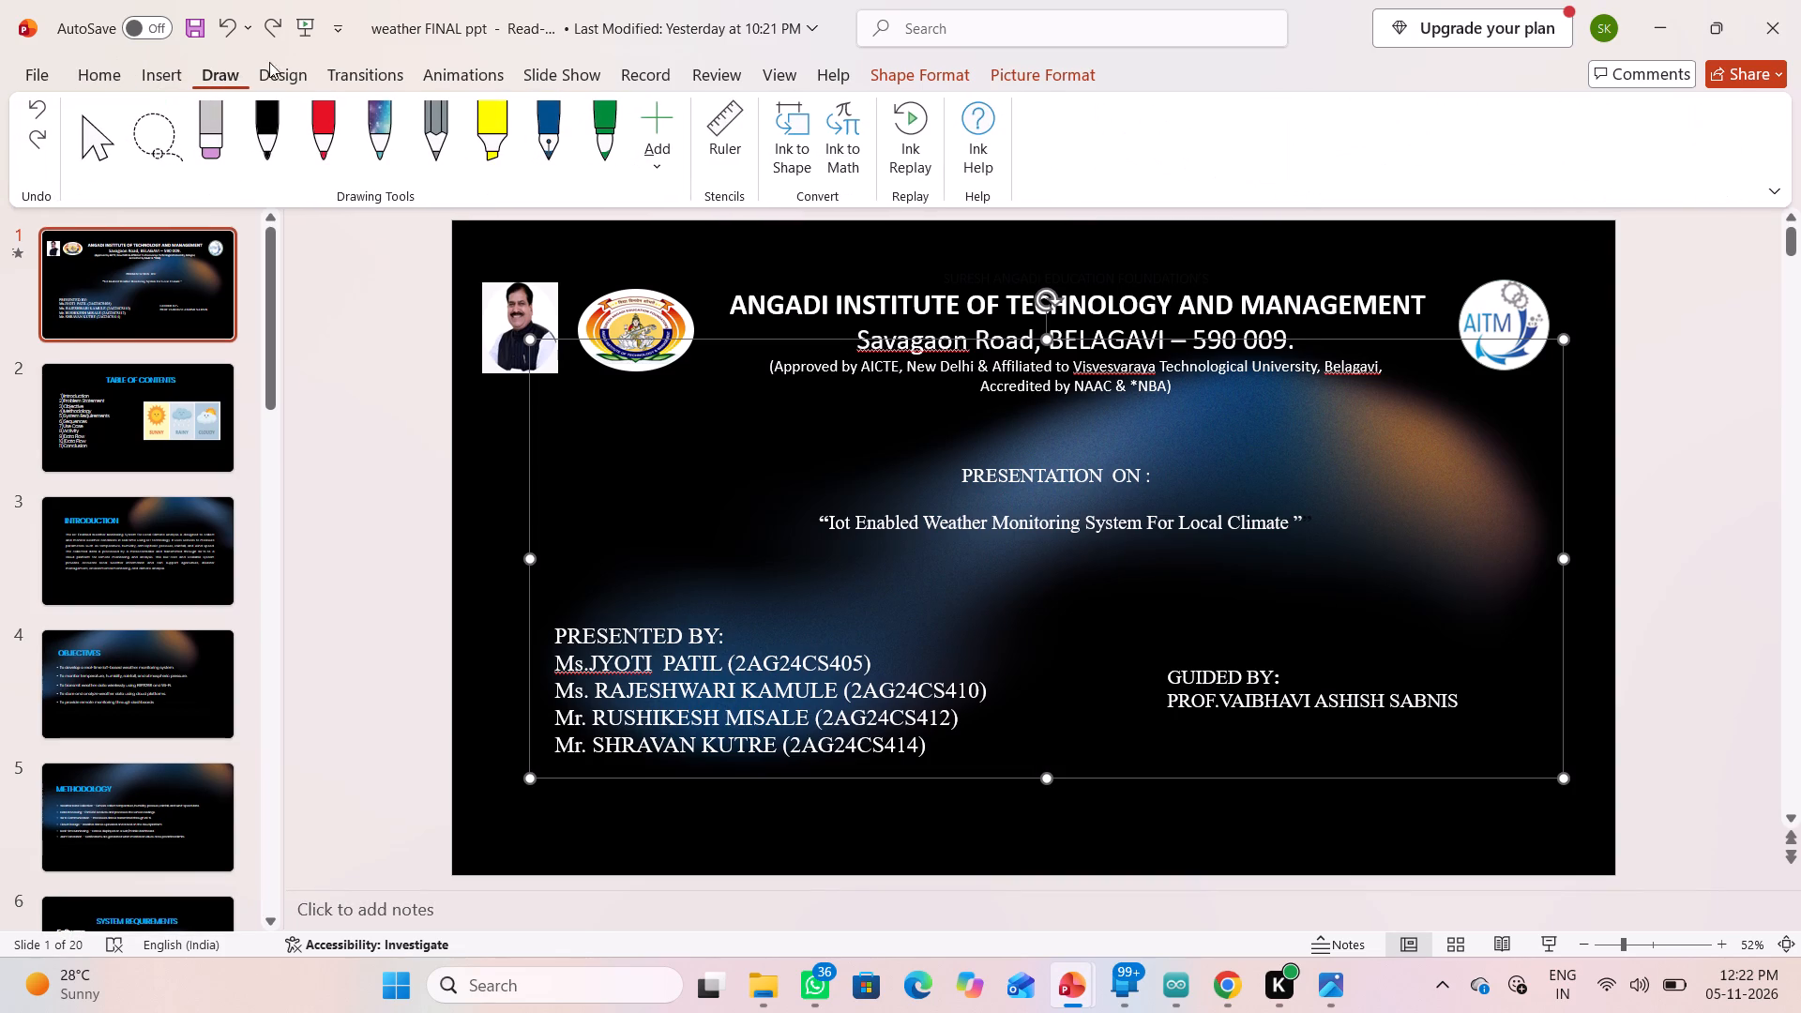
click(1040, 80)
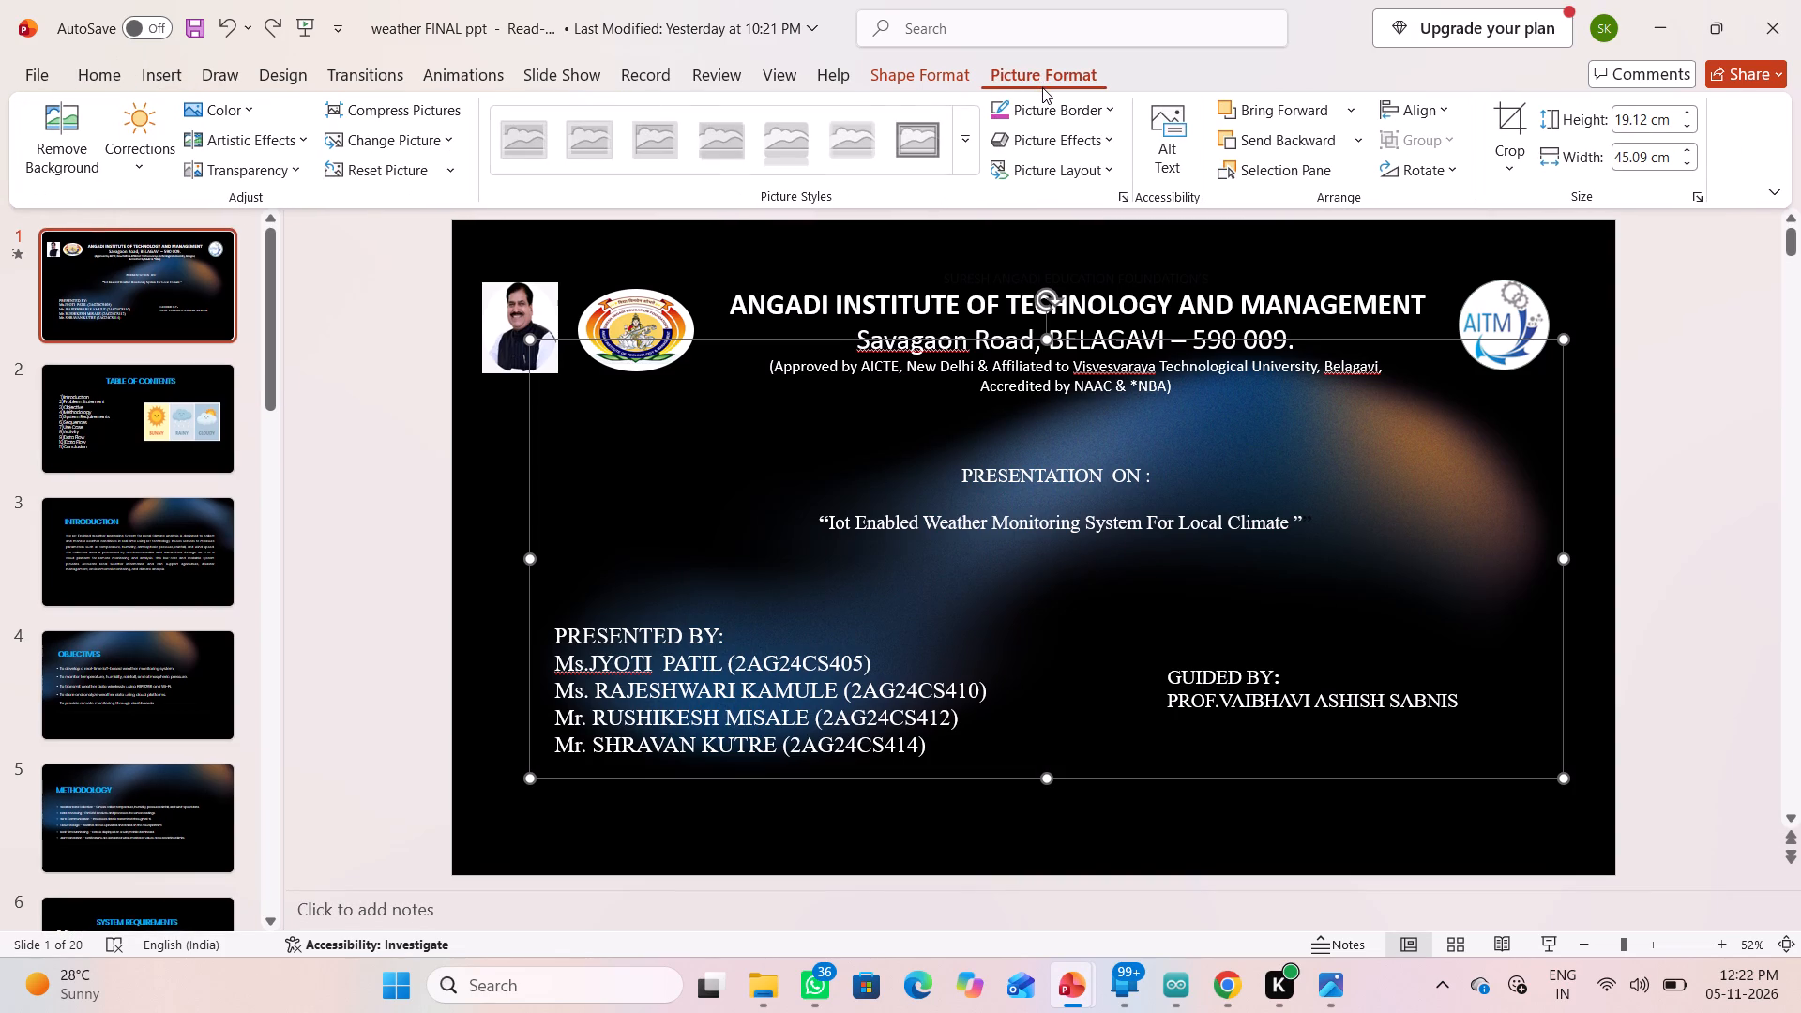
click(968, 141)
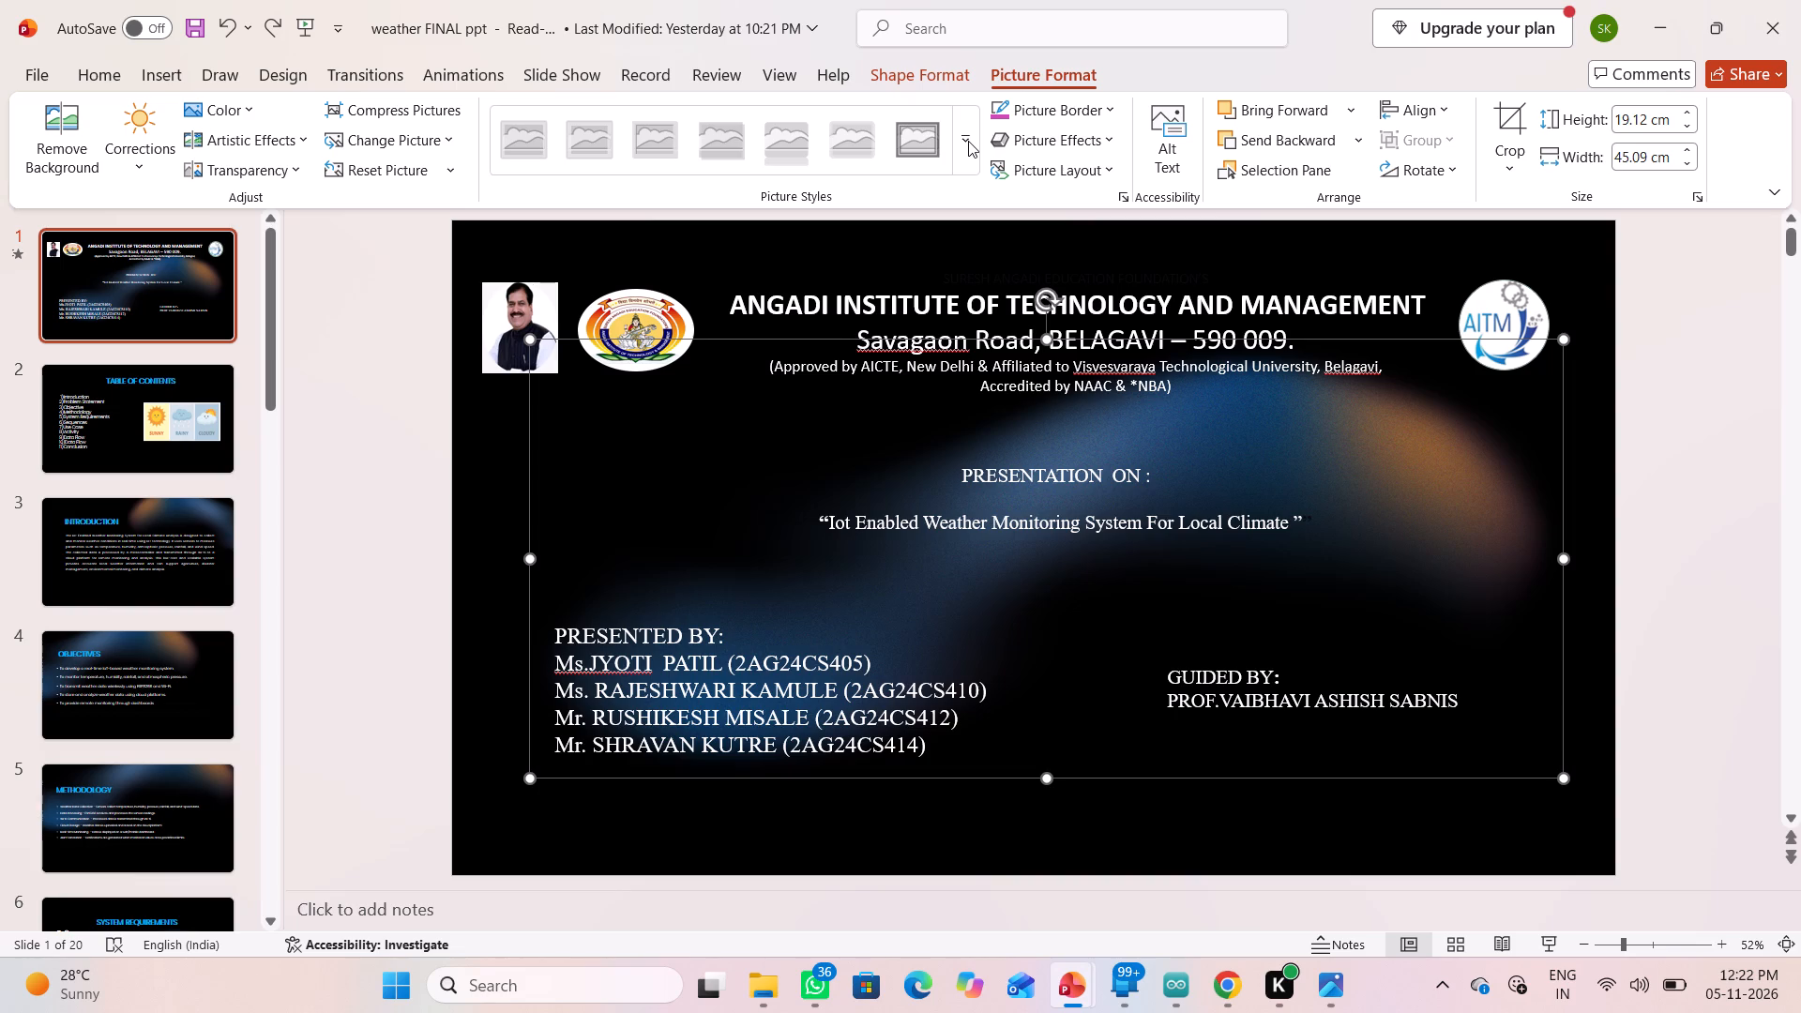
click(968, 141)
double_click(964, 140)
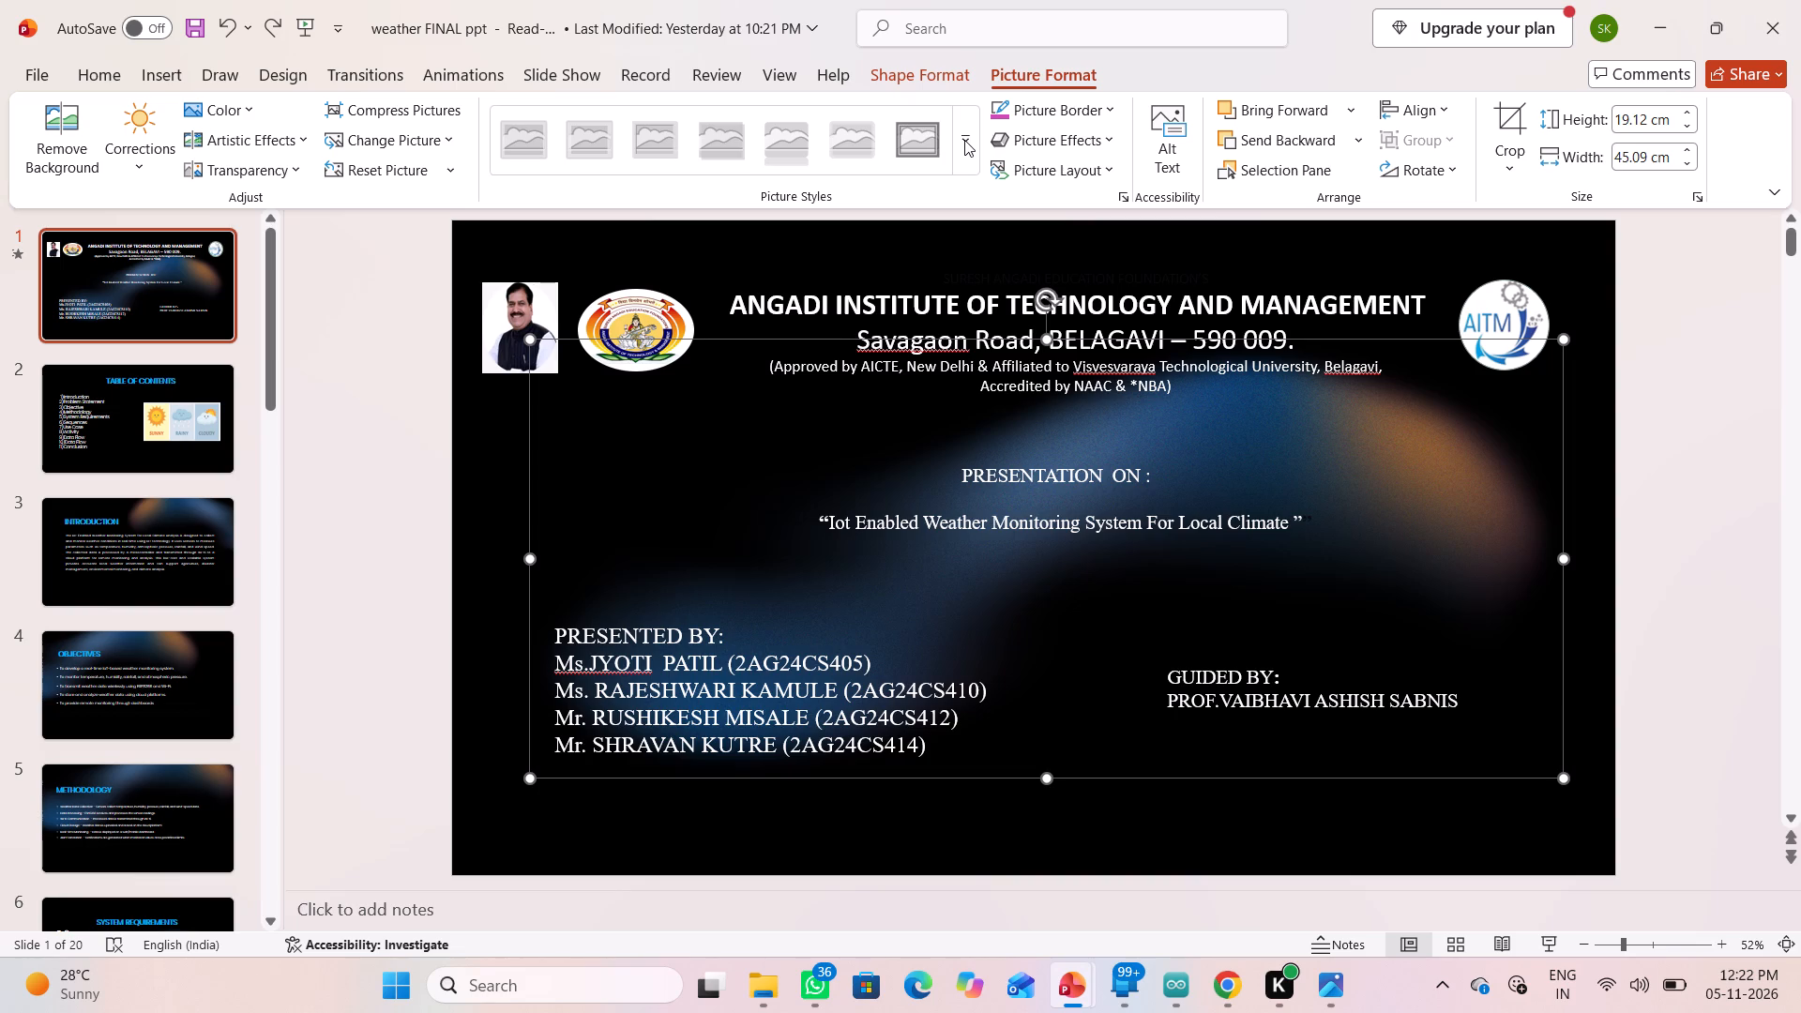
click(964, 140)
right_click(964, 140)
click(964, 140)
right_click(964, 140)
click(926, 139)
Apply the black-framed oval picture style to the portrait photo on the title slide.
click(518, 311)
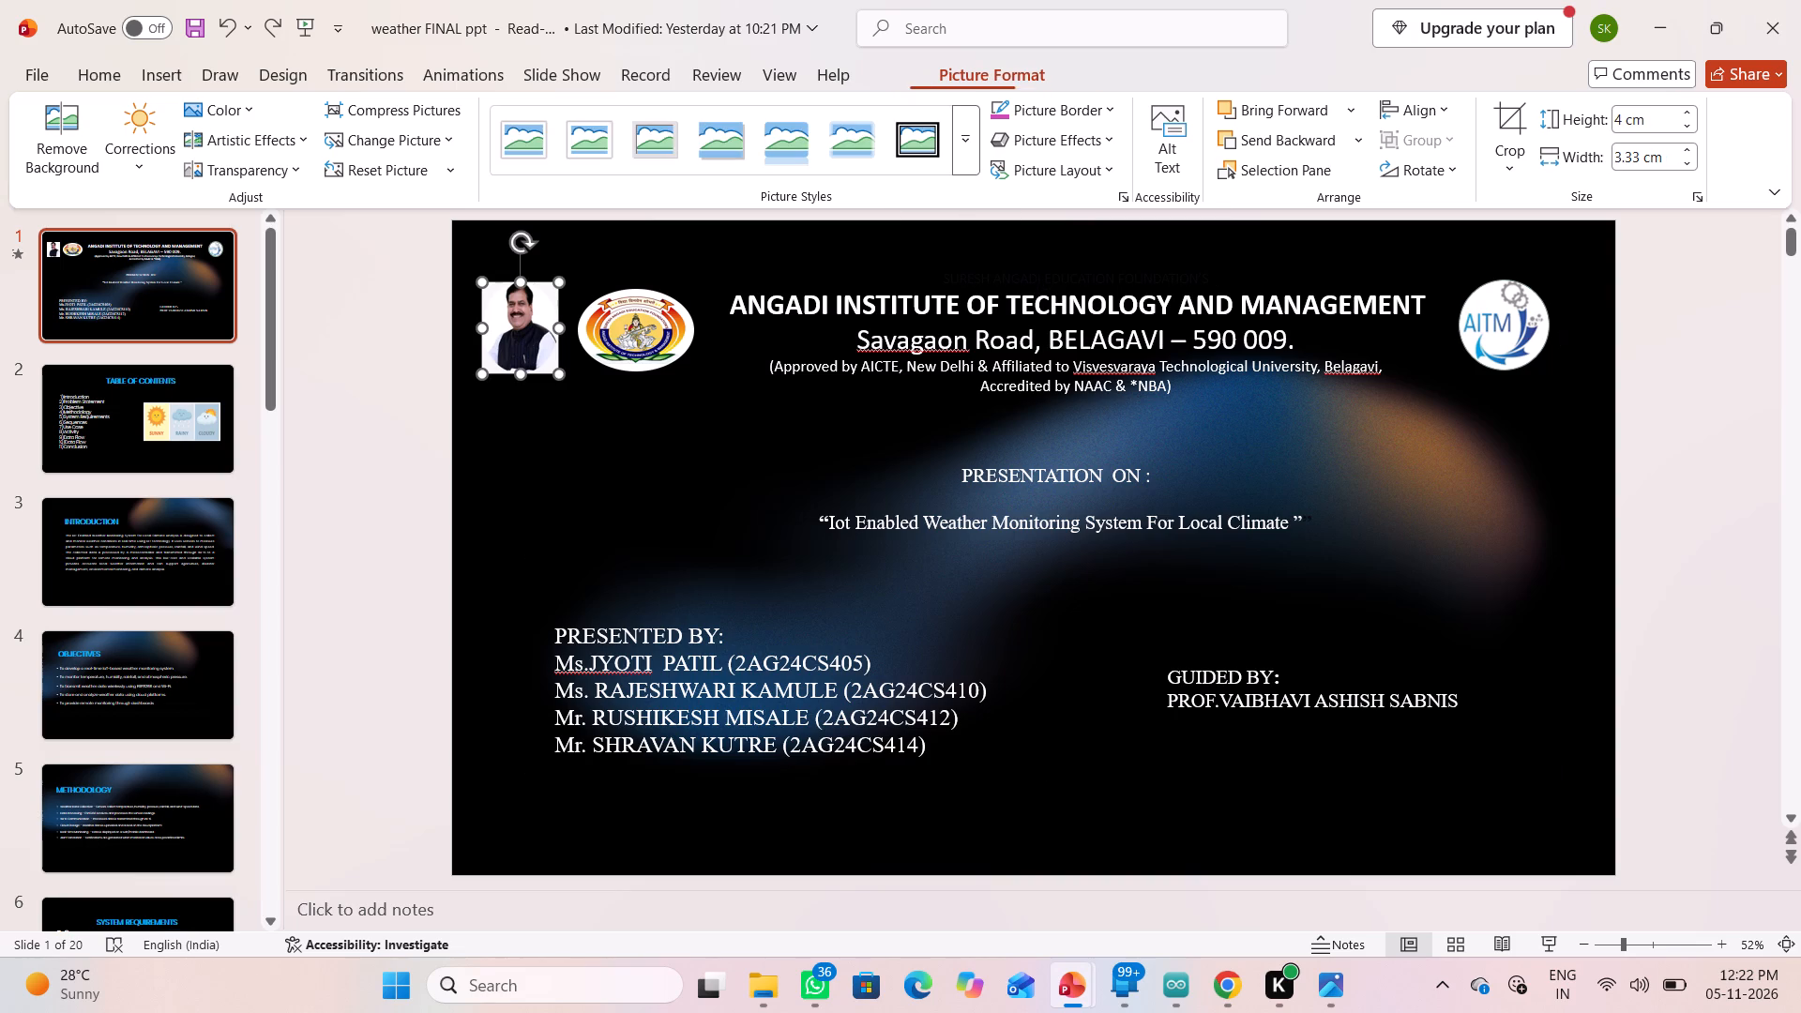
click(970, 140)
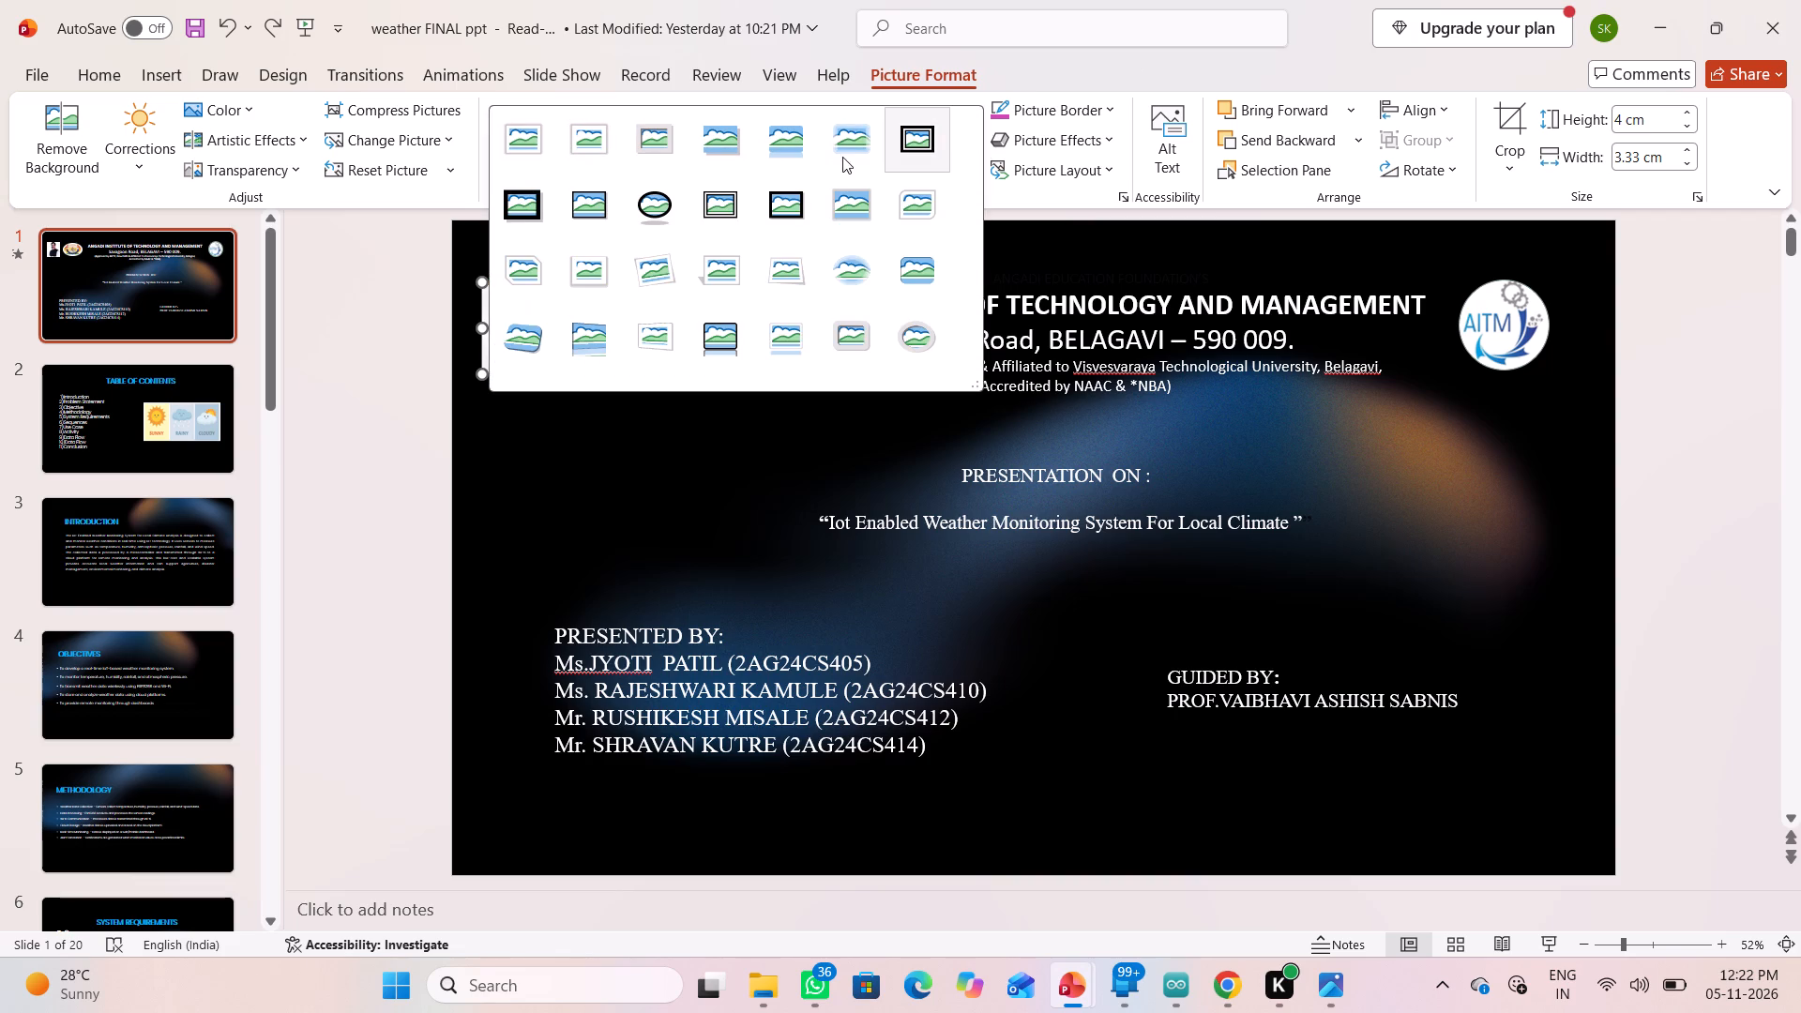
click(646, 209)
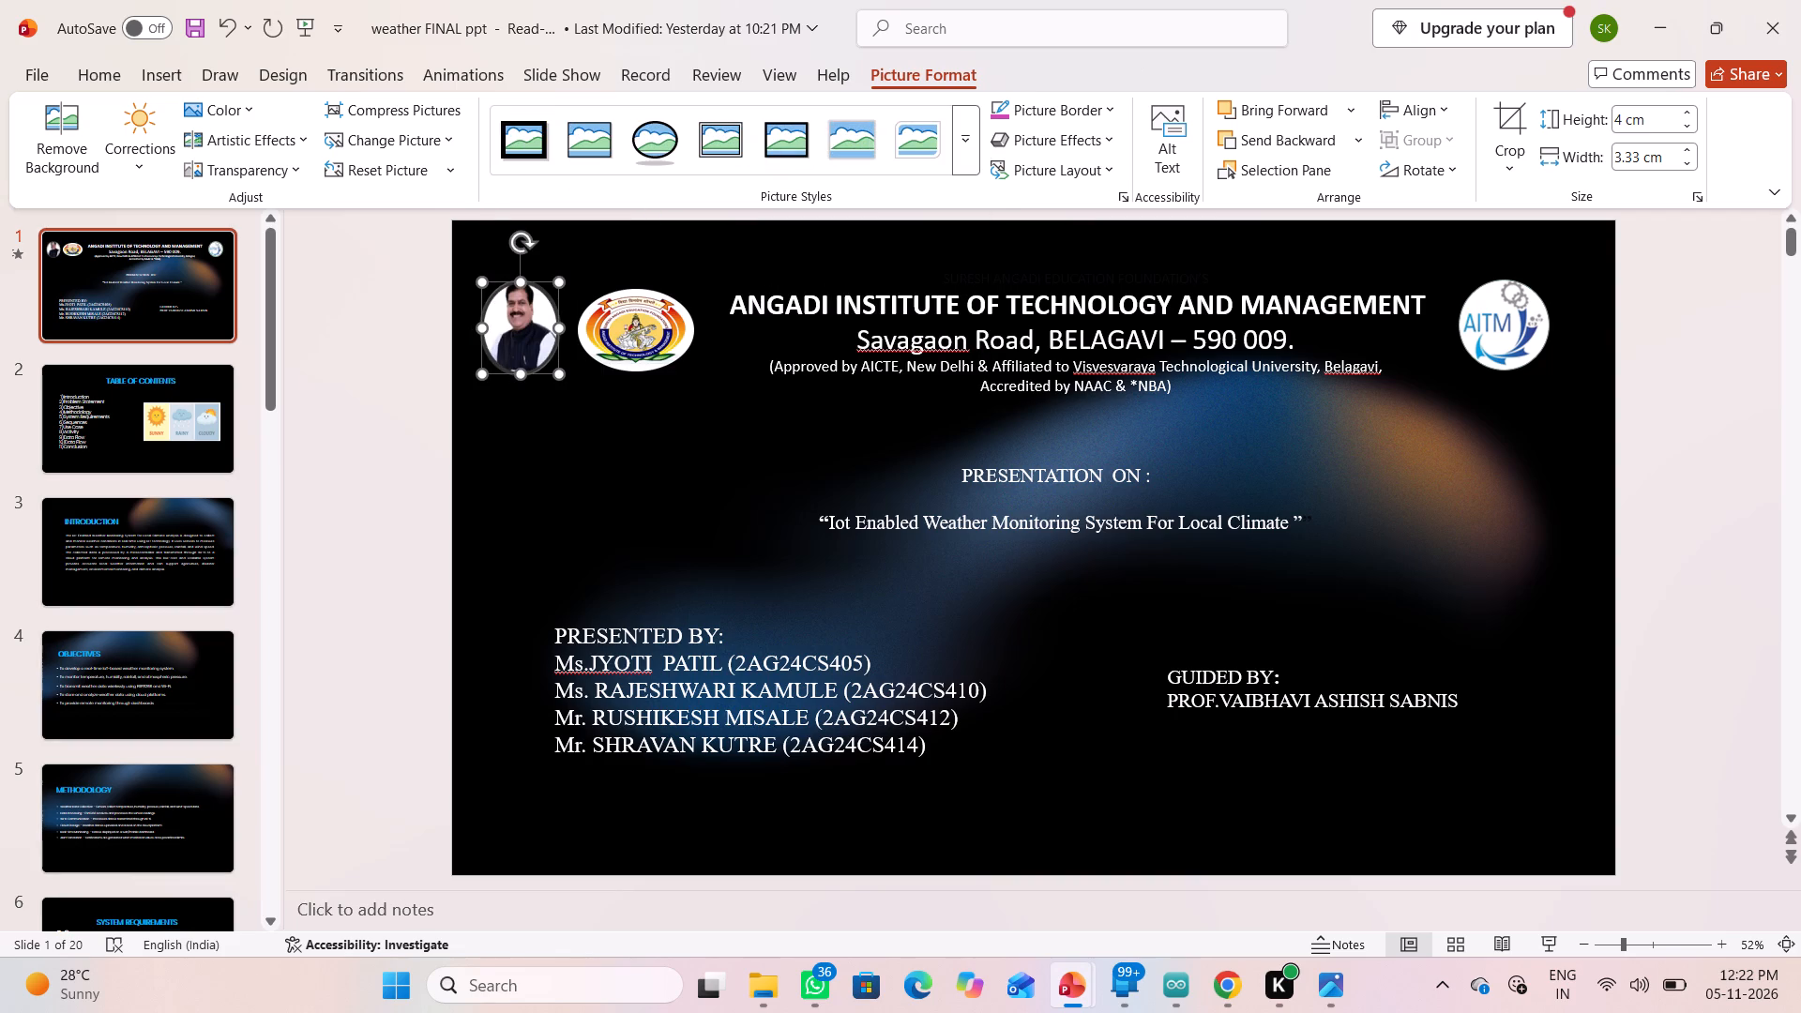
click(538, 334)
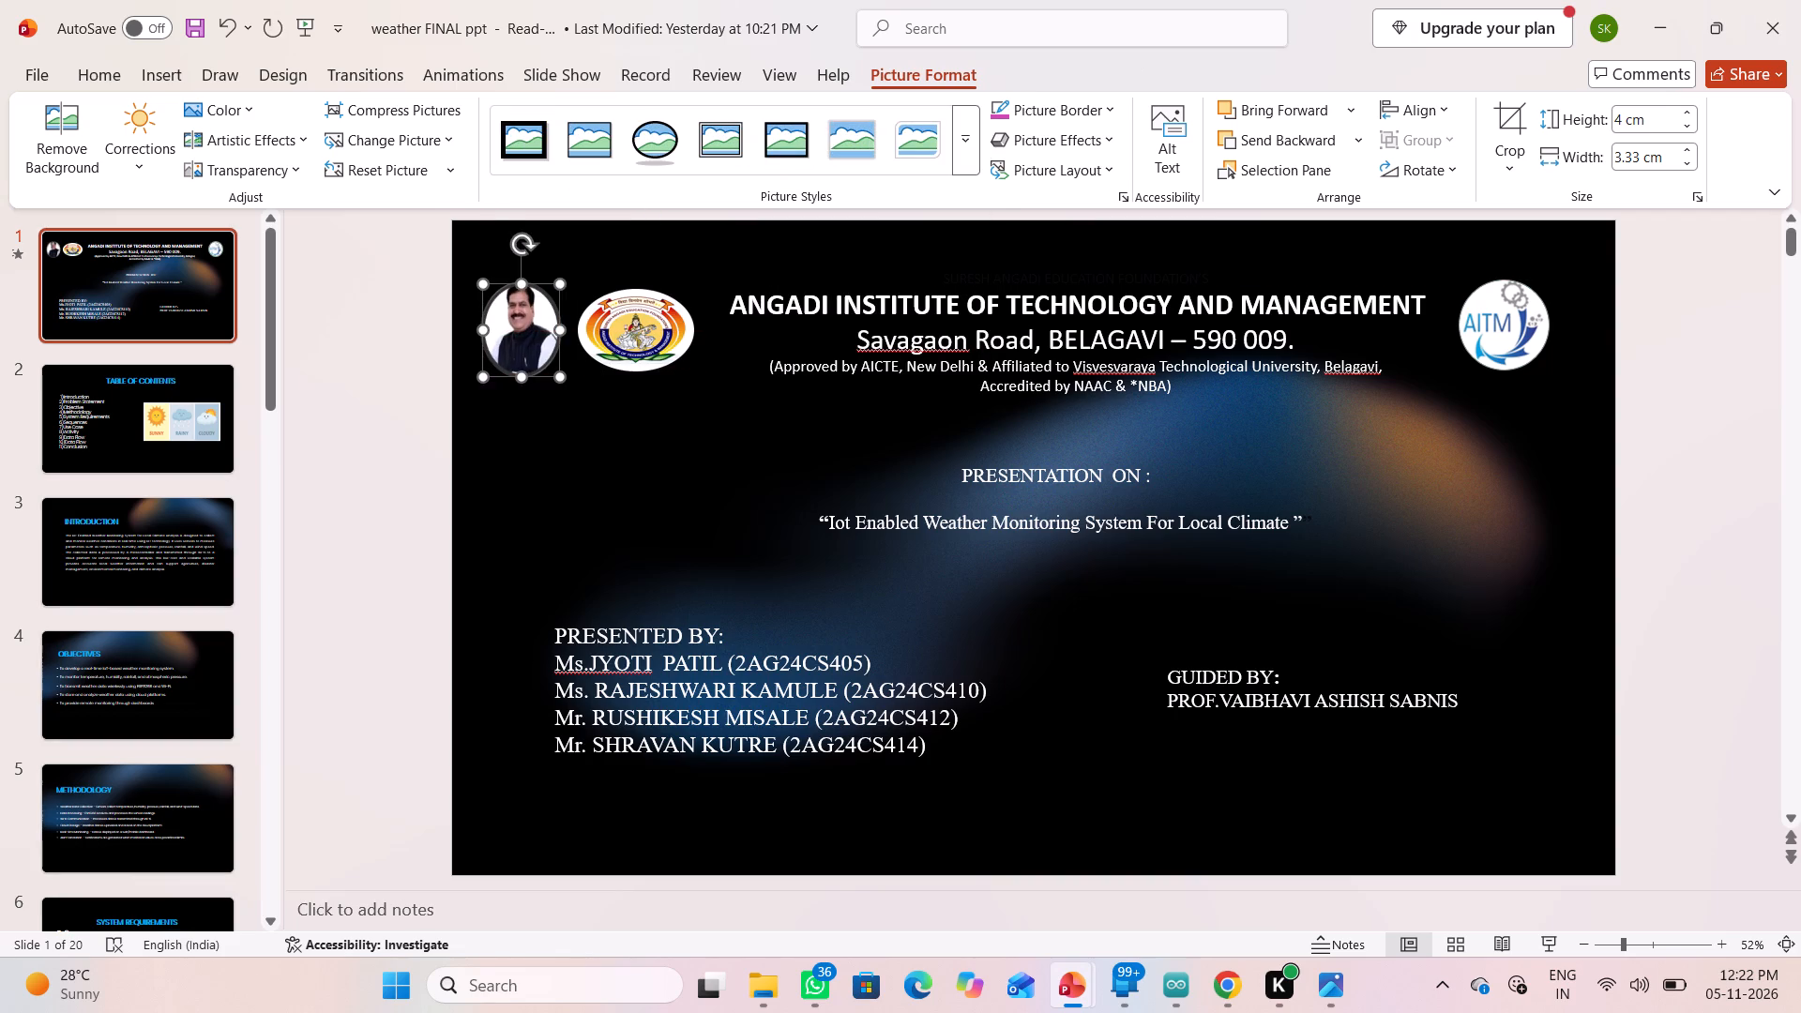
click(526, 460)
click(594, 469)
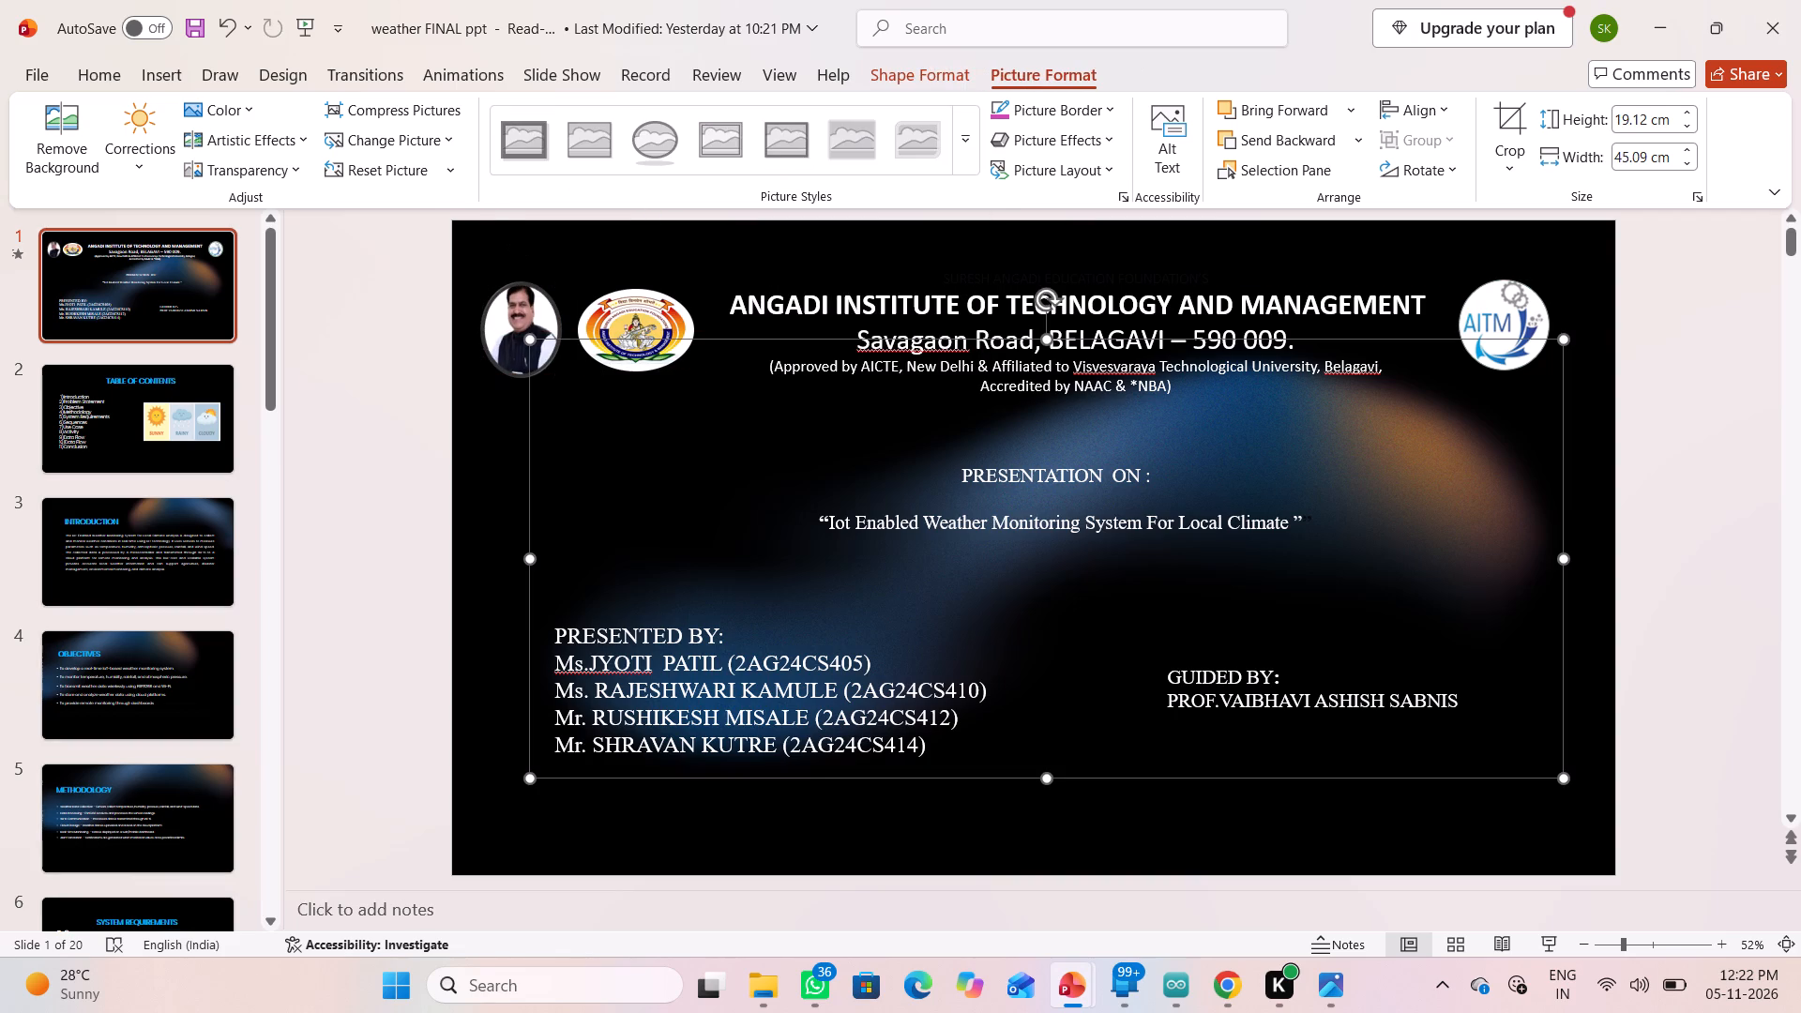
Widen the oval portrait photo slightly so it is nearly circular, and nudge it into place beside the emblem.
click(567, 275)
click(522, 334)
click(507, 324)
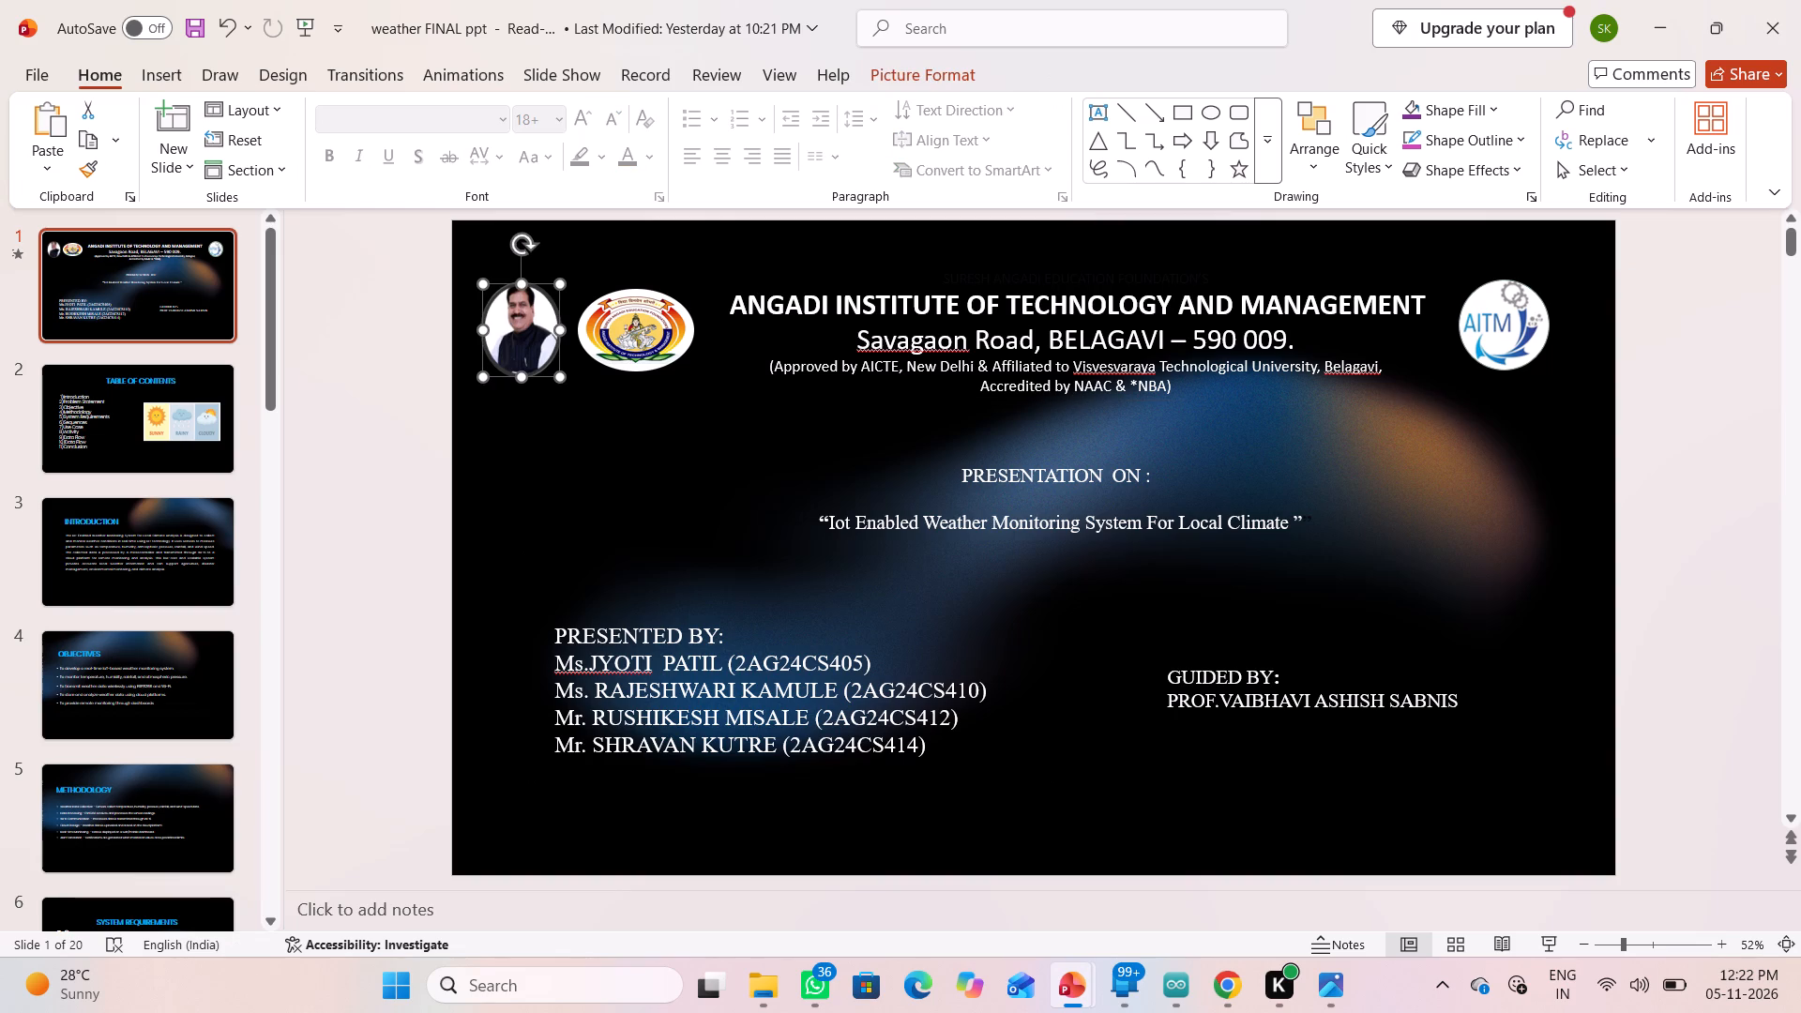
drag(557, 326, 572, 326)
click(541, 338)
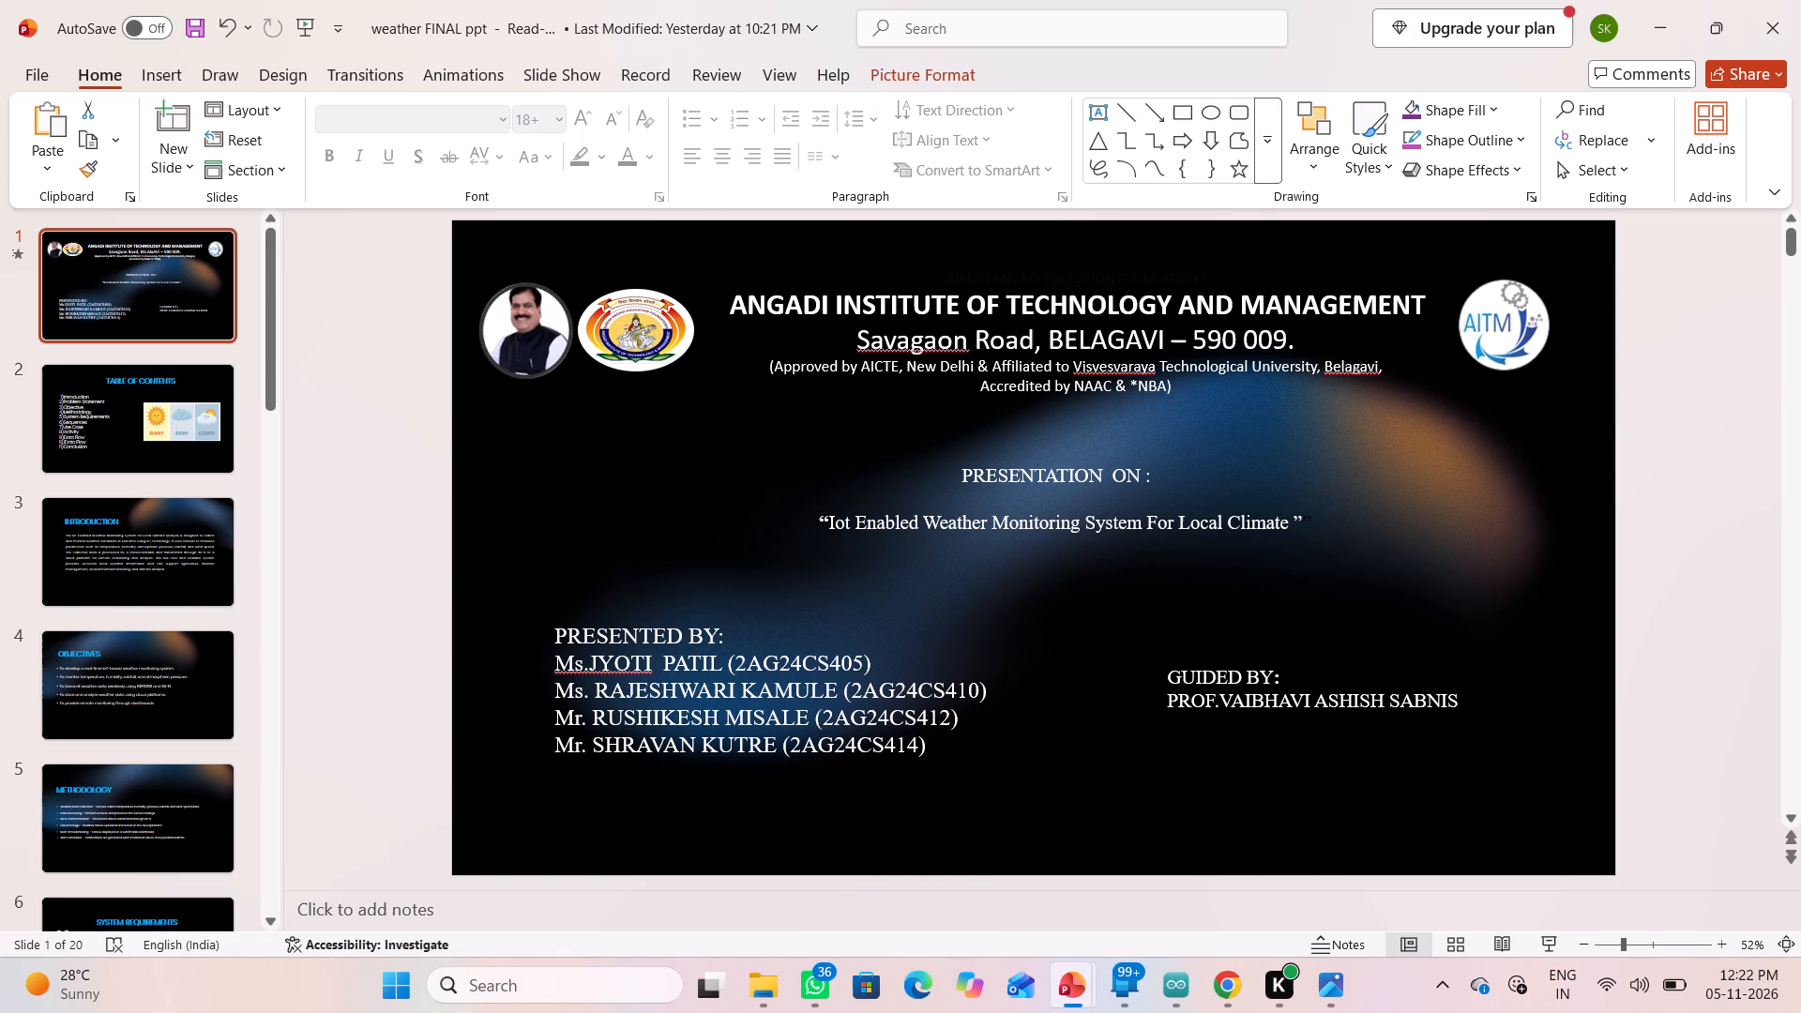
click(562, 468)
Move the goddess emblem up slightly so it lines up with the portrait photo beside it.
click(690, 275)
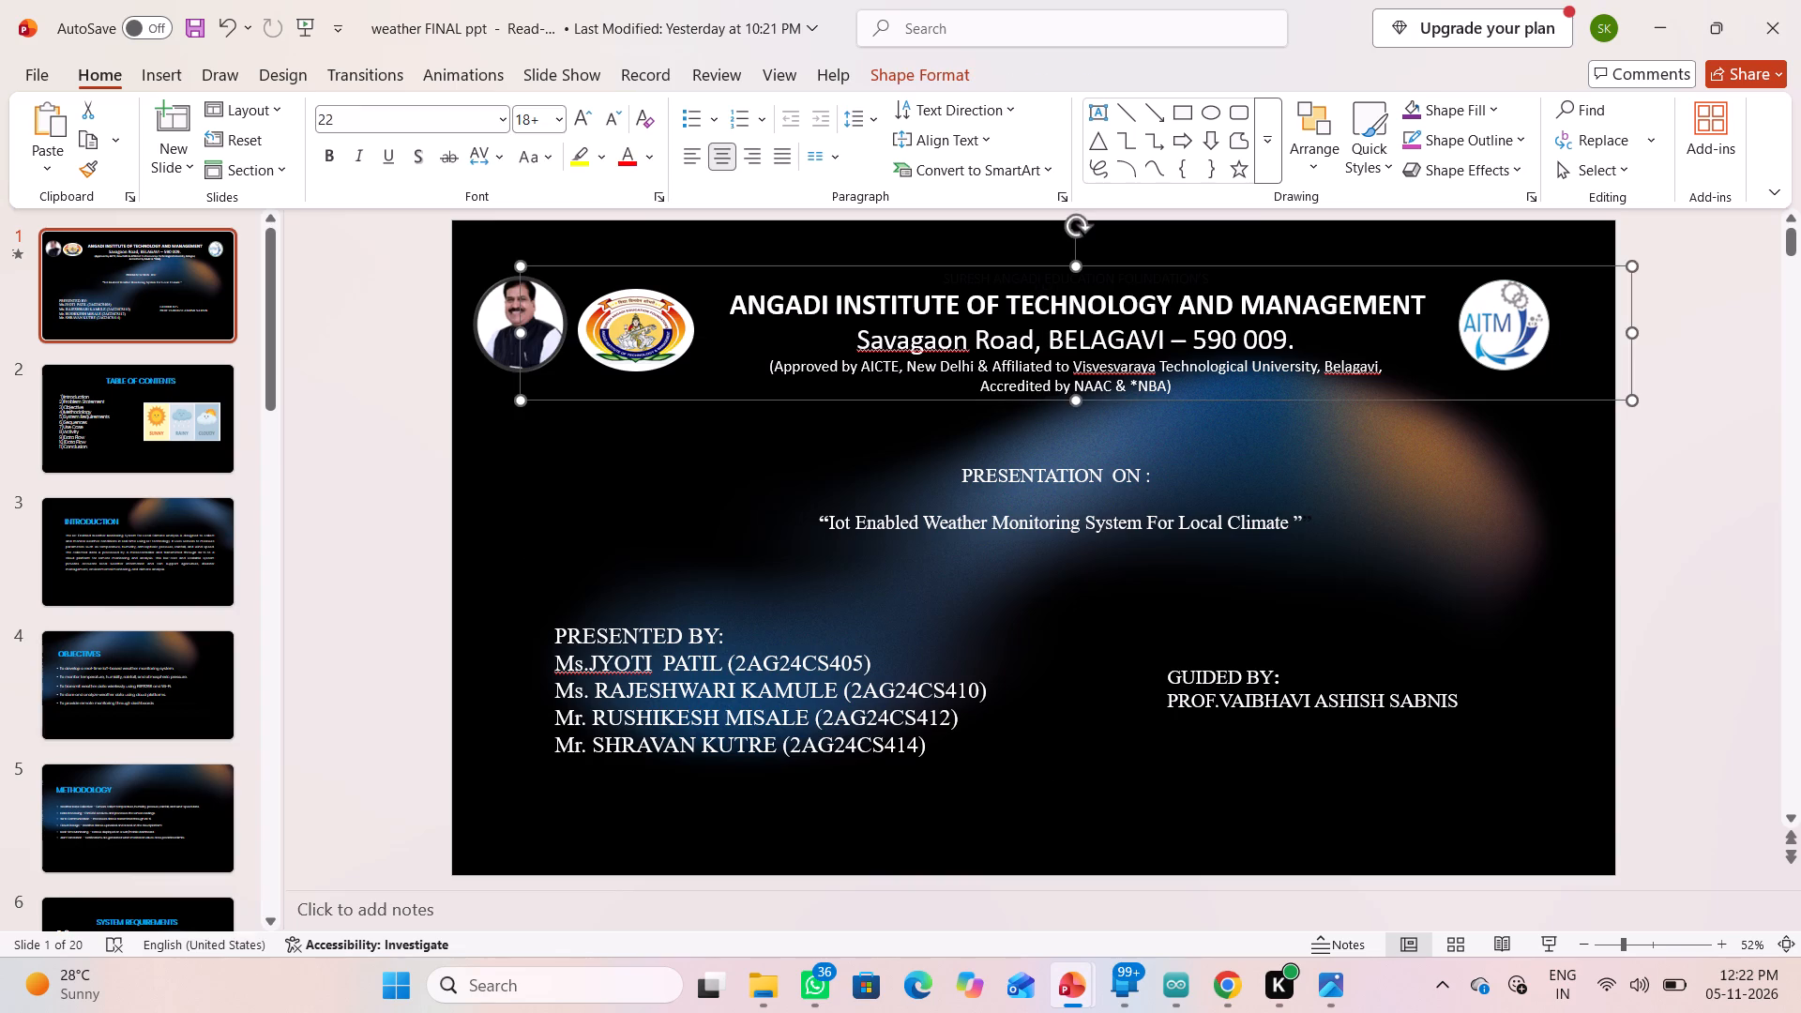
click(658, 328)
drag(668, 366, 675, 347)
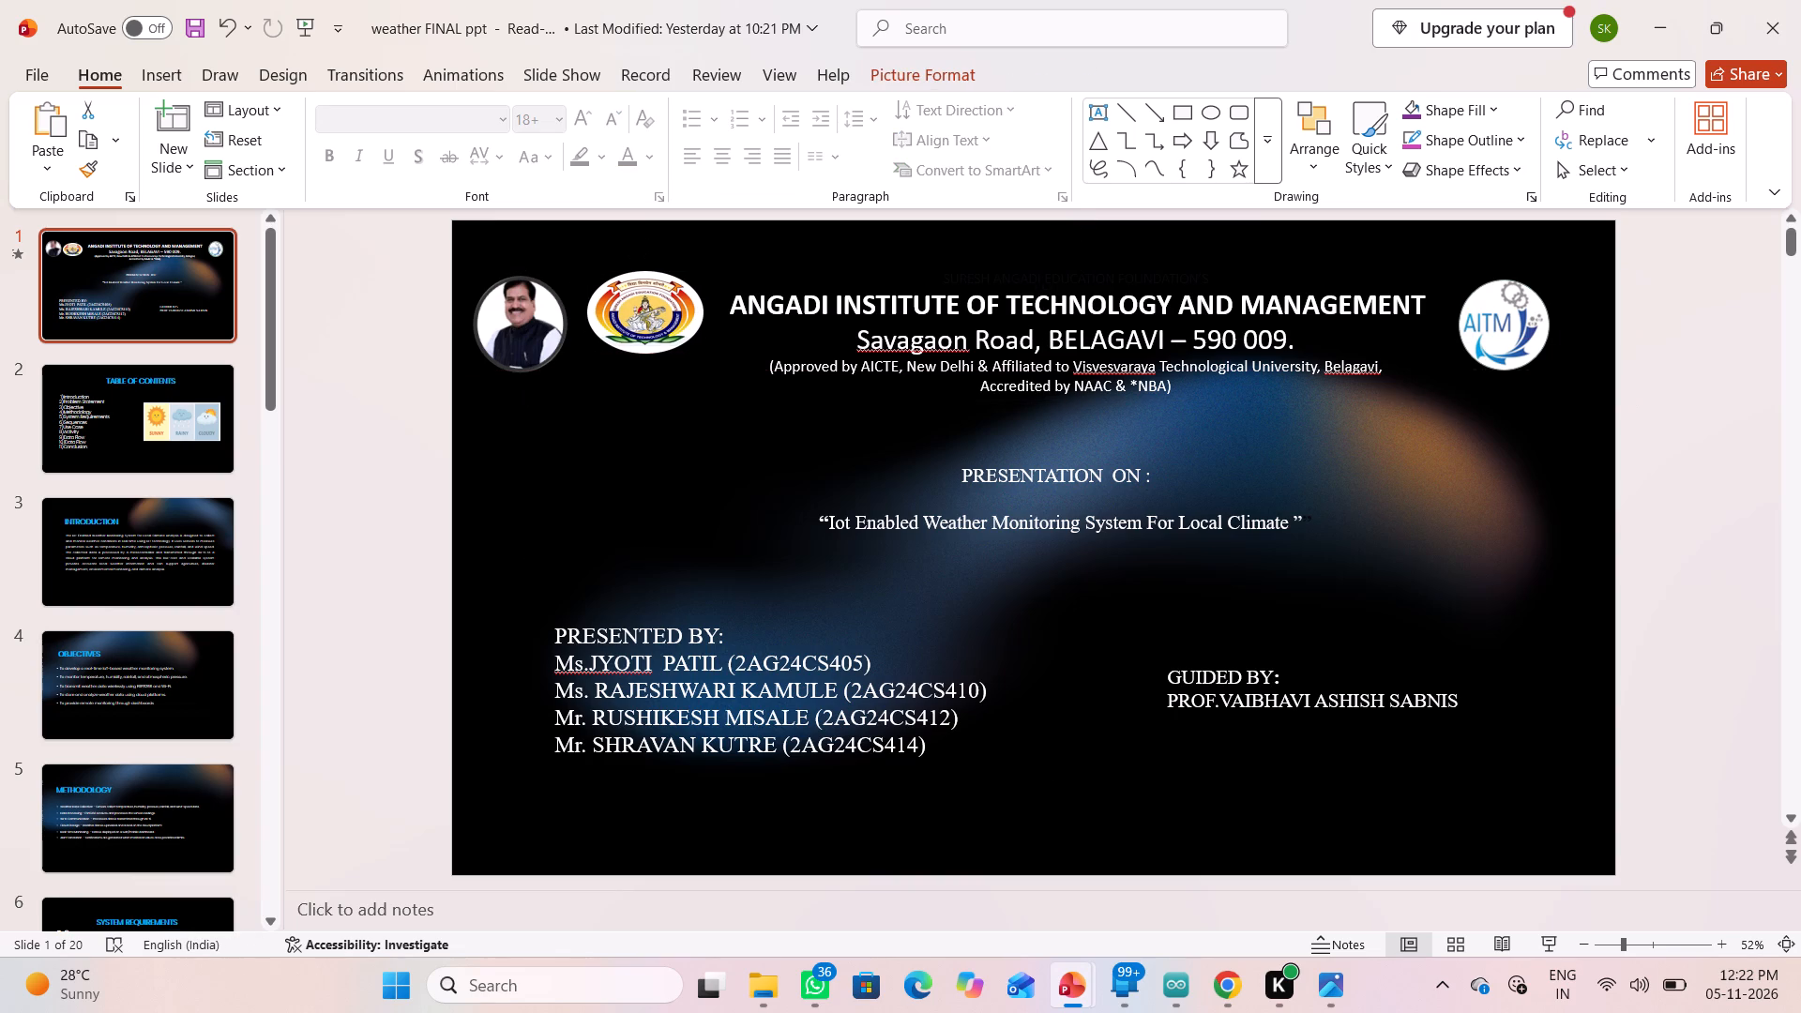
drag(675, 347, 673, 358)
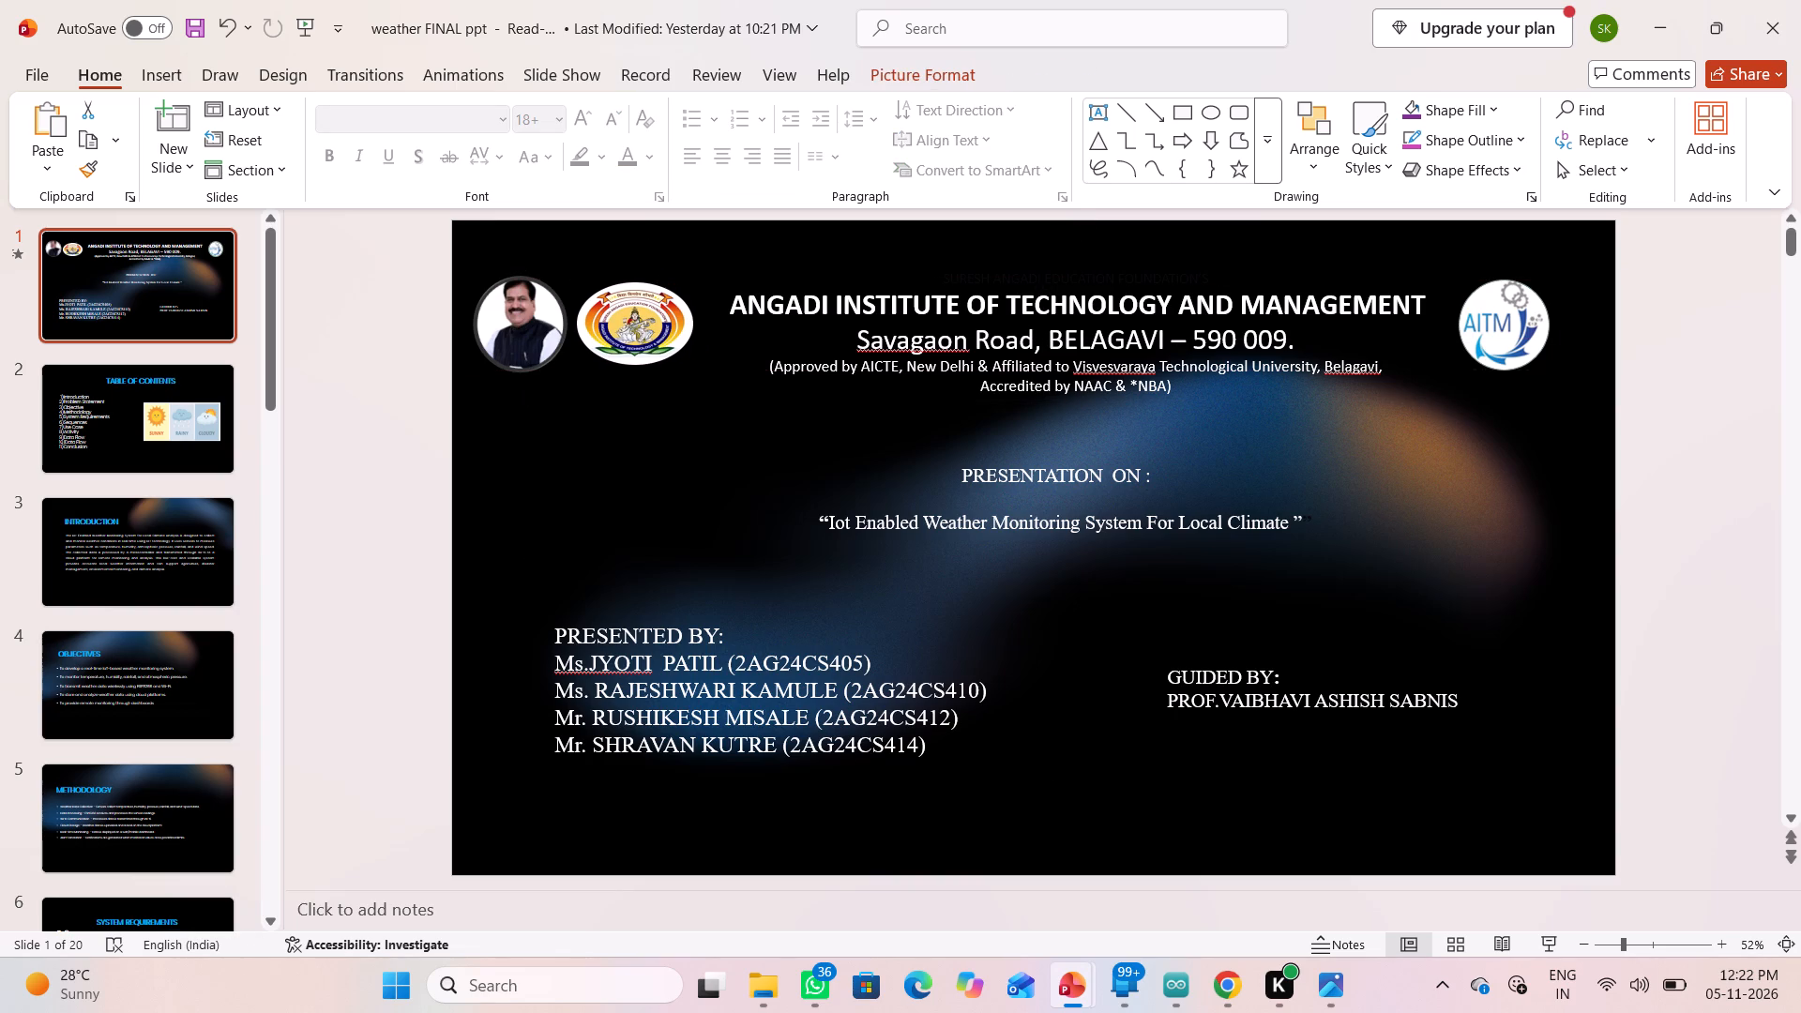
drag(673, 358, 673, 357)
click(761, 541)
click(913, 323)
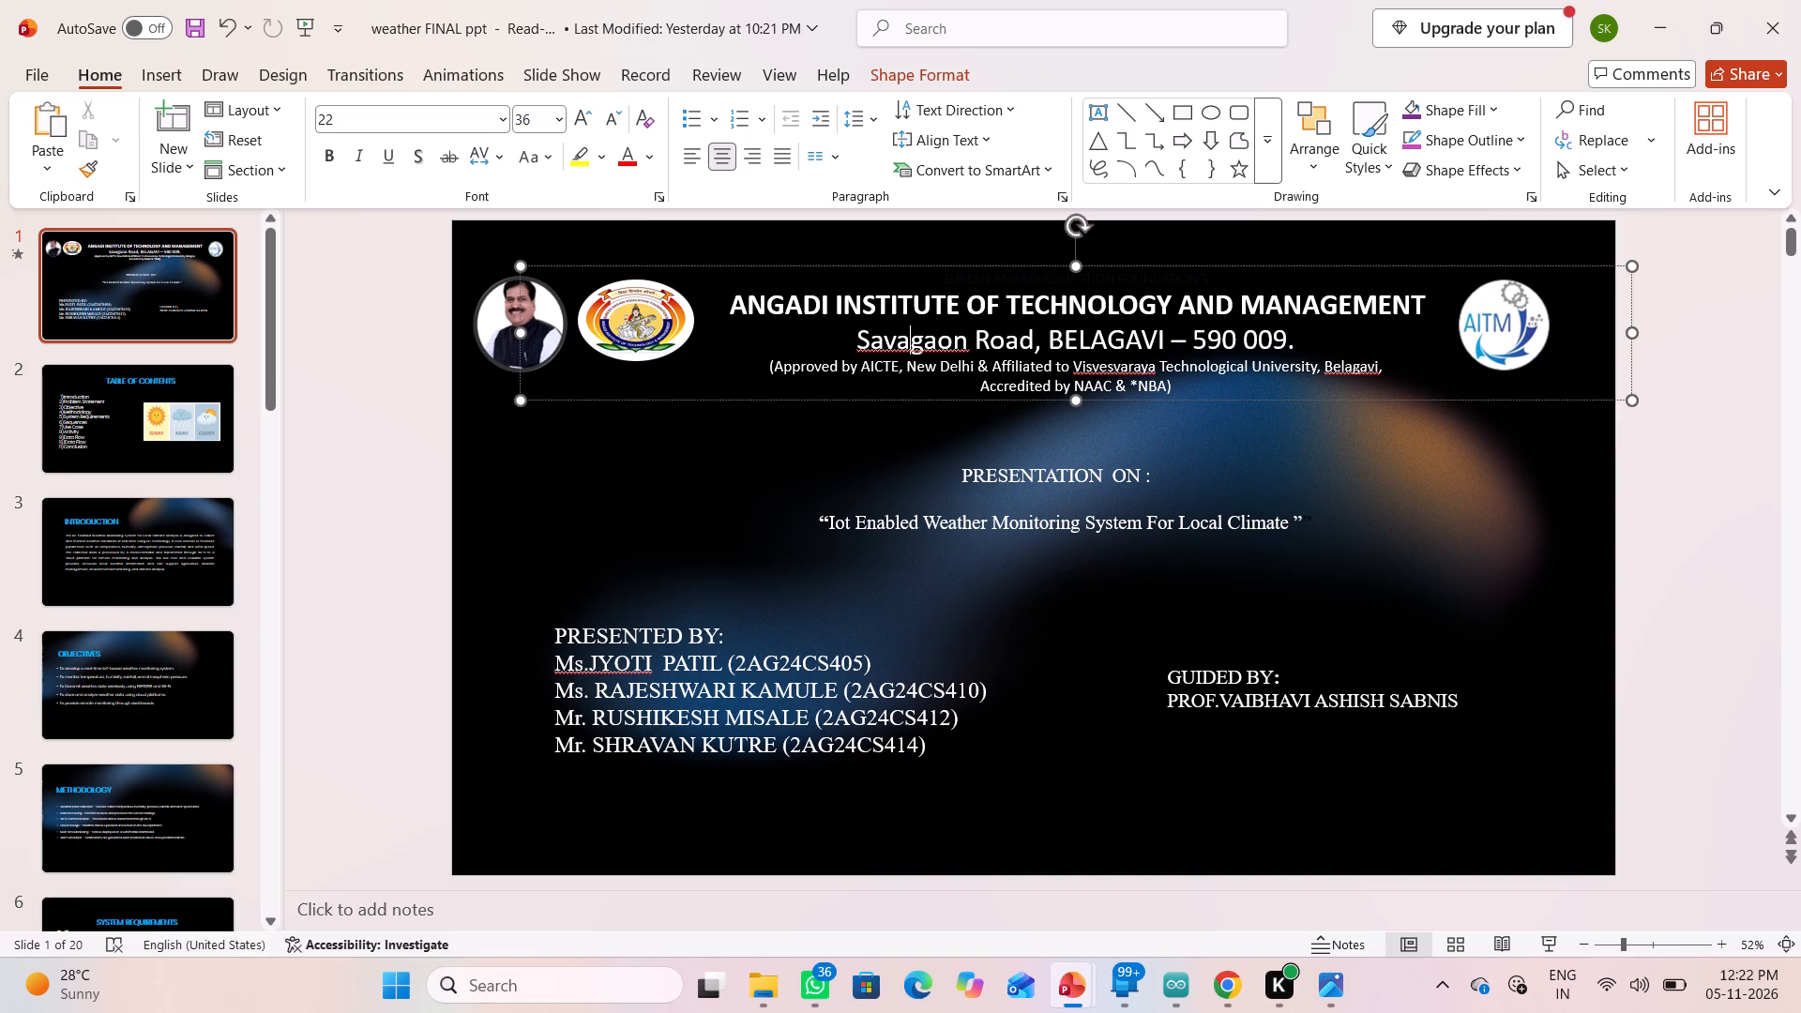
Make the goddess emblem slightly narrower and taller, and move it down level with the portrait photo and the AITM logo.
click(628, 334)
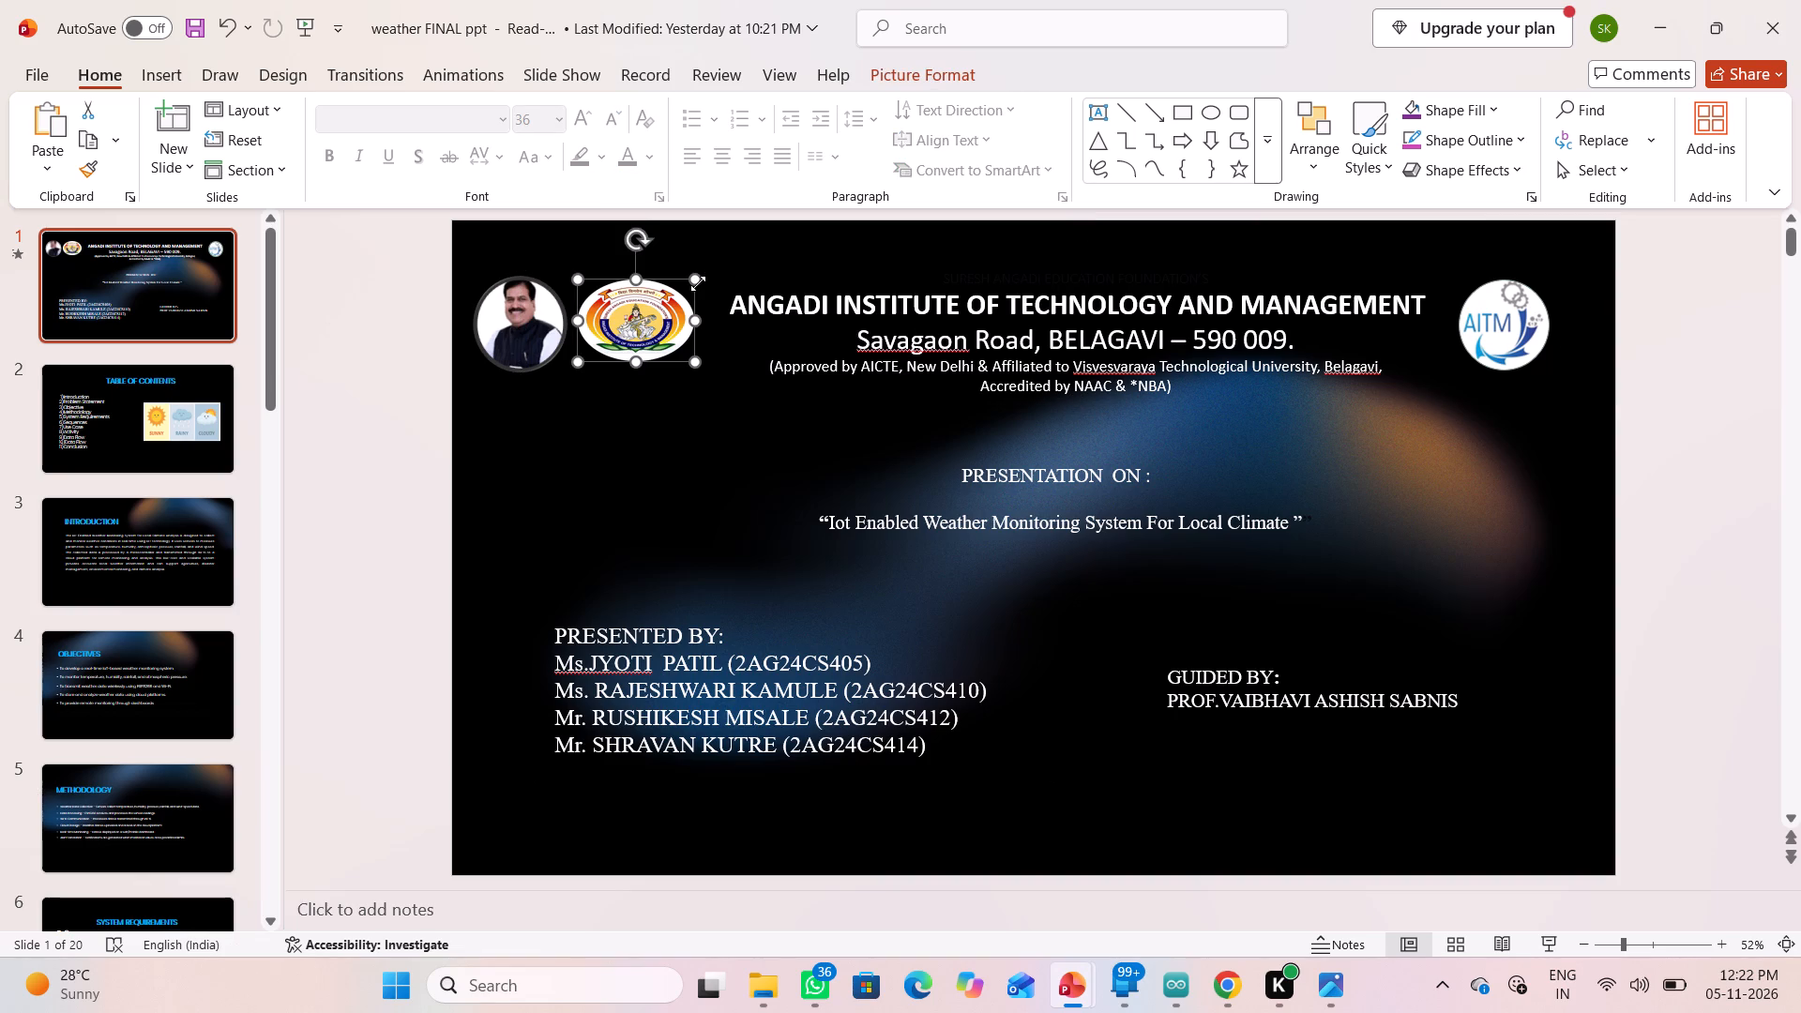
click(694, 325)
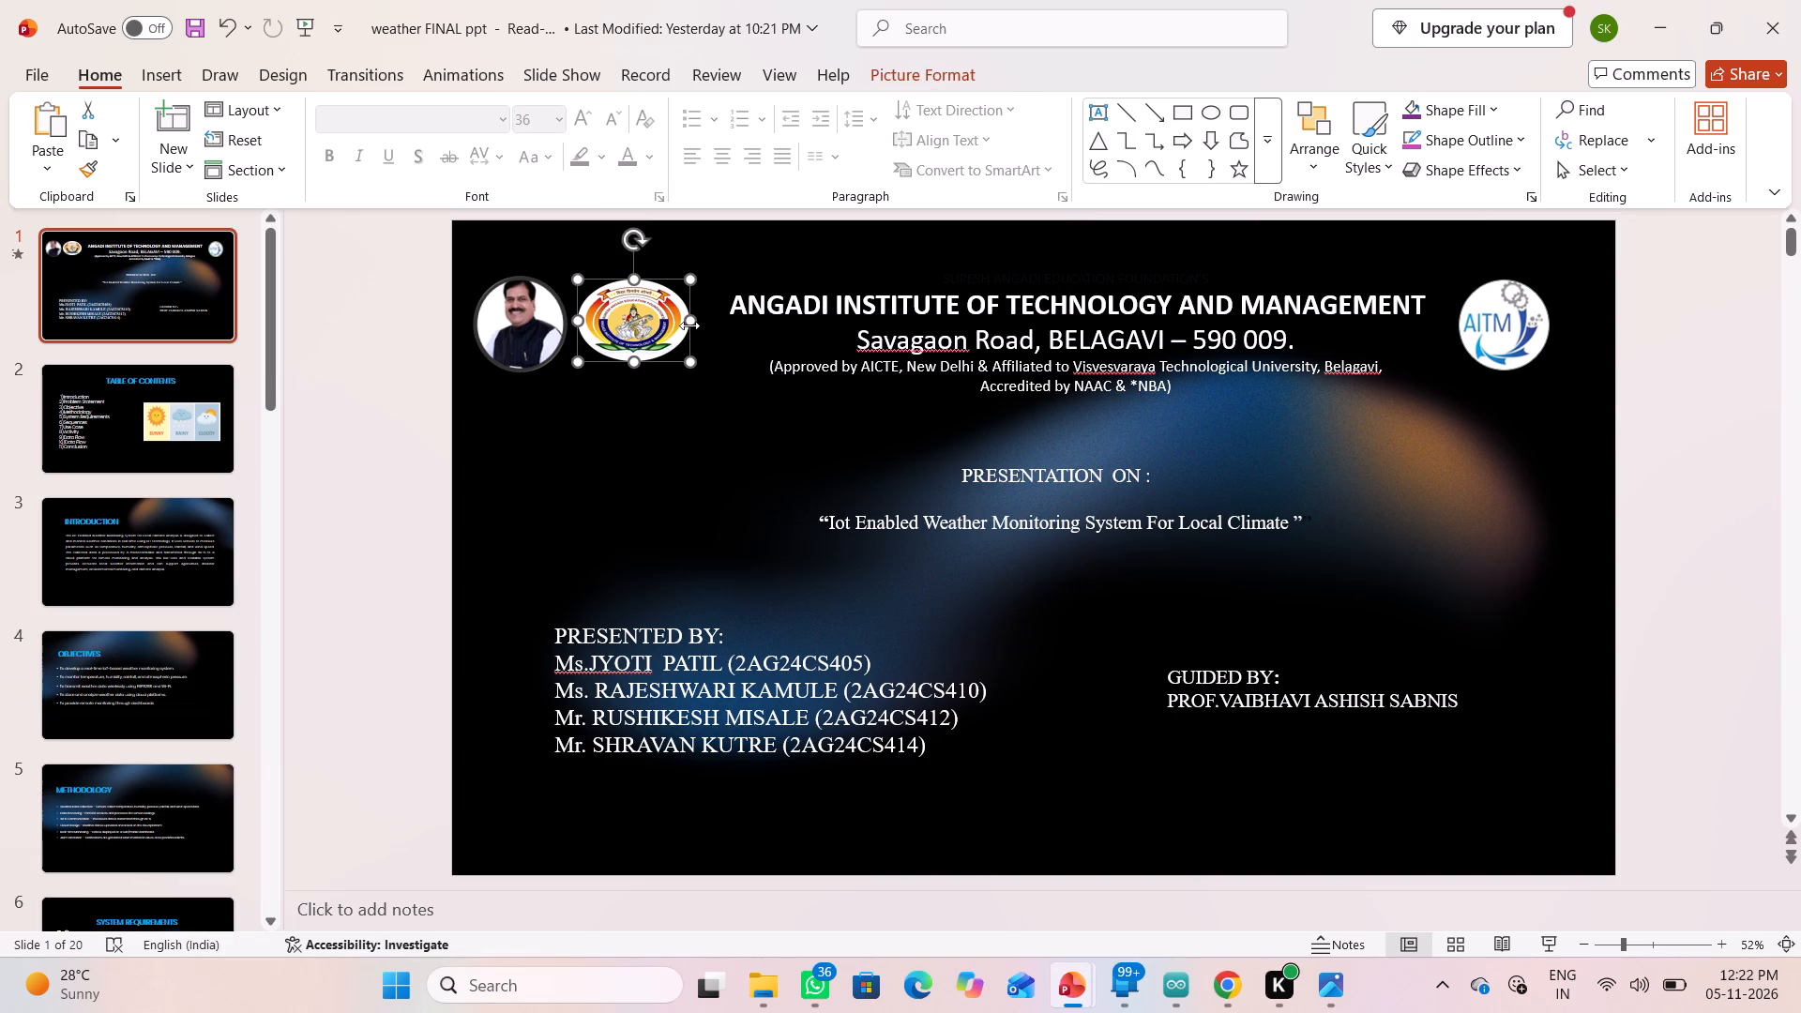
drag(637, 281, 640, 271)
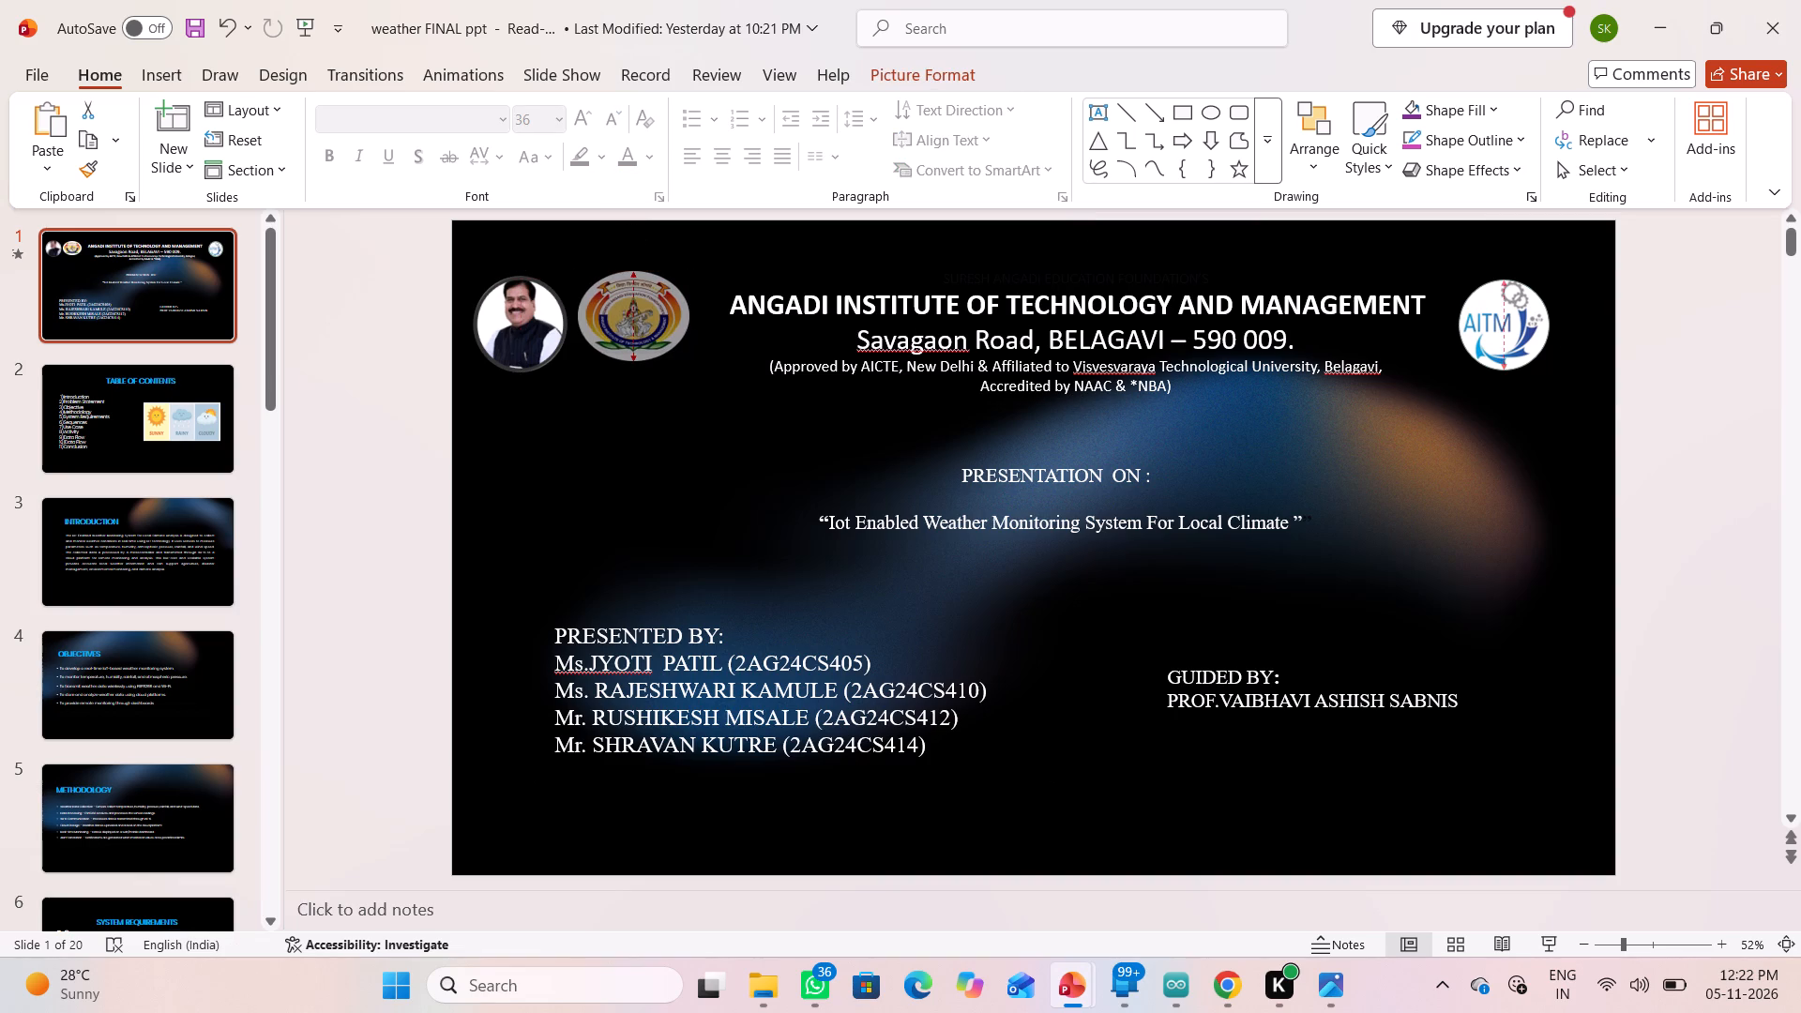
drag(640, 271, 640, 269)
drag(640, 325, 640, 332)
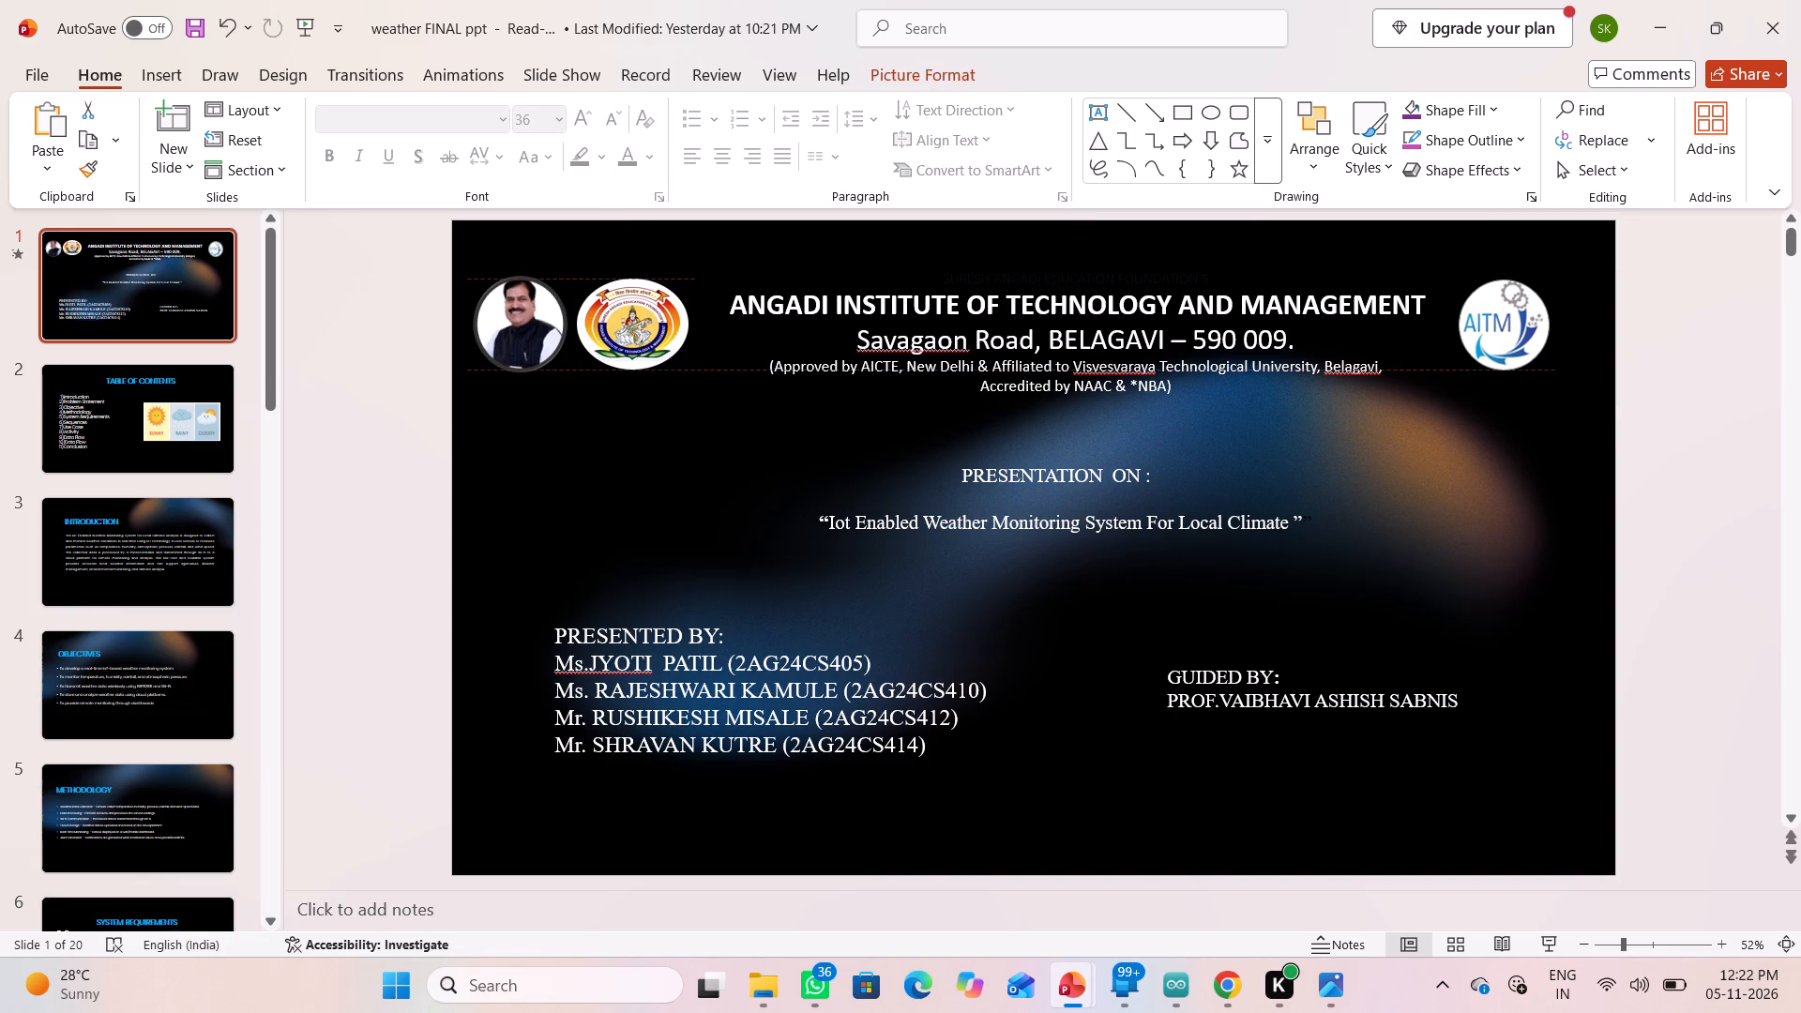
drag(640, 332, 640, 333)
click(647, 492)
Shift the institute heading text box slightly left, toward the goddess emblem.
click(1517, 324)
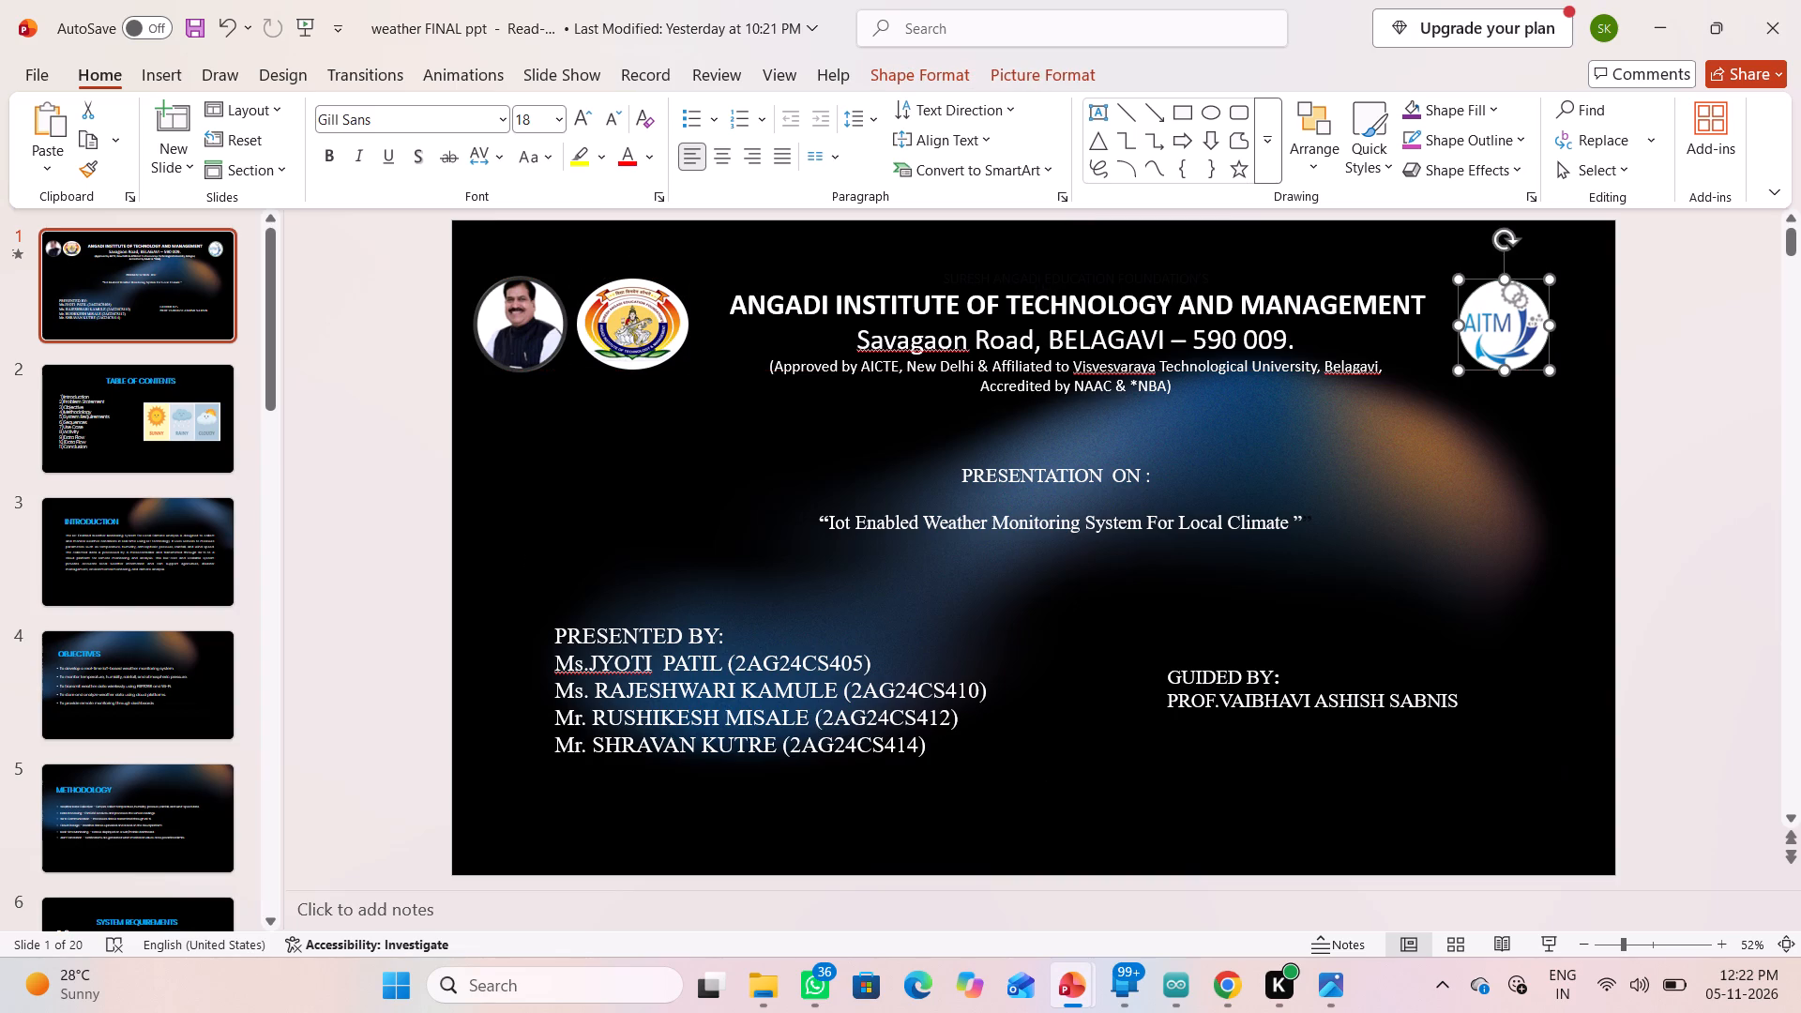
click(923, 314)
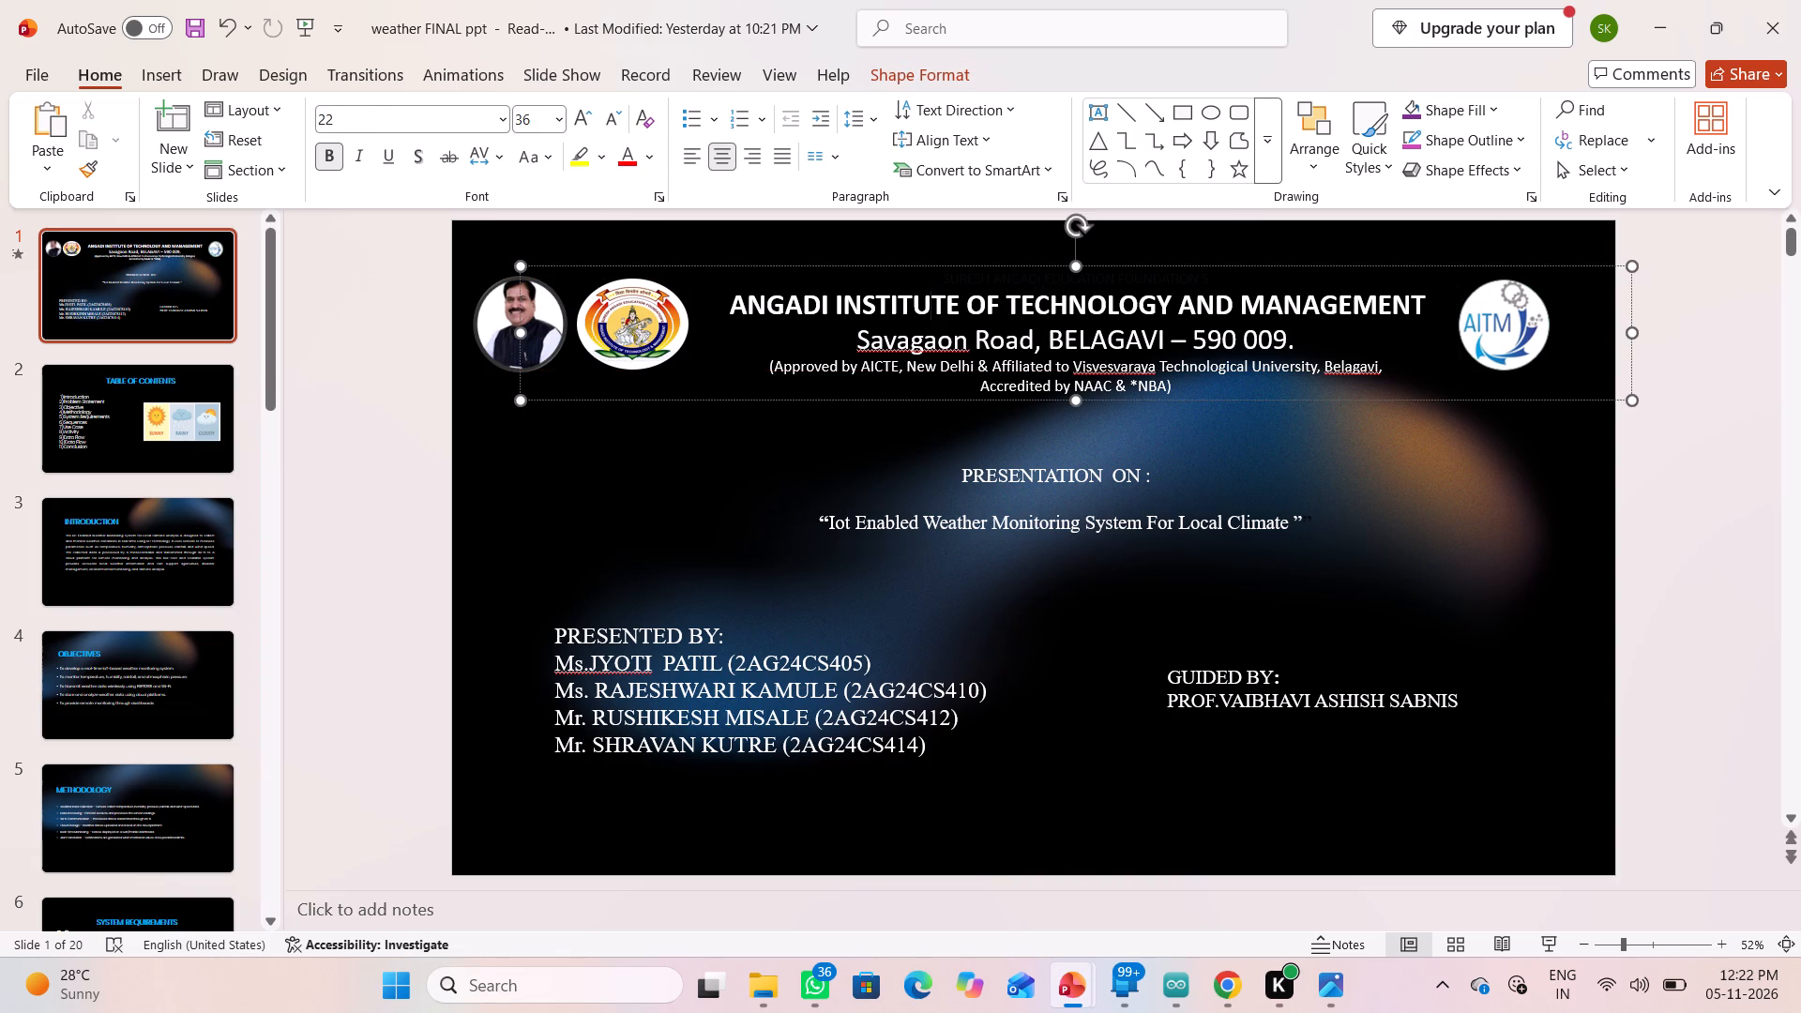
drag(1096, 401, 1086, 404)
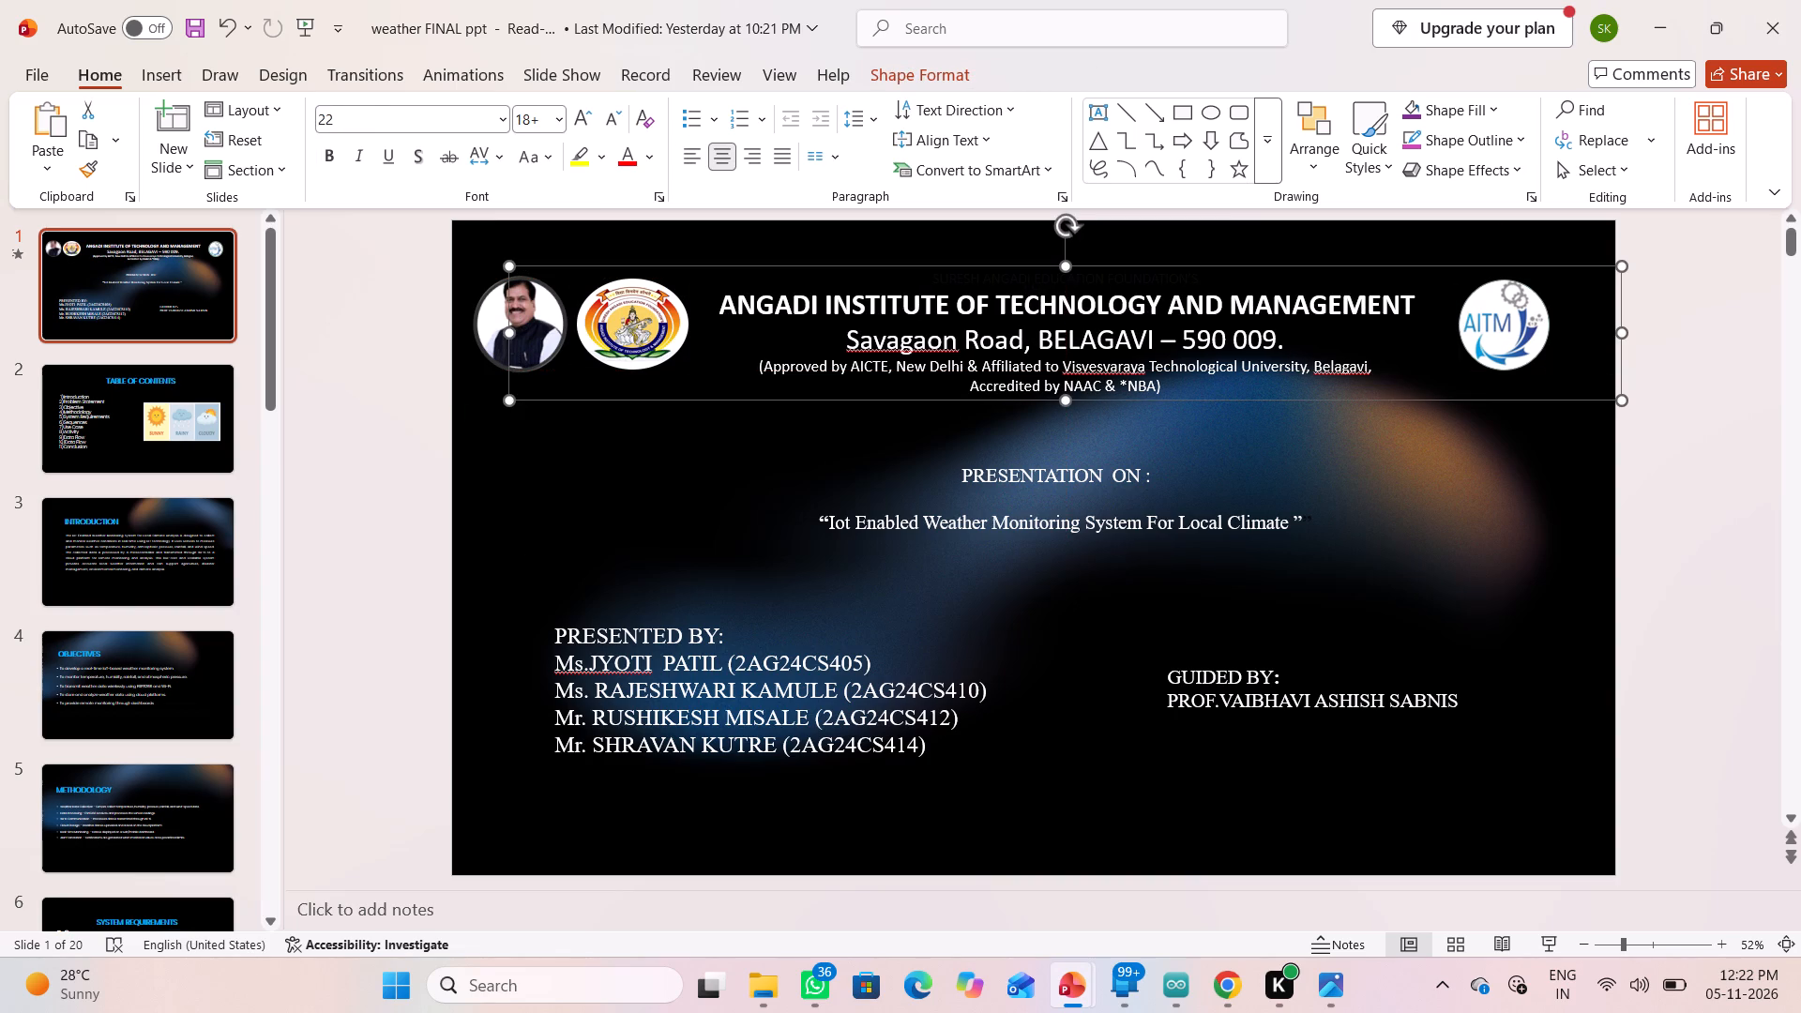
Narrow the goddess emblem until it is nearly circular, and nudge it slightly right, away from the portrait photo.
click(626, 355)
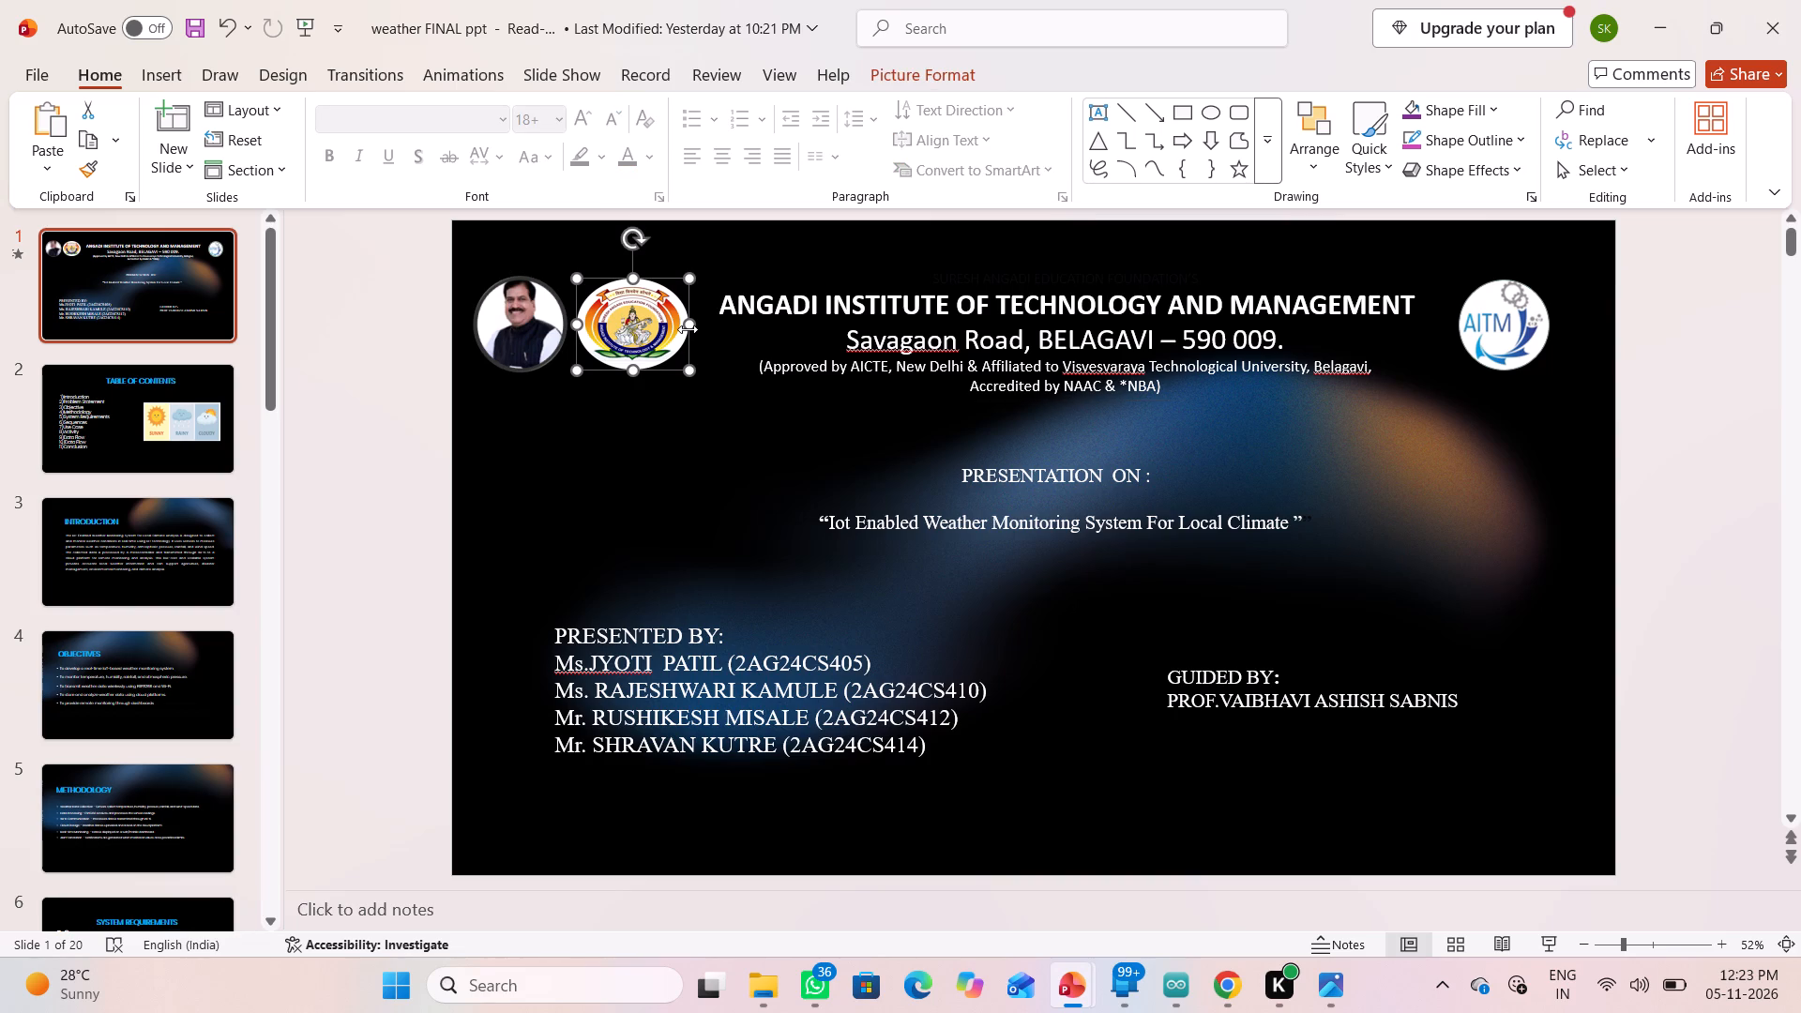
drag(688, 329, 695, 329)
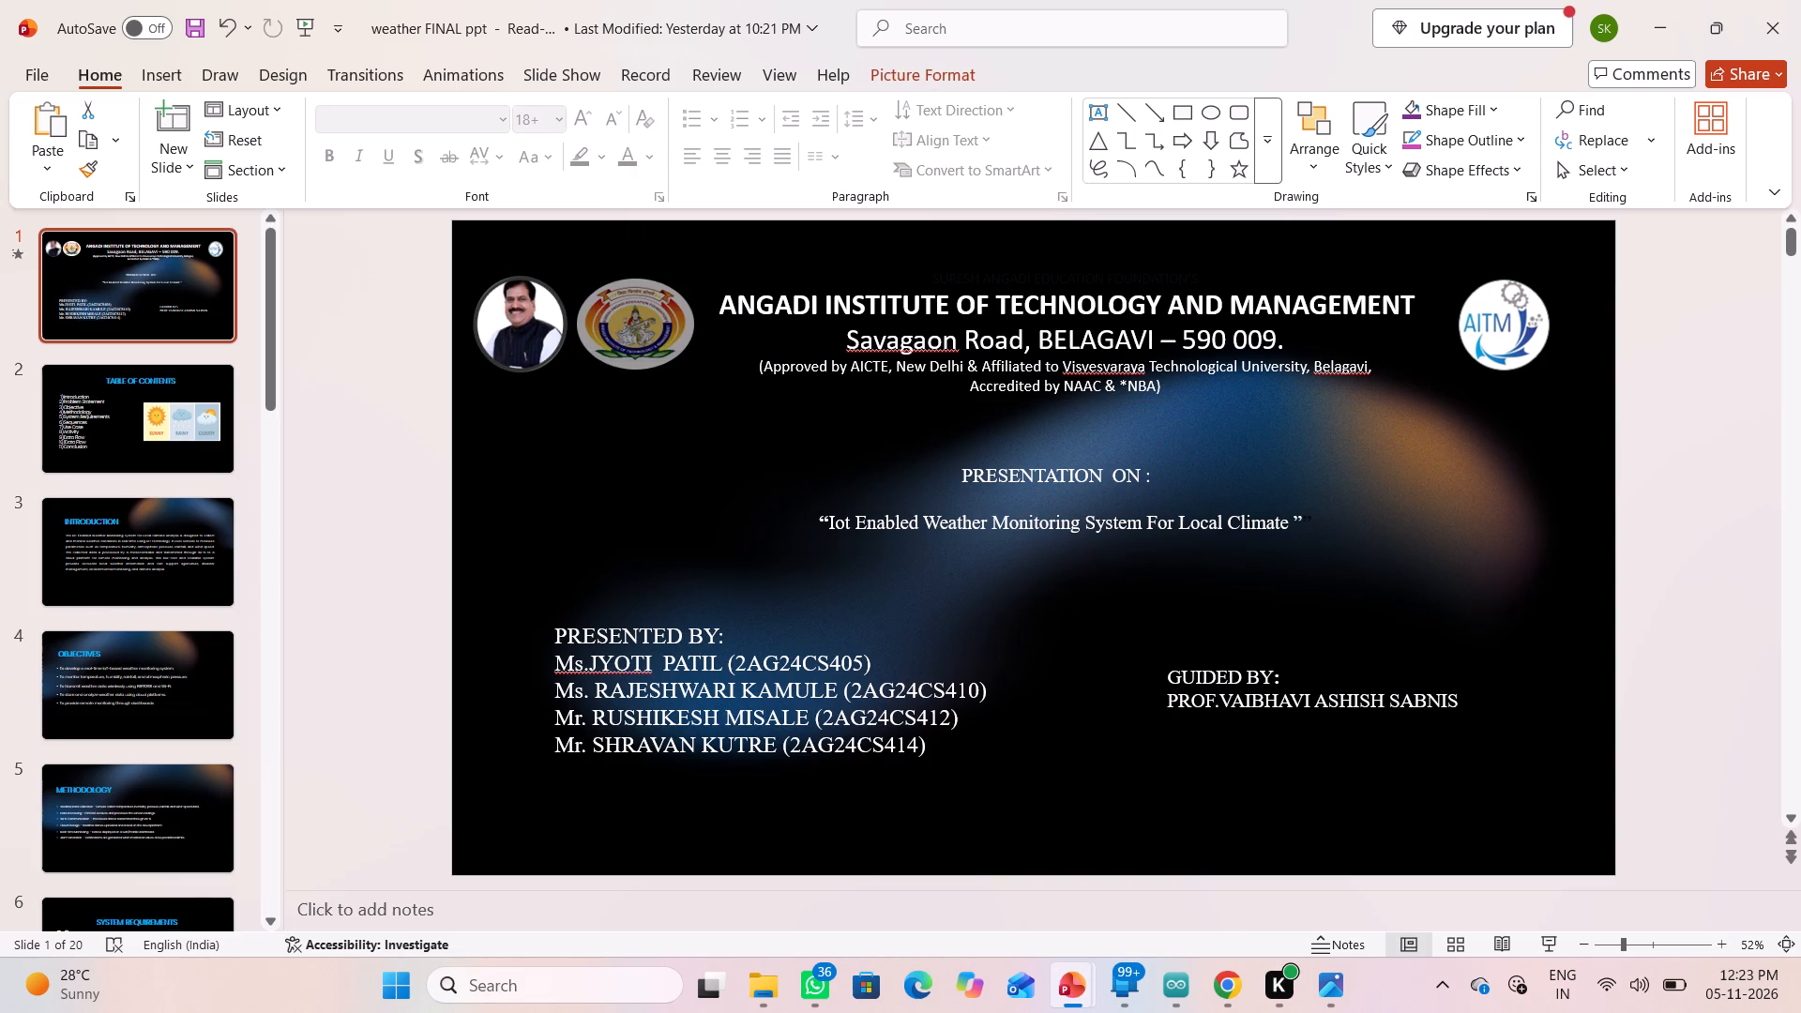
drag(695, 329, 682, 326)
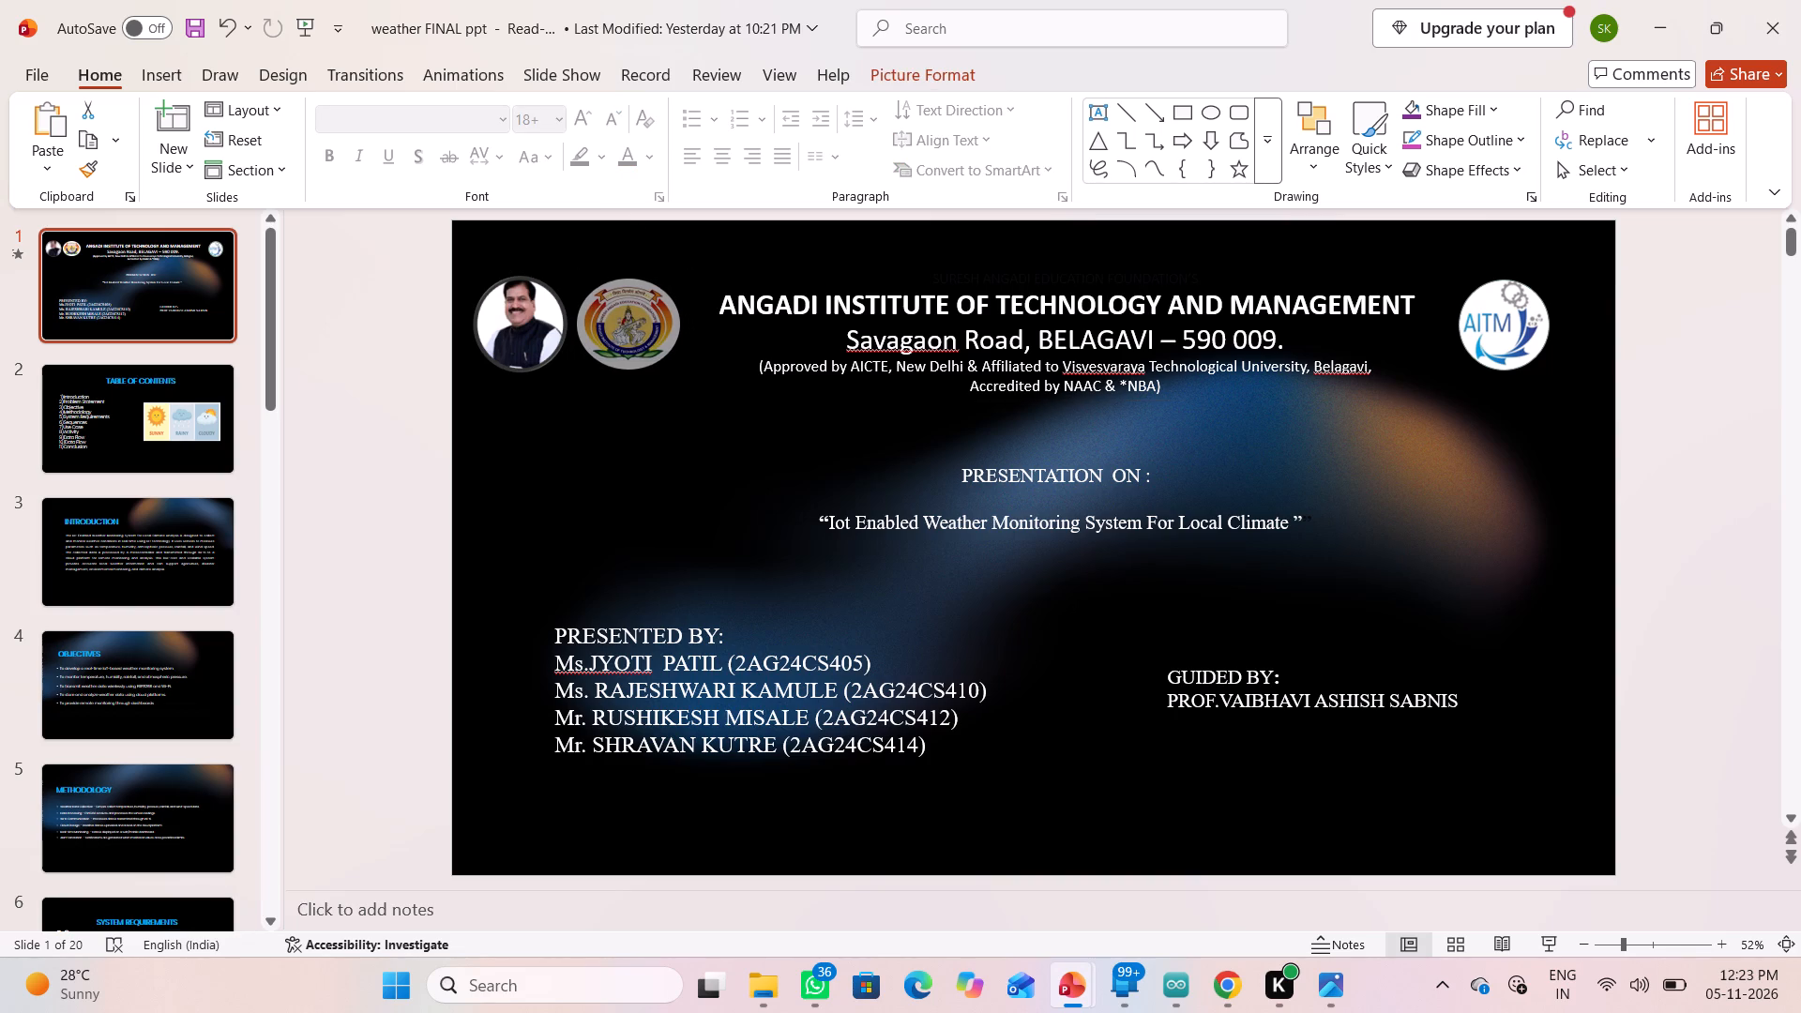
drag(682, 326, 681, 325)
drag(681, 325, 679, 325)
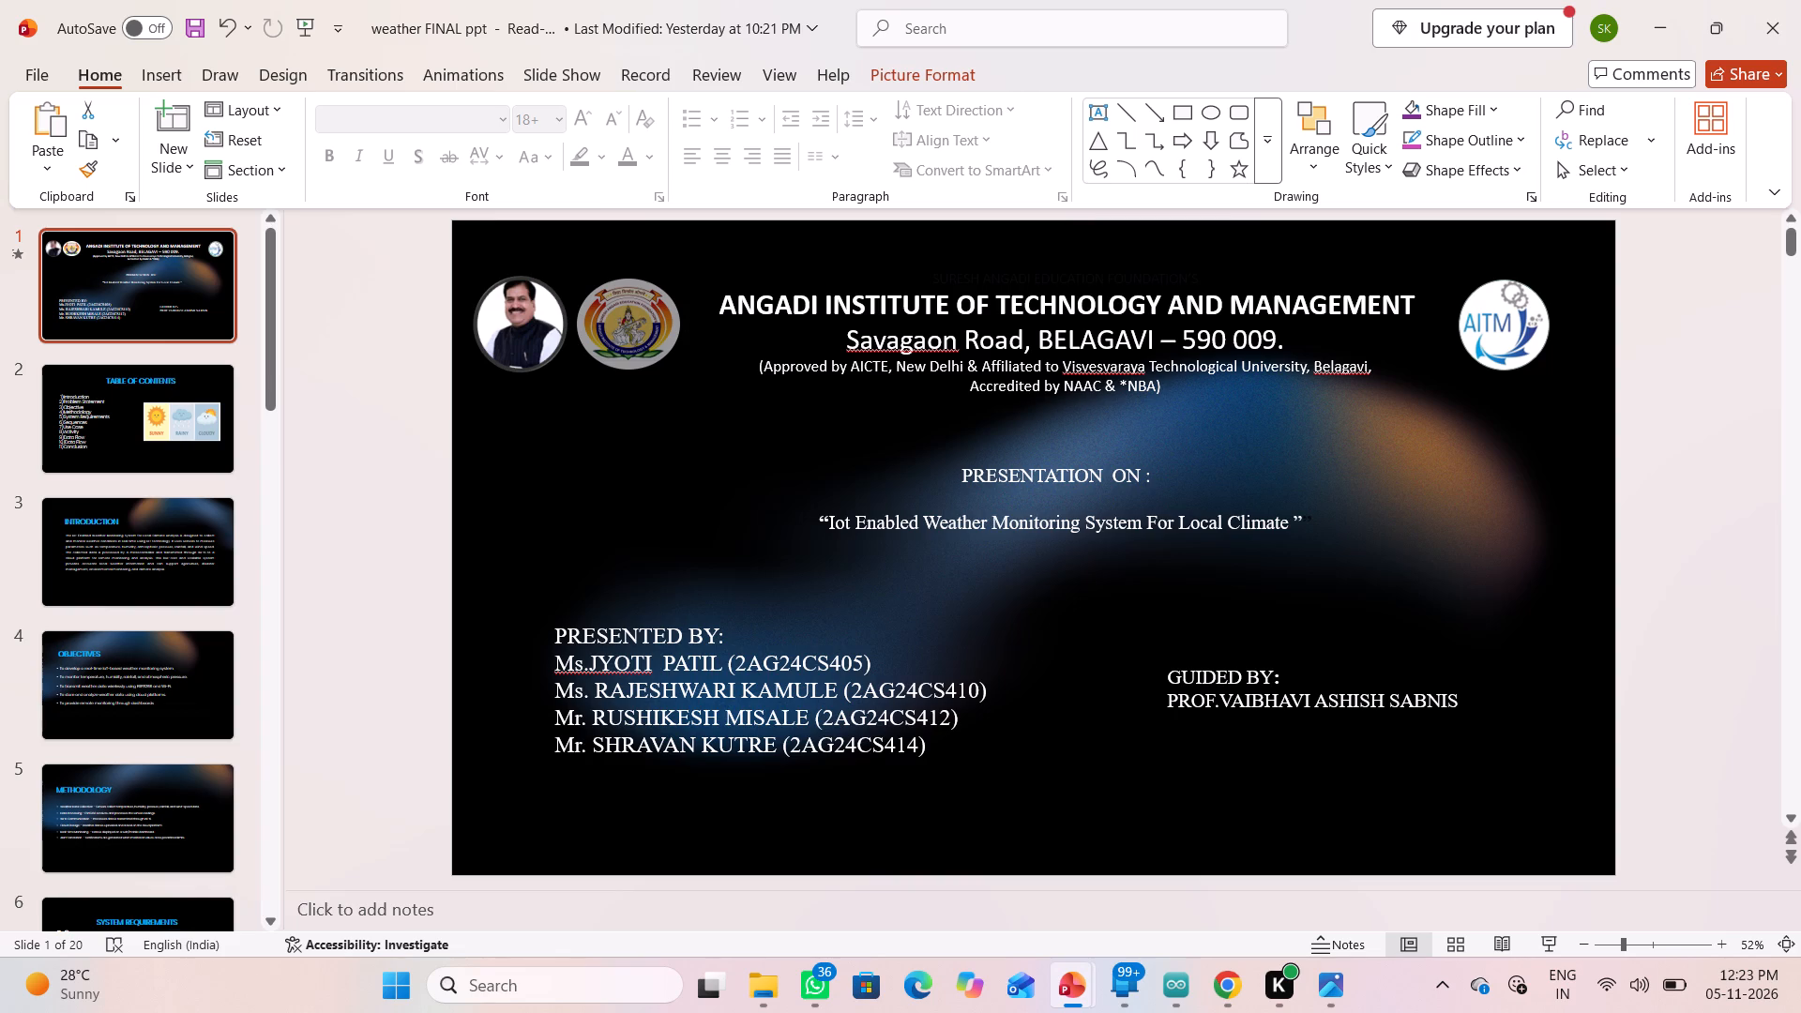
click(649, 335)
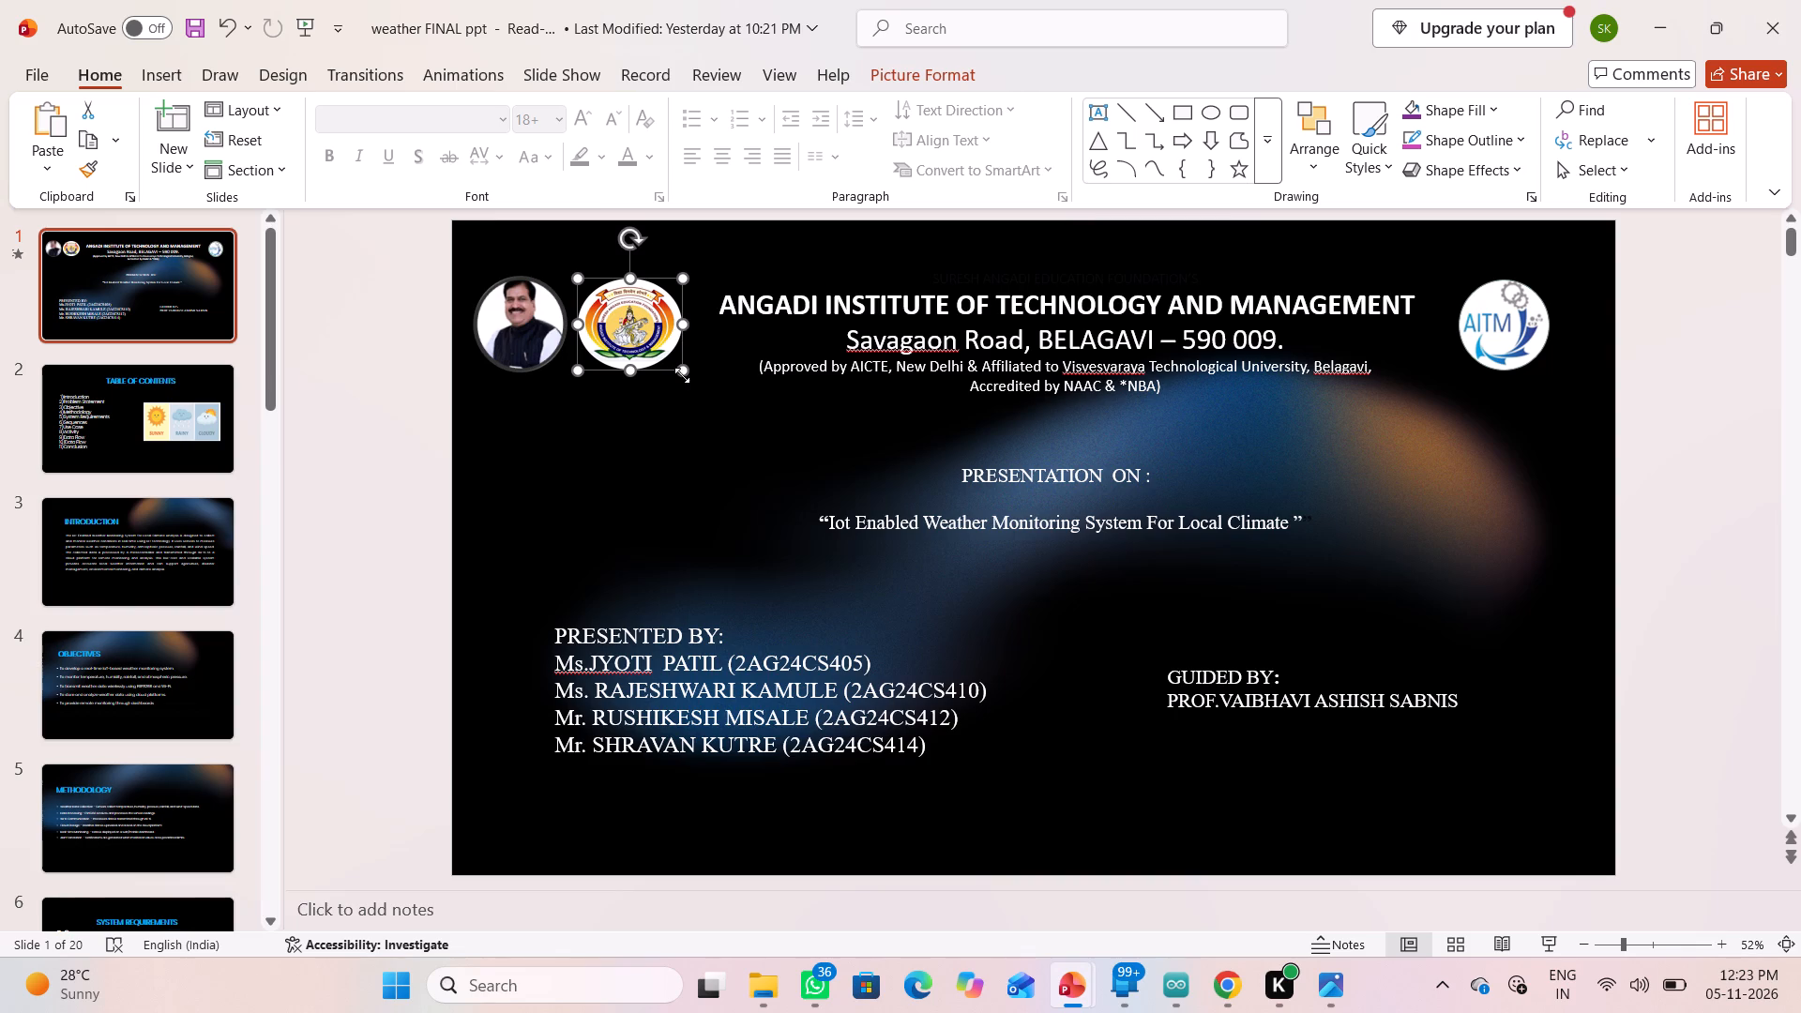
click(682, 370)
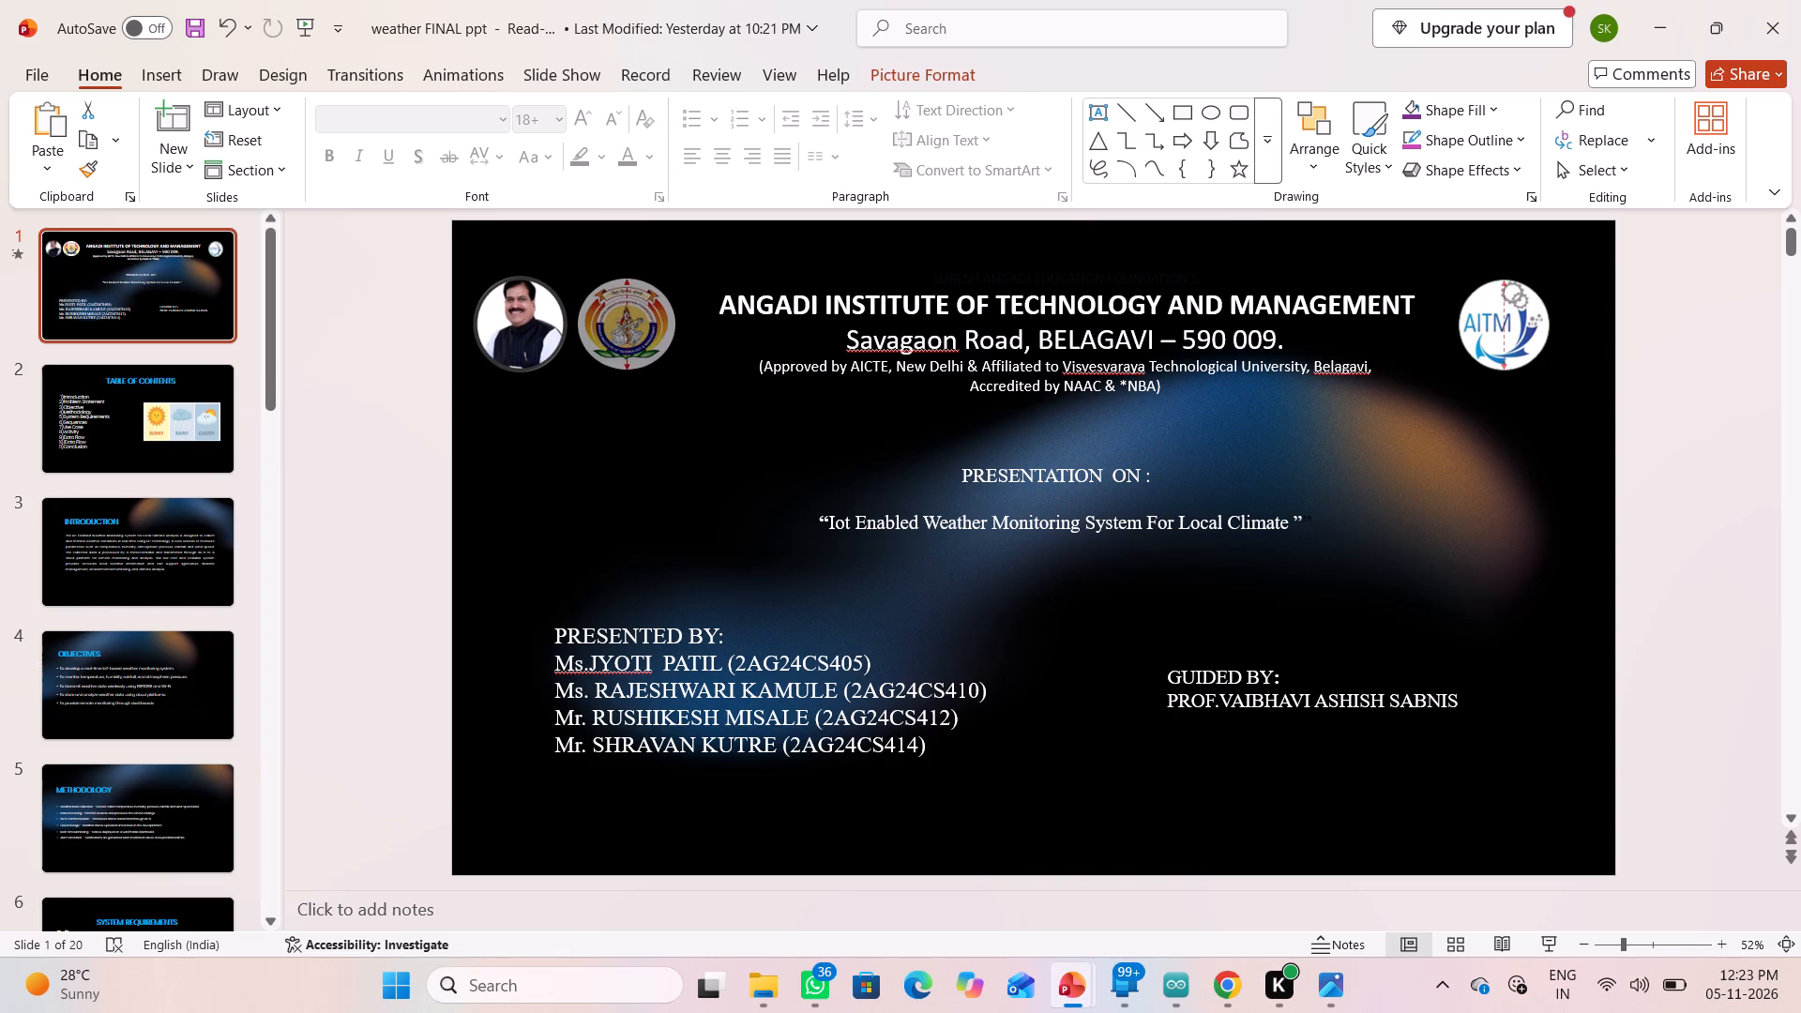
click(683, 418)
click(641, 437)
click(637, 492)
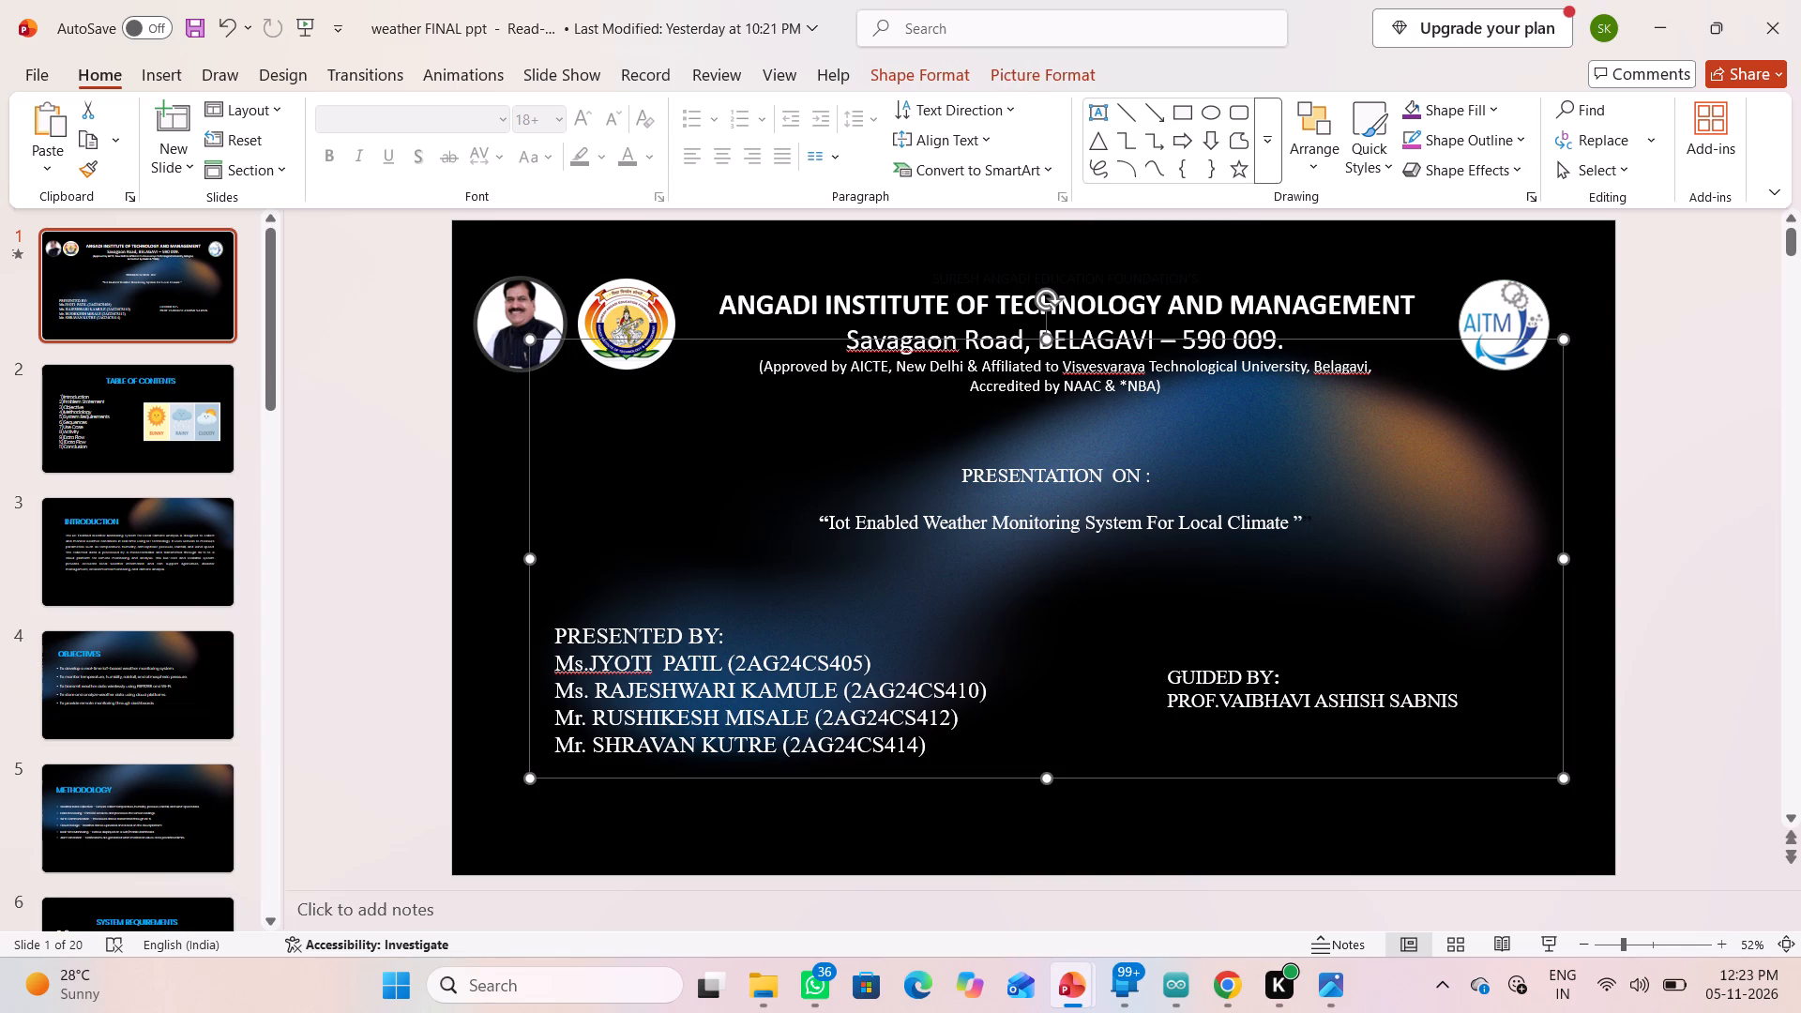
click(610, 338)
click(628, 319)
click(646, 371)
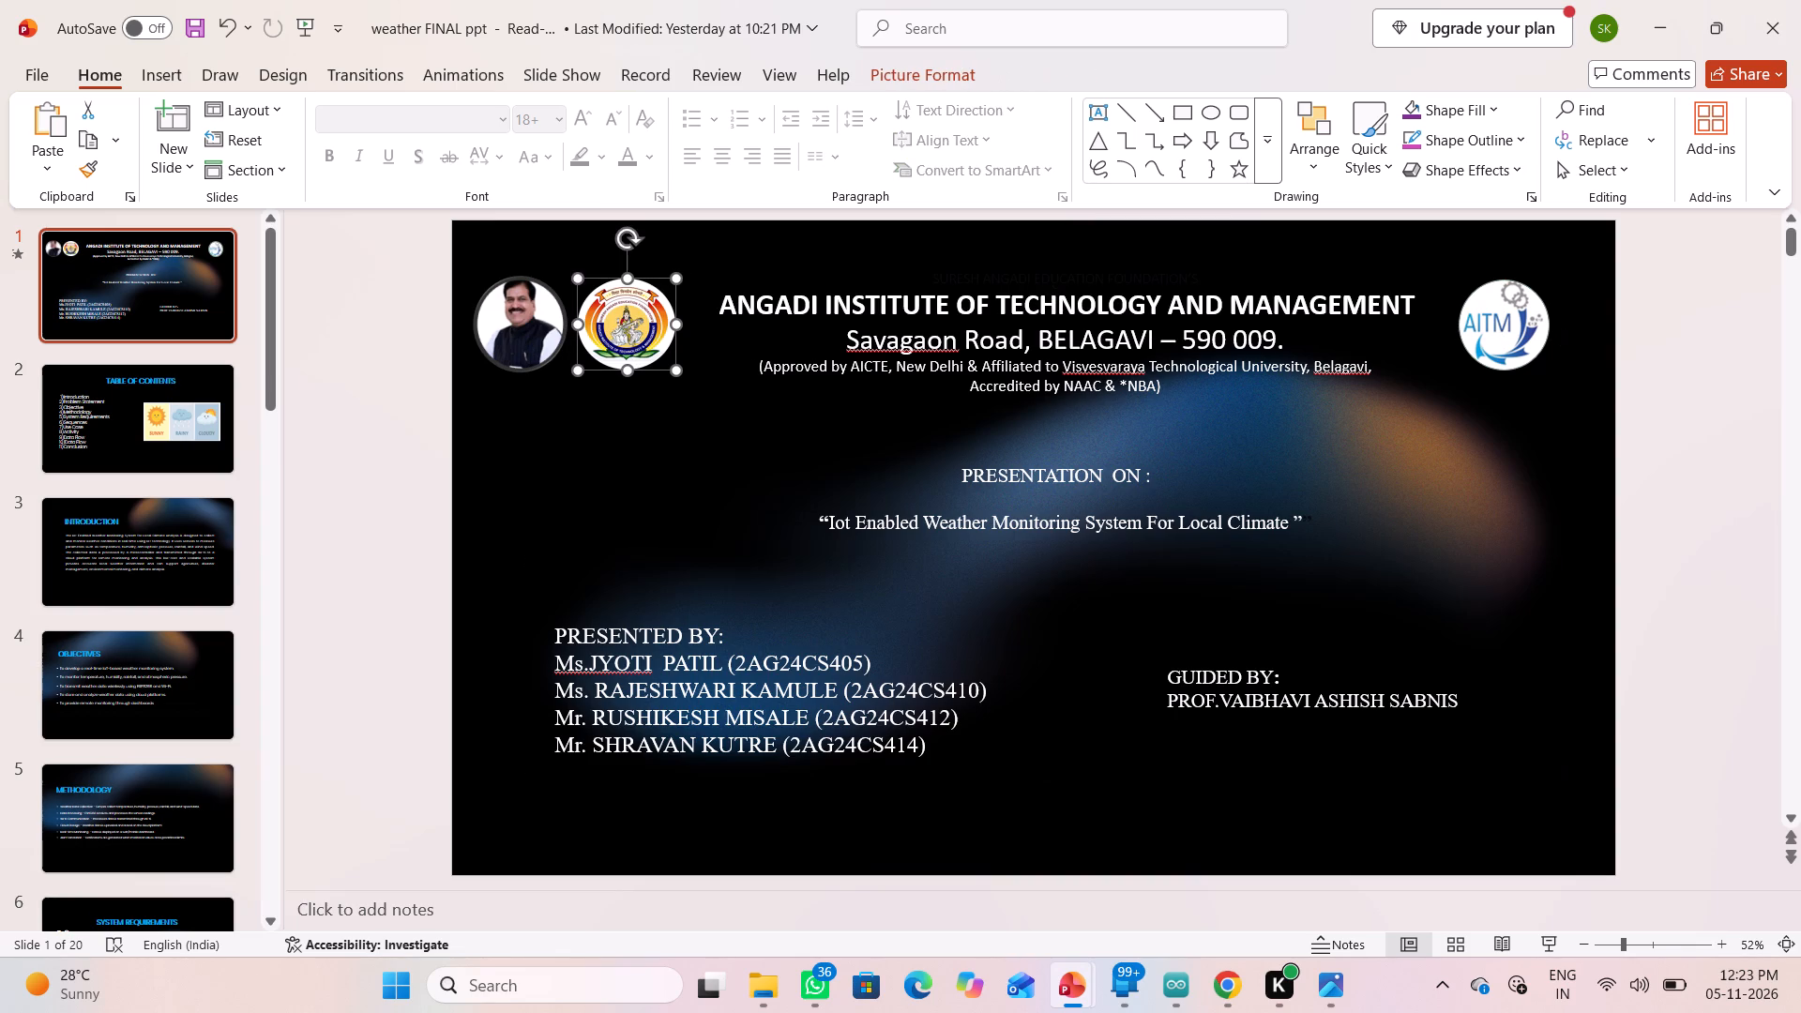
click(658, 447)
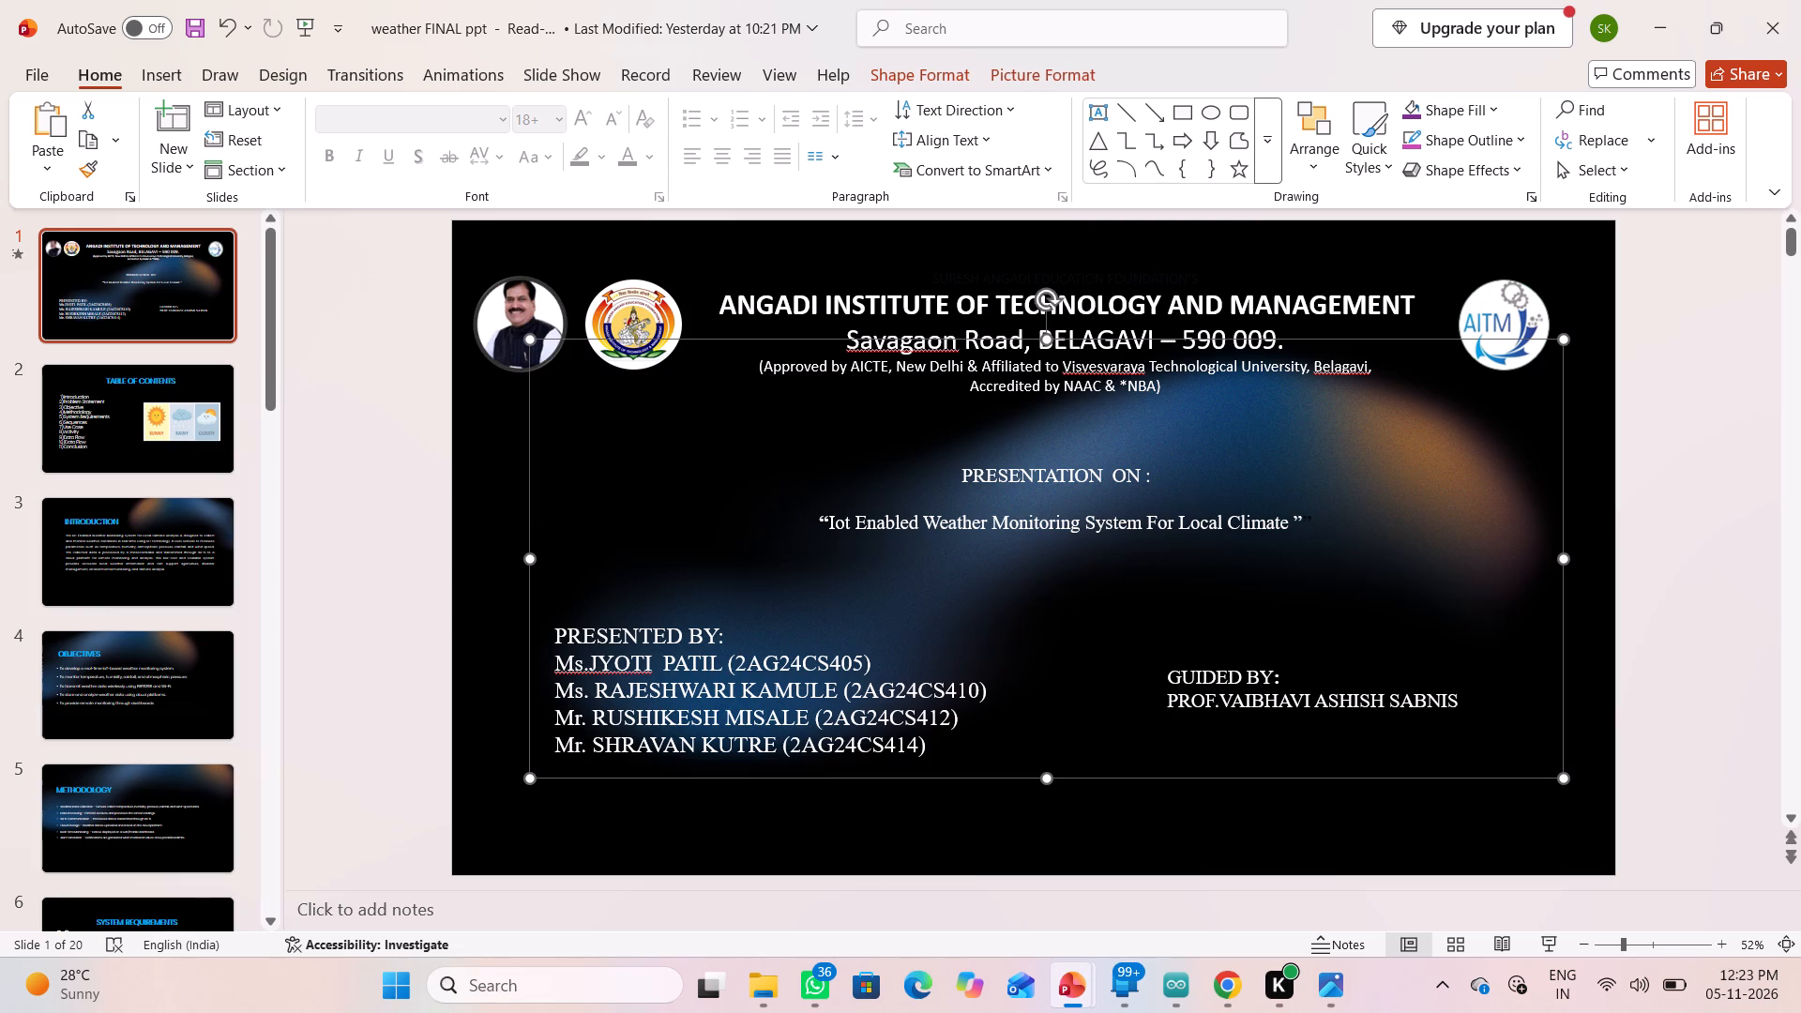
Move the "PRESENTATION ON" project title text slightly left and down beneath the institute heading.
click(1041, 465)
drag(1049, 540, 1042, 539)
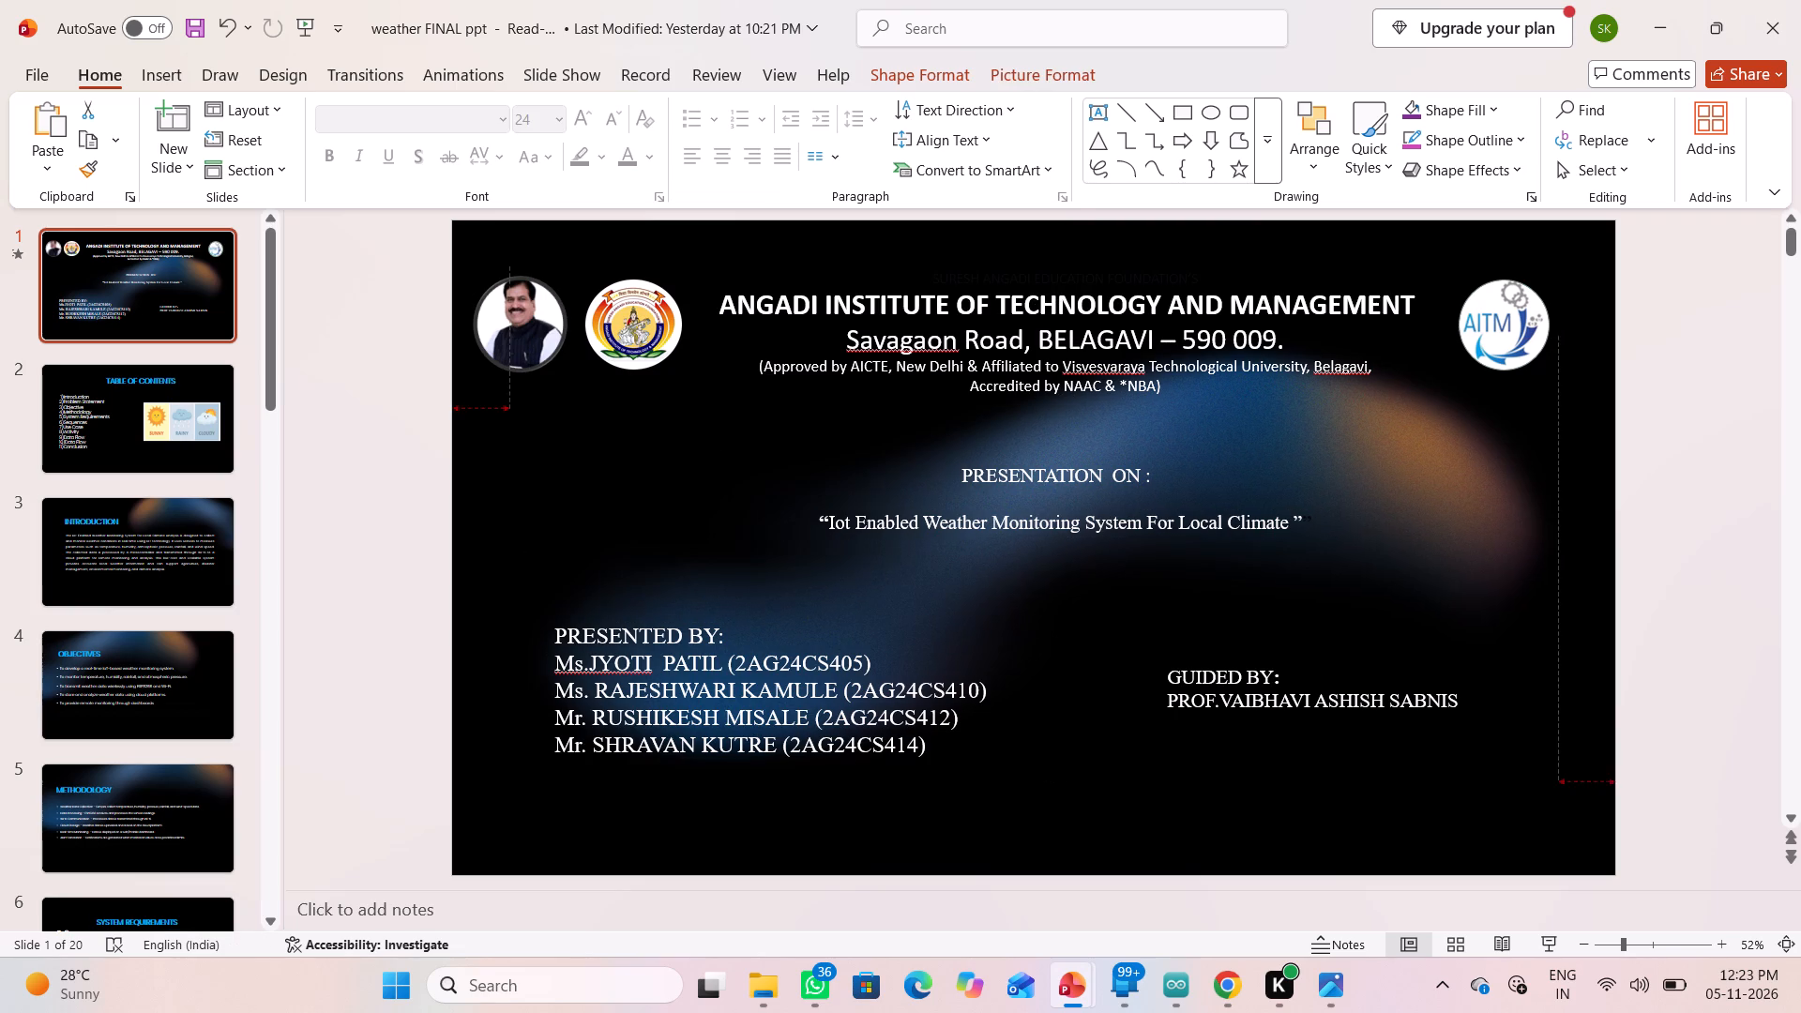
drag(1042, 539, 1040, 539)
click(1038, 508)
click(1039, 533)
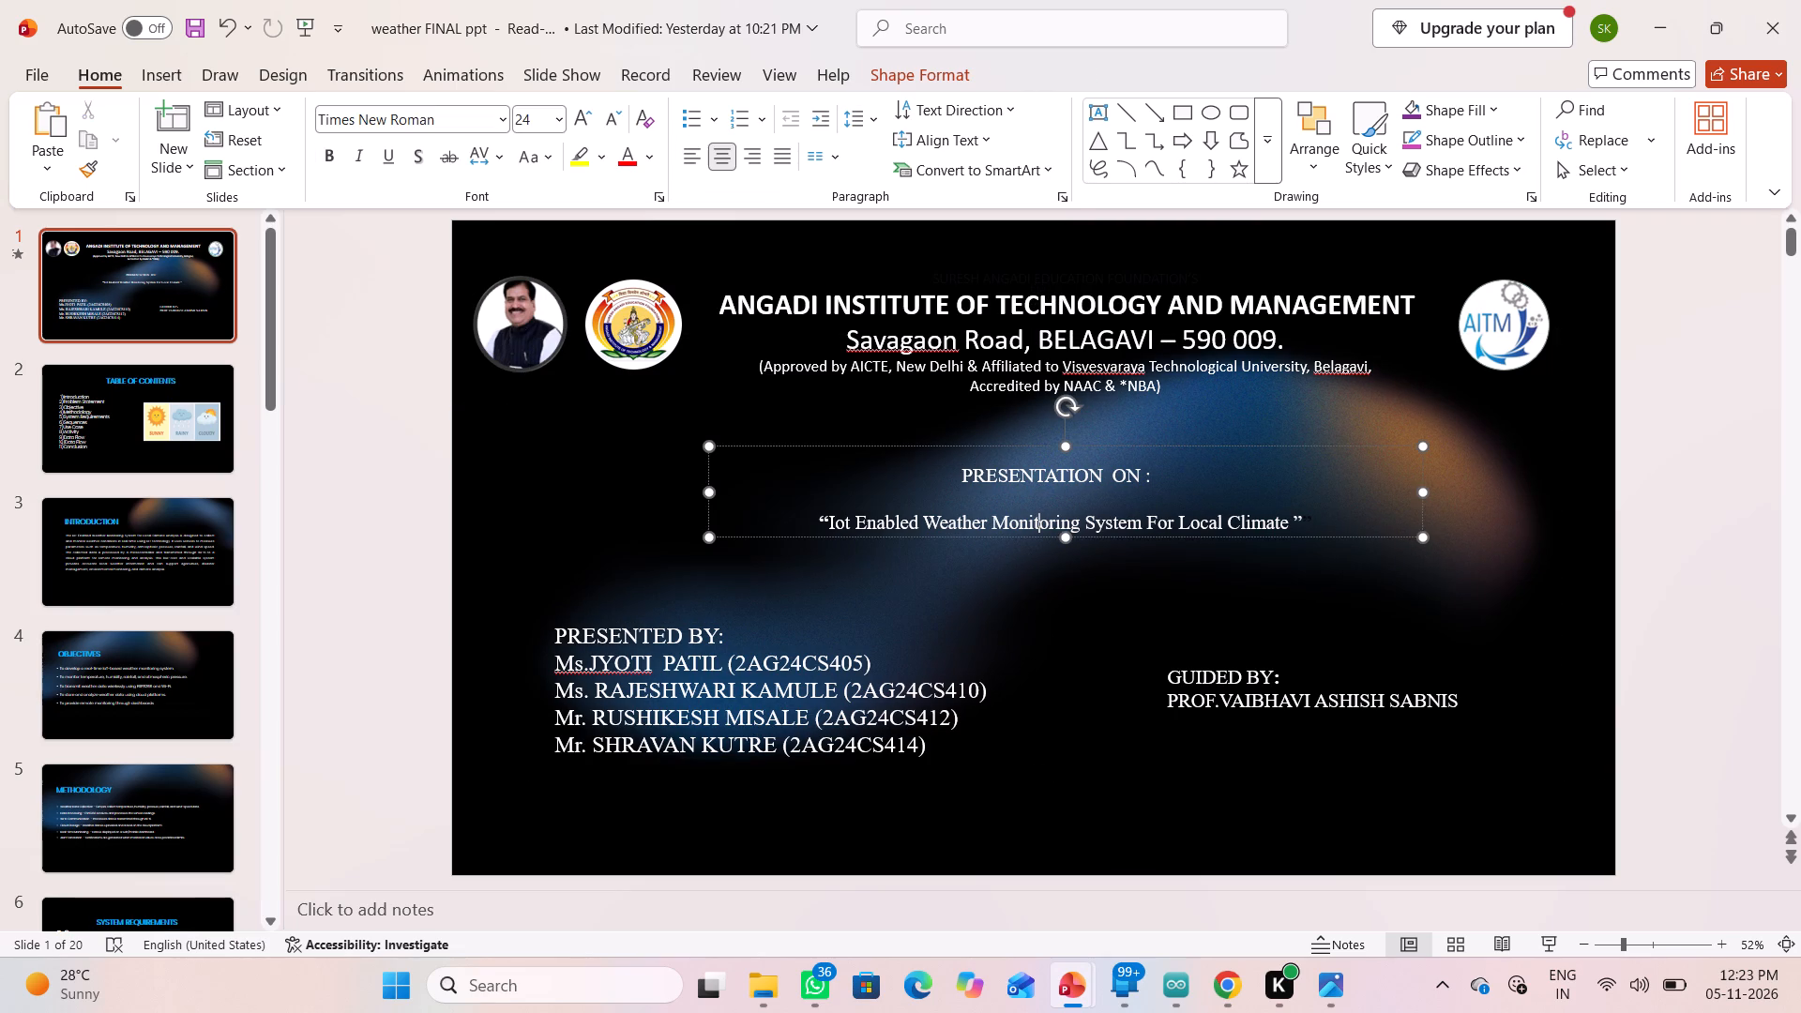
drag(1032, 538, 1016, 538)
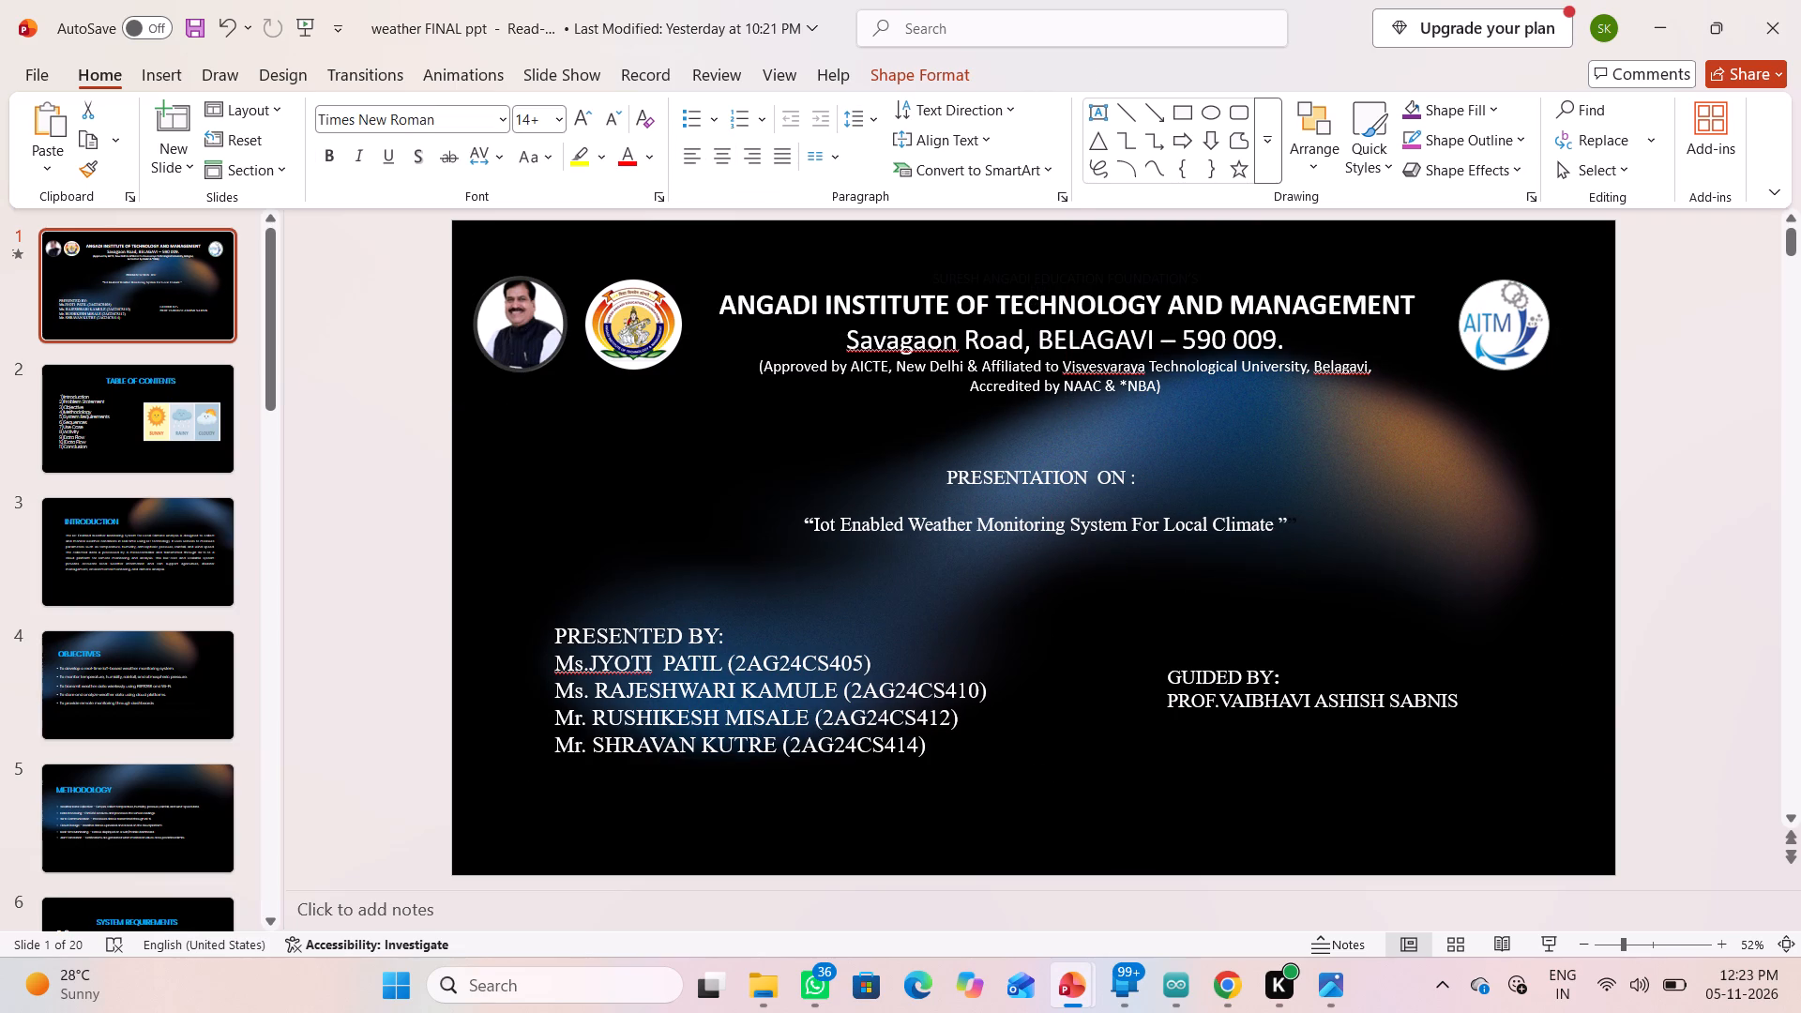
drag(1016, 538, 1020, 546)
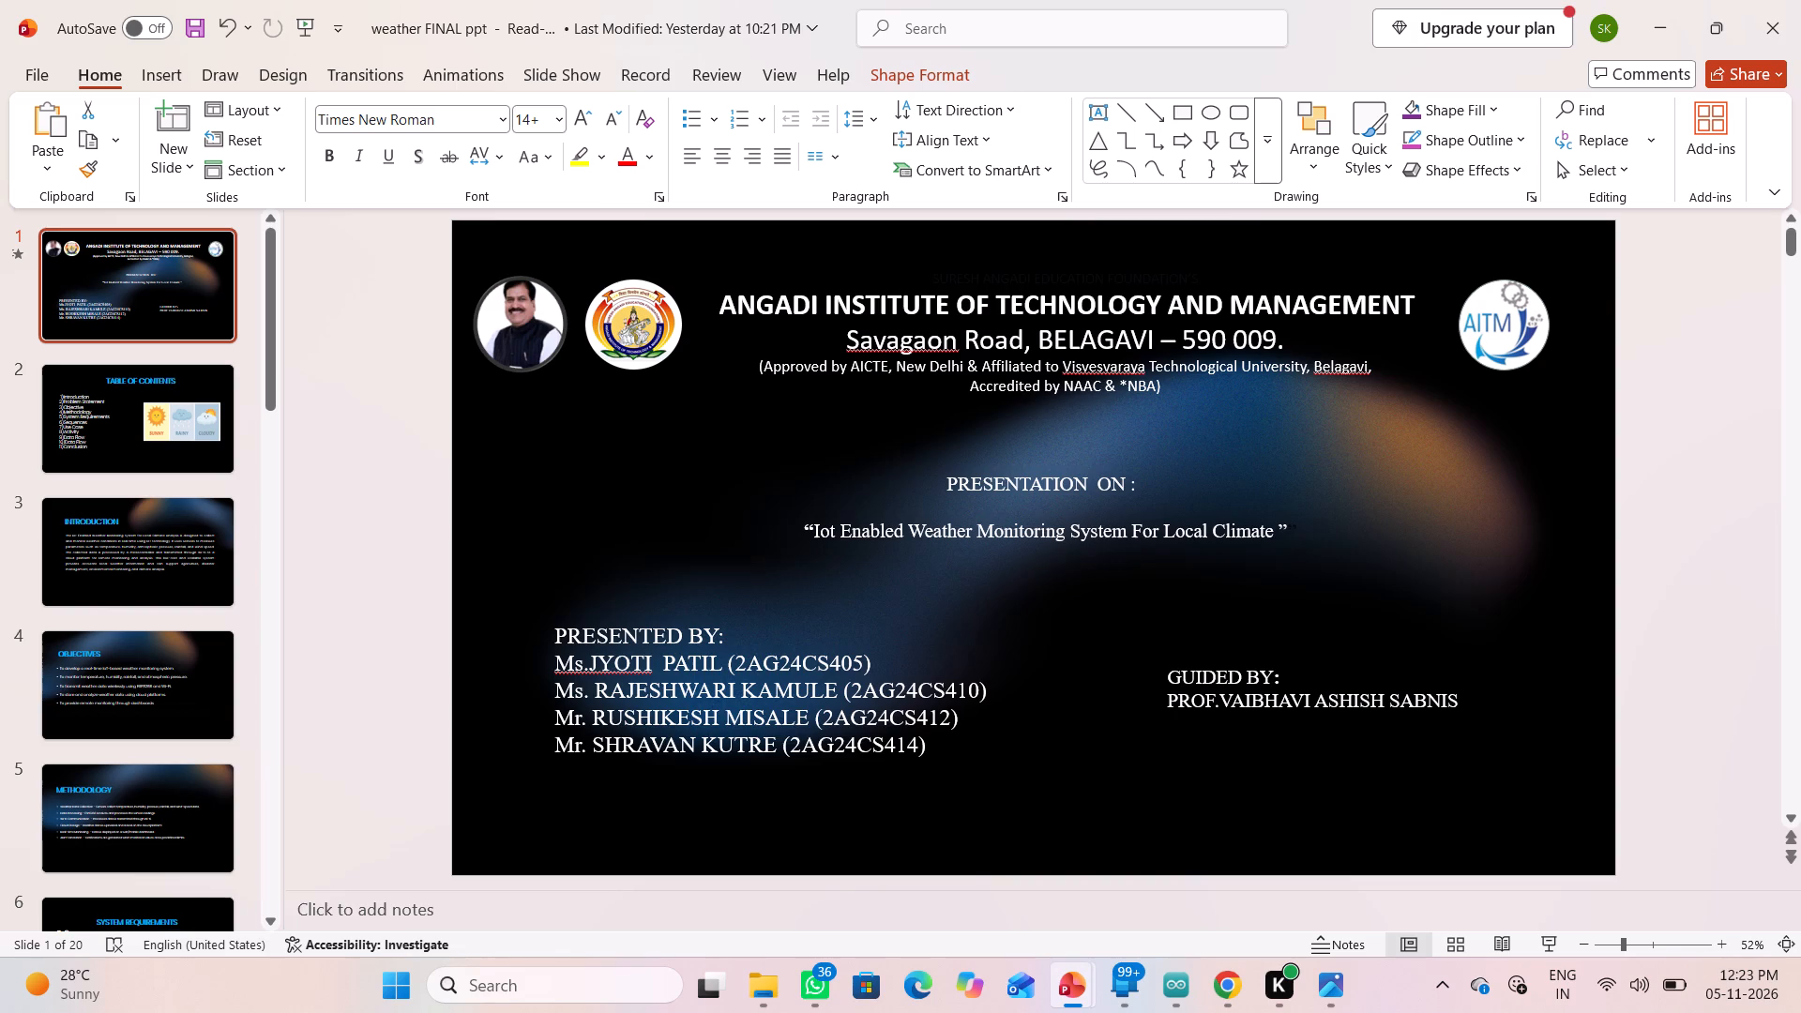
drag(1020, 546, 1023, 546)
click(1046, 617)
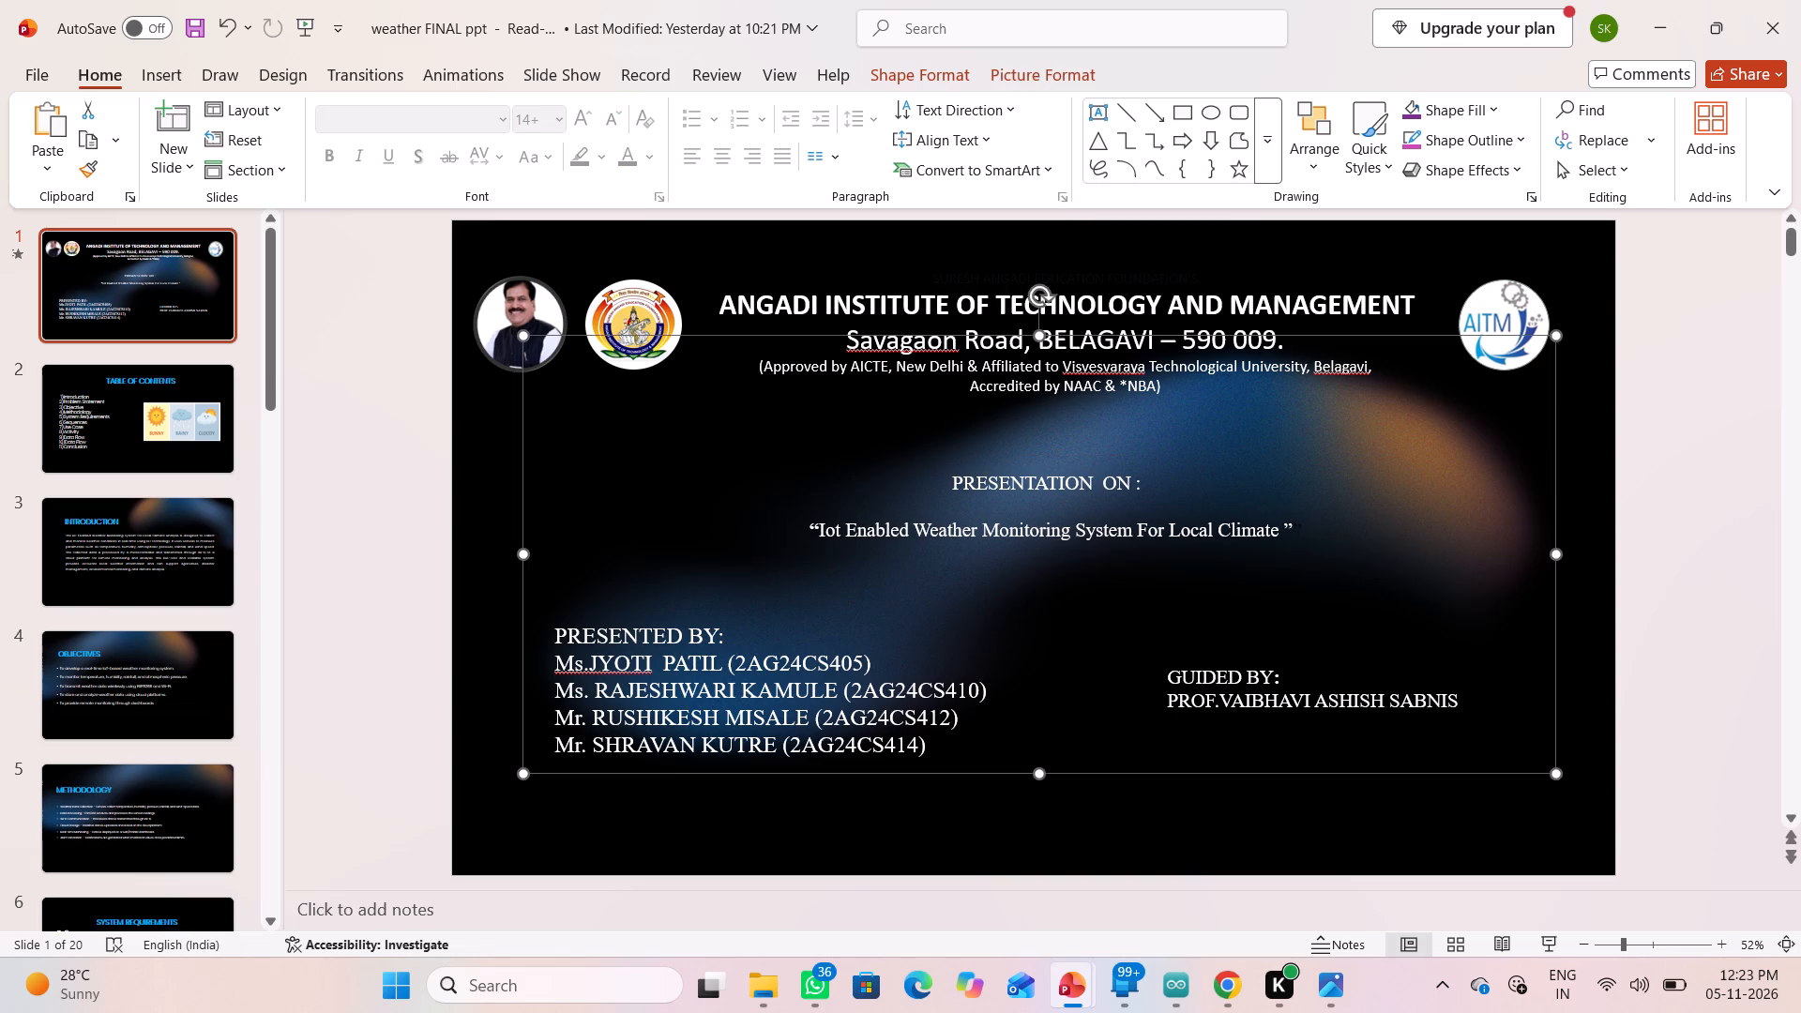
Move the "GUIDED BY" text block up, closer in height to the "PRESENTED BY" heading.
click(1227, 674)
drag(1250, 658, 1260, 627)
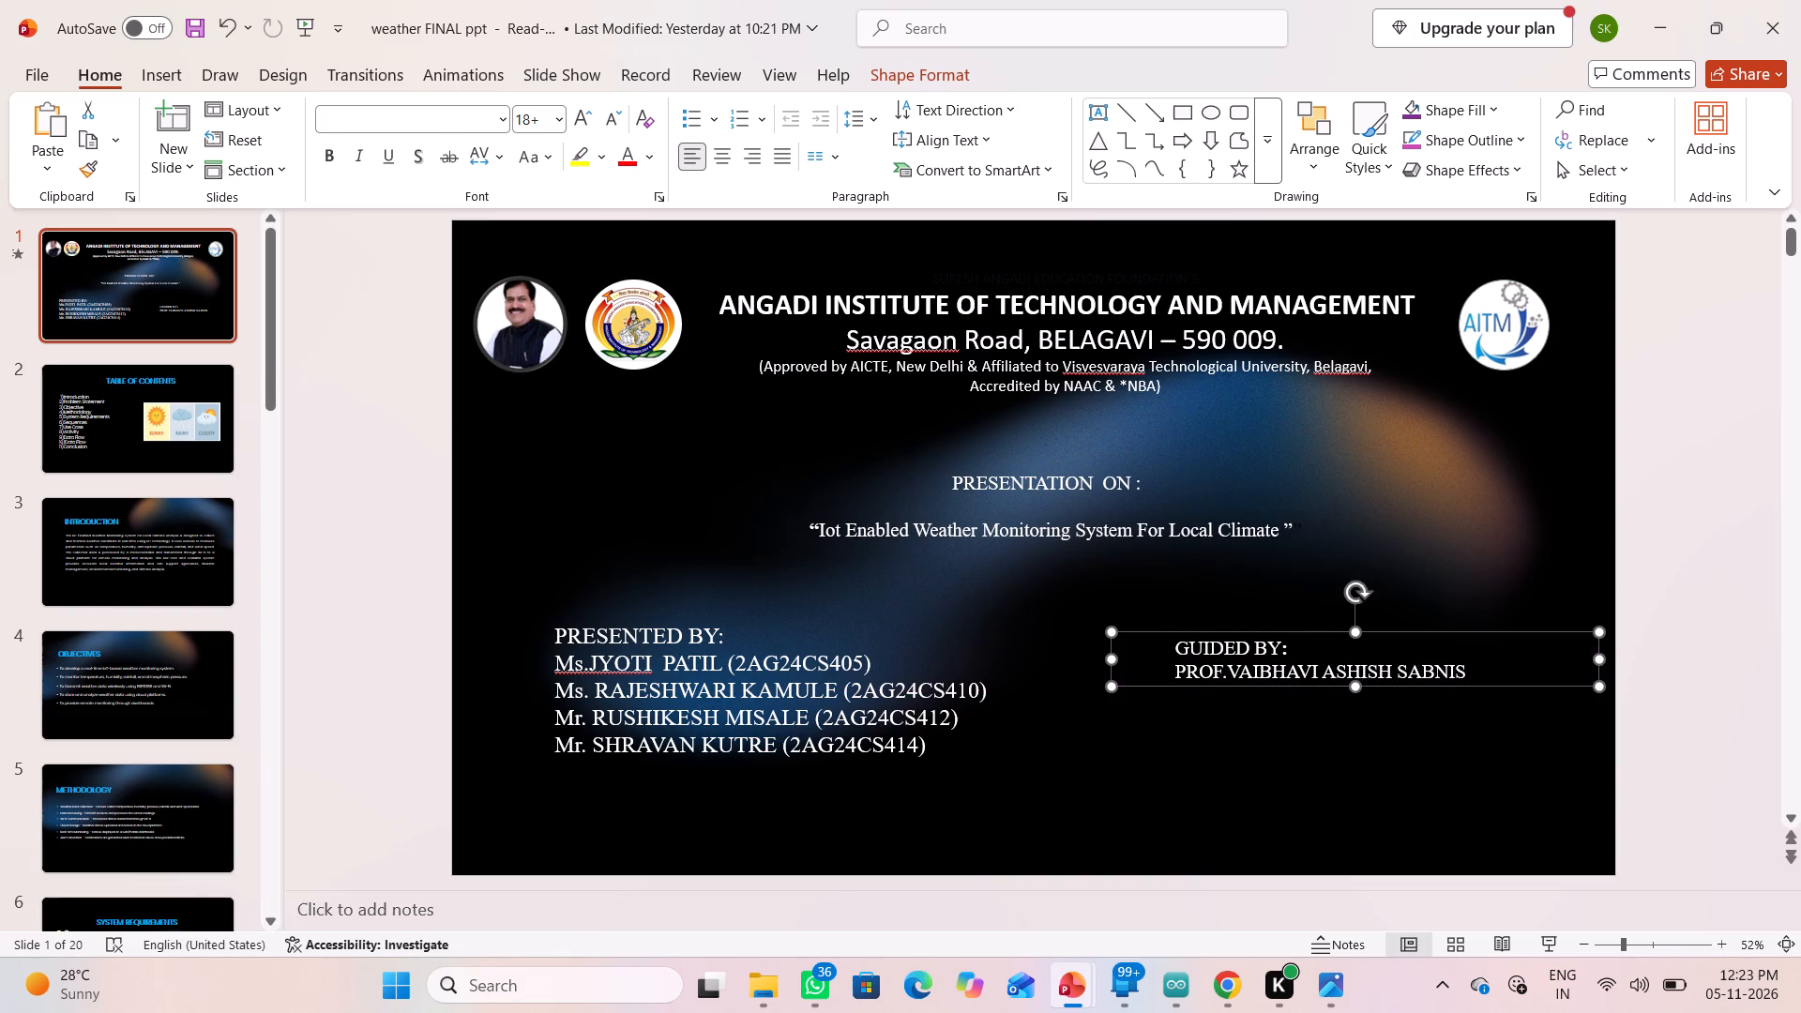
click(1212, 779)
click(1202, 662)
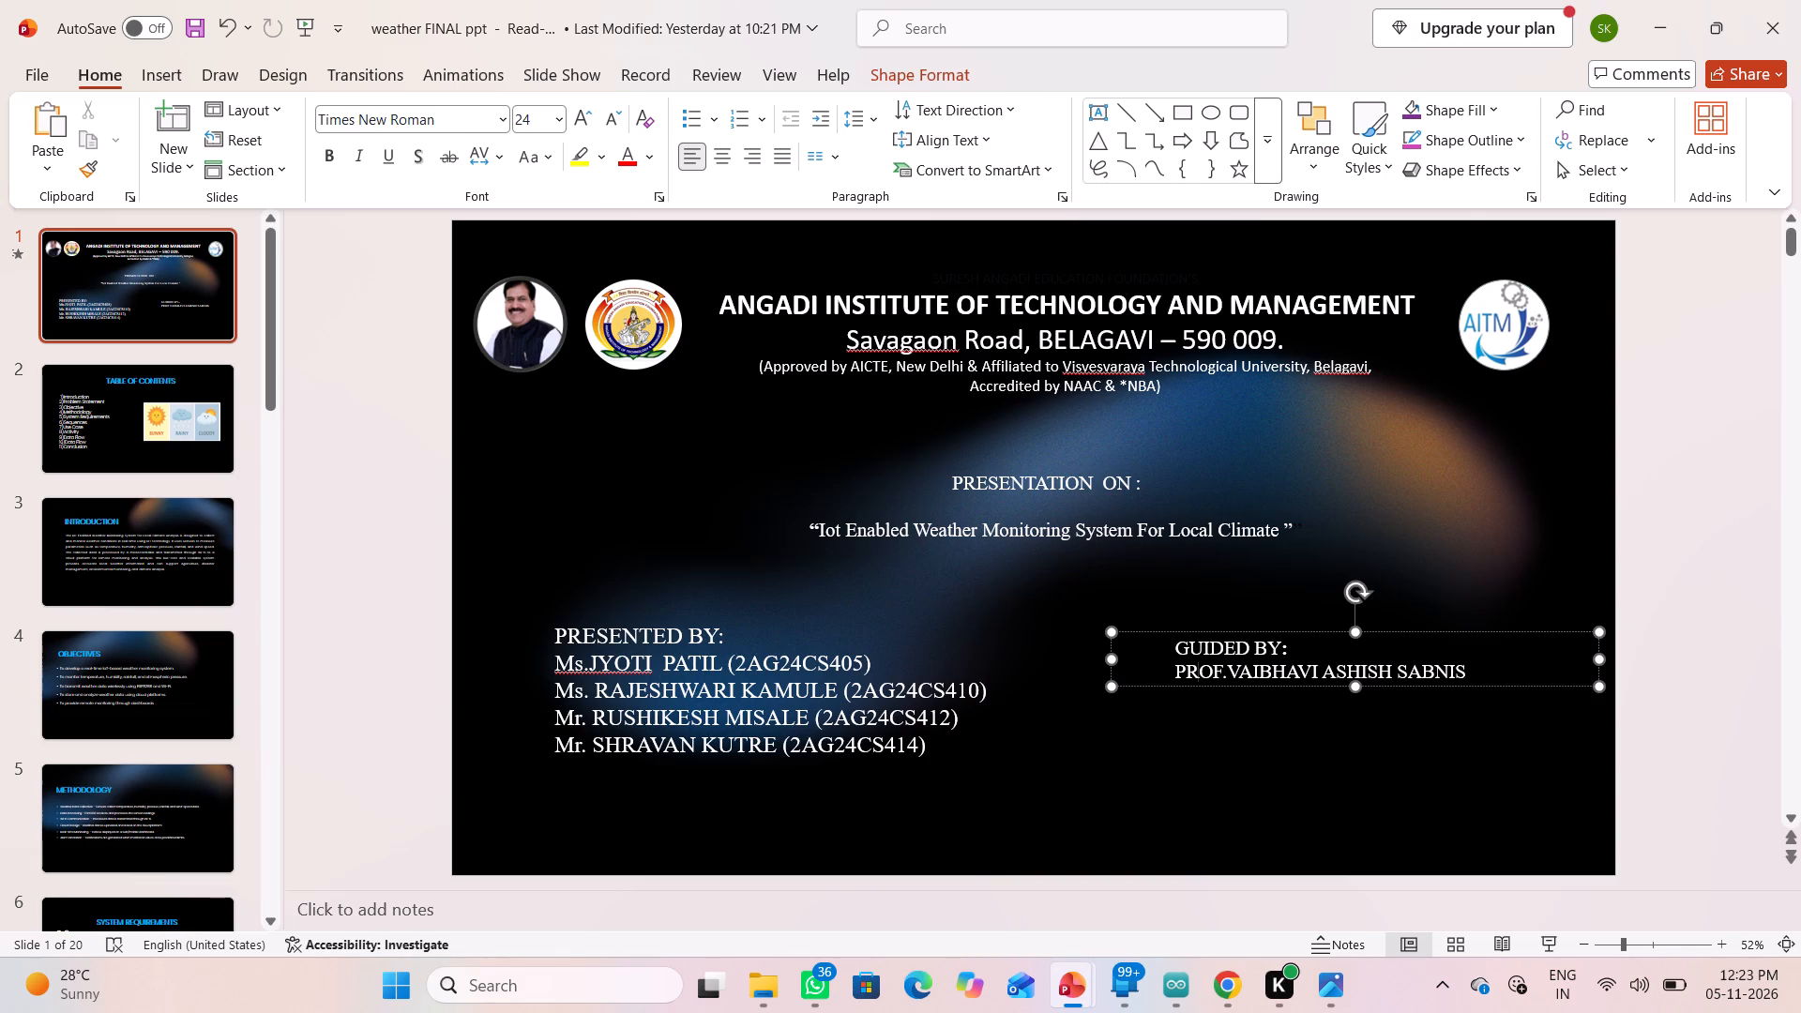
Copy the first presenter's name and roll number into the second presenter line, after the "Ms." title.
drag(591, 662, 699, 659)
click(594, 661)
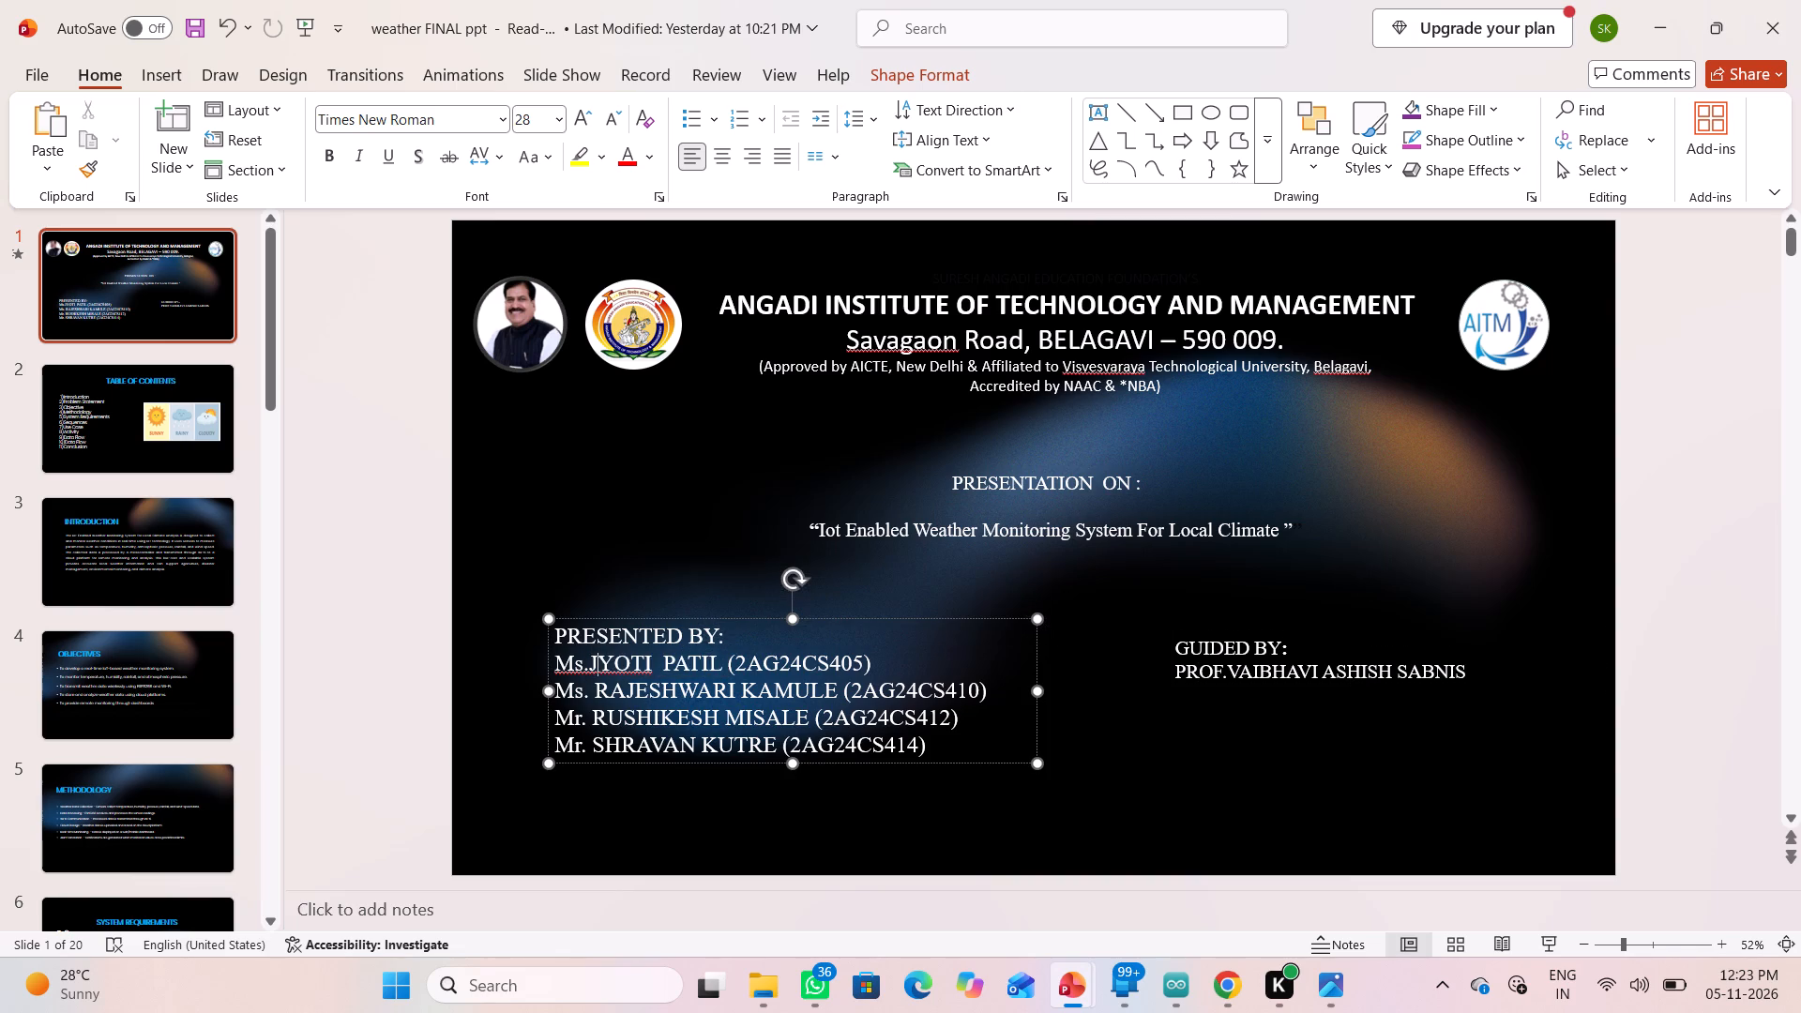
drag(590, 661, 873, 671)
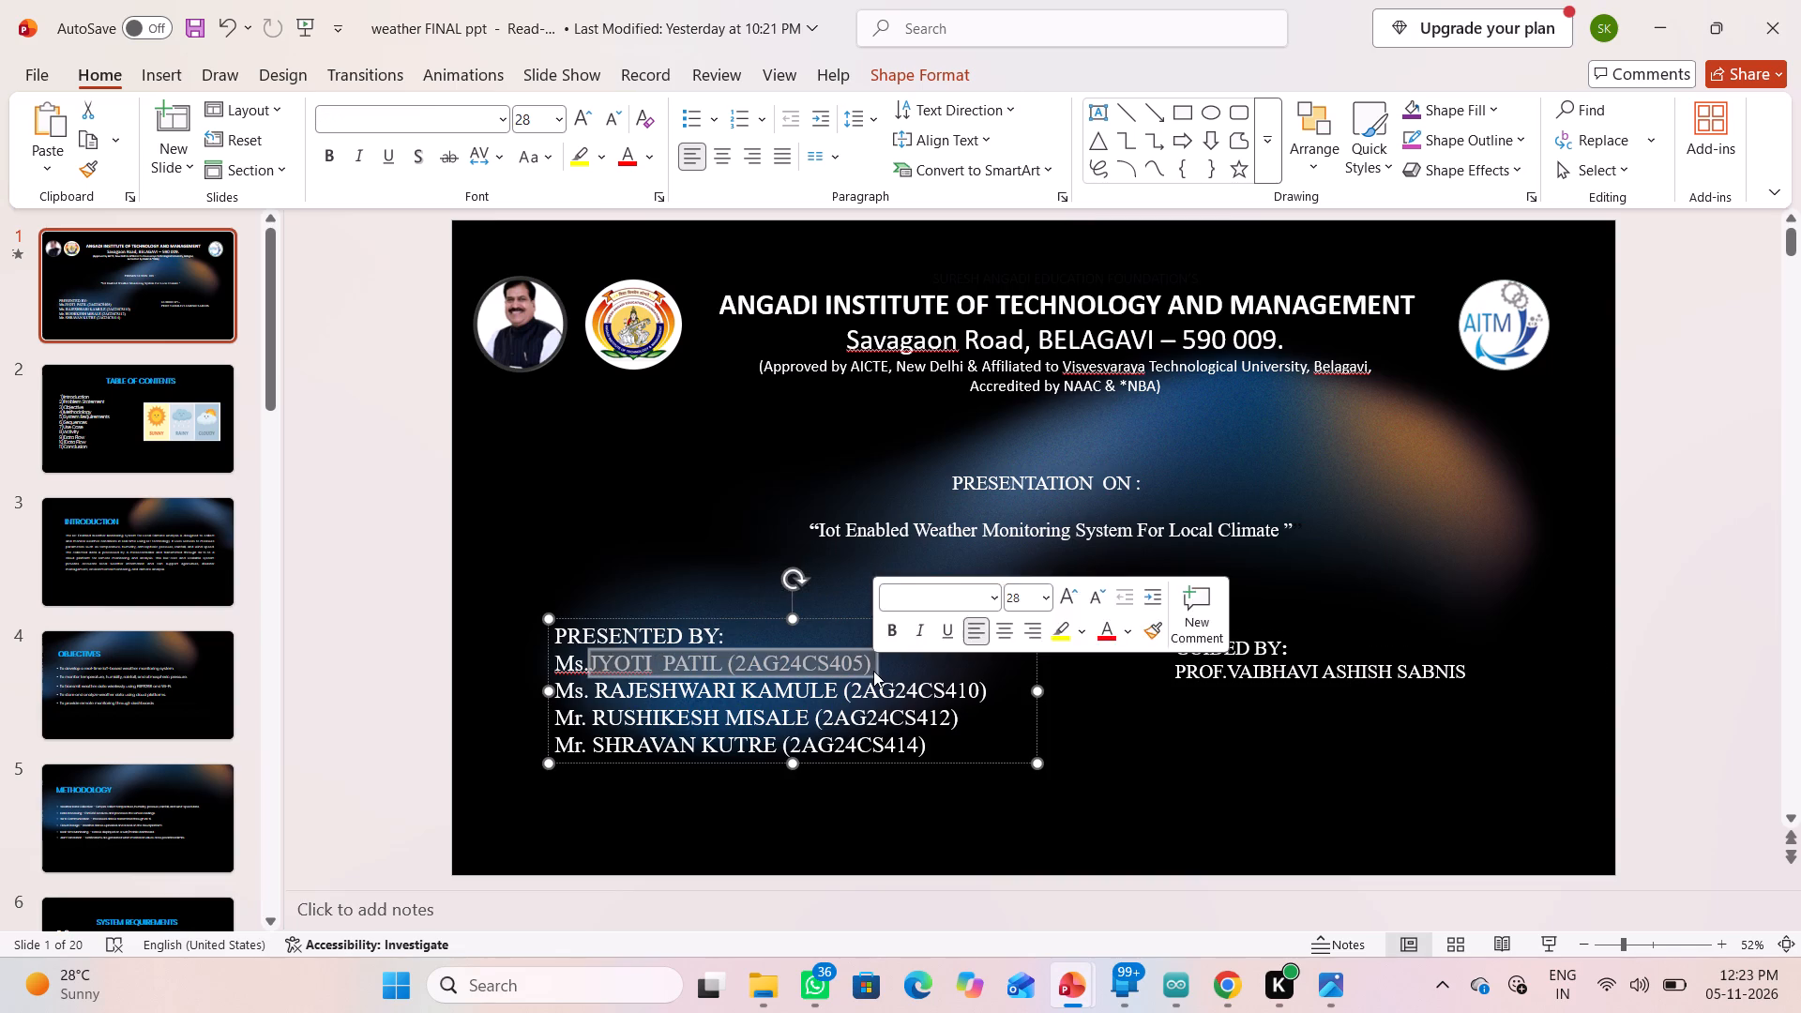
key(ctrl+c)
click(598, 692)
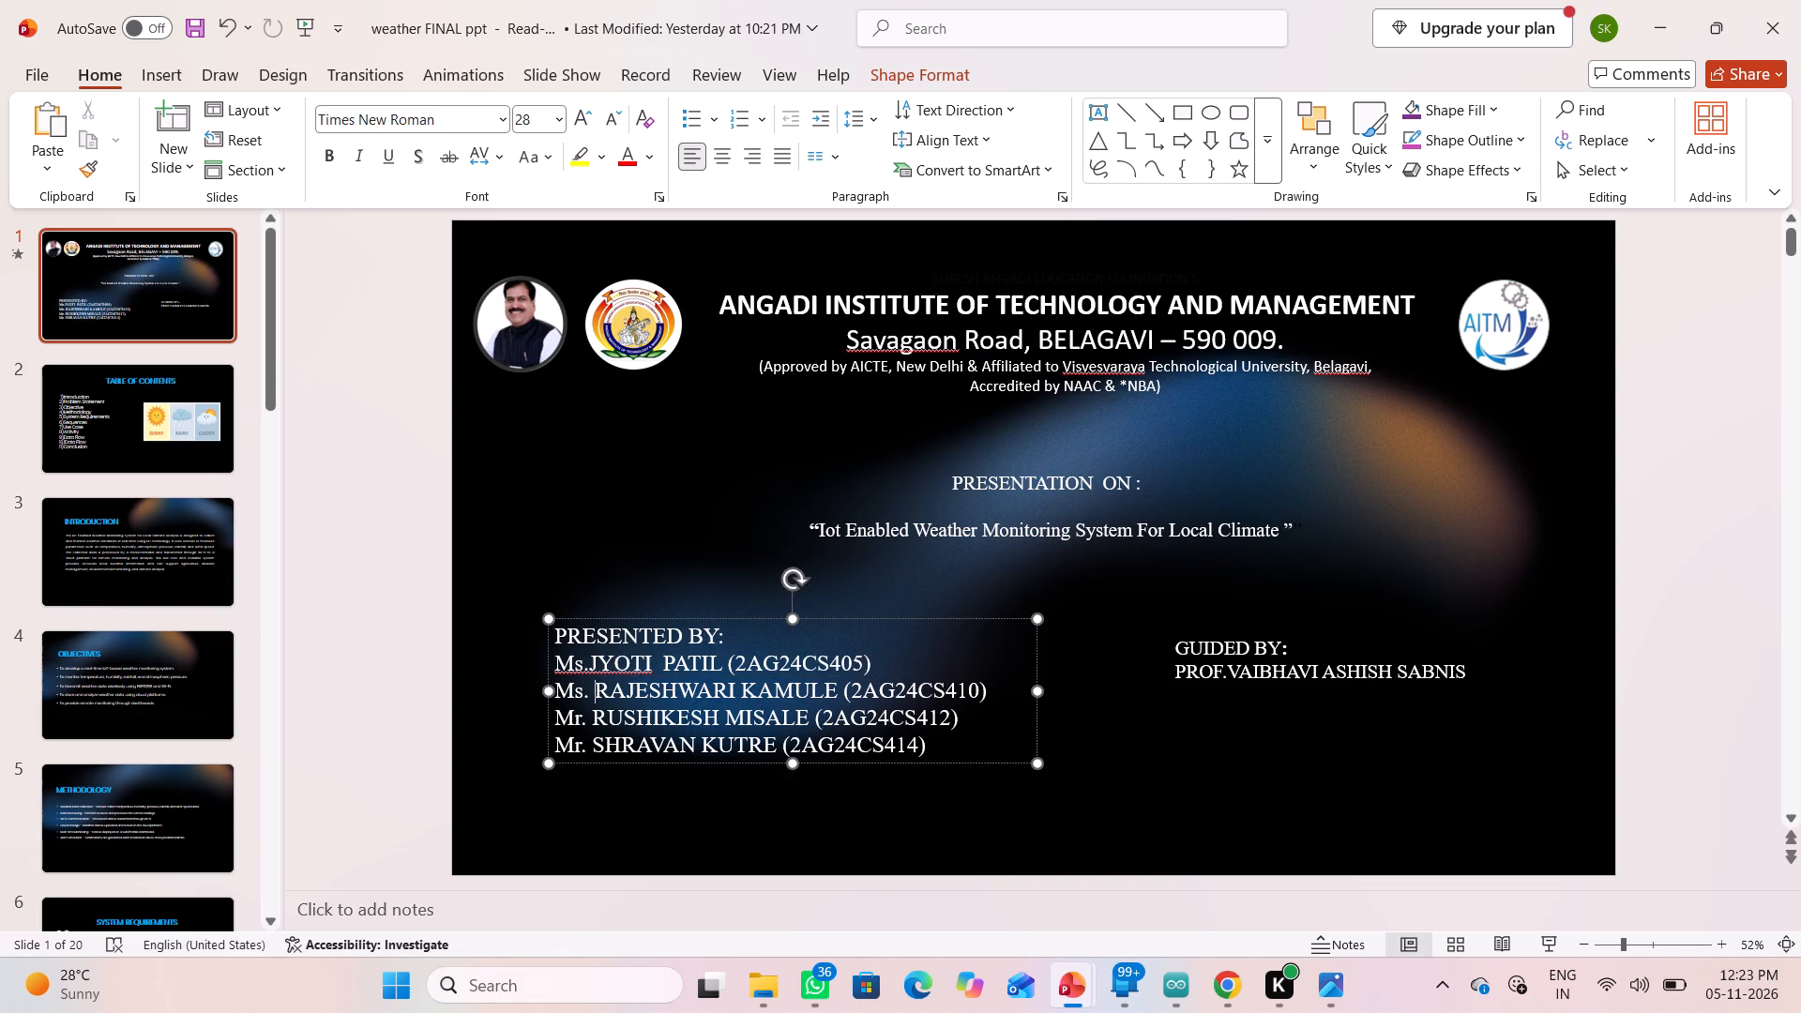
key(ctrl+v)
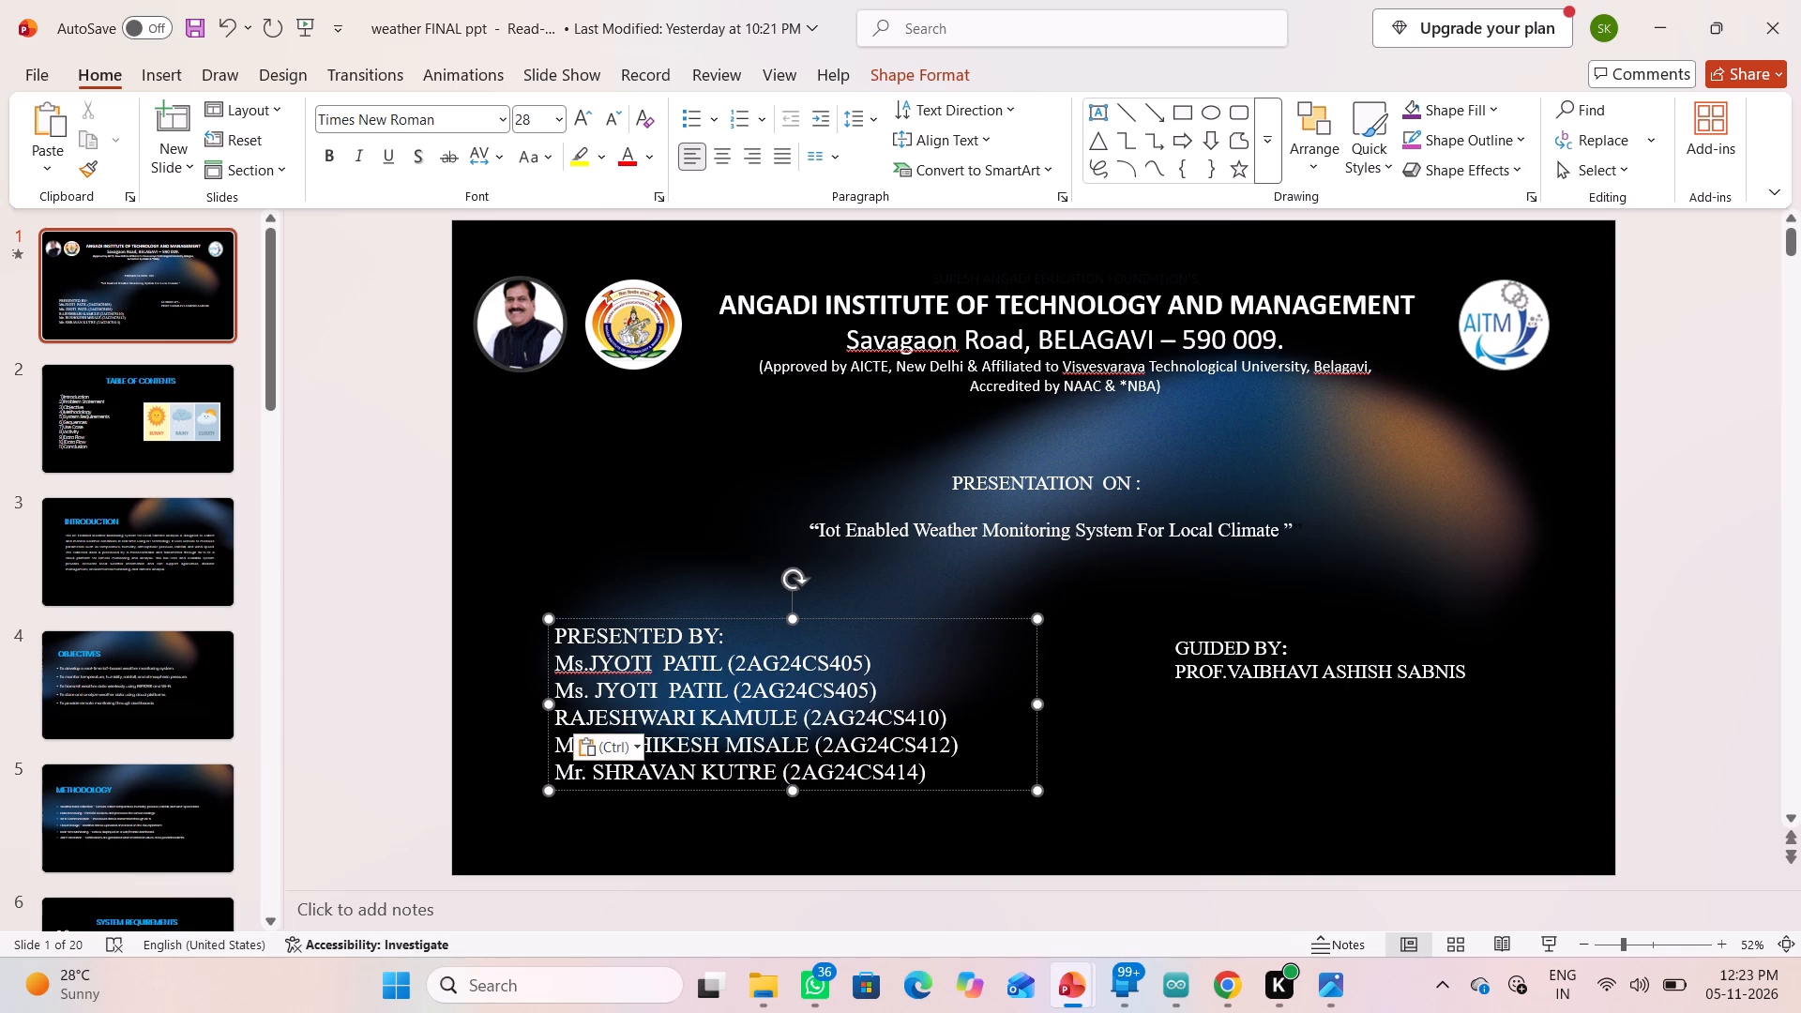
Replace the first presenter's name and roll number with those copied from the third presenter line, keeping the "Ms." title.
drag(555, 720, 840, 715)
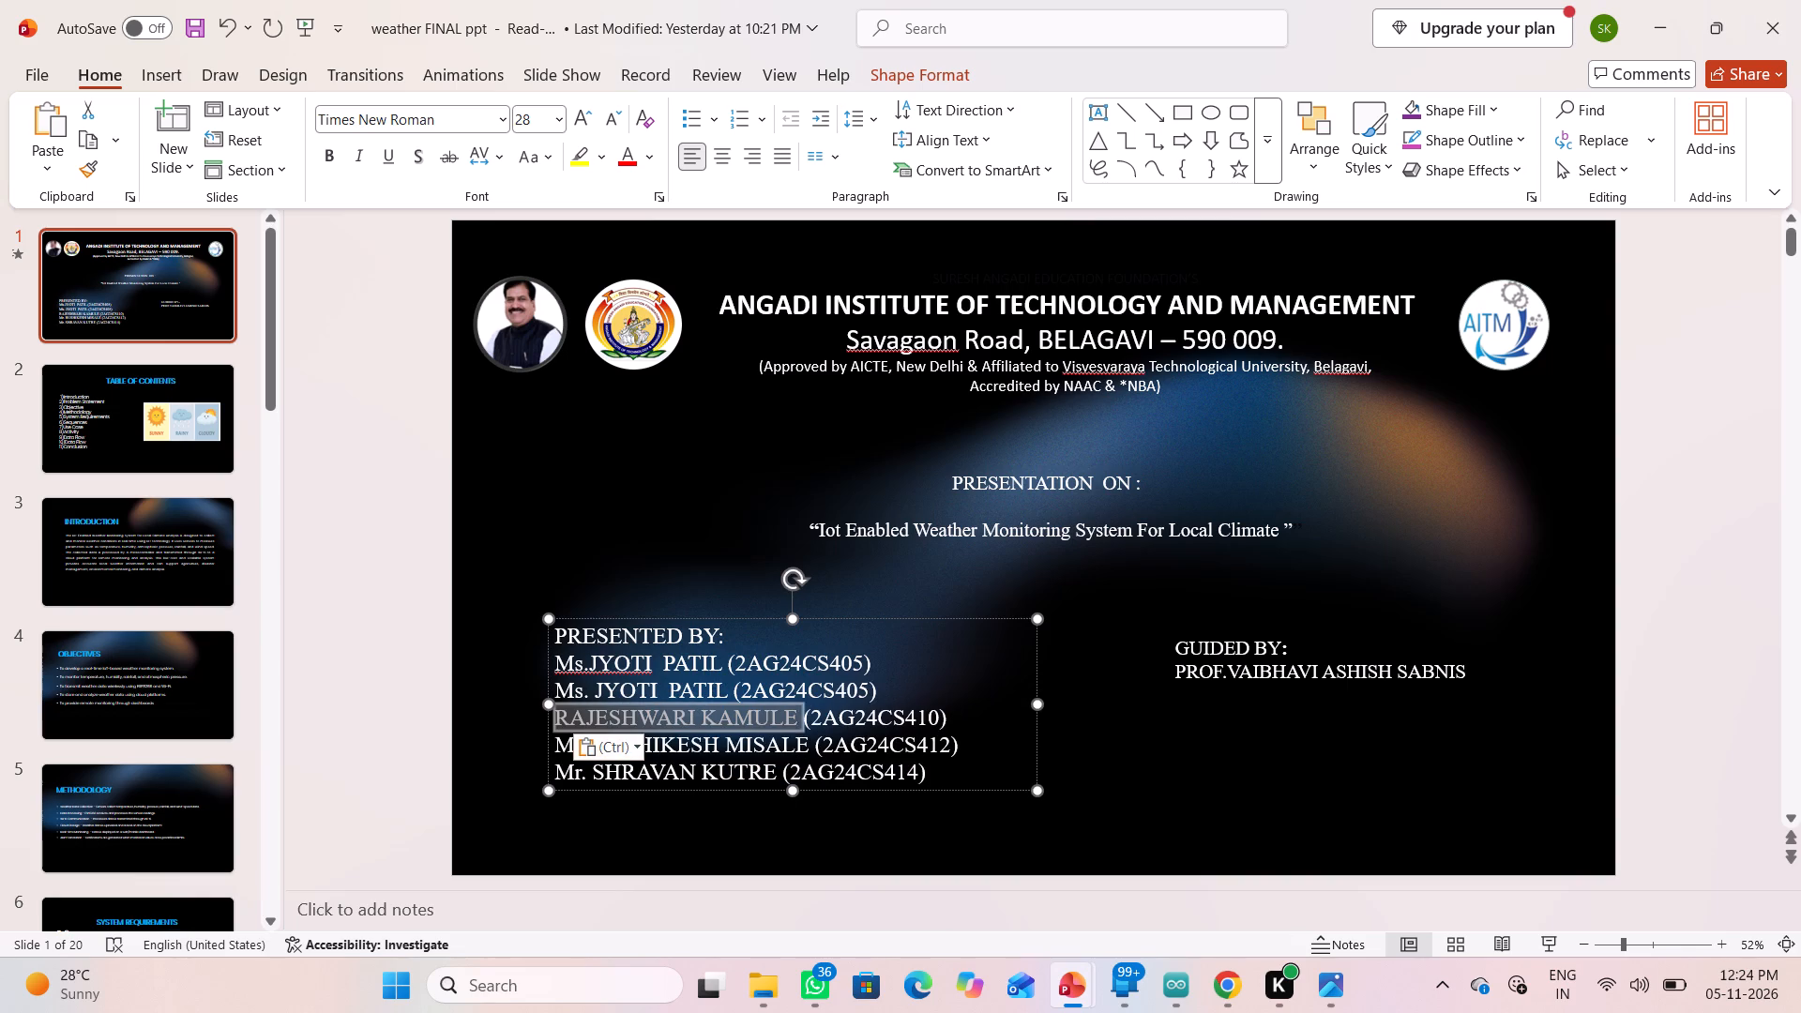
drag(840, 715, 950, 712)
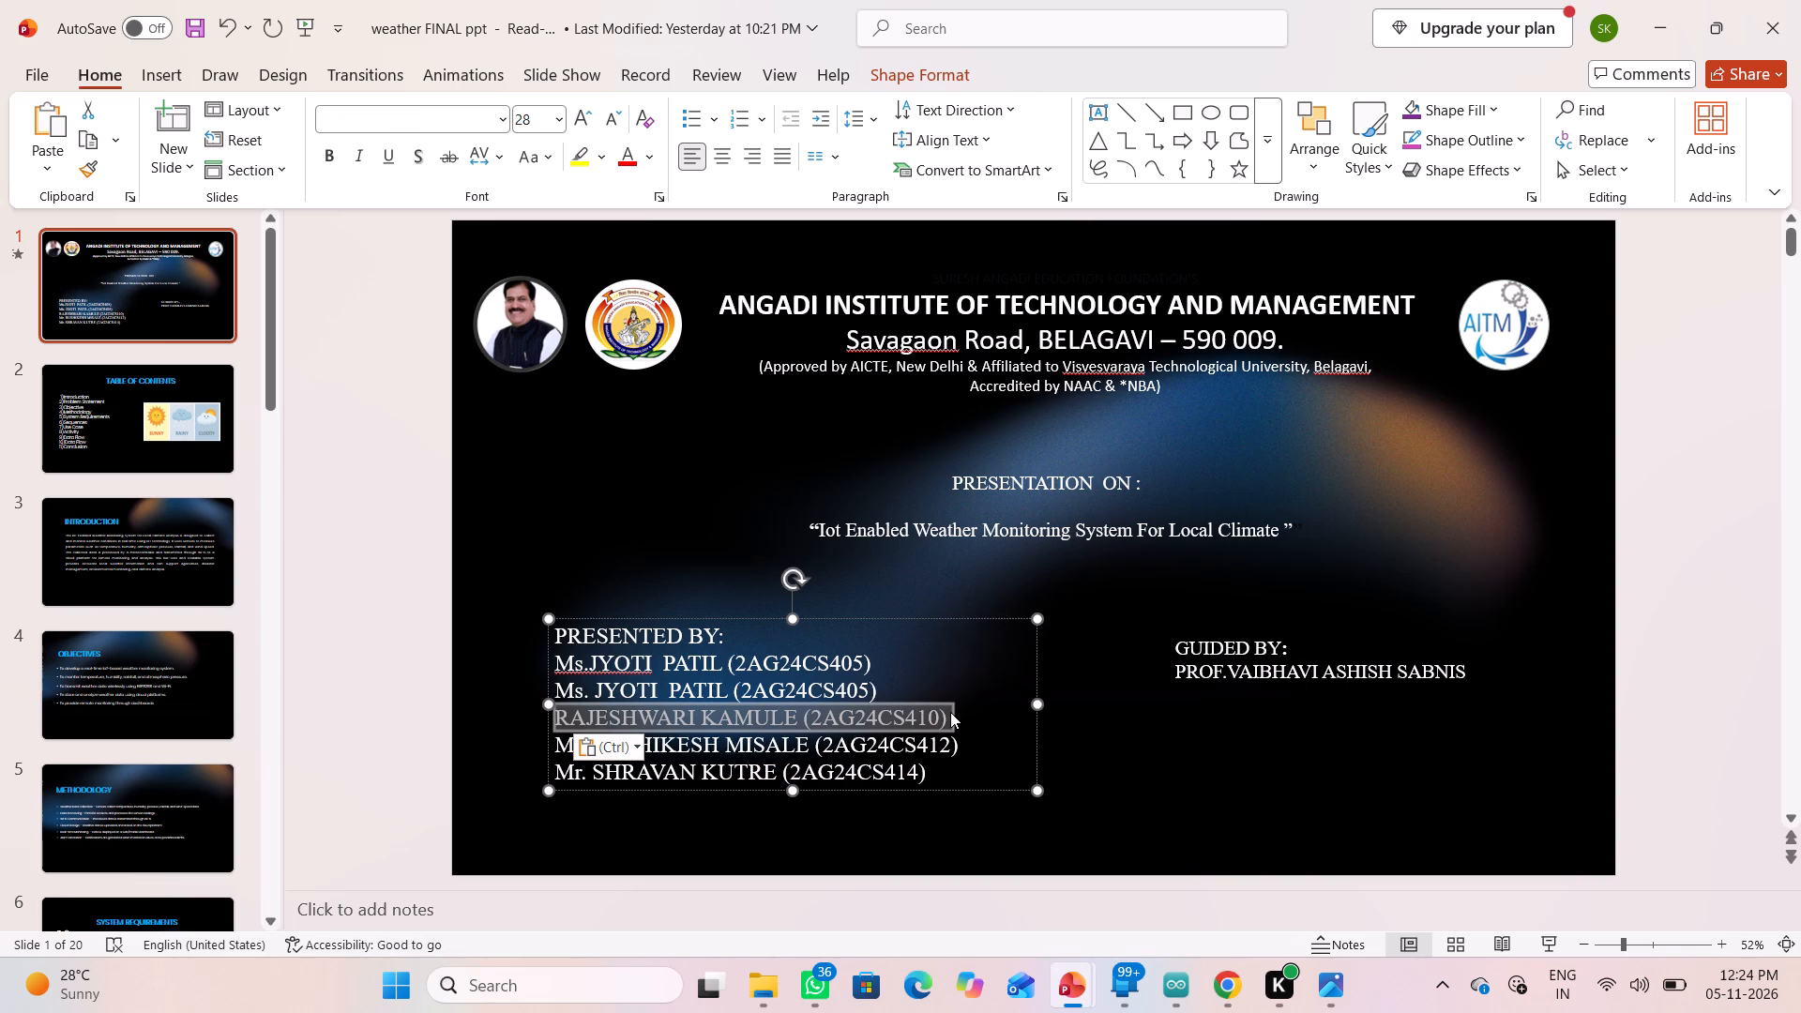
key(ctrl+c)
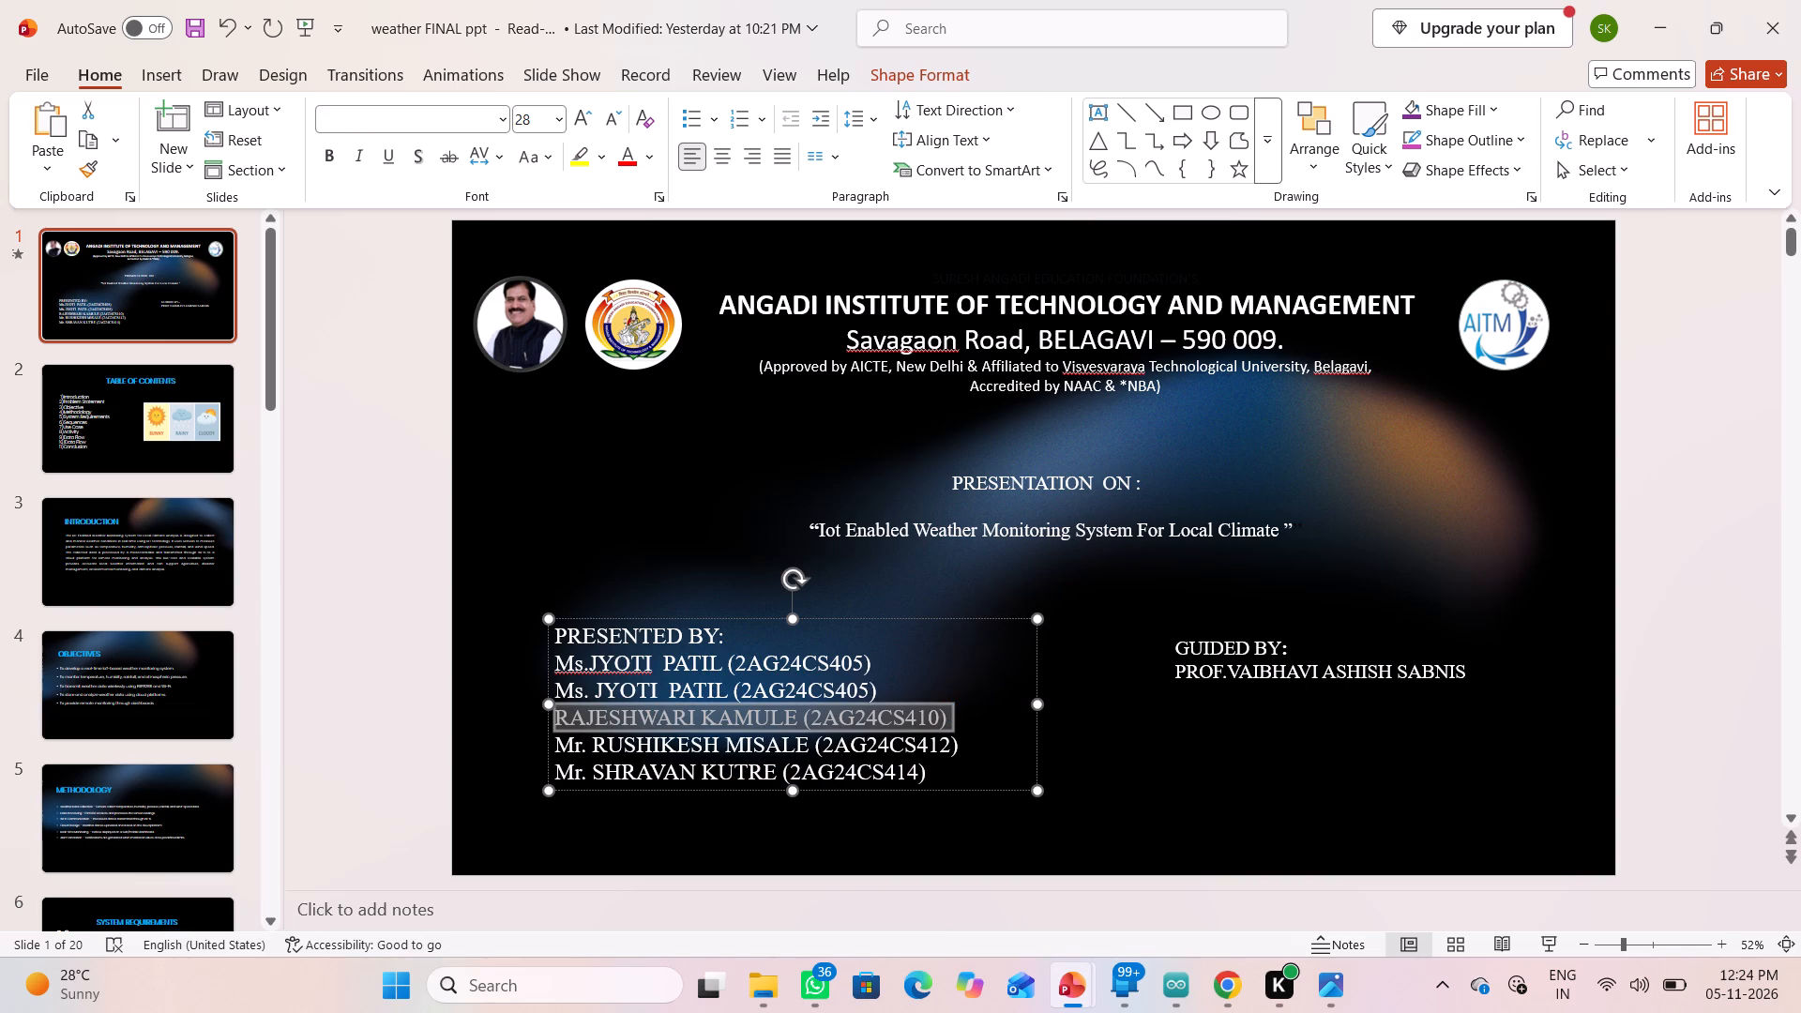
drag(591, 661, 804, 660)
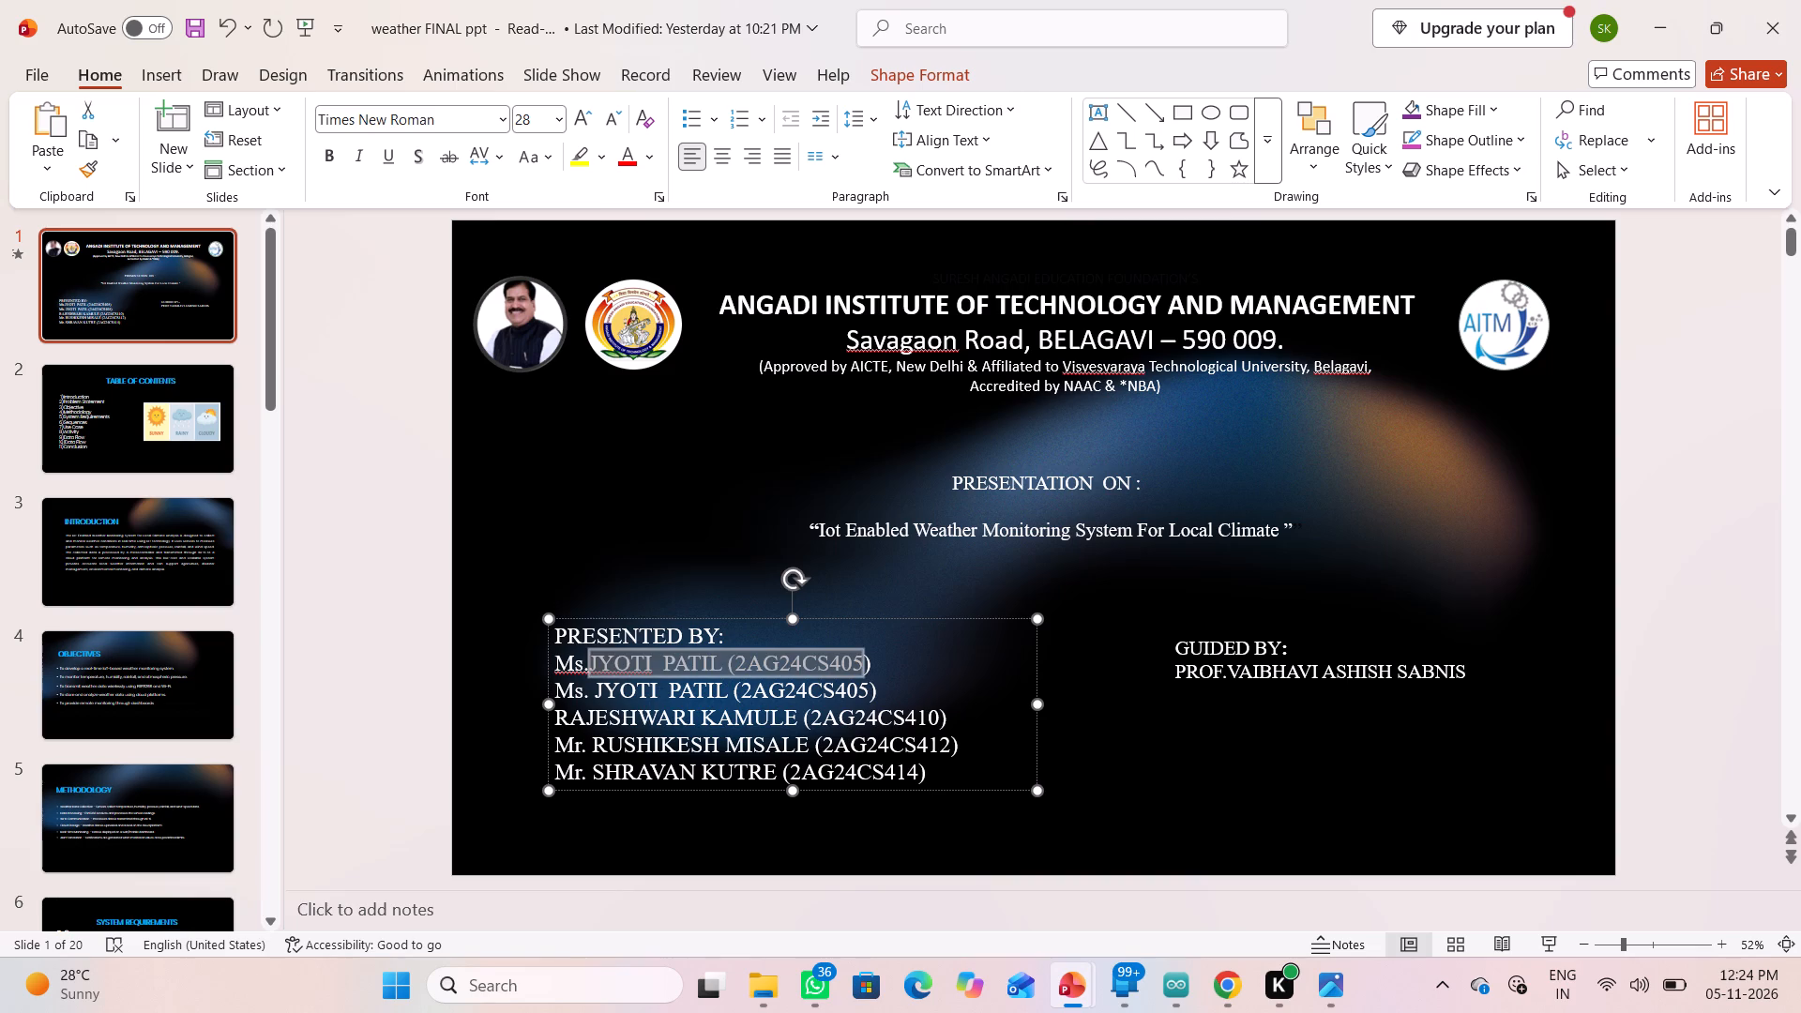
drag(804, 660, 870, 666)
key(BackSpace)
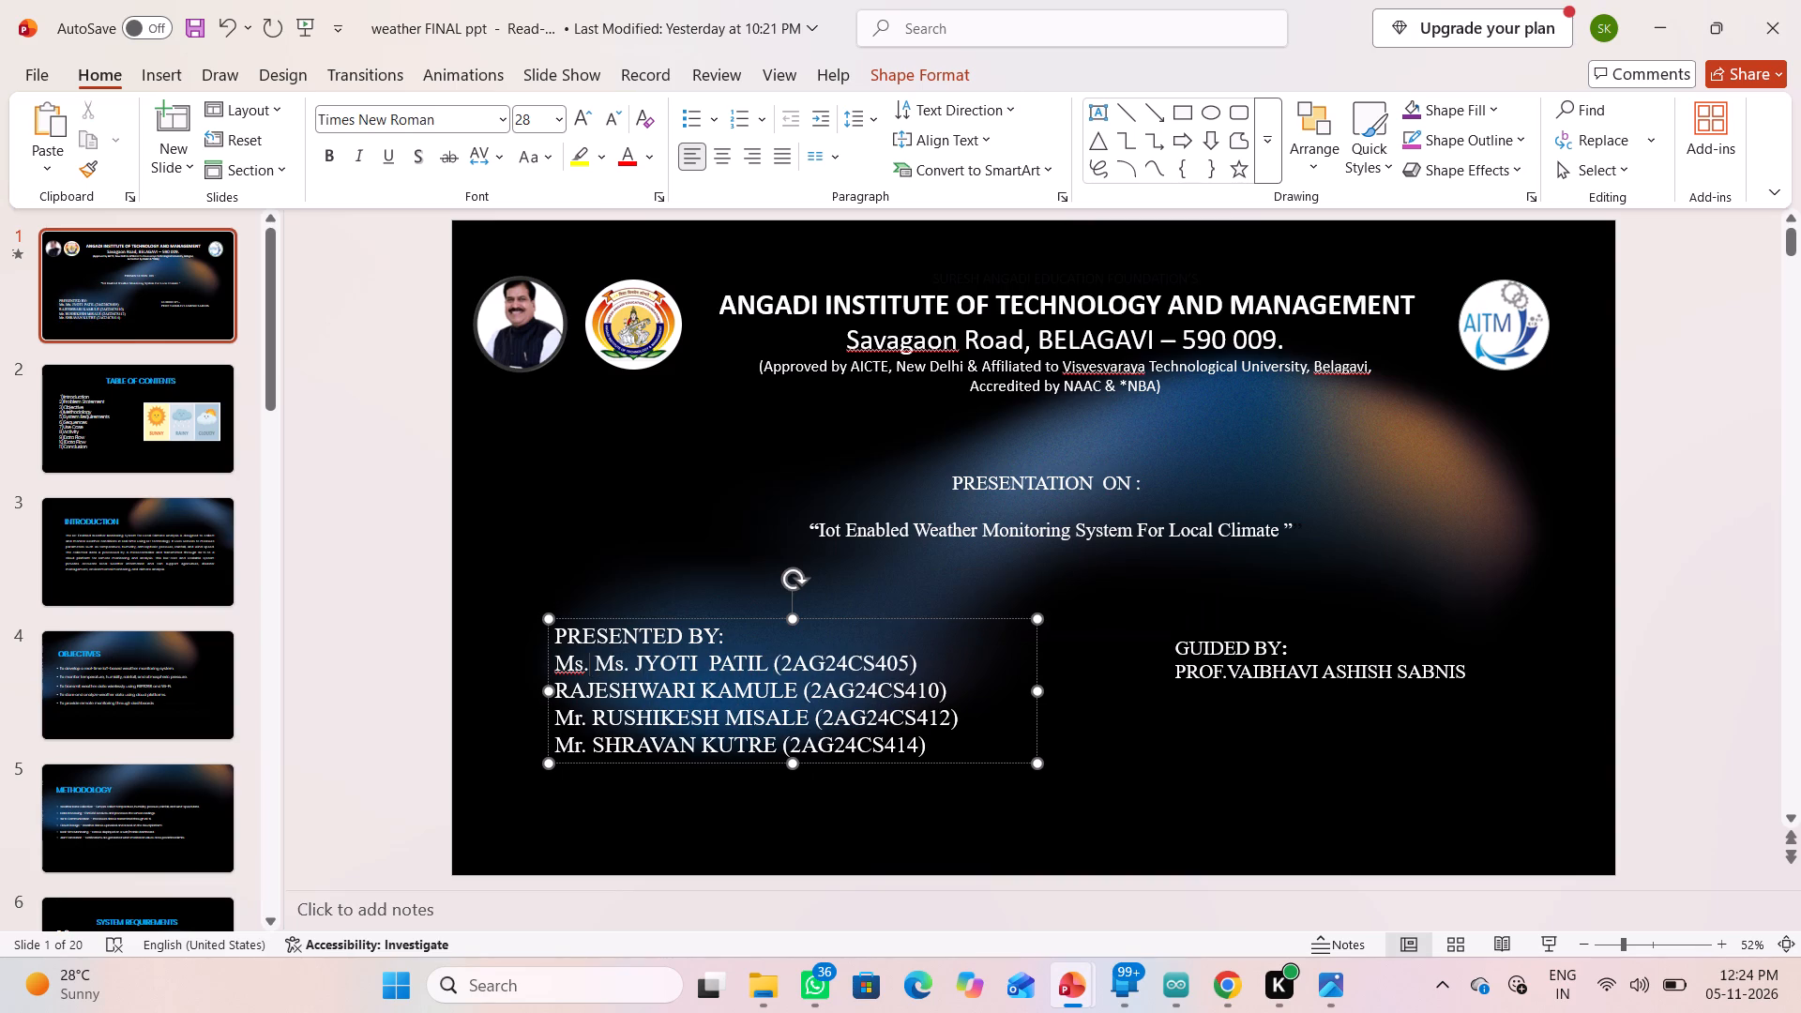
key(ctrl+v)
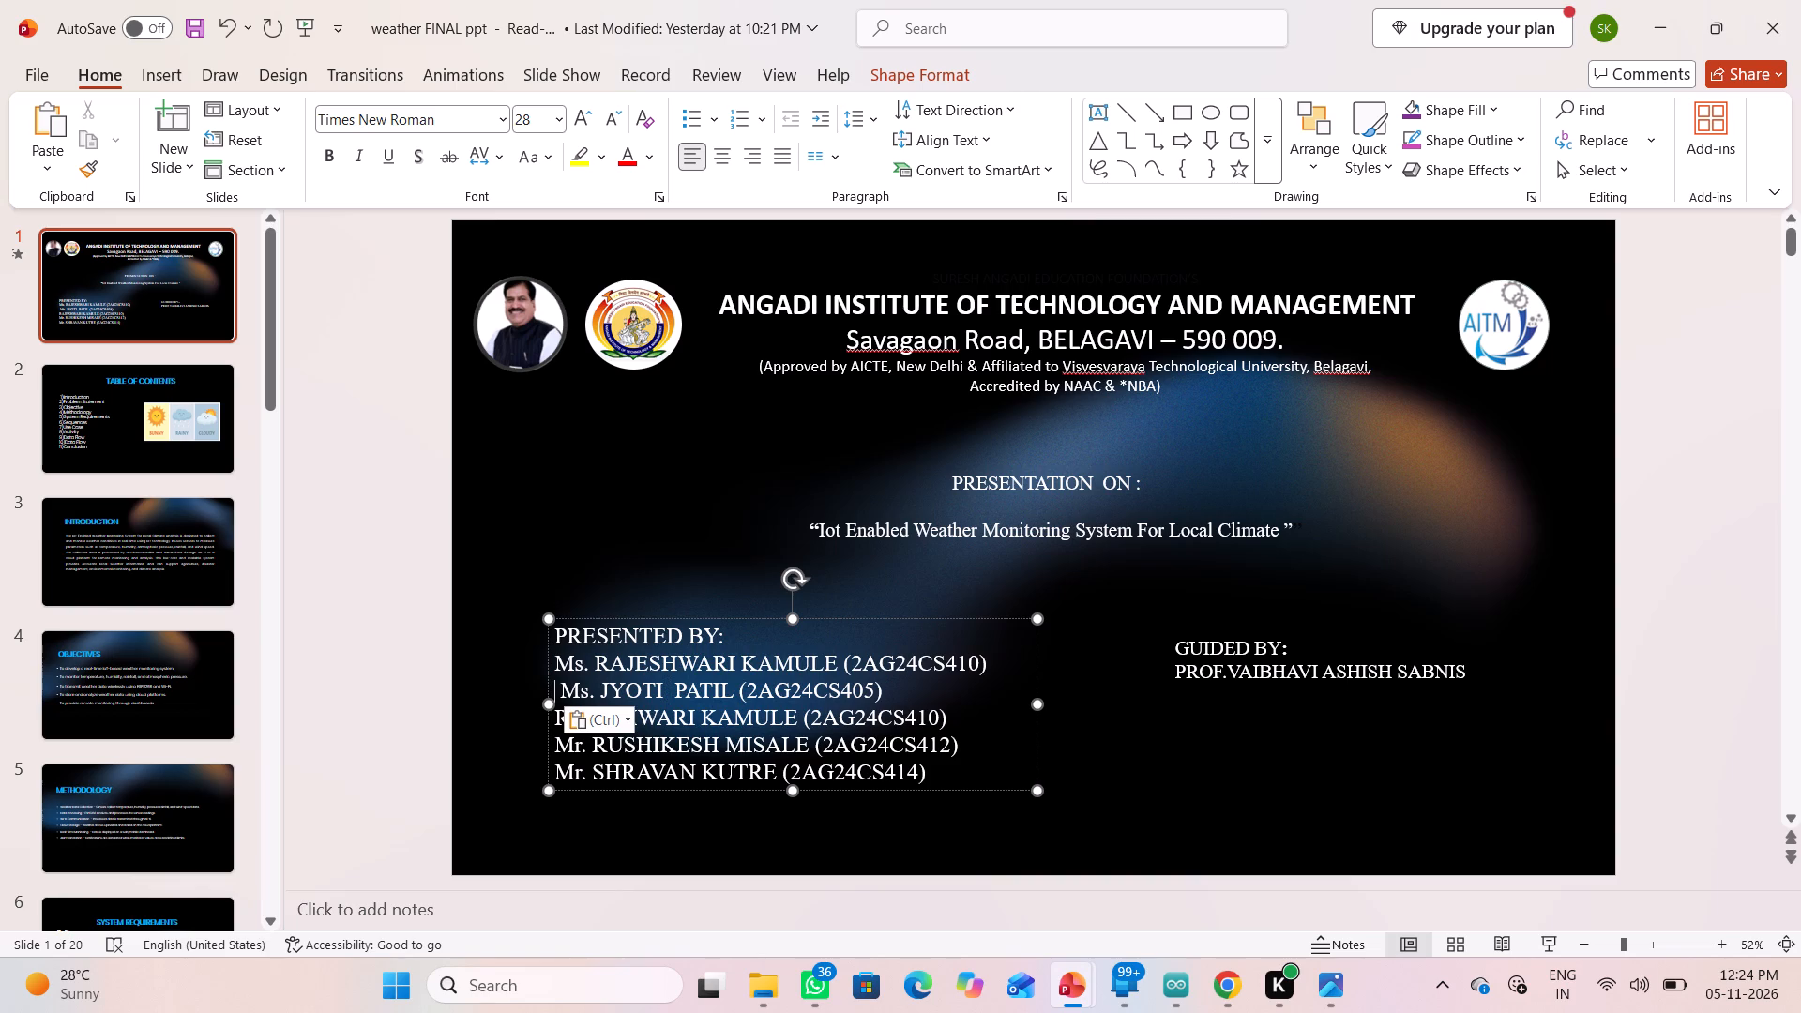
Delete the whole second presenter line, including its "Ms." title, name and roll number.
drag(563, 690, 775, 672)
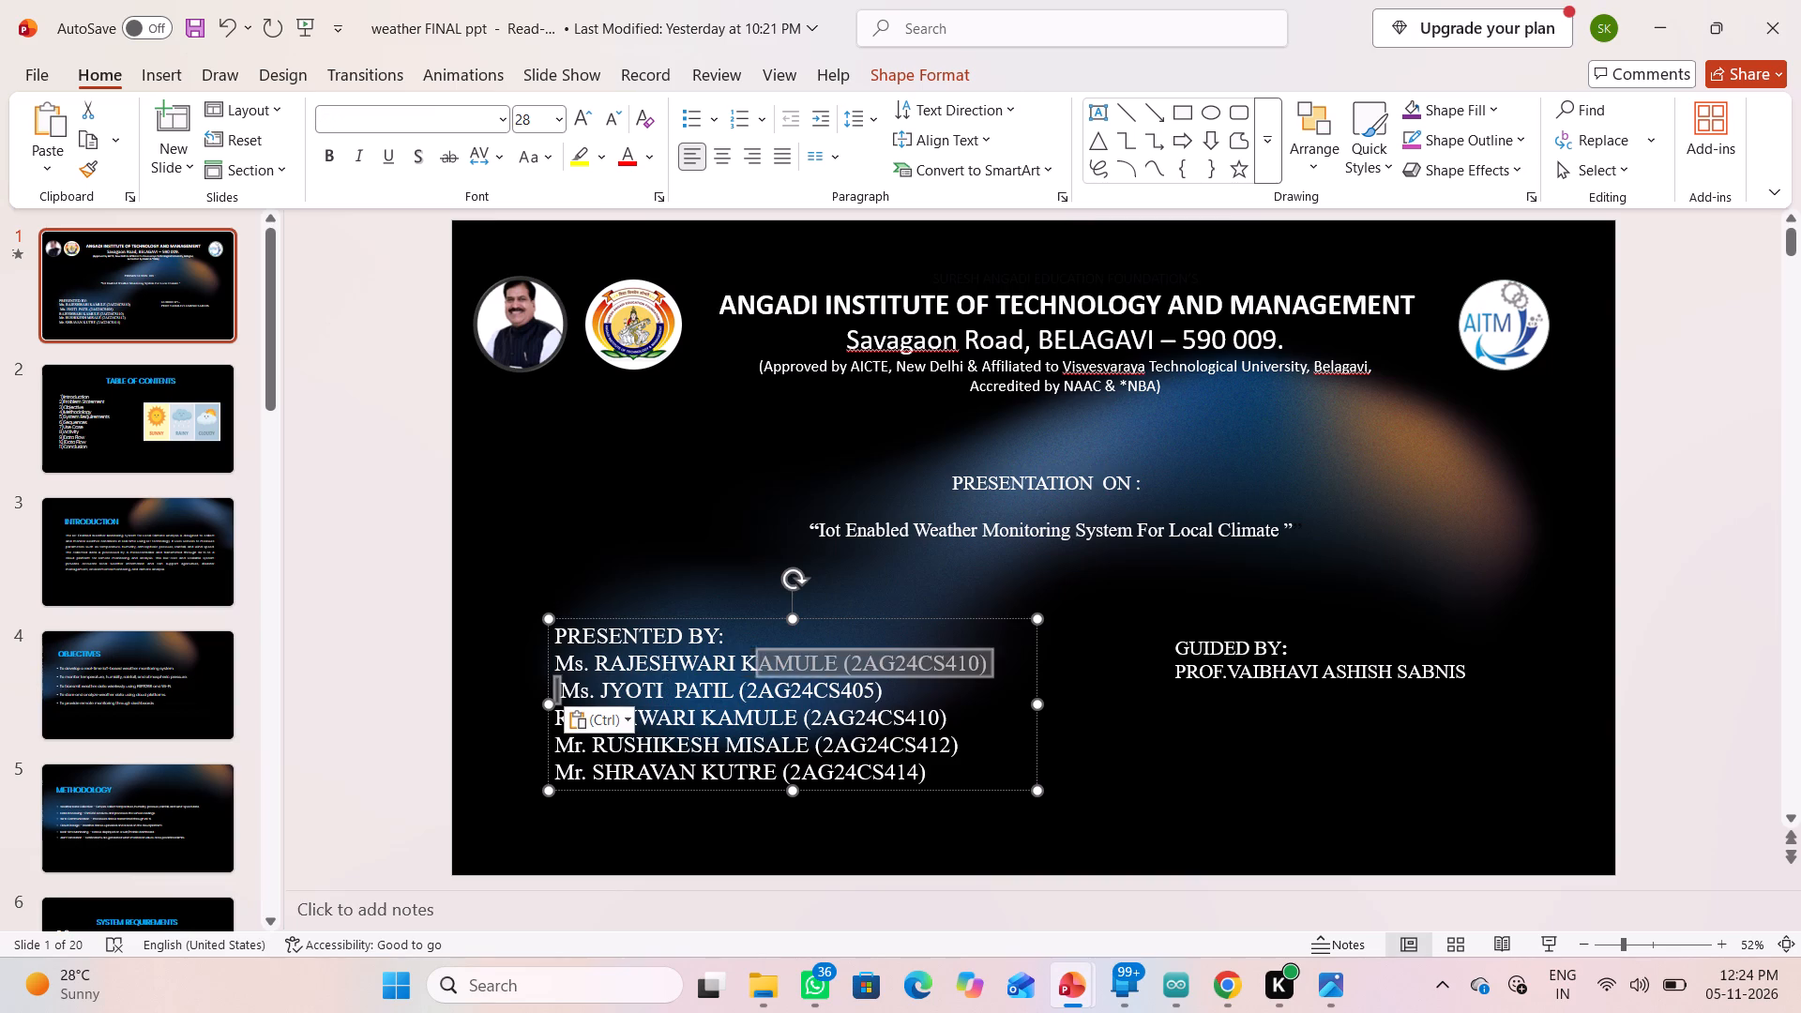
drag(775, 672, 886, 698)
key(BackSpace)
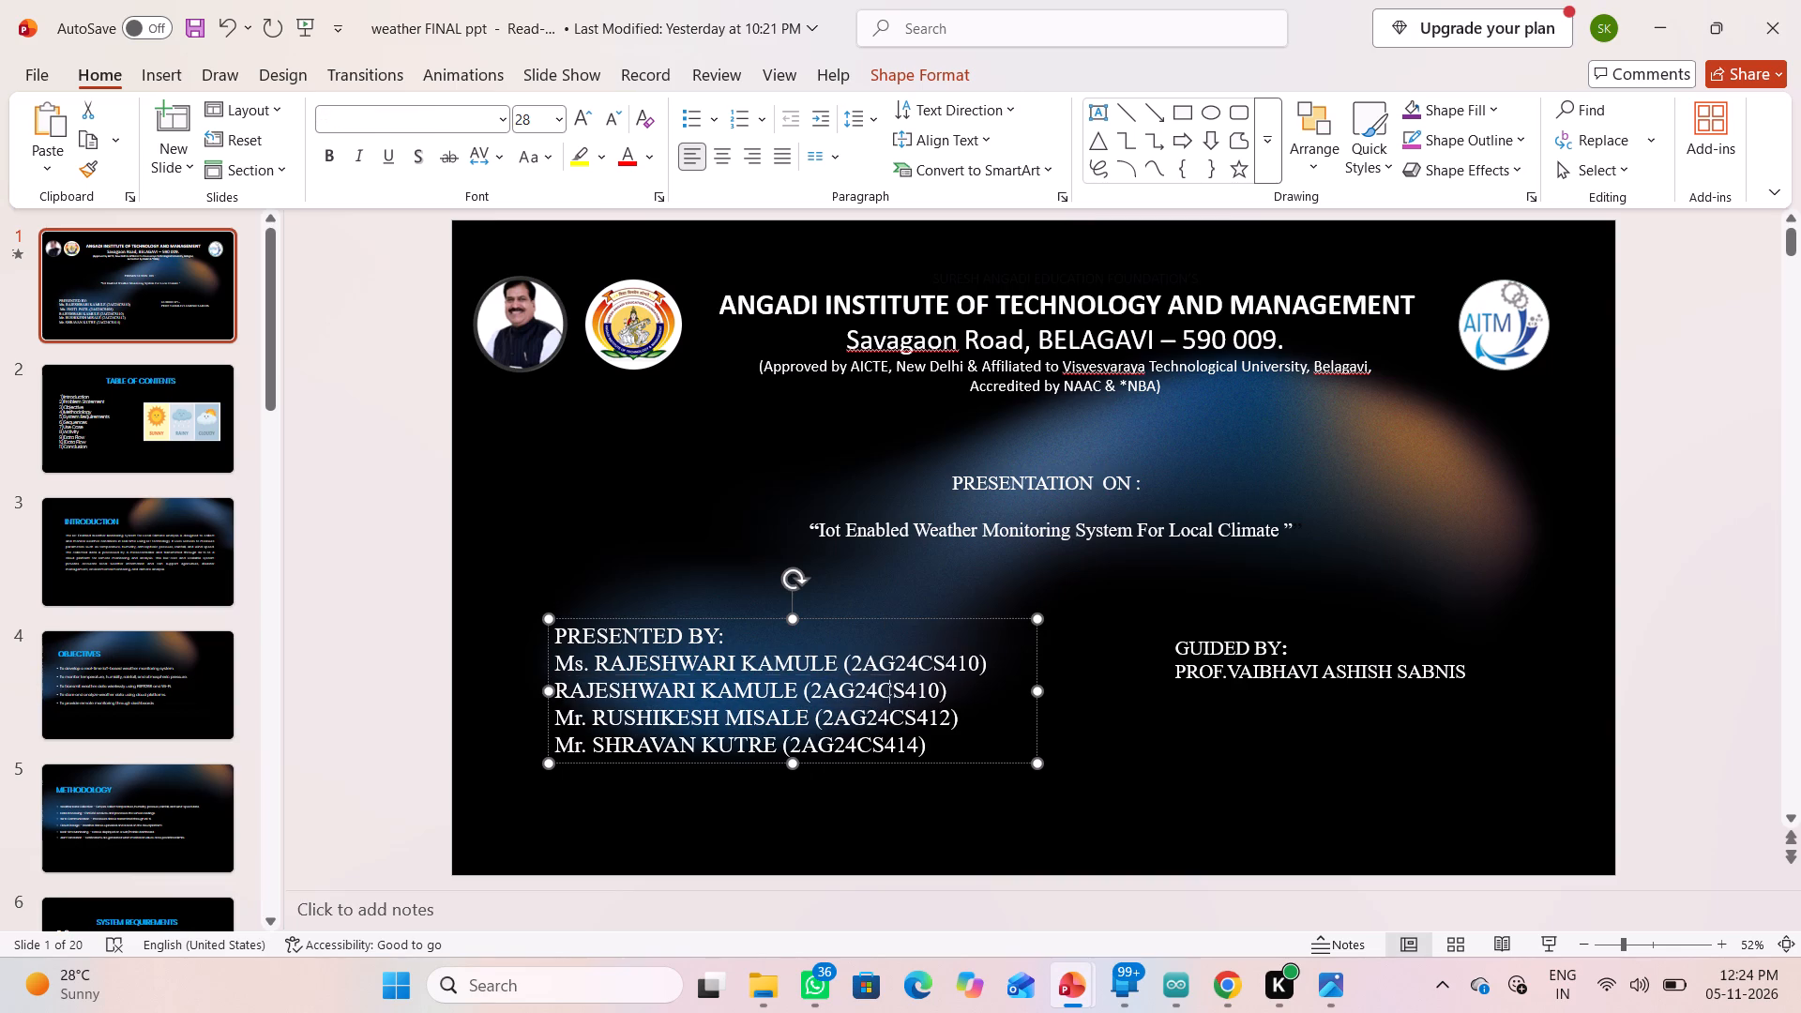
click(691, 785)
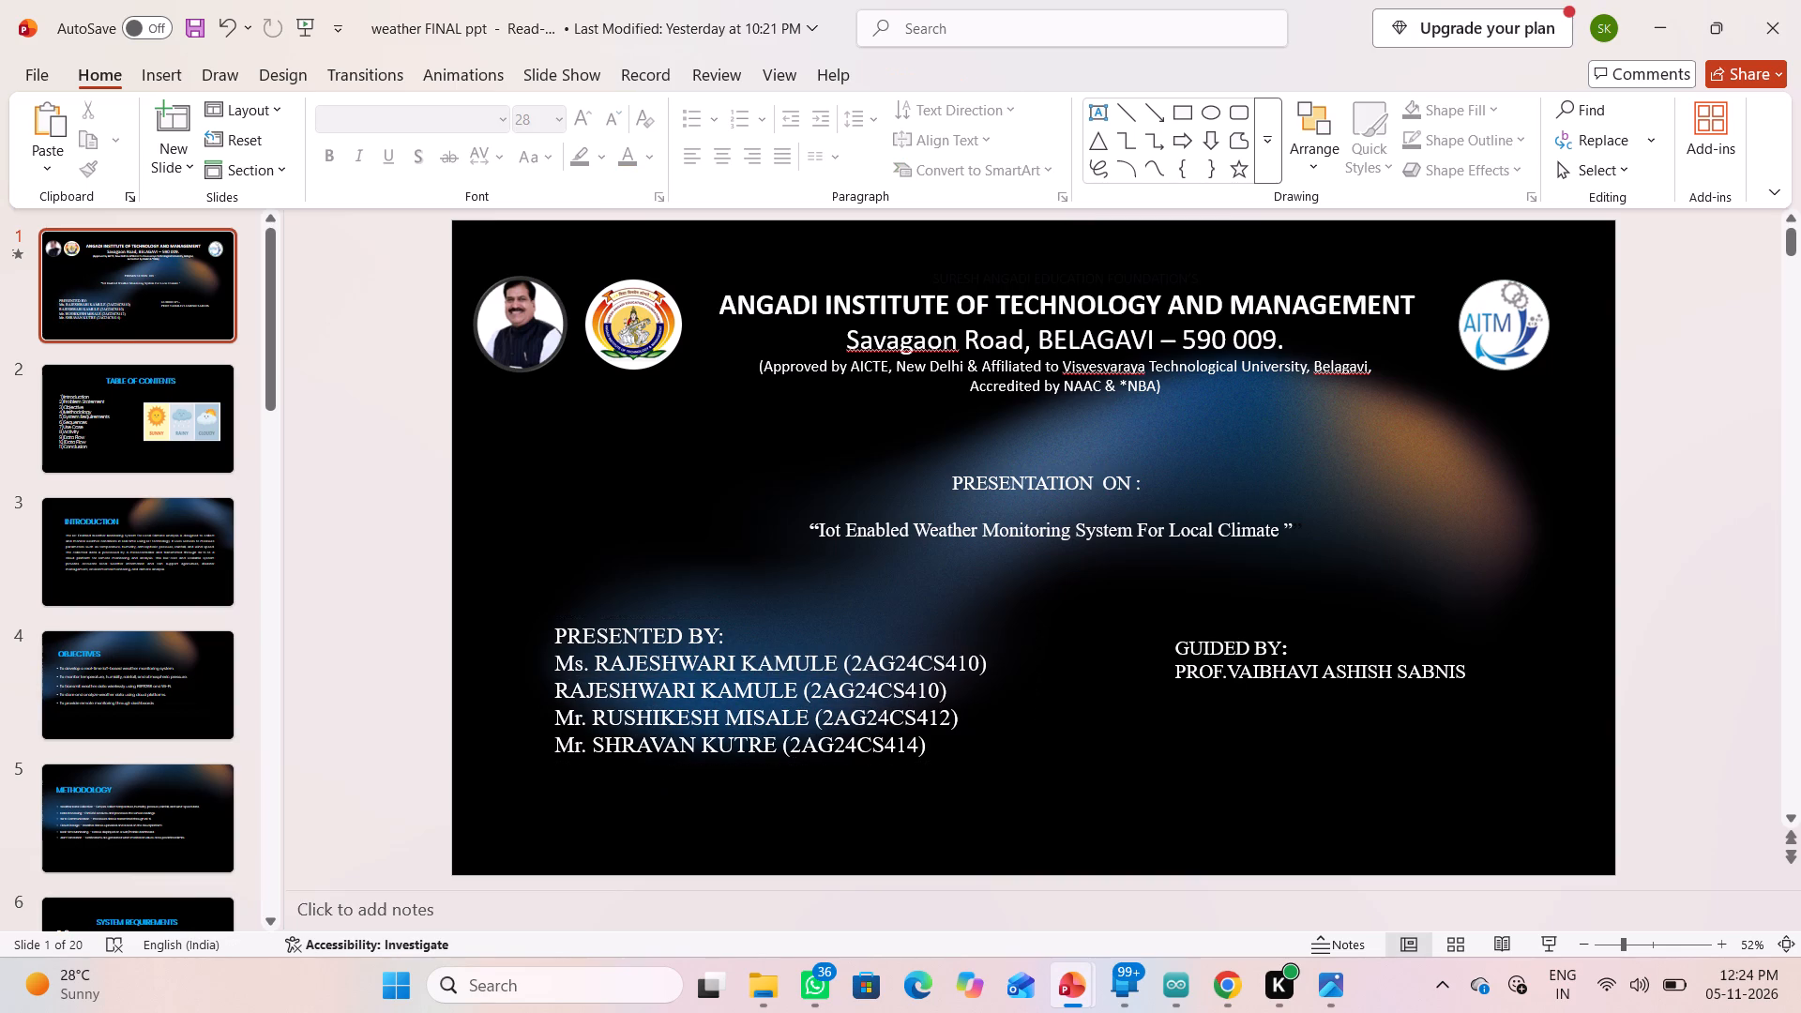
Add the title "Ms. " before the name in the second presenter line.
click(555, 698)
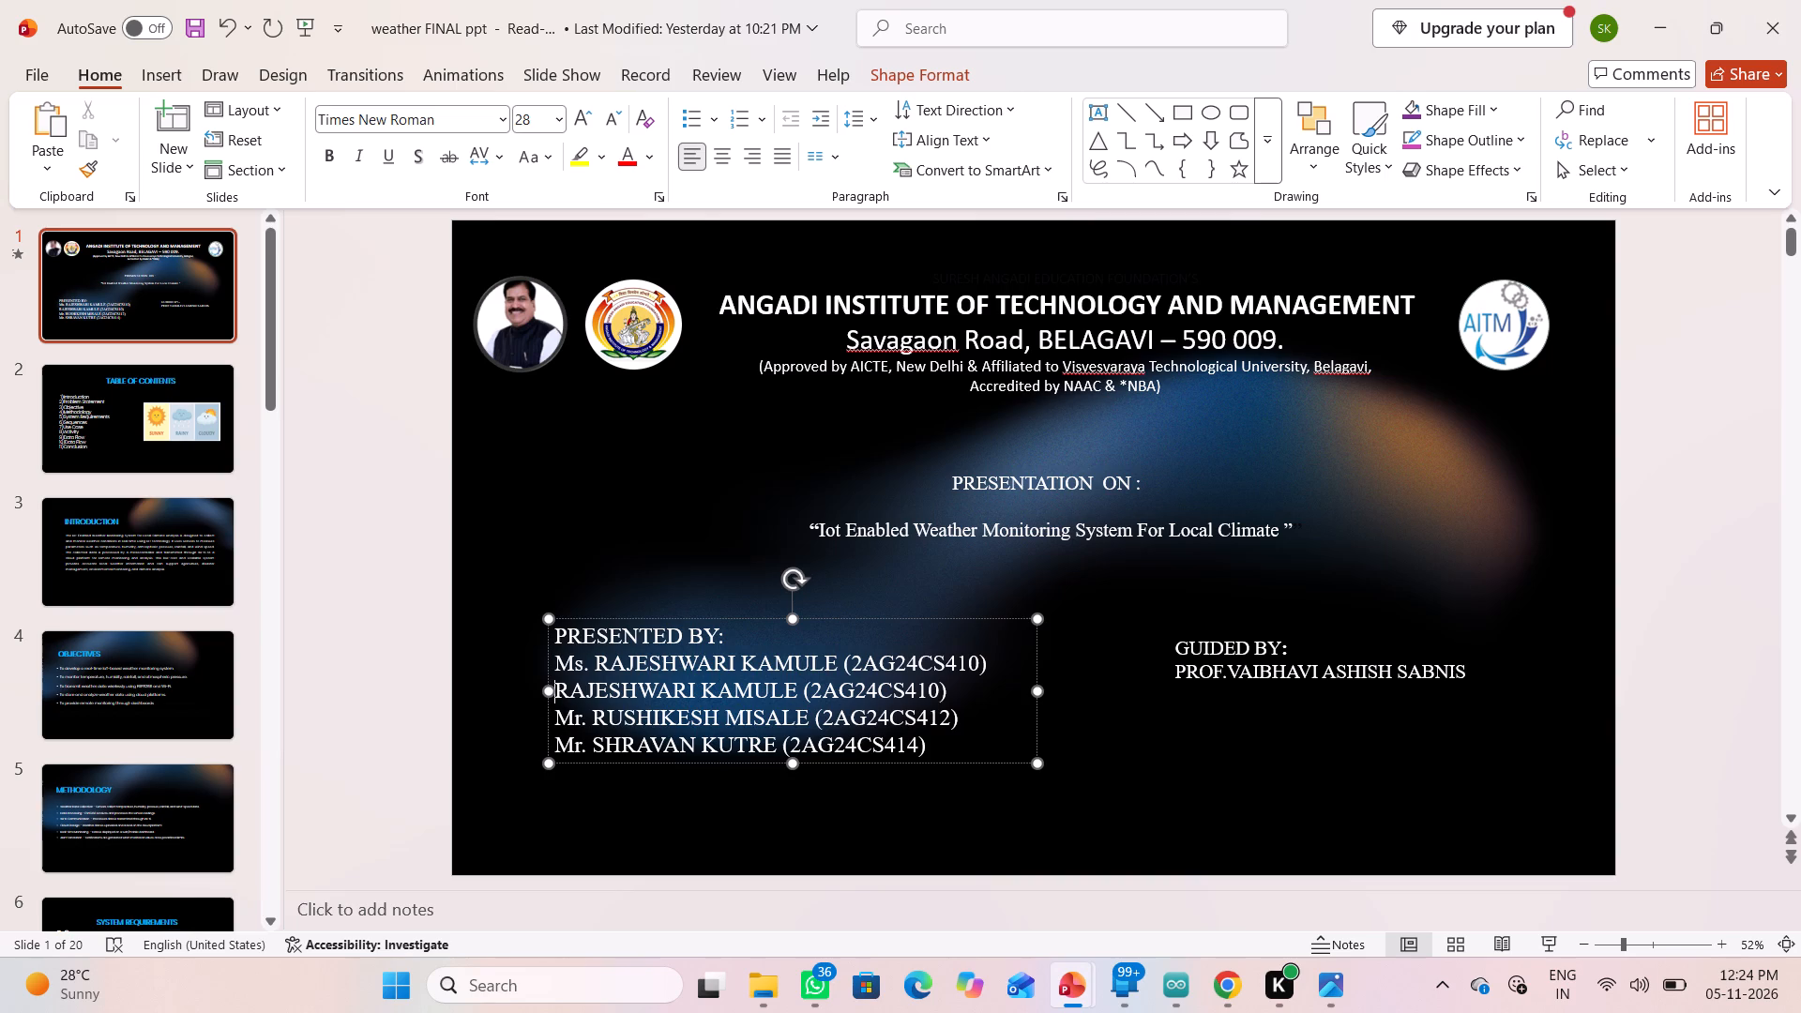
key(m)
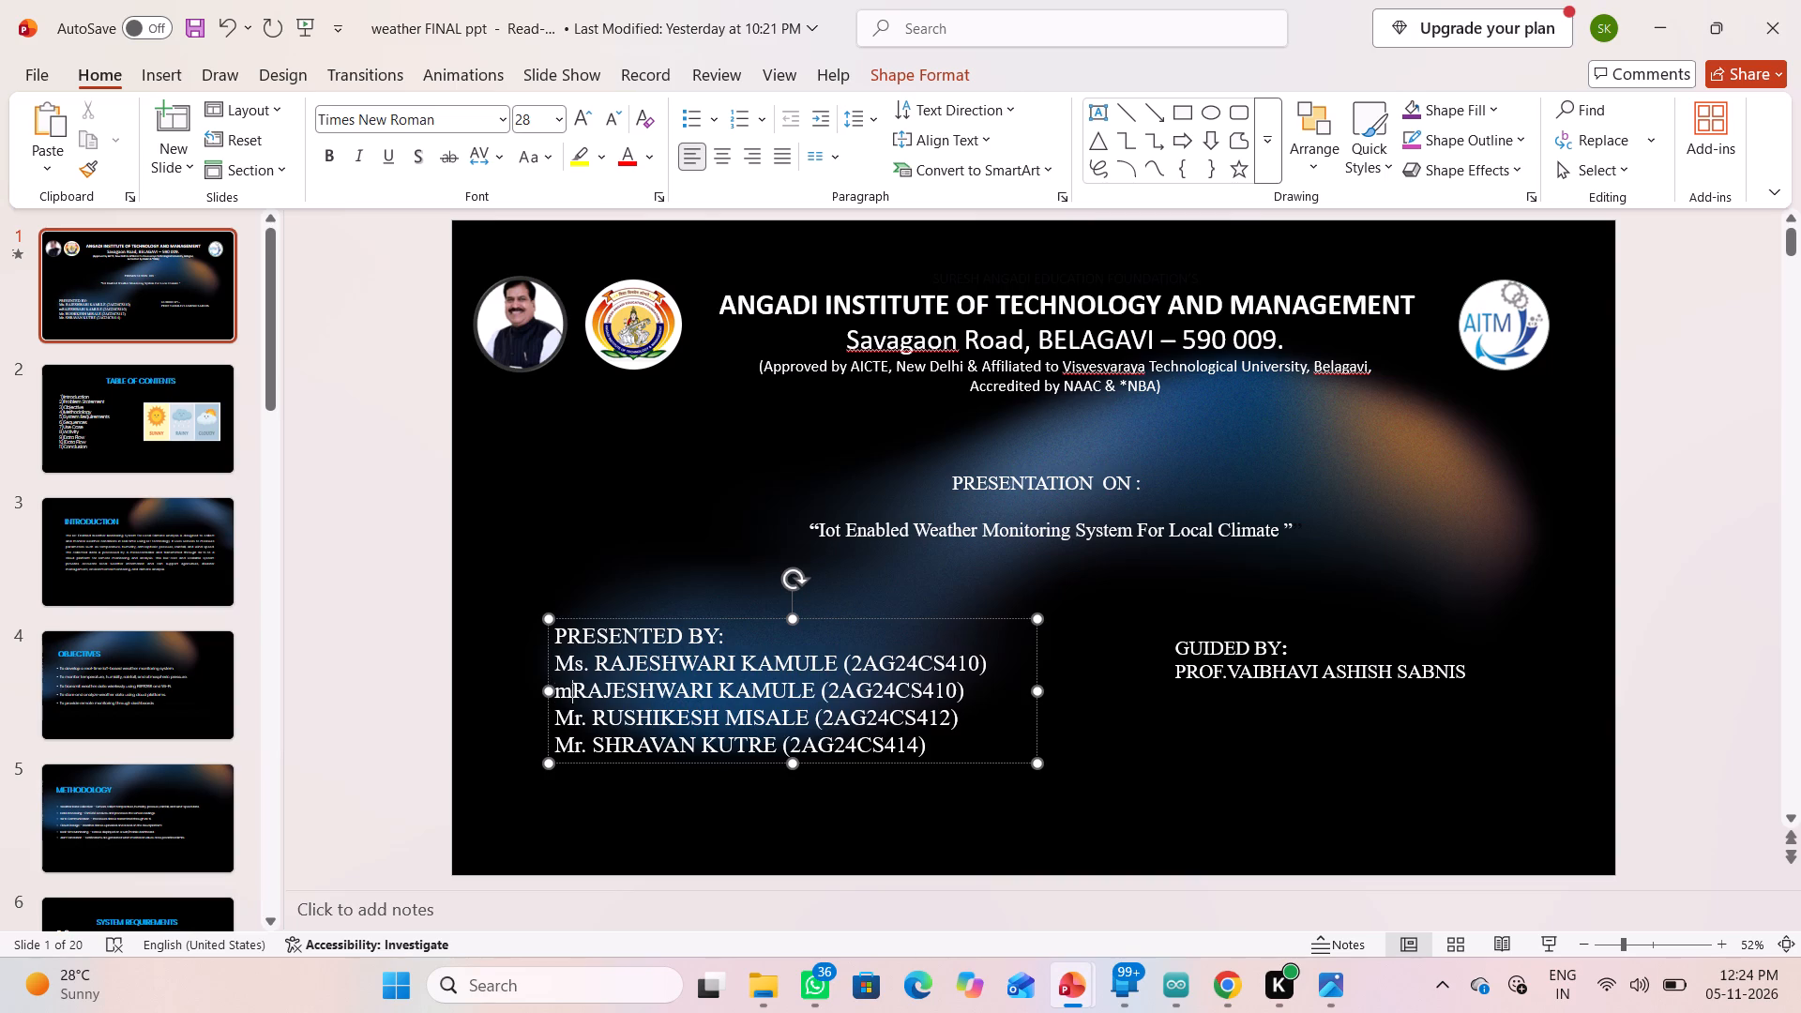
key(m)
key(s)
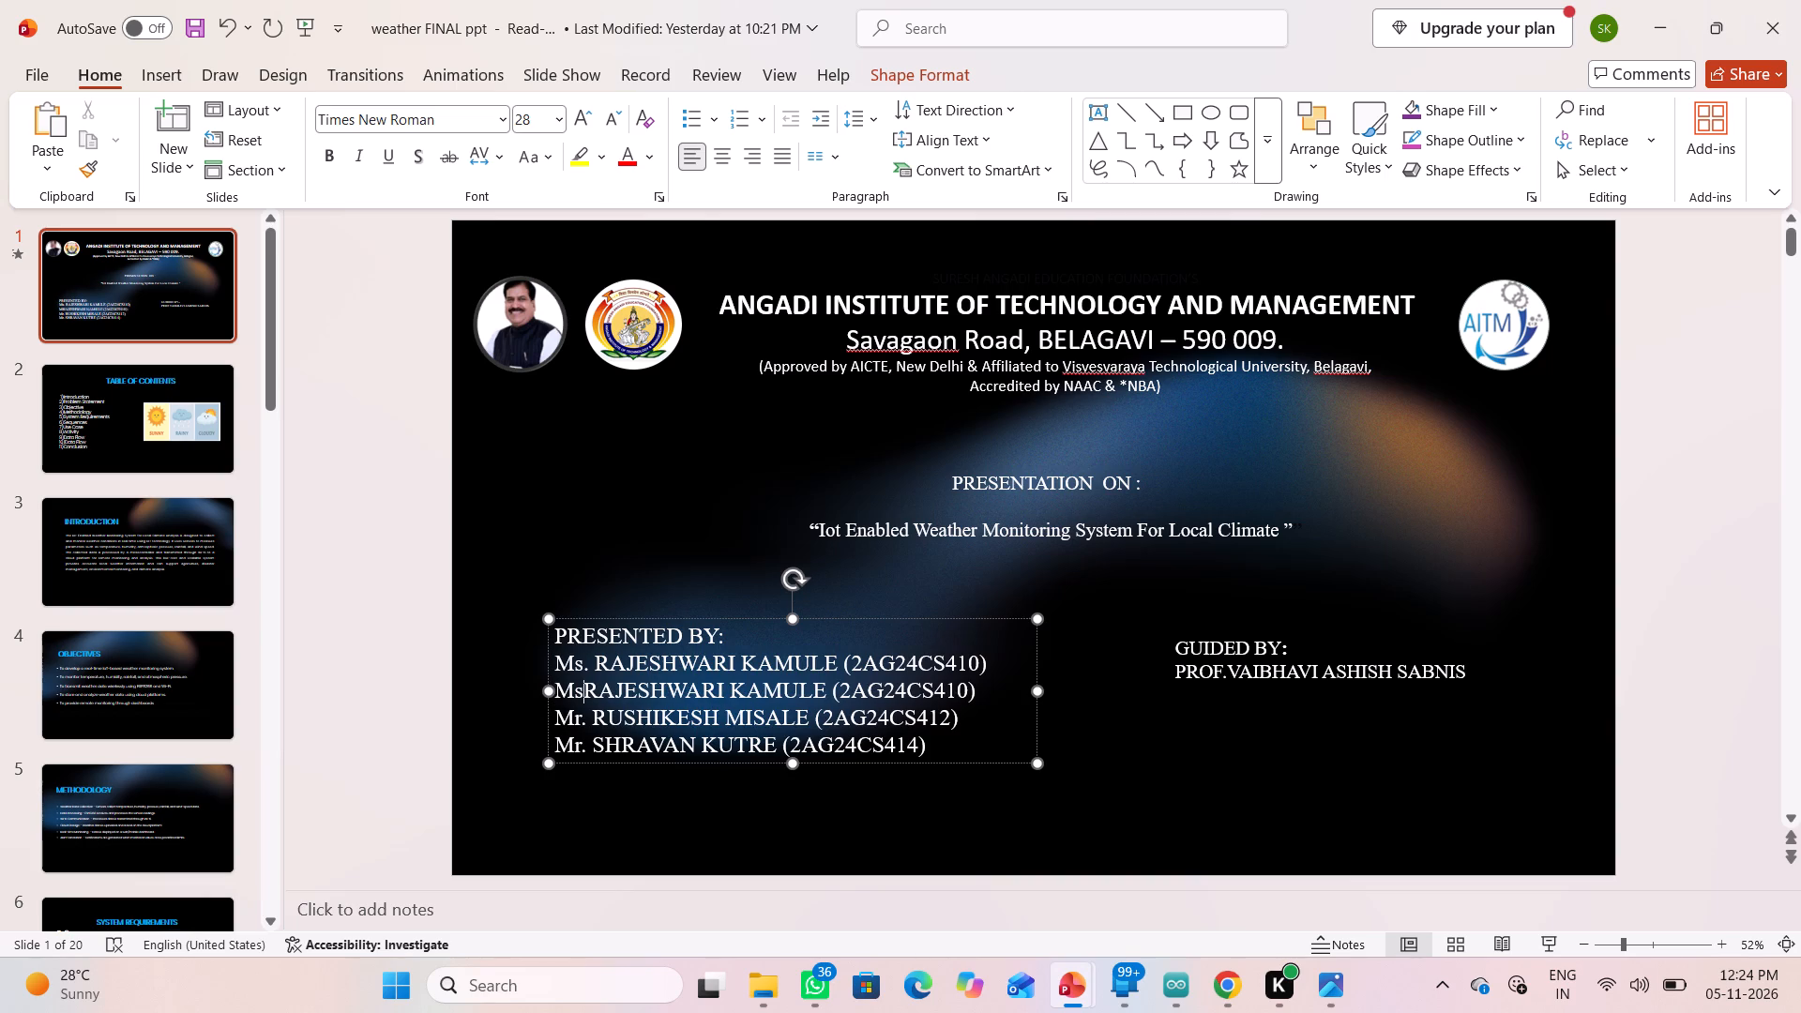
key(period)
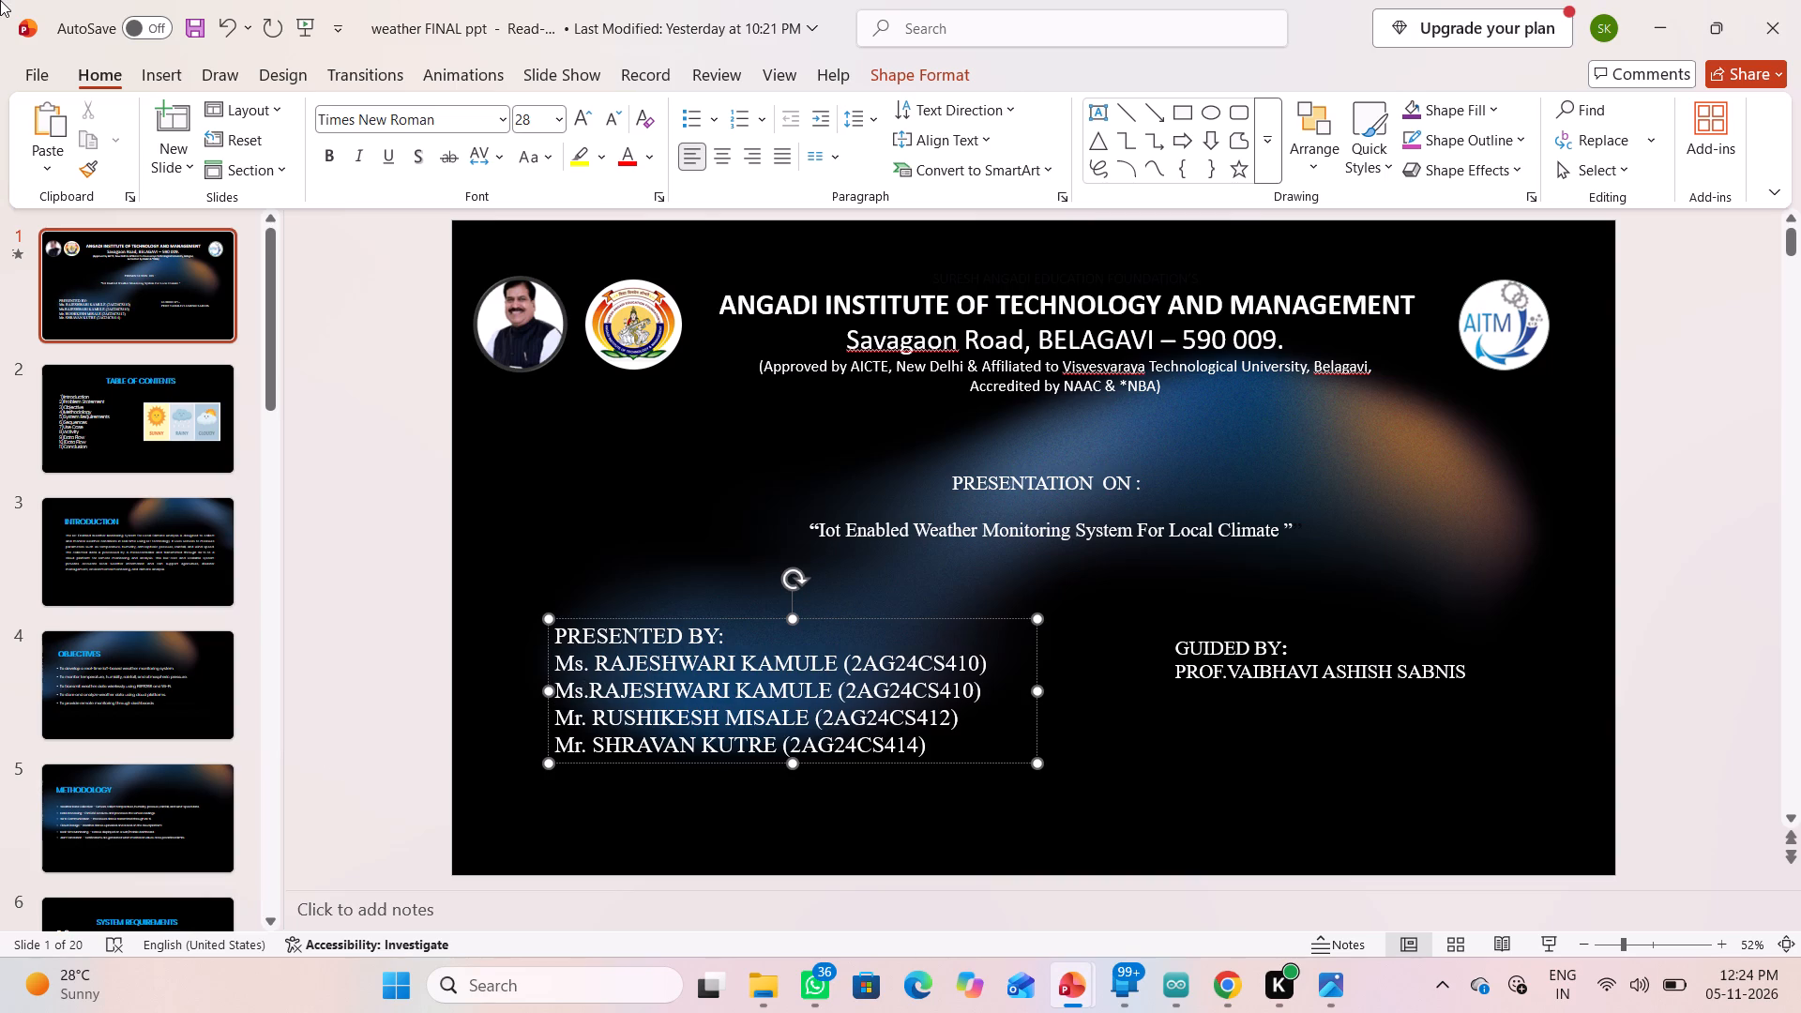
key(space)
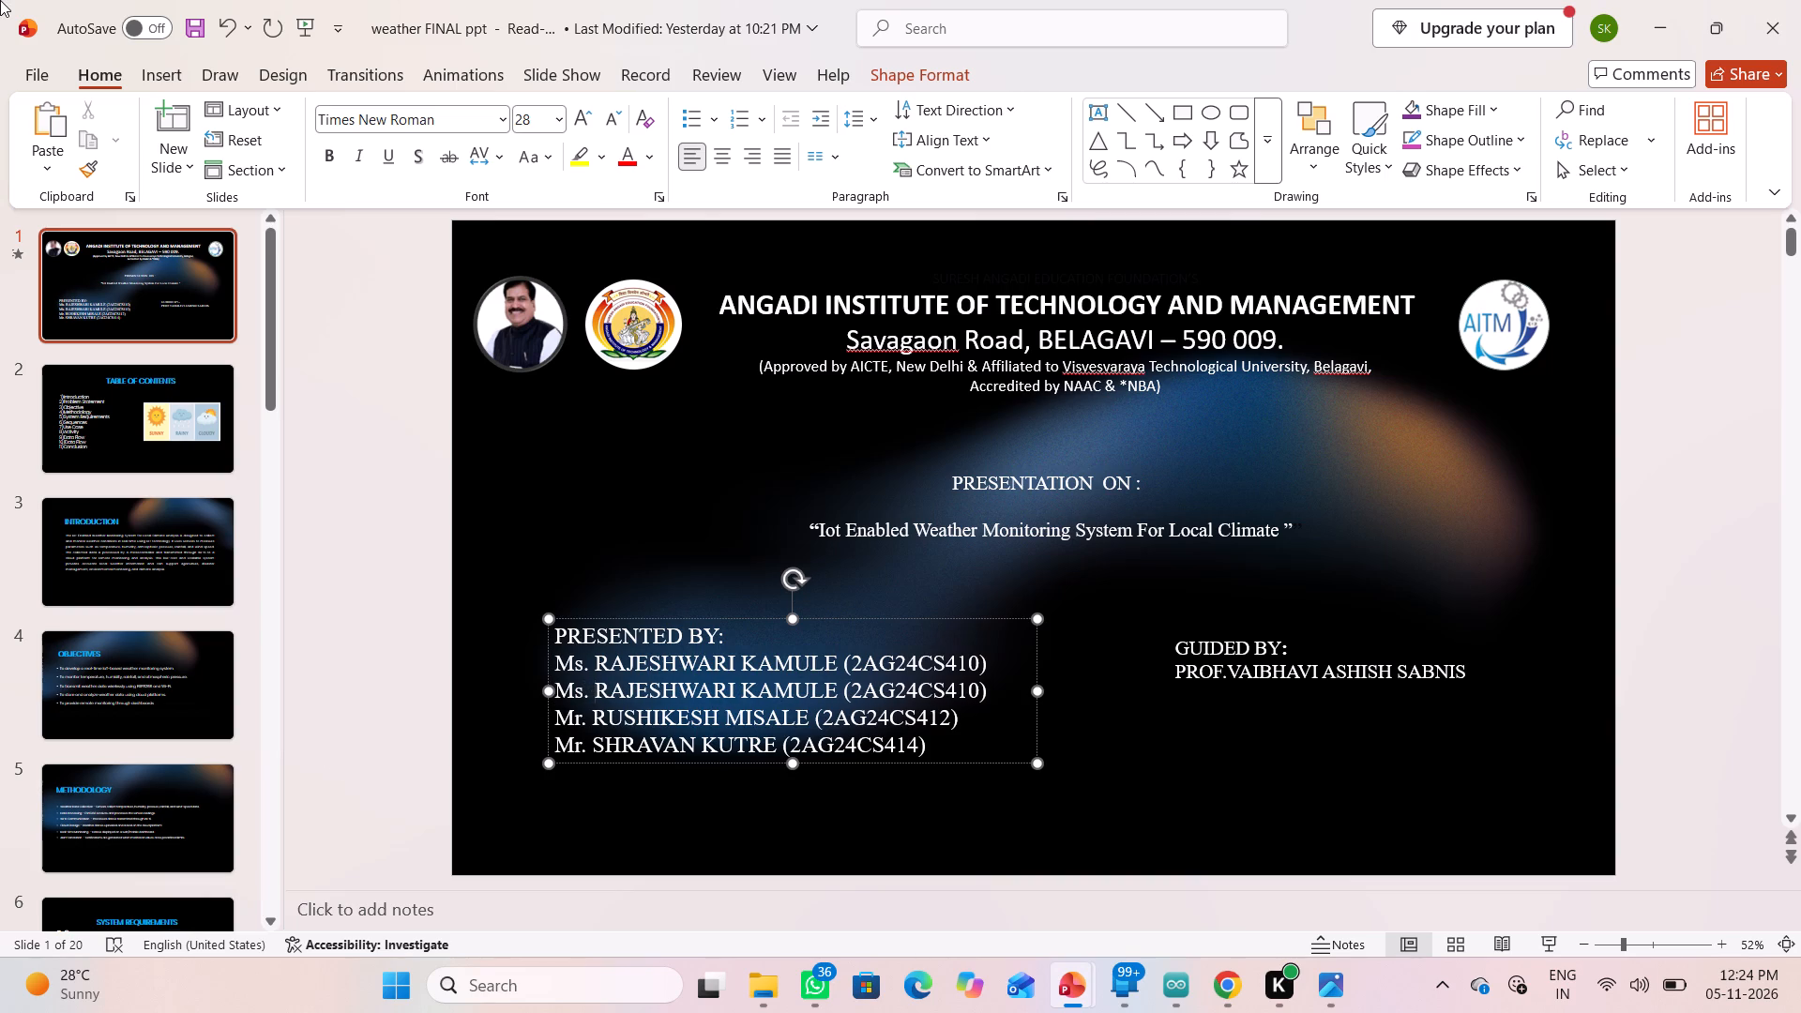
drag(1800, 1012, 1800, 348)
right_click(1800, 41)
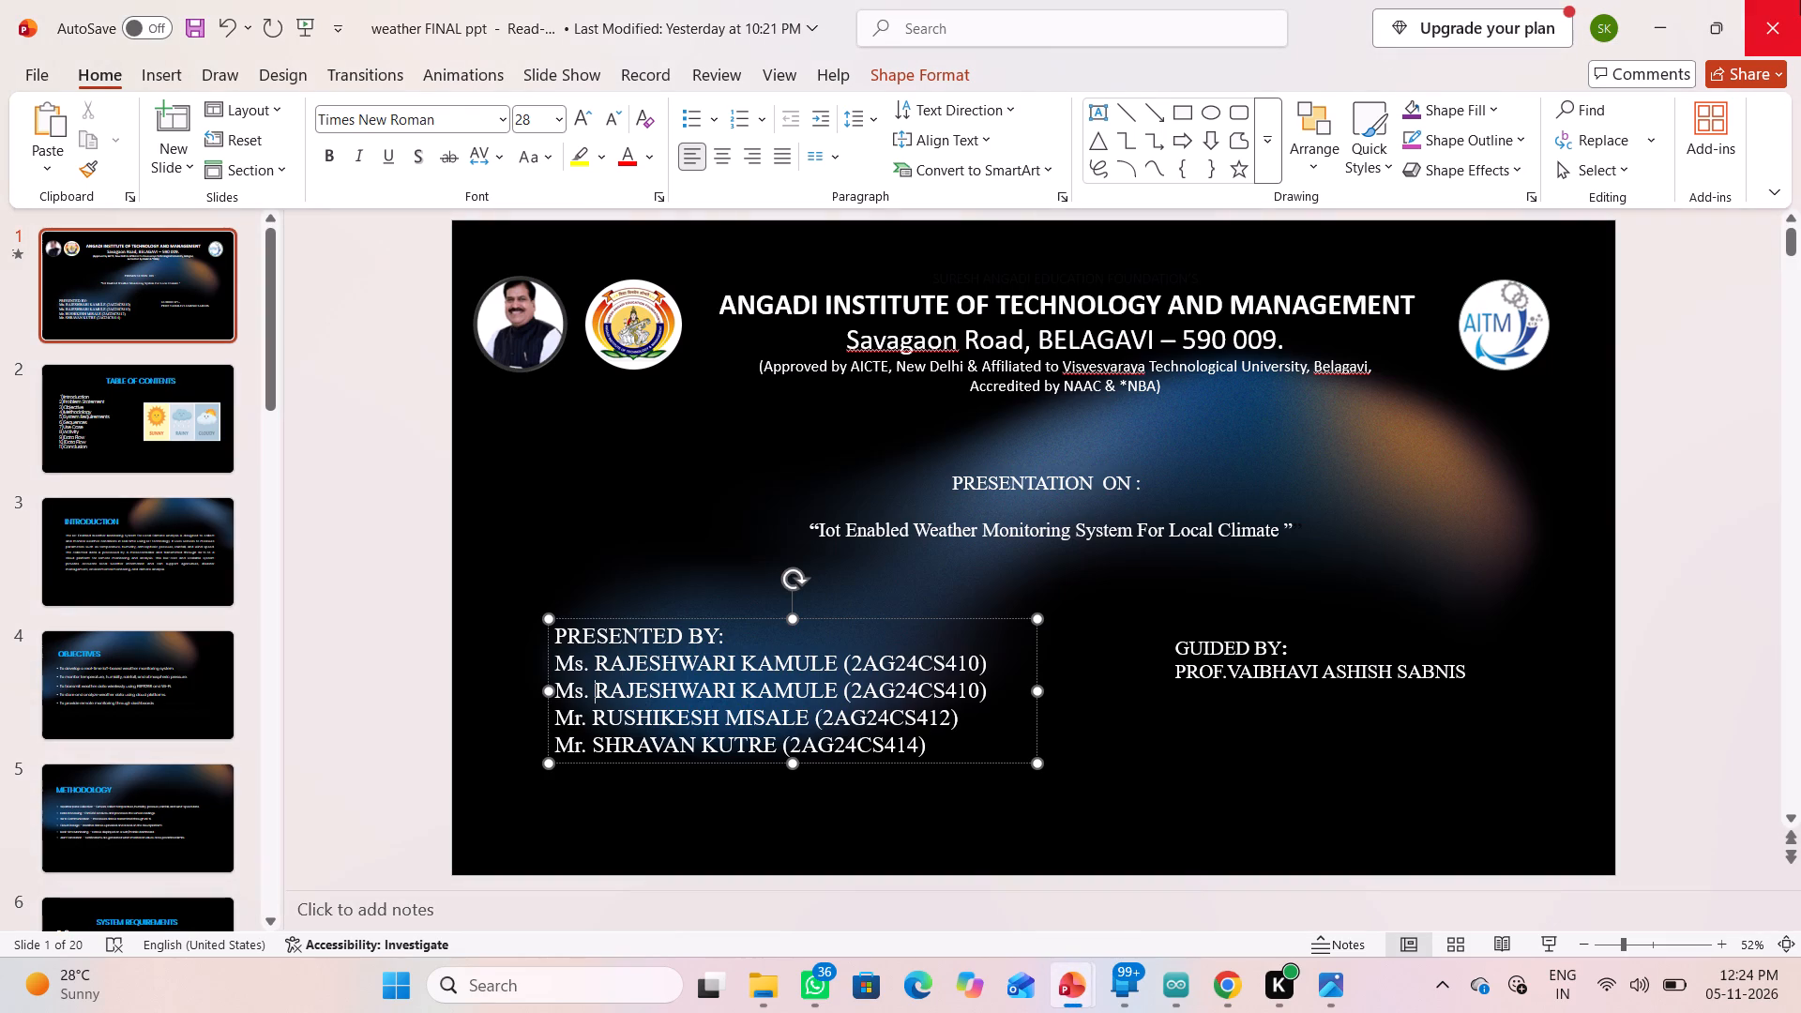
click(1270, 814)
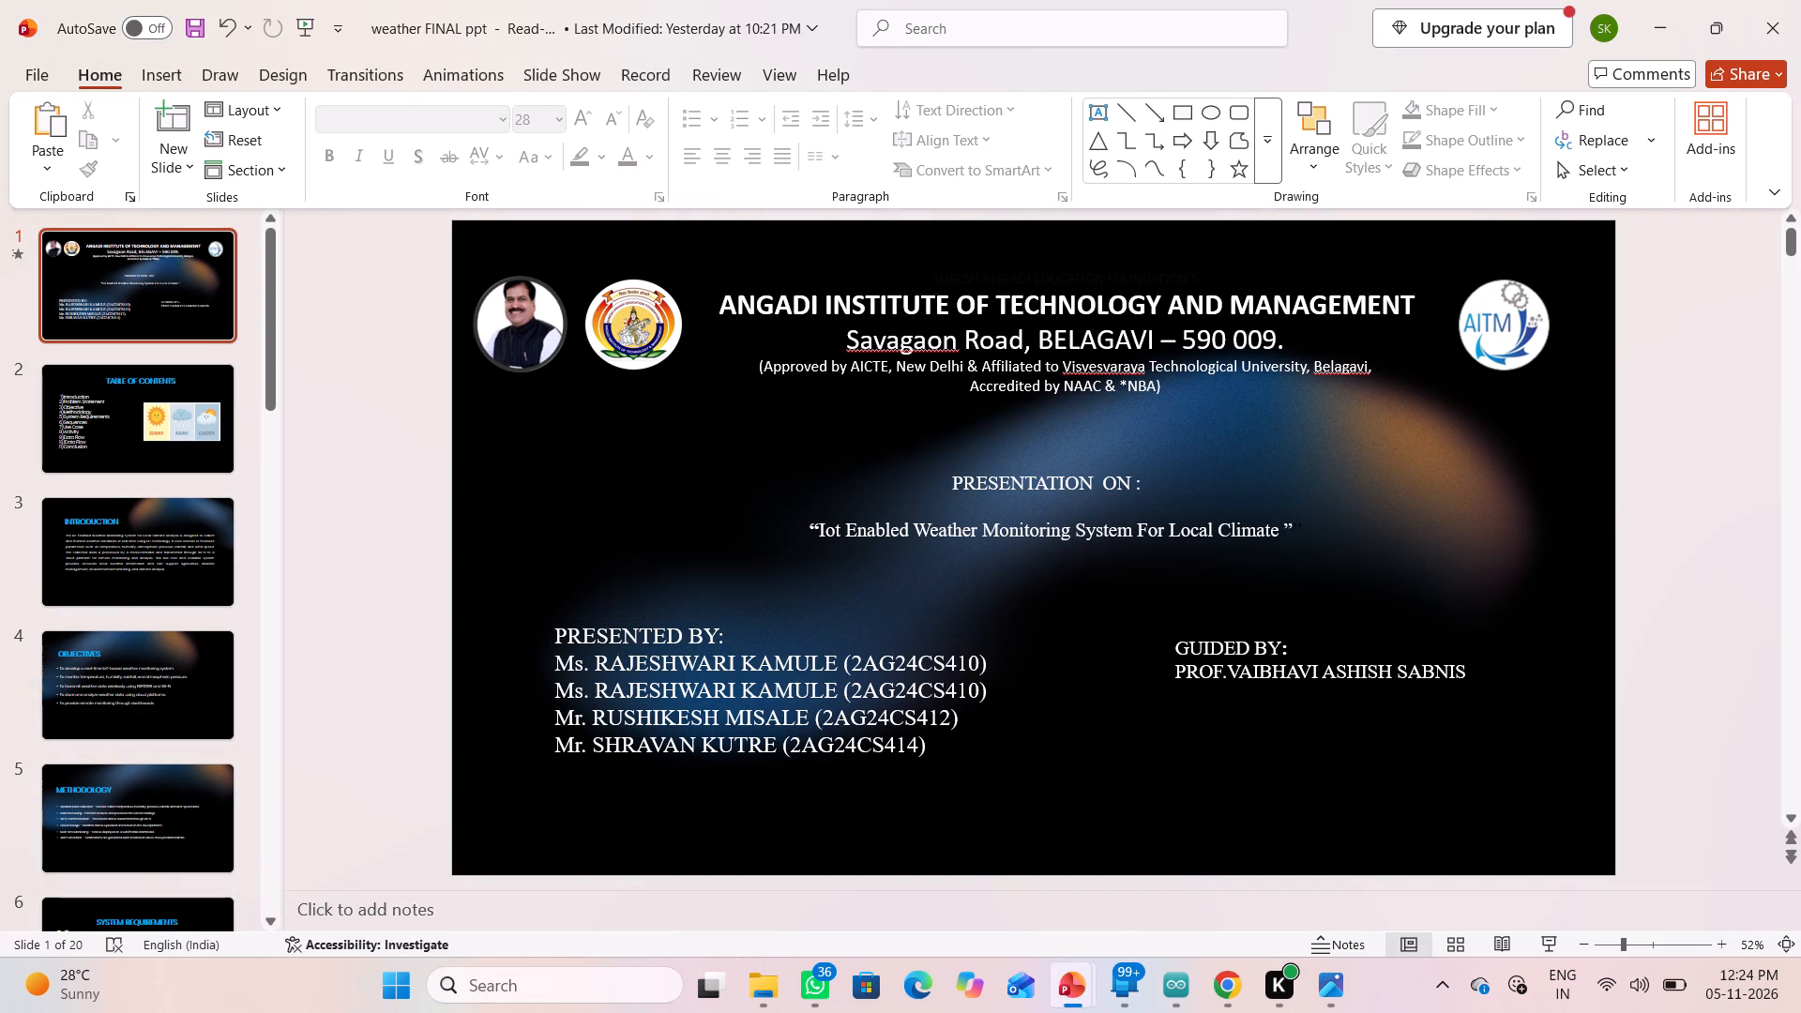
Set the quoted project title "Iot Enabled Weather Monitoring System For Local Climate" to font size 32.
drag(817, 528, 838, 528)
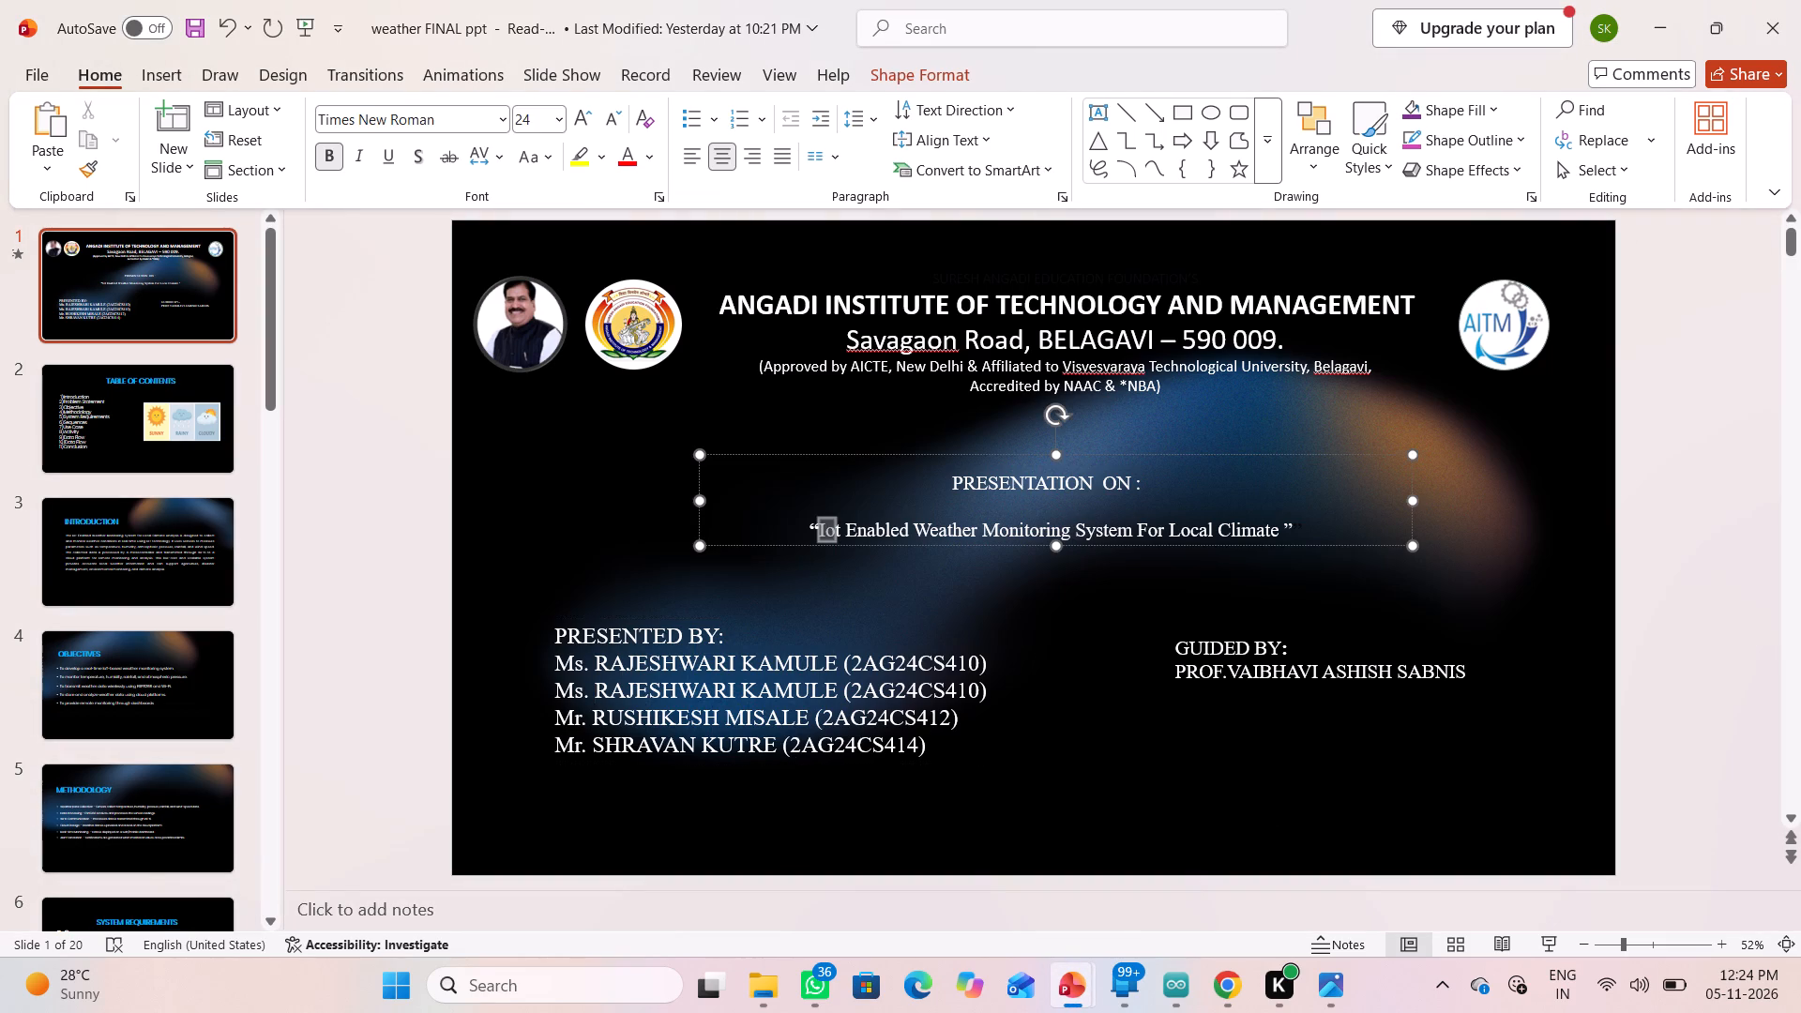
drag(838, 528, 841, 528)
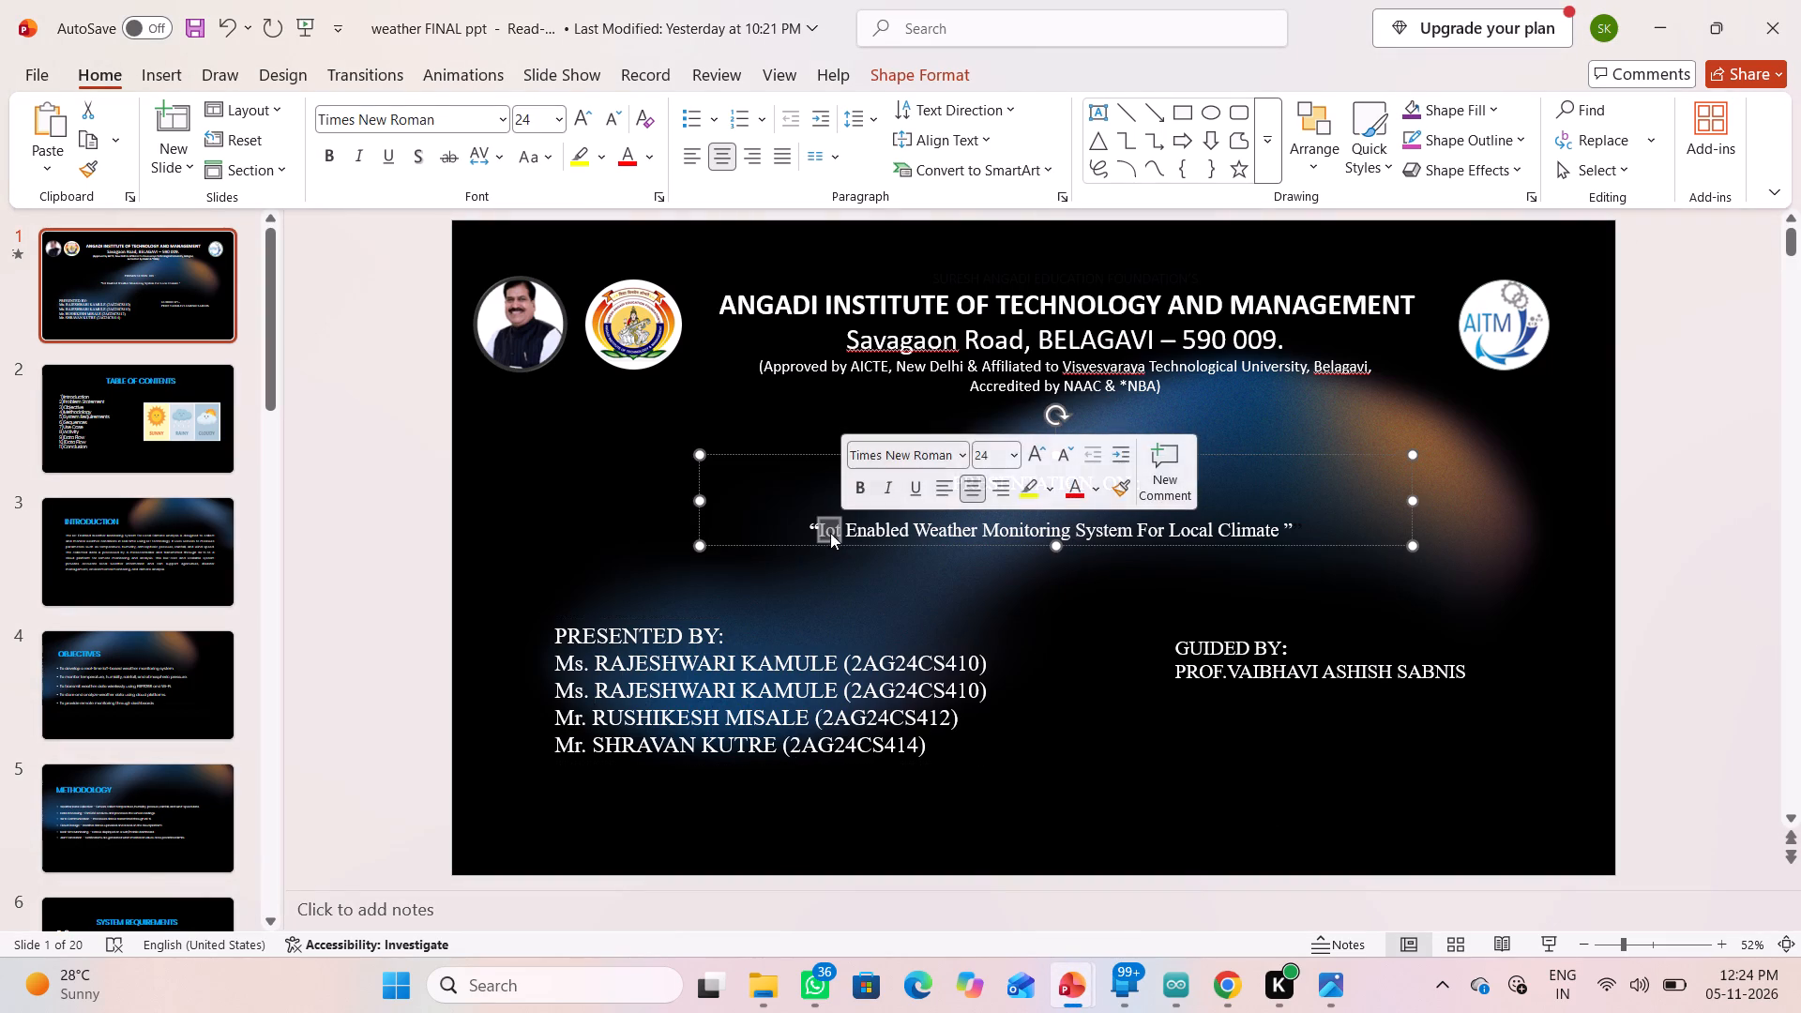
click(805, 529)
drag(805, 529, 1294, 526)
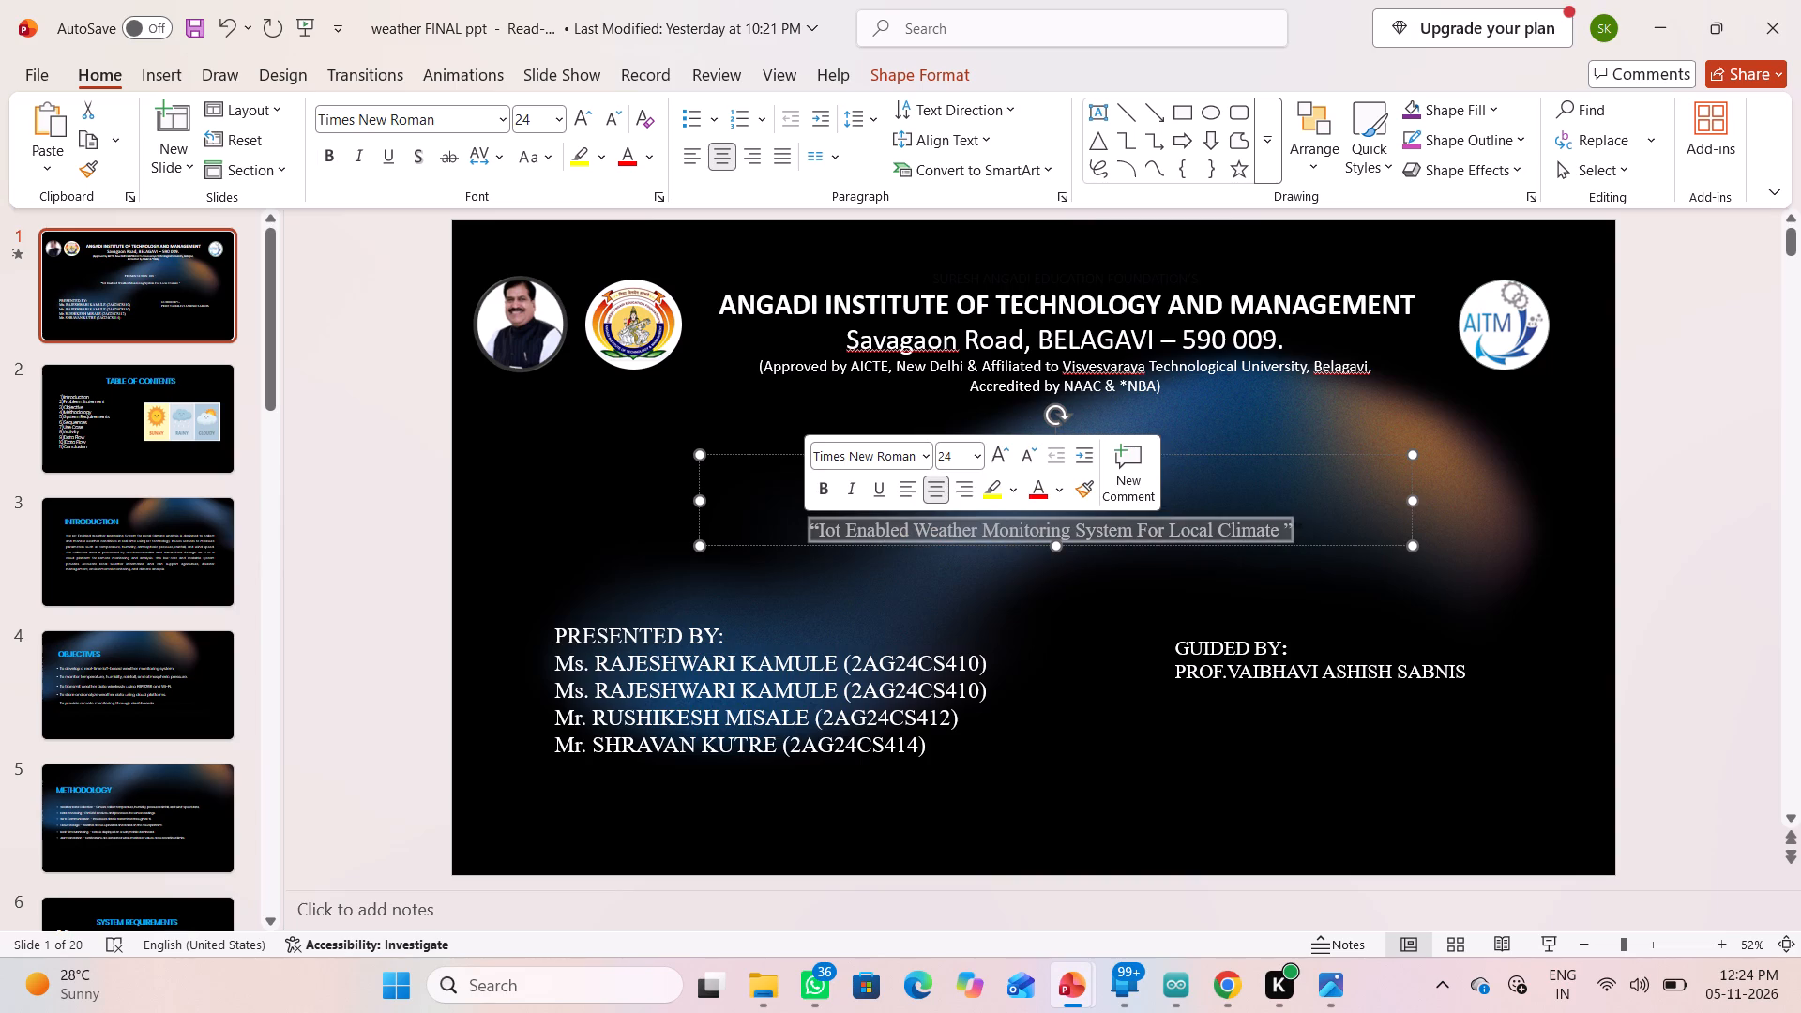
drag(1294, 526, 1291, 527)
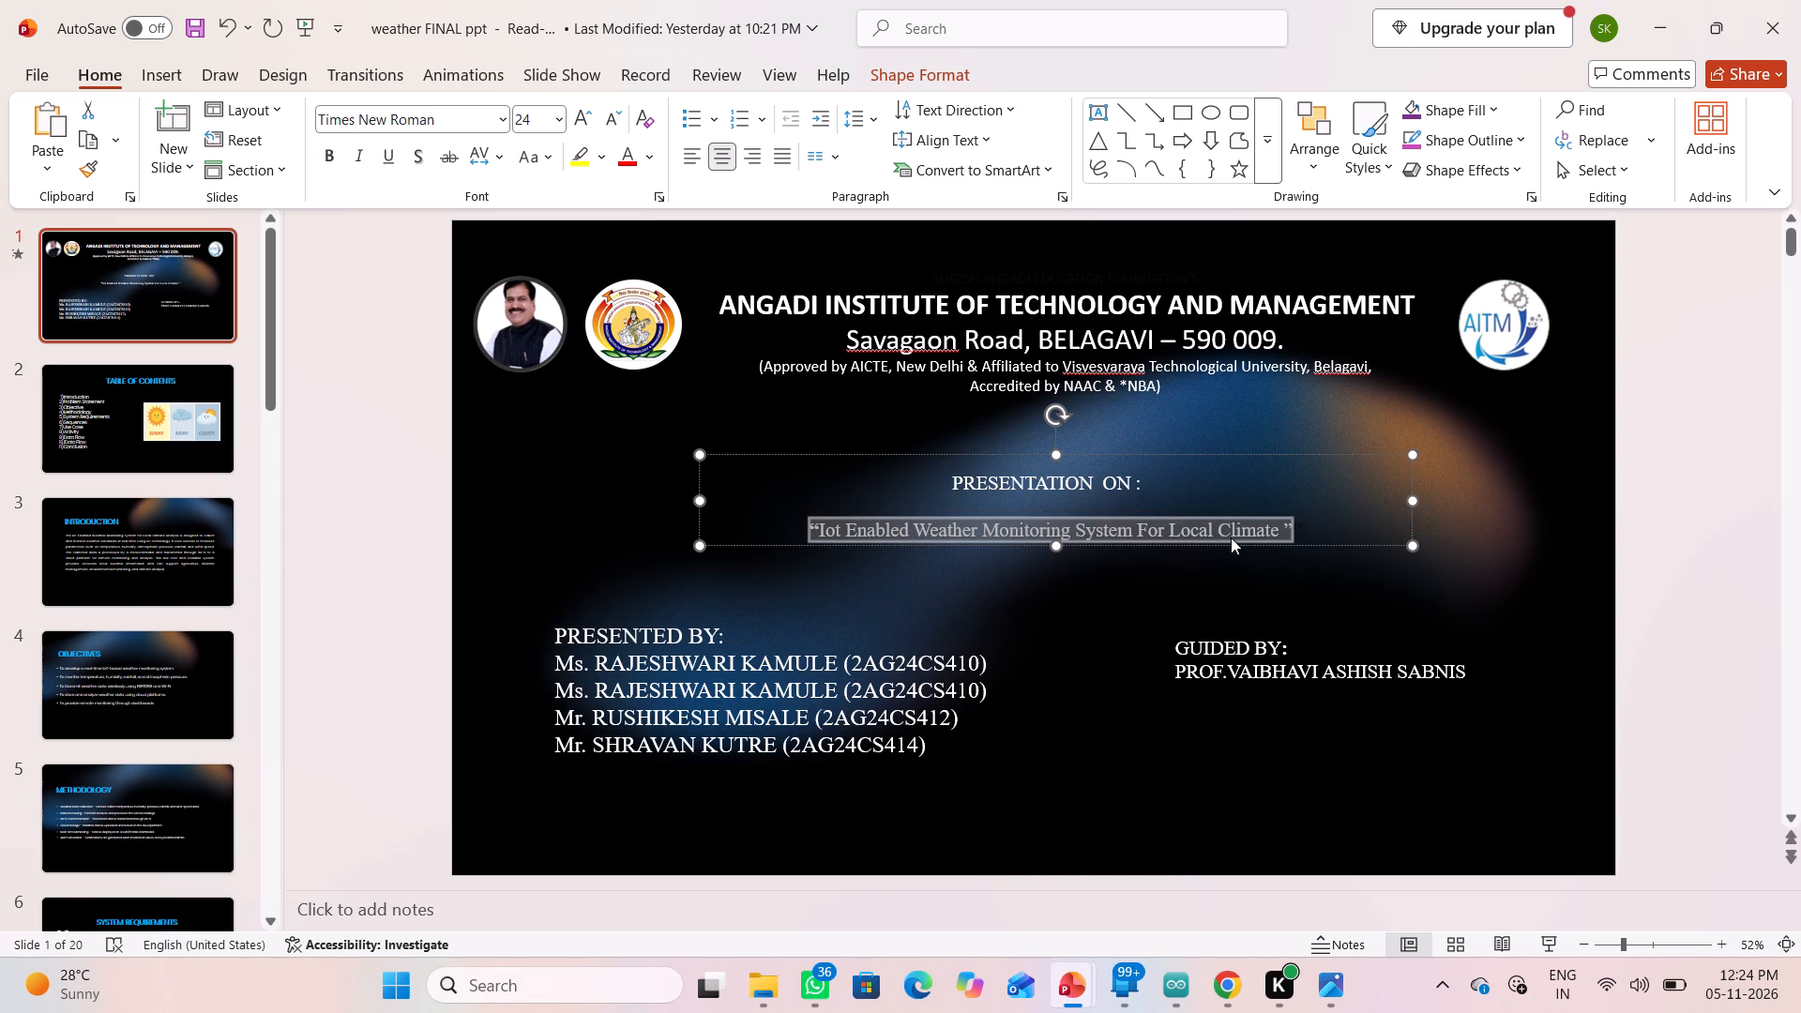
right_click(1231, 537)
right_click(1225, 524)
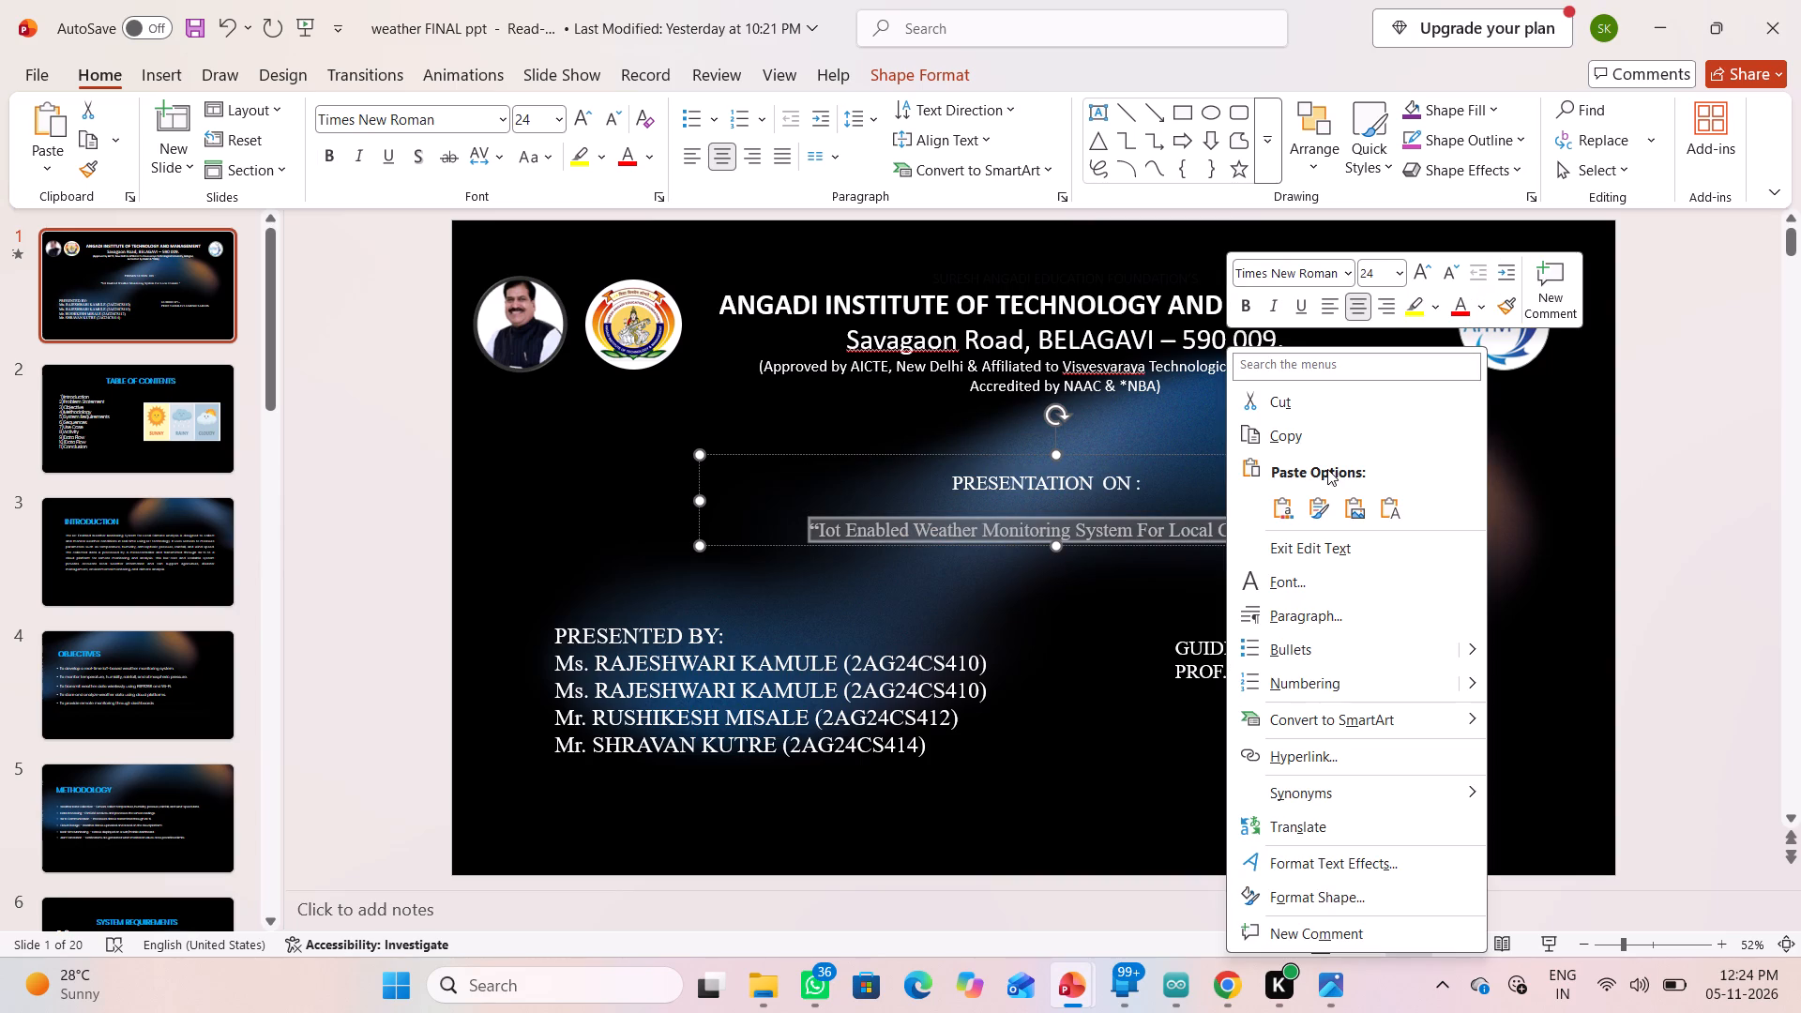
click(1255, 305)
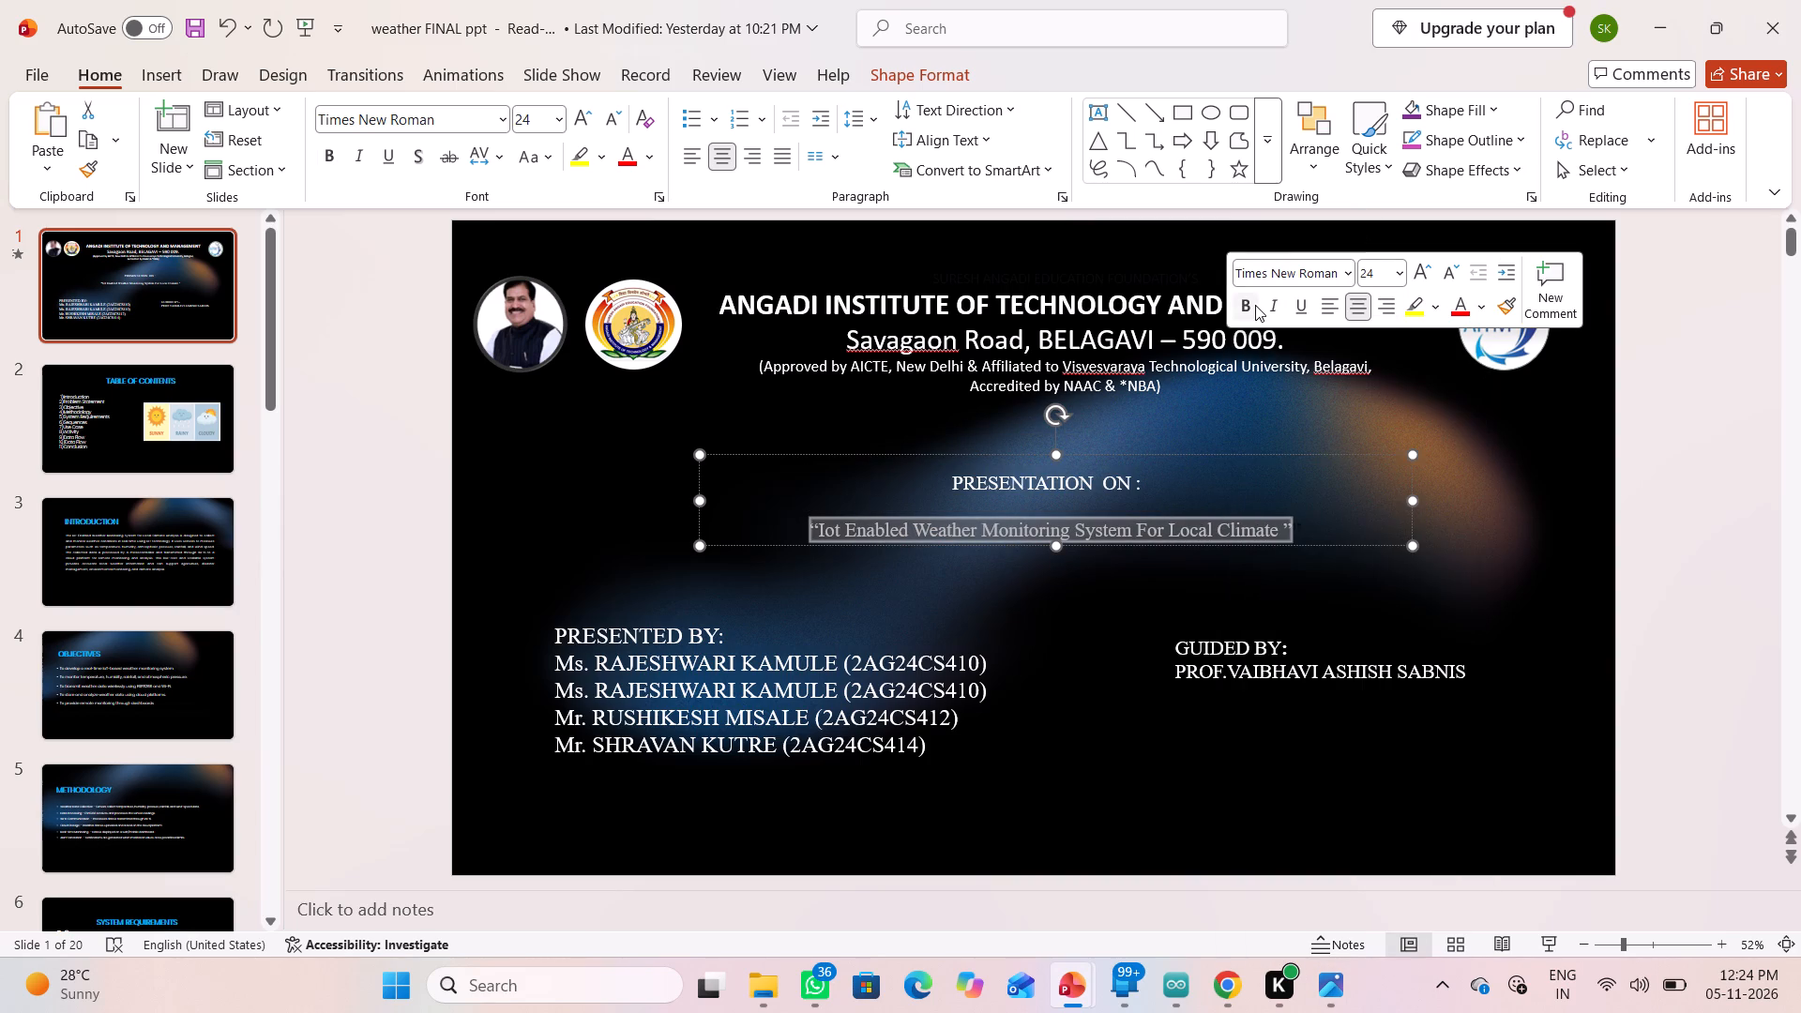
click(1396, 275)
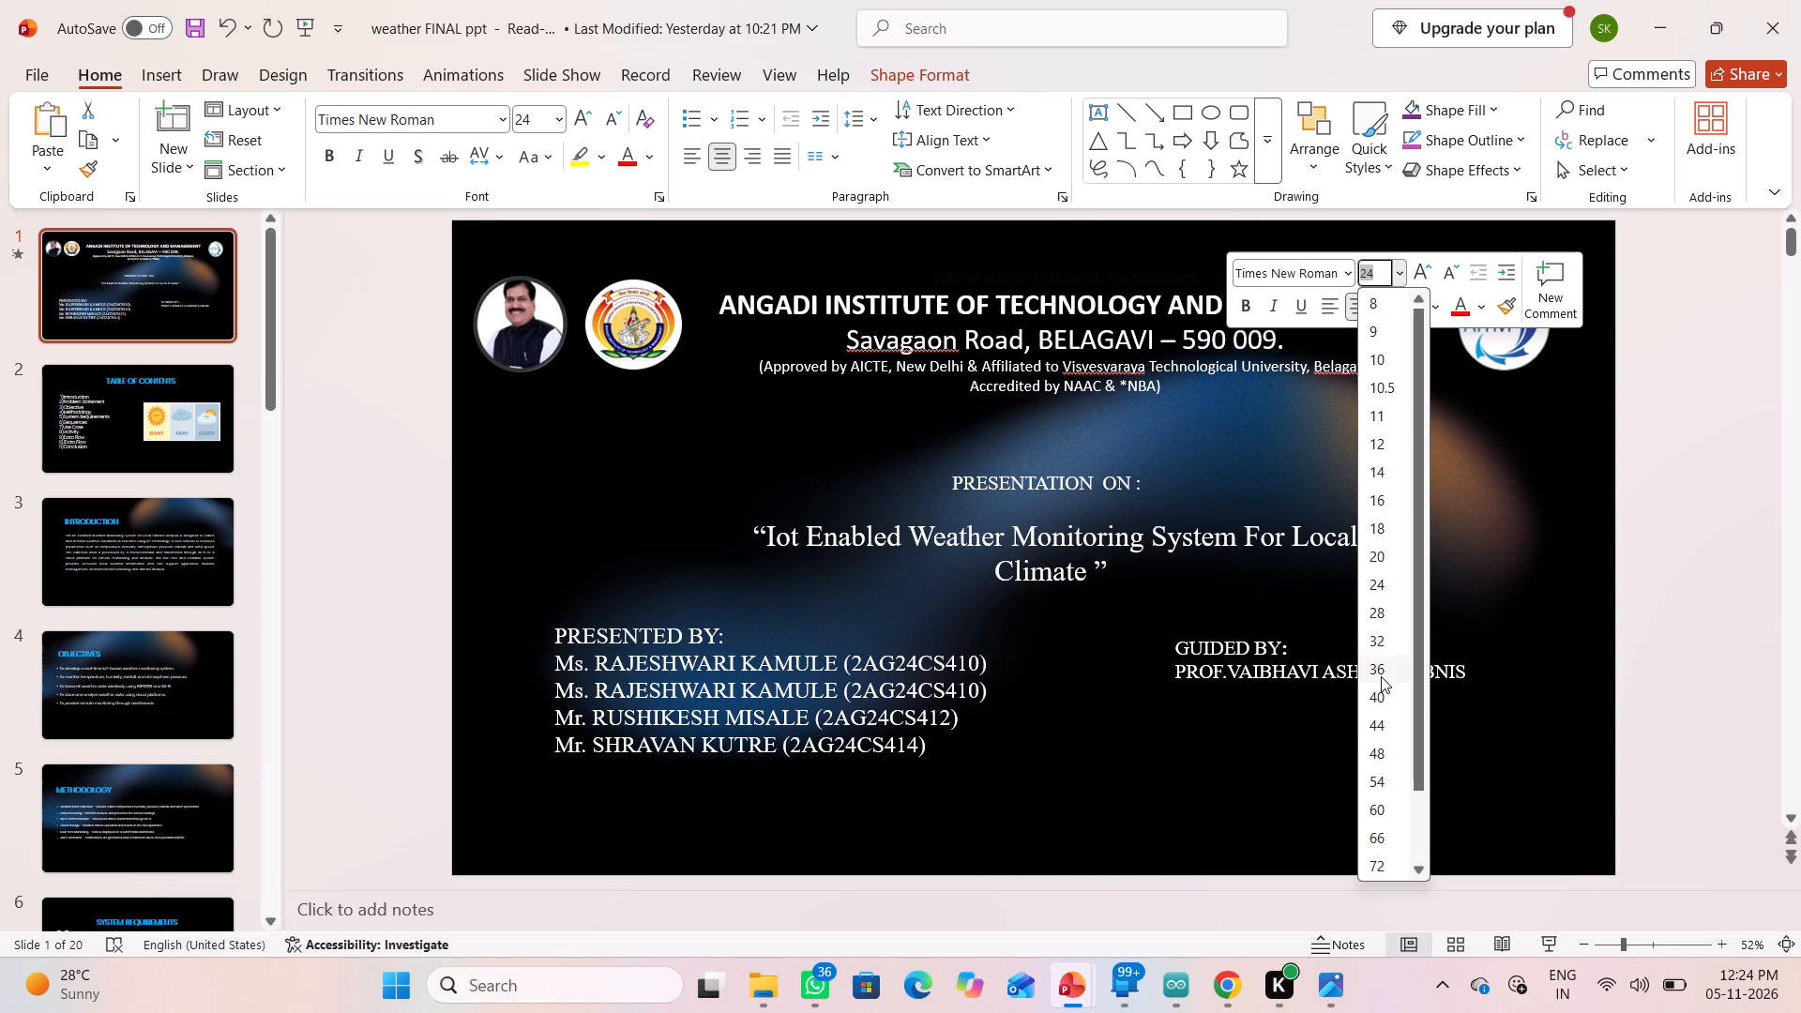
click(1381, 643)
click(1054, 627)
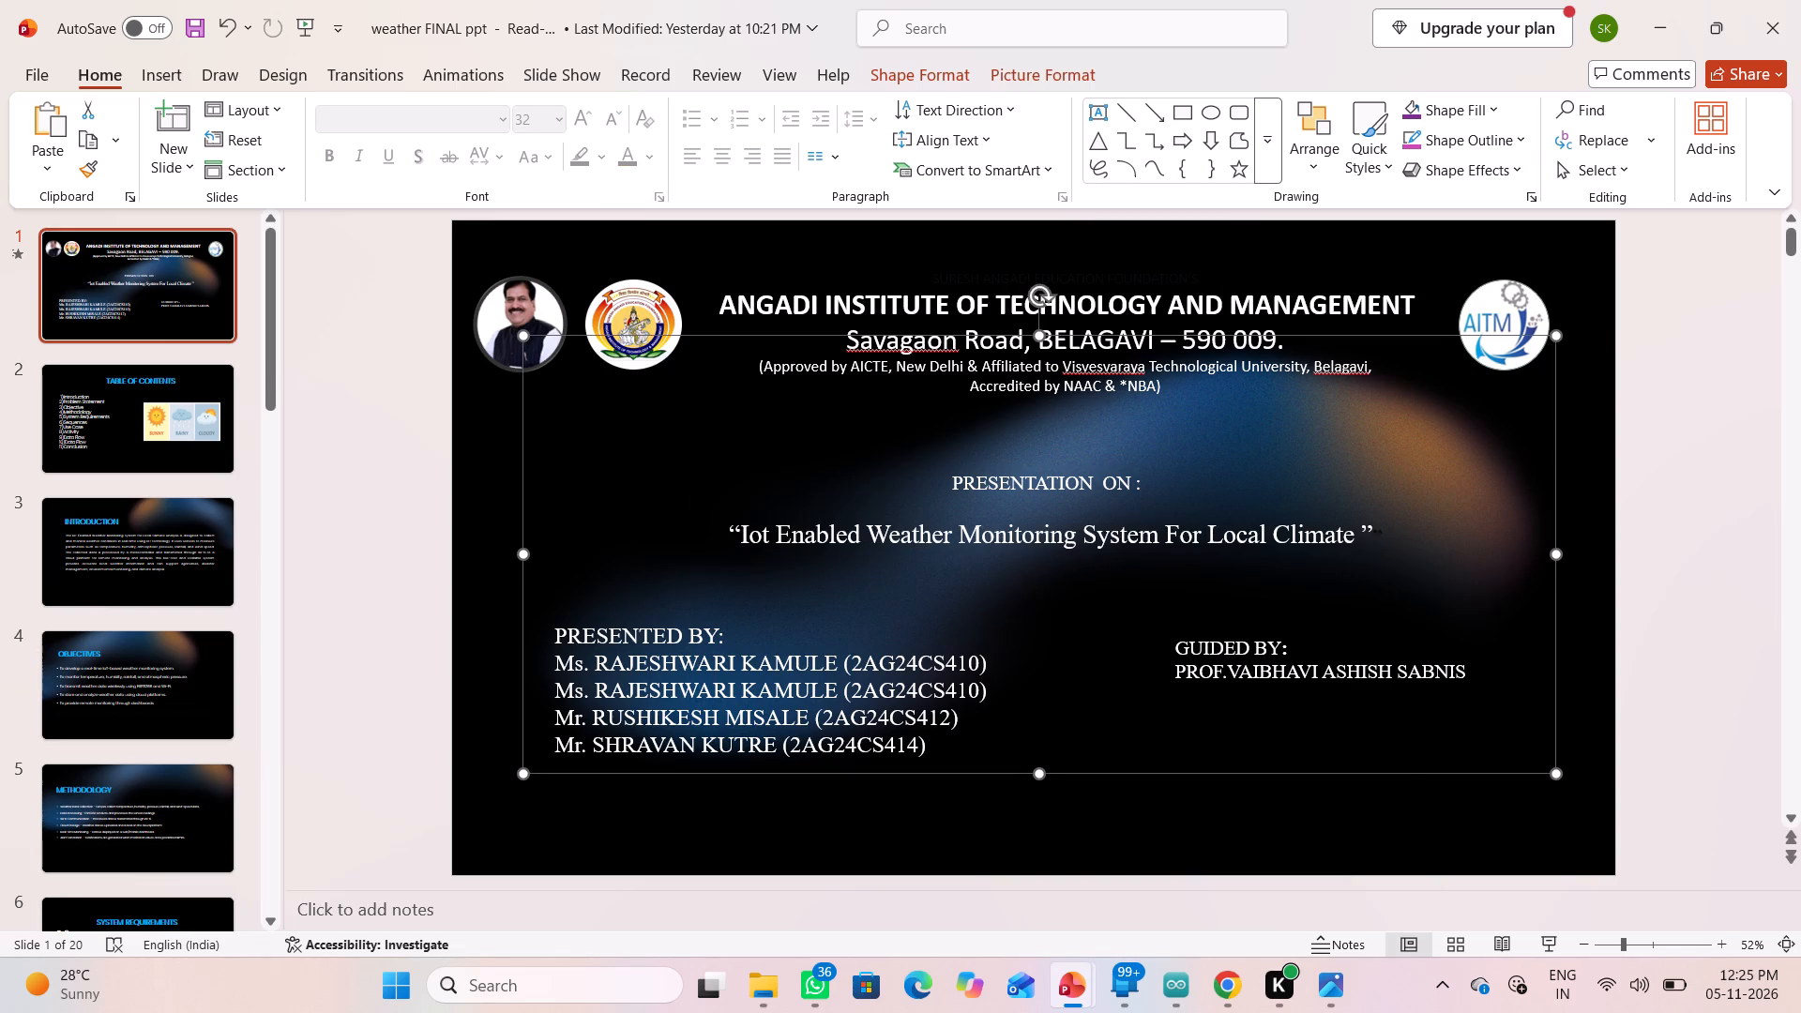
Make the quoted weather monitoring project title bold.
drag(730, 537, 1307, 522)
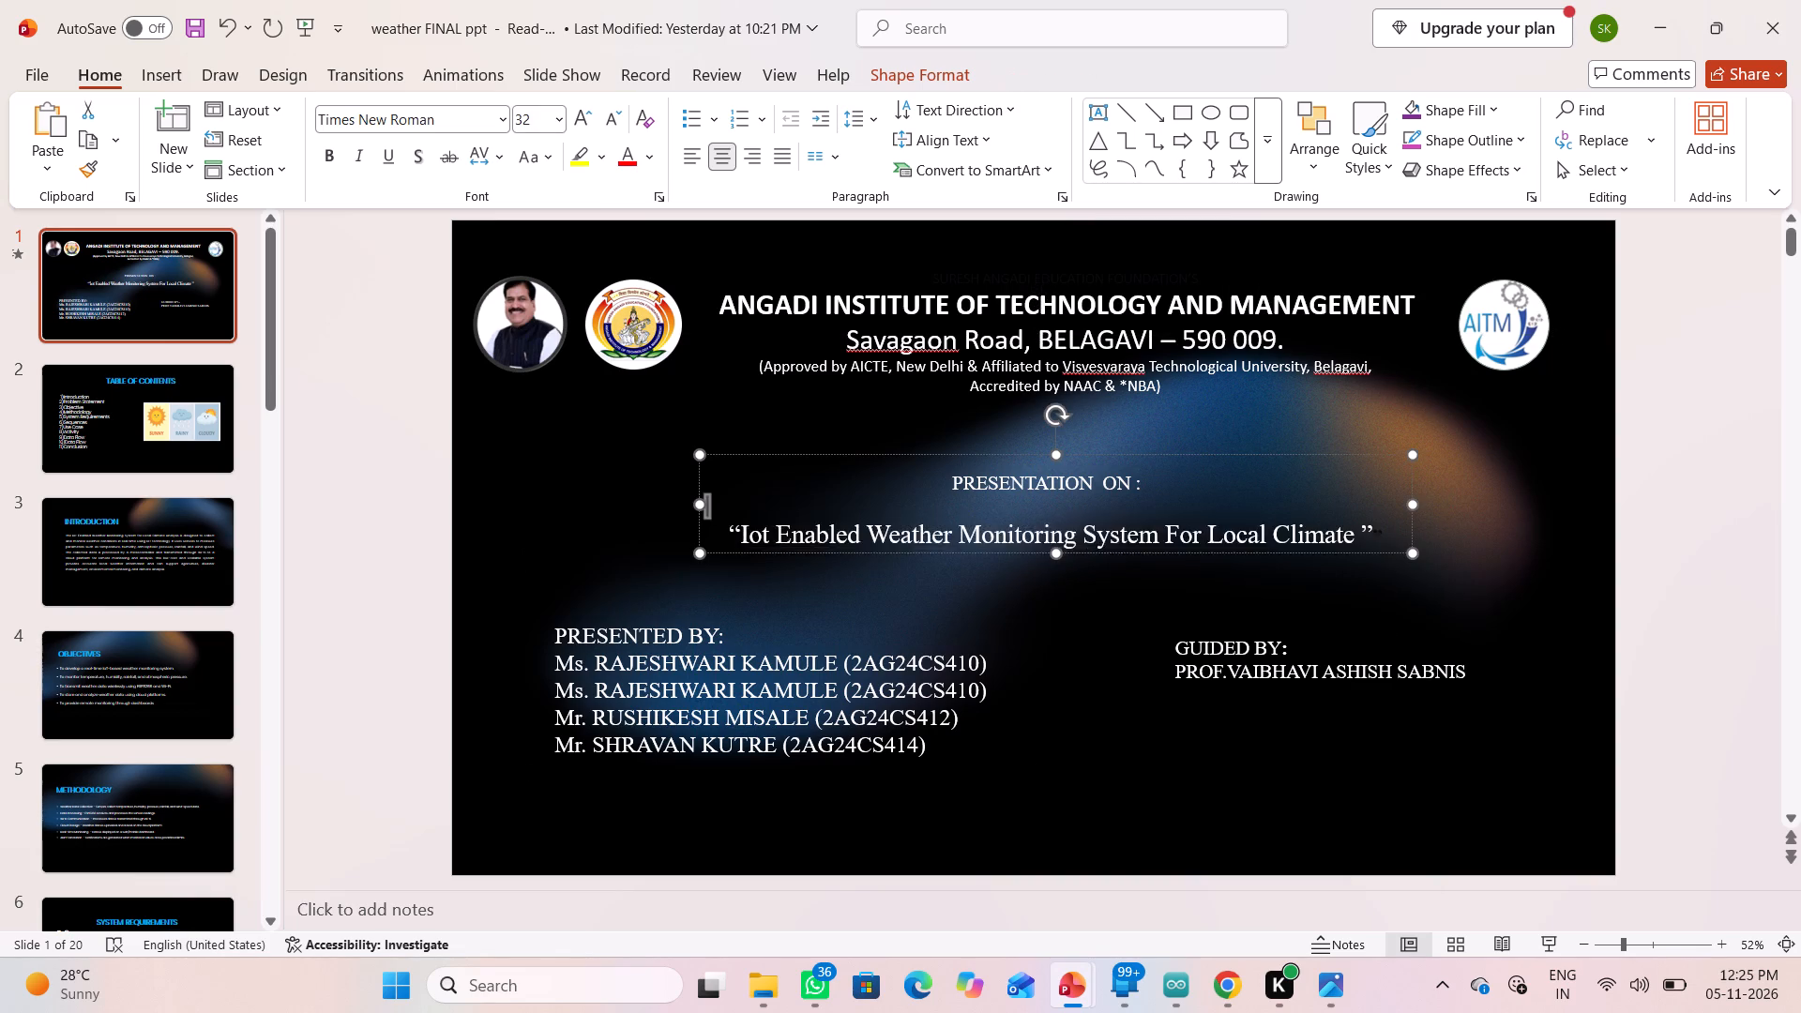
drag(1307, 522, 1378, 535)
click(1399, 488)
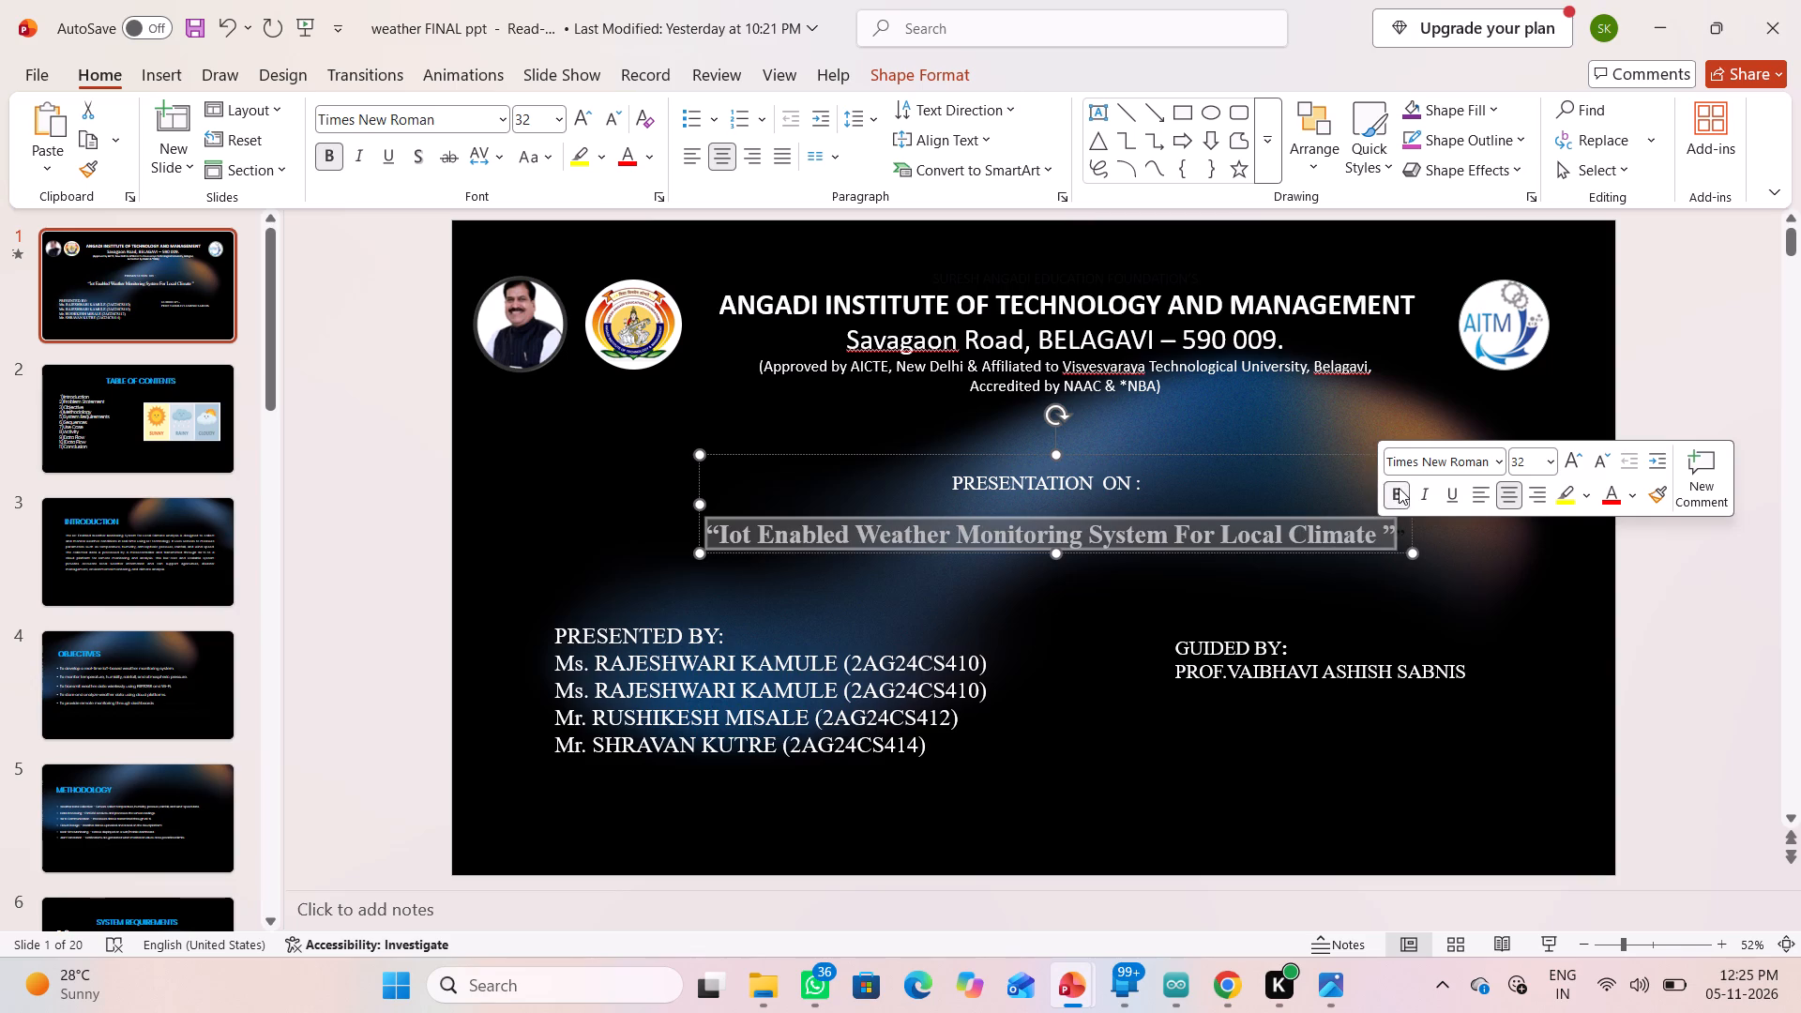
click(1272, 579)
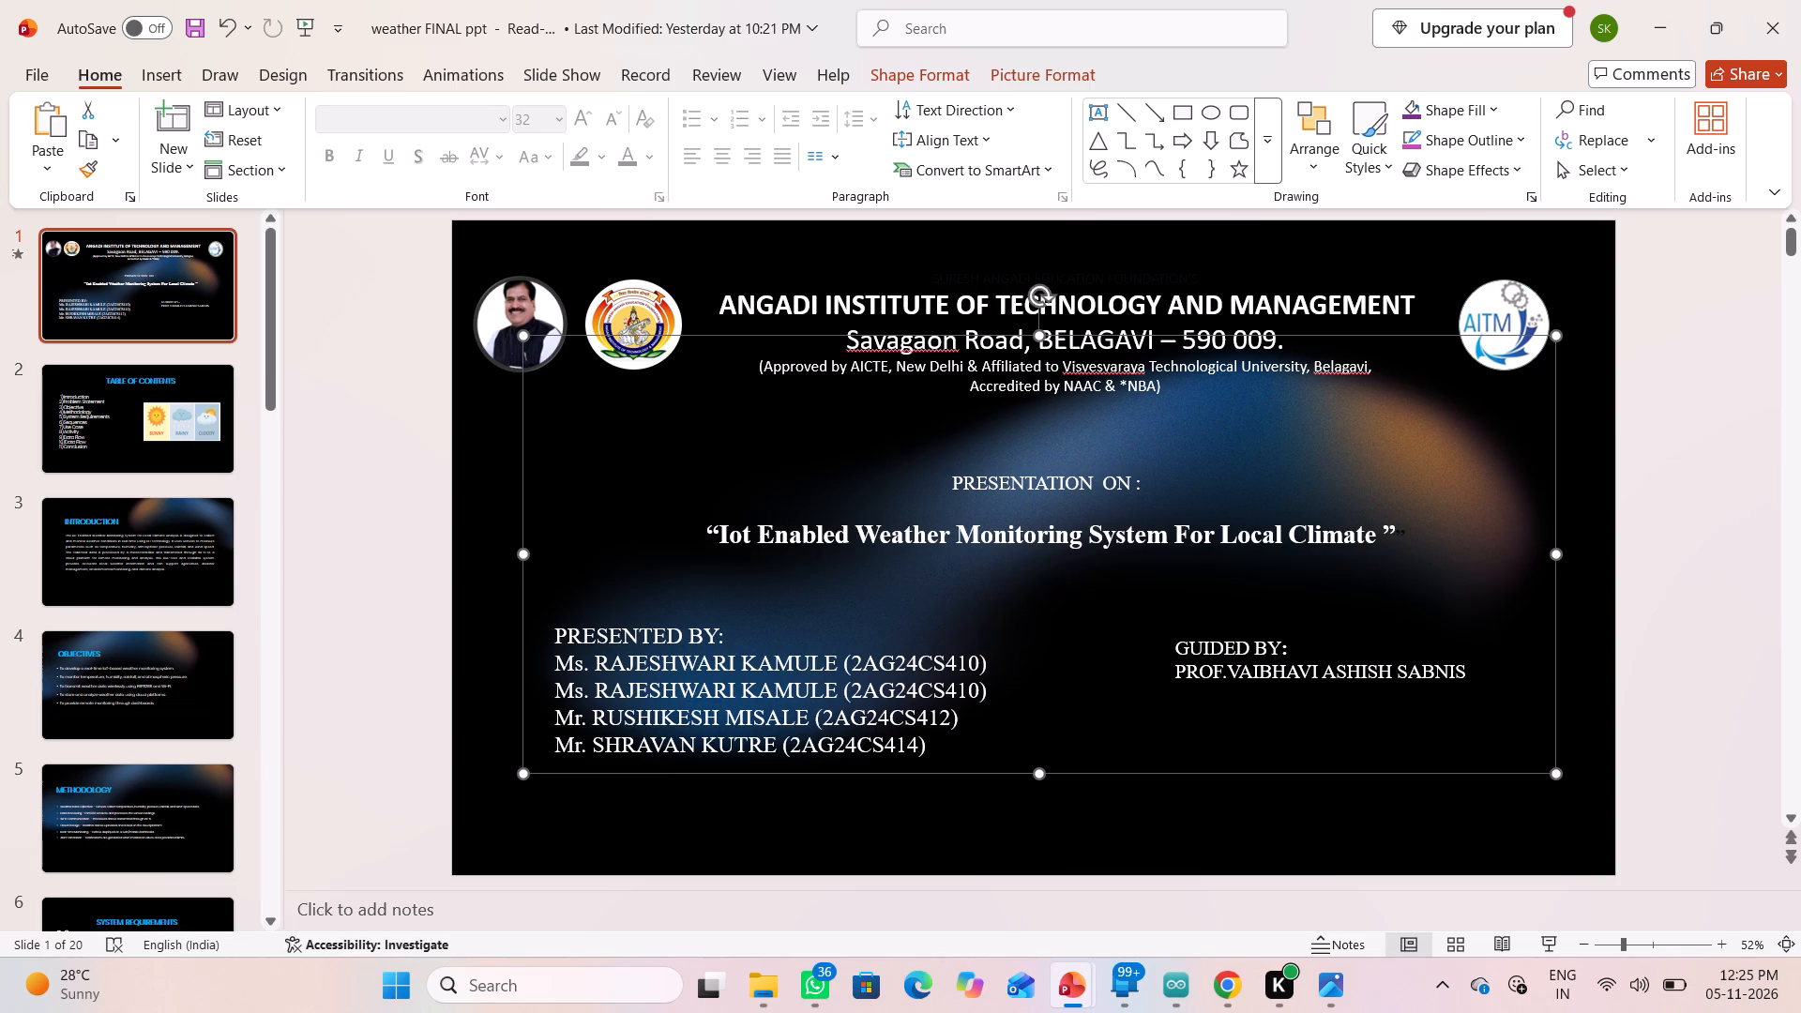
click(1036, 653)
Set the "PRESENTATION ON :" line above the project title to font size 24.
click(969, 489)
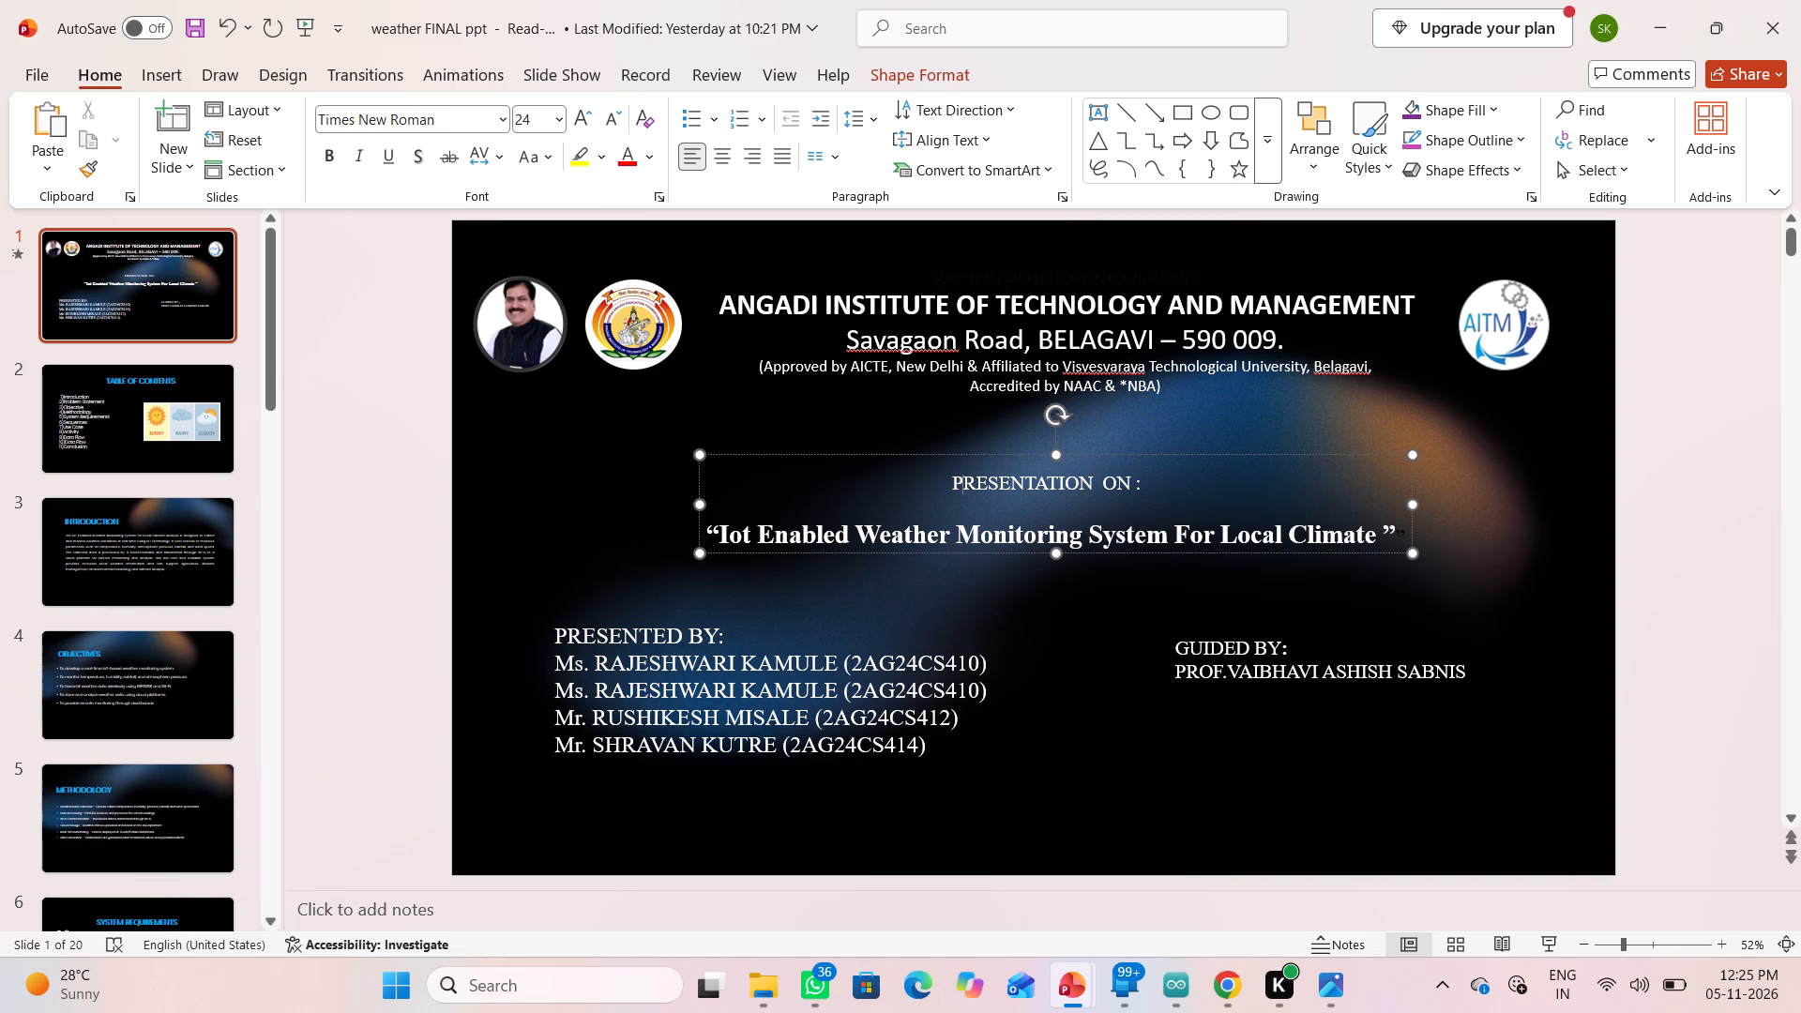
drag(944, 482, 1155, 476)
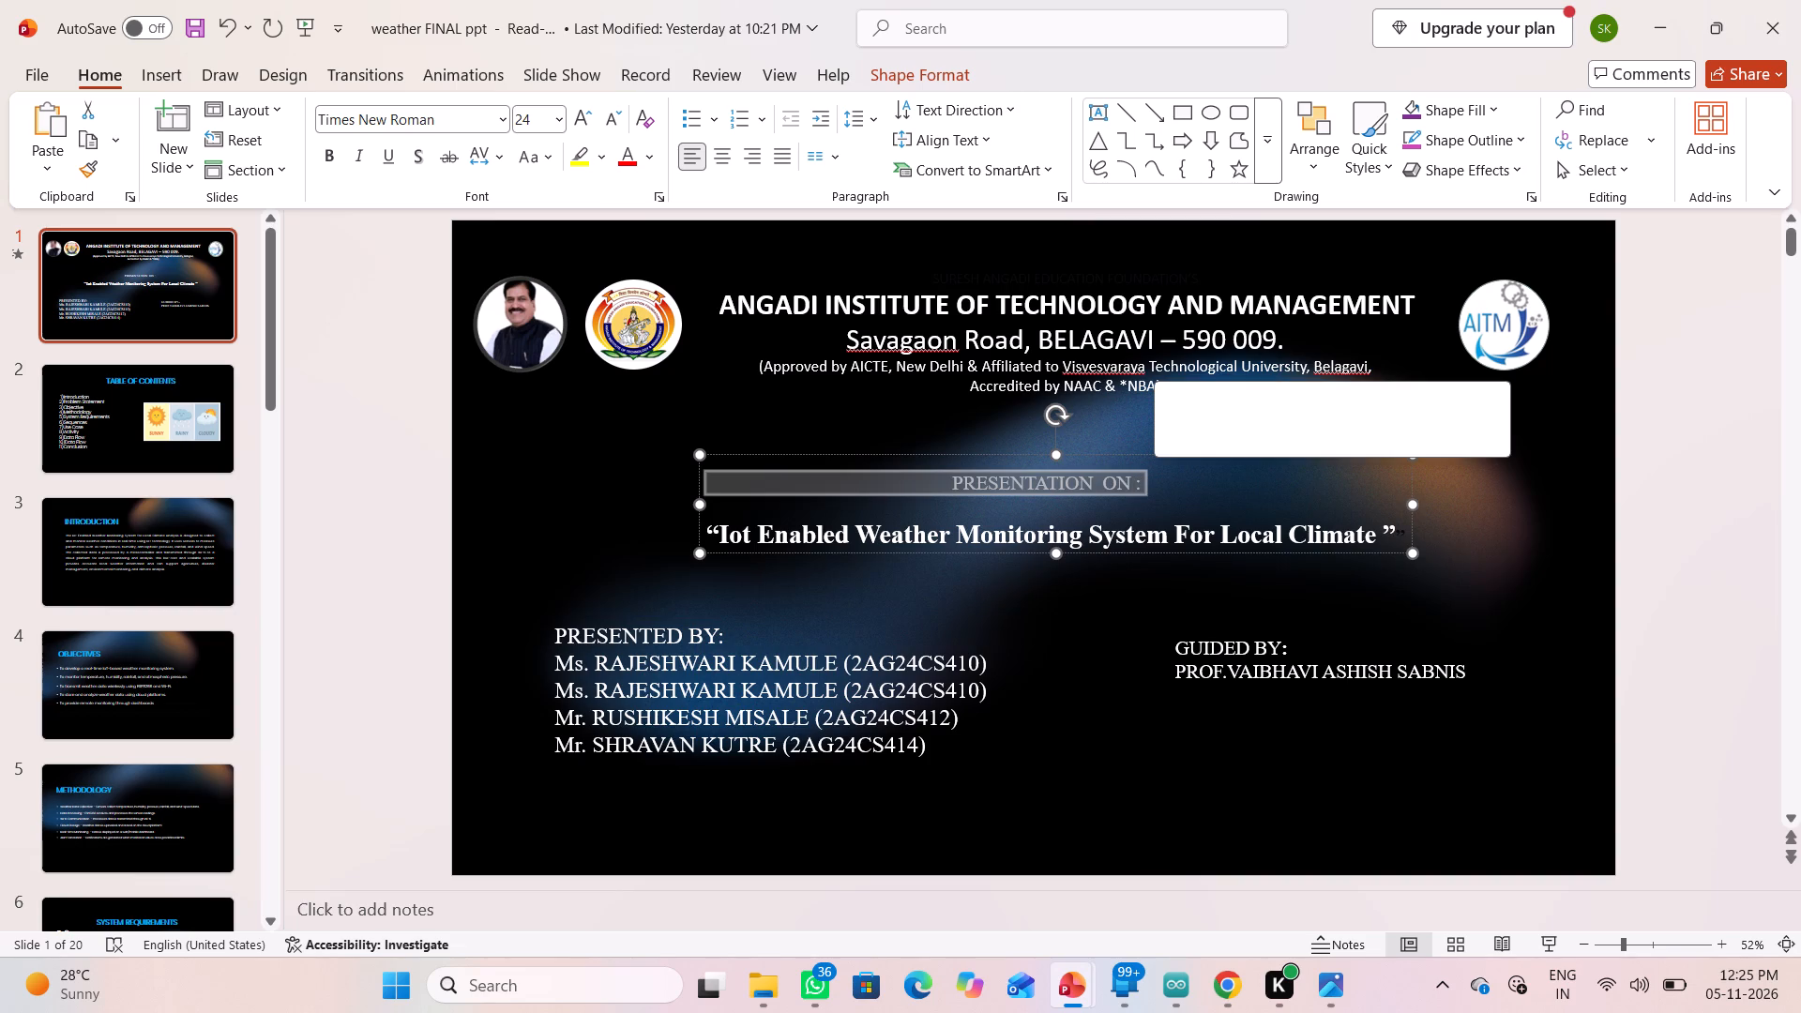
click(1333, 401)
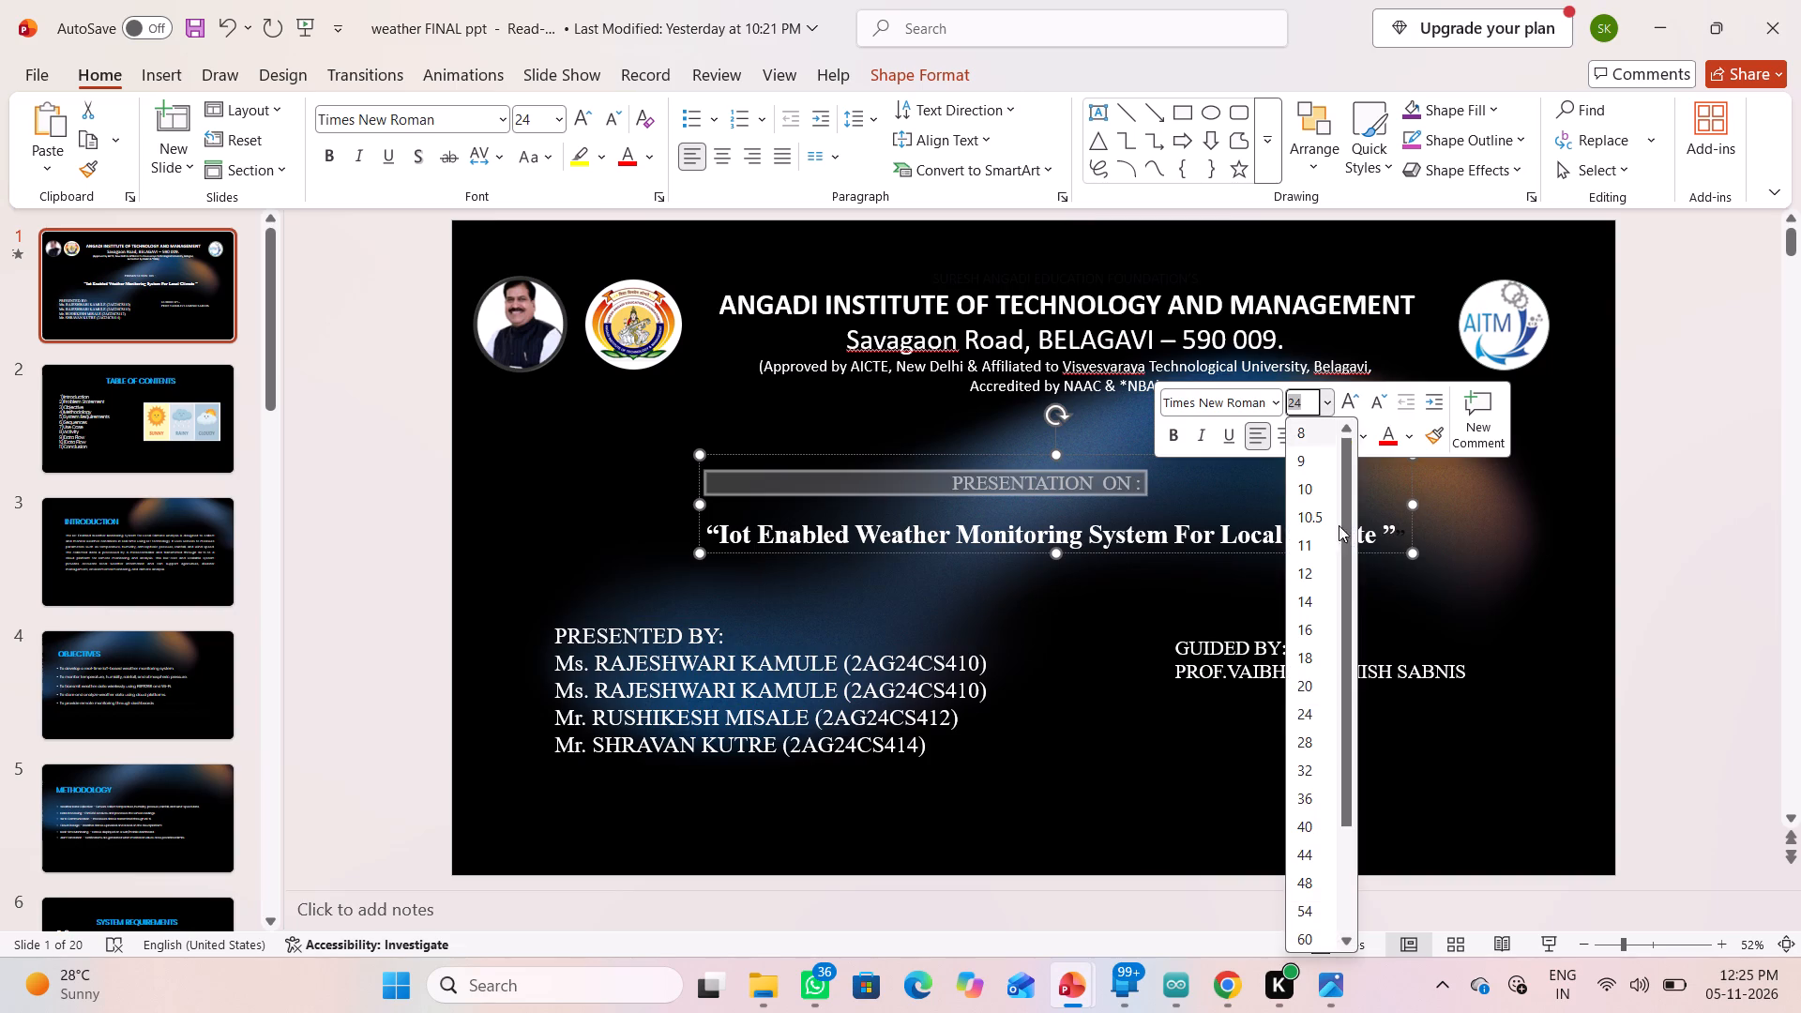
click(1308, 711)
click(1089, 708)
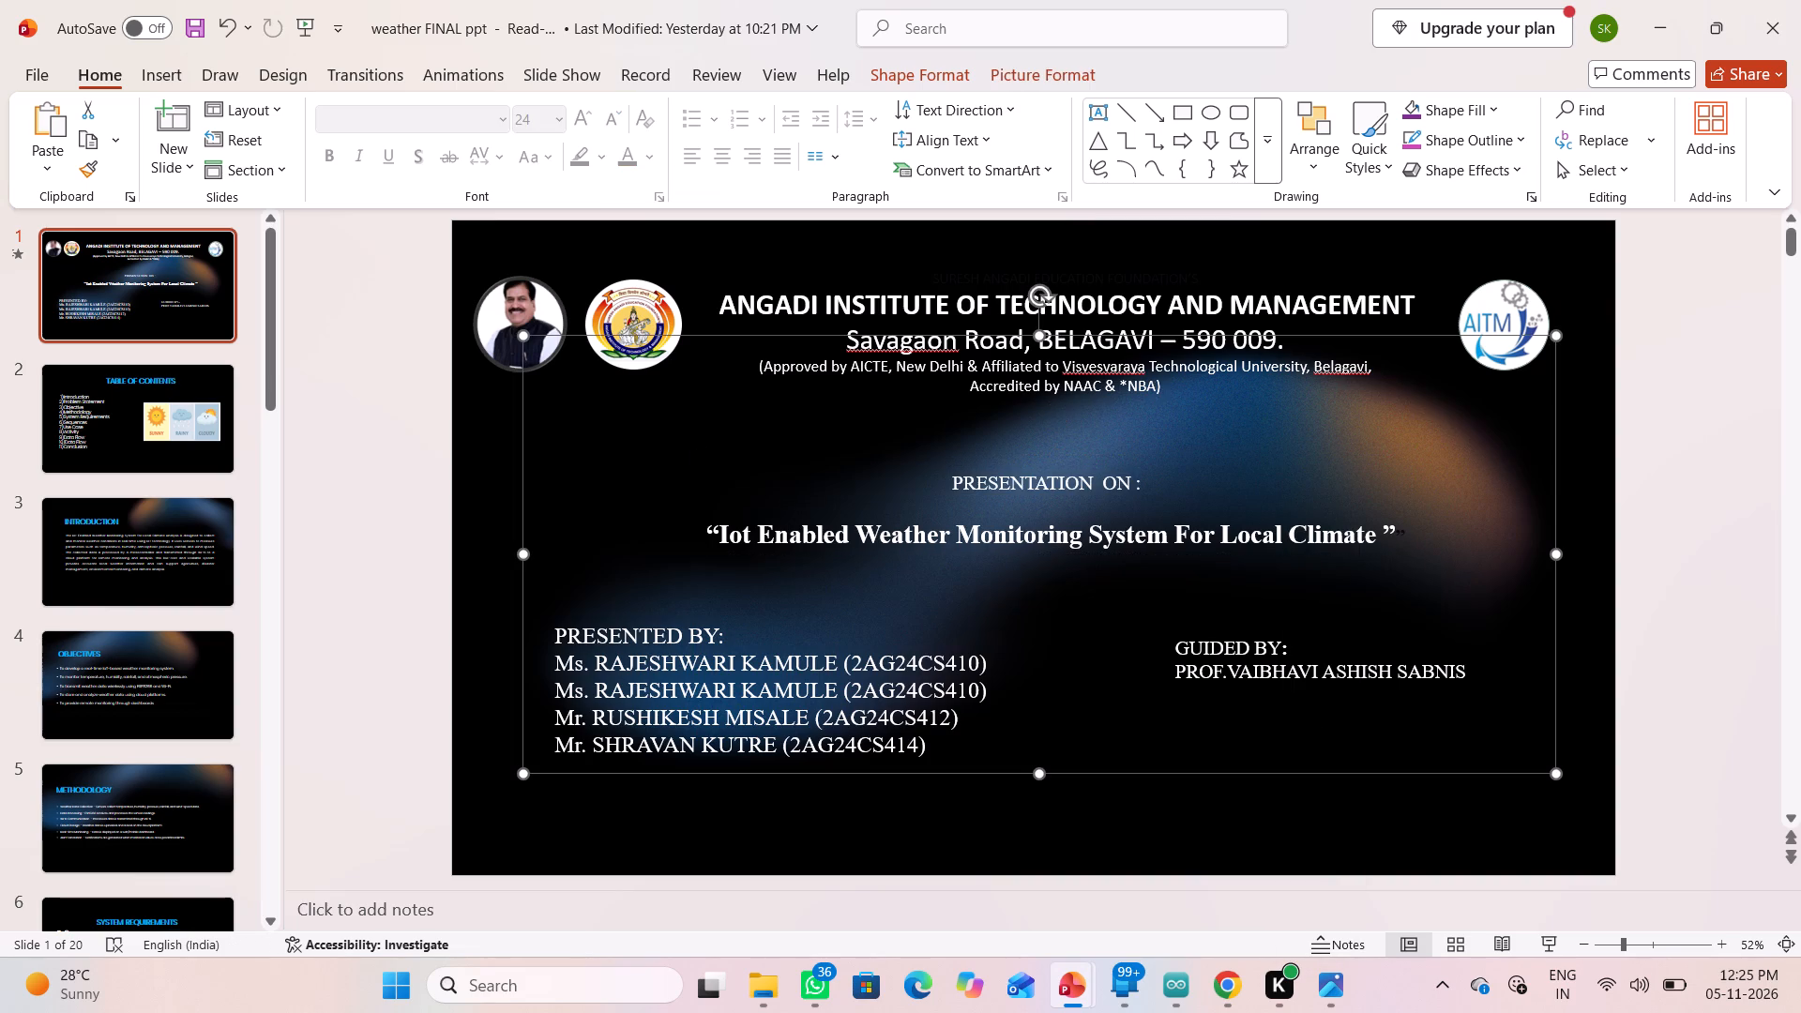
Delete the last two digits of the ID number in the second presenter line on the title slide.
scroll(1094, 704, down, 1)
scroll(1115, 732, up, 2)
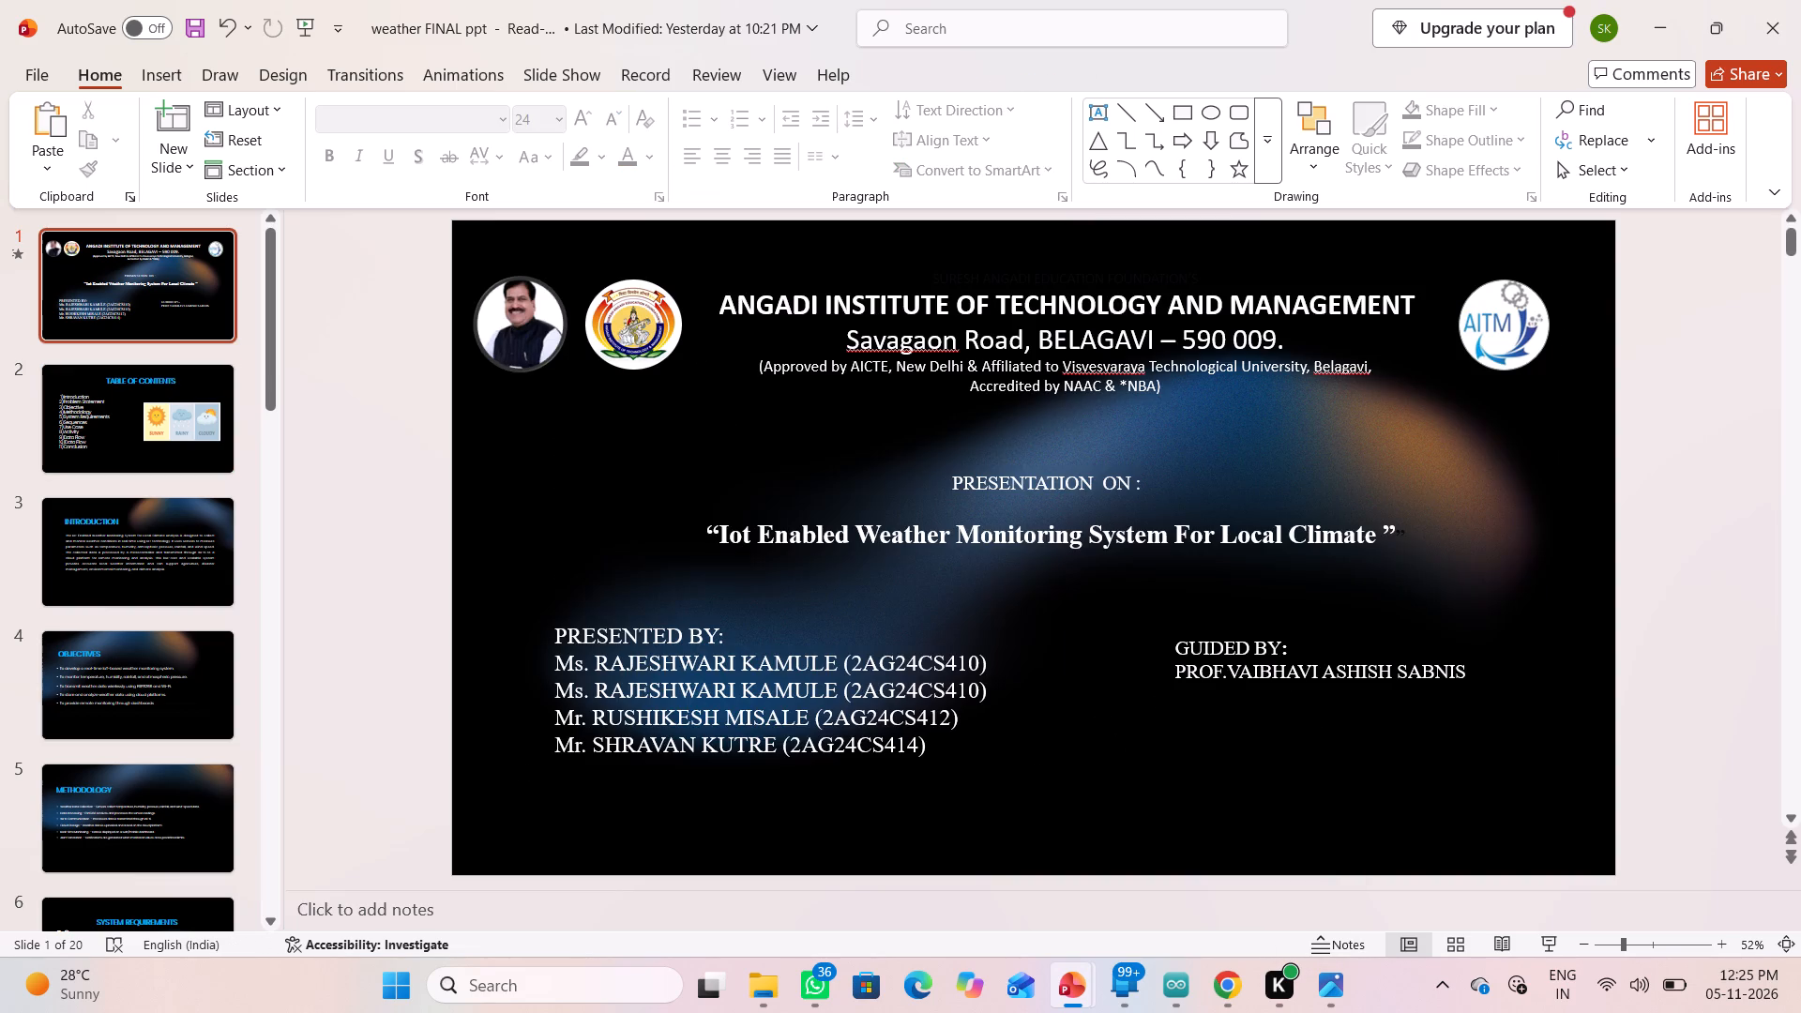
click(979, 688)
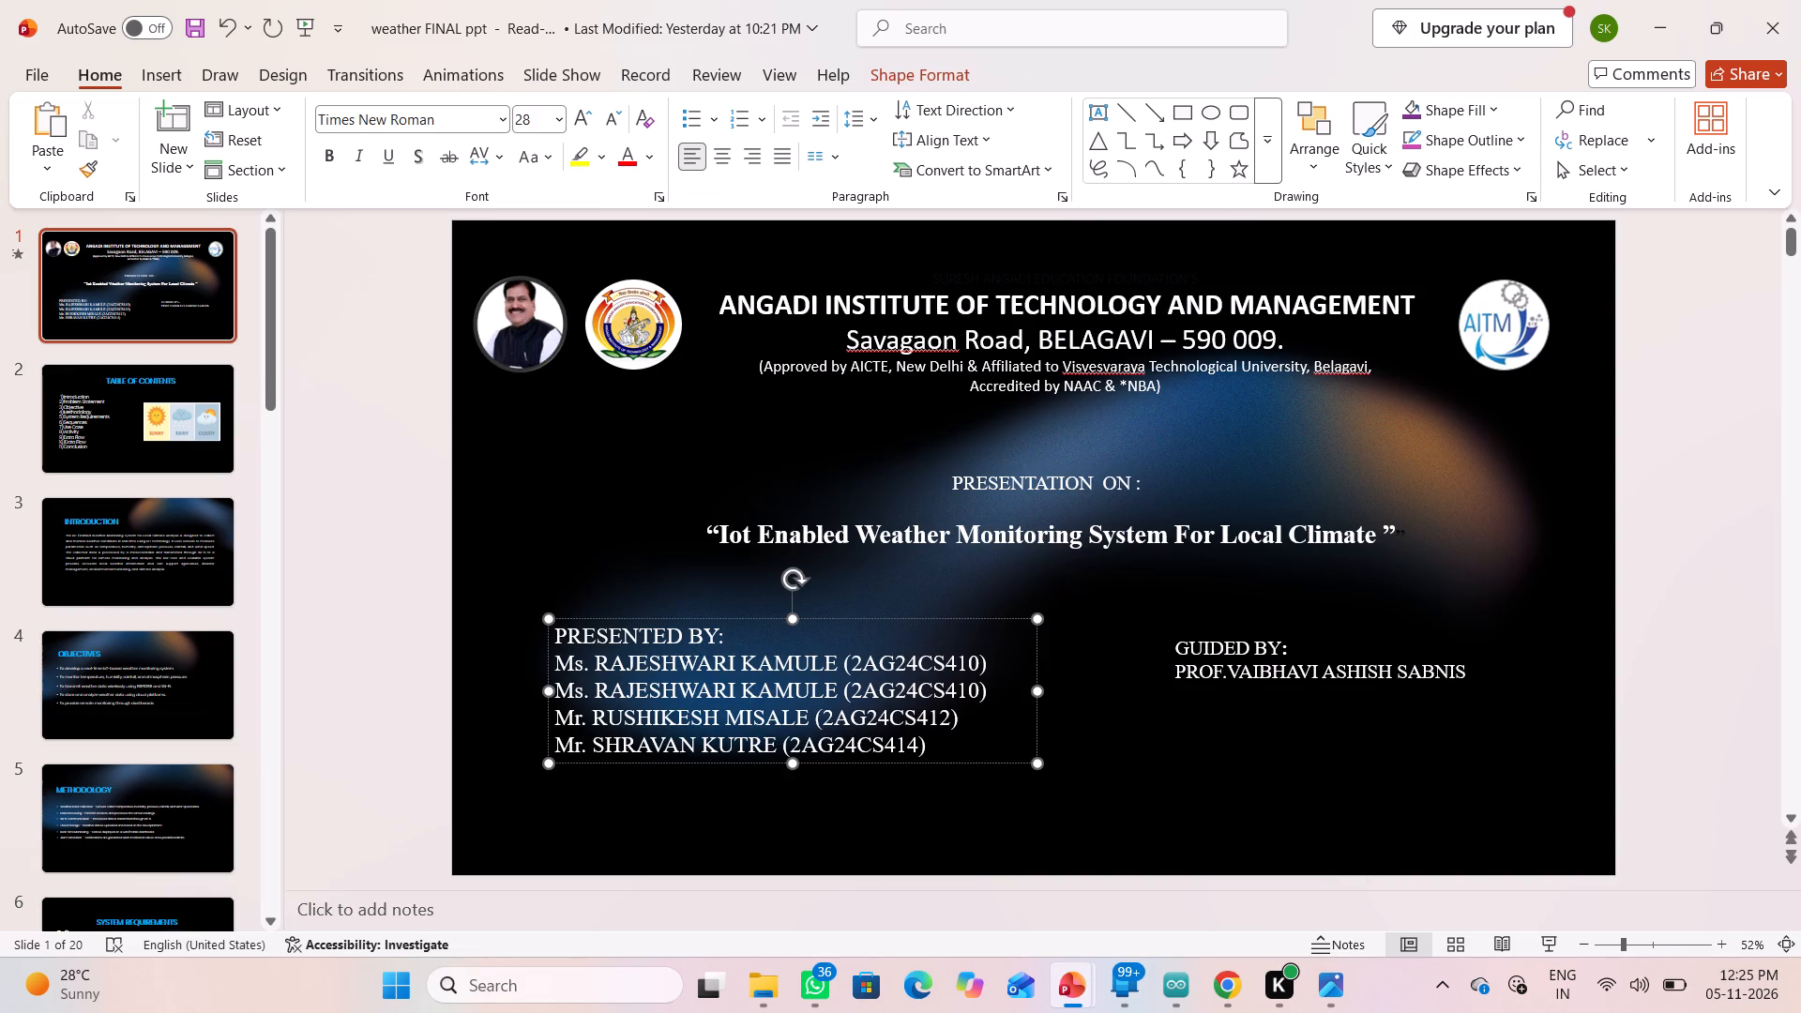
key(BackSpace)
key(BackSpace)
Replace the duplicated name in the second presenter line with the correct presenter's name, keeping the "Ms." title.
click(840, 693)
key(BackSpace)
key(BackSpace)
key(BackSpace)
key(BackSpace)
key(BackSpace)
key(BackSpace)
key(BackSpace)
key(BackSpace)
key(BackSpace)
key(BackSpace)
key(BackSpace)
key(BackSpace)
key(BackSpace)
key(BackSpace)
key(BackSpace)
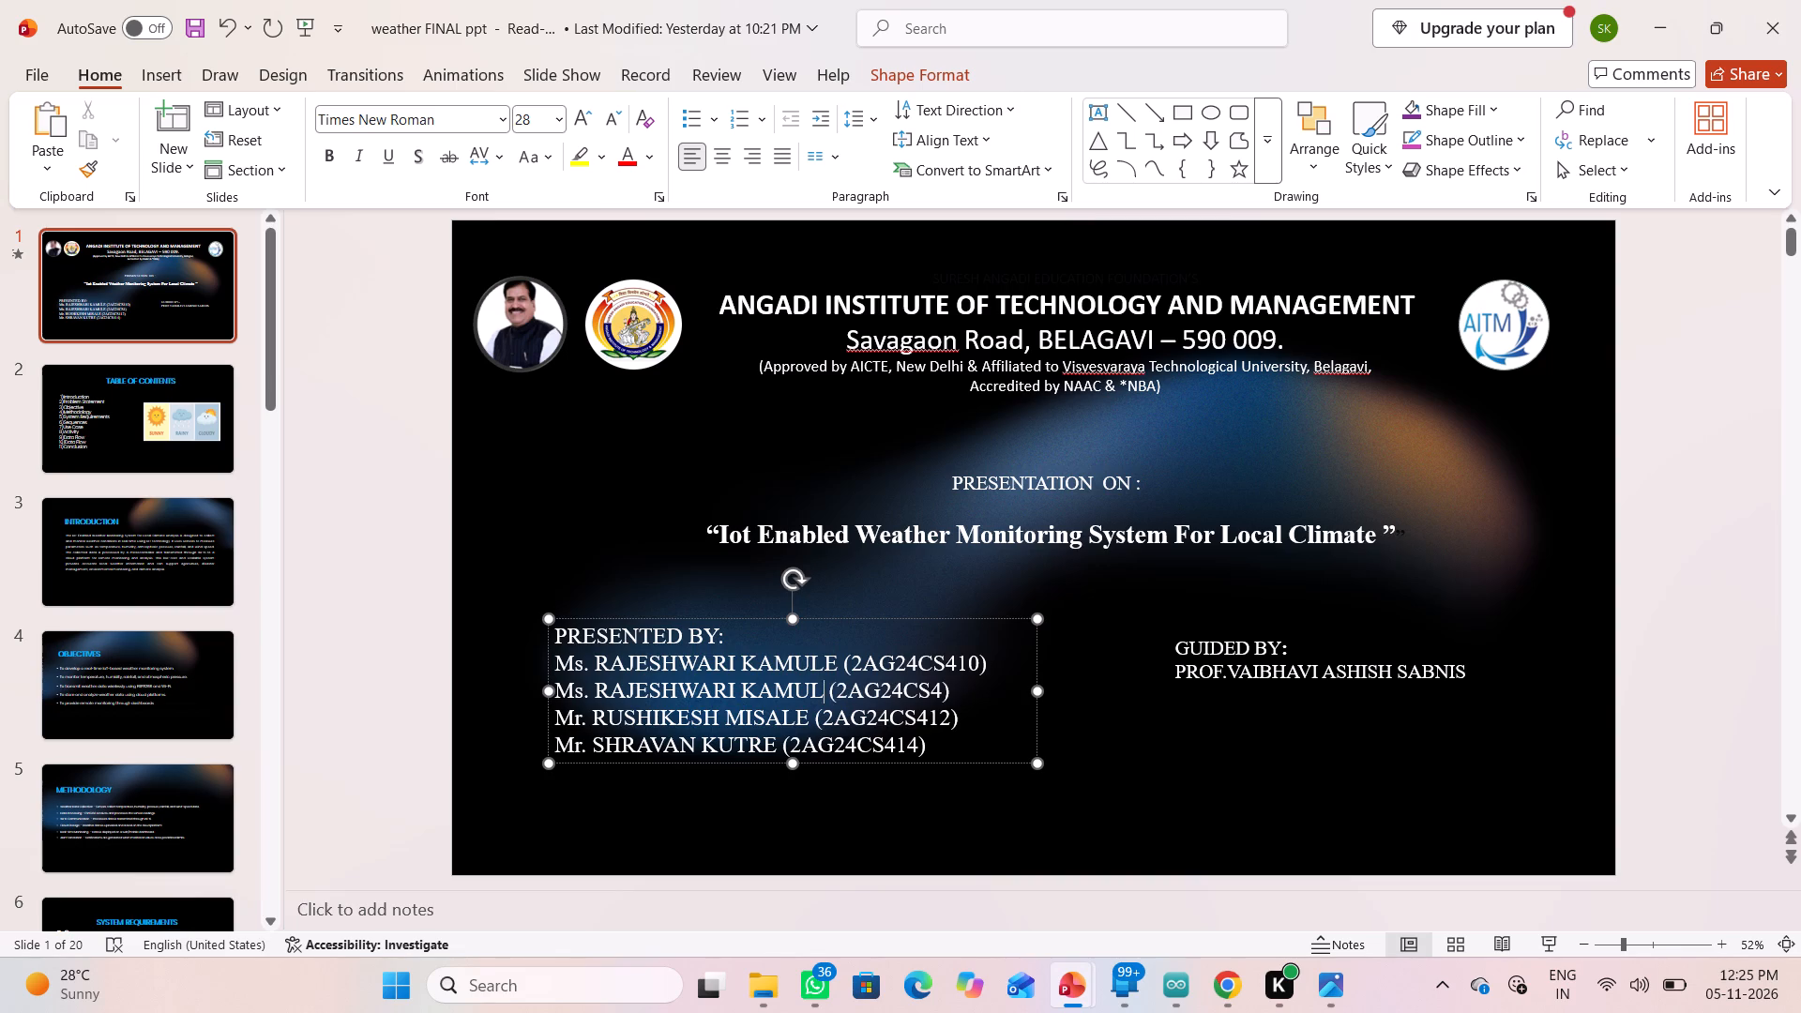
key(BackSpace)
key(BackSpace)
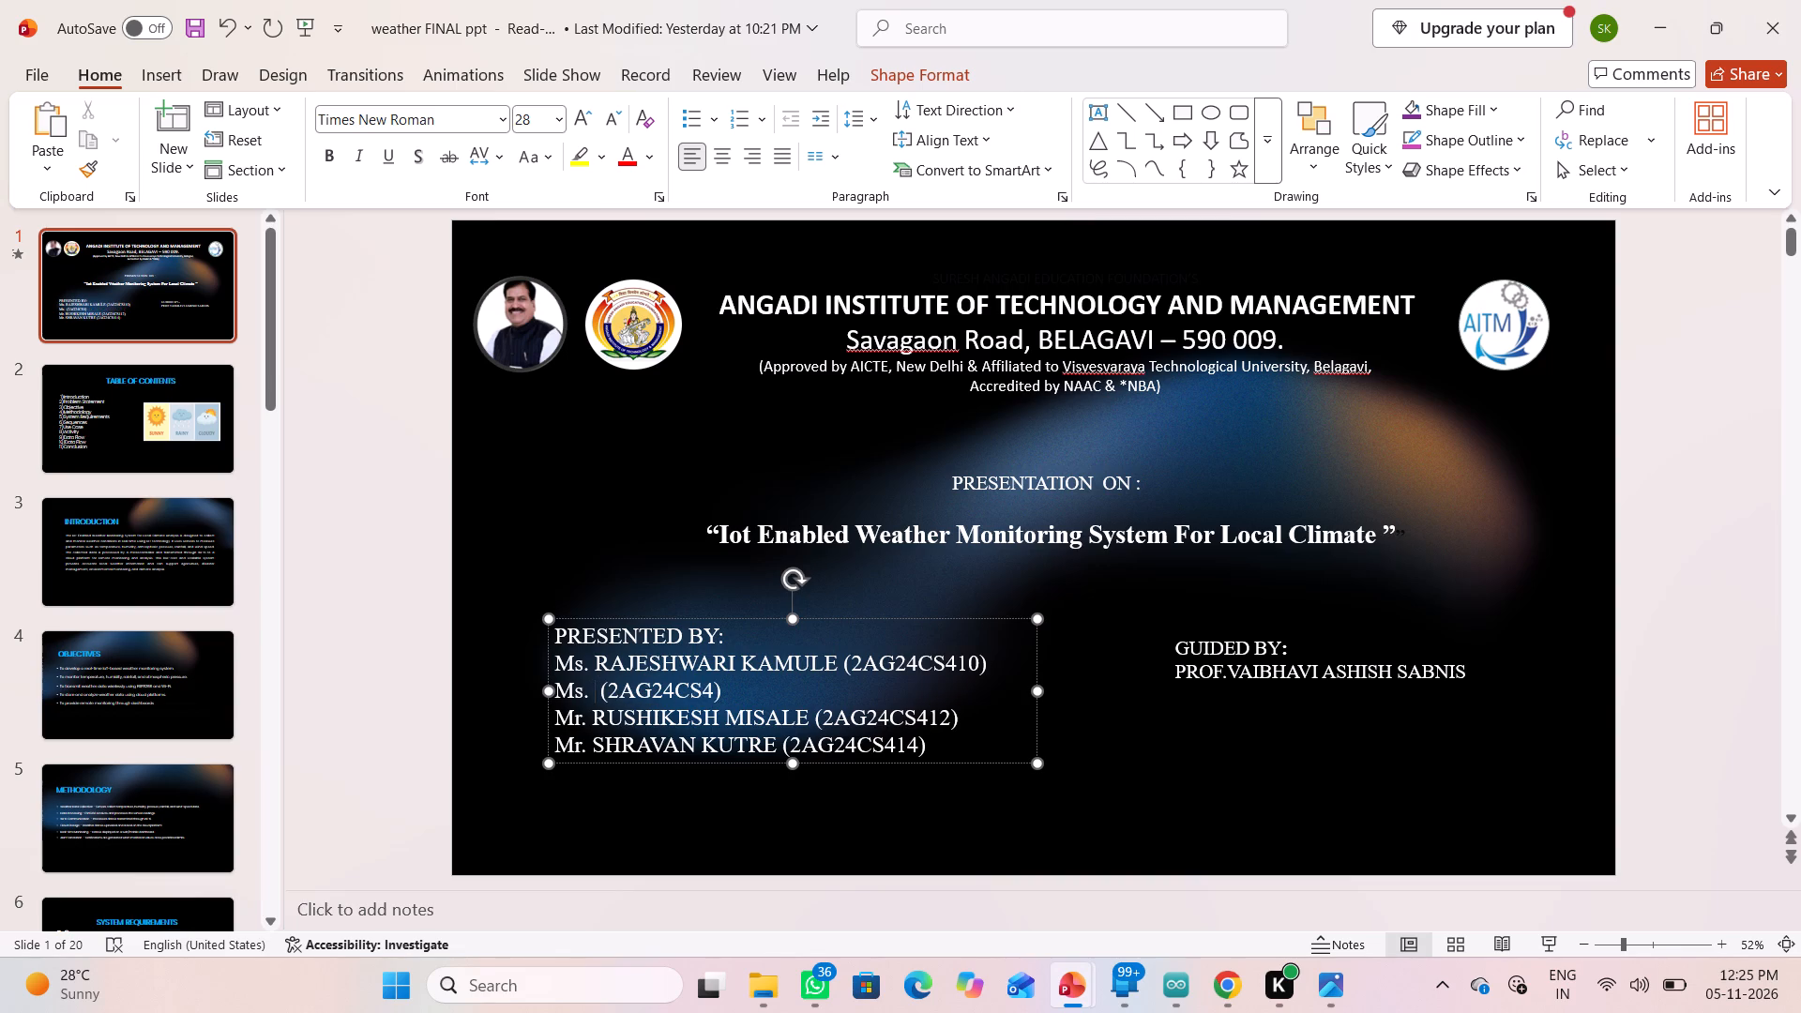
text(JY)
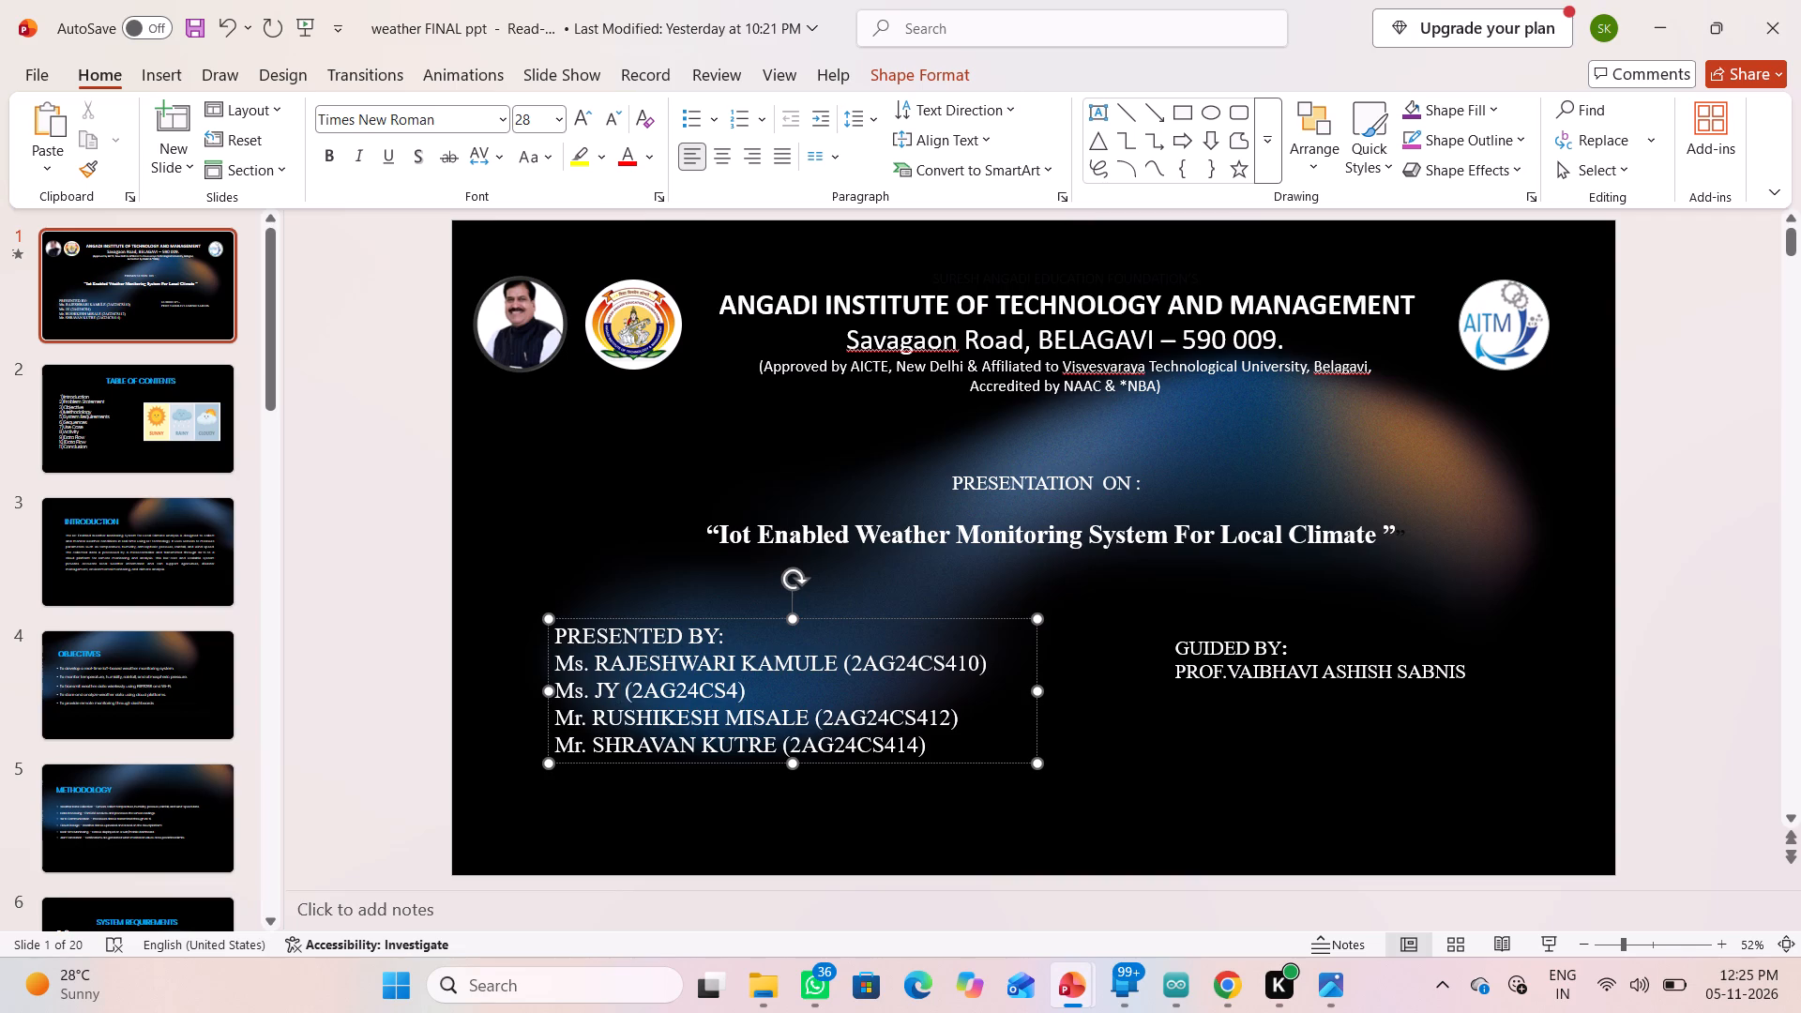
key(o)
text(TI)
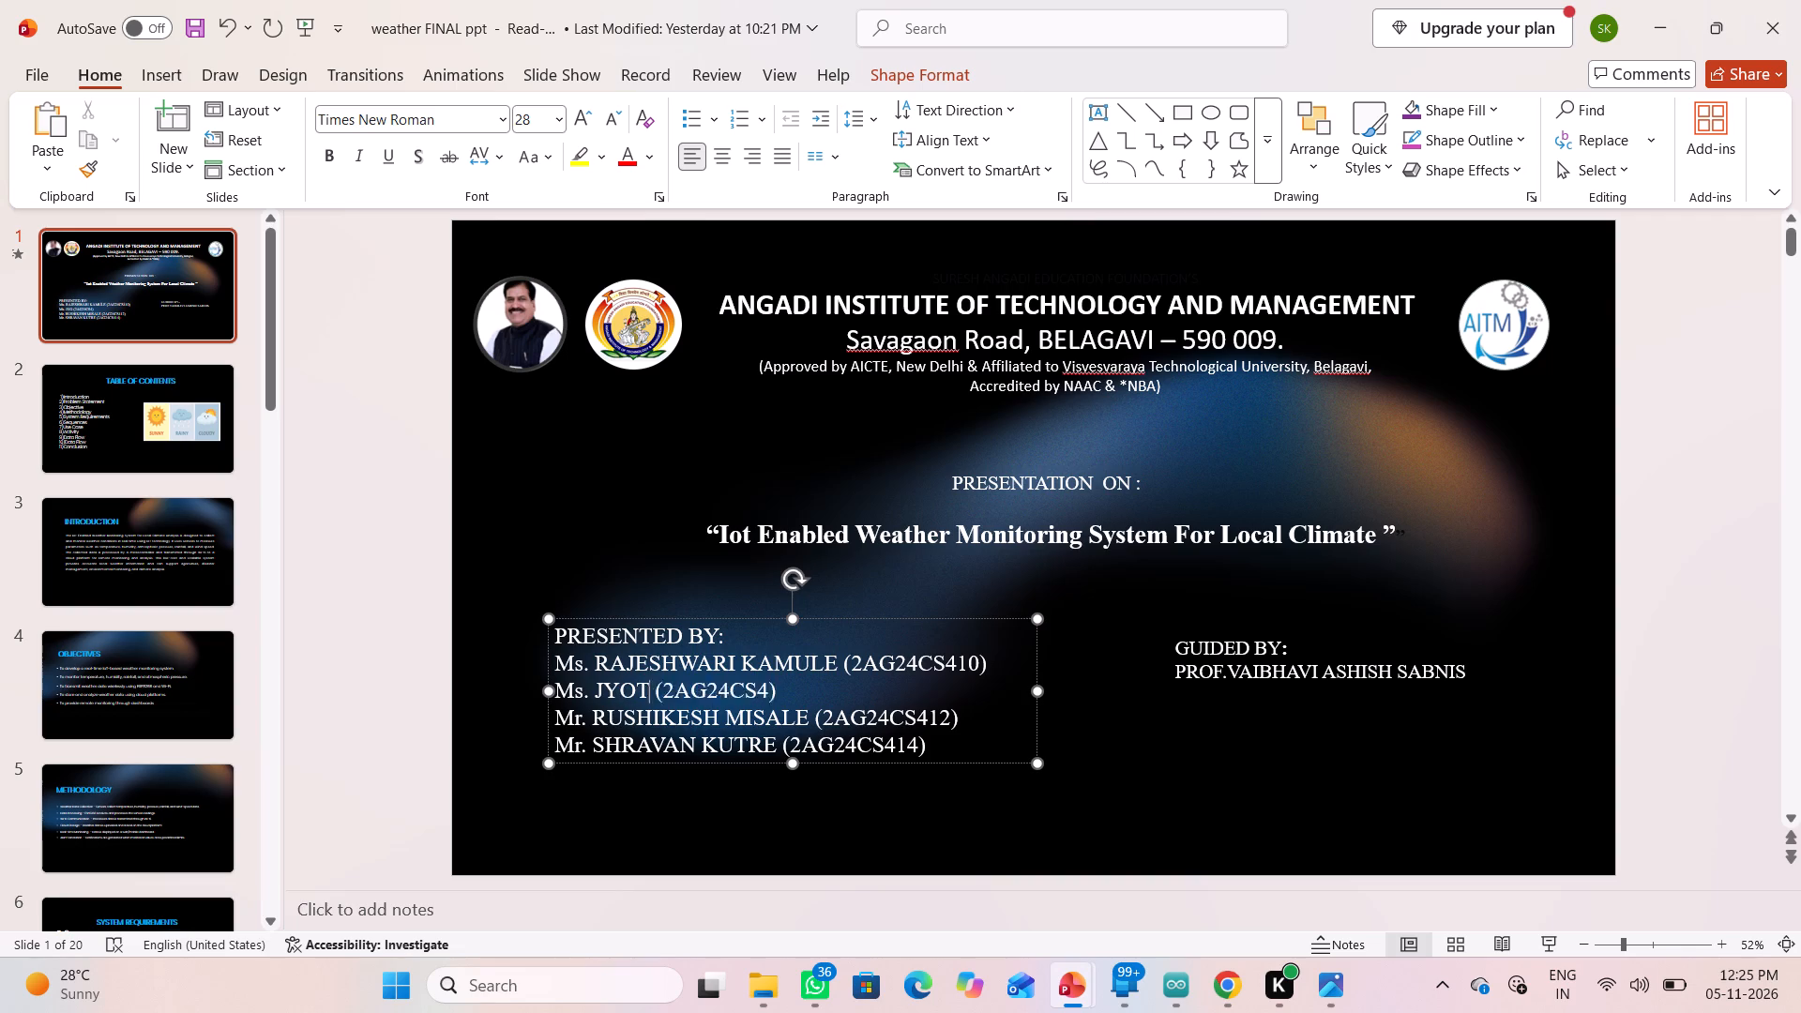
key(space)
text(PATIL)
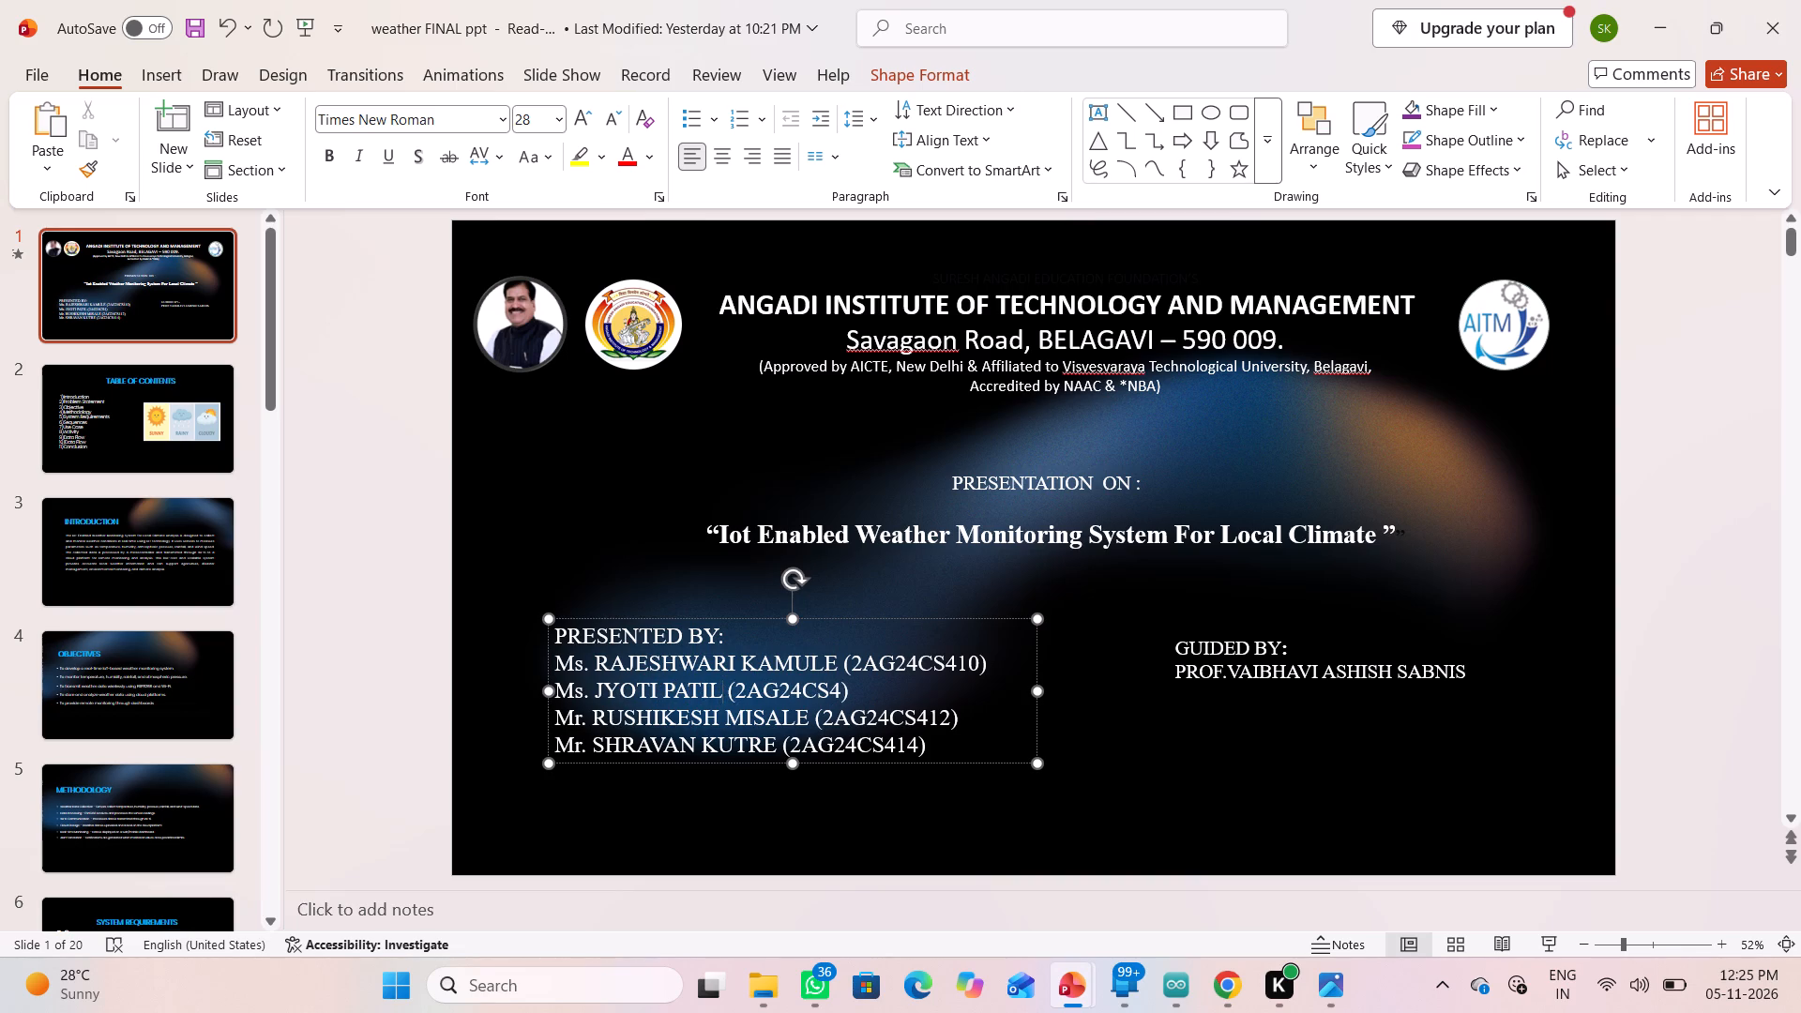
Complete the ID number in the second presenter line with the final digits 05.
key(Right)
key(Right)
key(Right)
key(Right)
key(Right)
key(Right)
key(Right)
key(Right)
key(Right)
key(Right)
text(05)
click(995, 688)
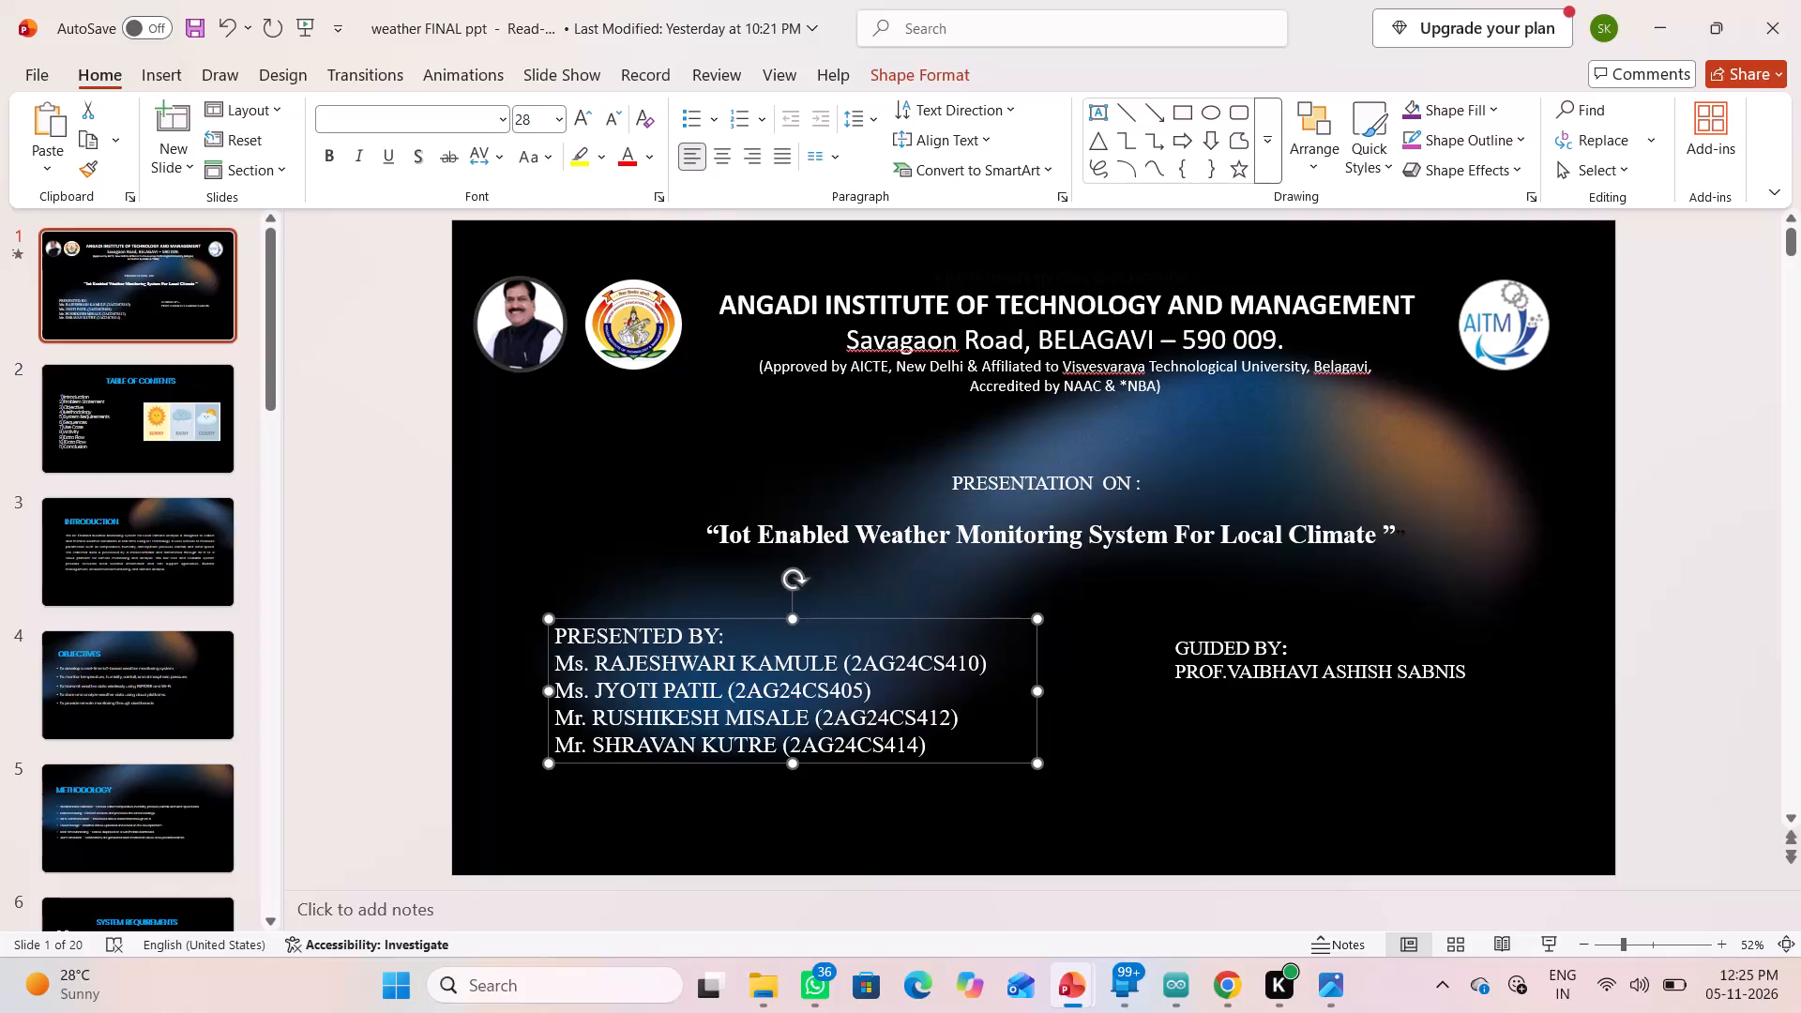
Correct the capitalisation of "Iot" to "IoT" in the quoted project title on the title slide.
scroll(1187, 657, down, 1)
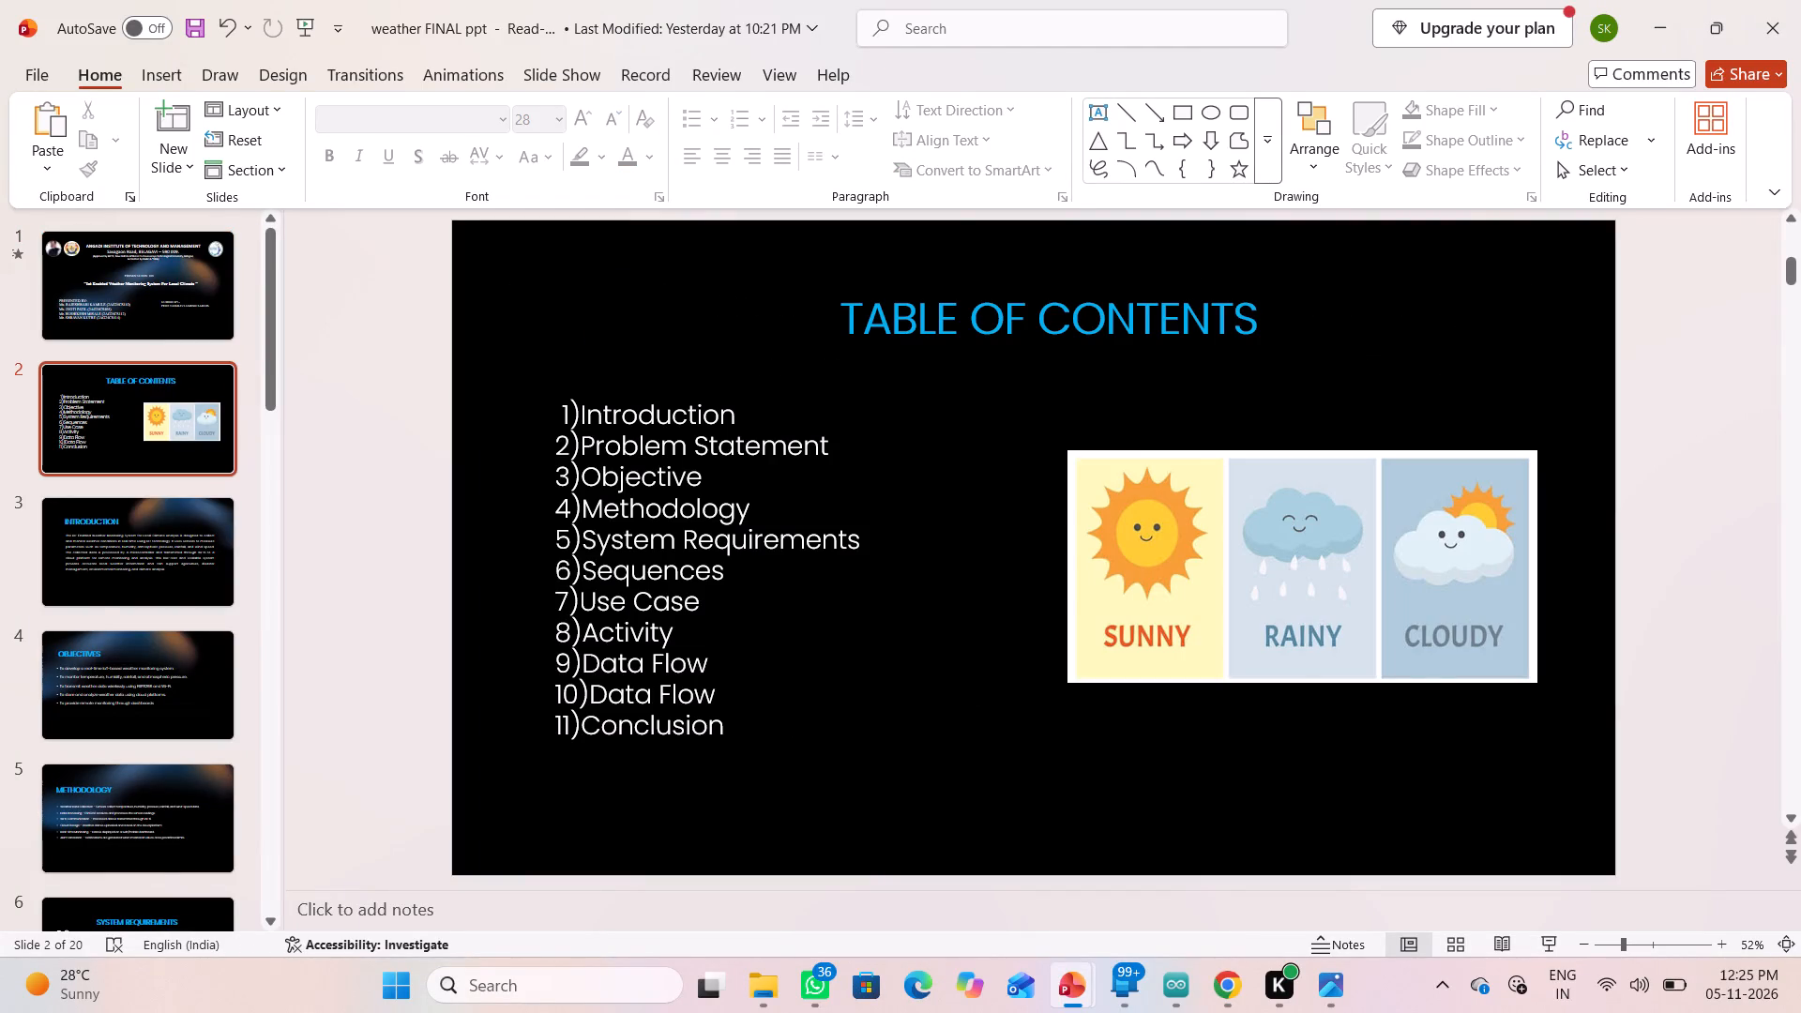
scroll(790, 544, up, 1)
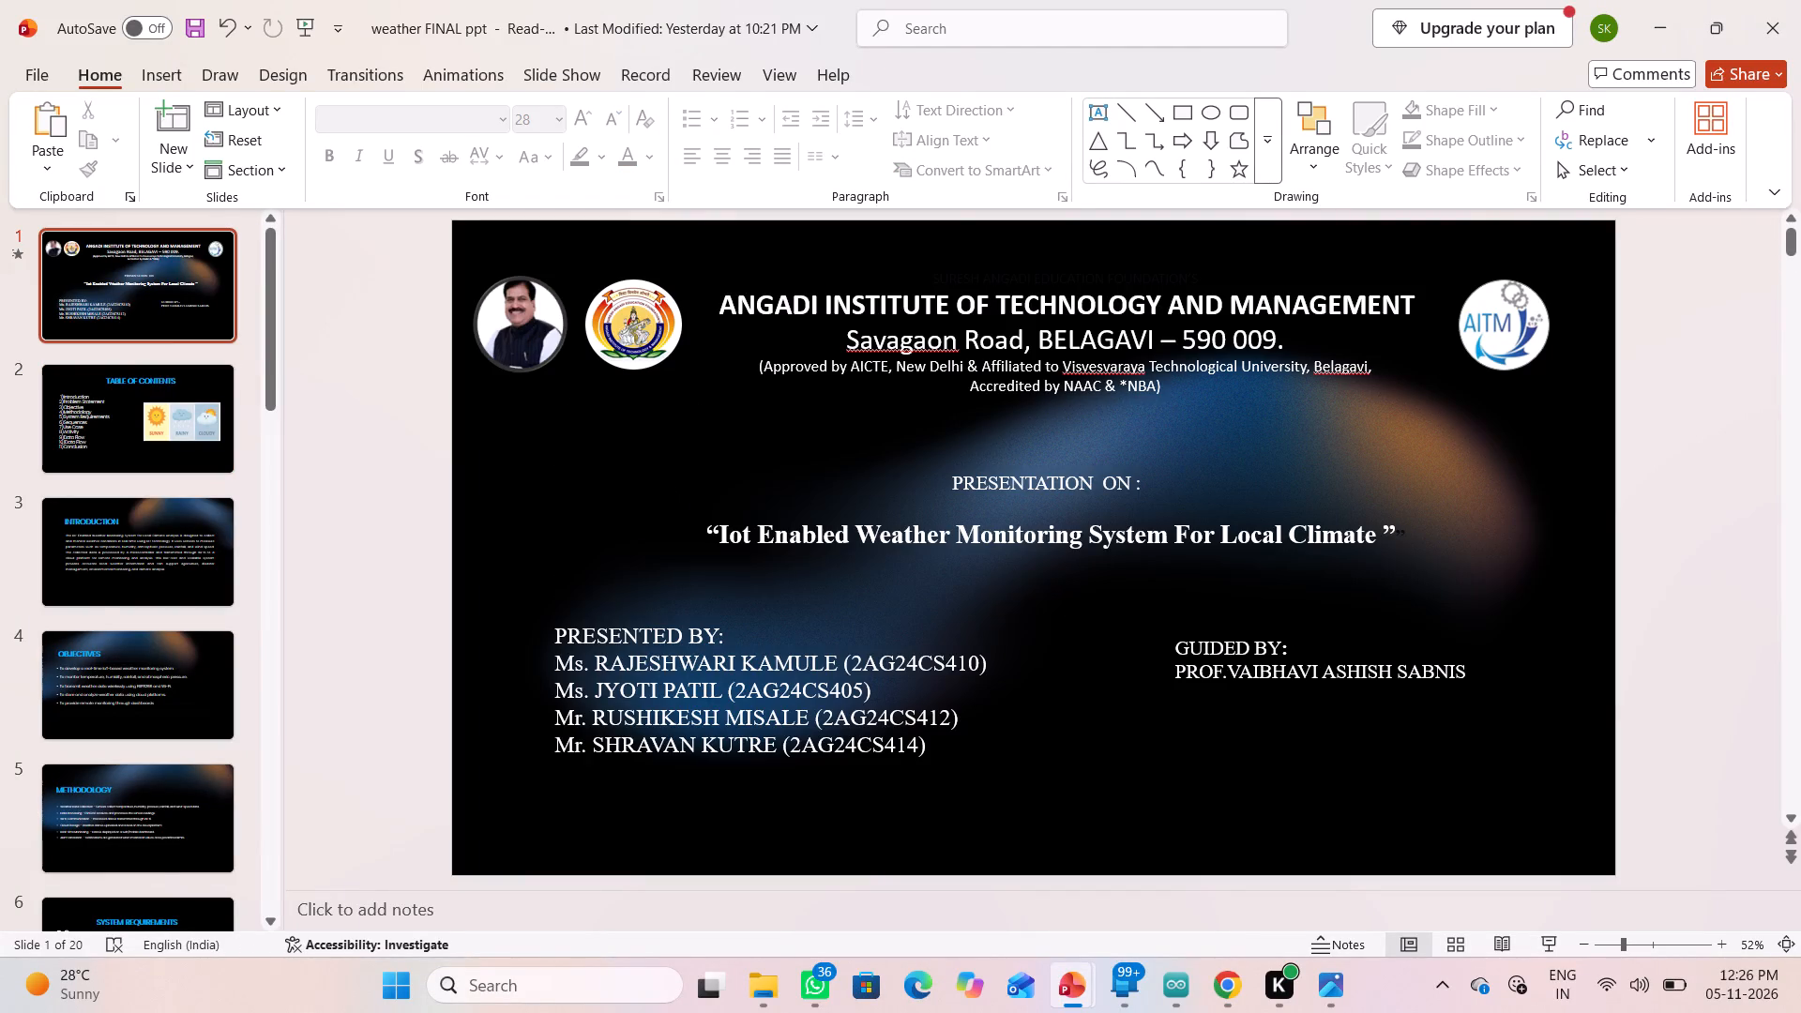
click(750, 537)
key(BackSpace)
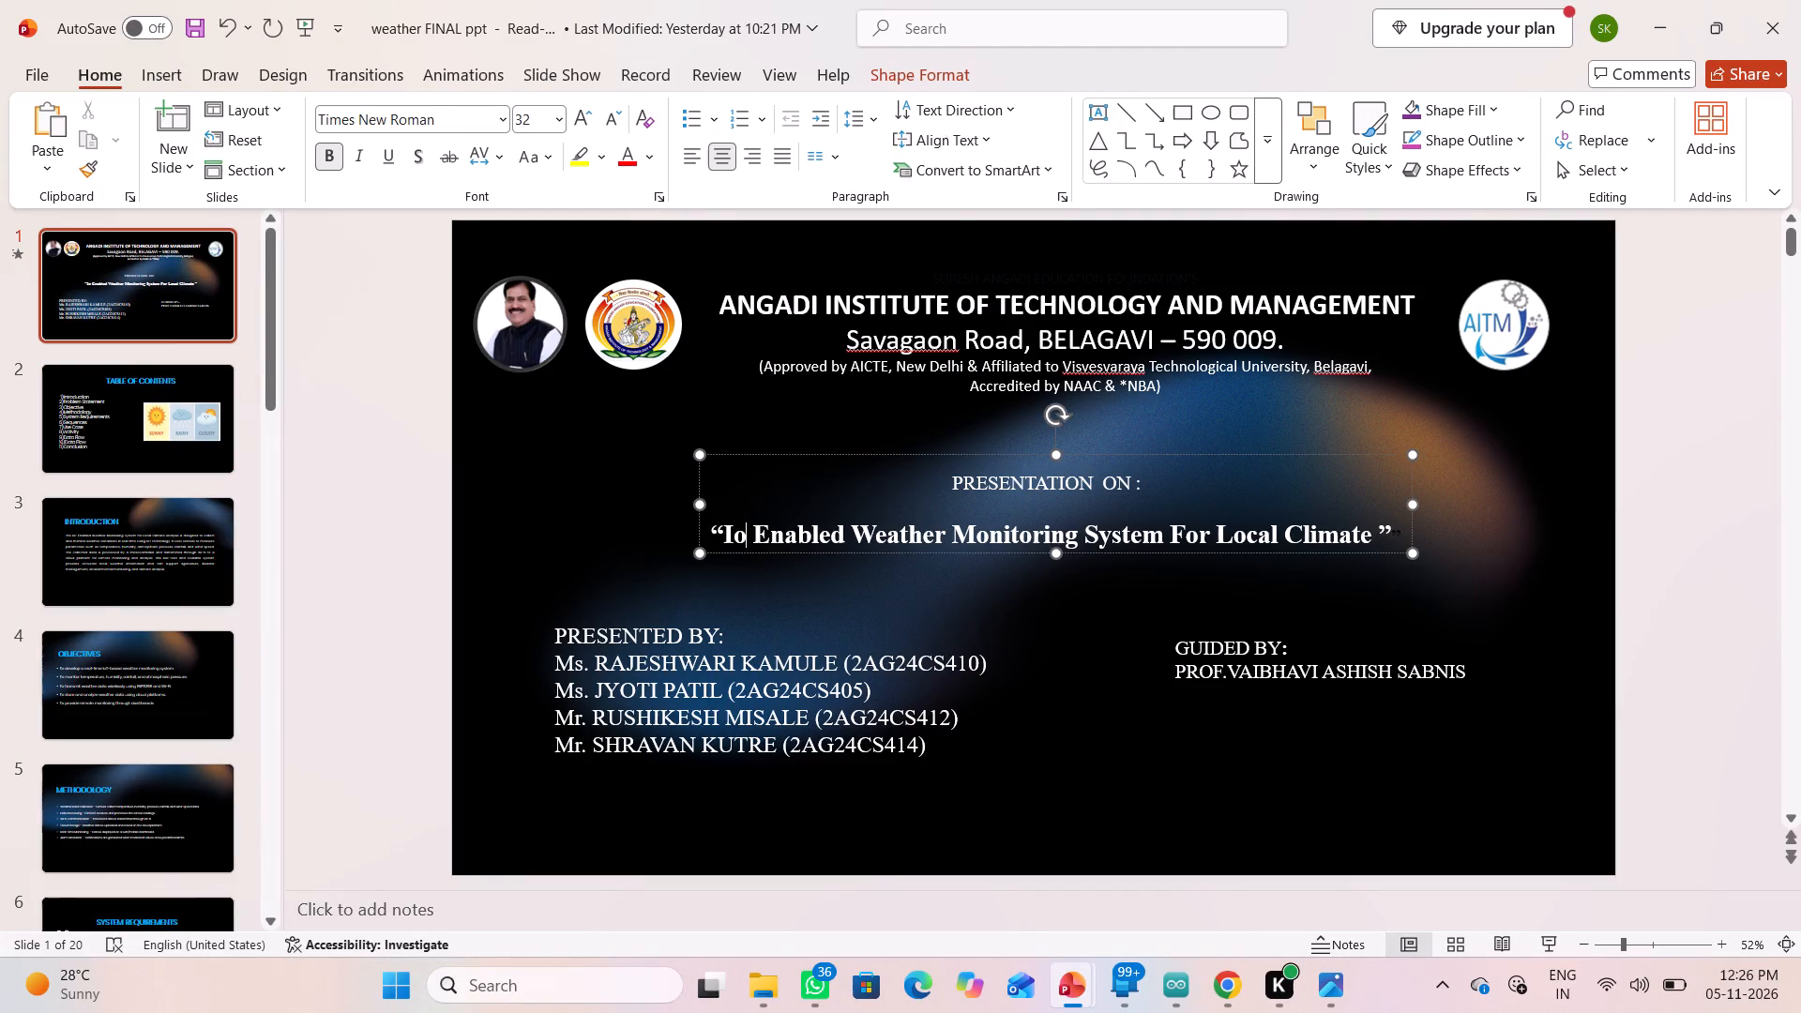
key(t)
click(825, 564)
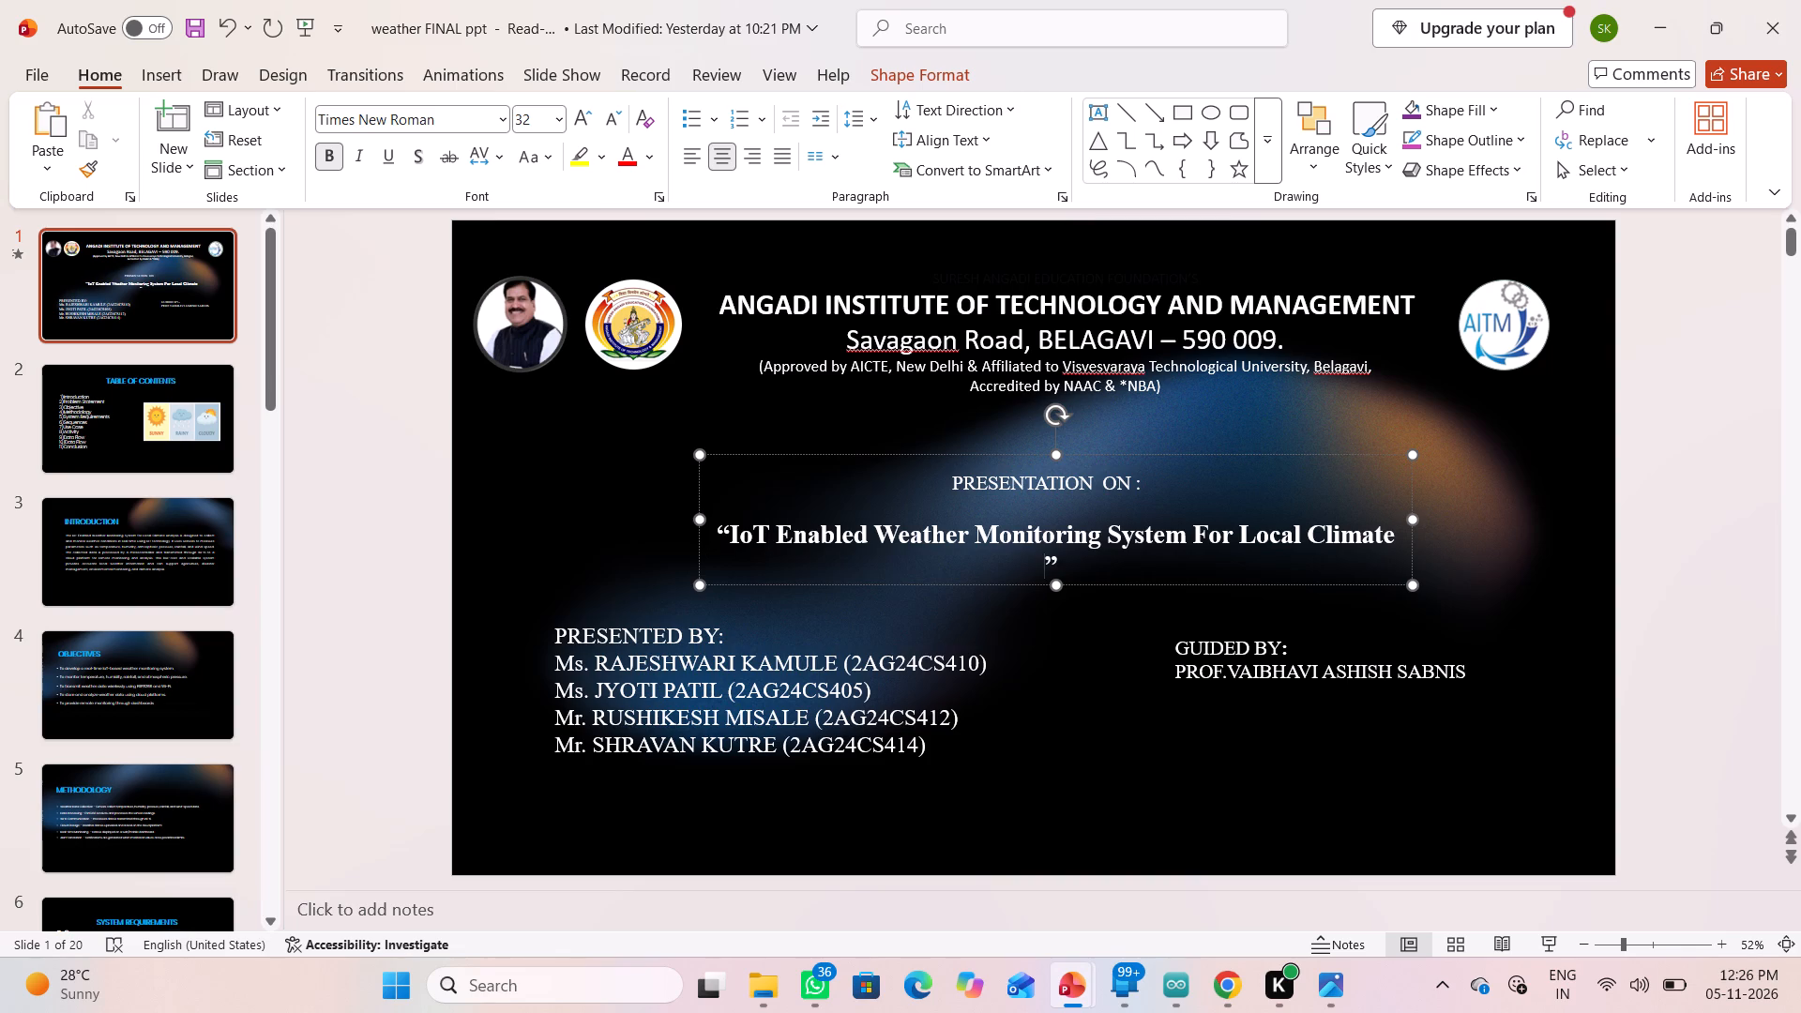
Add round bullets to all eleven entries of the table of contents on slide 2.
click(151, 401)
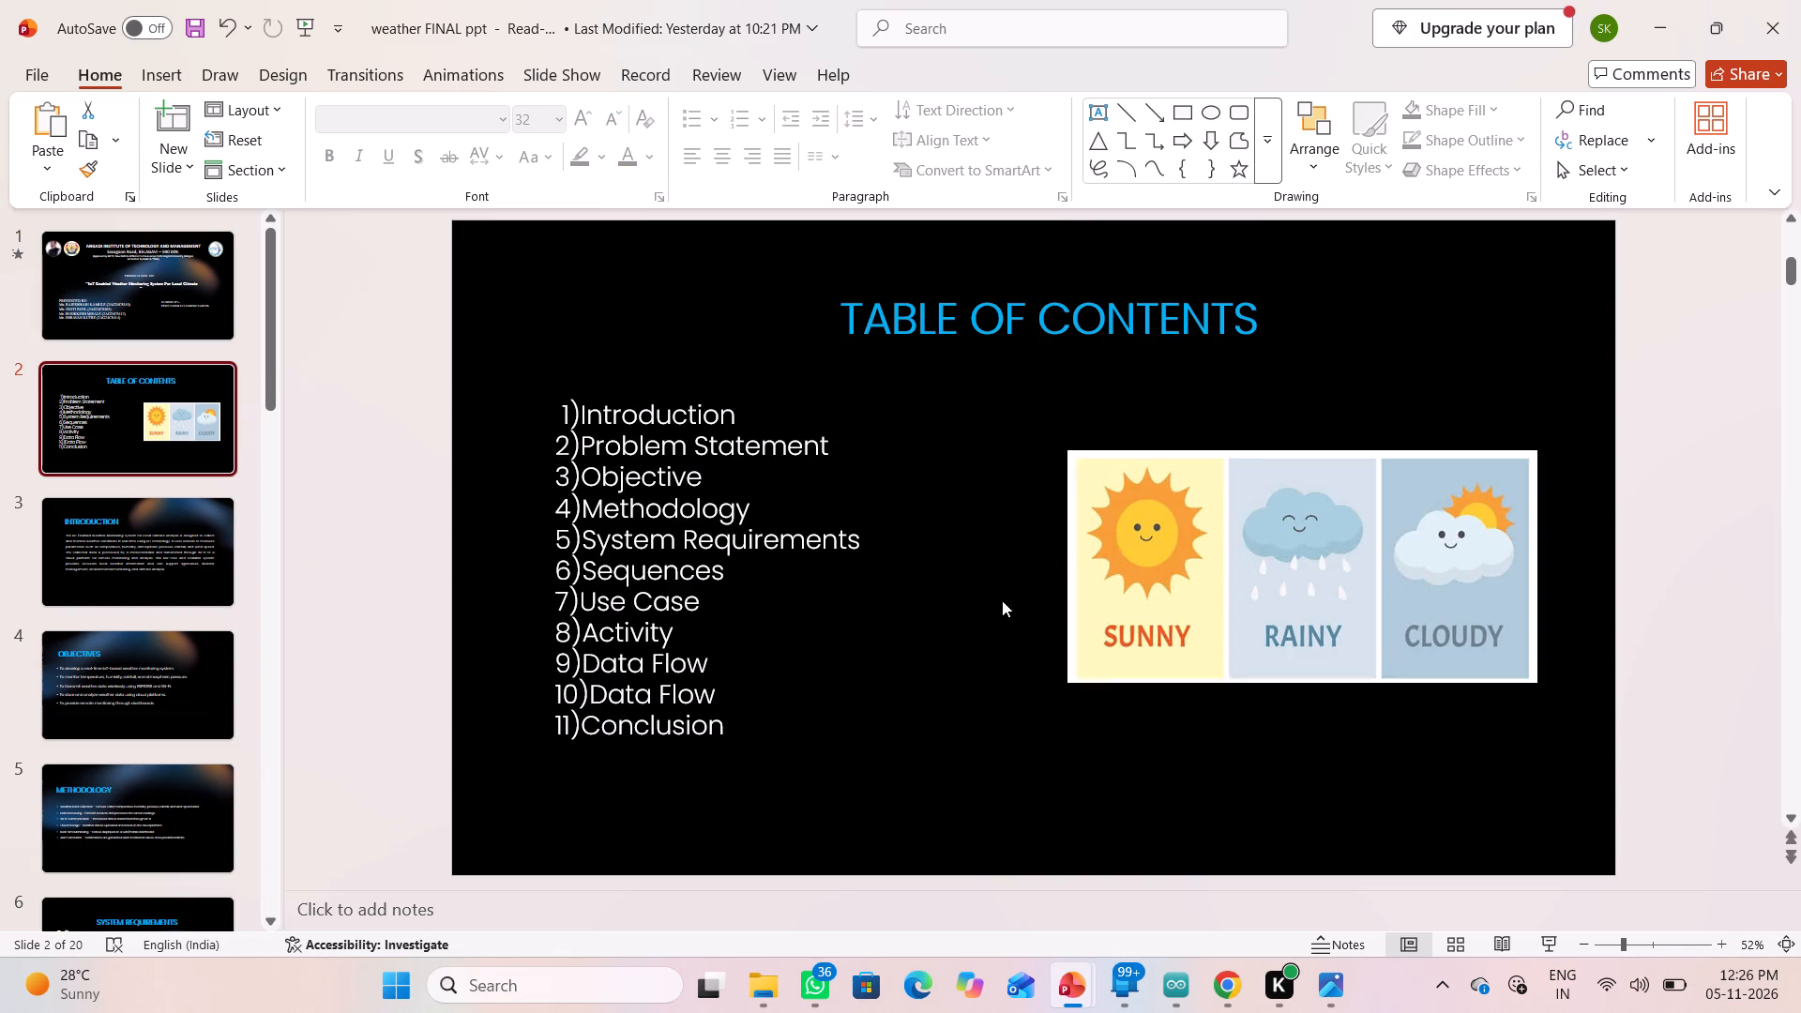
drag(563, 416, 698, 704)
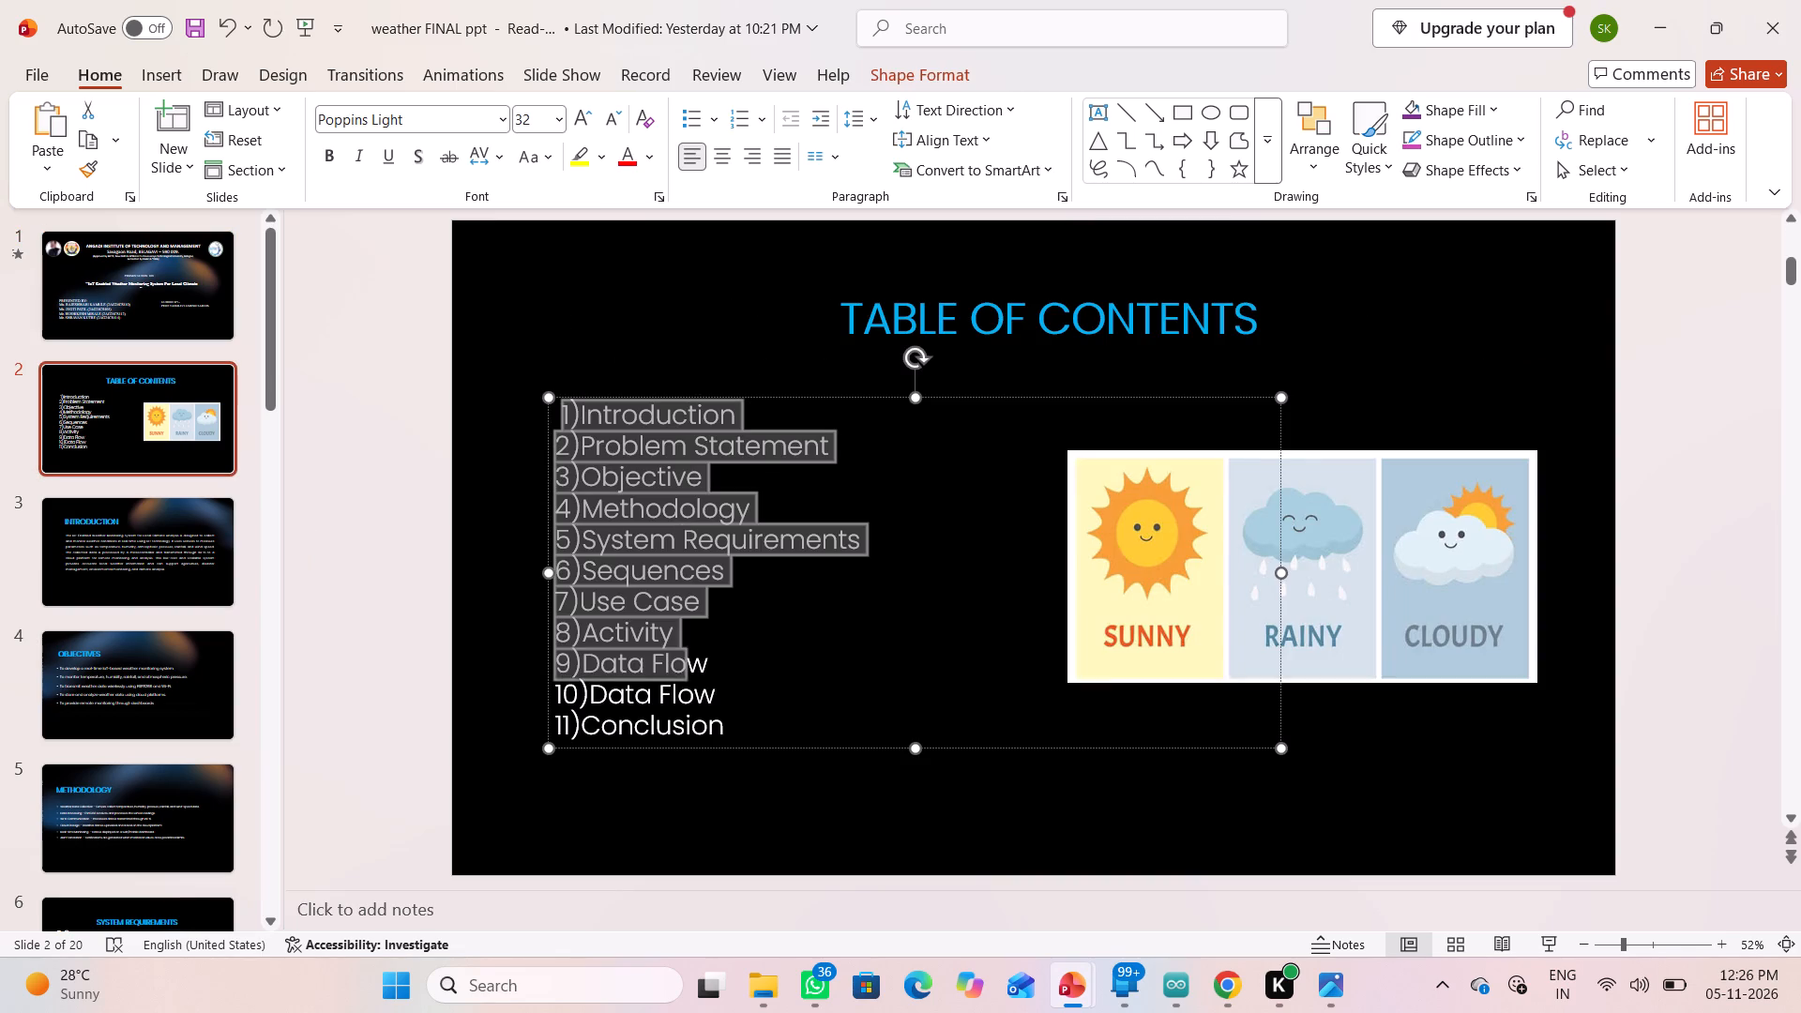
drag(698, 704, 727, 743)
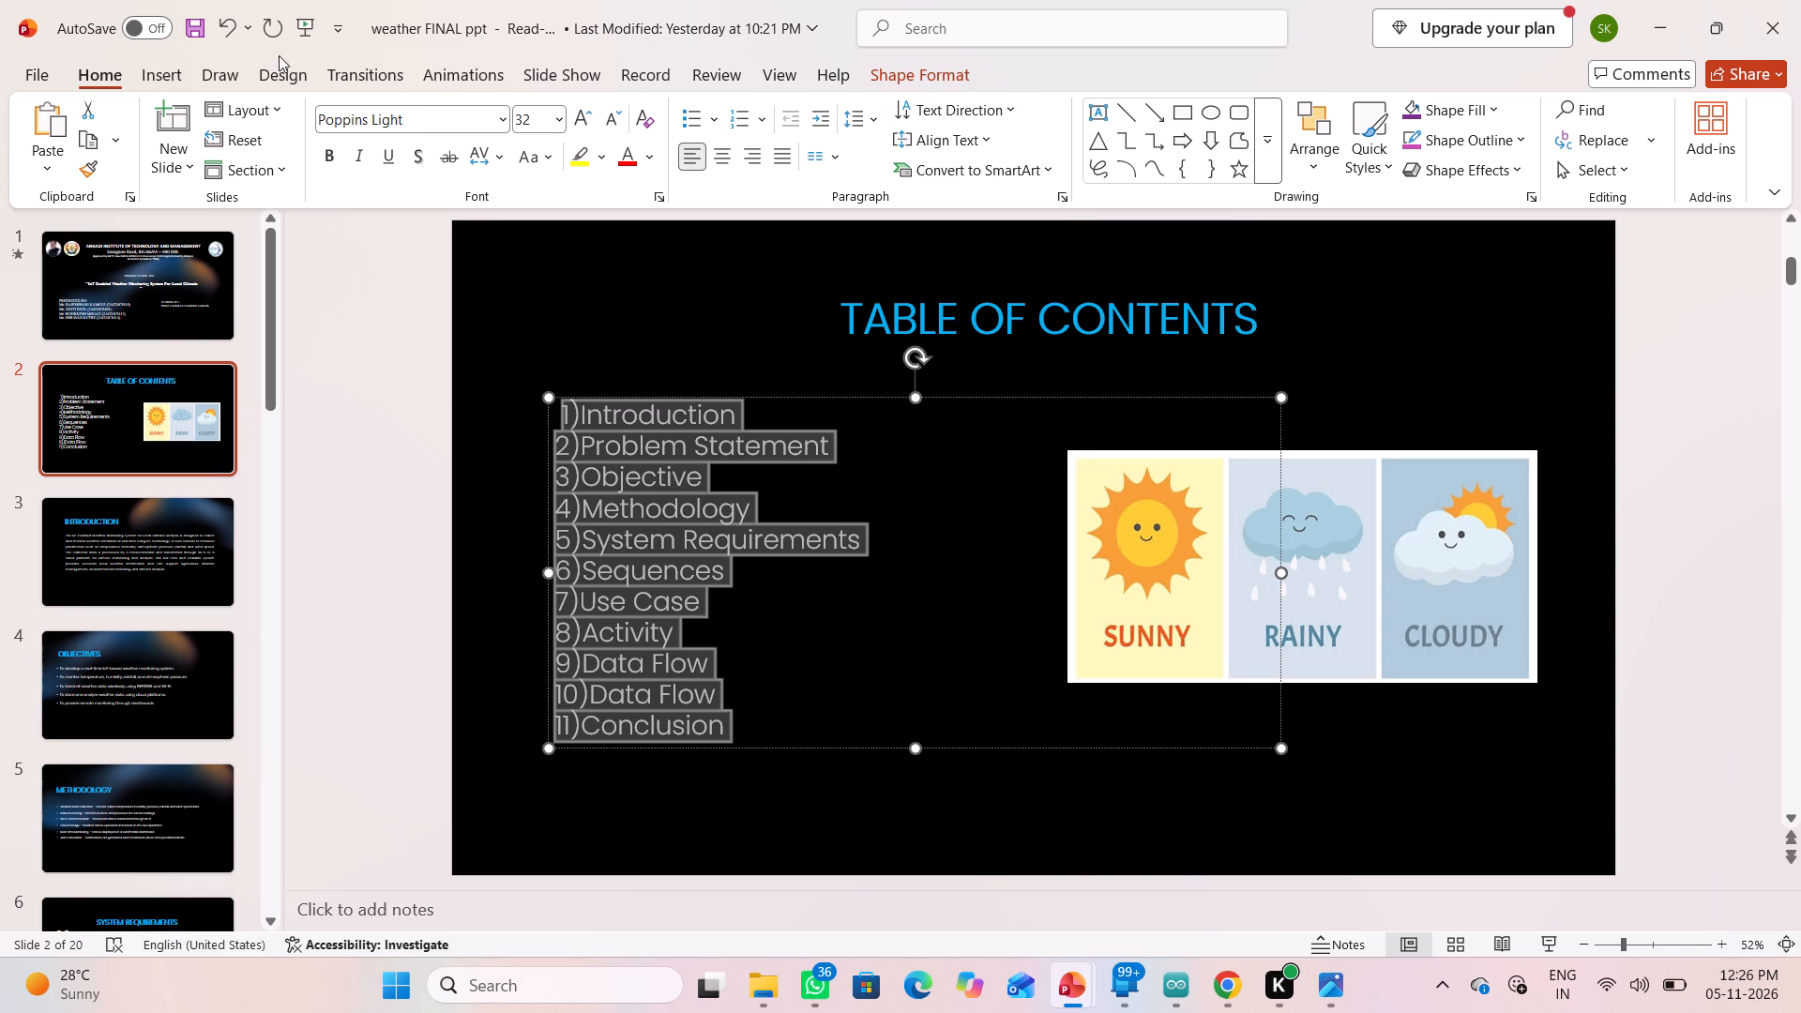
click(147, 65)
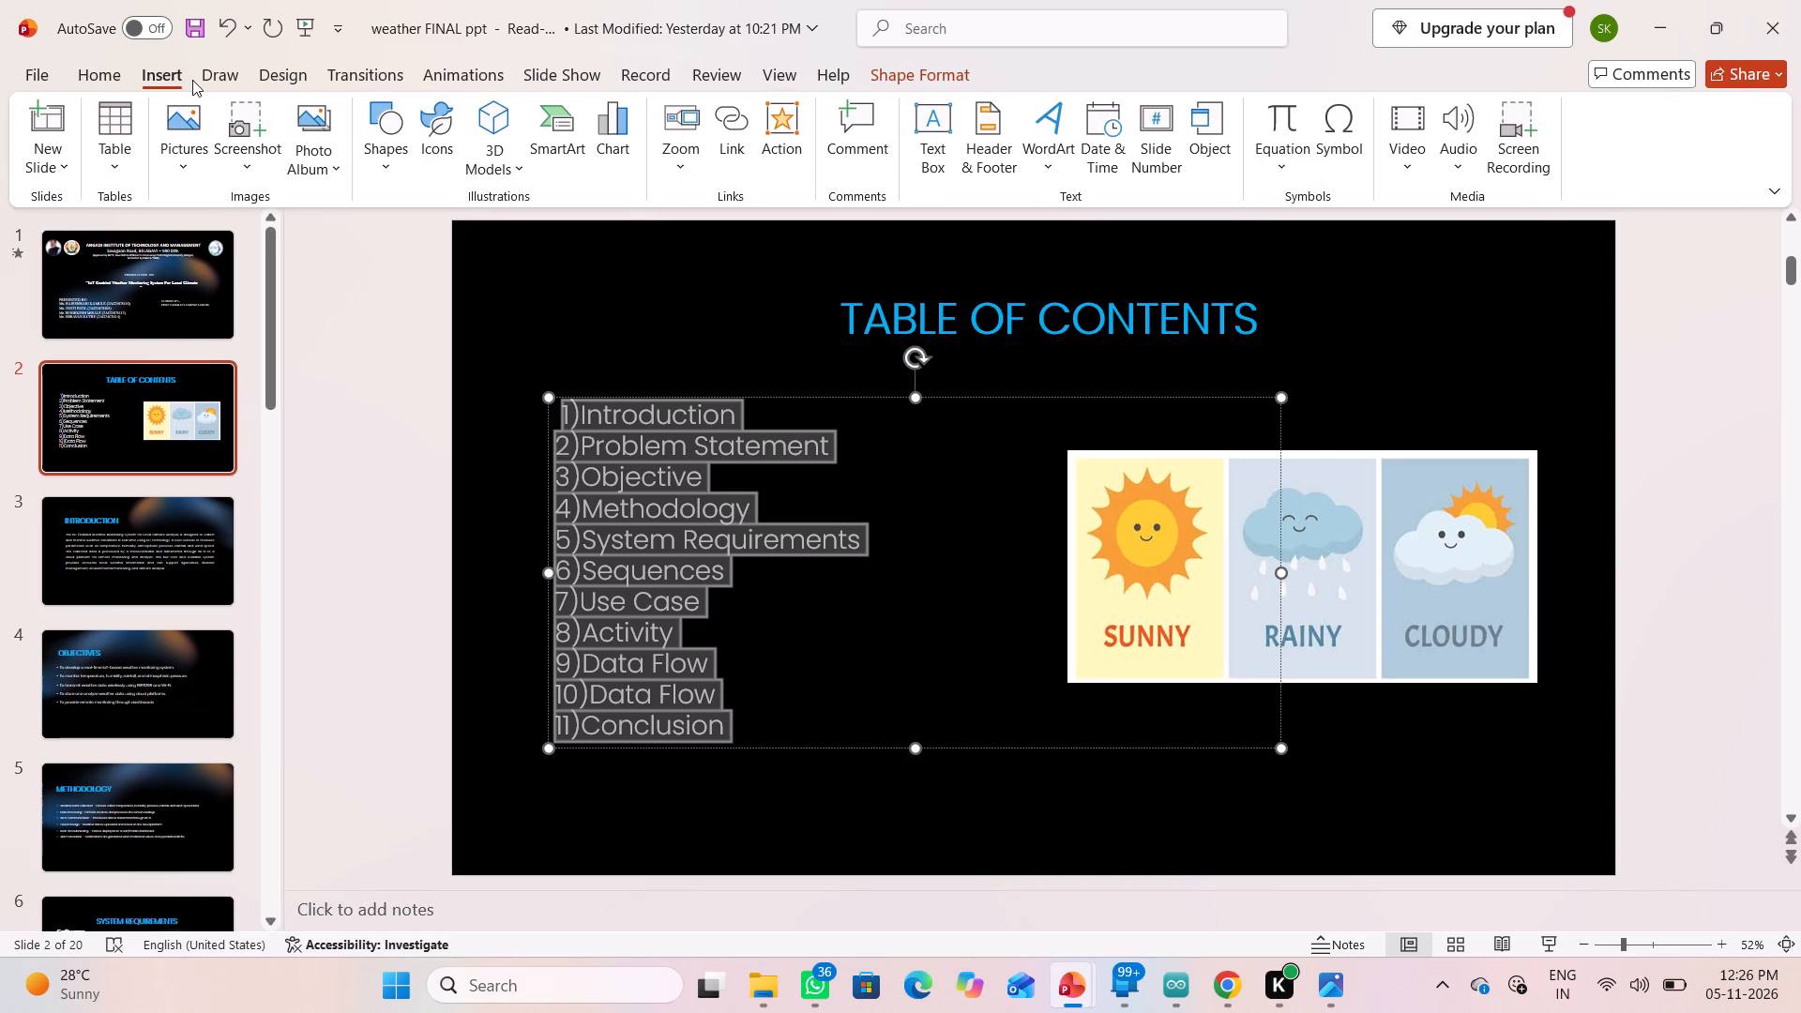
click(194, 68)
click(99, 74)
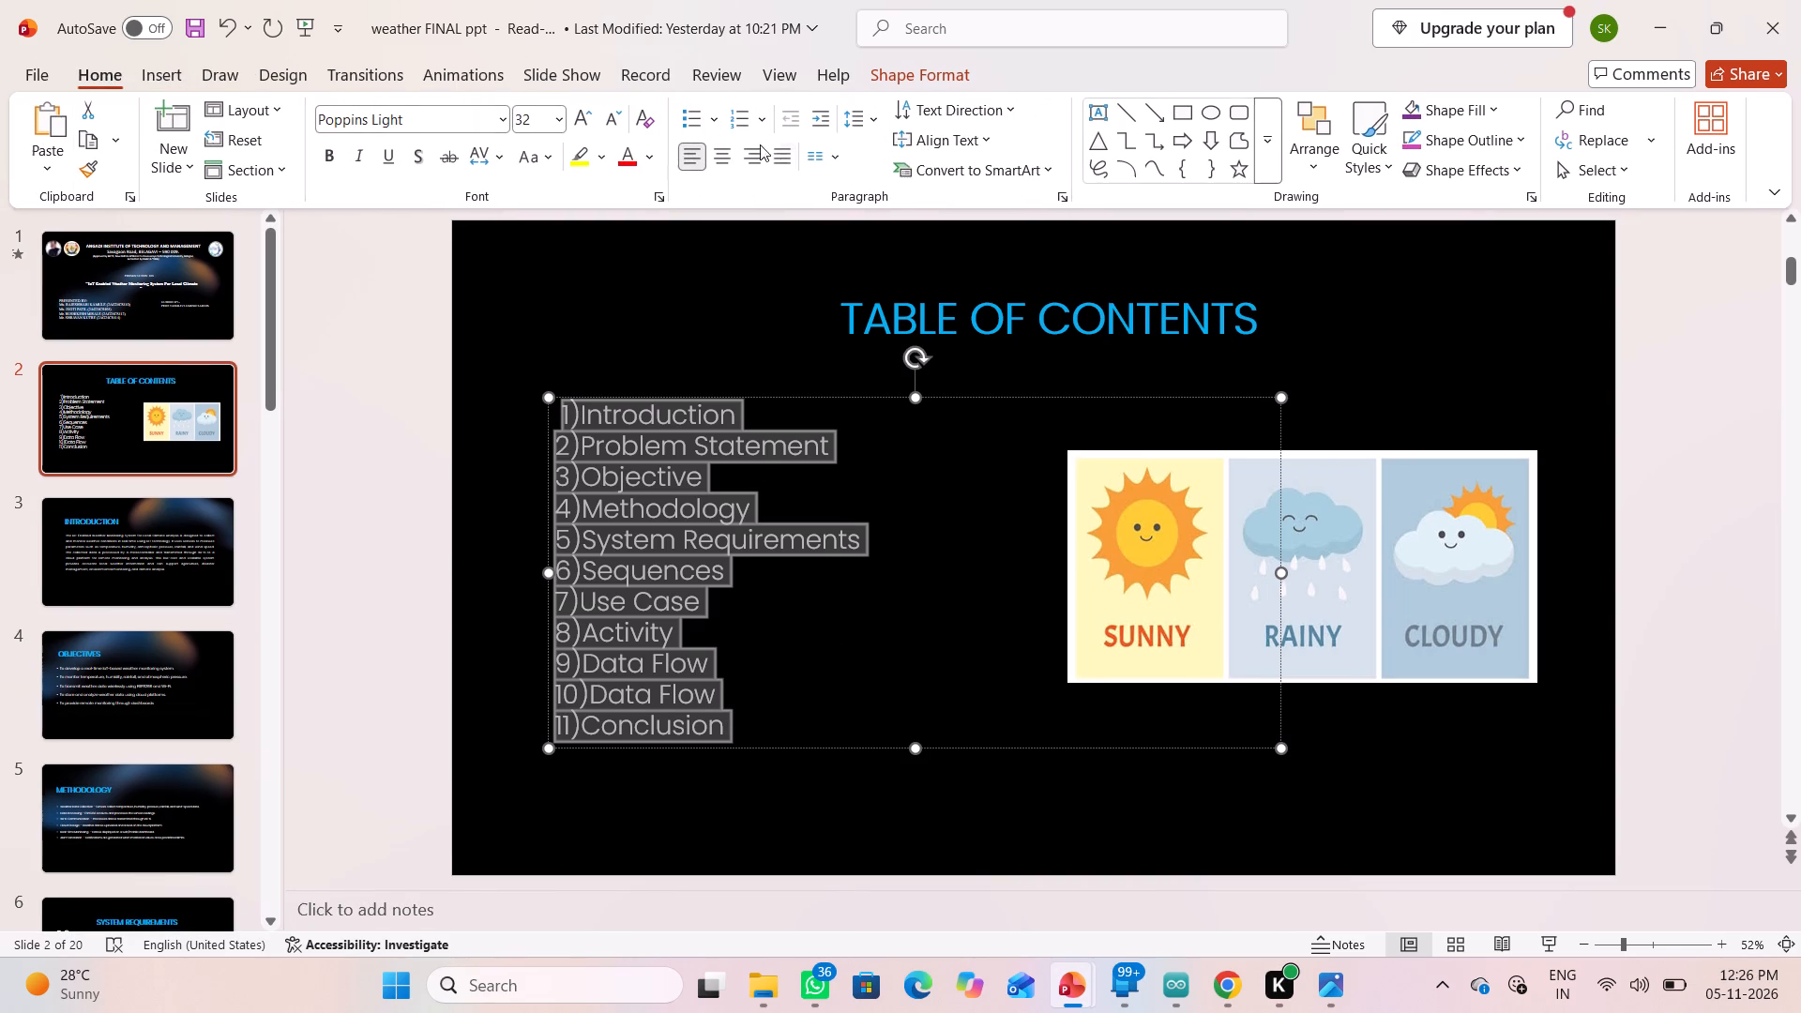
click(689, 123)
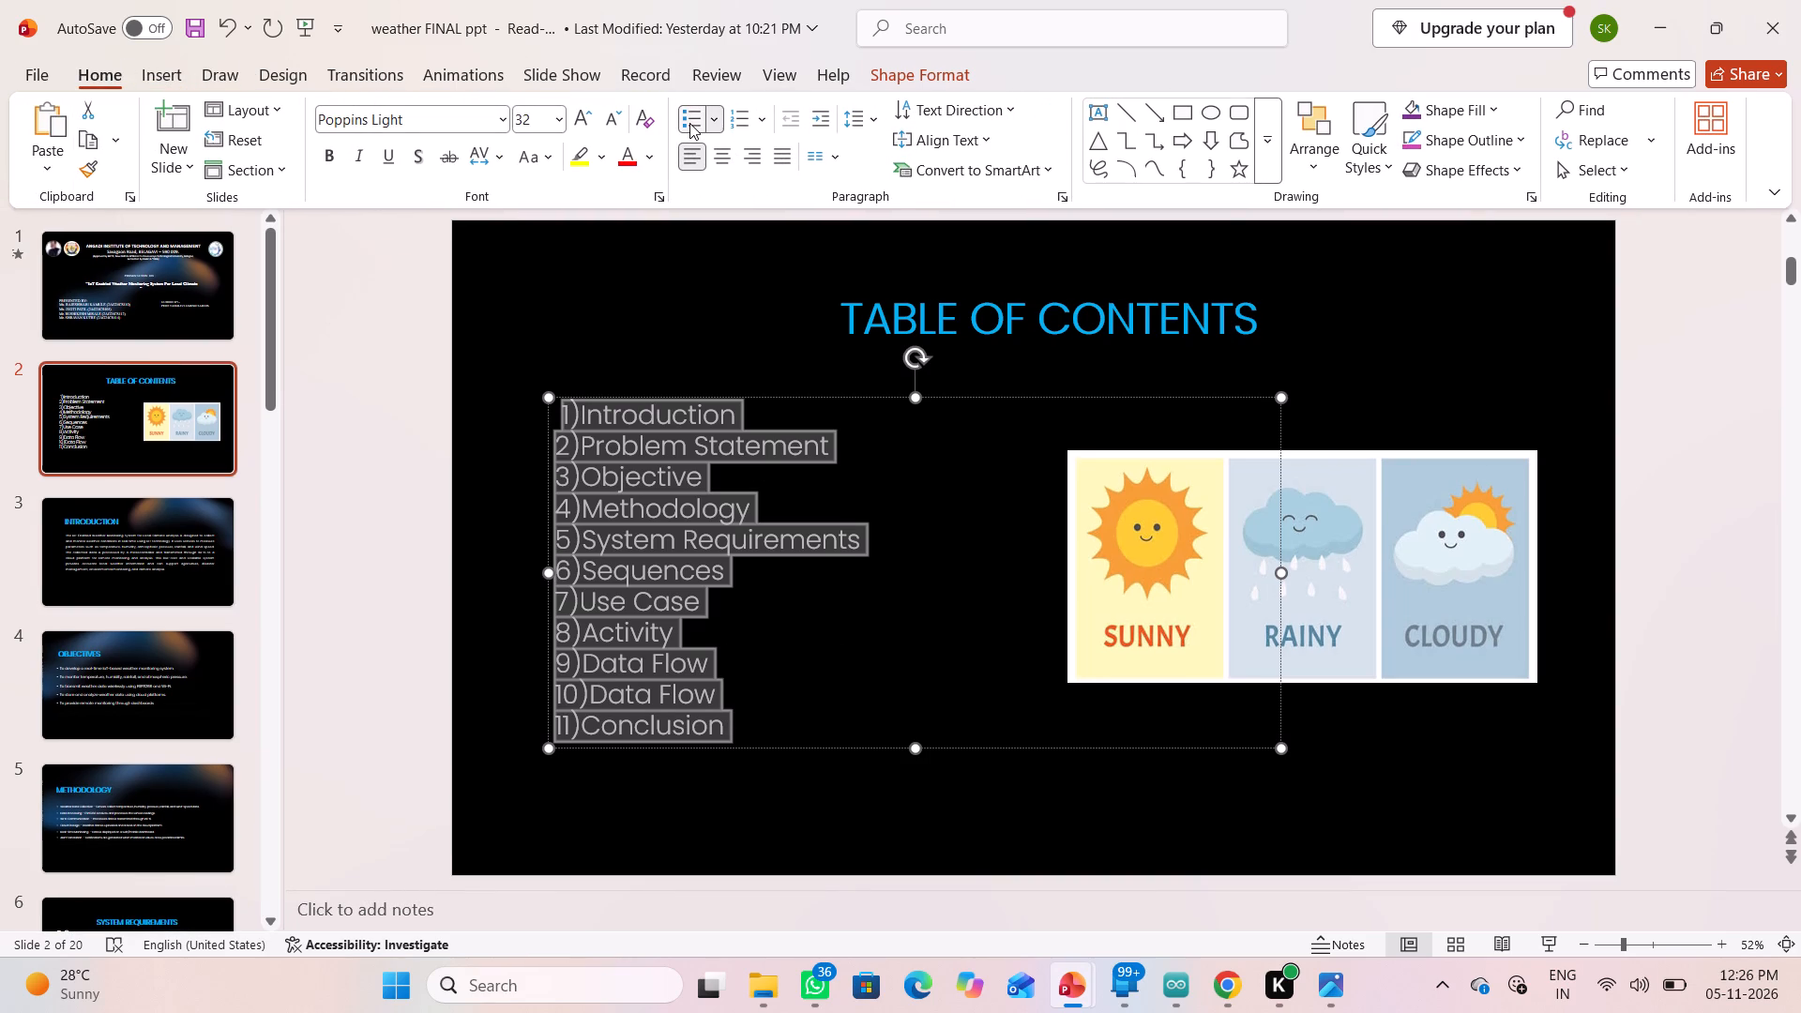
Remove the extra space before "1)Introduction" in the table of contents list.
click(585, 399)
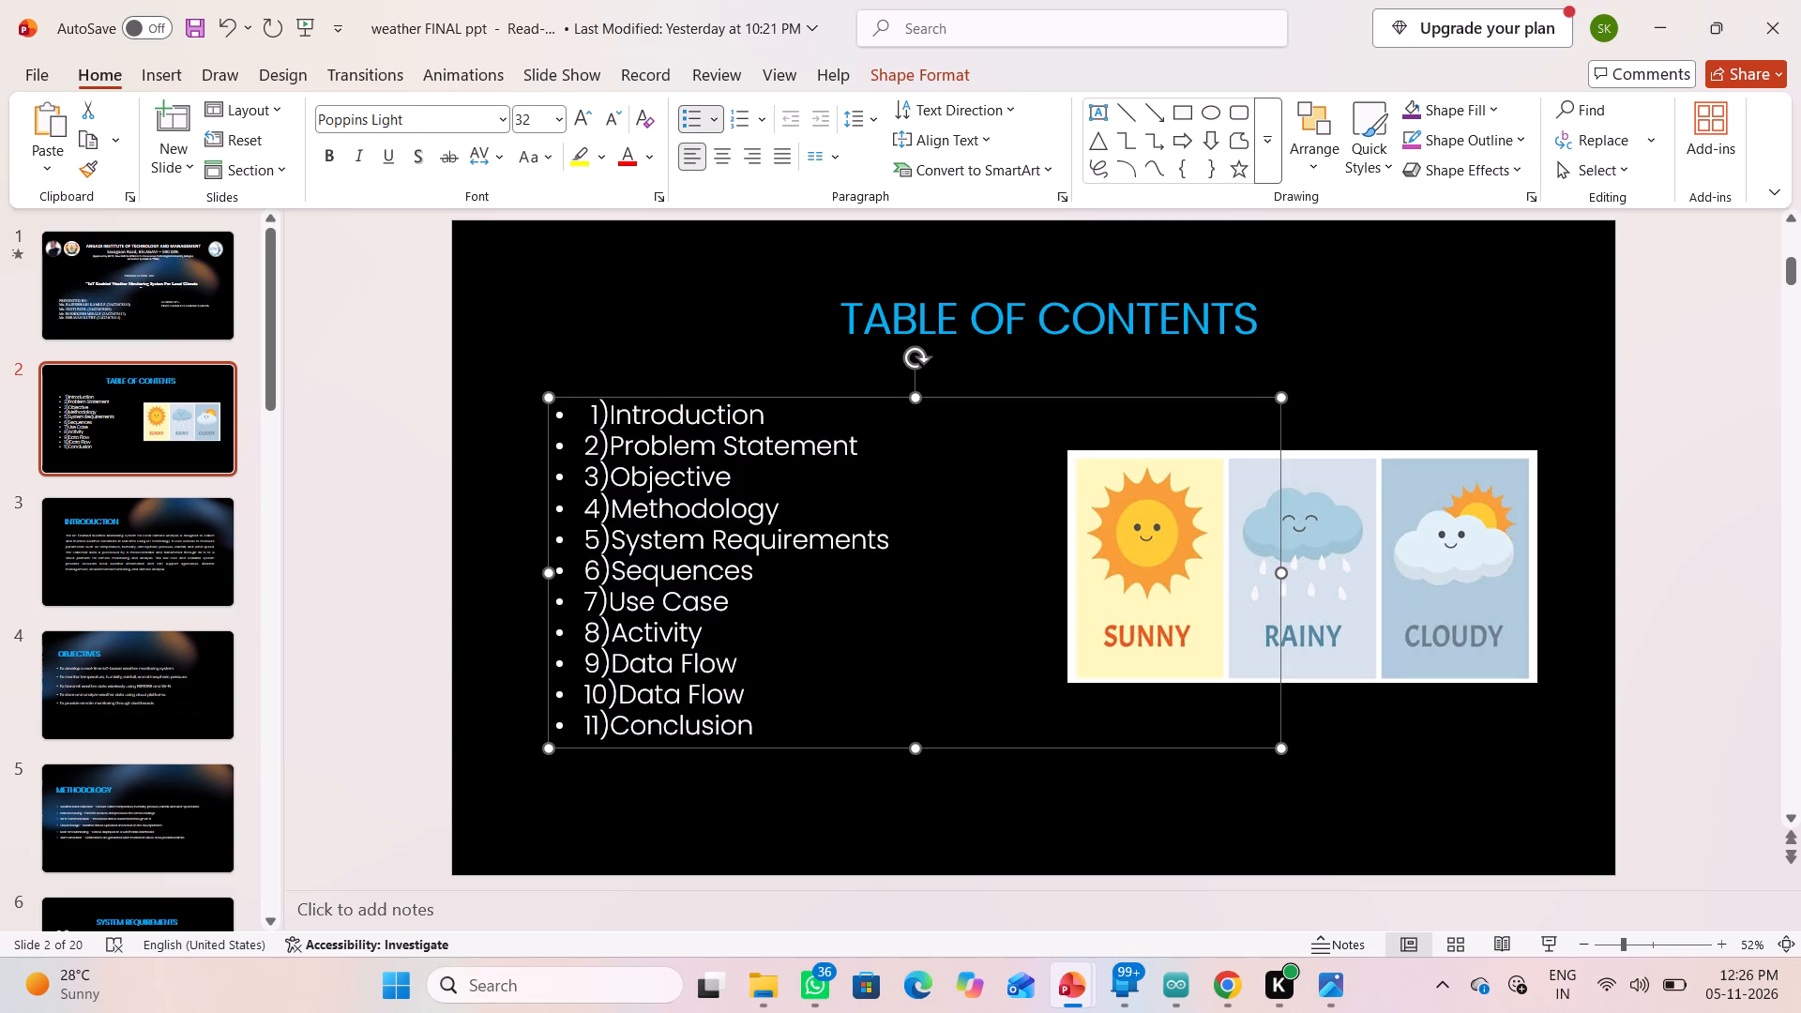
click(585, 408)
key(Right)
key(BackSpace)
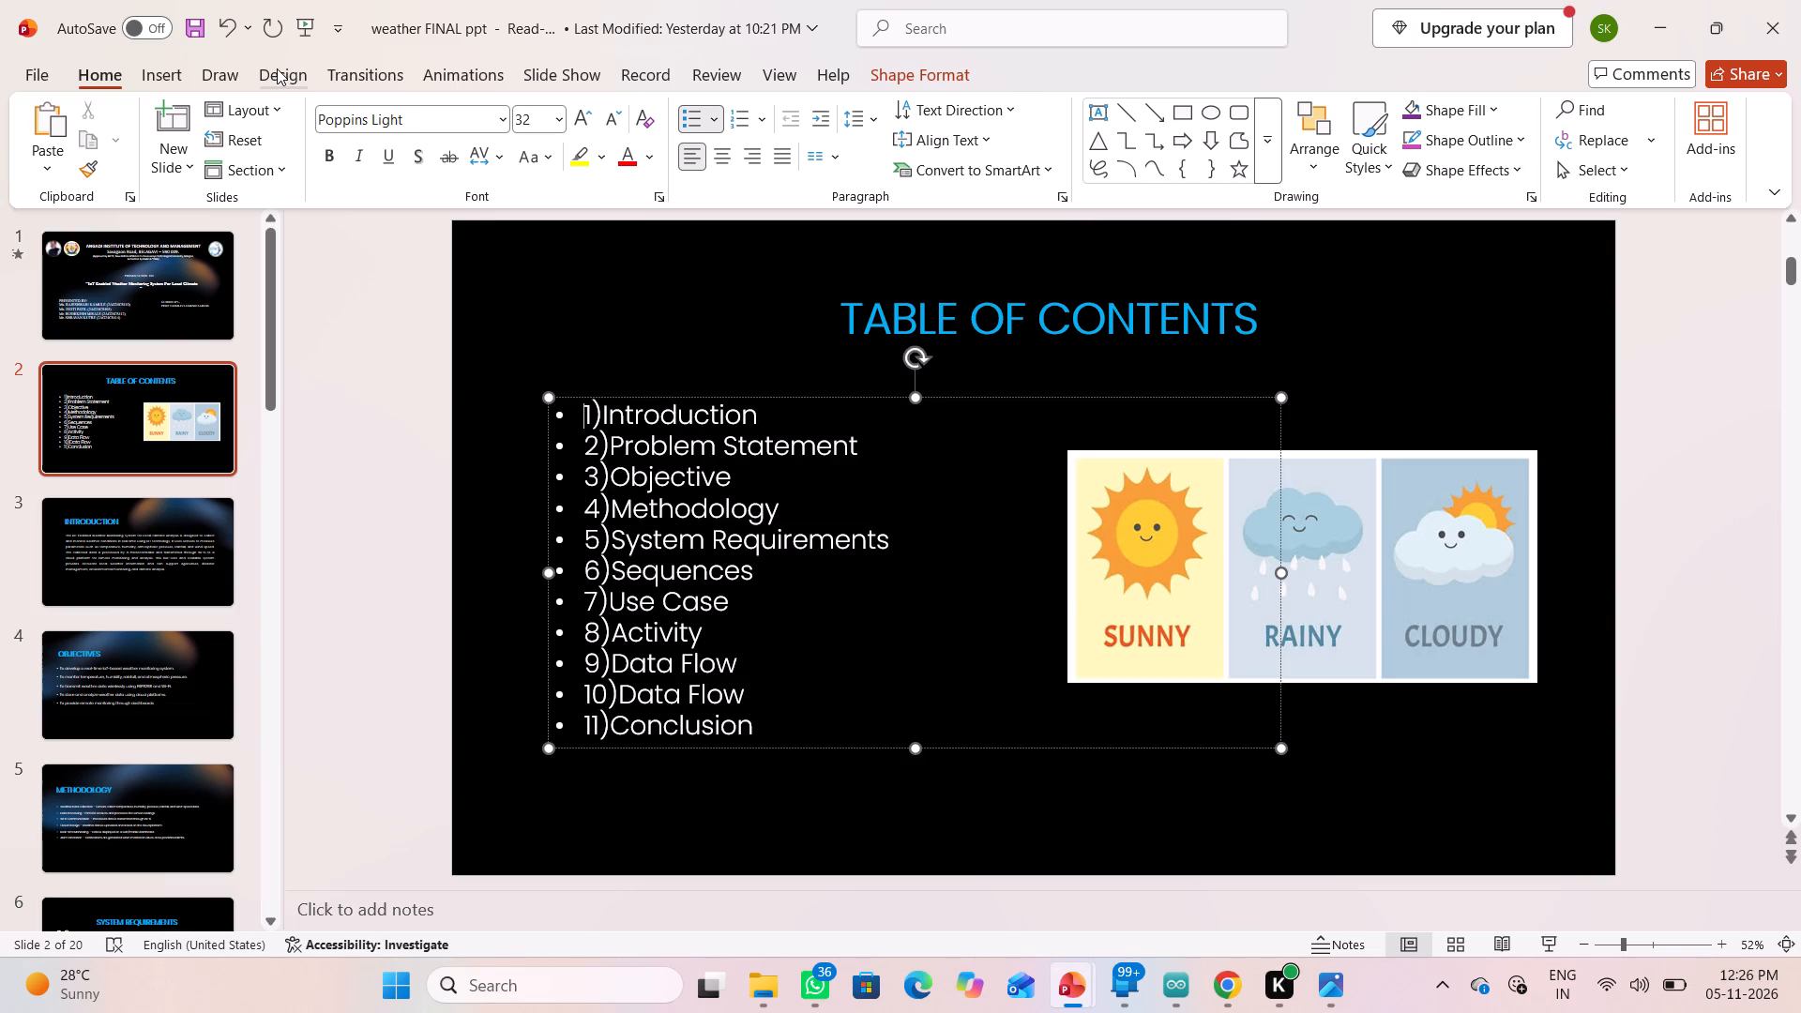
click(809, 326)
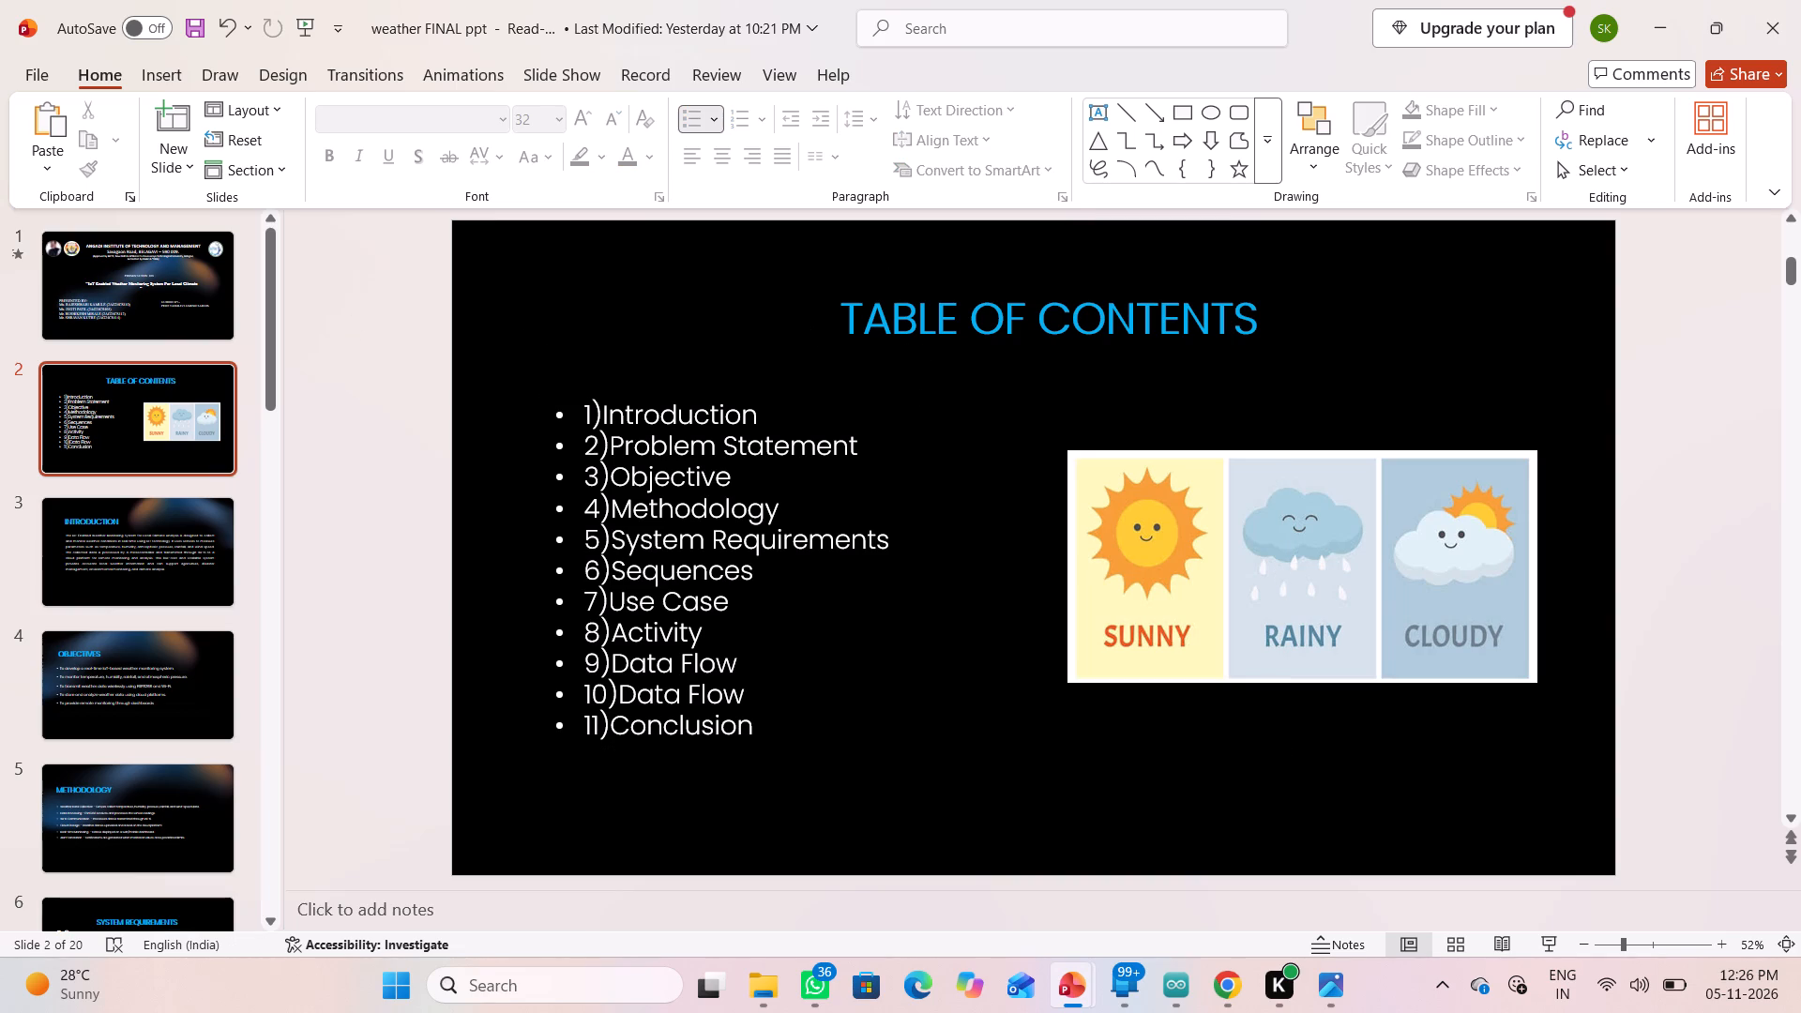
Delete the duplicate "10)Data Flow" entry from the table of contents list.
drag(746, 696, 692, 697)
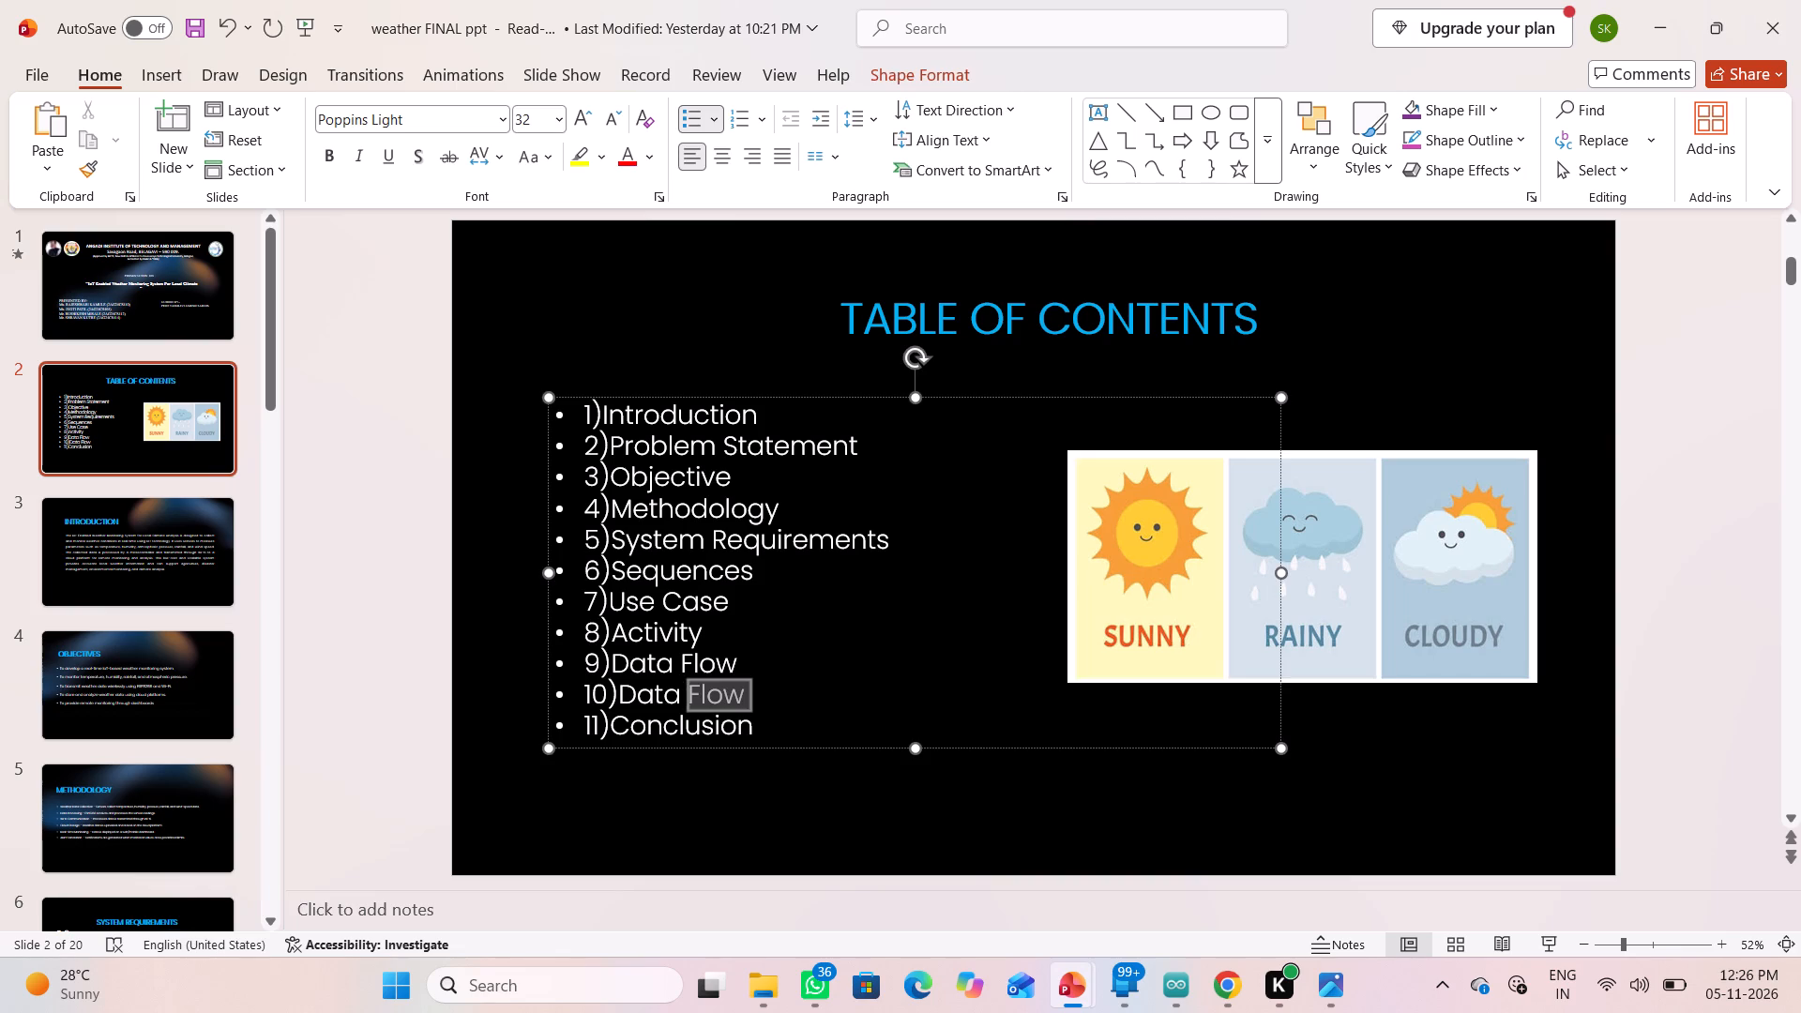
drag(692, 697, 590, 694)
key(BackSpace)
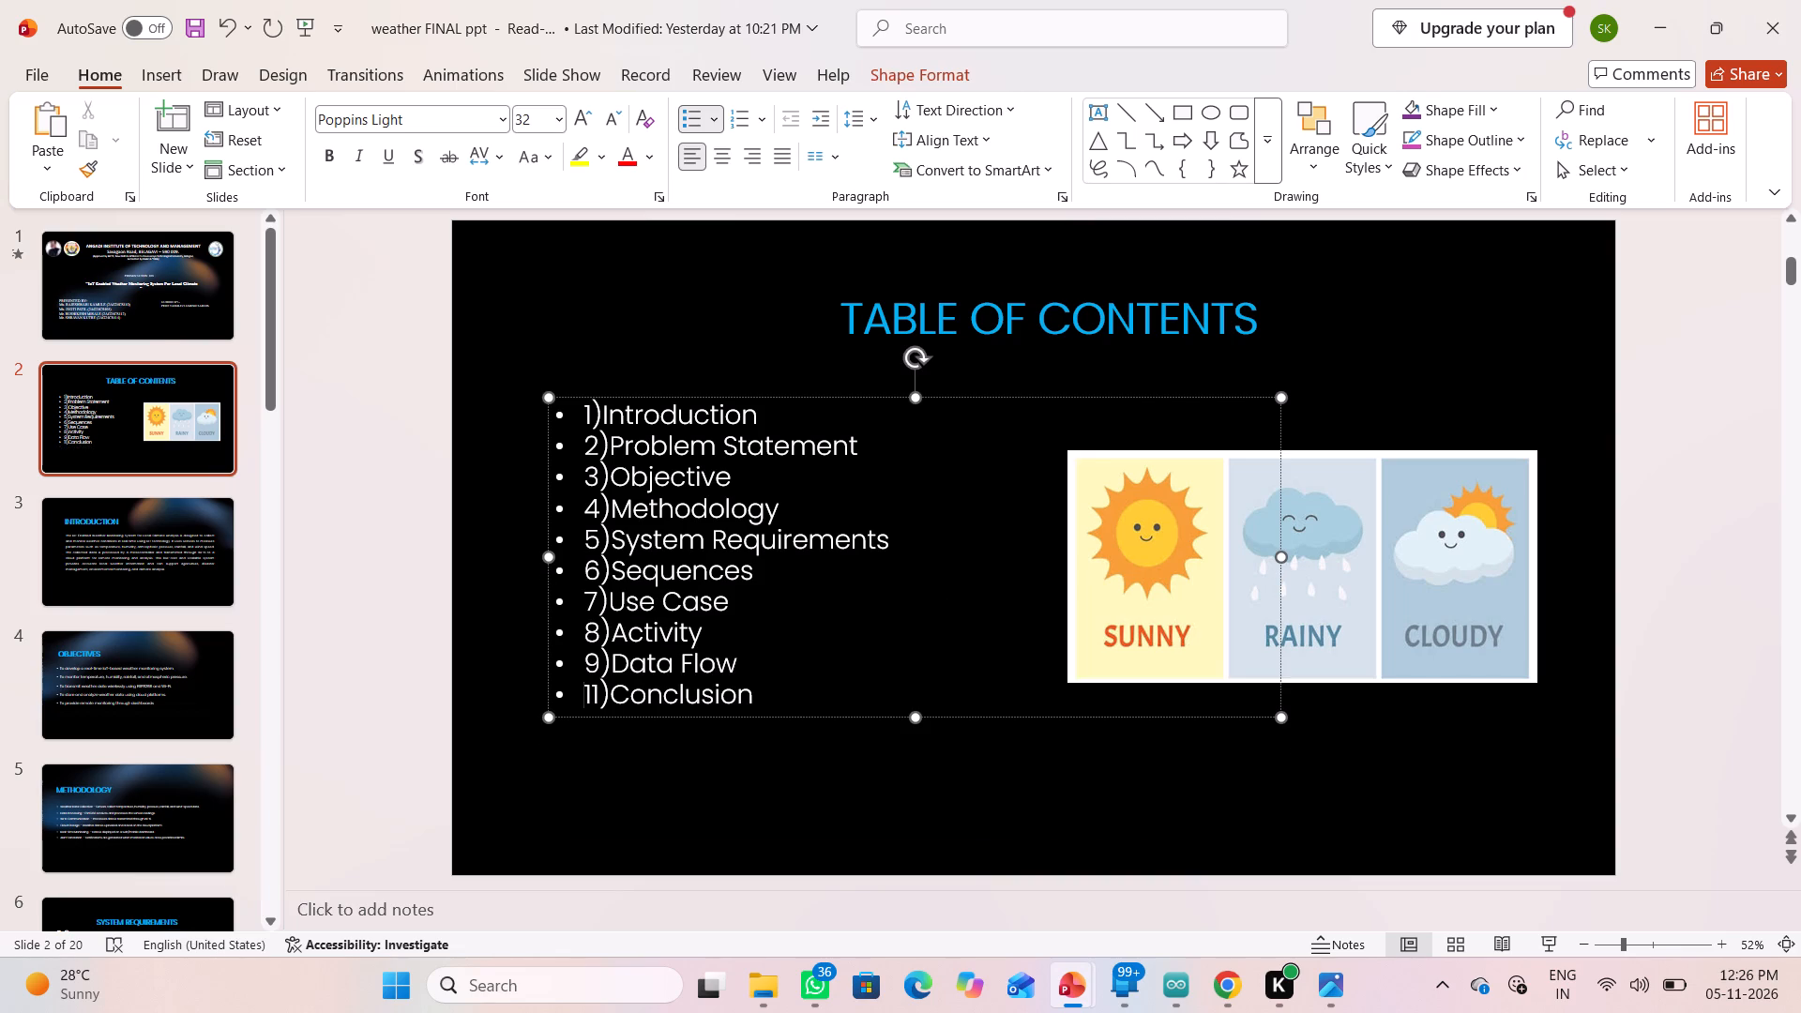
Save a copy of the presentation to the Desktop under the name "FINAL SHRAVAN", accepting that unavailable fonts are not saved.
key(ctrl+s)
click(973, 576)
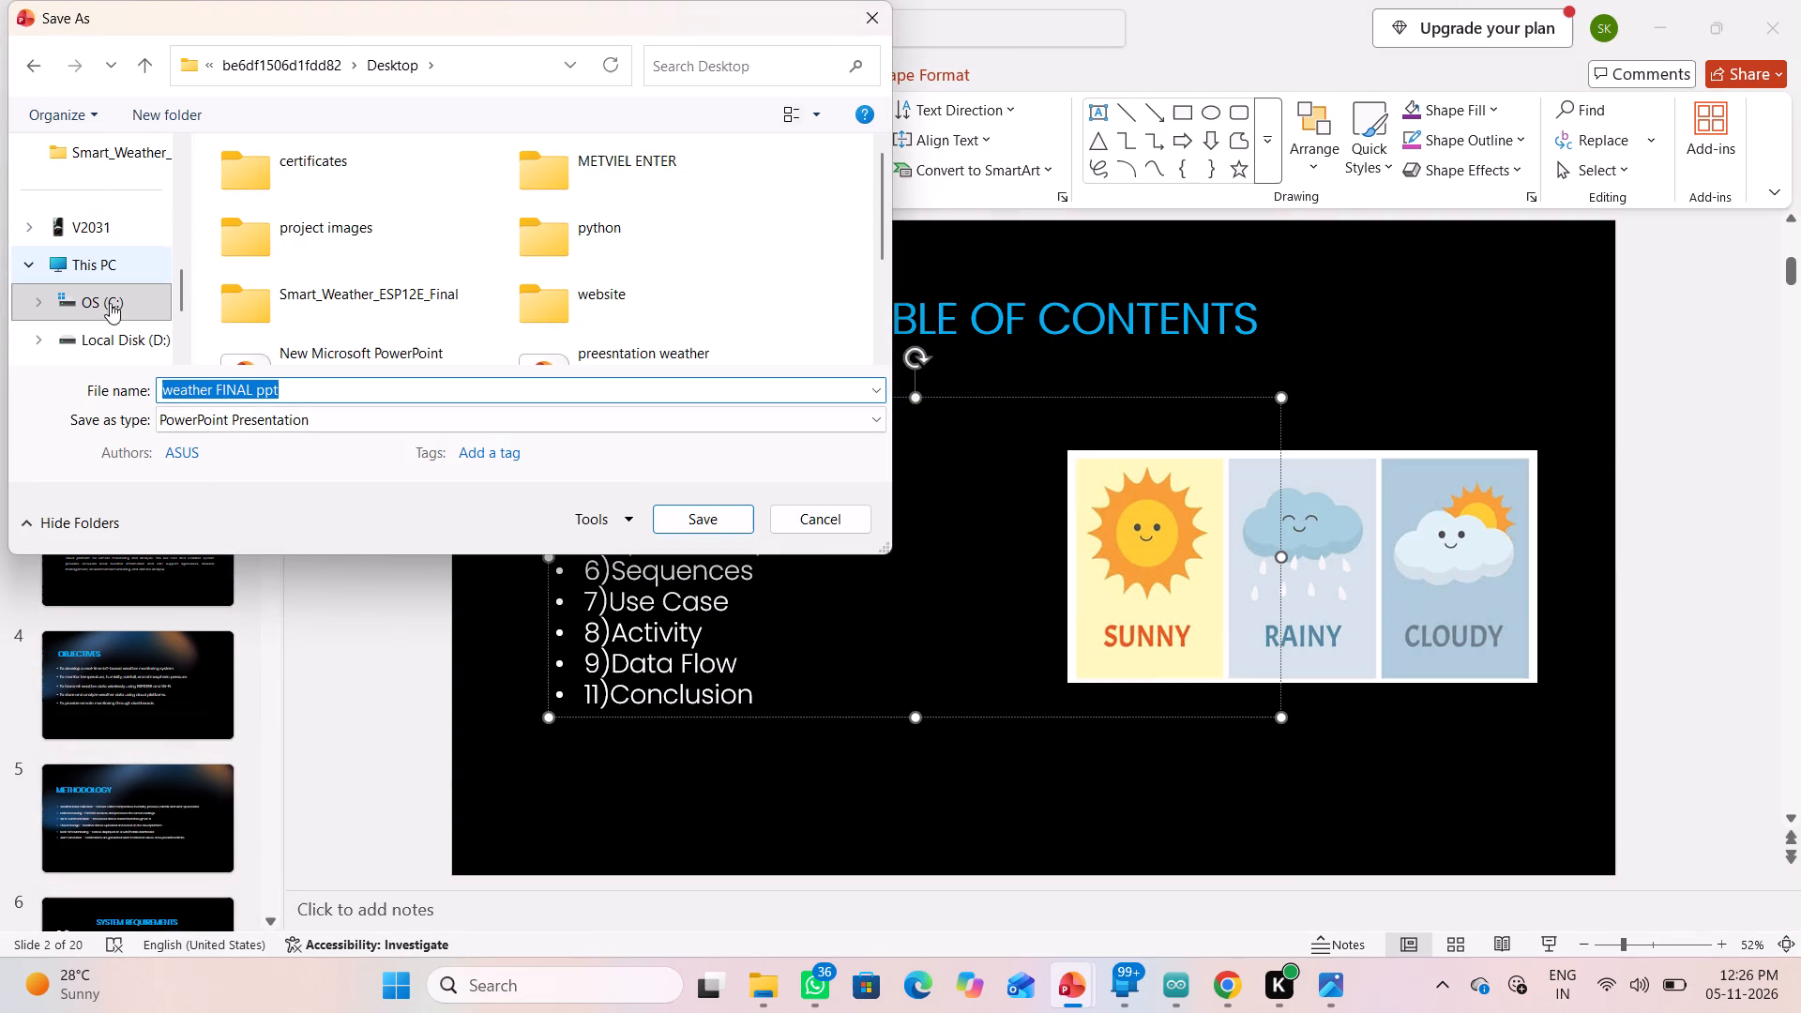
scroll(108, 310, down, 4)
scroll(108, 310, up, 3)
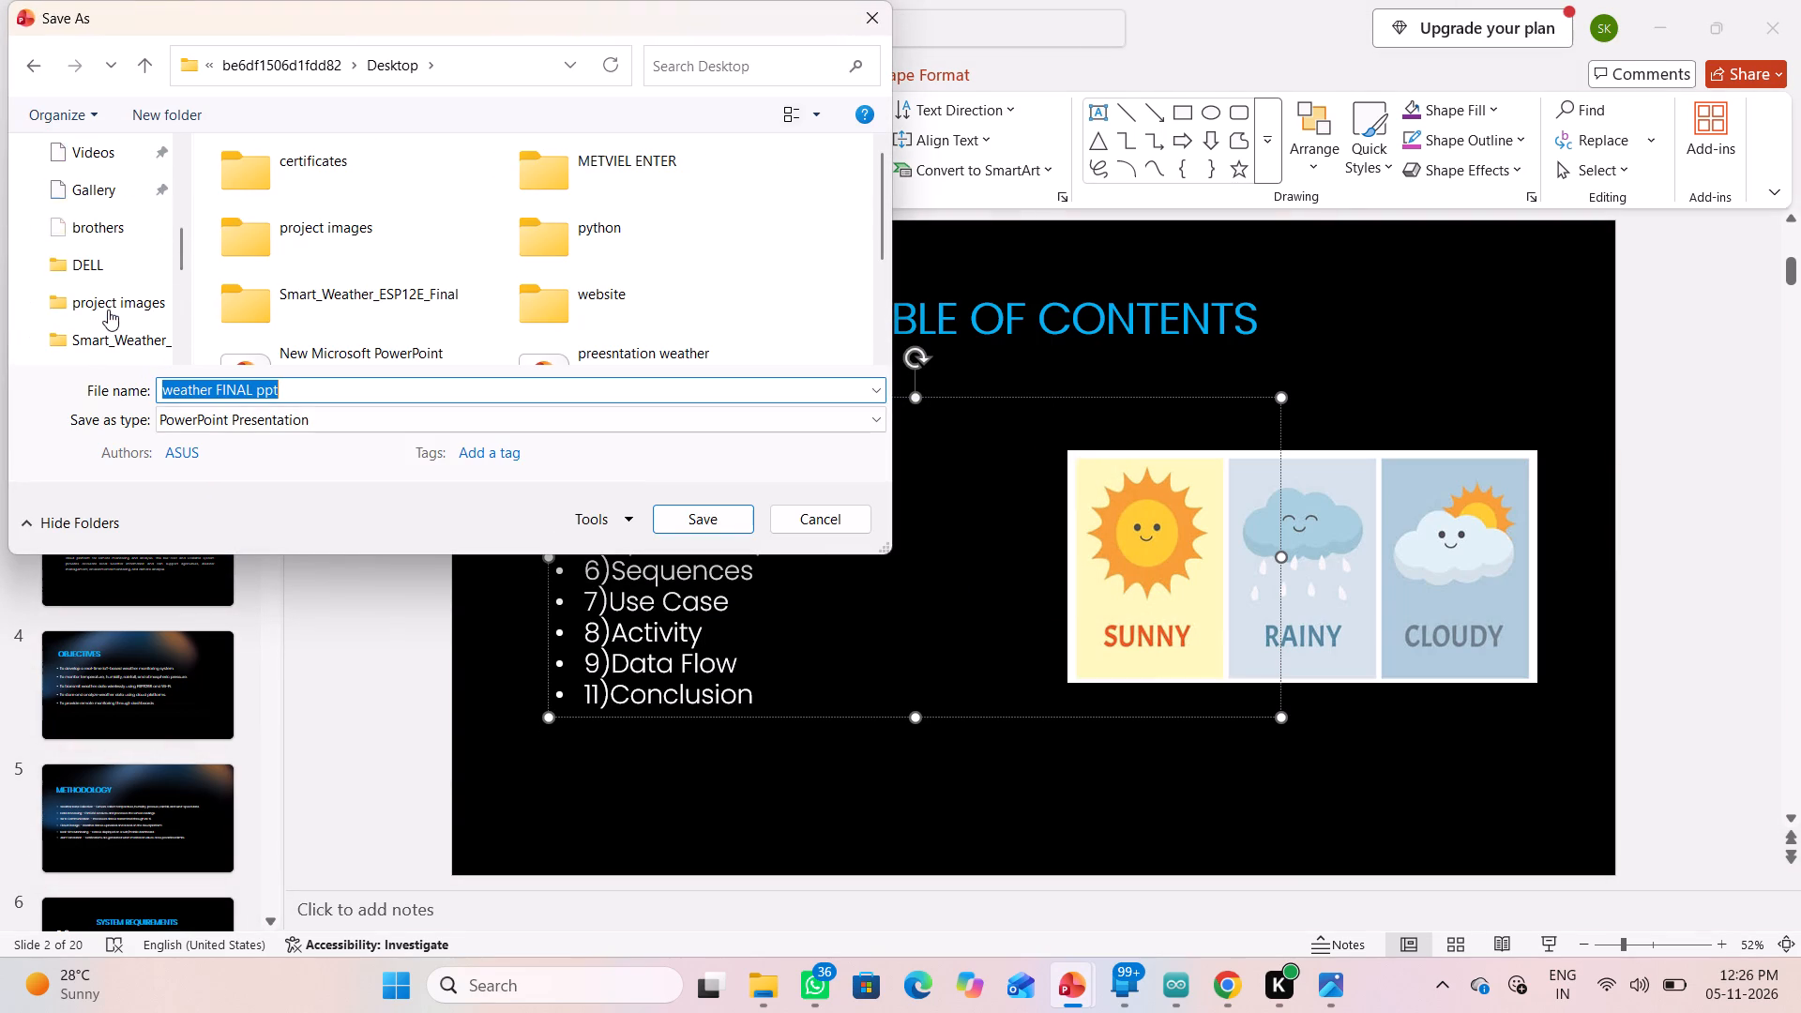
scroll(133, 242, up, 3)
click(135, 316)
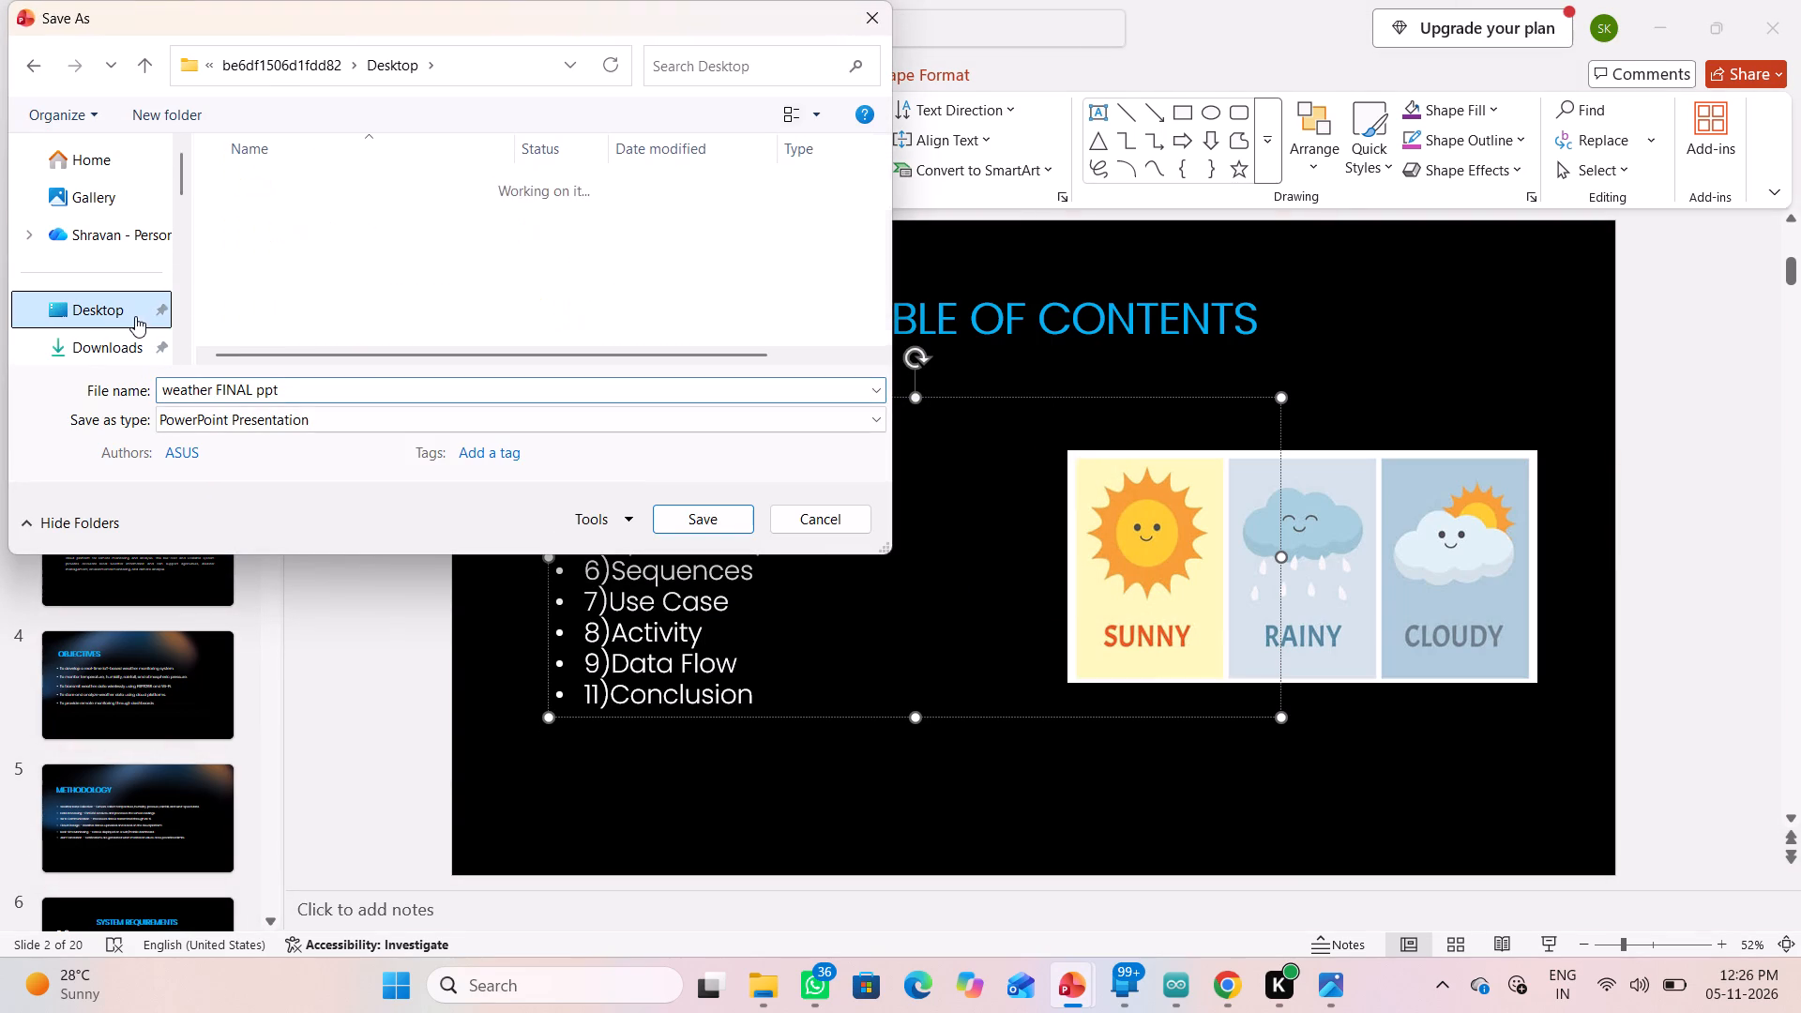
click(280, 386)
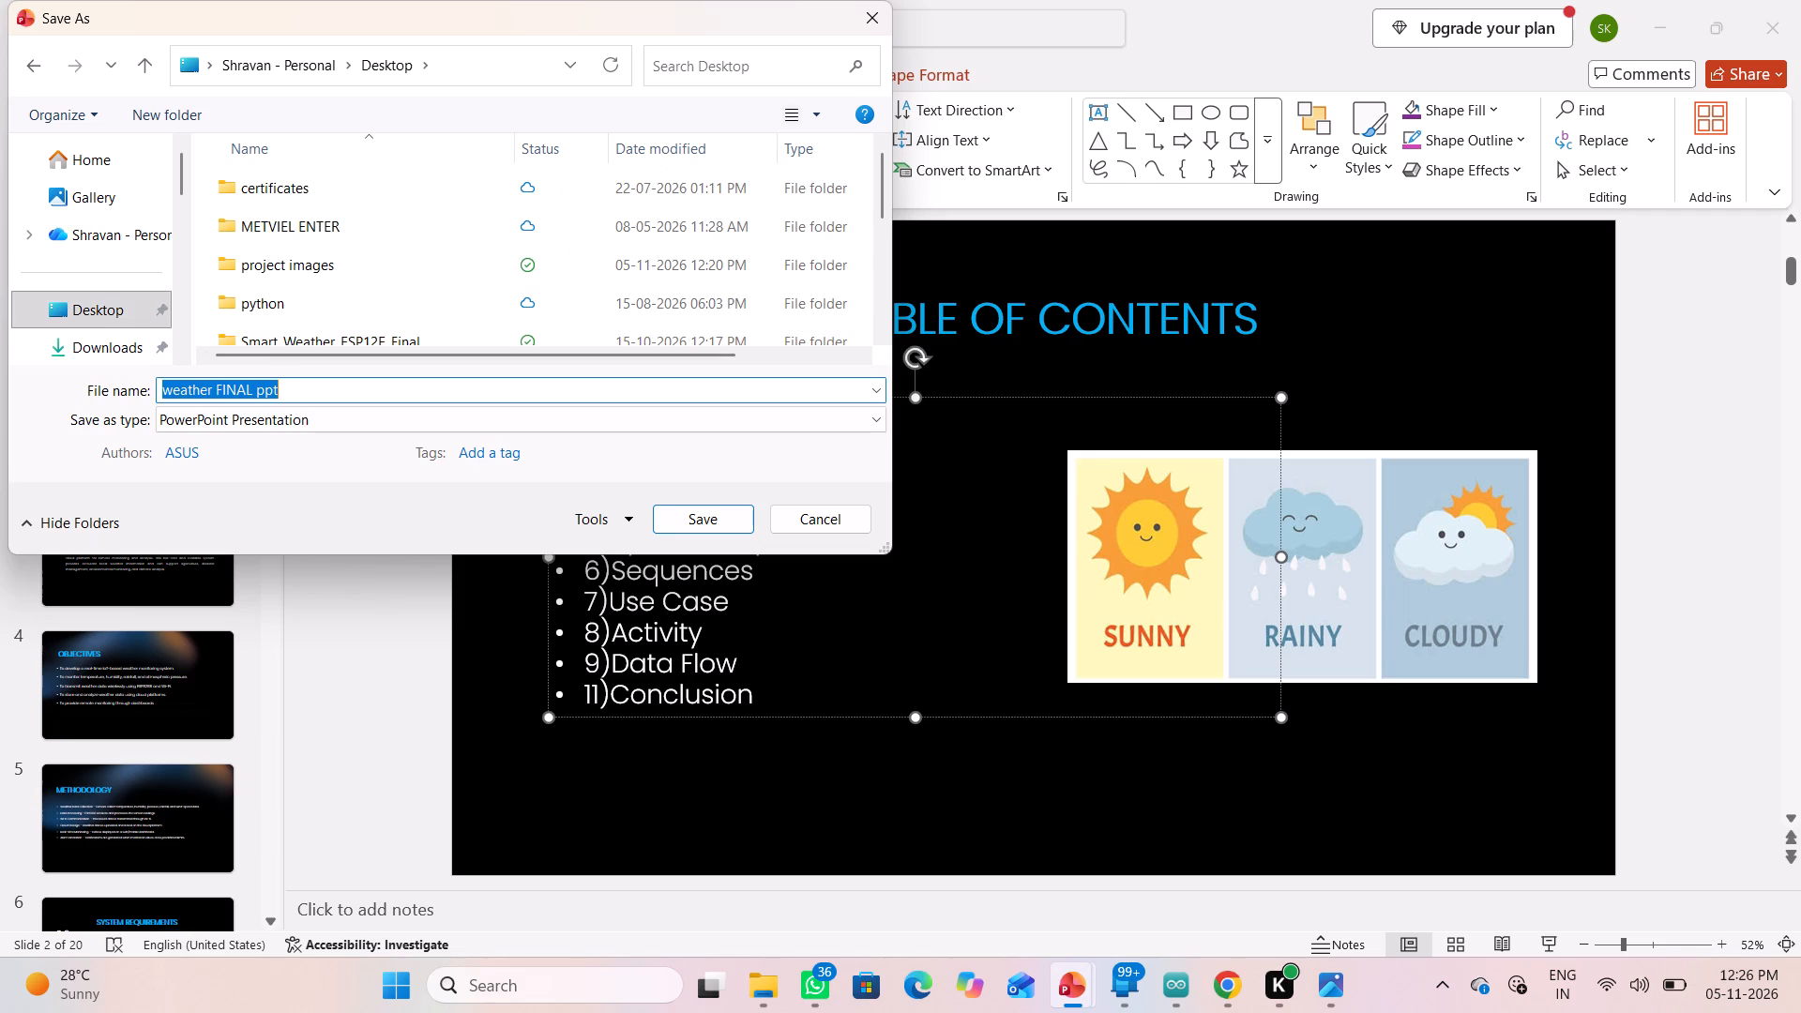
key(BackSpace)
key(BackSpace)
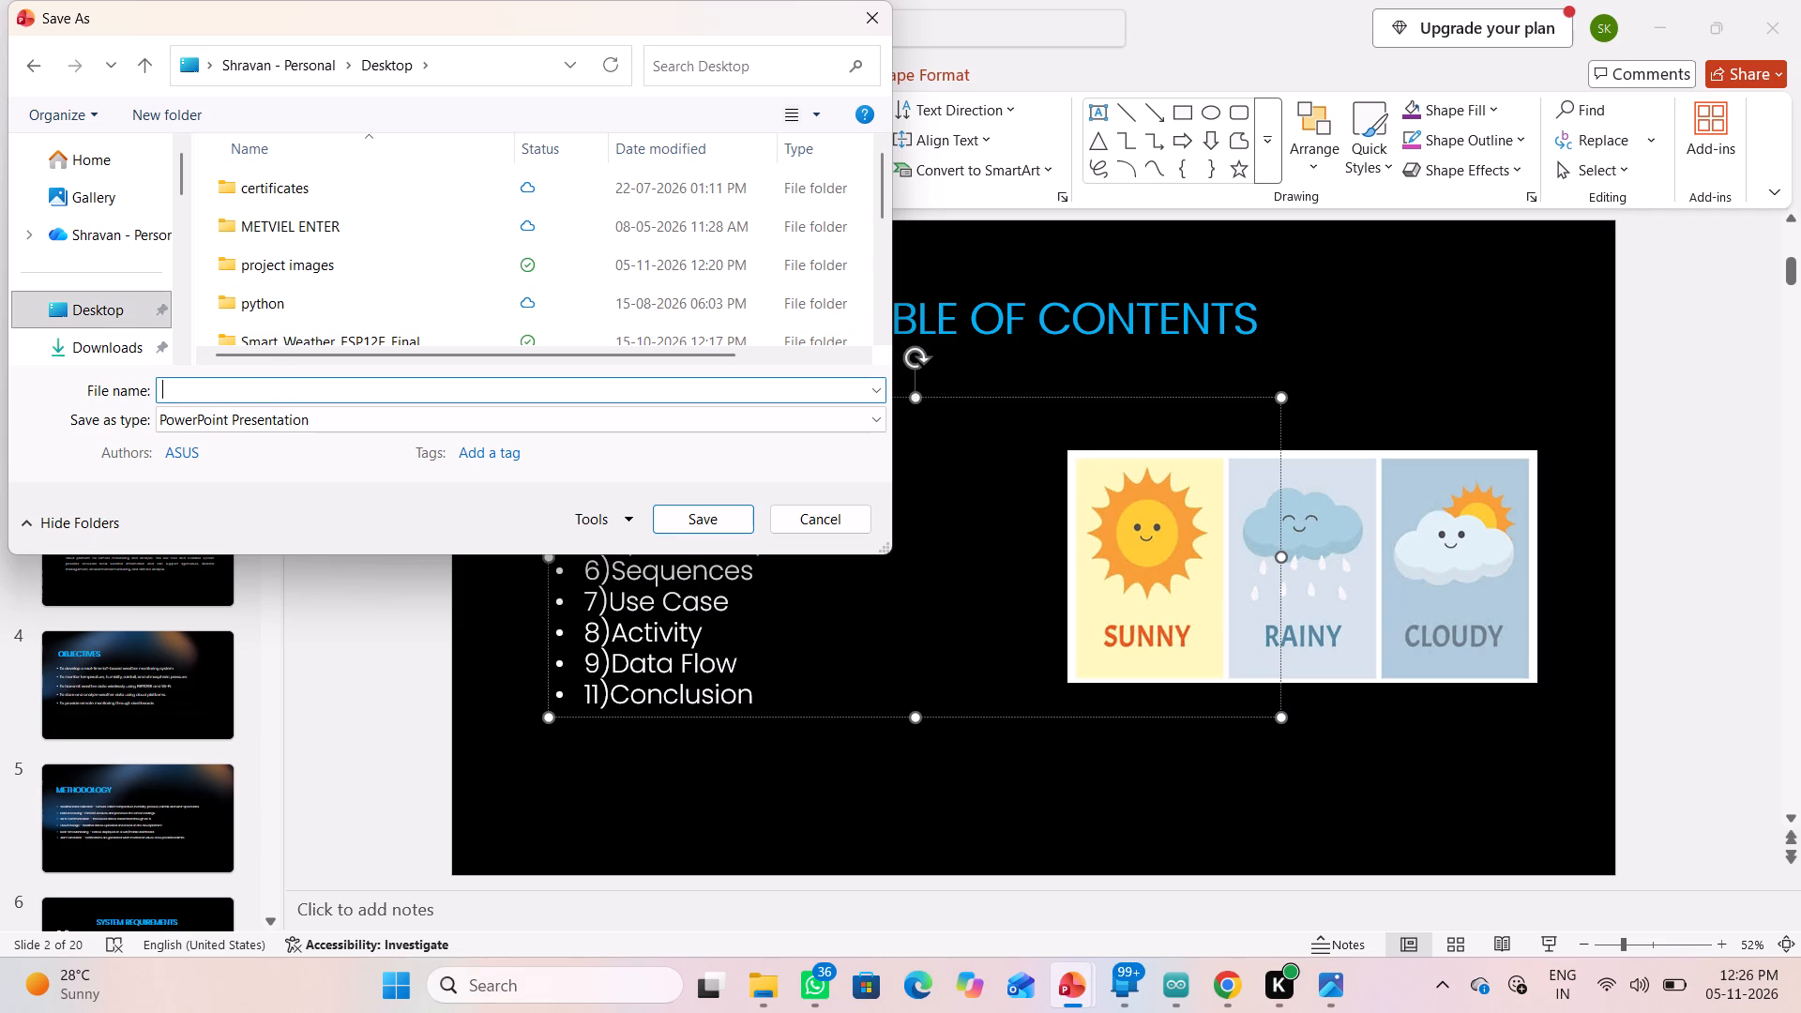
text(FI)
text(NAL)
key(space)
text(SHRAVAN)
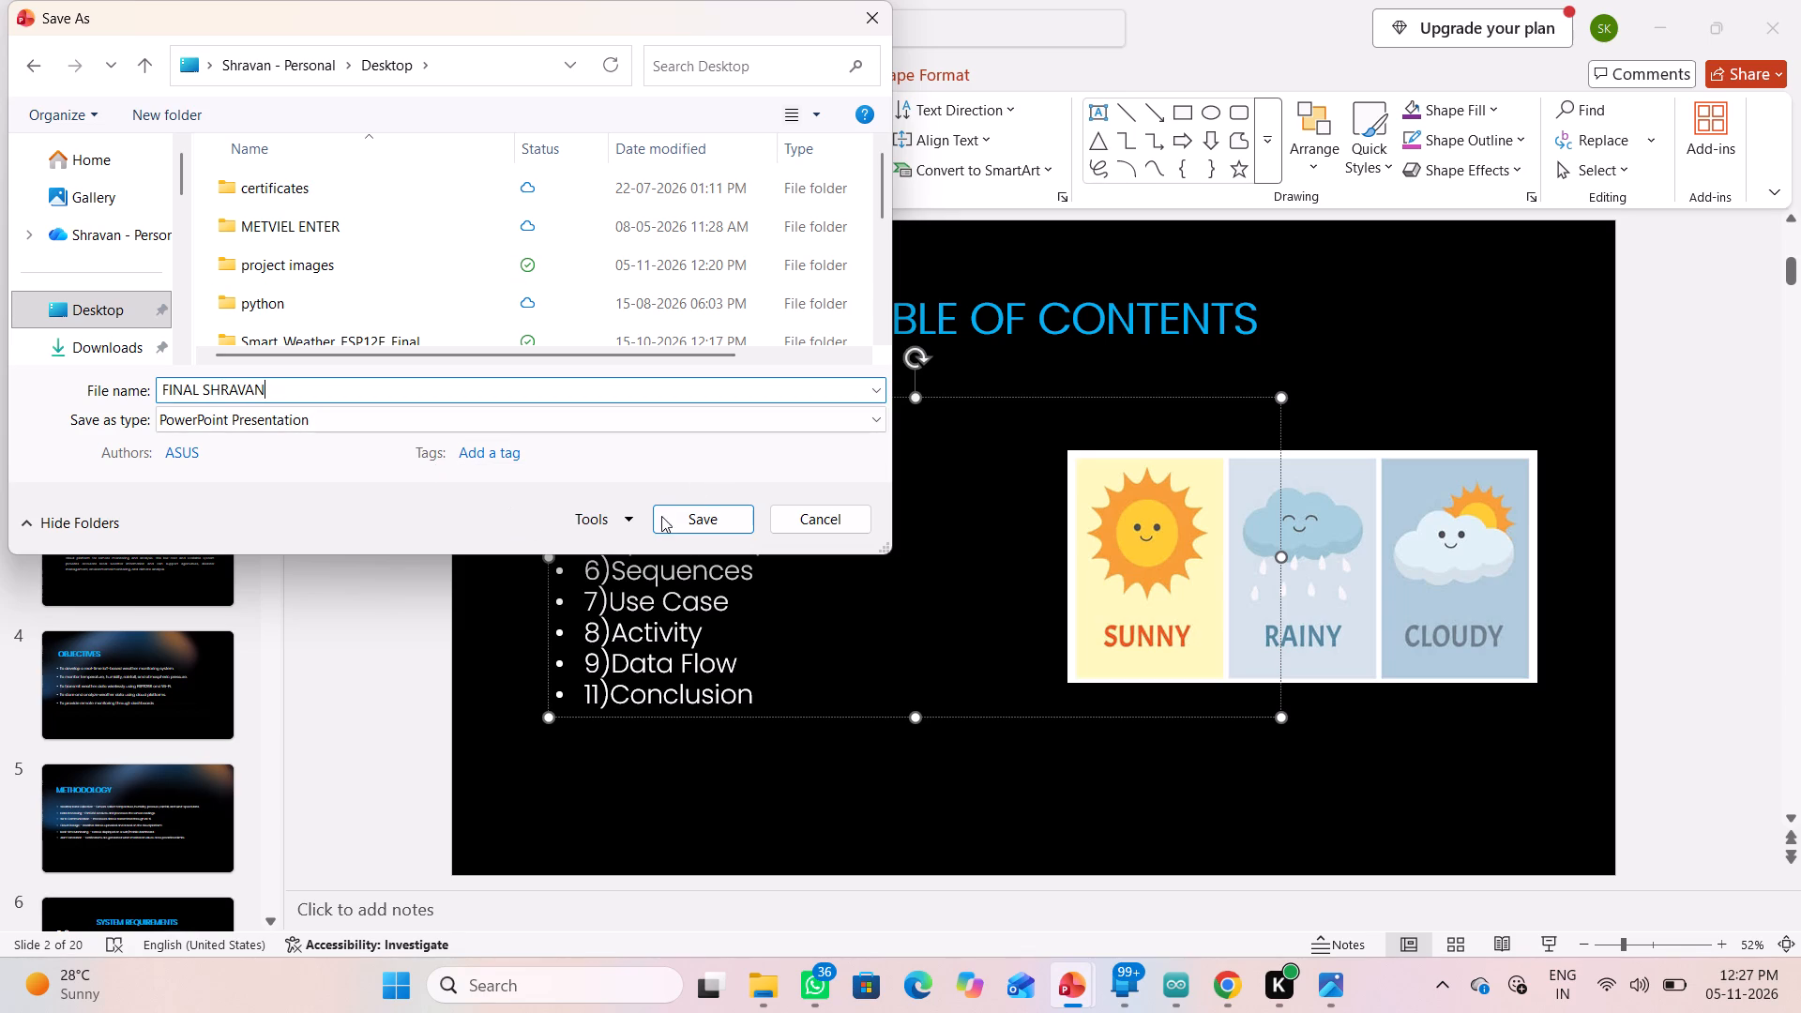
click(697, 514)
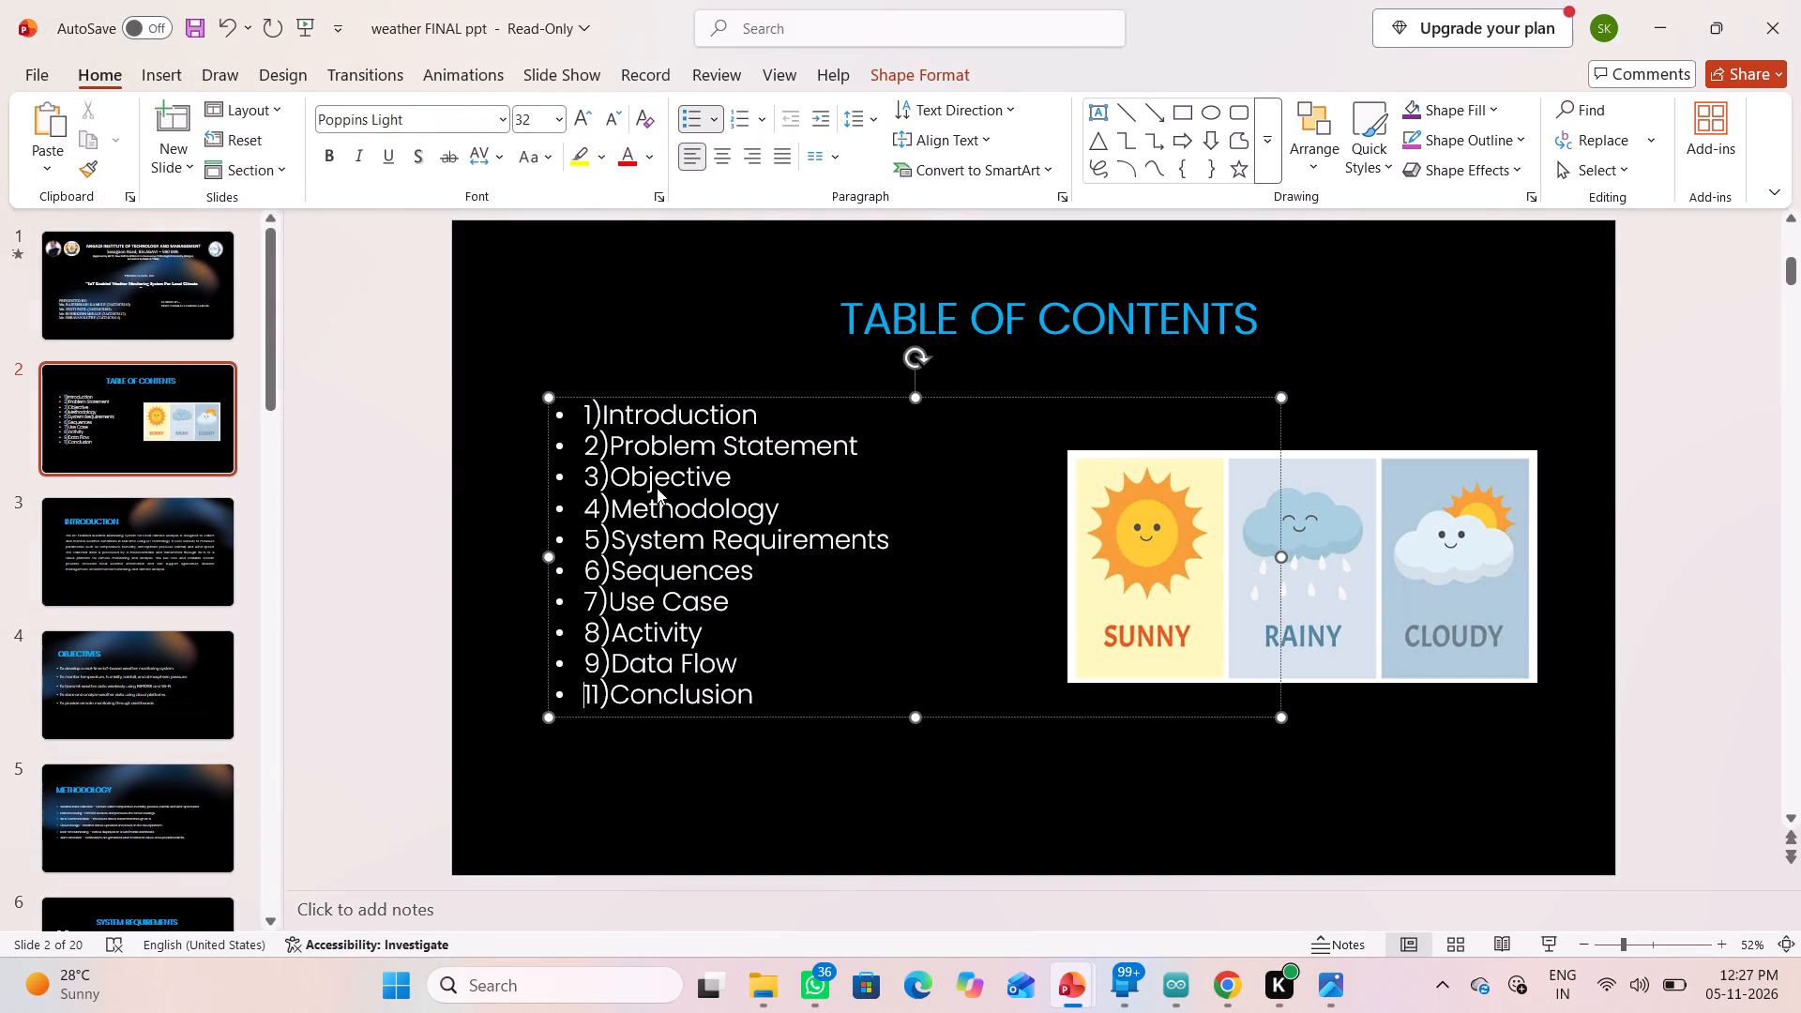
click(956, 625)
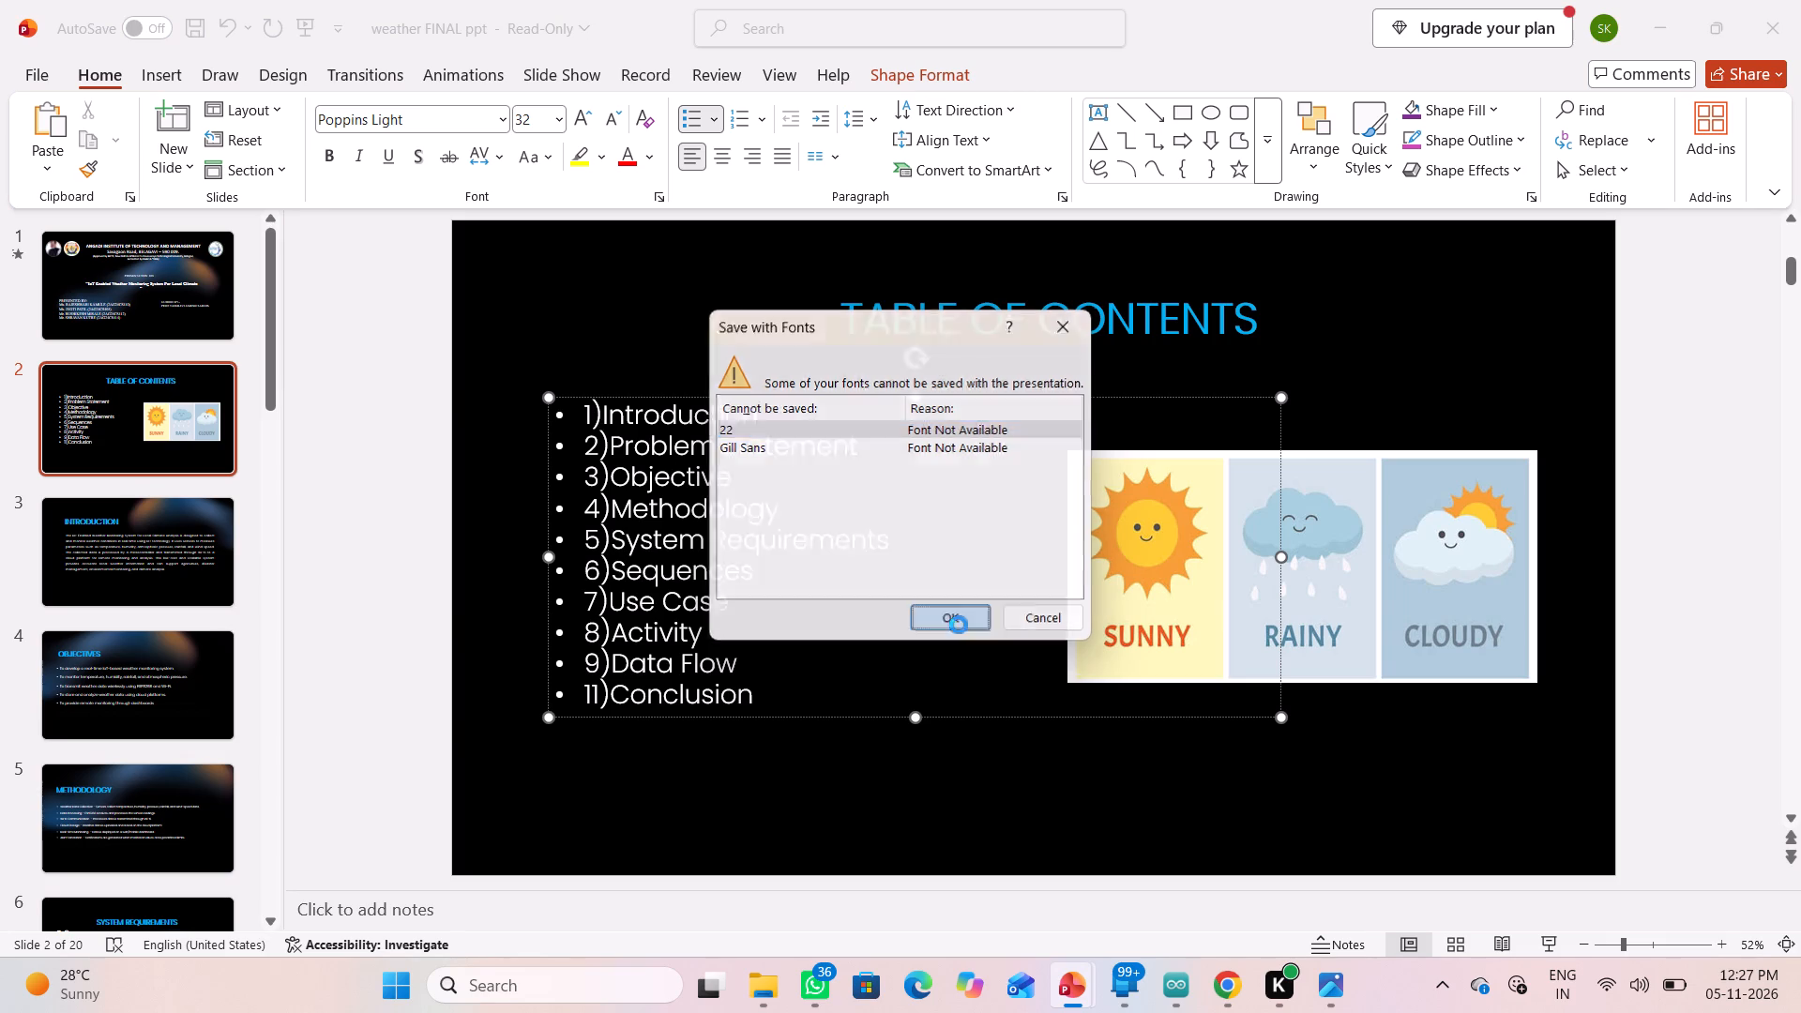
Delete the typed number "1)" in front of "Introduction" in the table of contents list.
click(600, 419)
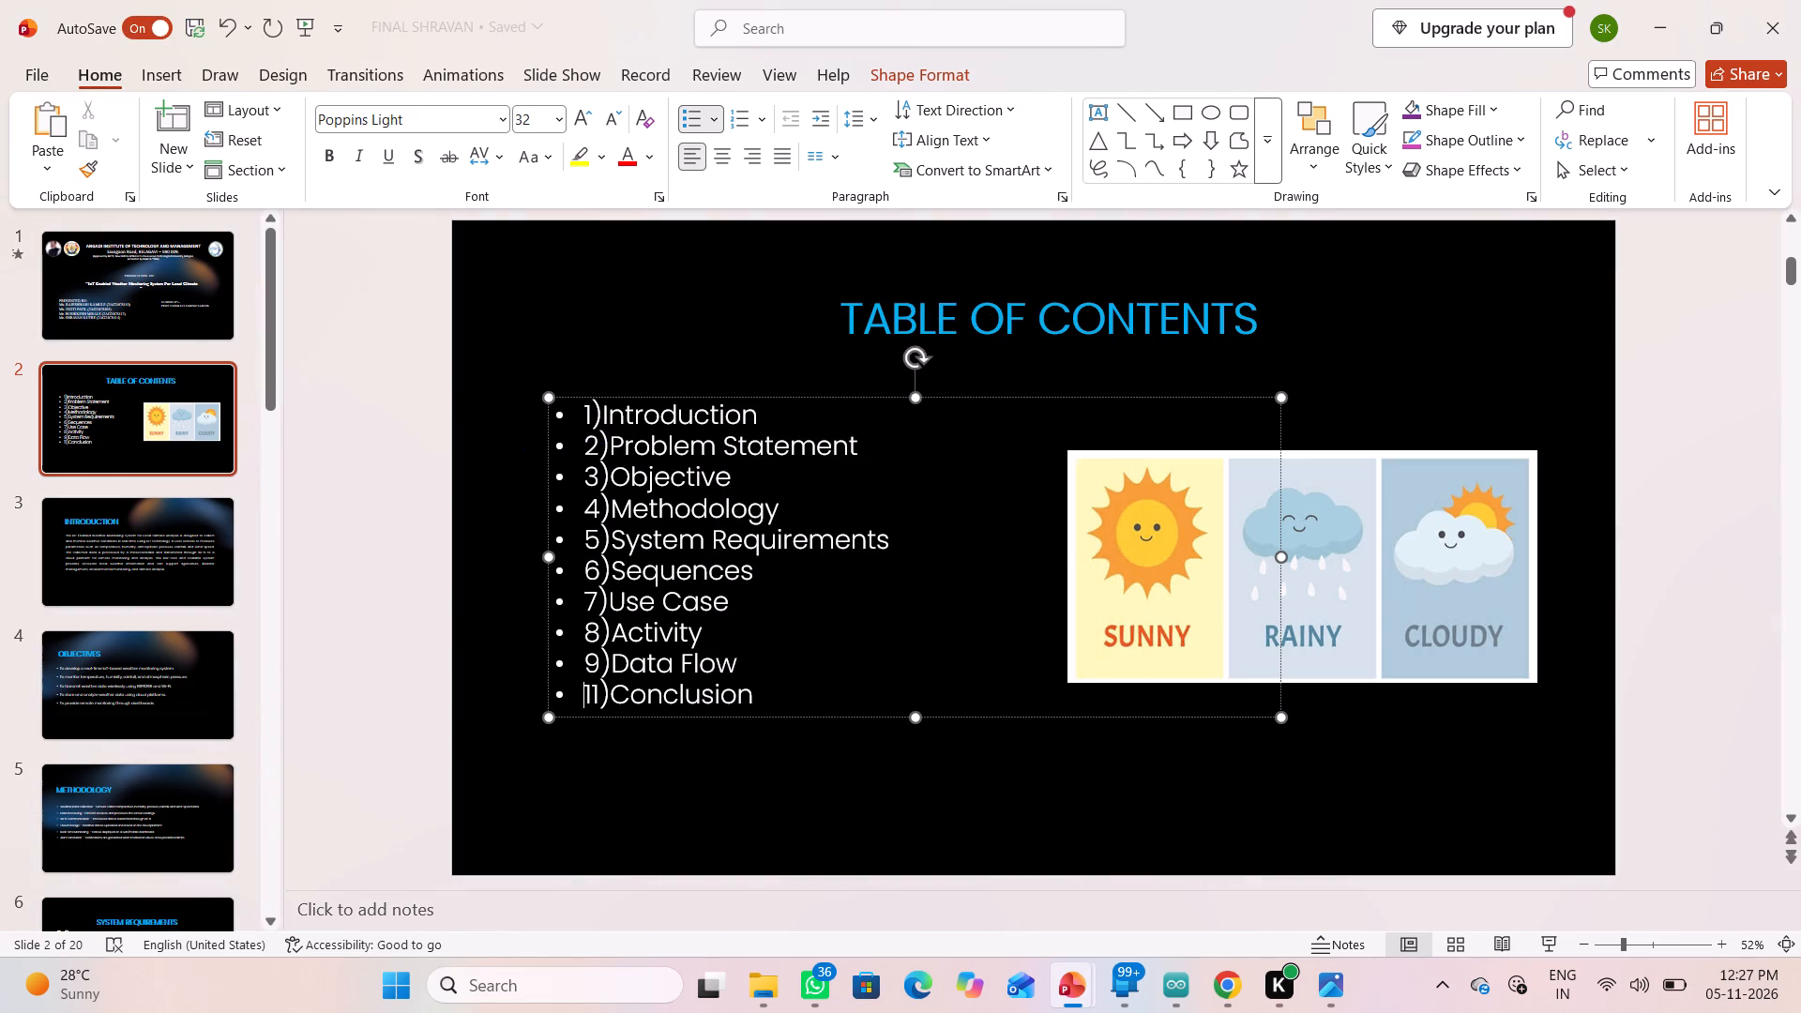
click(604, 416)
key(BackSpace)
key(BackSpace)
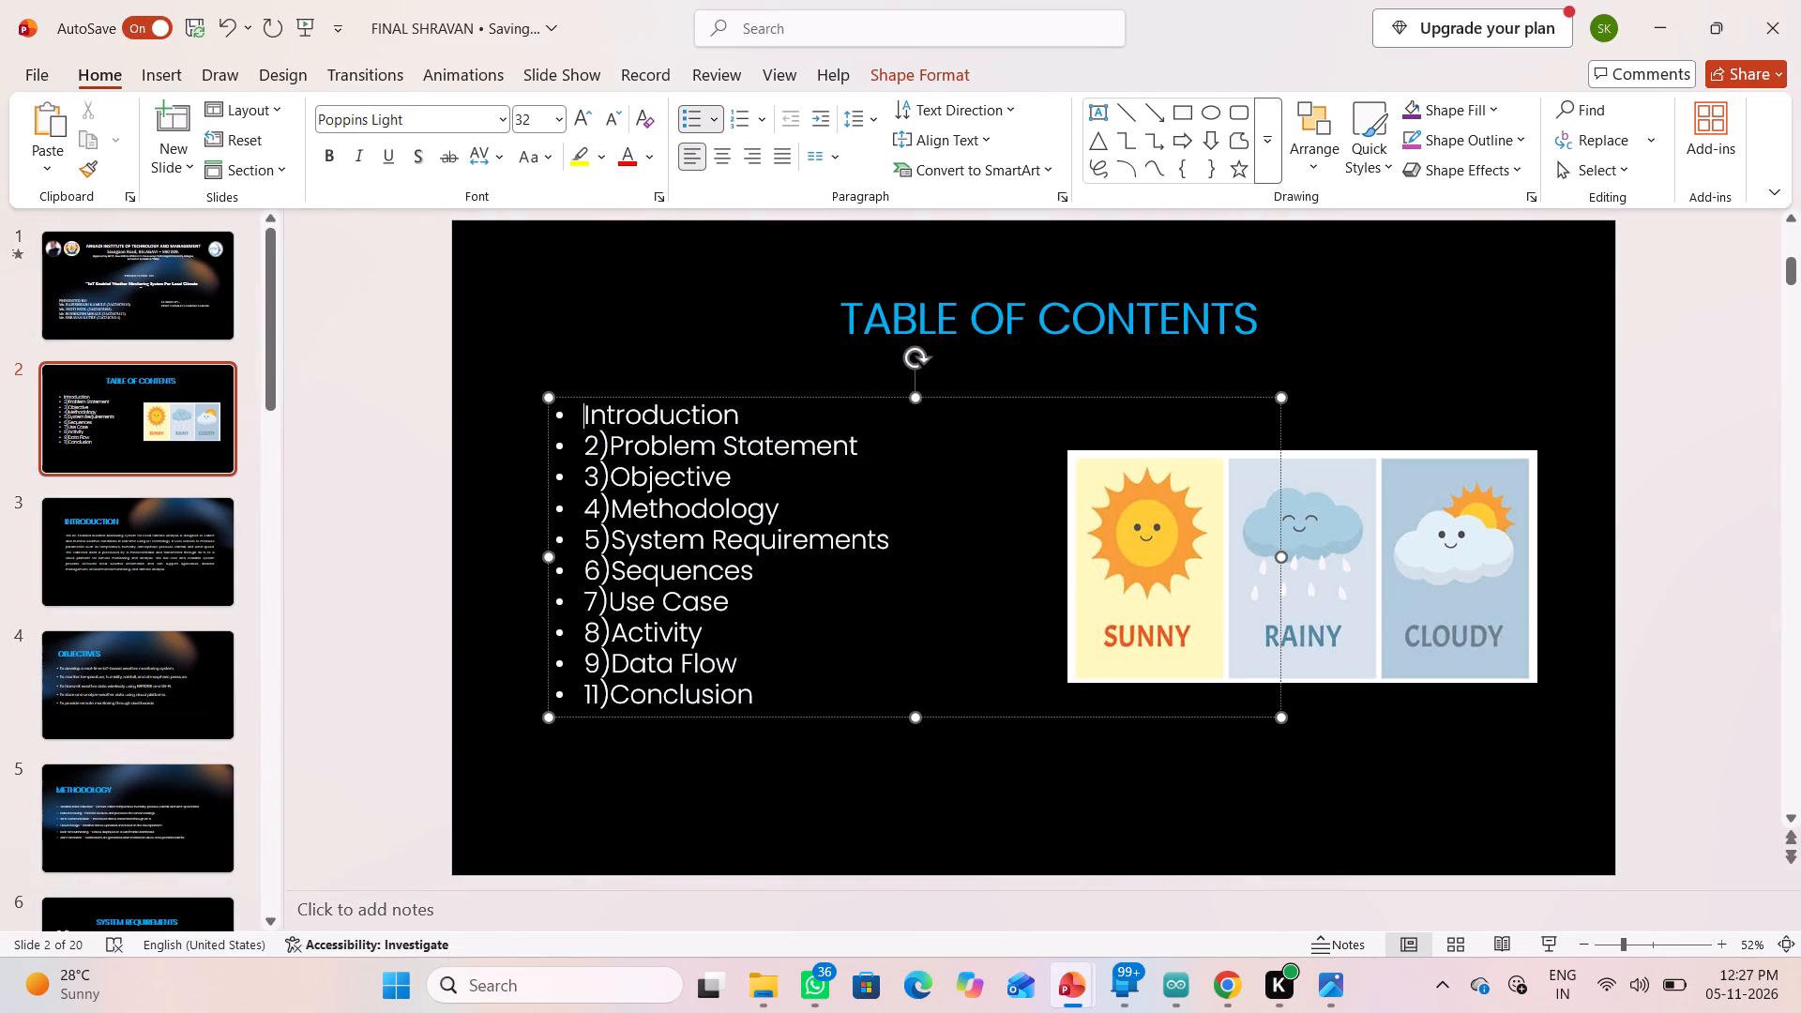
Delete "2)Problem" from the second table of contents entry, leaving only the word "Statement".
click(602, 443)
click(604, 446)
click(605, 446)
key(BackSpace)
key(BackSpace)
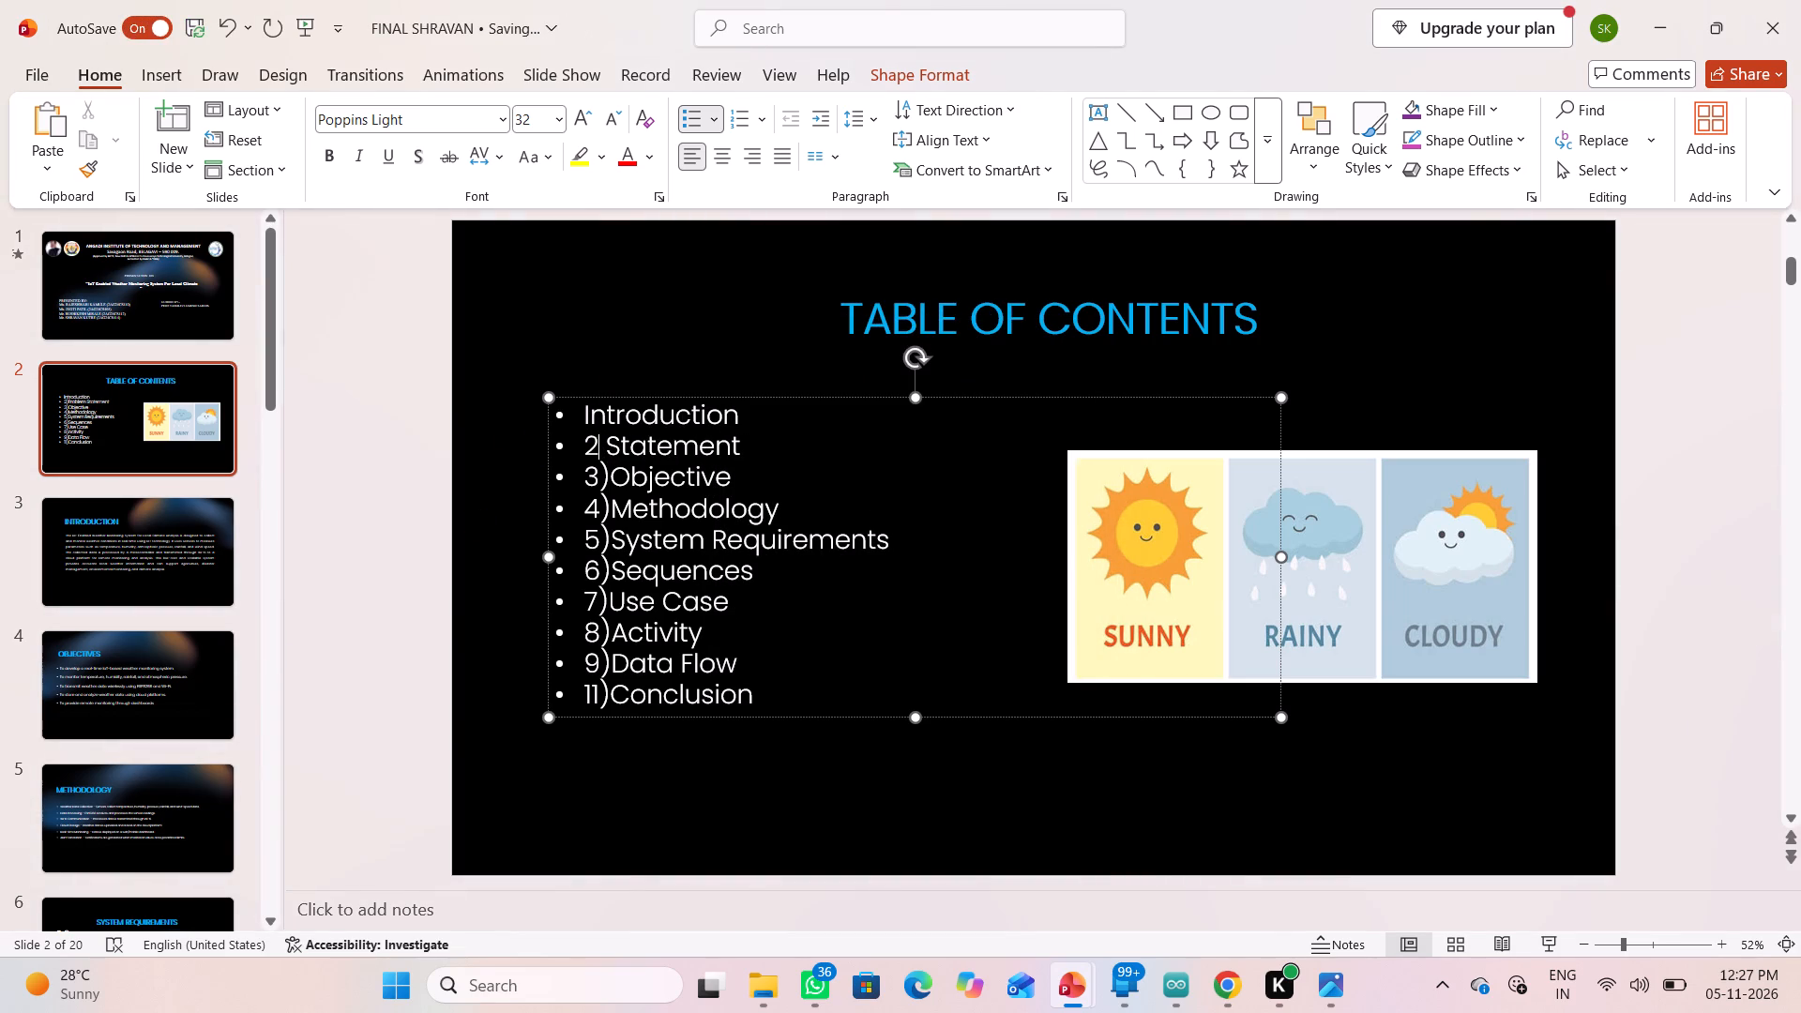
key(ctrl+z)
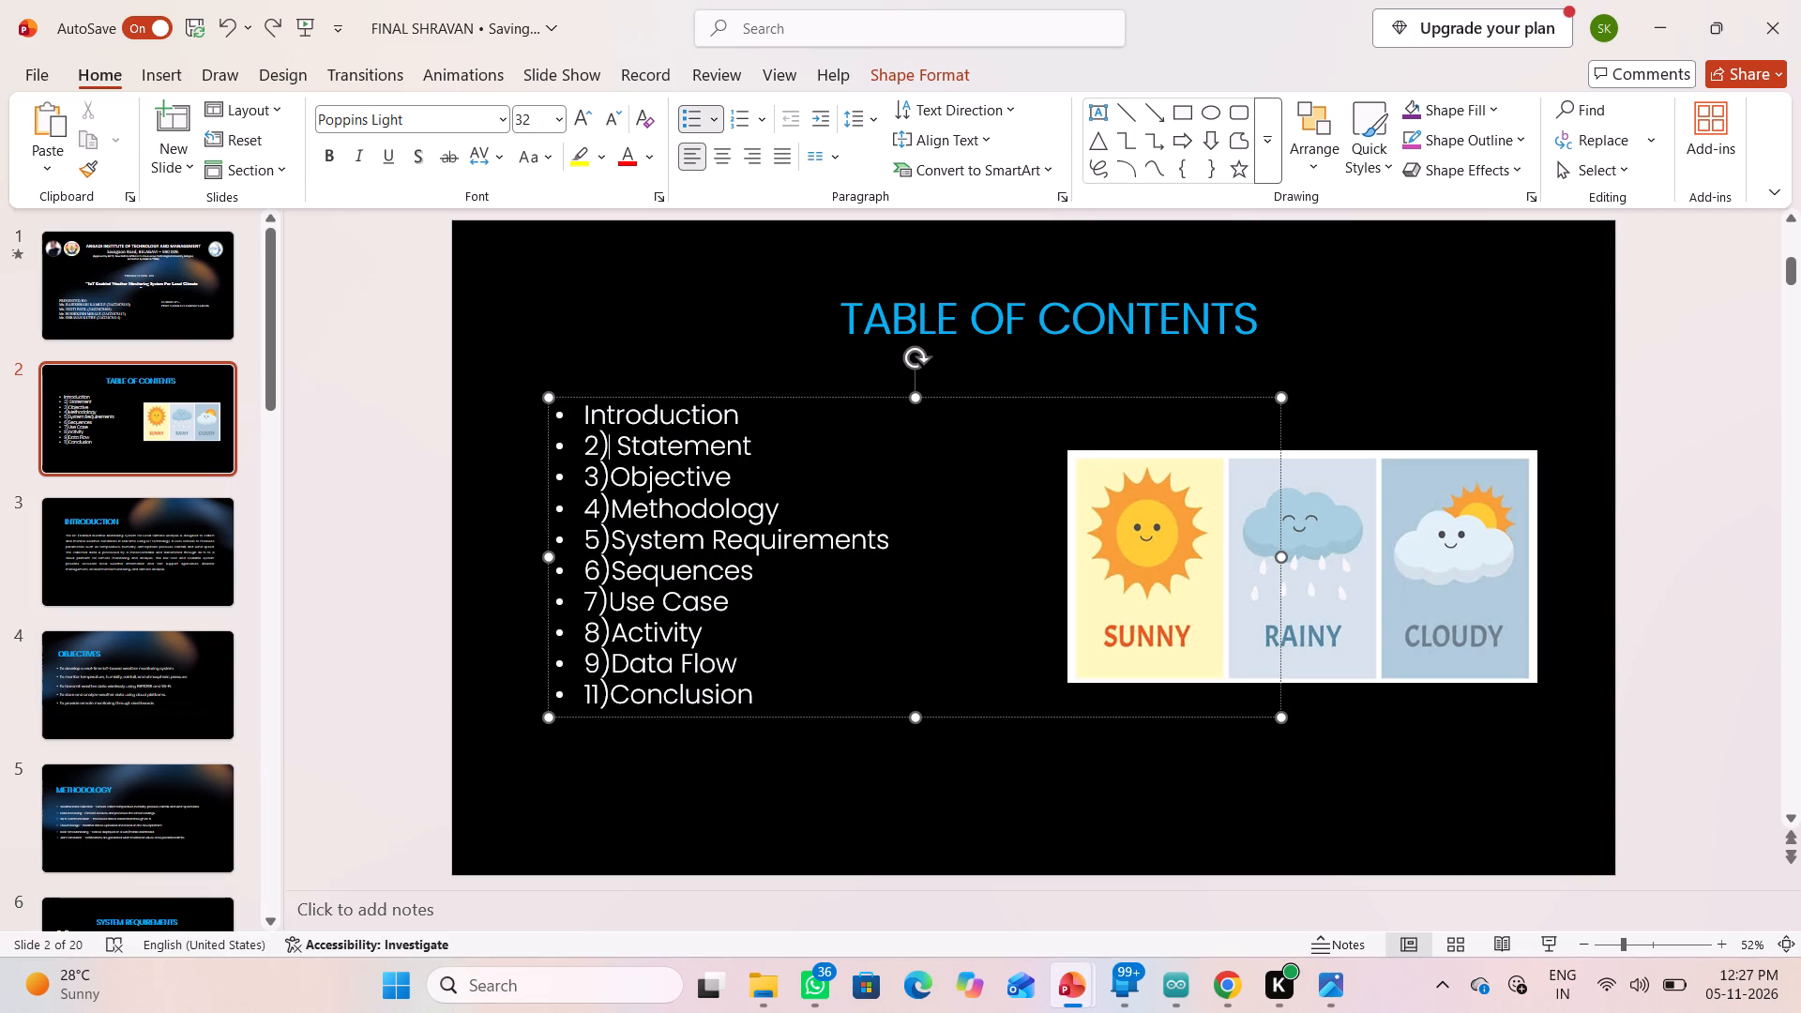
key(BackSpace)
key(BackSpace)
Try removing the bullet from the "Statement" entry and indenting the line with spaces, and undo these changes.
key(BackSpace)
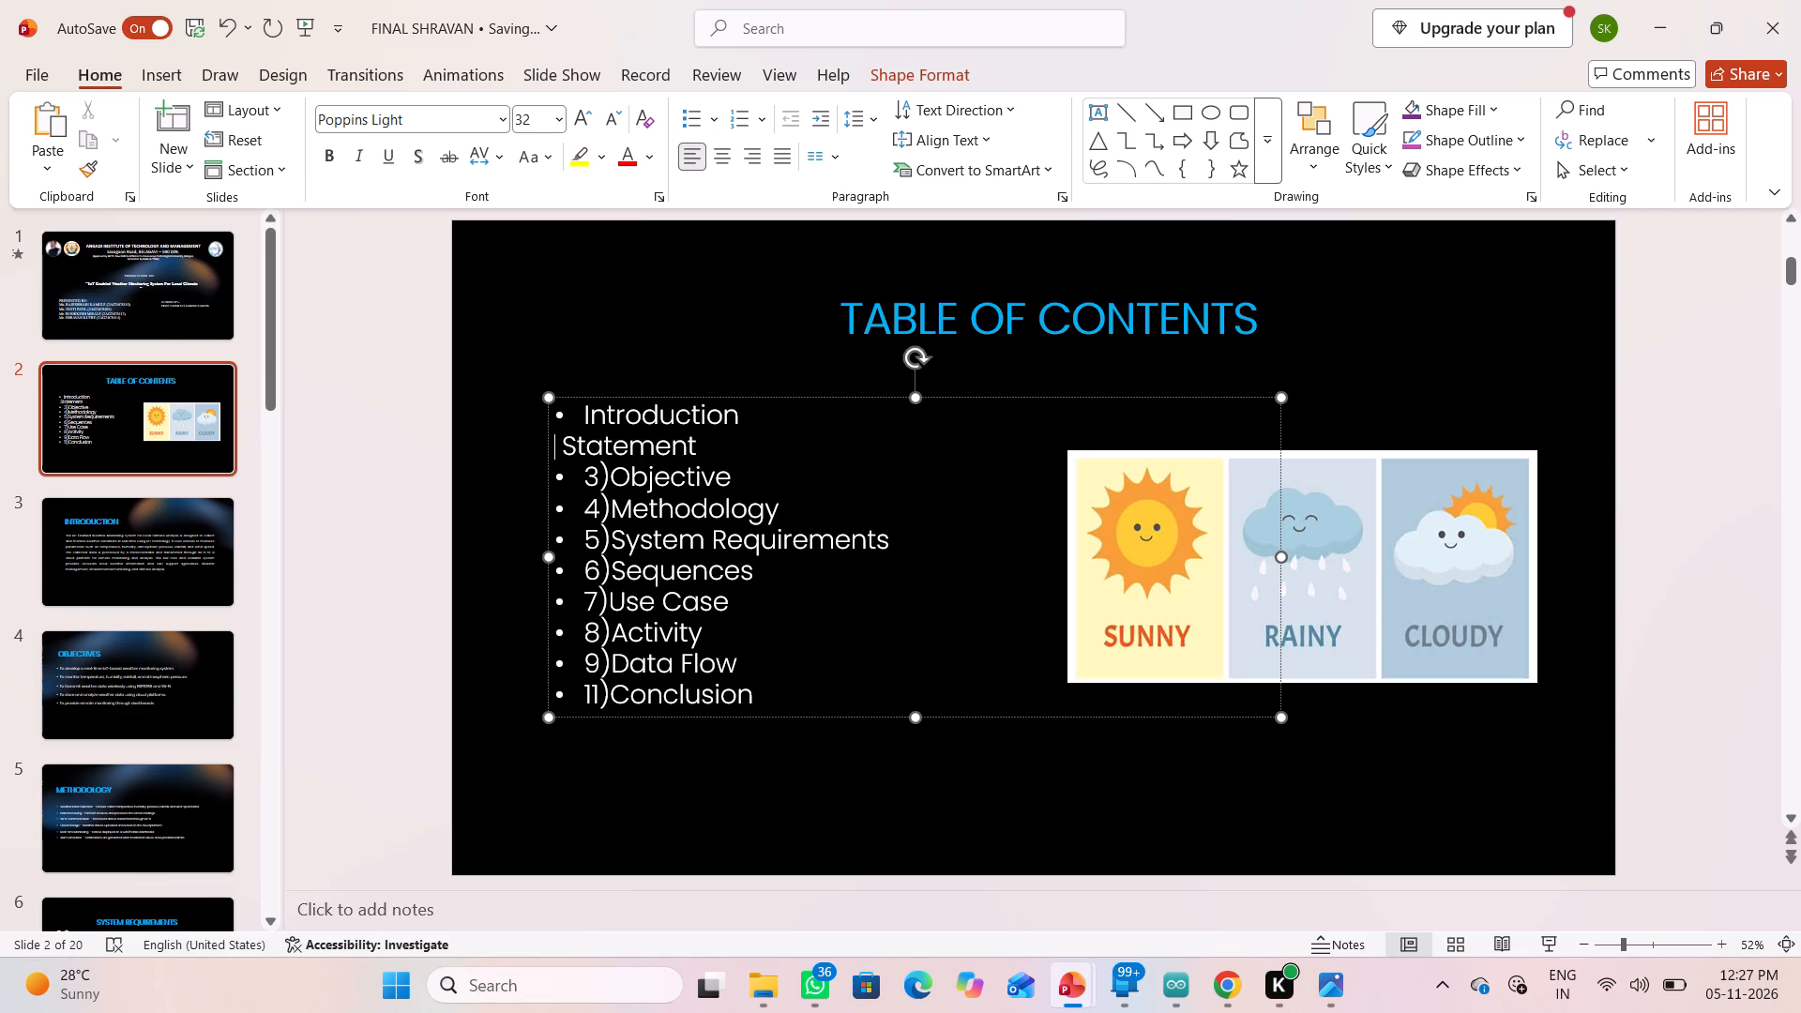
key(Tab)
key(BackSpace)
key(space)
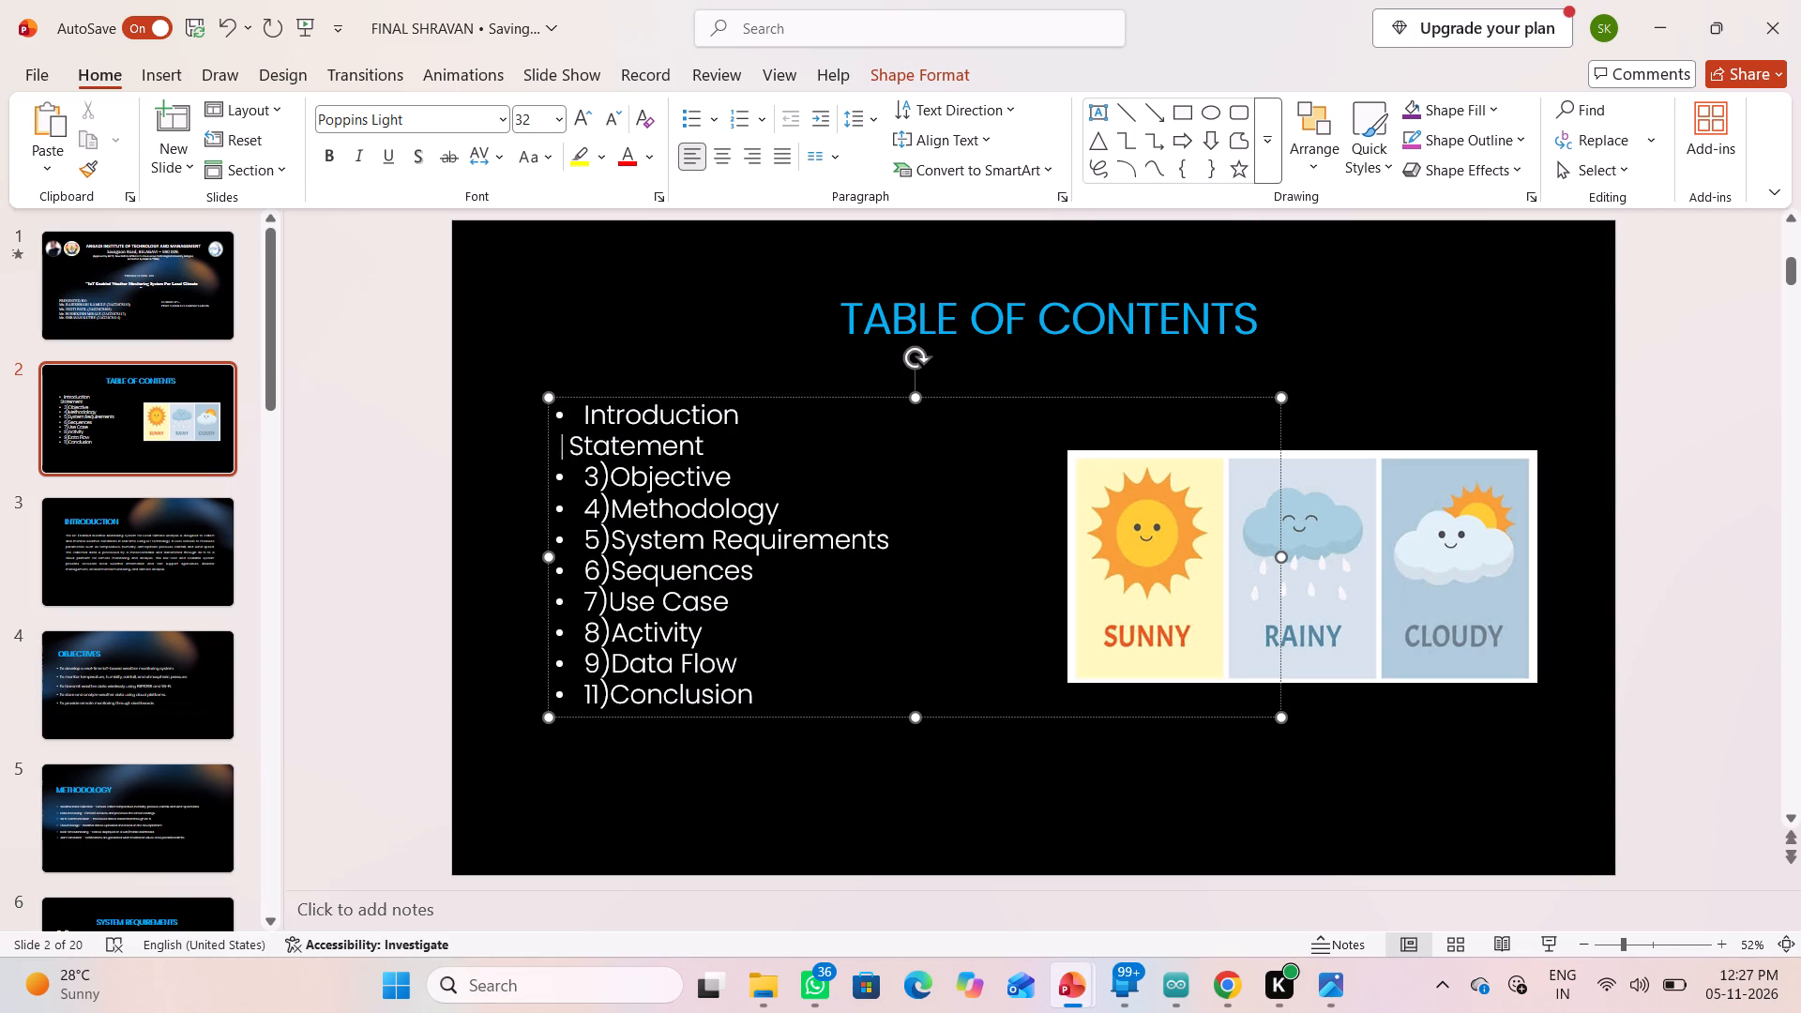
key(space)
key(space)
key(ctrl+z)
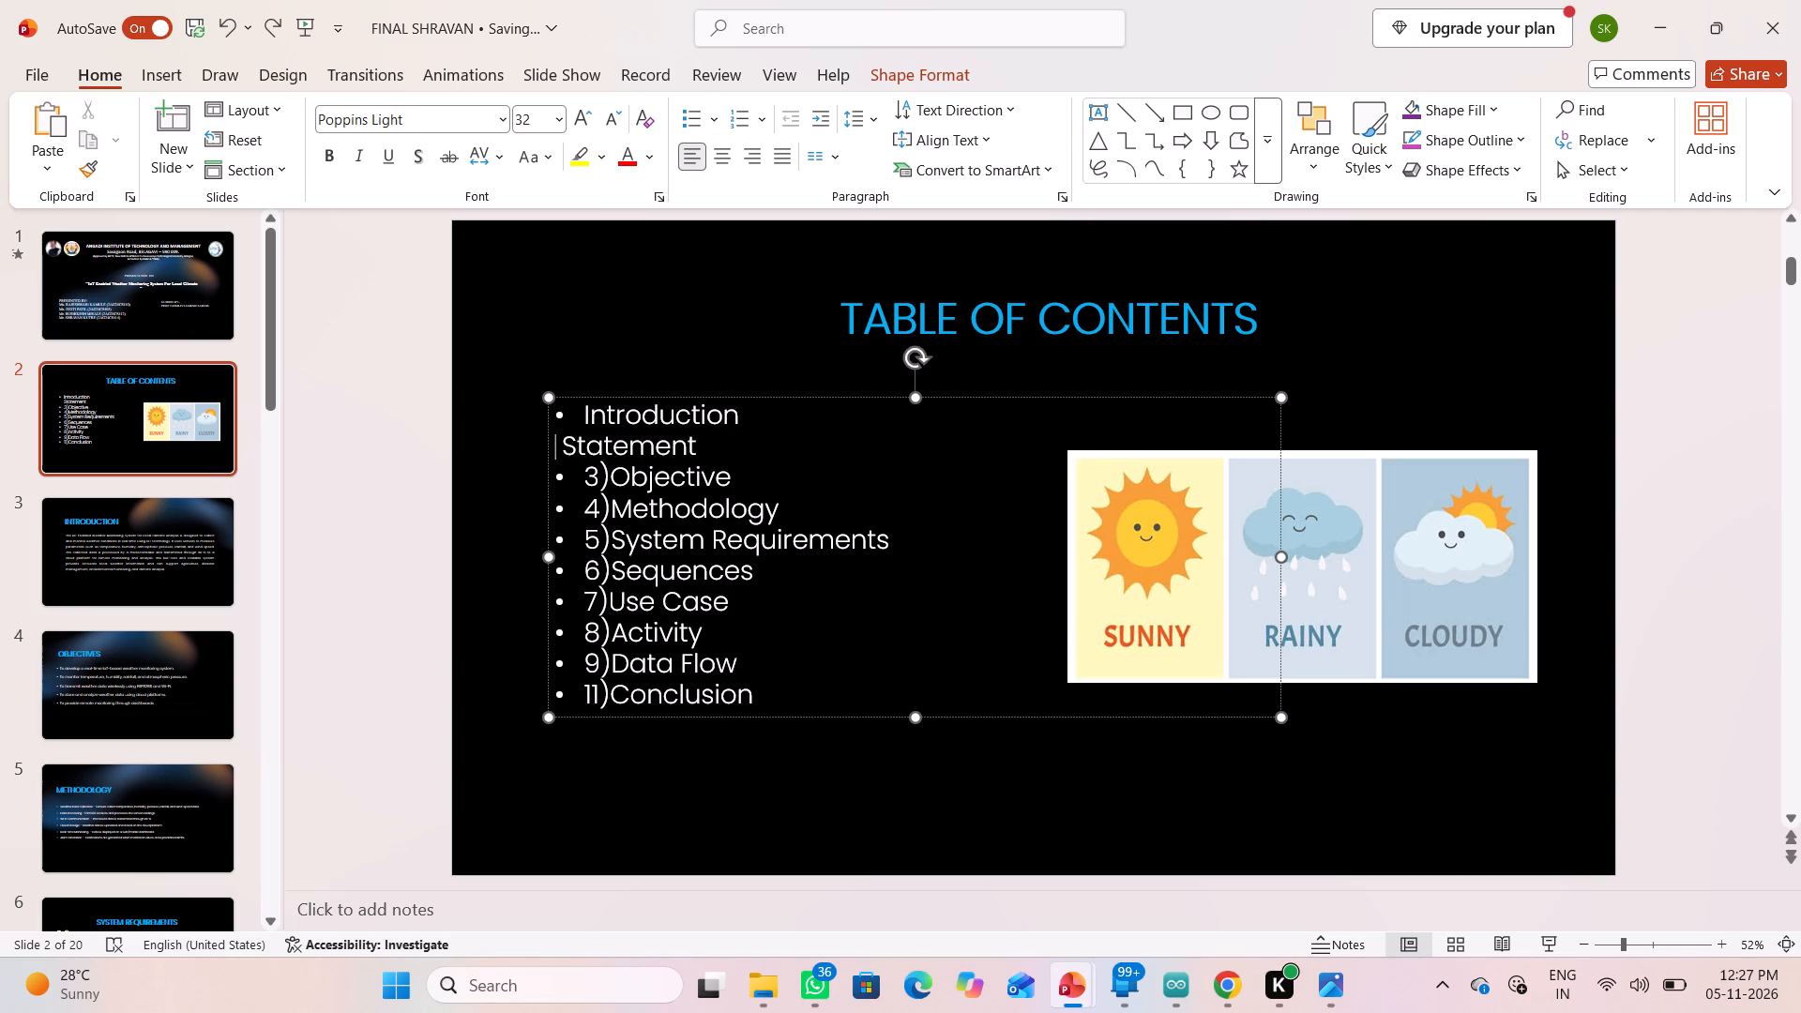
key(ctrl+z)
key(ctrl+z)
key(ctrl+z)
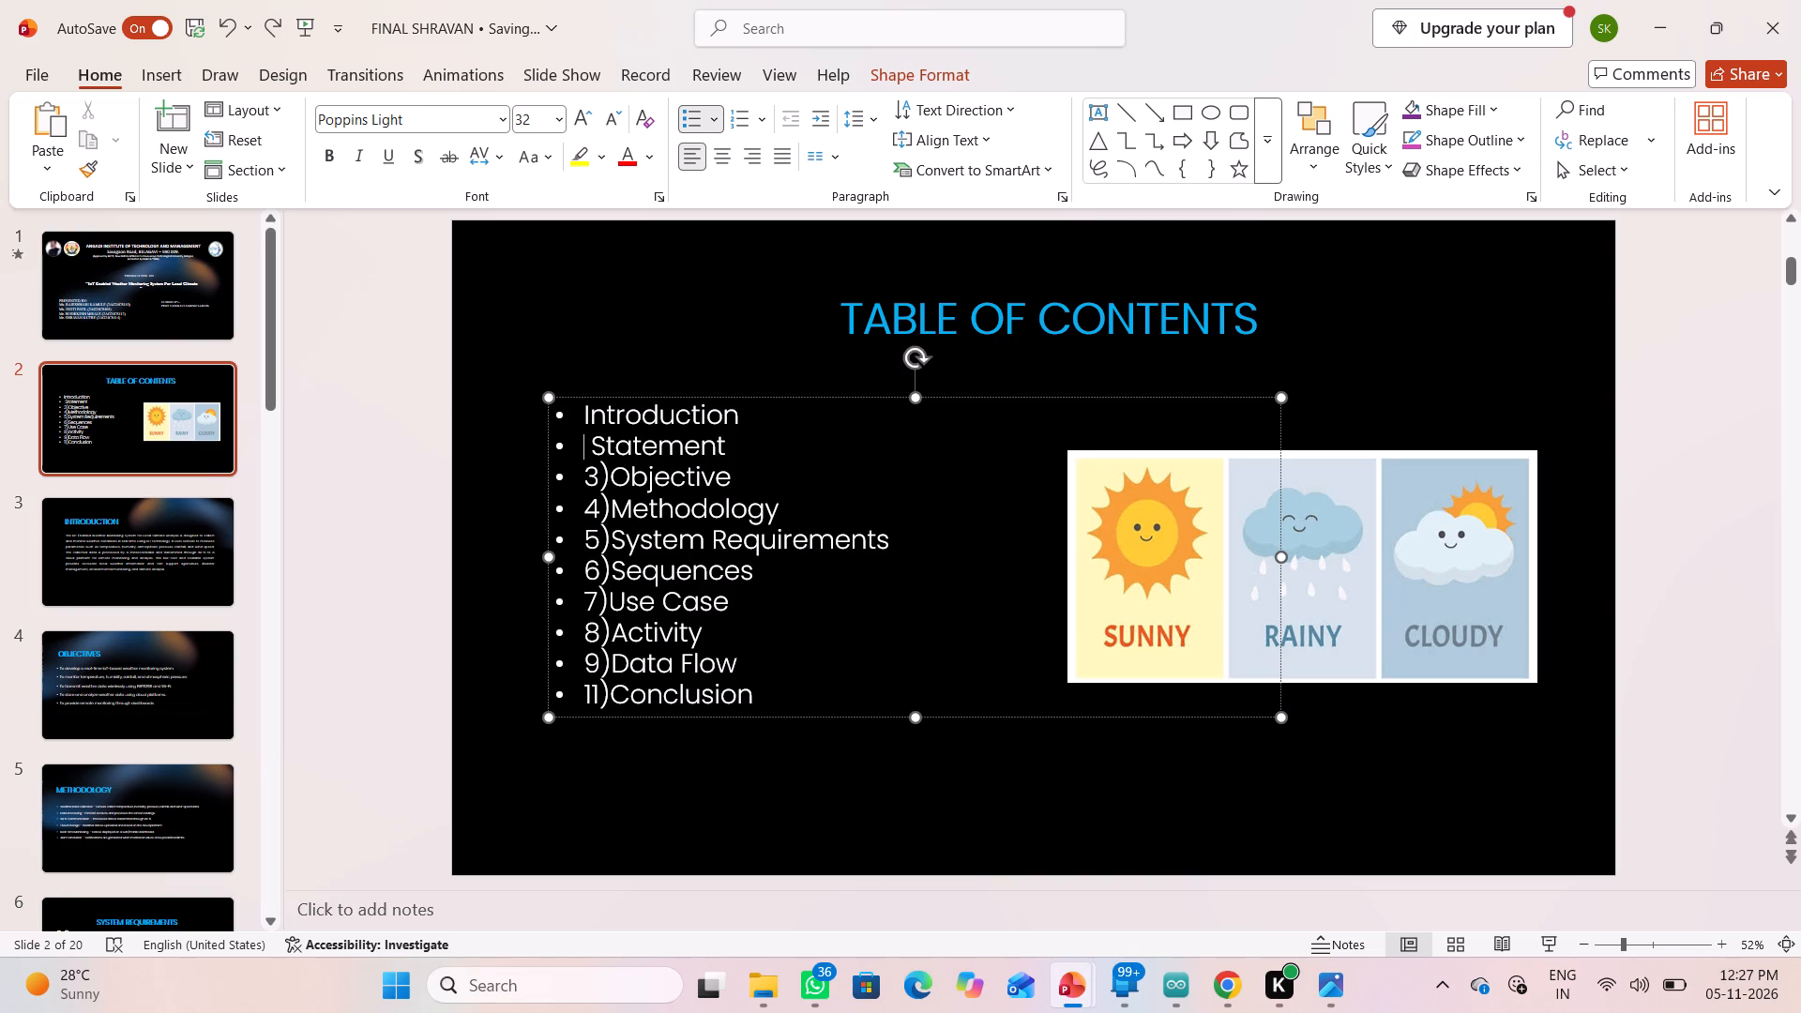
Remove the leading space before "Statement" in the second table of contents entry.
click(593, 442)
key(BackSpace)
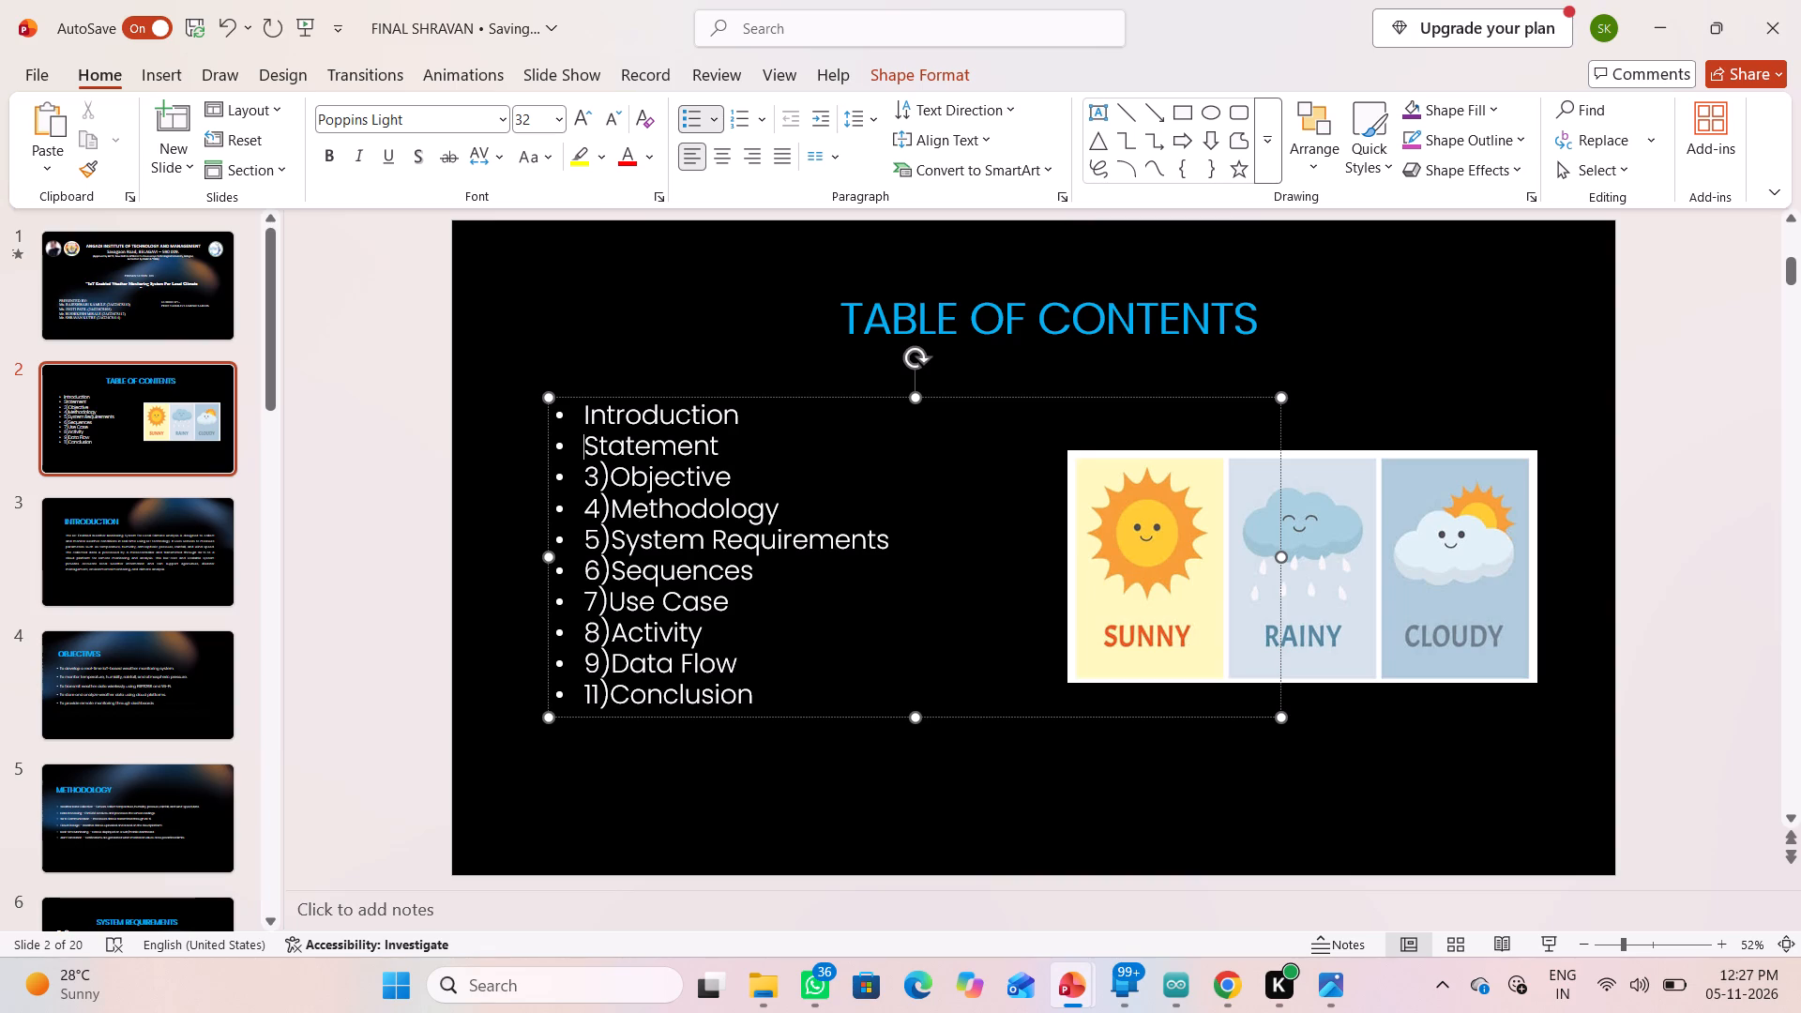
Delete the typed numbers "3)" and "4)" in front of "Objective" and "Methodology".
click(612, 477)
key(BackSpace)
key(BackSpace)
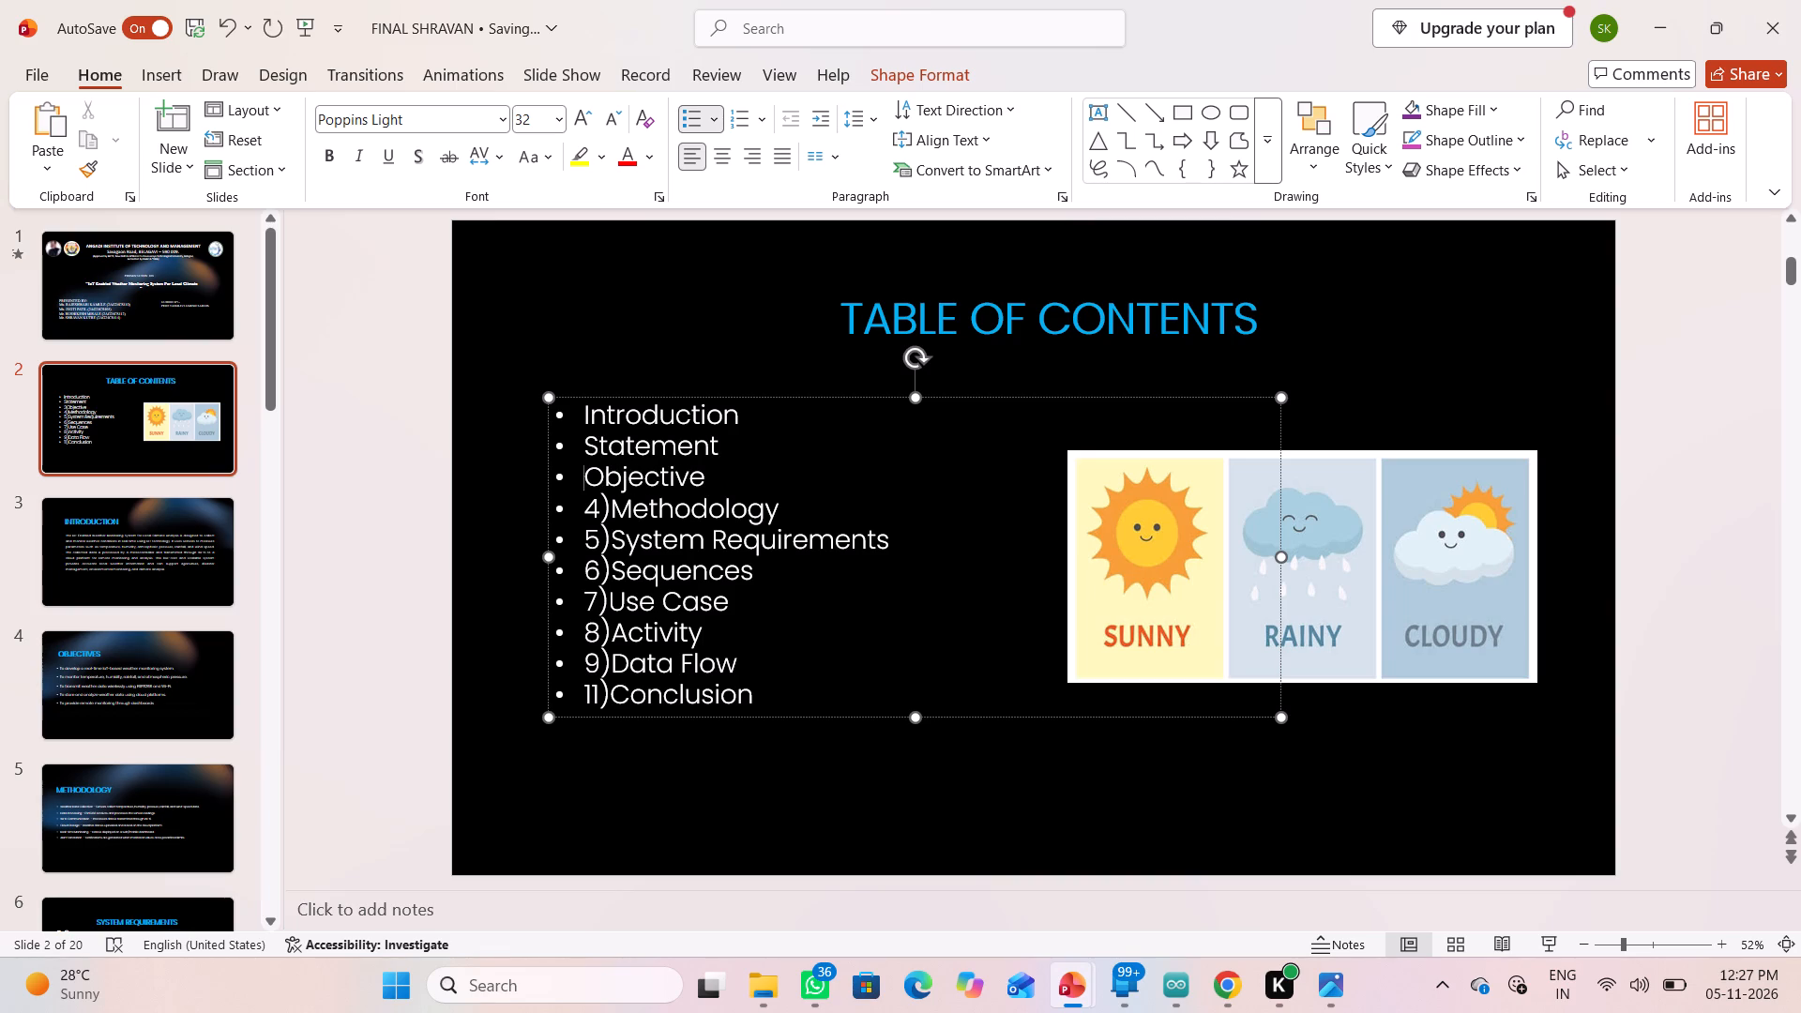
click(611, 519)
key(BackSpace)
key(BackSpace)
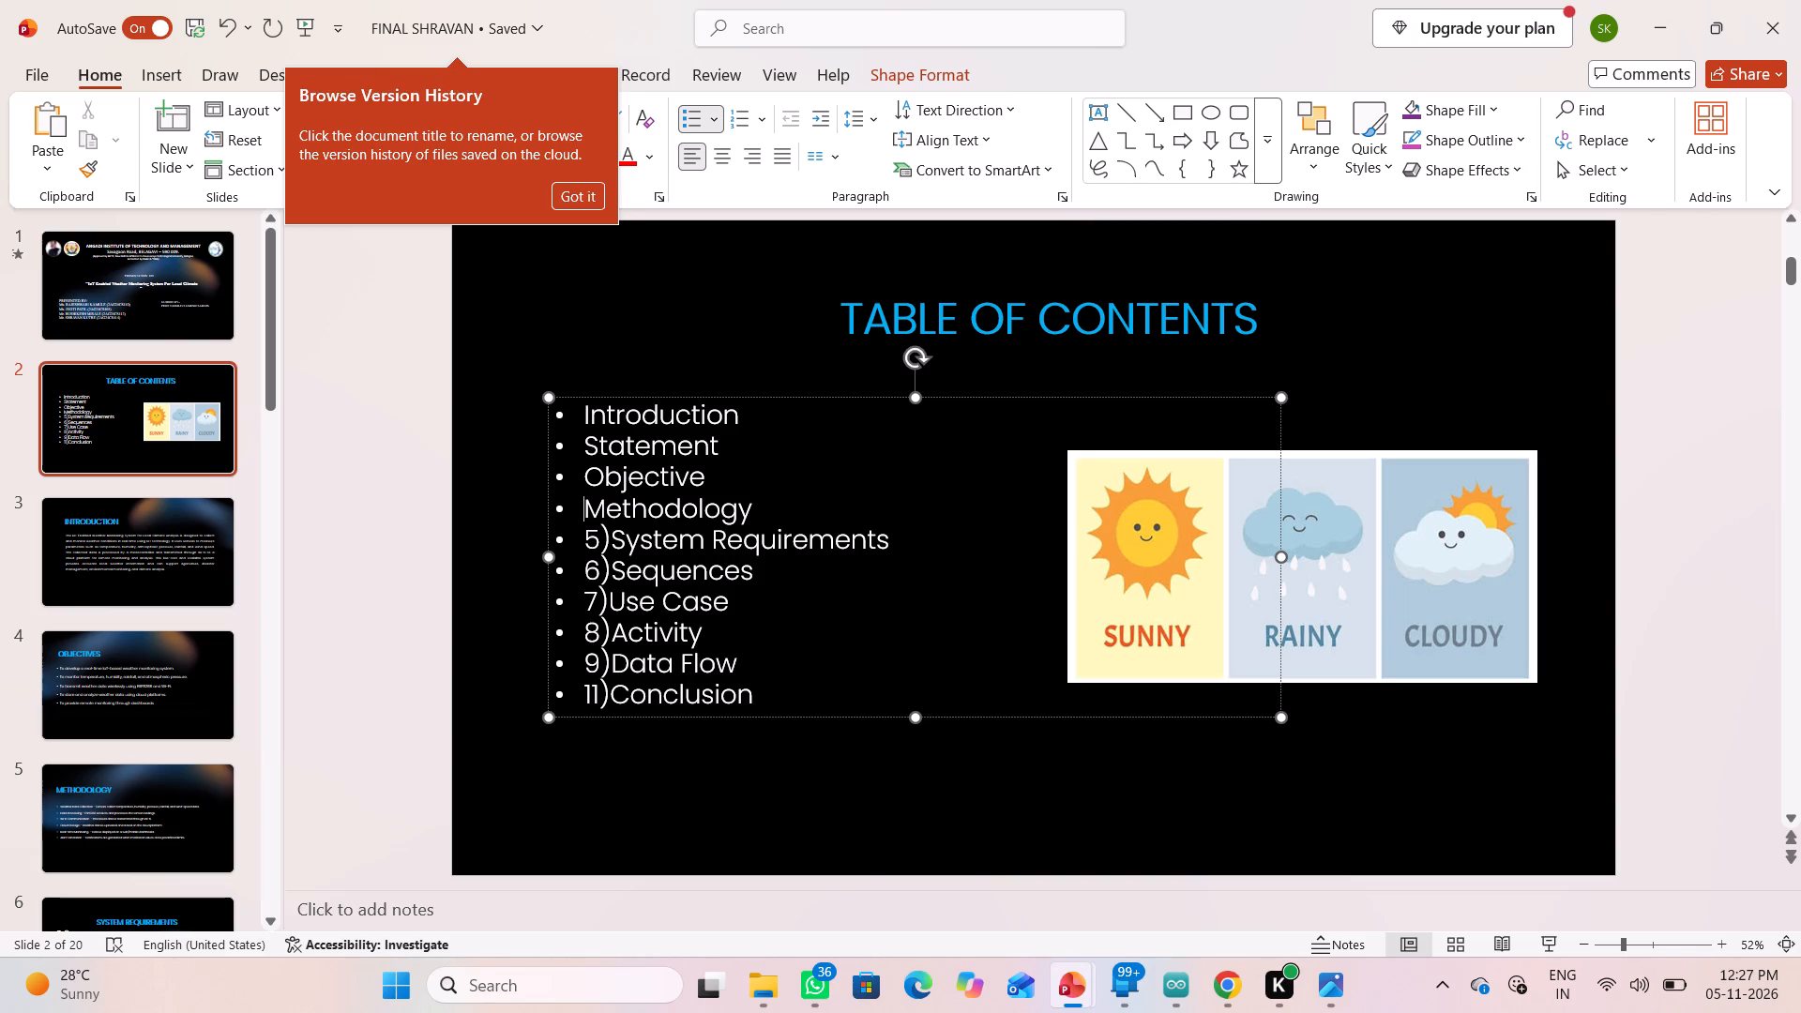
Change the bullets of all the table of contents entries to hollow squares.
click(557, 412)
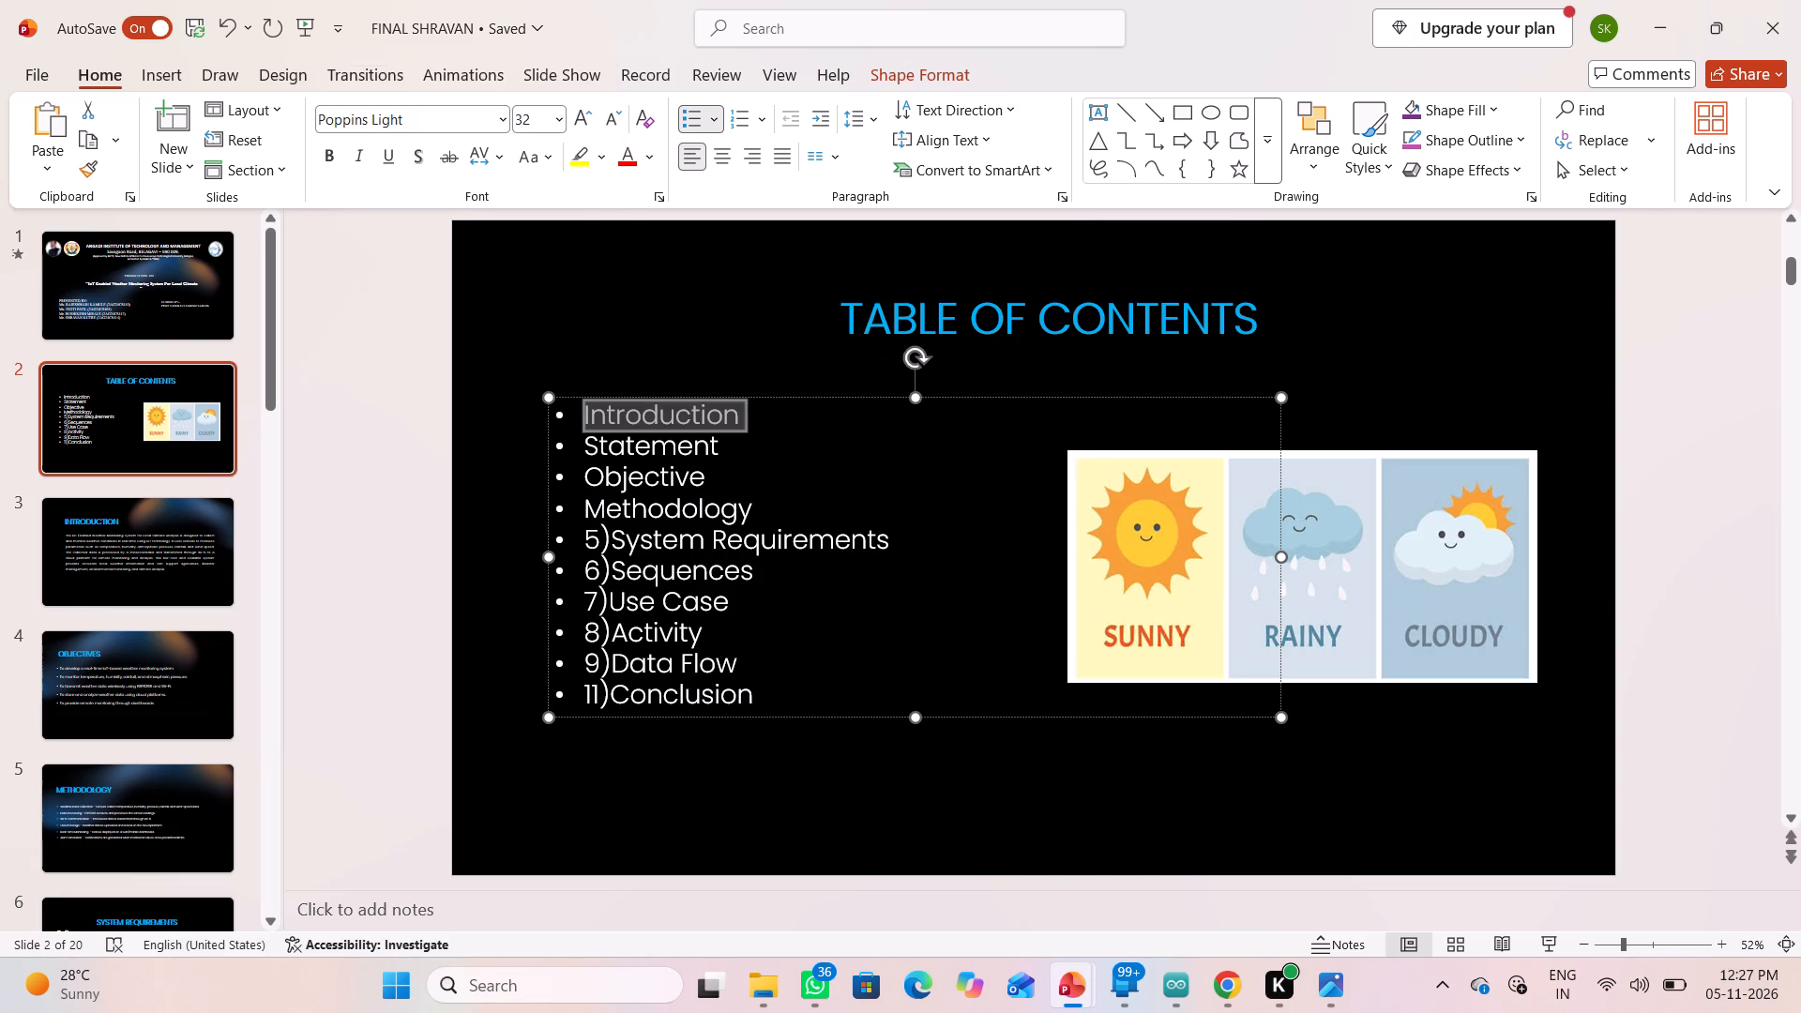
drag(764, 706, 550, 416)
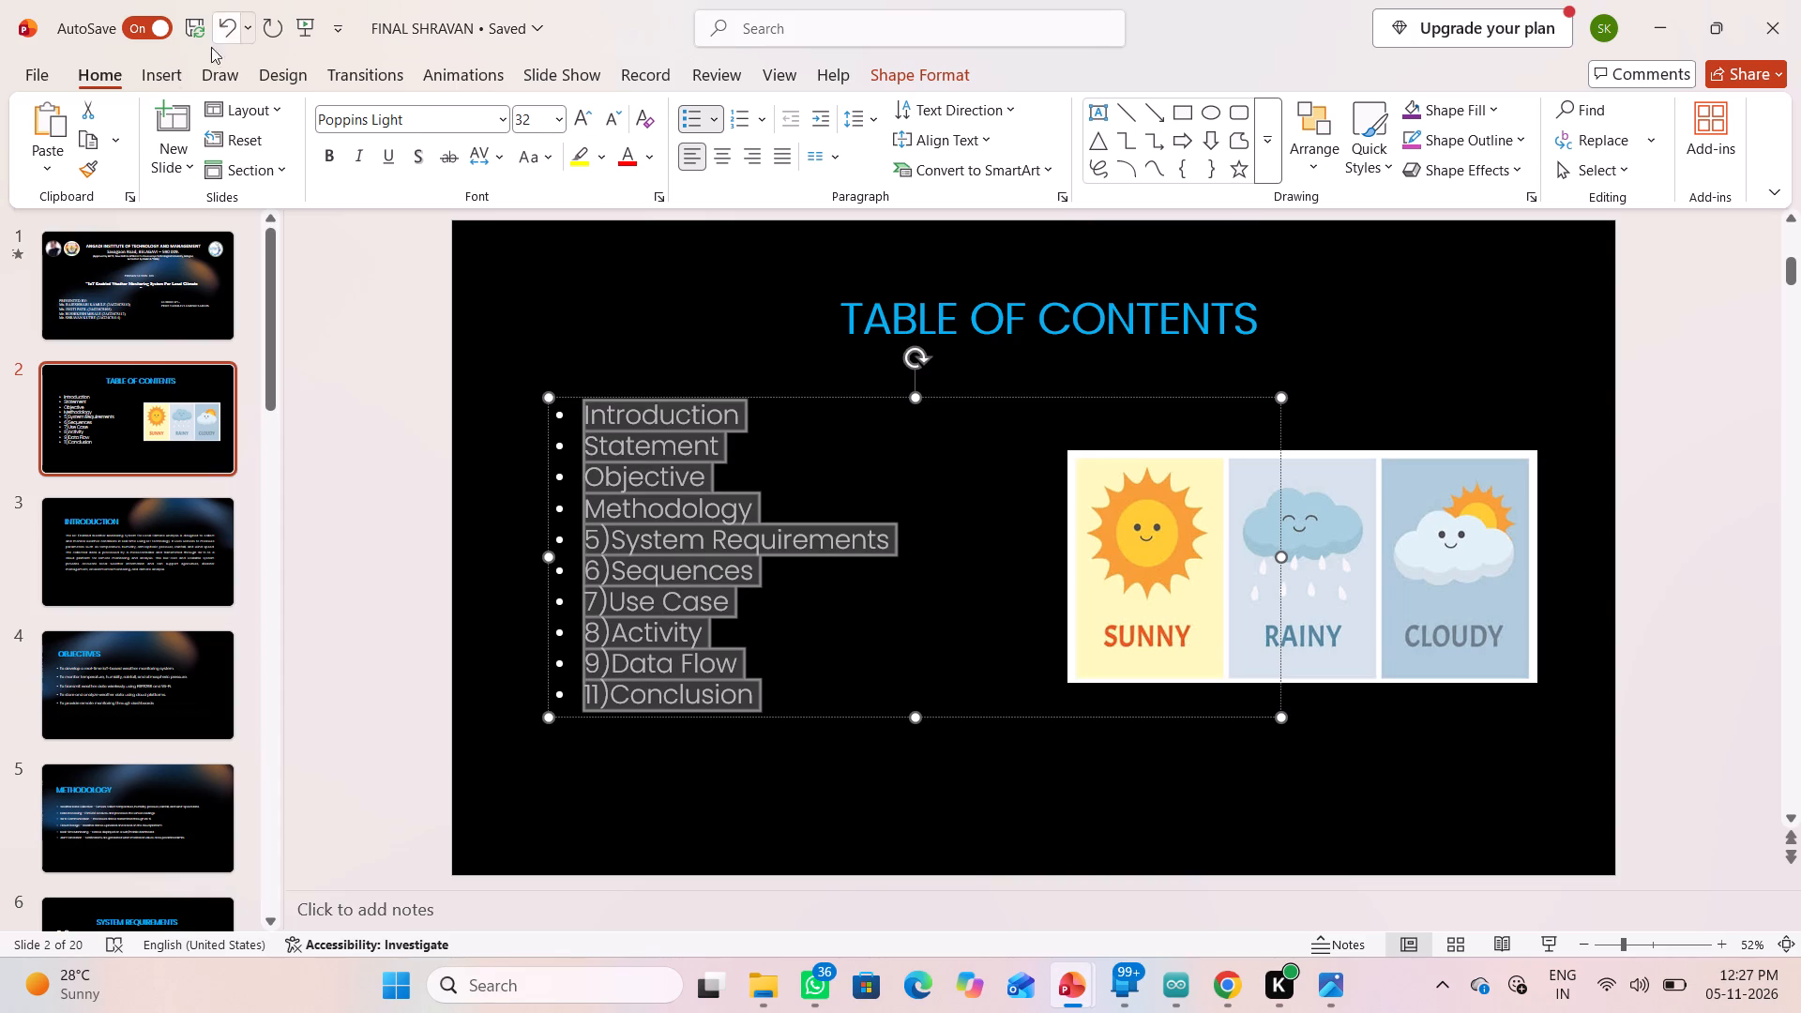
click(166, 72)
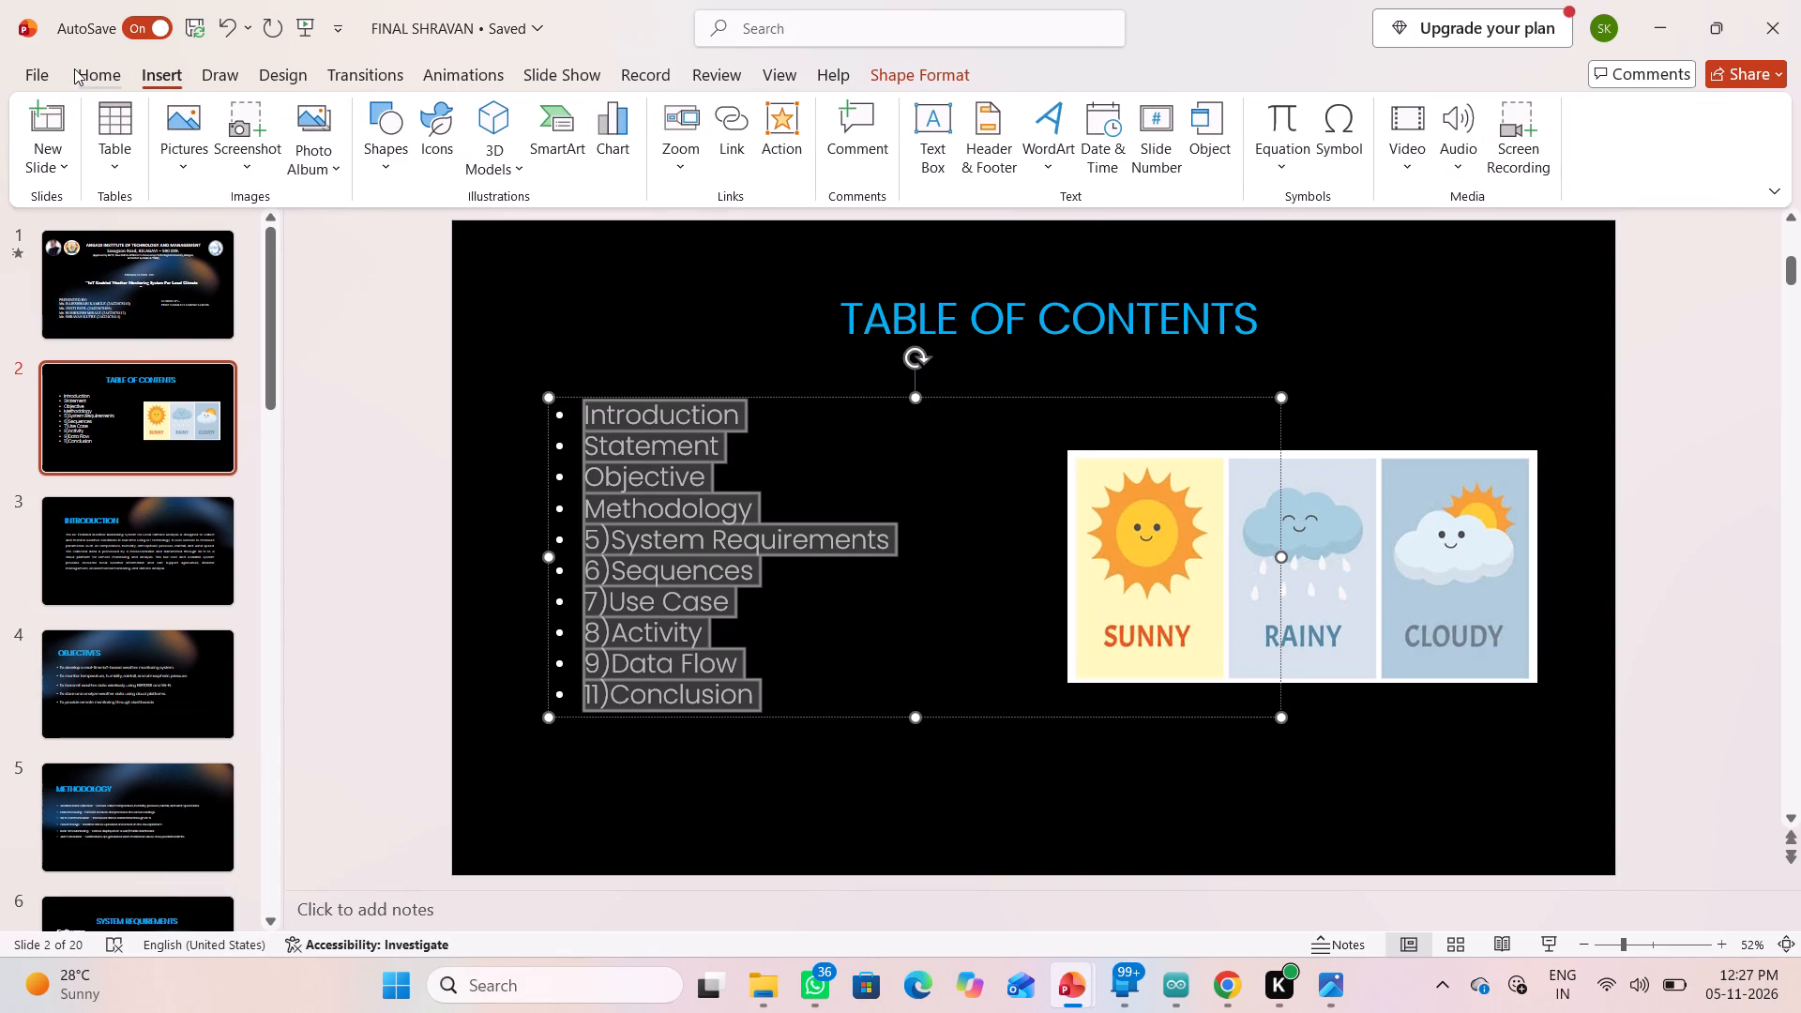
click(86, 68)
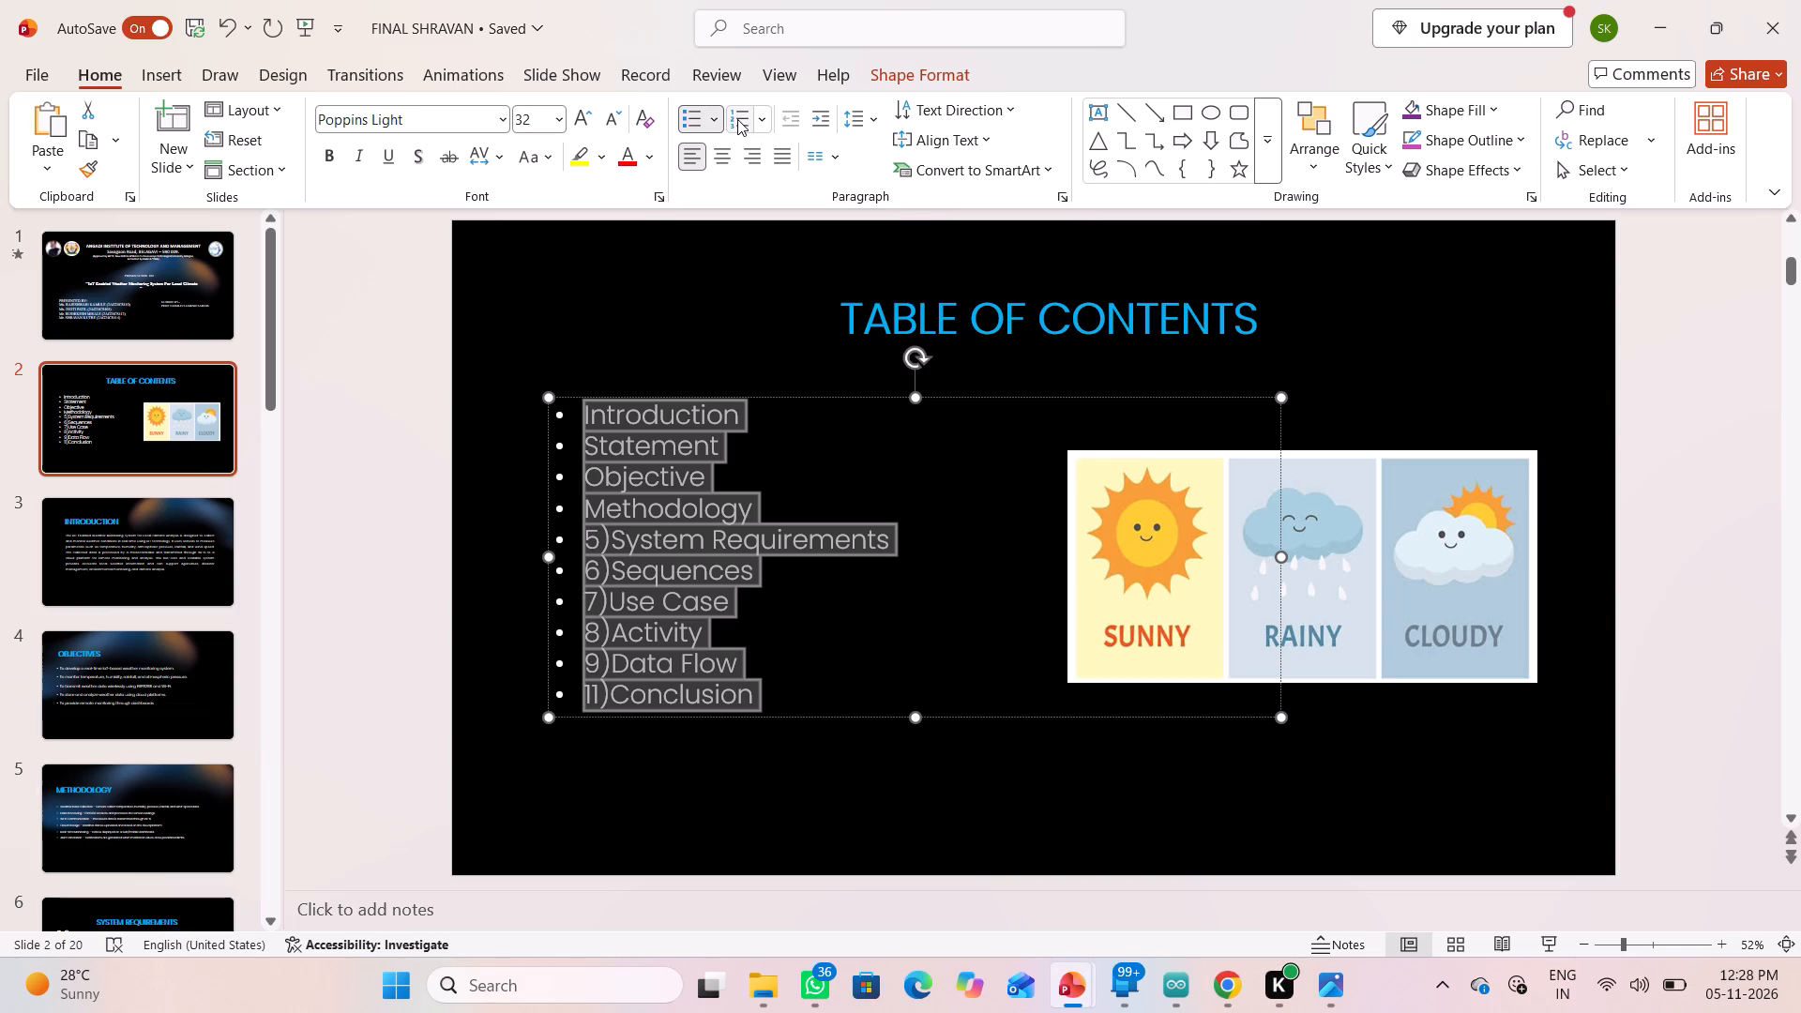
click(716, 119)
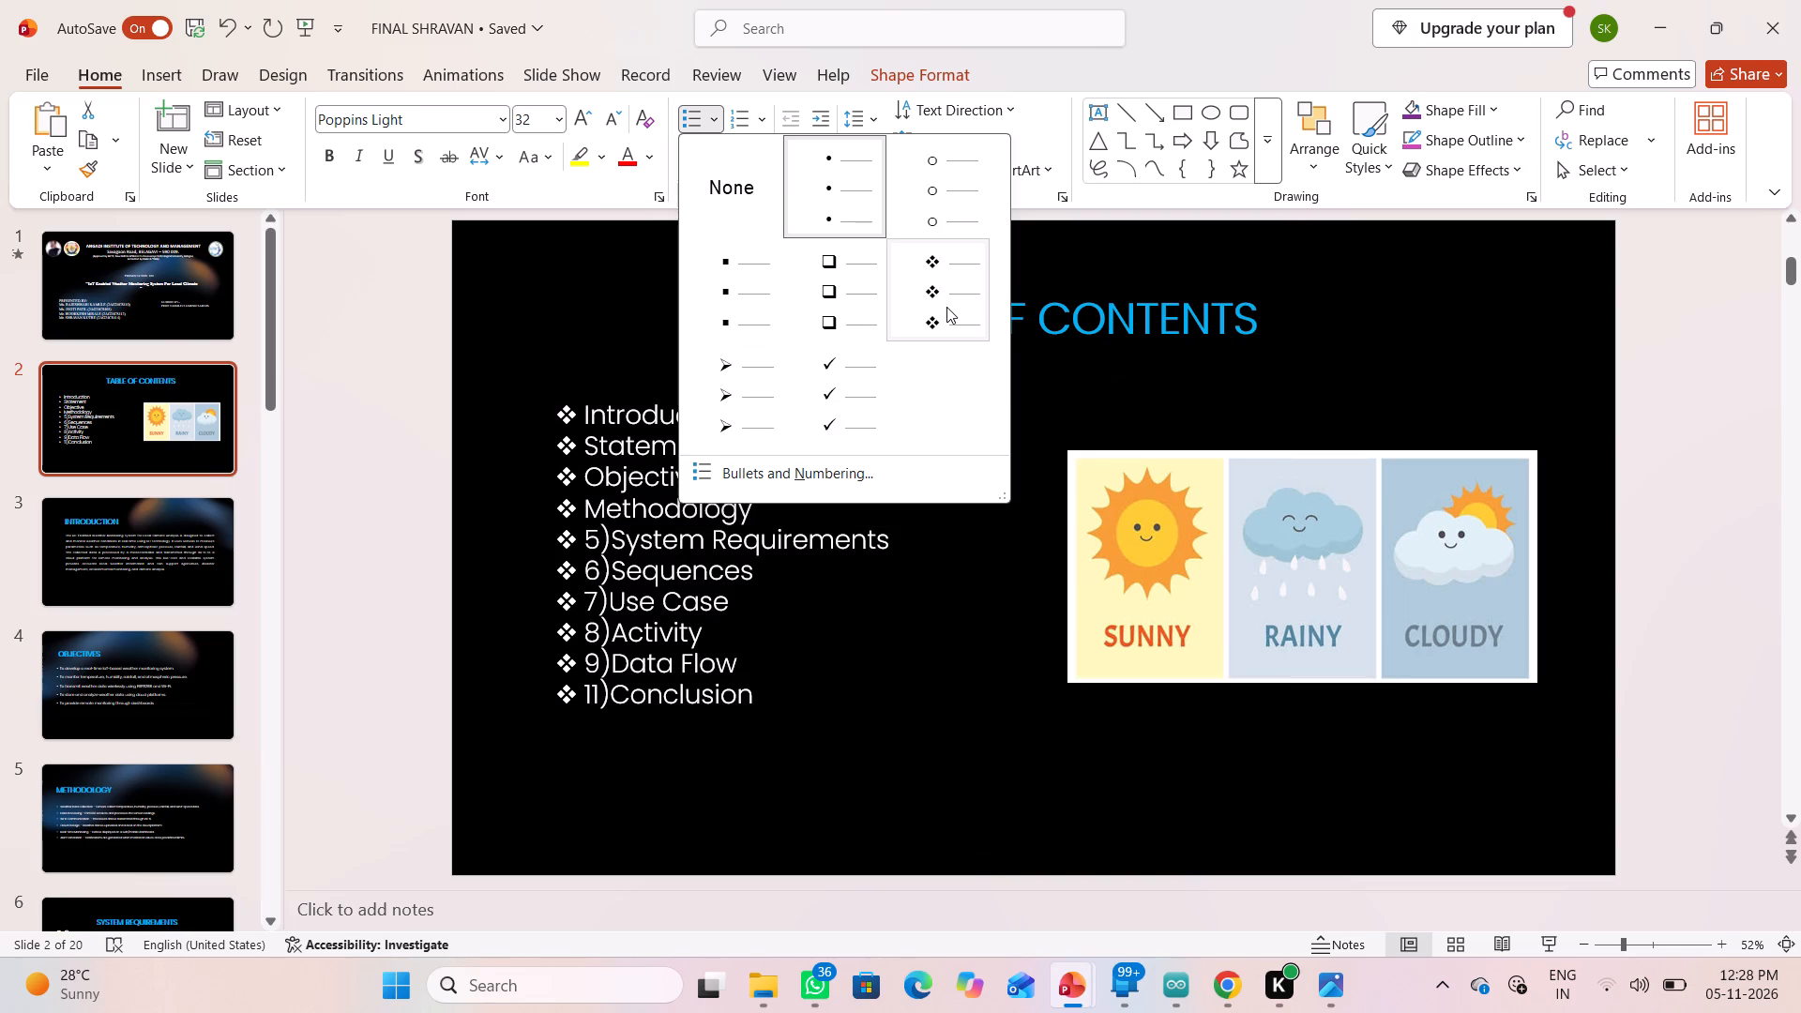
click(835, 298)
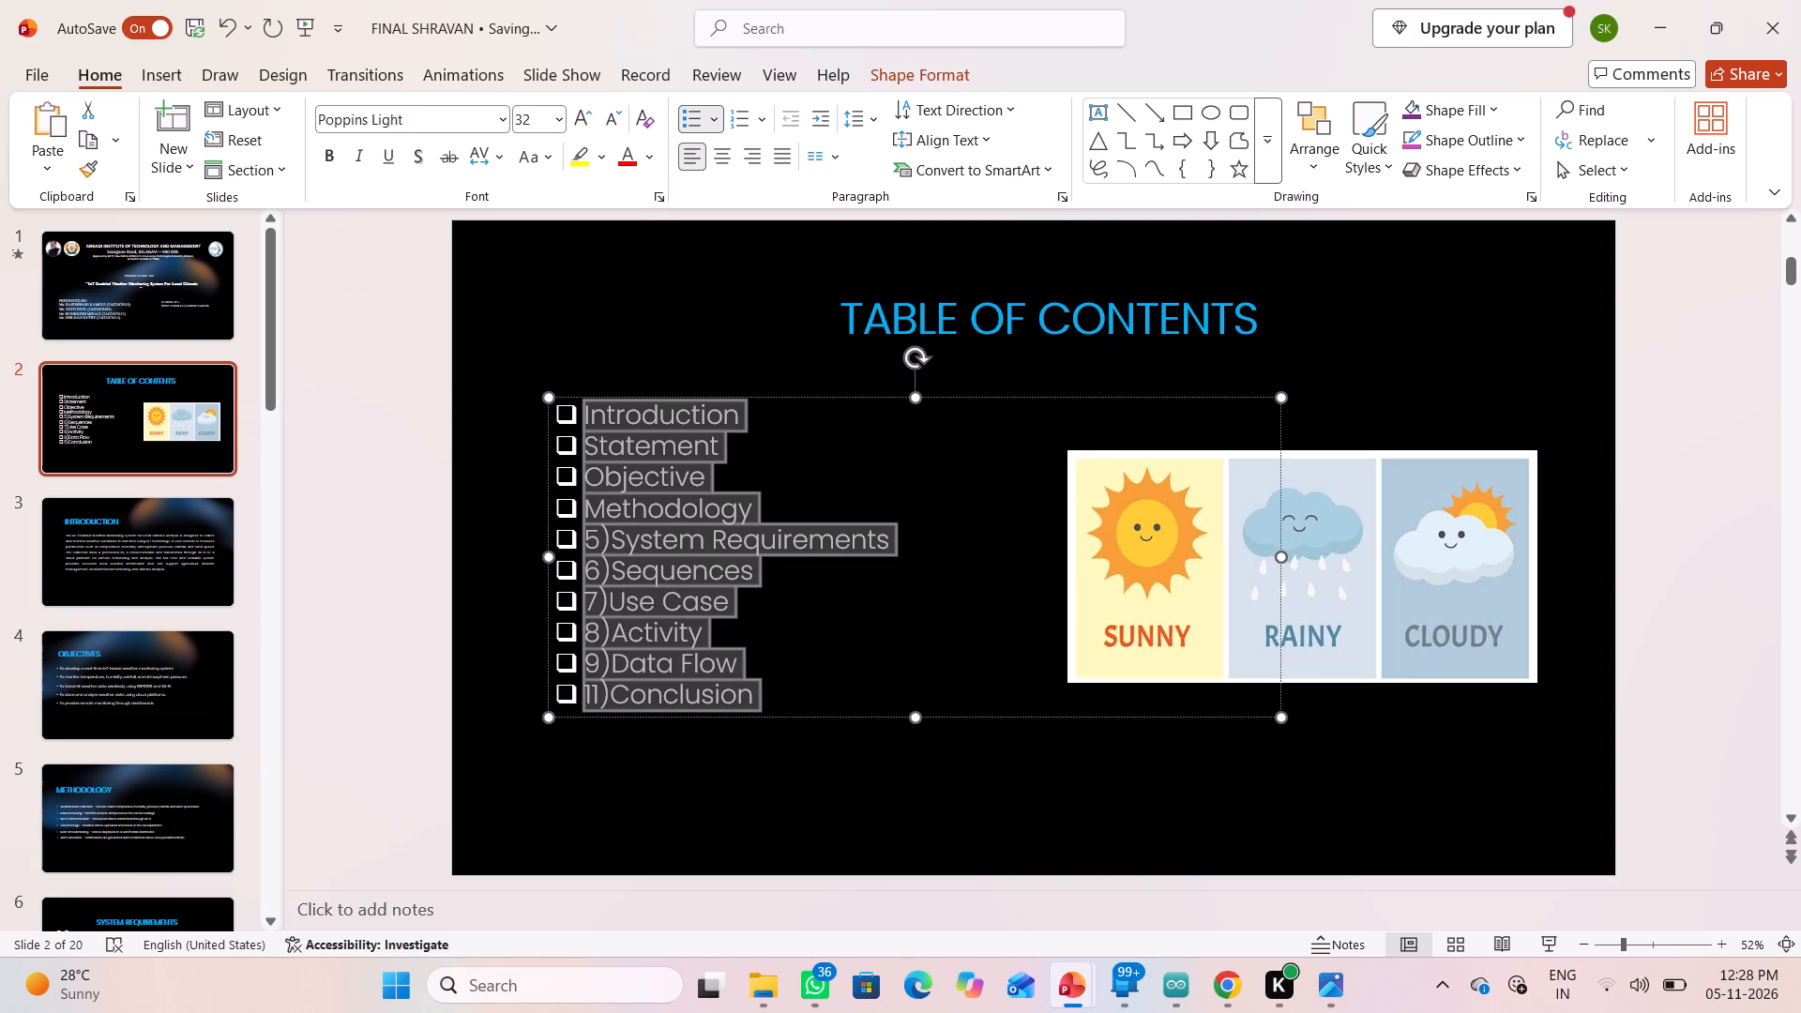
click(872, 611)
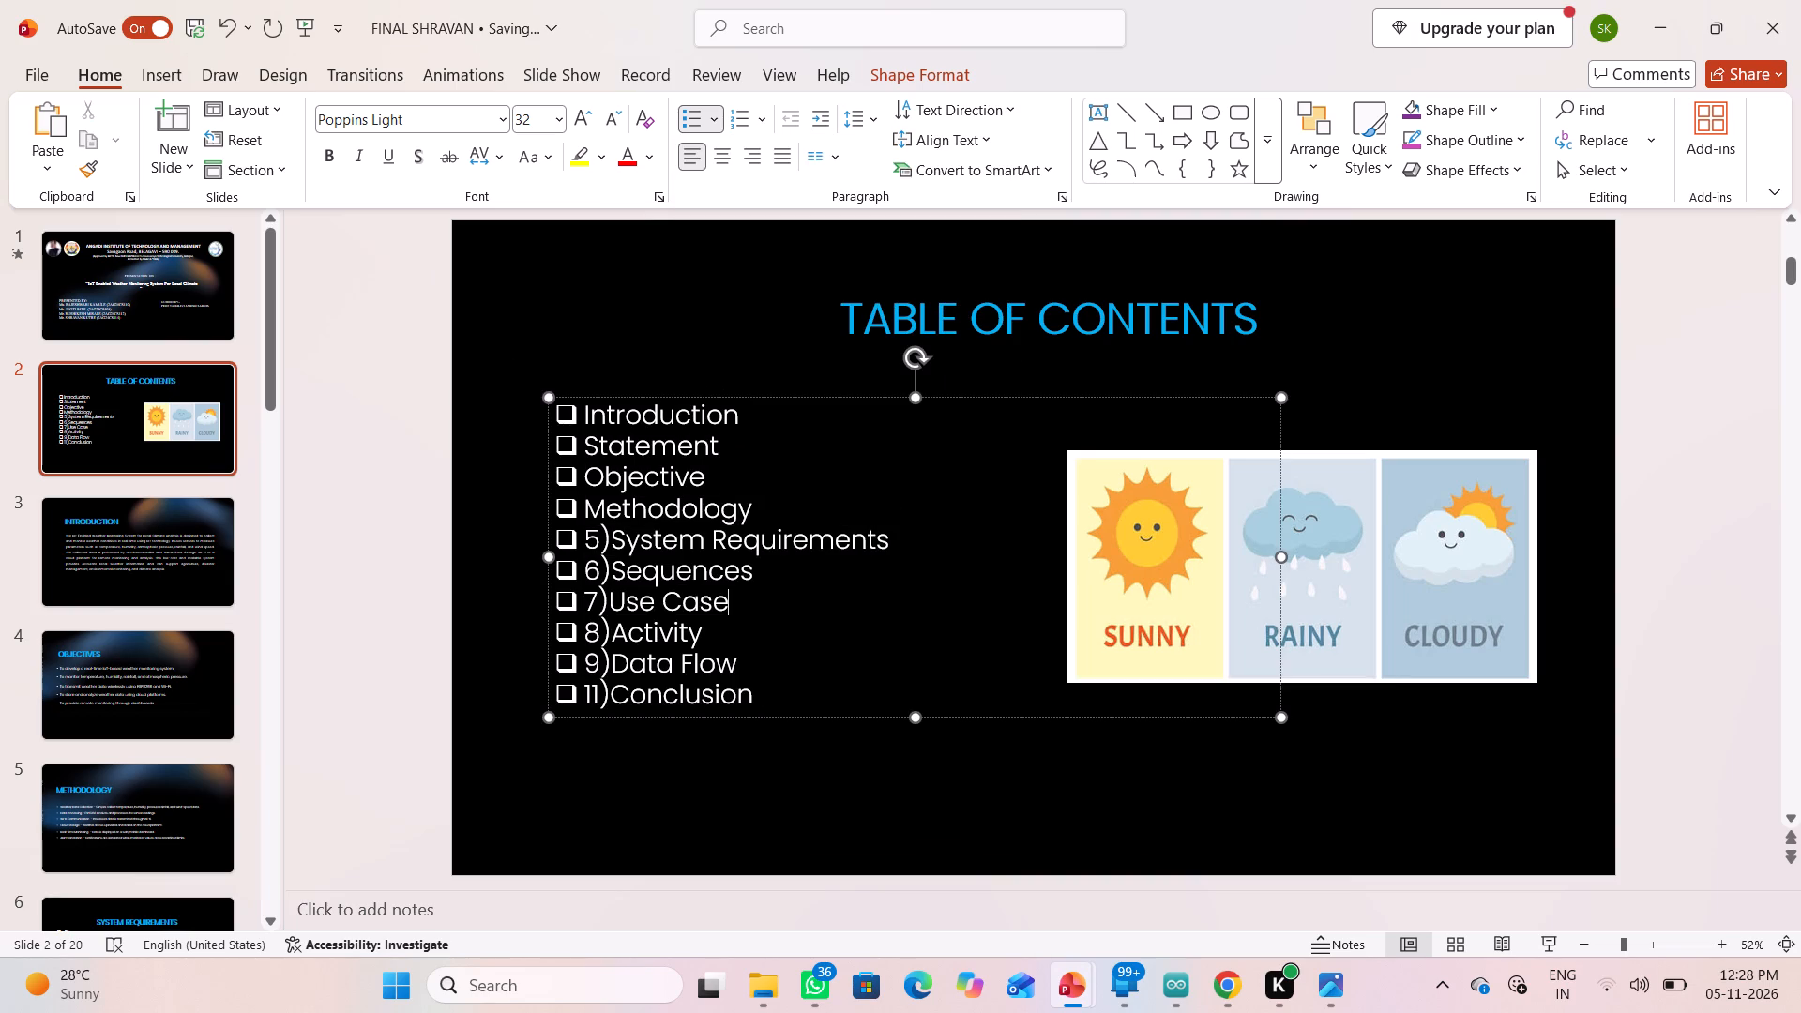
Delete the "Methodology" entry together with its bullet from the table of contents list.
click(754, 503)
key(BackSpace)
key(BackSpace)
key(BackSpace)
key(BackSpace)
key(BackSpace)
key(BackSpace)
key(BackSpace)
key(BackSpace)
key(BackSpace)
key(BackSpace)
key(BackSpace)
key(BackSpace)
key(BackSpace)
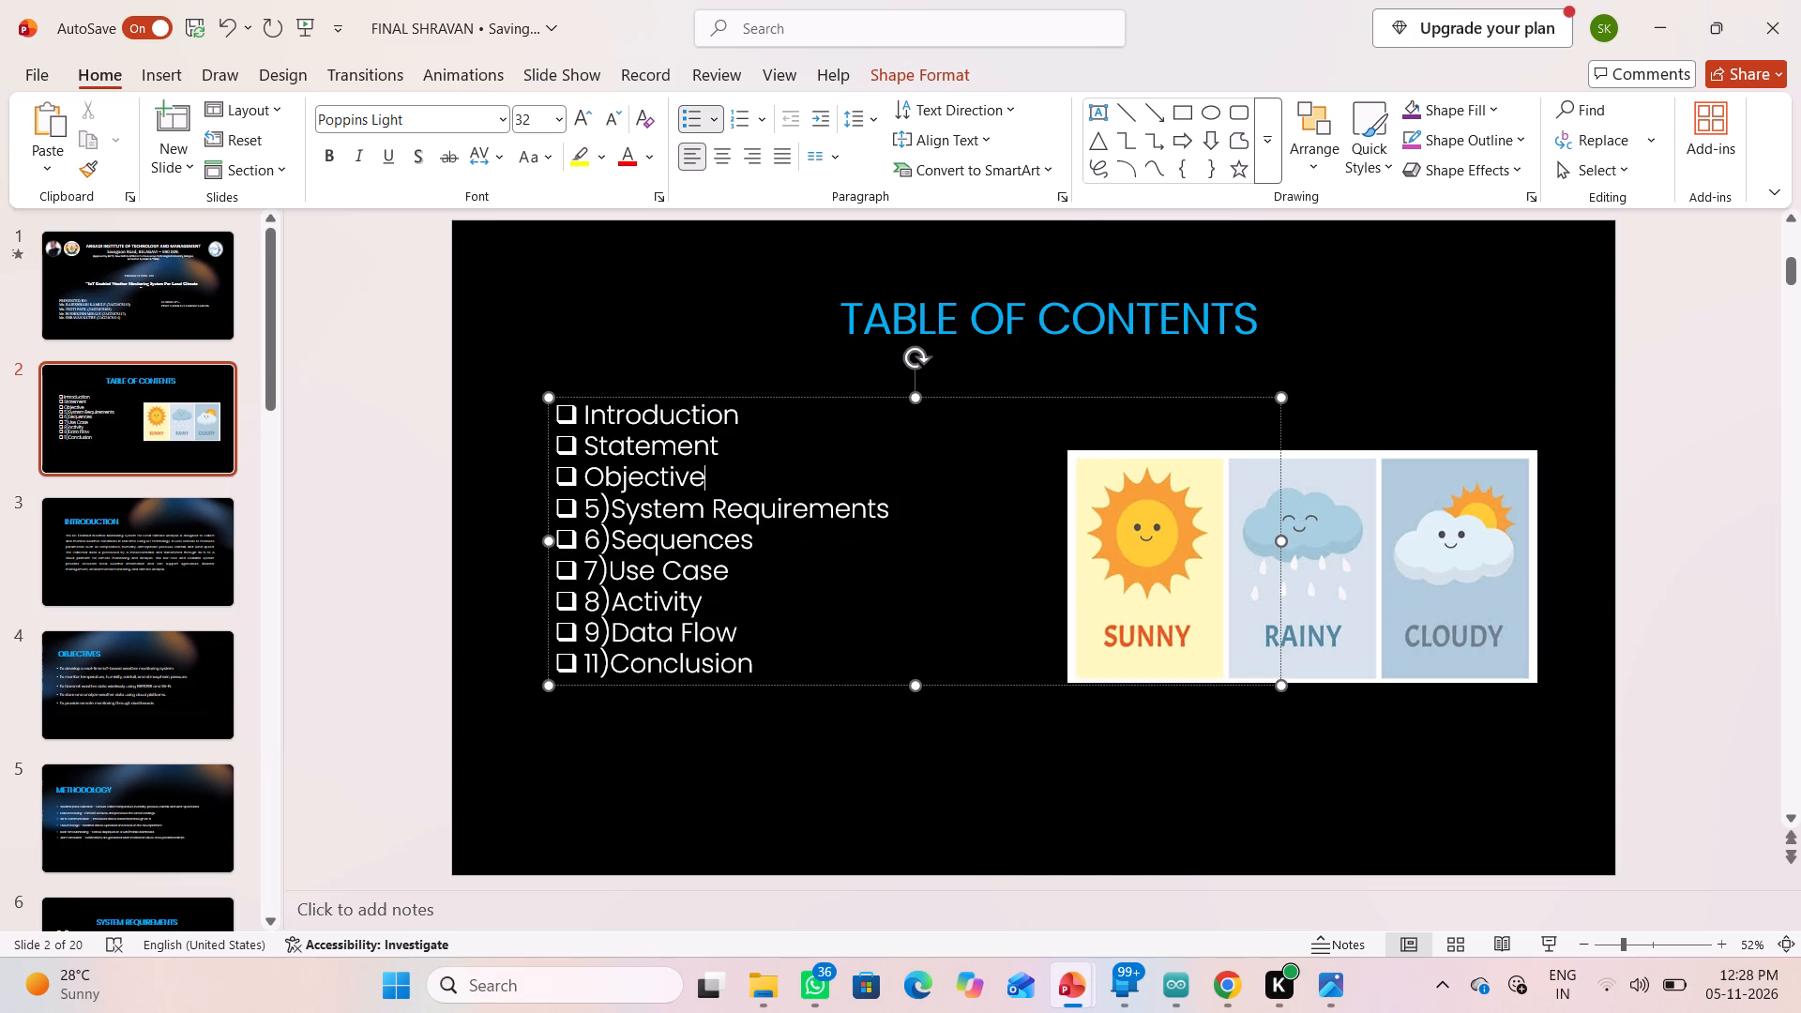
key(ctrl+z)
key(BackSpace)
Delete the typed numbers "5)", "6)" and "7)" in front of "System Requirements", "Sequences" and "Use Case".
click(607, 514)
key(BackSpace)
click(607, 514)
key(BackSpace)
key(BackSpace)
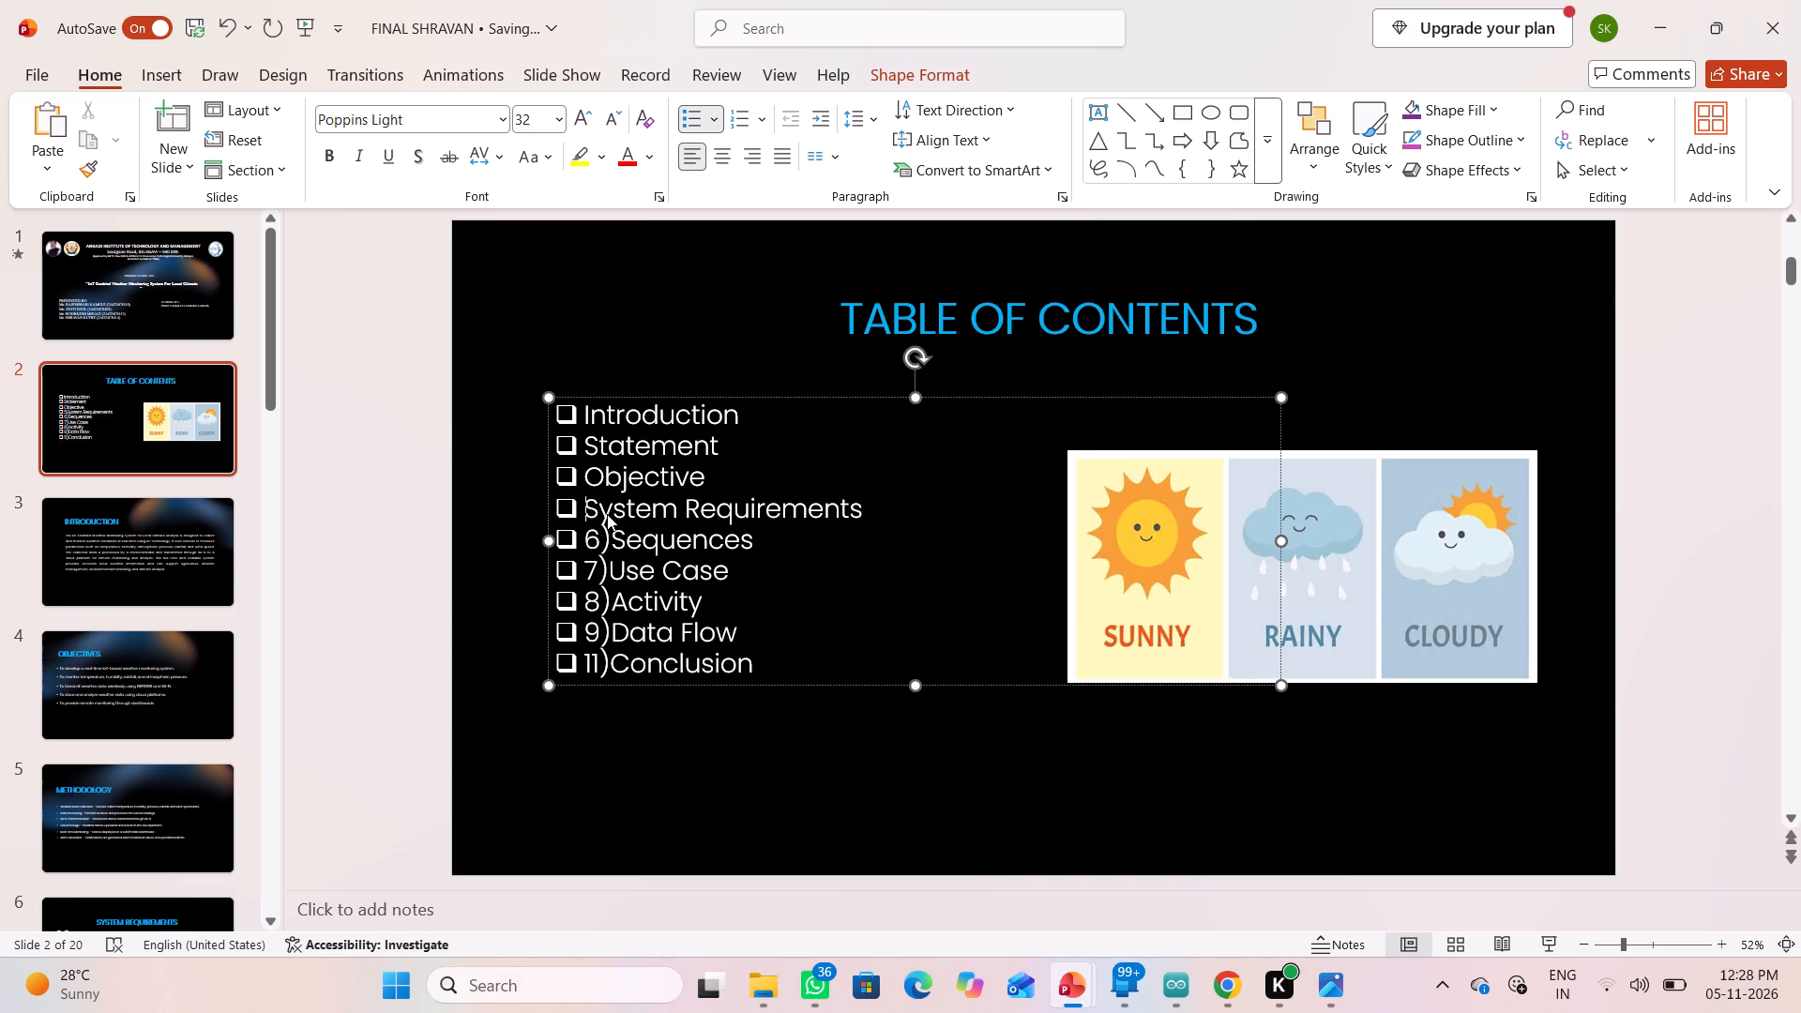
click(613, 538)
key(BackSpace)
key(BackSpace)
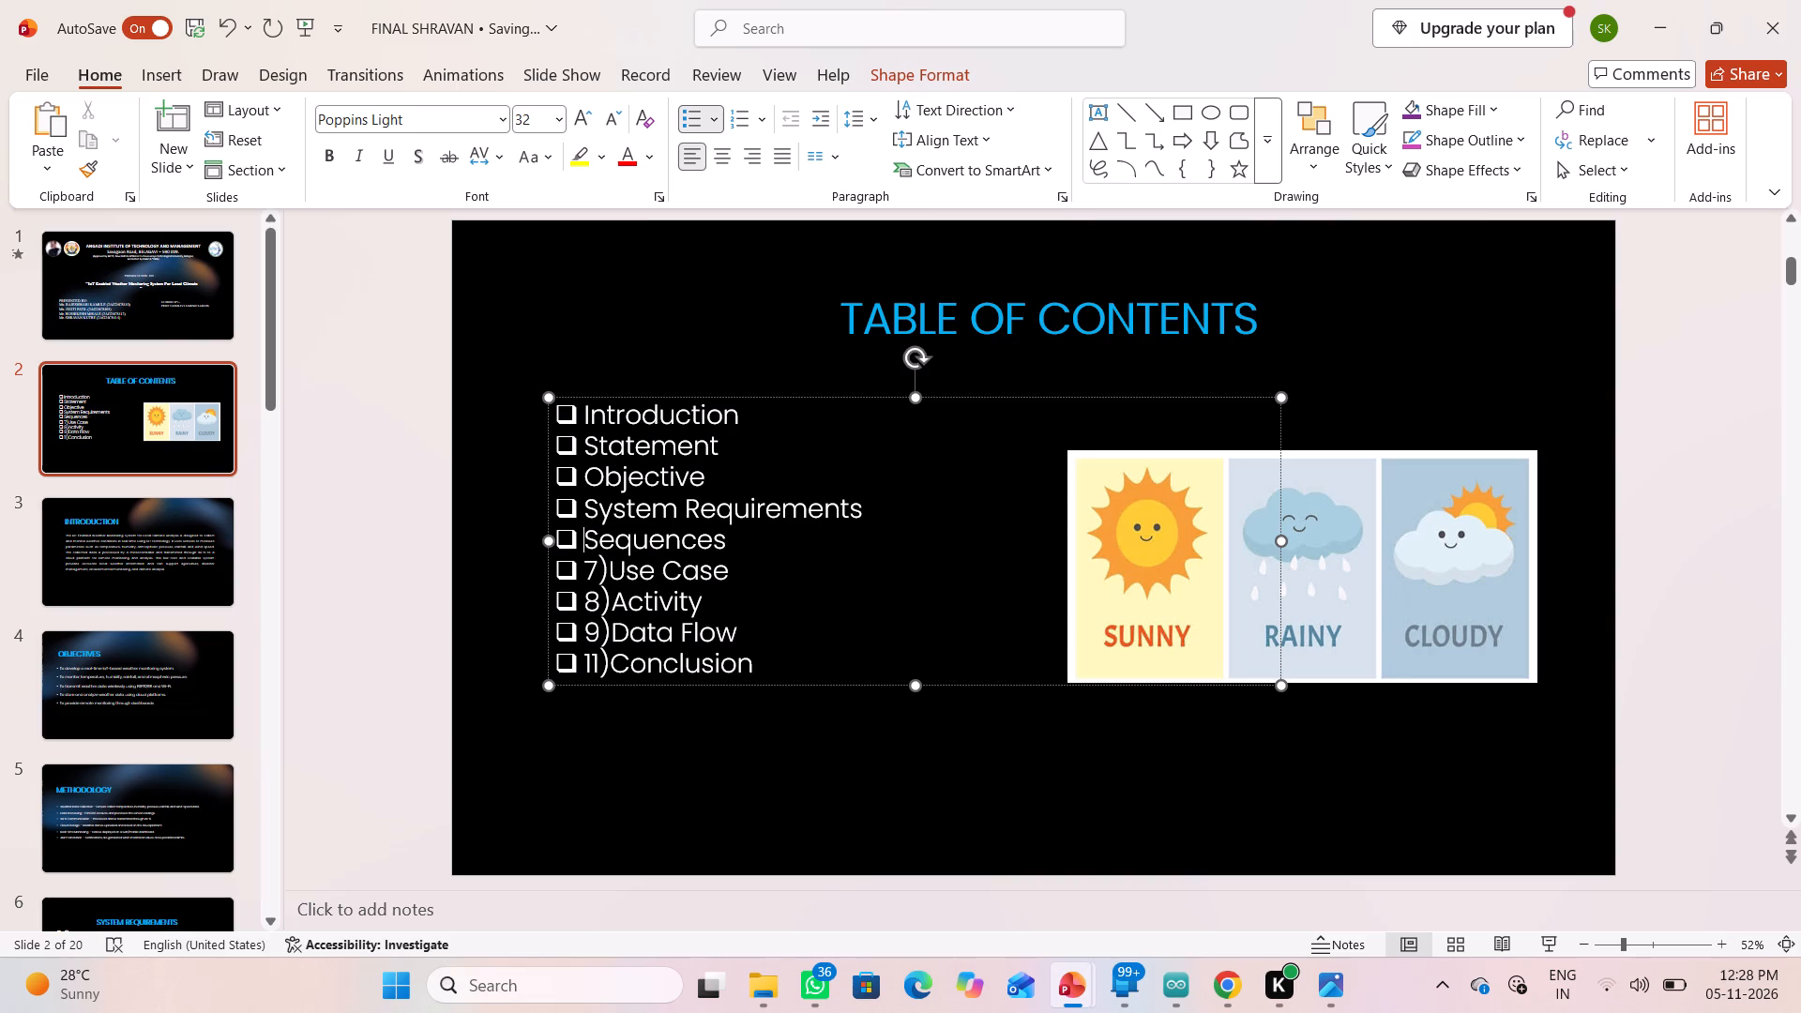
click(609, 569)
key(BackSpace)
key(BackSpace)
Delete the typed numbers "8)", "9)" and "11)" in front of "Activity", "Data Flow" and "Conclusion".
click(605, 600)
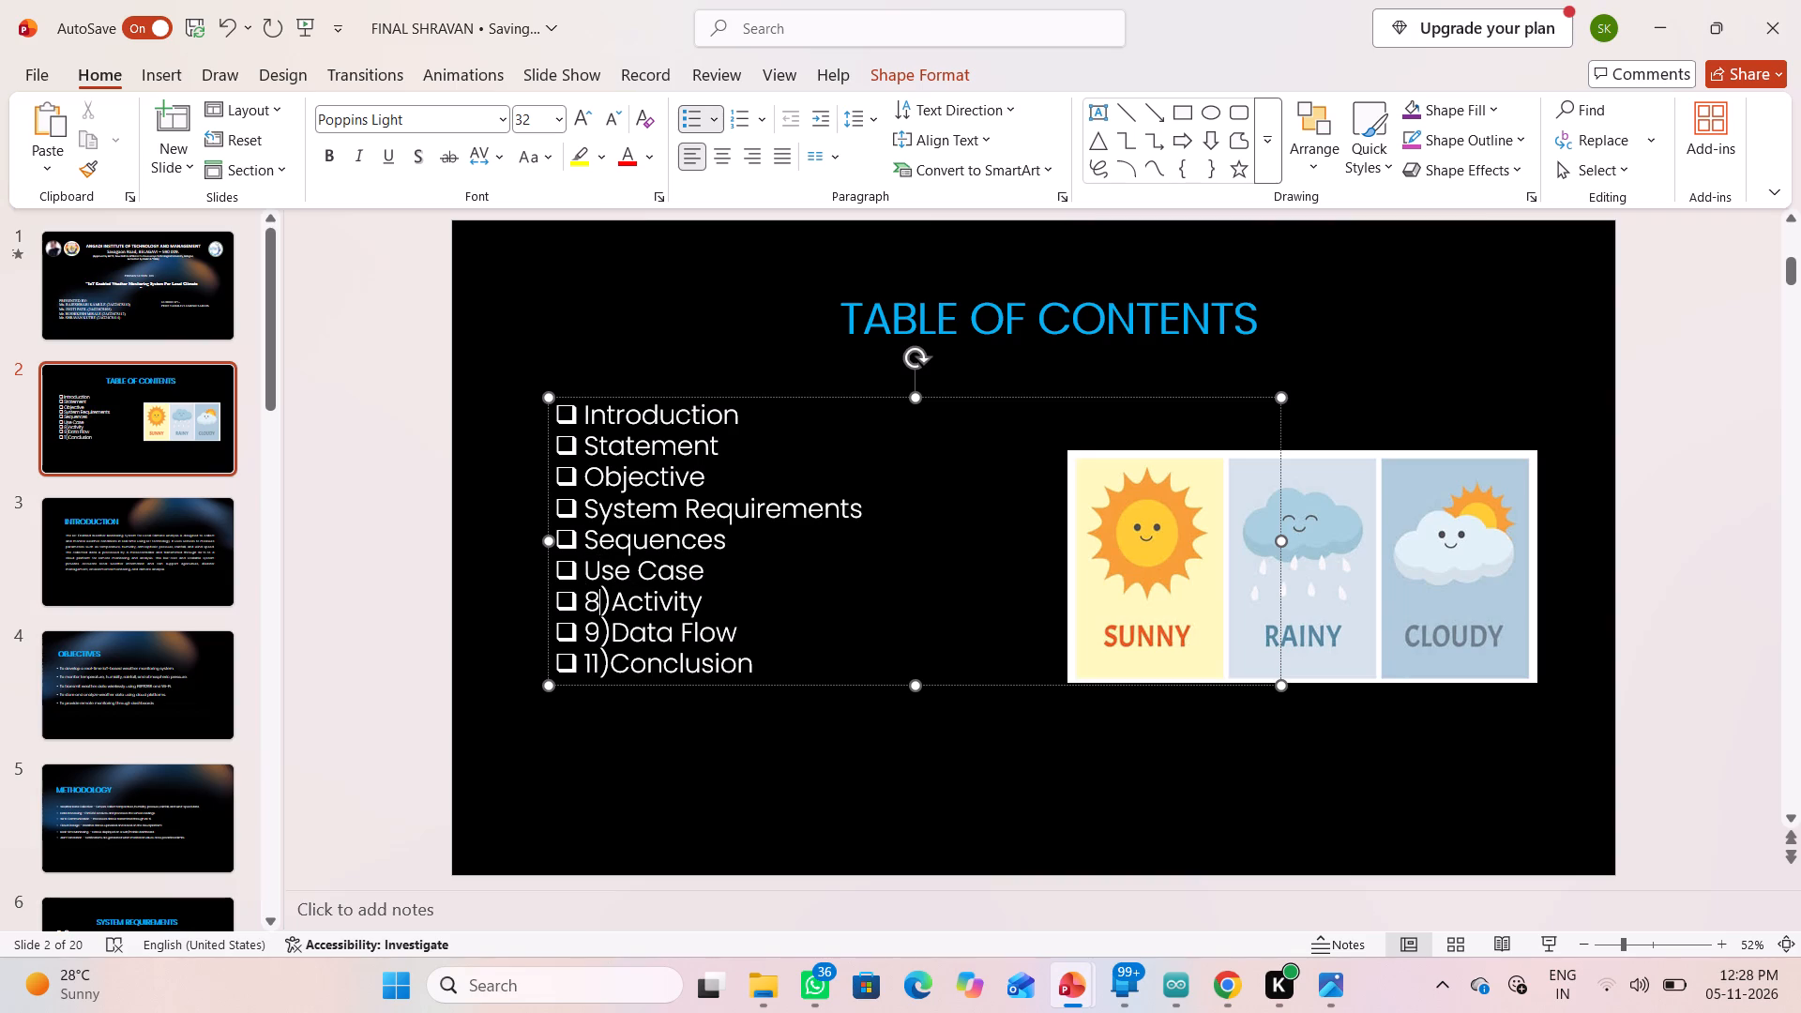
key(Right)
key(BackSpace)
key(BackSpace)
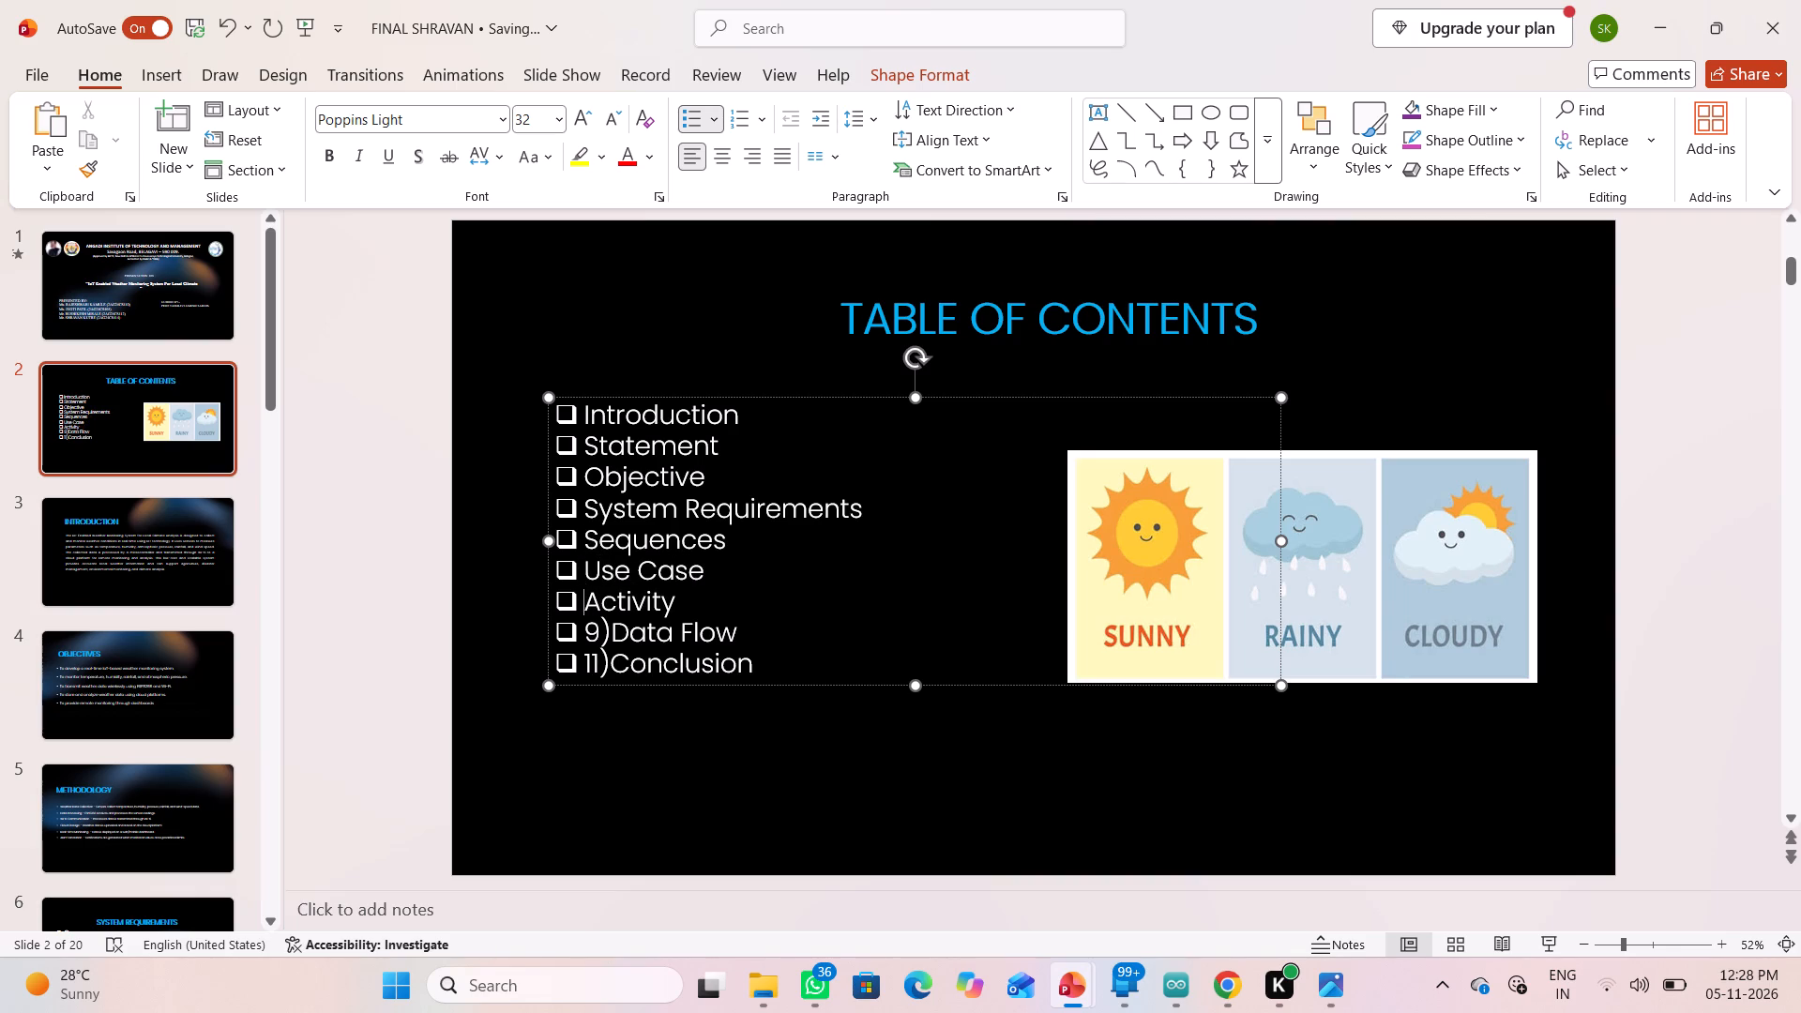
click(608, 627)
key(BackSpace)
key(BackSpace)
click(608, 658)
key(BackSpace)
key(BackSpace)
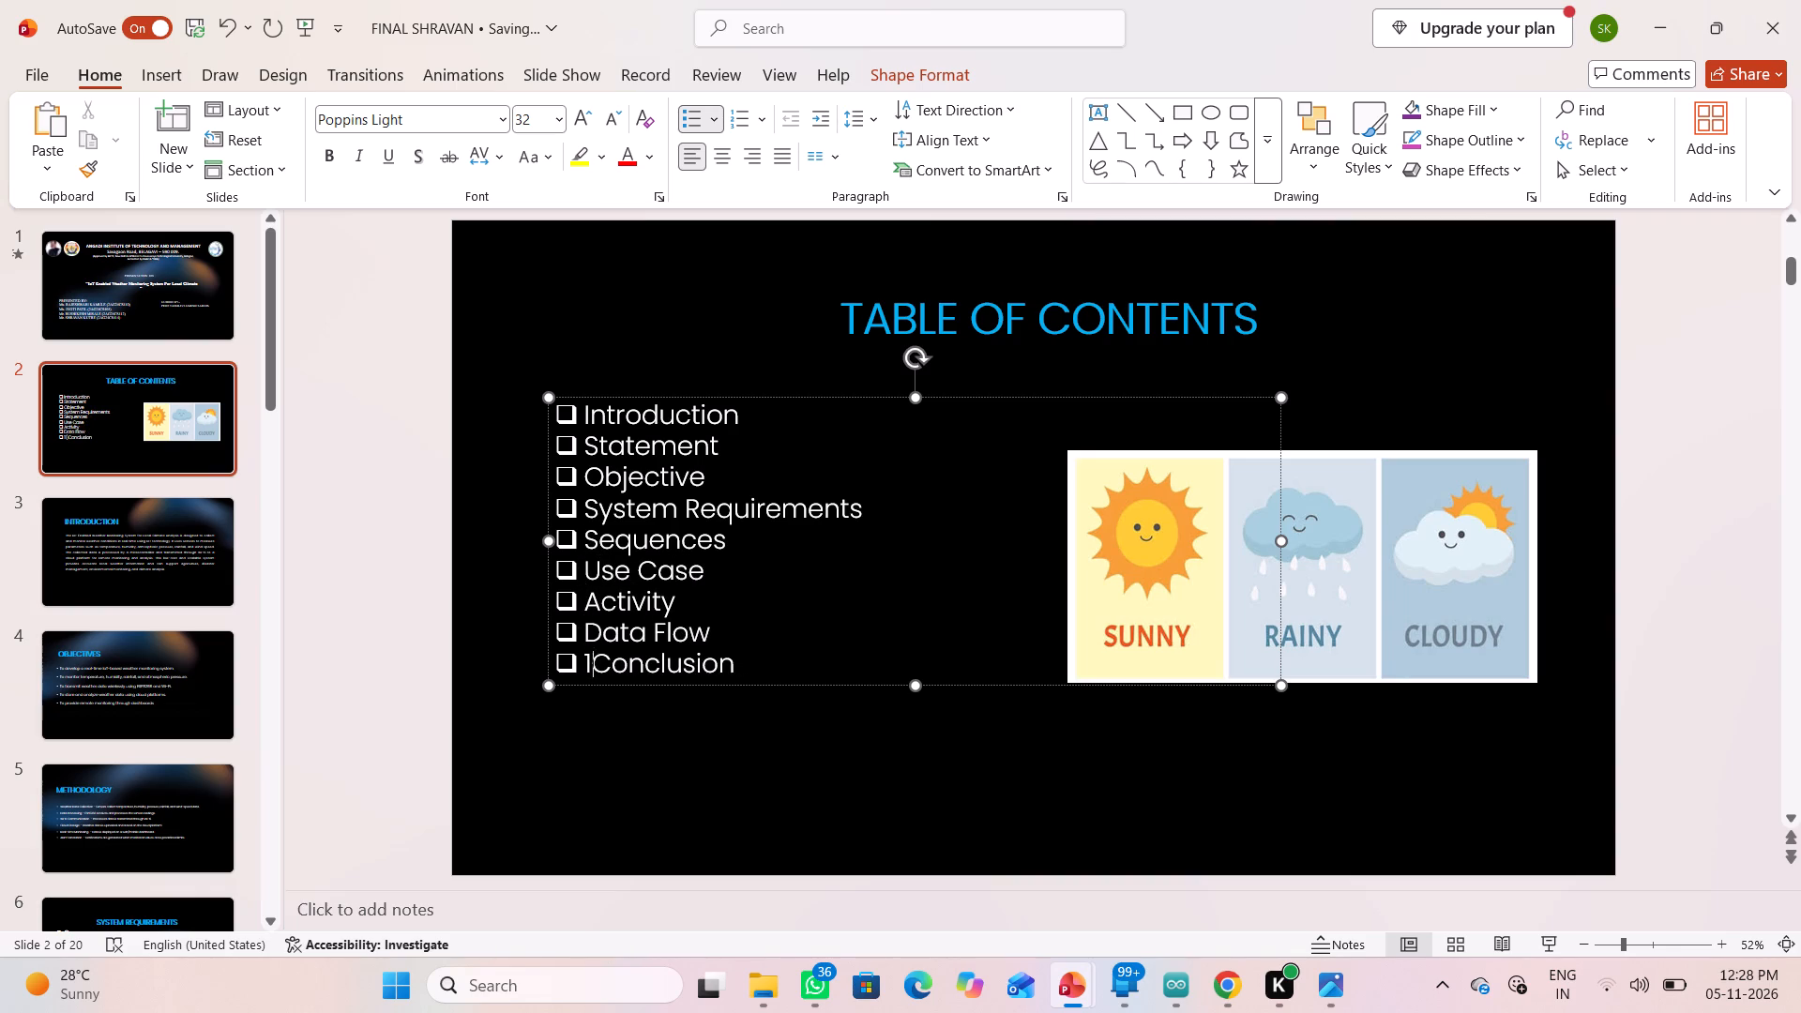
key(BackSpace)
Add a new bulleted entry "Snapshots" between "Data Flow" and "Conclusion" in the table of contents.
click(717, 635)
key(Return)
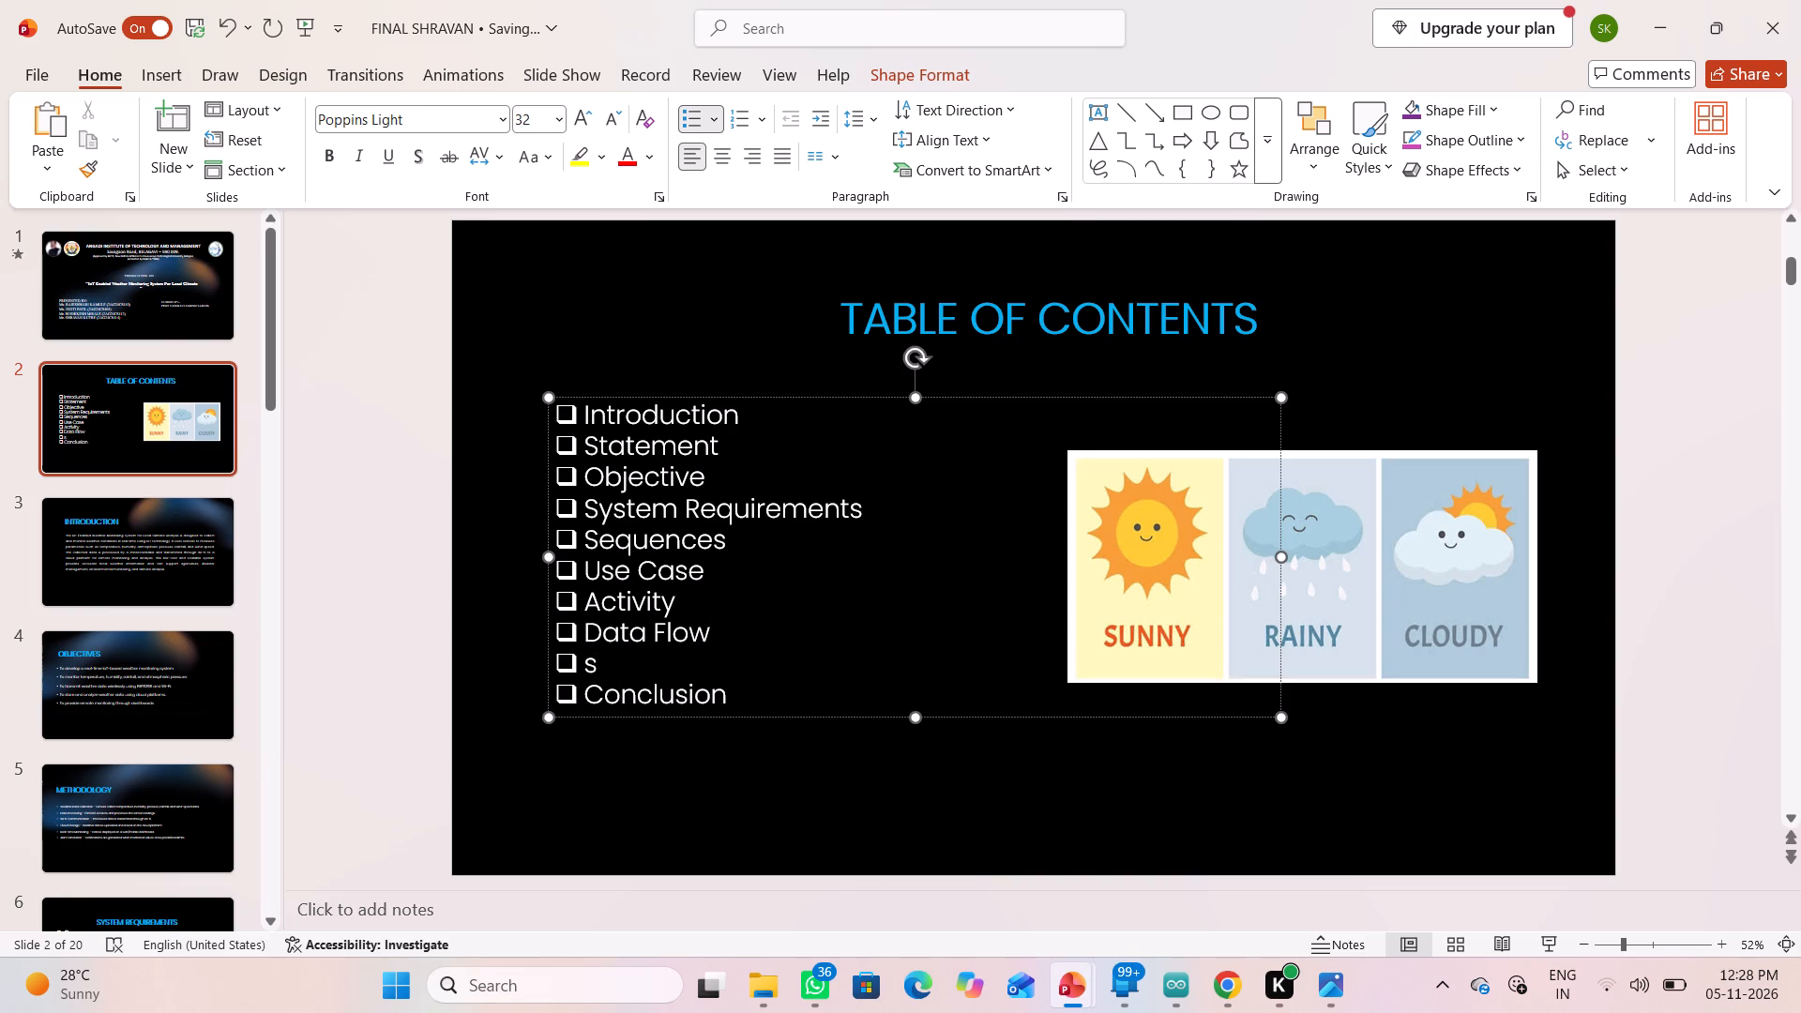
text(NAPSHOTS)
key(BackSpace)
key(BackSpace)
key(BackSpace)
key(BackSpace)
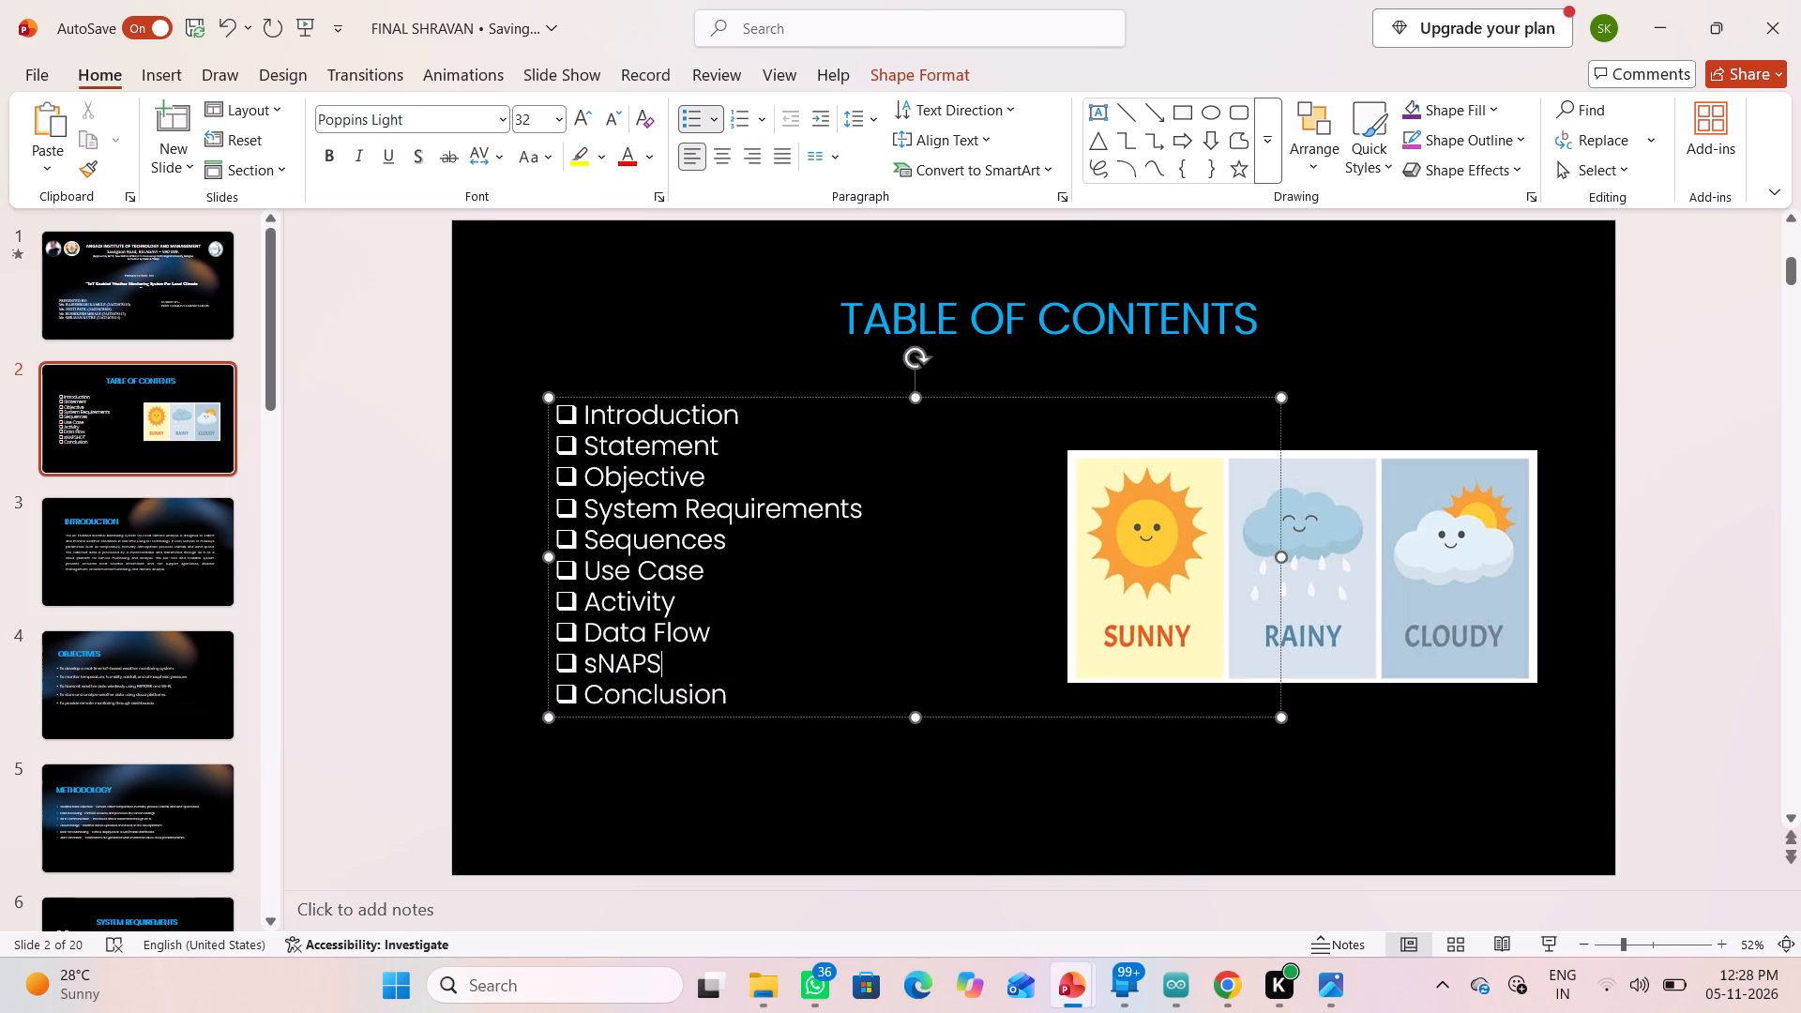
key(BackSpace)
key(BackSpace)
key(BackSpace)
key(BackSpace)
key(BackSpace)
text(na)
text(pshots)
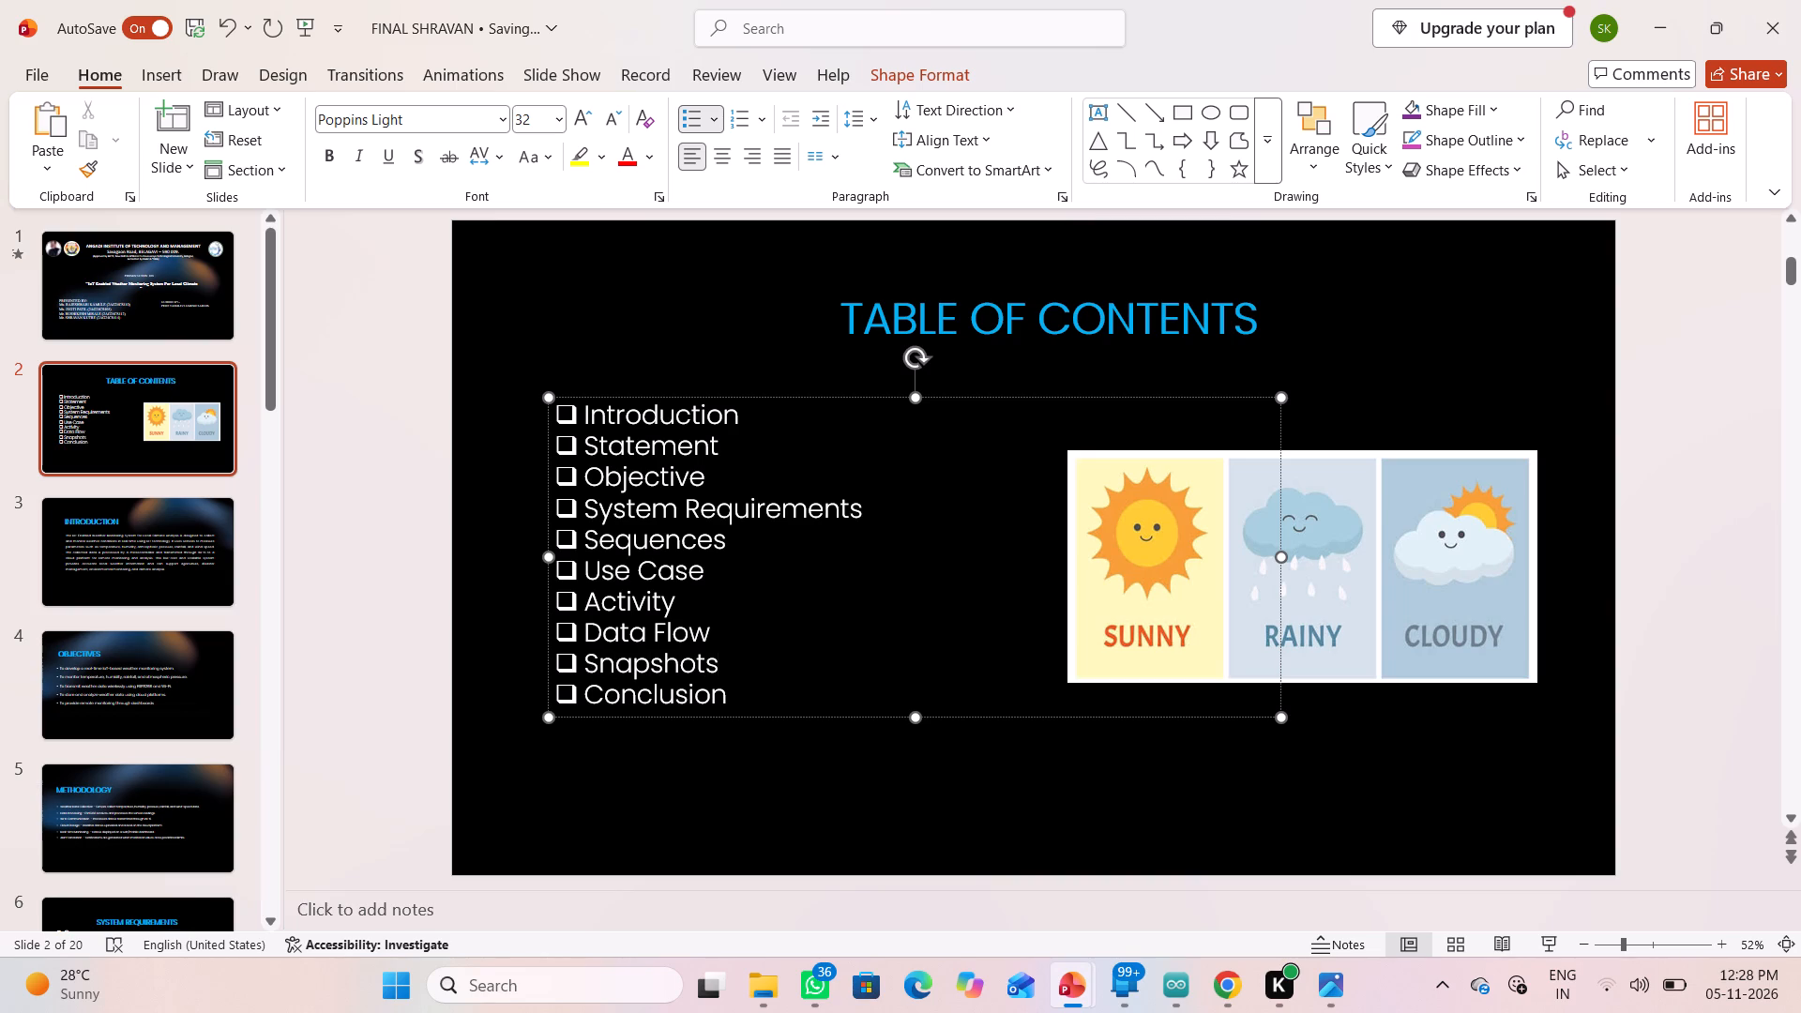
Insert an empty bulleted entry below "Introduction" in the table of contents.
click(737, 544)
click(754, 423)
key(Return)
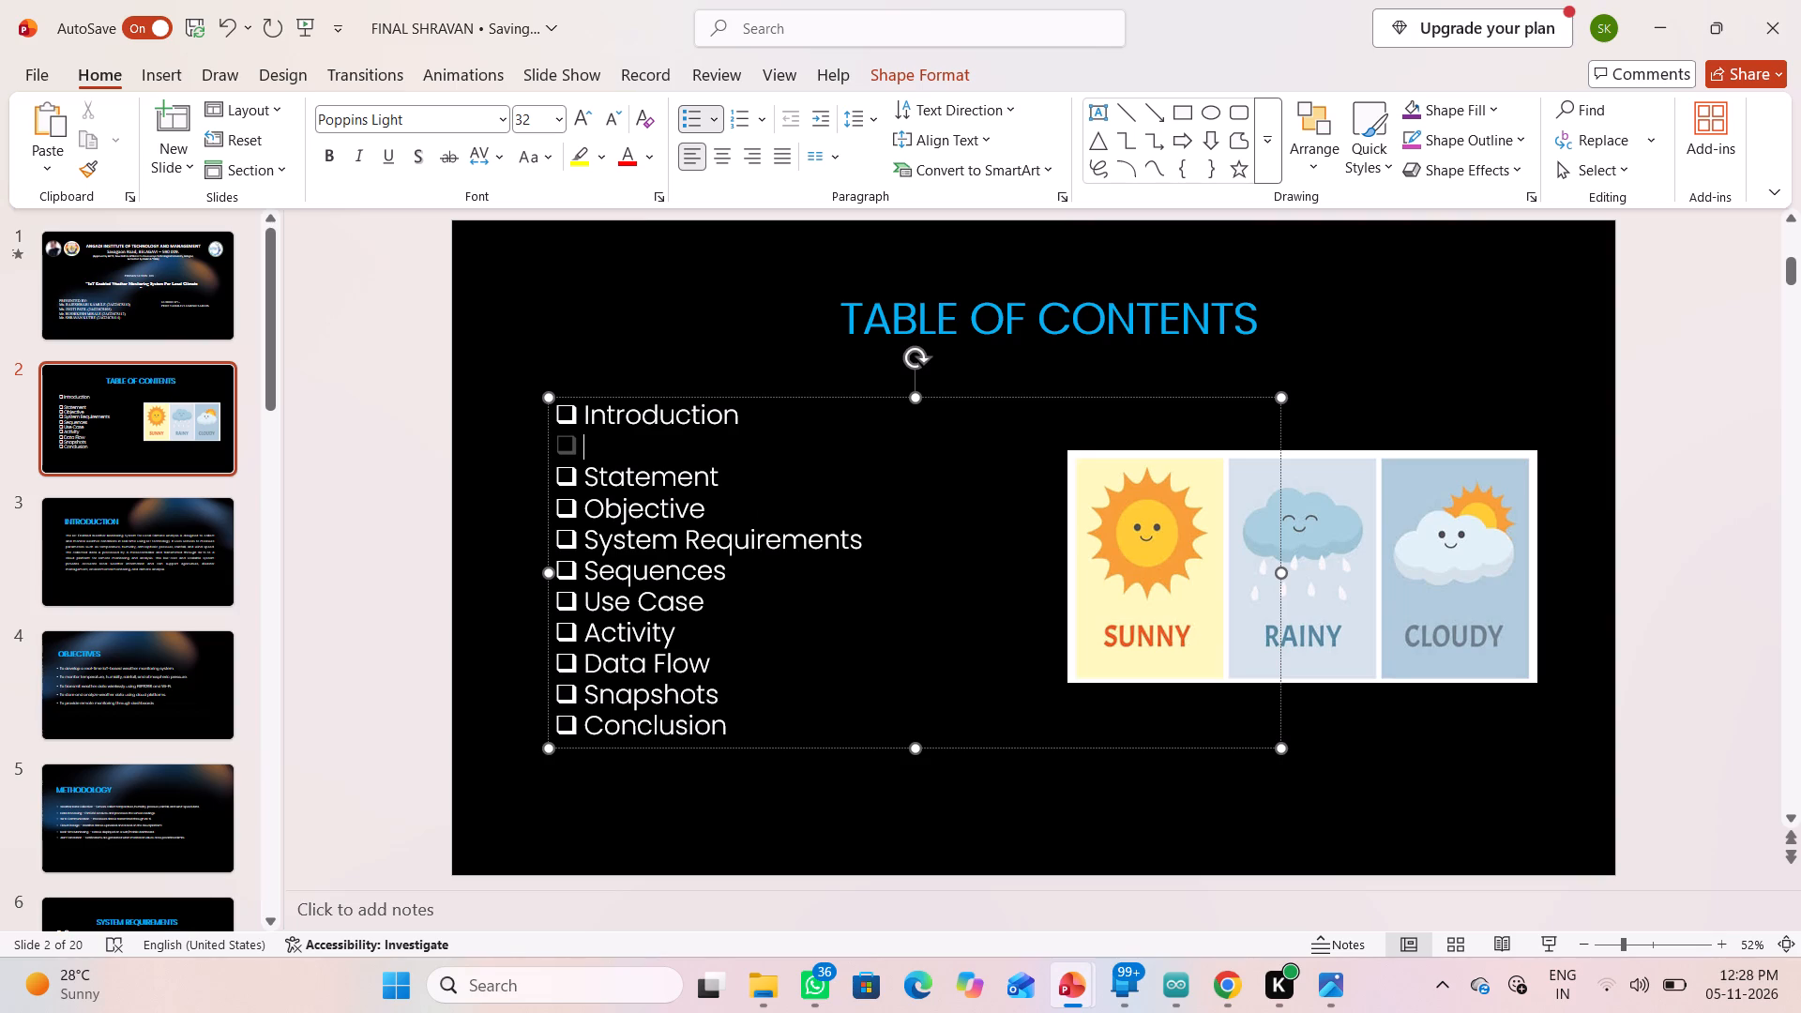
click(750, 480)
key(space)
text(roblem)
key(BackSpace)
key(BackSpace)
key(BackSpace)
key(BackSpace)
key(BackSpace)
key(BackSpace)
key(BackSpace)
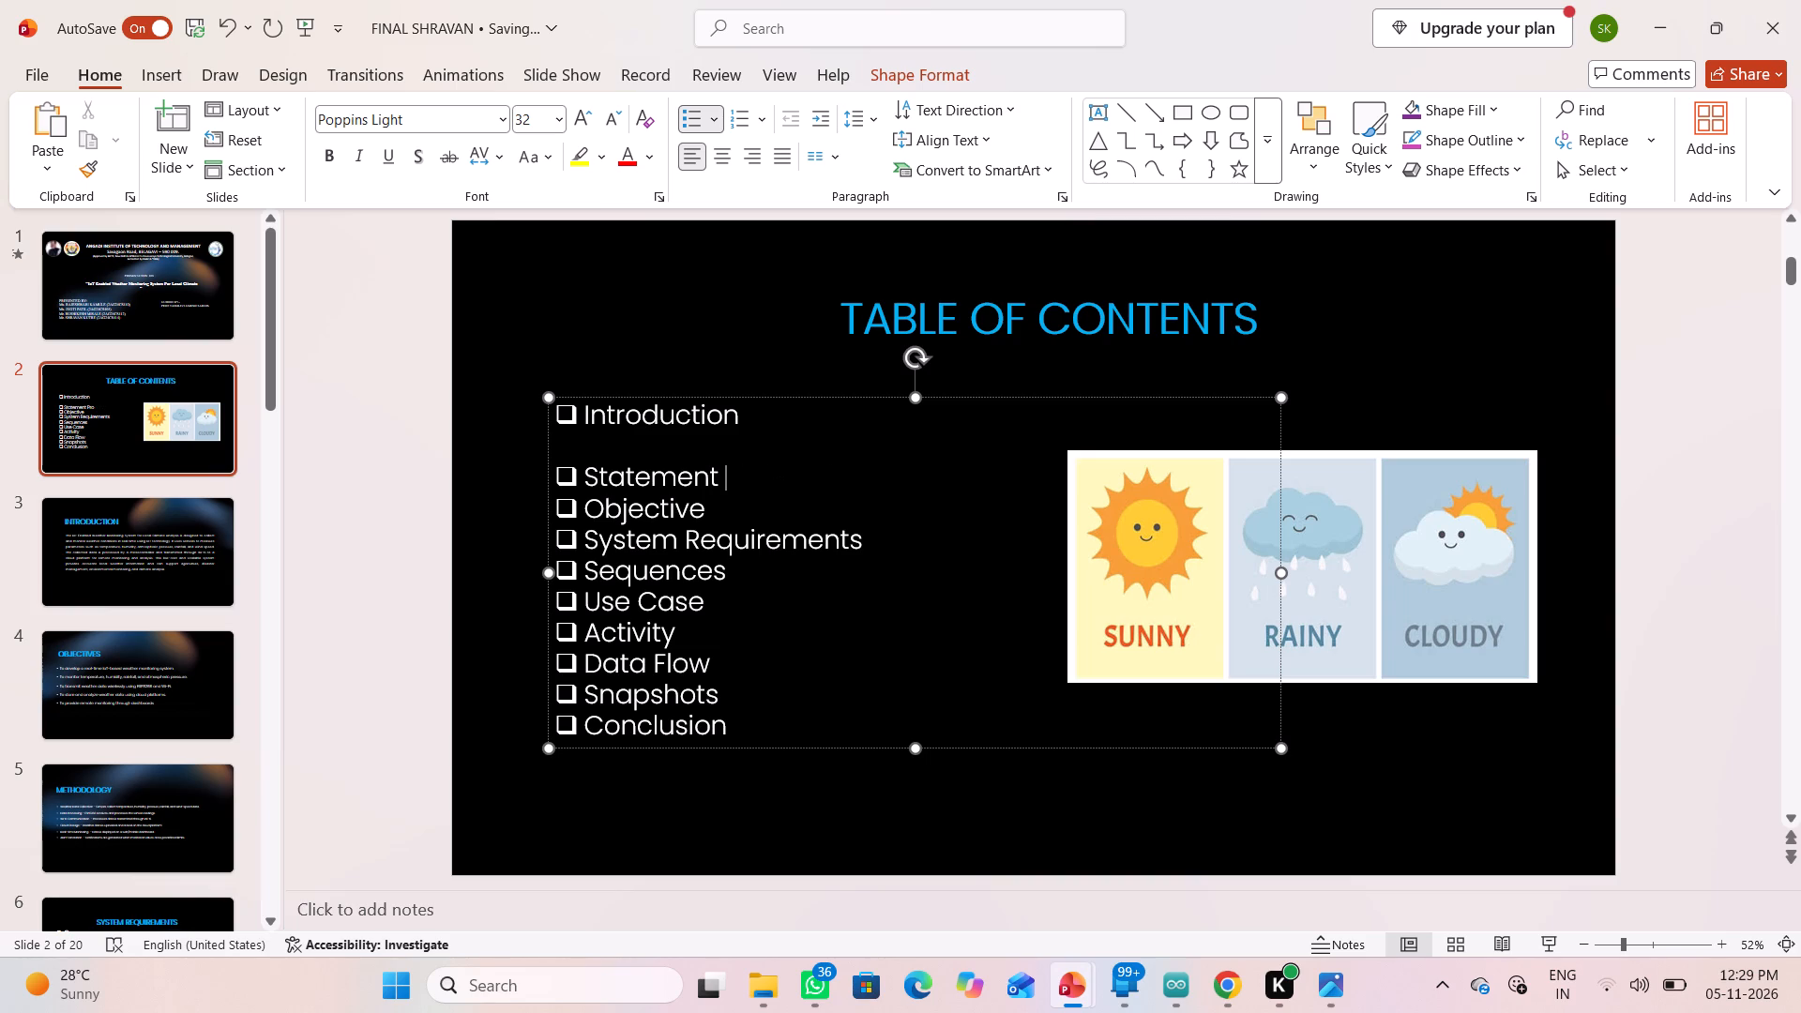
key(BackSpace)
Insert "Problem" in front of "Statement" so the contents entry reads "Problem Statement".
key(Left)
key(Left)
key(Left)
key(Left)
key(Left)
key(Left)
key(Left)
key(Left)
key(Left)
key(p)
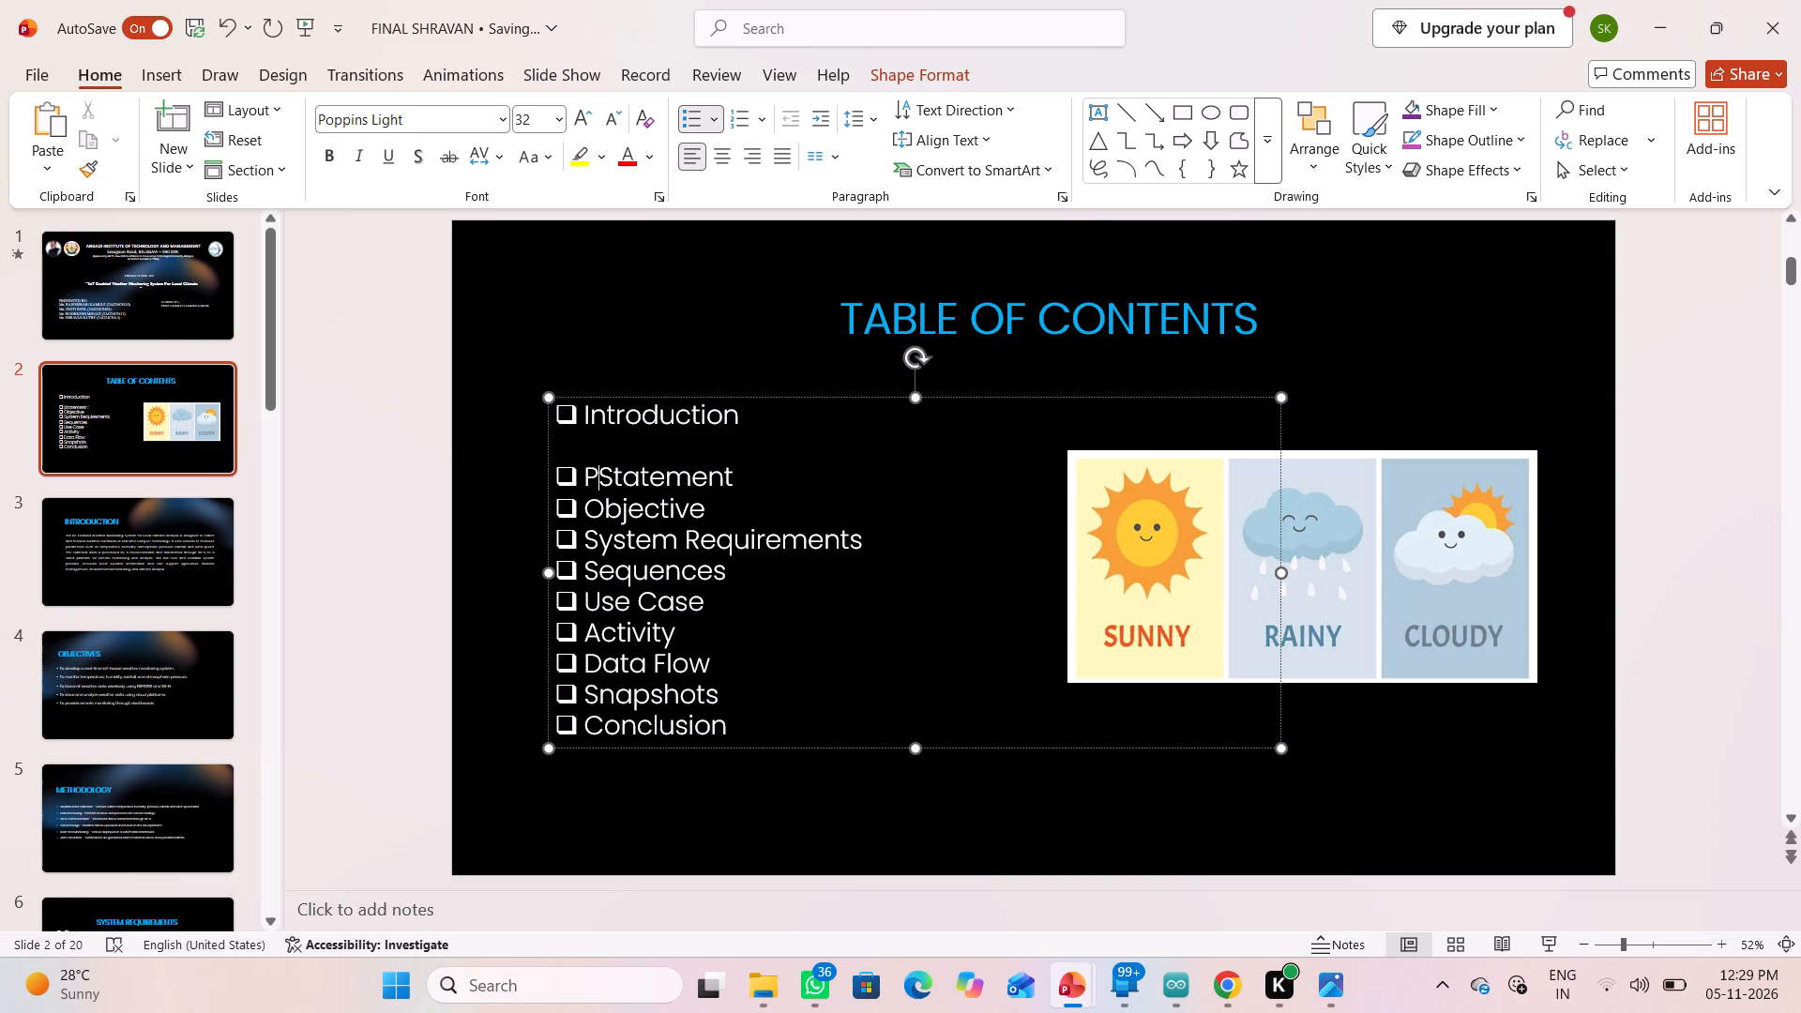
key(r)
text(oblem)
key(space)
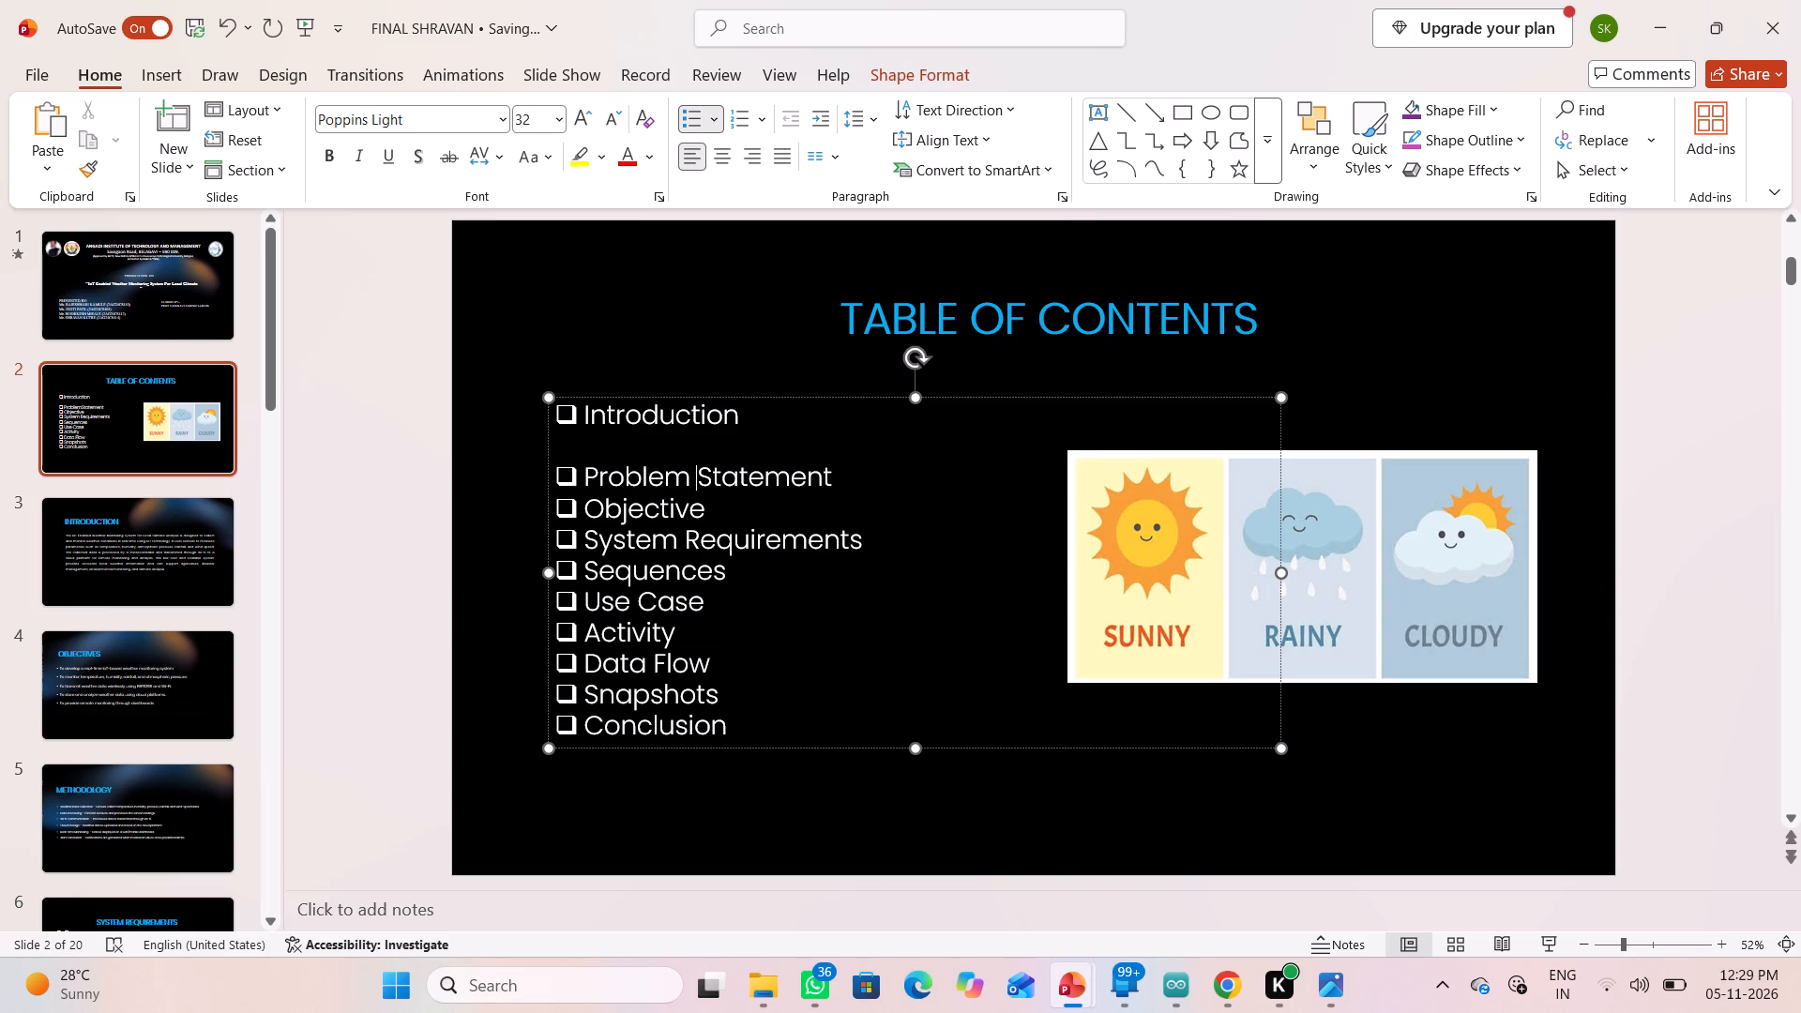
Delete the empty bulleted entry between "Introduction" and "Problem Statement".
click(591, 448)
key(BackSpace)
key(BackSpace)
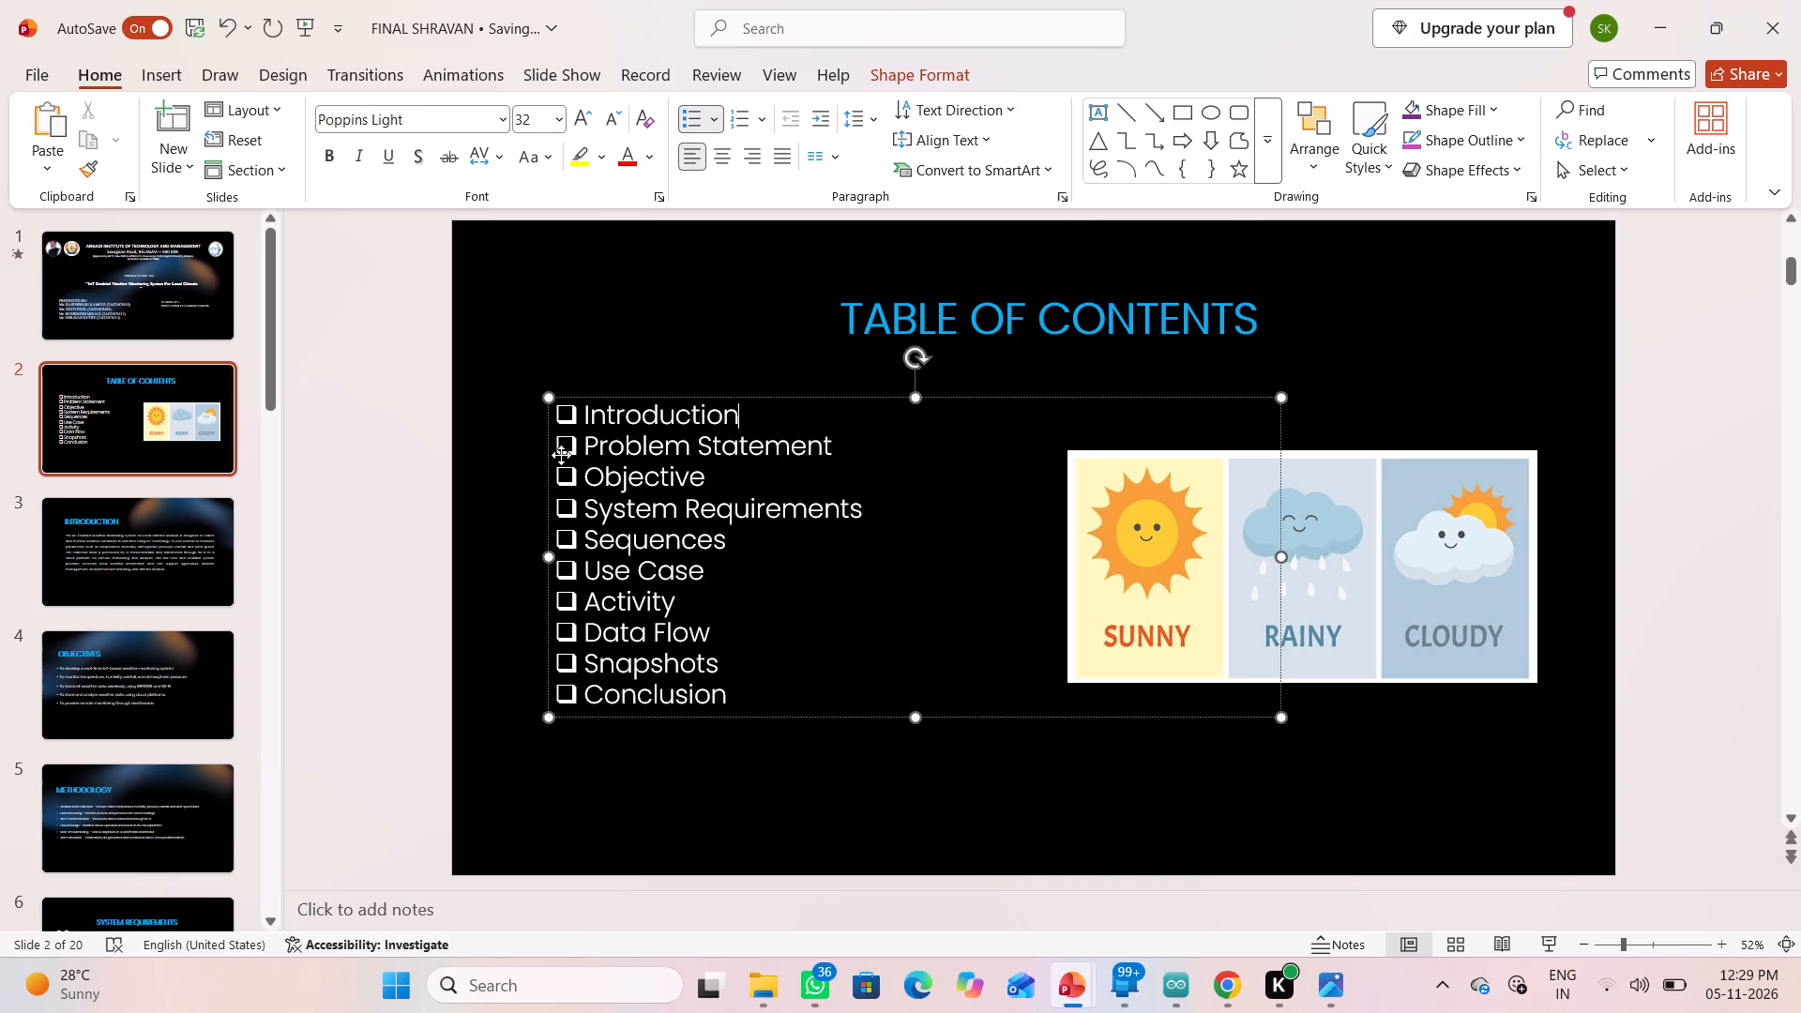
Change the contents entry "Objective" to the plural "Objectives".
click(718, 482)
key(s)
Add the word "Diagram" after "Sequences" so the contents entry reads "Sequences Diagram".
click(741, 543)
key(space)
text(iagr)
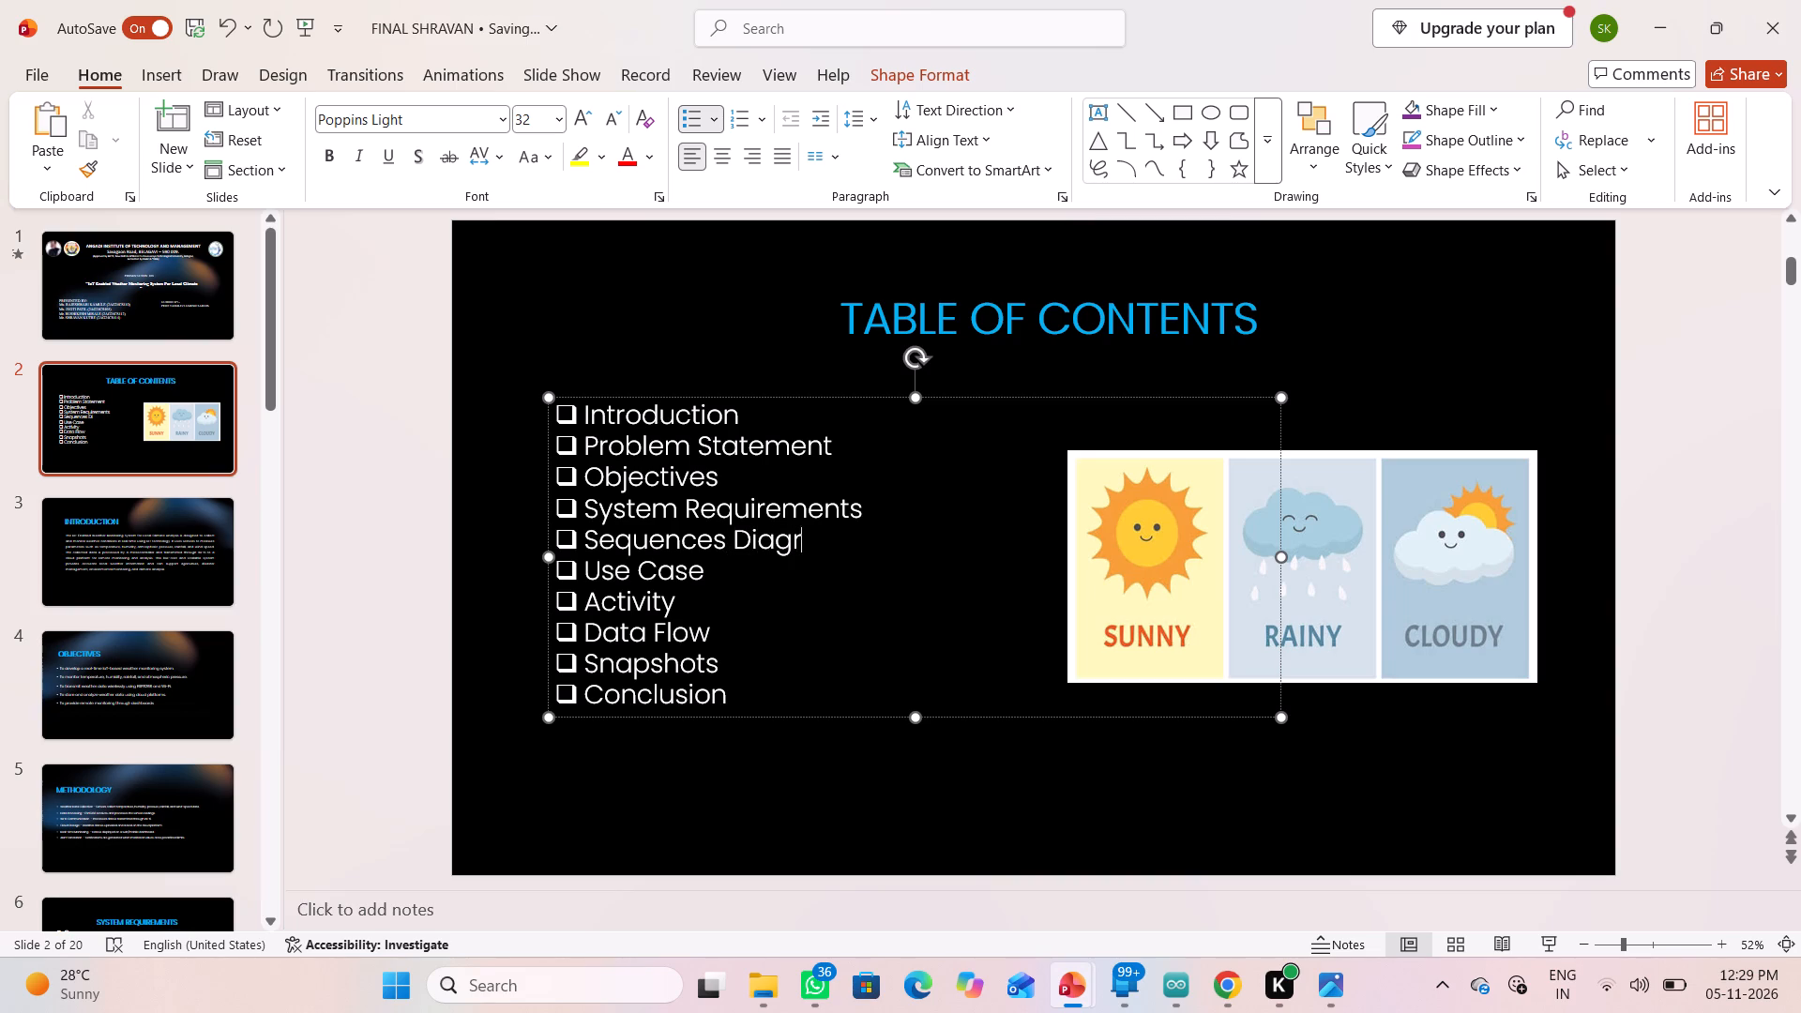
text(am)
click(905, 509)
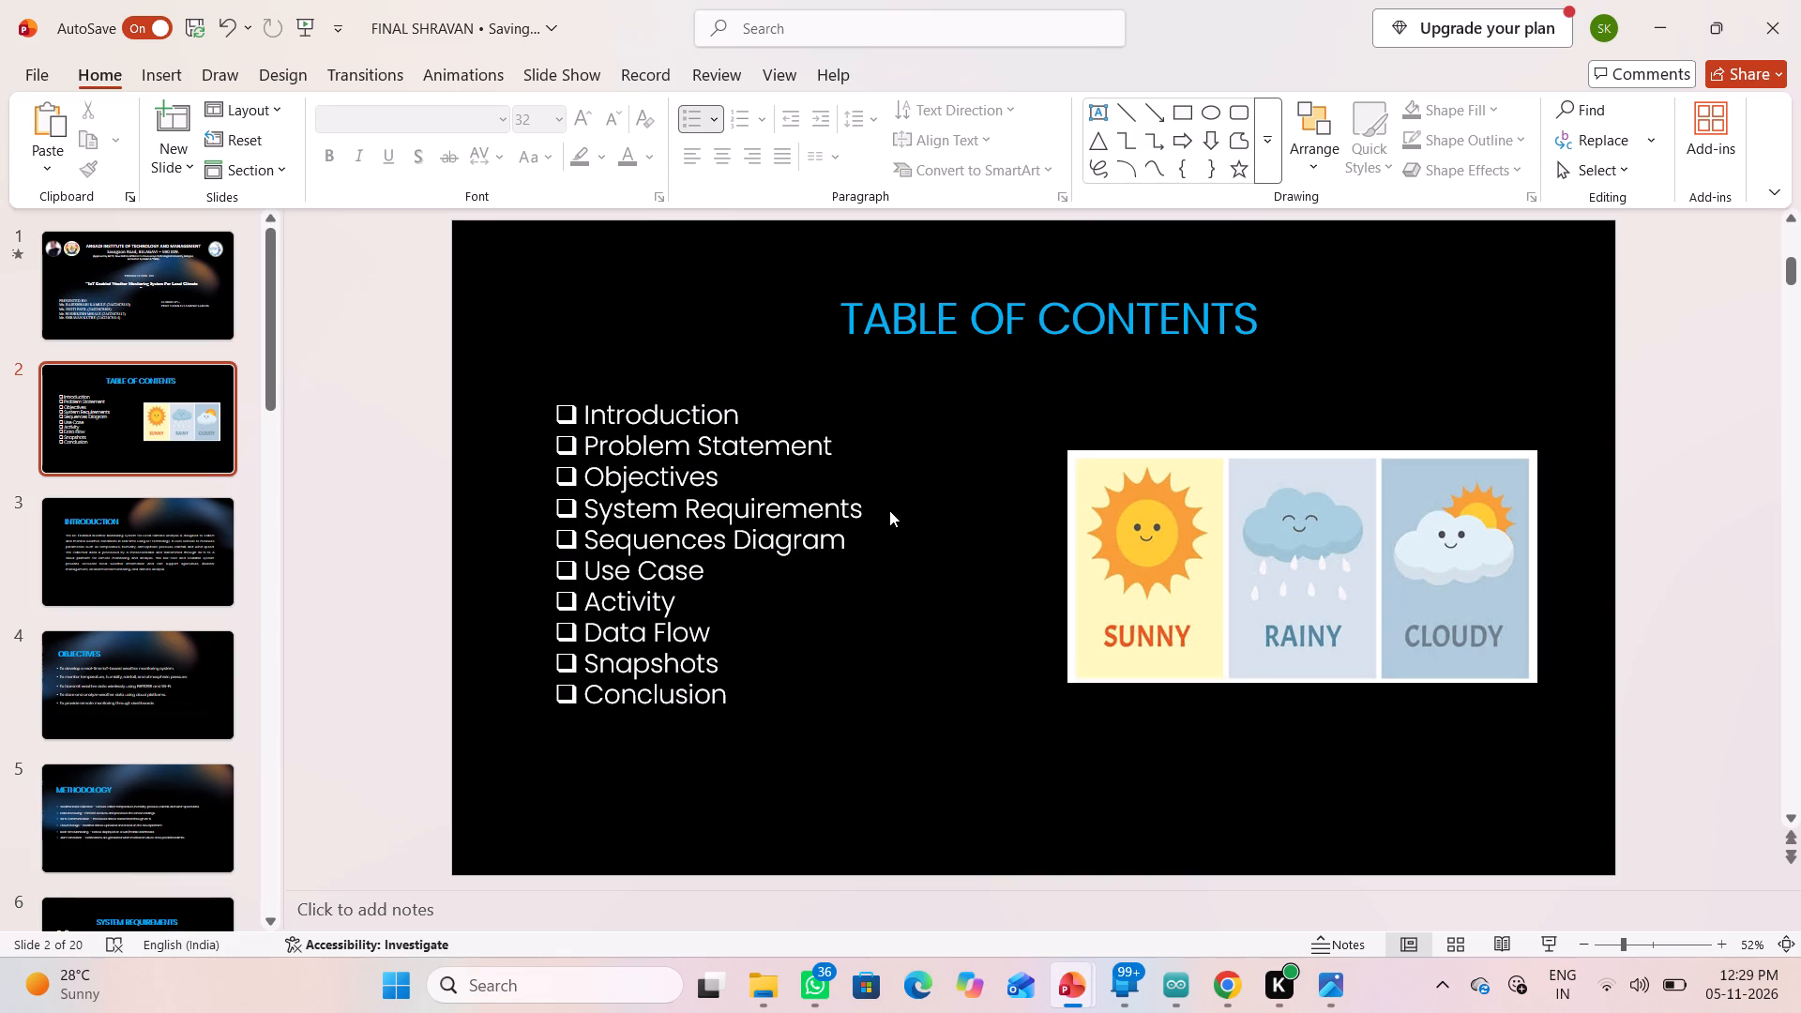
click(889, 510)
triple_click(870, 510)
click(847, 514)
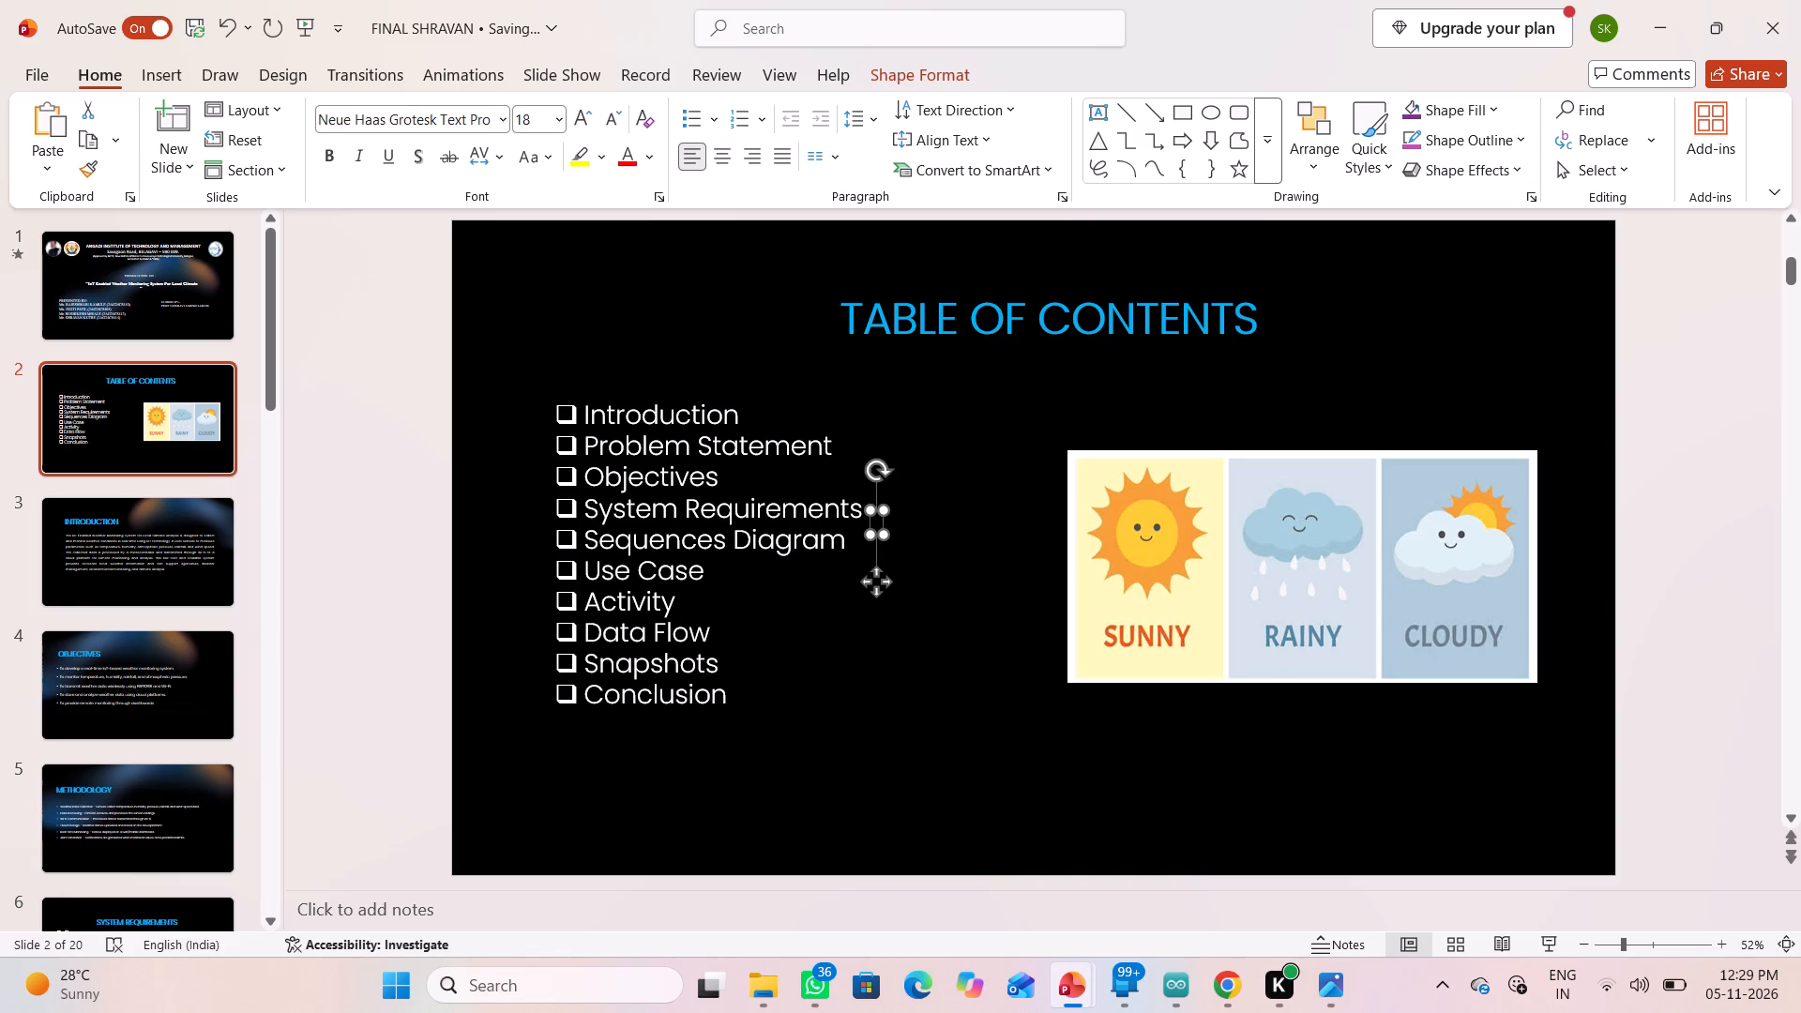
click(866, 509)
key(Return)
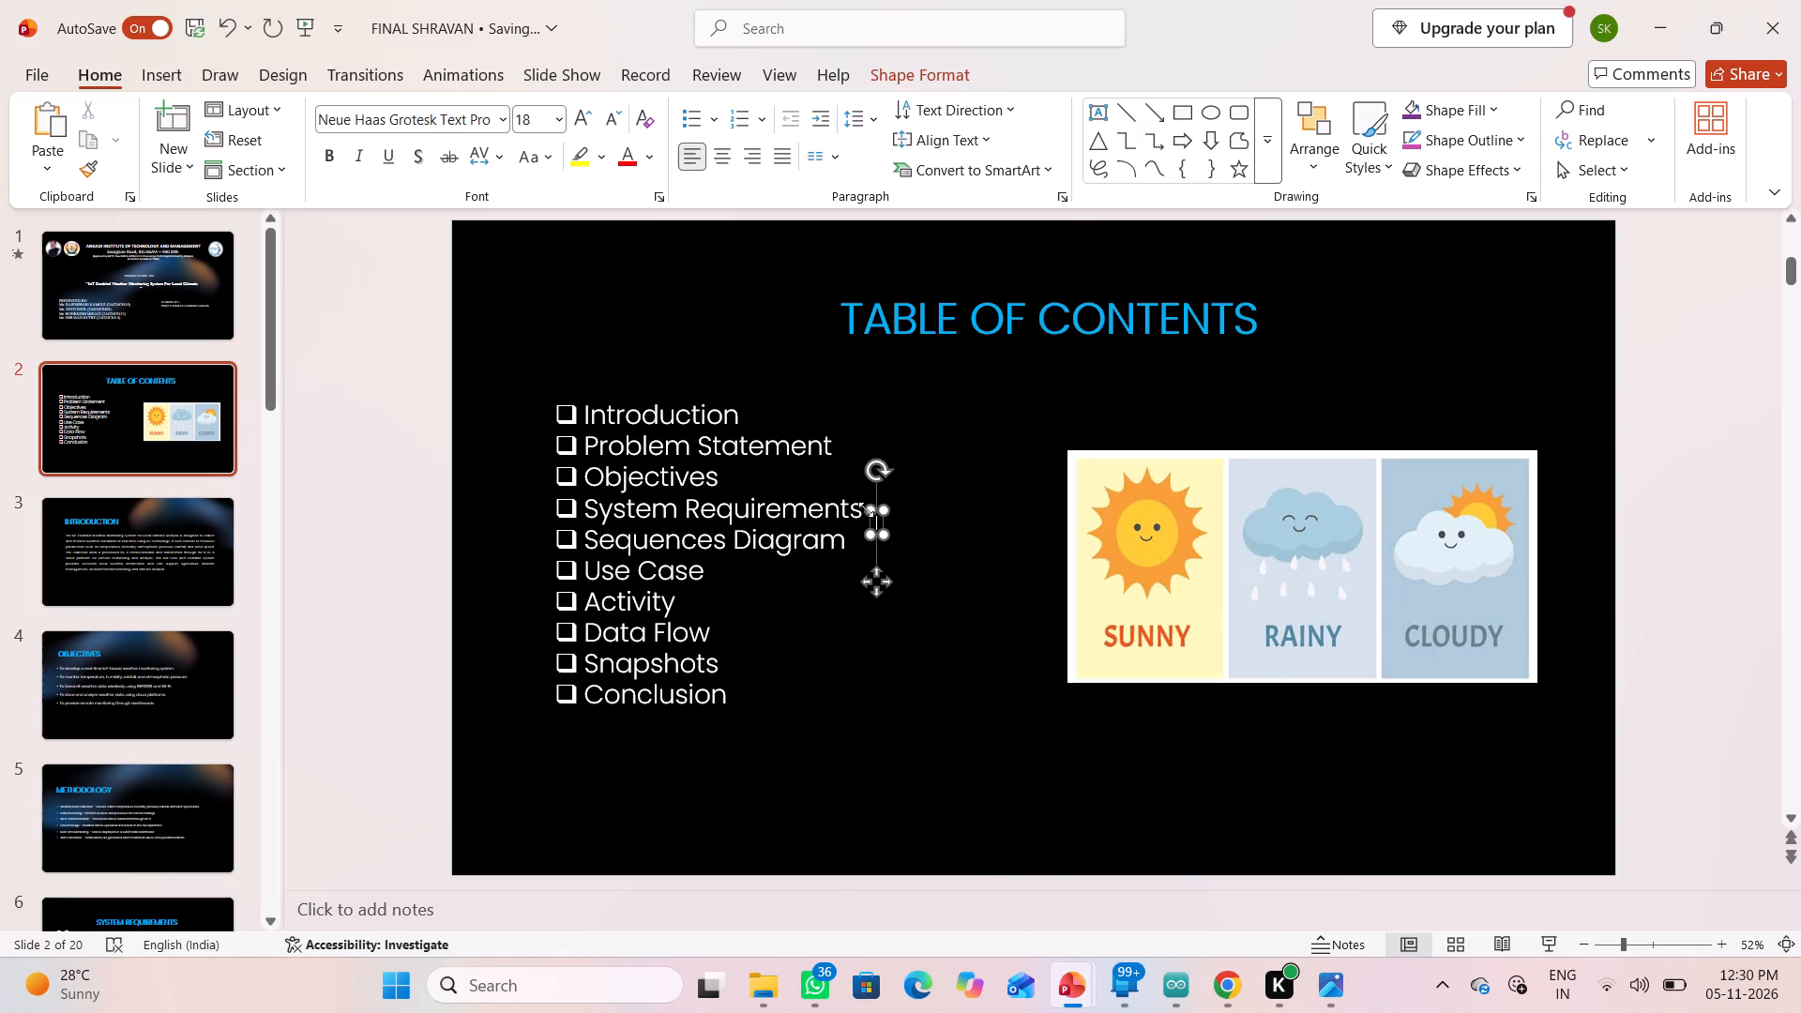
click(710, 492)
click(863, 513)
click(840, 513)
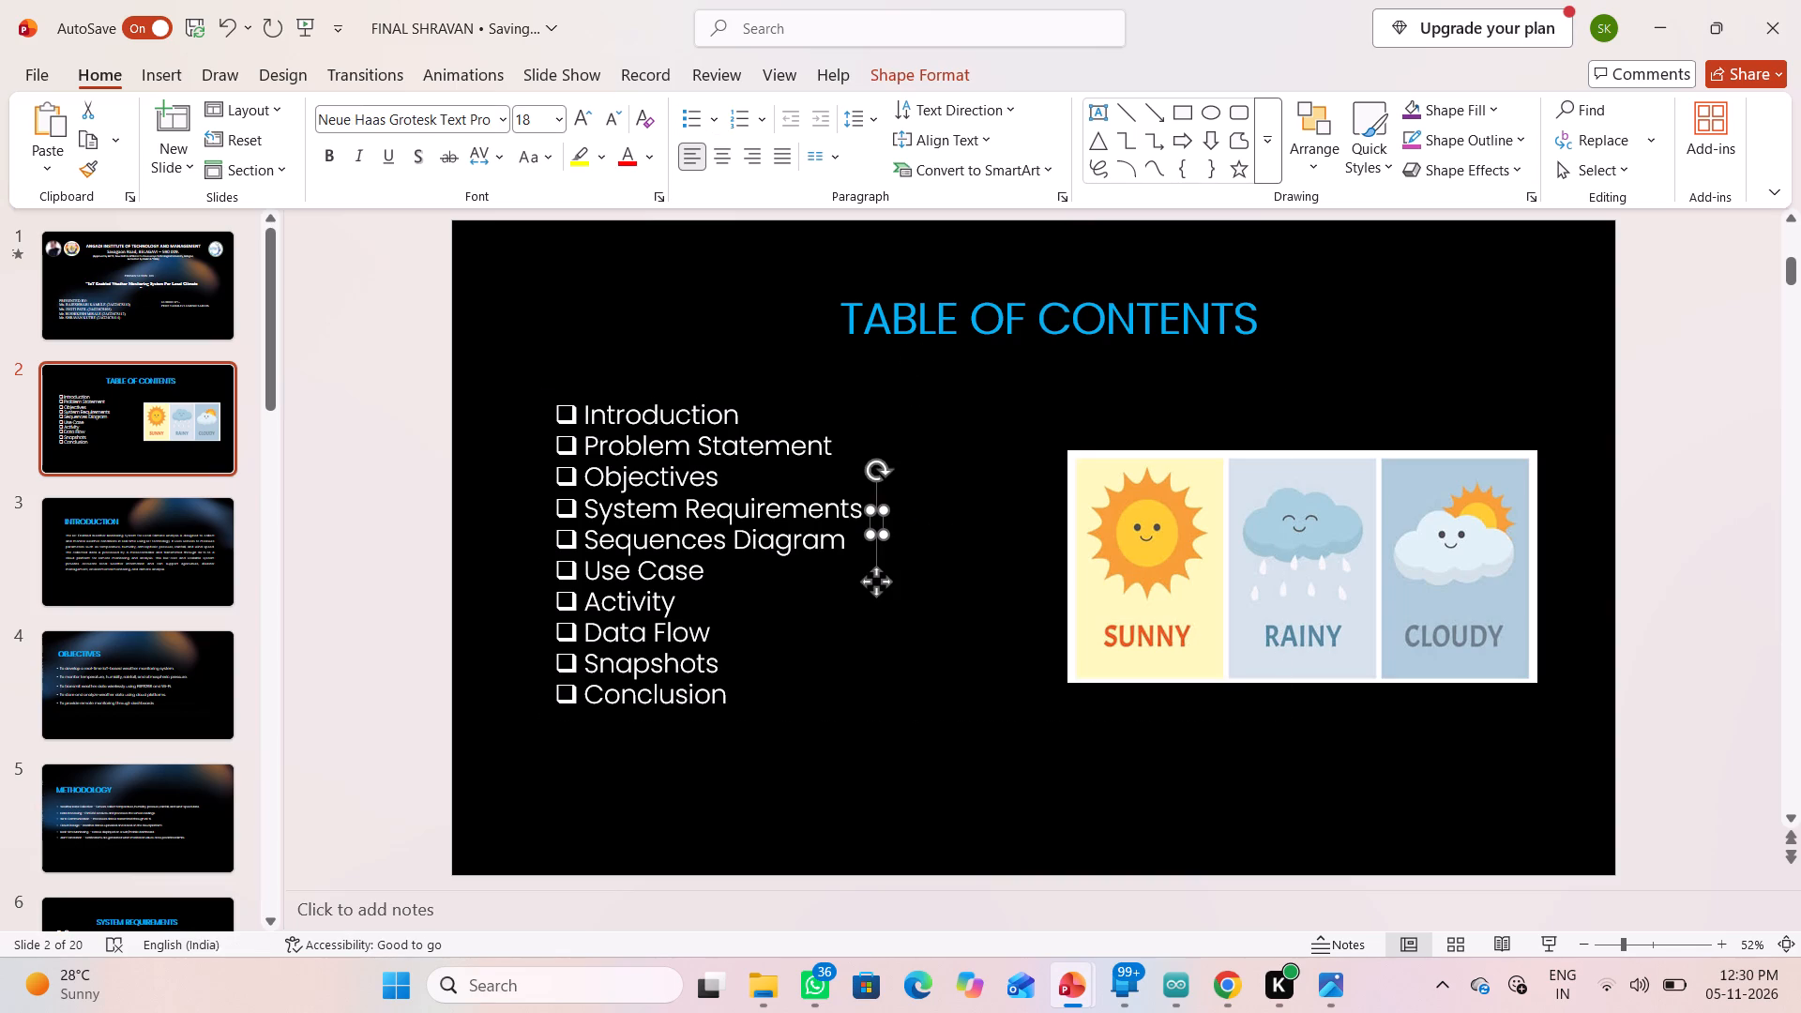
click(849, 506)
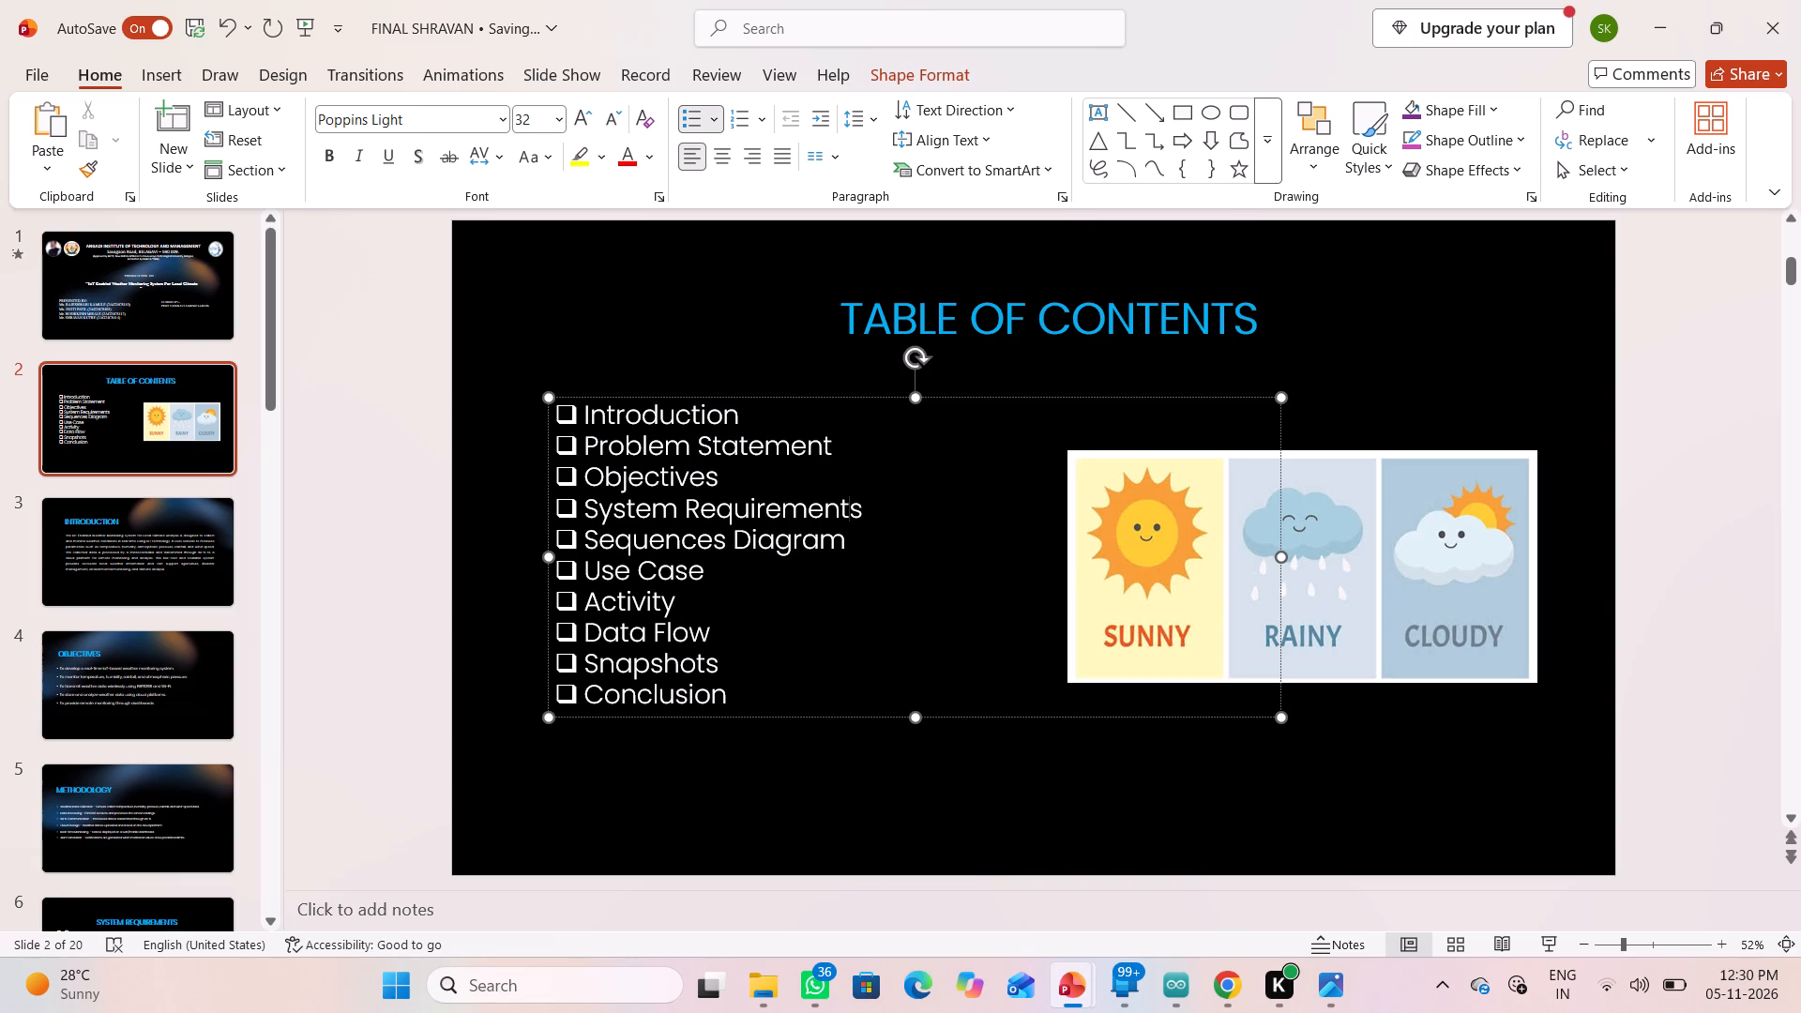
Add a new bulleted entry "Block Diagram" between "Objectives" and "System Requirements" in the table of contents.
click(723, 465)
key(Return)
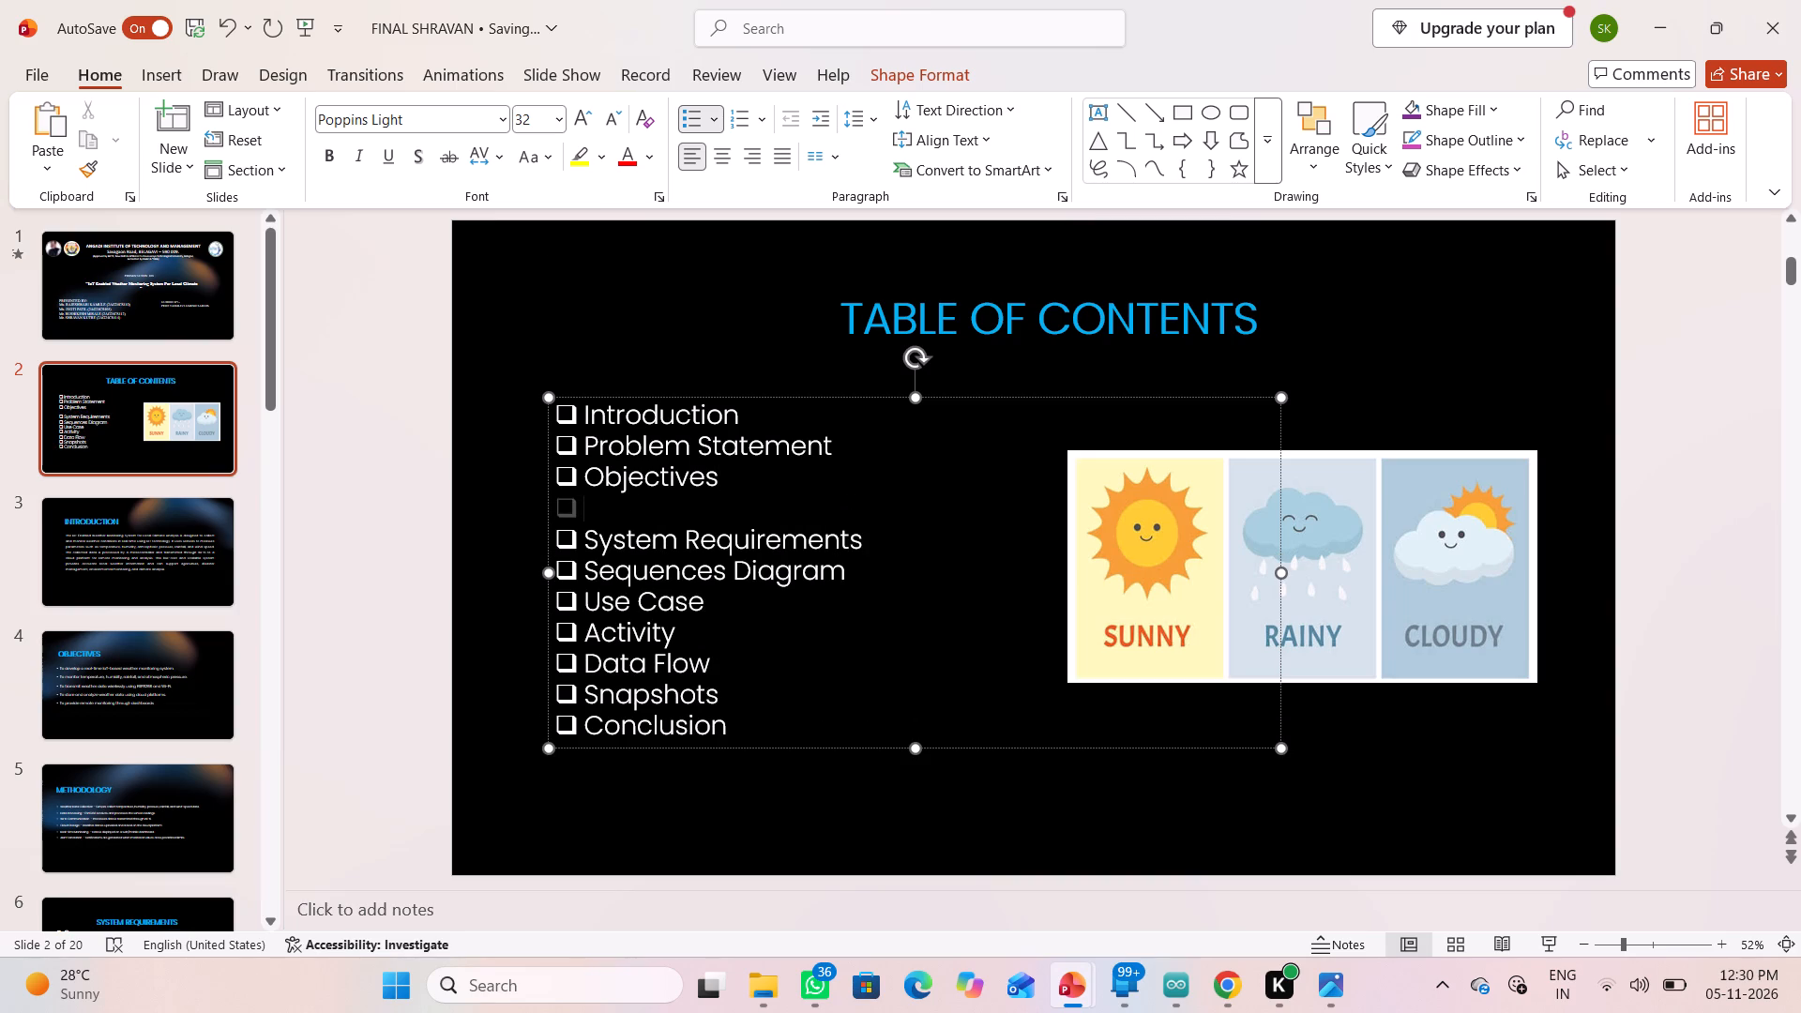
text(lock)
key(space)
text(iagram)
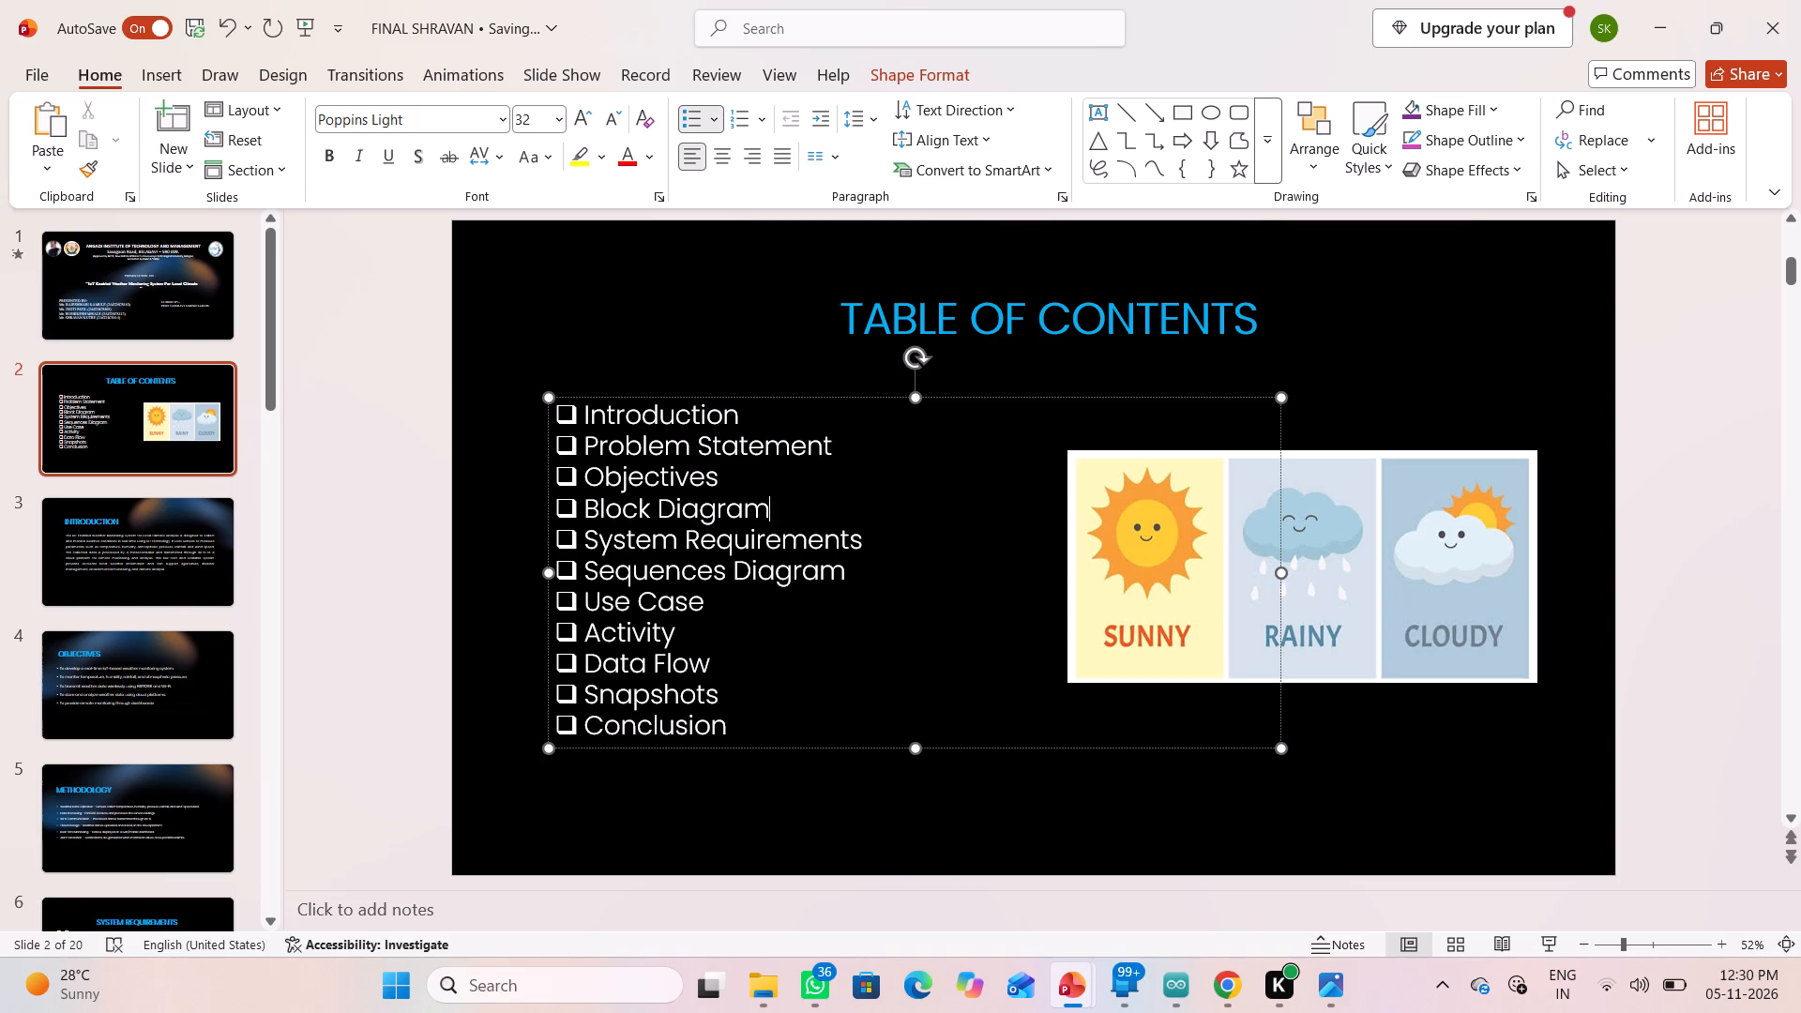
Add a new bulleted entry "Architecture Diagram" between "Block Diagram" and "System Requirements" in the table of contents.
scroll(482, 765, up, 3)
scroll(693, 628, up, 2)
scroll(743, 624, down, 2)
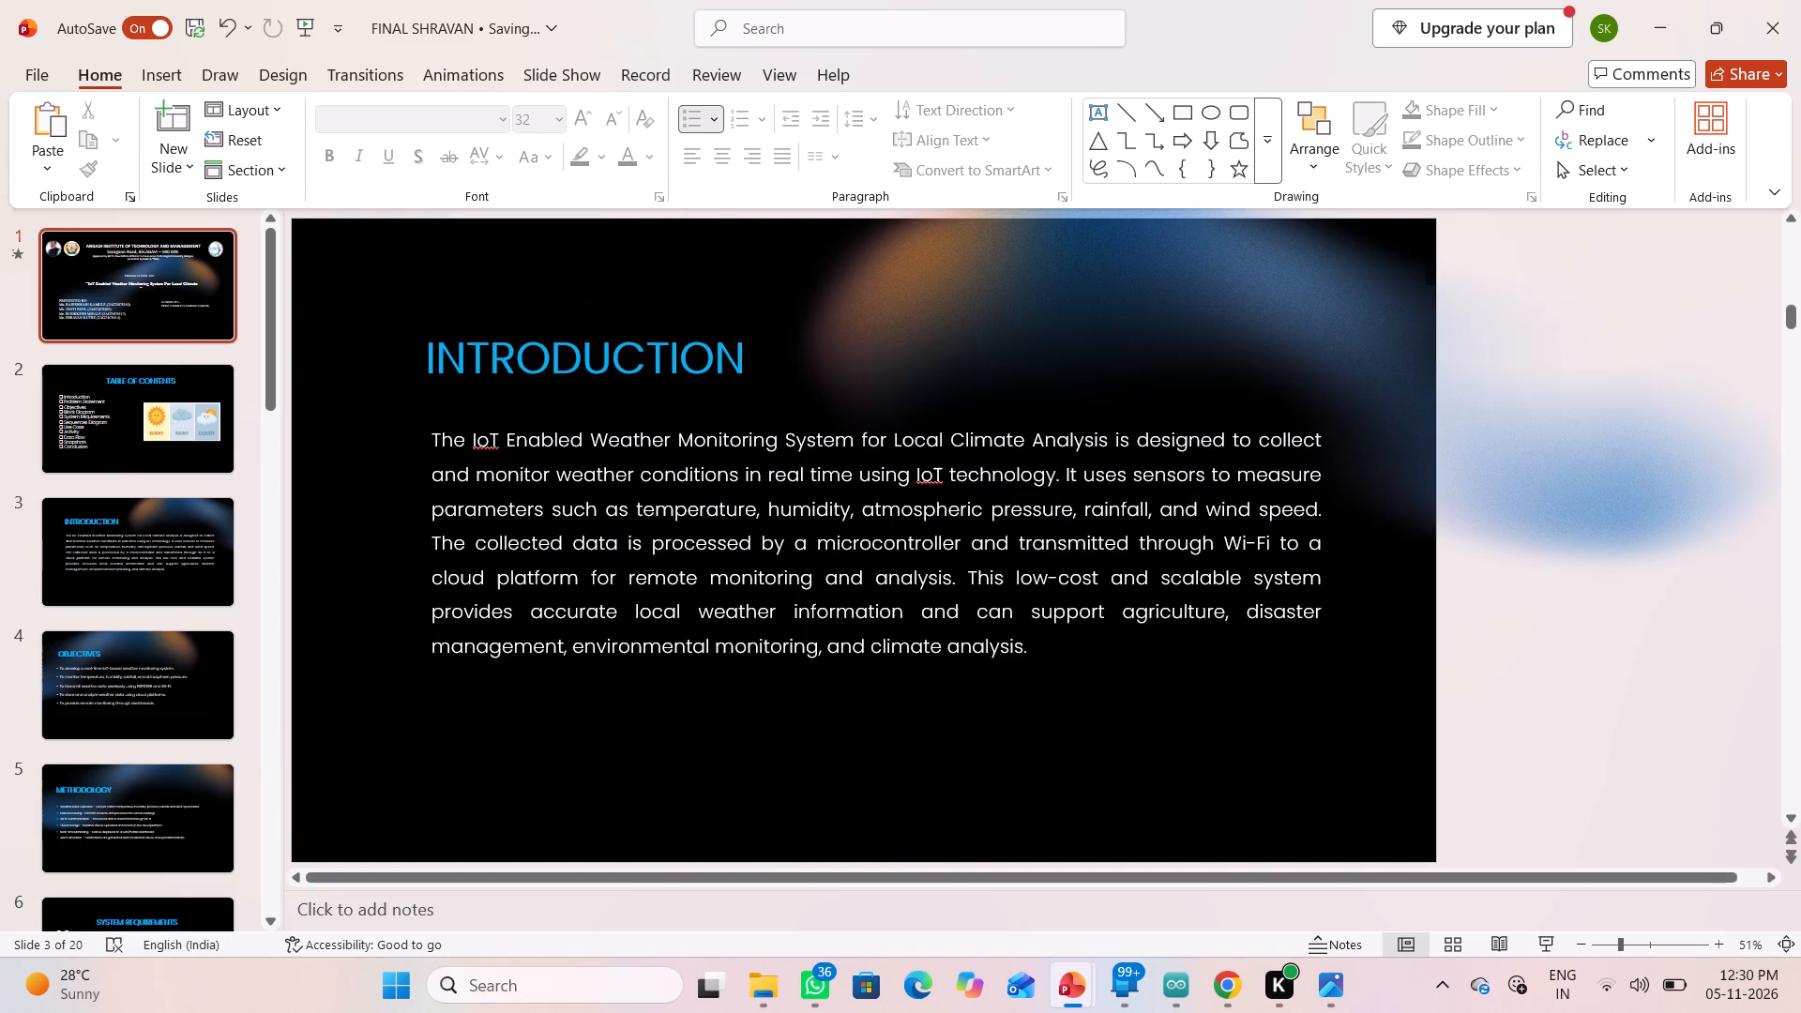
click(103, 455)
click(643, 517)
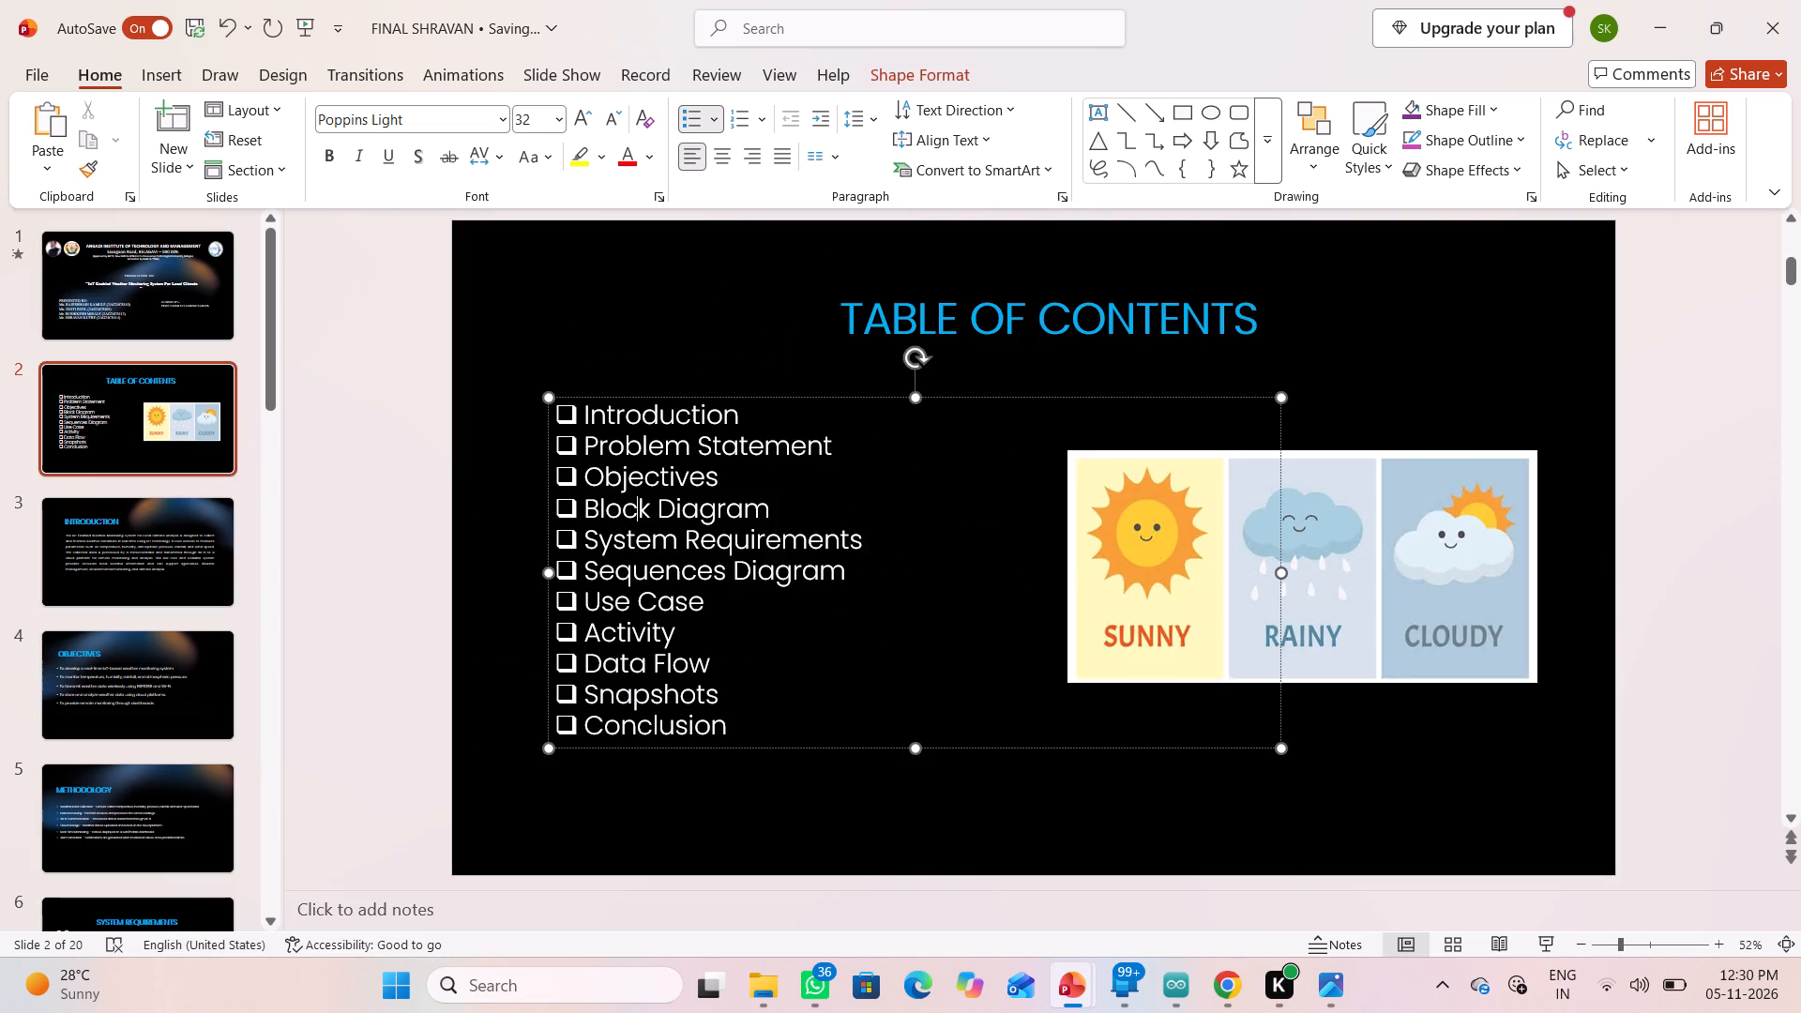
click(771, 506)
key(Return)
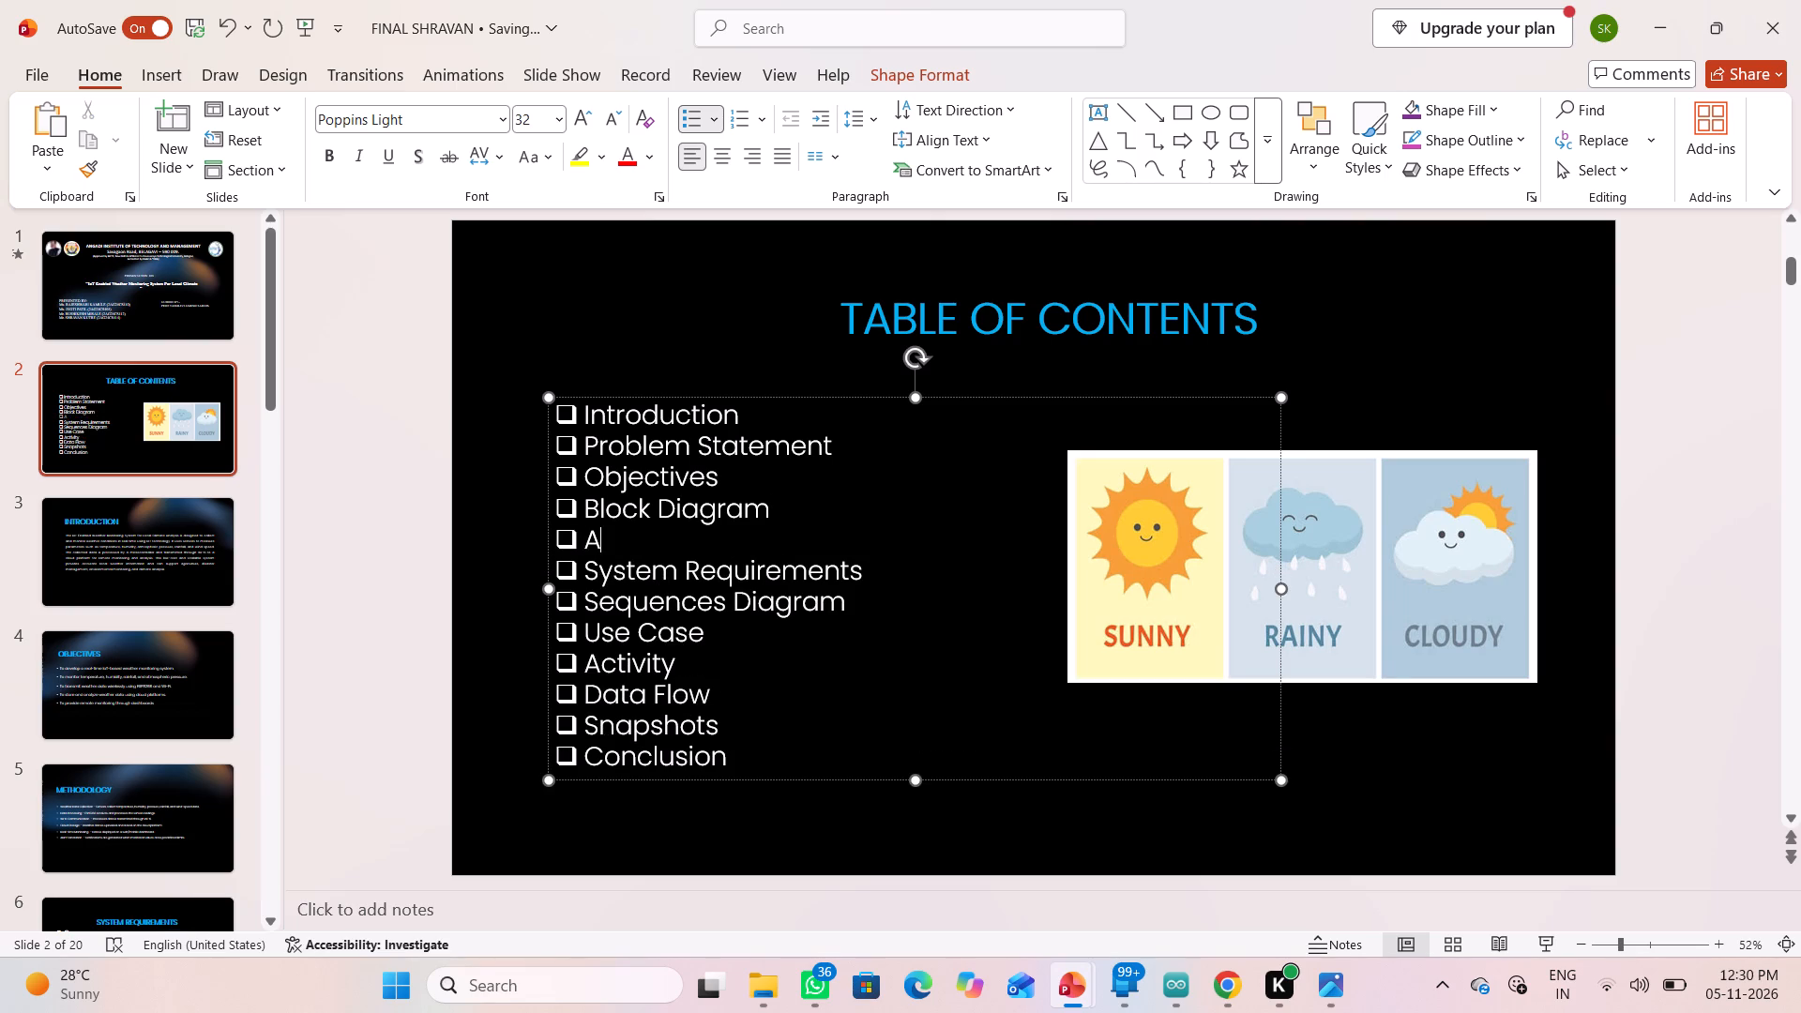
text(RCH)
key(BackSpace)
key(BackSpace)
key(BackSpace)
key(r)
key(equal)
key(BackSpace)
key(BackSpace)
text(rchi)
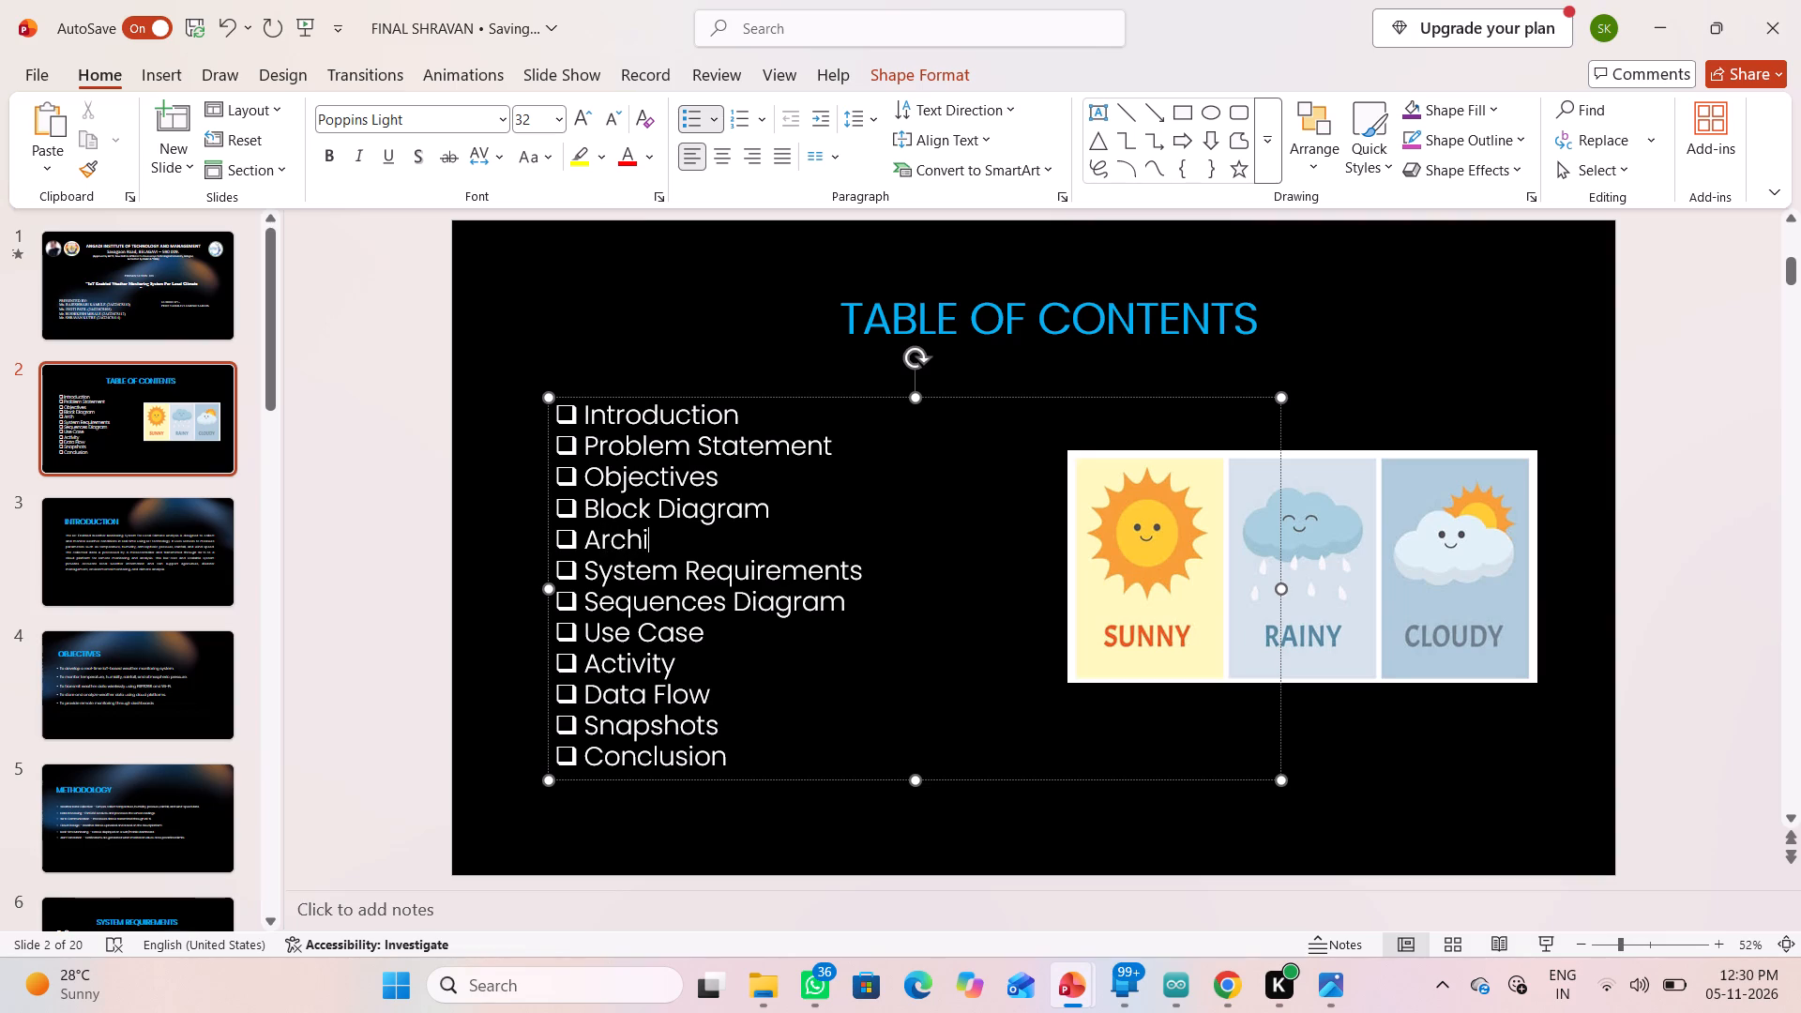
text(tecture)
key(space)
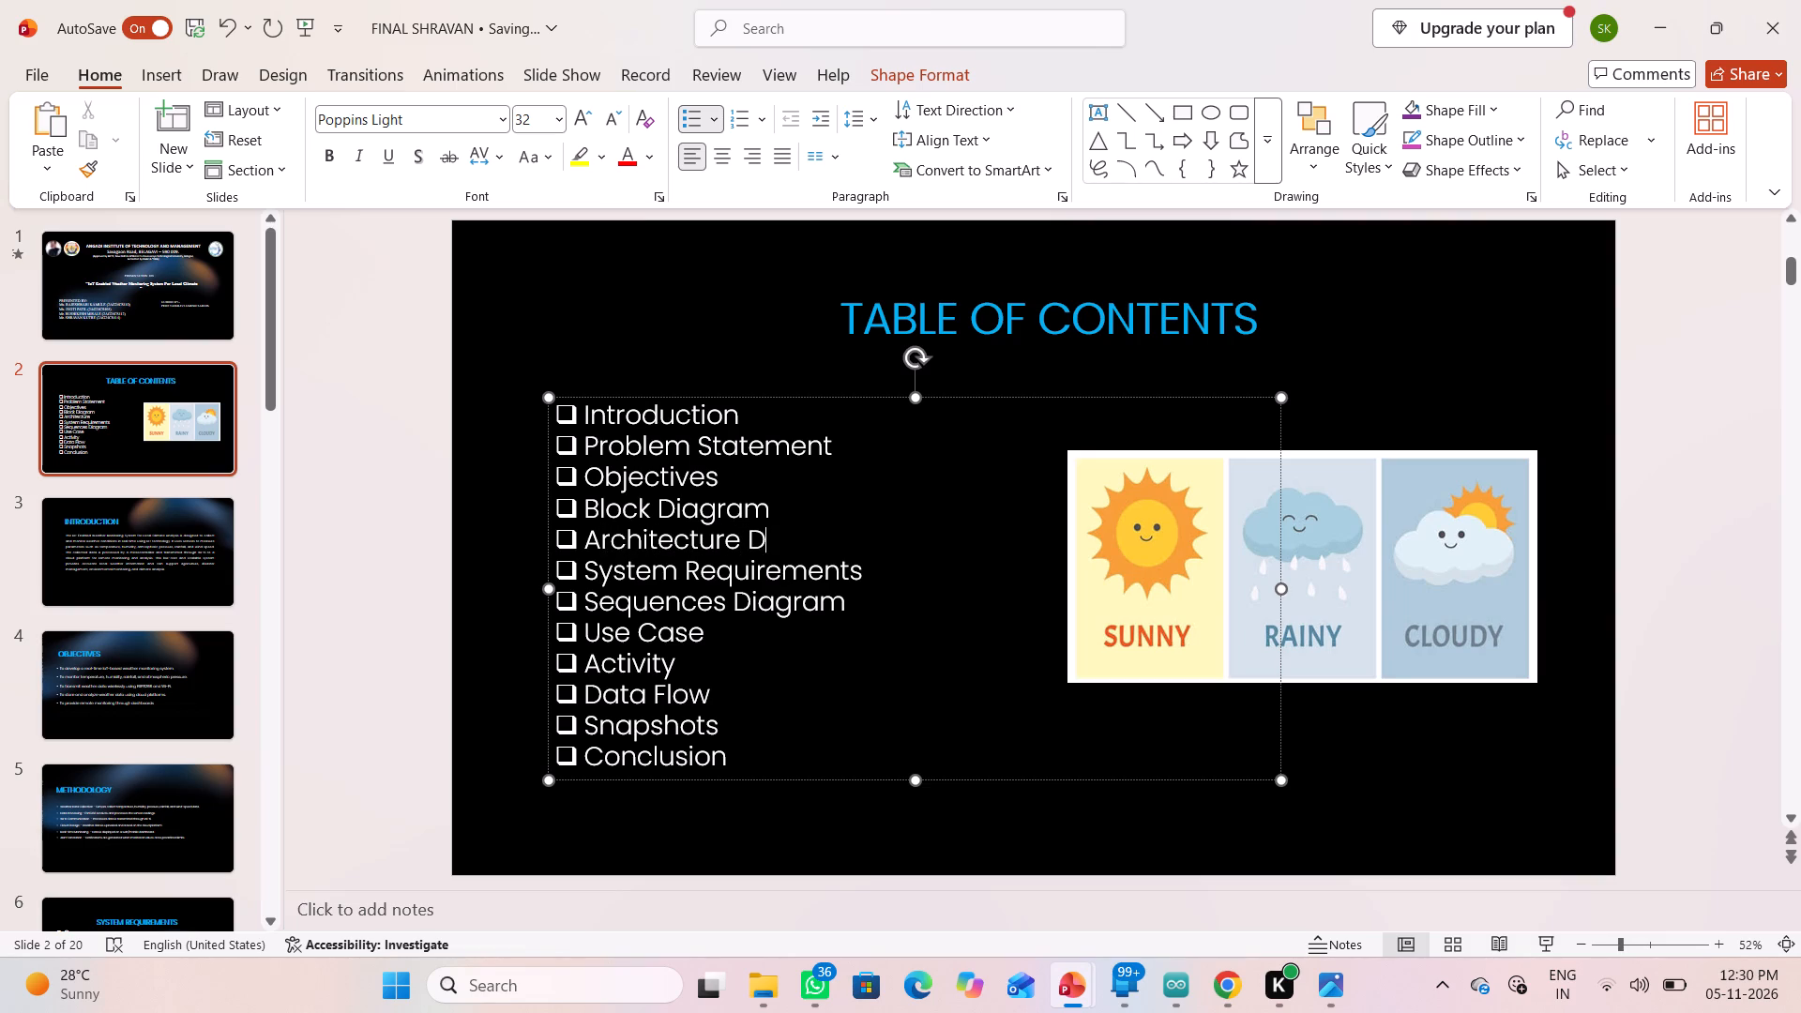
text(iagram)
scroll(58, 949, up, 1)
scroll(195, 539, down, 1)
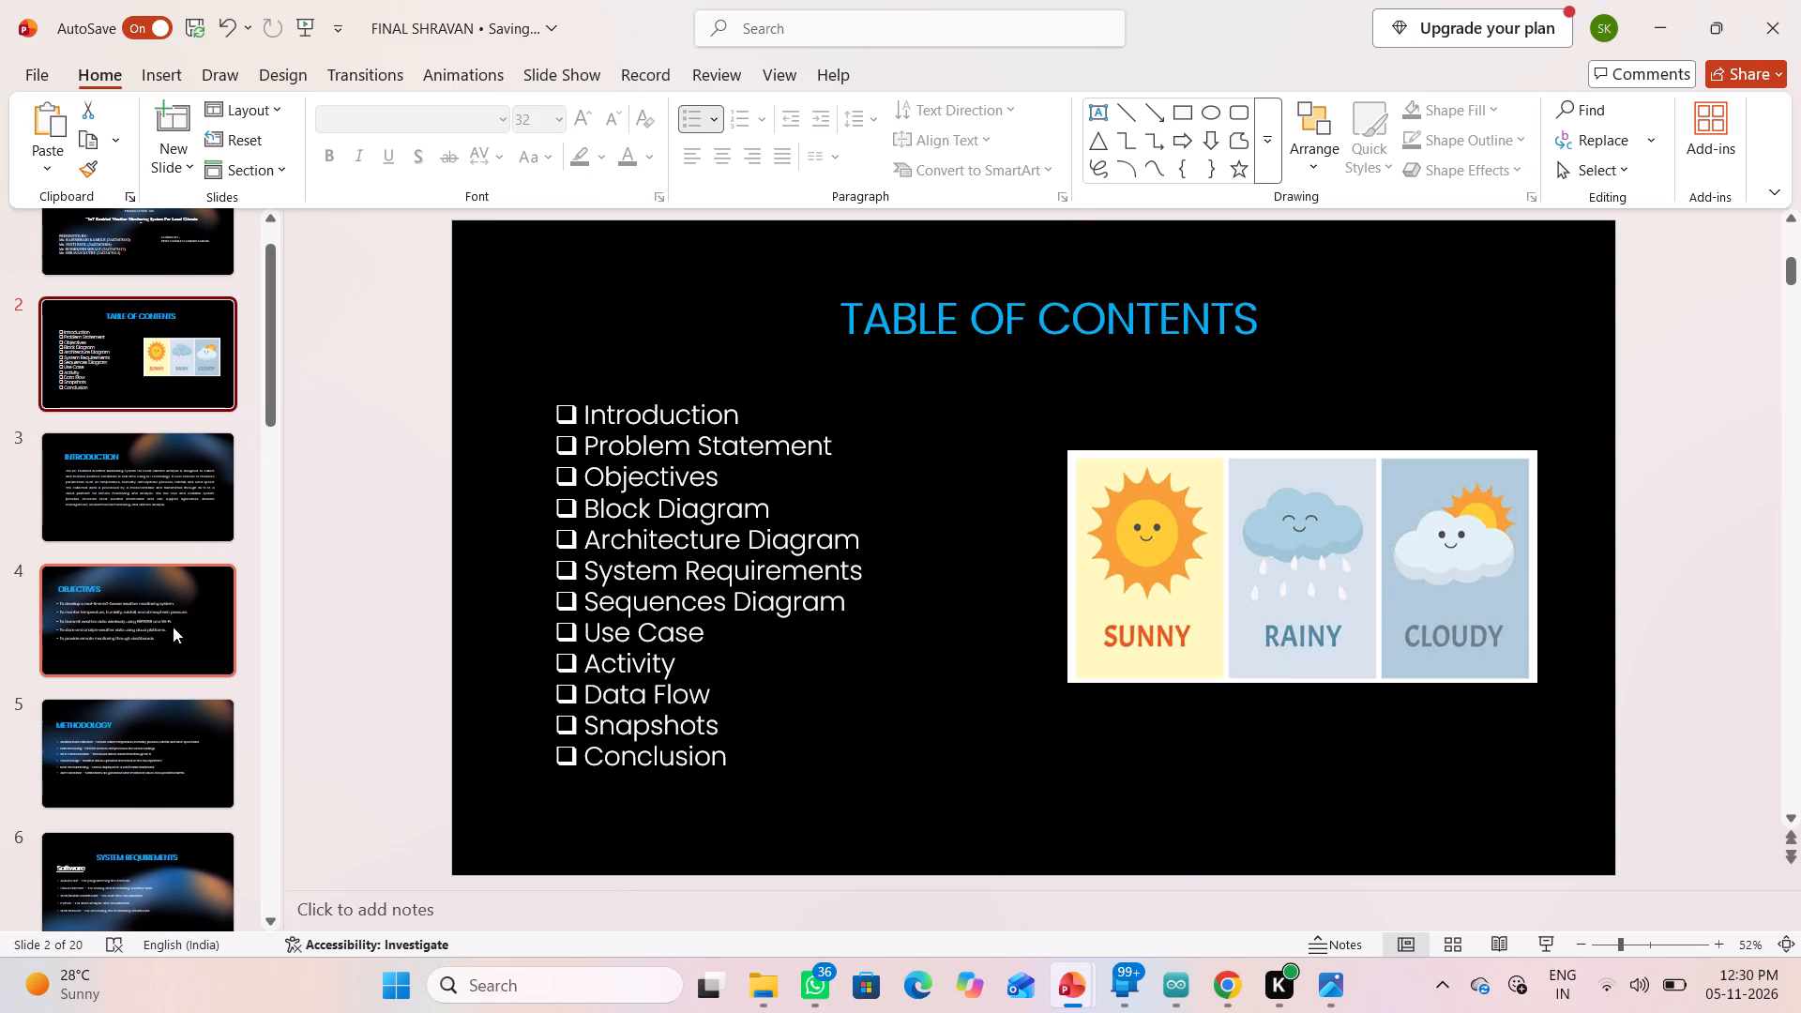
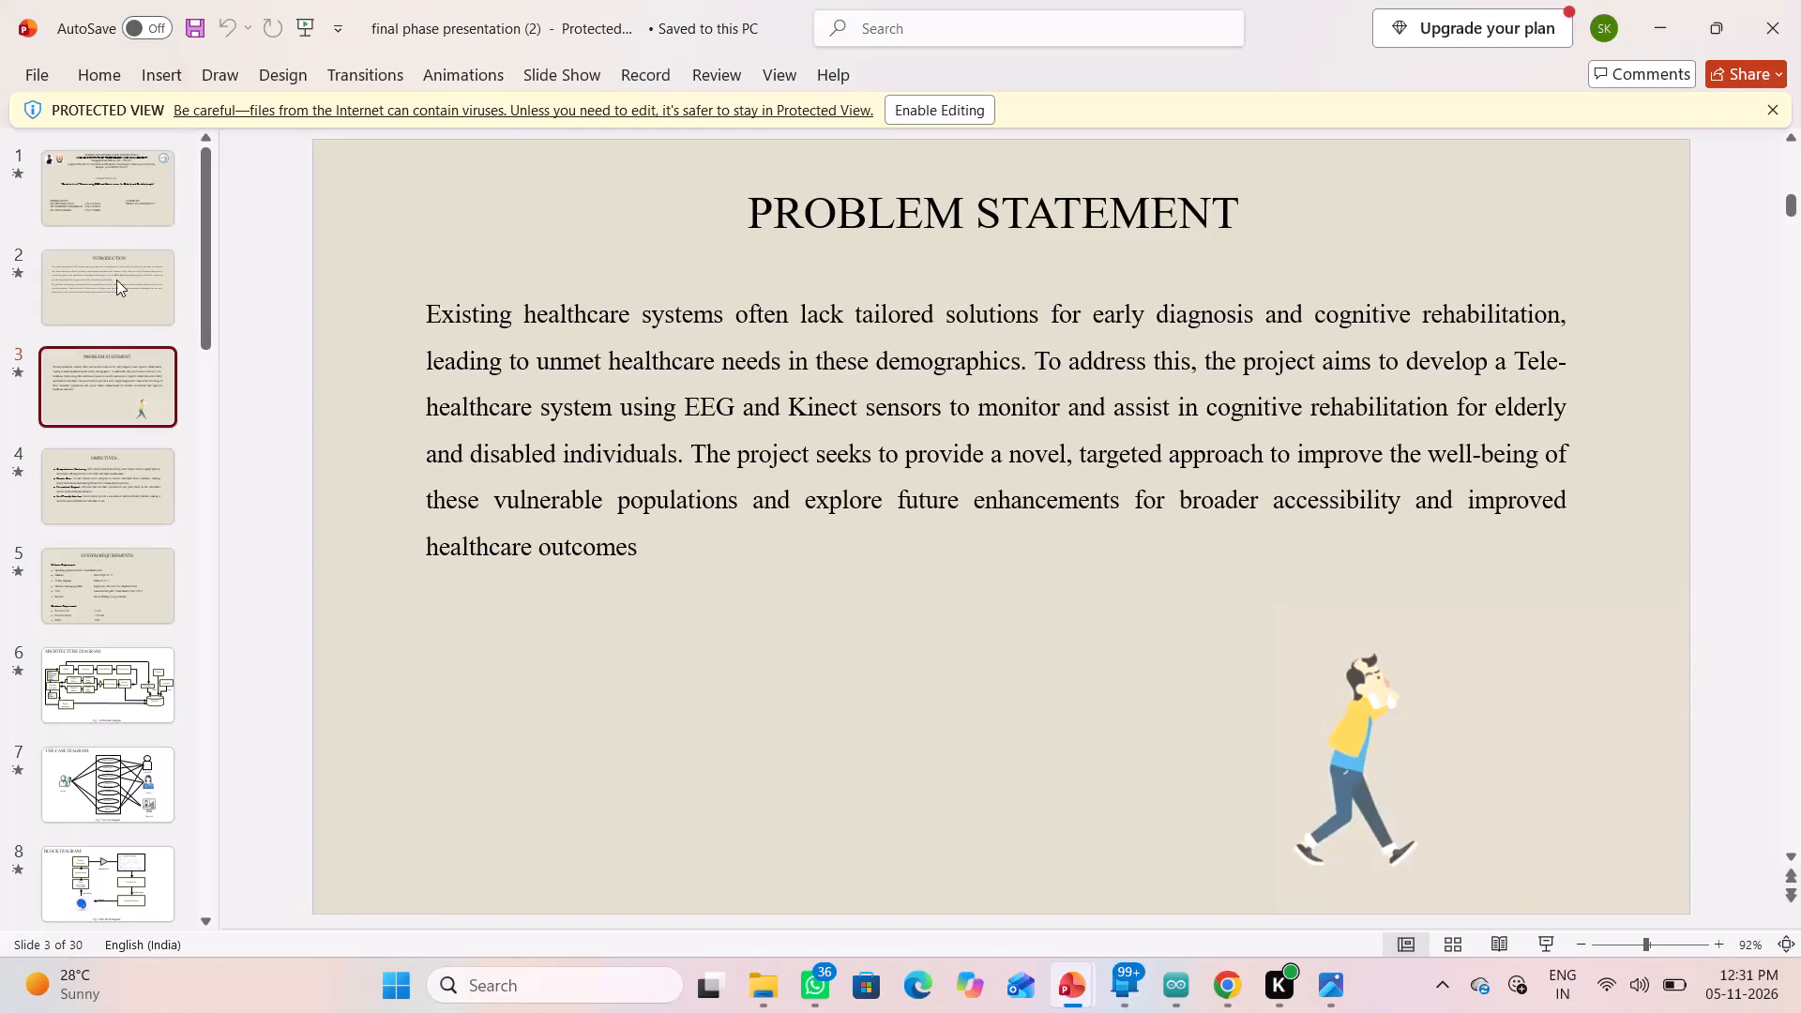
Examine the order and titles of the slides in the final phase presentation (2) reference, from the title slide to the activity diagrams.
click(110, 295)
scroll(144, 246, up, 3)
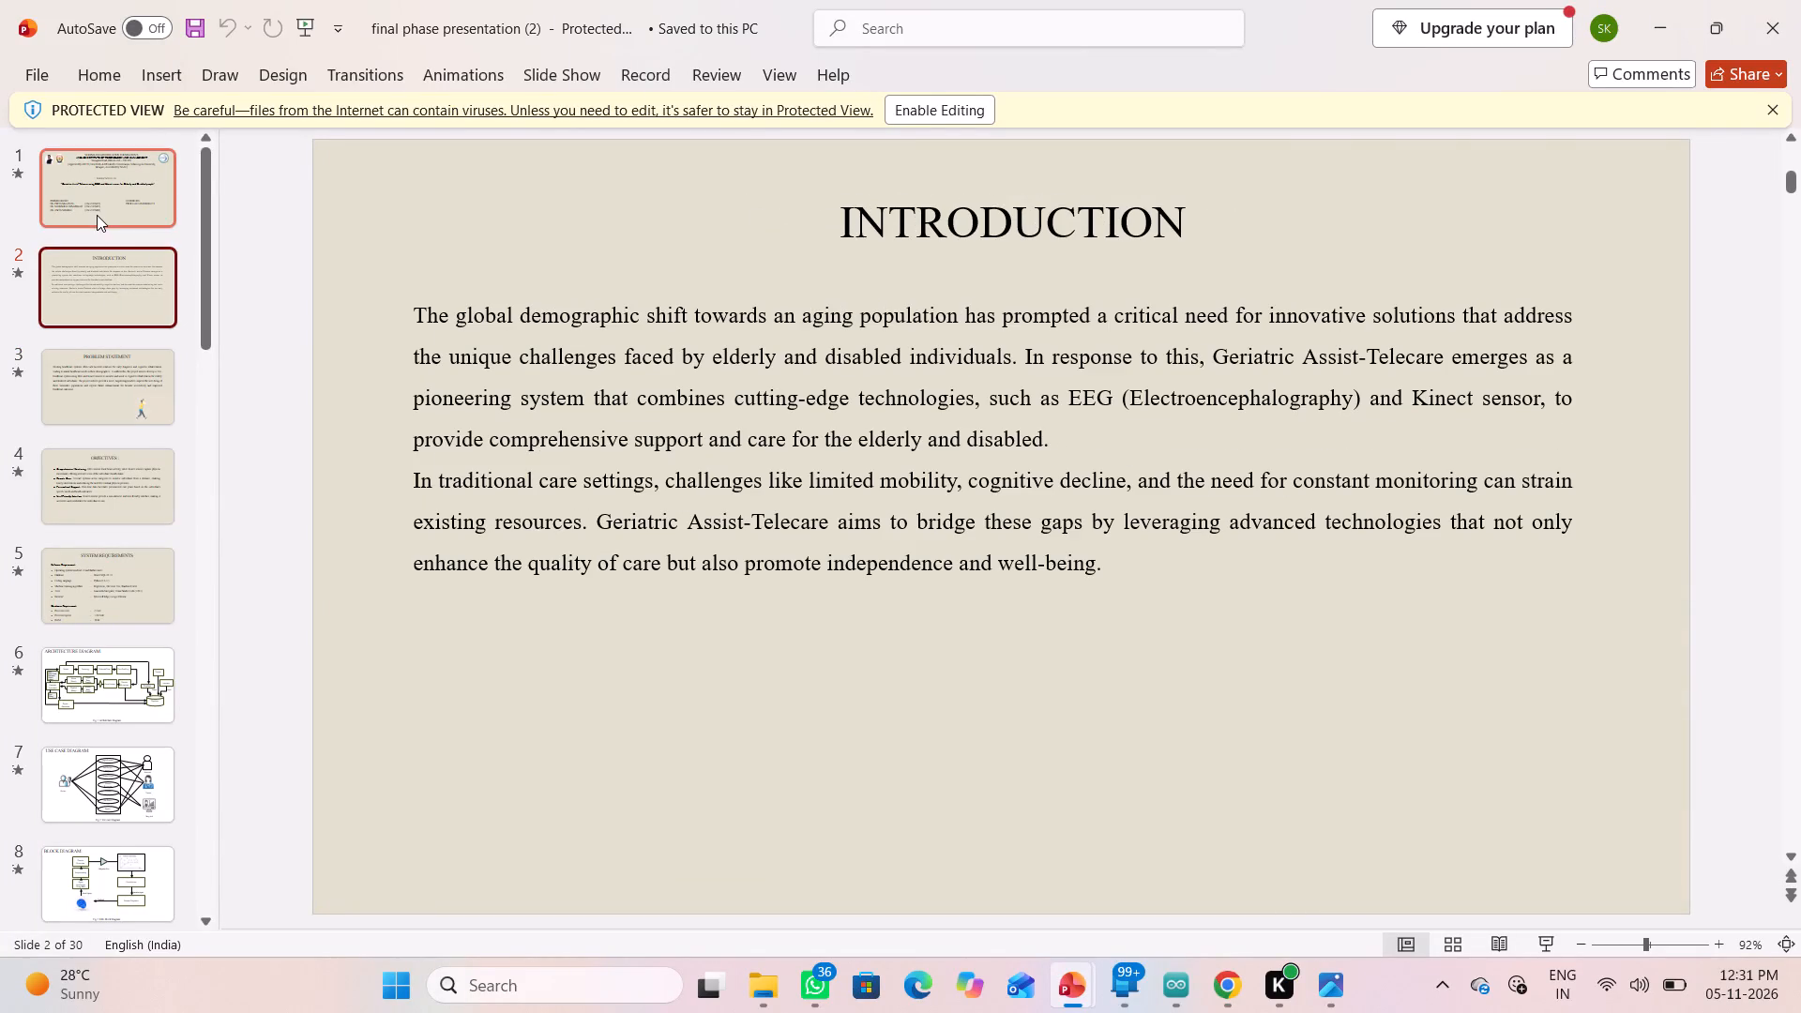
click(97, 215)
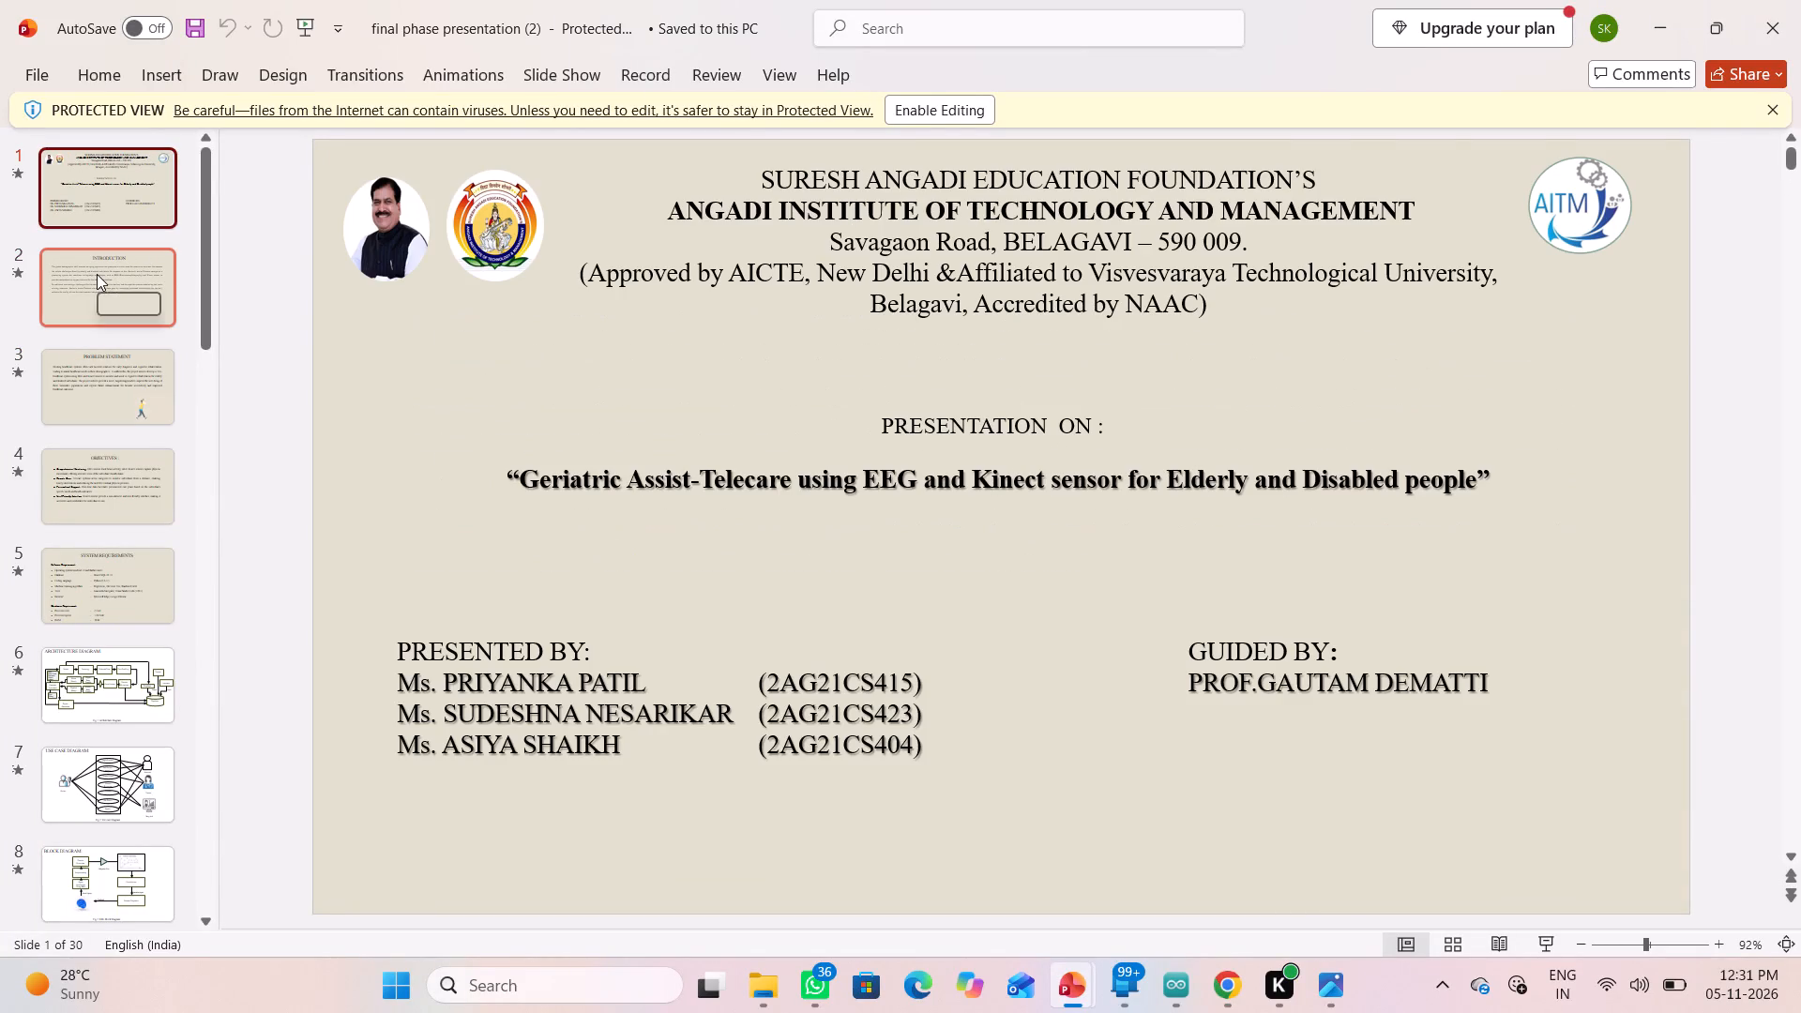
click(97, 274)
click(96, 387)
click(99, 310)
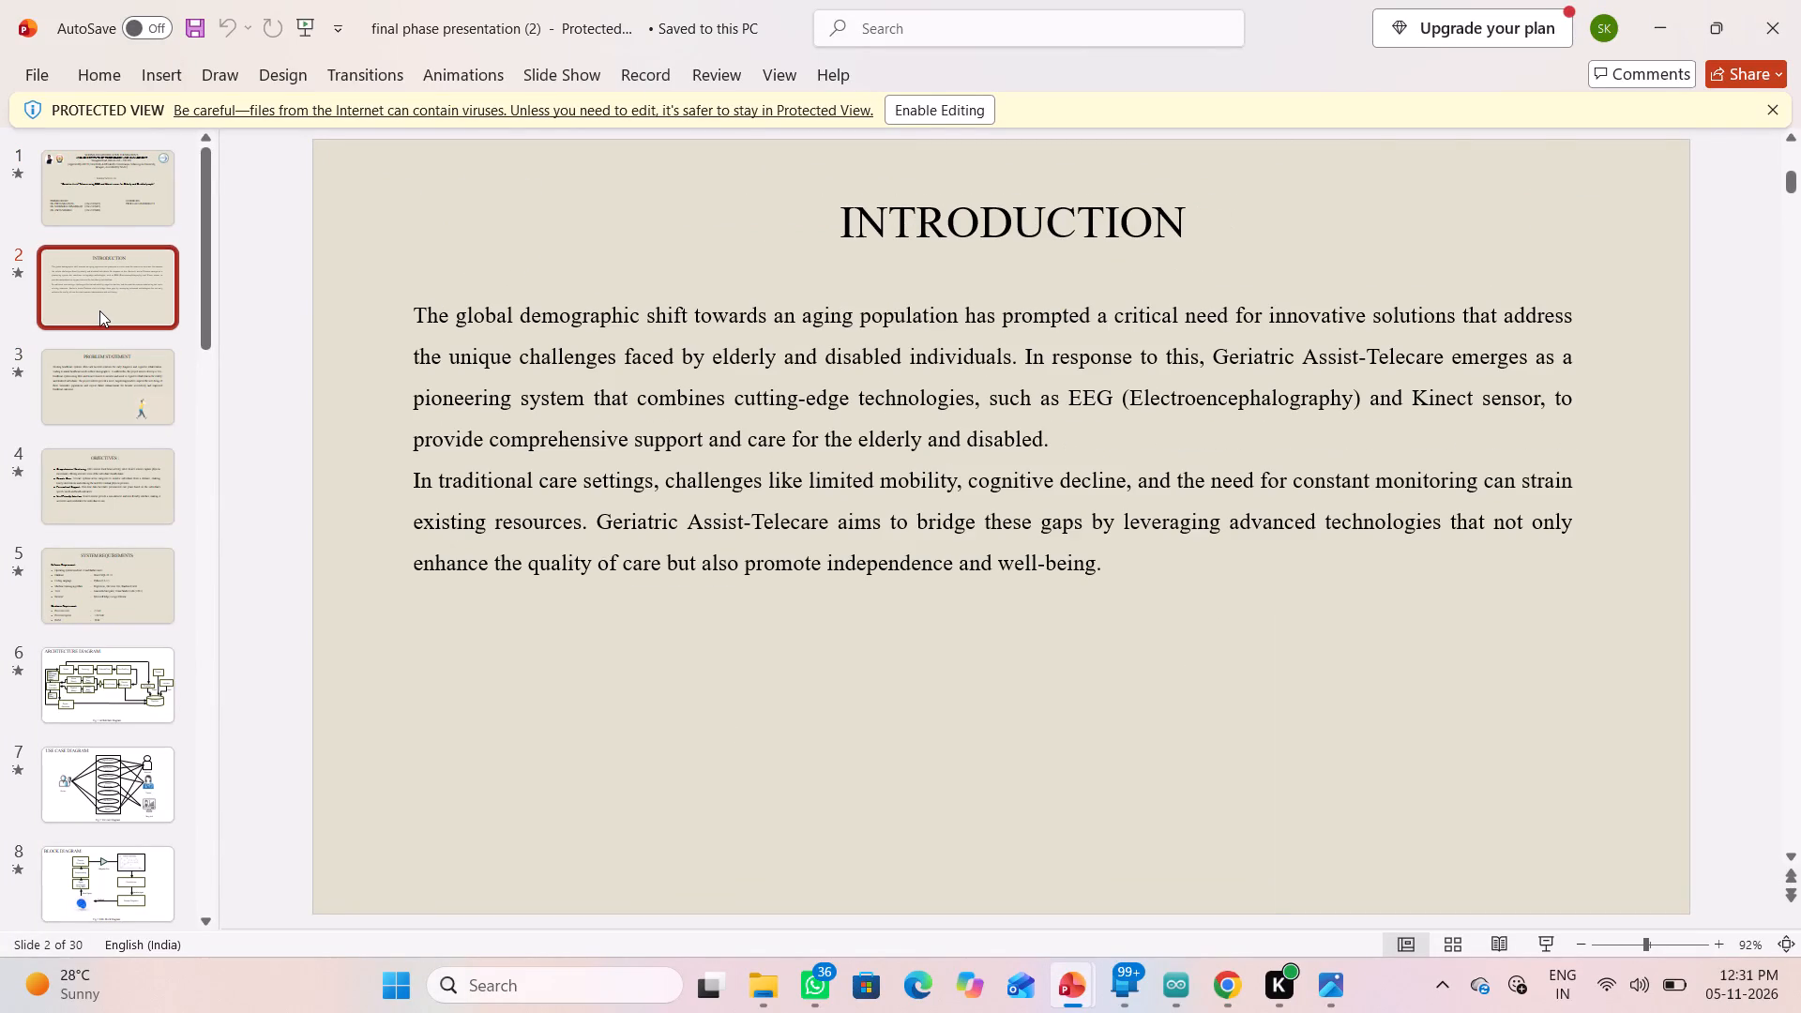
click(121, 205)
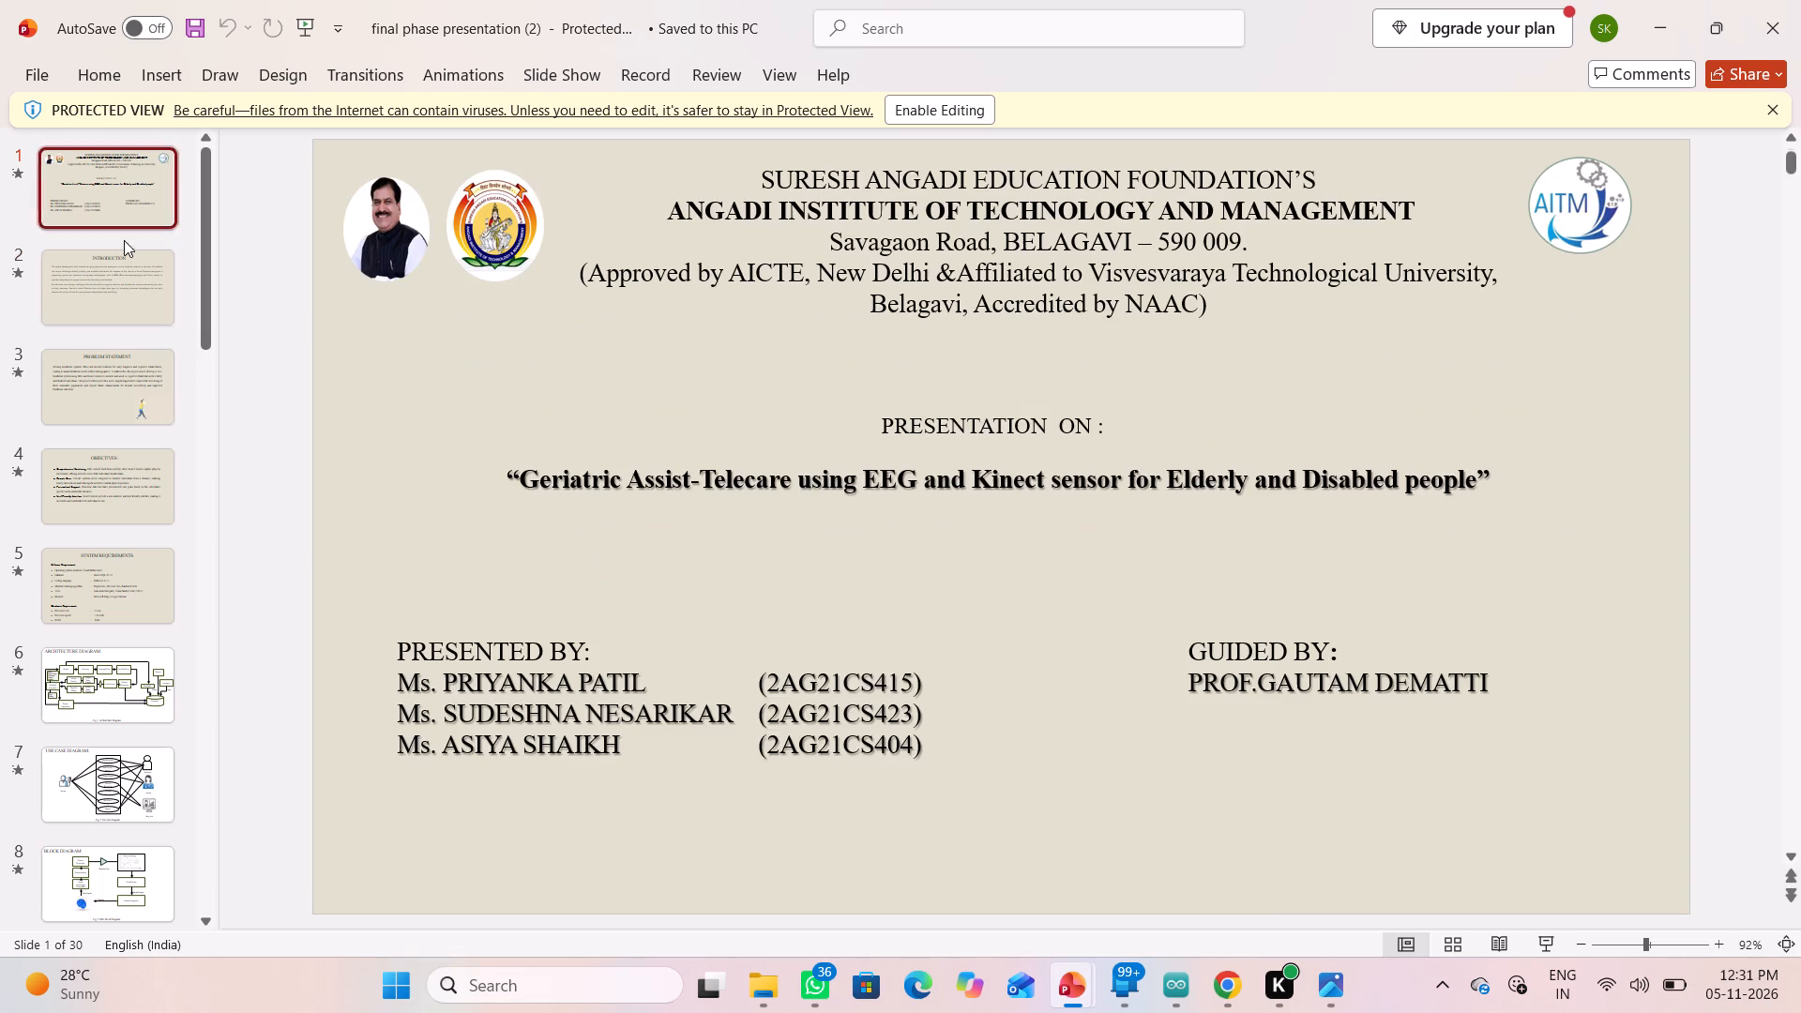
click(115, 281)
click(113, 390)
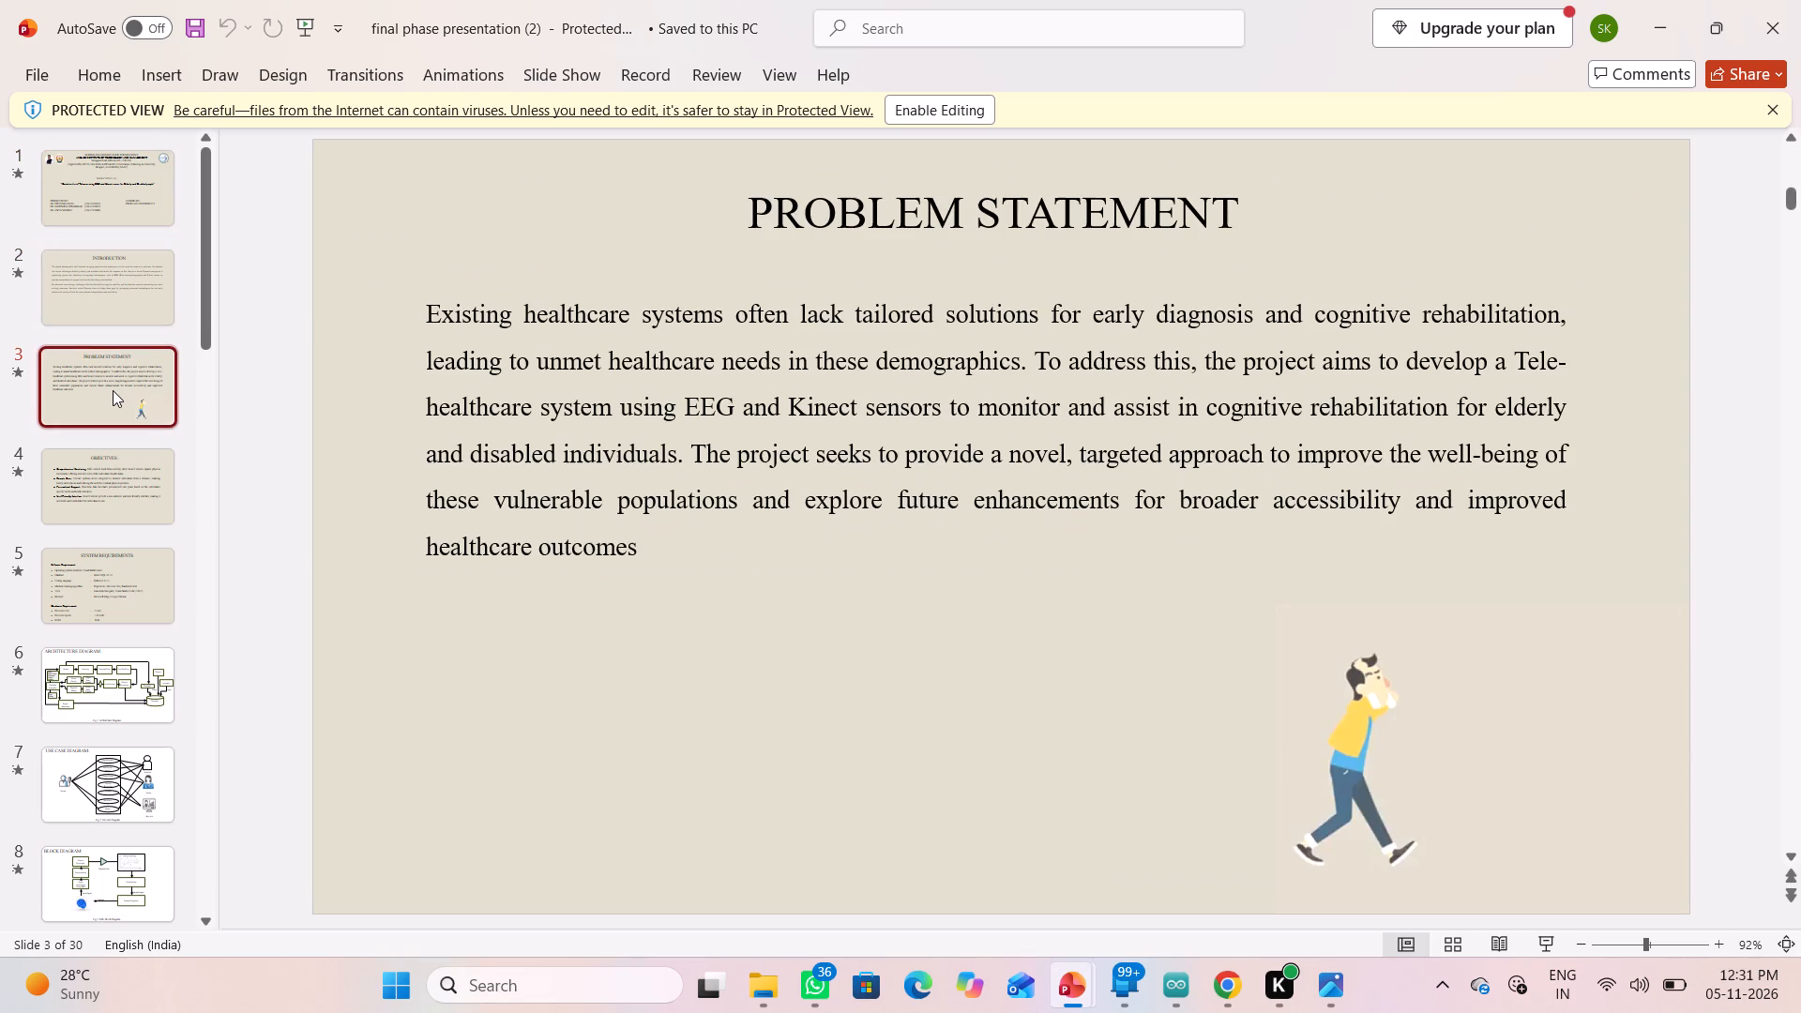
click(61, 487)
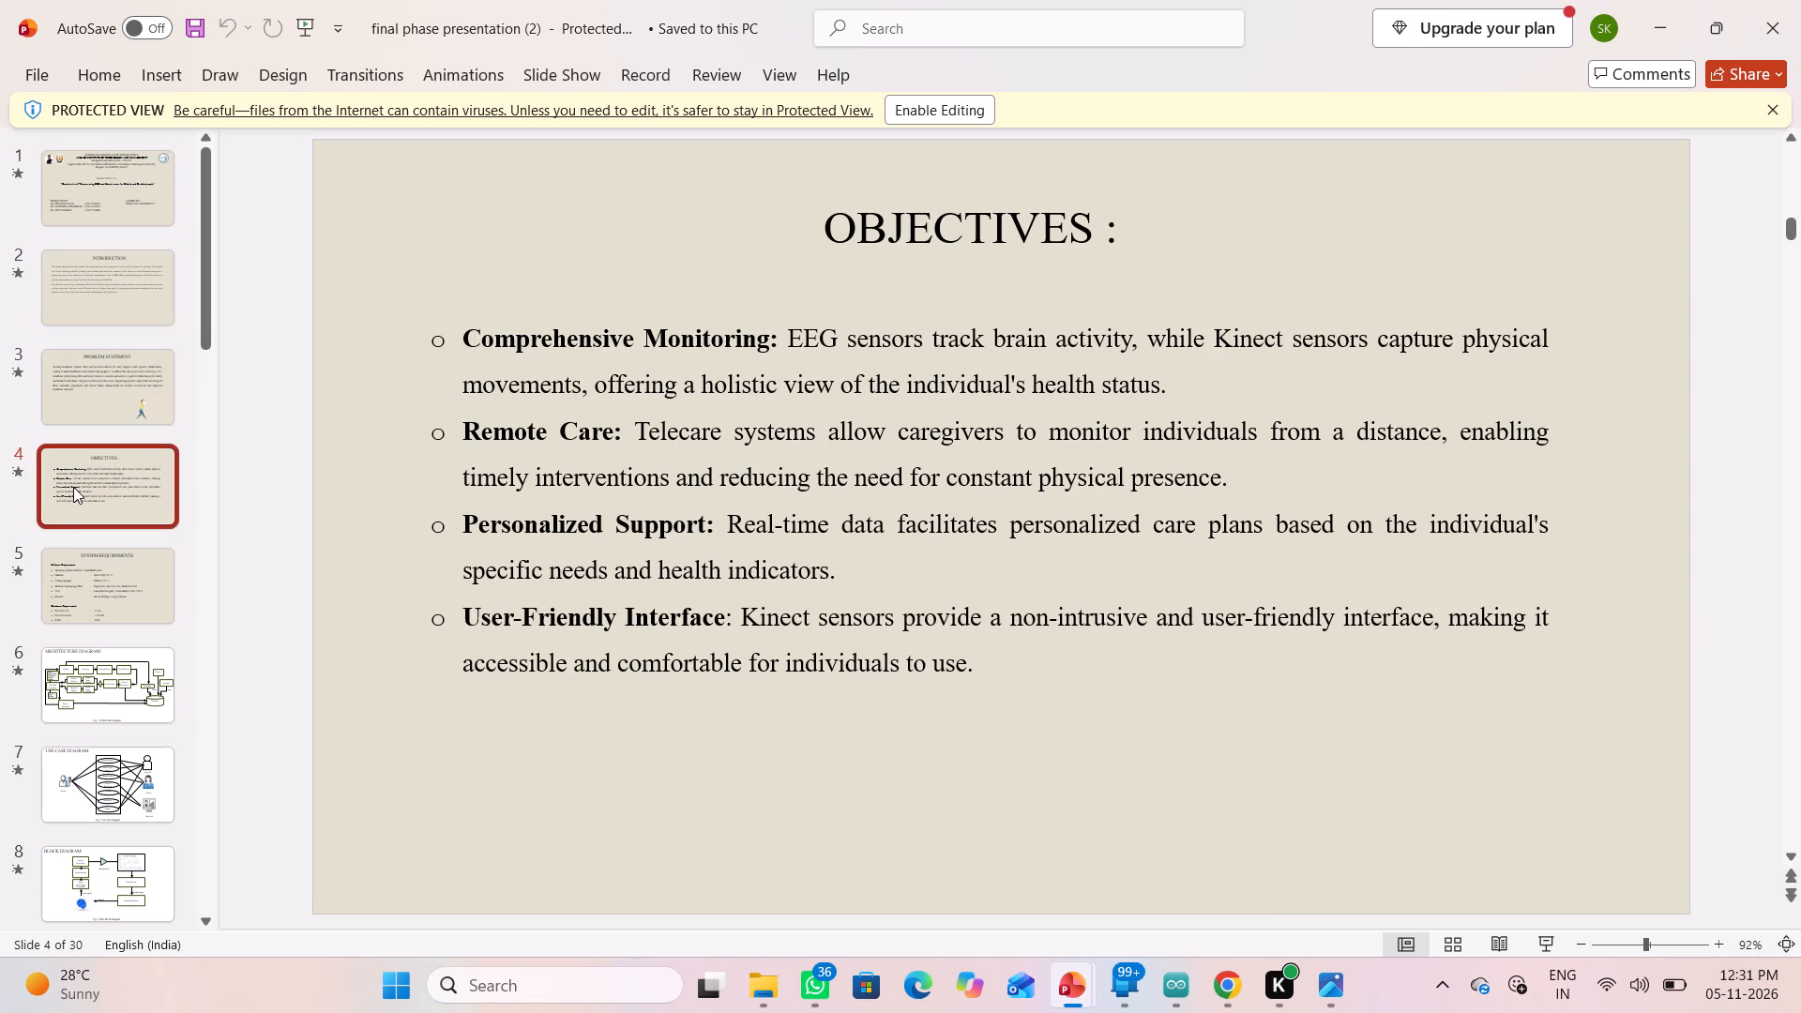
click(84, 550)
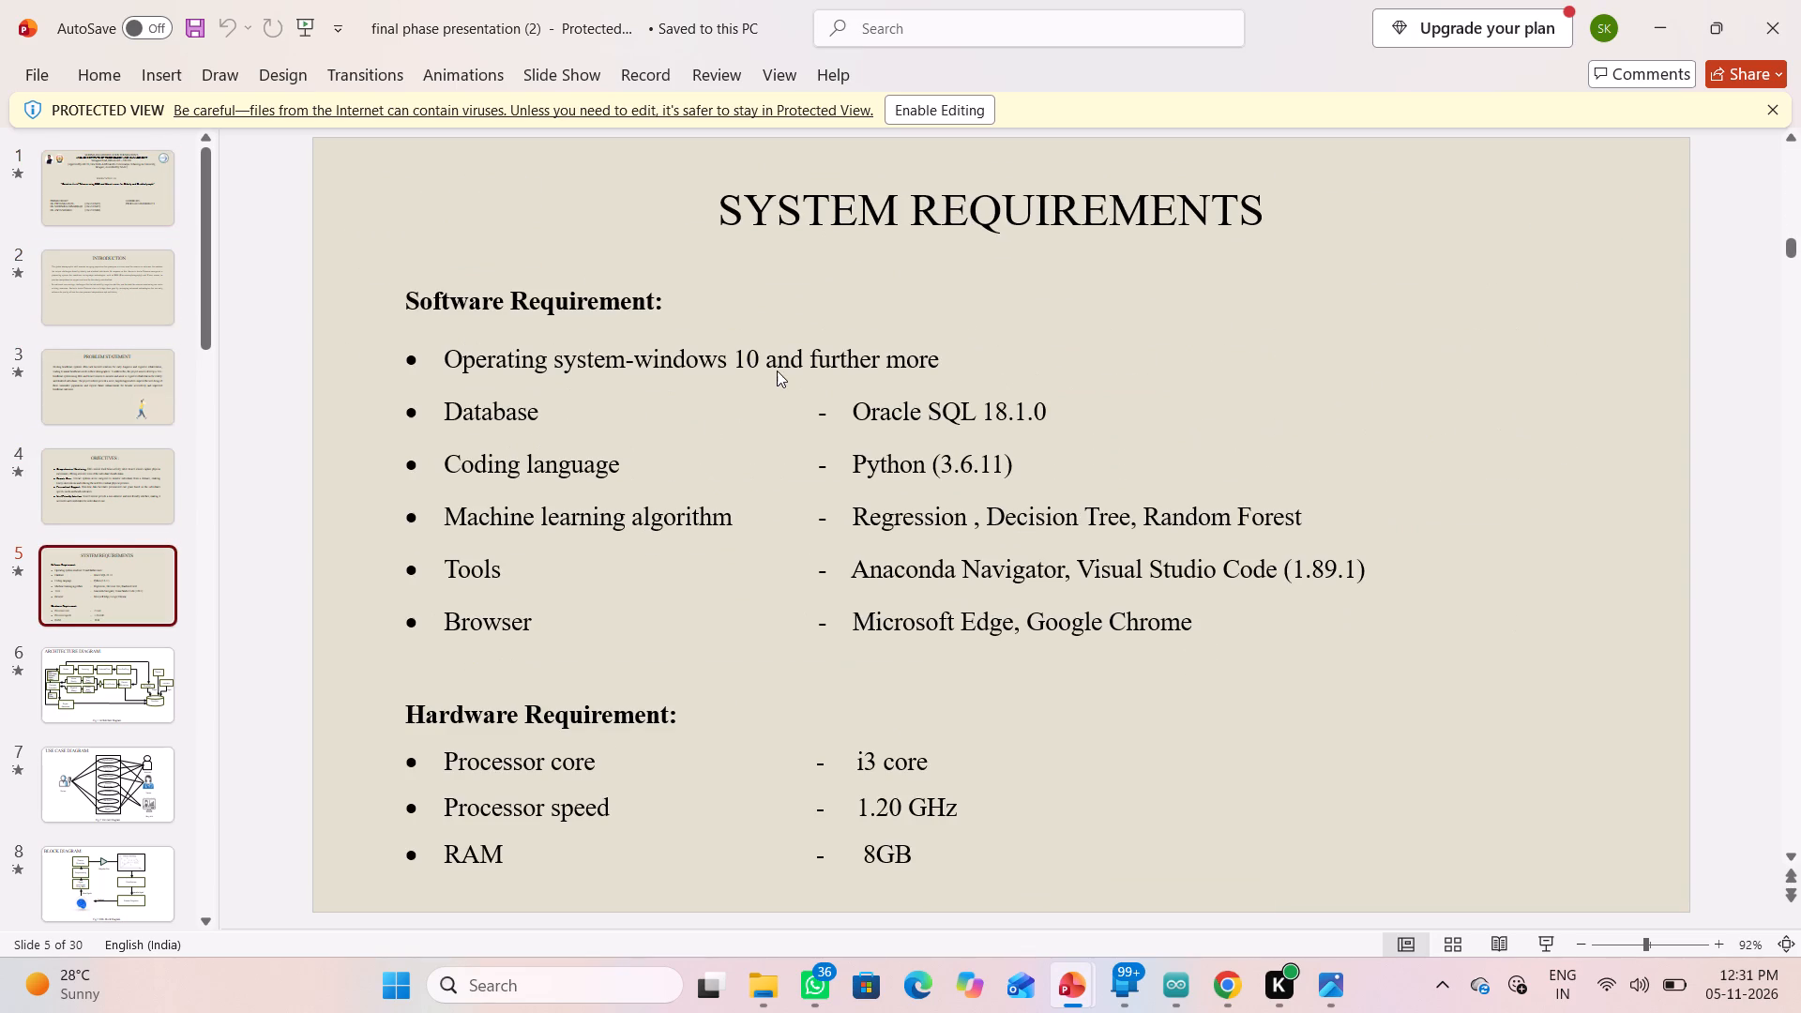
click(118, 701)
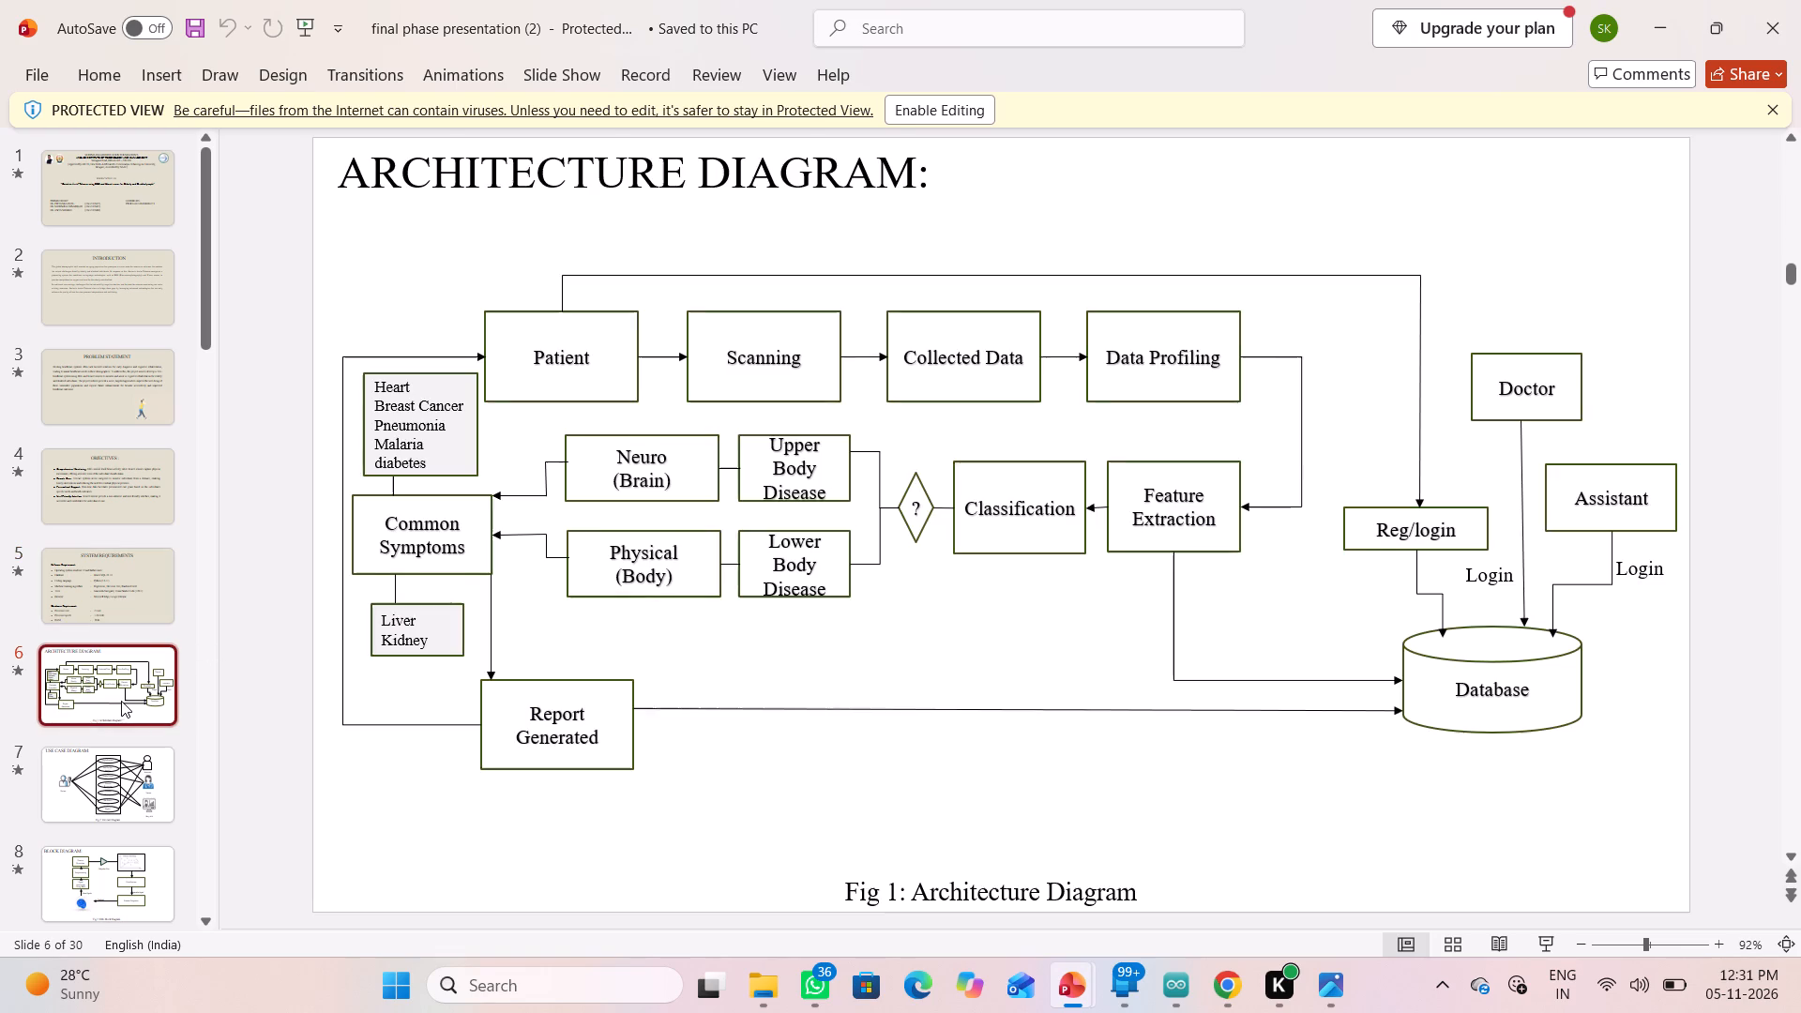
scroll(541, 520, down, 14)
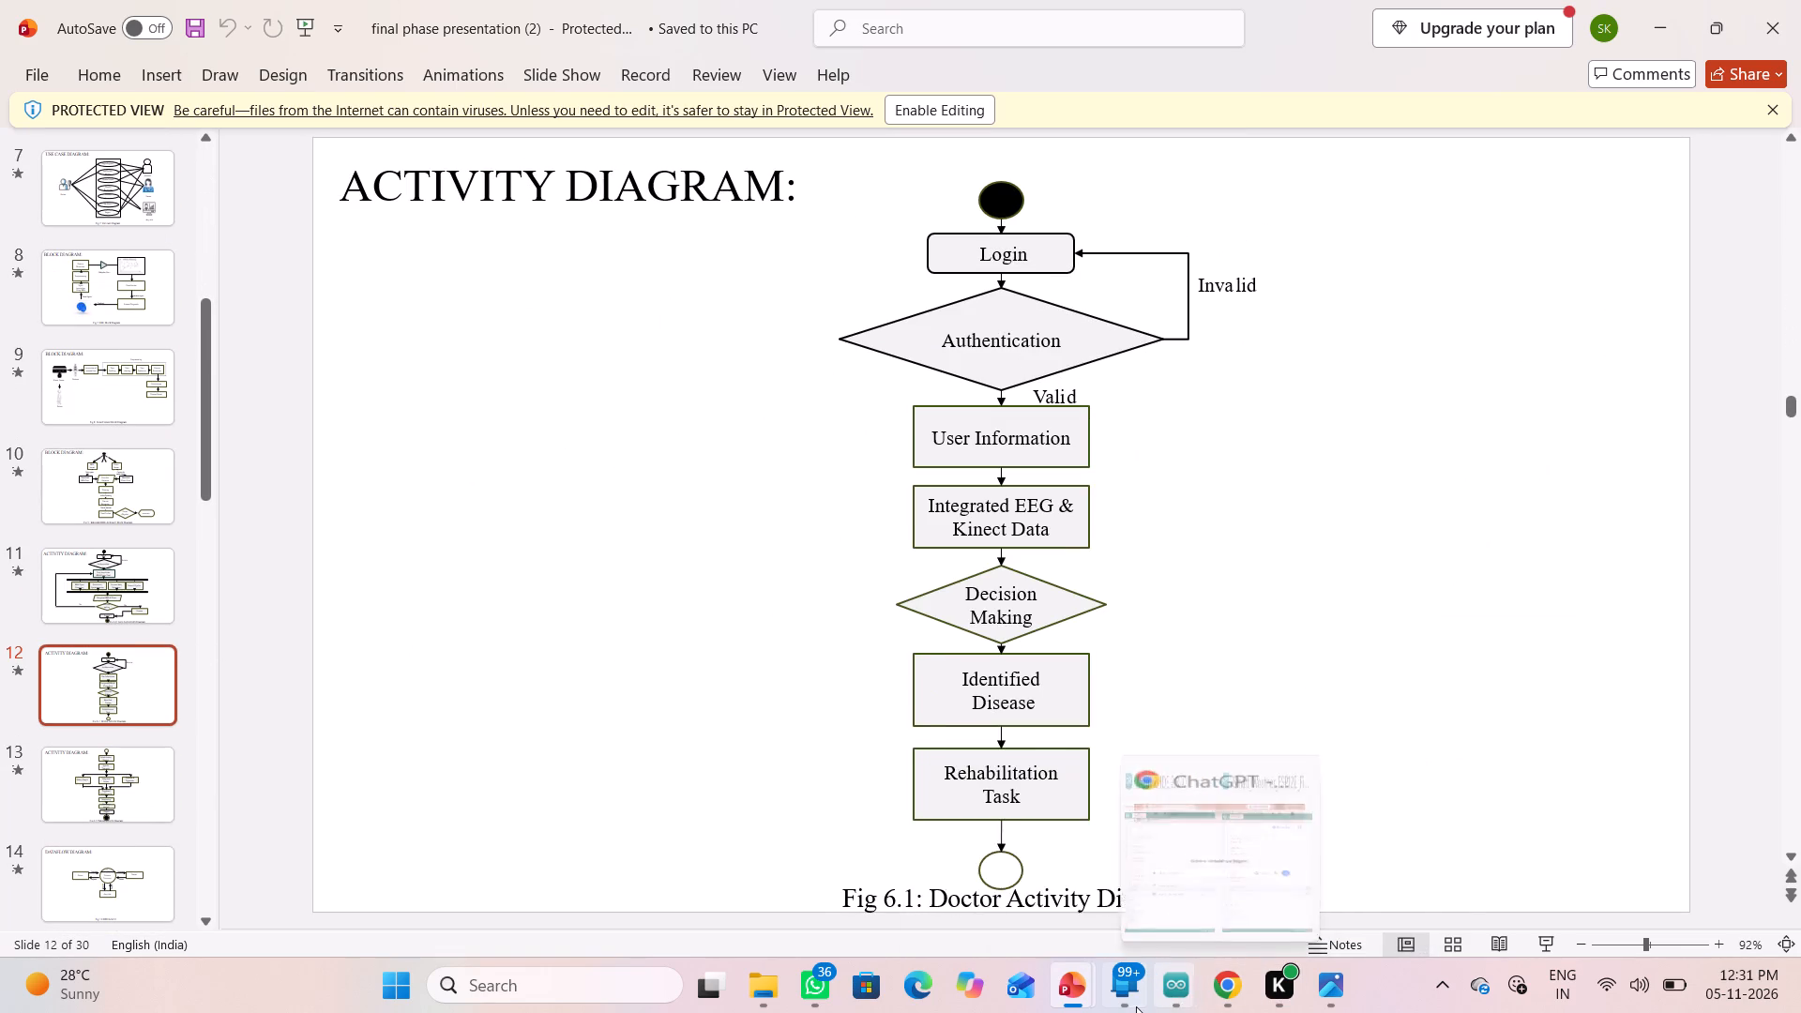
Switch to the FINAL SHRAVAN presentation and undo the recent table of contents edits, back through the added diagram entries and the "Snapshots" rewording.
click(1084, 991)
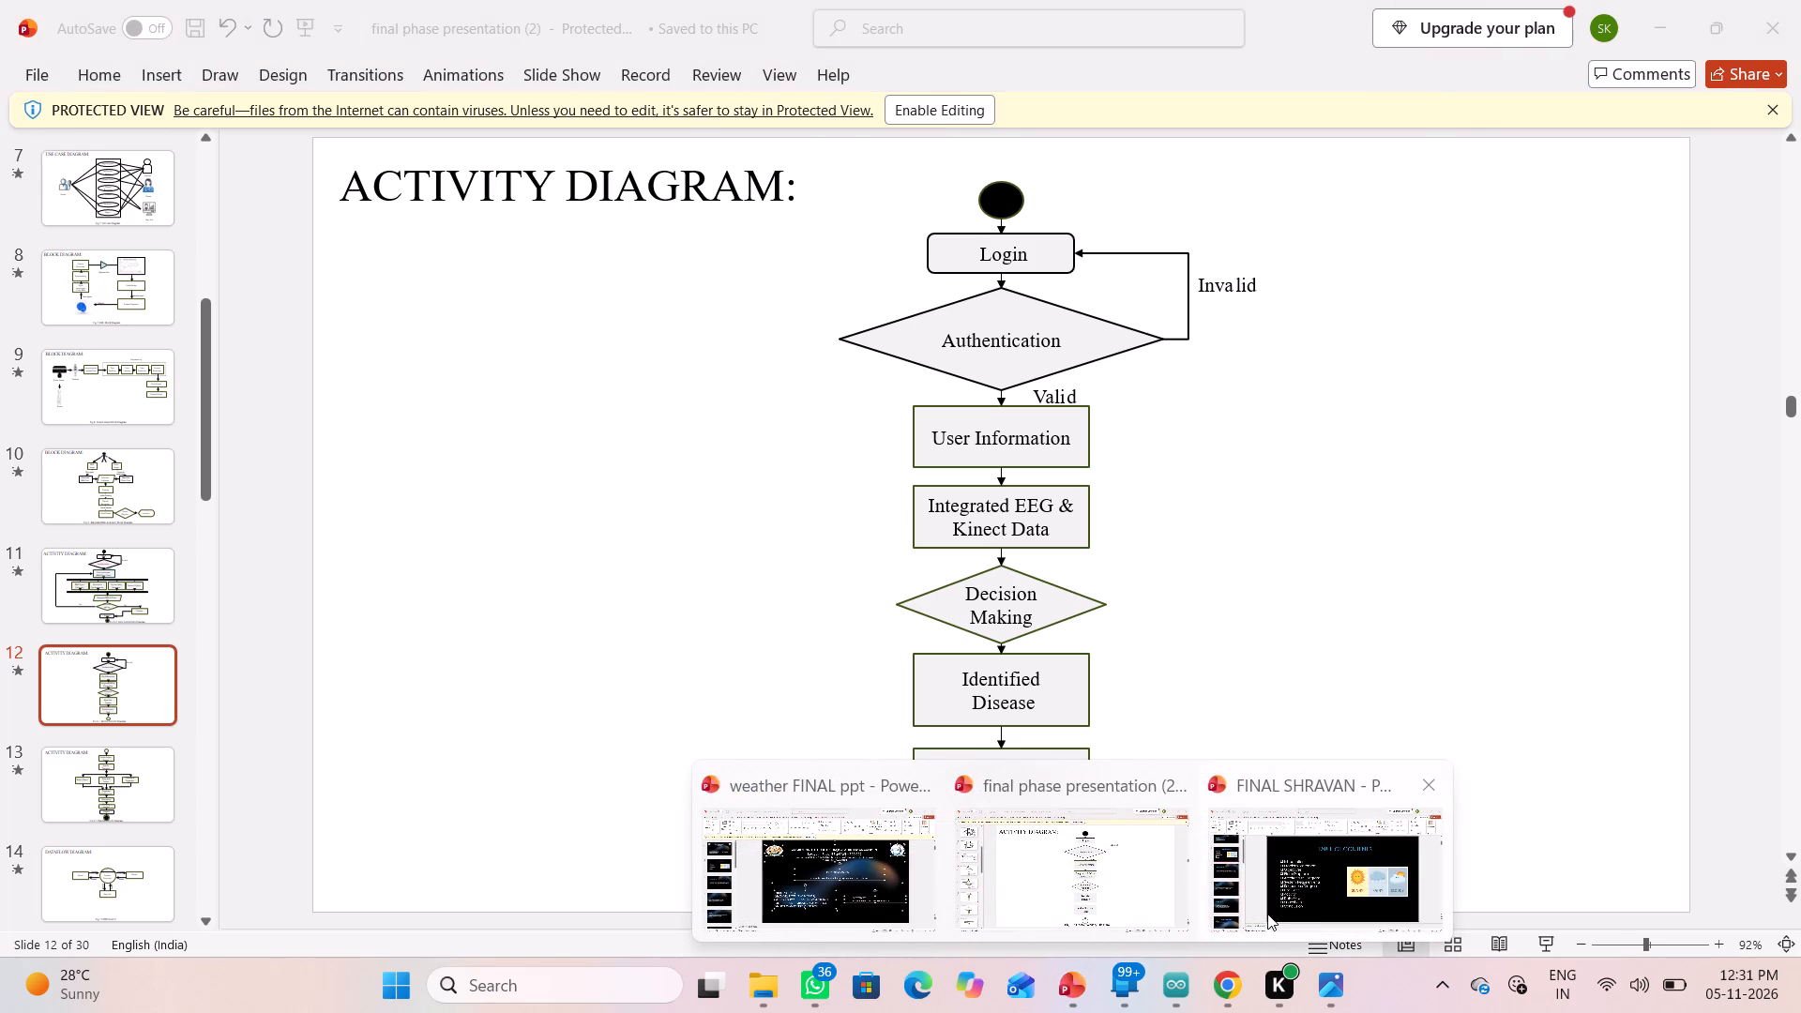
click(1290, 897)
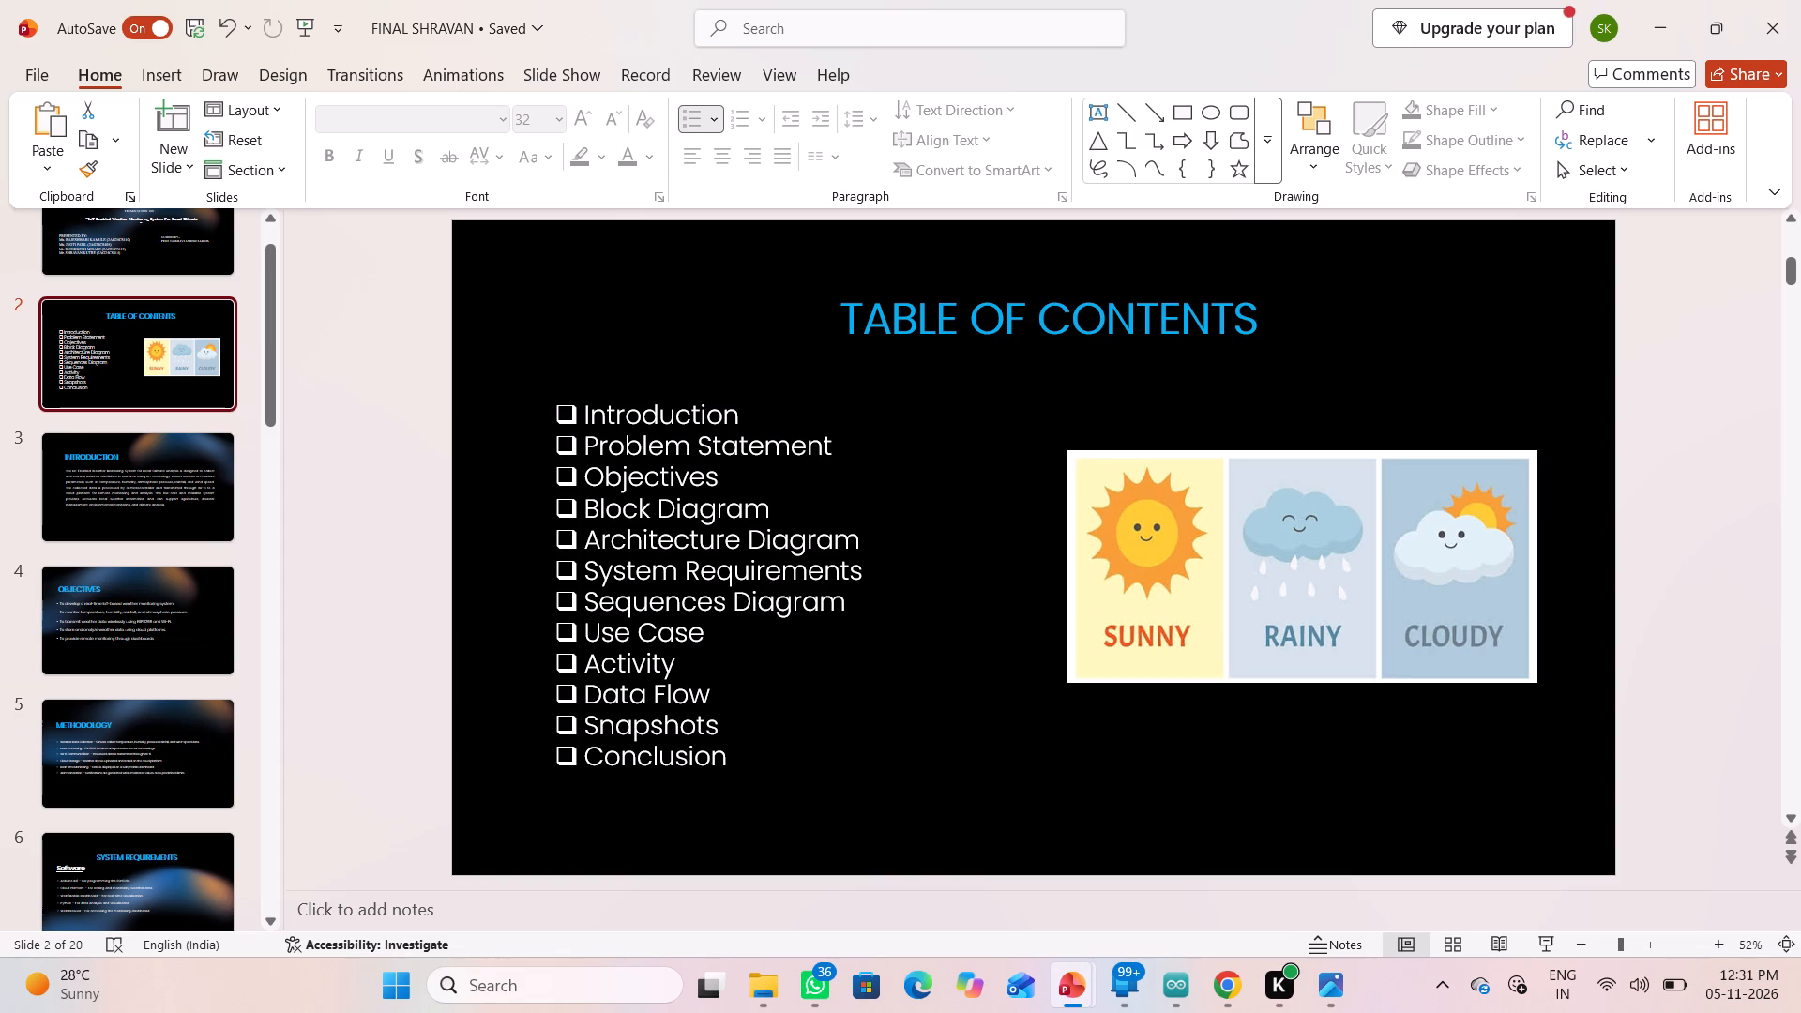
key(ctrl+z)
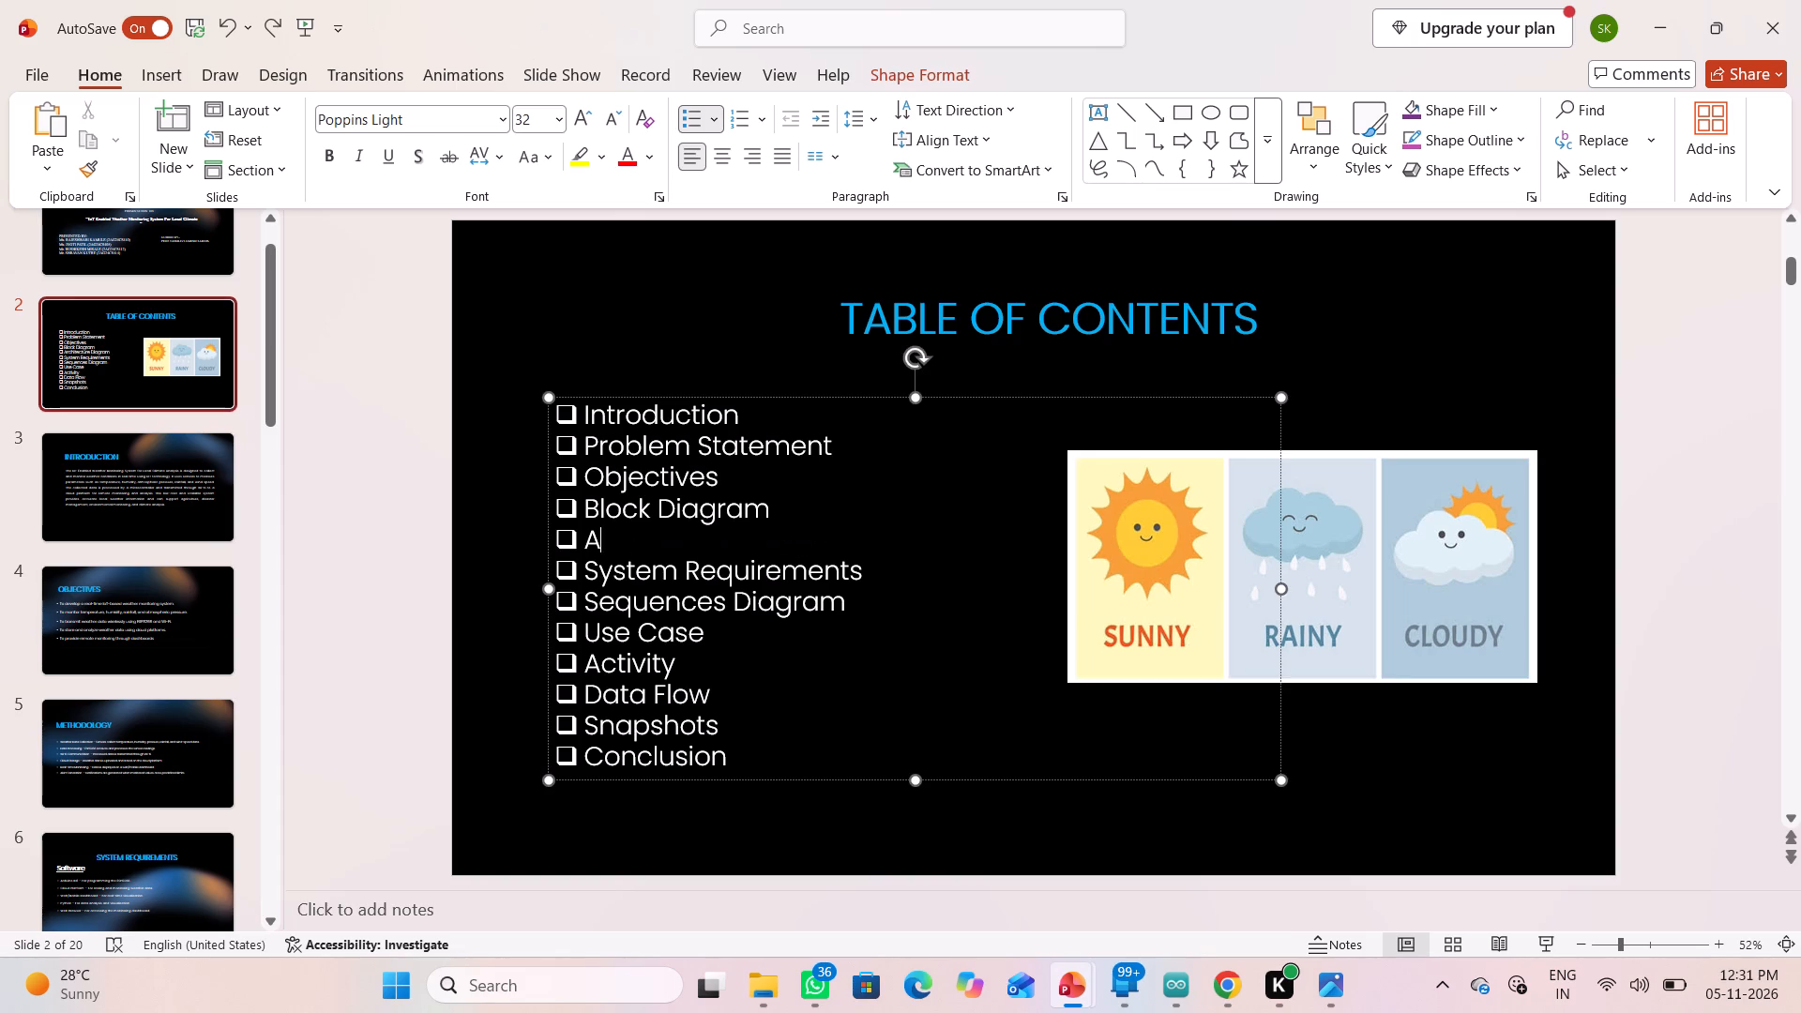
key(ctrl+z)
key(ctrl+z)
key(ctrl+z)
key(ctrl+z)
key(ctrl+z)
key(ctrl+z)
key(ctrl+z)
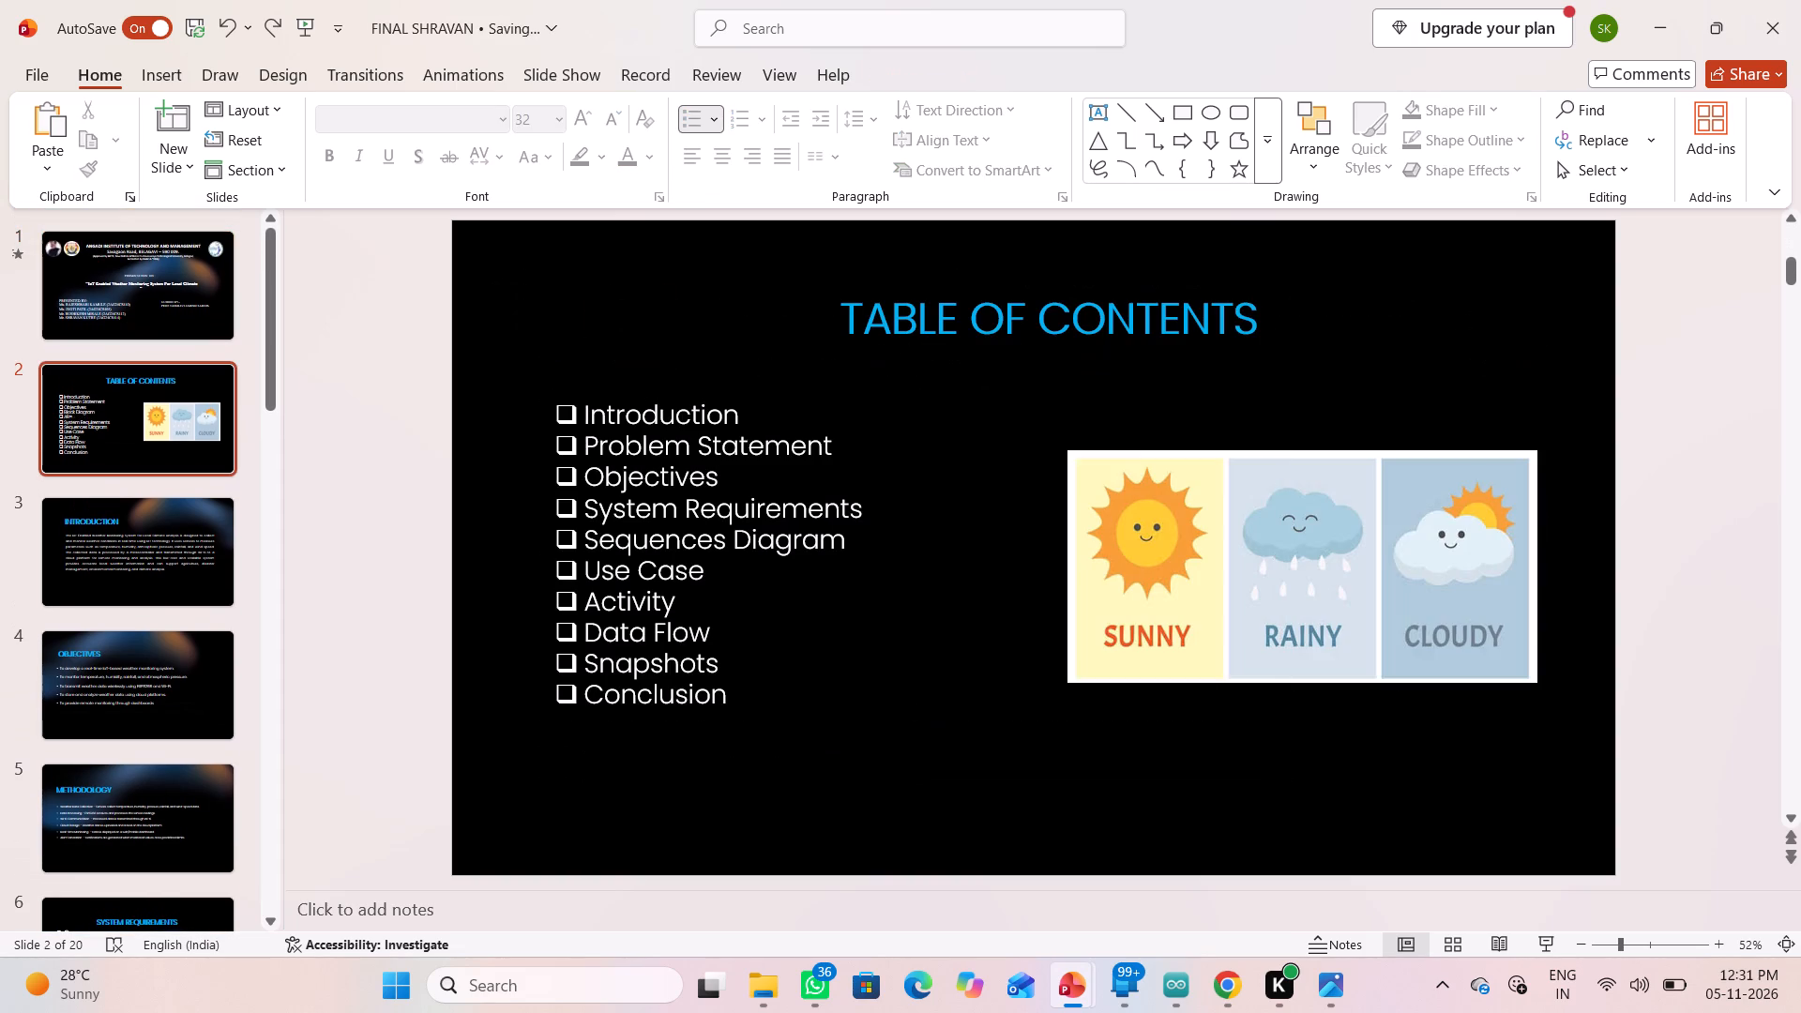
key(ctrl+z)
key(ctrl+z)
key(ctrl+z)
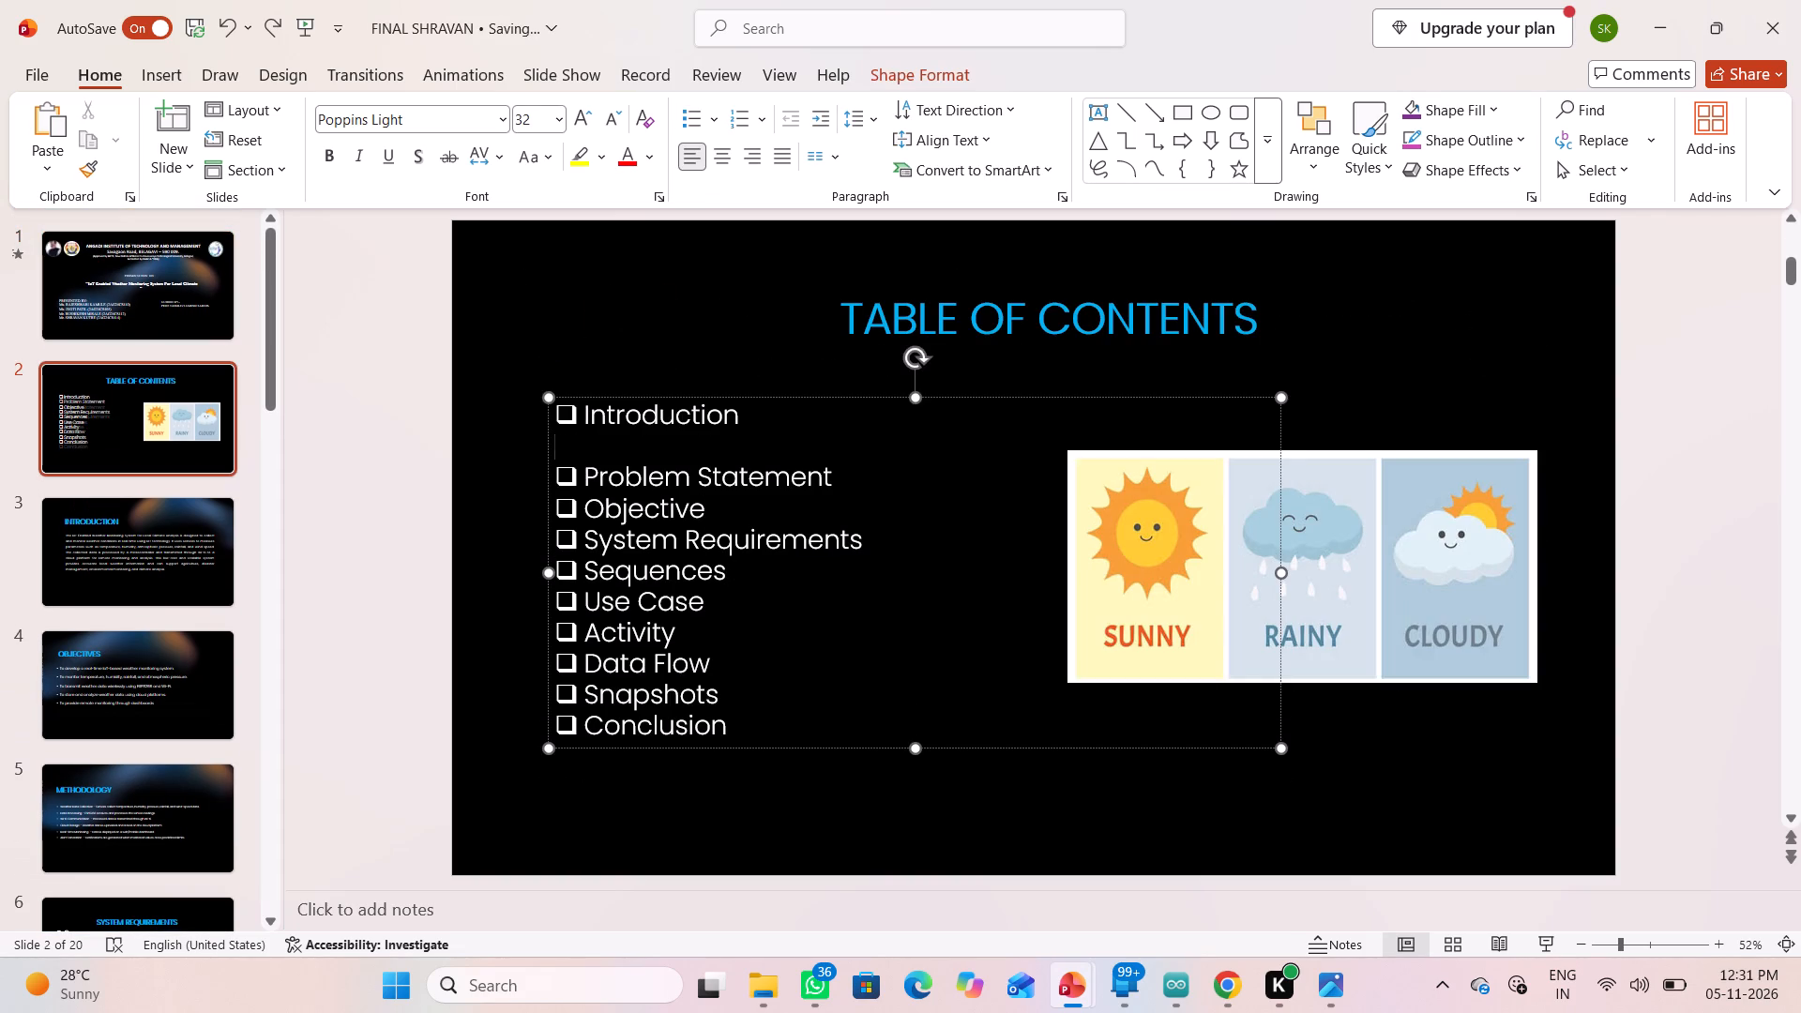
key(ctrl+z)
key(ctrl+z)
key(ctrl+z)
key(ctrl+z)
key(ctrl+z)
key(ctrl+z)
key(ctrl+z)
key(ctrl+z)
key(ctrl+z)
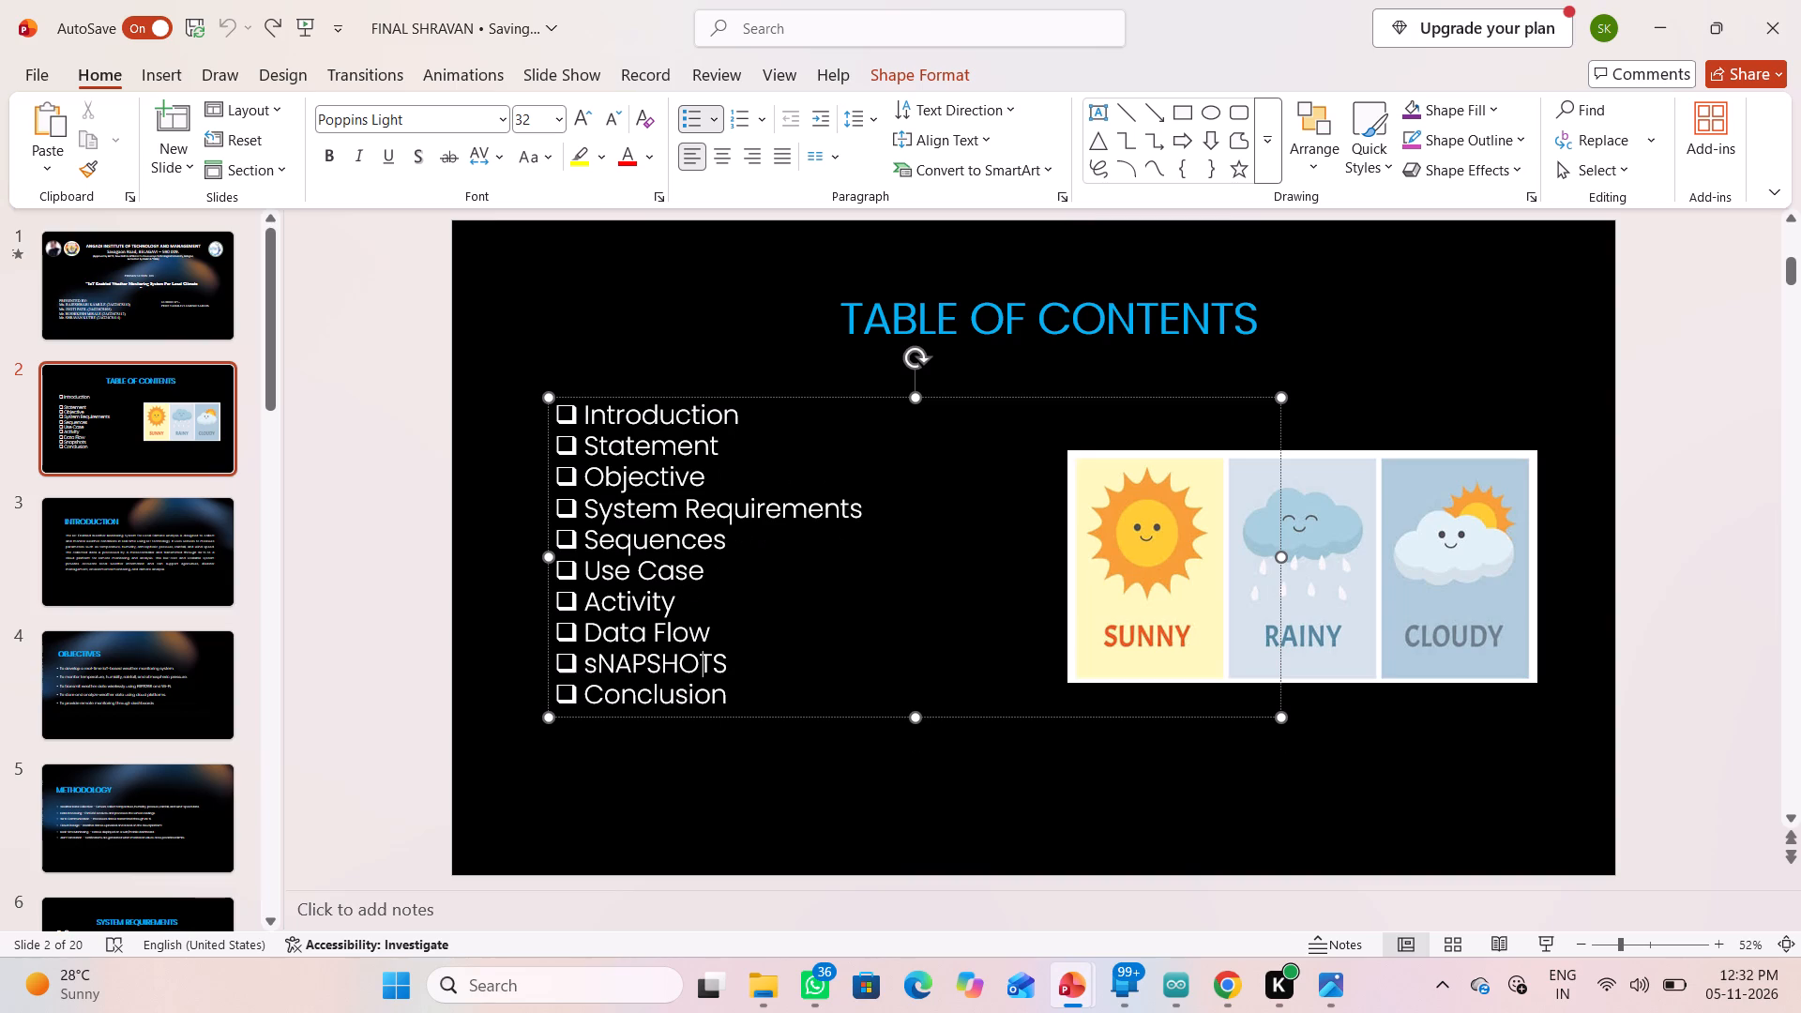
key(ctrl+z)
key(ctrl+z)
key(ctrl+z)
key(ctrl+z)
key(ctrl+z)
key(ctrl+z)
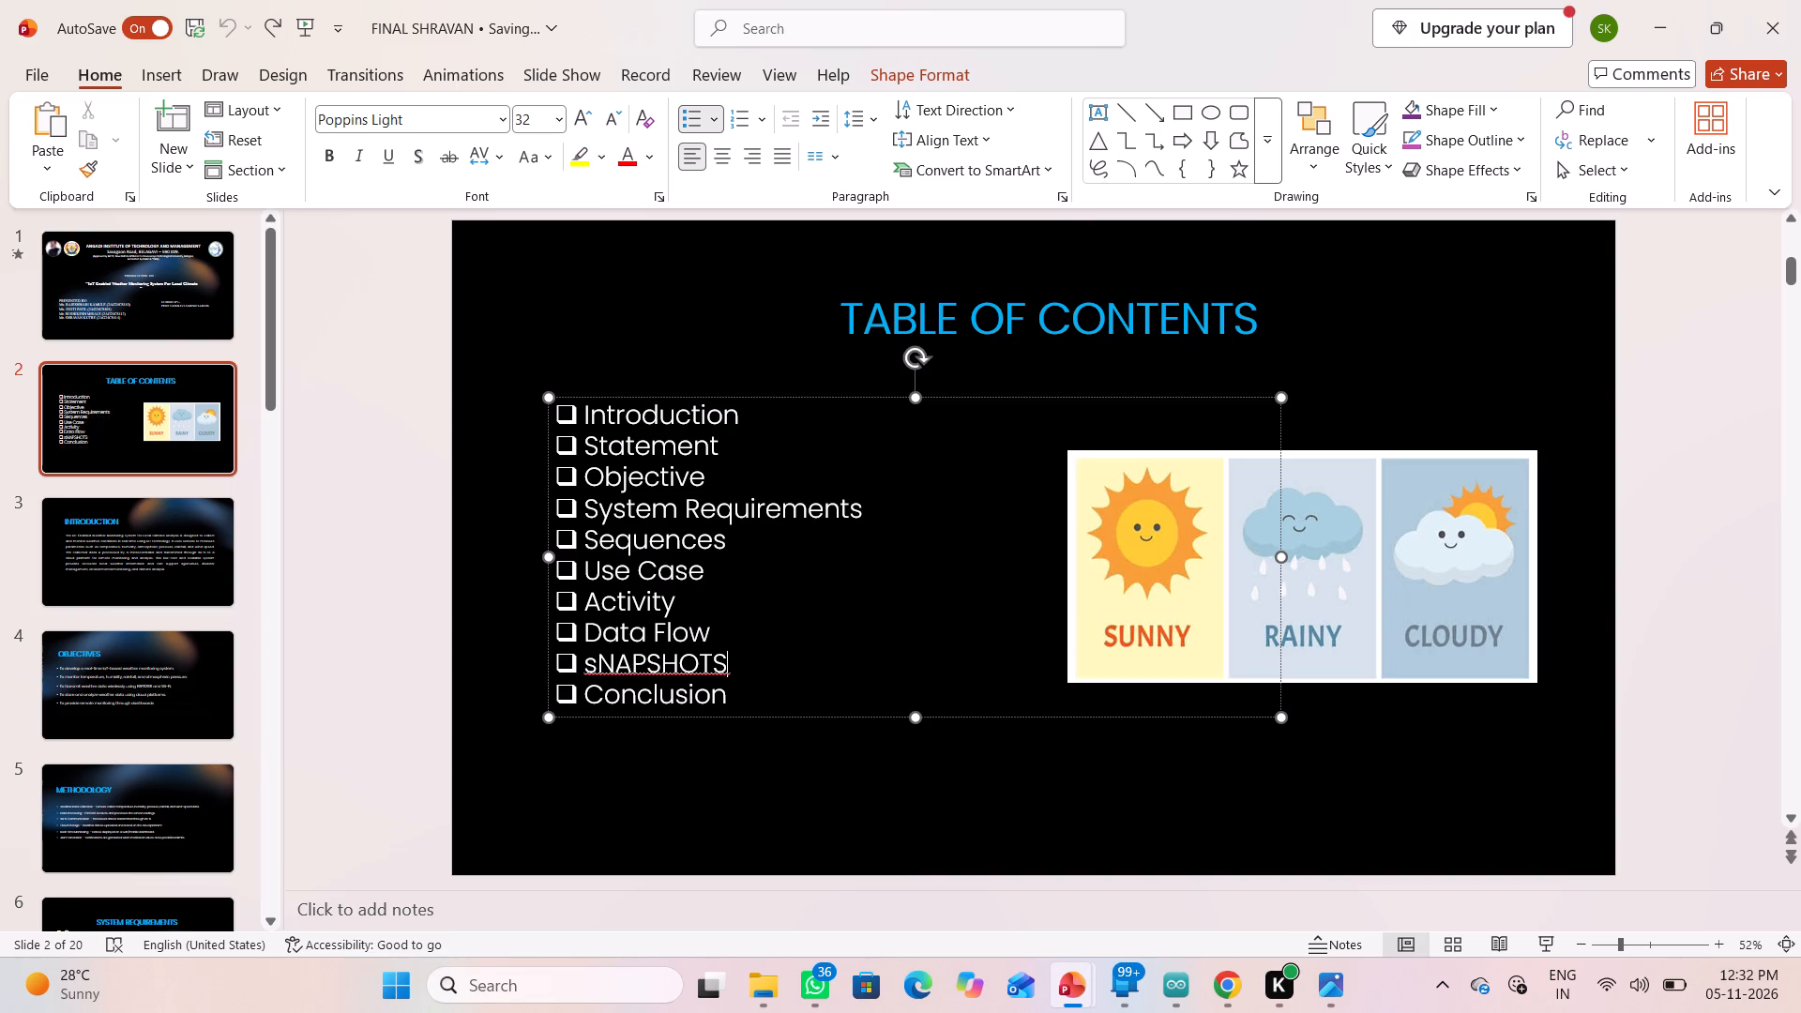
key(ctrl+z)
key(ctrl+z)
key(ctrl+z)
key(ctrl+z)
key(ctrl+z)
Delete the "sNAPSHOTS" entry from the table of contents.
drag(734, 664, 628, 660)
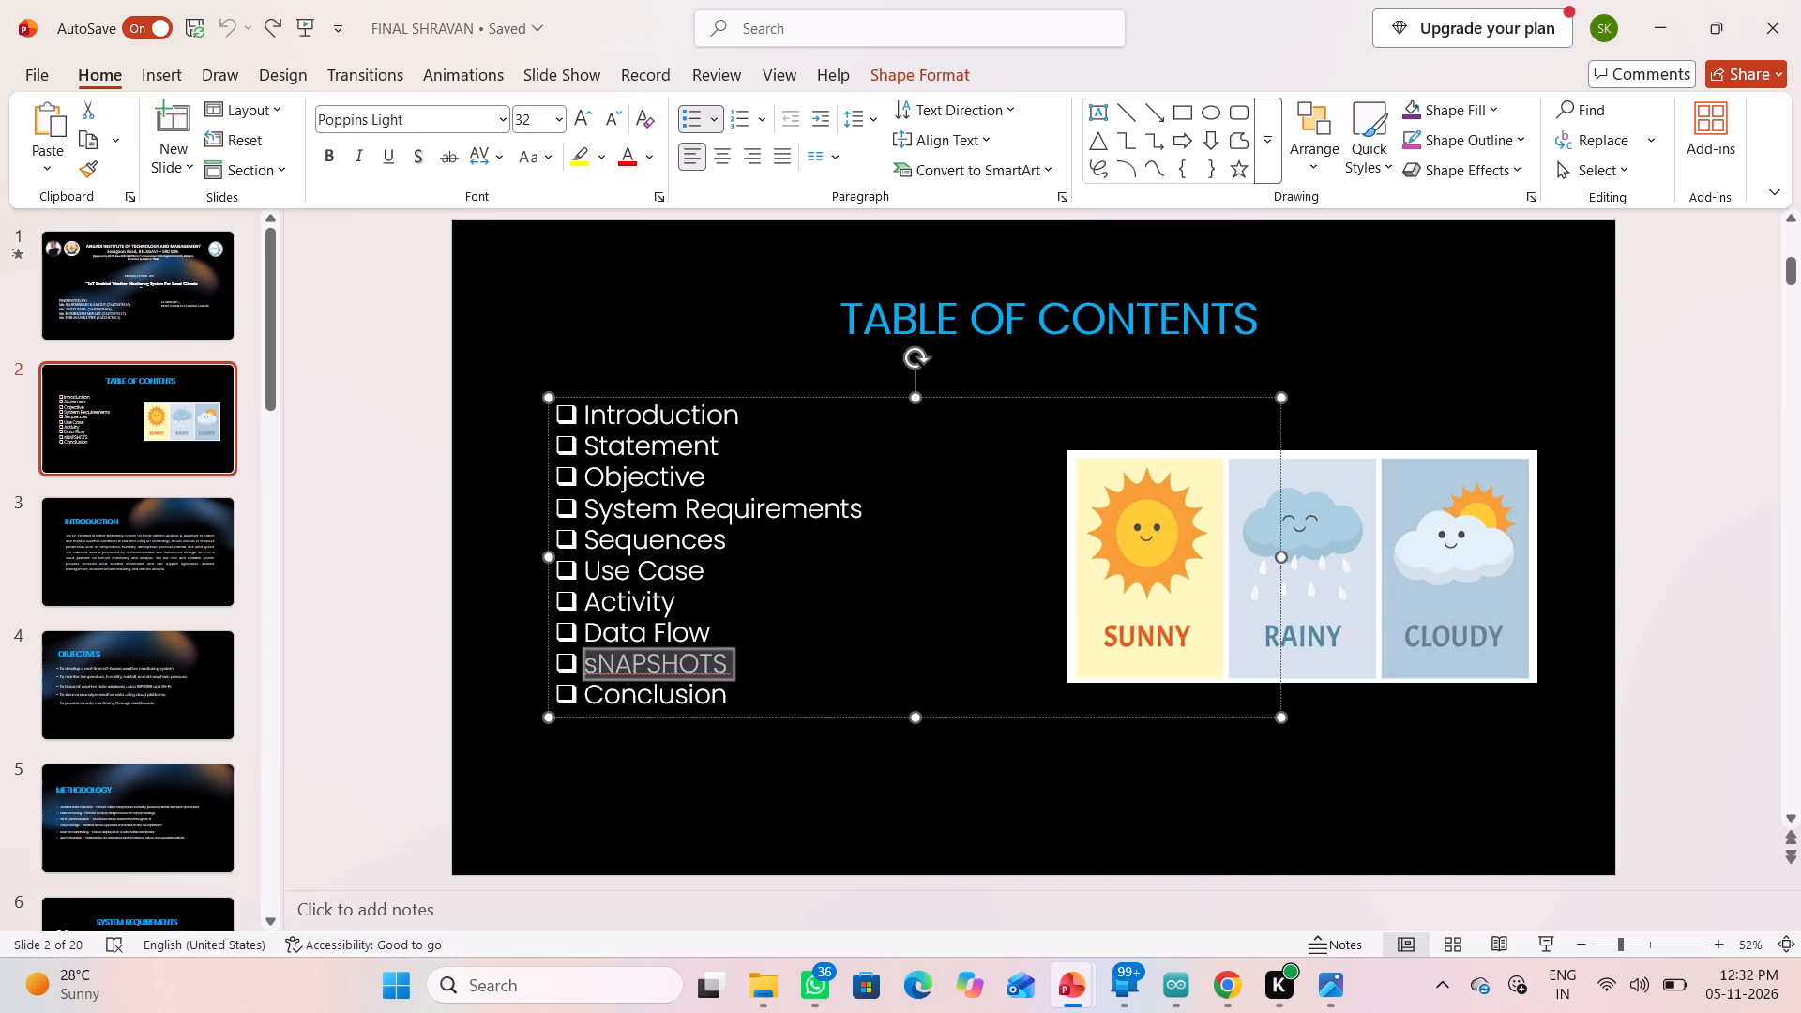
drag(628, 660, 628, 659)
key(BackSpace)
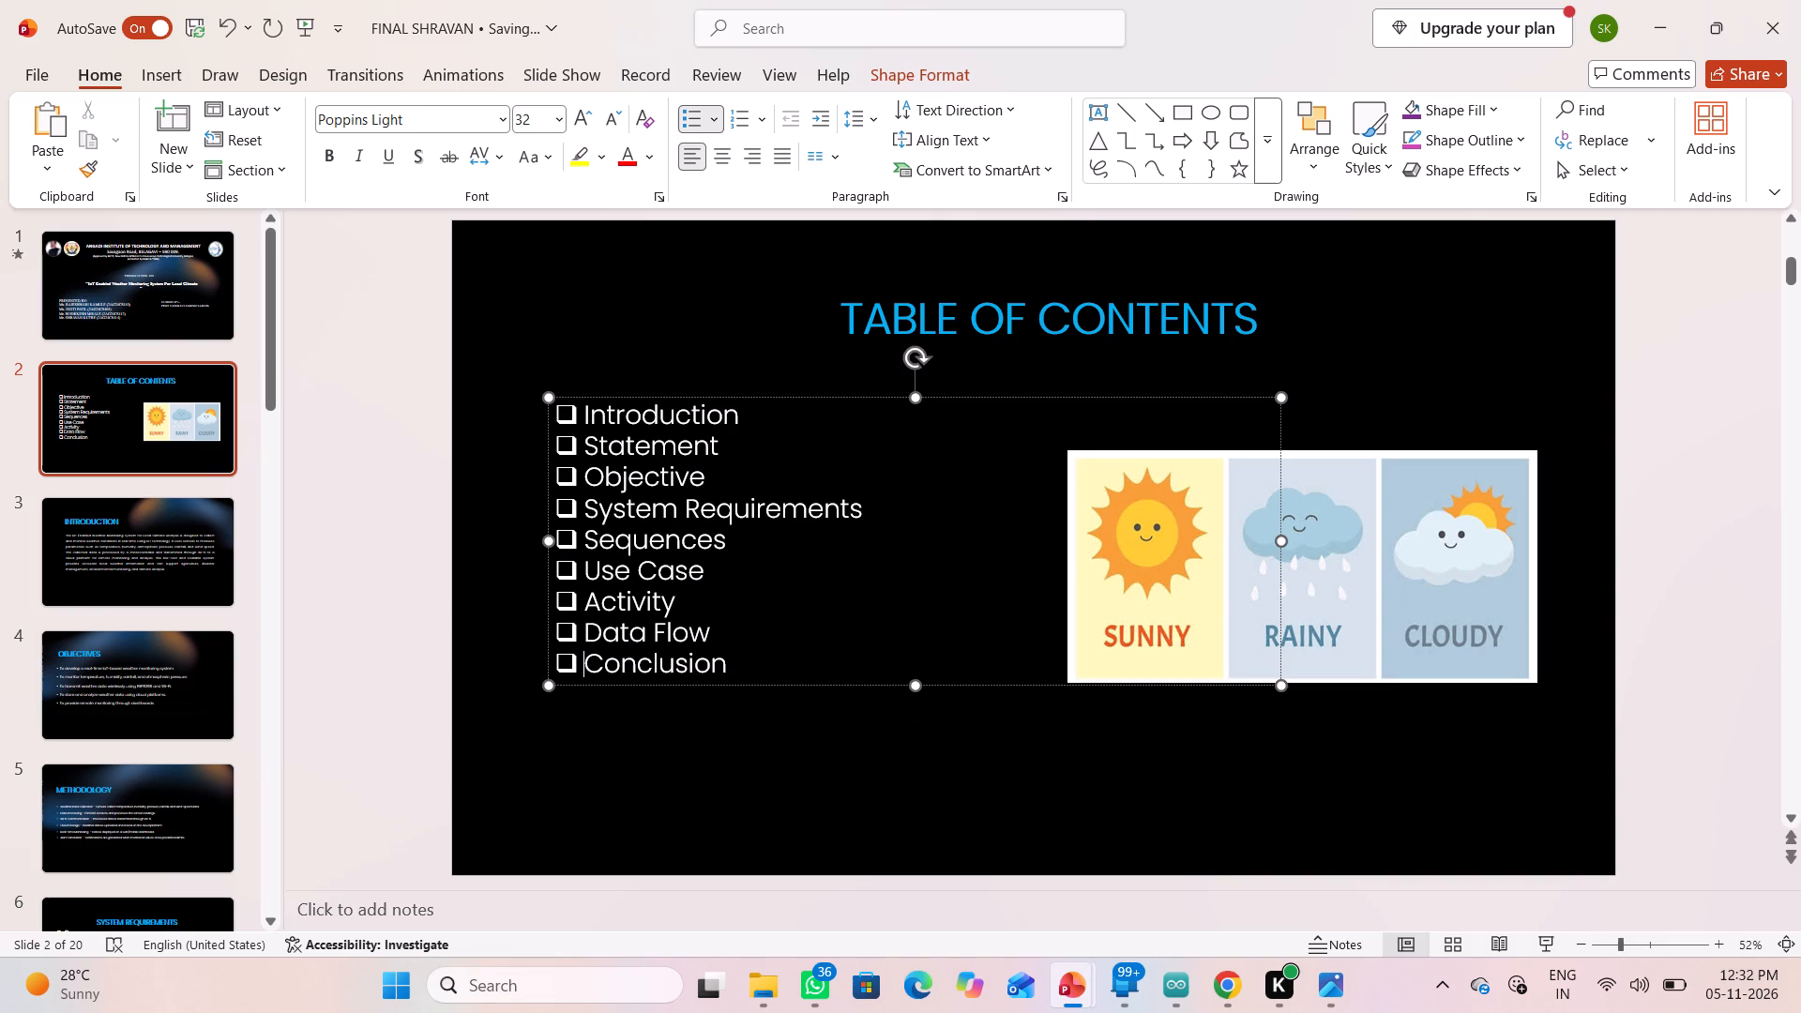
click(720, 631)
Add the word "Problem" before "Statement" so the contents entry reads "Problem Statement".
click(723, 451)
click(585, 447)
text(roblem)
key(space)
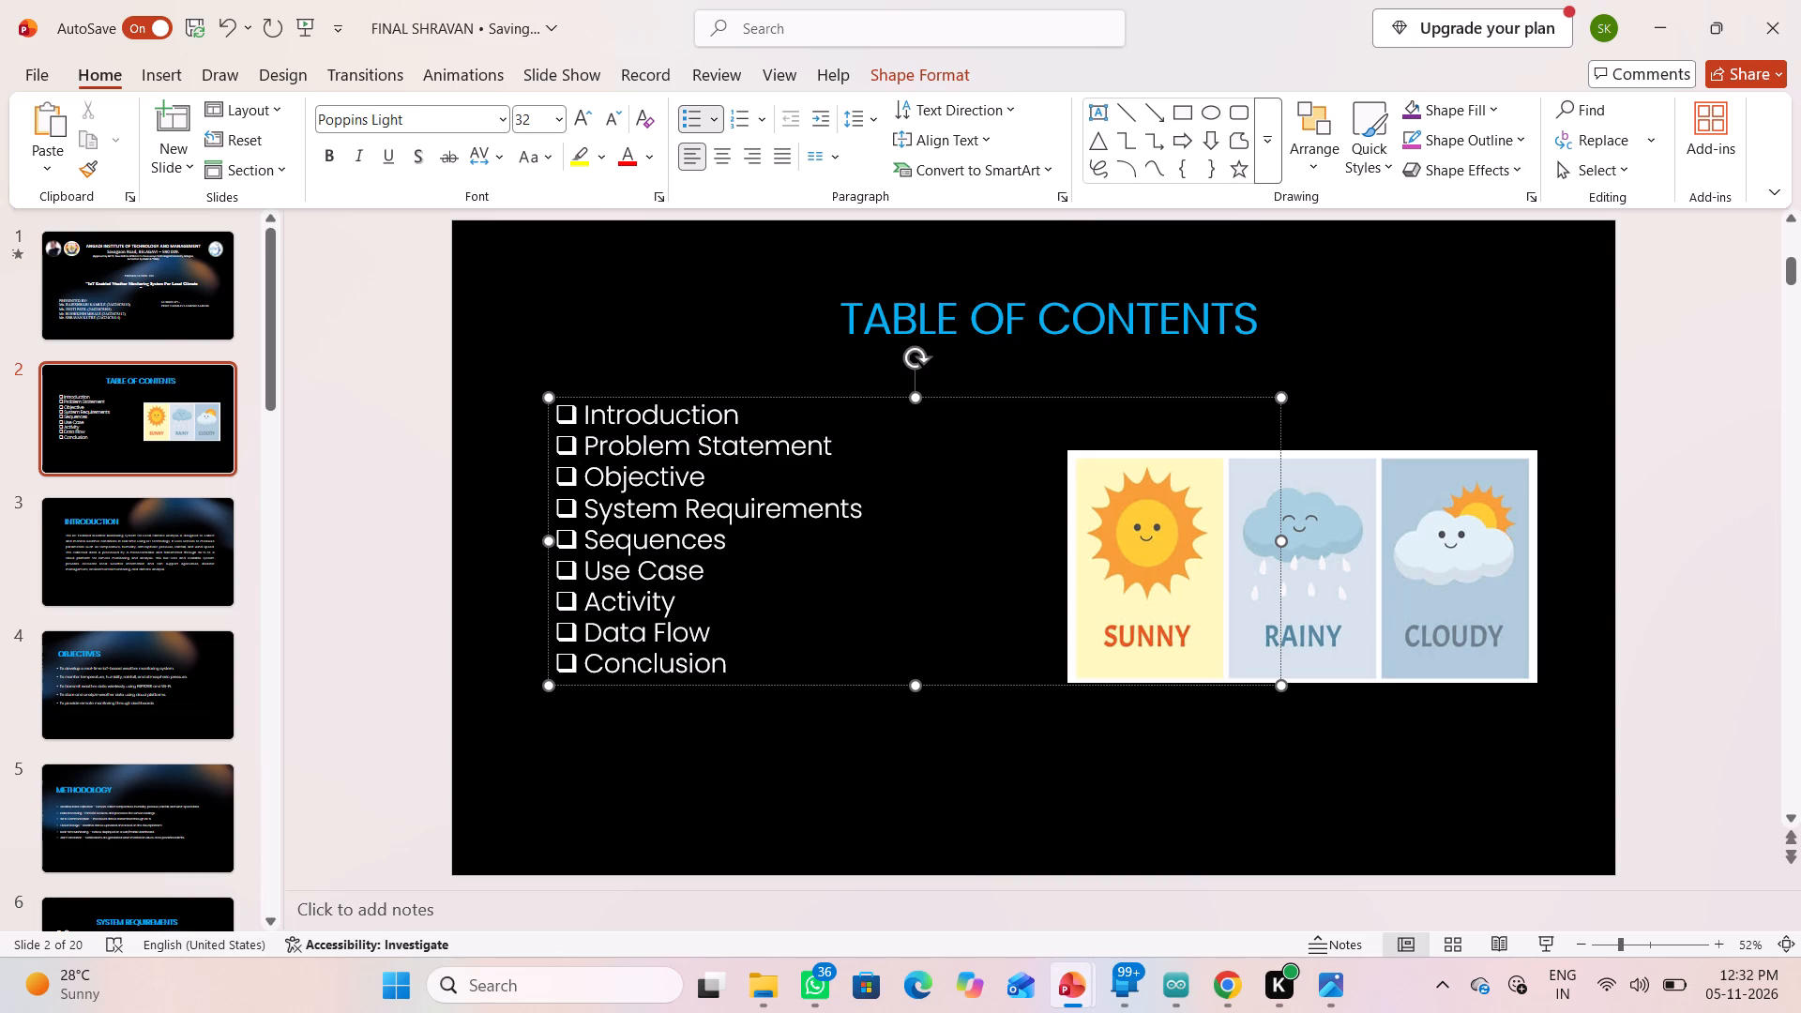
Change the contents entry "Objective" to the plural "Objectives".
click(730, 490)
key(s)
Switch to the final phase presentation (2) reference and check which slides follow its system requirements slide.
key(super+Tab)
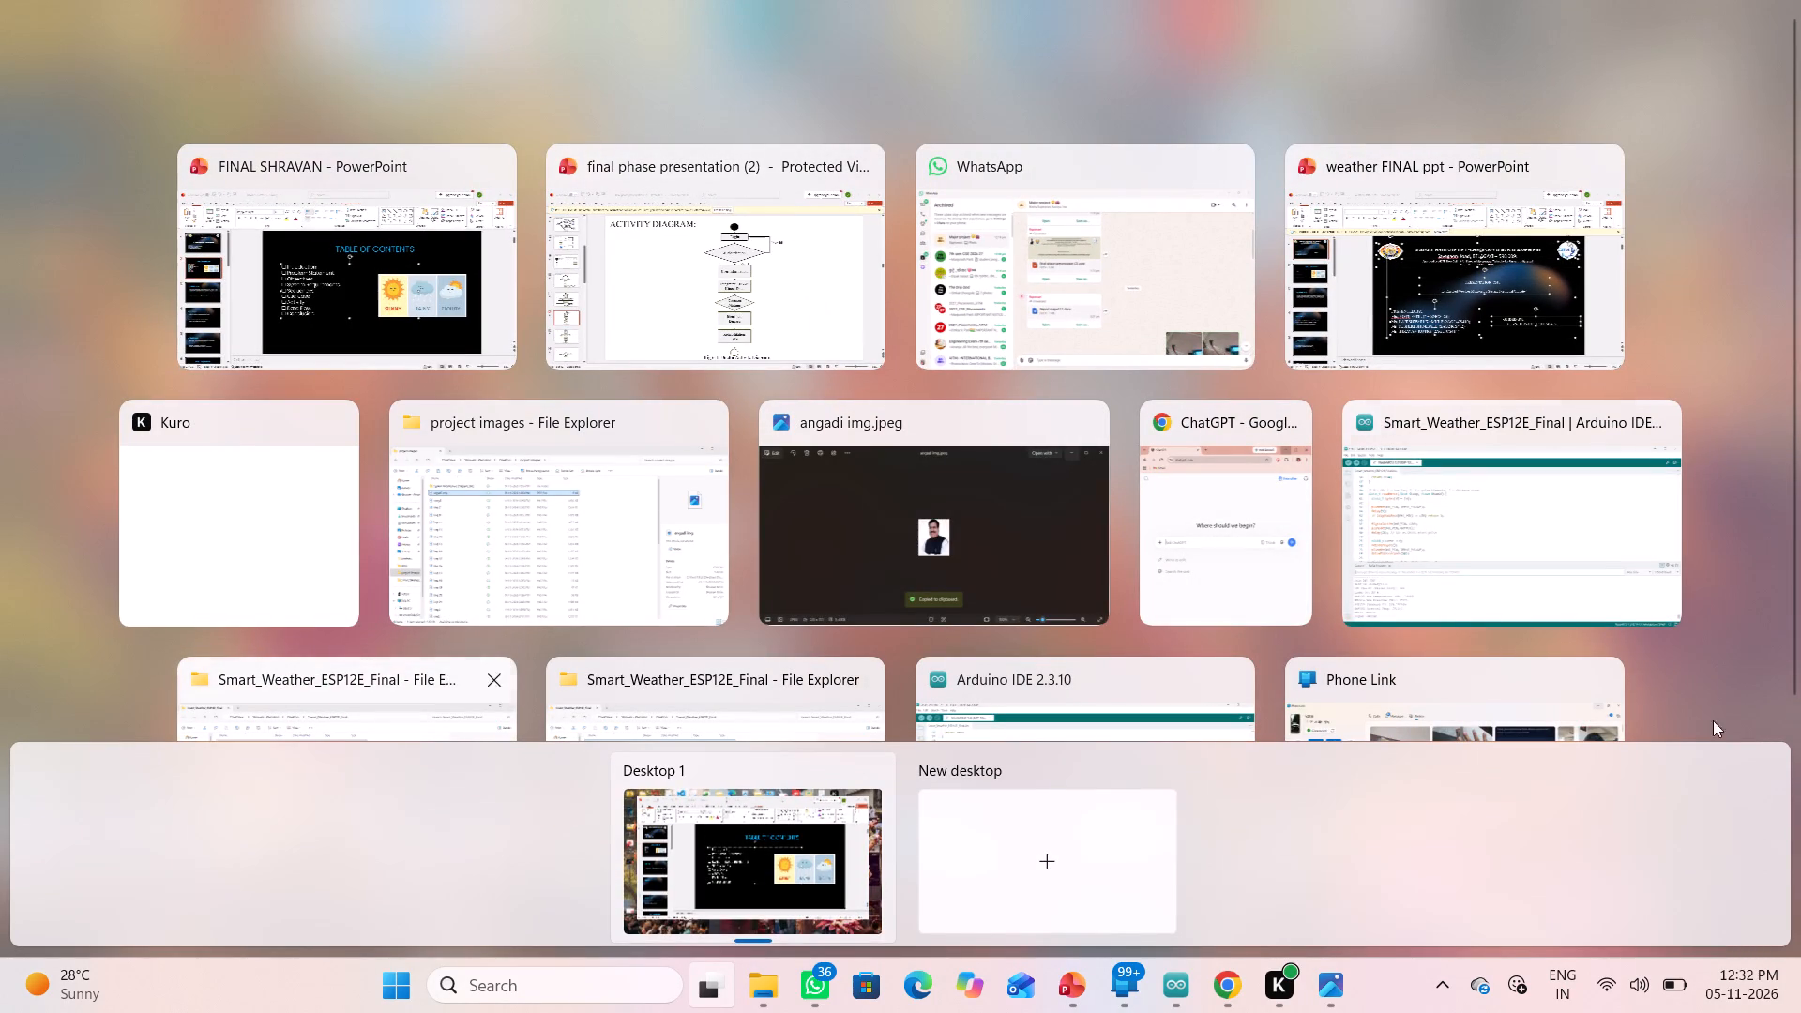
click(743, 271)
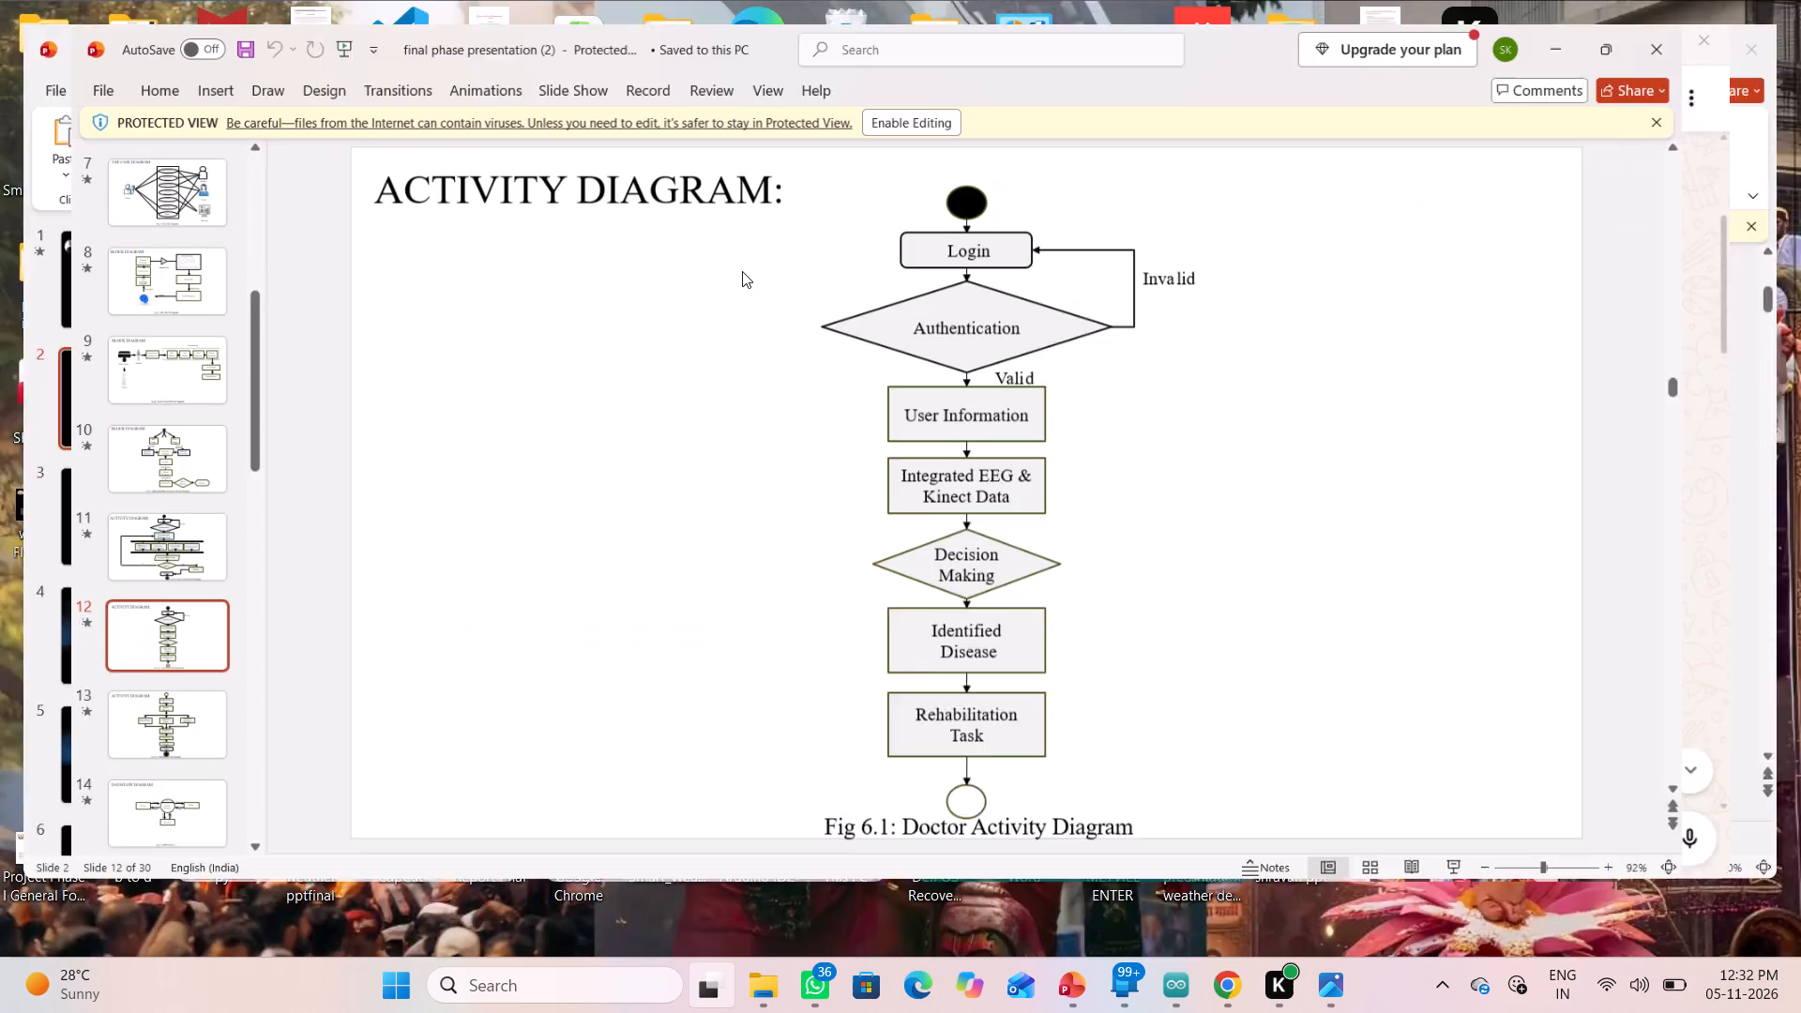
scroll(738, 325, up, 20)
scroll(738, 325, up, 11)
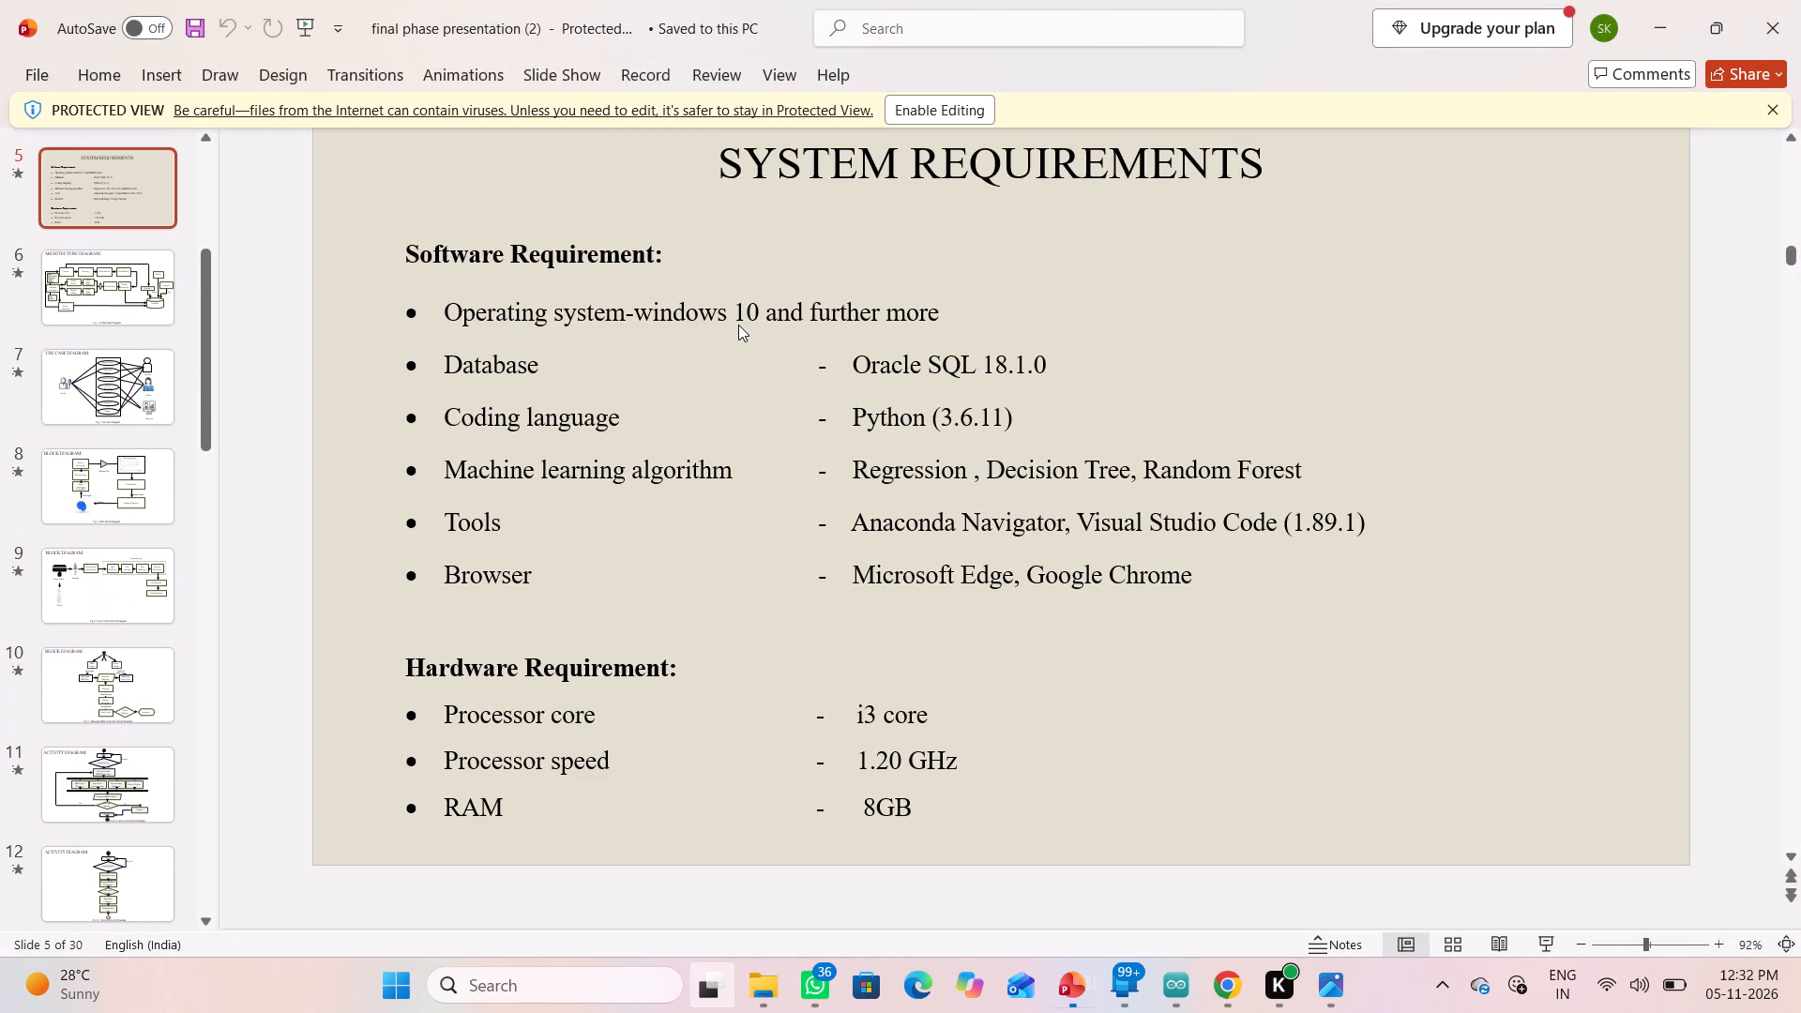
scroll(685, 366, down, 5)
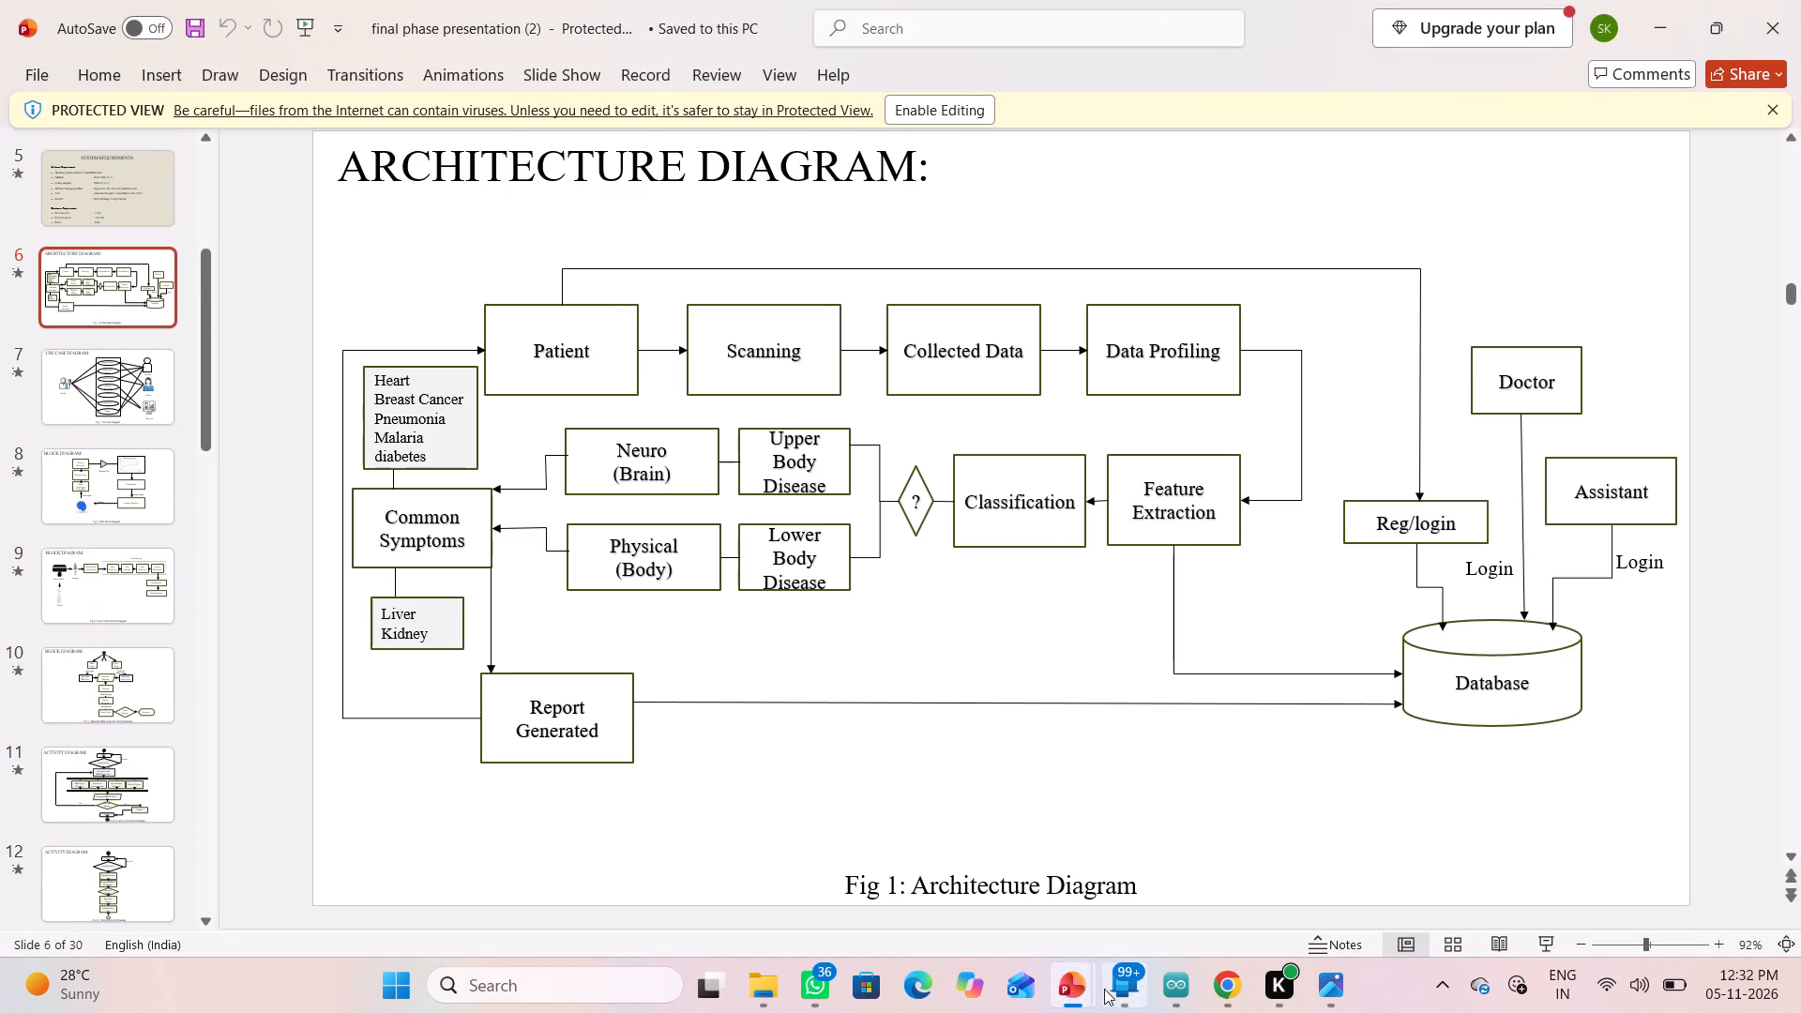
scroll(872, 695, down, 1)
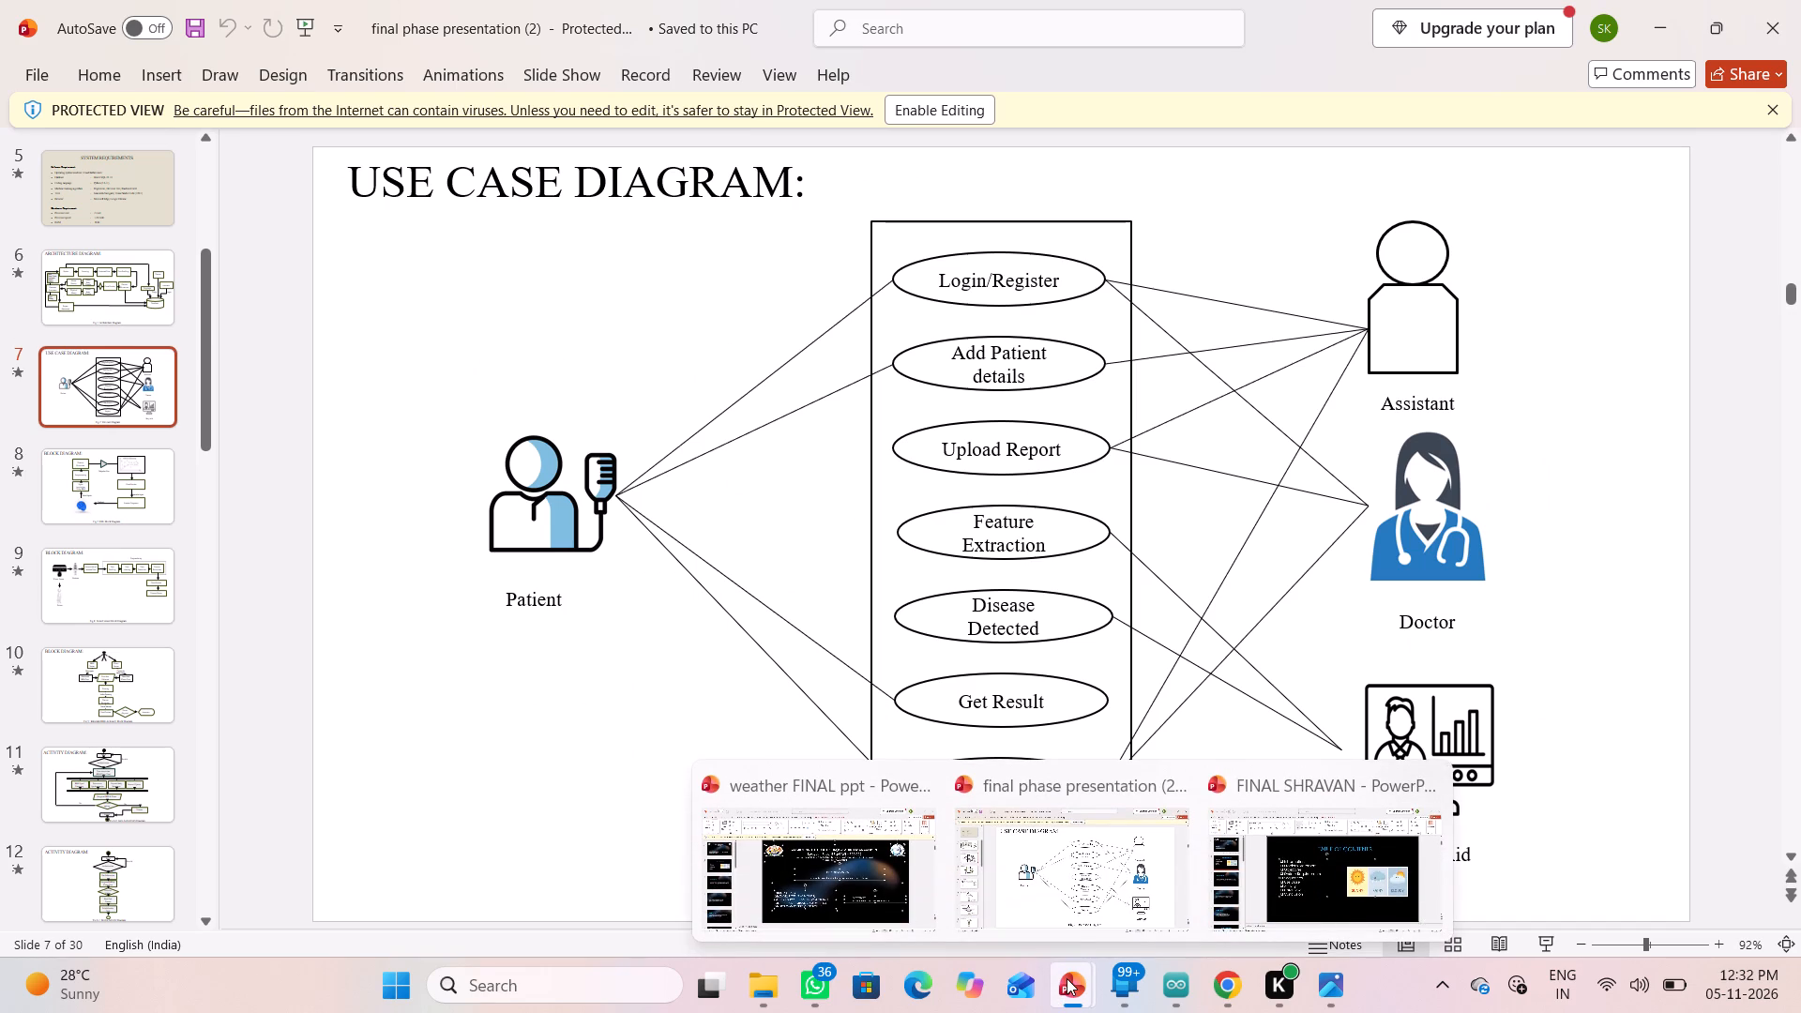
Switch back to the FINAL SHRAVAN presentation and replace the contents entry "Sequences" with "Architecture Diagram".
click(1268, 864)
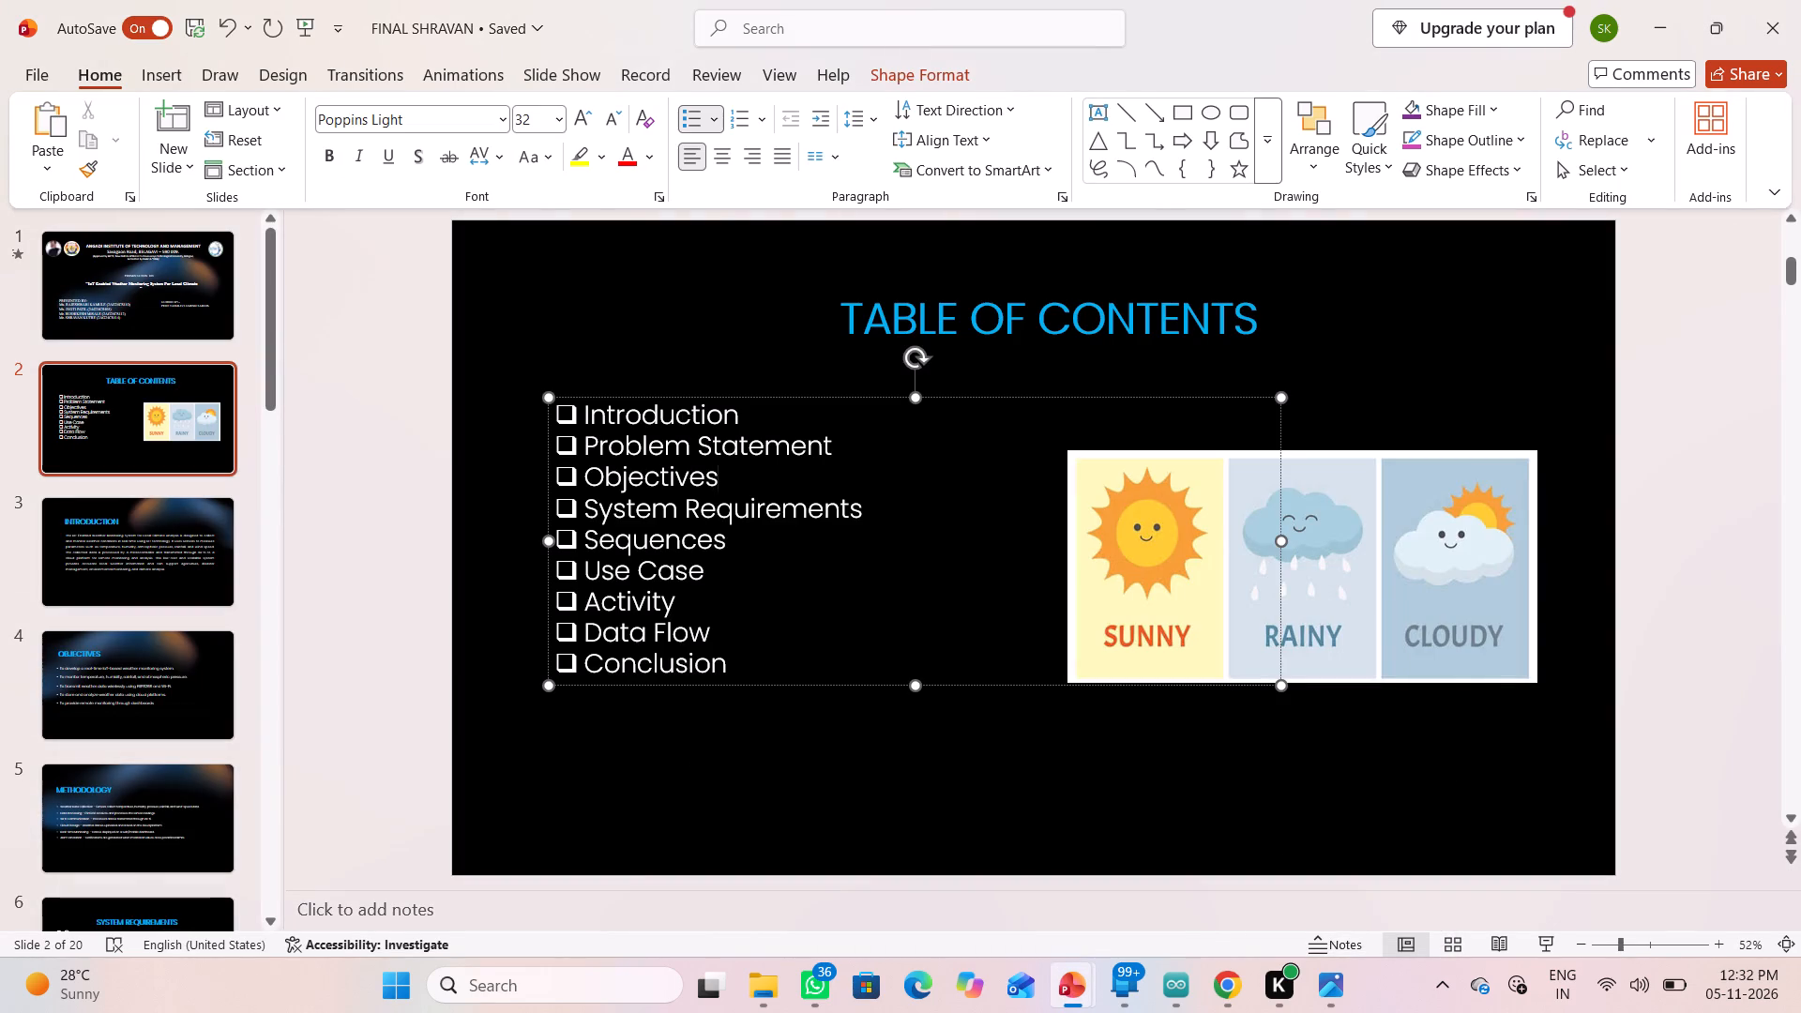
click(877, 517)
click(868, 506)
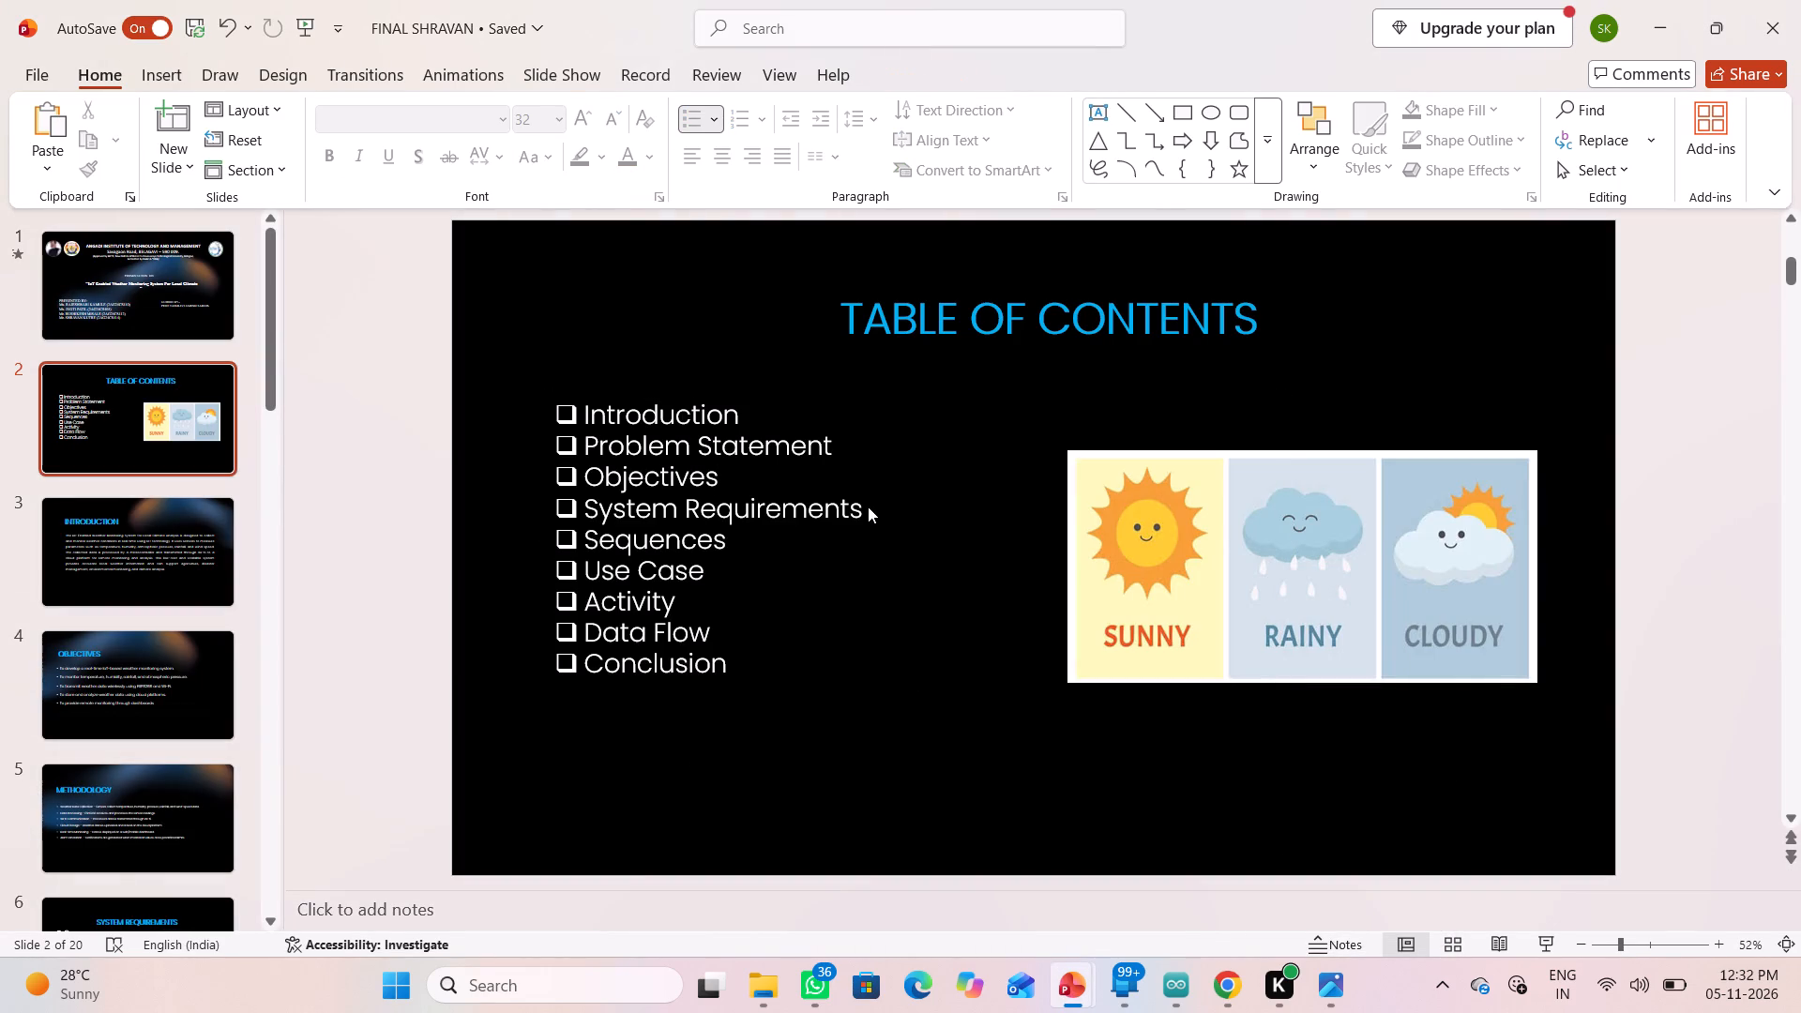
click(860, 508)
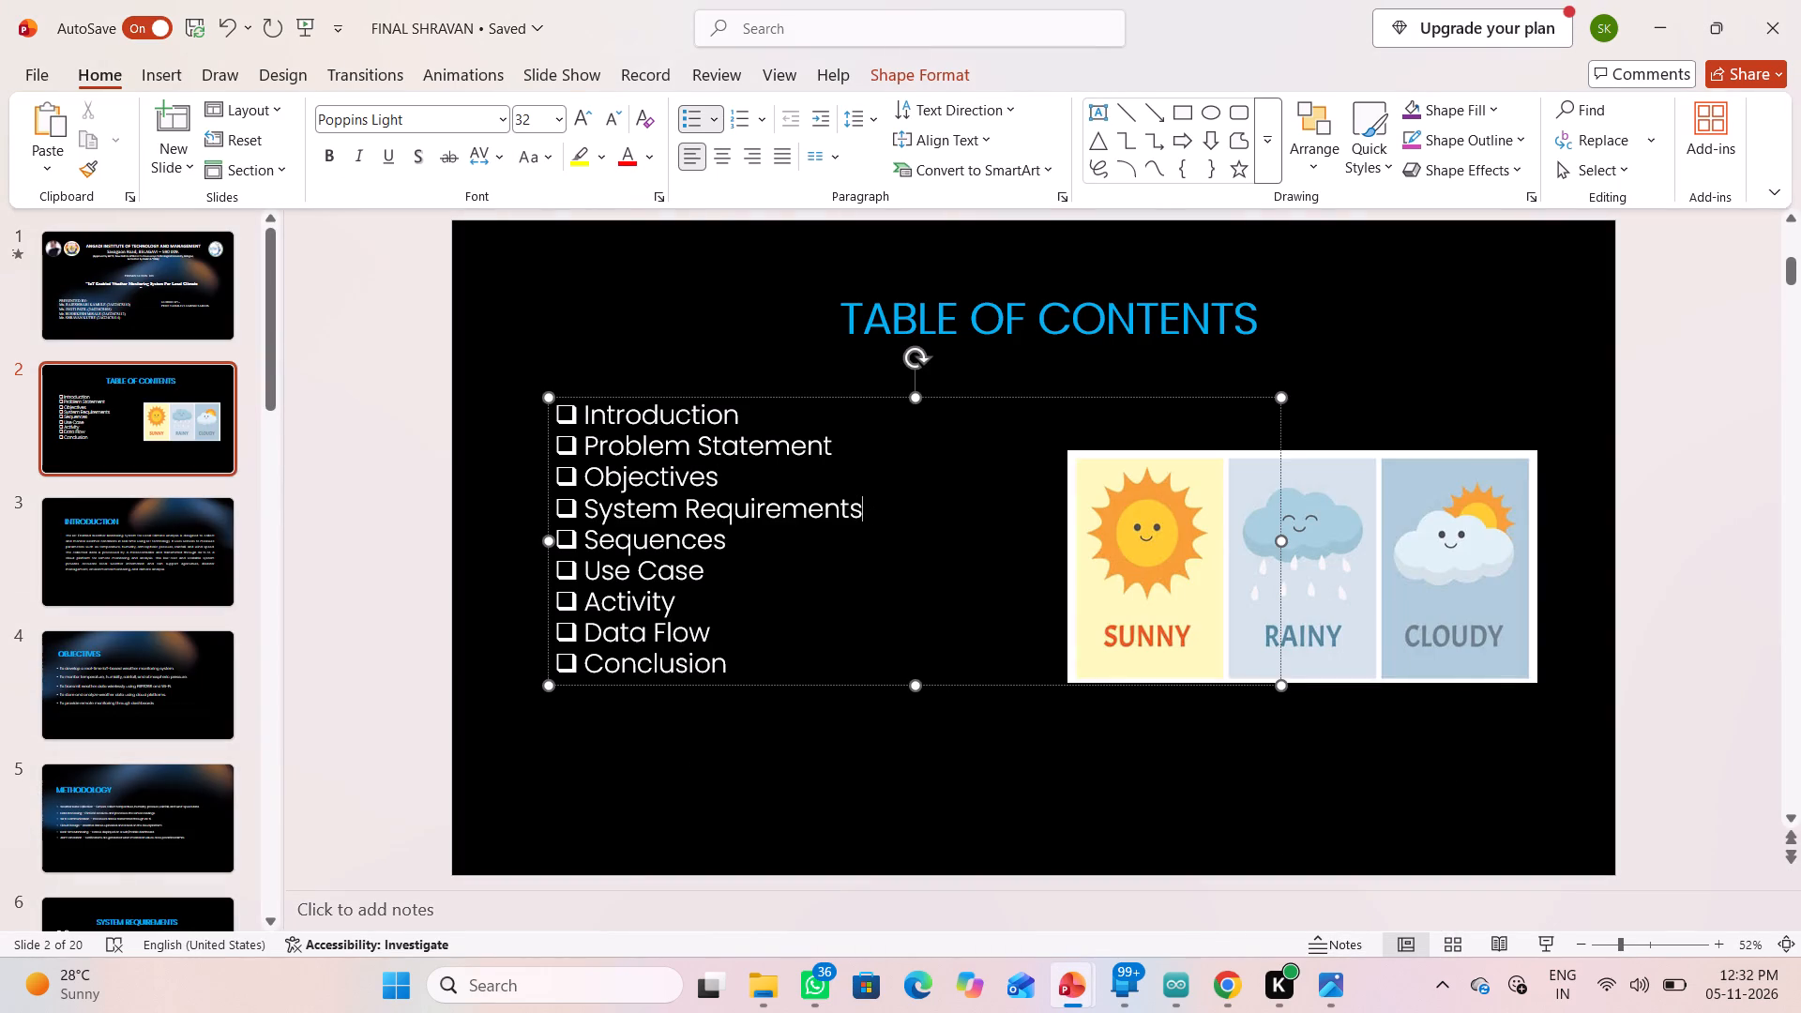
click(752, 539)
key(BackSpace)
key(BackSpace)
key(BackSpace)
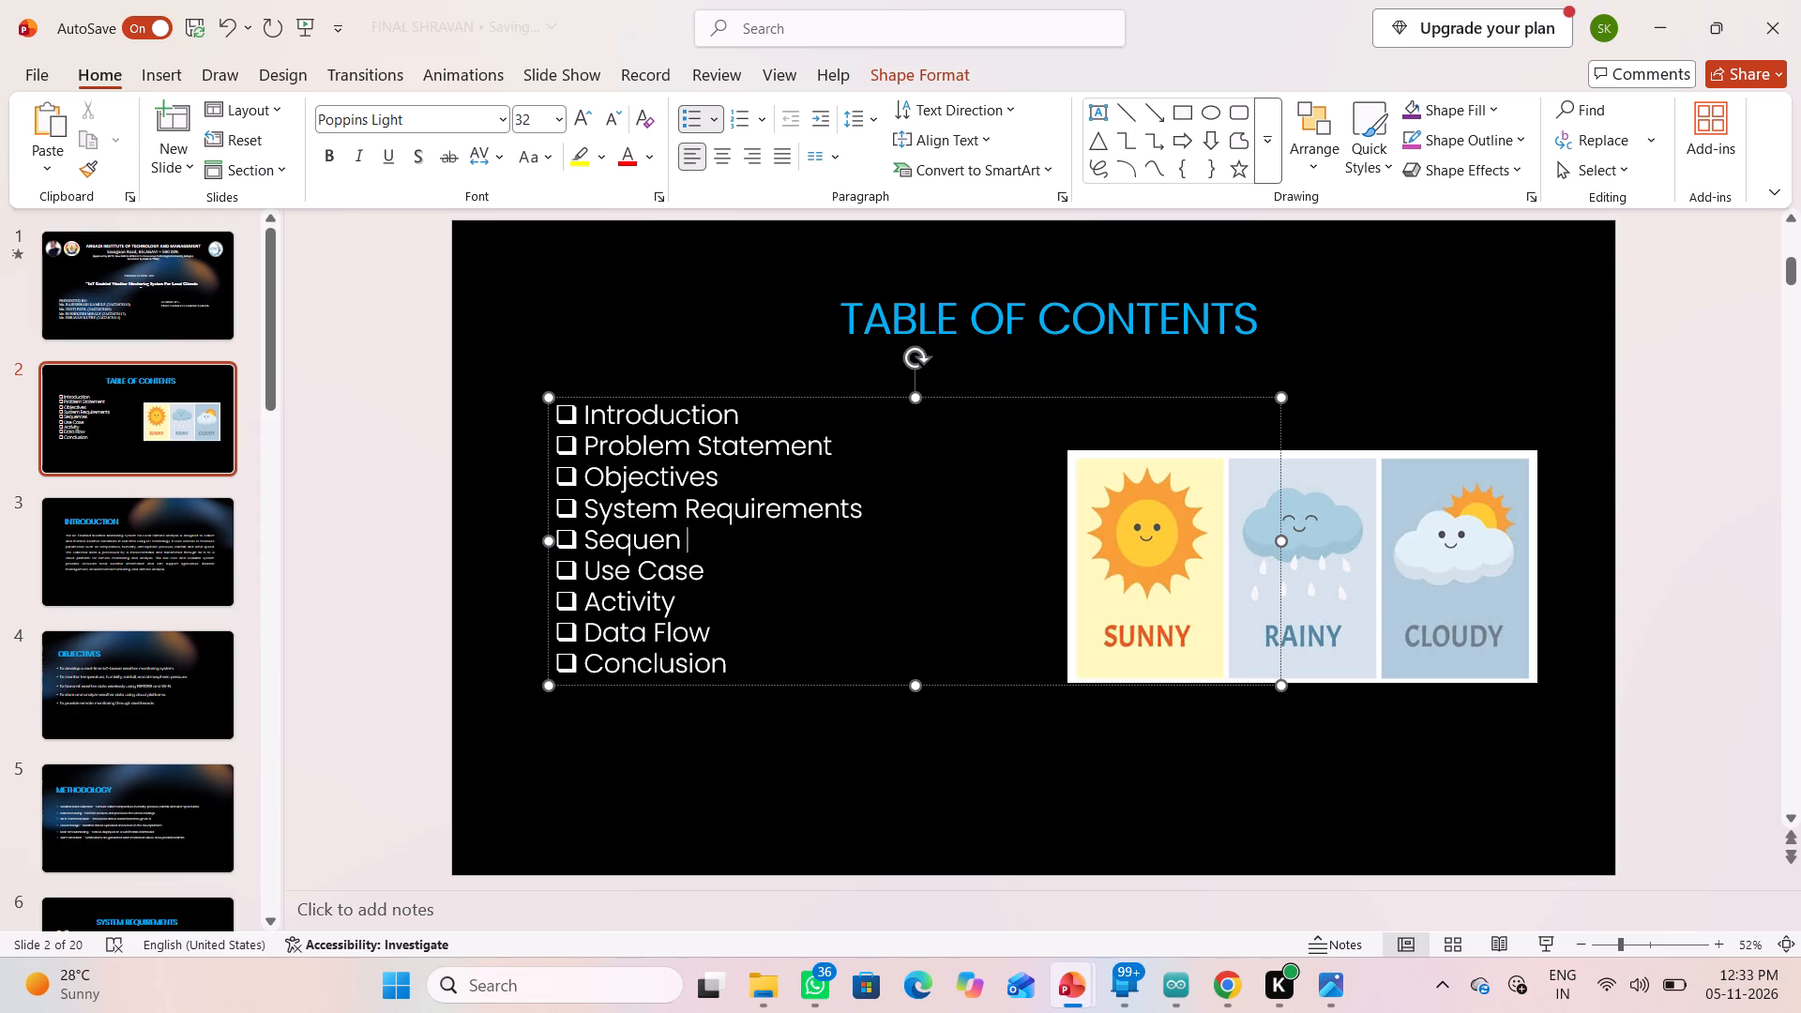
key(BackSpace)
key(BackSpace)
key(BackSpace)
key(BackSpace)
key(BackSpace)
key(BackSpace)
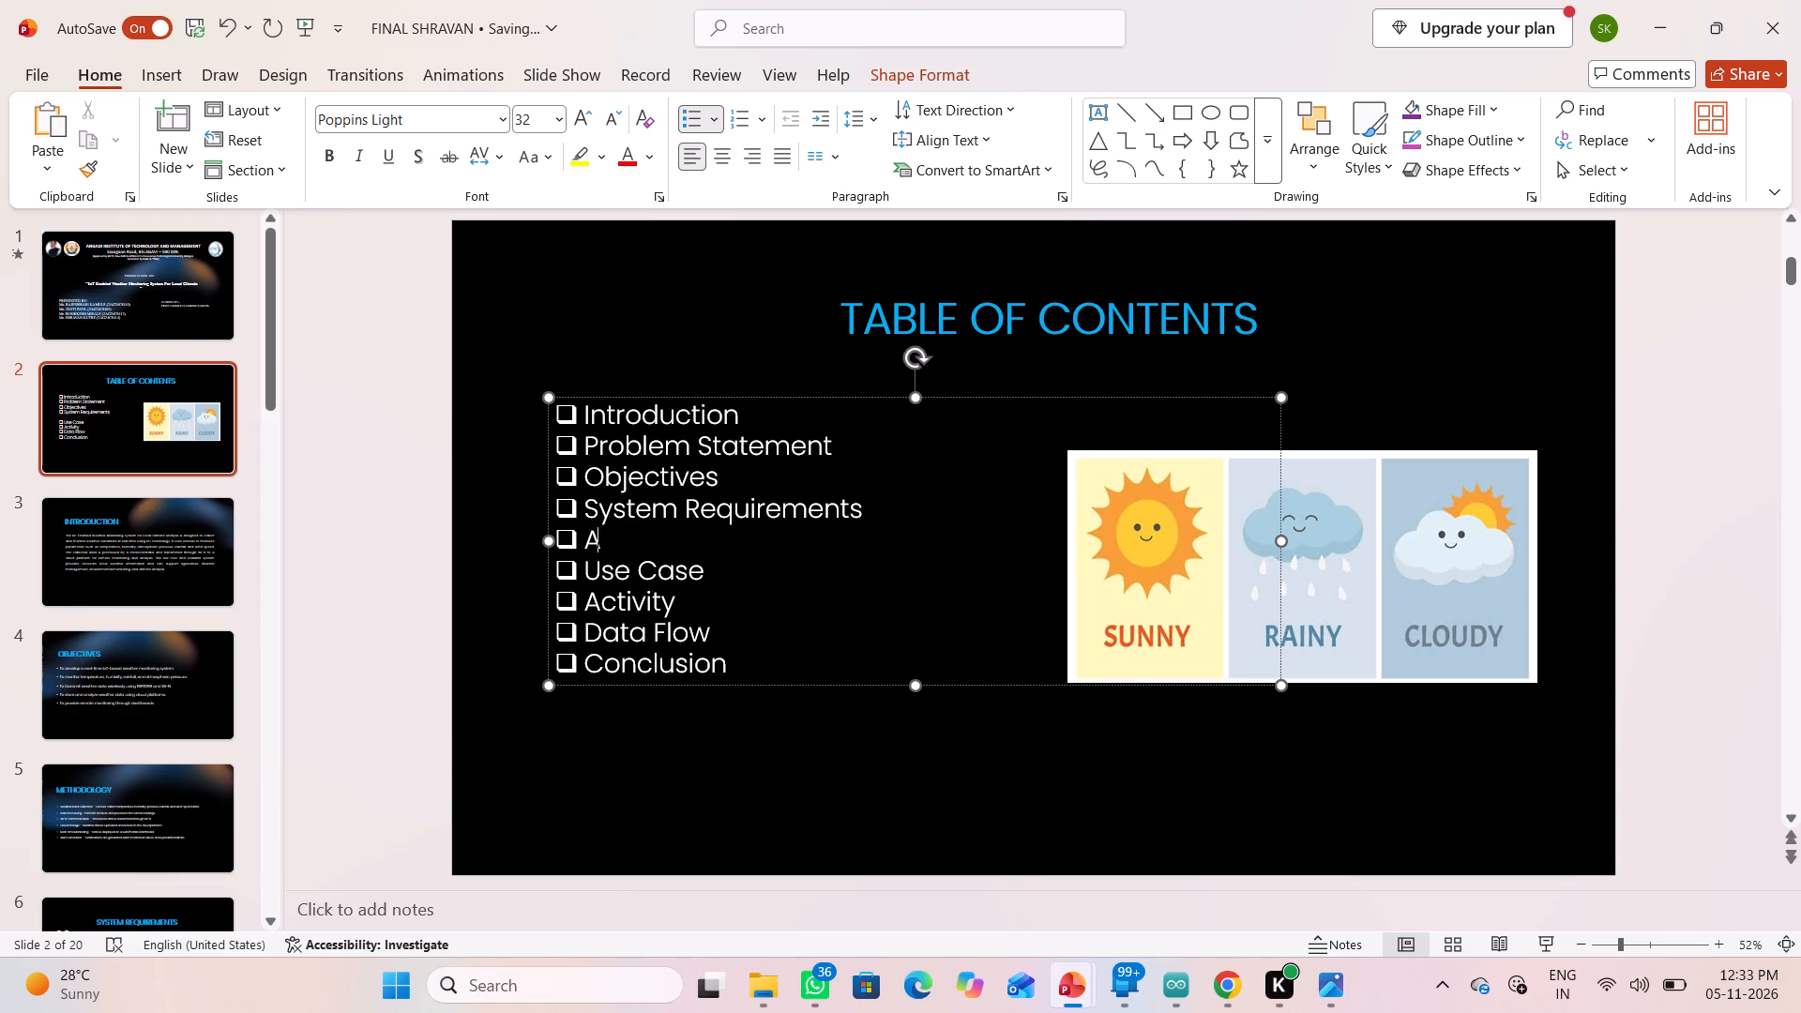
text(rchite)
text(cture)
key(space)
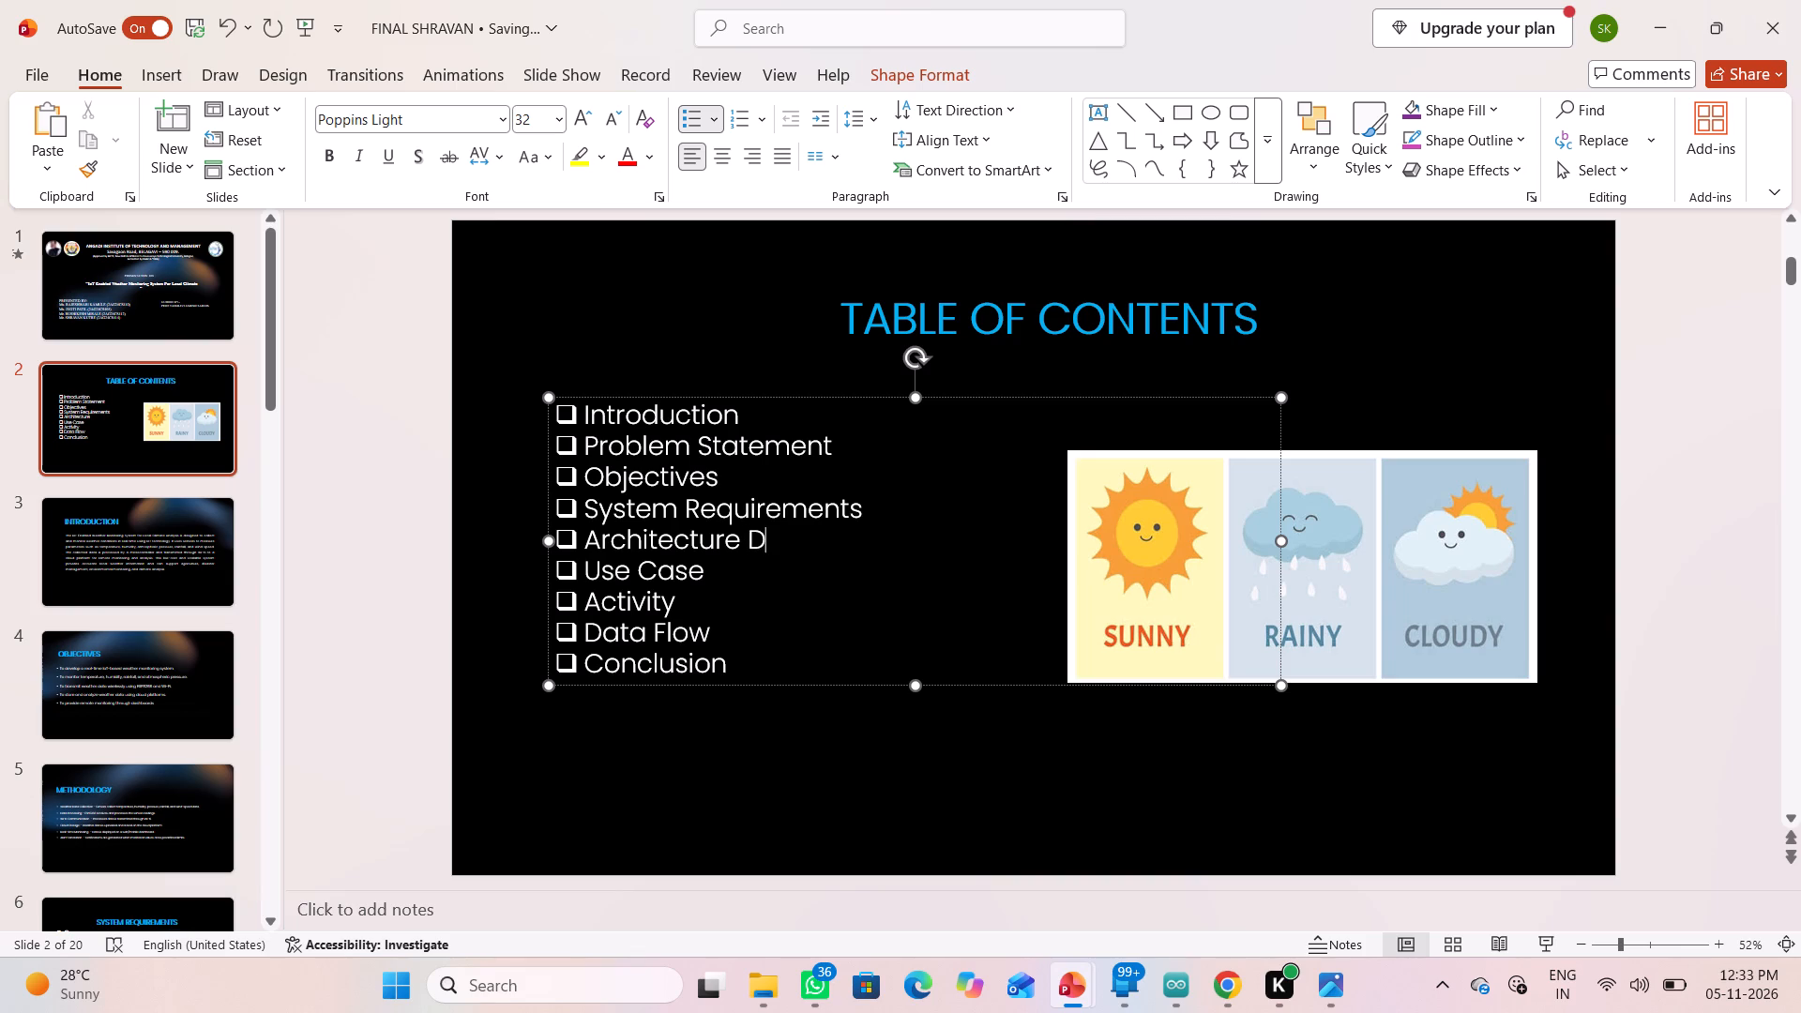
text(iagram)
Add a space after the contents entry "Use Case".
click(721, 589)
click(703, 571)
key(space)
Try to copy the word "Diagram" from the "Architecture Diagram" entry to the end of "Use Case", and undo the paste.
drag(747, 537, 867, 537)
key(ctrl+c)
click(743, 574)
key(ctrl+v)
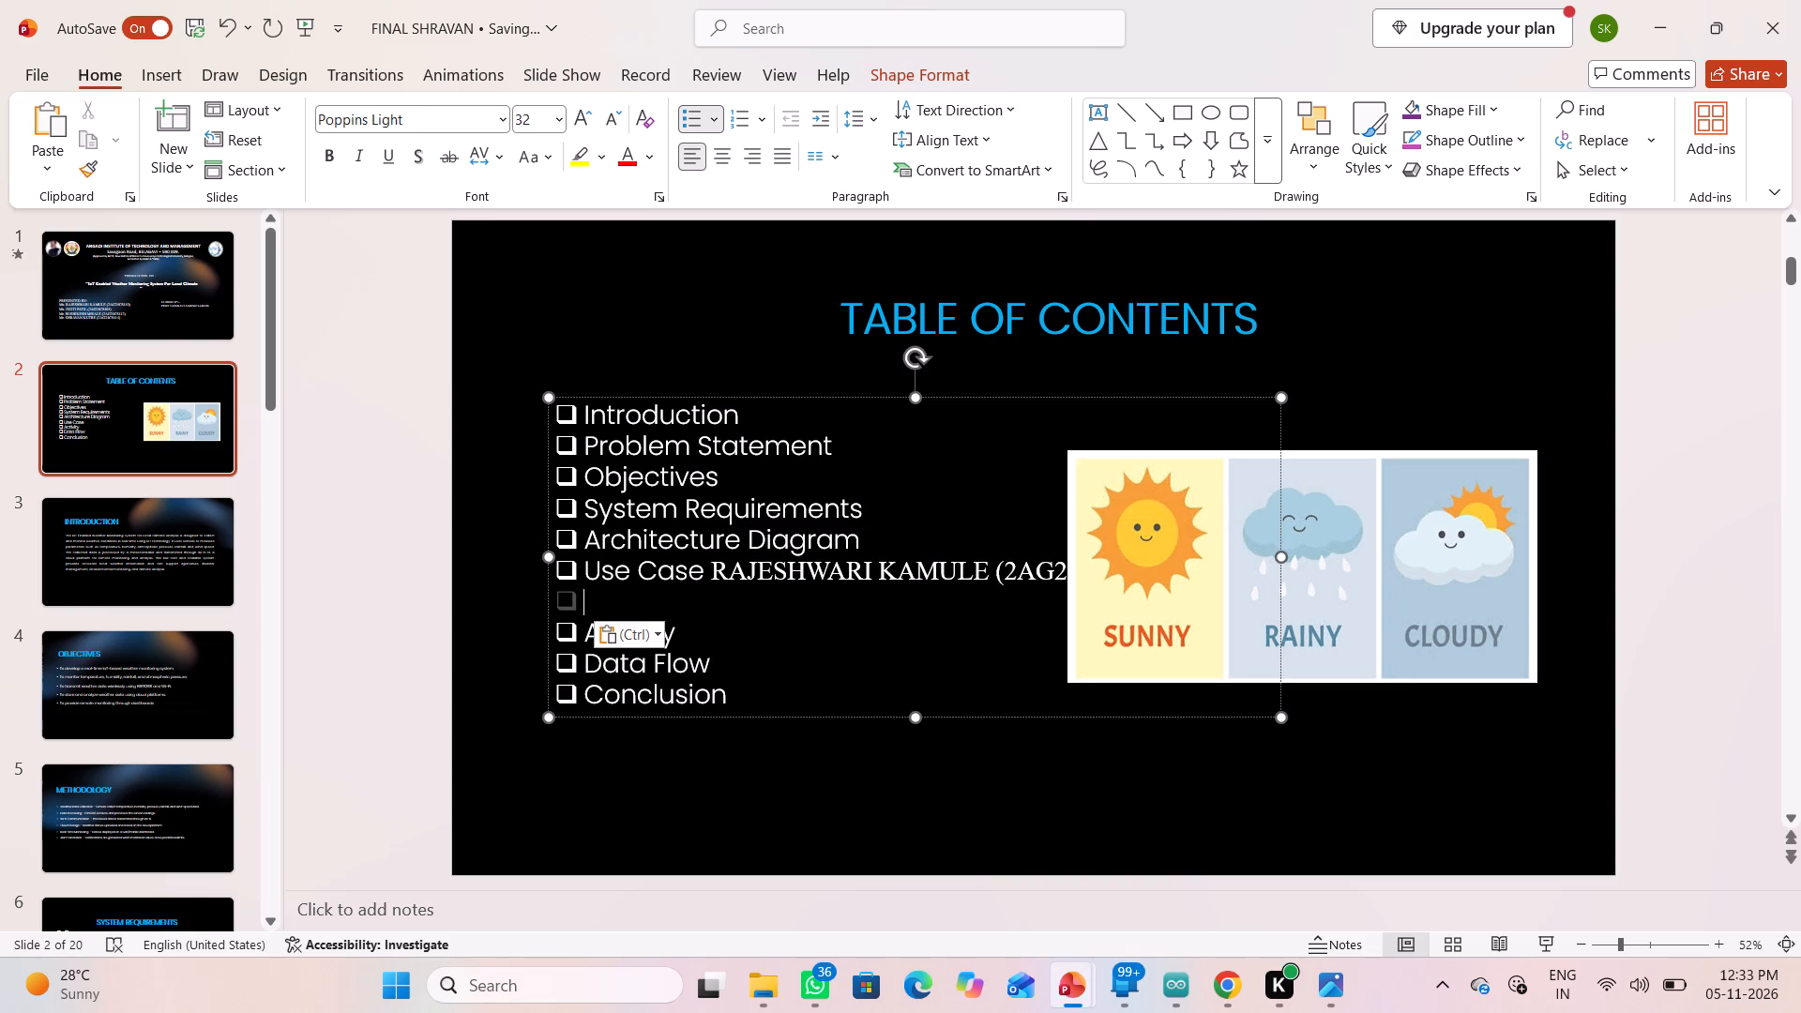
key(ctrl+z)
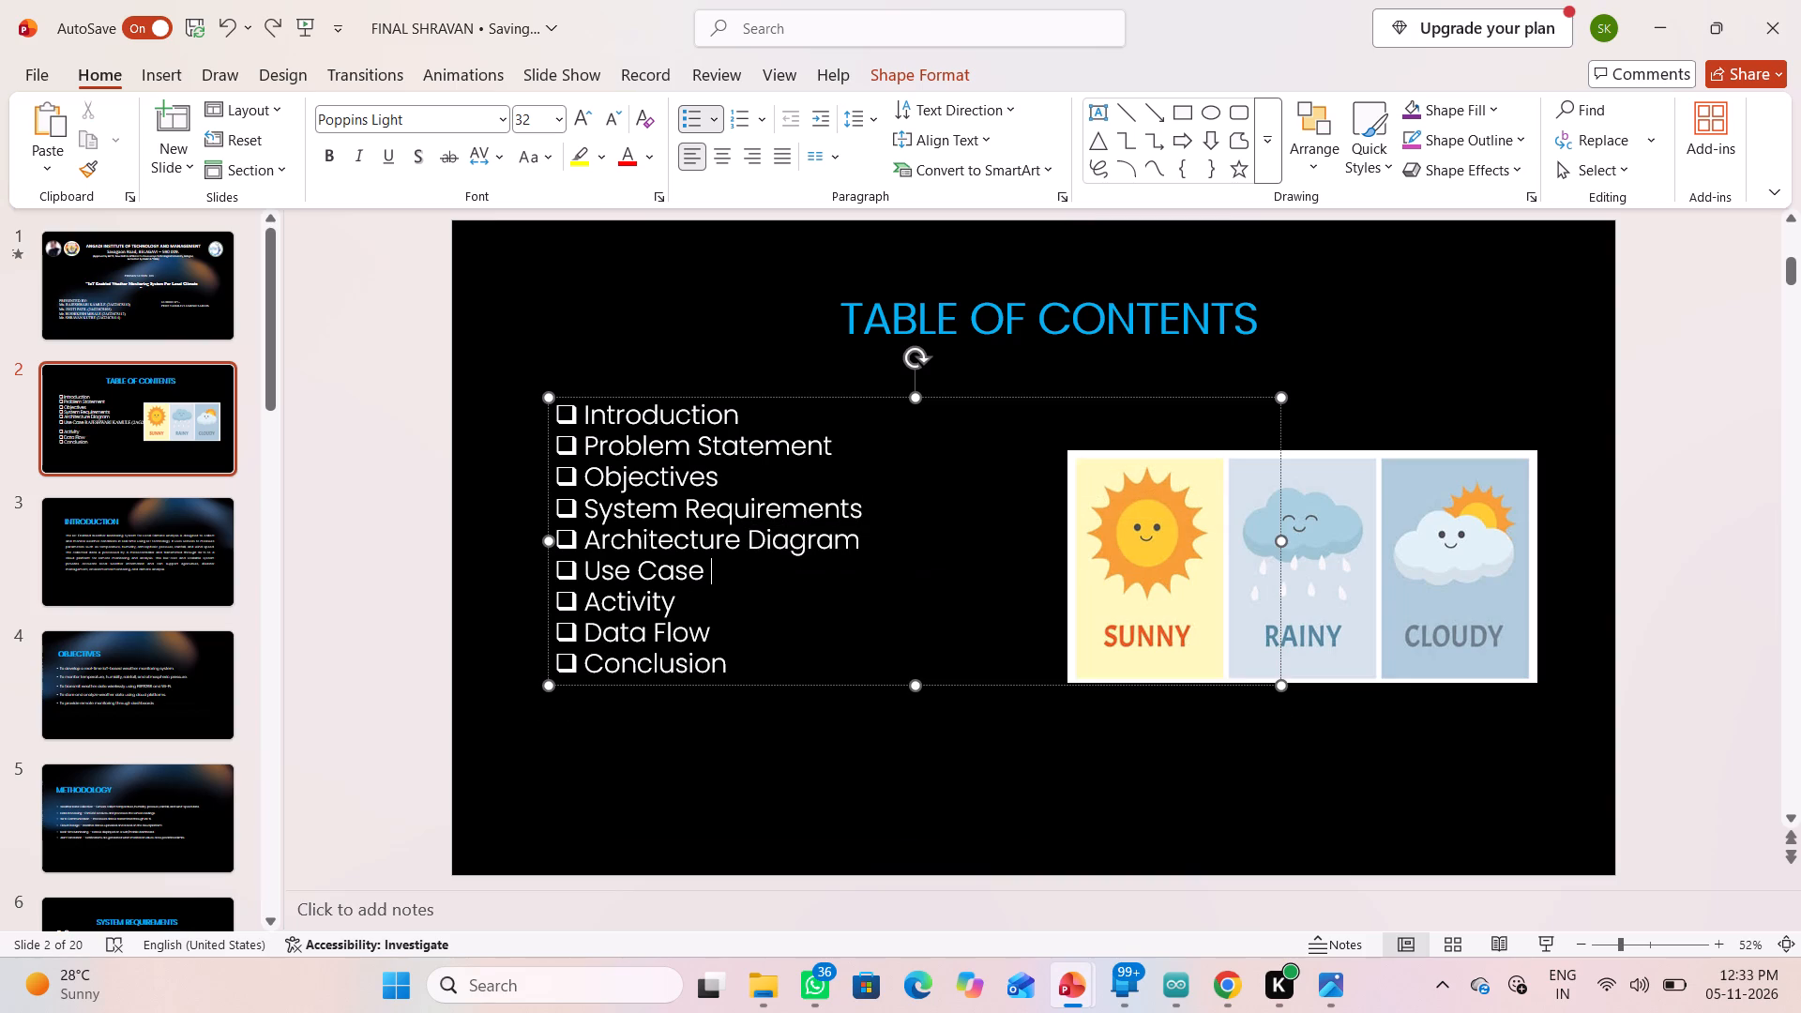
Copy the word "Diagram" from the "Architecture Diagram" entry to the end of "Use Case", making it "Use Case Diagram".
drag(746, 538, 863, 542)
key(ctrl+c)
click(738, 574)
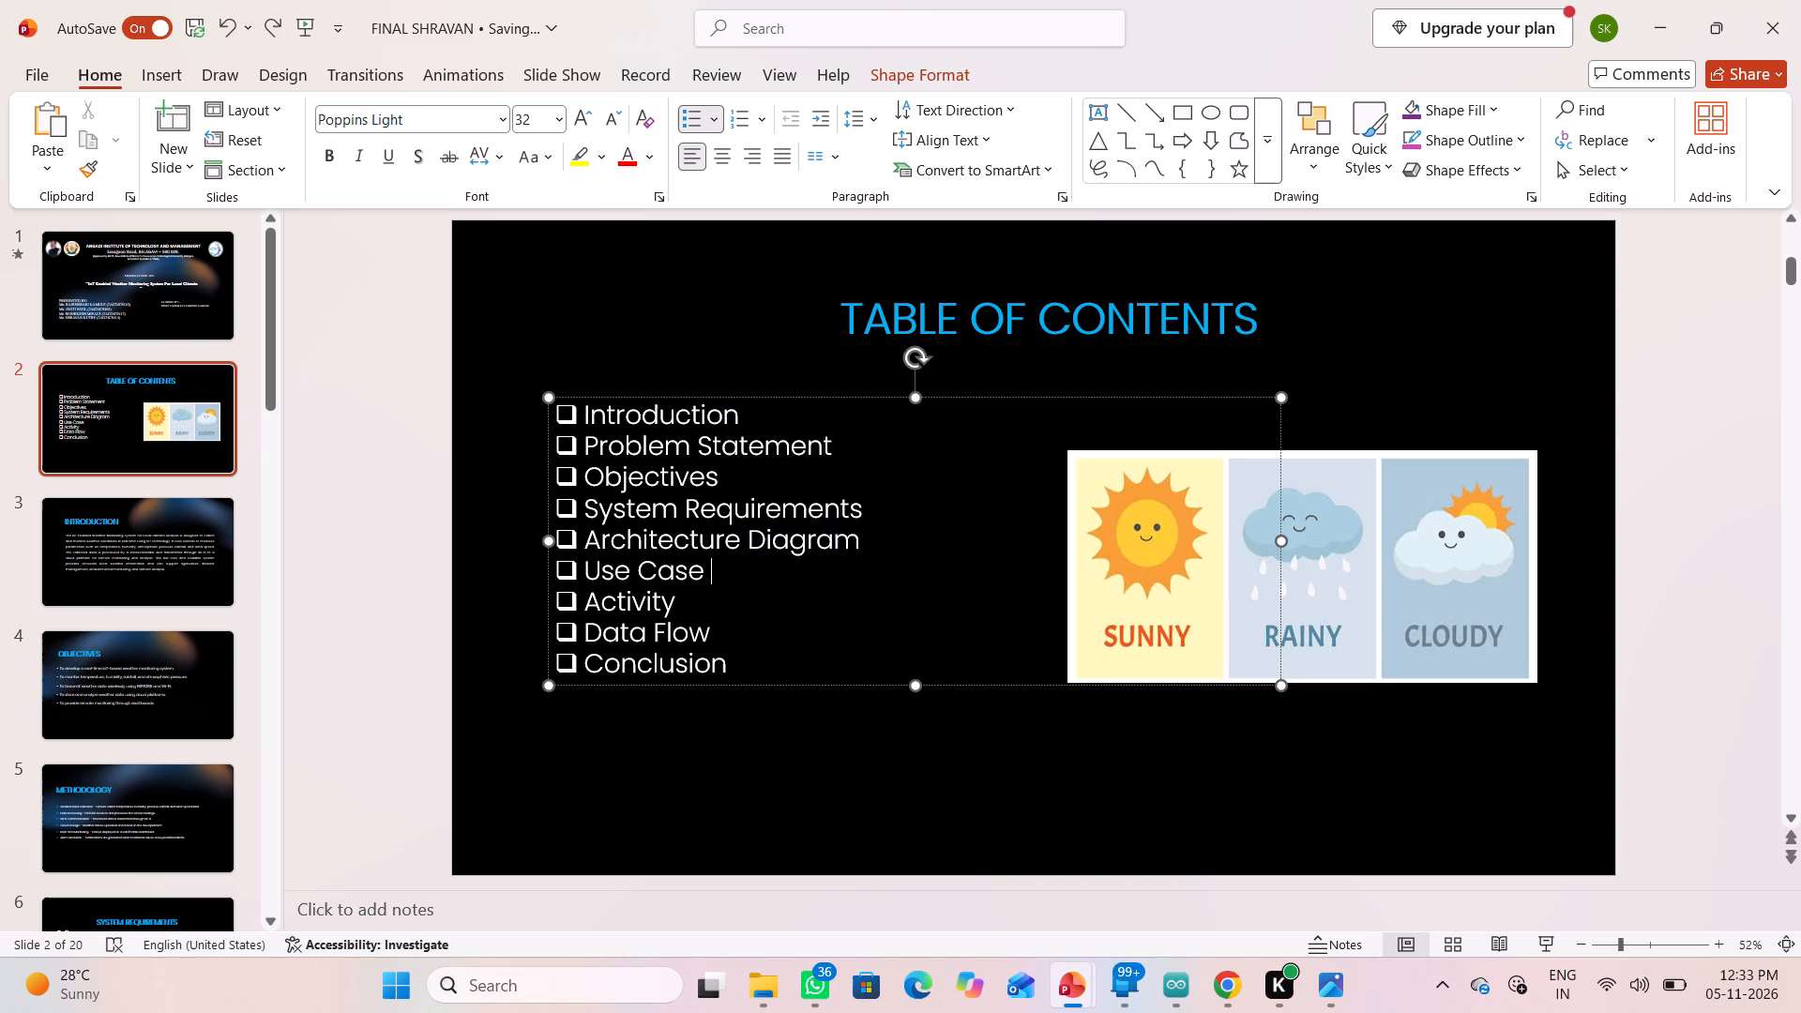
key(ctrl+v)
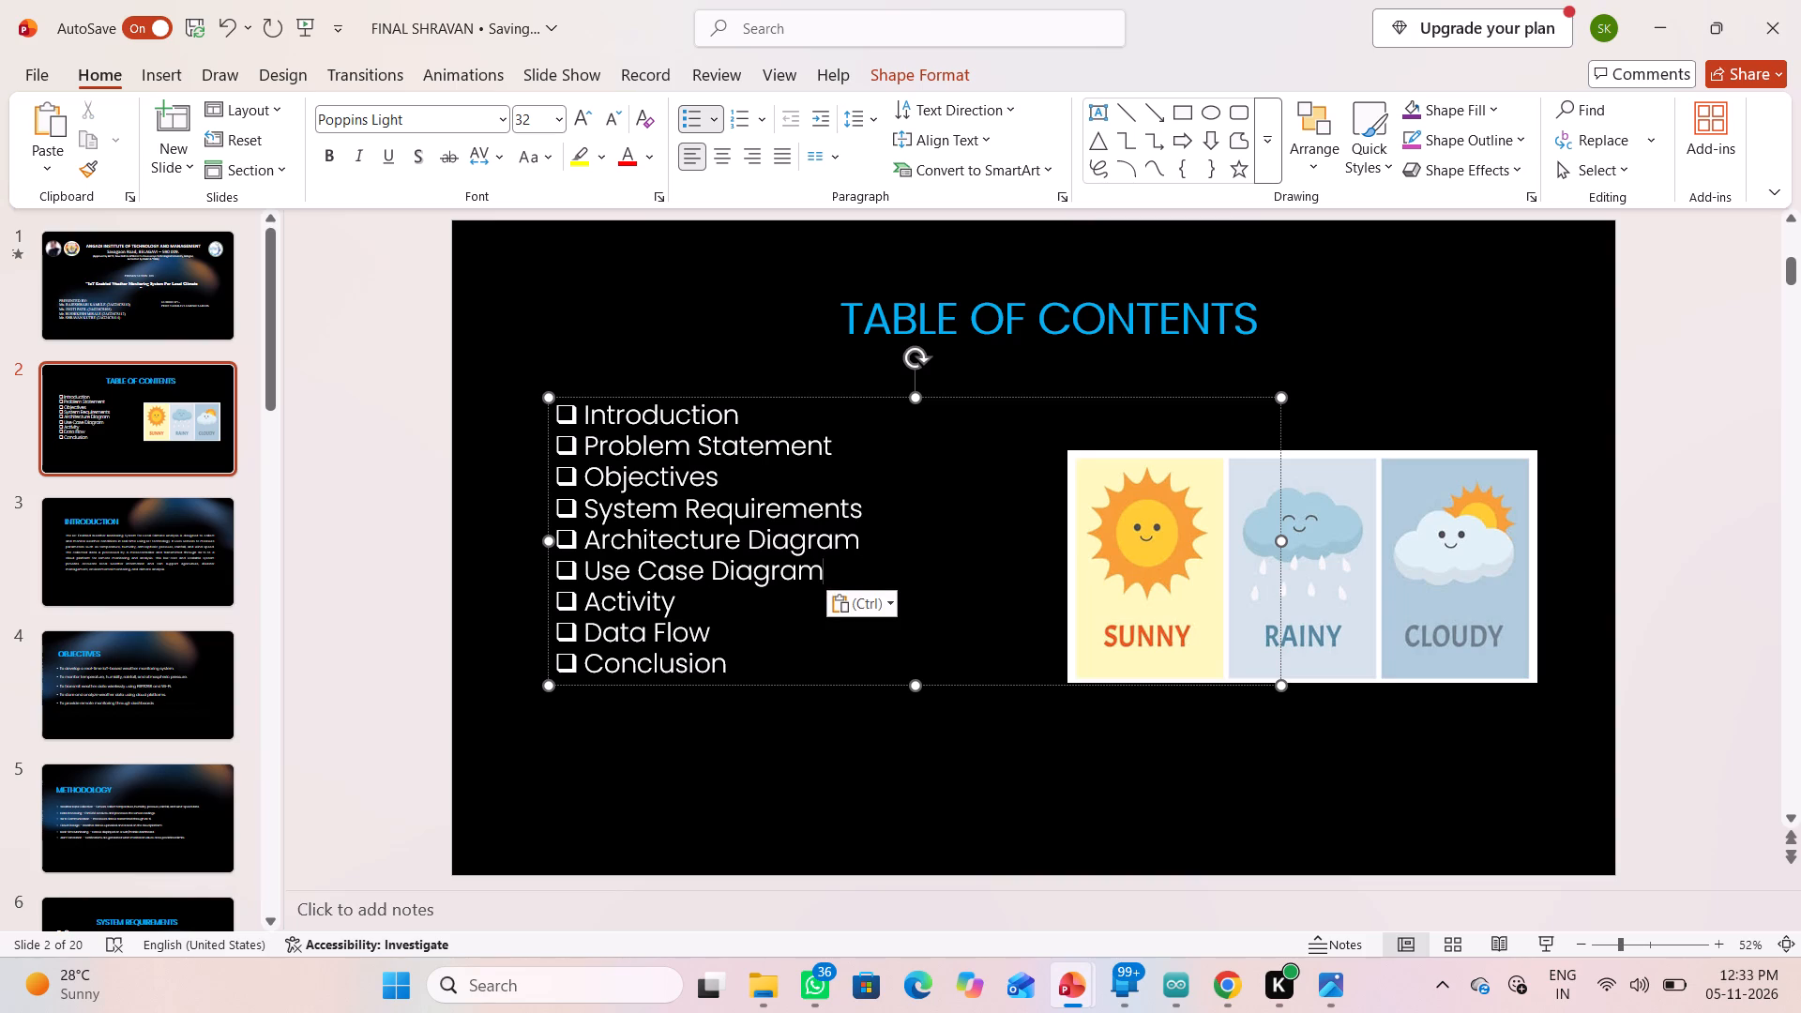
Switch to the final phase presentation (2) reference and check which diagram slides follow its use case diagram.
click(711, 614)
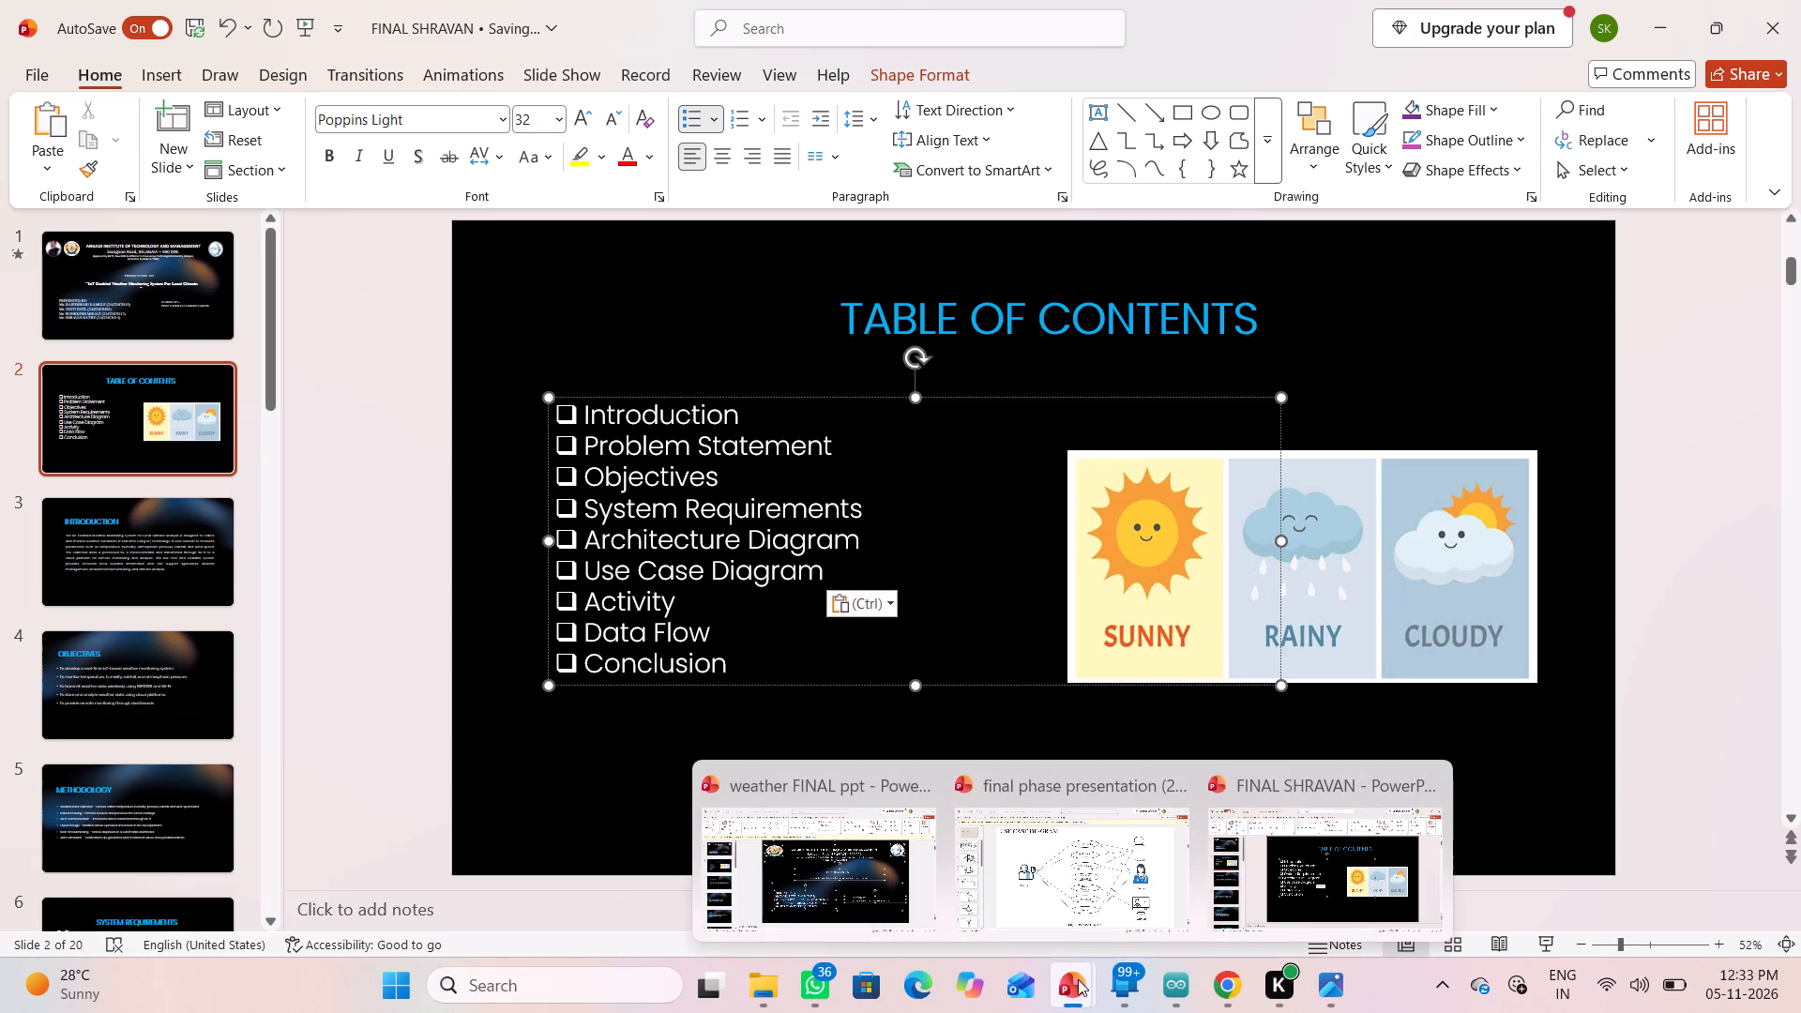
click(1045, 862)
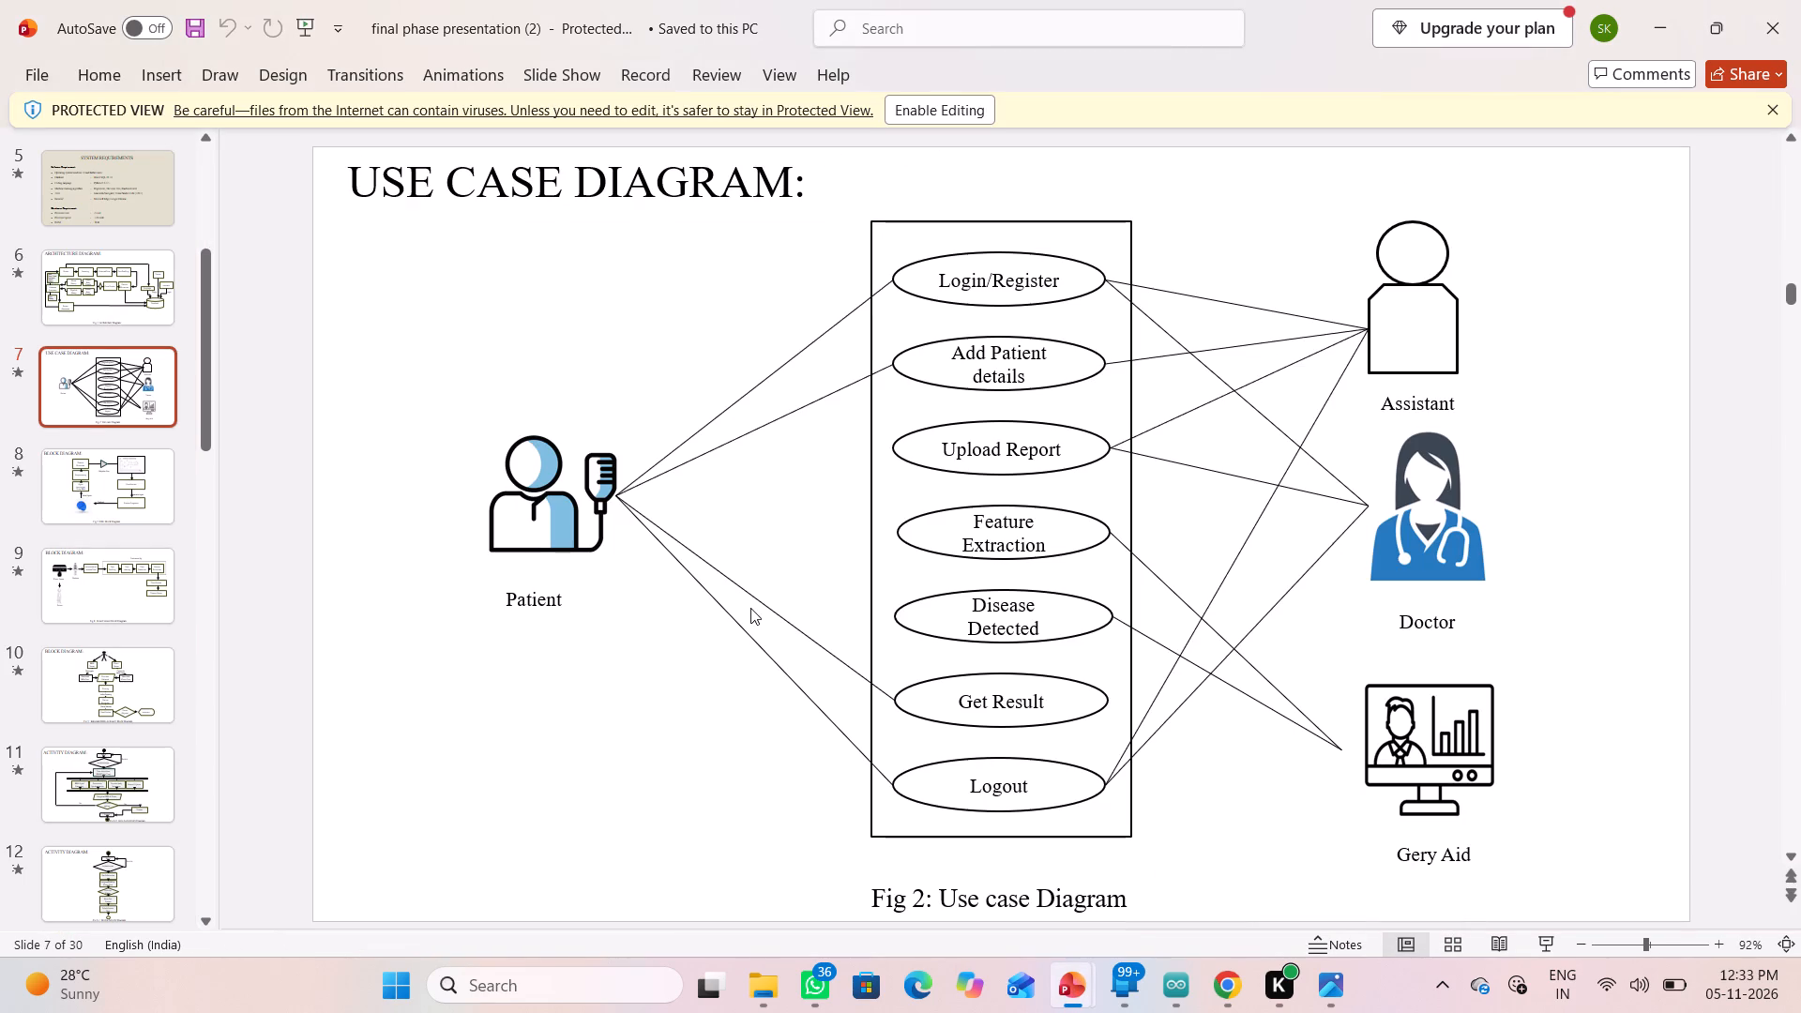
click(131, 585)
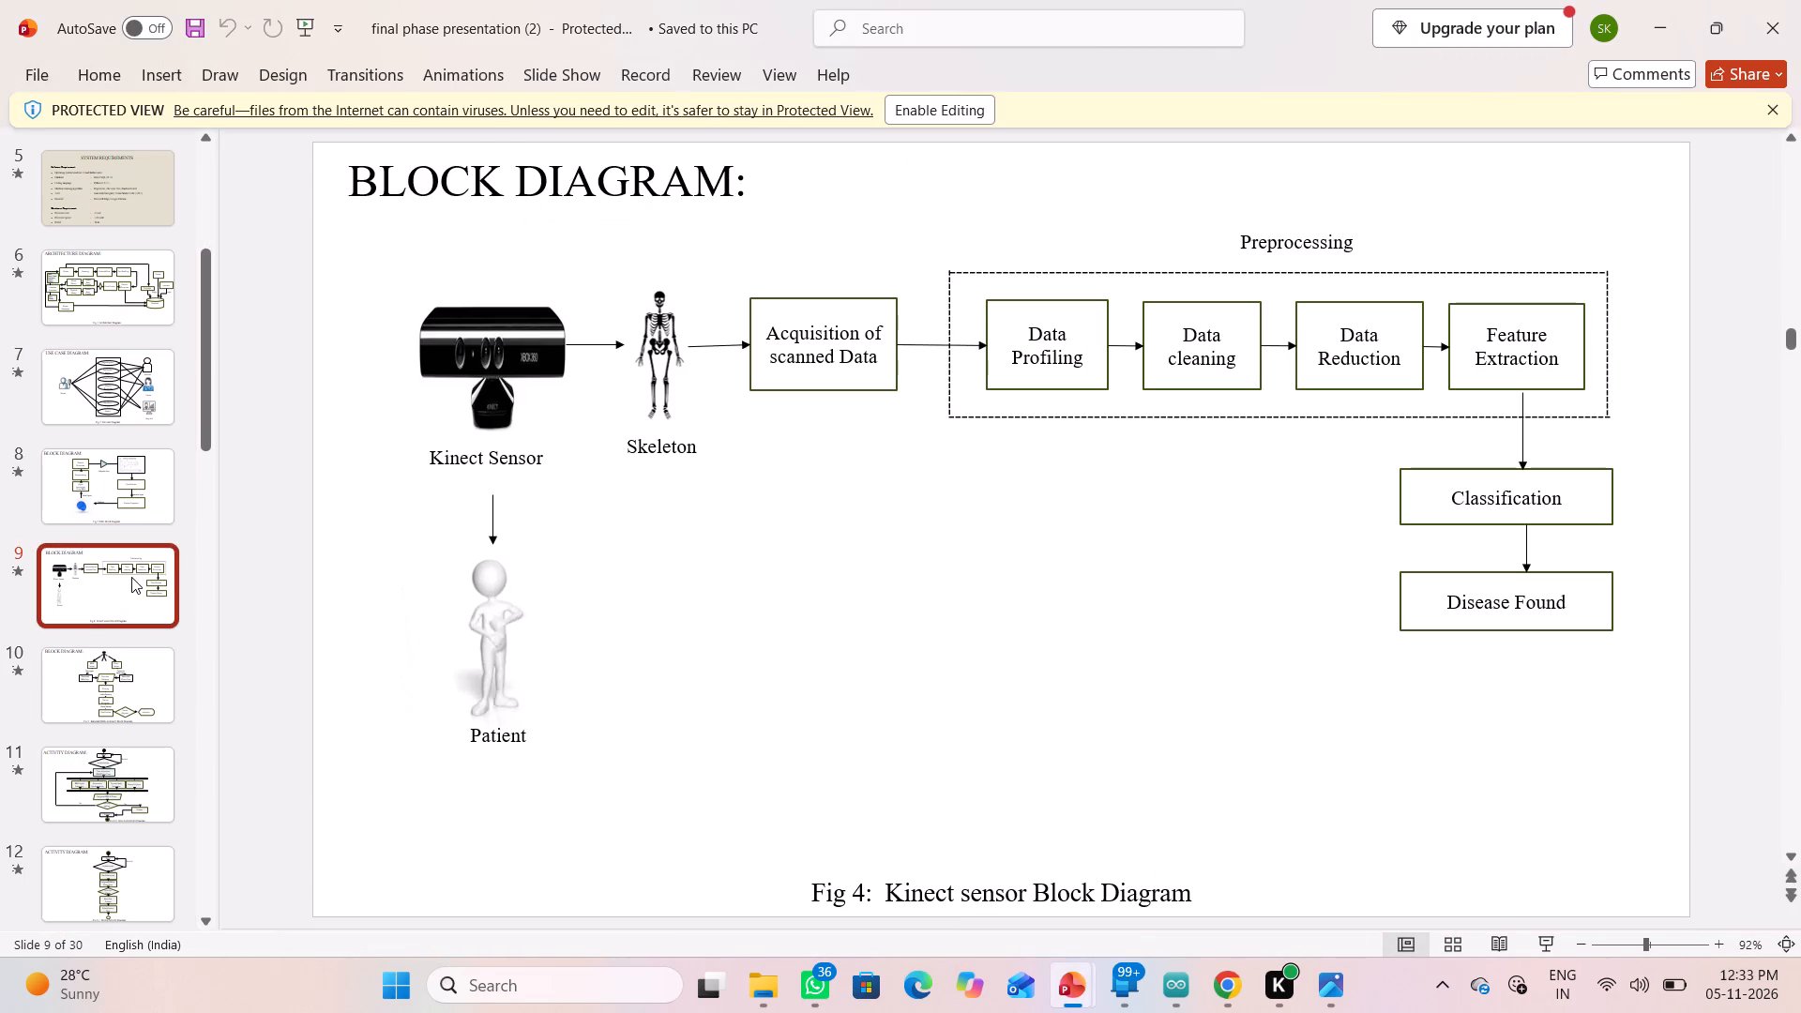
click(118, 491)
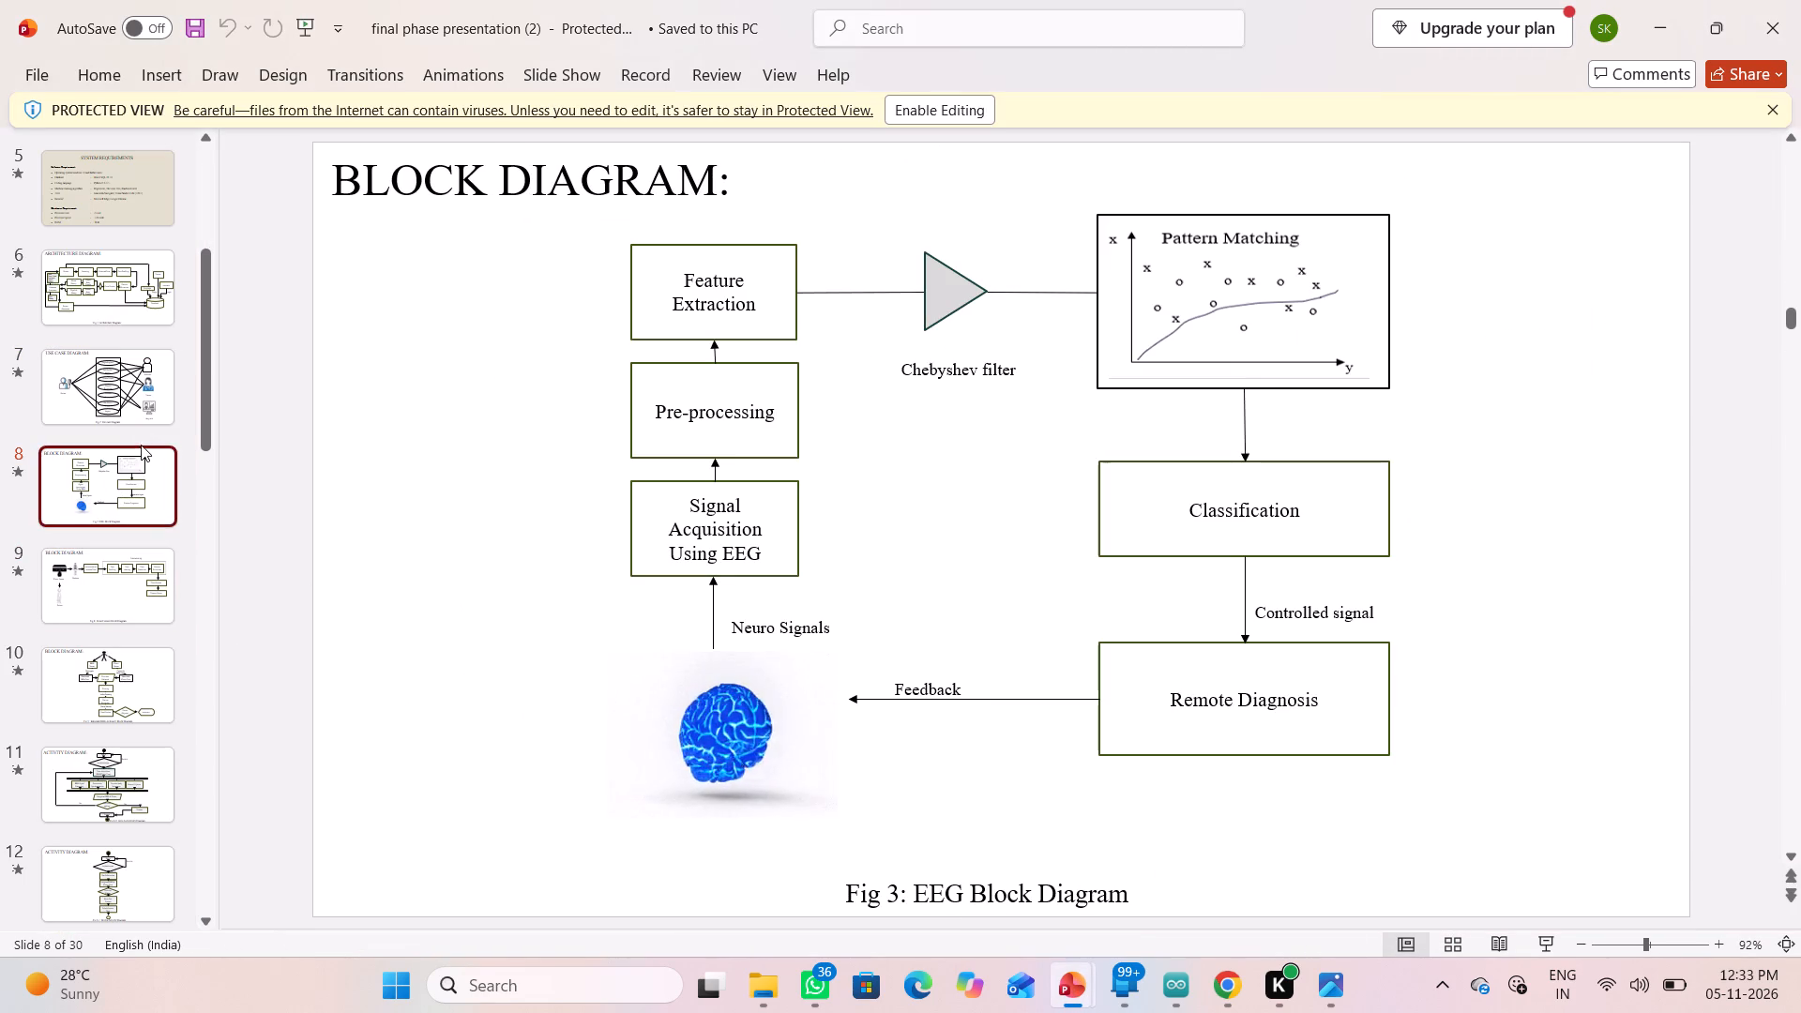
click(148, 381)
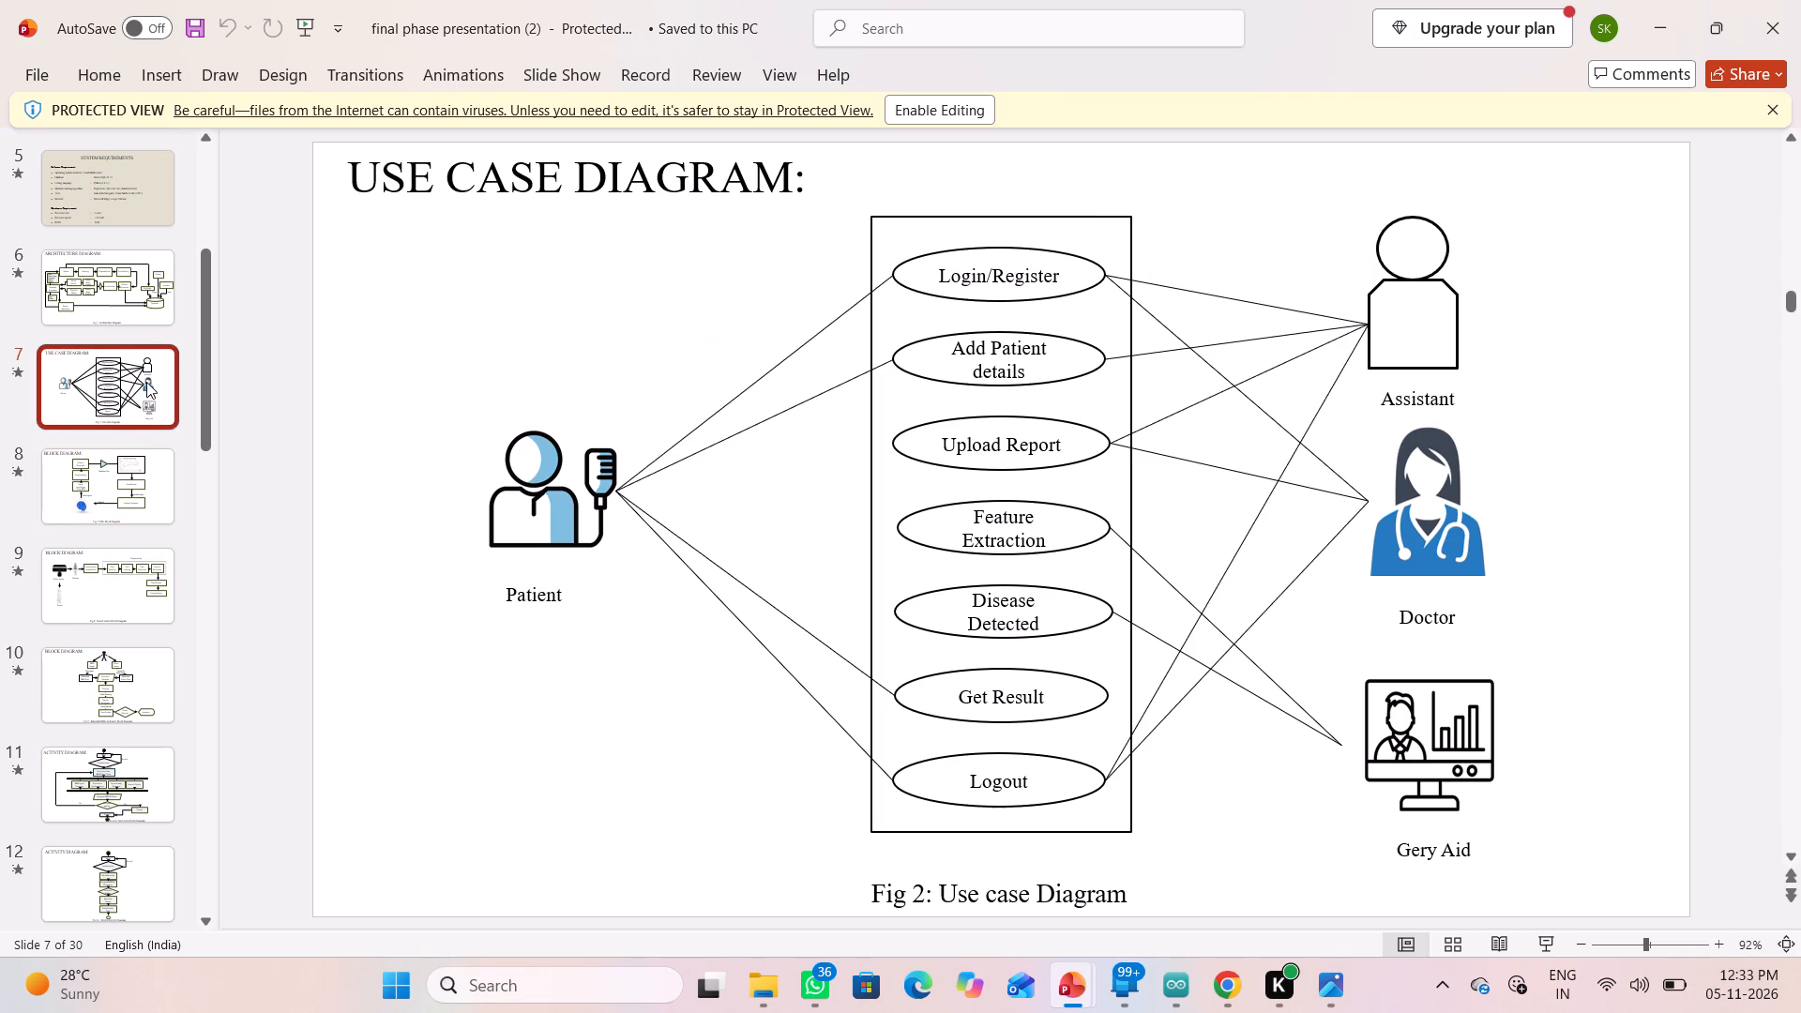
click(70, 562)
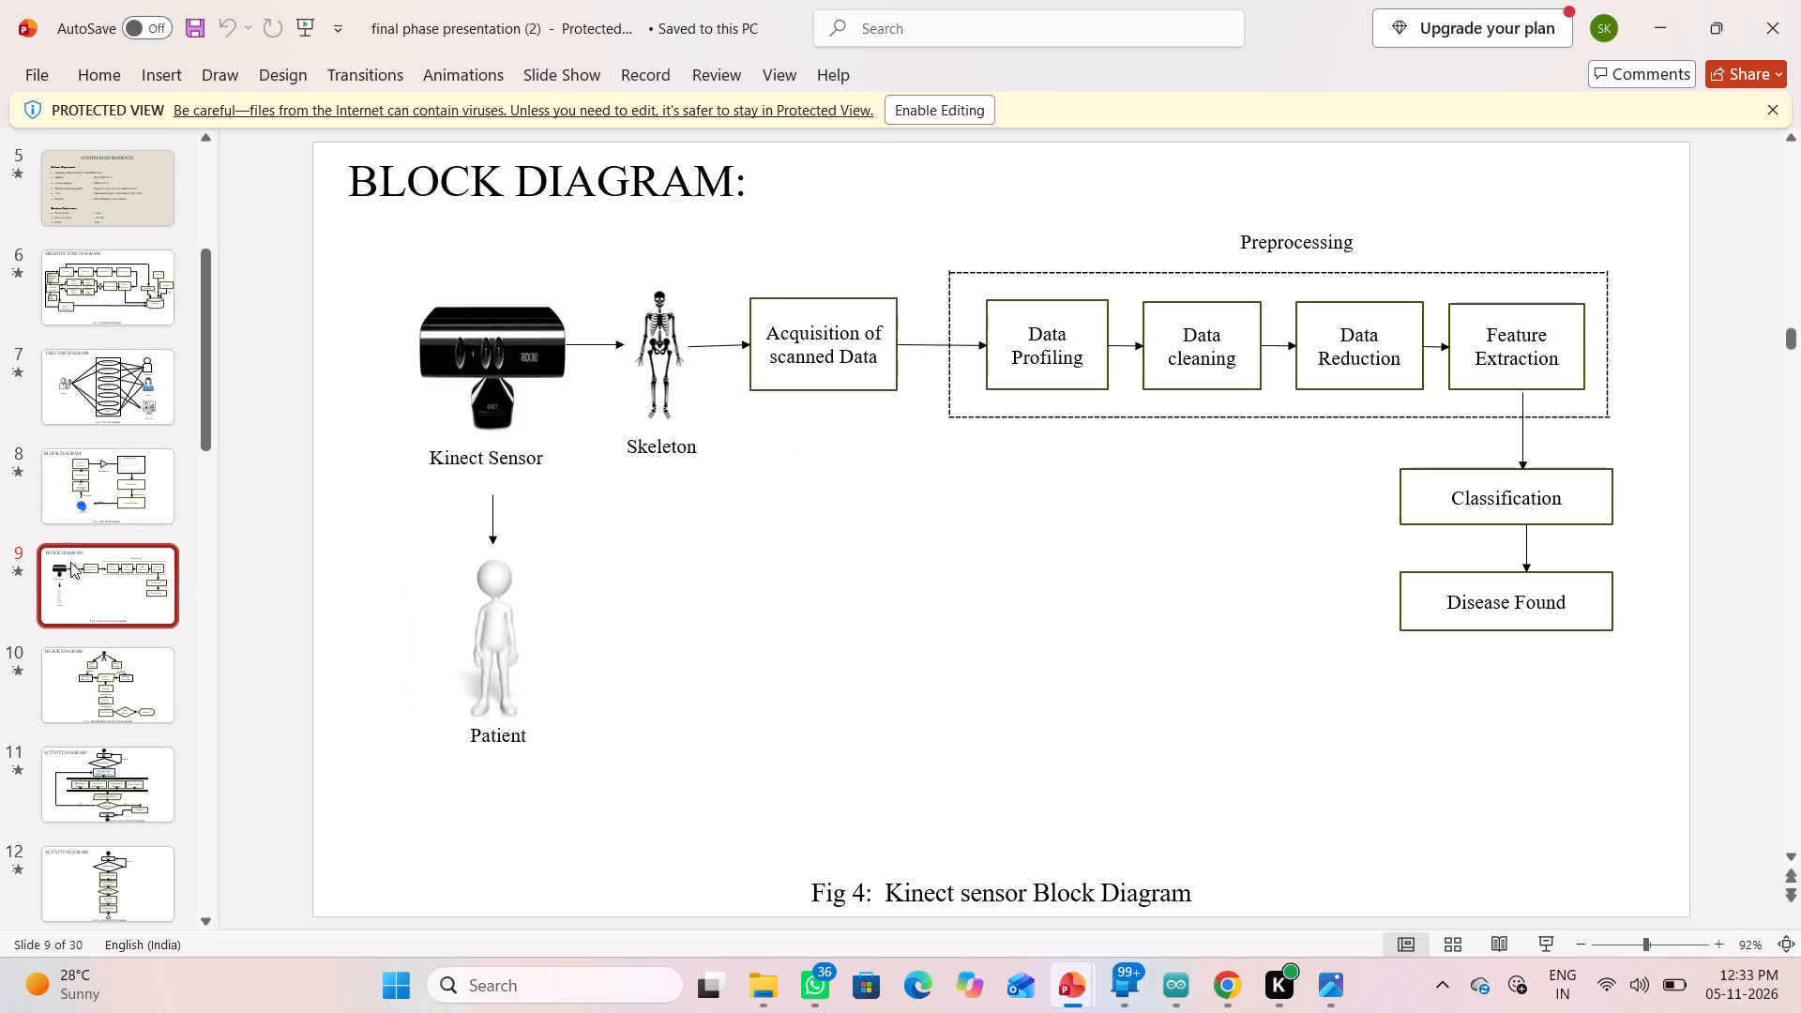
click(82, 690)
click(94, 784)
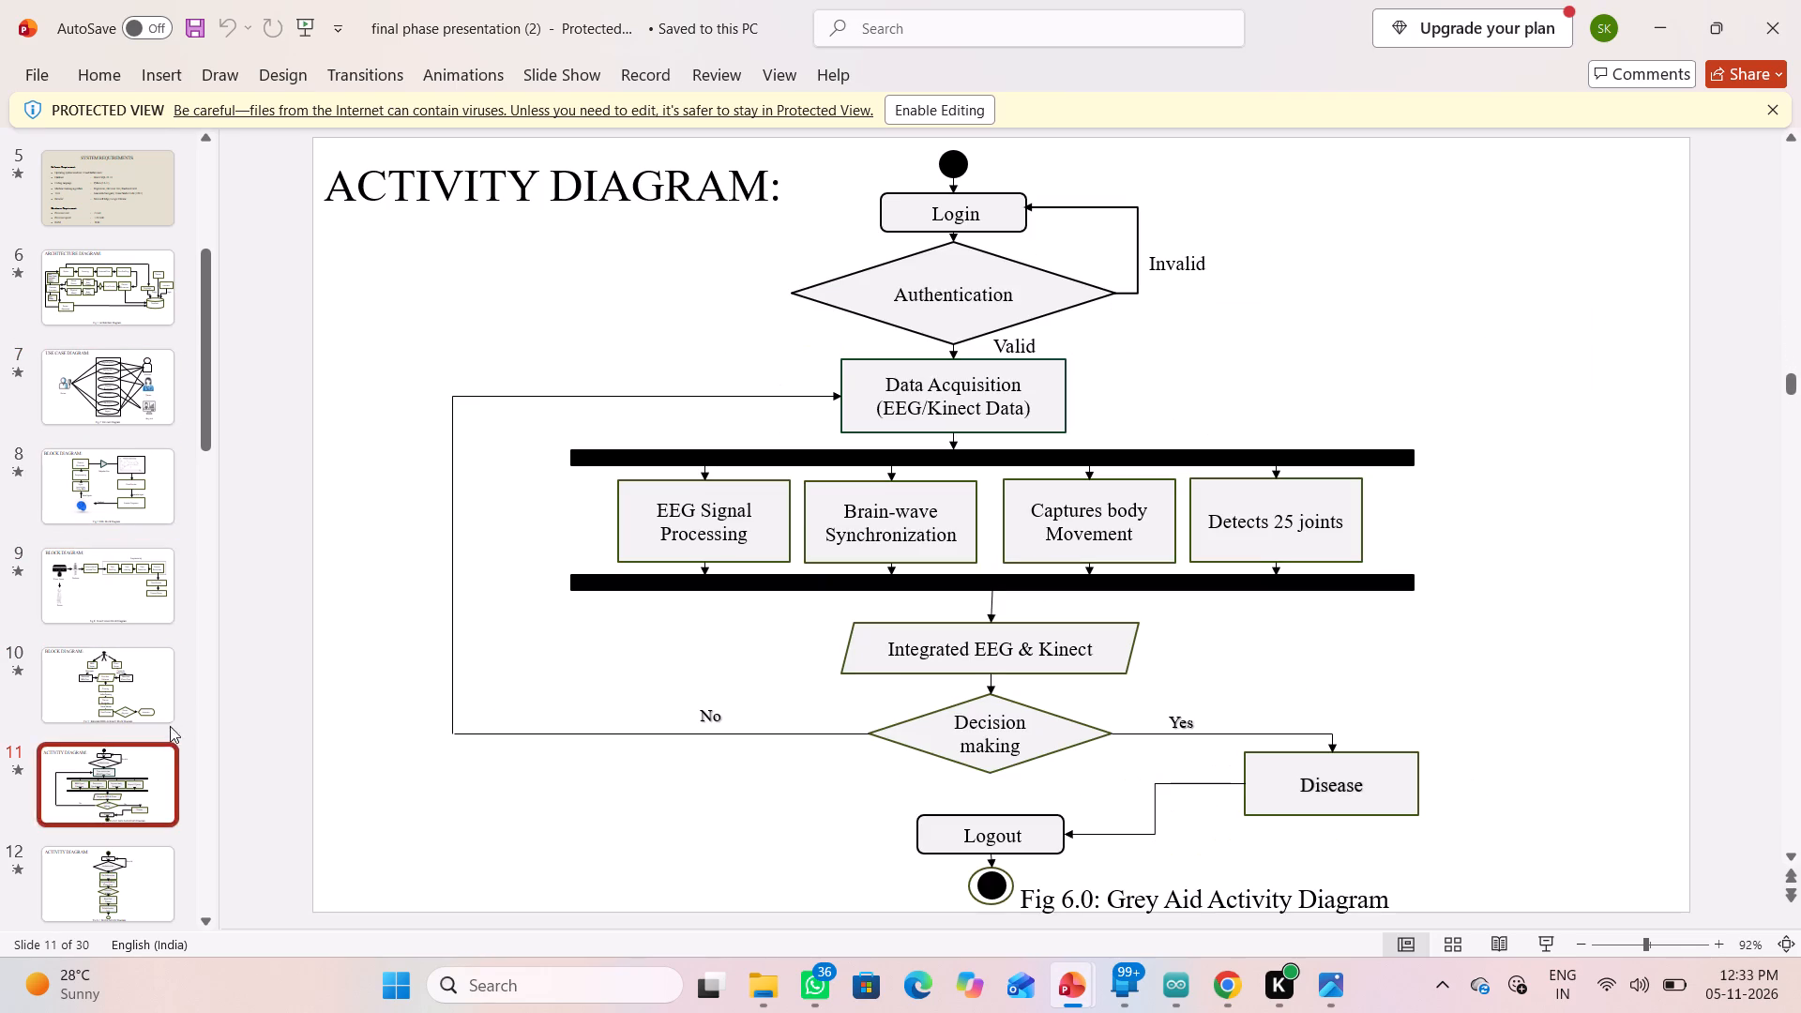
Return to the FINAL SHRAVAN presentation and insert a new contents entry "Block Diagram" below "Use Case Diagram".
click(1072, 994)
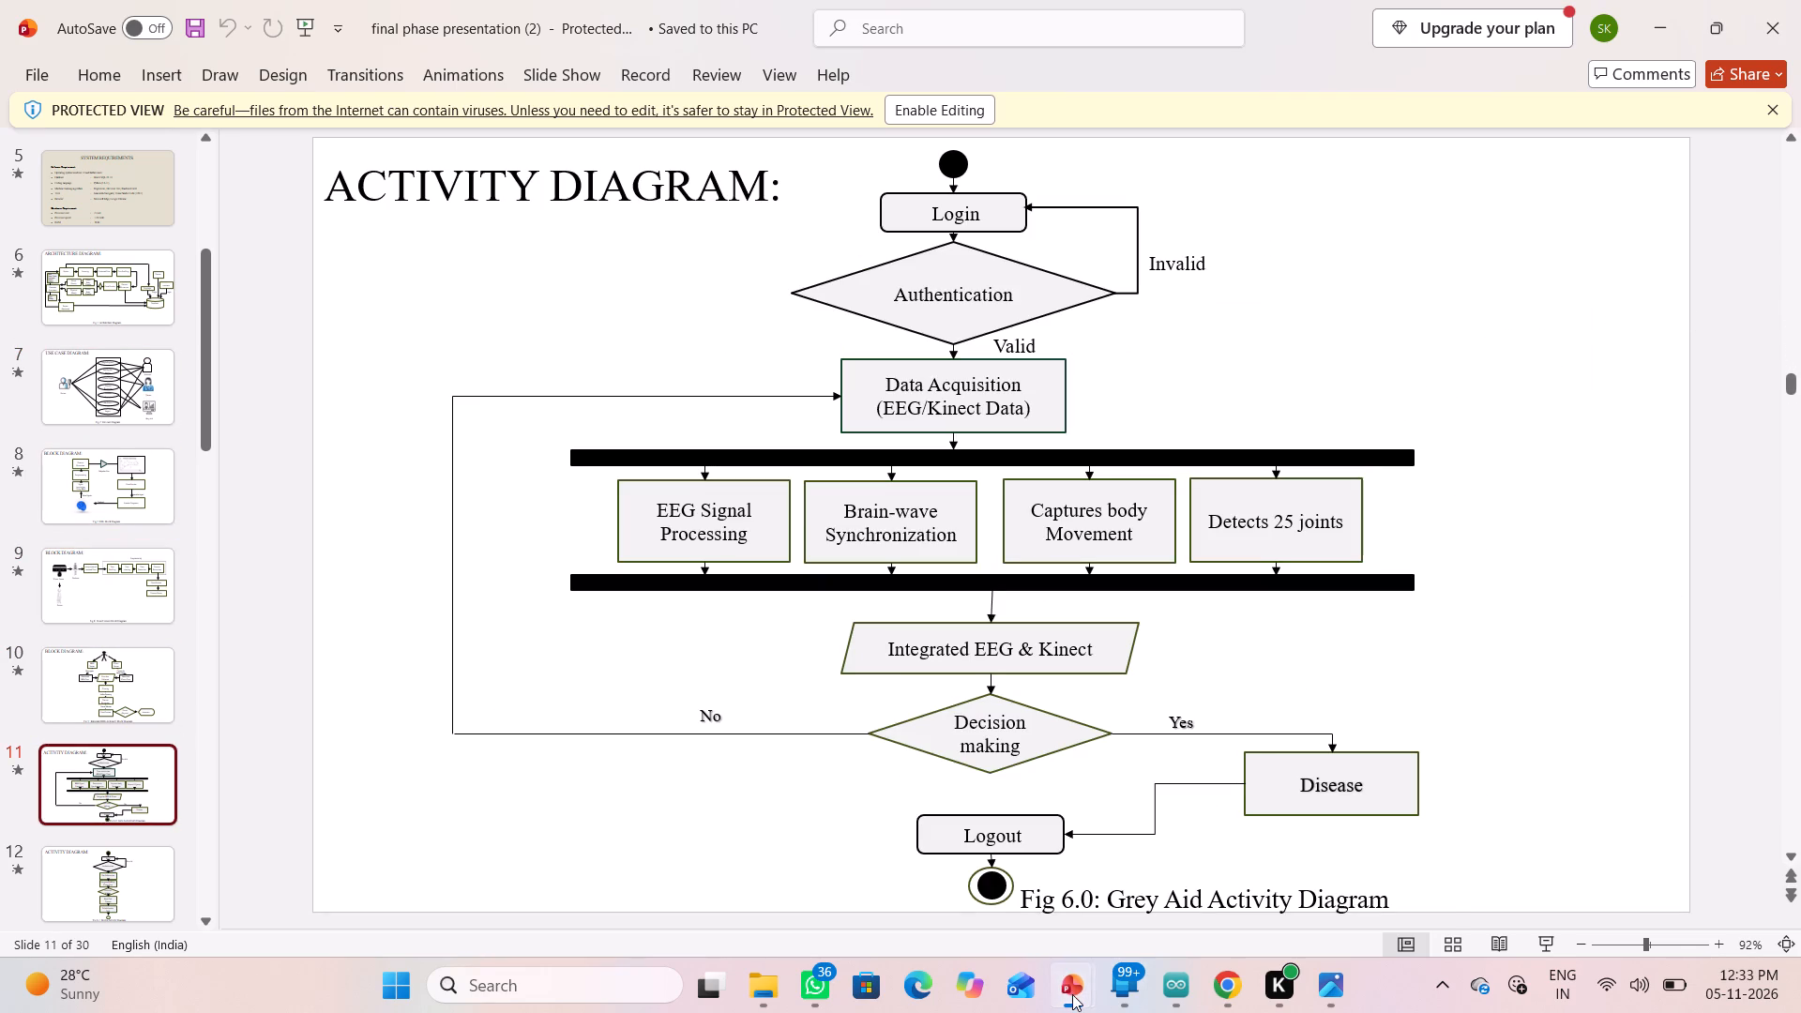
click(1338, 881)
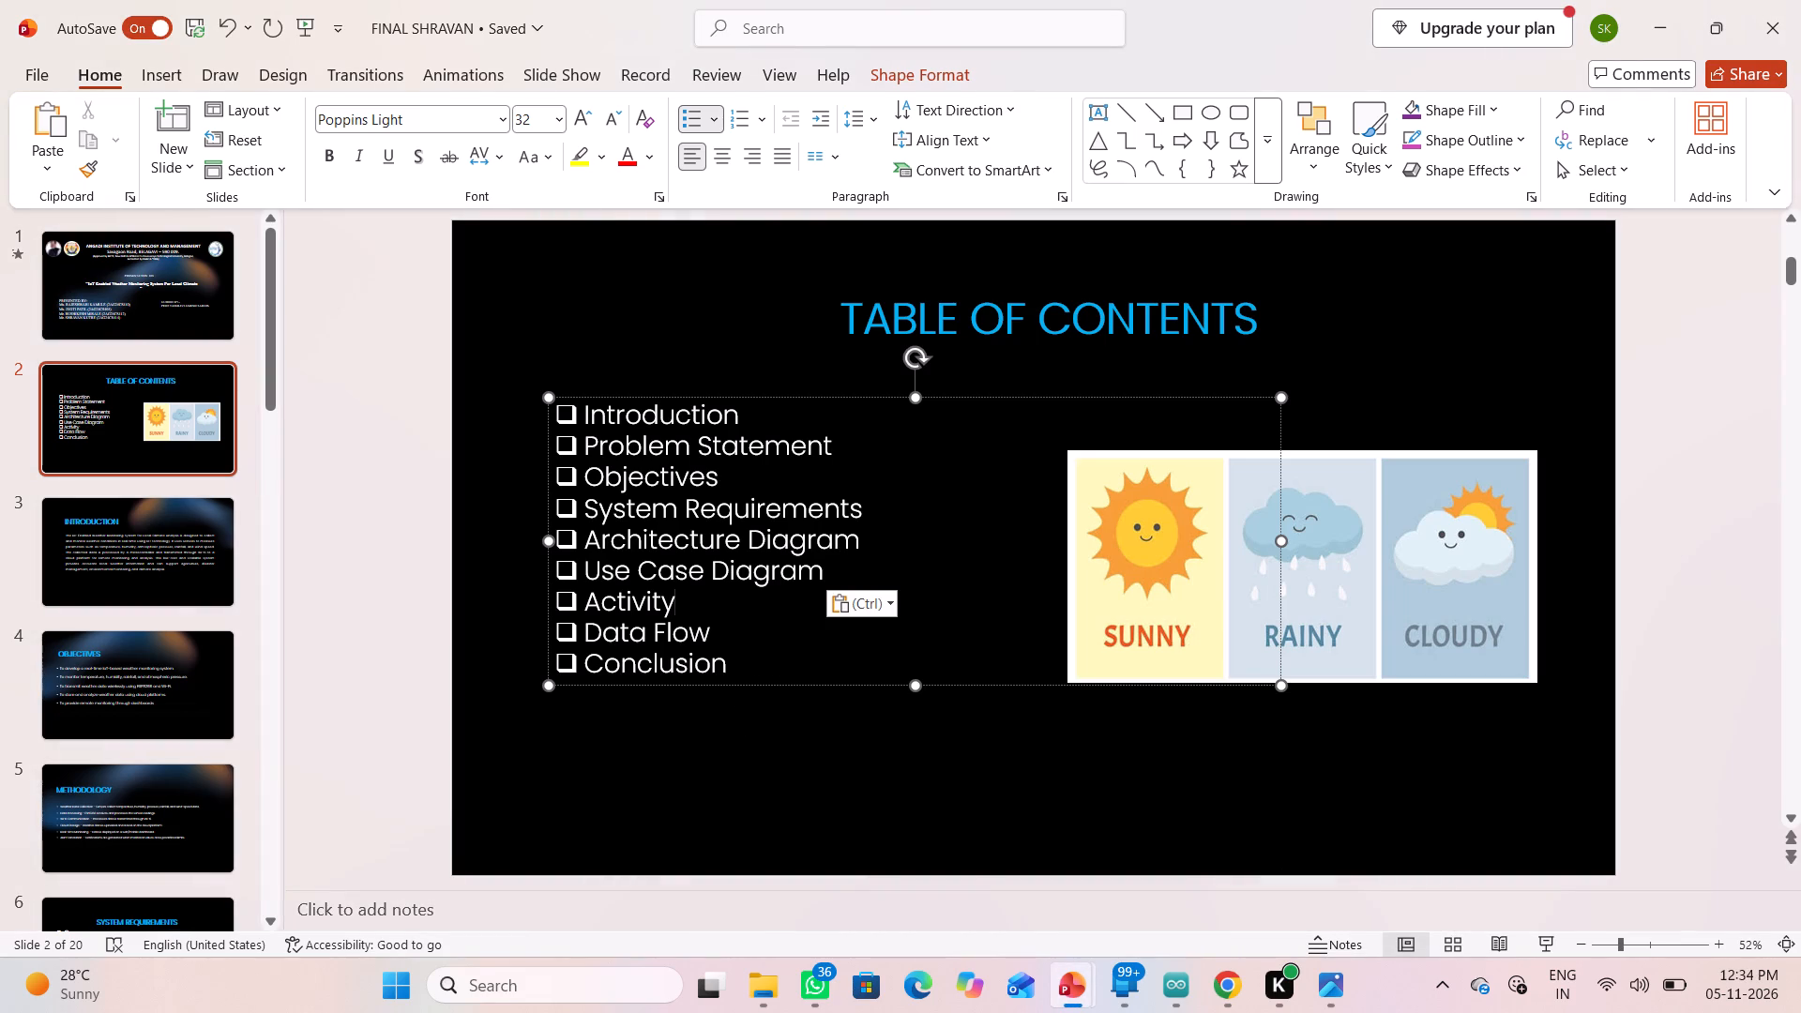
click(834, 562)
key(Return)
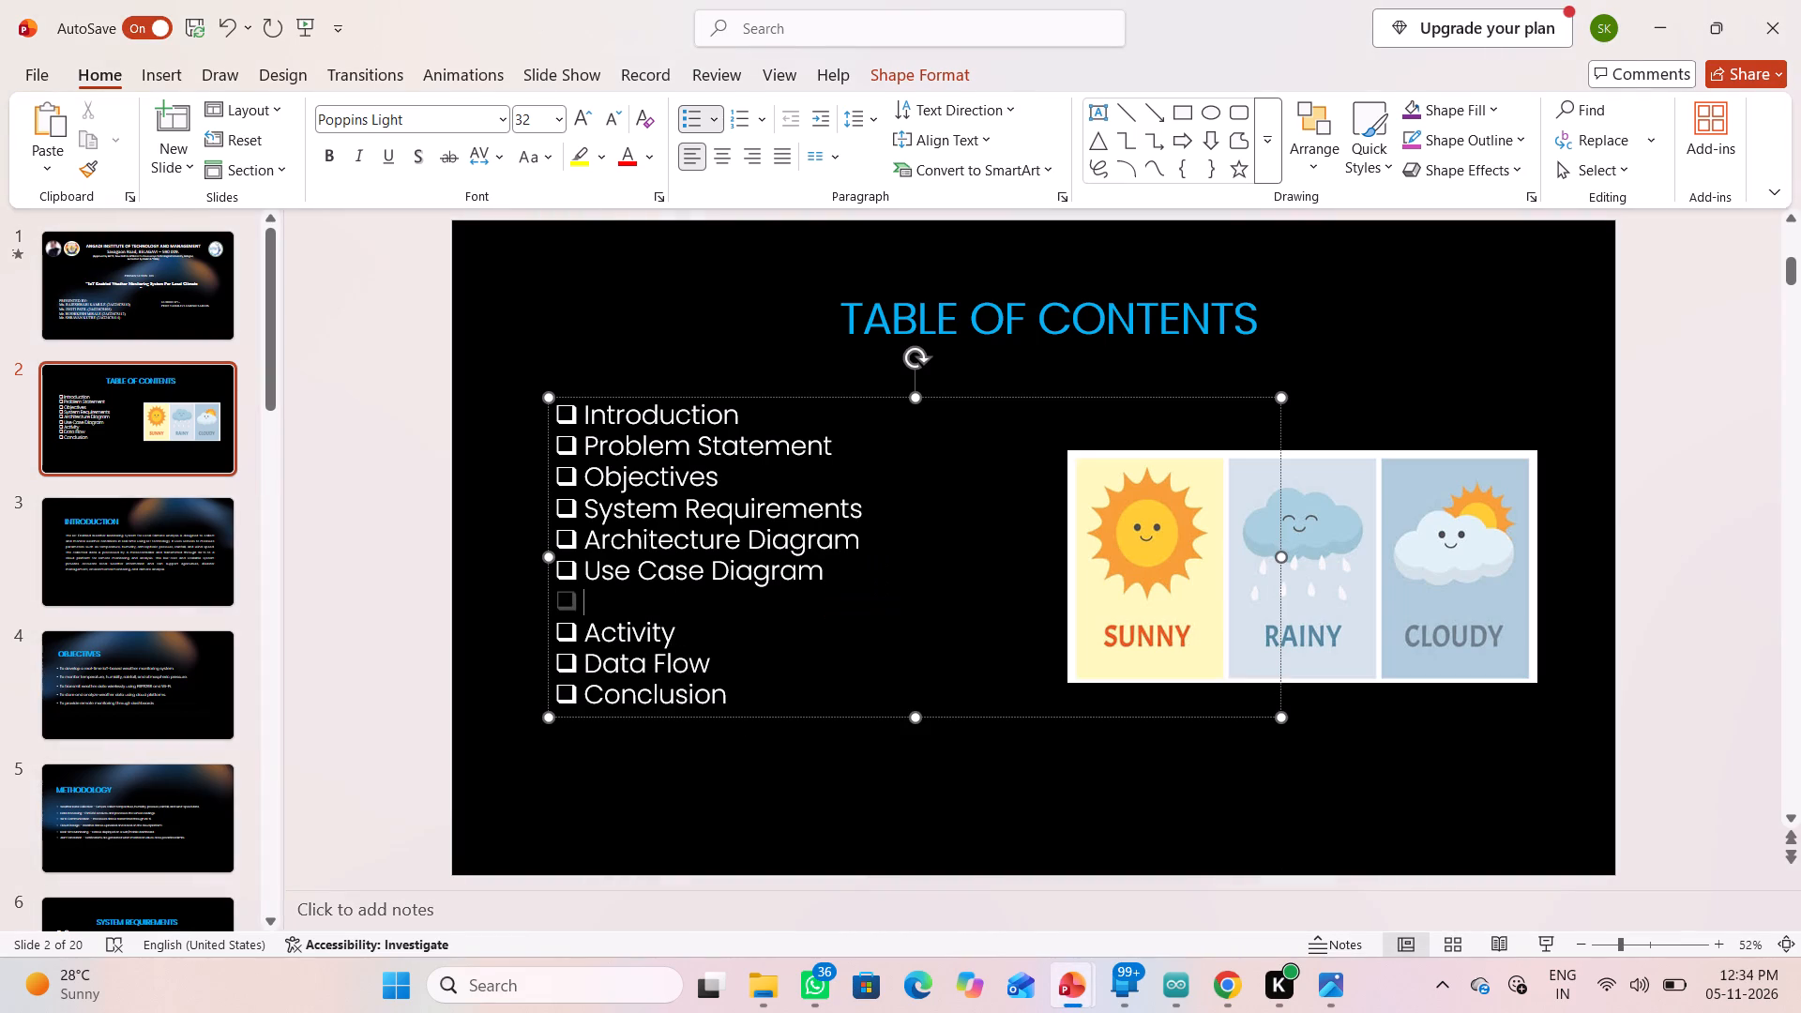
text(lock)
key(space)
text(iagram)
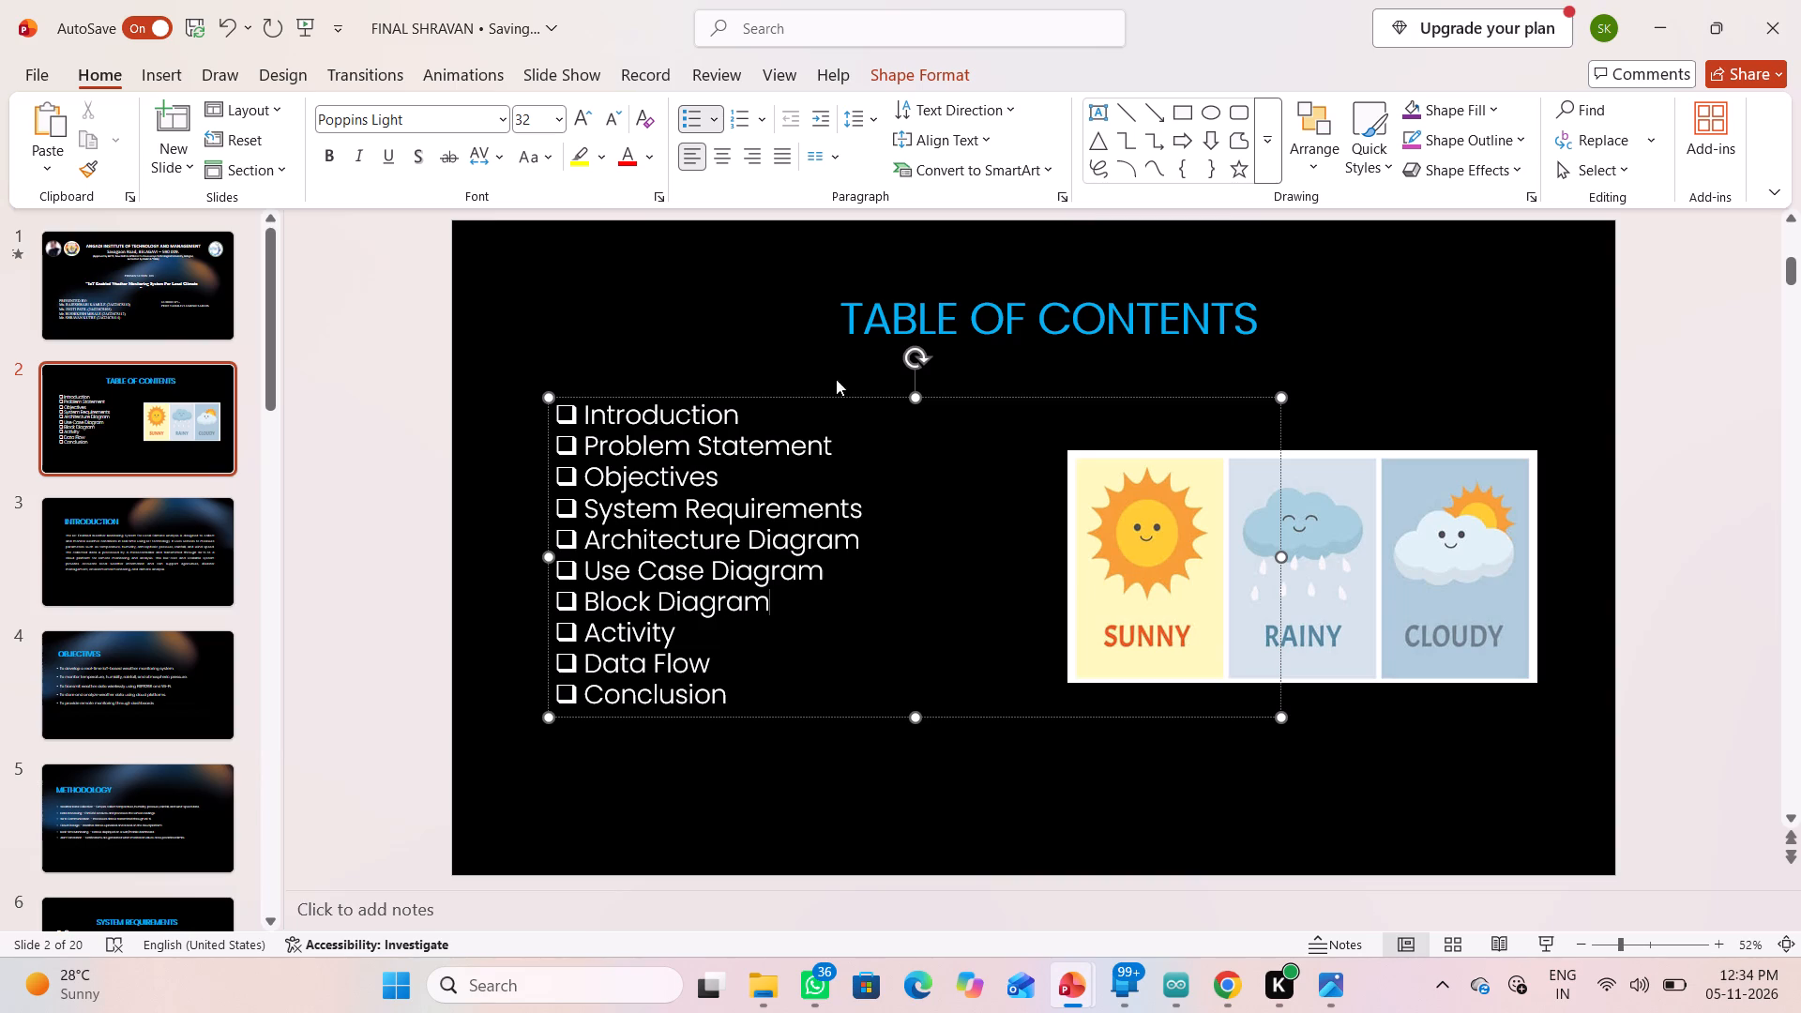
Add the word "Diagram" after "Activity" so the contents entry reads "Activity Diagram".
click(685, 637)
key(space)
text(iagram)
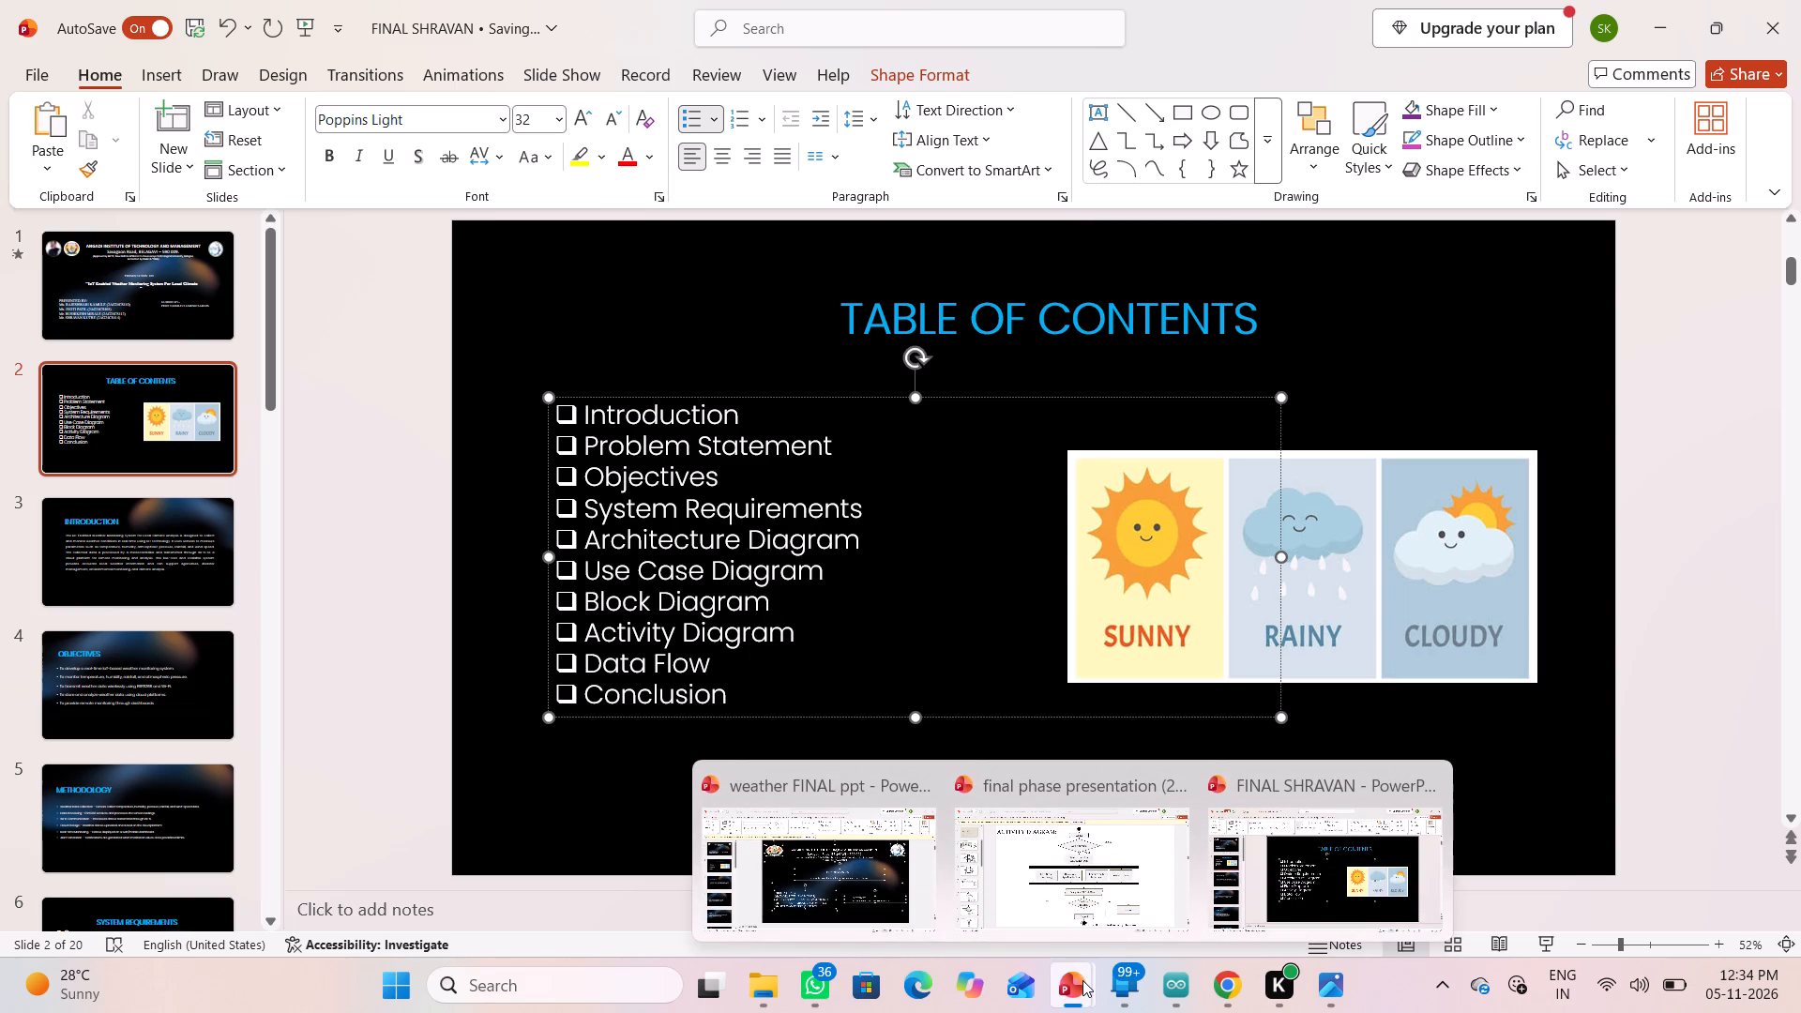
Switch to the final phase presentation (2) reference and check which slides follow its first activity diagram.
click(1071, 936)
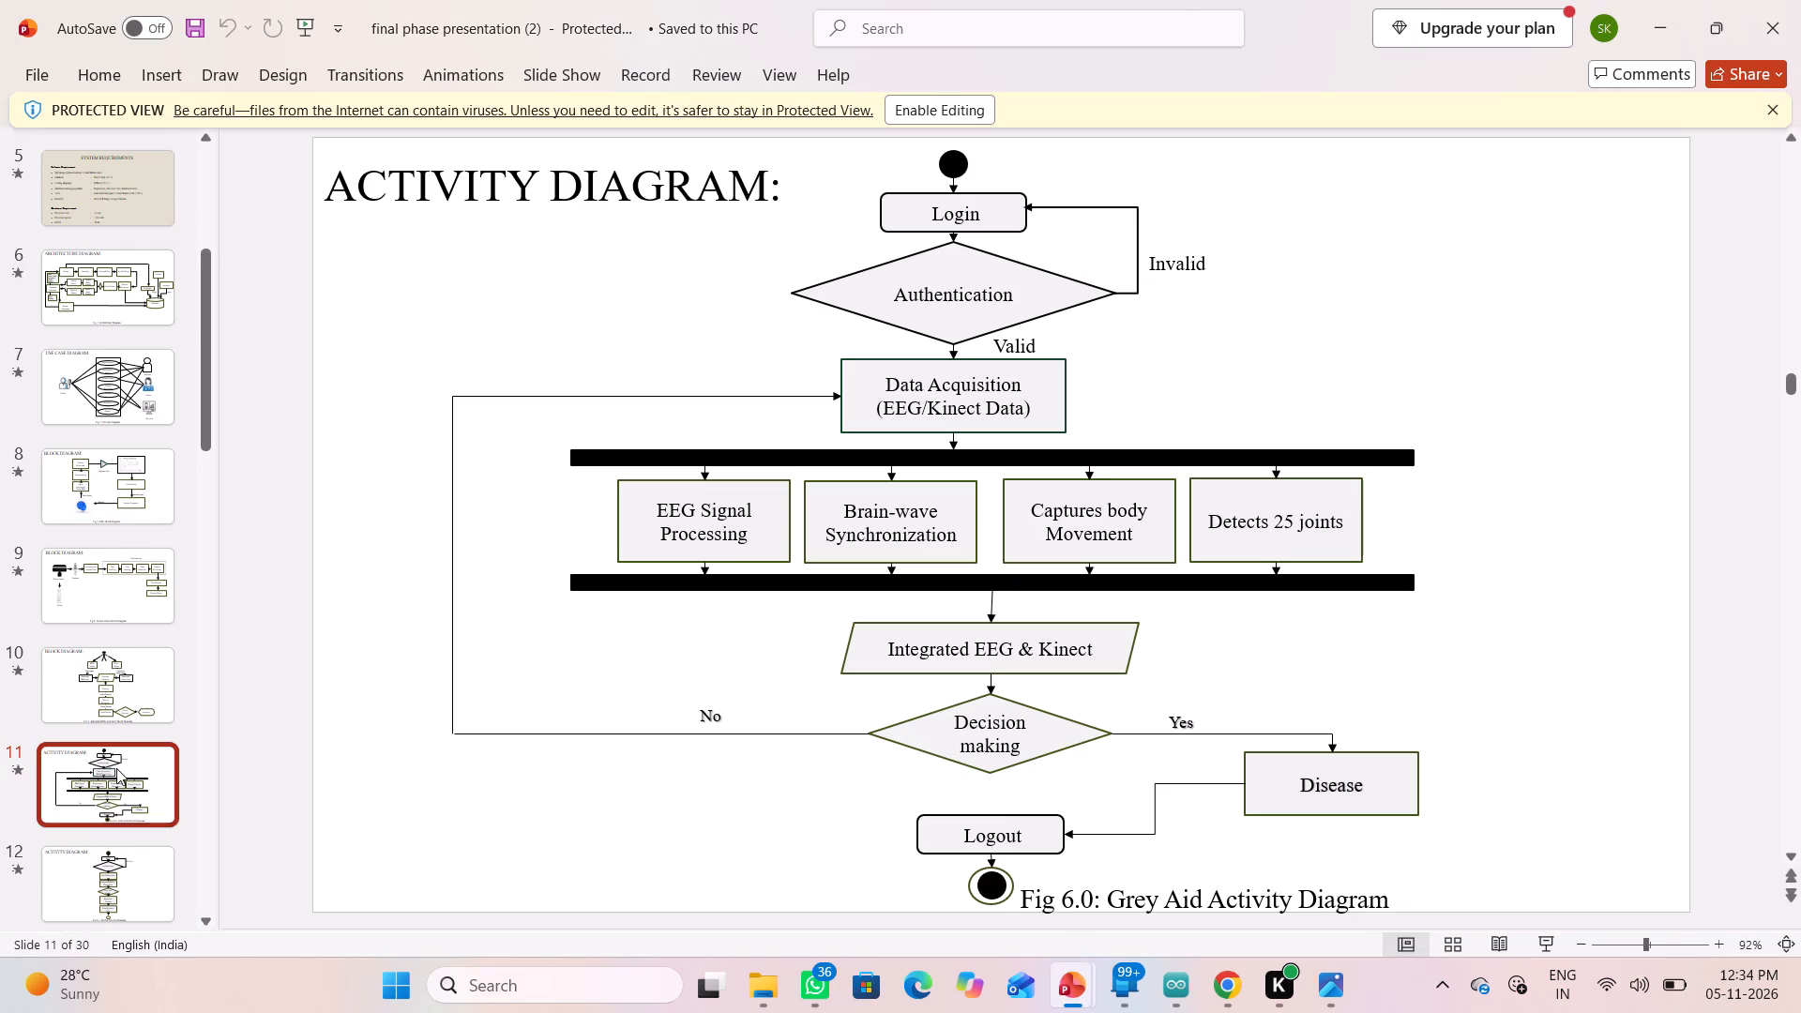
scroll(112, 813, down, 1)
click(100, 832)
scroll(101, 832, down, 2)
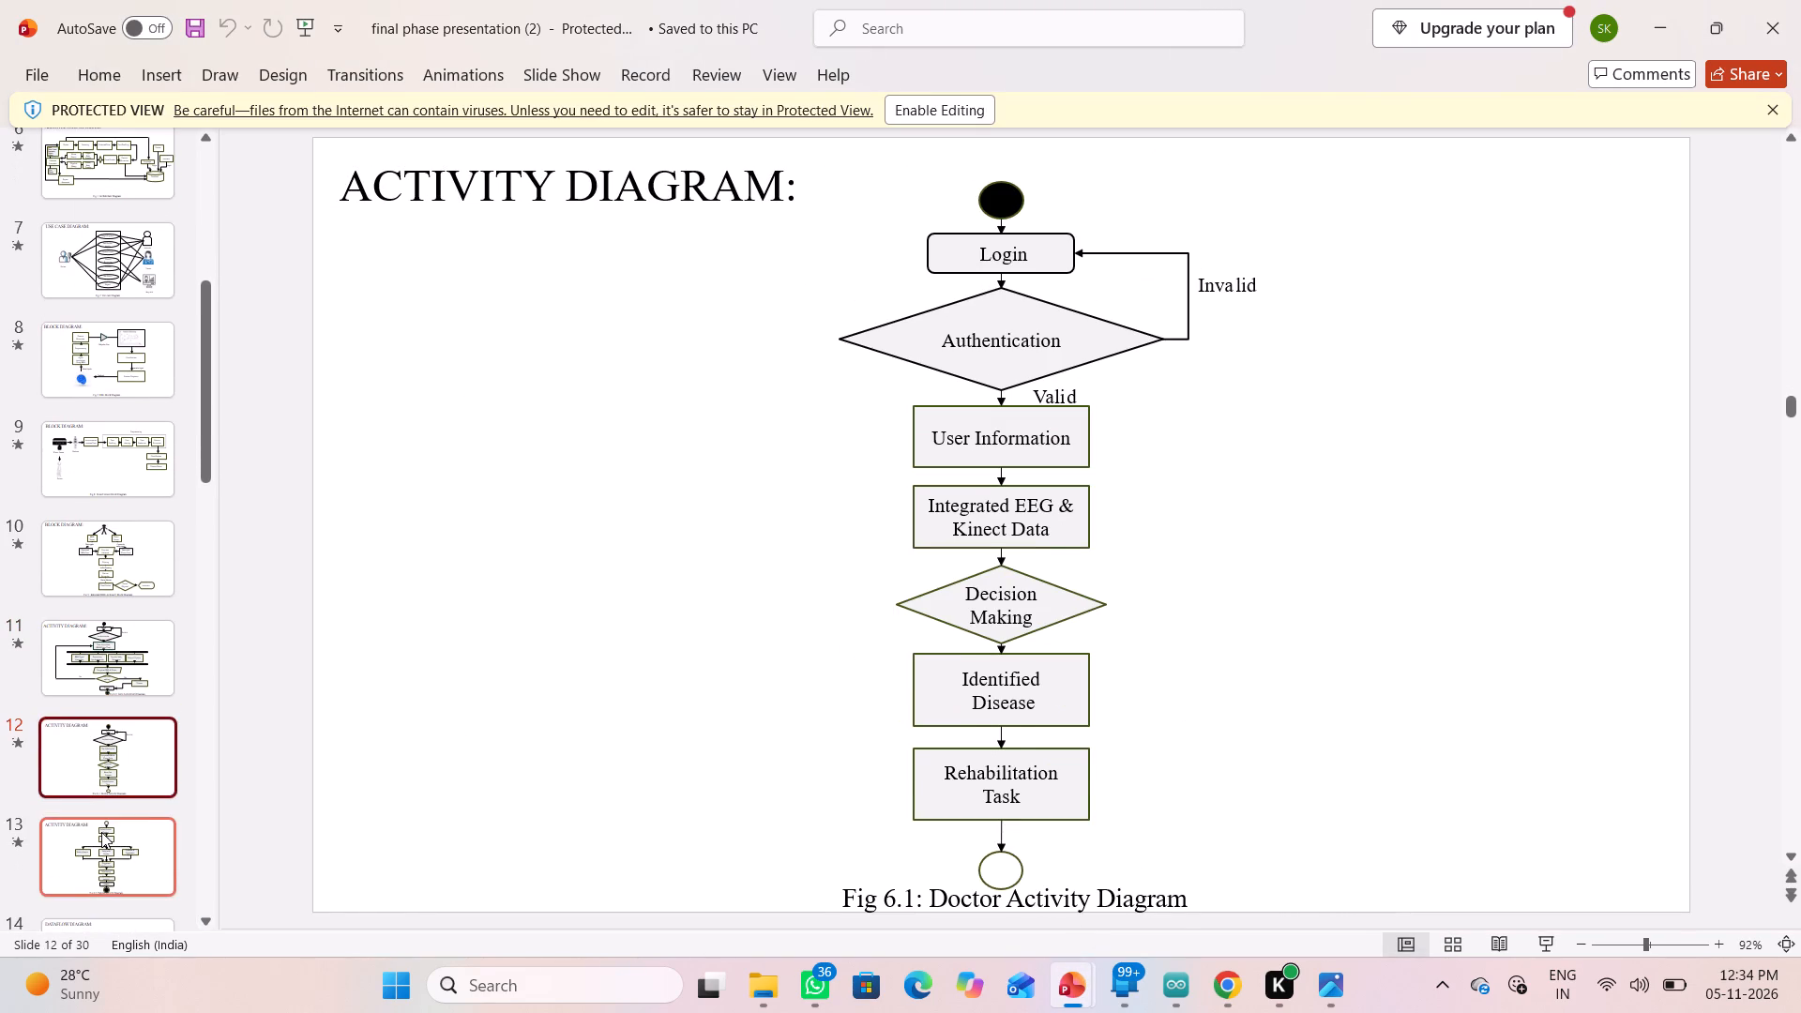
click(101, 832)
scroll(101, 832, down, 2)
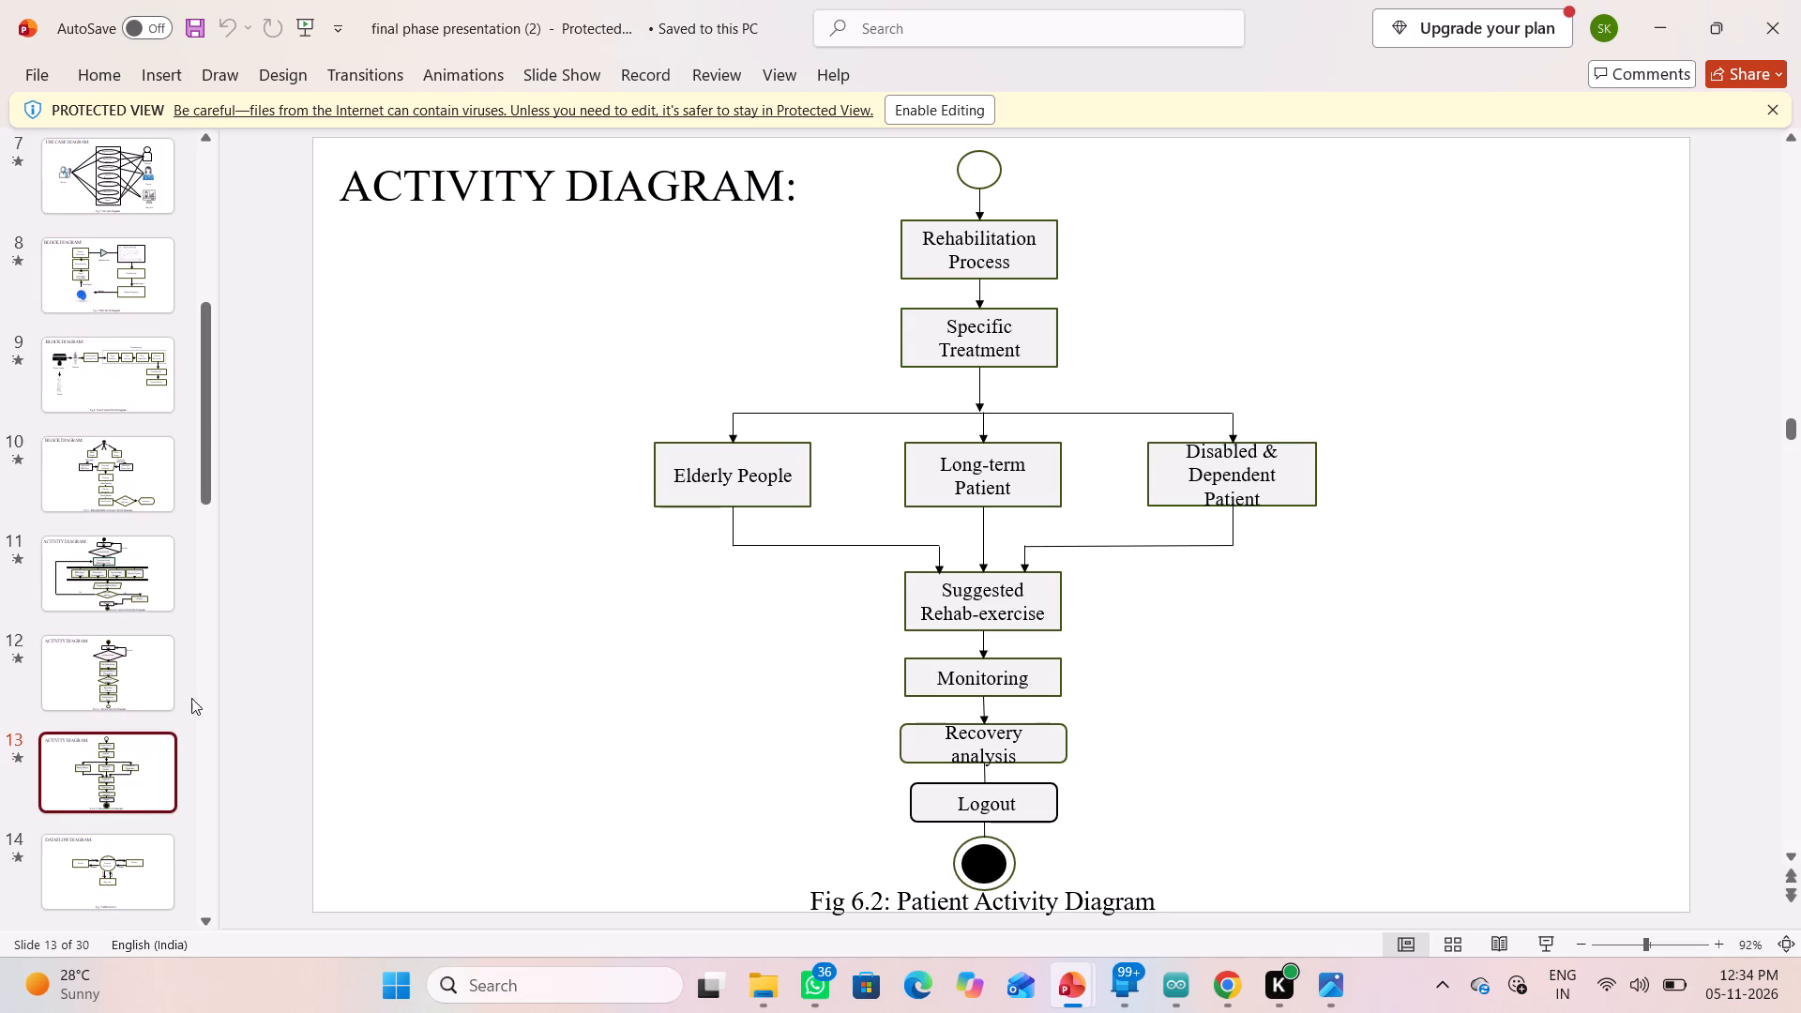
scroll(103, 827, down, 1)
click(109, 840)
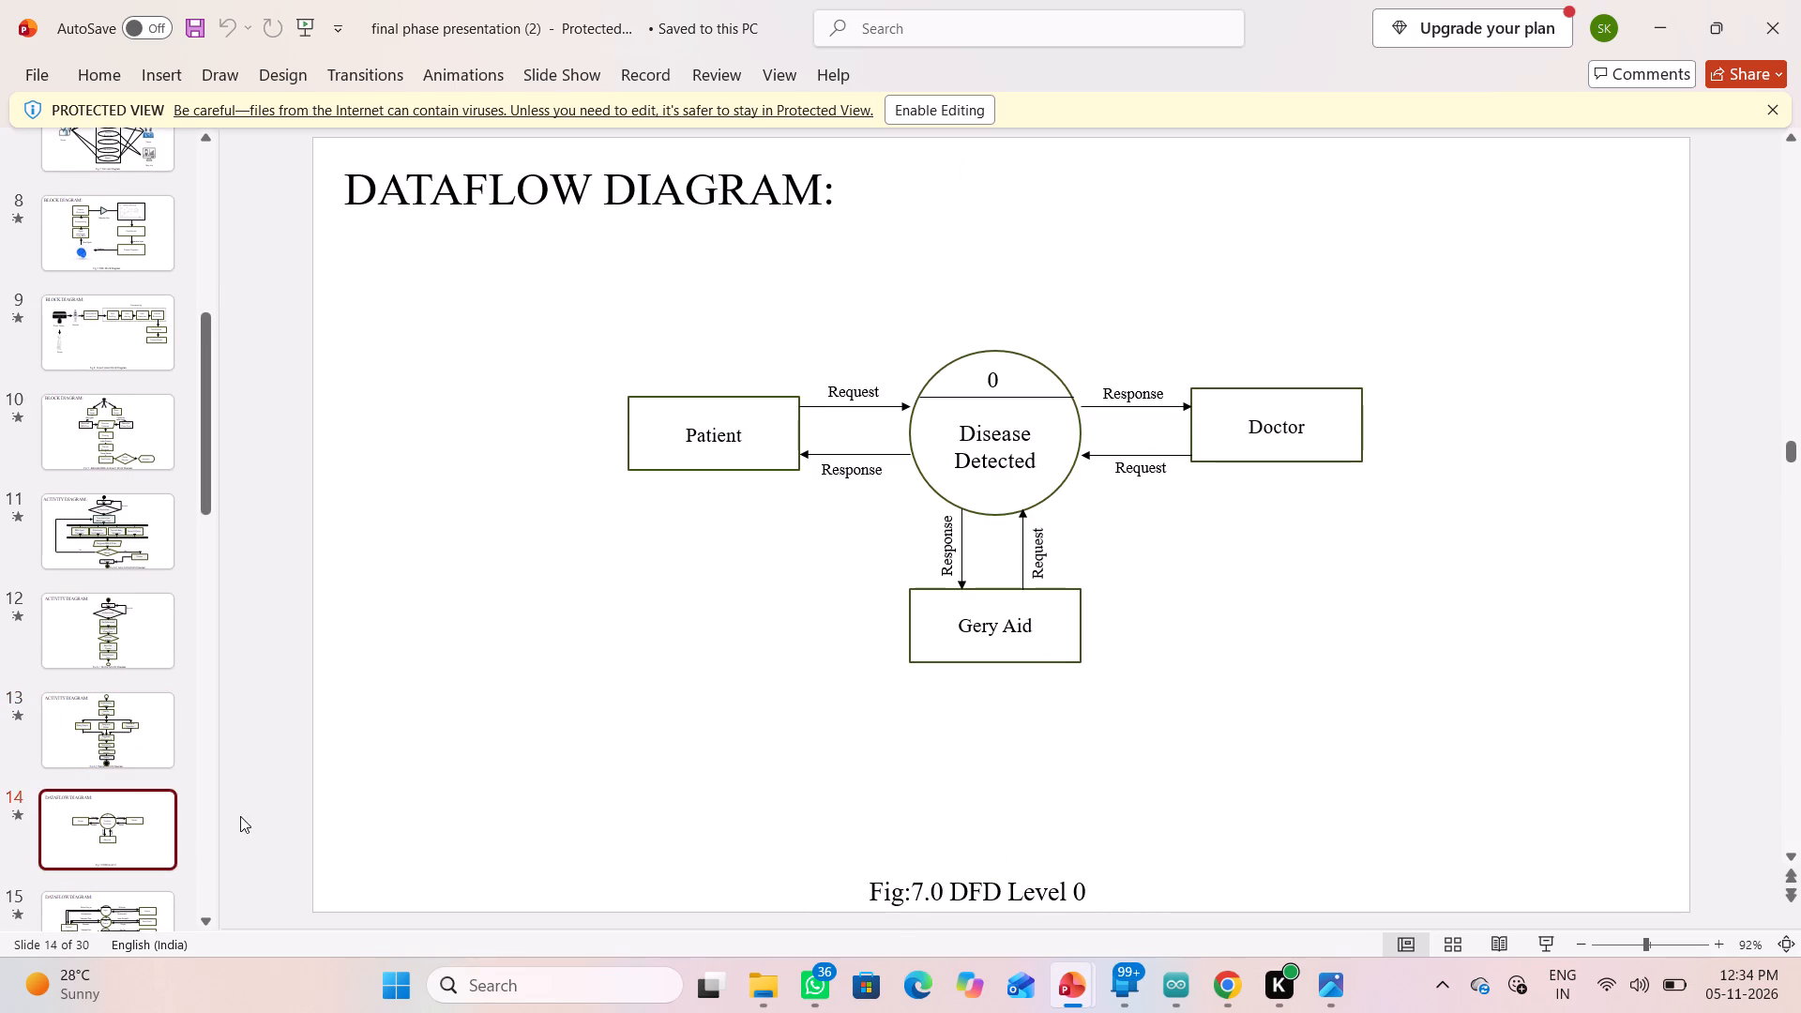
Return to the FINAL SHRAVAN presentation and add "Diagram" after "Data Flow" so the contents entry reads "Data Flow Diagram".
click(1179, 993)
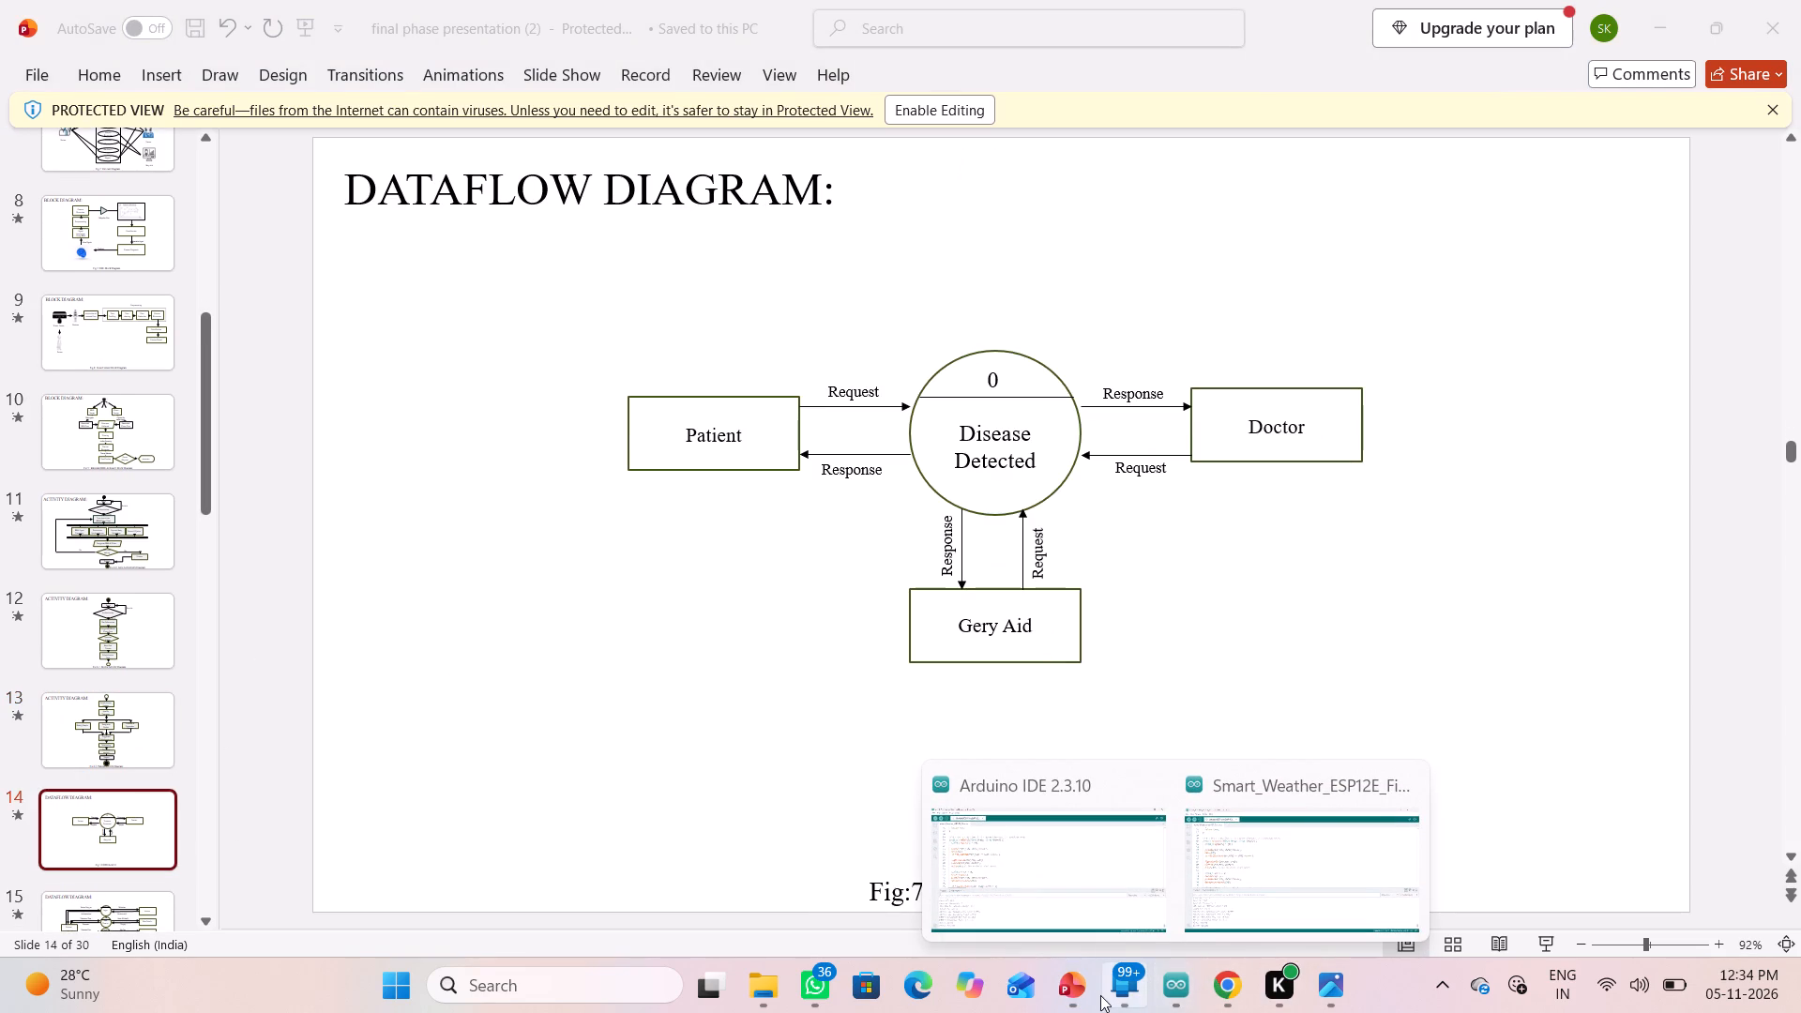
click(1068, 991)
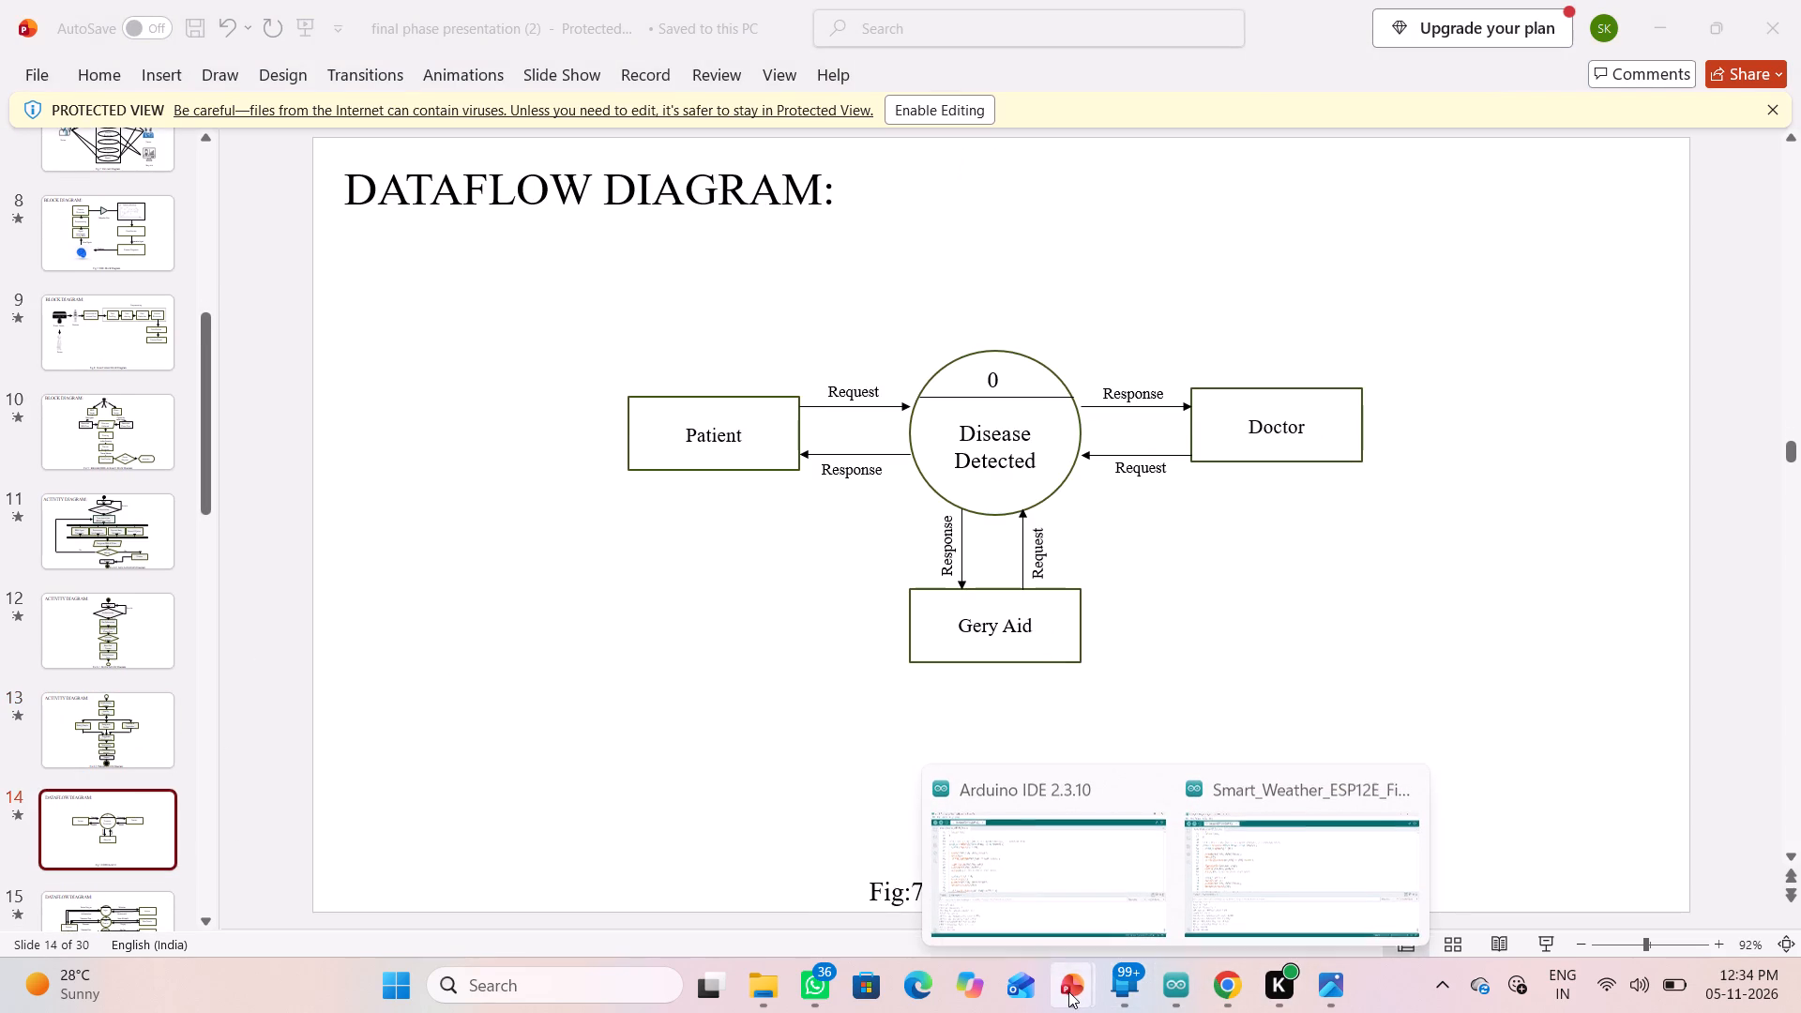
click(1285, 918)
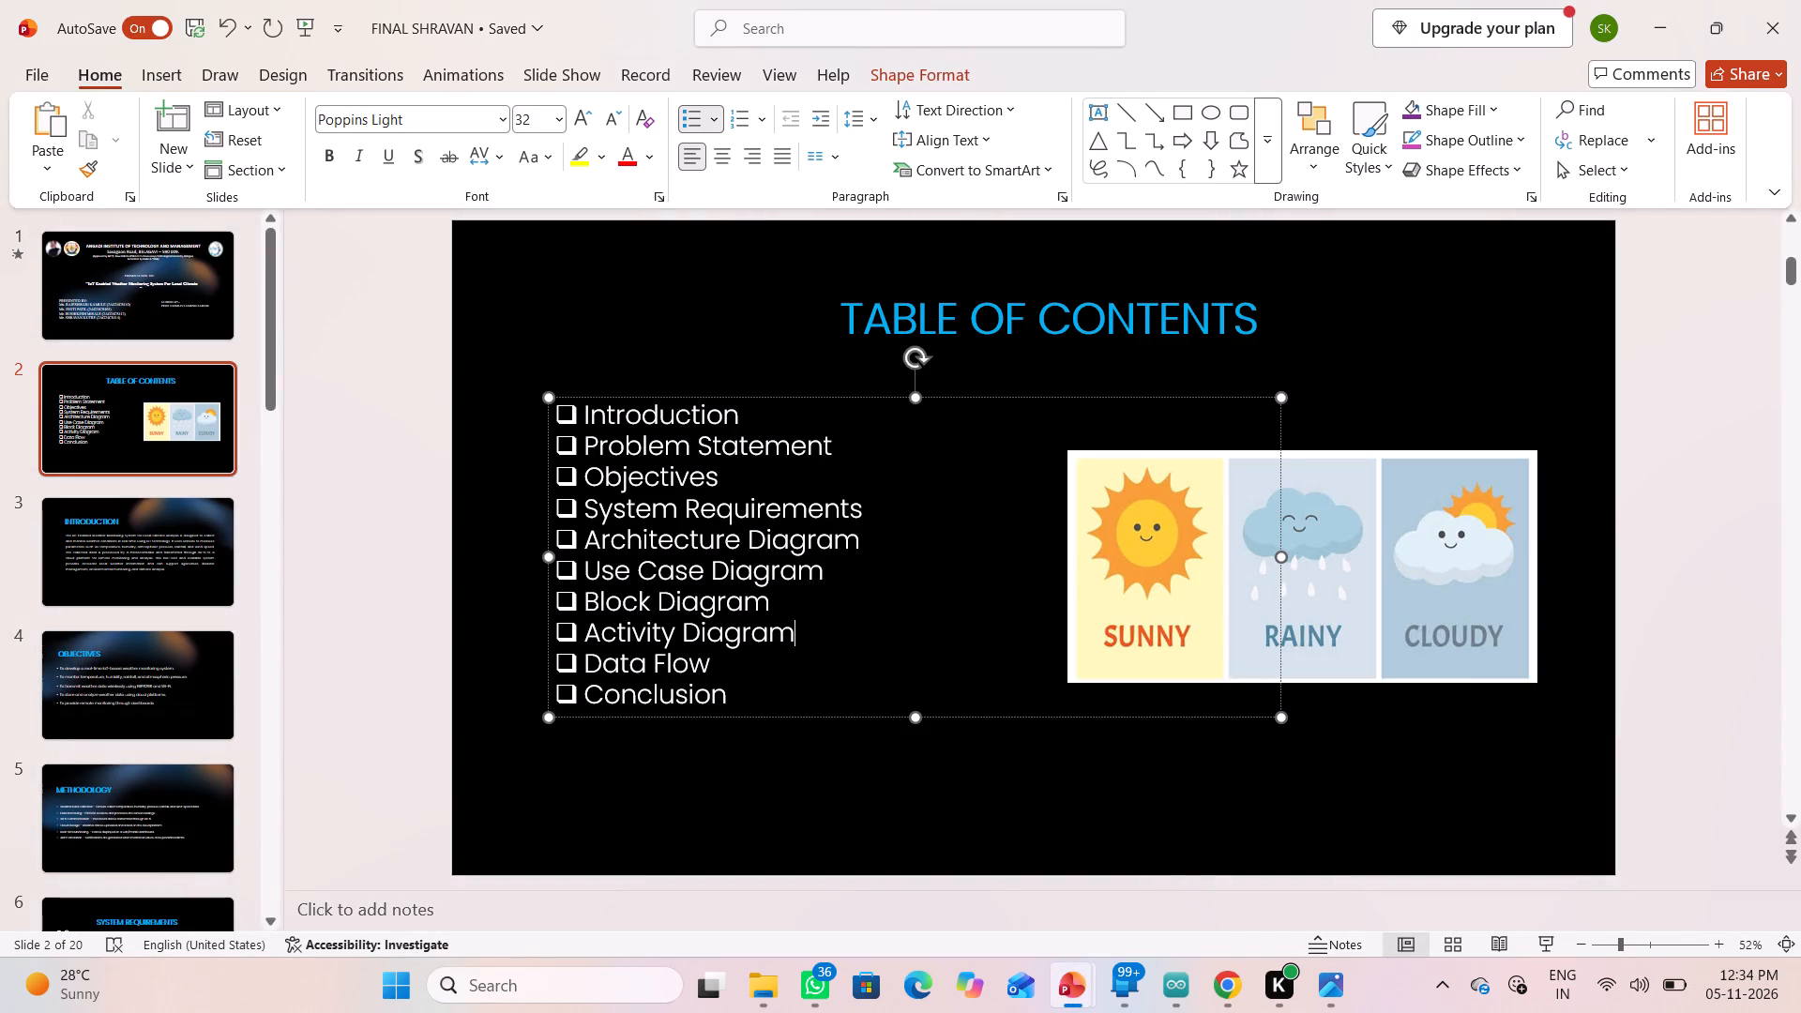
click(714, 665)
key(space)
text(iagram)
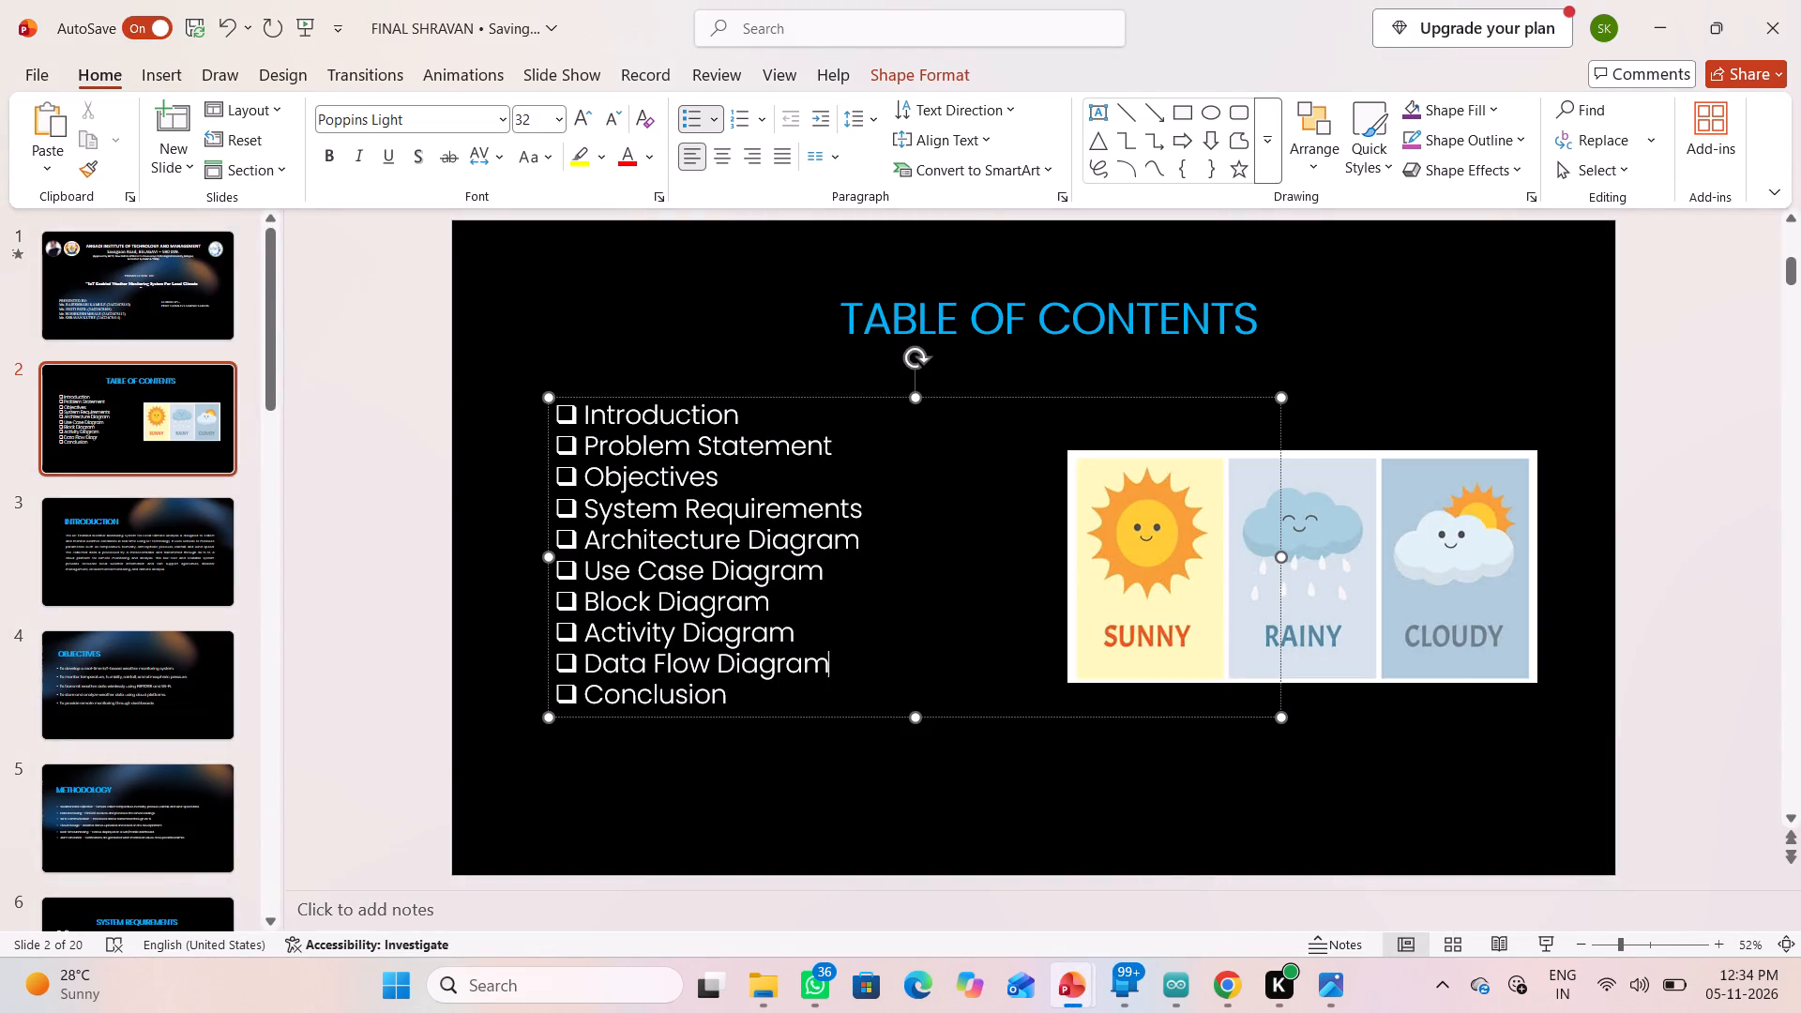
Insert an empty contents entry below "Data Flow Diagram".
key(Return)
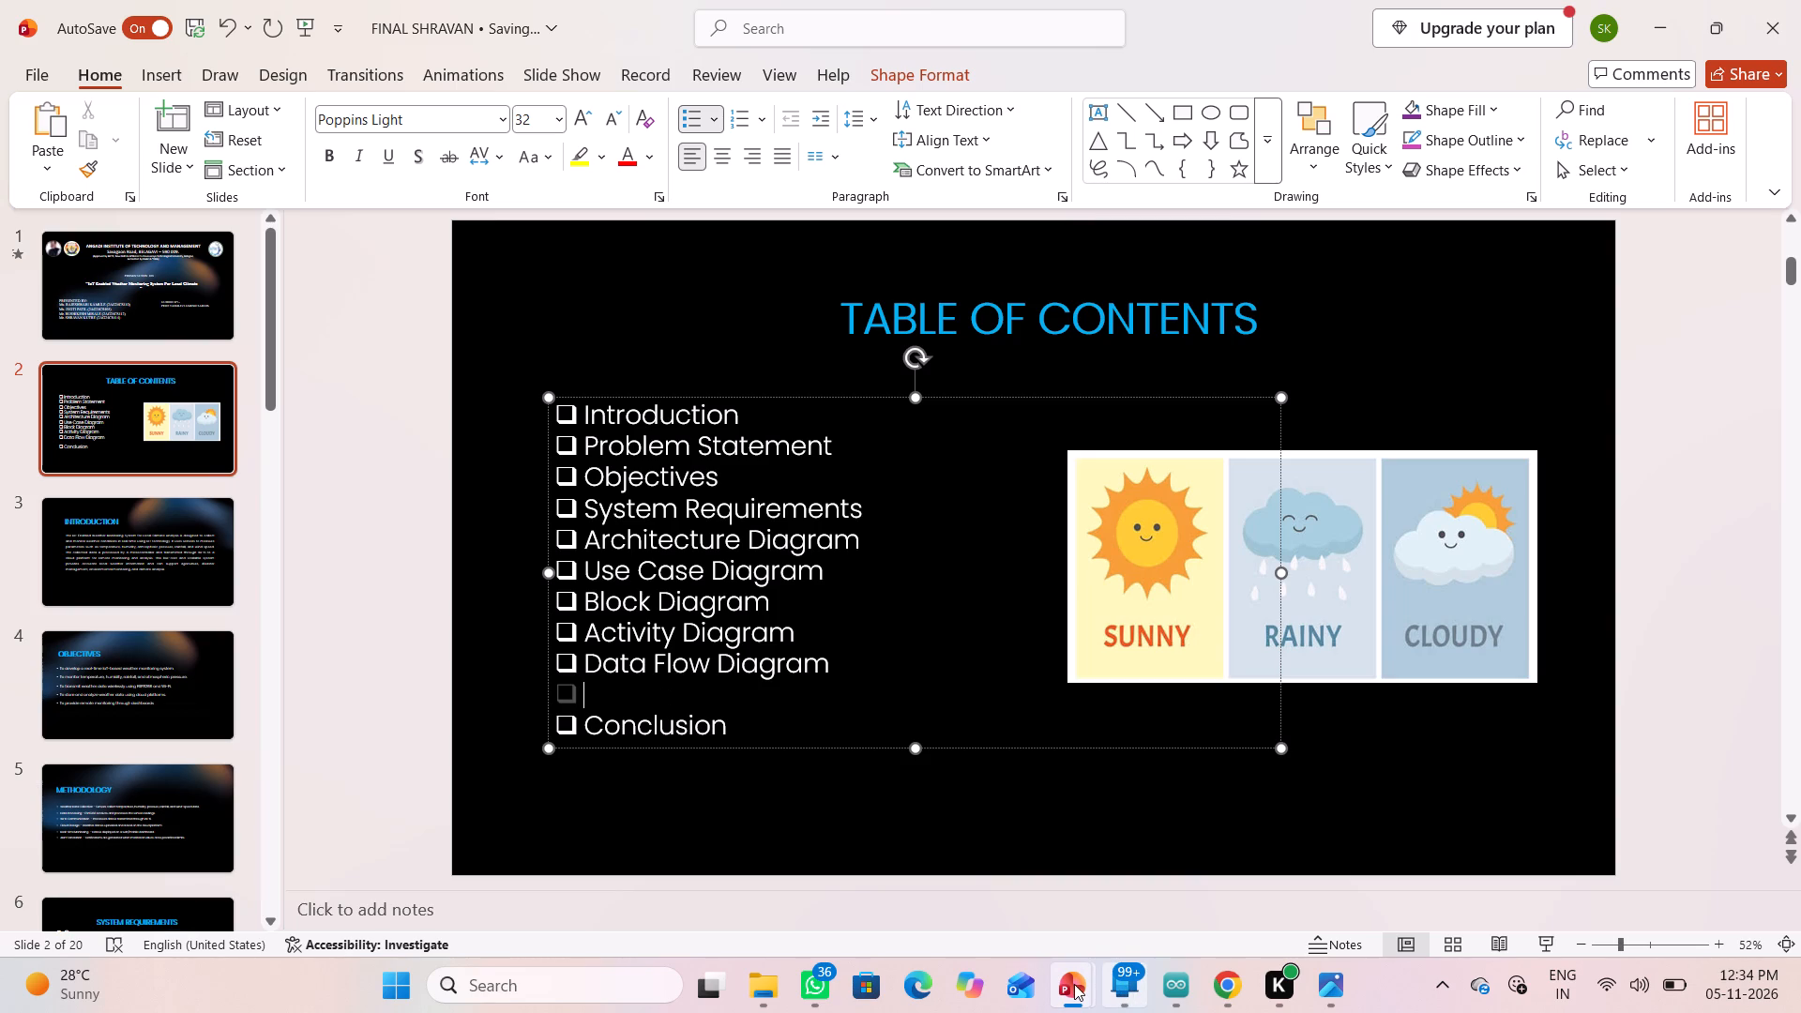
Switch to the final phase presentation (2) reference and review its use case, block and activity diagram slides.
click(1109, 892)
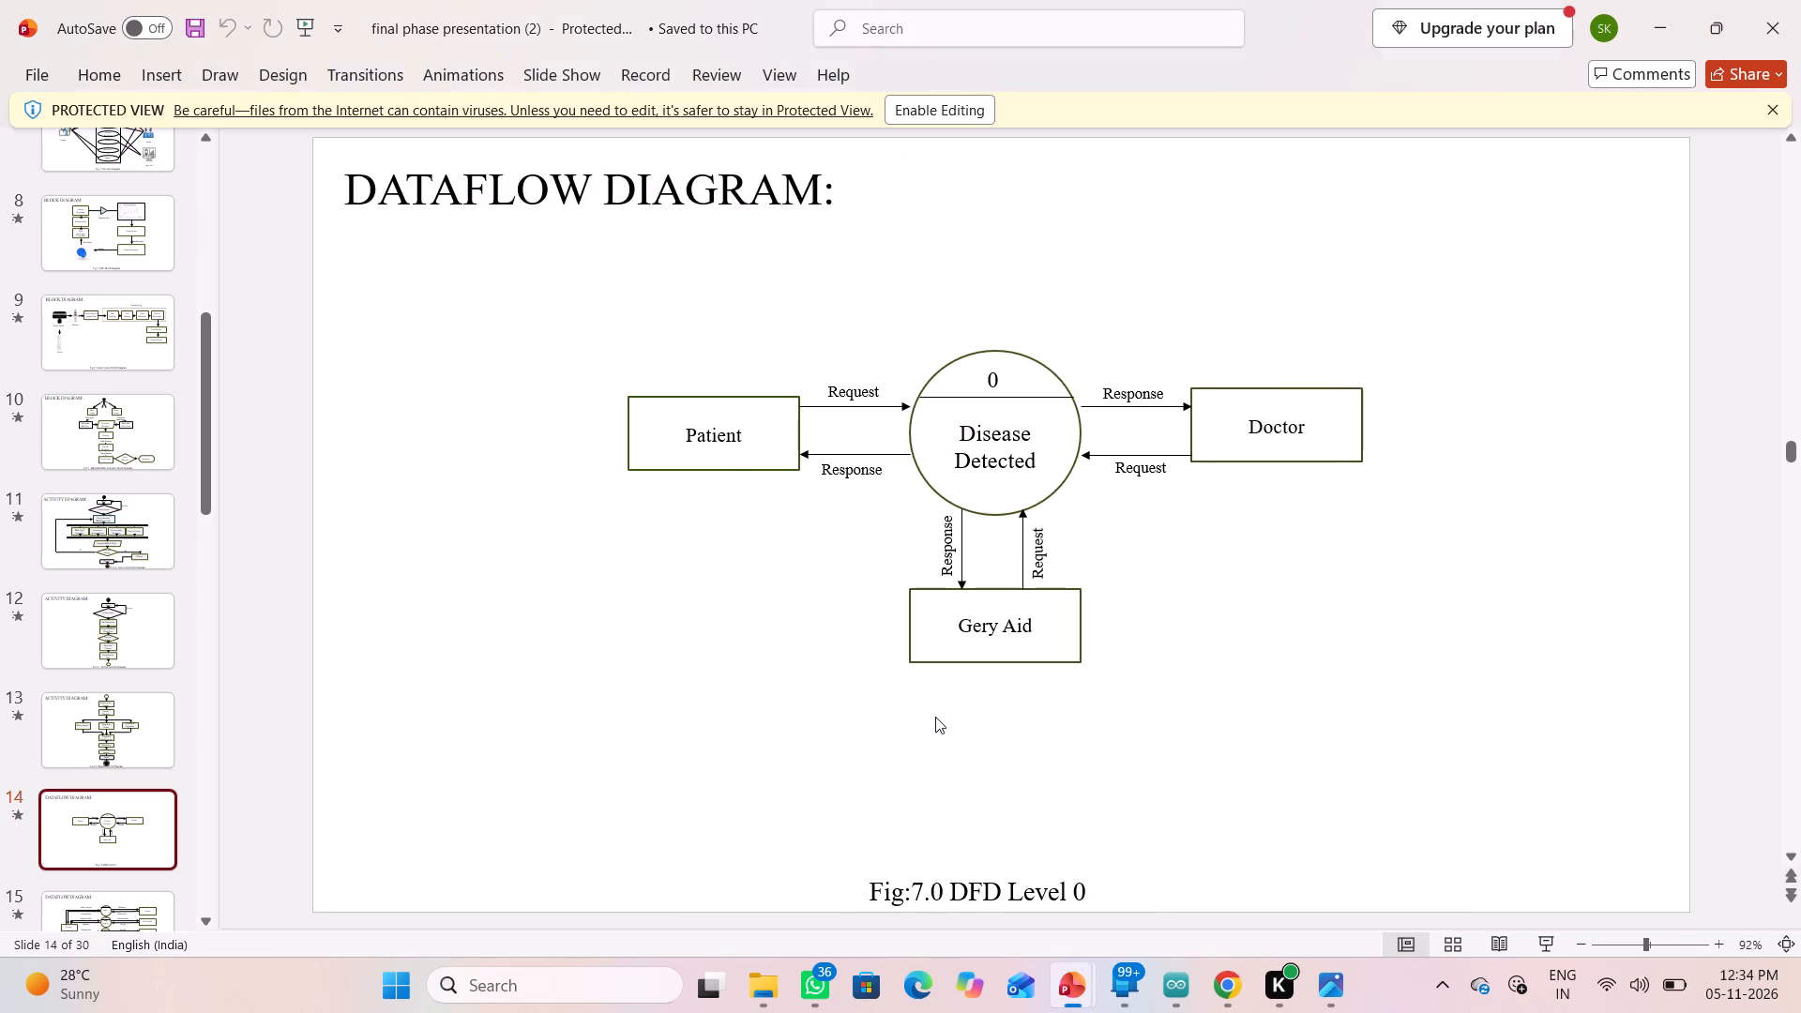
scroll(931, 705, up, 10)
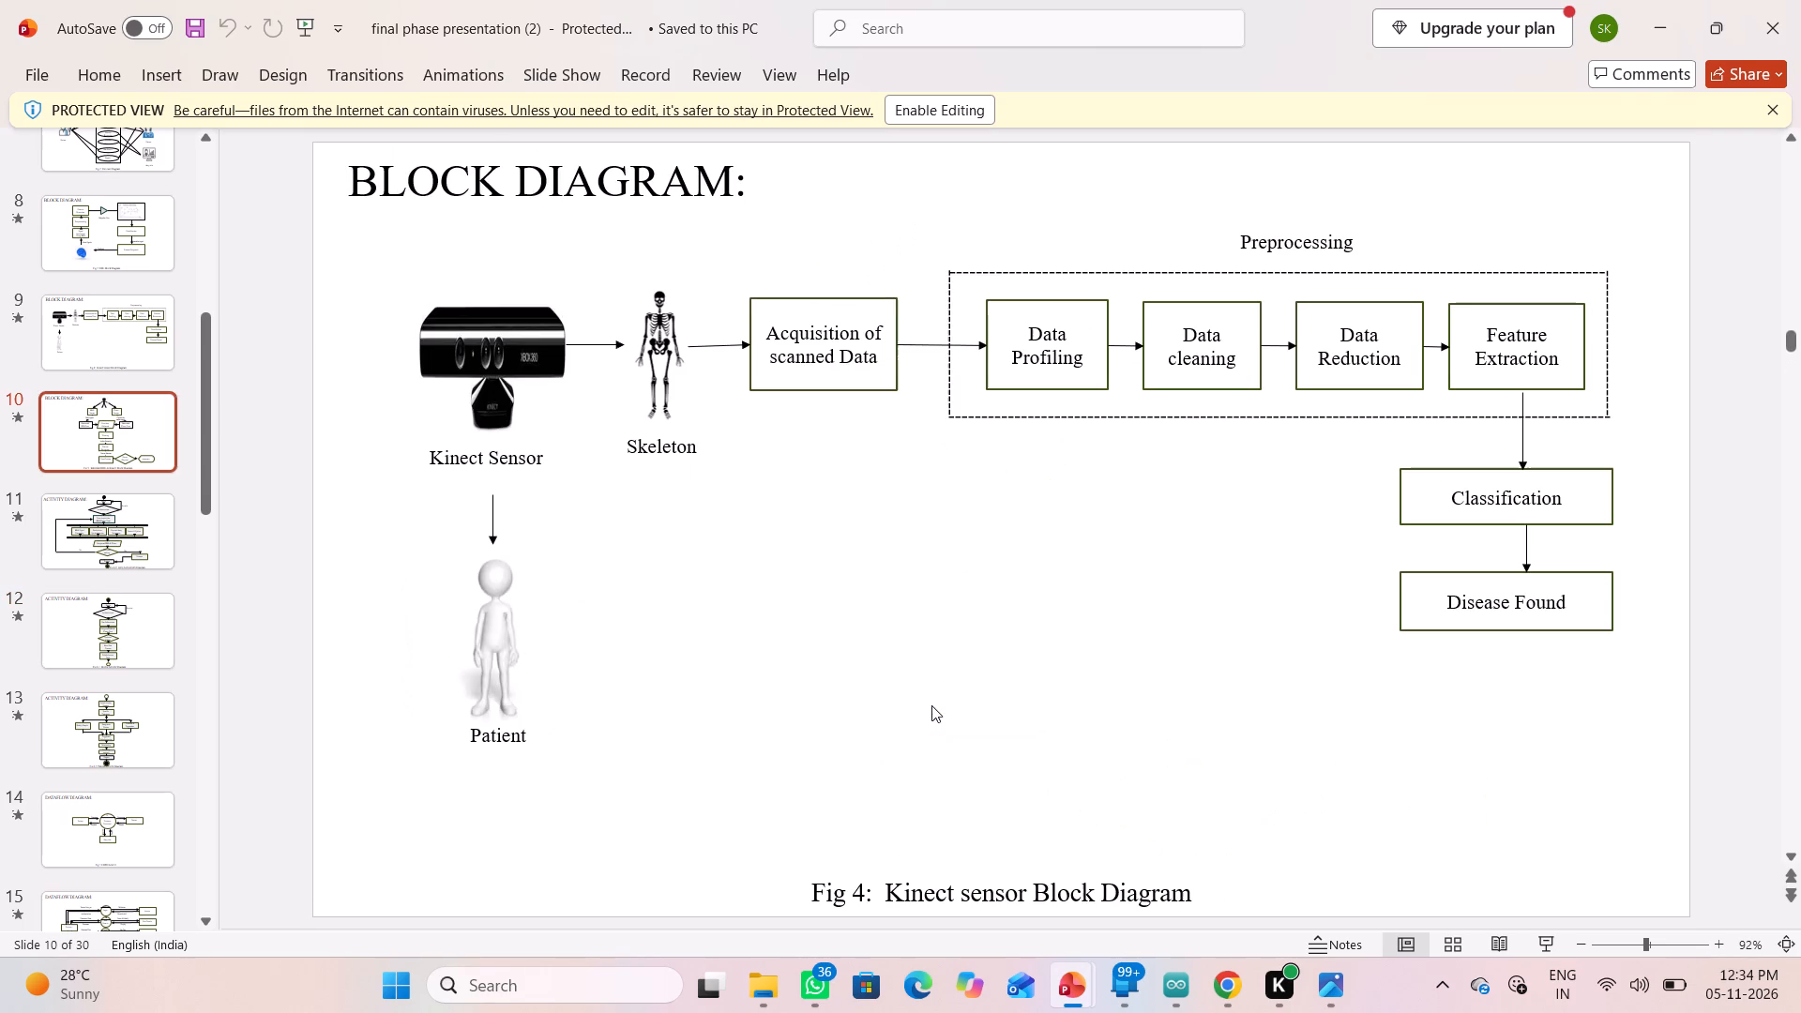
scroll(764, 433, up, 1)
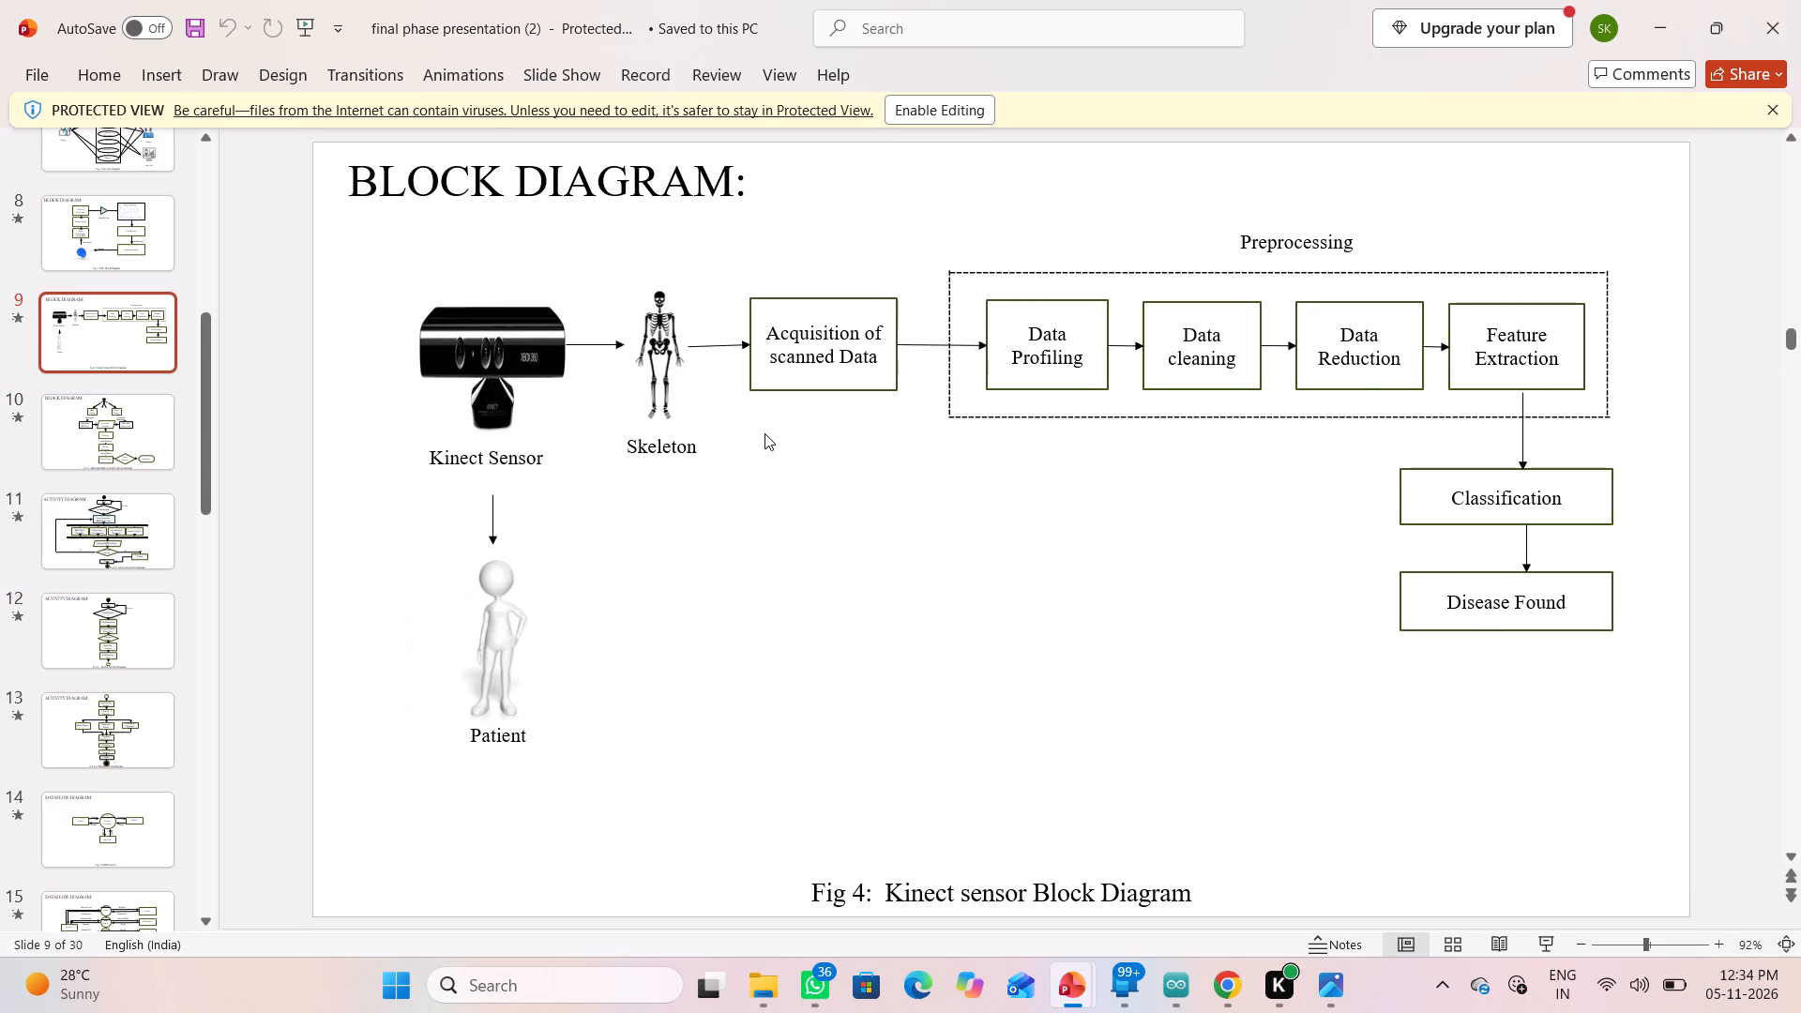
scroll(764, 433, up, 3)
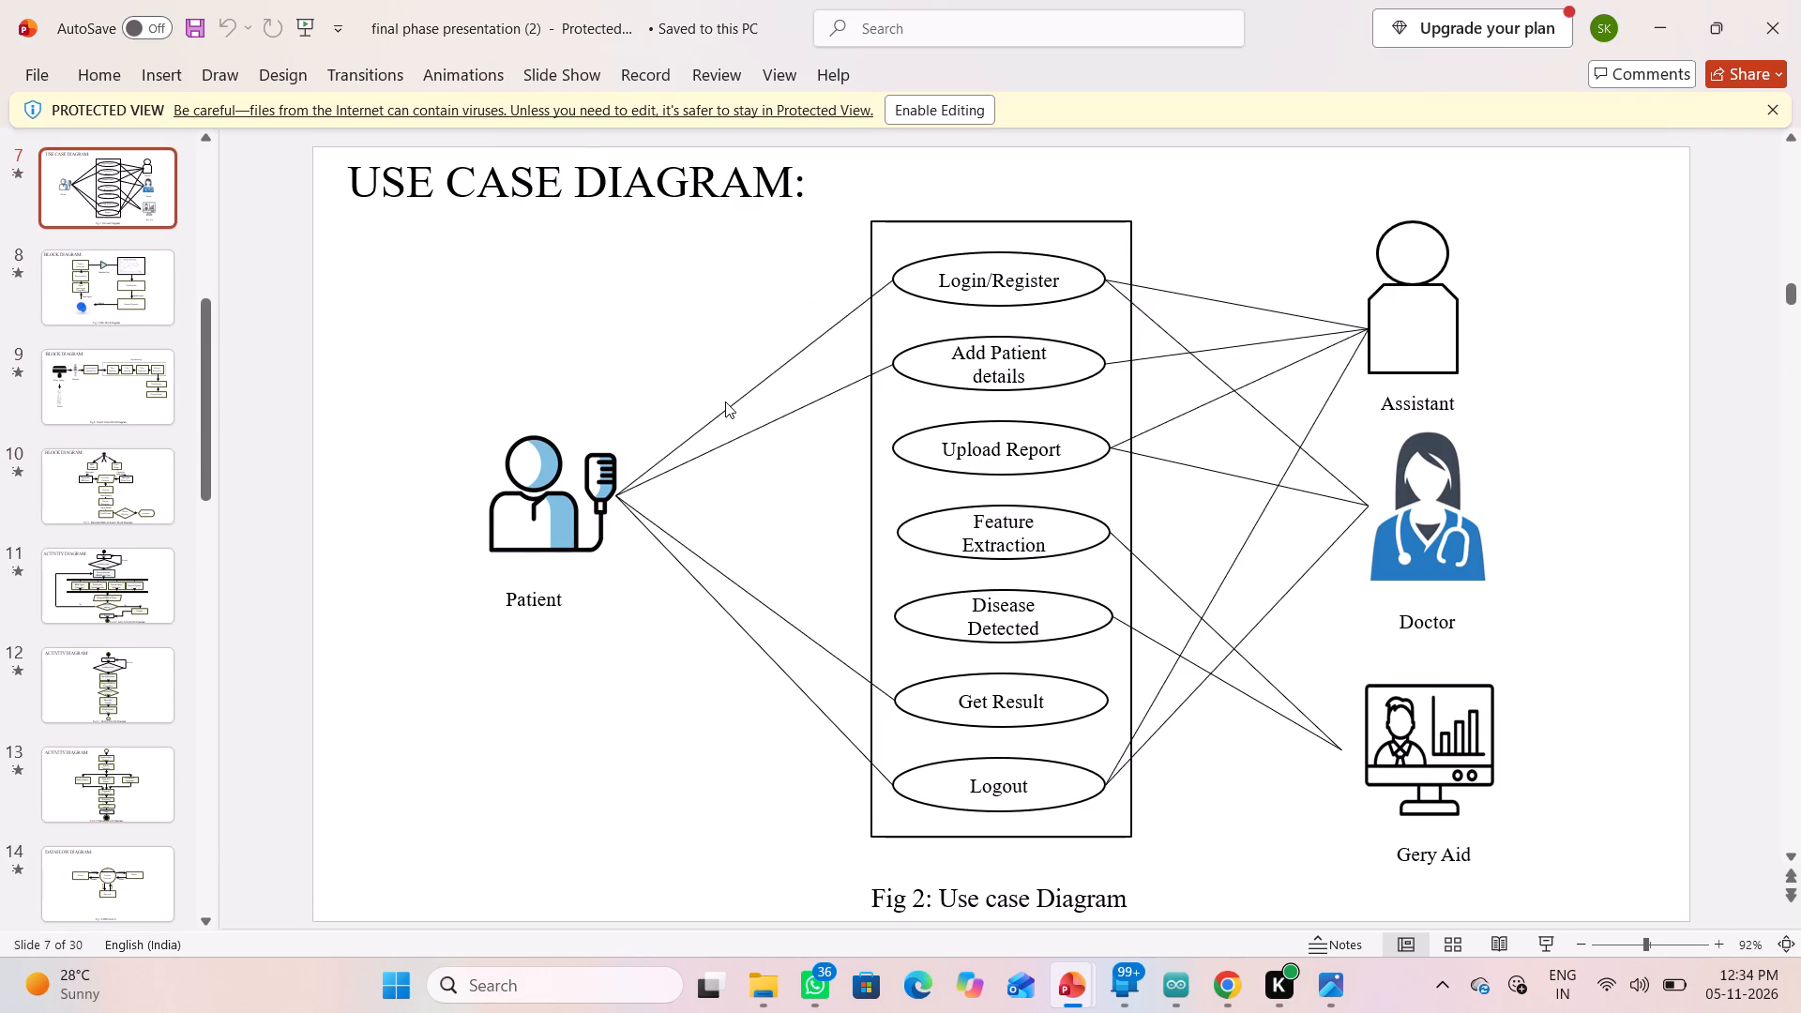
scroll(729, 401, down, 1)
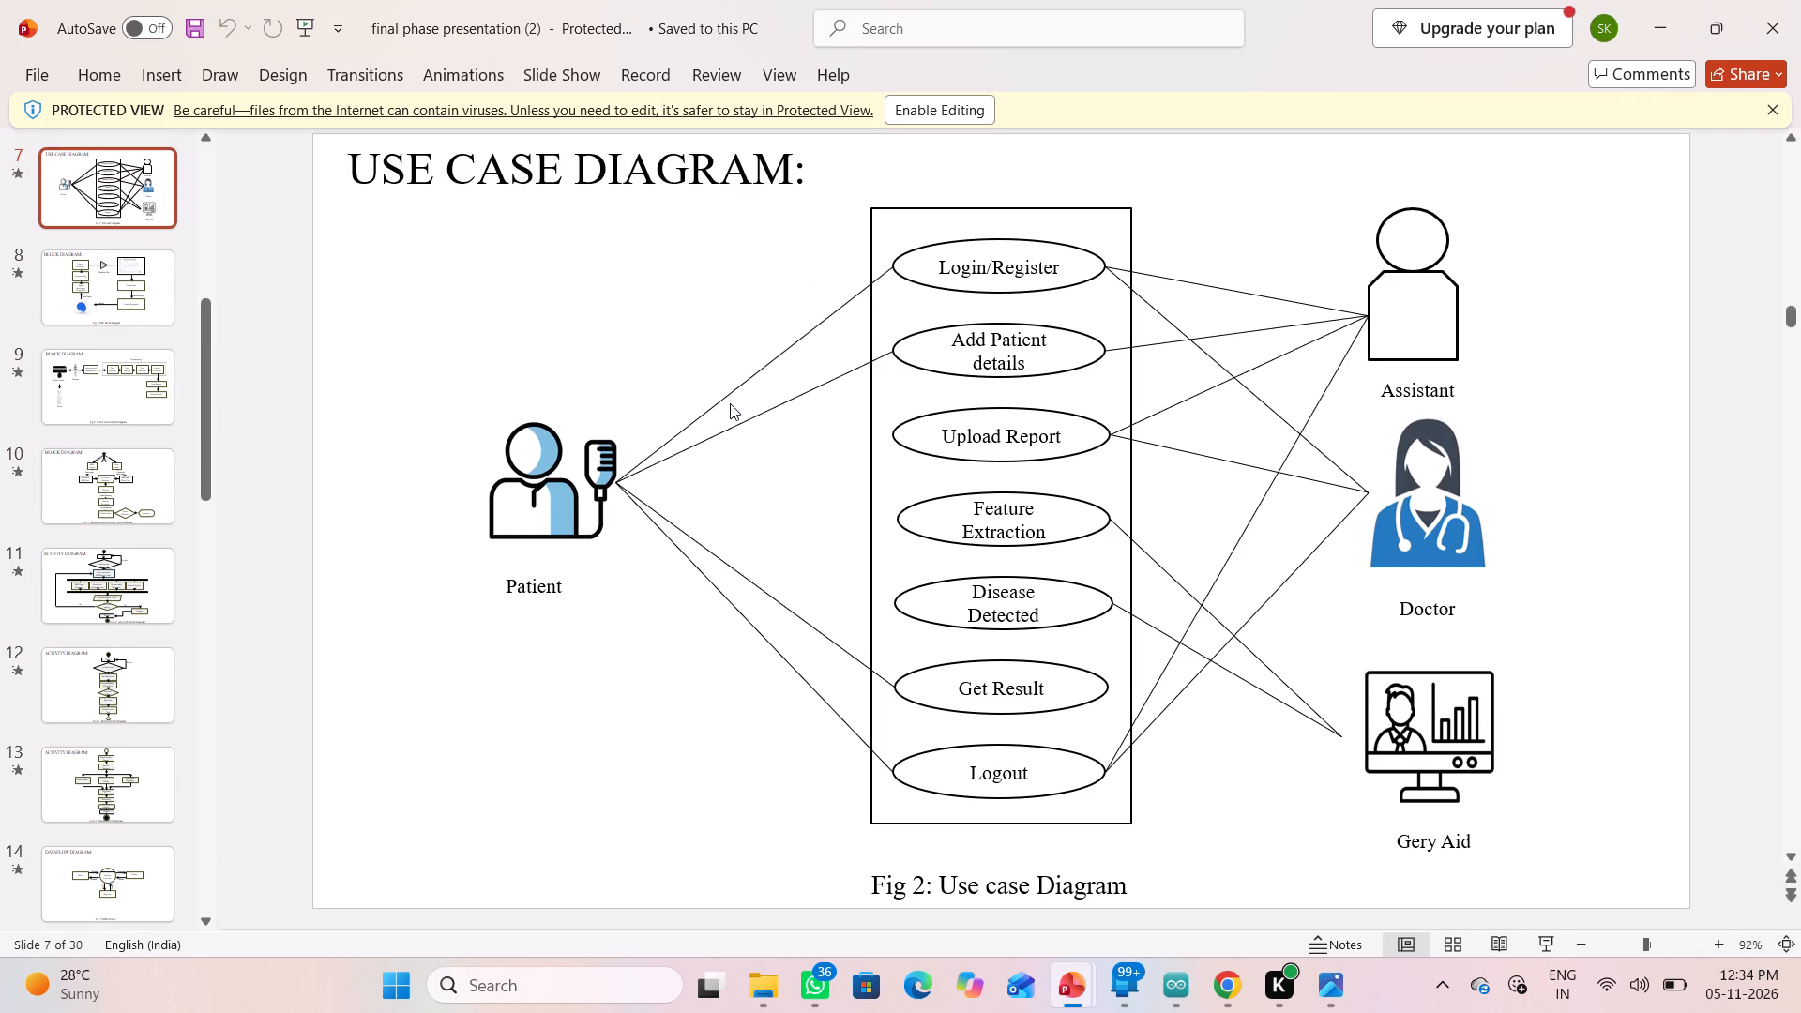
scroll(731, 403, down, 8)
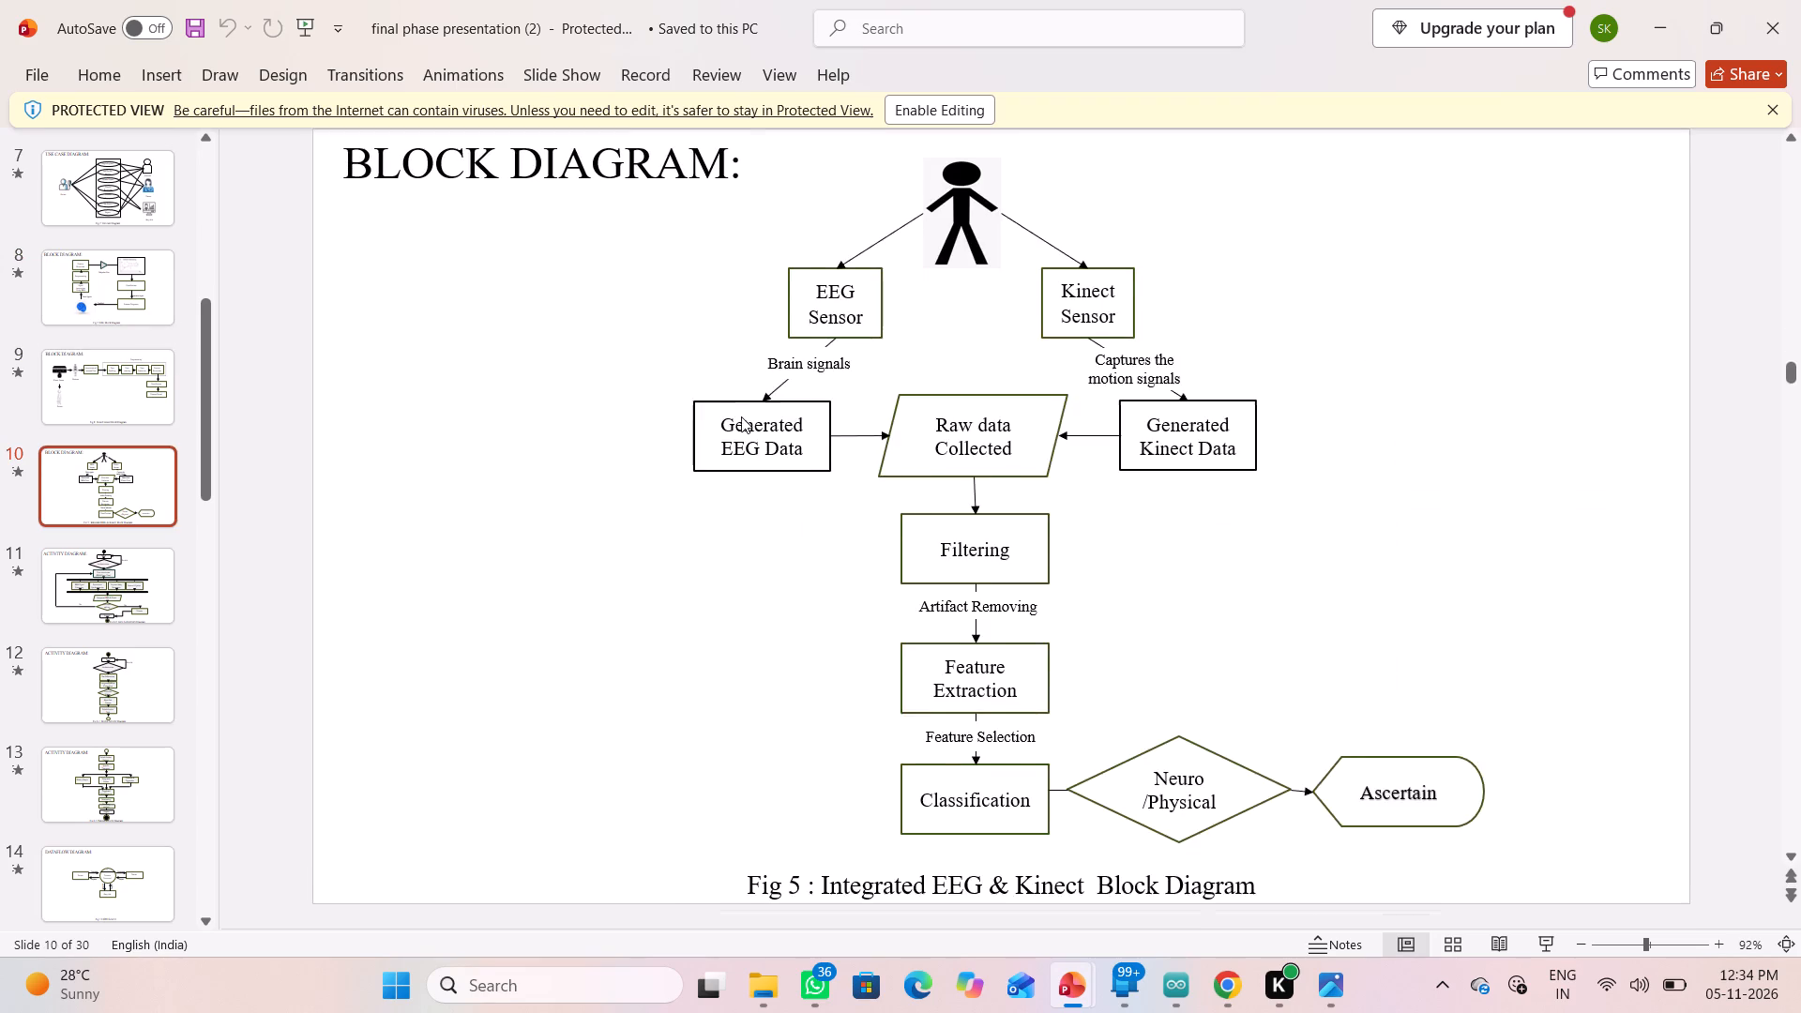
scroll(741, 416, down, 1)
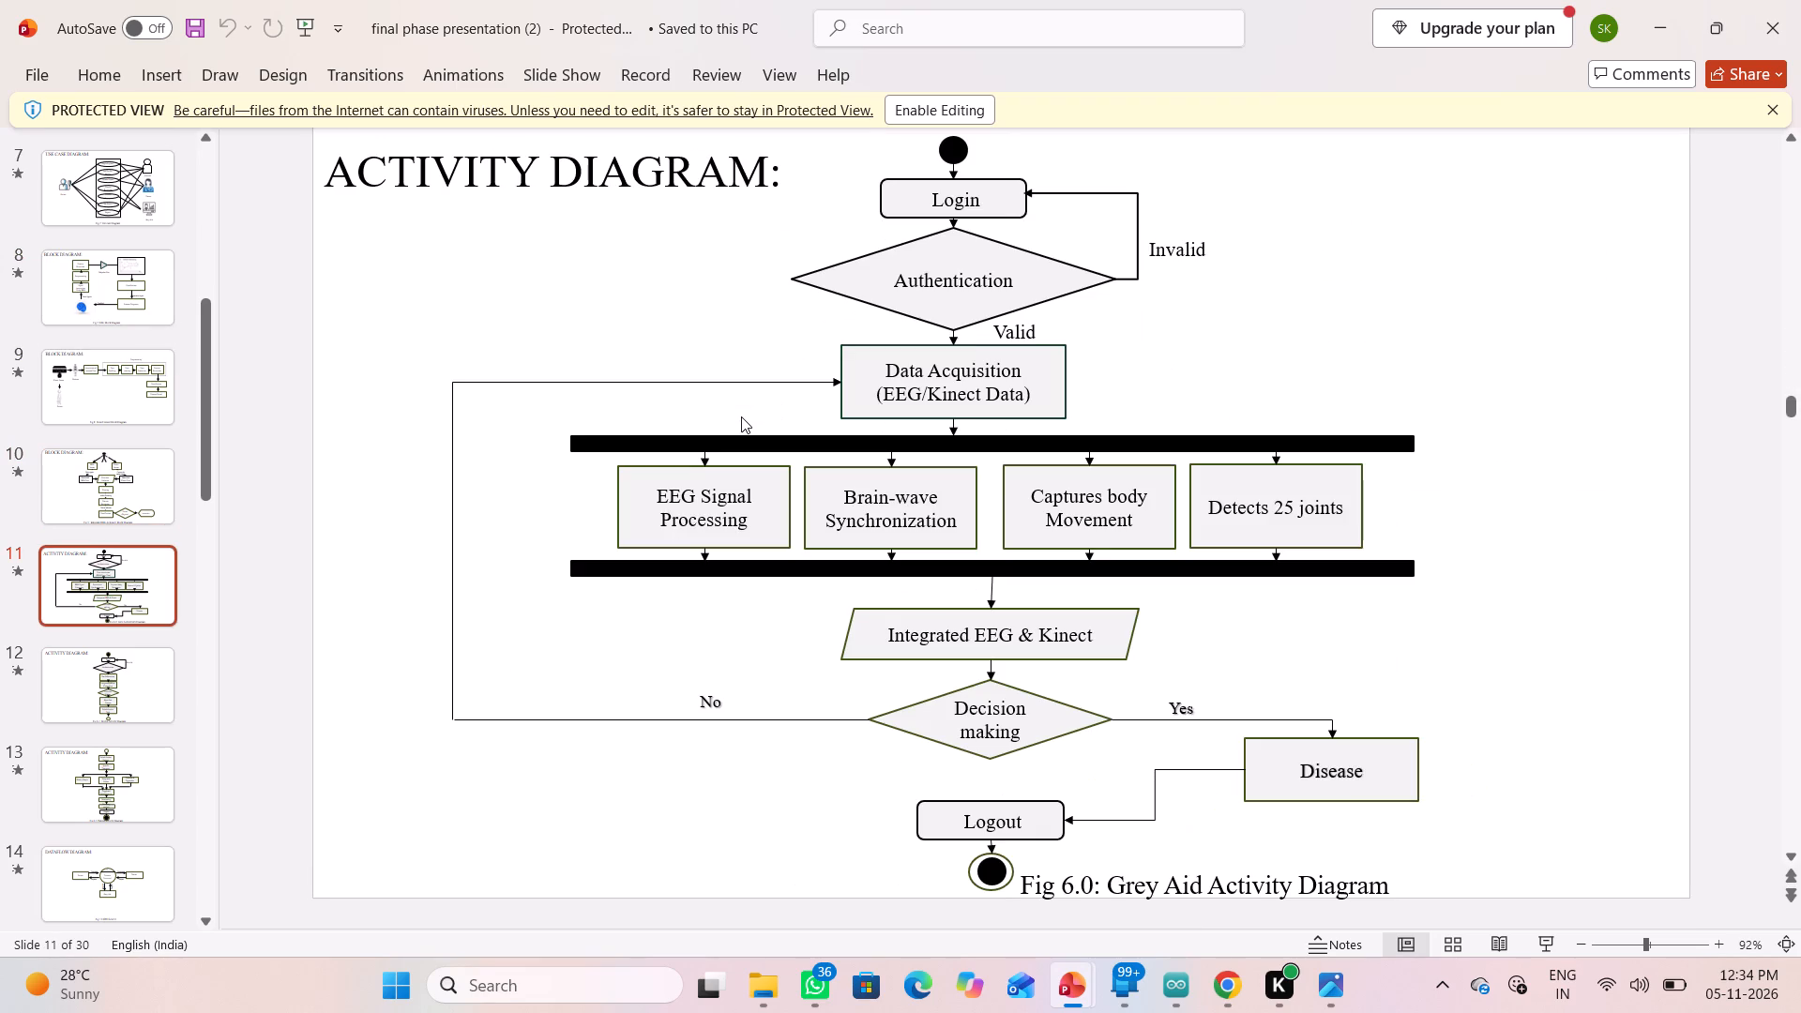
key(Left)
key(Left)
key(Left)
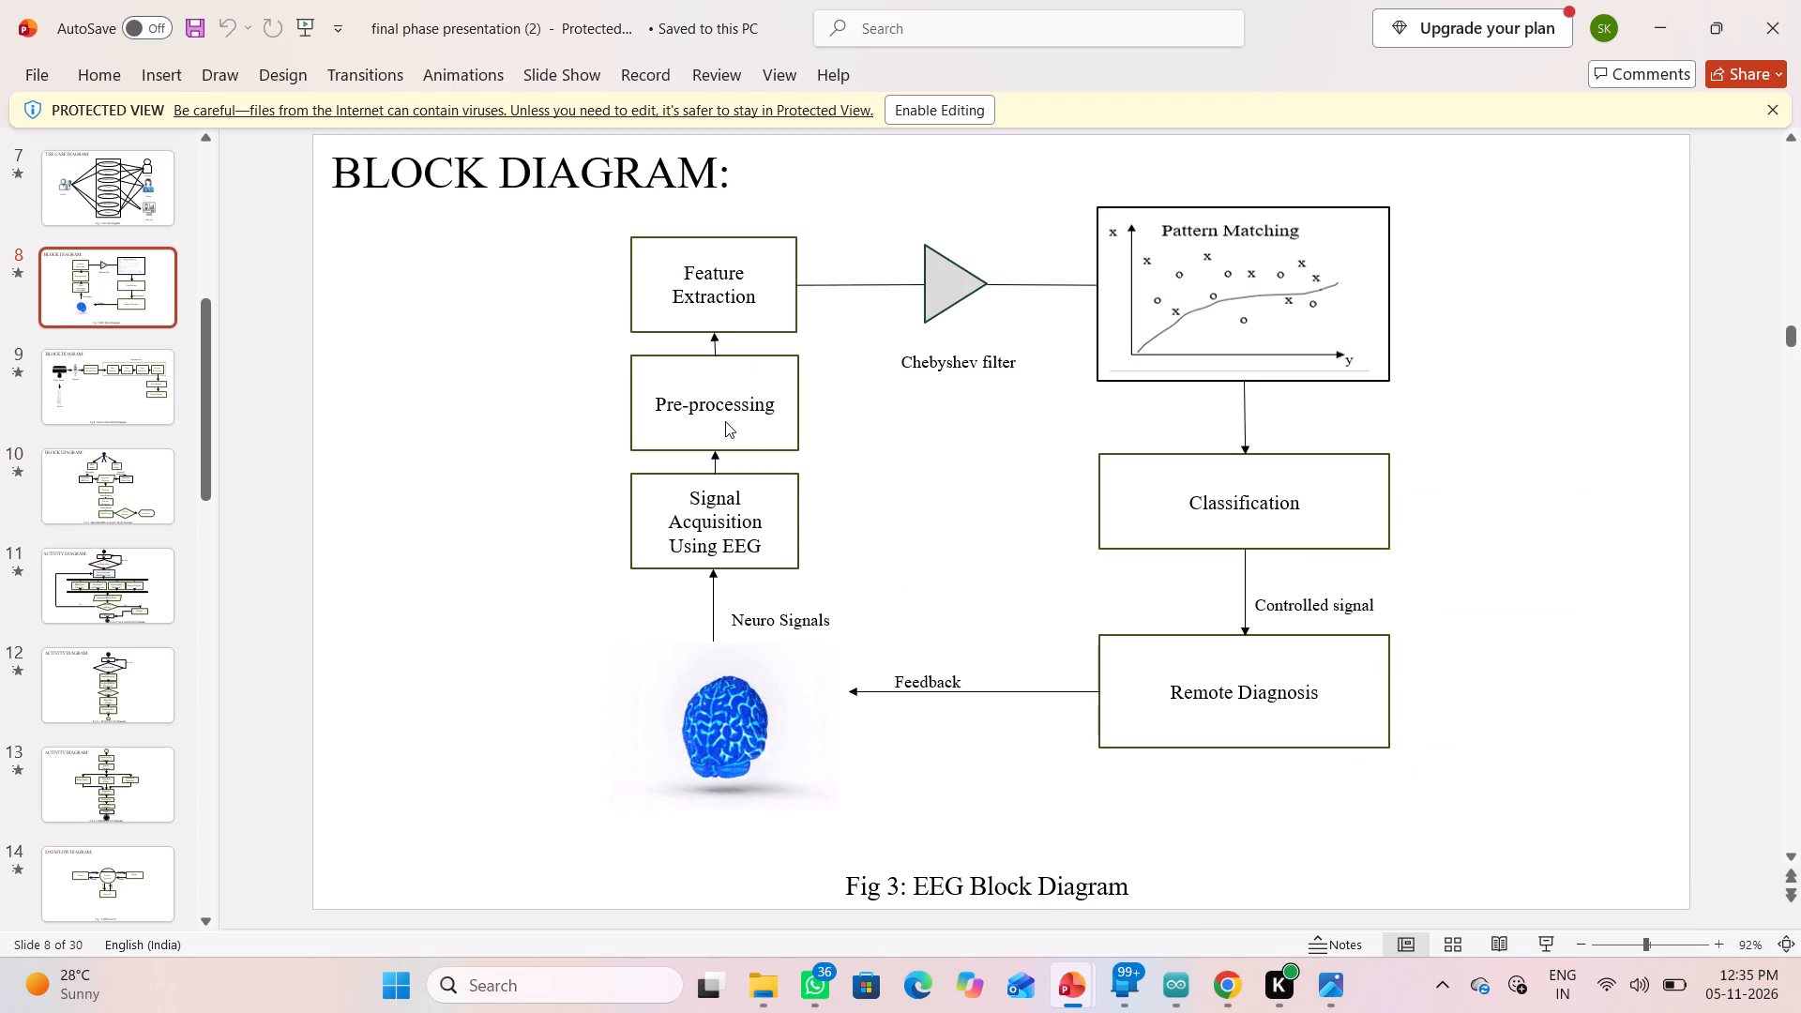
click(719, 729)
click(720, 730)
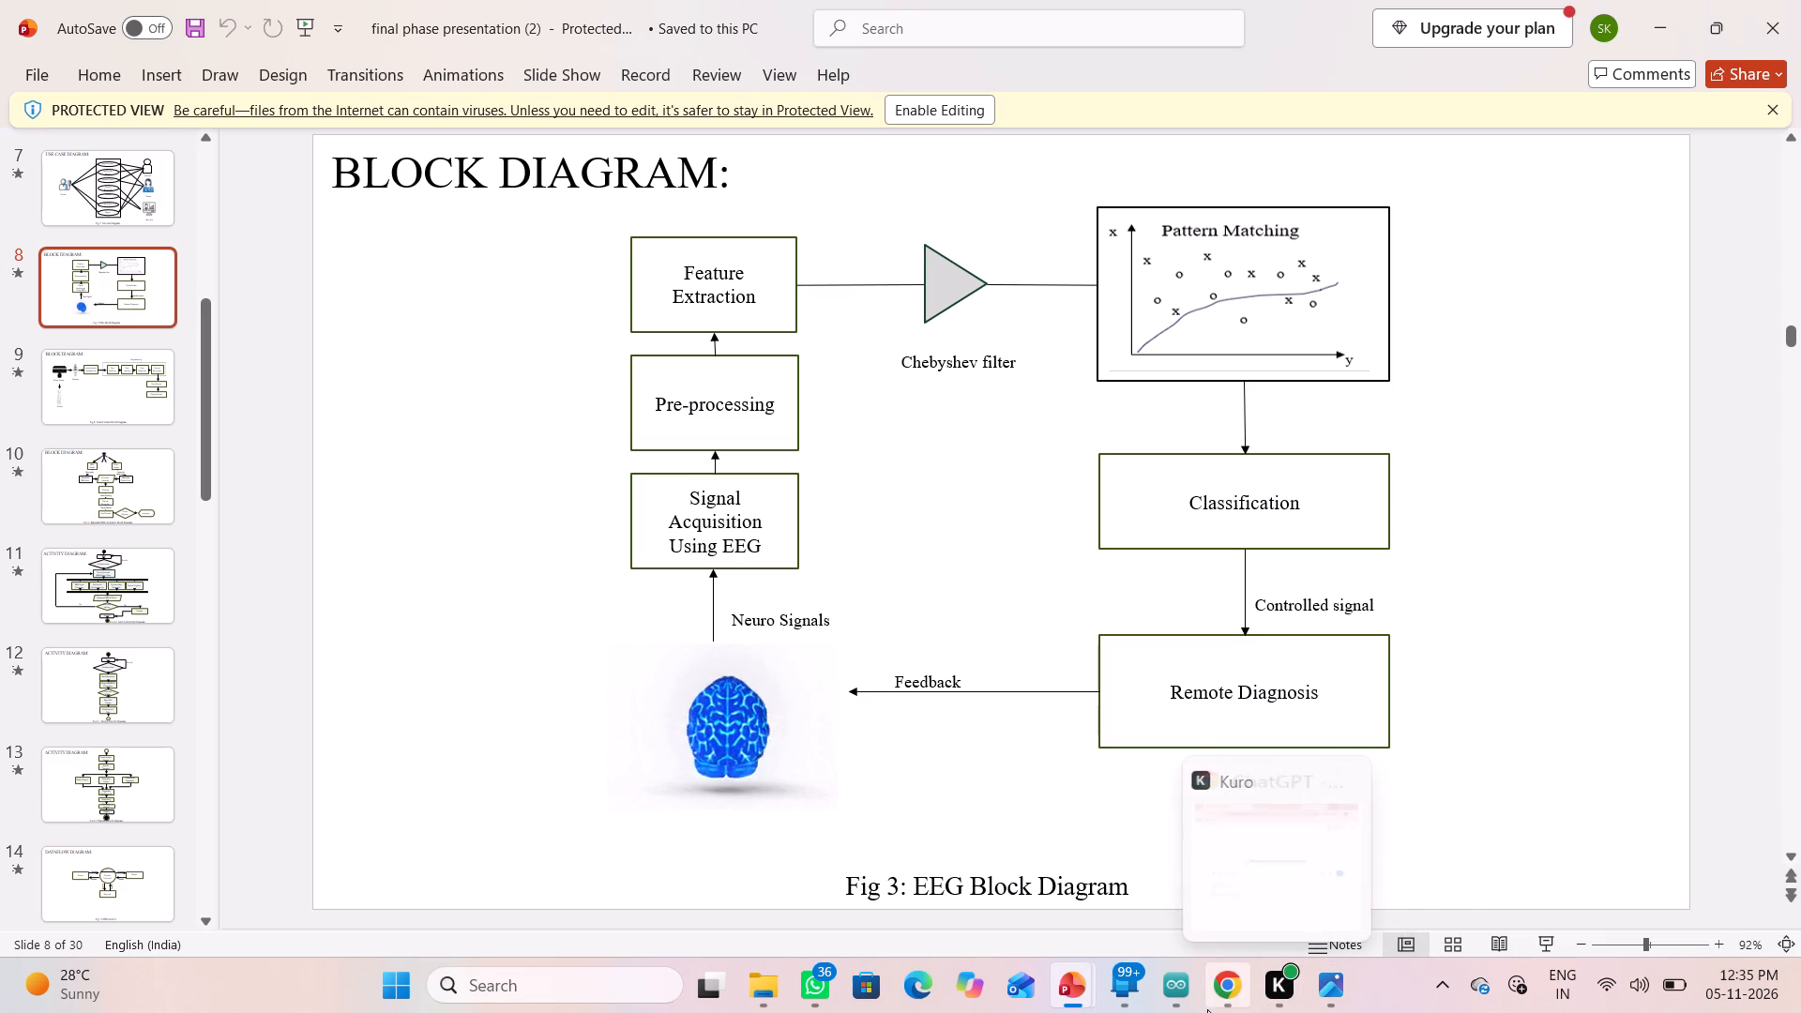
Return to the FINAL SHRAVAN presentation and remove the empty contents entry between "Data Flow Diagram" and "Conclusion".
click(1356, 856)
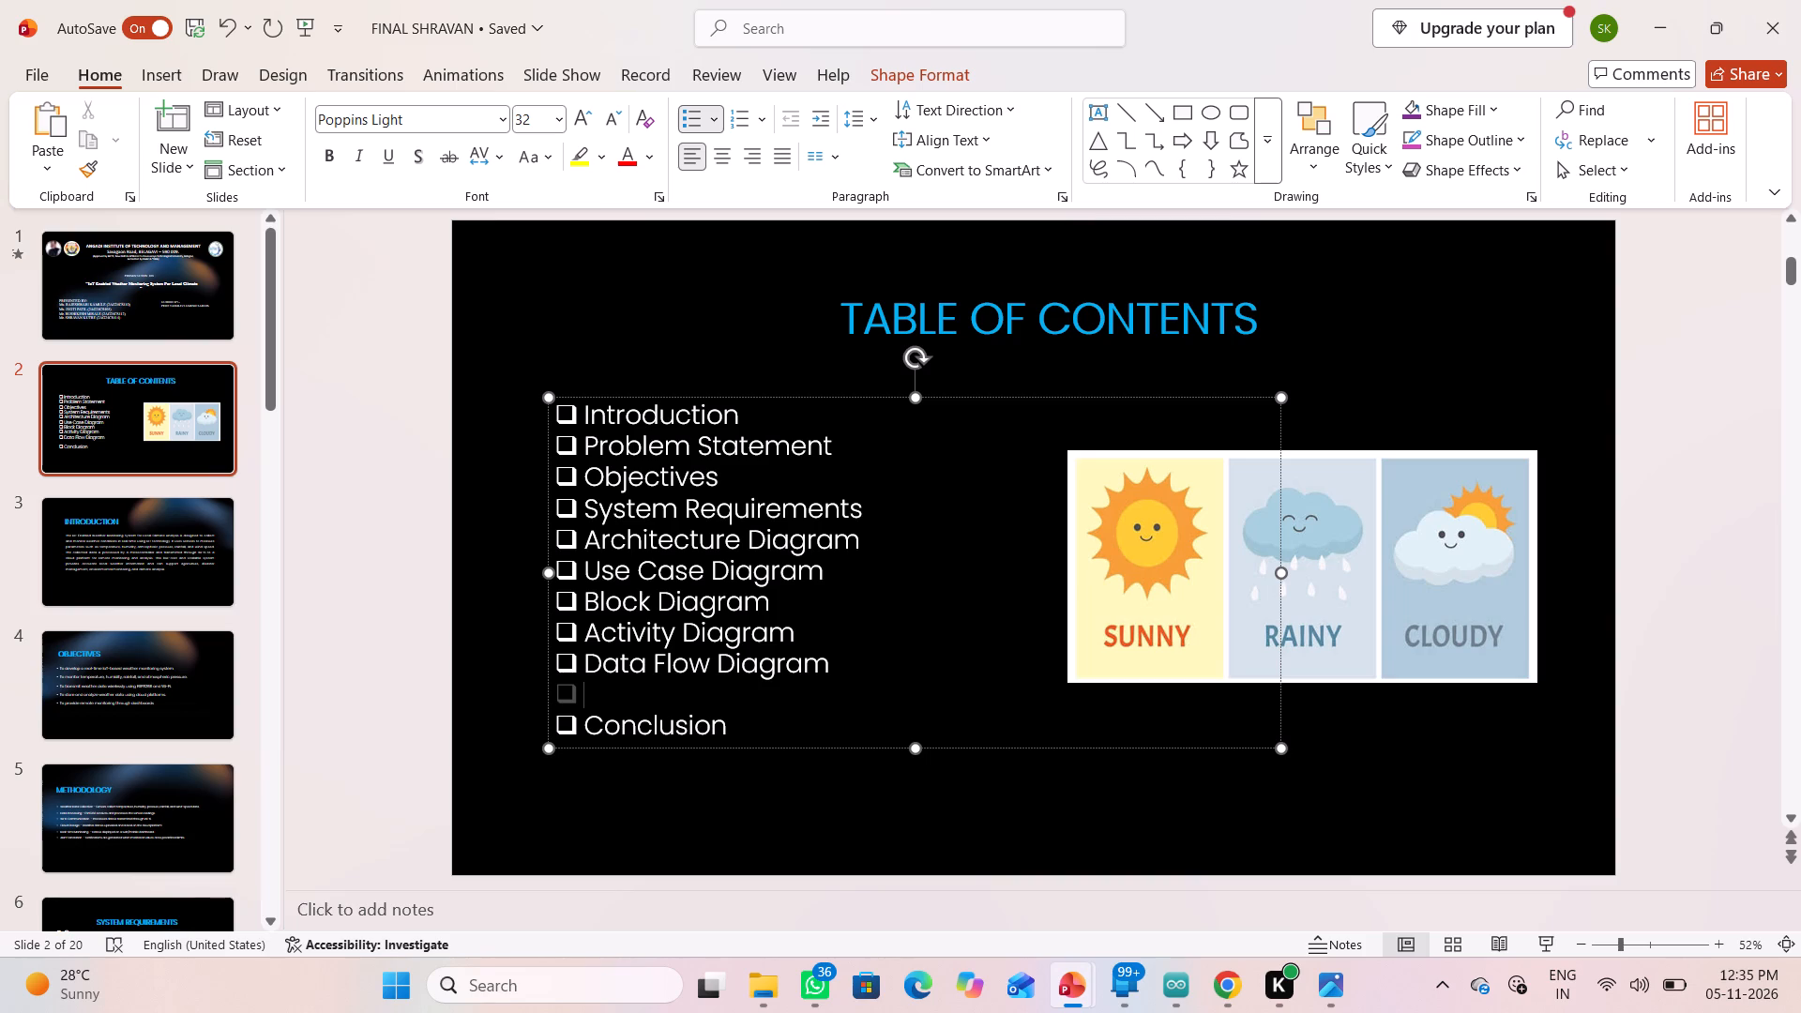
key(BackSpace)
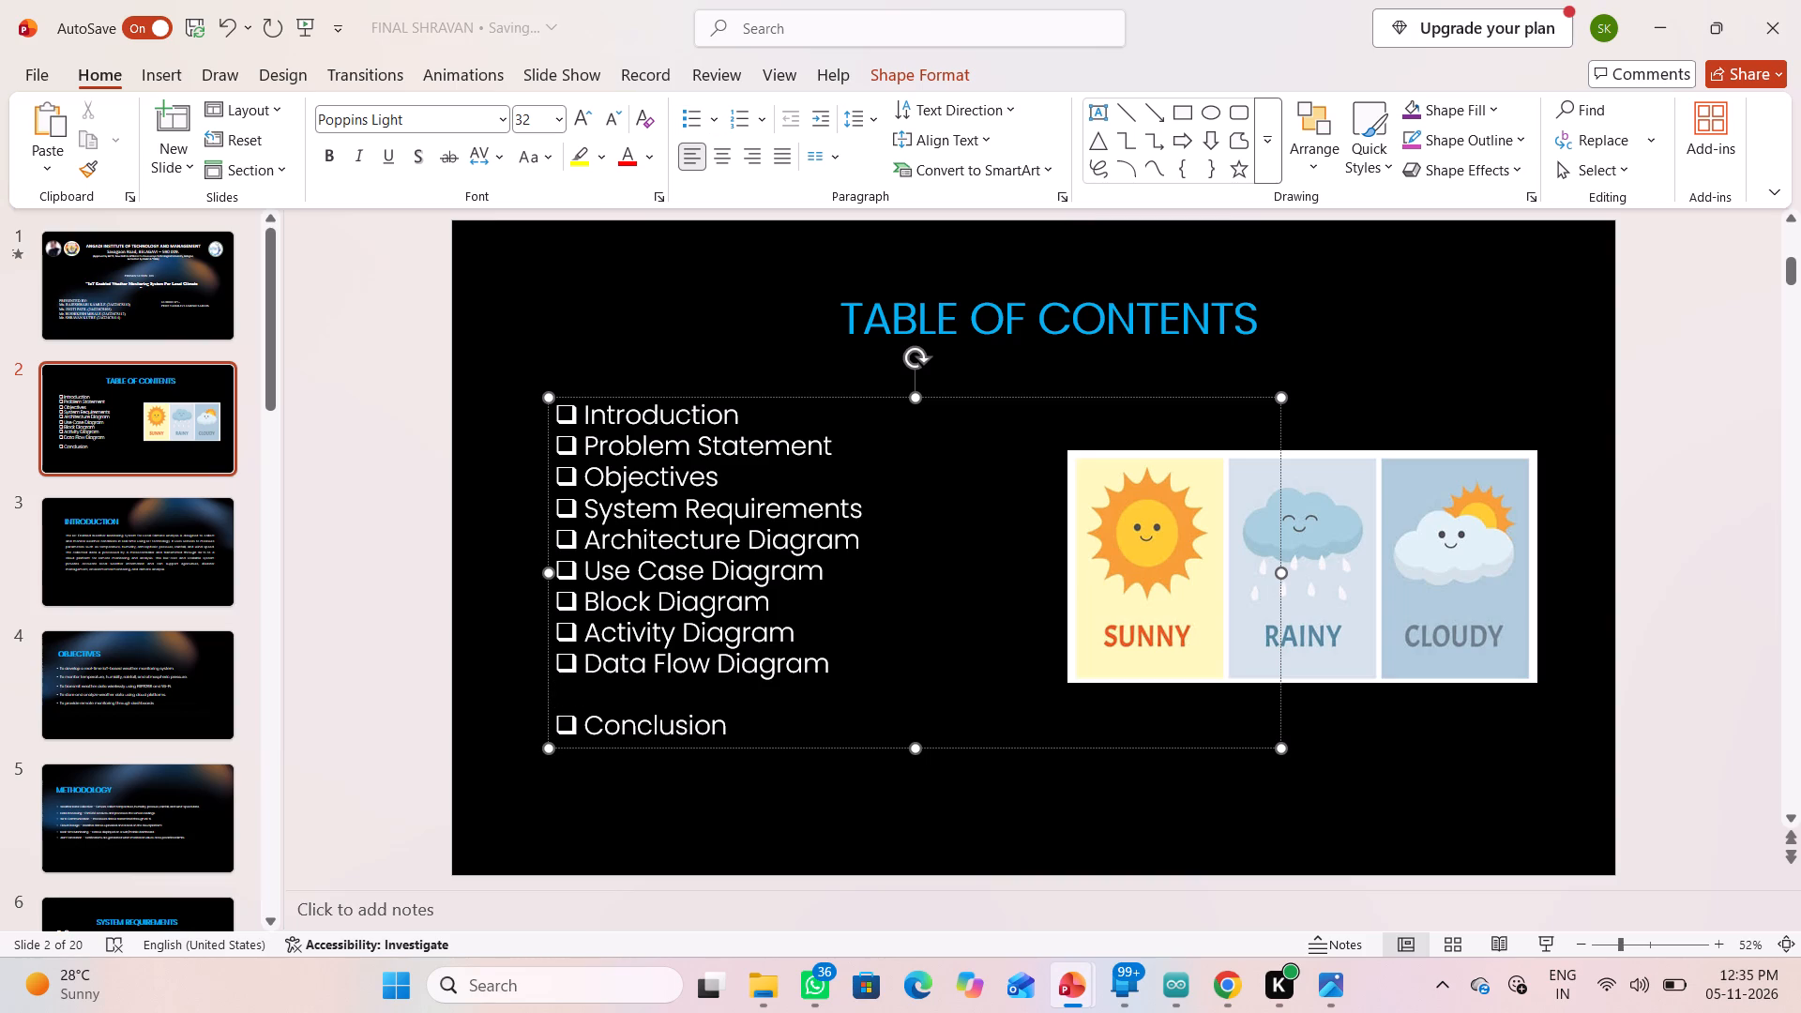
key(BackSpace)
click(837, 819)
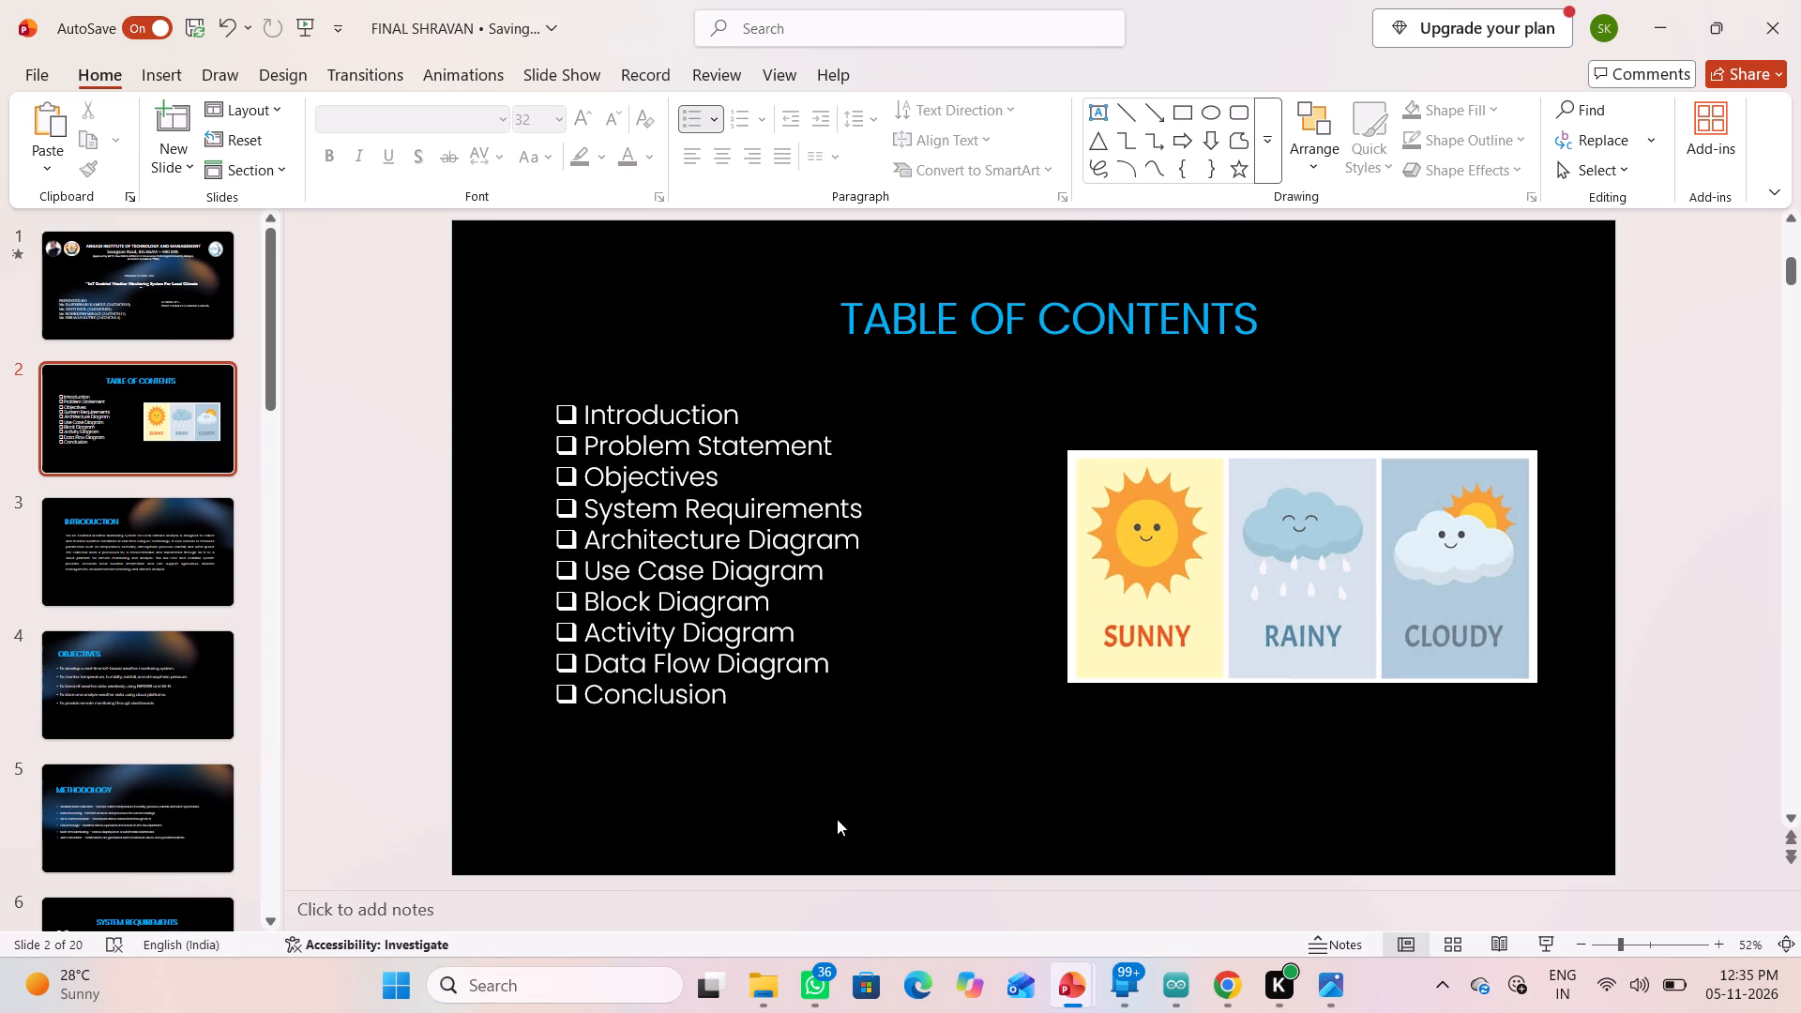
Replace the title of the Methodology slide with "Problem Statement".
click(125, 585)
click(106, 677)
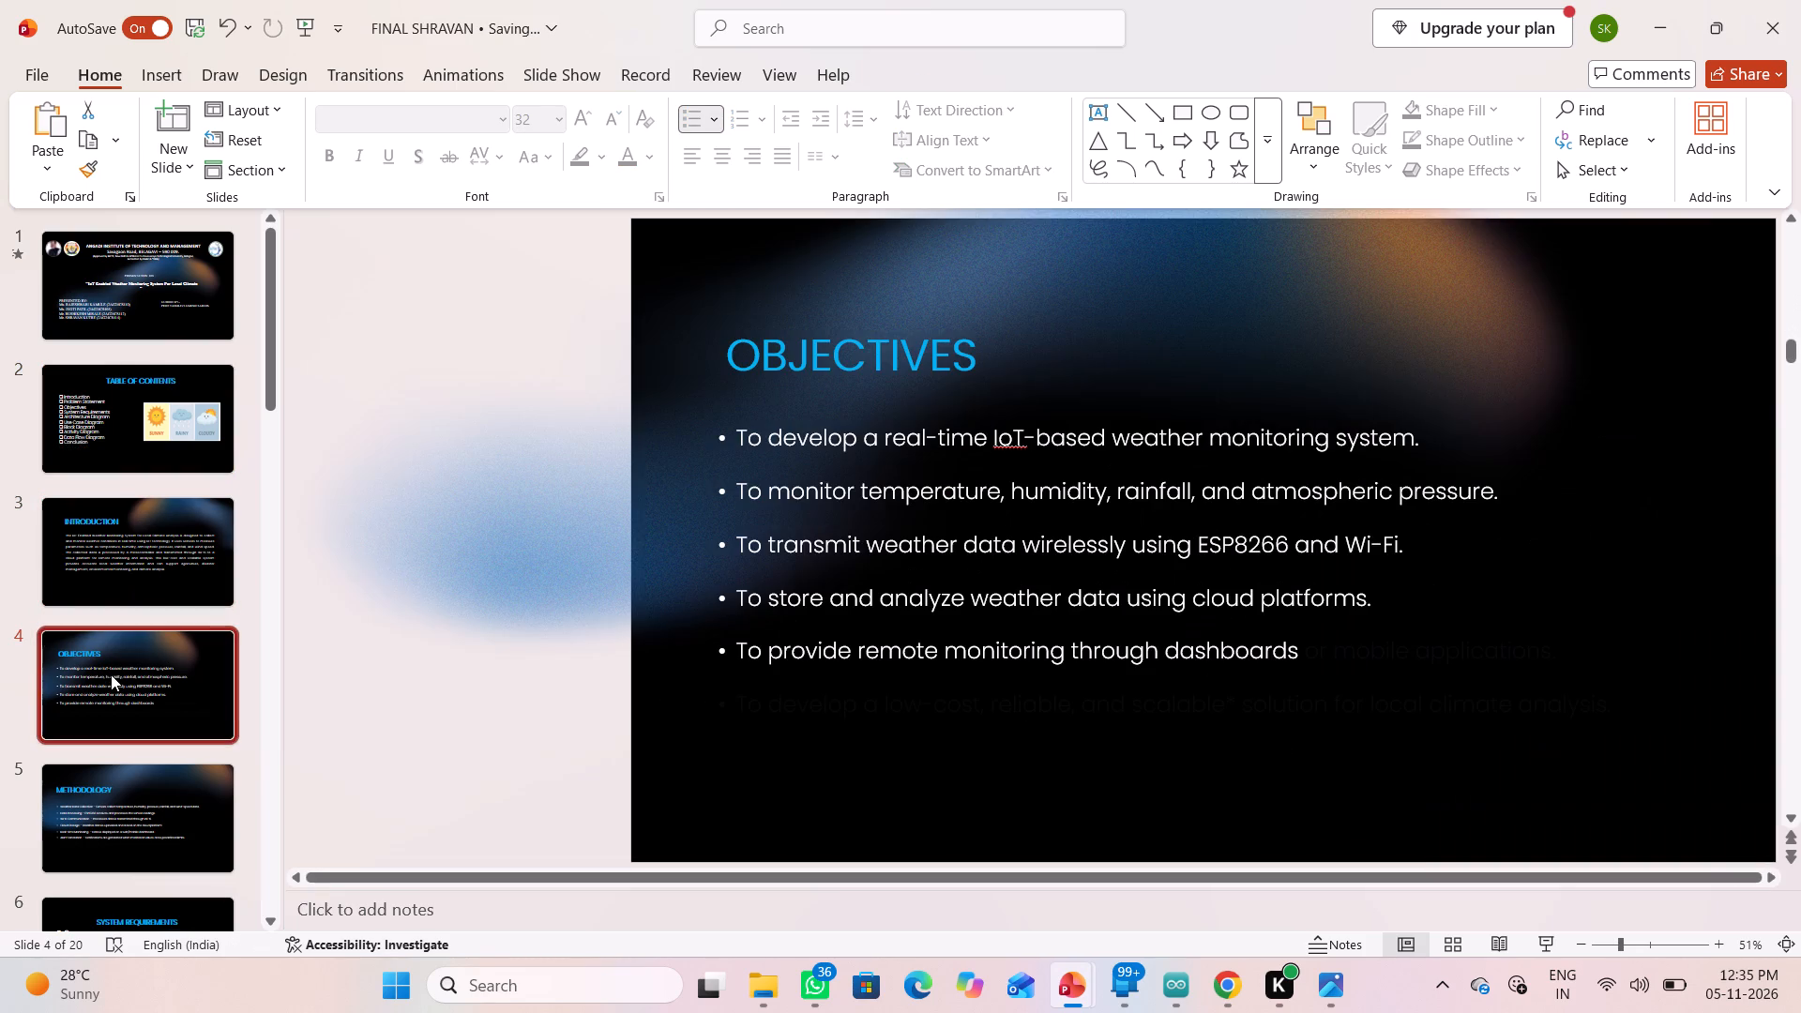
scroll(111, 674, down, 1)
click(95, 725)
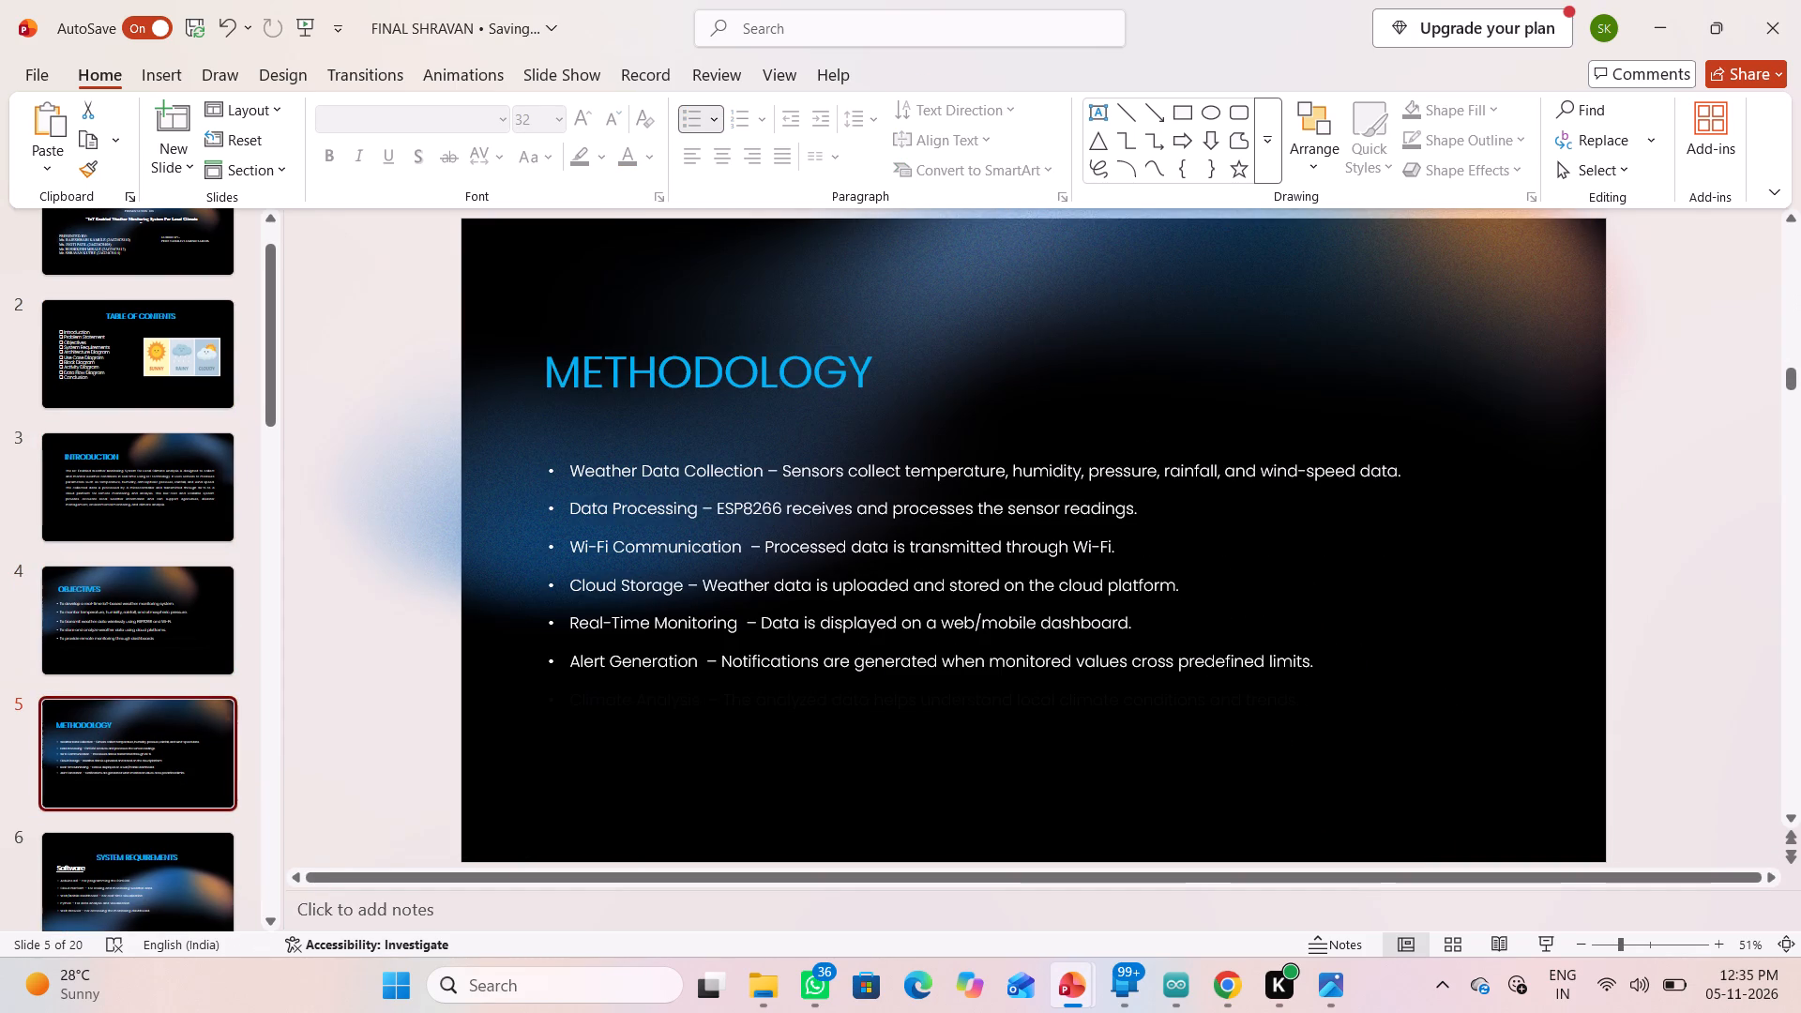
click(787, 360)
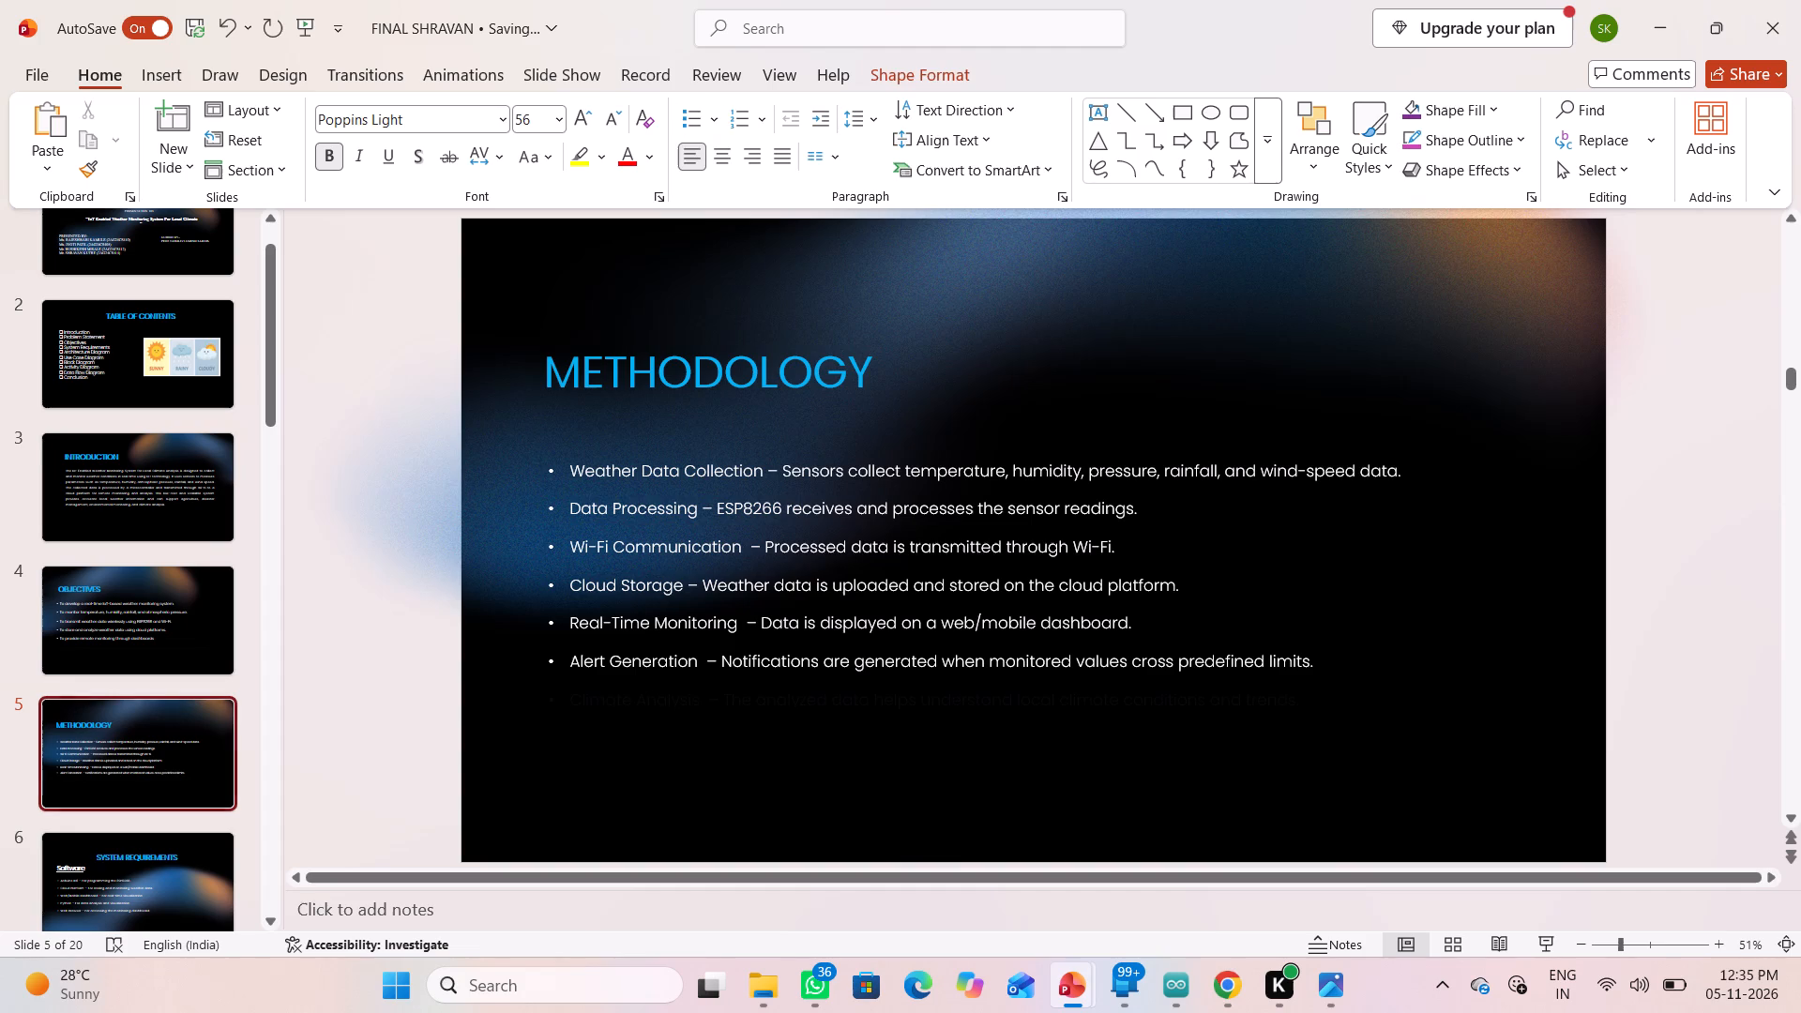
click(880, 372)
click(846, 370)
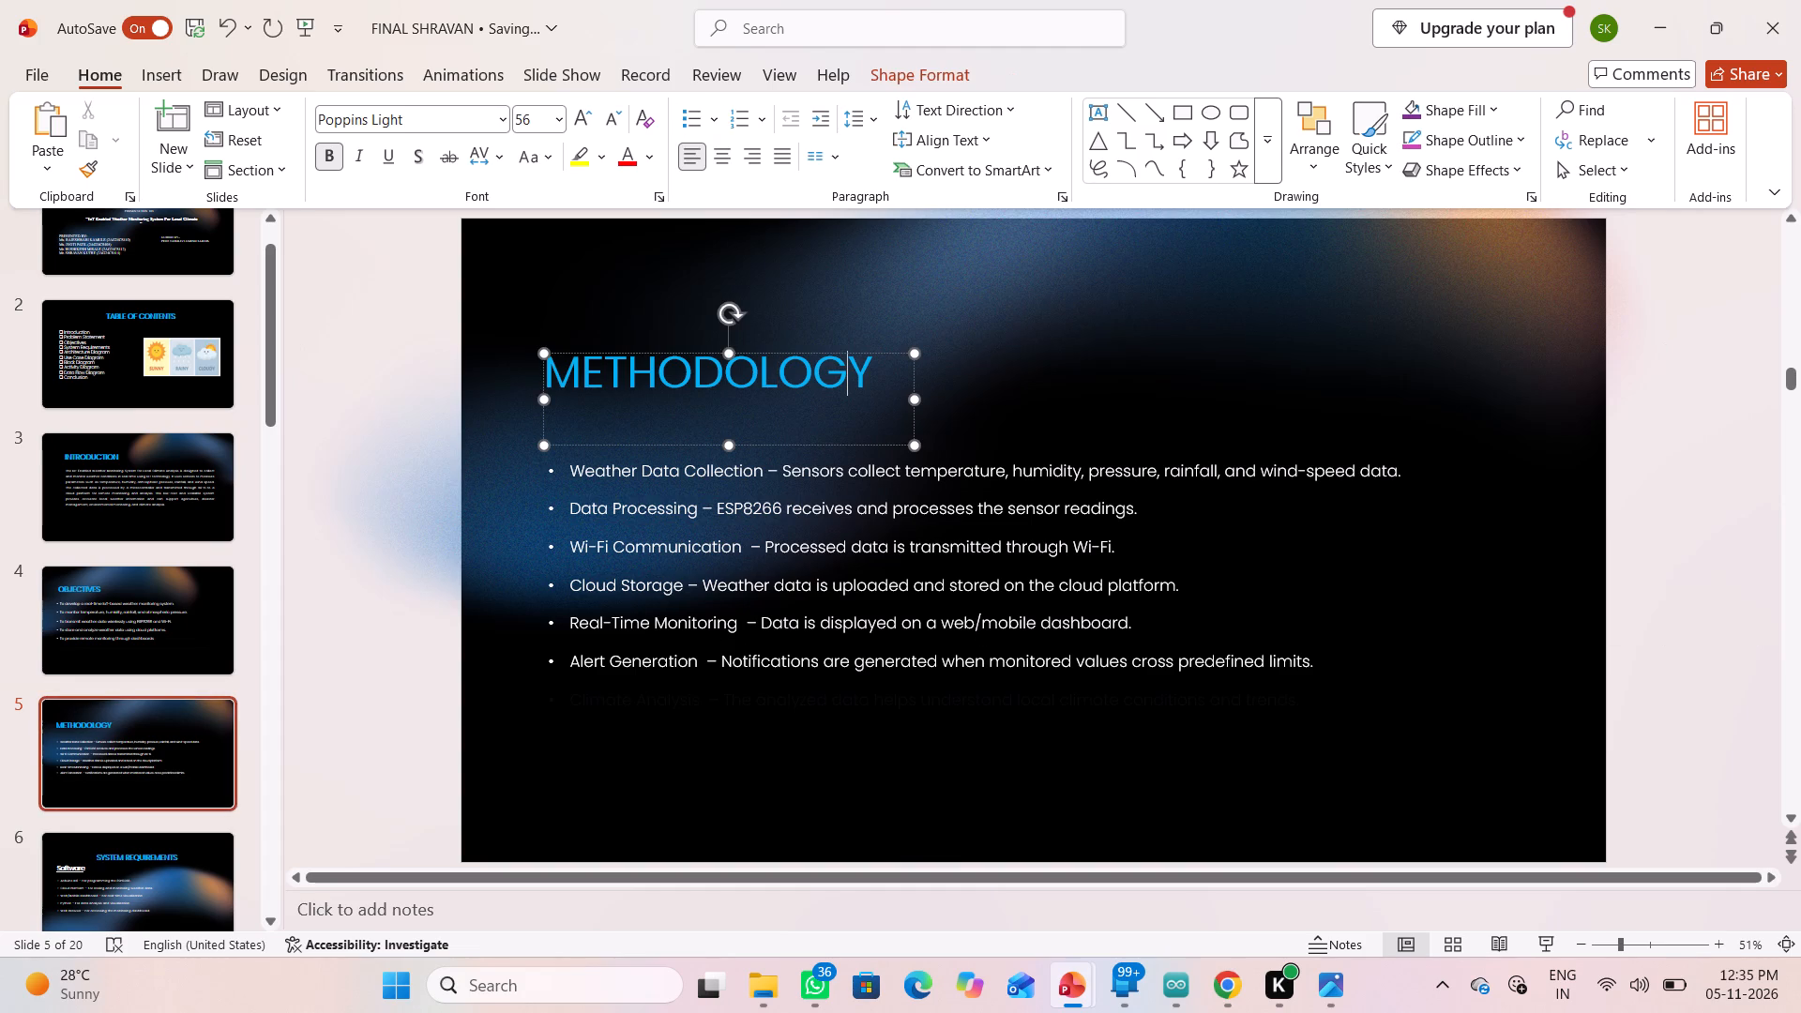
key(Right)
key(BackSpace)
key(BackSpace)
key(BackSpace)
key(BackSpace)
key(BackSpace)
key(BackSpace)
key(BackSpace)
key(BackSpace)
key(BackSpace)
key(BackSpace)
key(BackSpace)
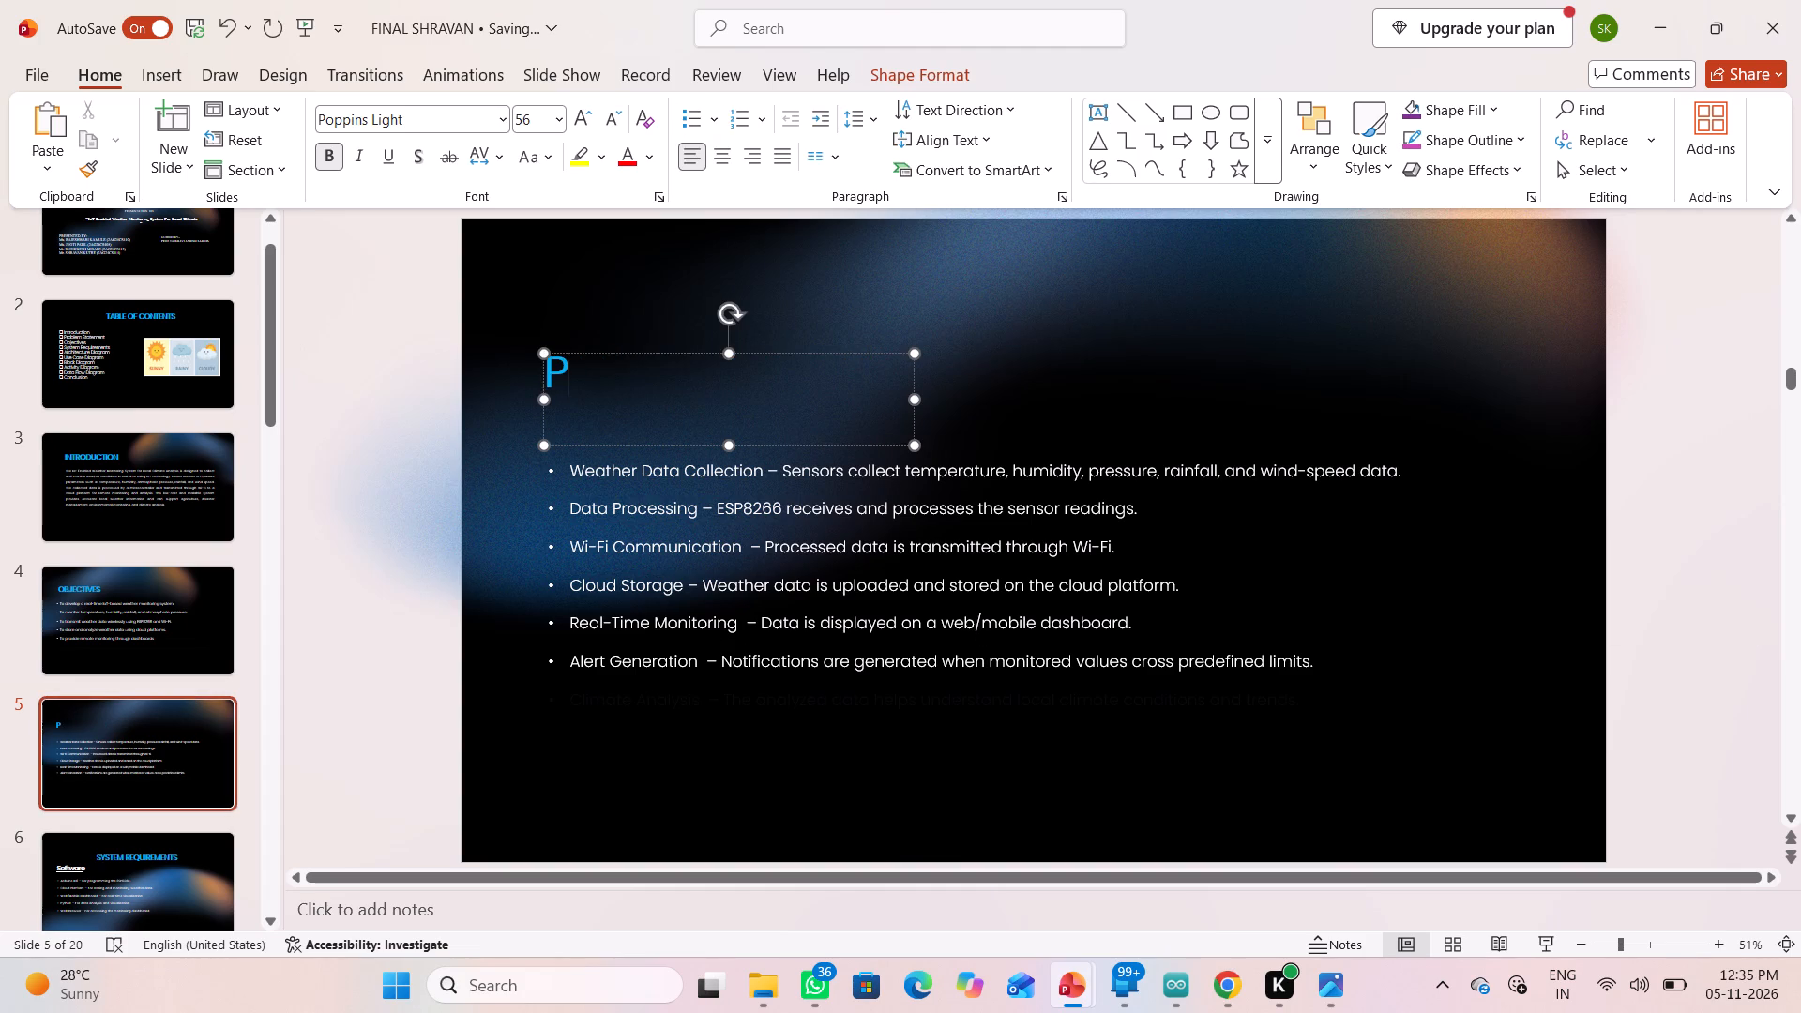
text(rob)
text(lem)
key(space)
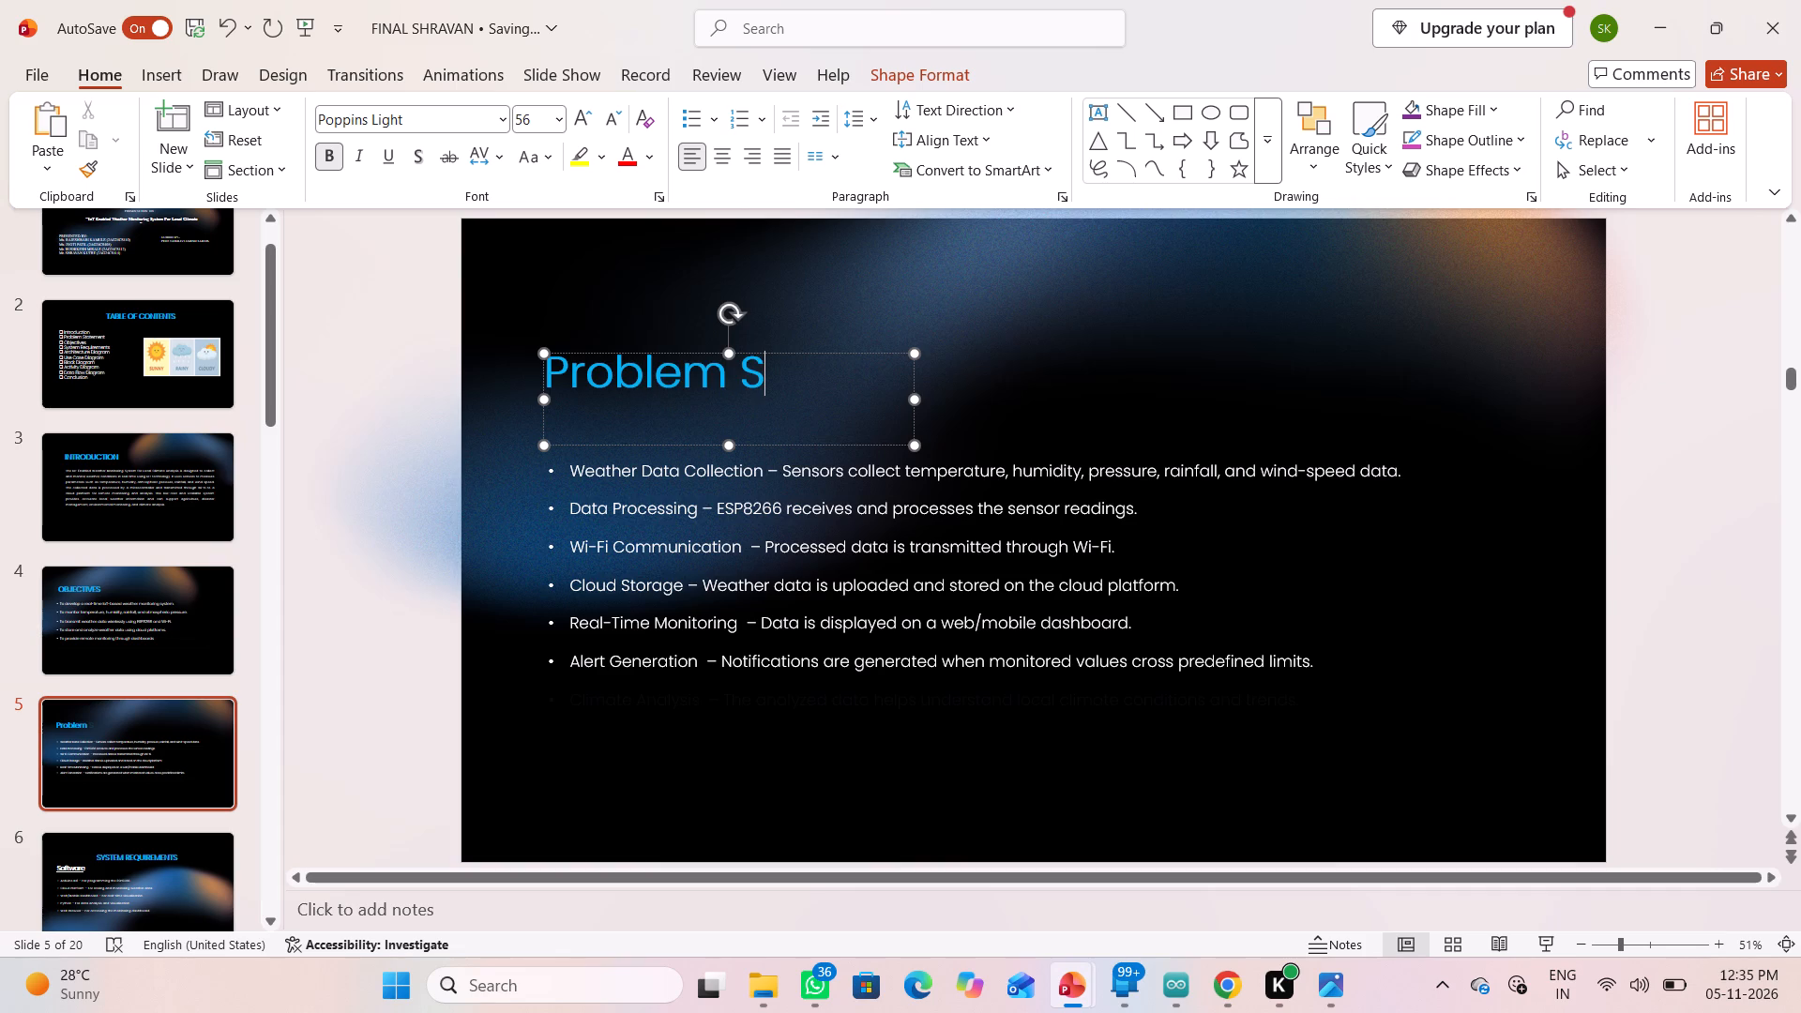
text(tatement)
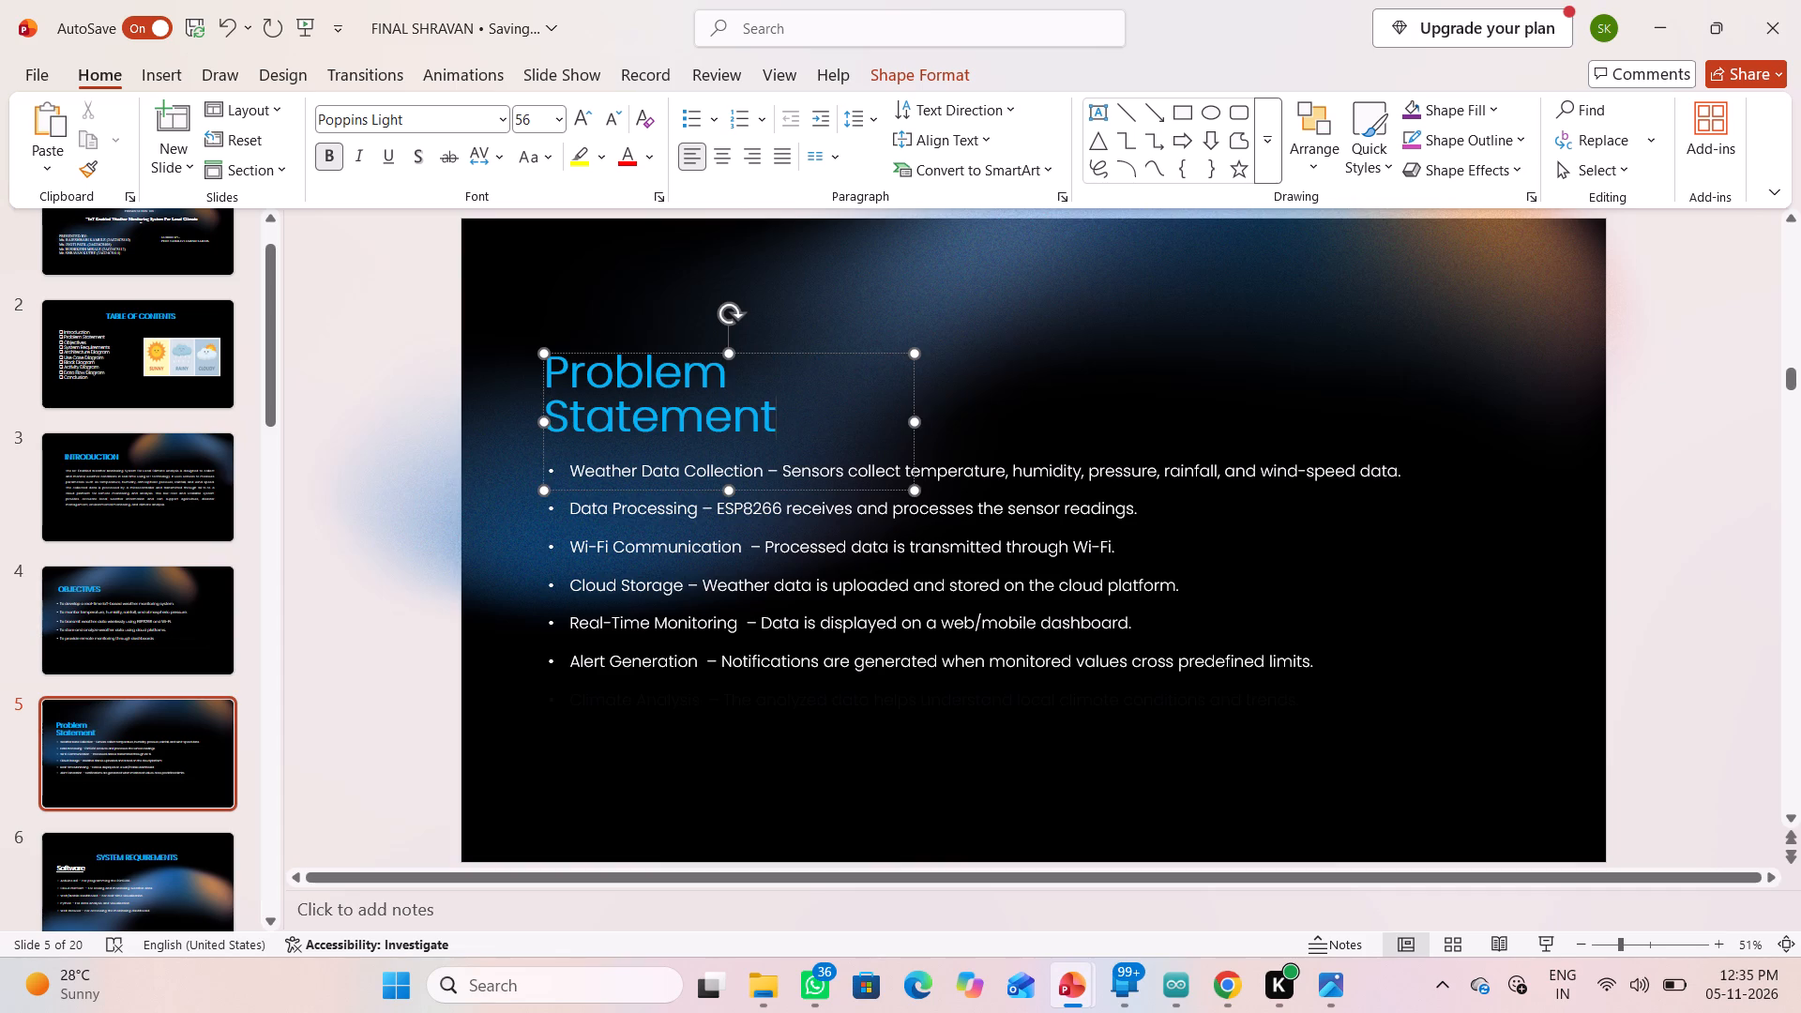
Widen the title box so that "Problem Statement" fits on one line.
drag(914, 424, 987, 397)
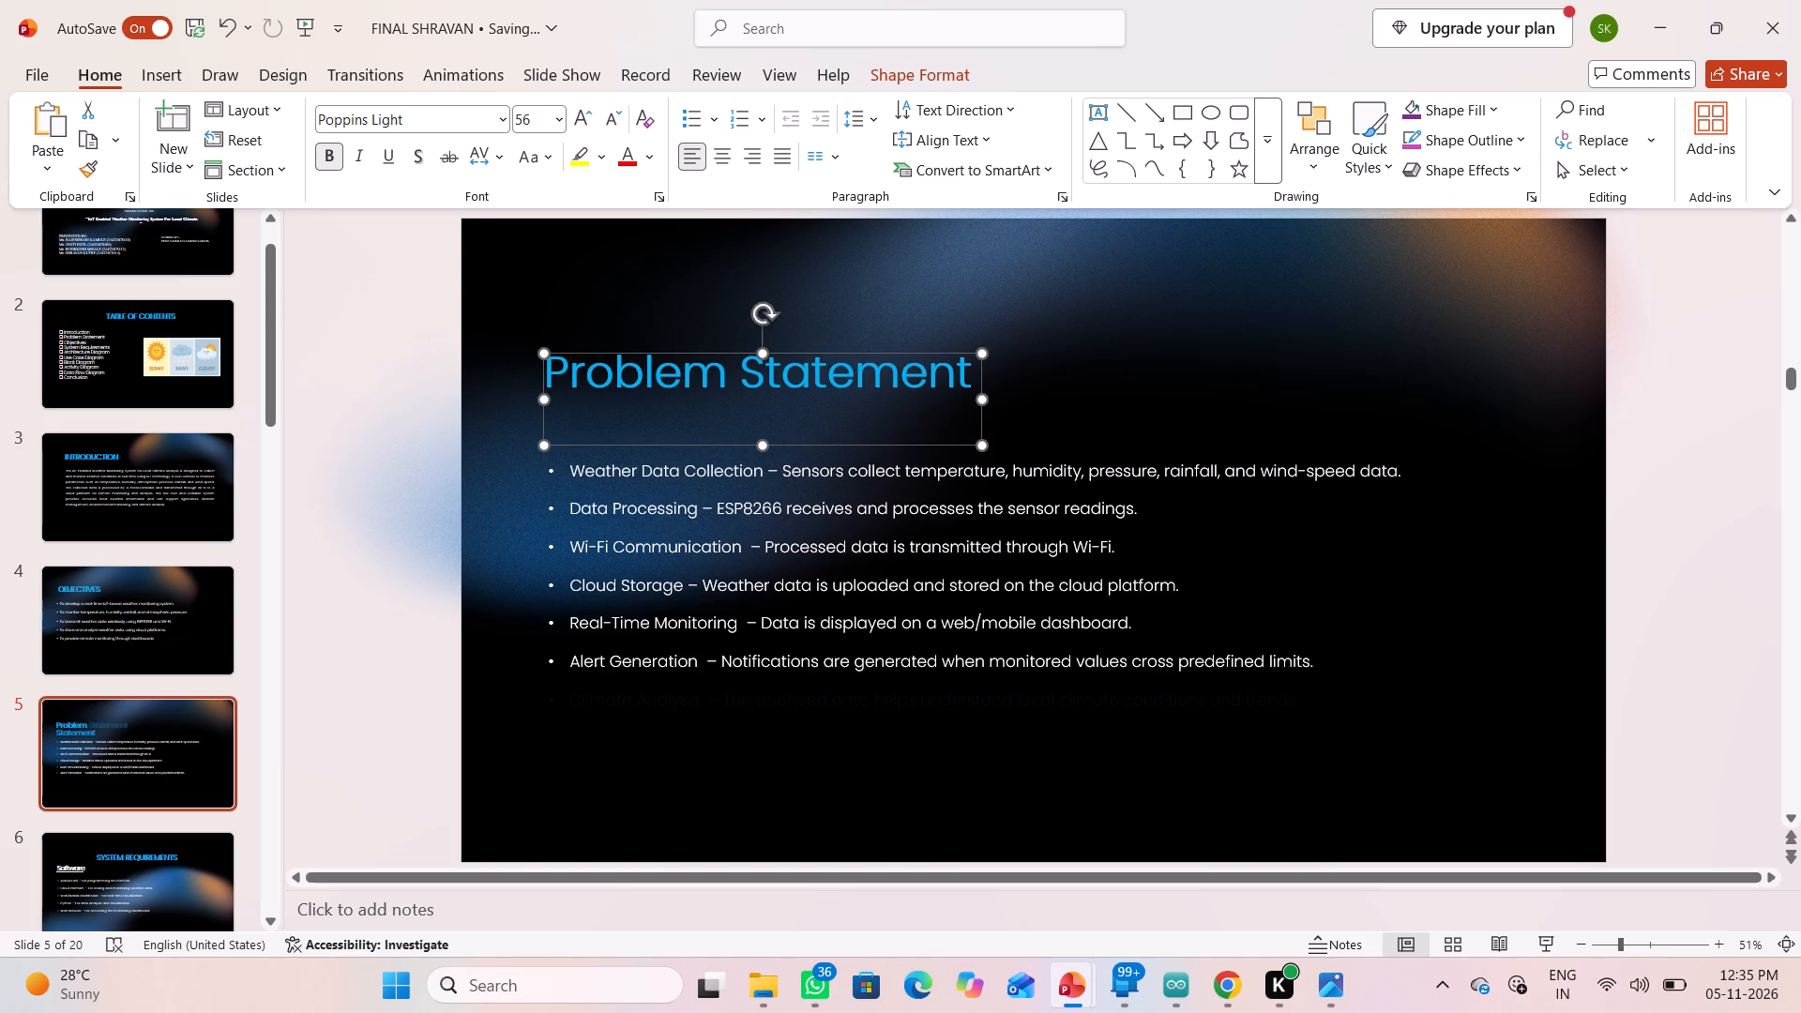
Delete the bulleted methodology text from "Weather Data Collection" through "Alert Generation" on the Problem Statement slide.
click(760, 506)
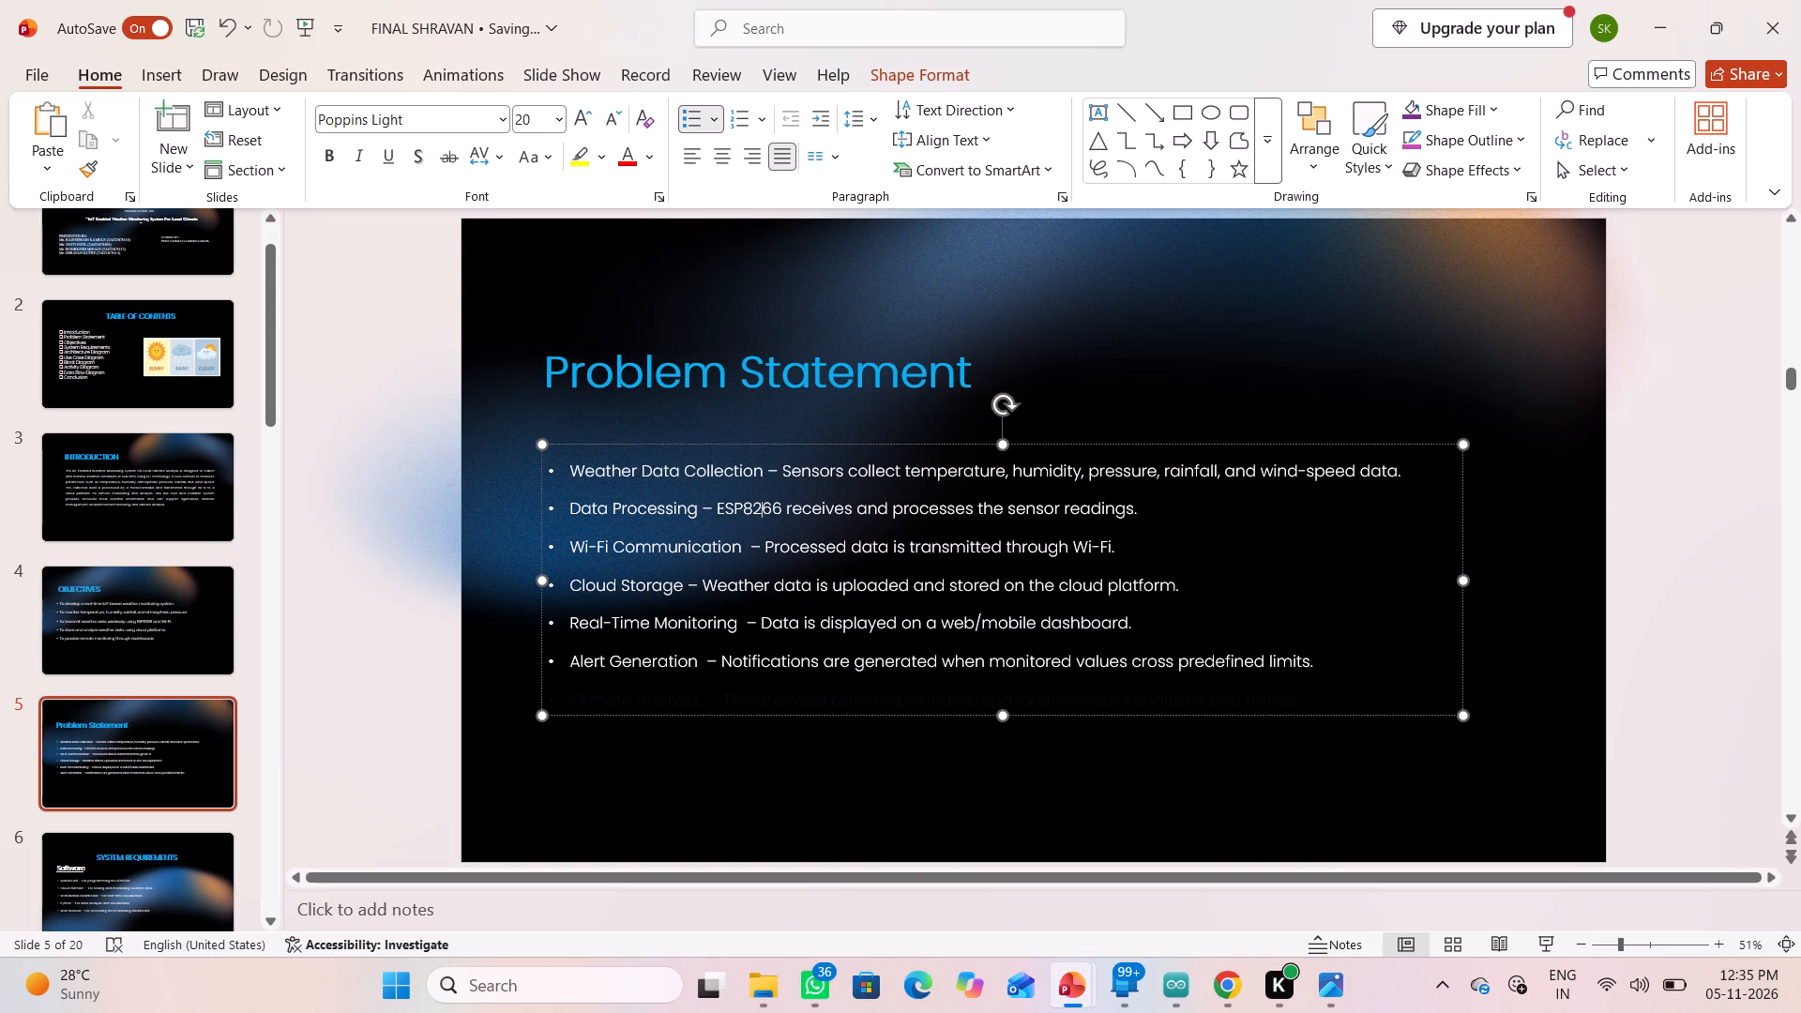
drag(567, 476, 1300, 662)
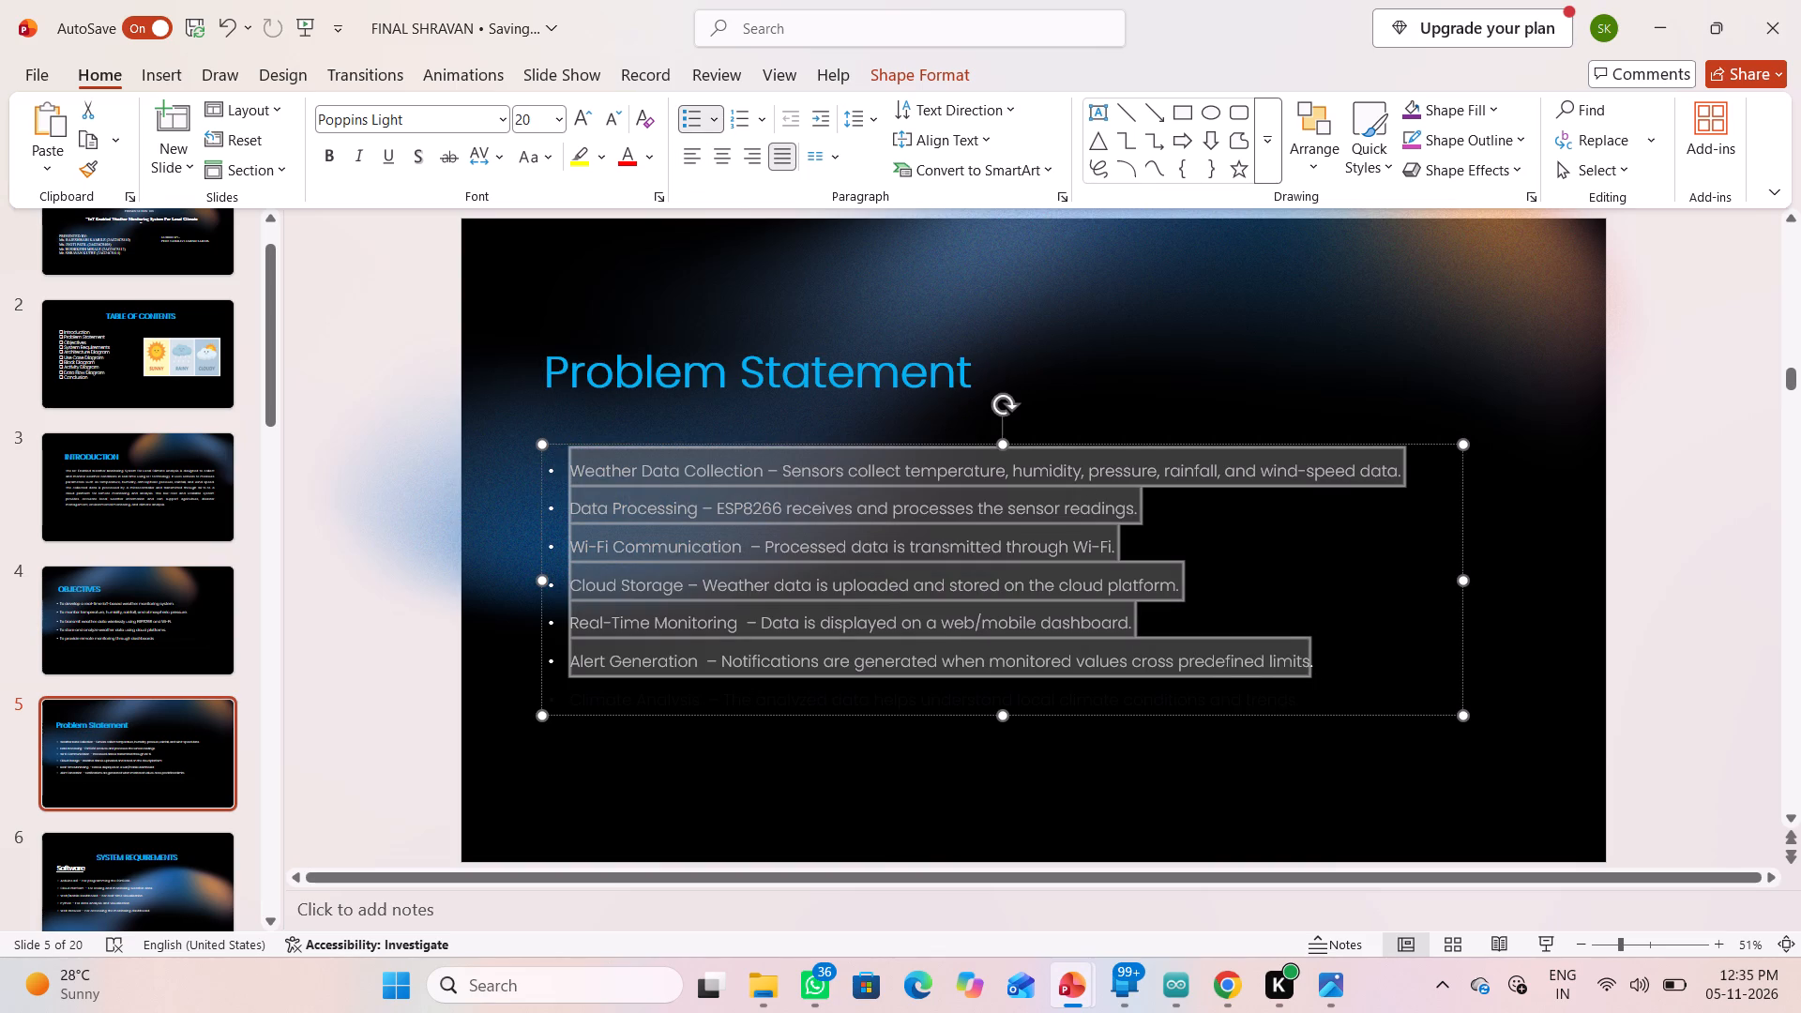
drag(1300, 662, 1315, 662)
key(BackSpace)
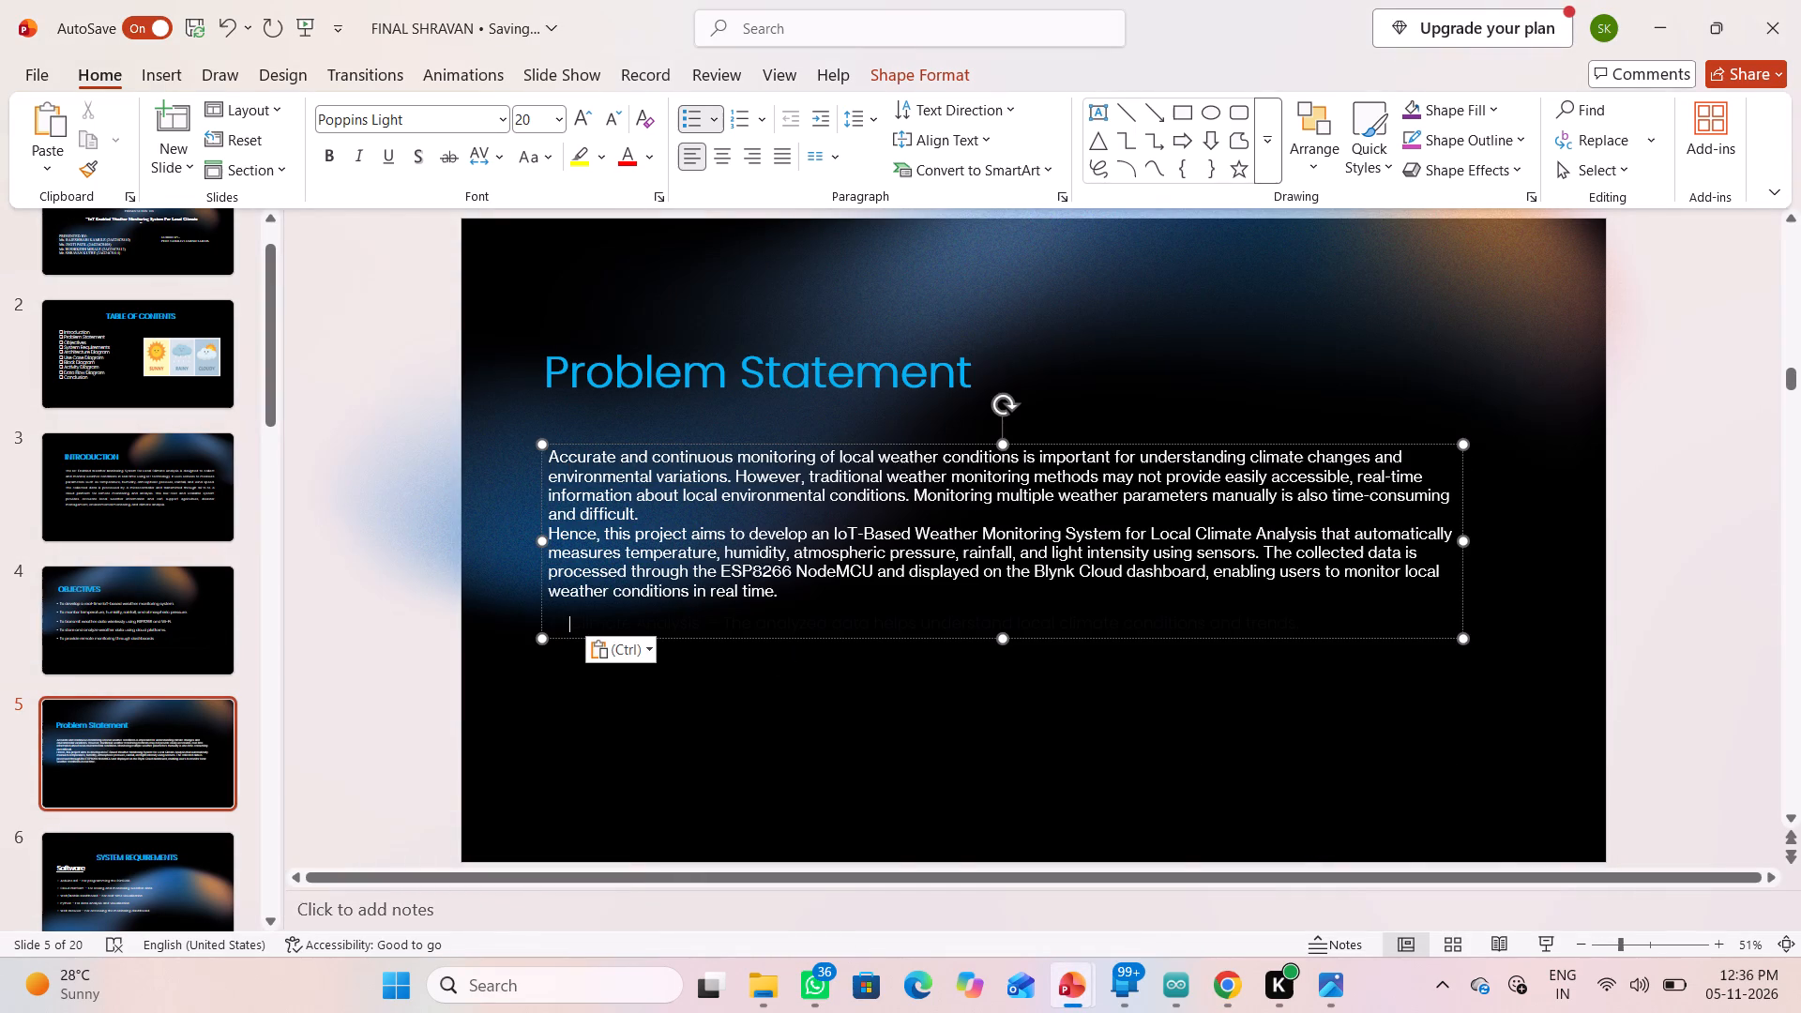
Delete the leftover "Climate Analysis" line below the pasted problem statement text.
drag(568, 619, 1402, 618)
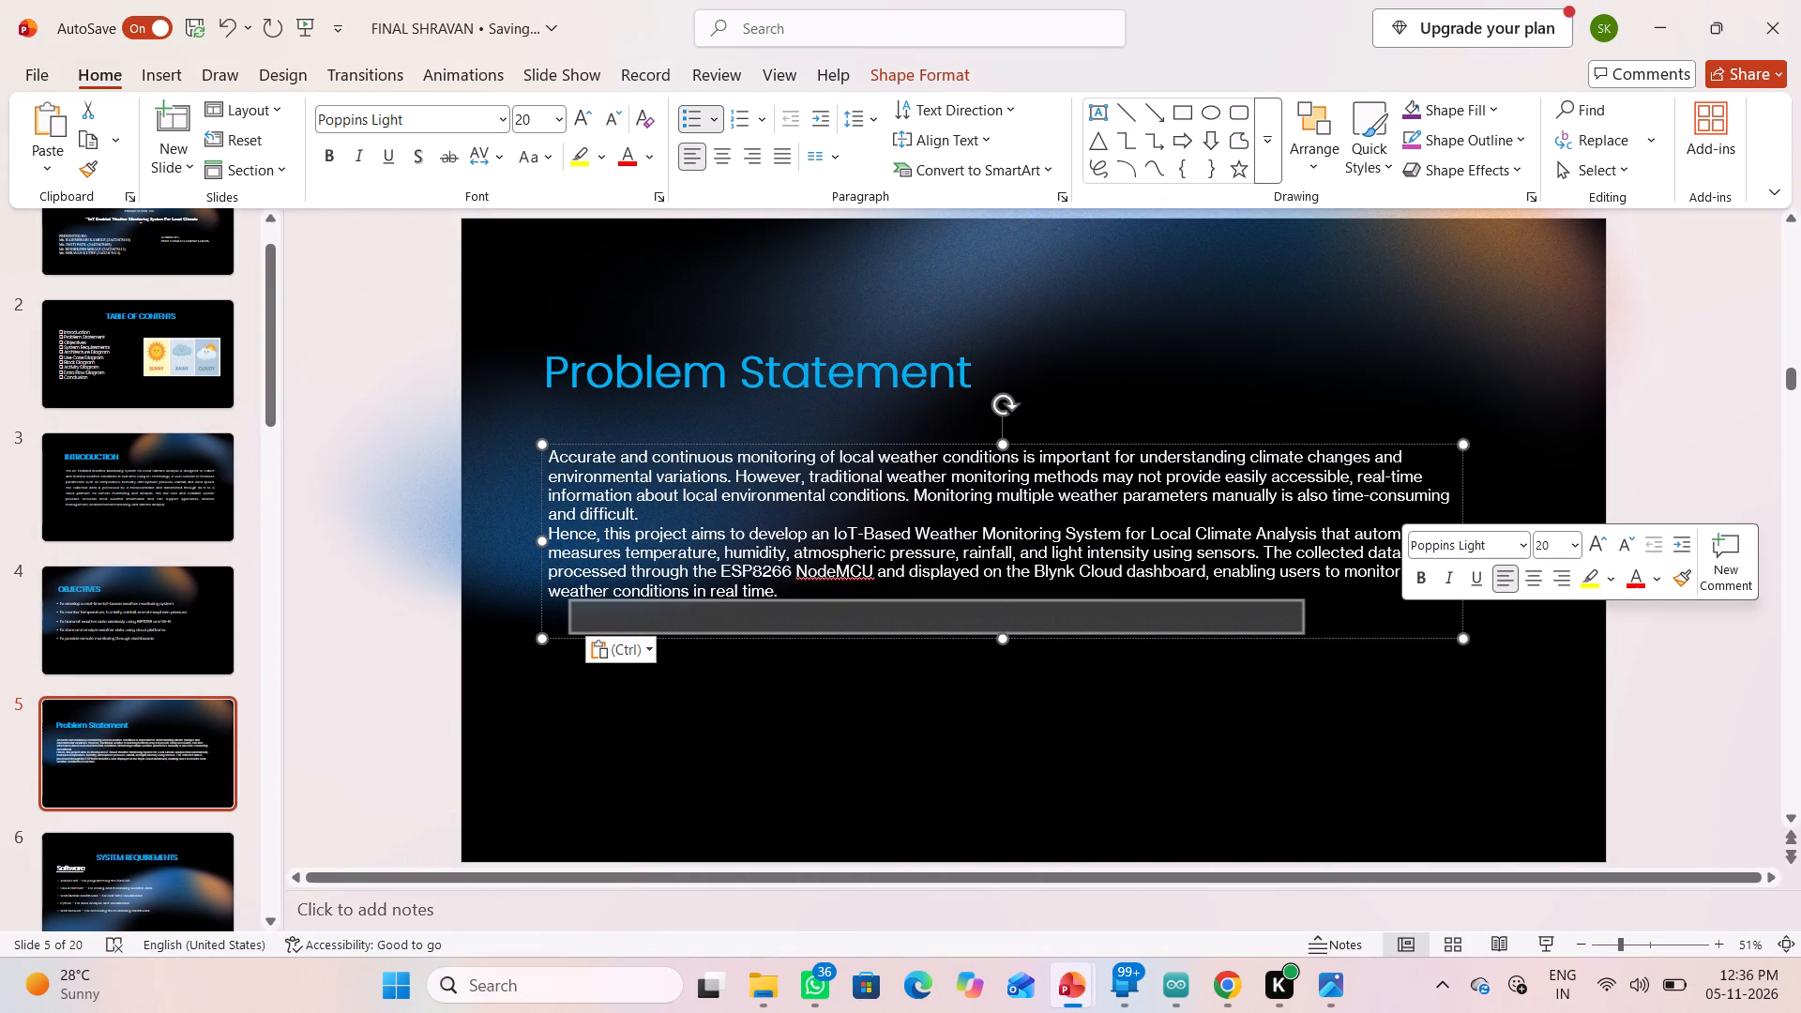
key(BackSpace)
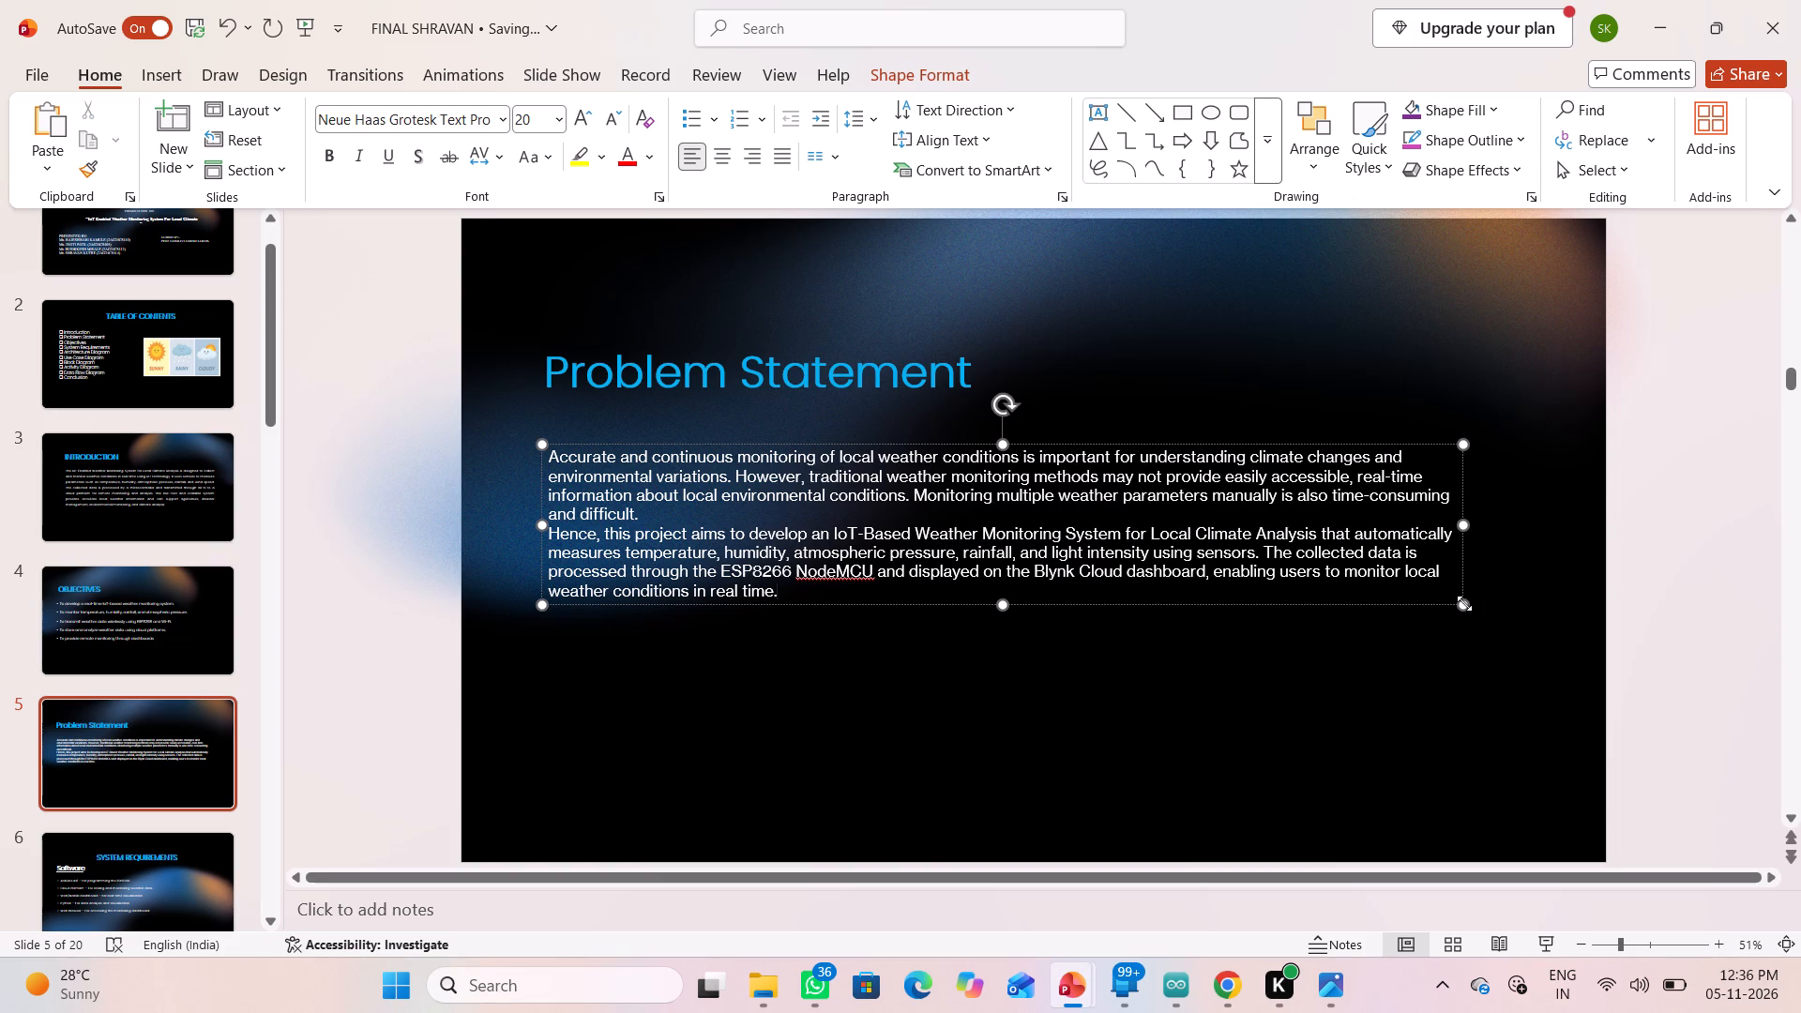
Widen the body text box of the Problem Statement slide toward the slide's right edge.
drag(1467, 604, 1532, 713)
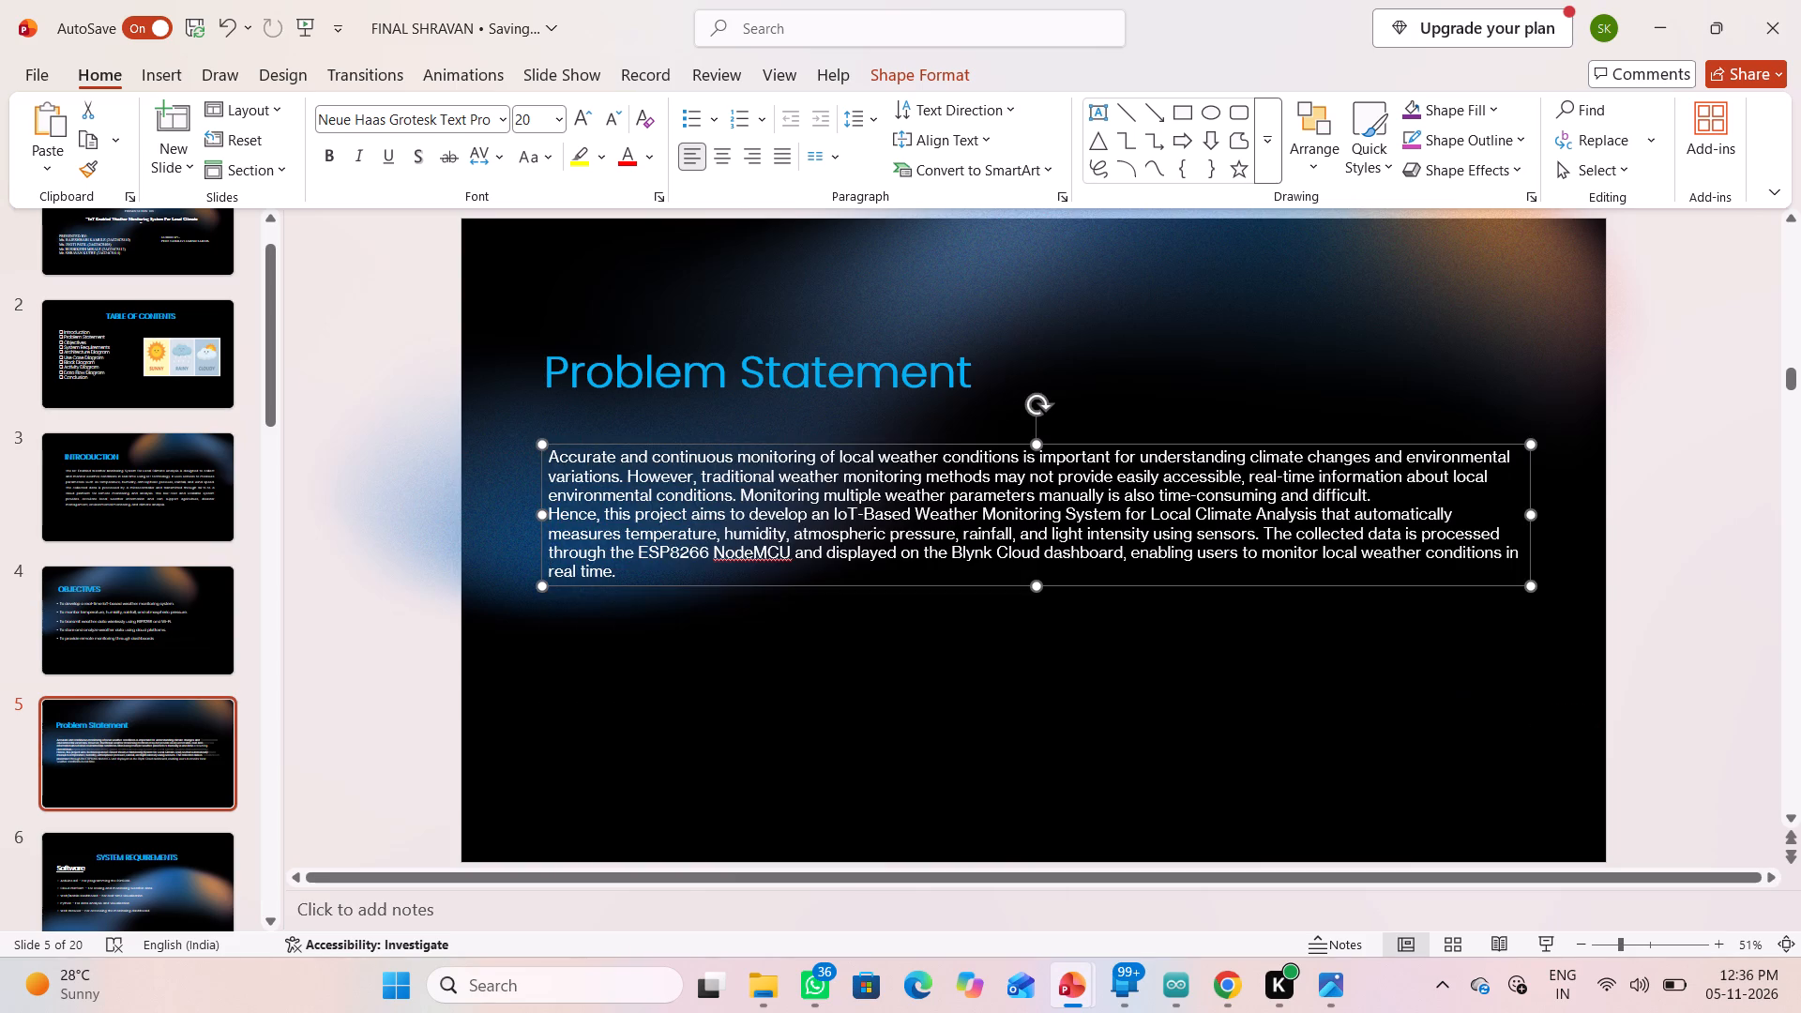
Set the font size of both problem statement paragraphs to 24.
drag(551, 457, 676, 529)
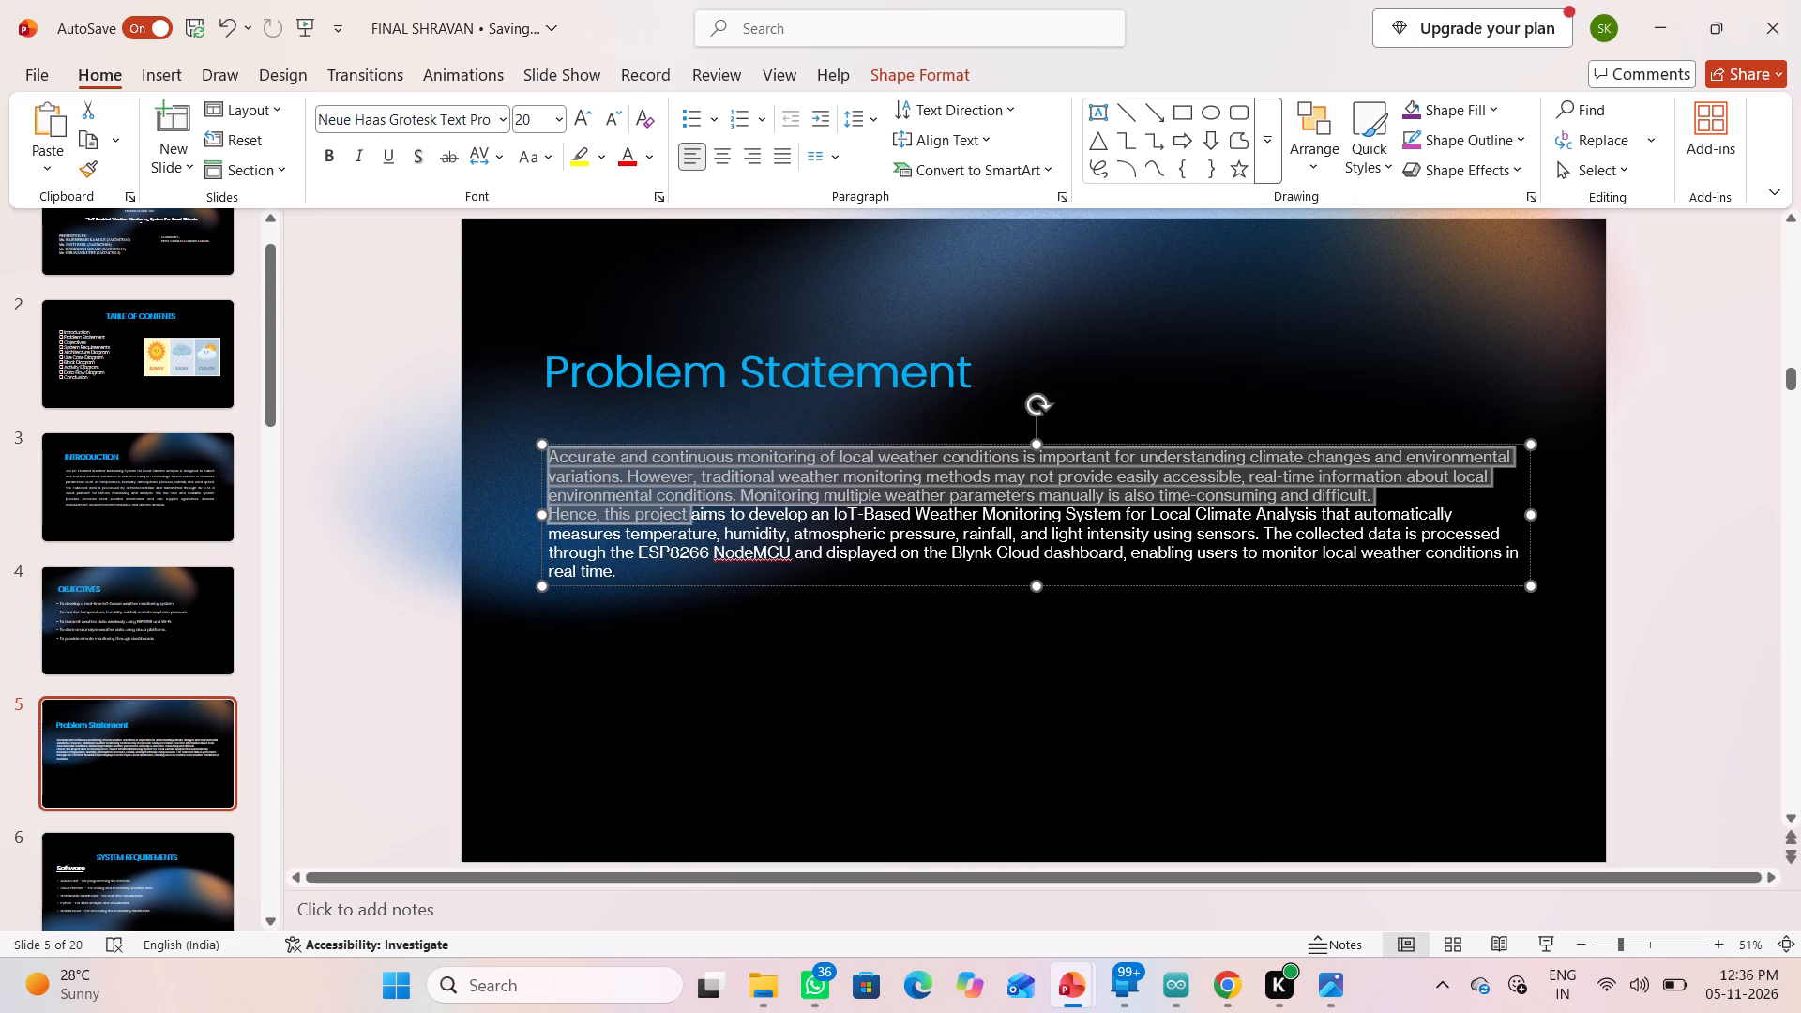
drag(676, 529, 648, 569)
click(820, 490)
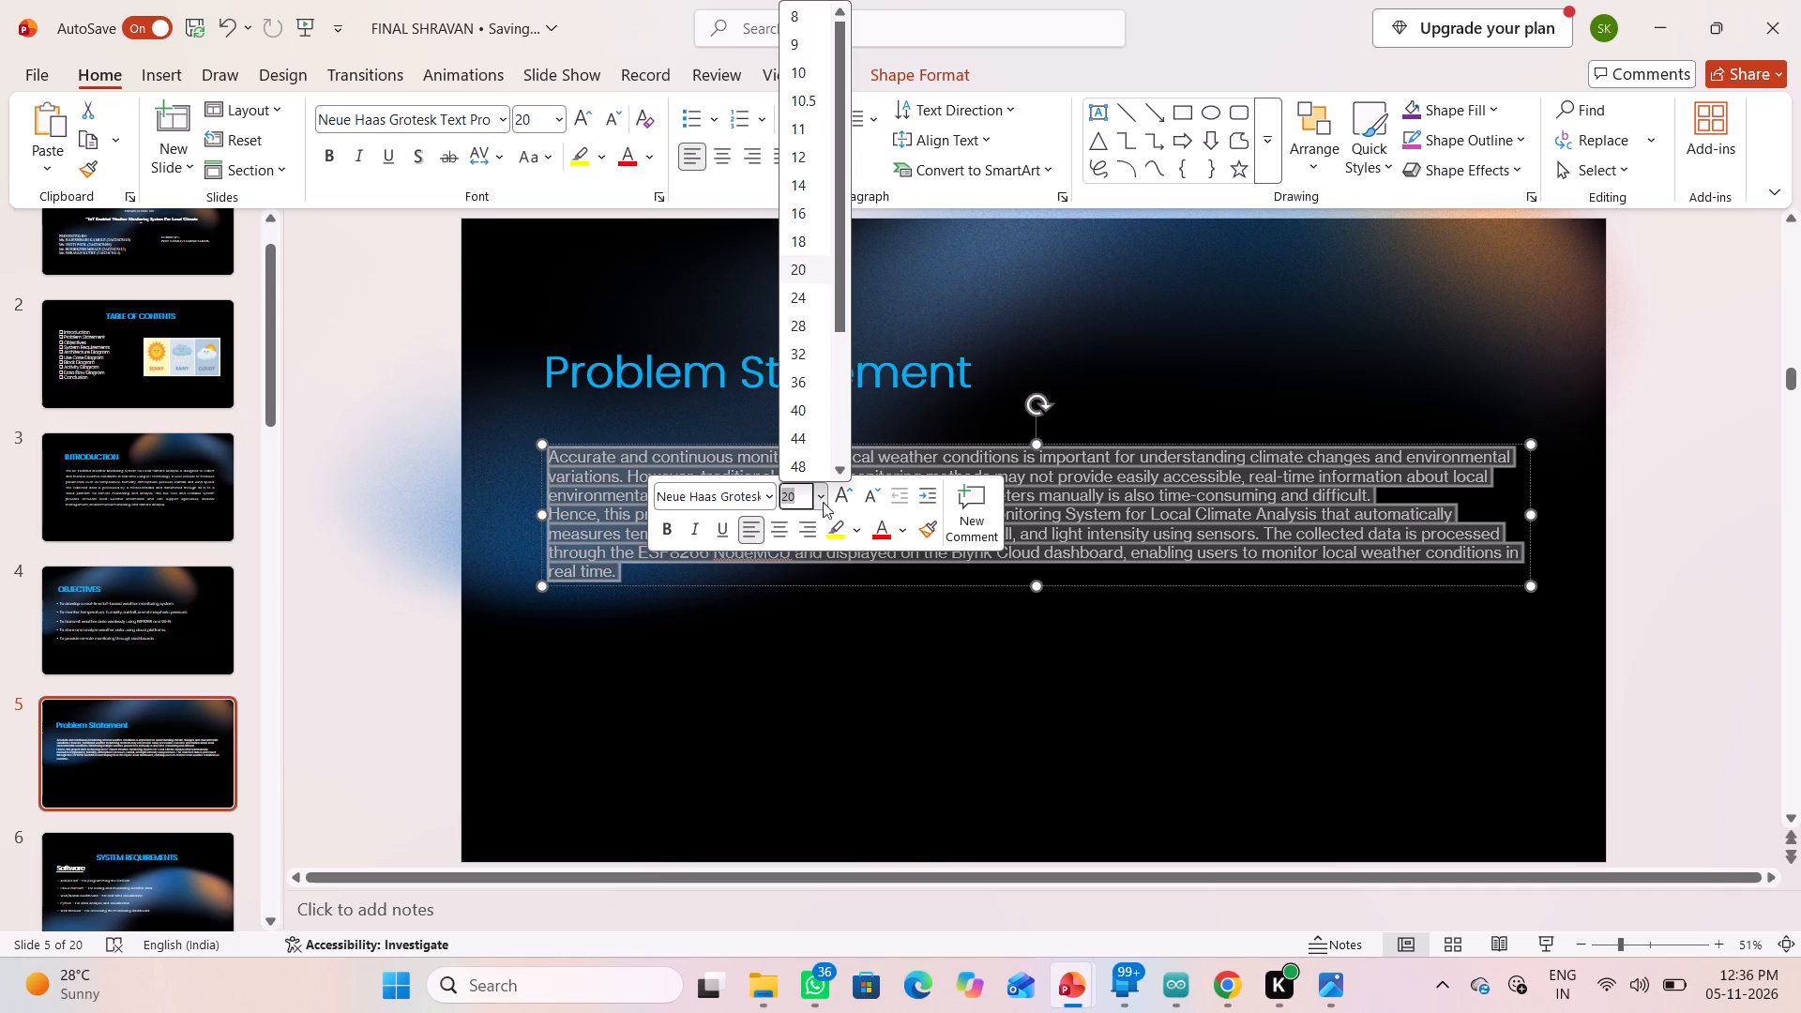
click(807, 302)
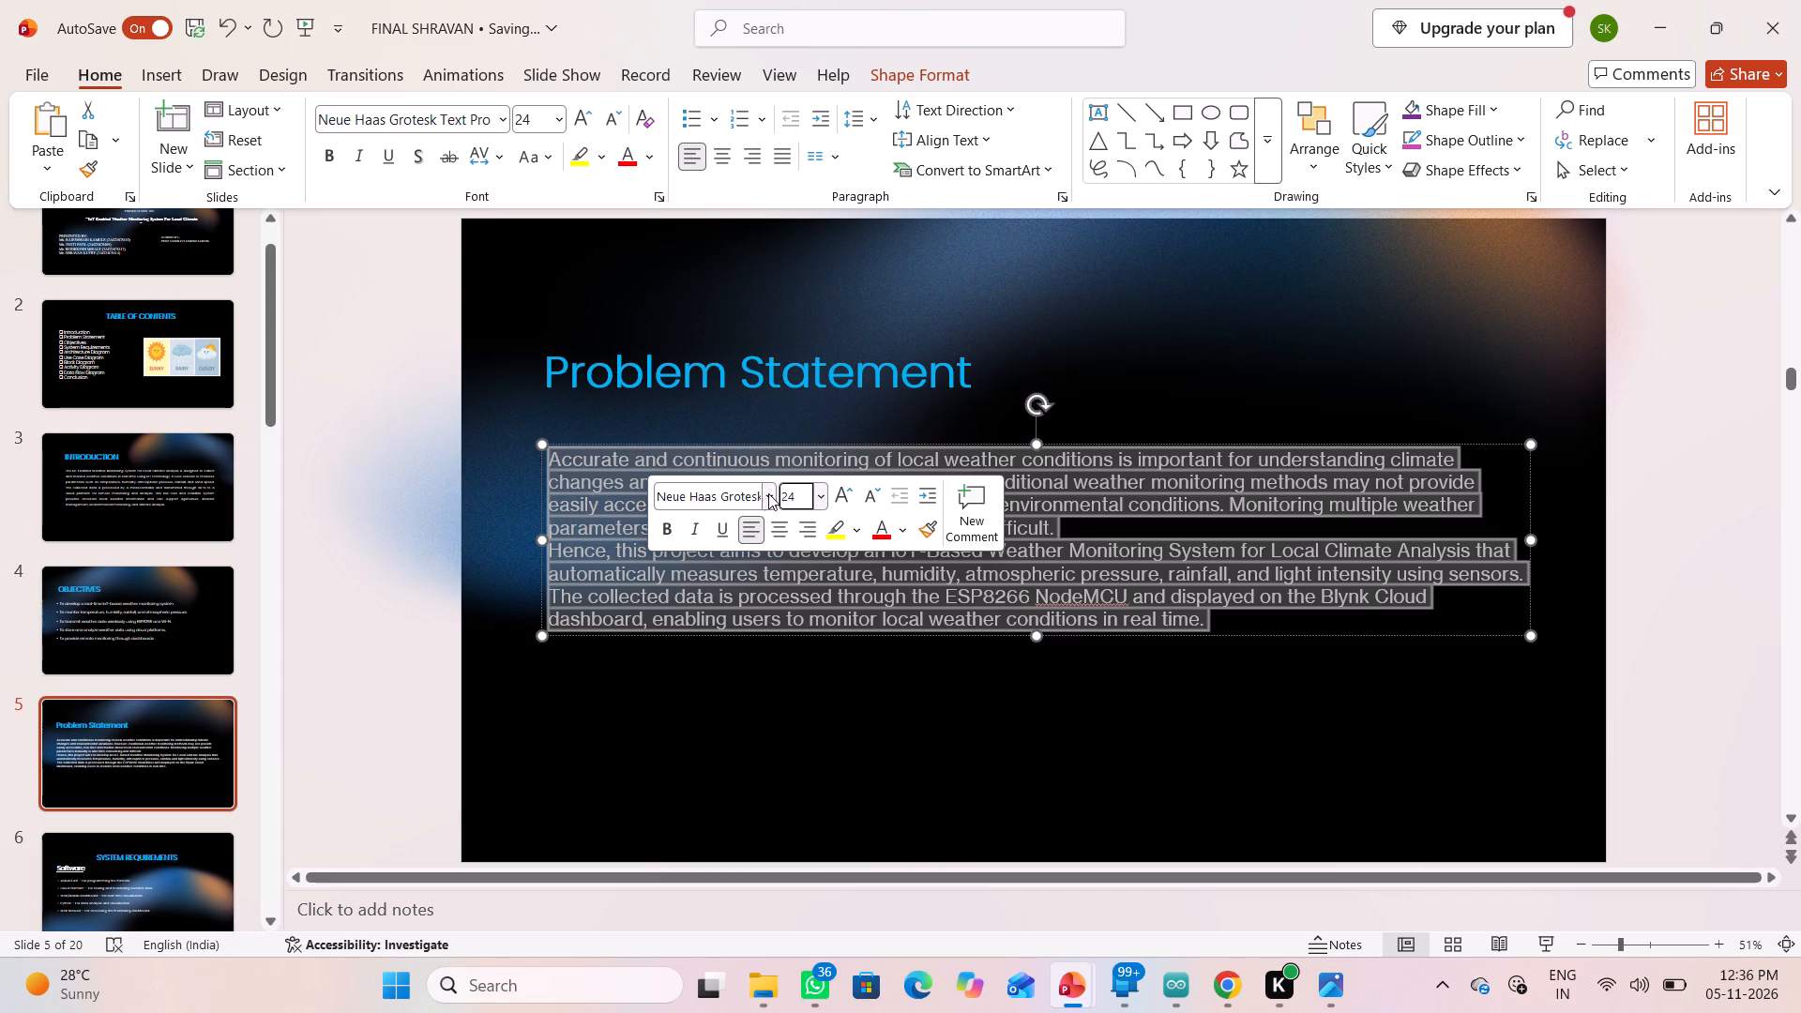
Change the font of the problem statement paragraphs to Poppins Light.
click(769, 493)
click(742, 494)
click(742, 494)
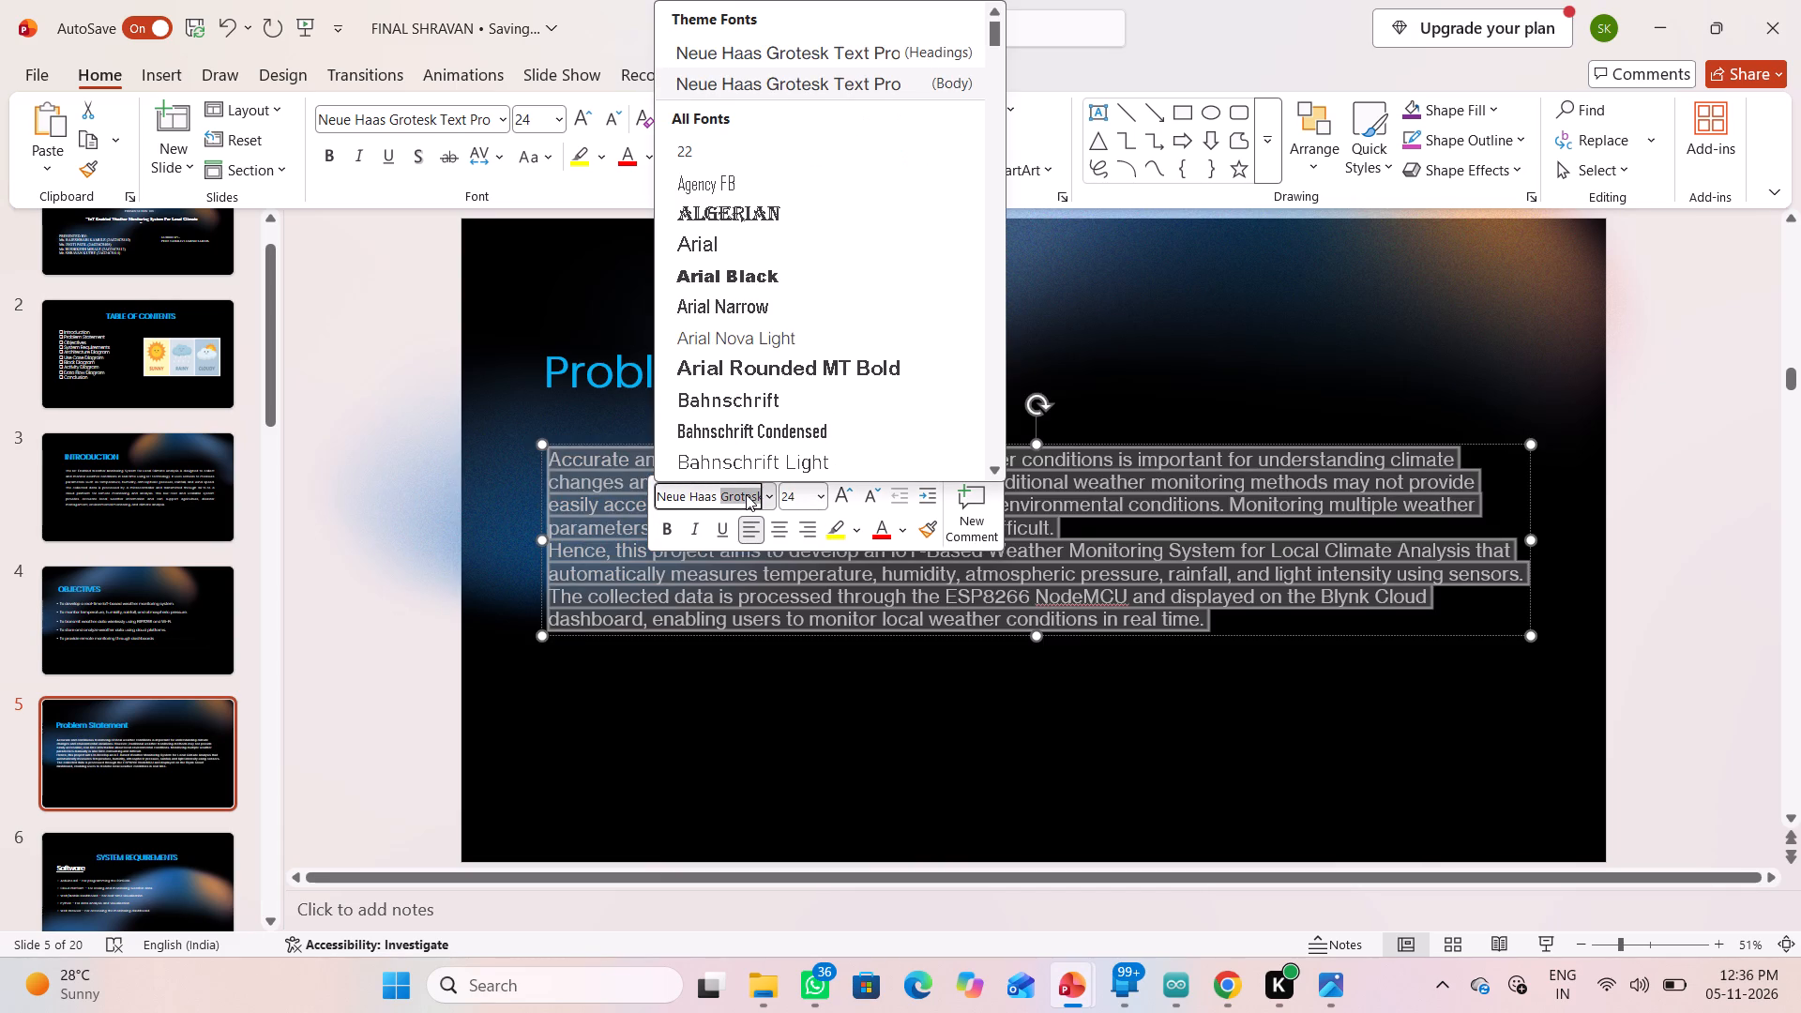
key(BackSpace)
key(BackSpace)
key(BackSpace)
key(BackSpace)
key(BackSpace)
key(Right)
key(Right)
key(Right)
key(Right)
key(Right)
key(Right)
key(Right)
key(Right)
key(BackSpace)
key(BackSpace)
key(BackSpace)
key(BackSpace)
key(BackSpace)
key(BackSpace)
key(BackSpace)
key(BackSpace)
key(BackSpace)
key(BackSpace)
key(BackSpace)
key(BackSpace)
key(BackSpace)
key(BackSpace)
key(BackSpace)
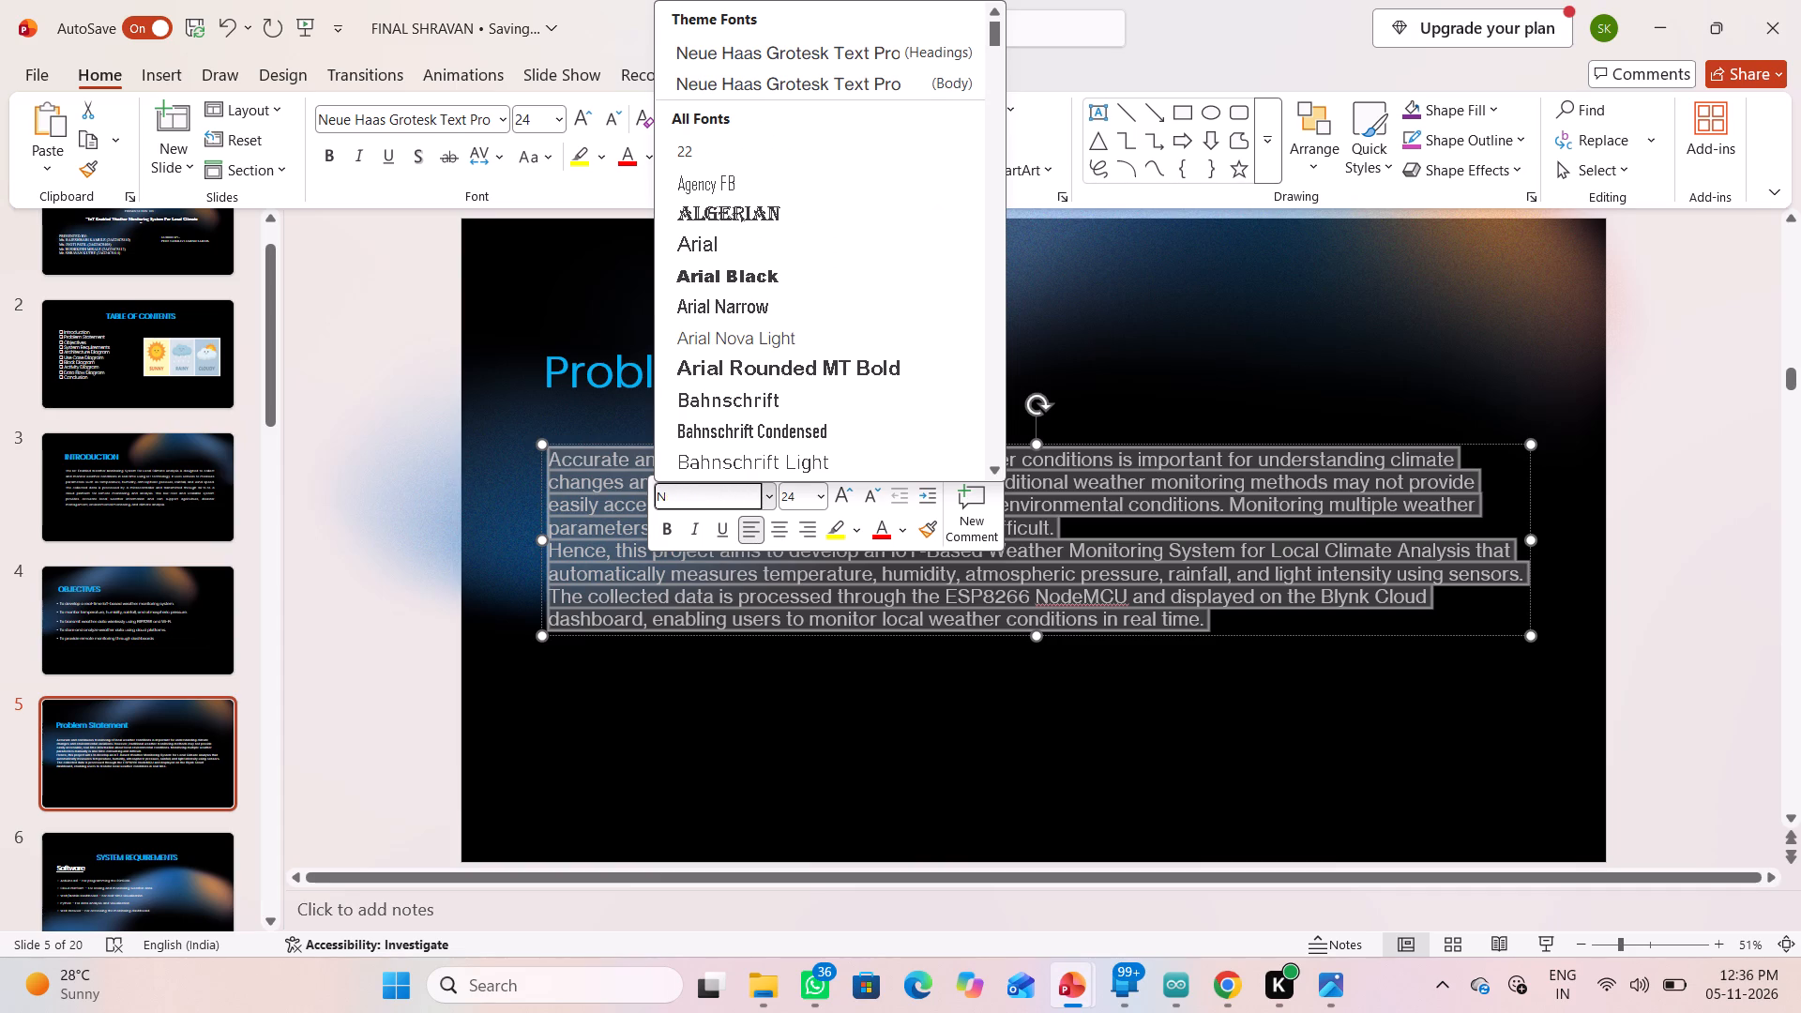
text(po)
text(ppe)
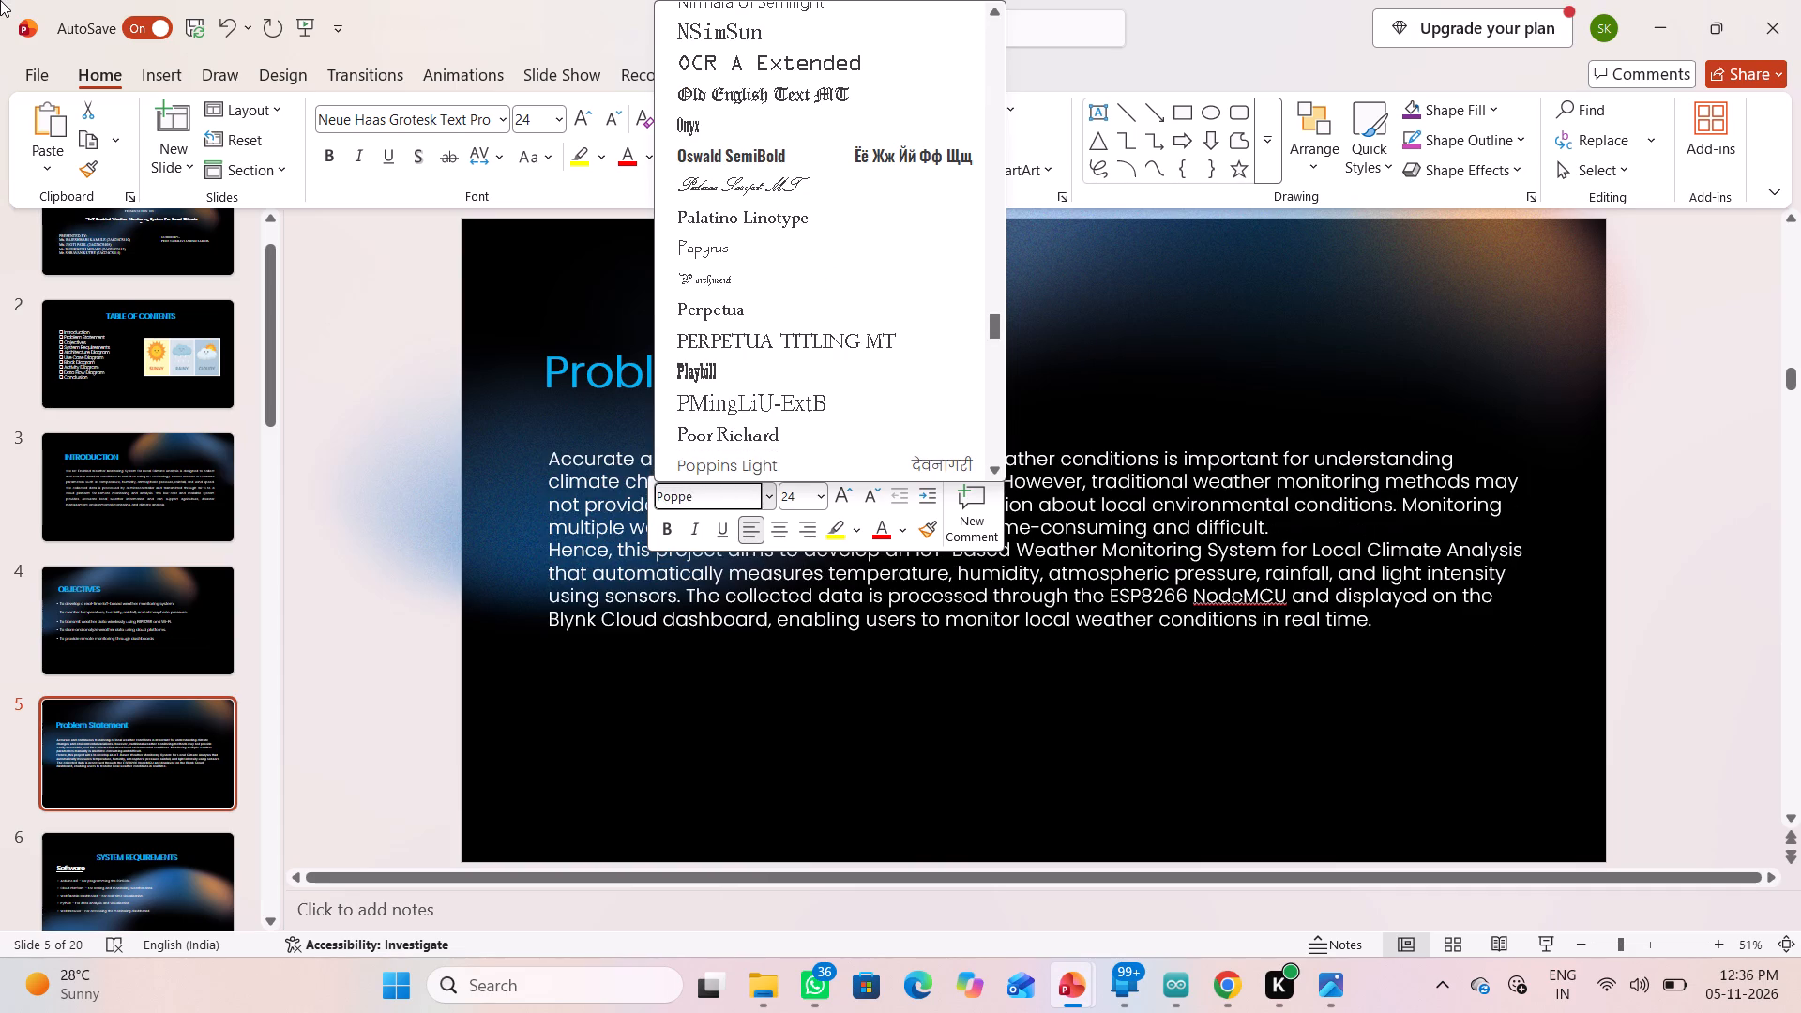
key(BackSpace)
text(ins)
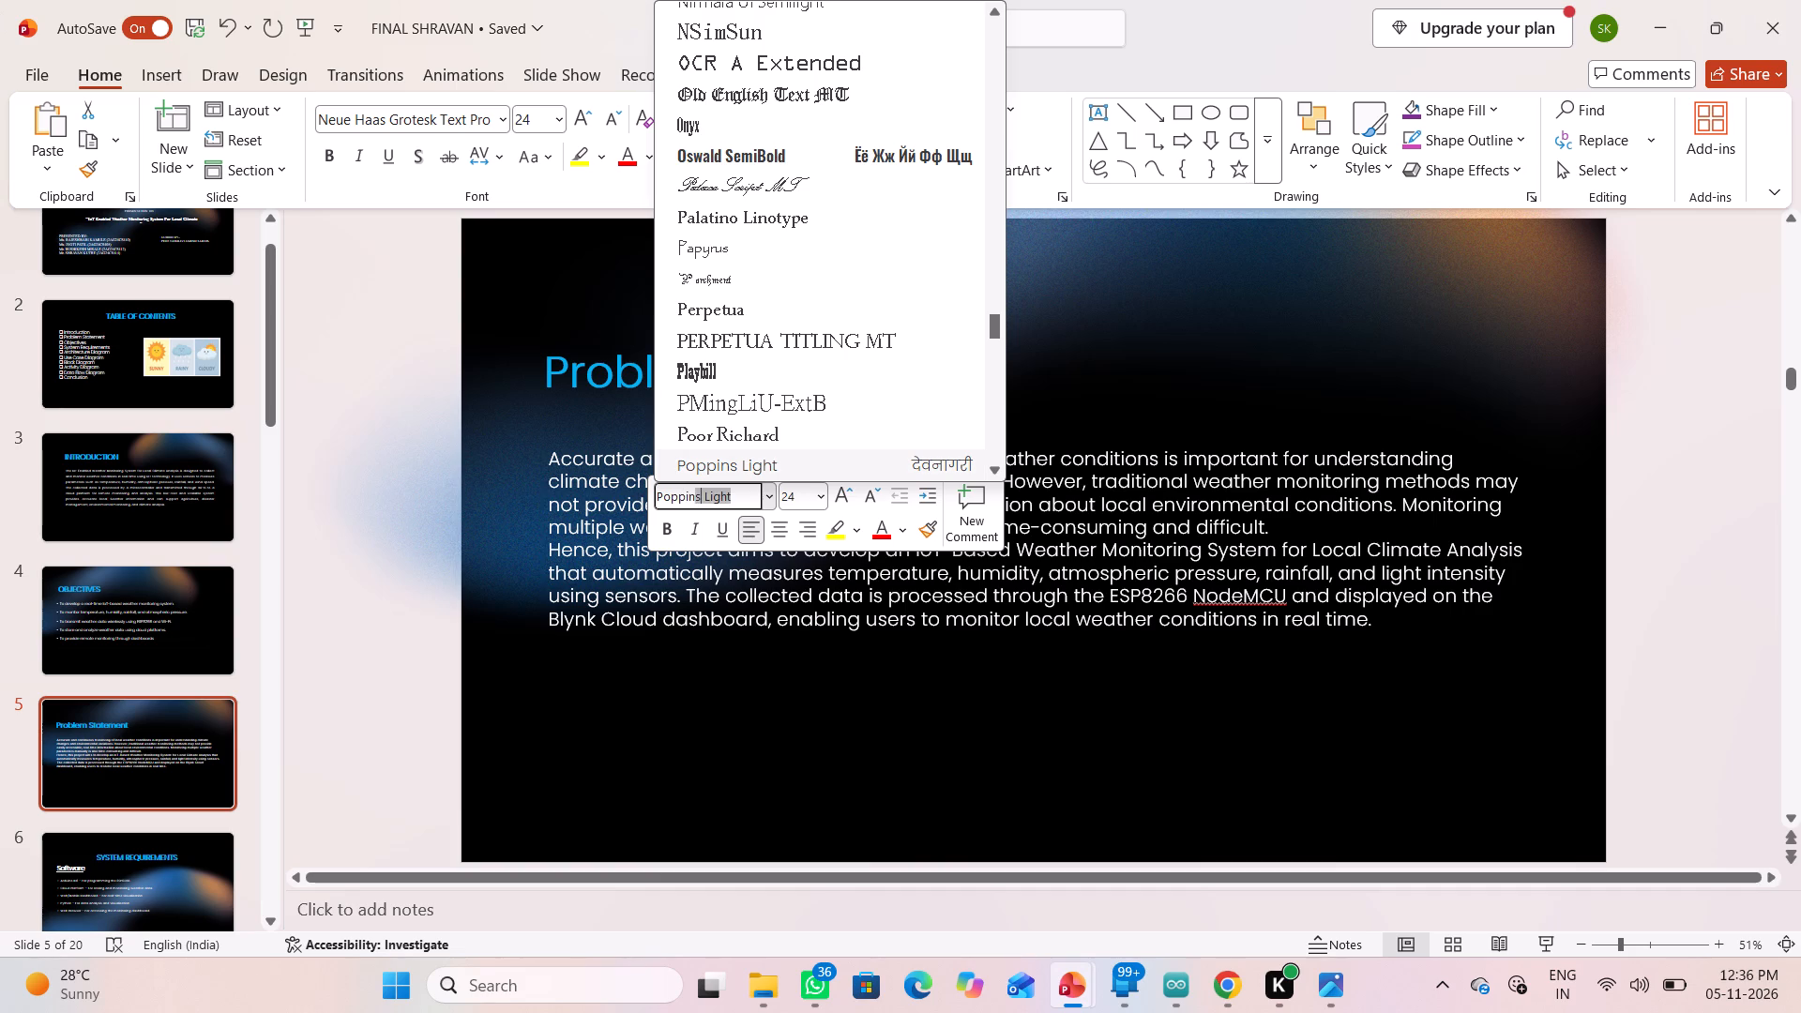
key(Return)
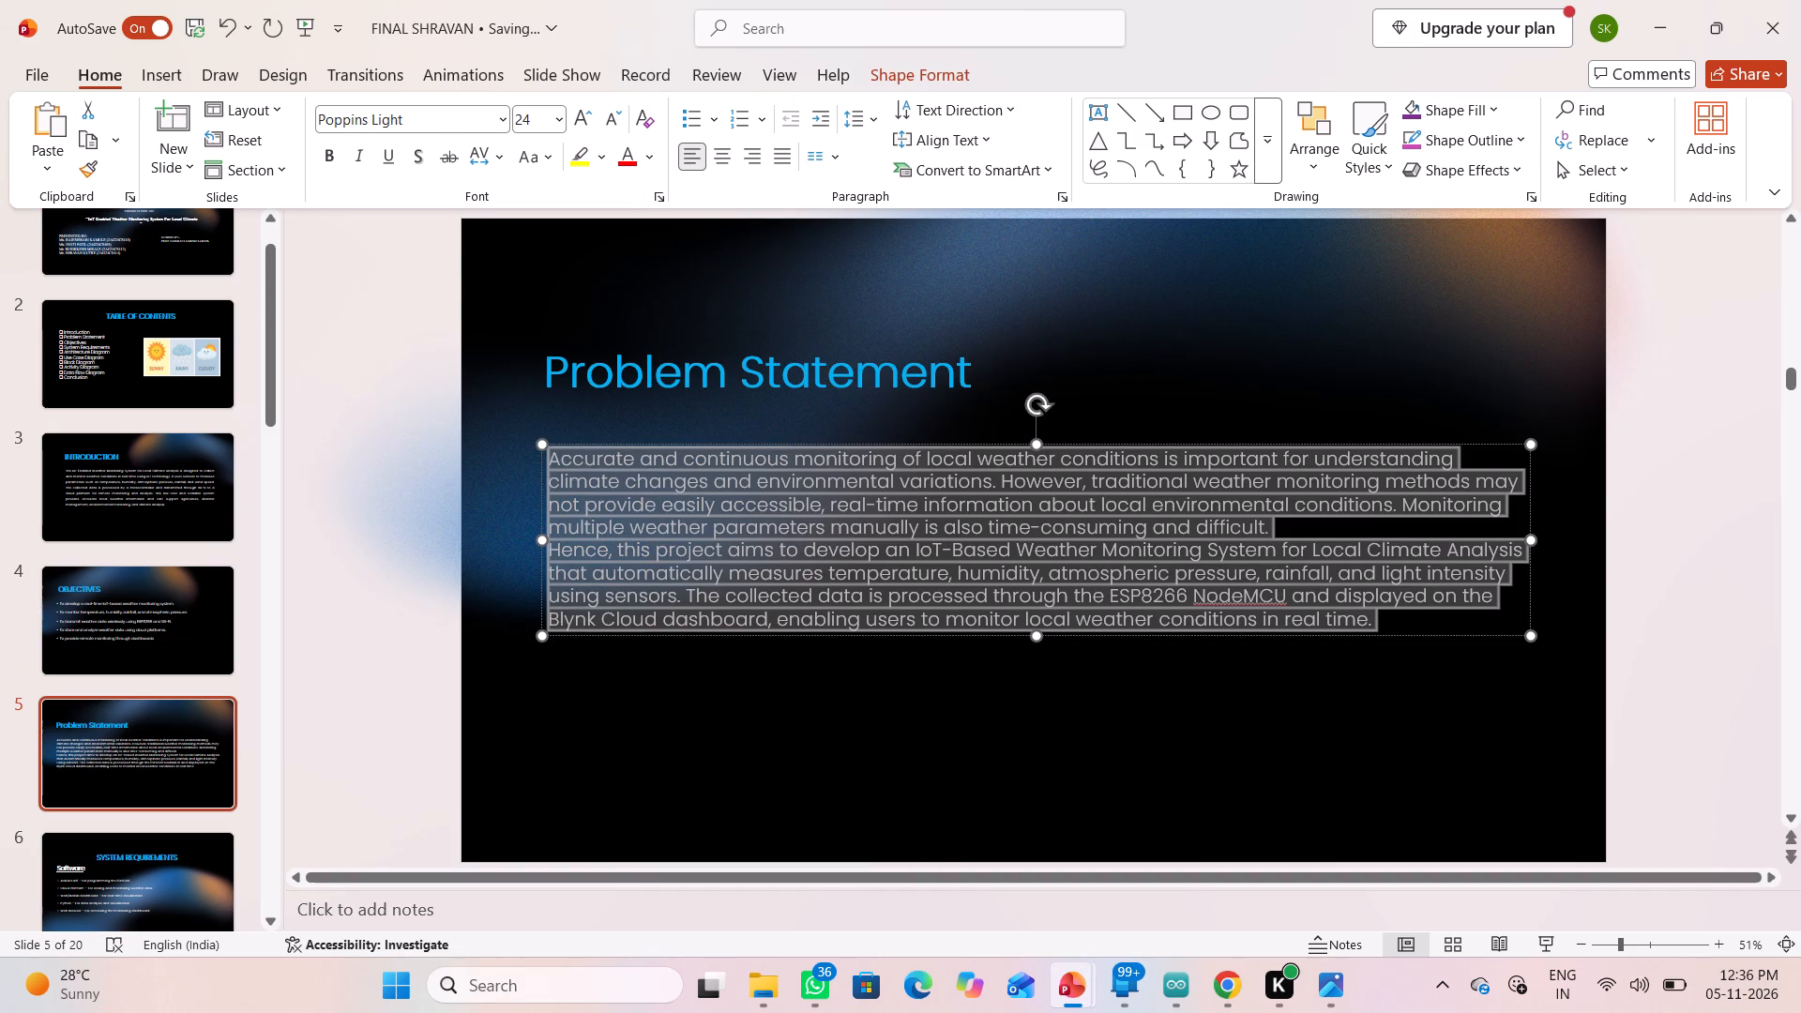
Examine the body text formatting on the Introduction and Objectives slides, and return to the Problem Statement slide.
click(113, 491)
click(663, 529)
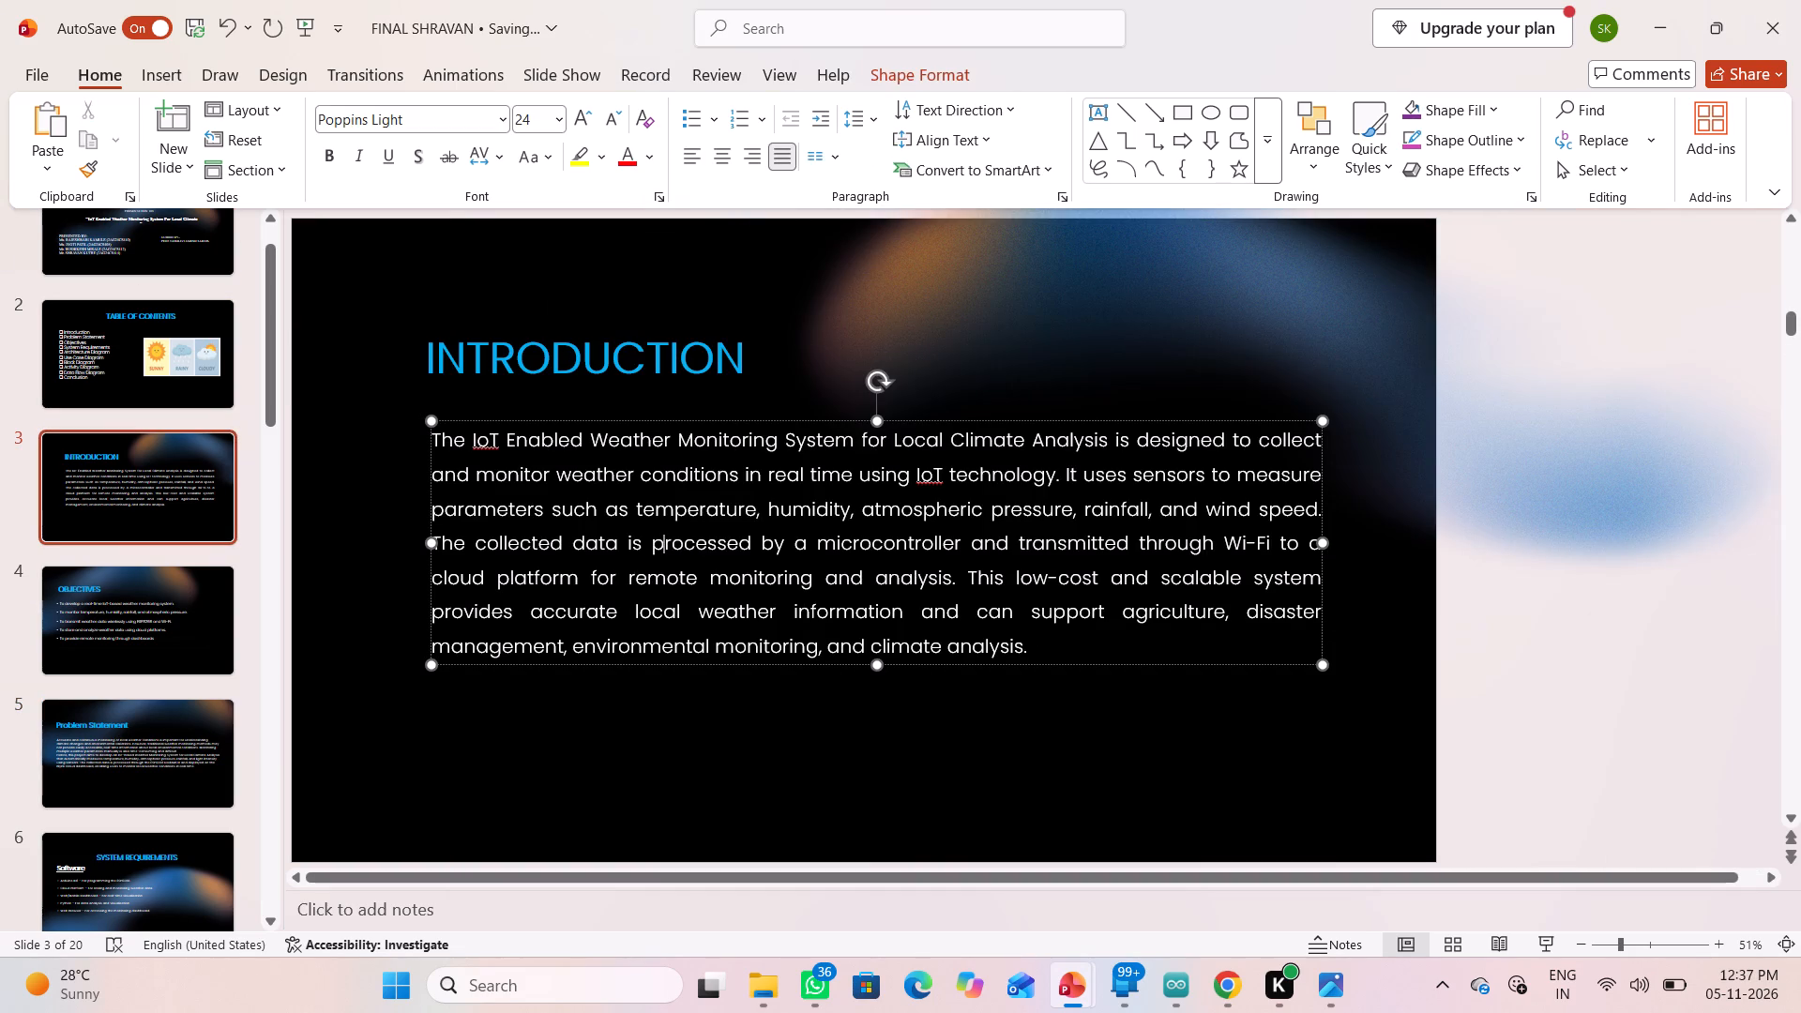
right_click(701, 496)
drag(458, 430, 480, 443)
drag(474, 440, 896, 594)
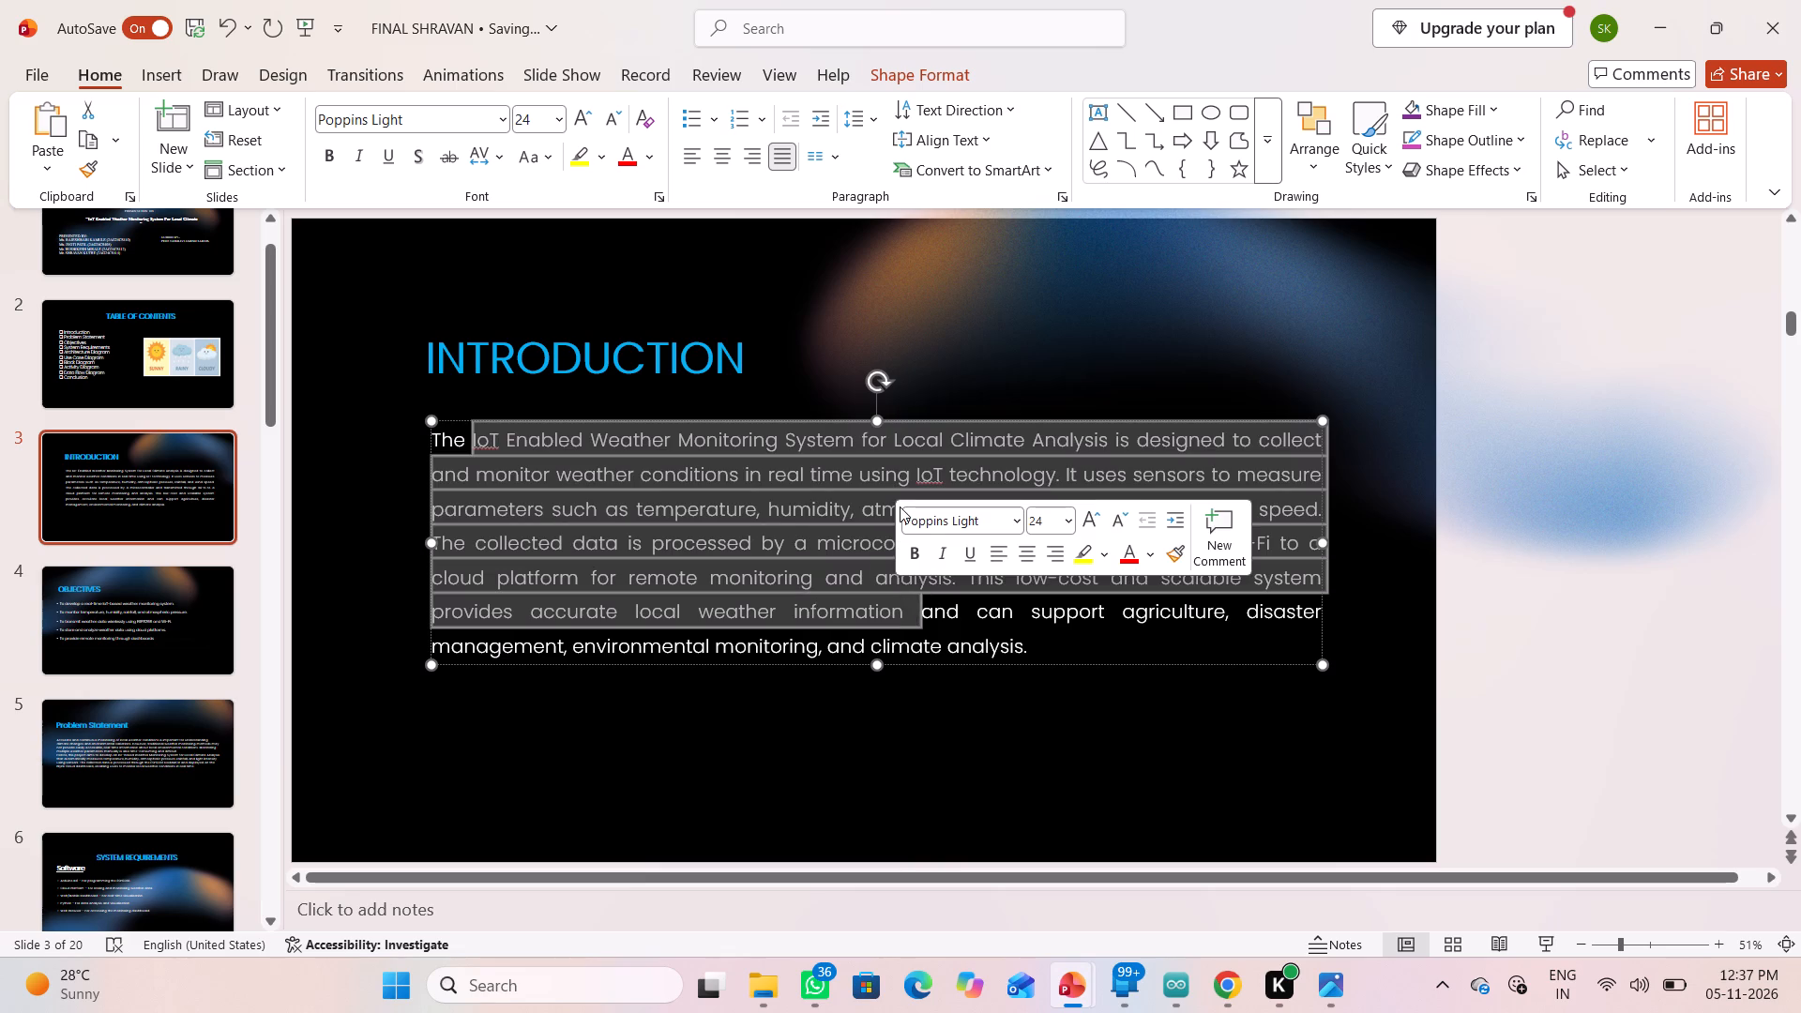
click(1021, 708)
click(170, 617)
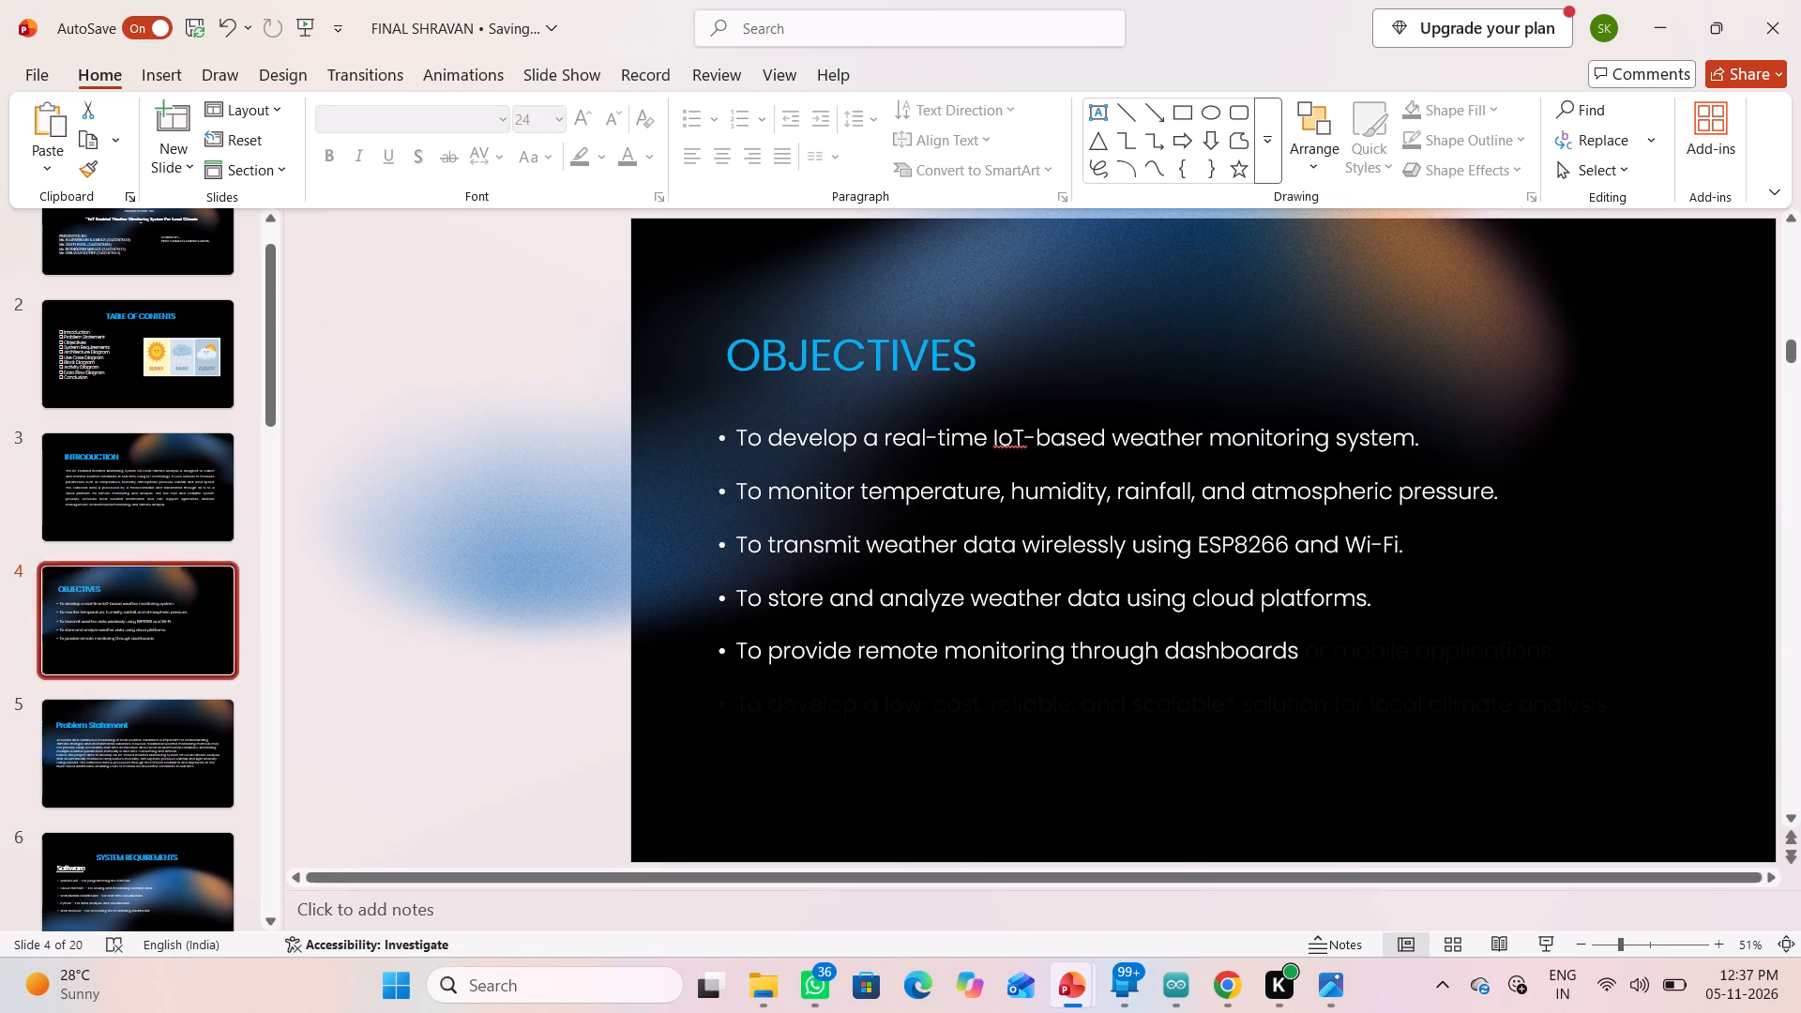
click(141, 757)
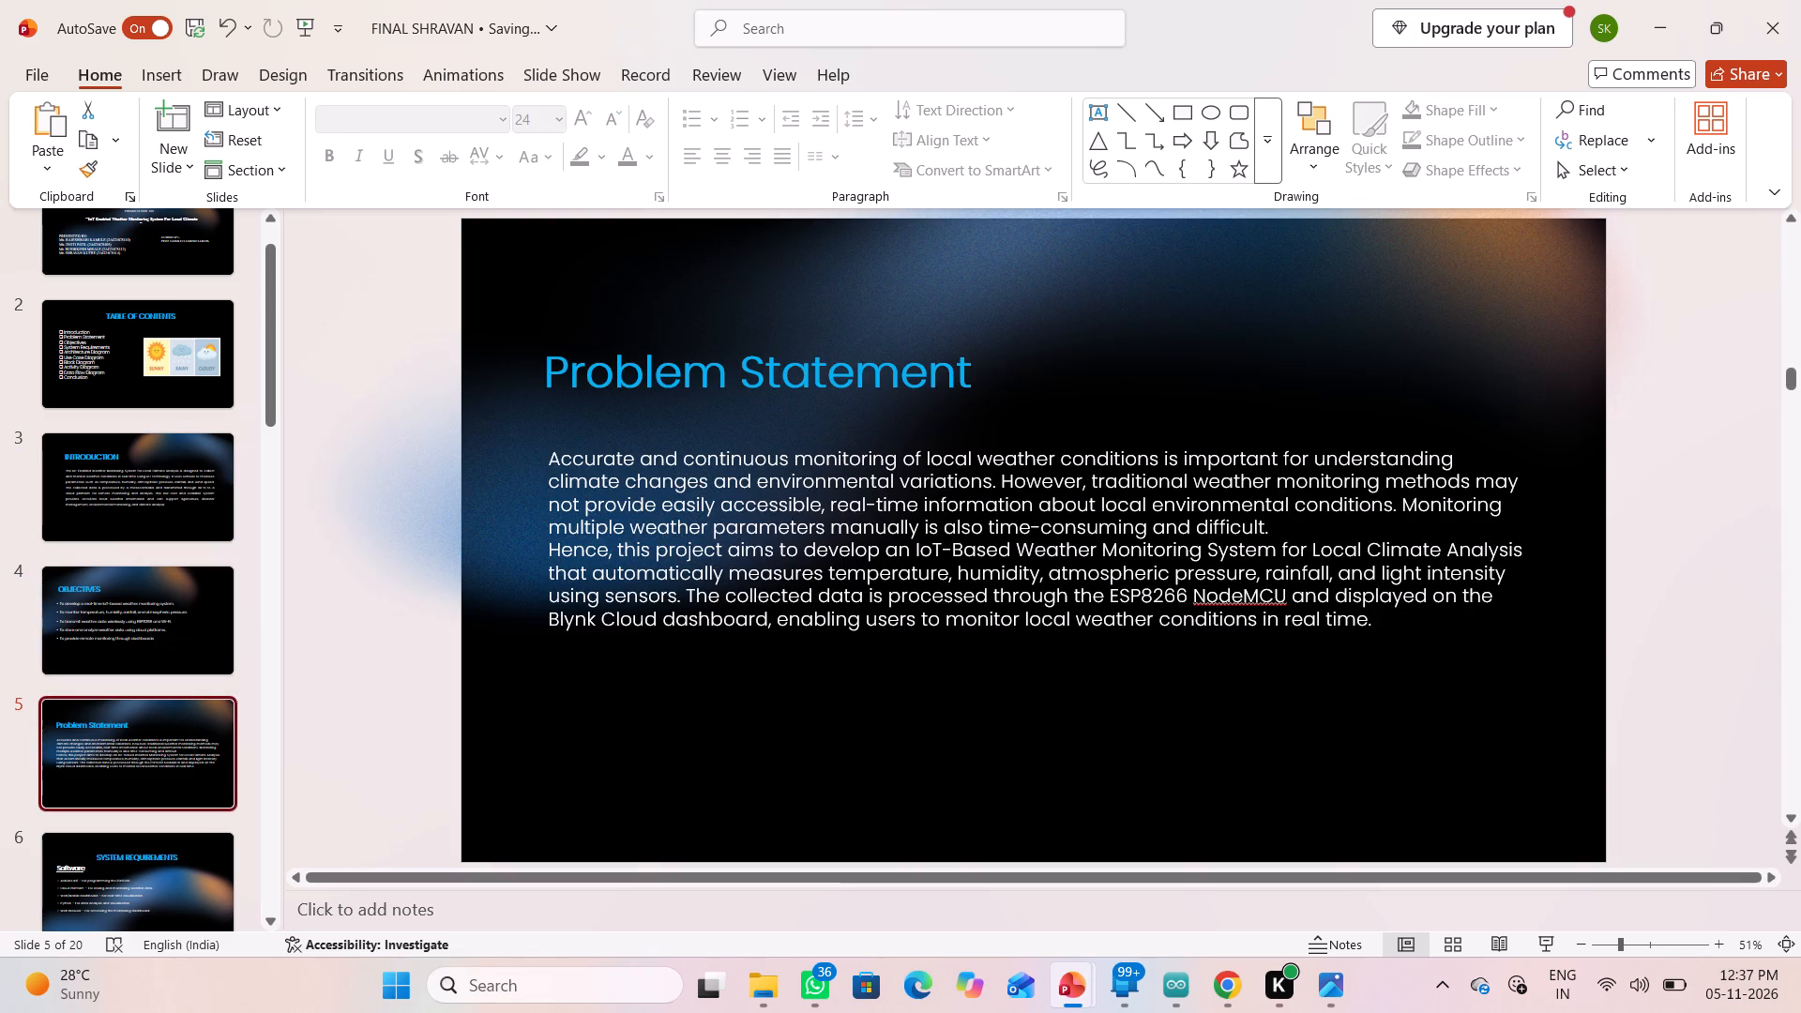
Justify both paragraphs of the body text on the Problem Statement slide.
drag(552, 458, 1399, 612)
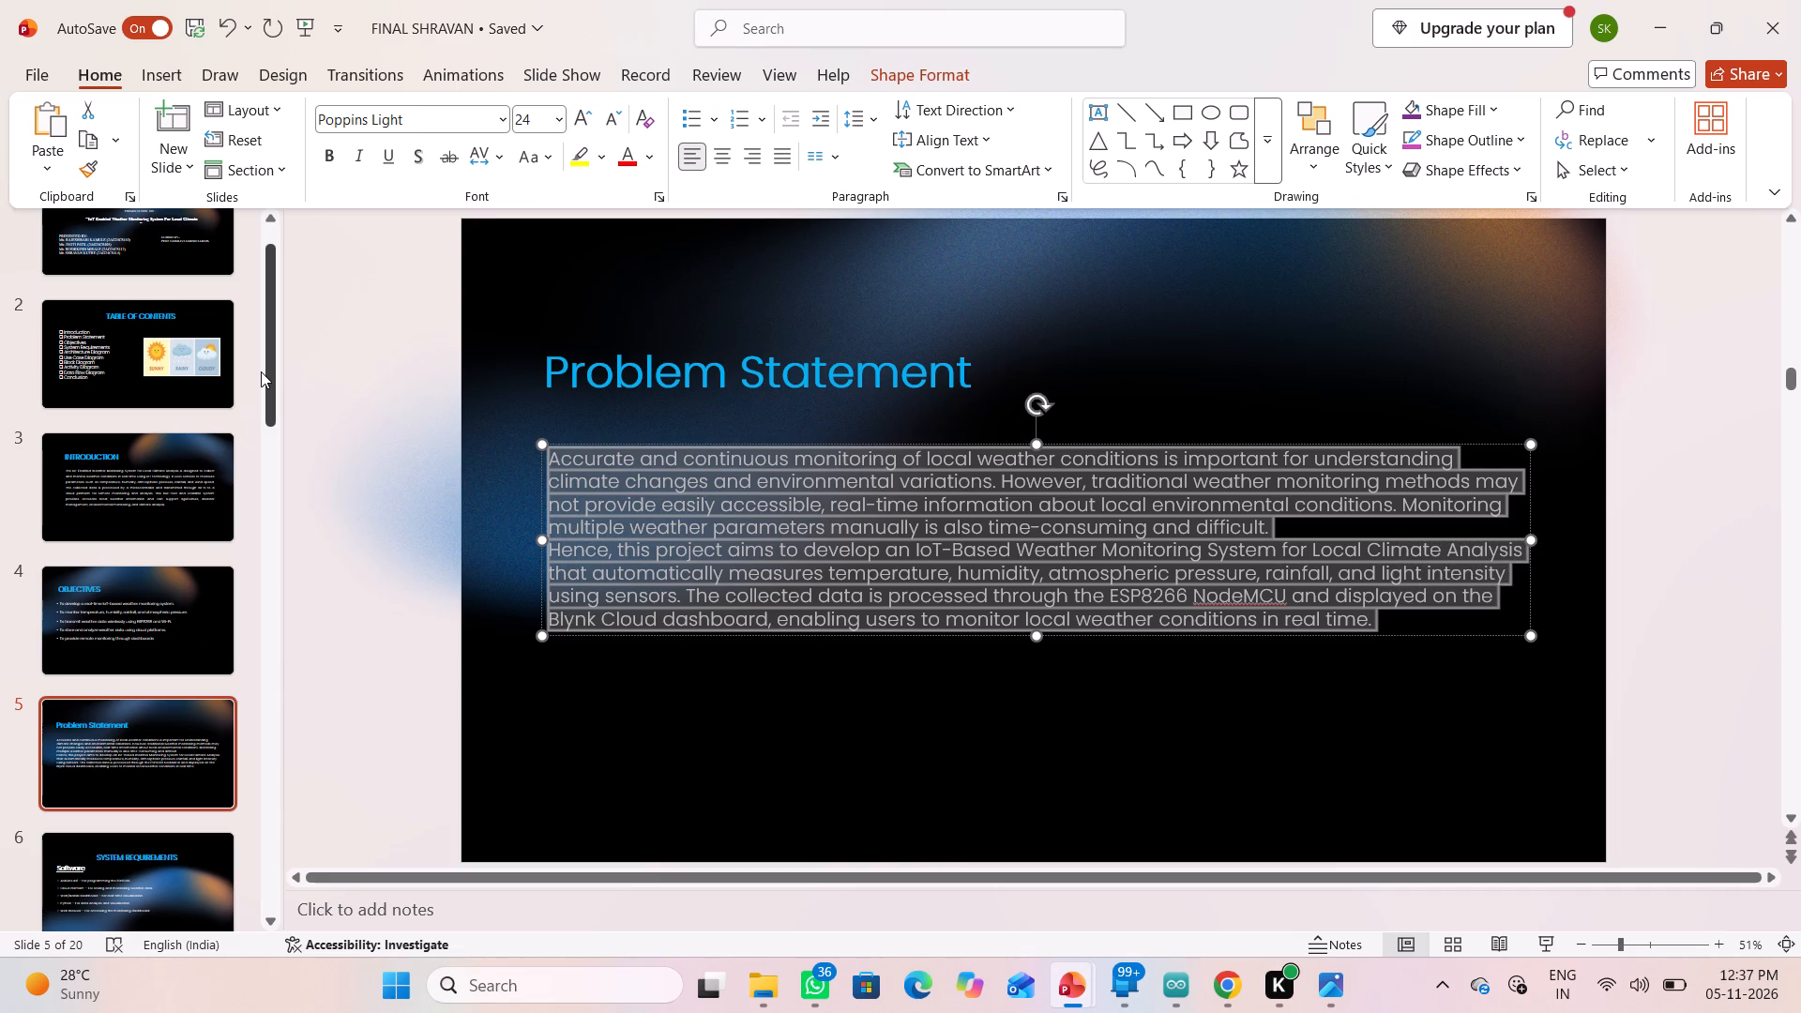
key(ctrl+j)
click(952, 794)
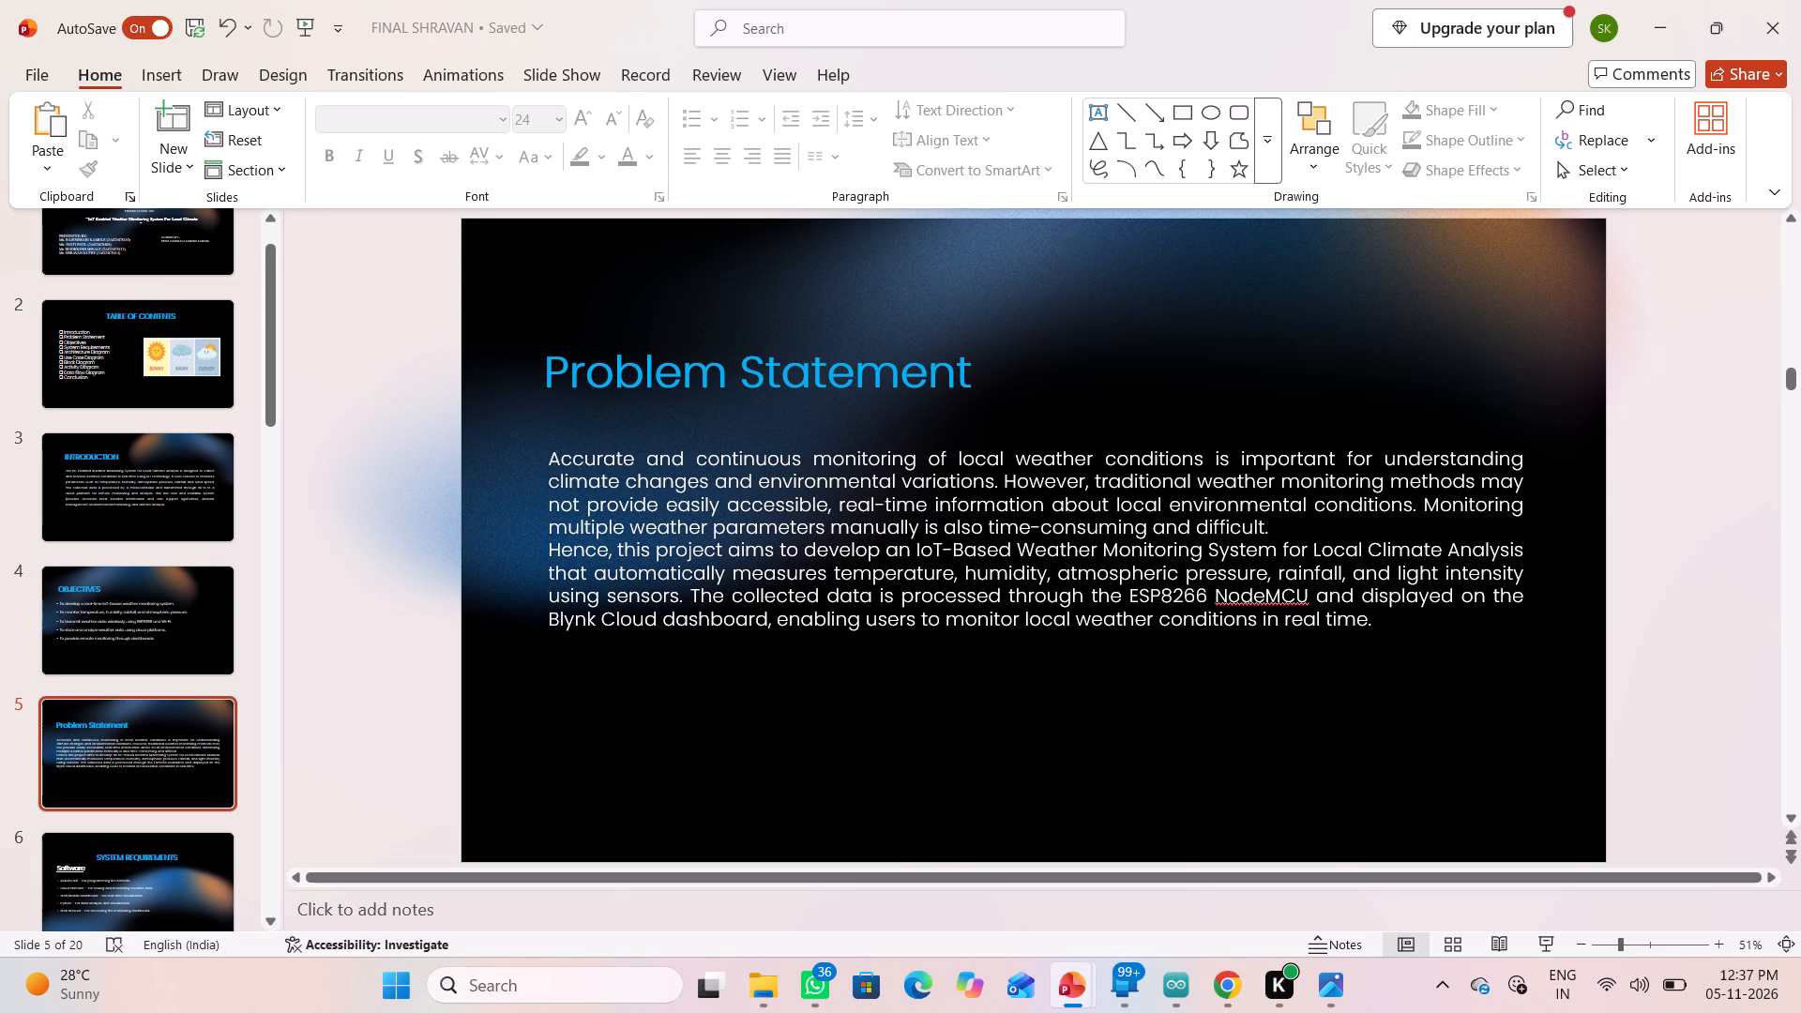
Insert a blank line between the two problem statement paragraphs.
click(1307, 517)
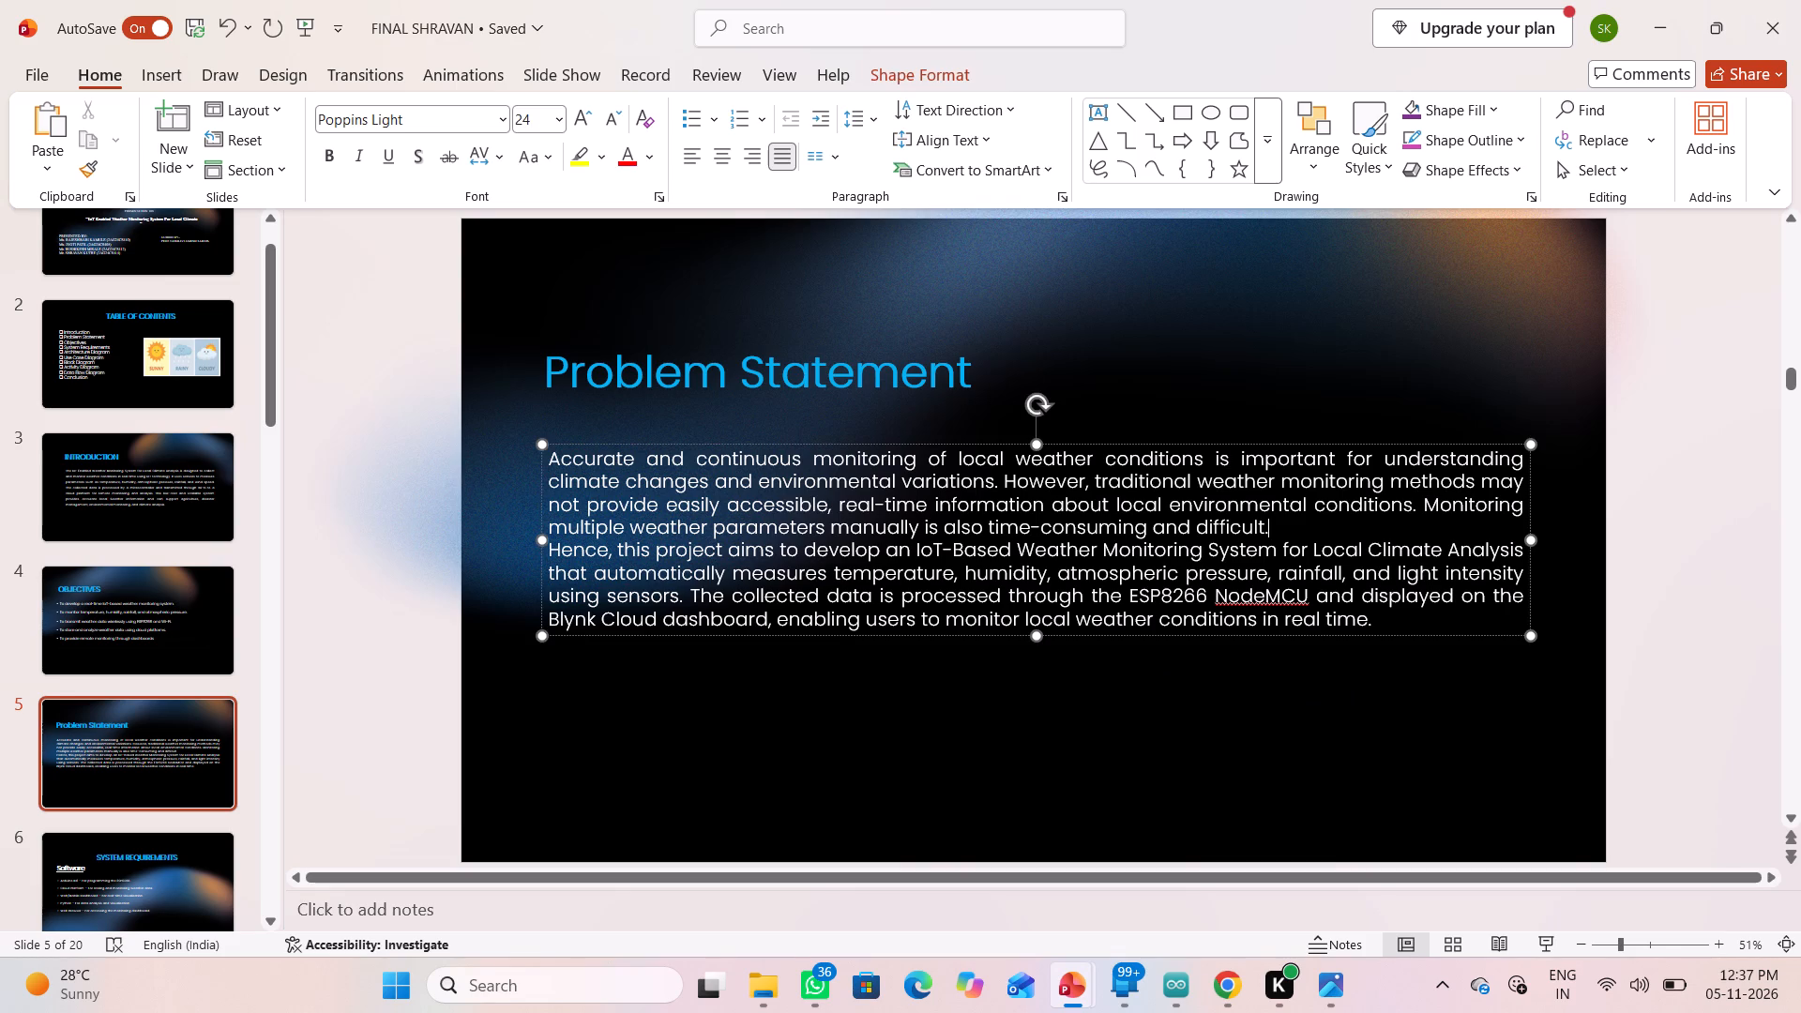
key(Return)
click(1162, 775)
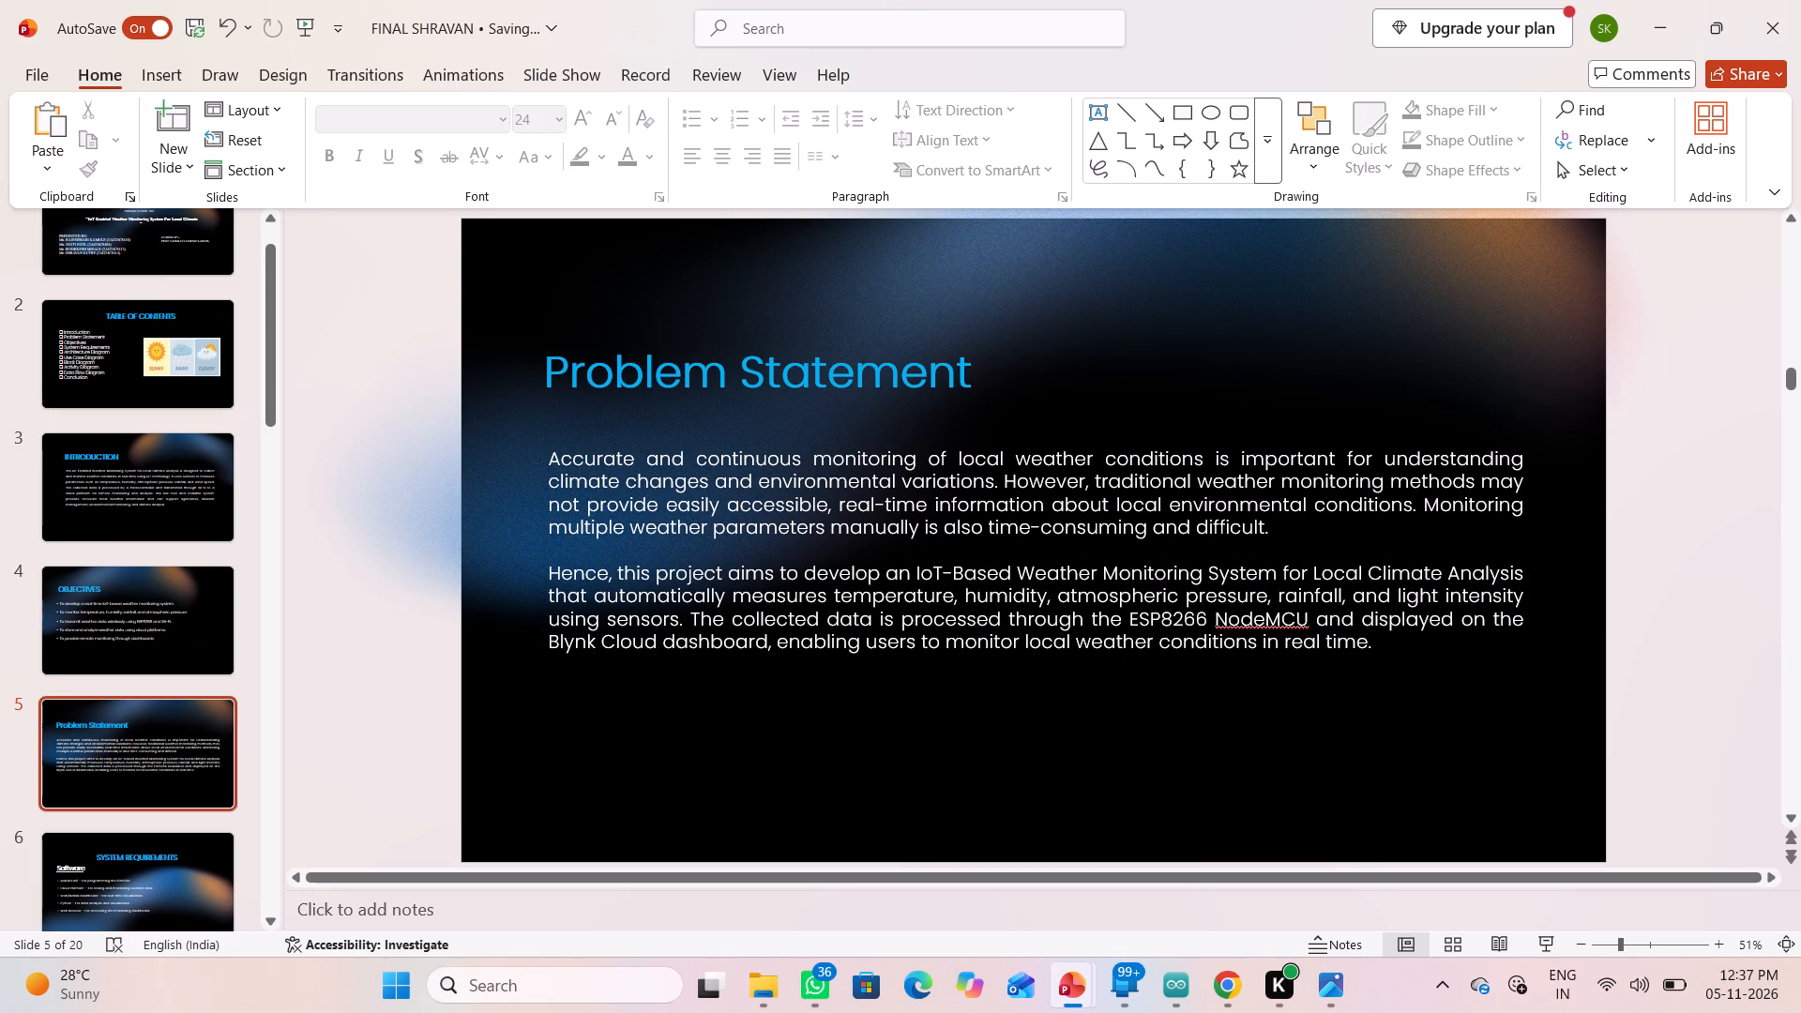
Remove the blank line between the two paragraphs and the full stop after "difficult".
click(1297, 542)
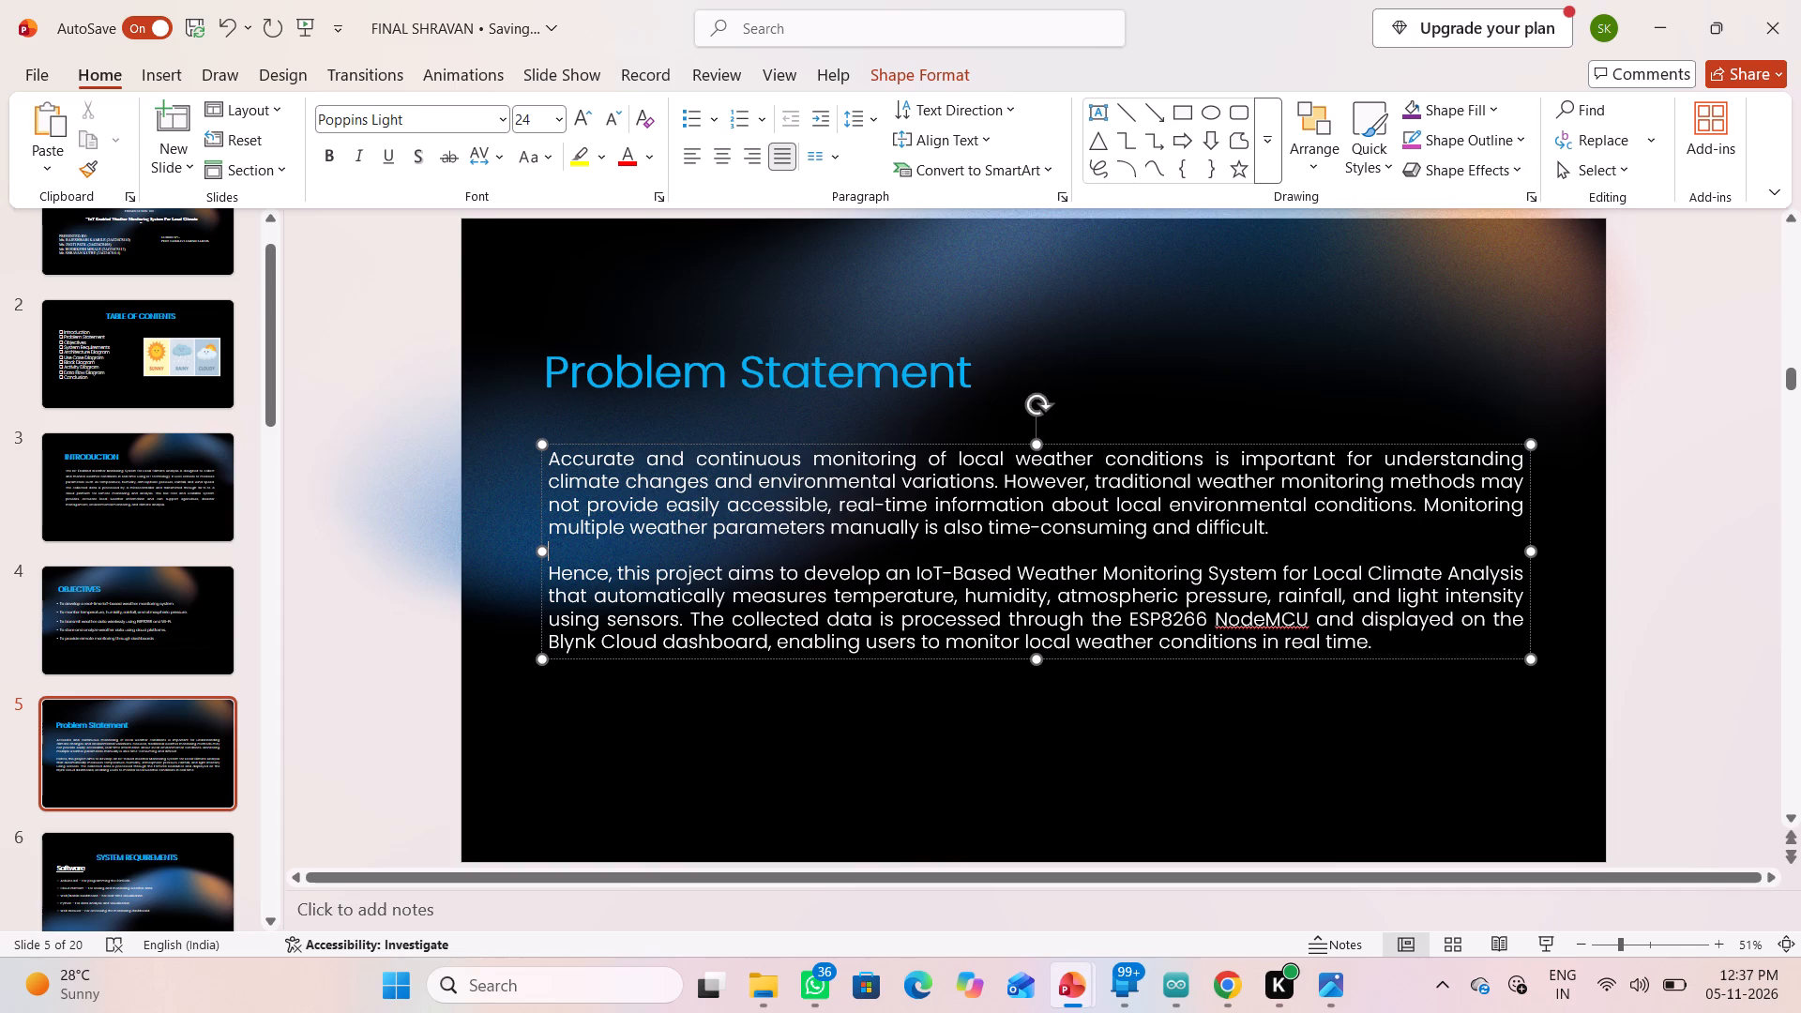
key(BackSpace)
key(BackSpace)
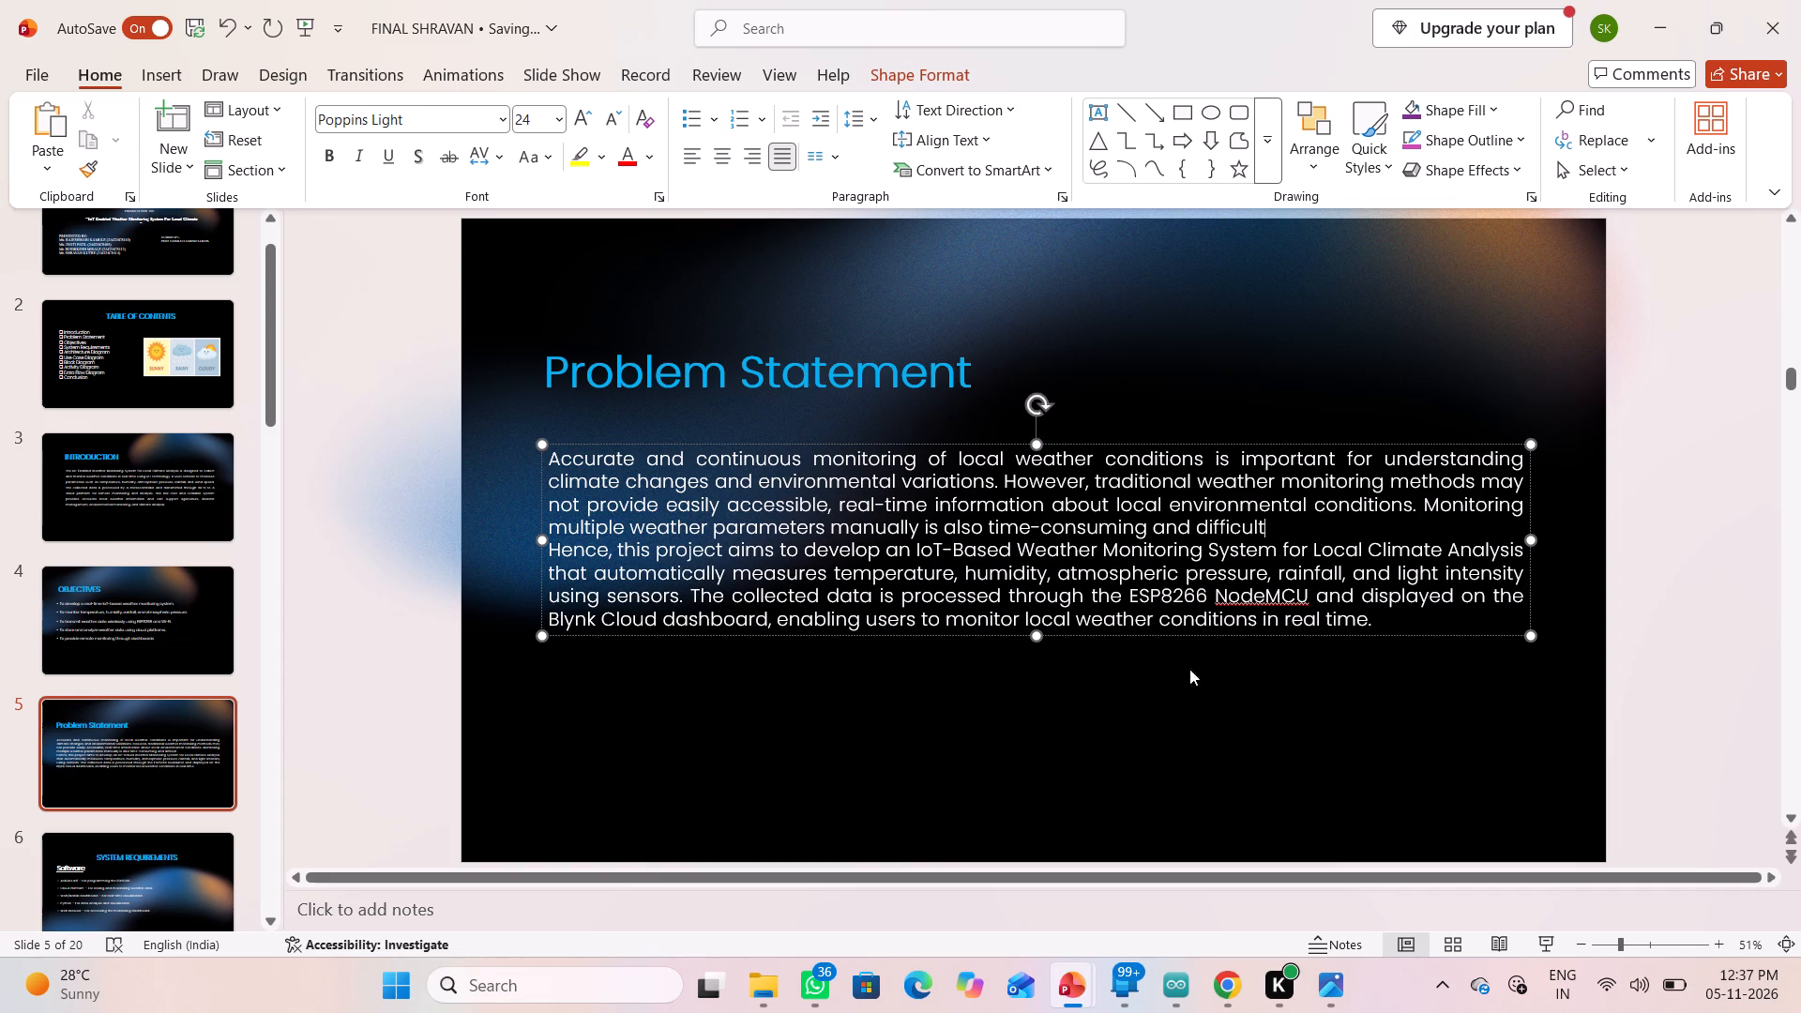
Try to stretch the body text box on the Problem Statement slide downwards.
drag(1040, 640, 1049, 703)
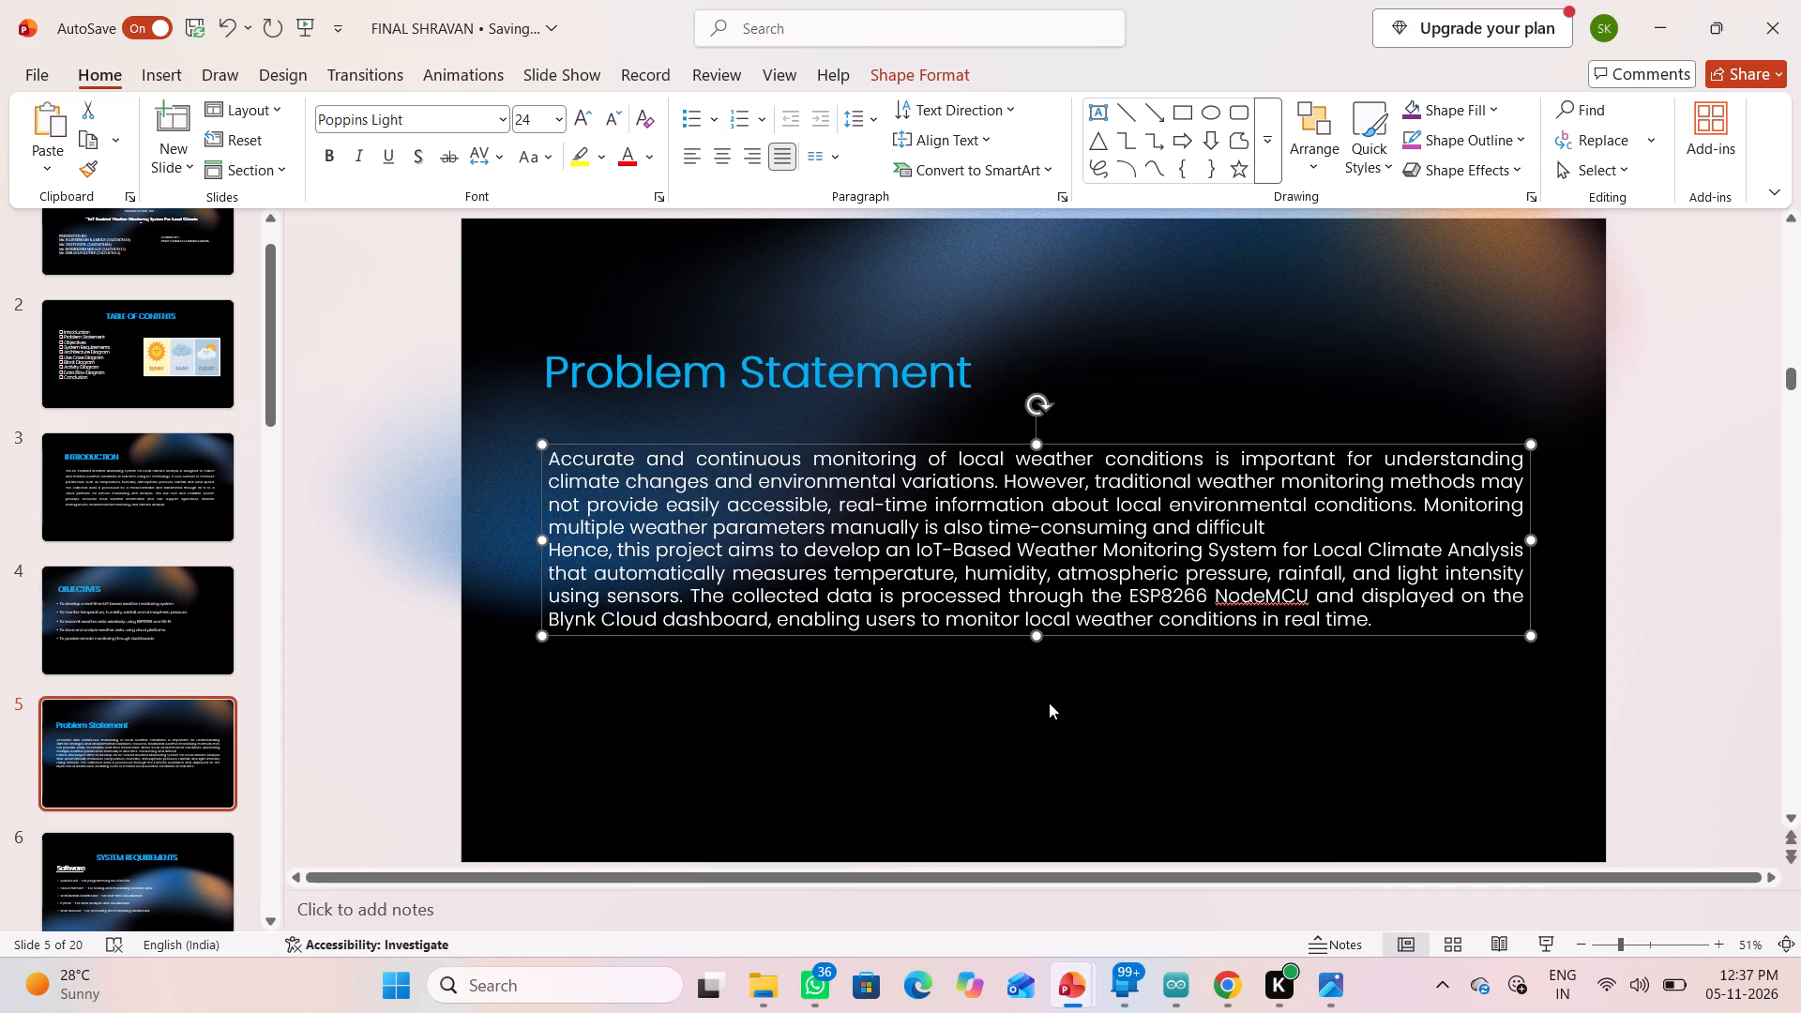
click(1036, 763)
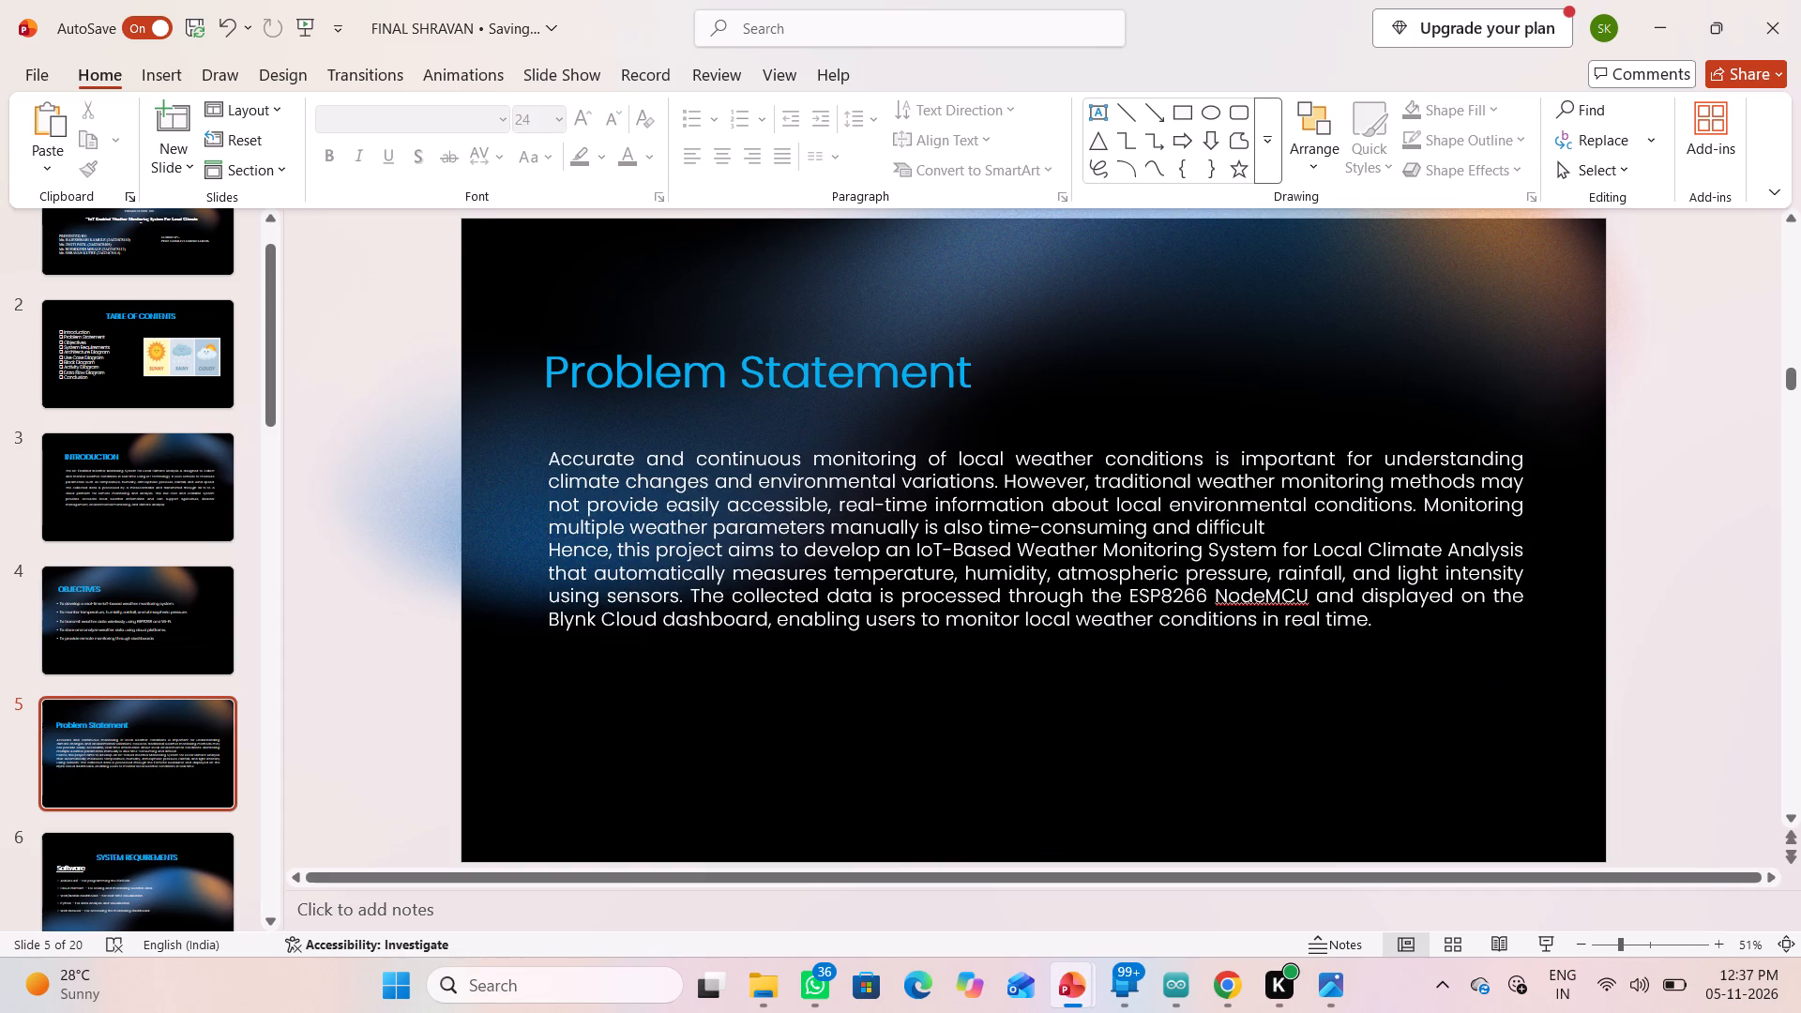
Move the INTRODUCTION heading higher on its slide and align its left edge with the body text.
click(117, 469)
click(483, 494)
drag(483, 494, 810, 567)
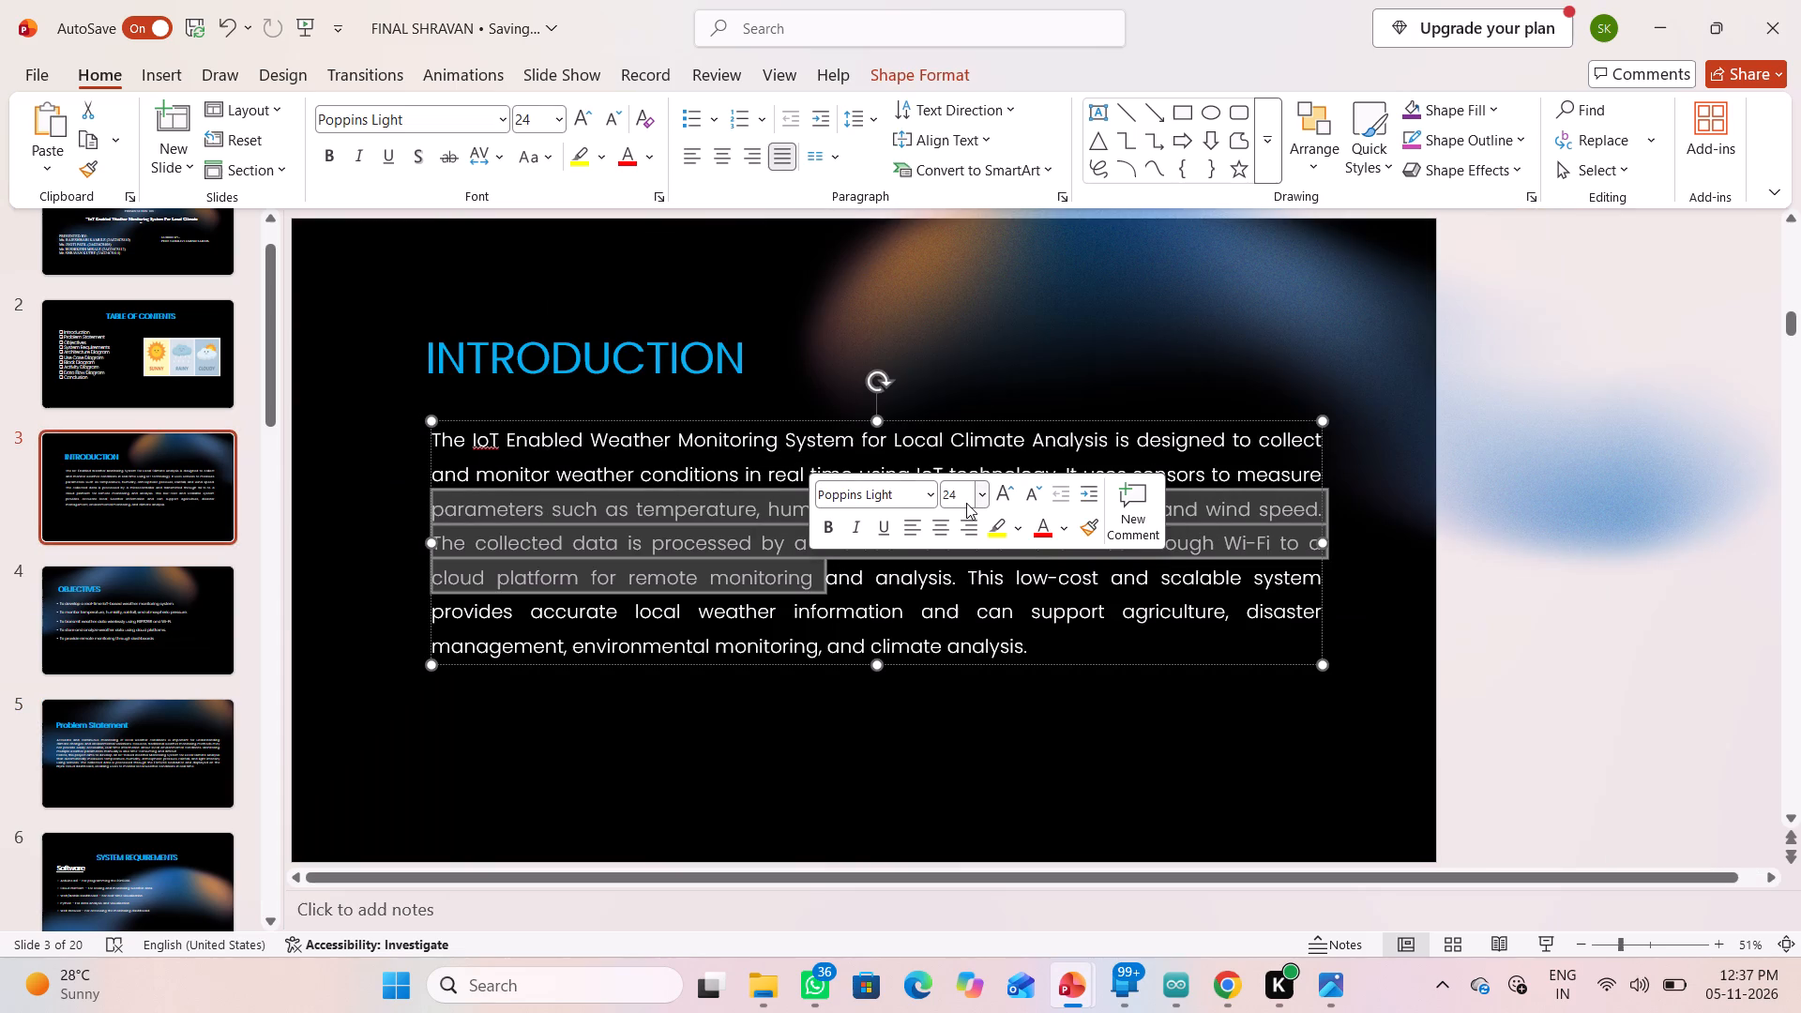
click(139, 625)
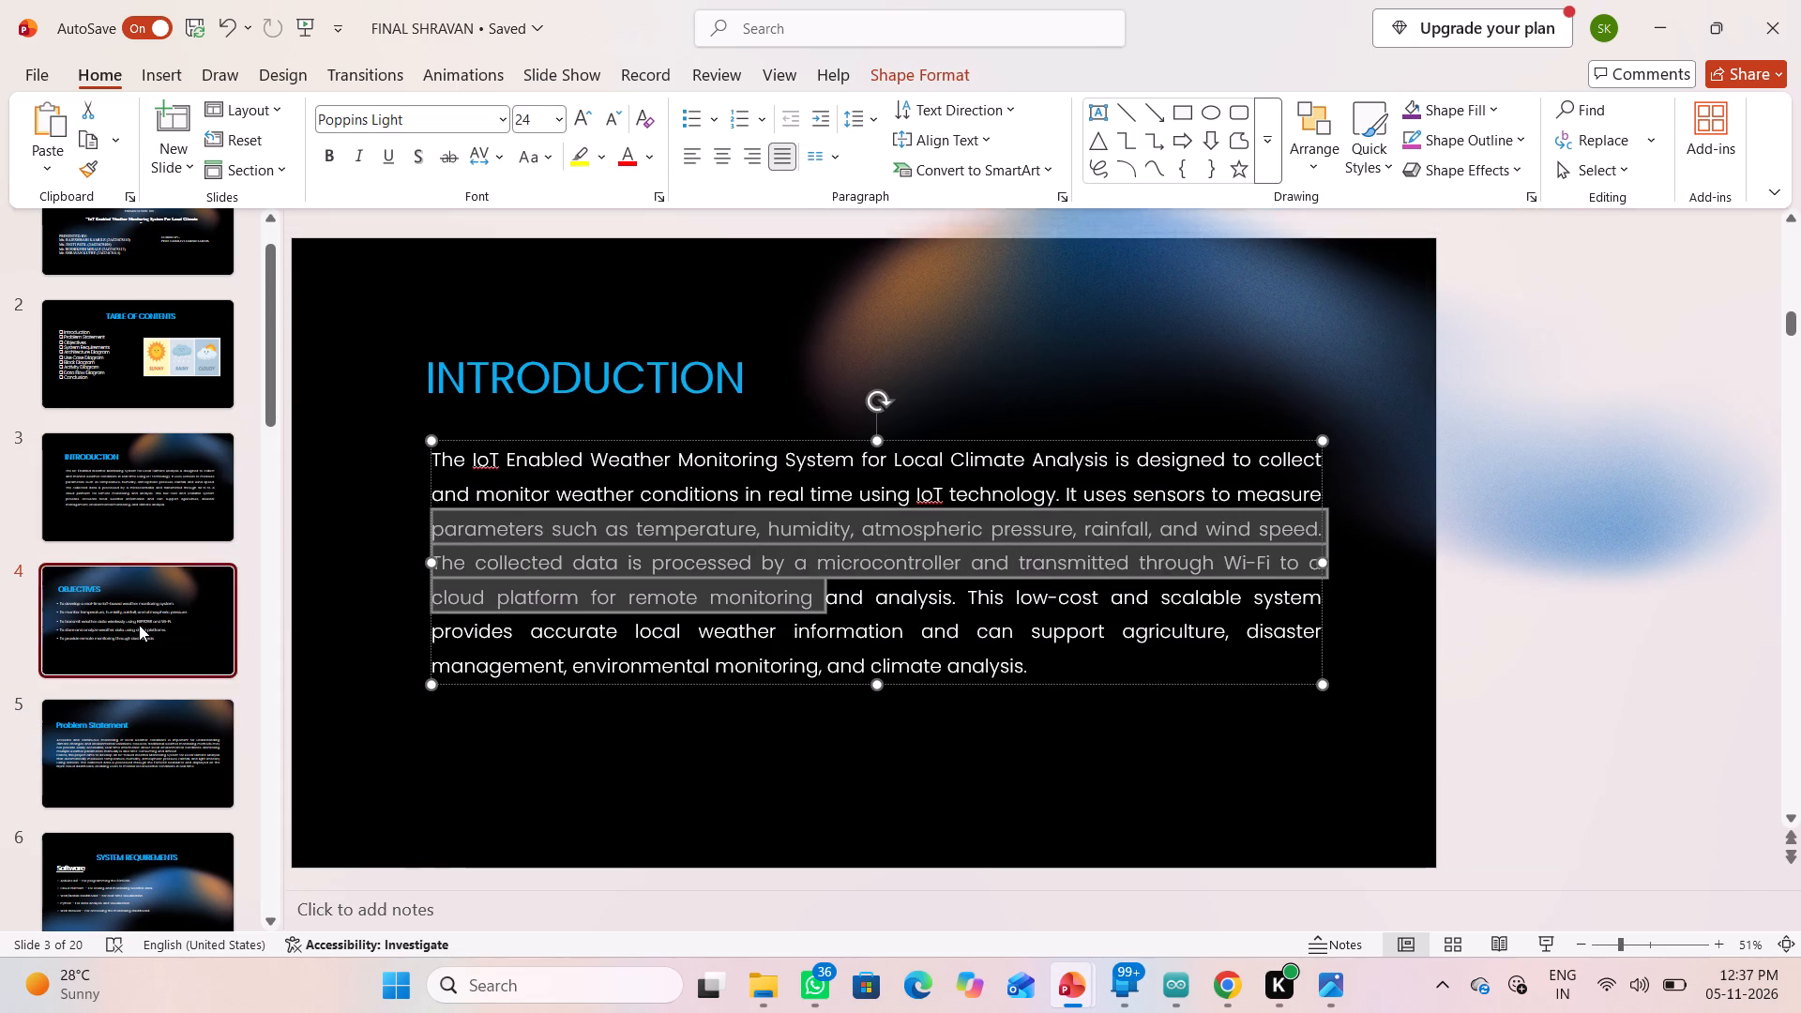
click(156, 472)
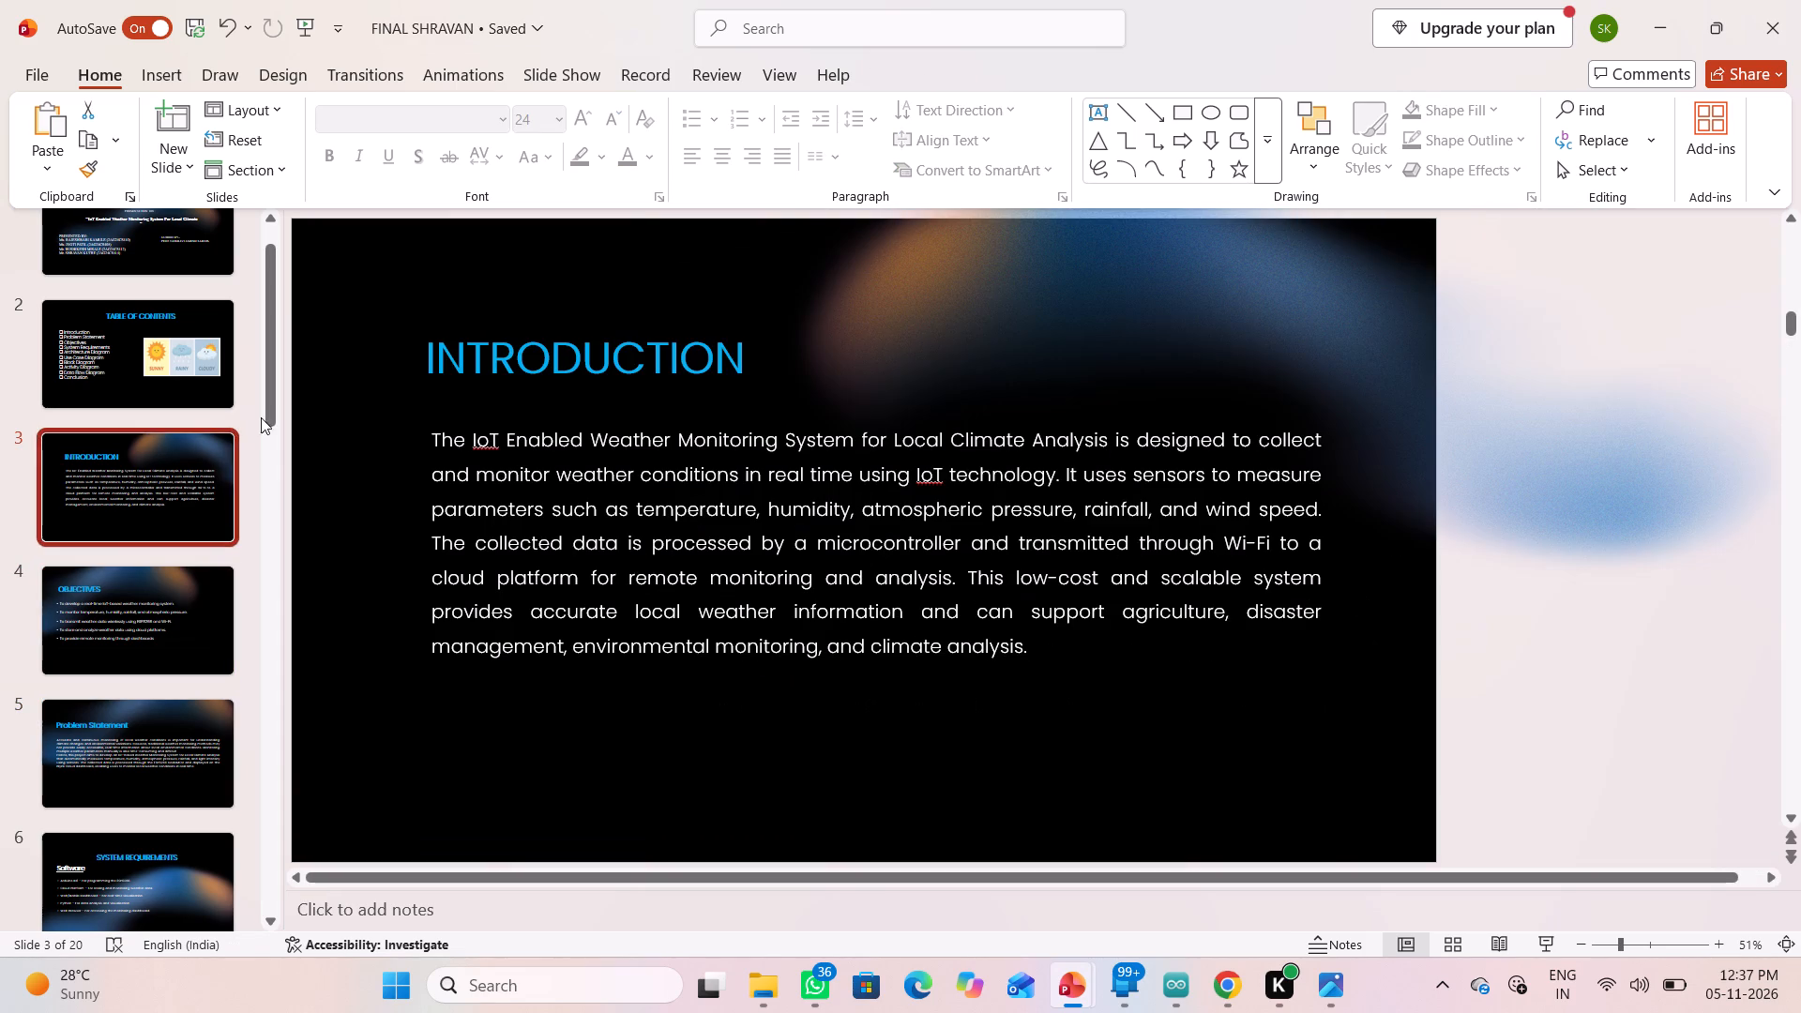
click(483, 359)
drag(501, 386, 490, 327)
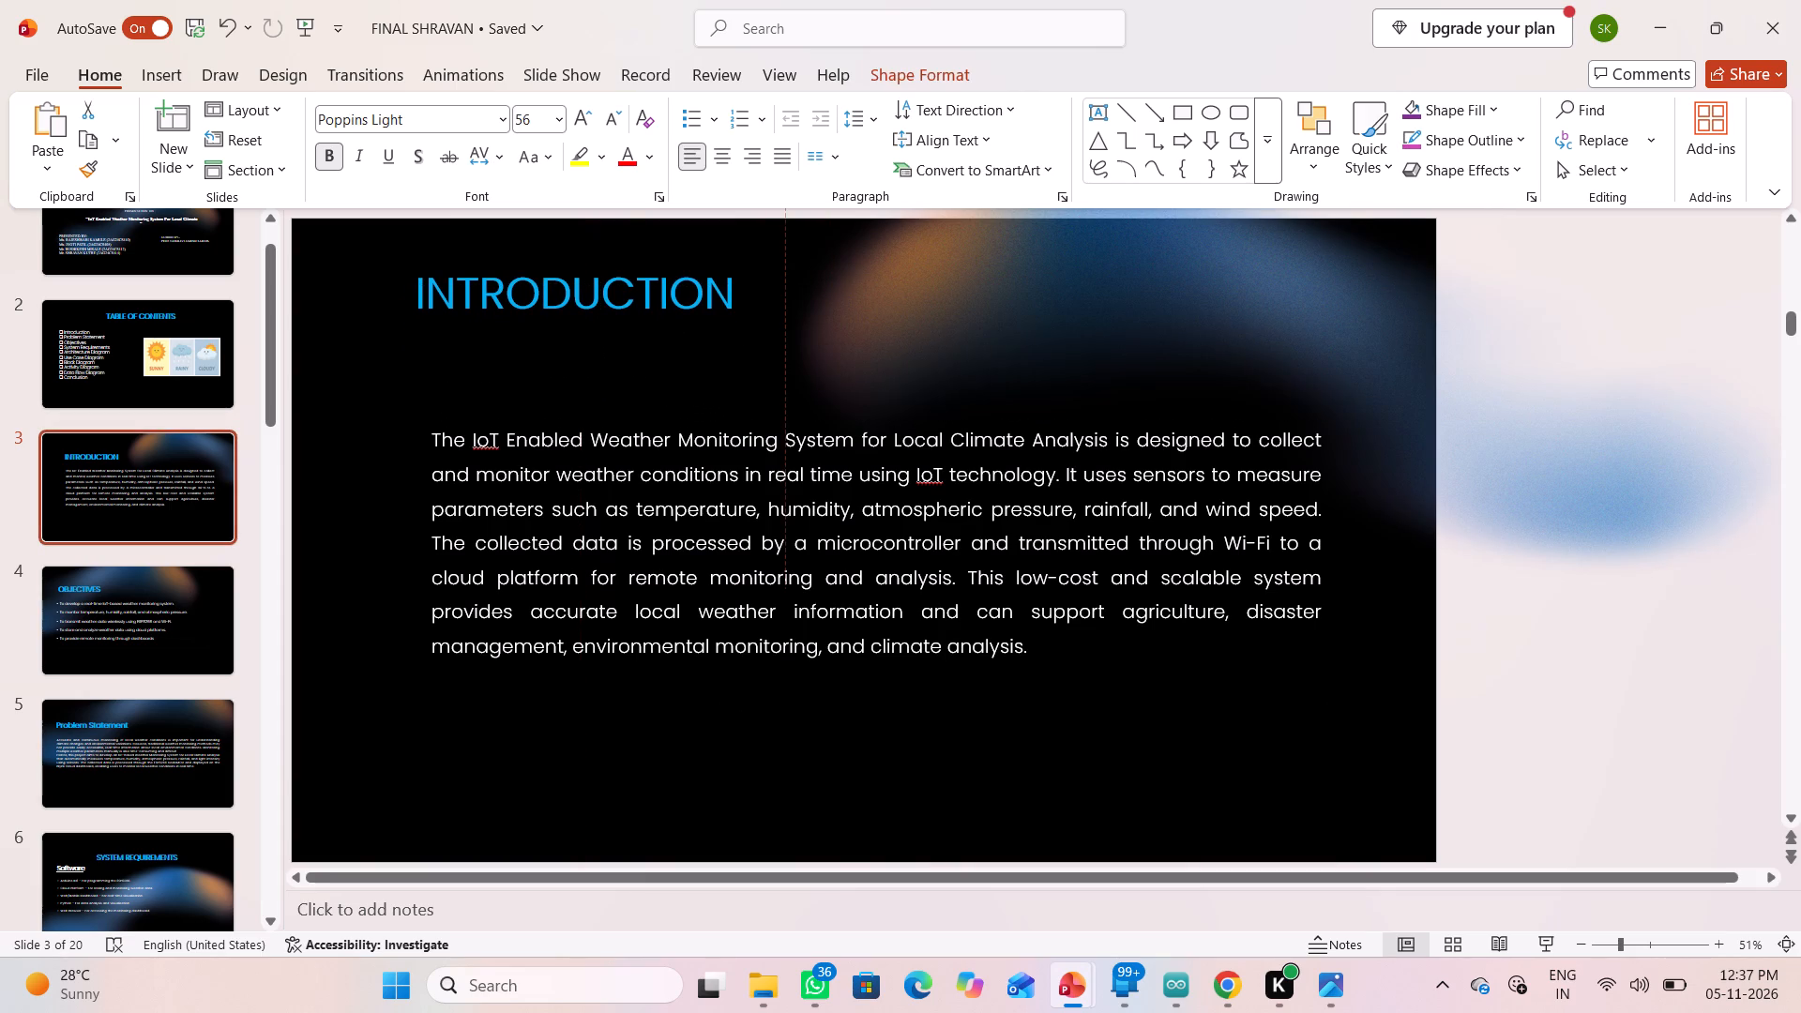
drag(490, 327, 504, 325)
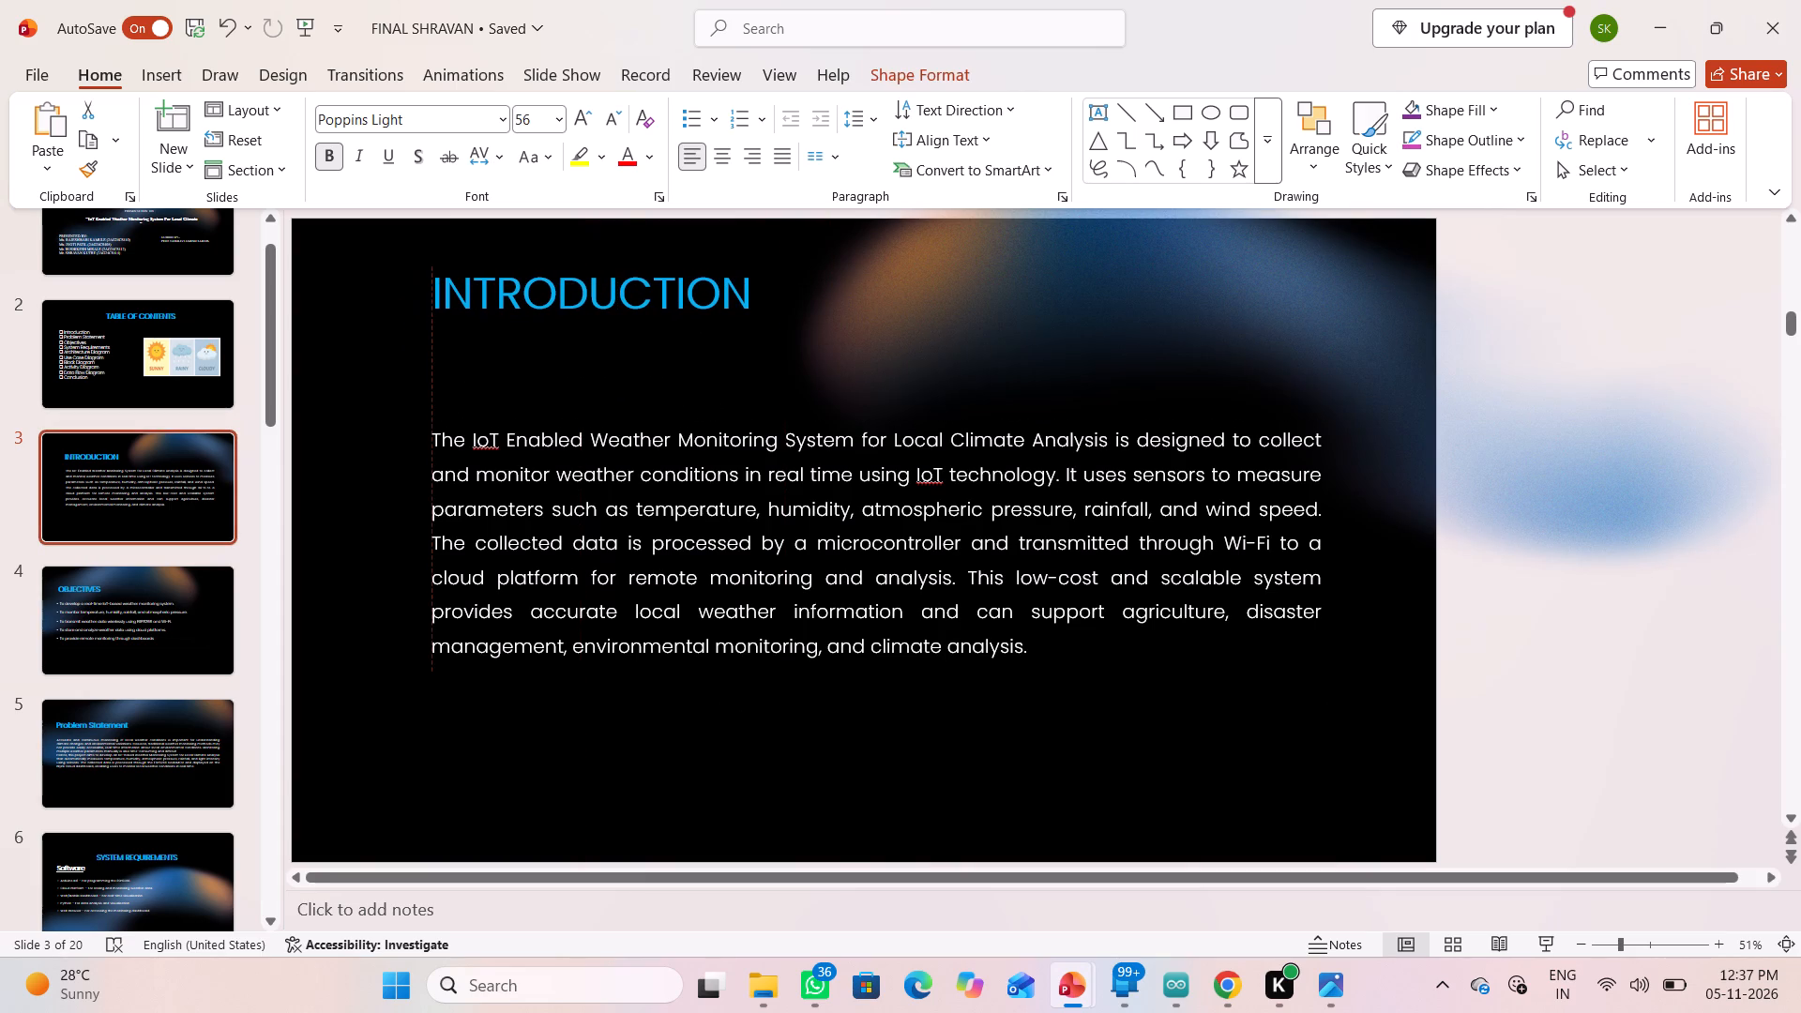
drag(504, 325, 501, 341)
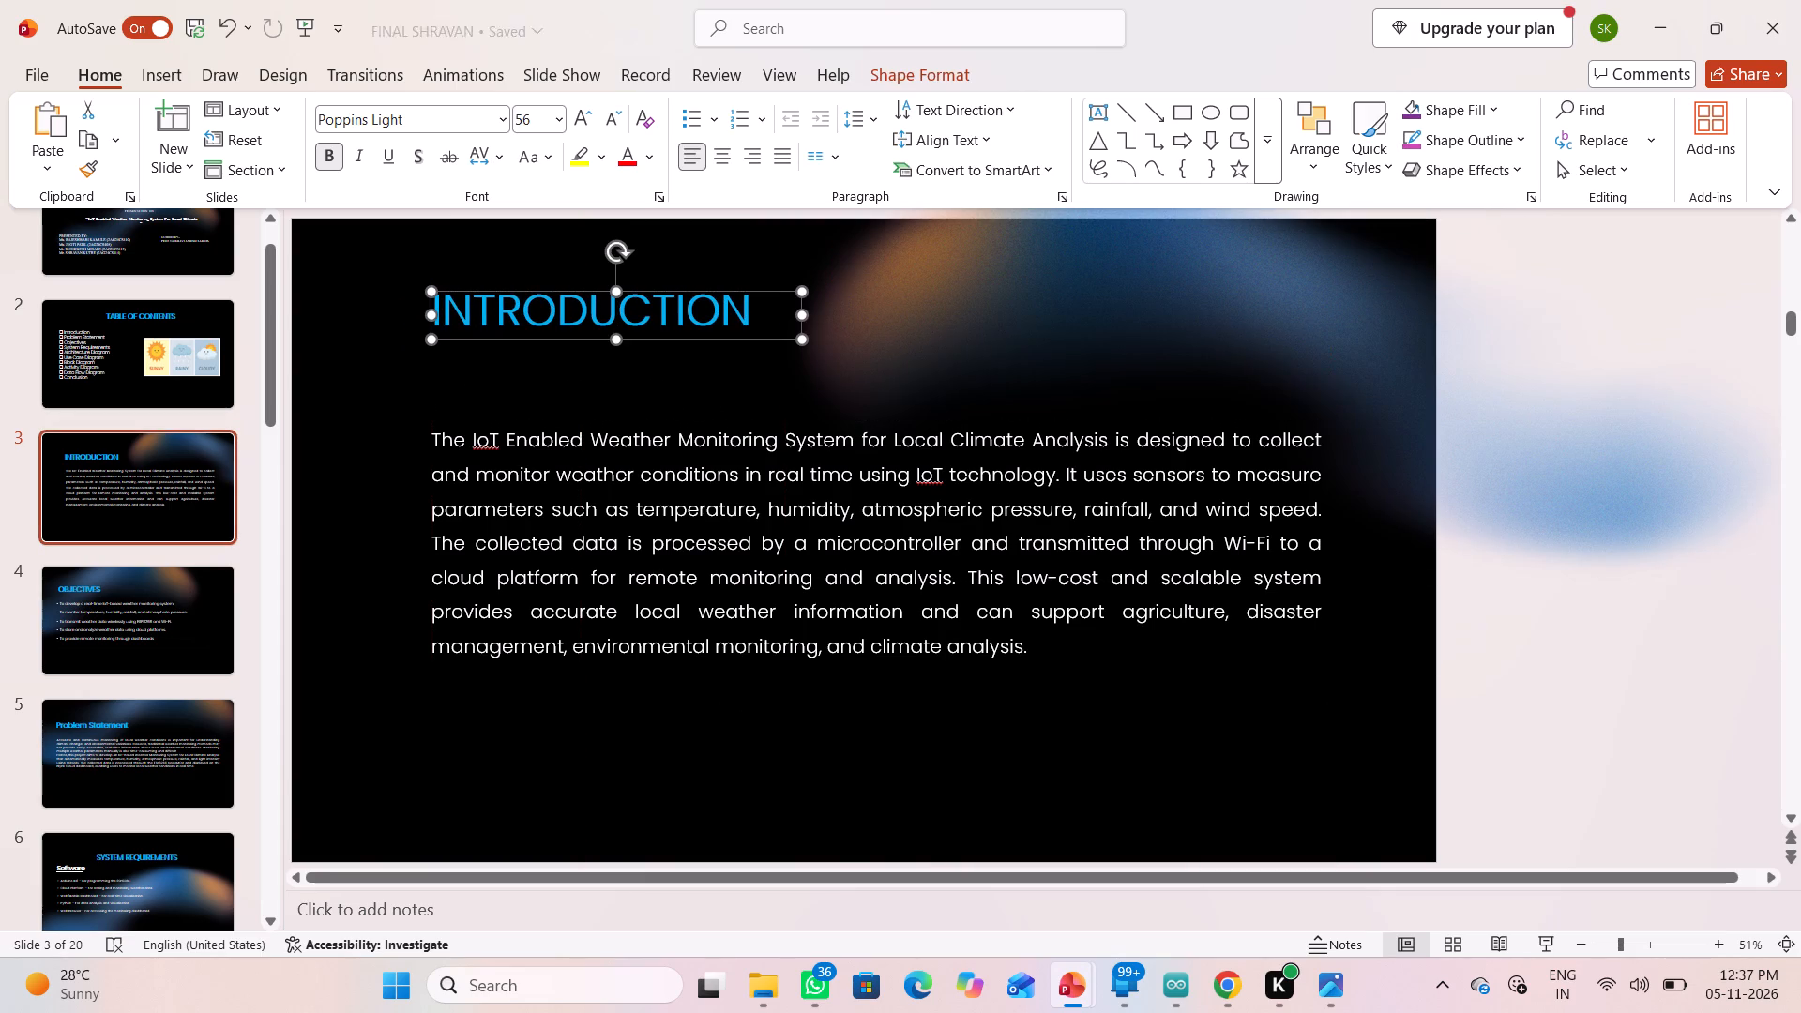
click(479, 773)
Move the OBJECTIVES heading higher on its slide, keeping it lined up with the left side of the bullet list.
click(144, 612)
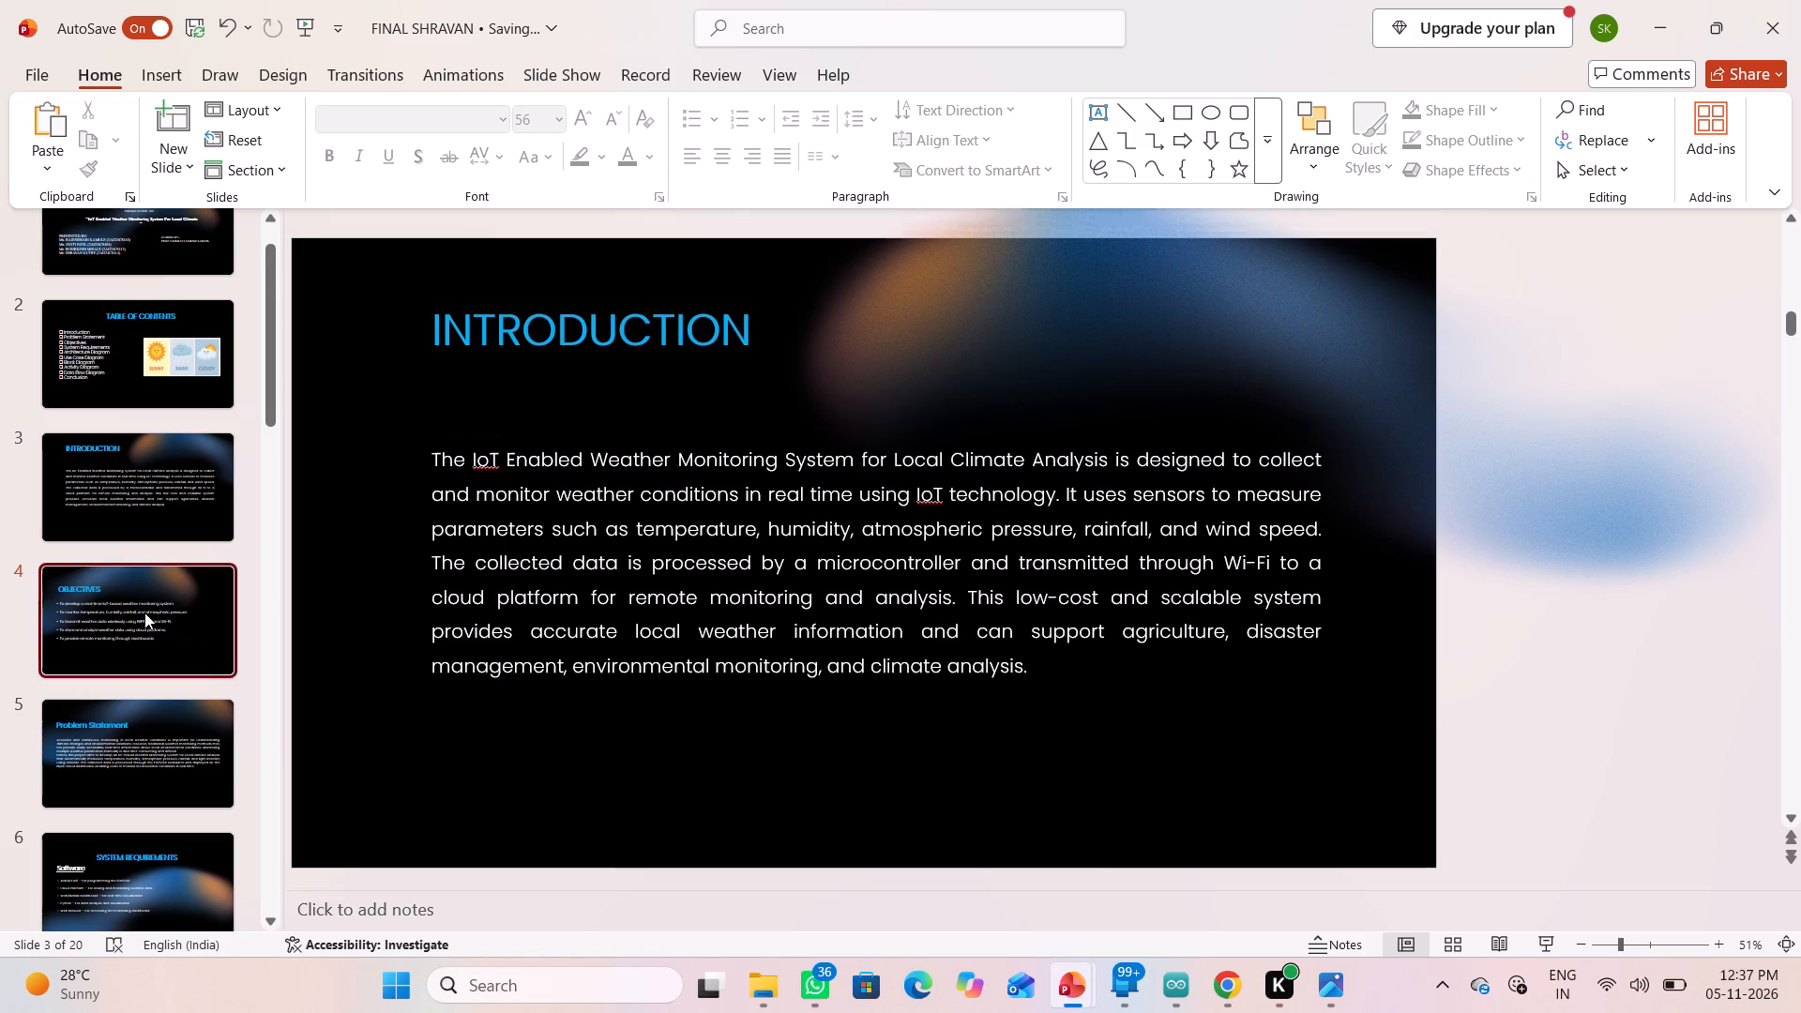
click(810, 365)
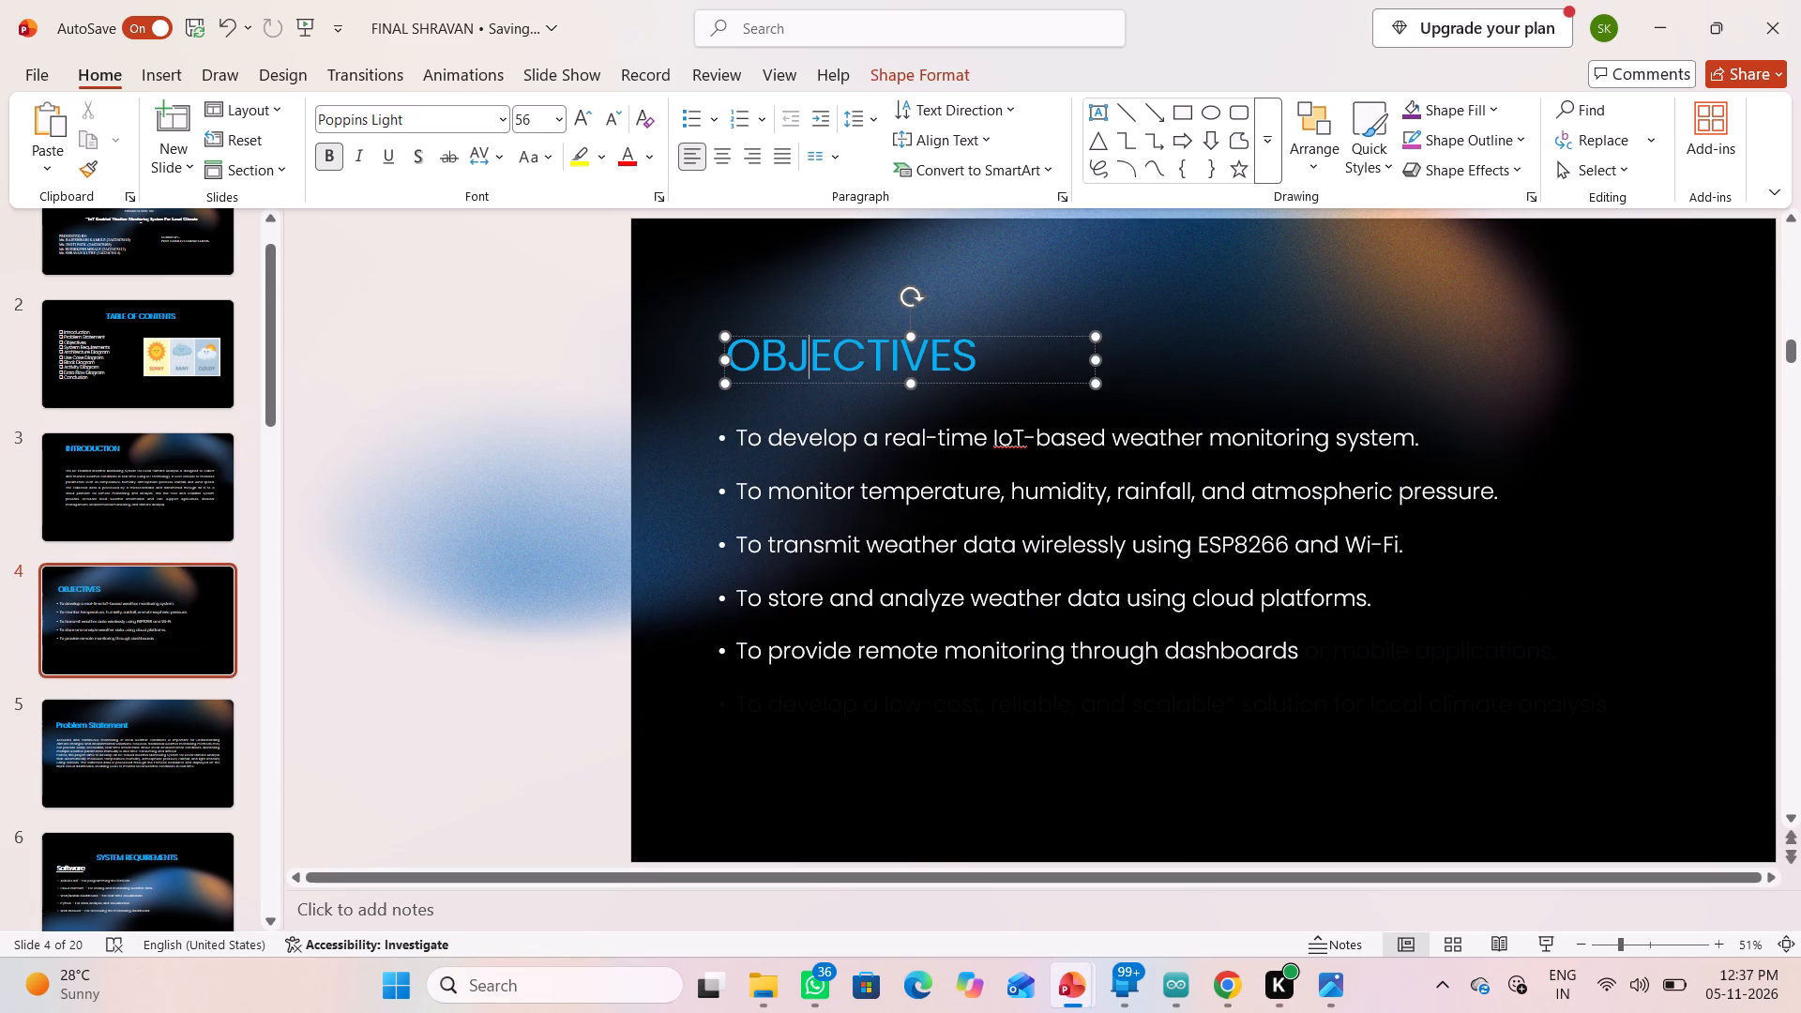
drag(824, 383, 819, 323)
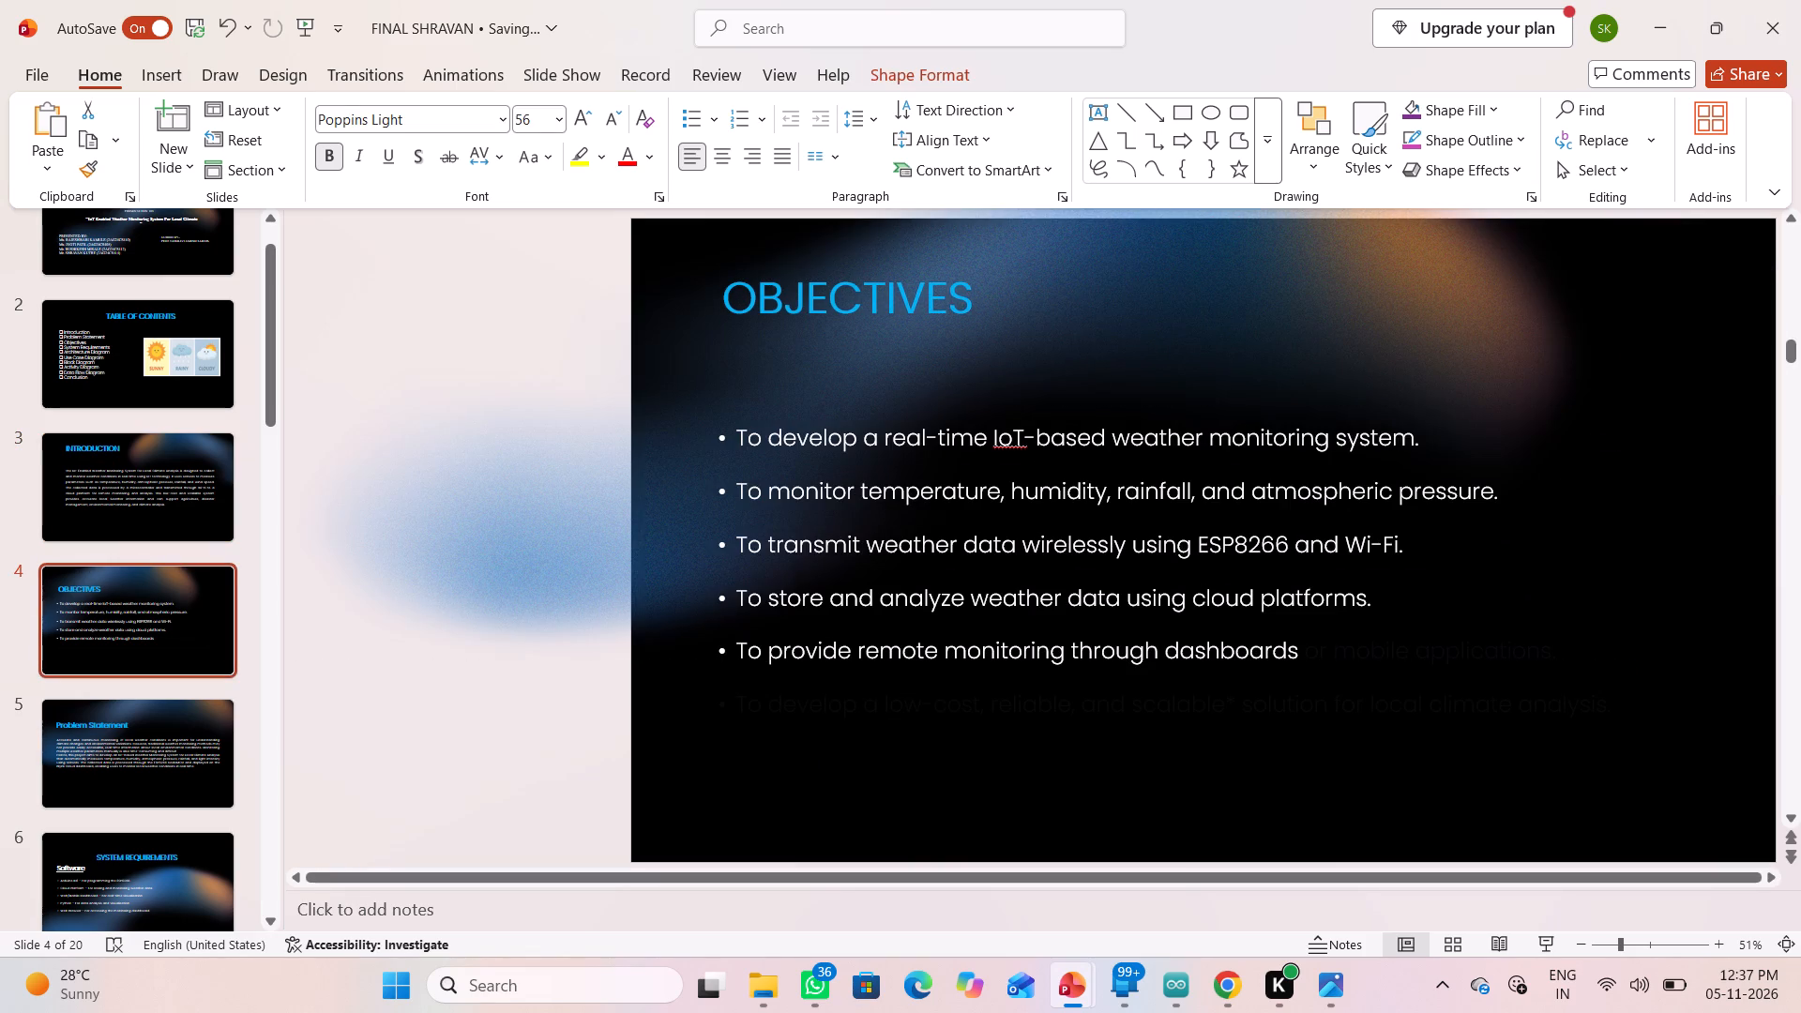
drag(819, 323, 816, 322)
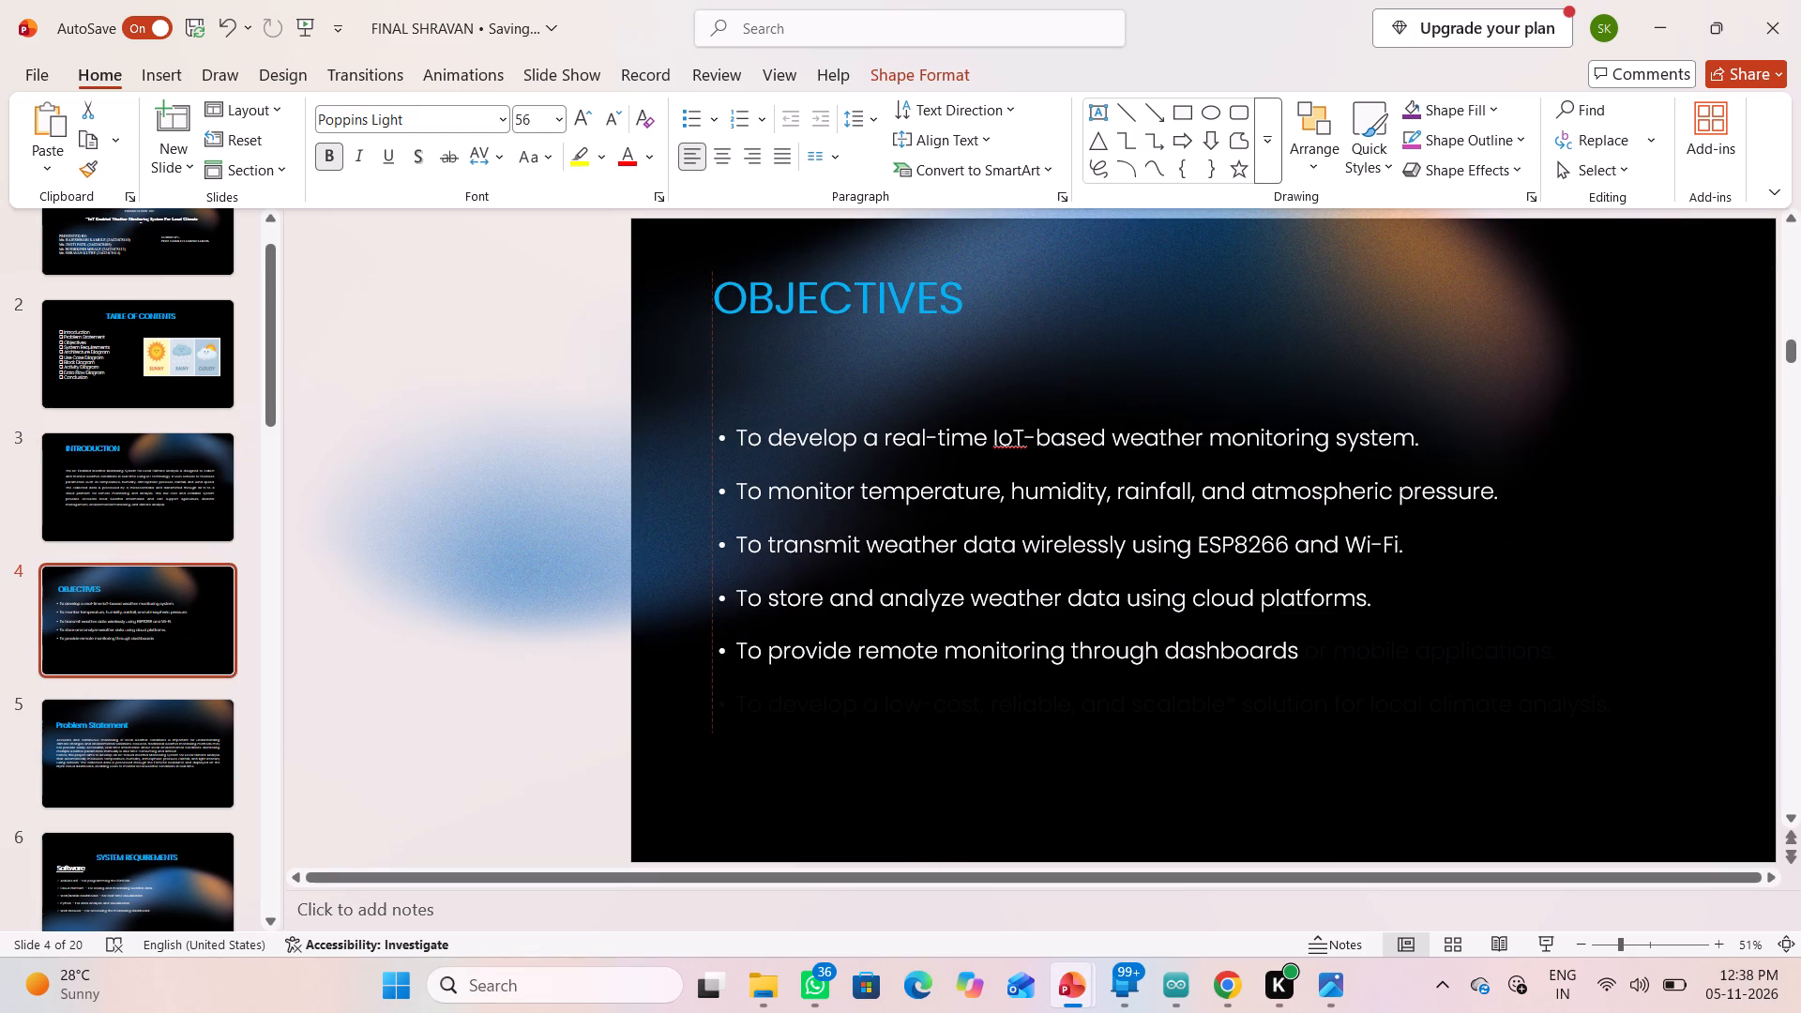
drag(816, 322, 818, 340)
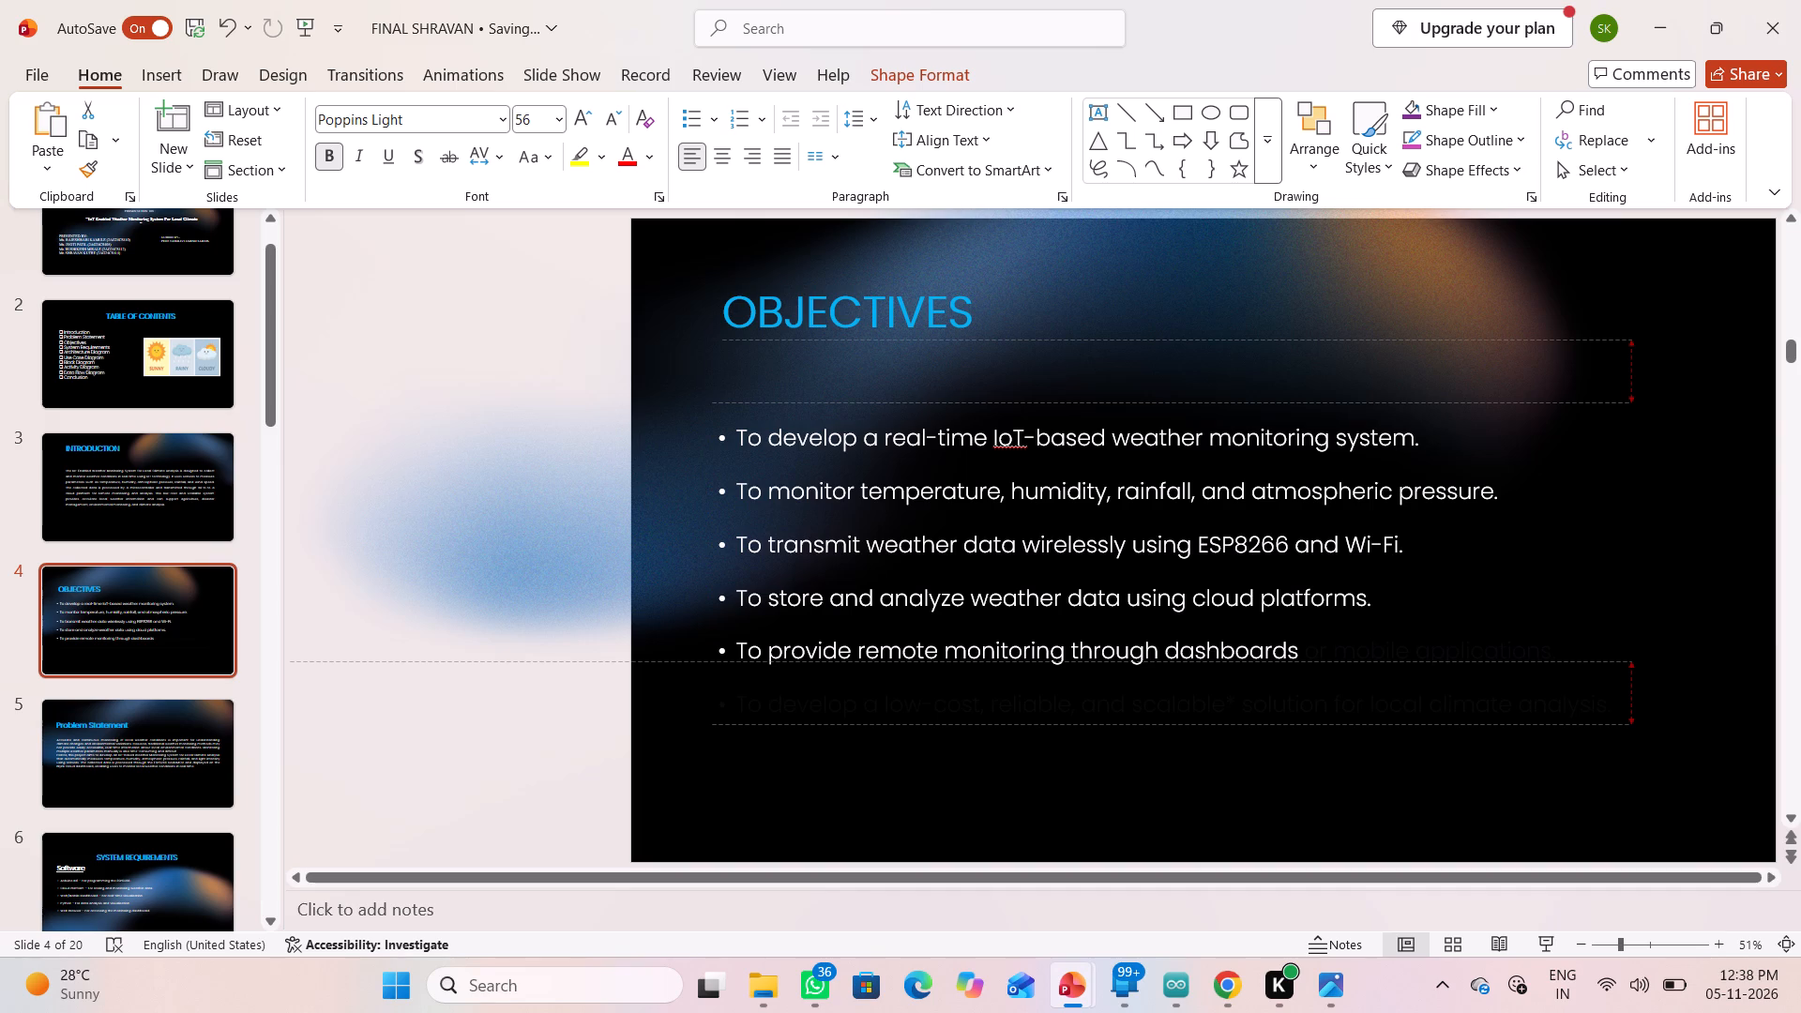
drag(818, 340, 818, 340)
click(1283, 320)
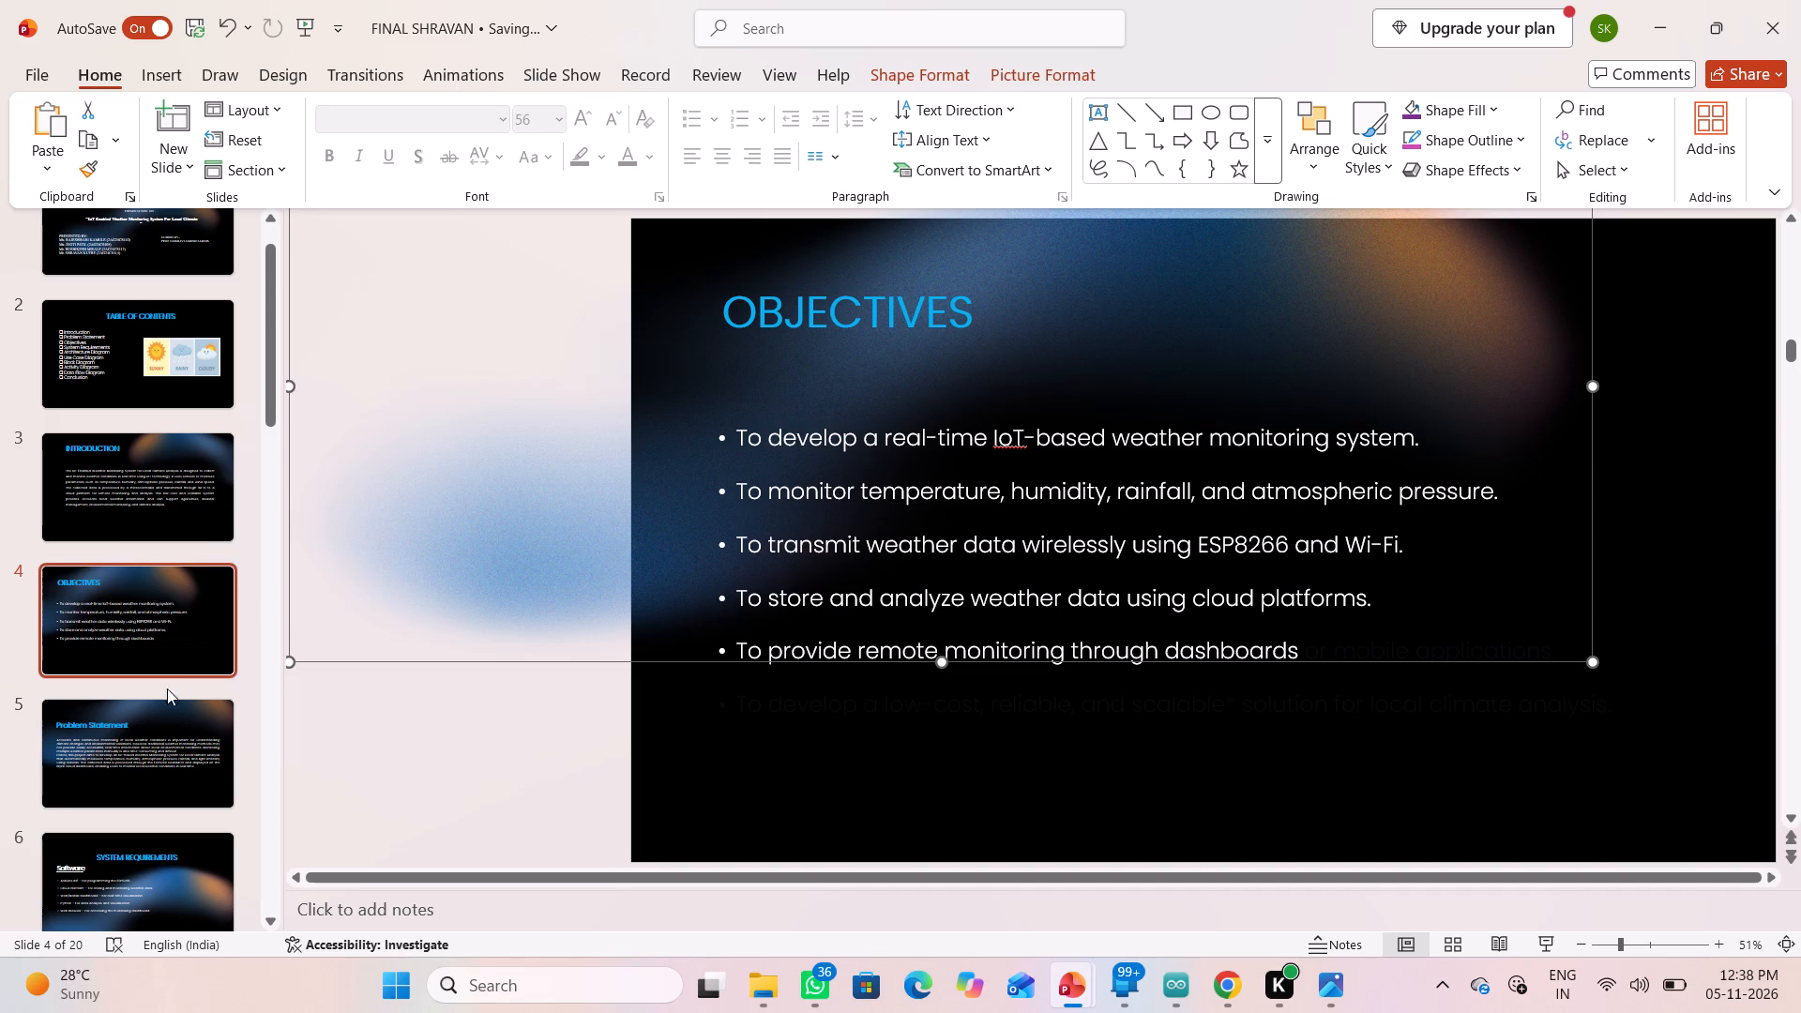
Move the Problem Statement heading higher on its slide, aligned with the left edge of the body text.
click(128, 749)
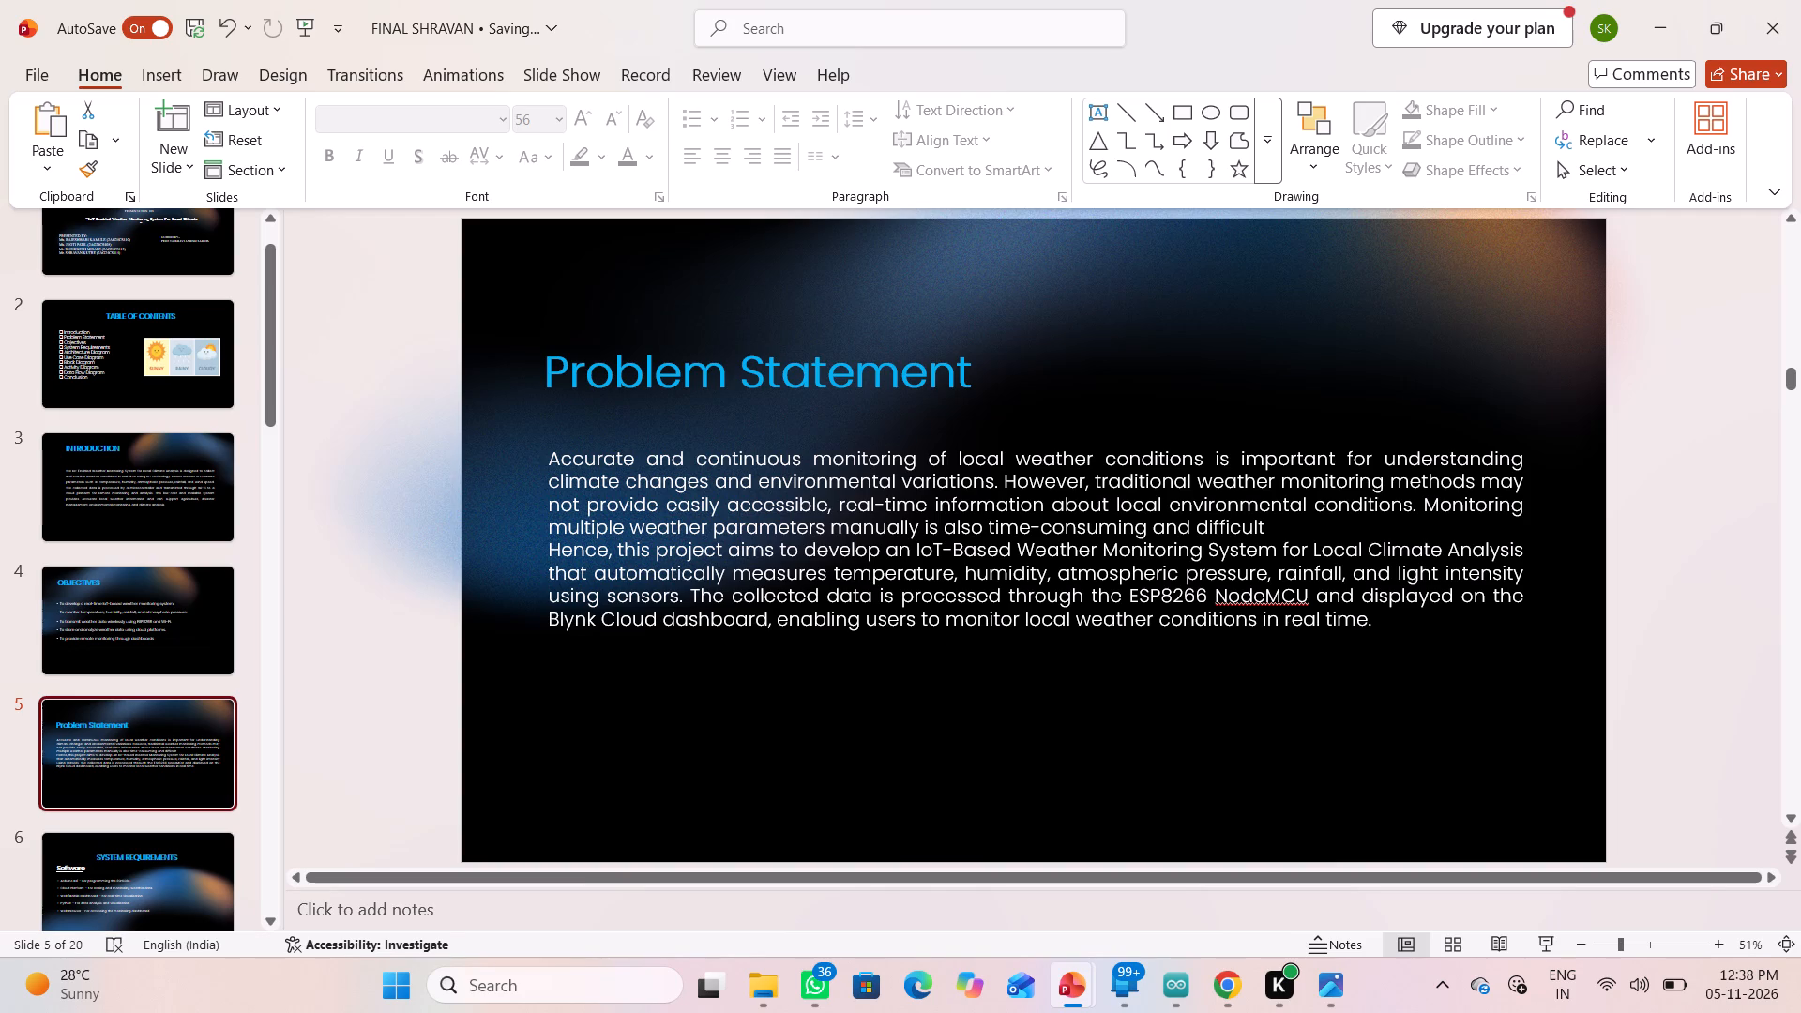
click(90, 642)
click(115, 757)
scroll(622, 581, down, 1)
scroll(673, 547, up, 1)
click(628, 398)
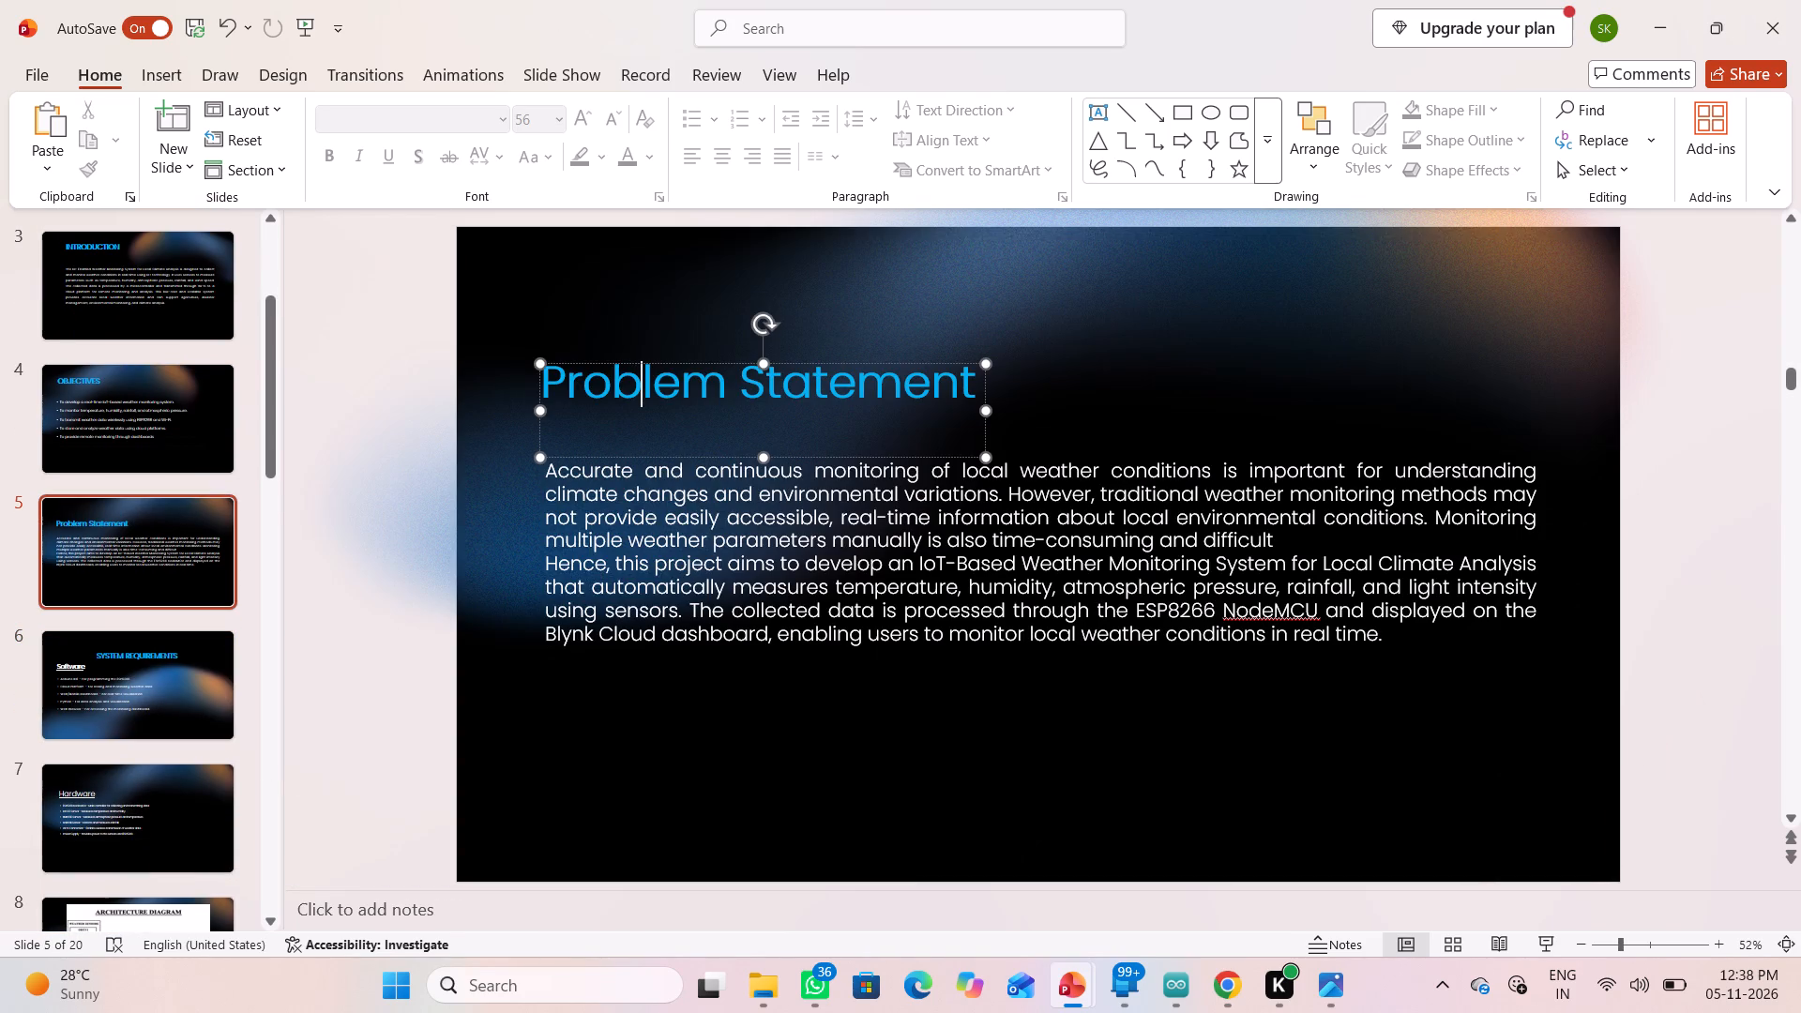
drag(639, 458, 643, 407)
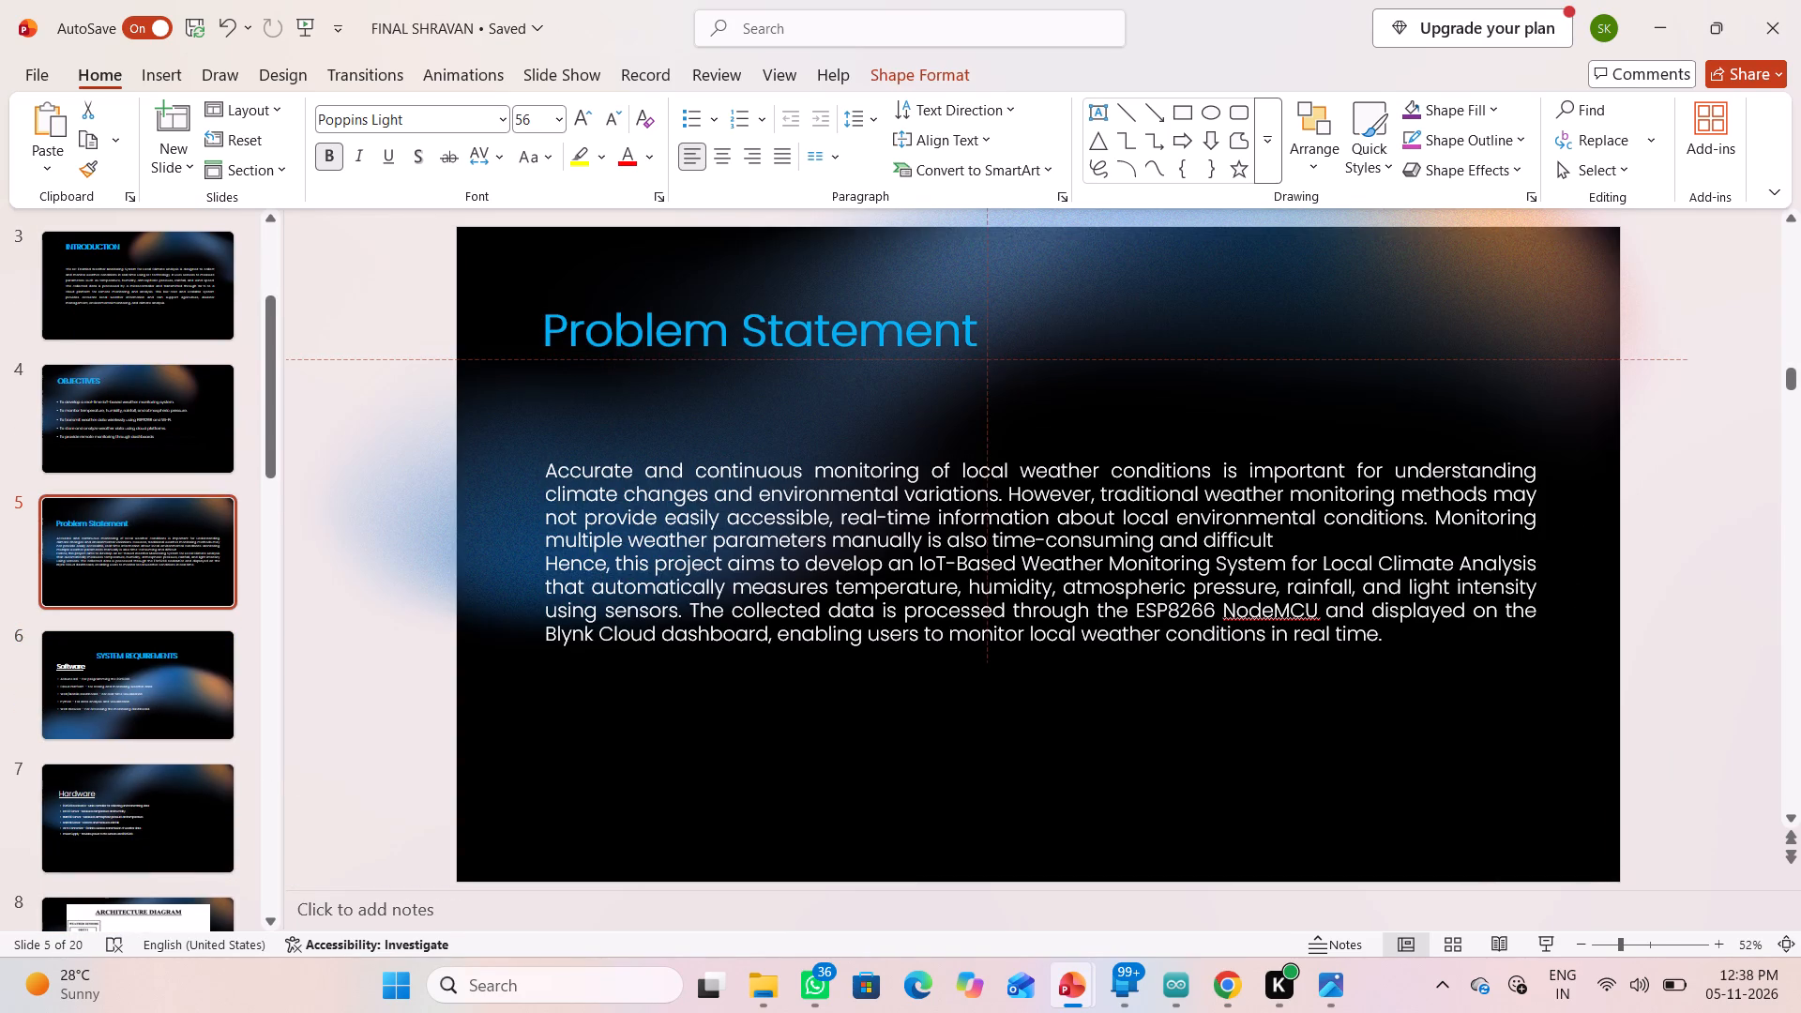
drag(643, 407, 649, 402)
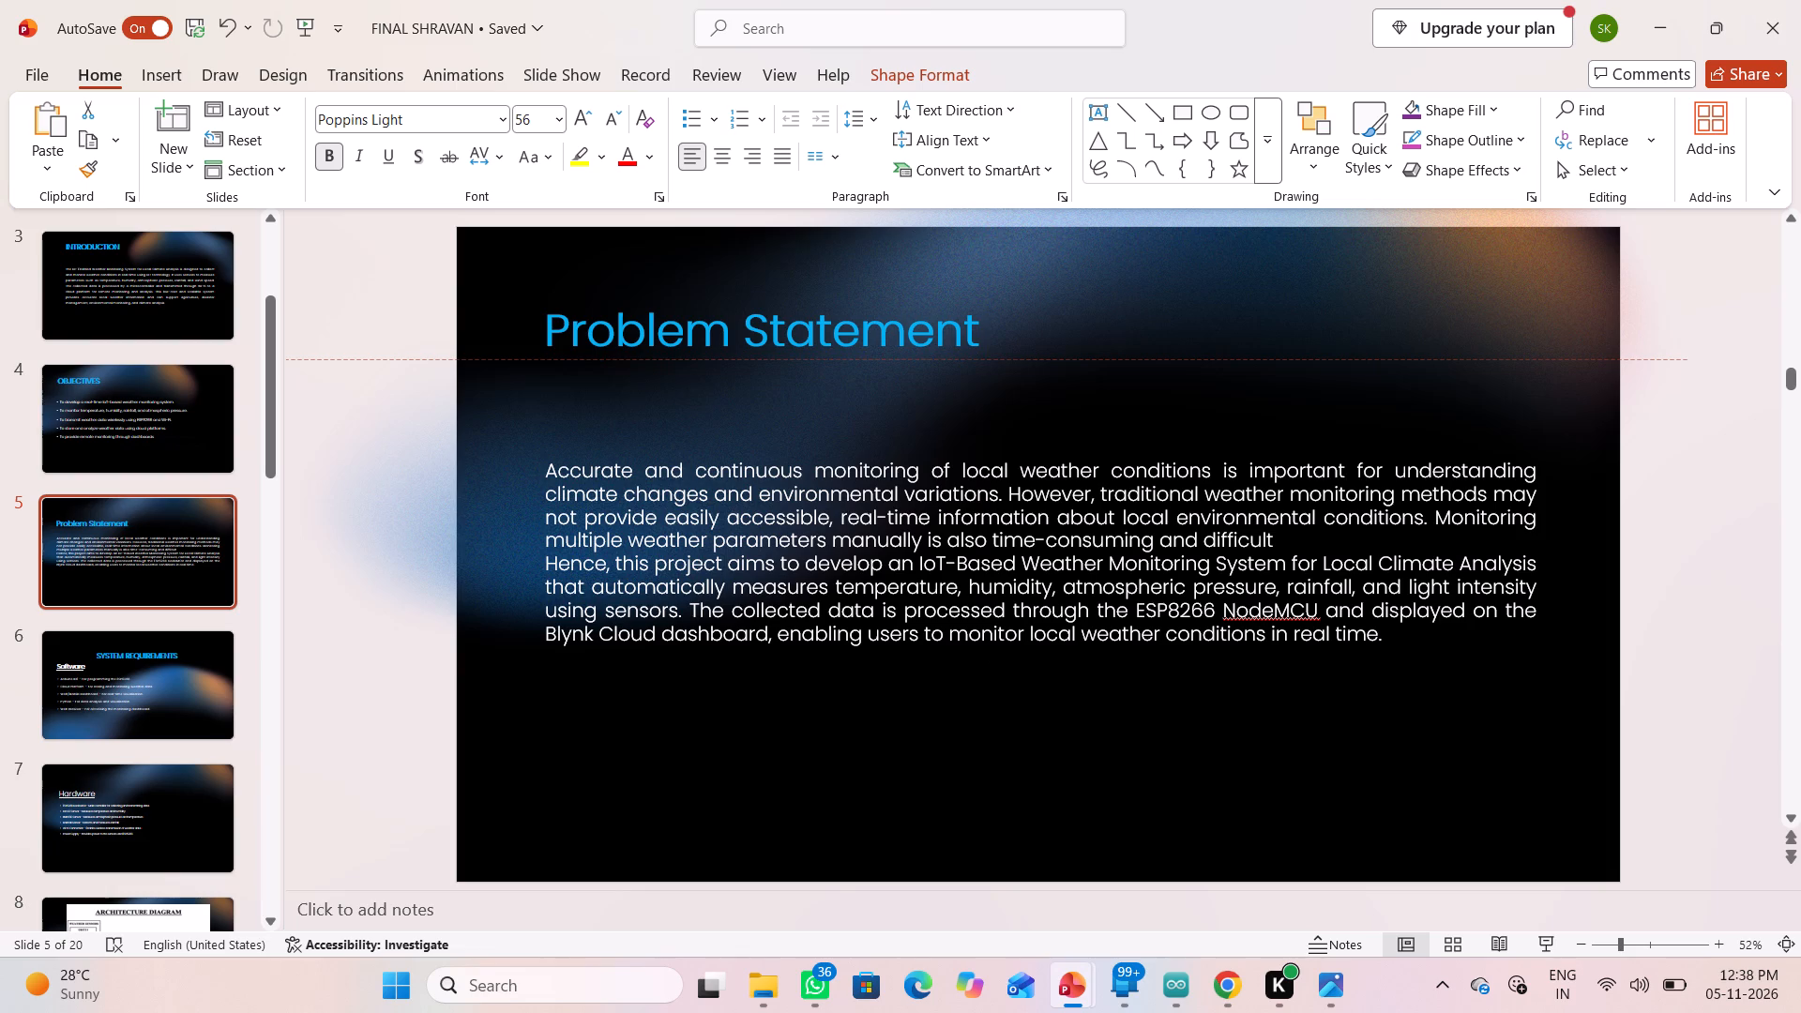
drag(649, 402, 655, 402)
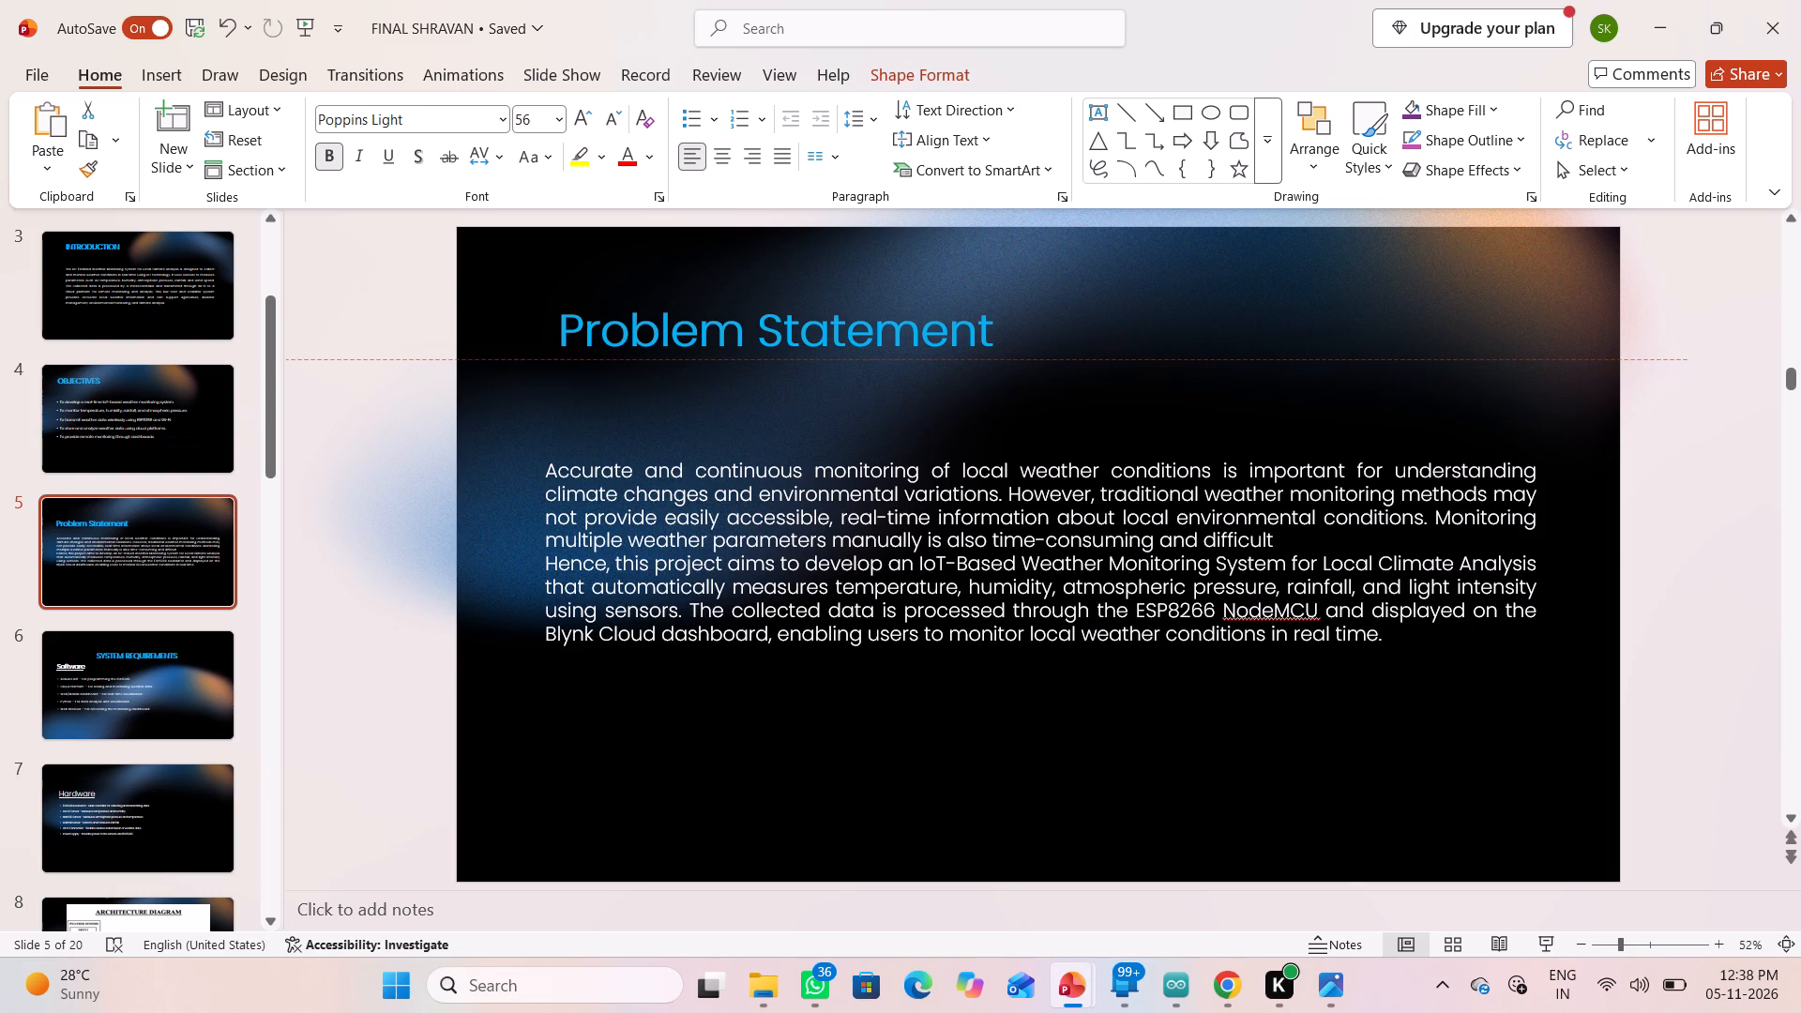
drag(655, 402, 646, 415)
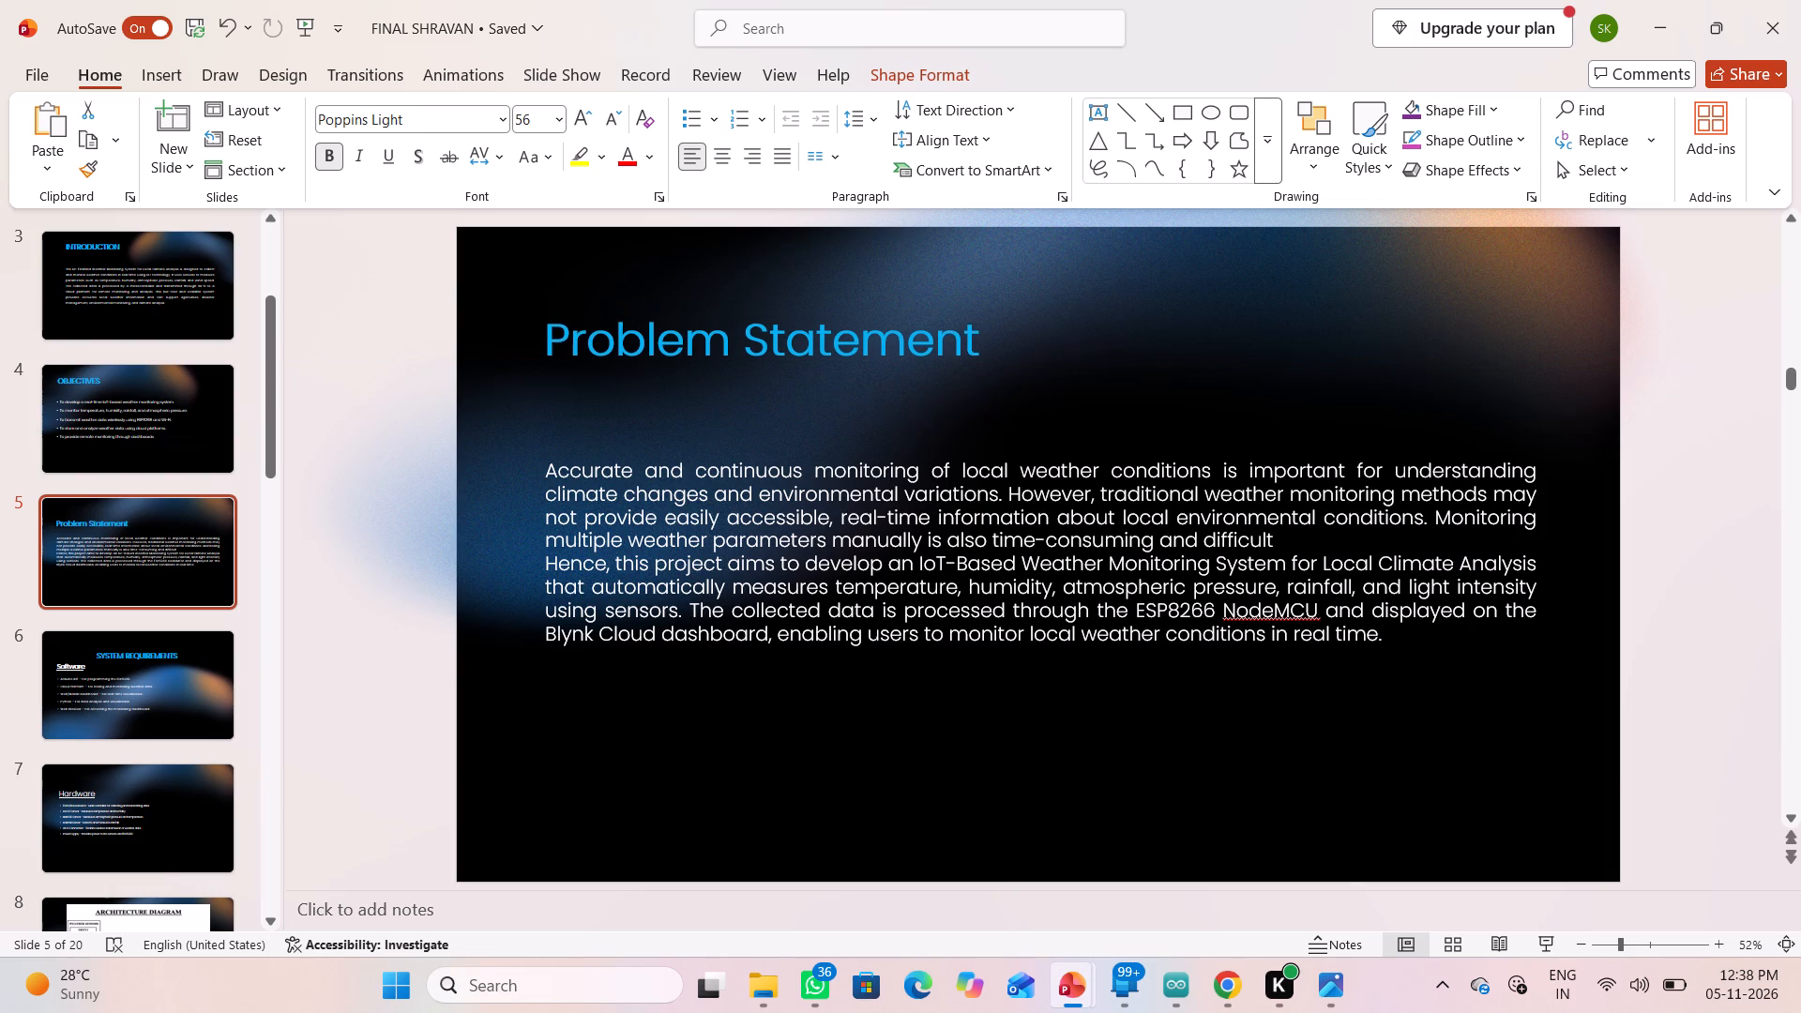
drag(646, 415, 647, 428)
drag(766, 427, 766, 416)
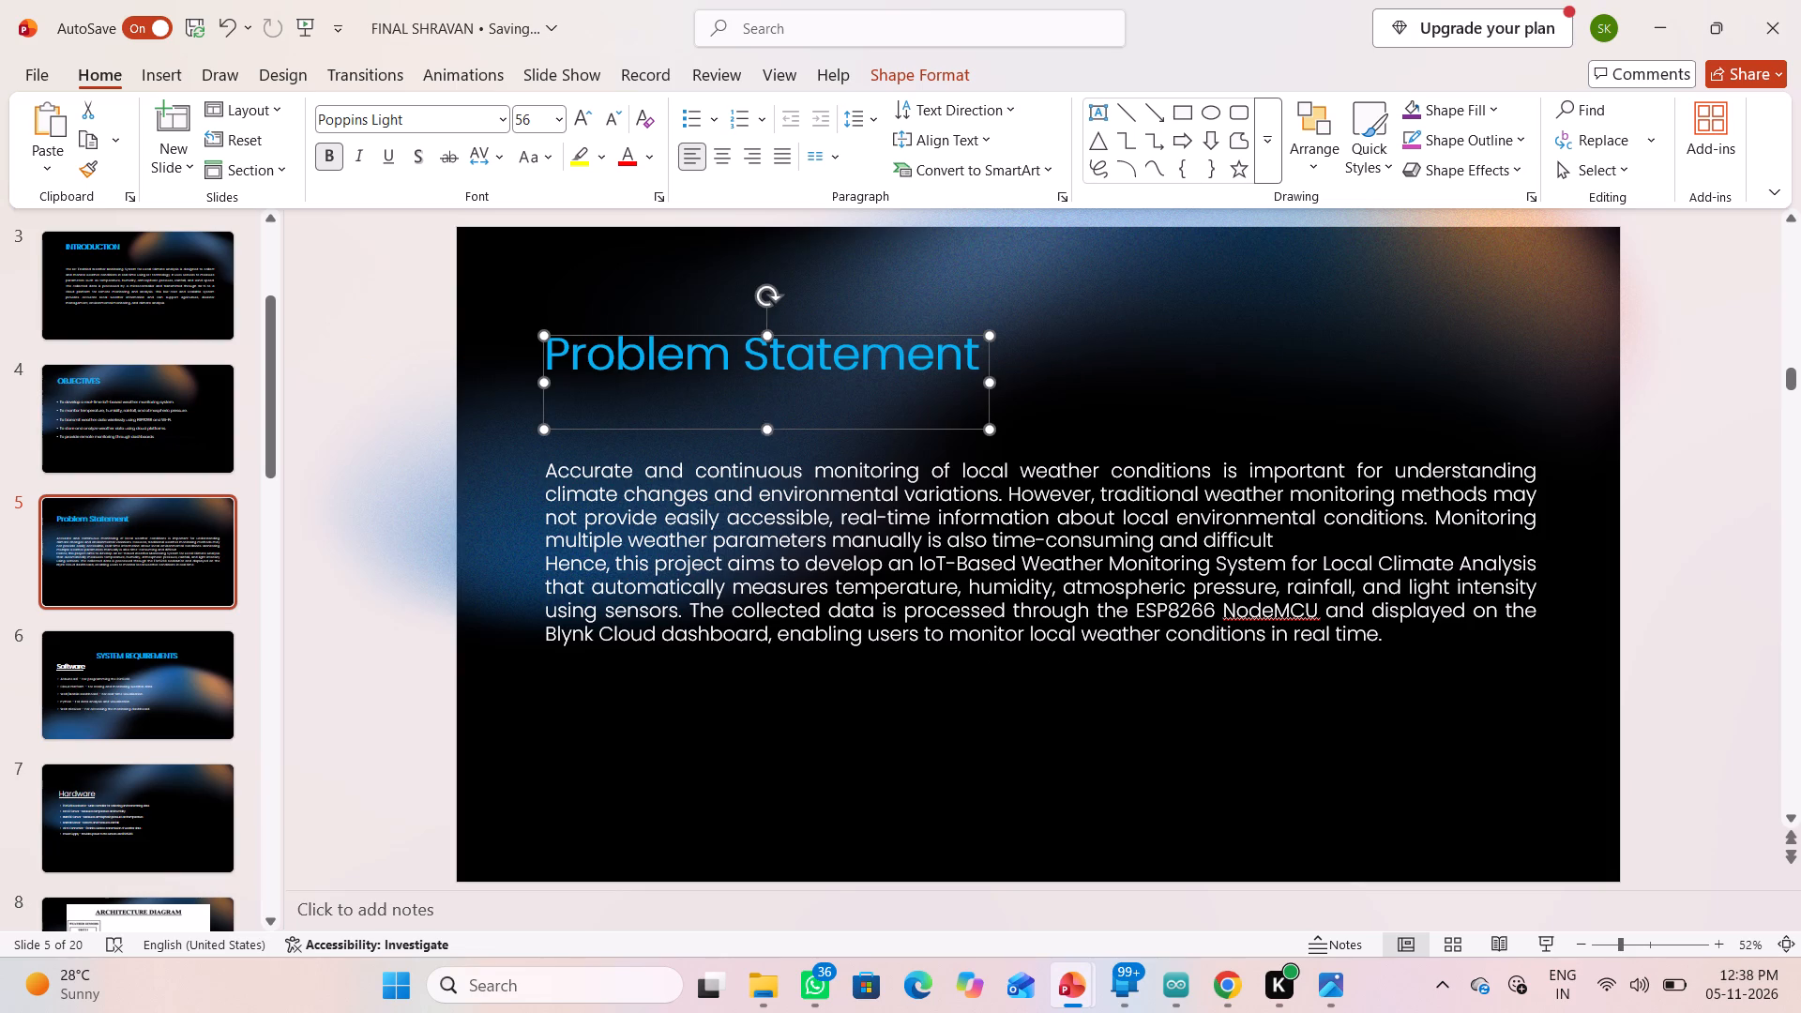
drag(766, 416, 772, 395)
Shift the Problem Statement slide's body text and heading further up, keeping a clear gap between them.
click(794, 546)
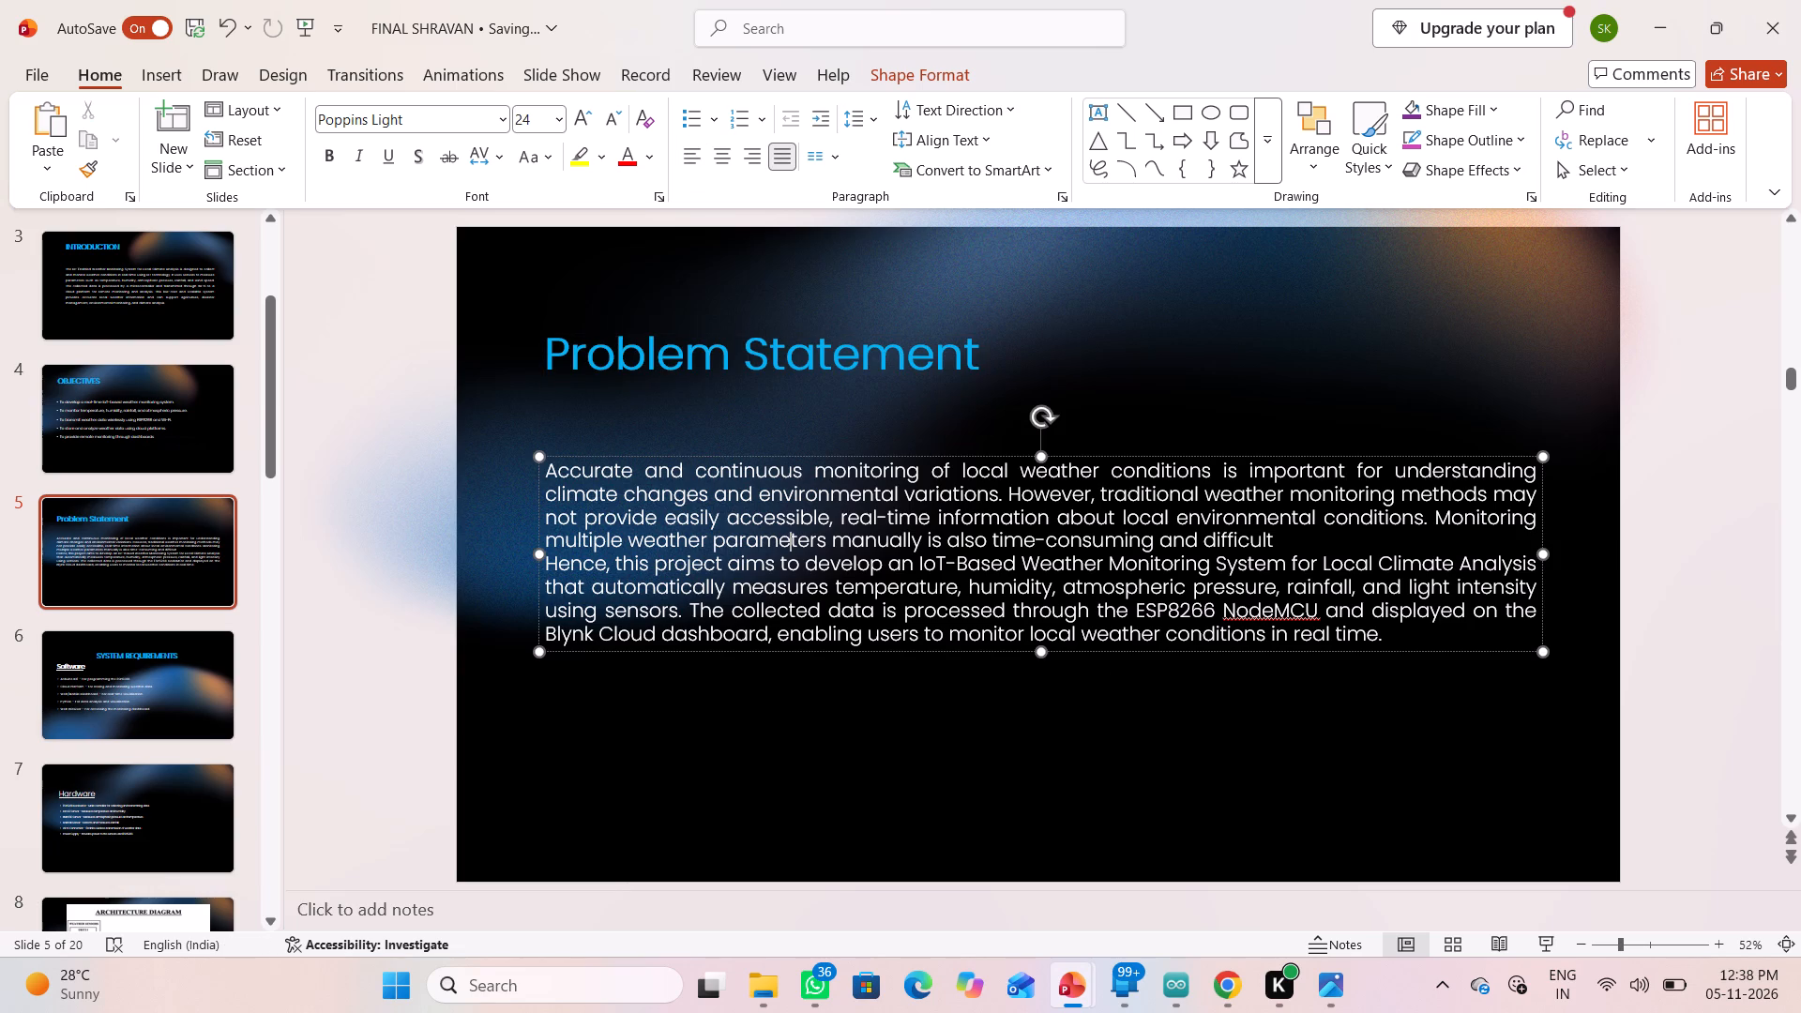
drag(931, 457, 930, 418)
click(795, 355)
click(737, 350)
drag(723, 337, 726, 292)
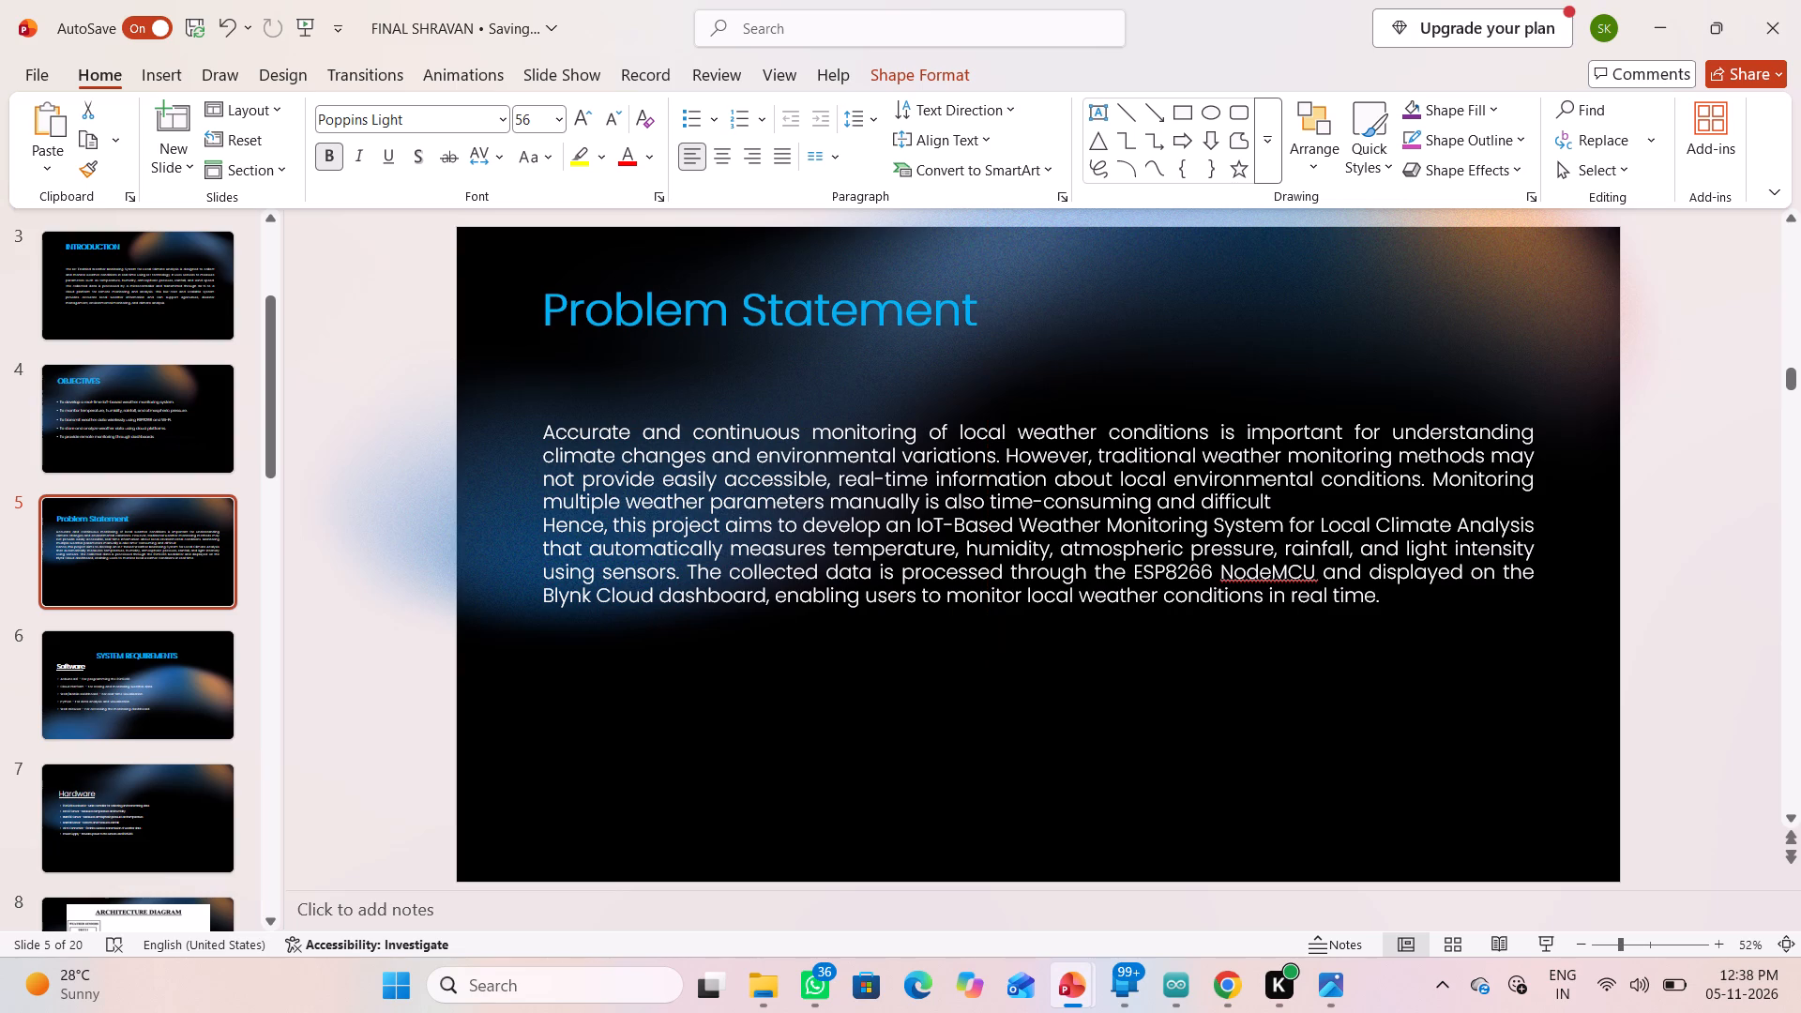
drag(726, 292, 724, 292)
click(683, 461)
drag(681, 461, 678, 451)
Move the body paragraph on the Introduction slide up, closer to its heading.
click(135, 398)
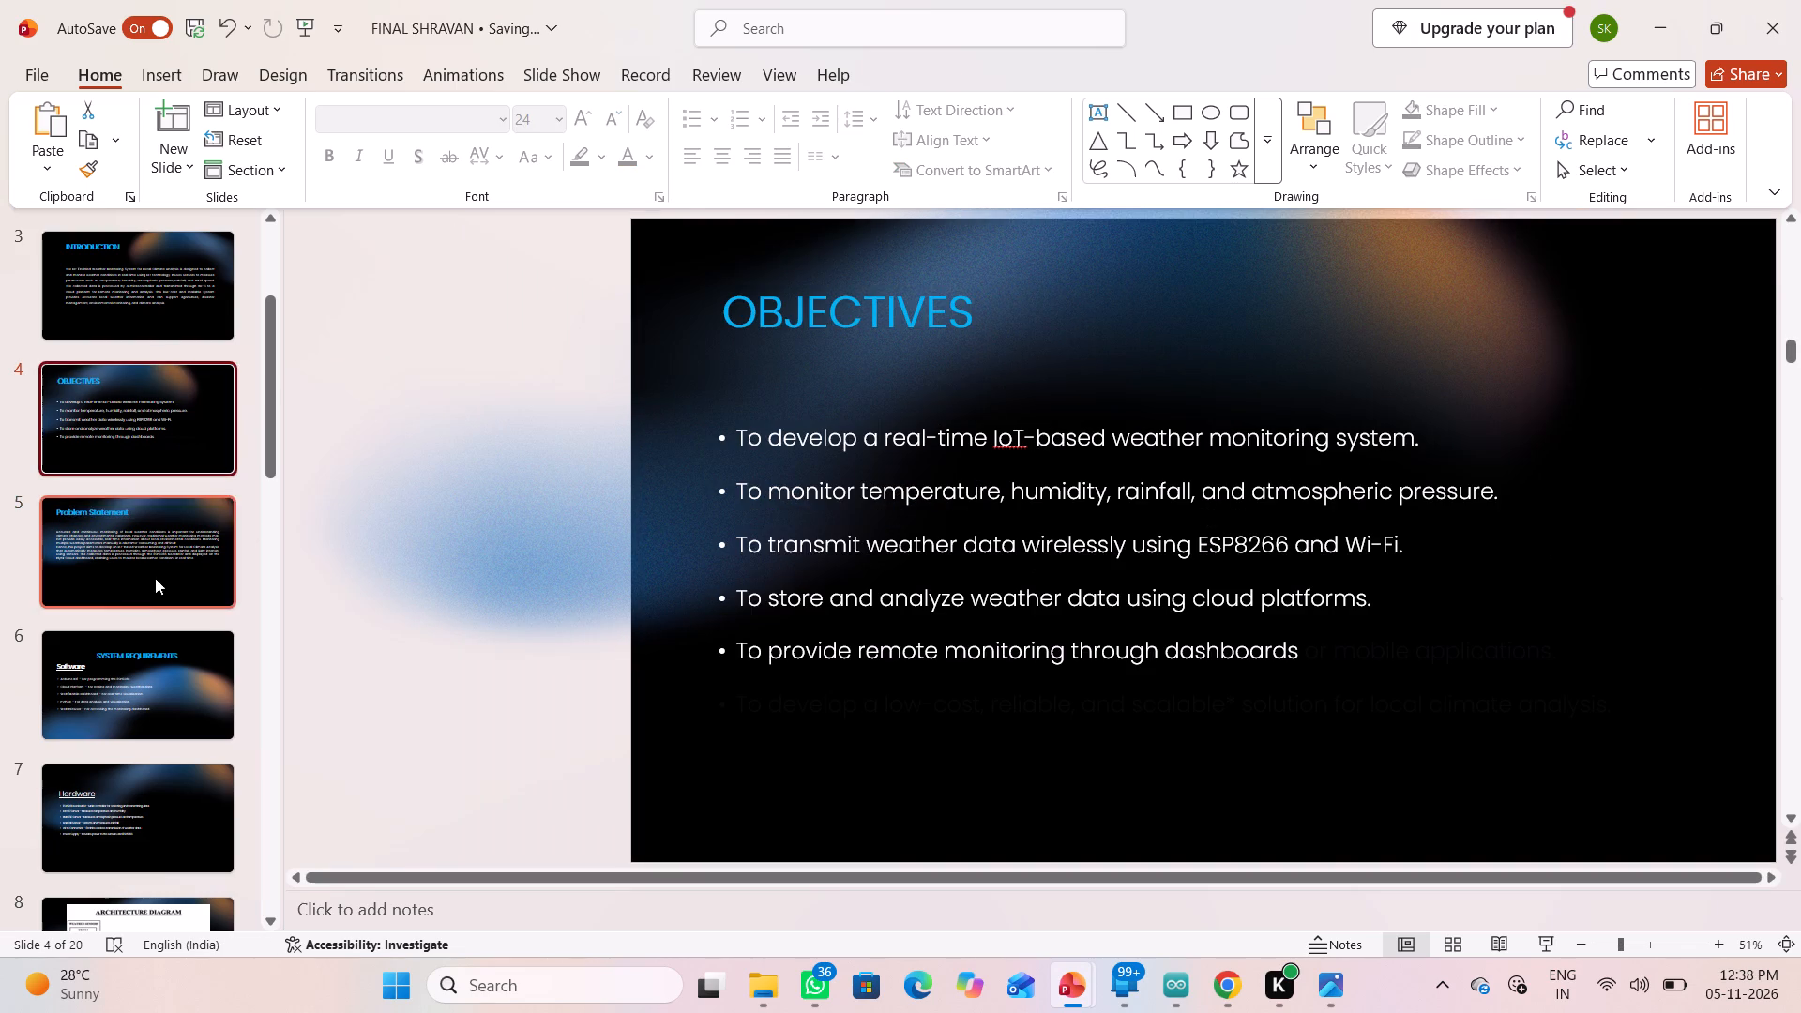
click(118, 284)
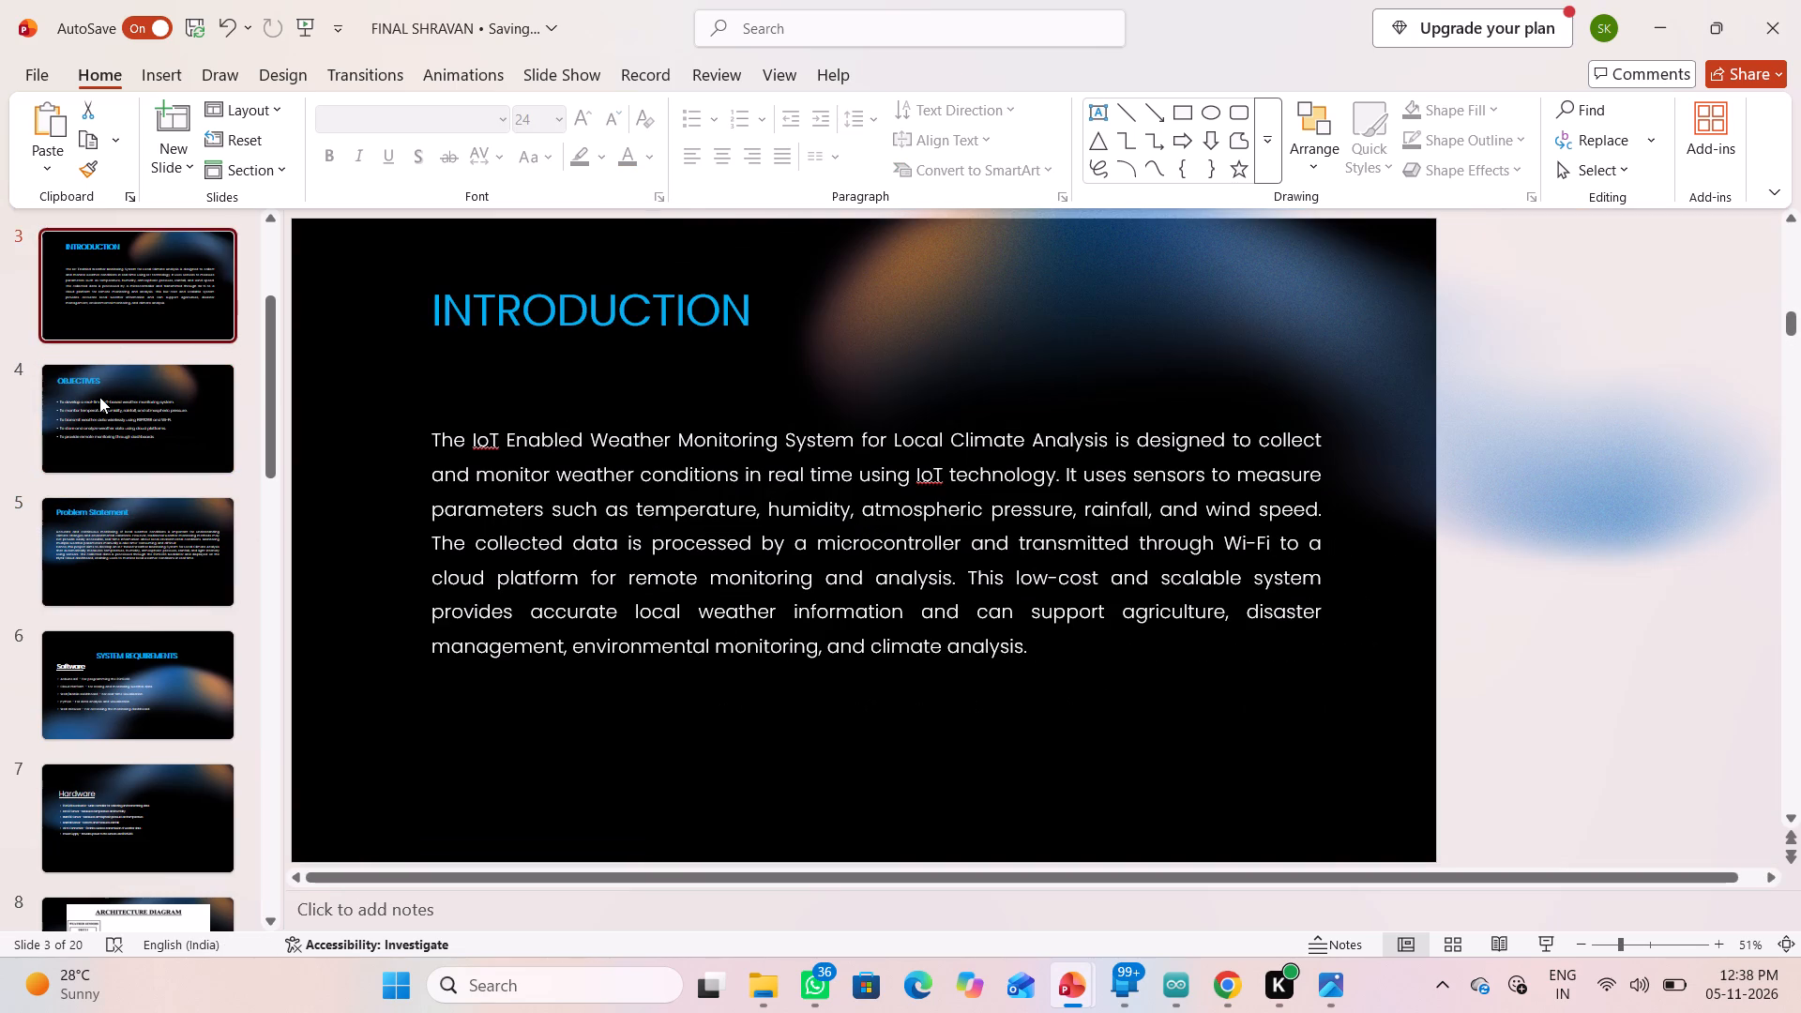
click(517, 492)
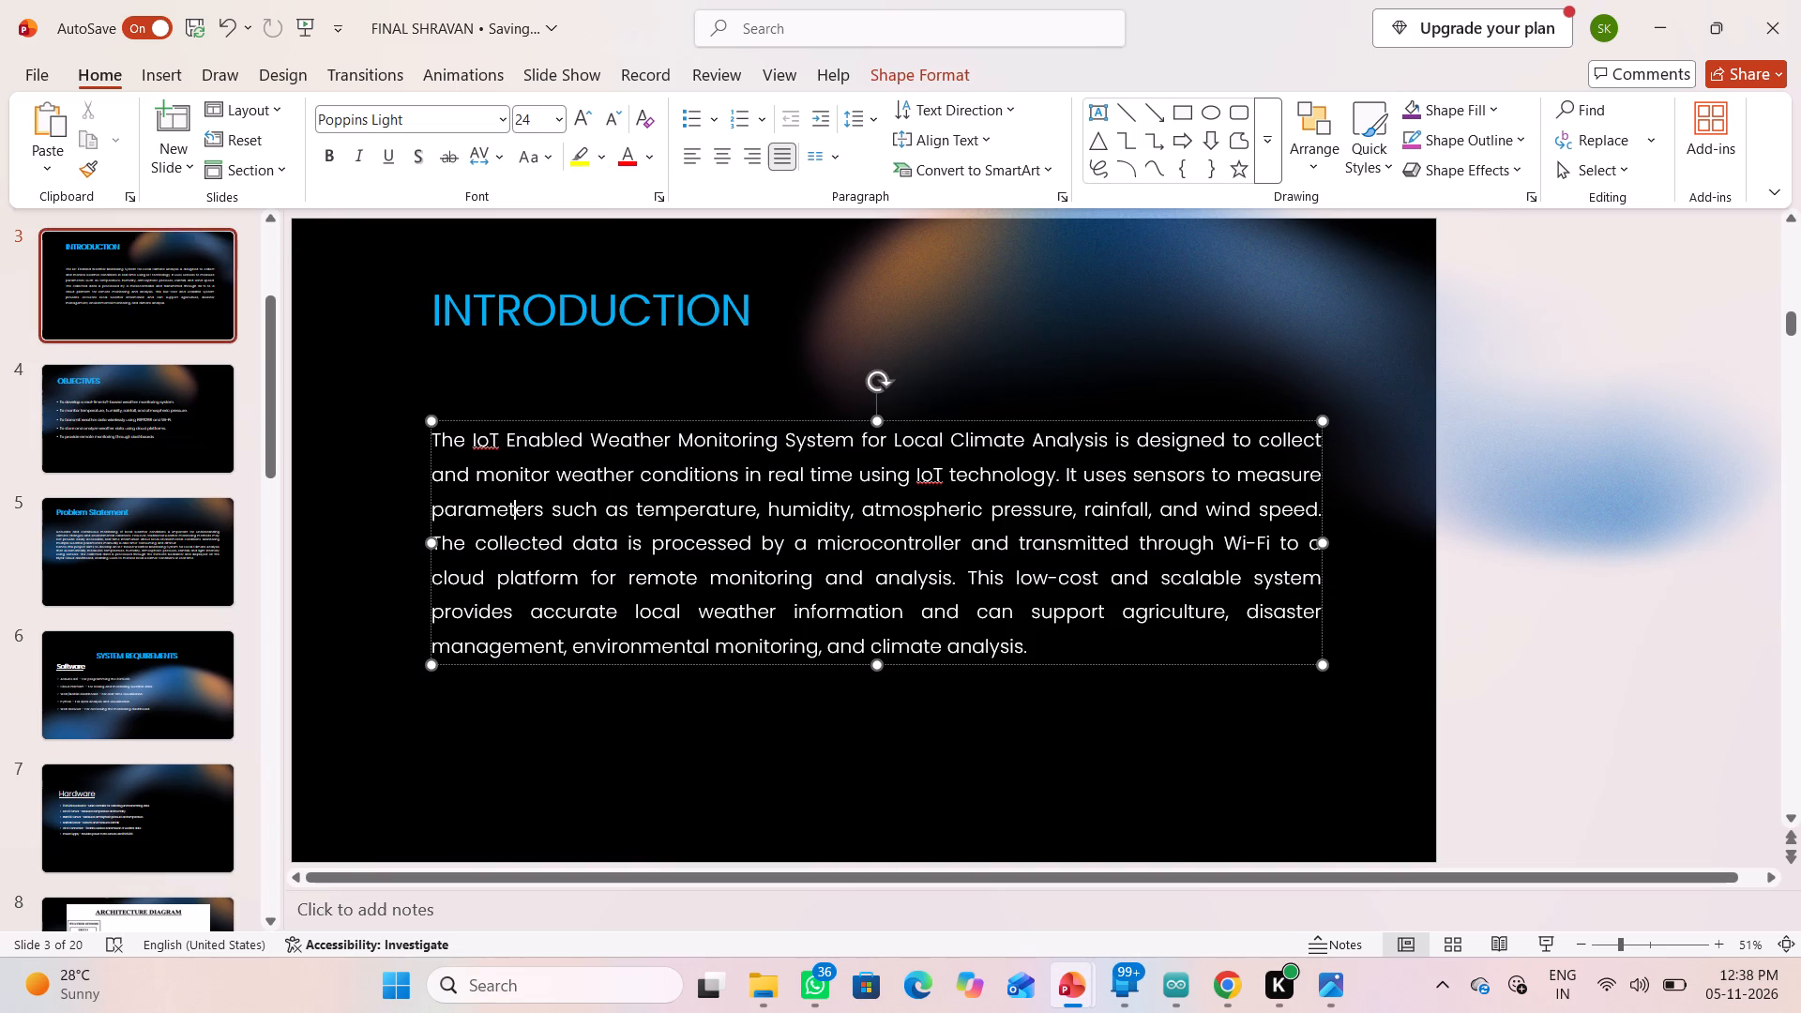
drag(556, 421, 557, 391)
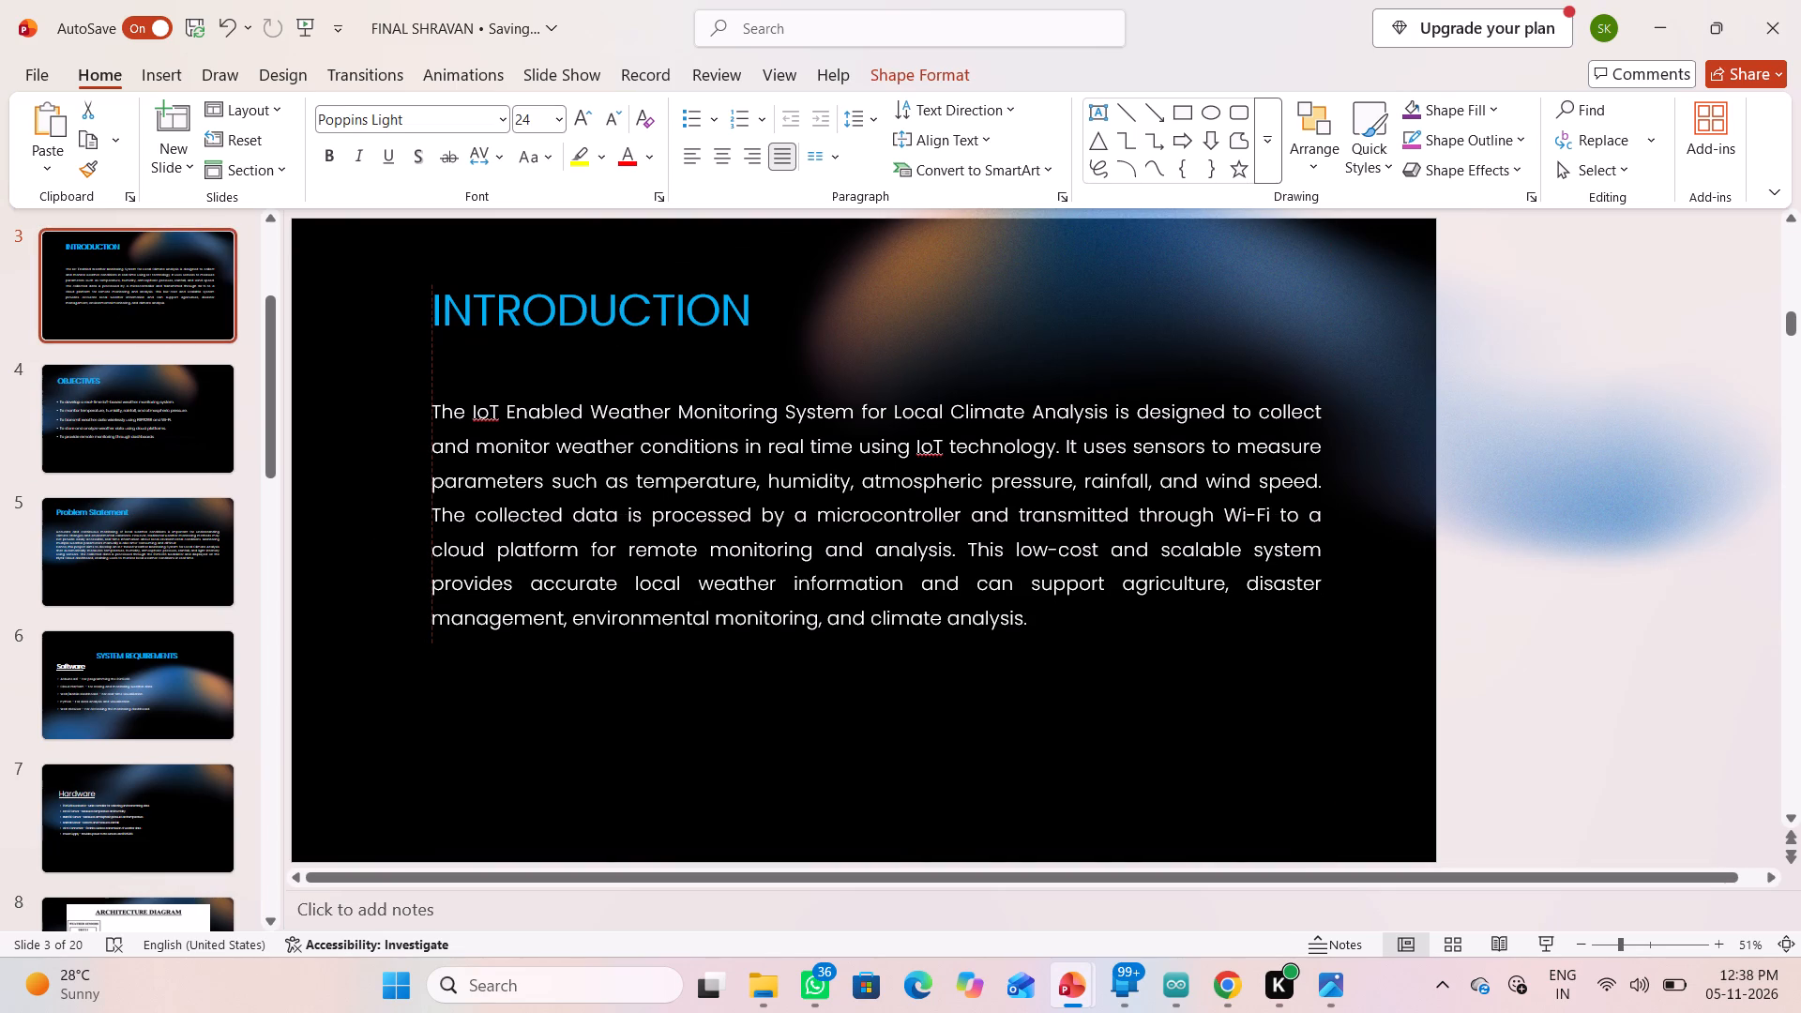
drag(557, 391, 557, 389)
Move the bullet list on the Objectives slide up, closer to its heading.
click(107, 427)
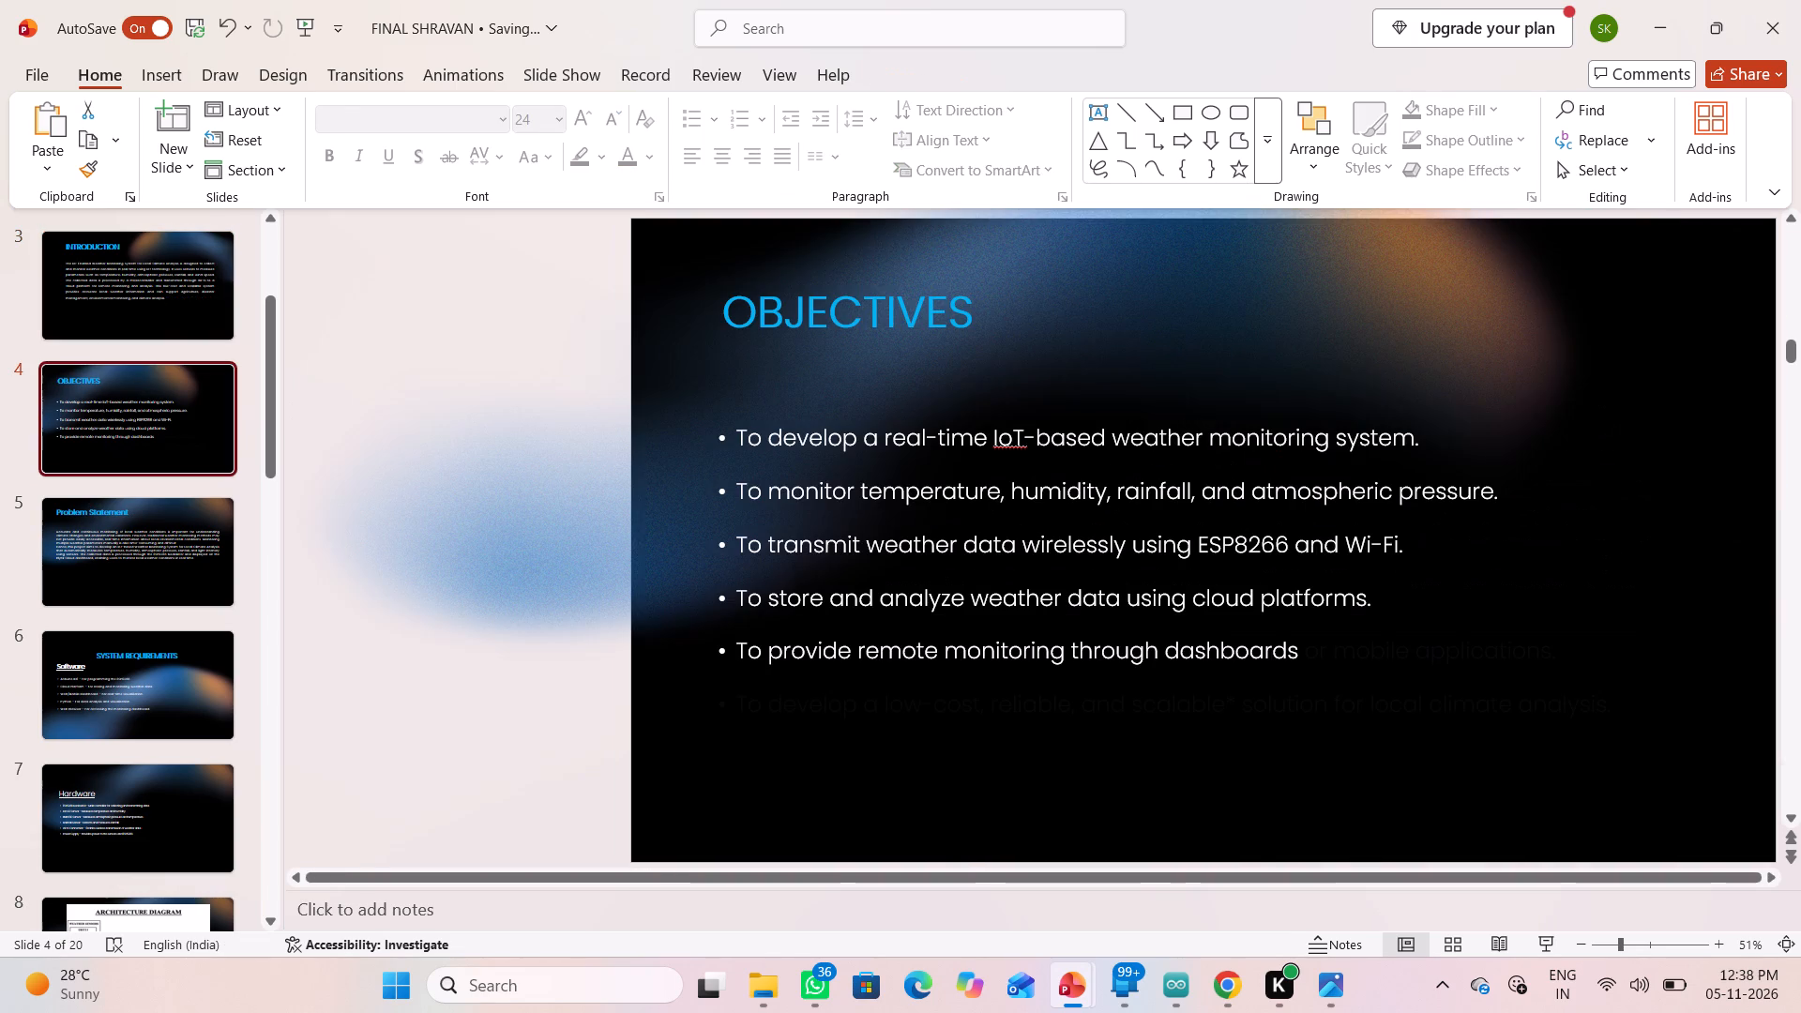
click(819, 429)
drag(827, 399, 828, 364)
Move the body text on the Problem Statement slide up, closer beneath its heading.
click(106, 562)
click(837, 432)
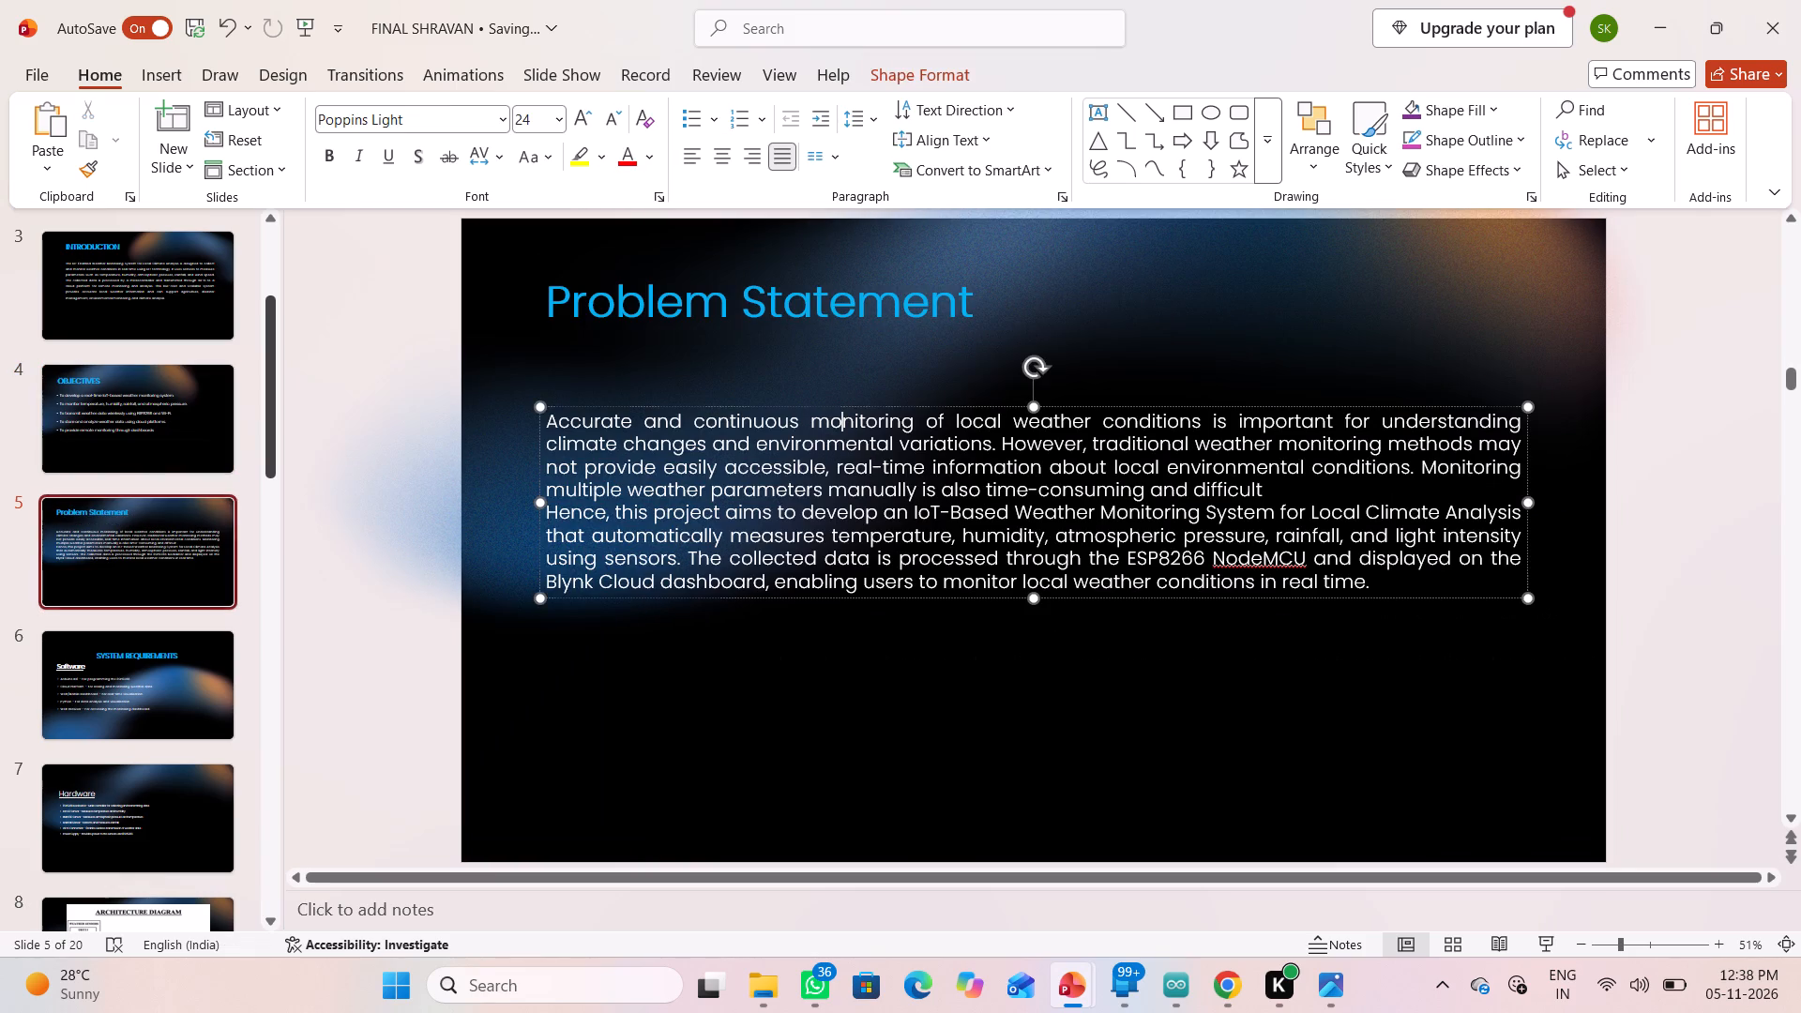
drag(810, 402, 810, 386)
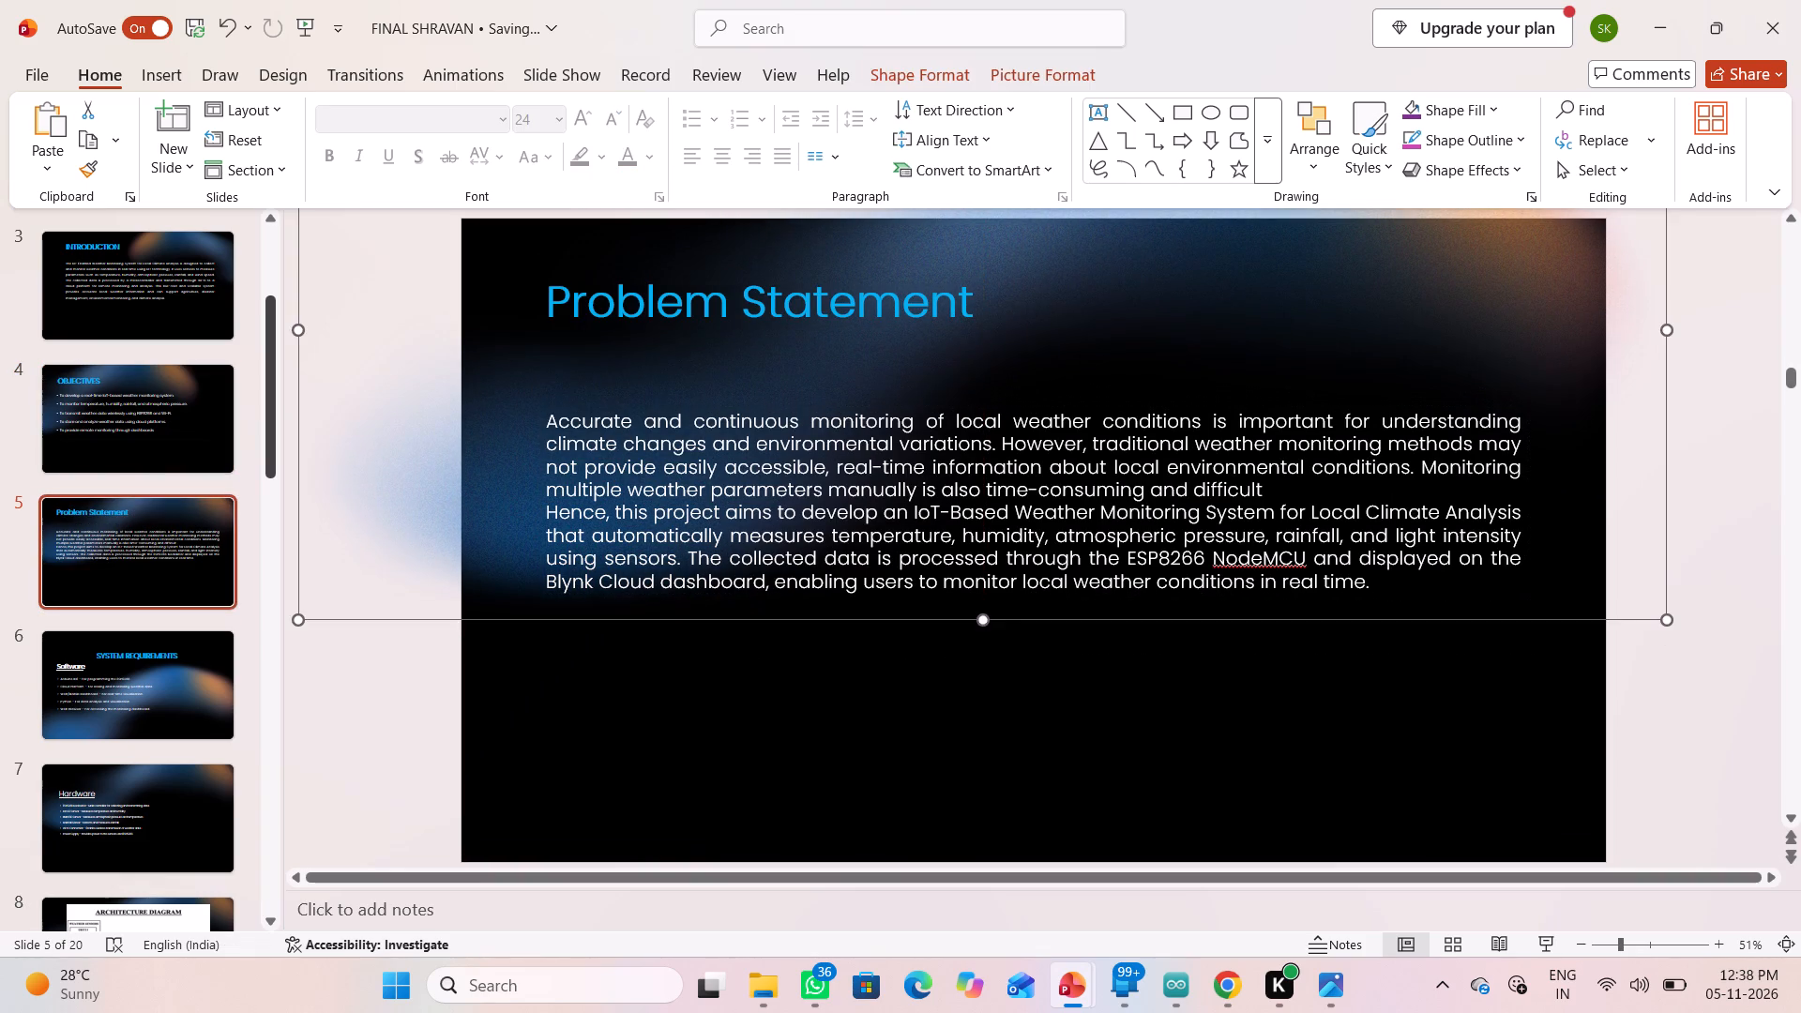
click(749, 475)
drag(767, 407, 769, 387)
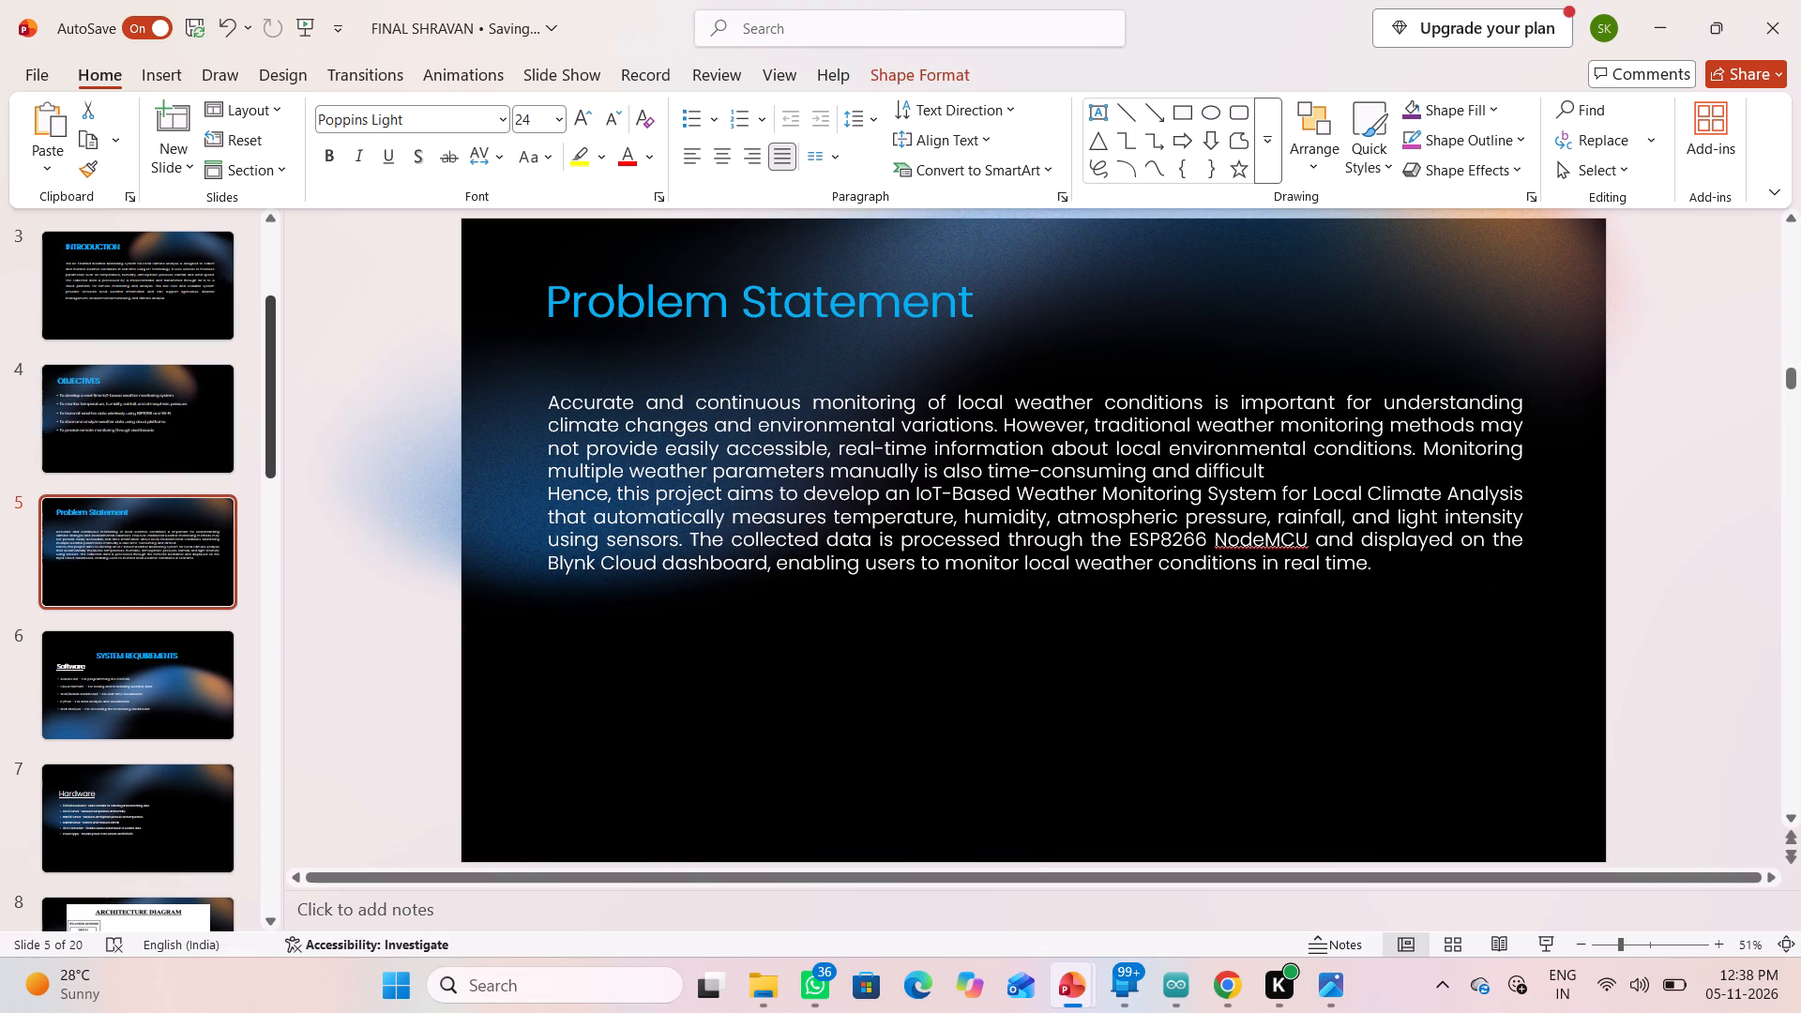
drag(769, 387, 769, 386)
click(667, 671)
click(713, 481)
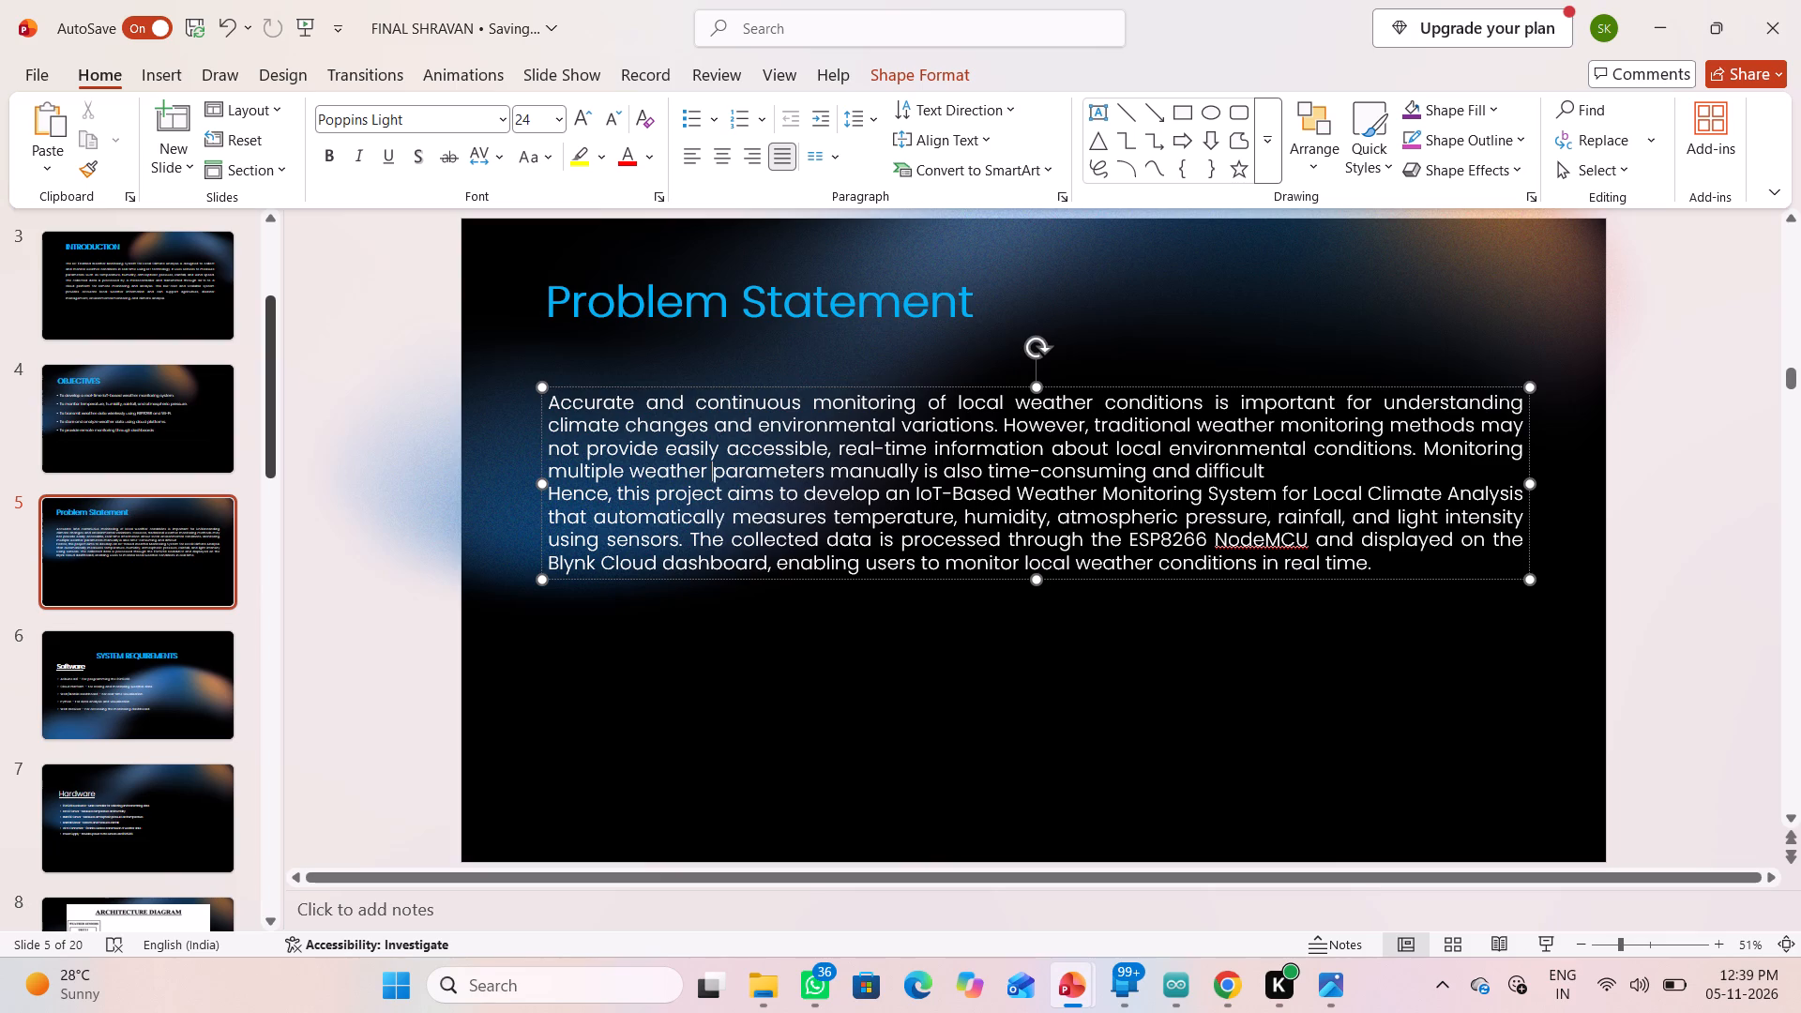
drag(740, 386, 738, 372)
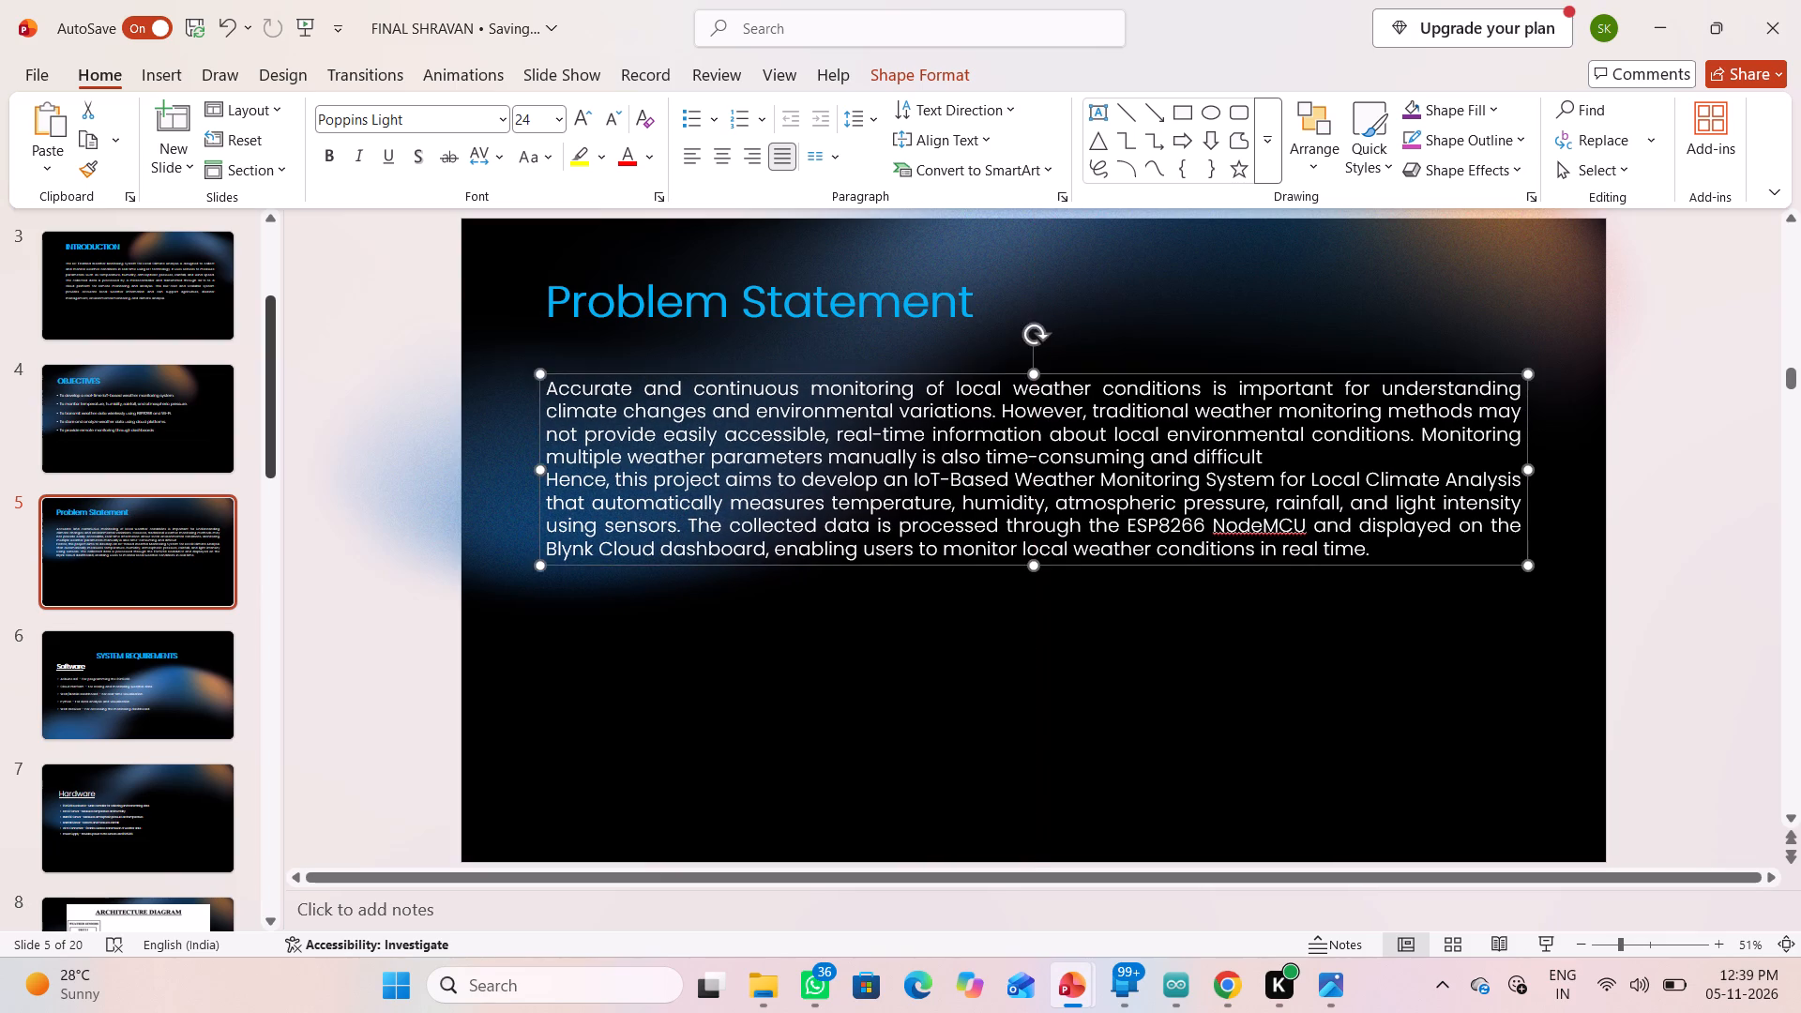
click(704, 614)
Shorten "Web/Mobile Dashboard" to "Web Dashboard" in the software list on the System Requirements slide.
click(82, 682)
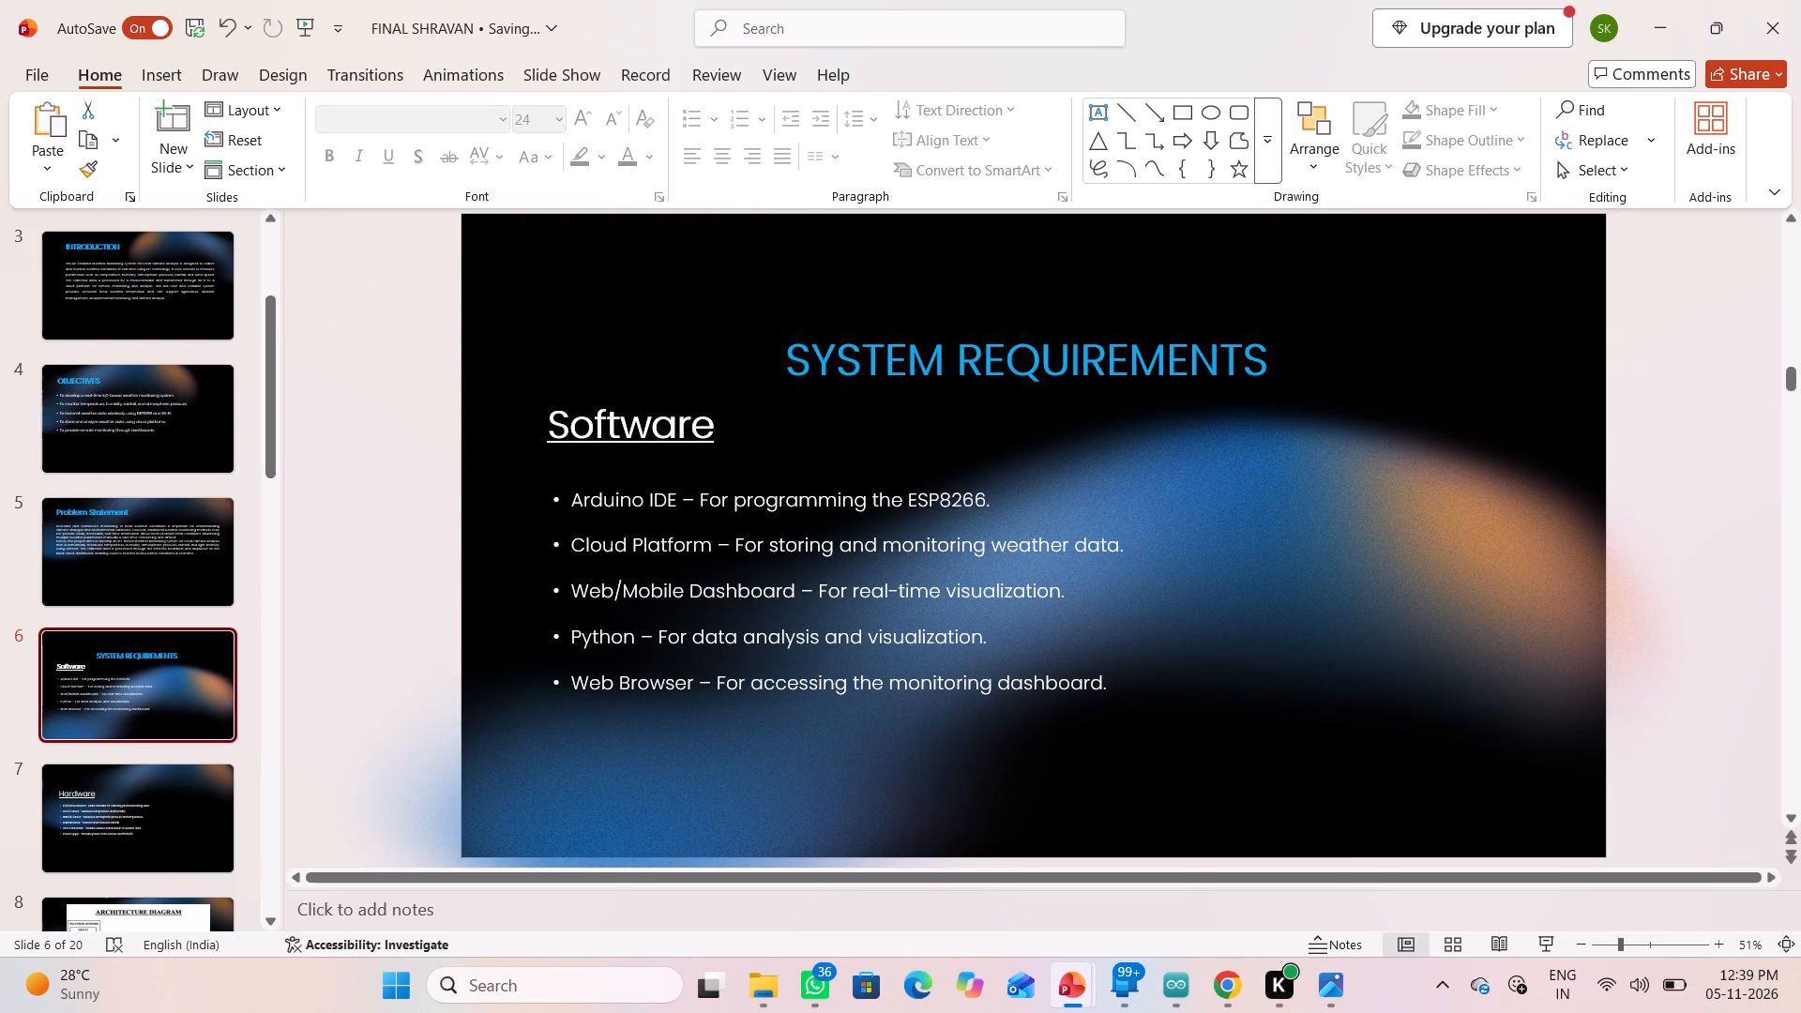
click(688, 581)
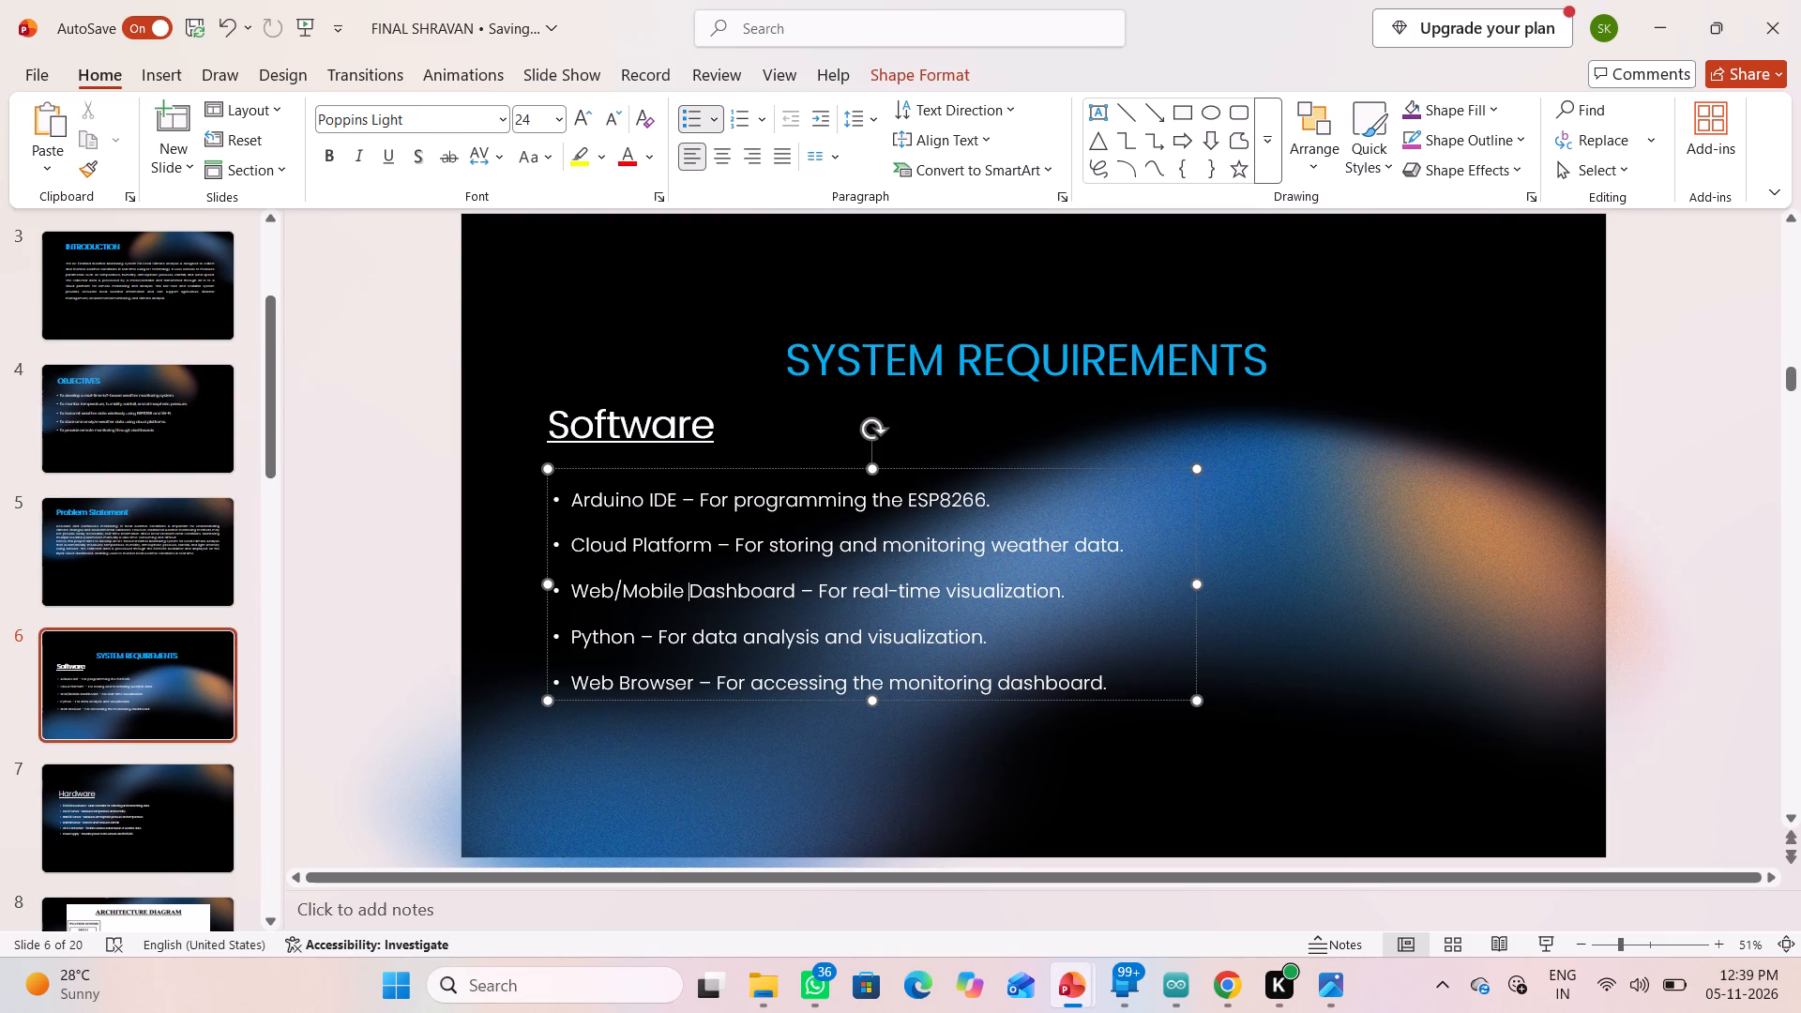
key(BackSpace)
key(BackSpace)
key(BackSpace)
key(BackSpace)
key(BackSpace)
key(BackSpace)
key(BackSpace)
key(BackSpace)
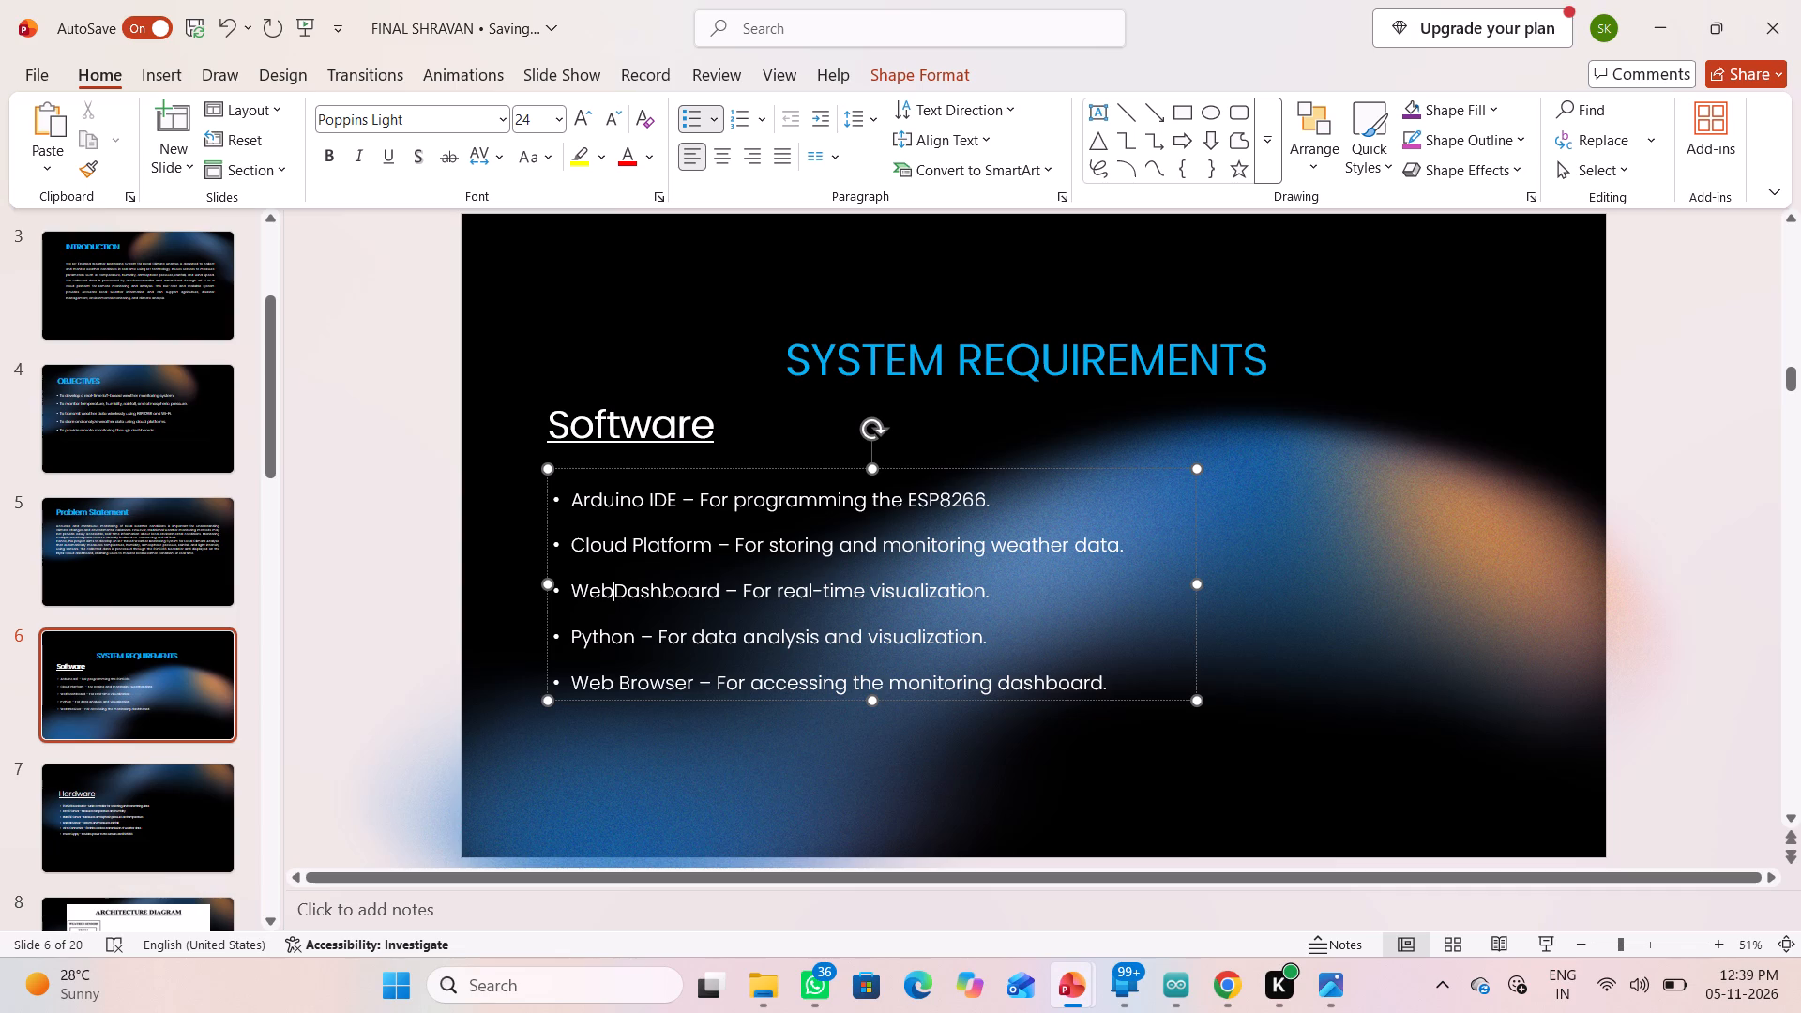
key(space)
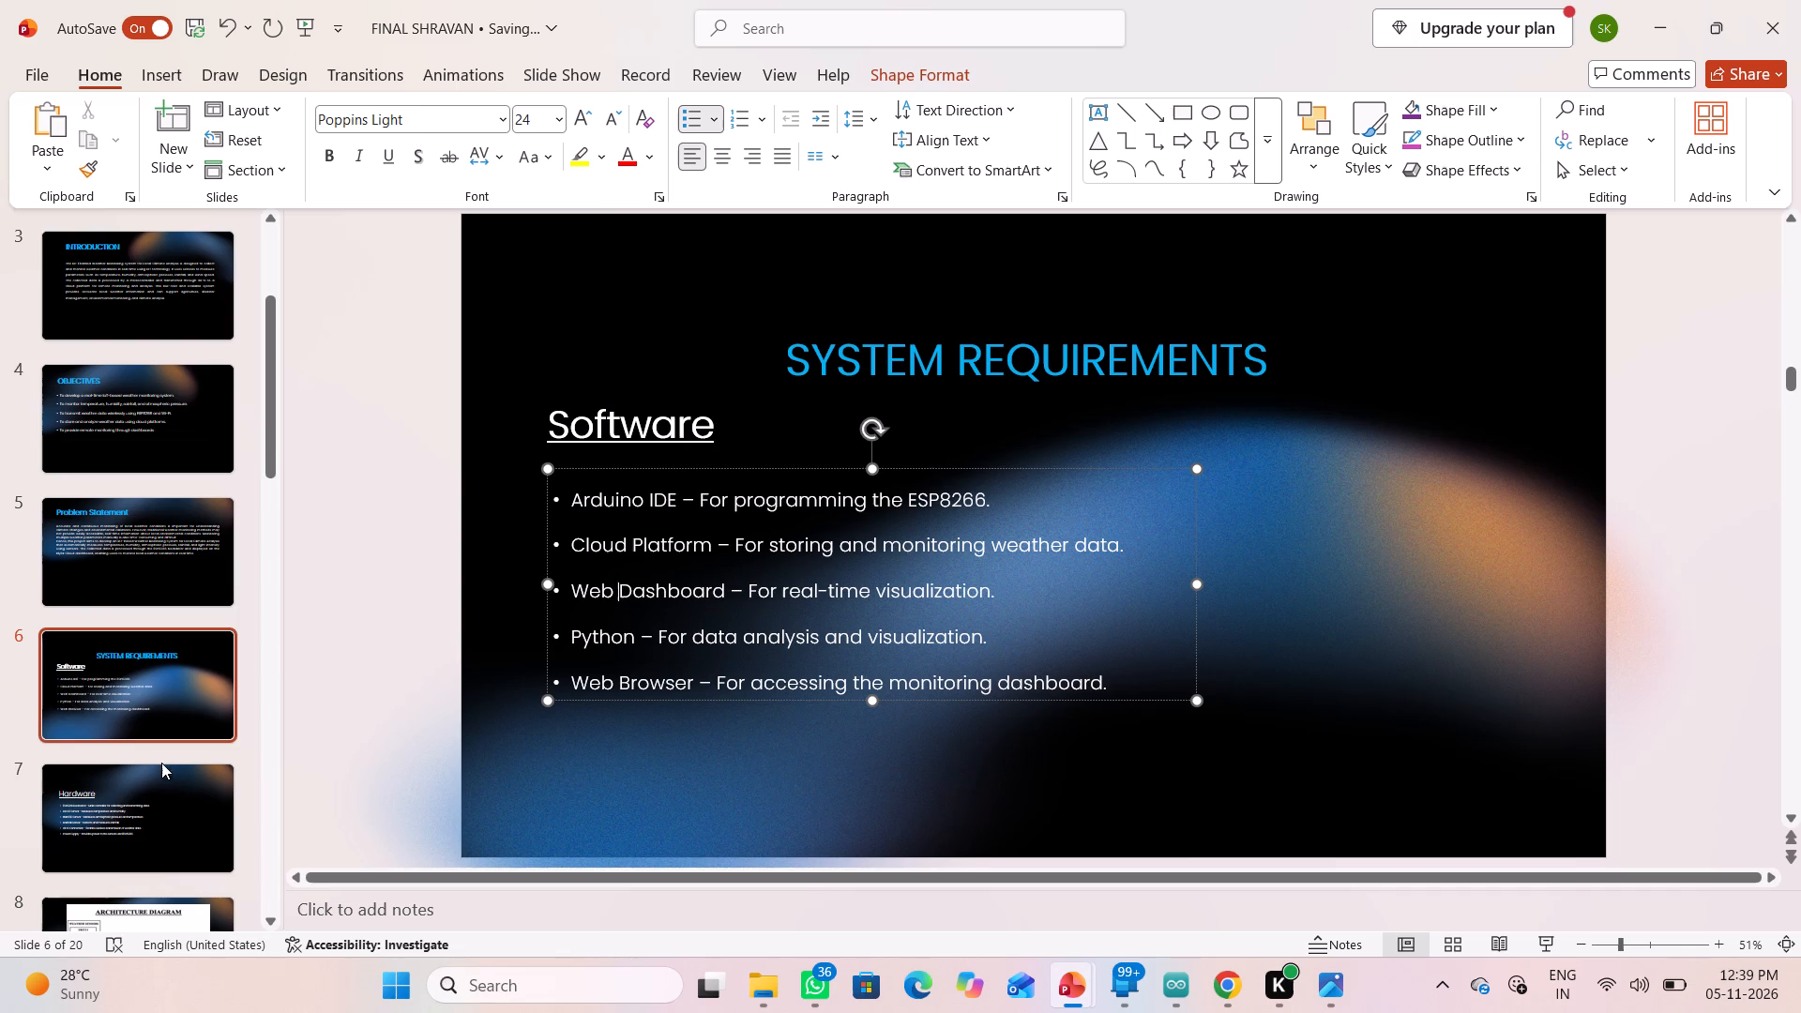
Add a new bullet starting "LDR Sensor-" below the BMP280 Sensor item on the Hardware slide.
click(142, 803)
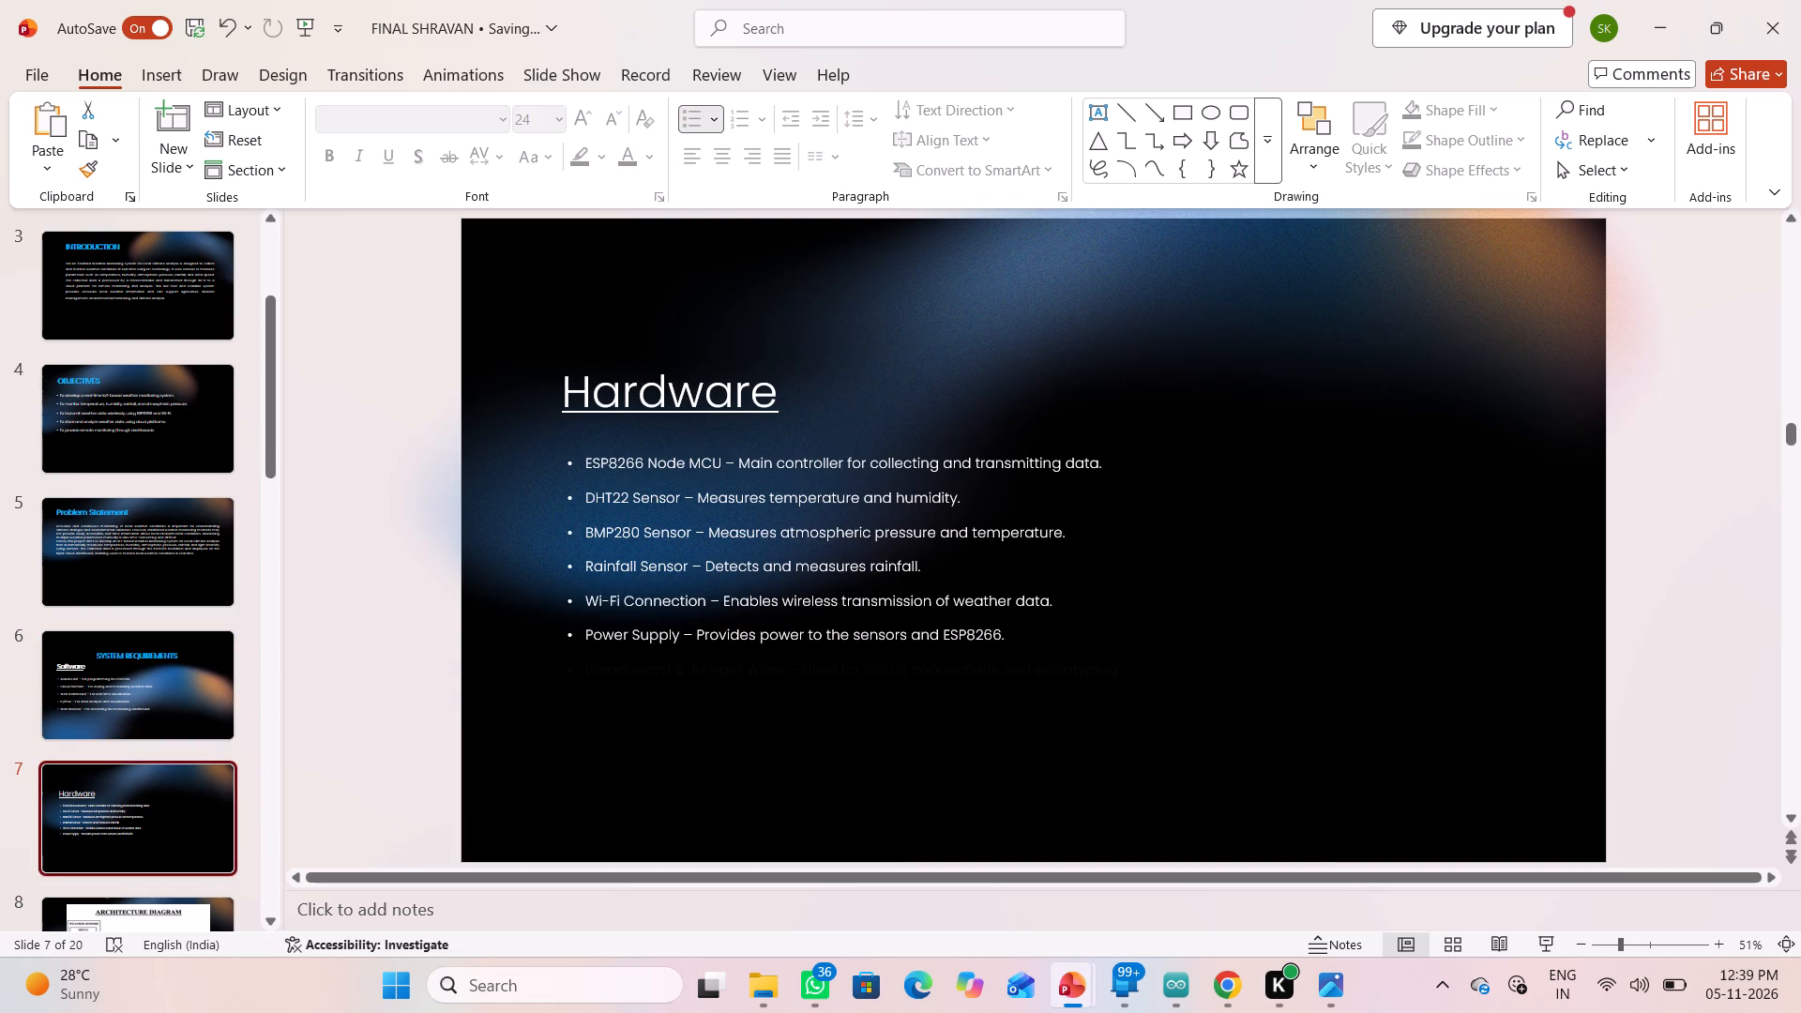
click(1090, 539)
key(Return)
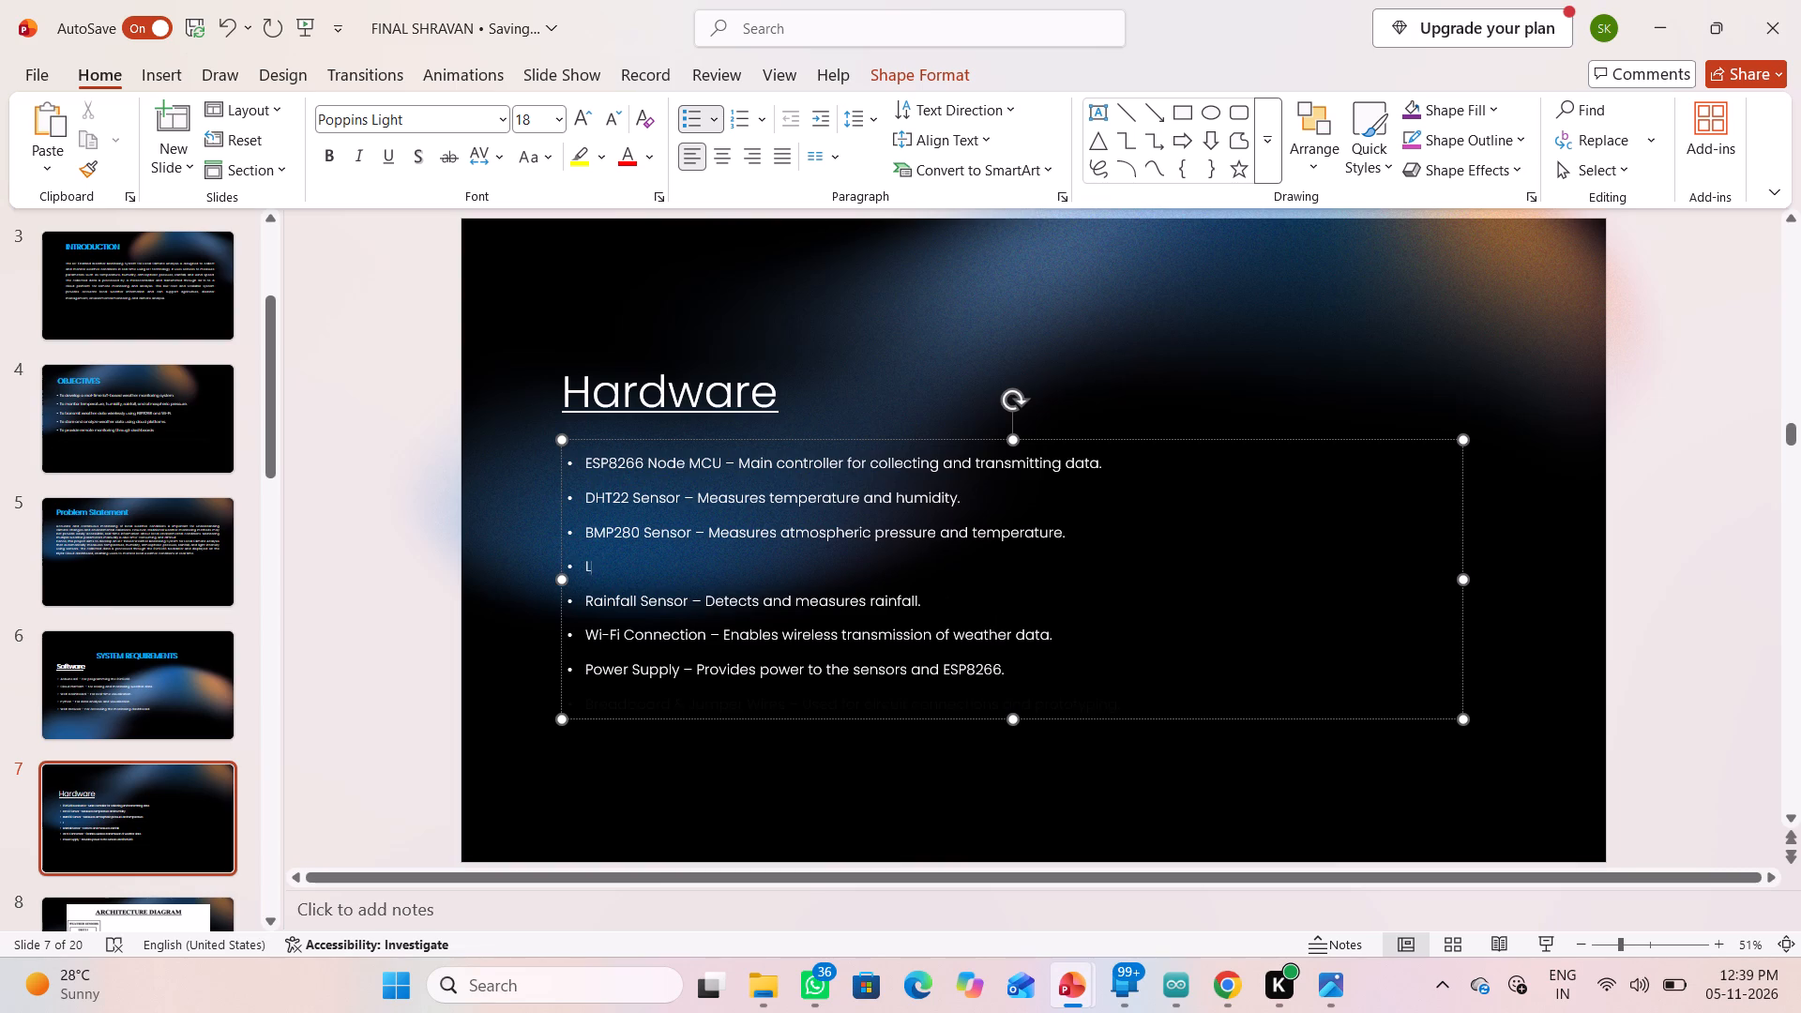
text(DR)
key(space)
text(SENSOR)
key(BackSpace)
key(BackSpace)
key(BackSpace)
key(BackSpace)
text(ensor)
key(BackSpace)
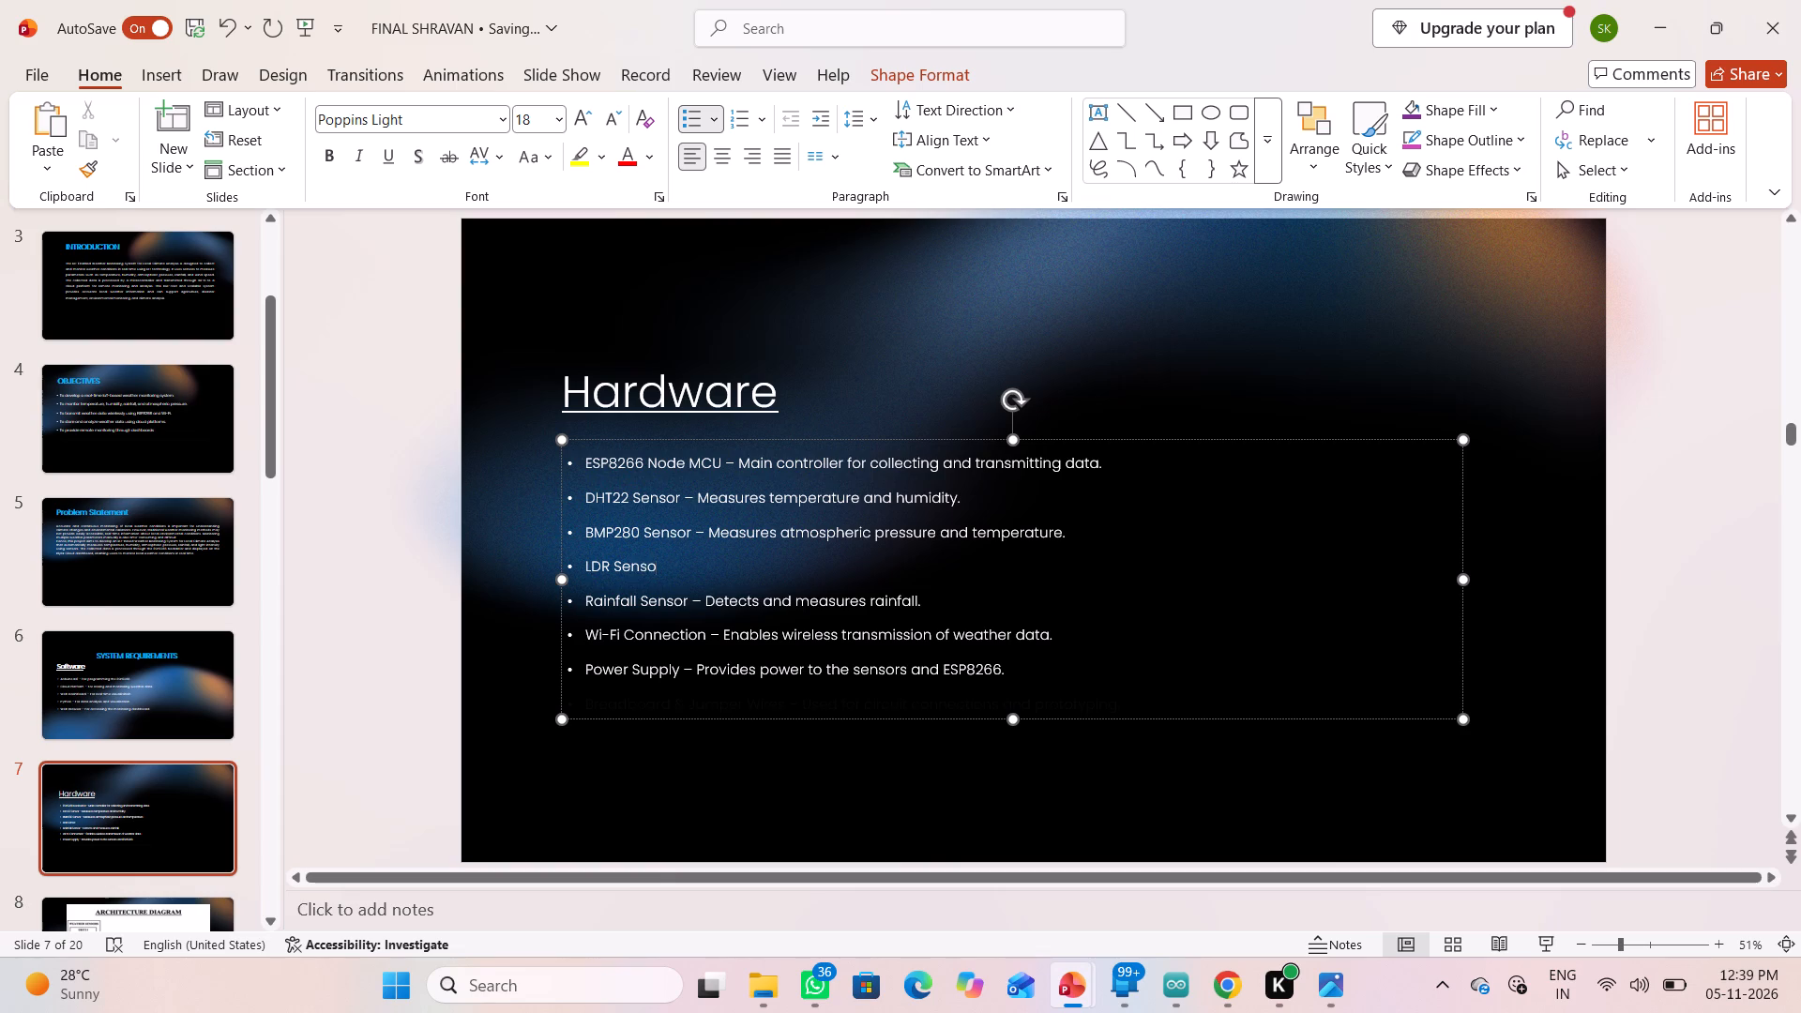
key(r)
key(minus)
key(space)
Complete the LDR Sensor bullet with "Measures Light intensity.", reusing the word "Measures" from the BMP280 bullet.
drag(708, 521, 784, 527)
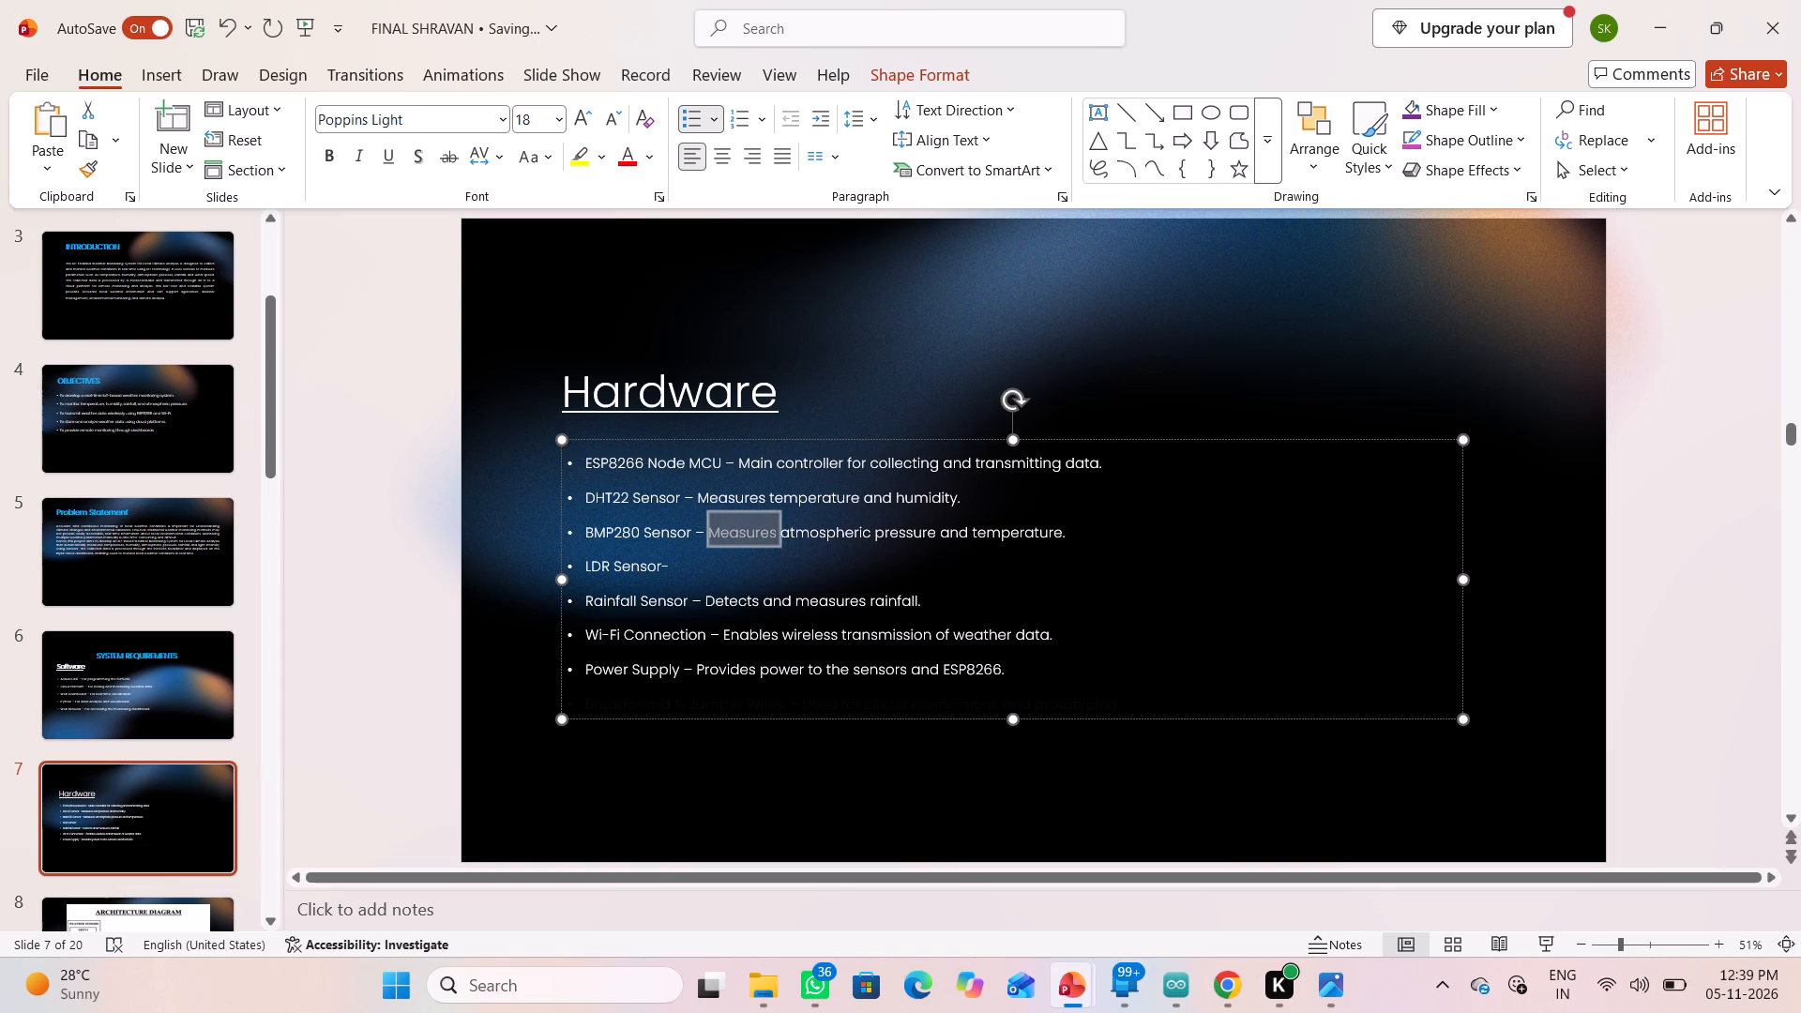
drag(784, 527, 781, 529)
key(ctrl+c)
click(680, 566)
key(ctrl+v)
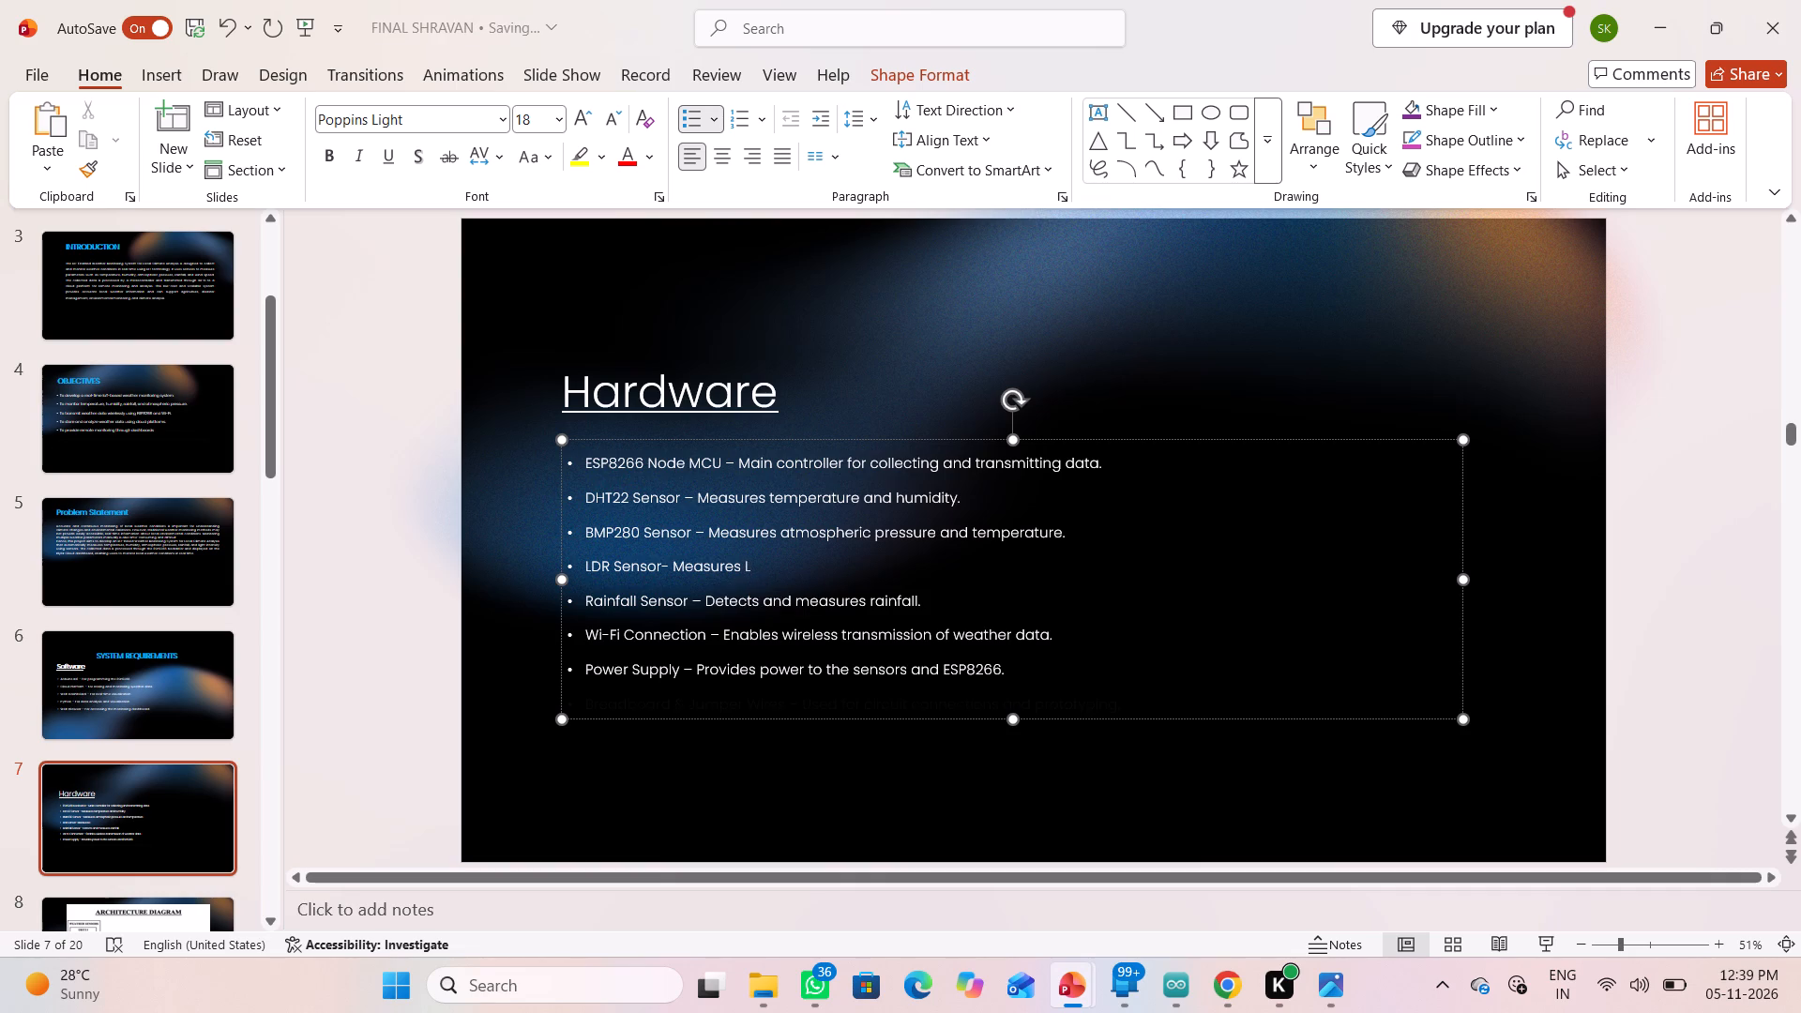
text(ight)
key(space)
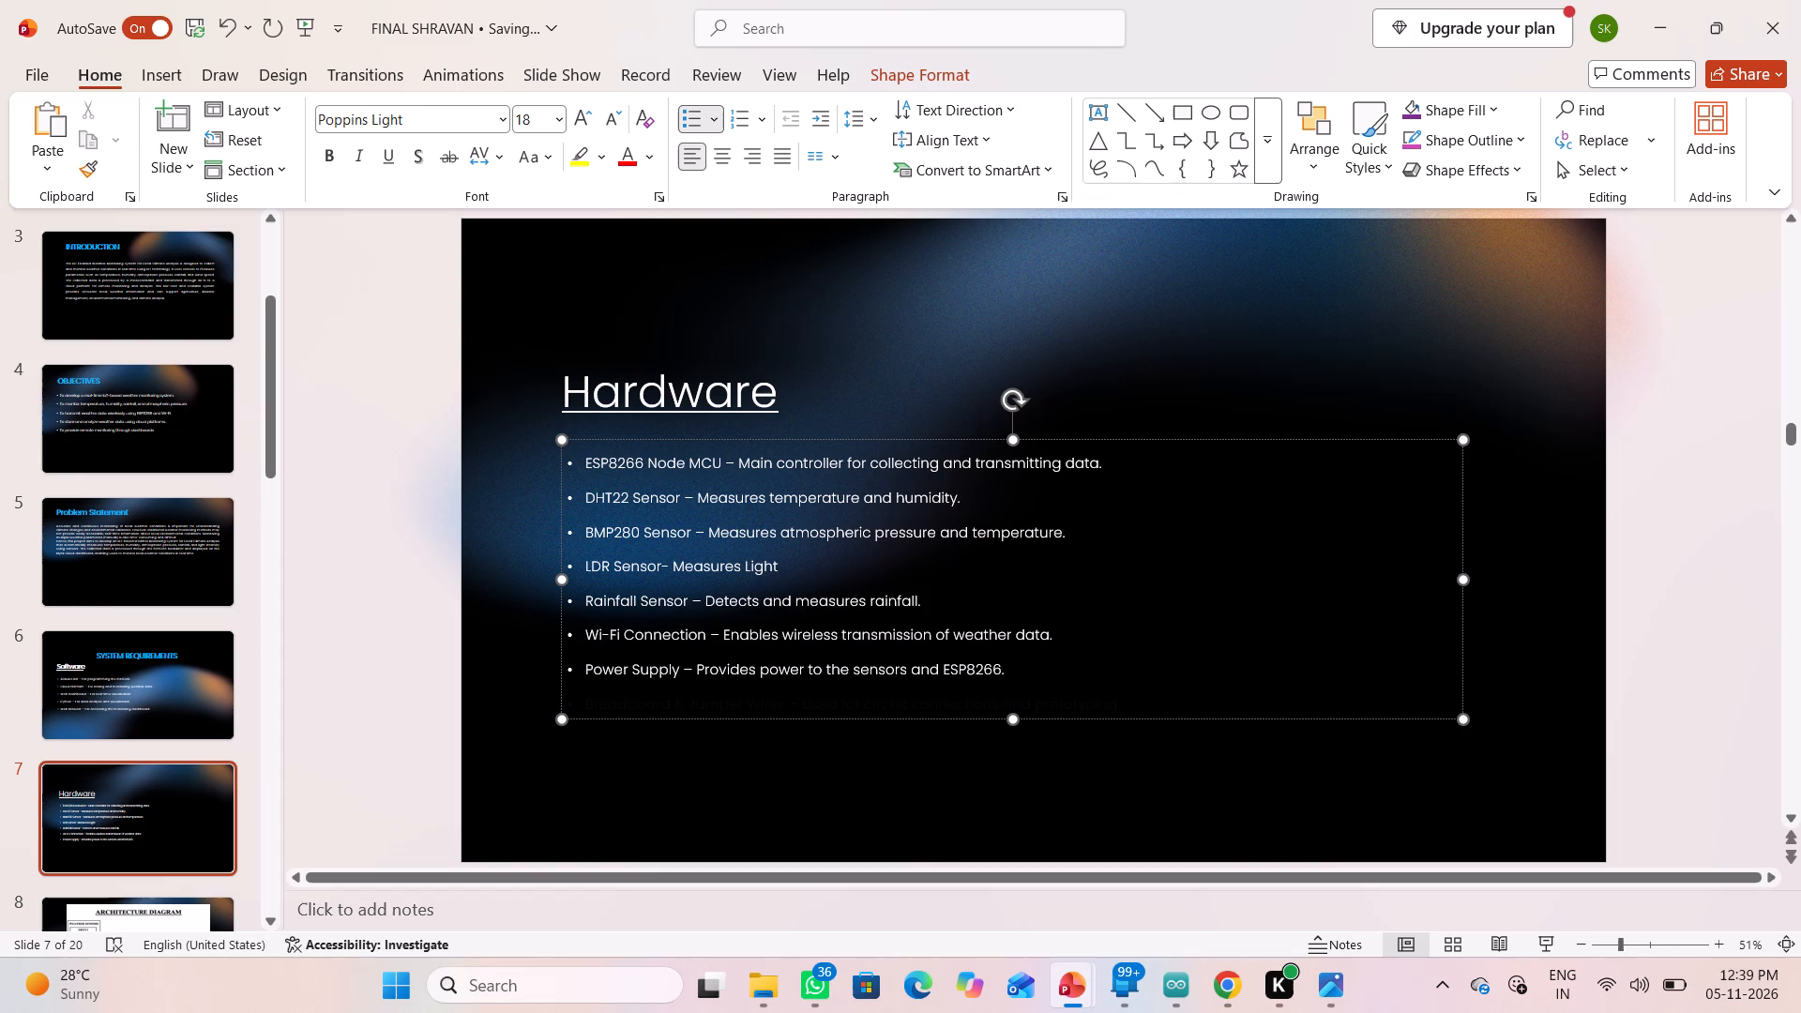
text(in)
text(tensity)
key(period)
Move the SYSTEM REQUIREMENTS heading on slide 6 up and across to the slide's left margin, above the Software subheading.
click(156, 696)
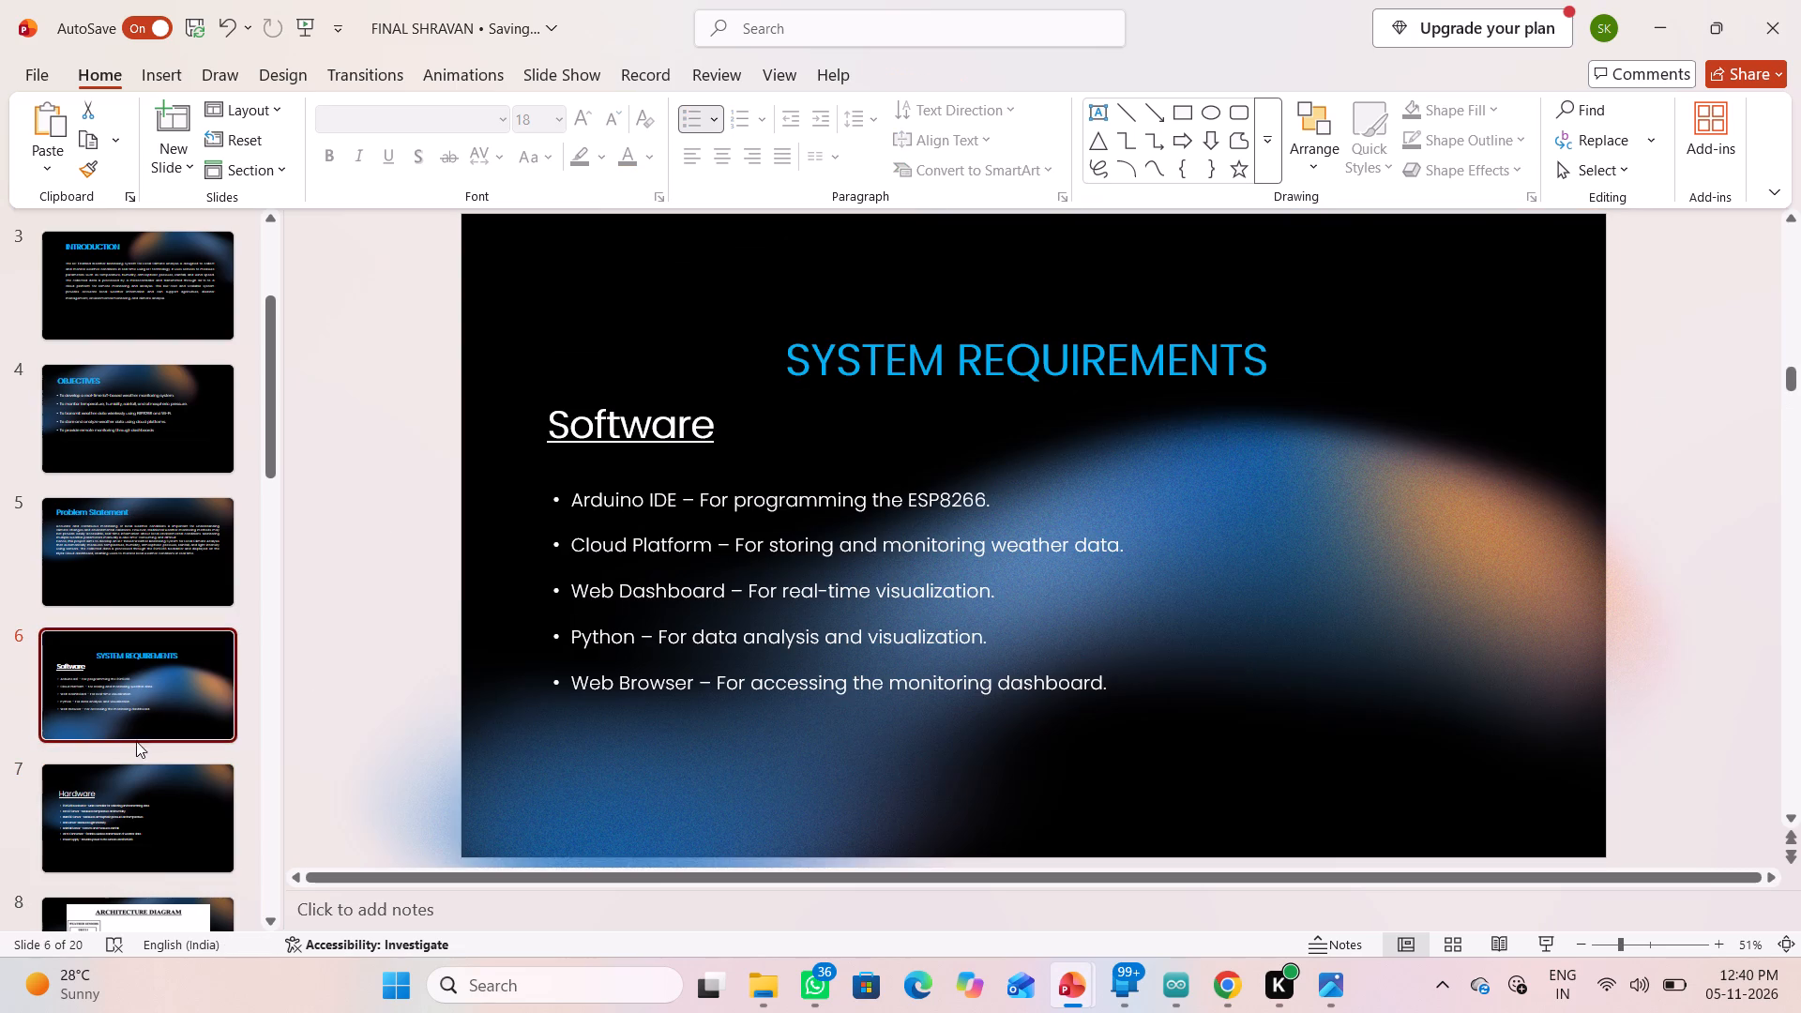
click(110, 803)
click(107, 570)
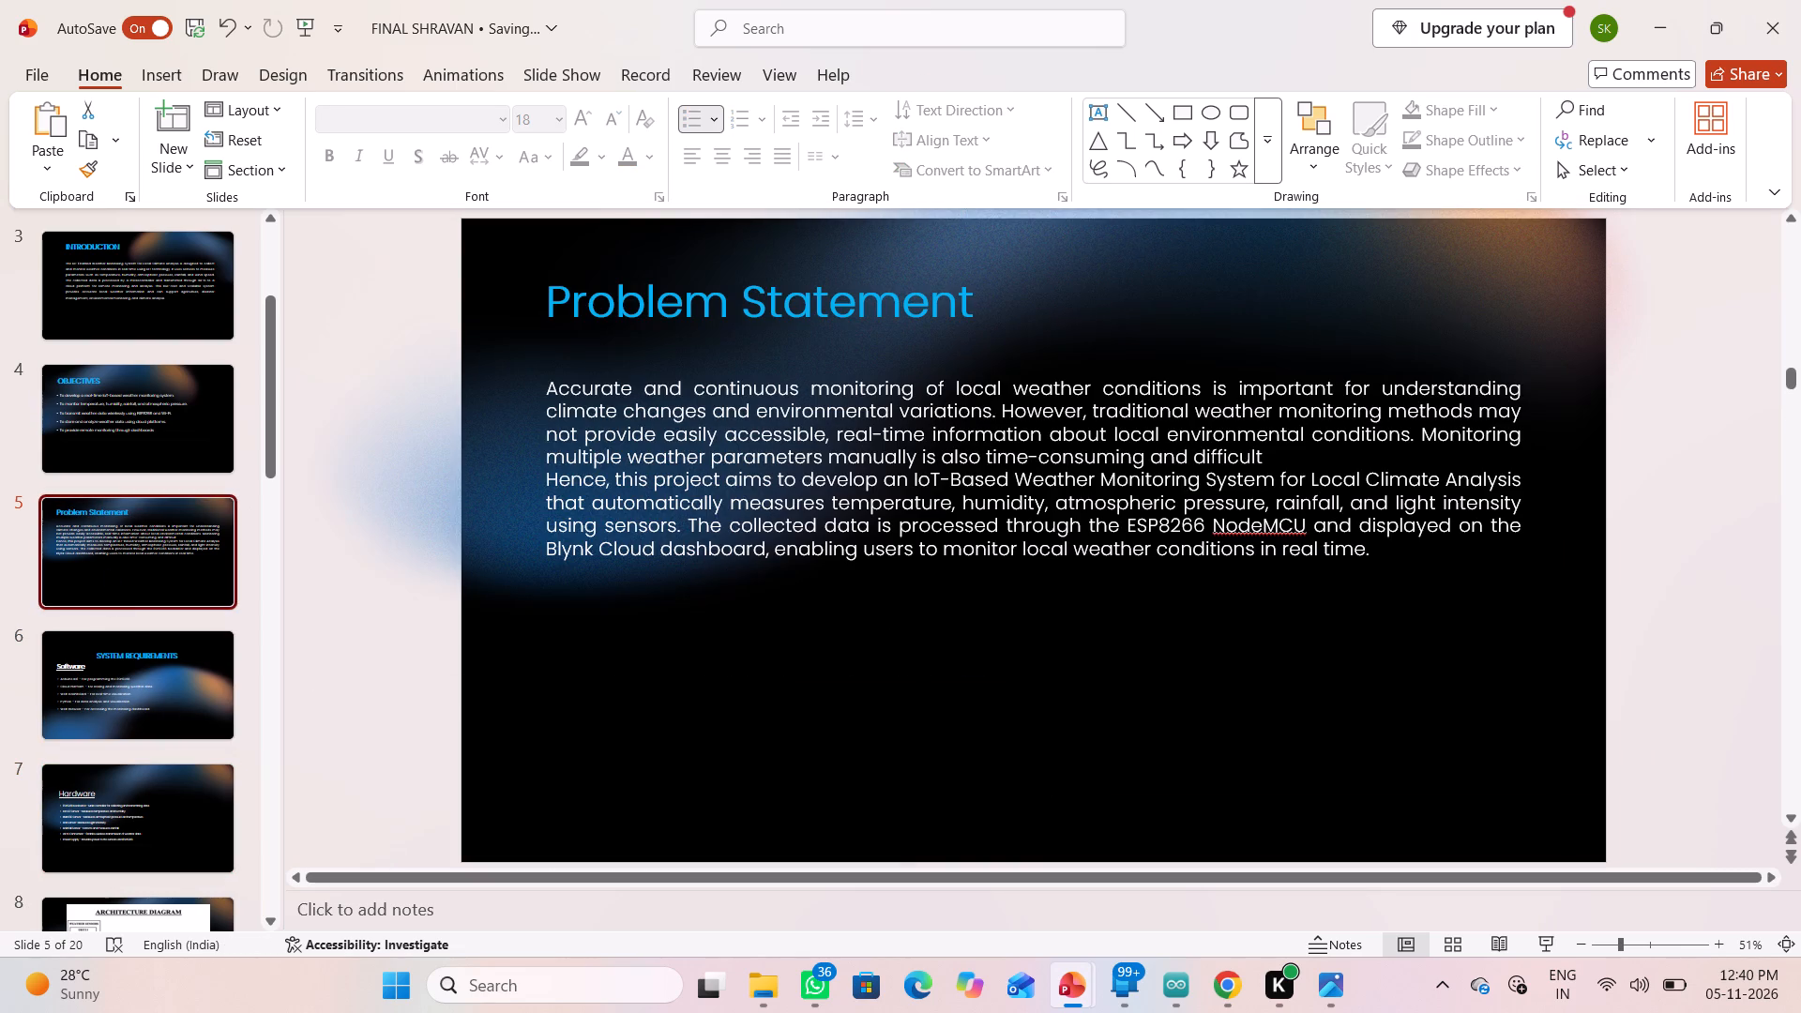
click(131, 652)
click(890, 341)
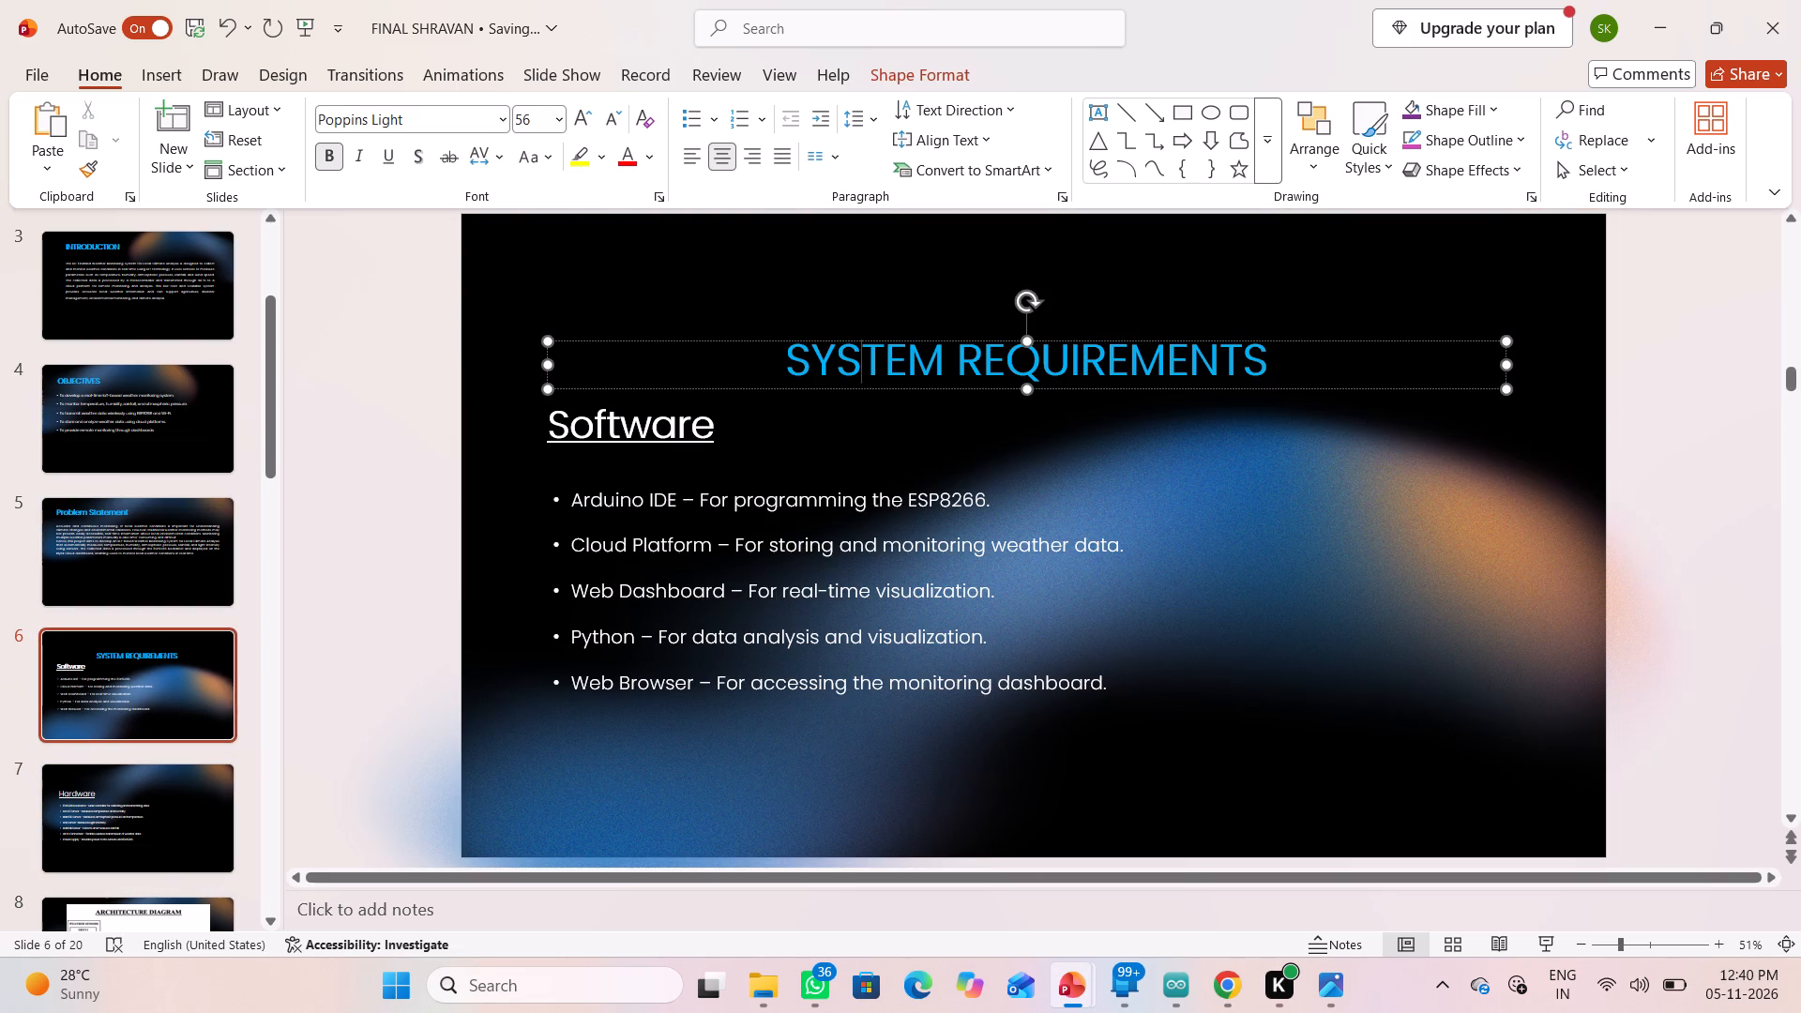
drag(931, 342, 934, 298)
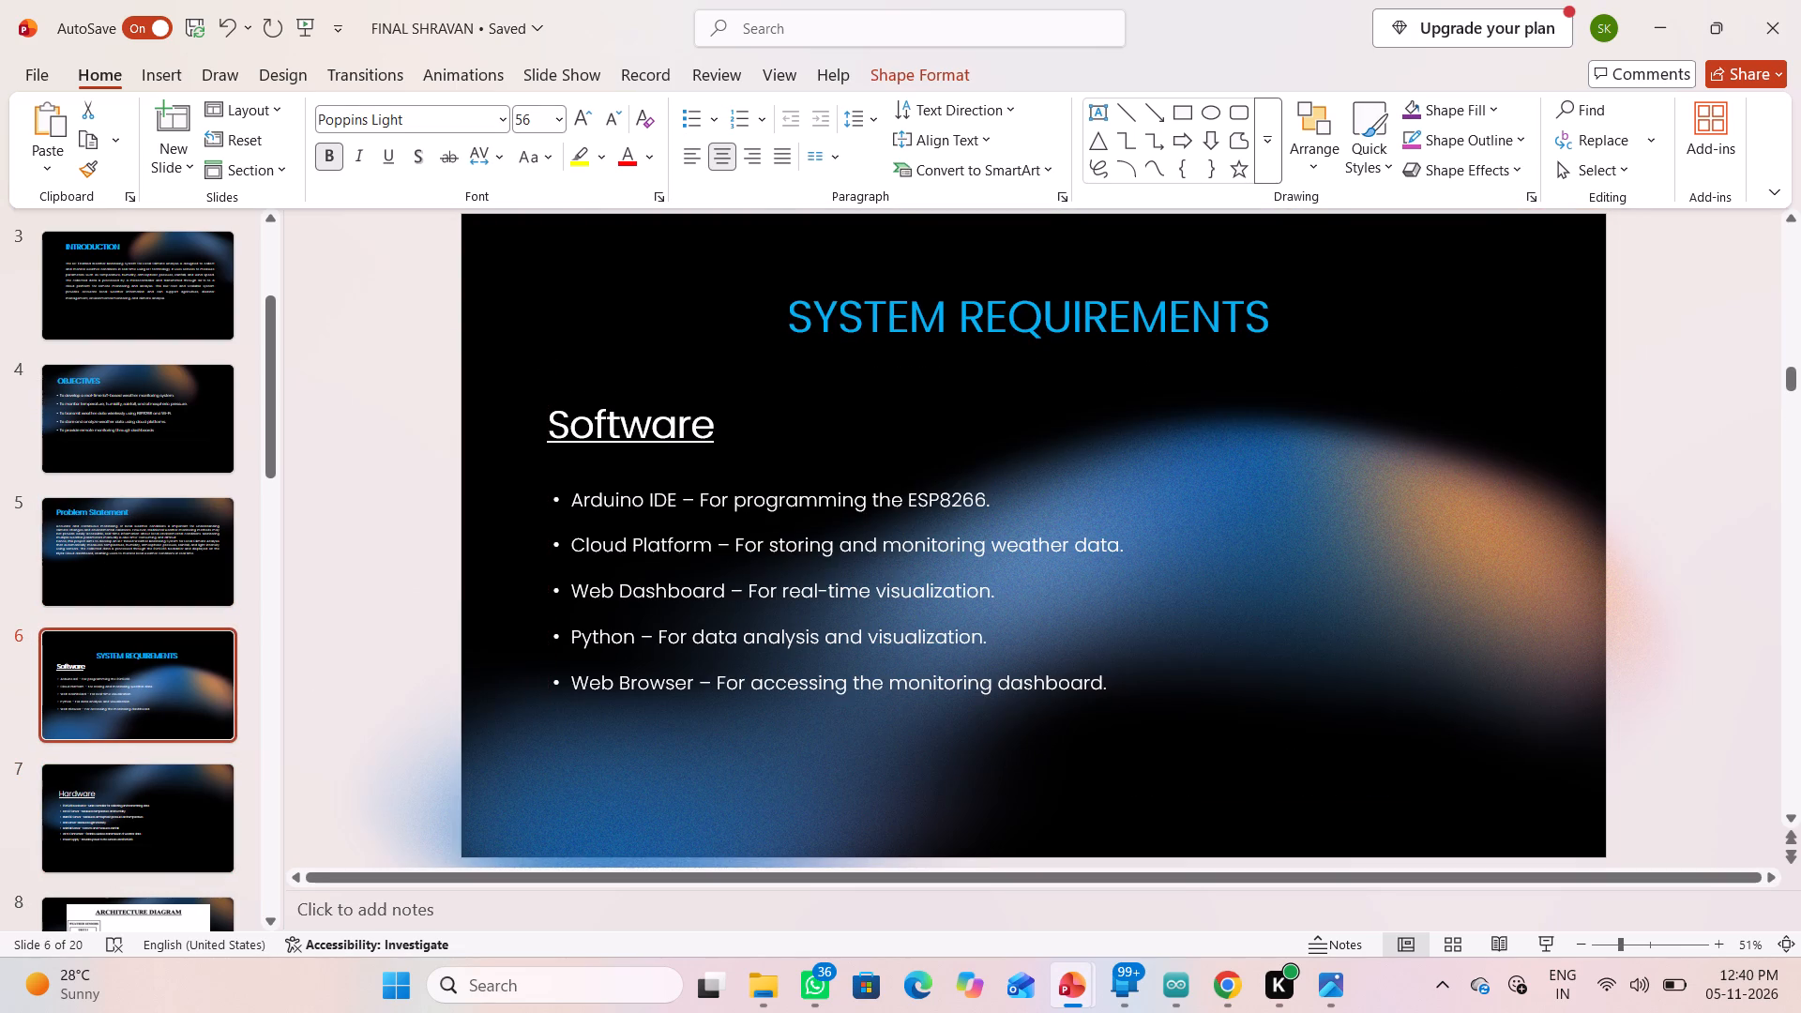
drag(934, 298, 939, 297)
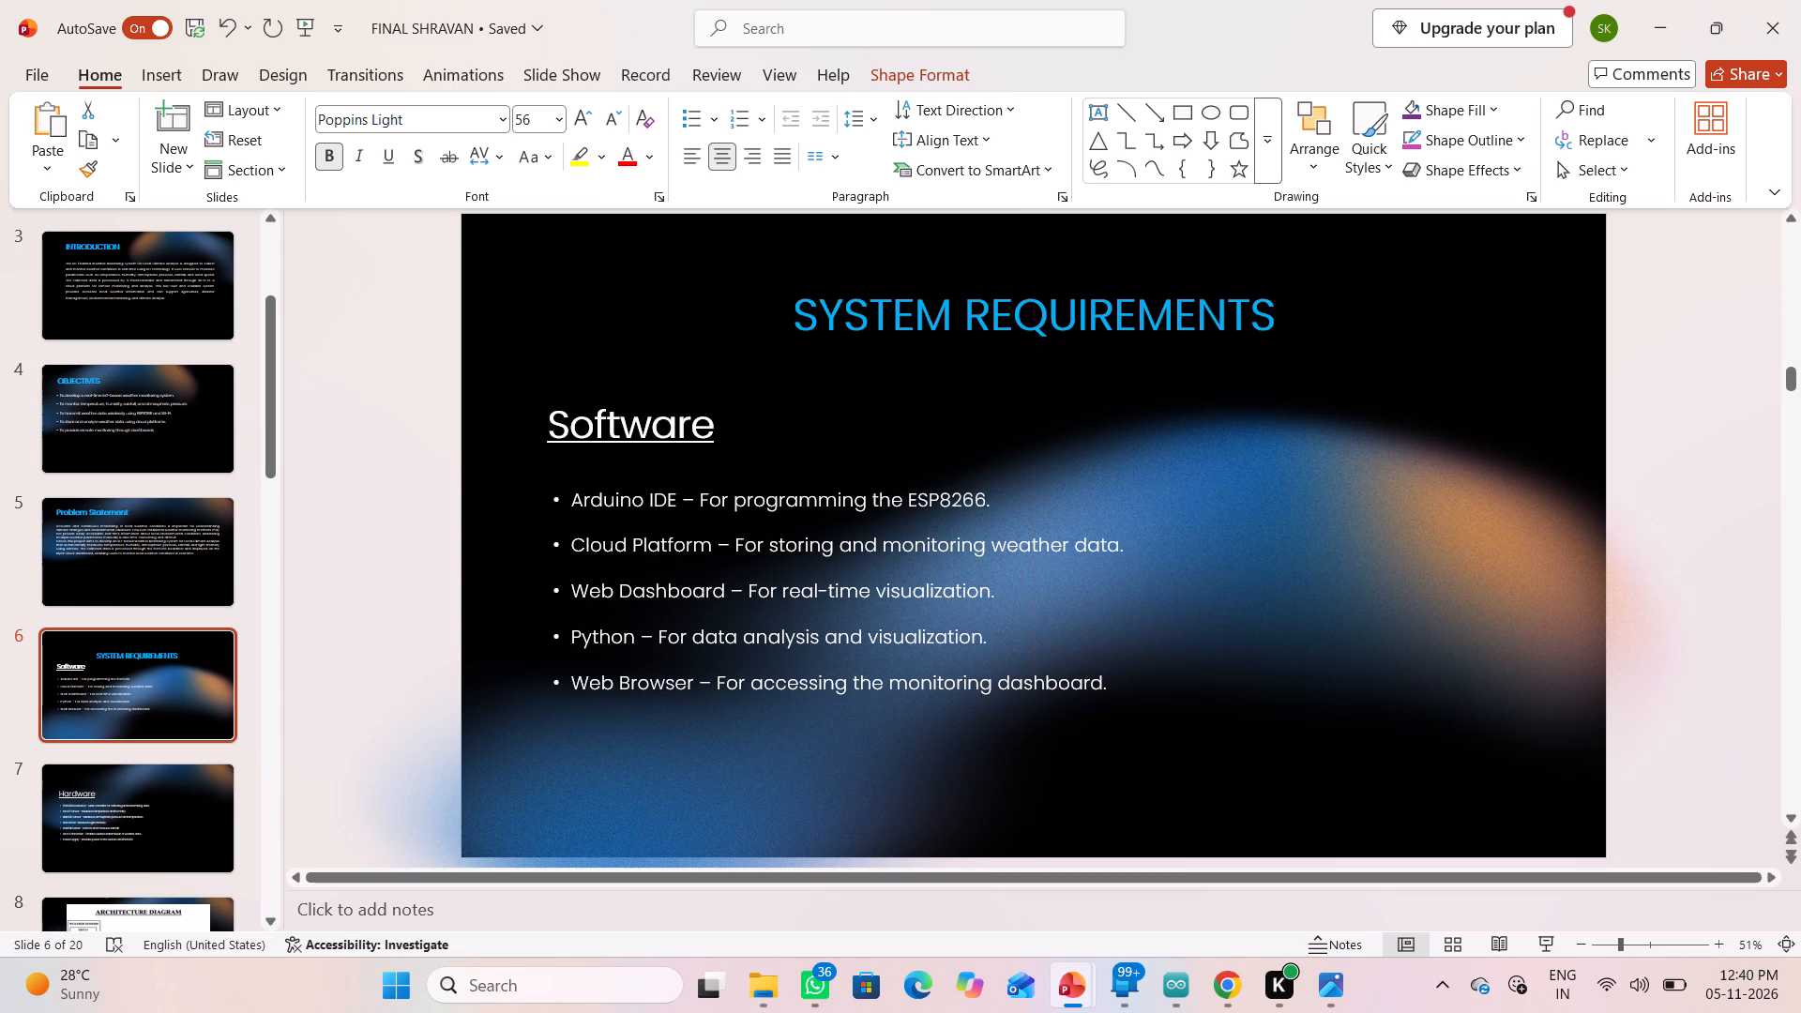
drag(939, 297, 941, 277)
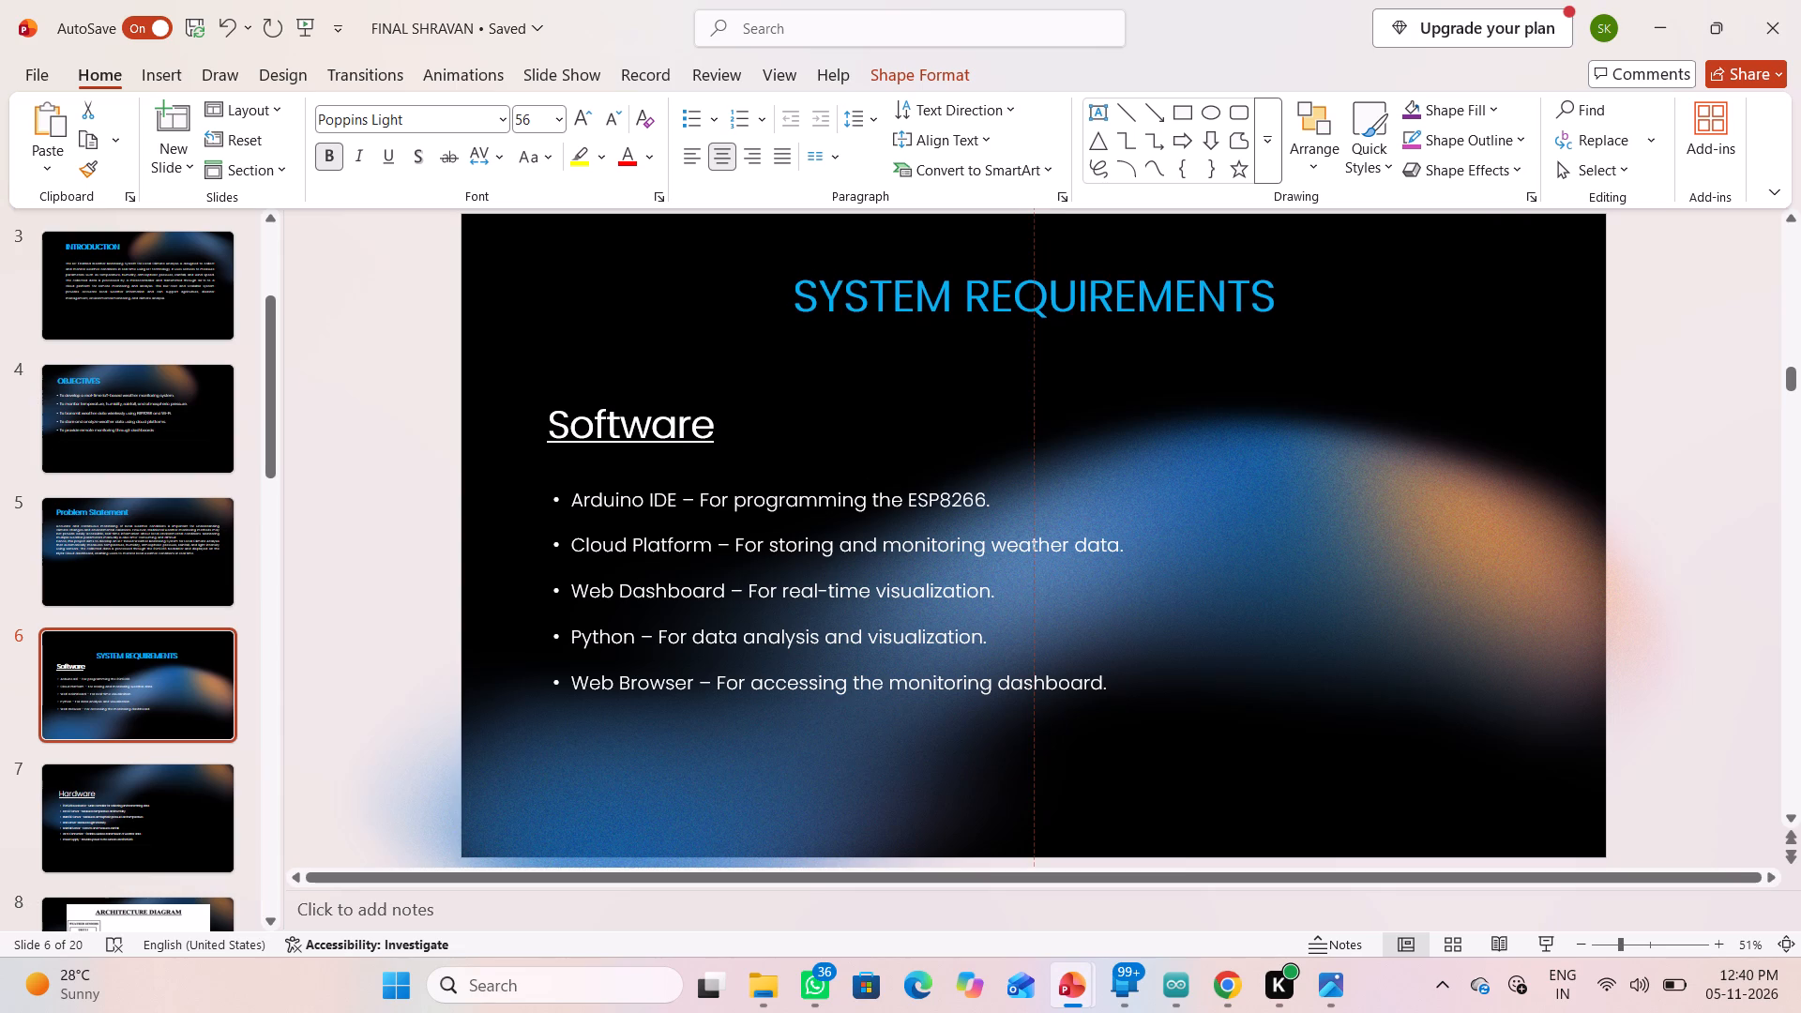
drag(941, 277, 940, 280)
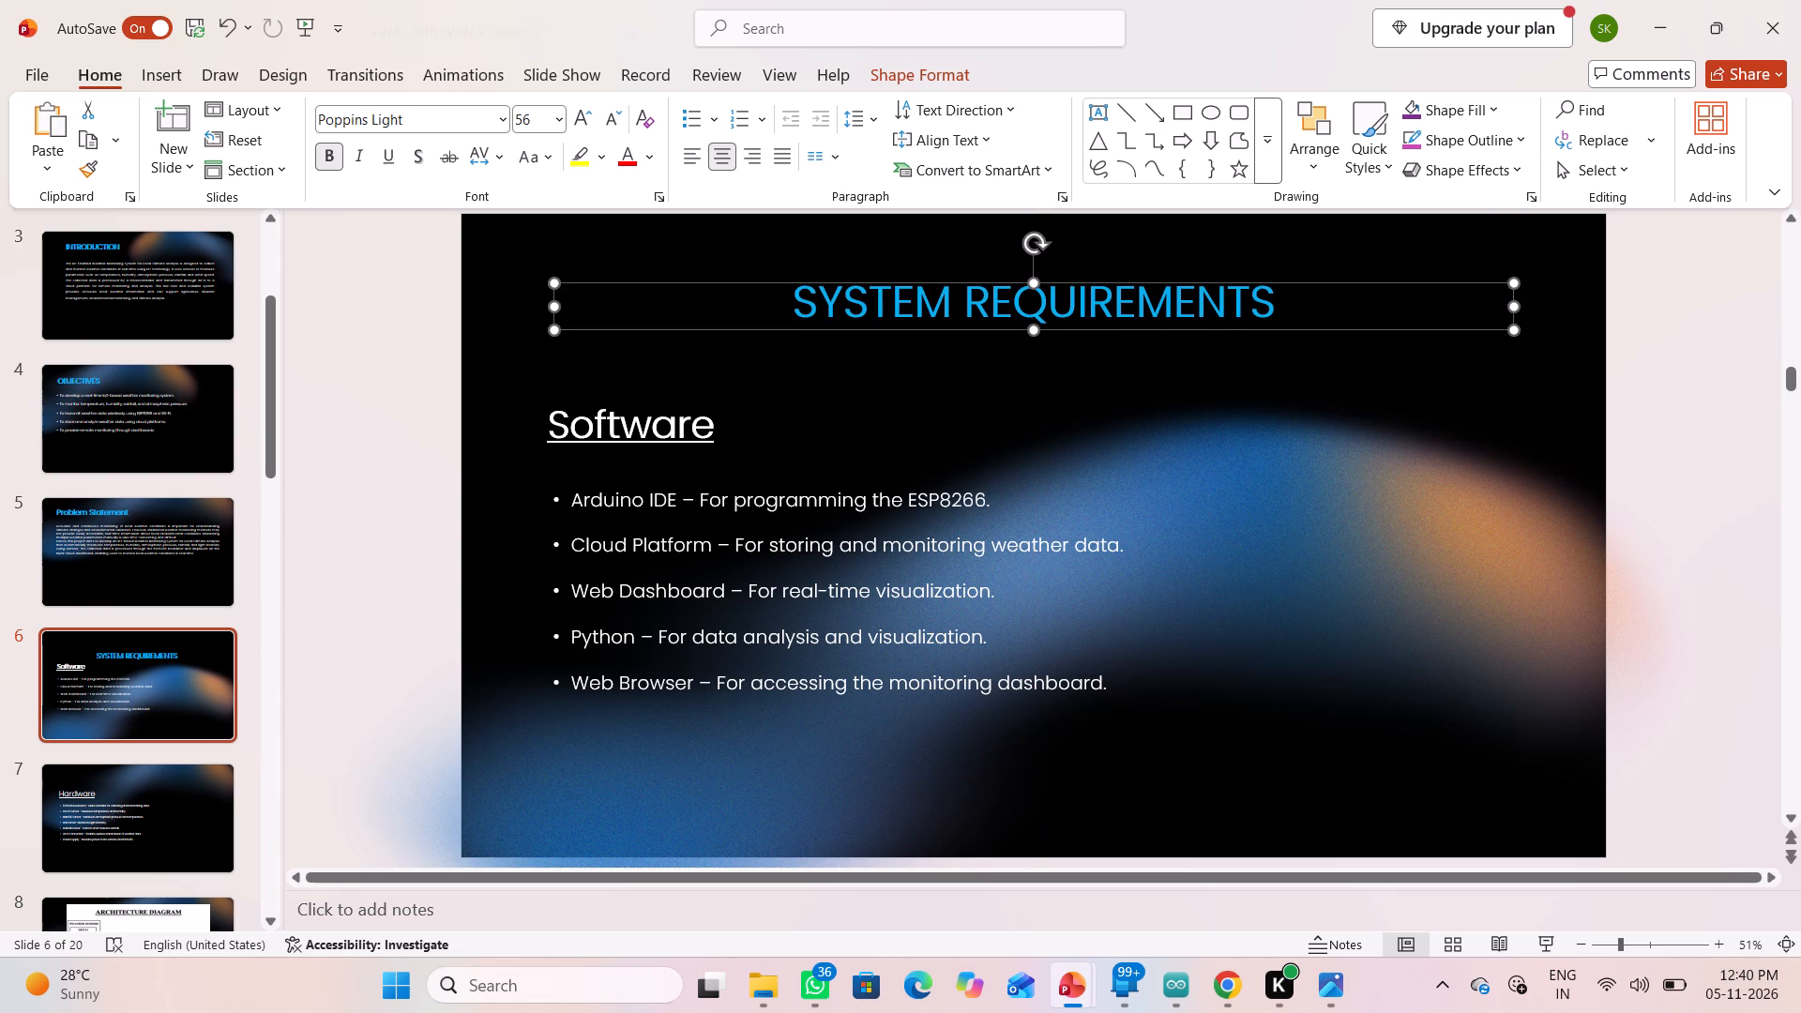
click(672, 429)
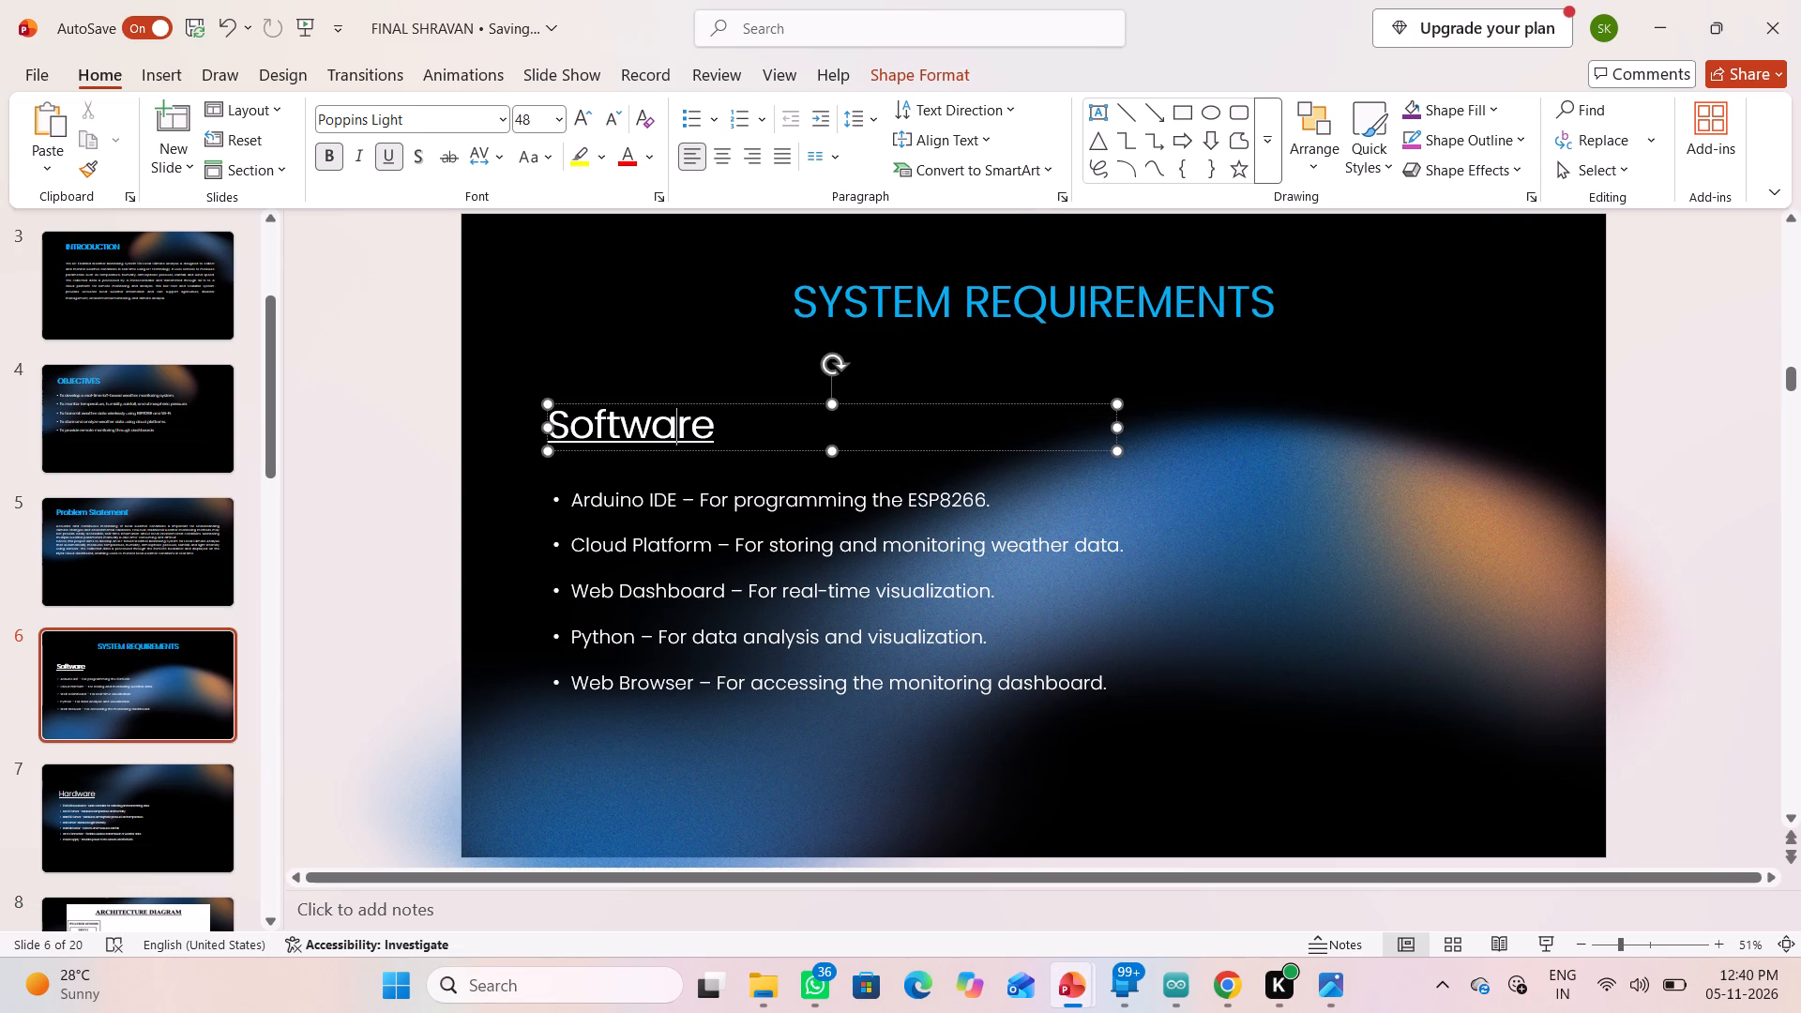
click(986, 304)
drag(992, 280, 751, 284)
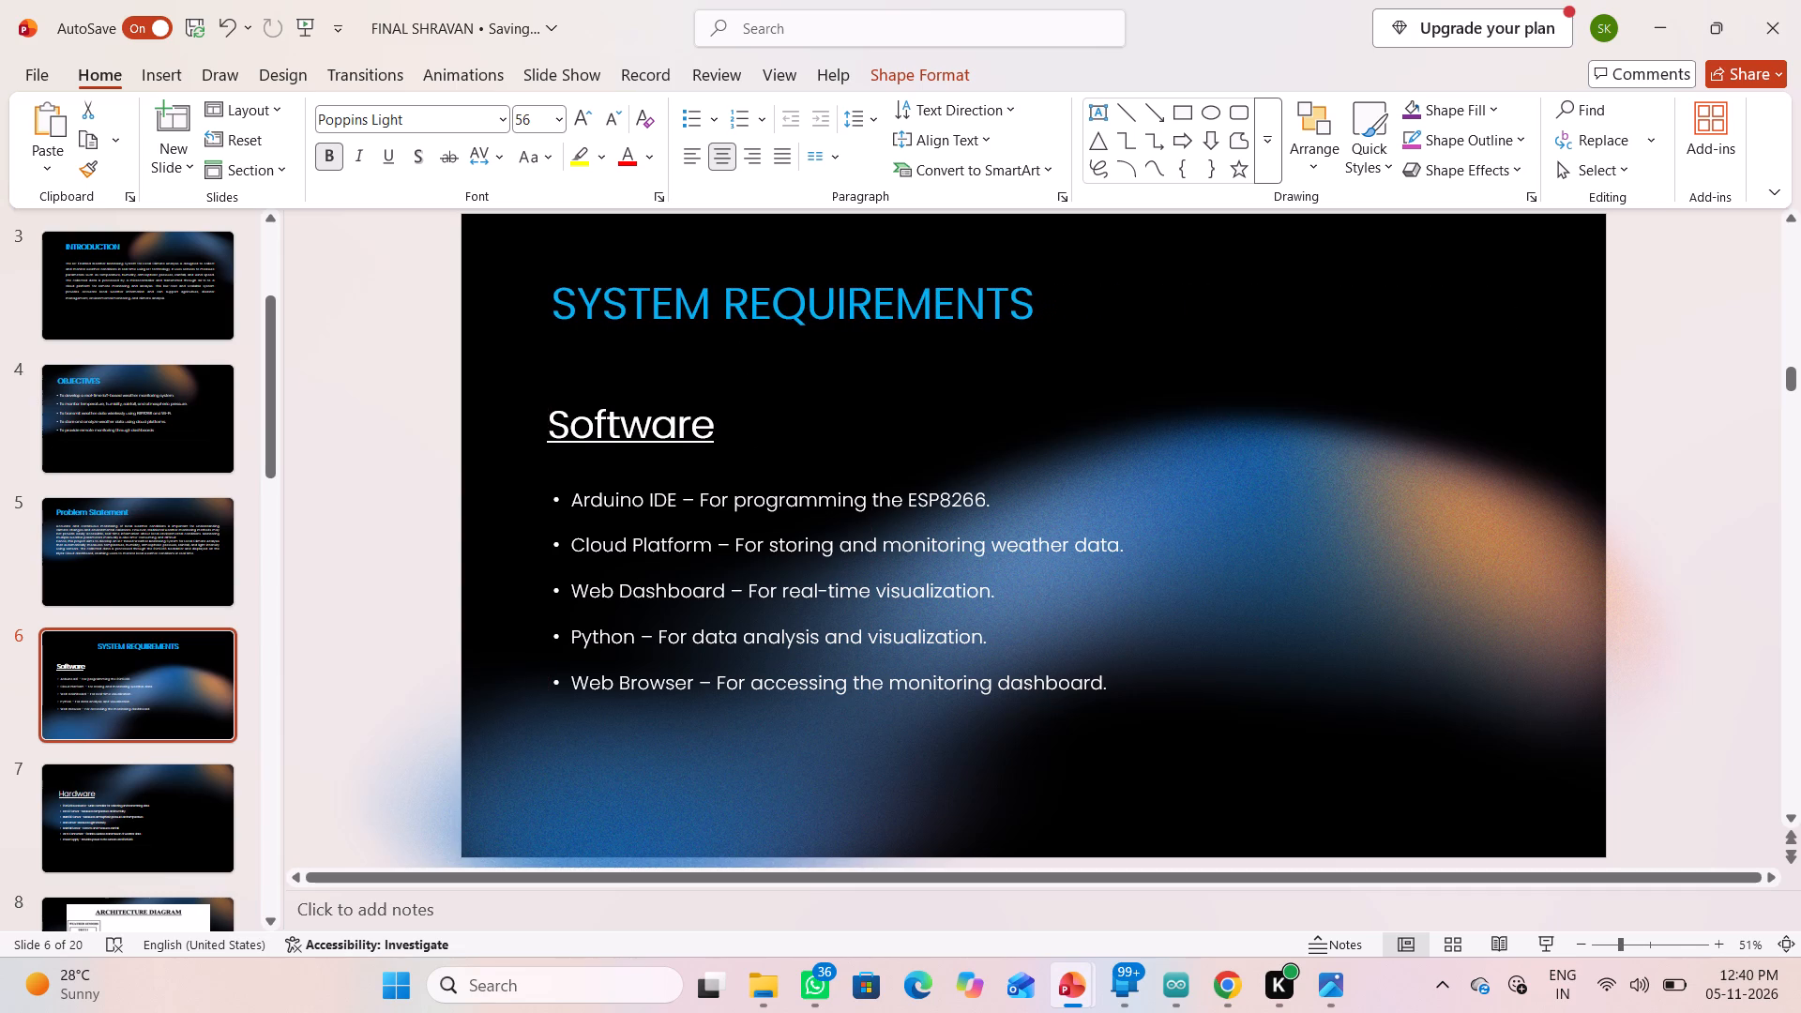
drag(751, 284, 735, 272)
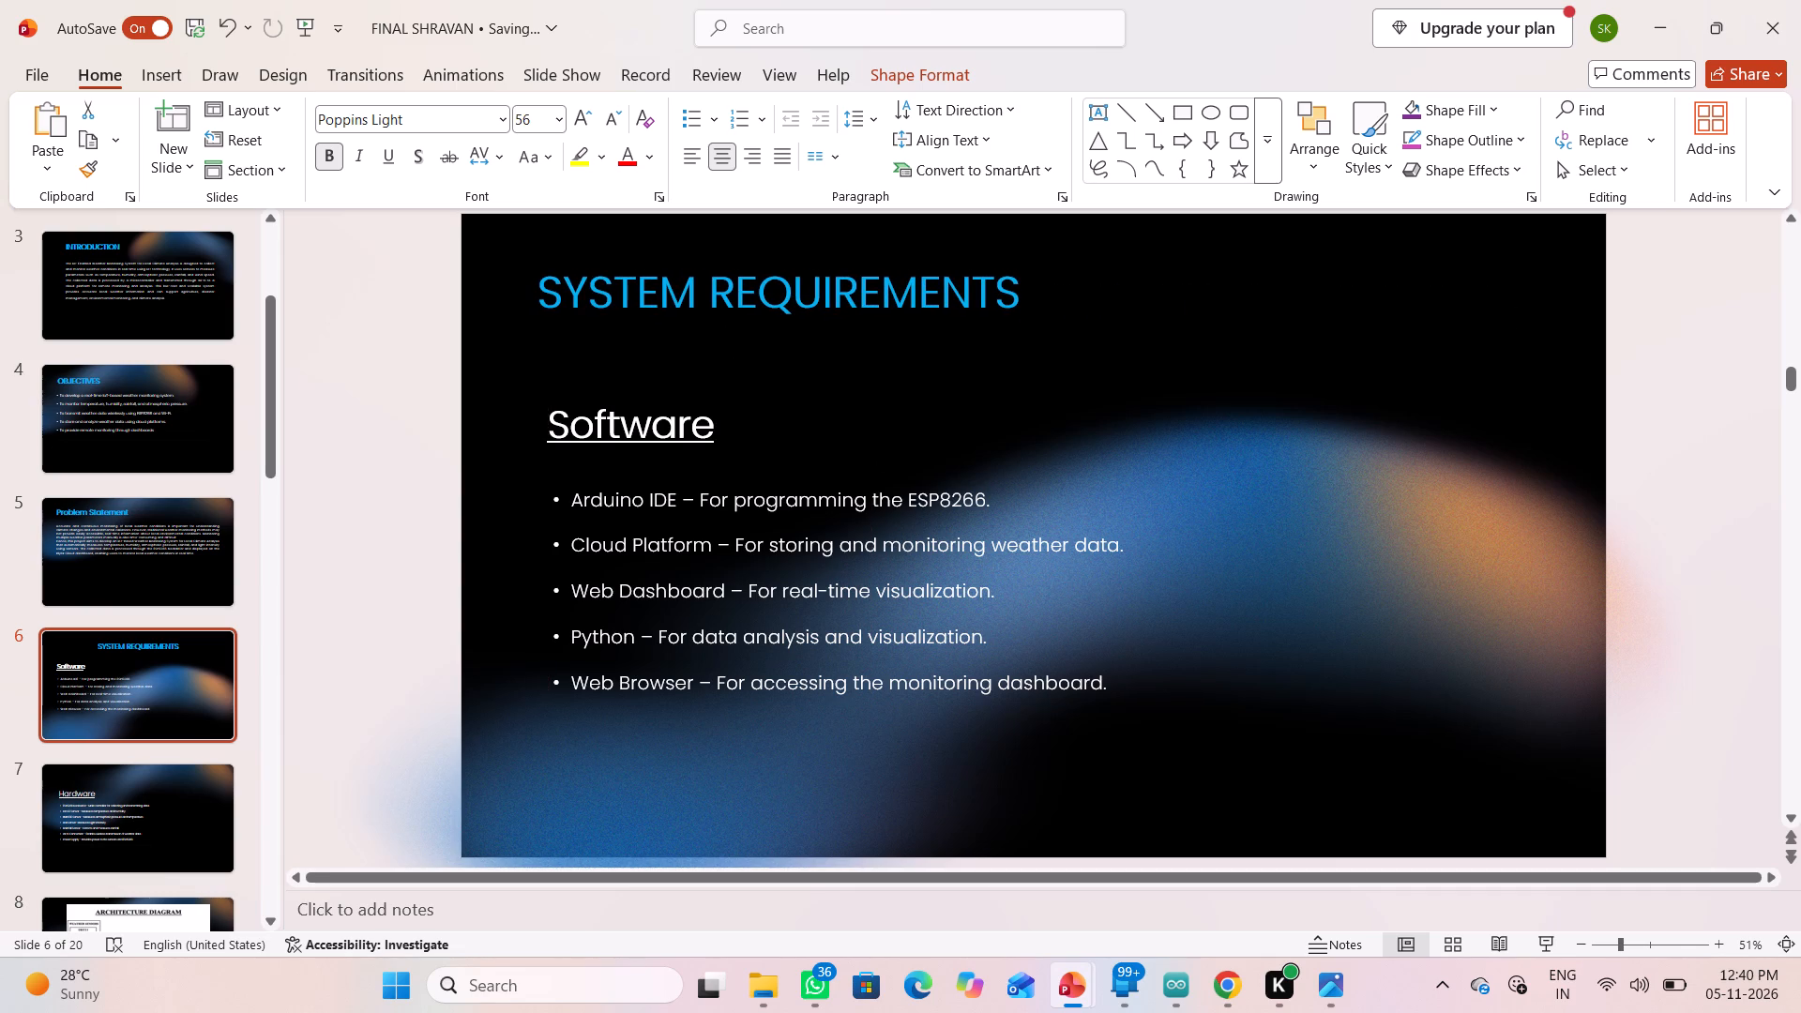
drag(735, 272, 738, 272)
Move the Software subheading up, closer beneath the SYSTEM REQUIREMENTS heading.
click(660, 416)
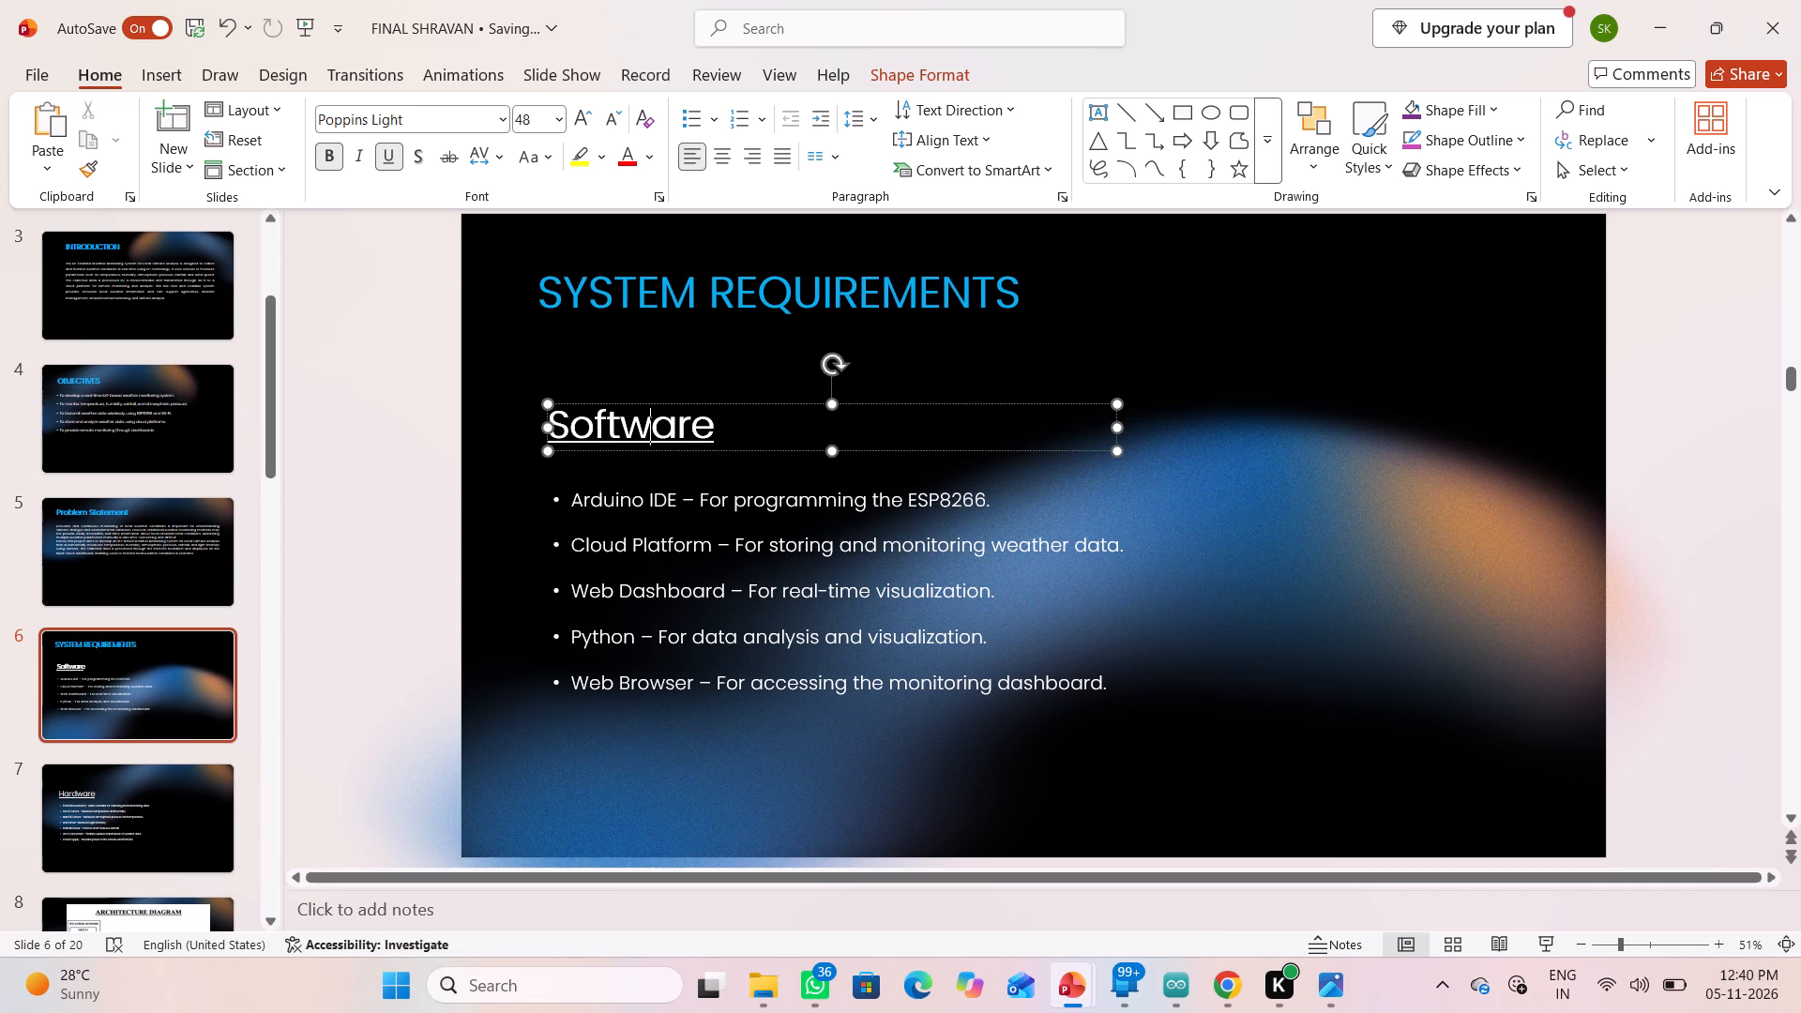
drag(654, 401, 658, 346)
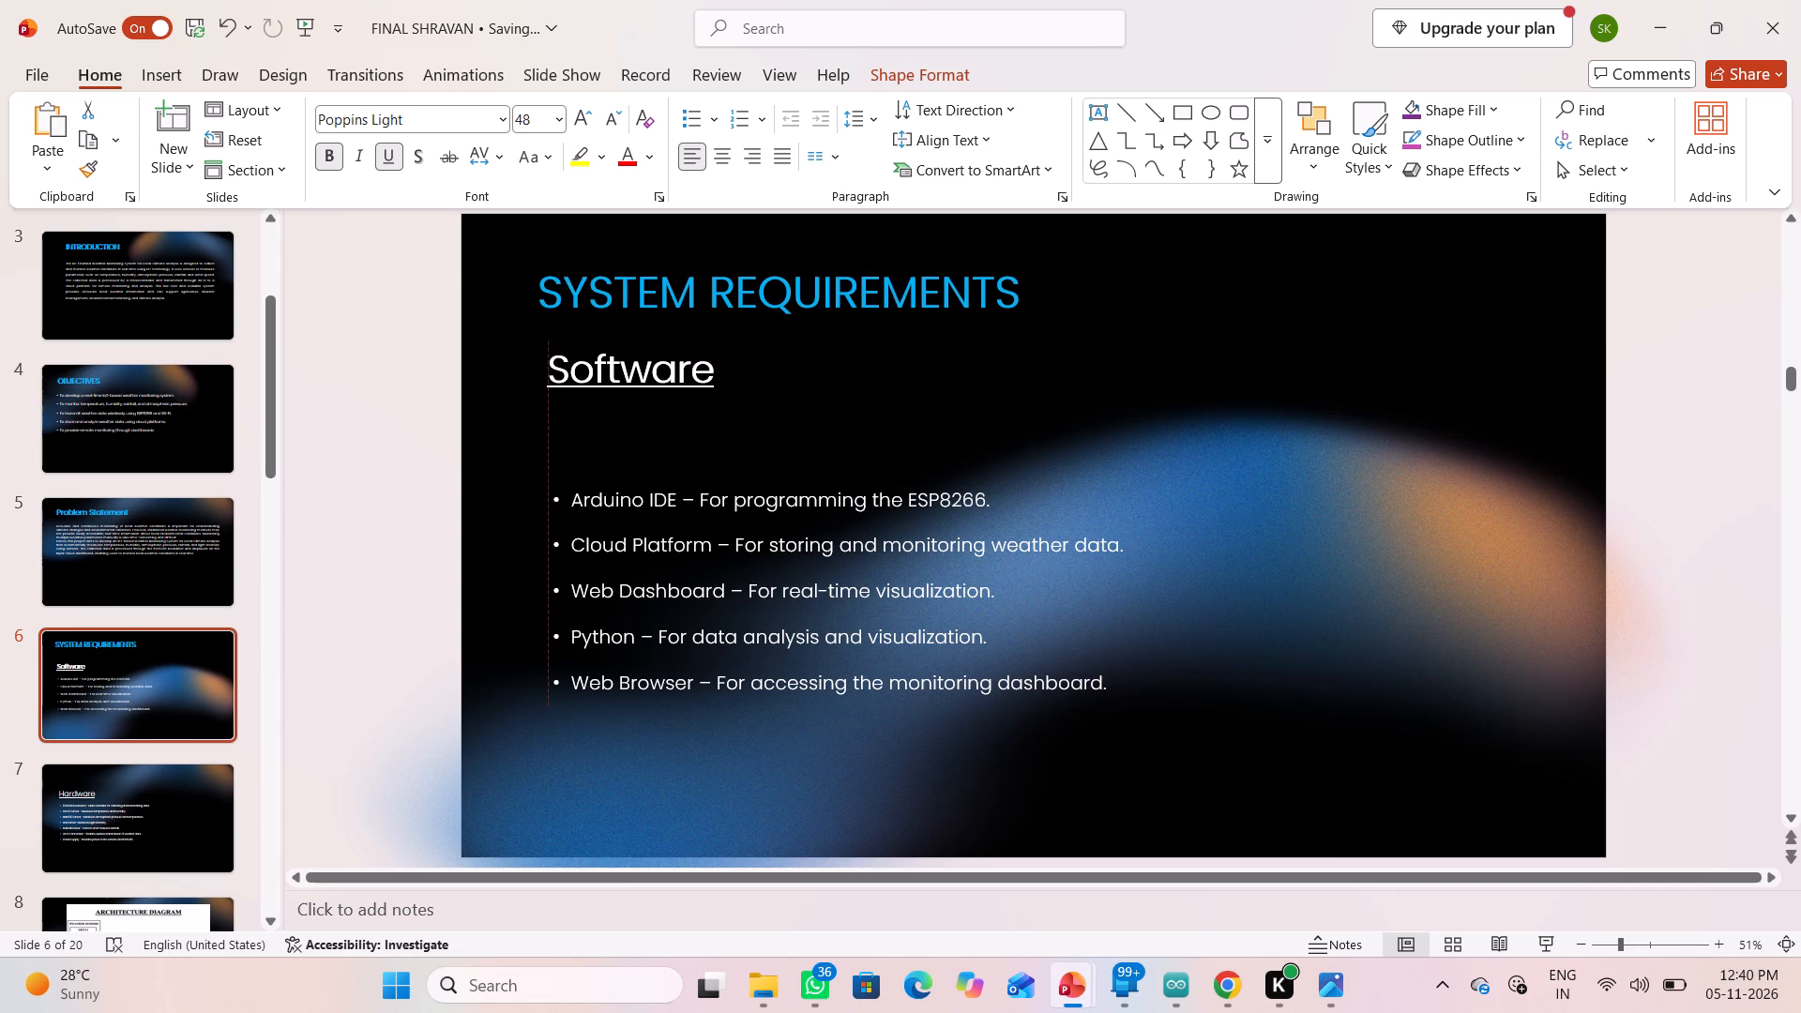
drag(658, 346, 654, 345)
drag(654, 345, 652, 344)
Move the software bullet list up and slightly left, closer beneath the Software subheading.
click(651, 544)
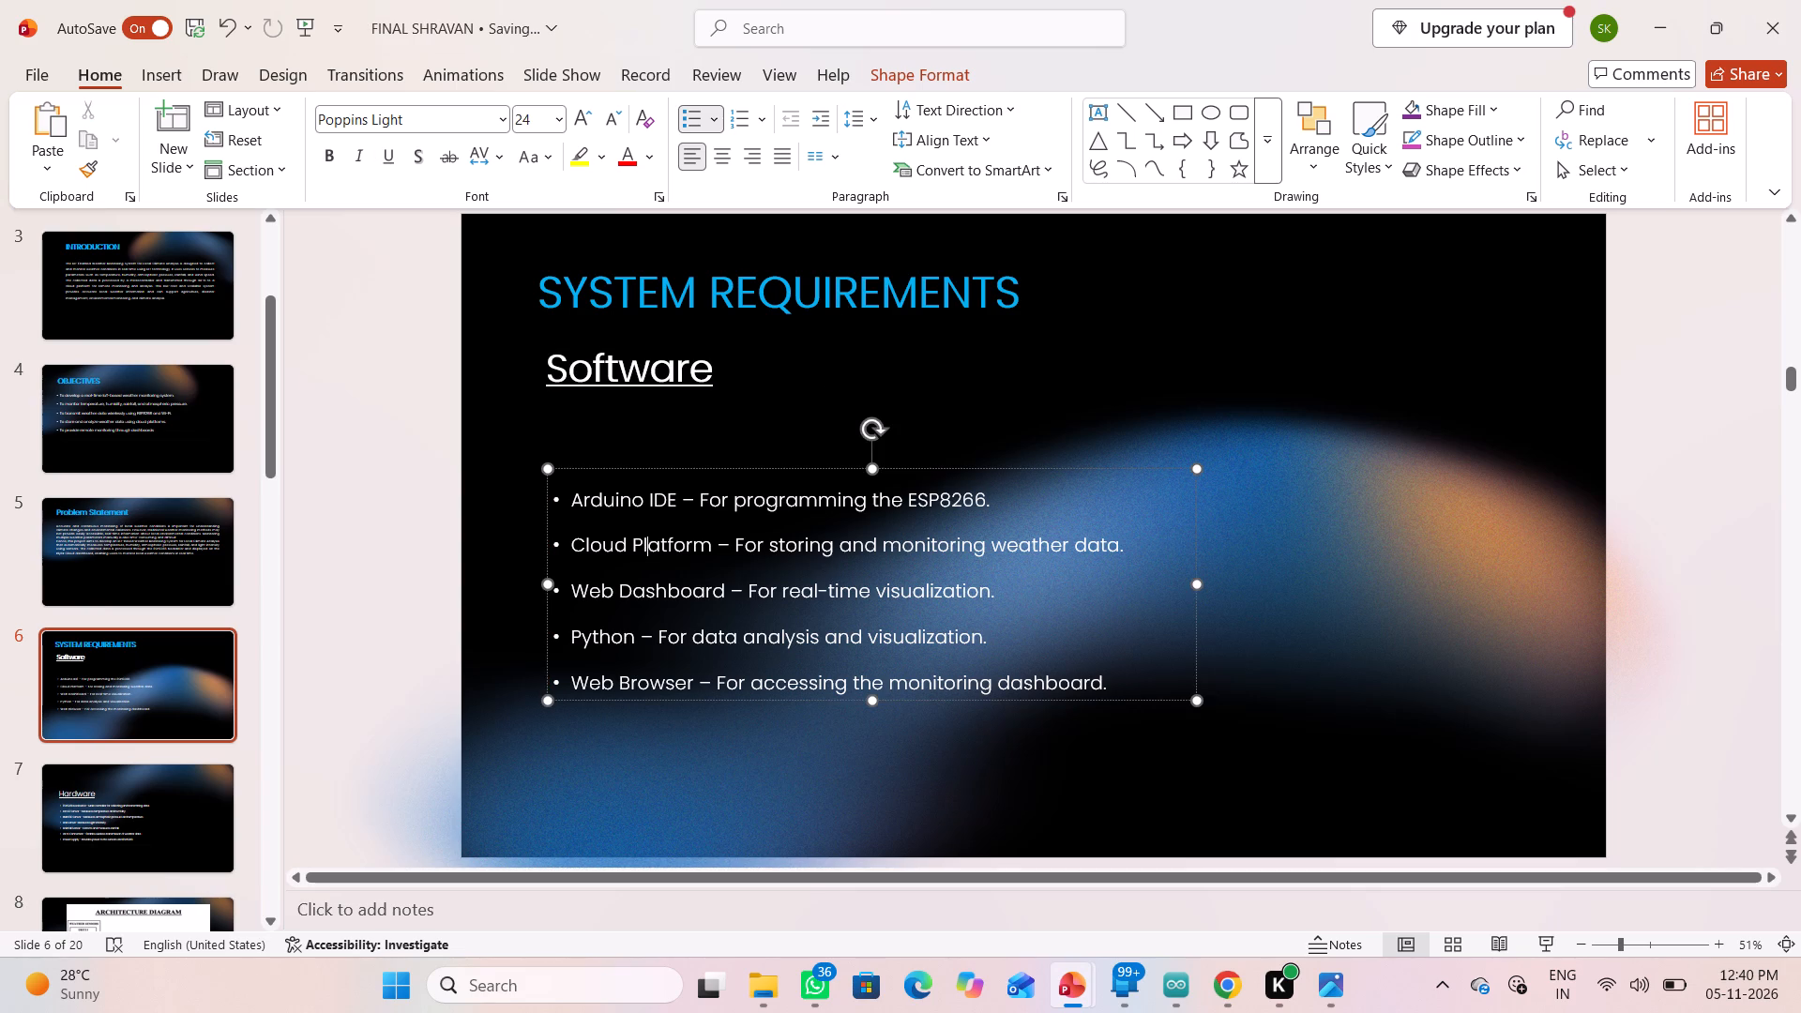
drag(651, 467, 643, 423)
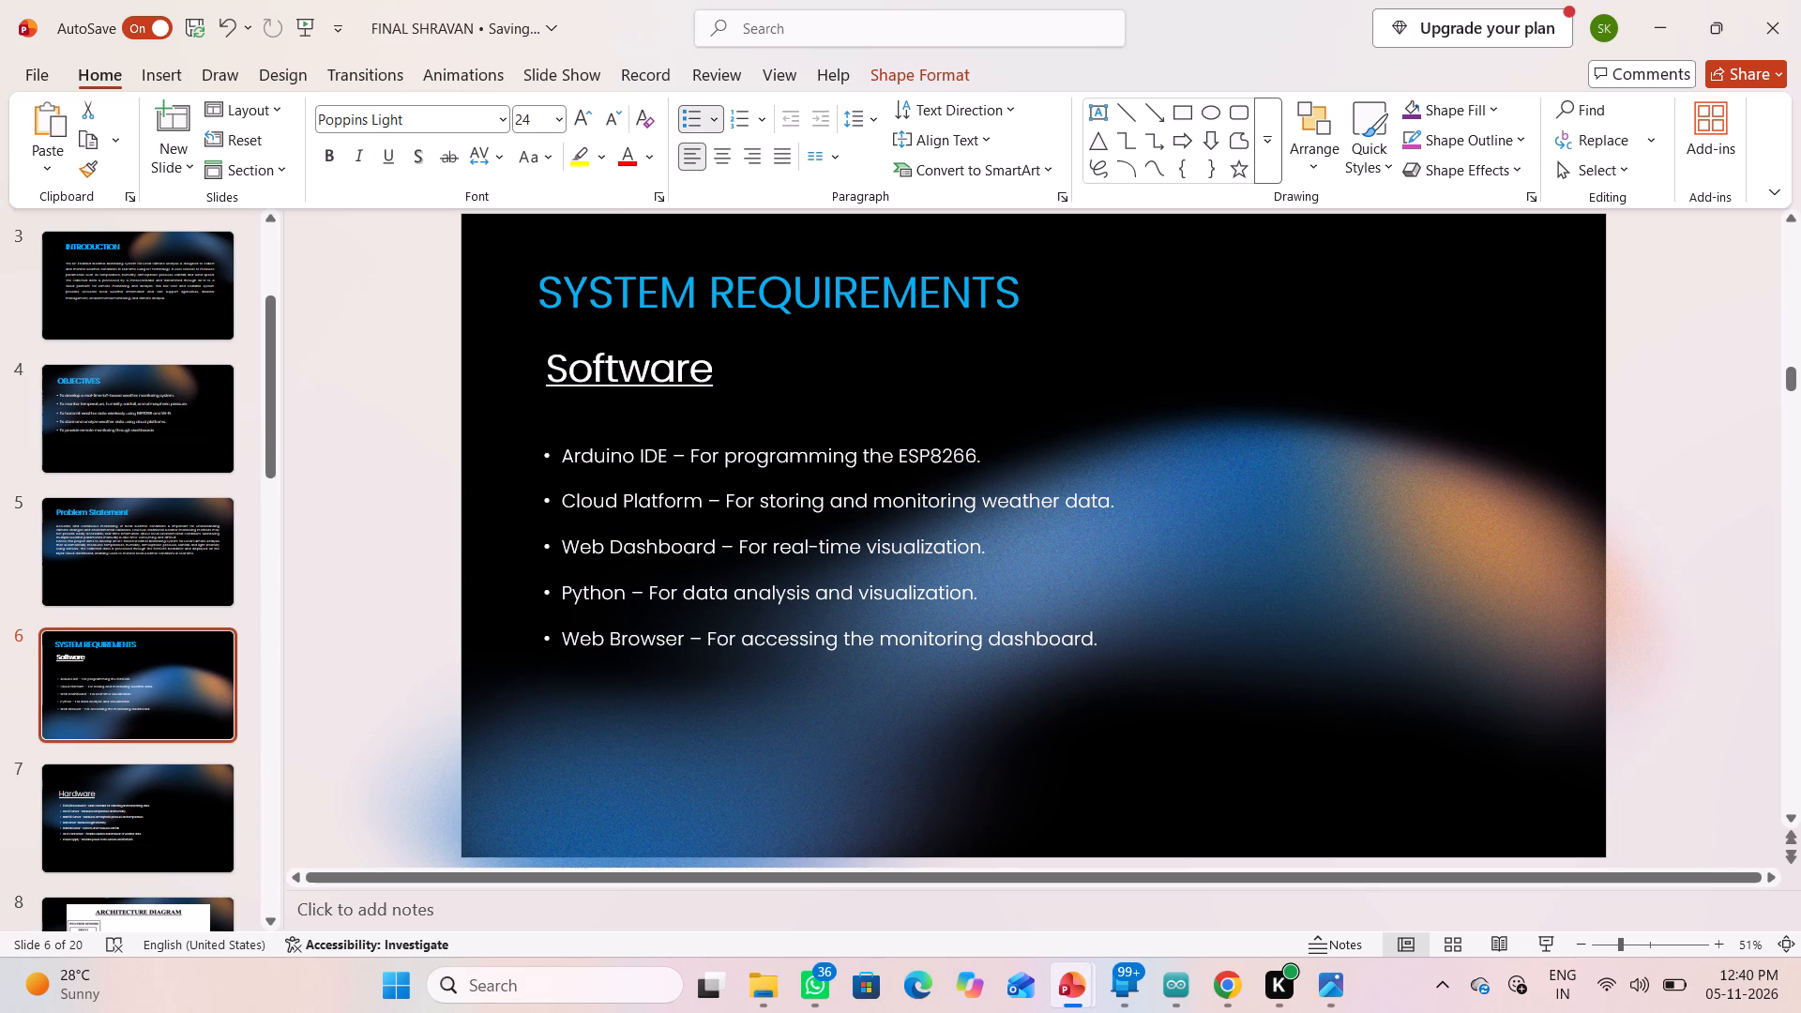
drag(643, 423, 643, 424)
click(990, 394)
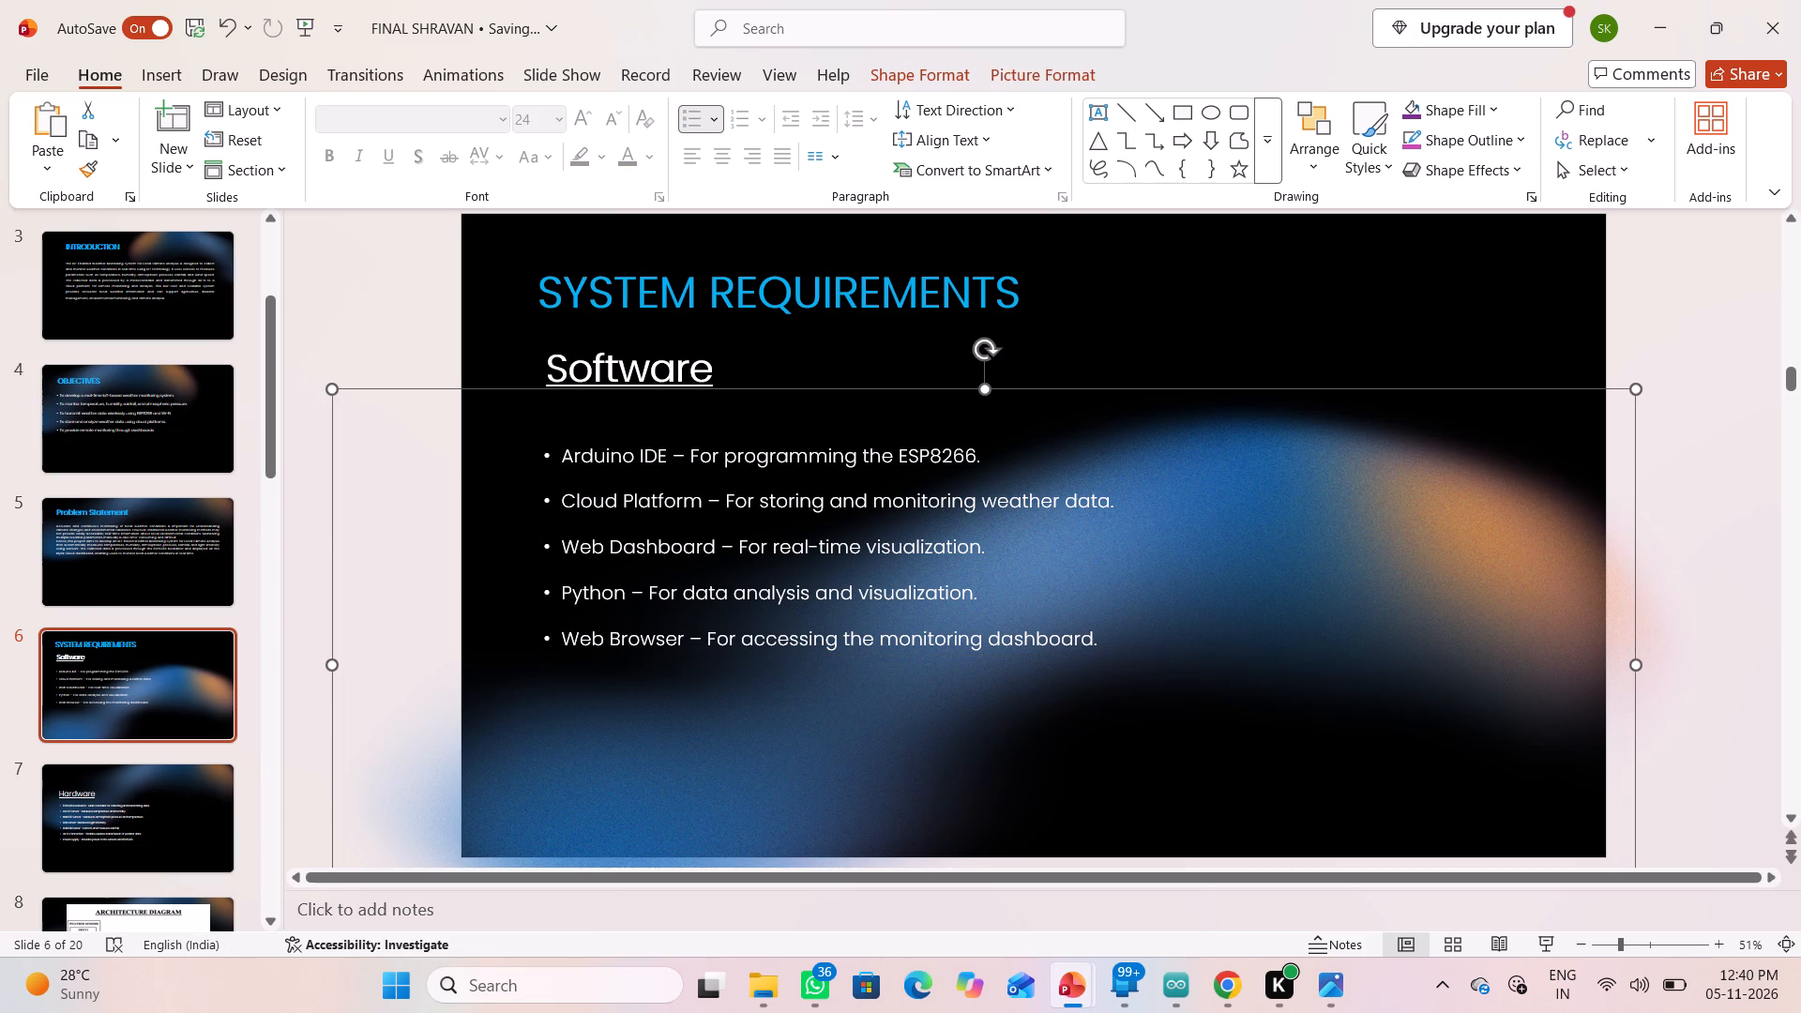
click(1245, 329)
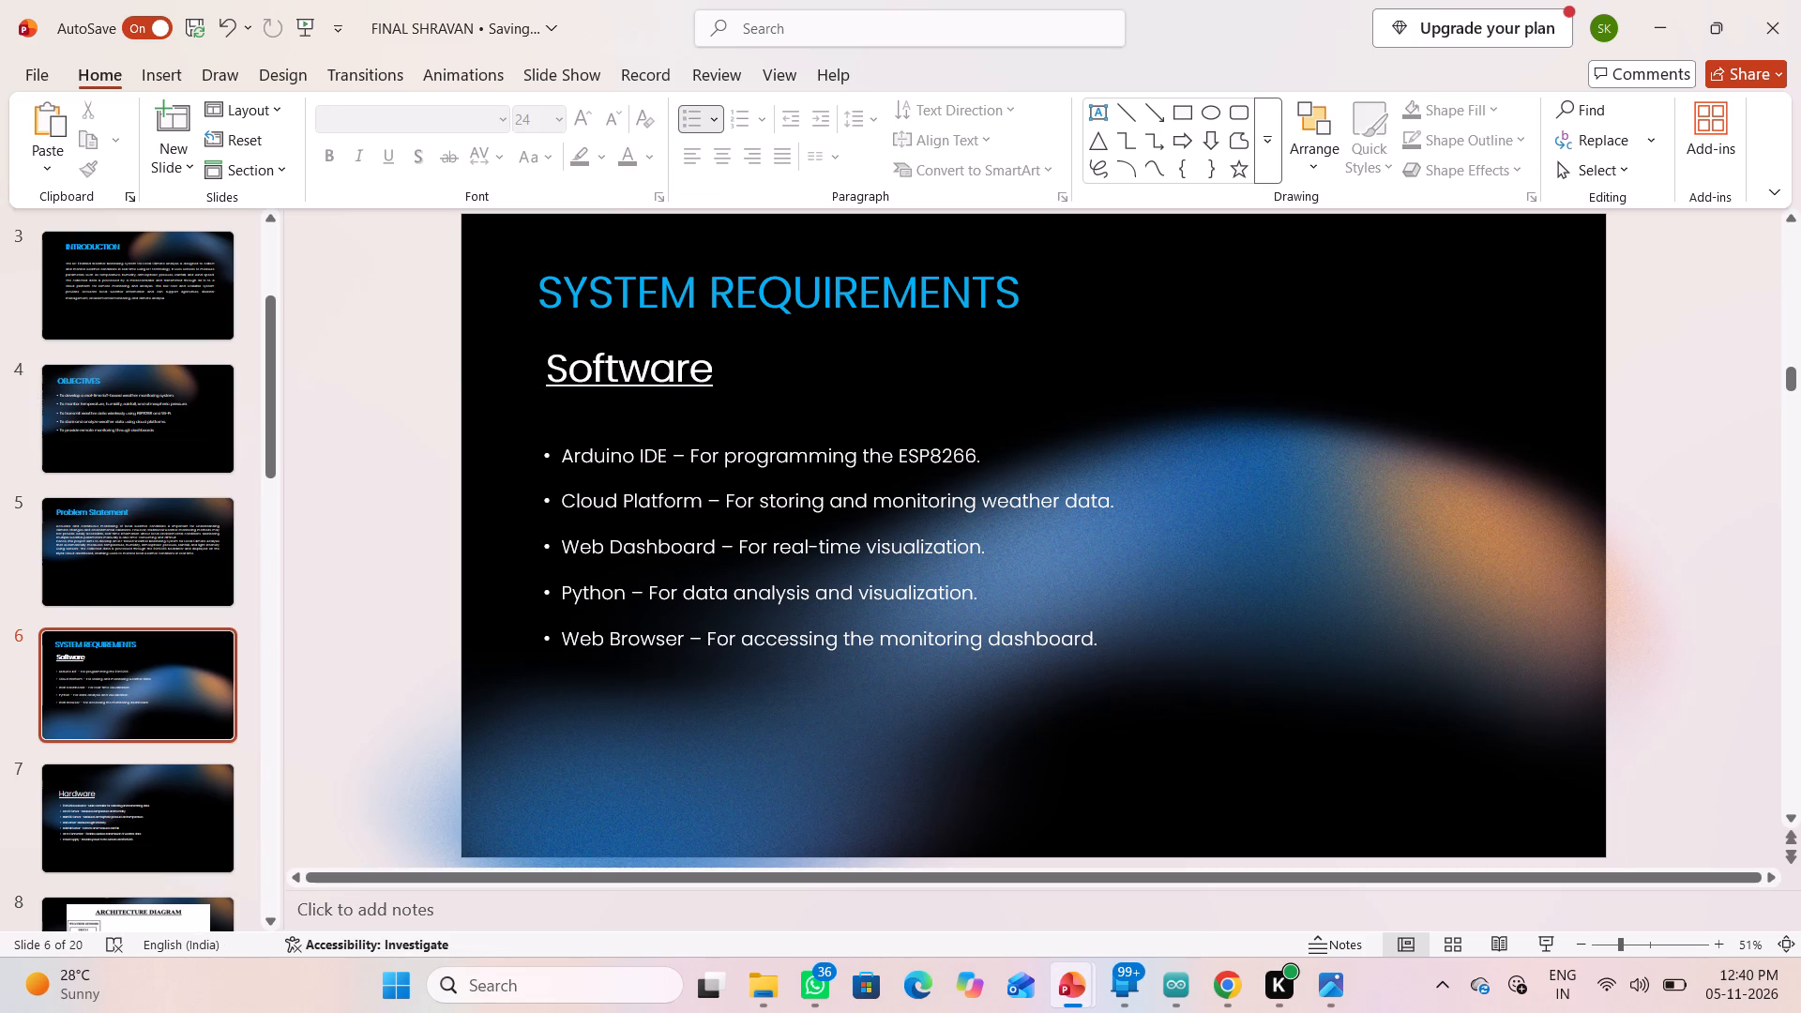
Replace "Python" with "C++" in the data analysis and visualization bullet of the software list.
click(674, 489)
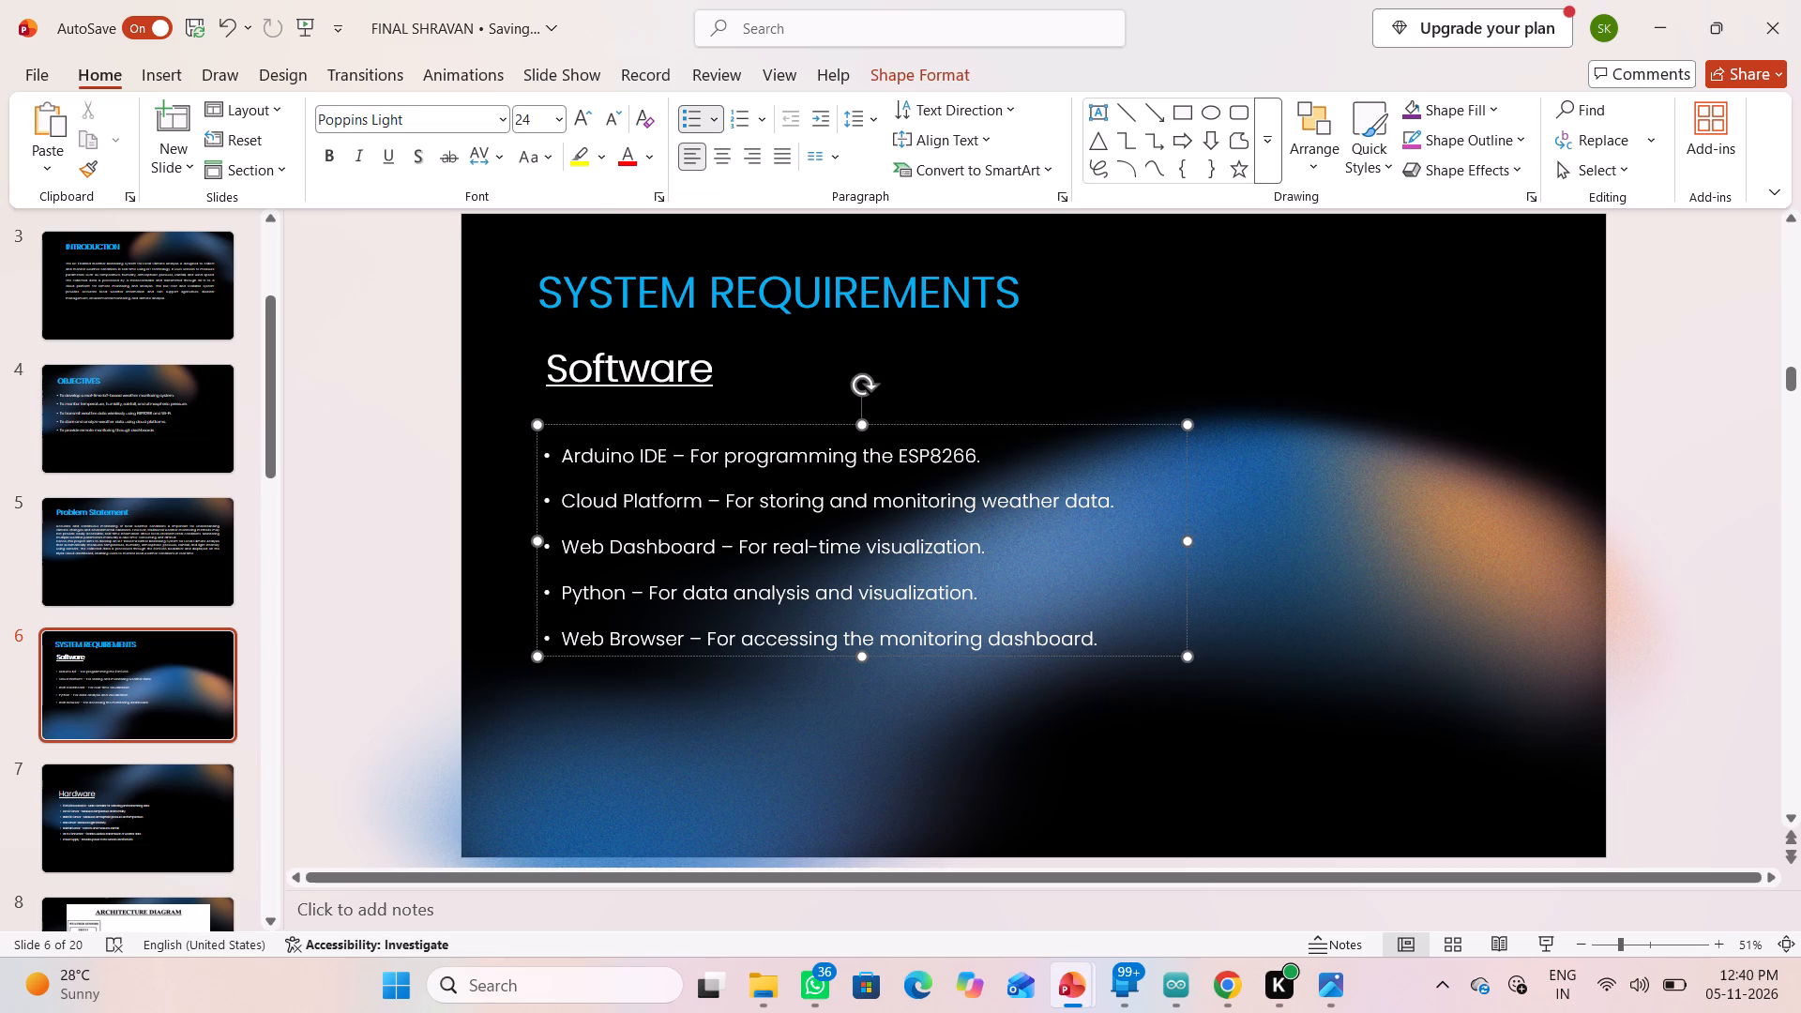
click(619, 591)
key(Right)
key(BackSpace)
key(BackSpace)
key(BackSpace)
key(BackSpace)
key(BackSpace)
key(BackSpace)
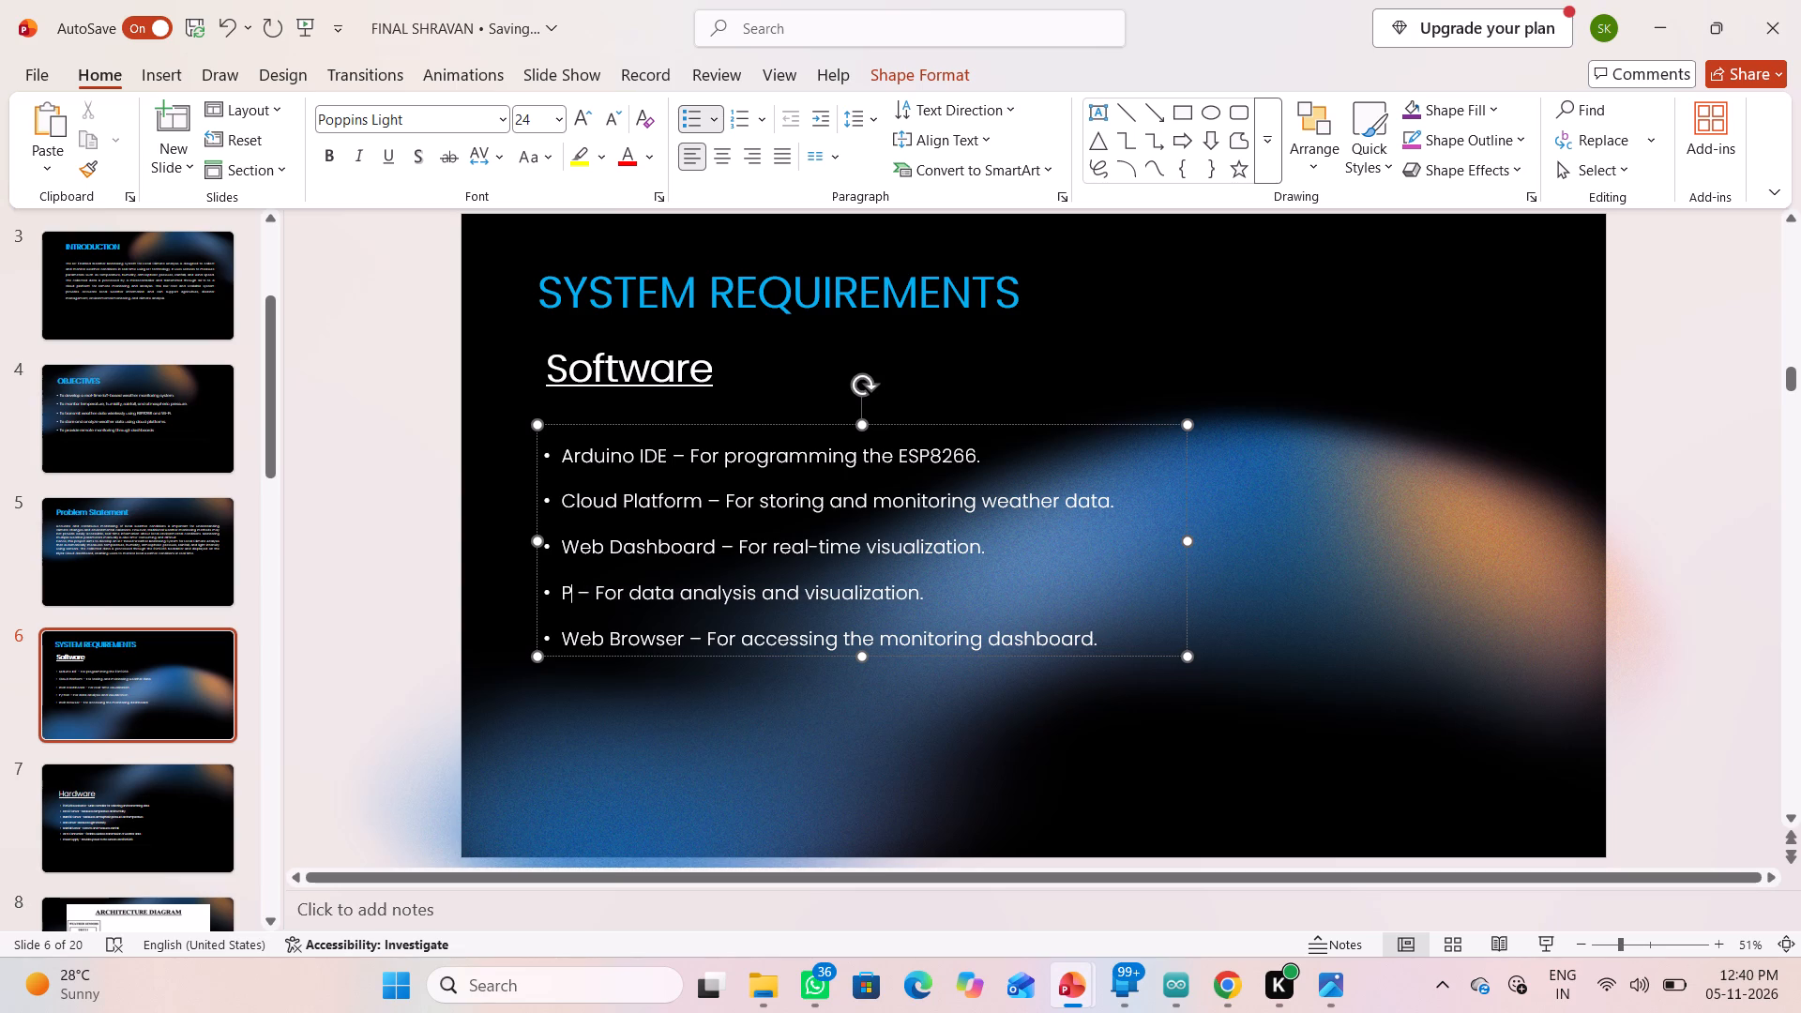
key(c)
text(++)
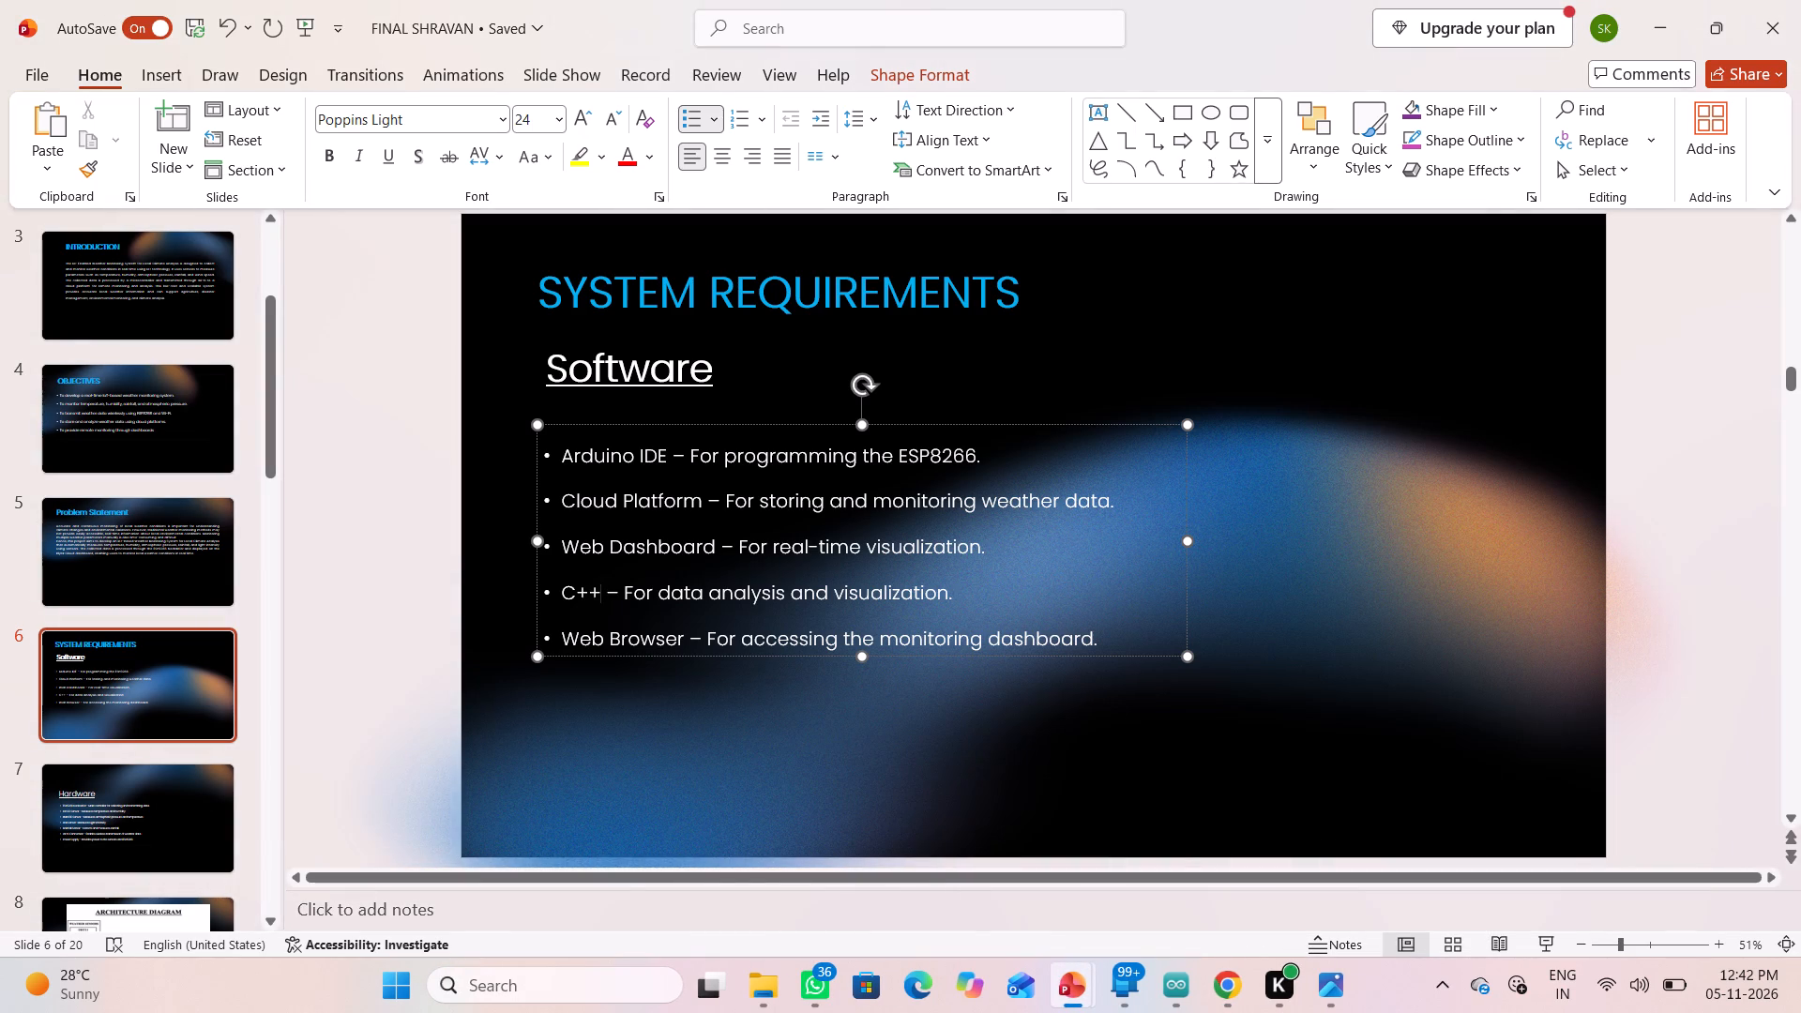
drag(624, 596, 902, 598)
key(BackSpace)
key(ctrl+v)
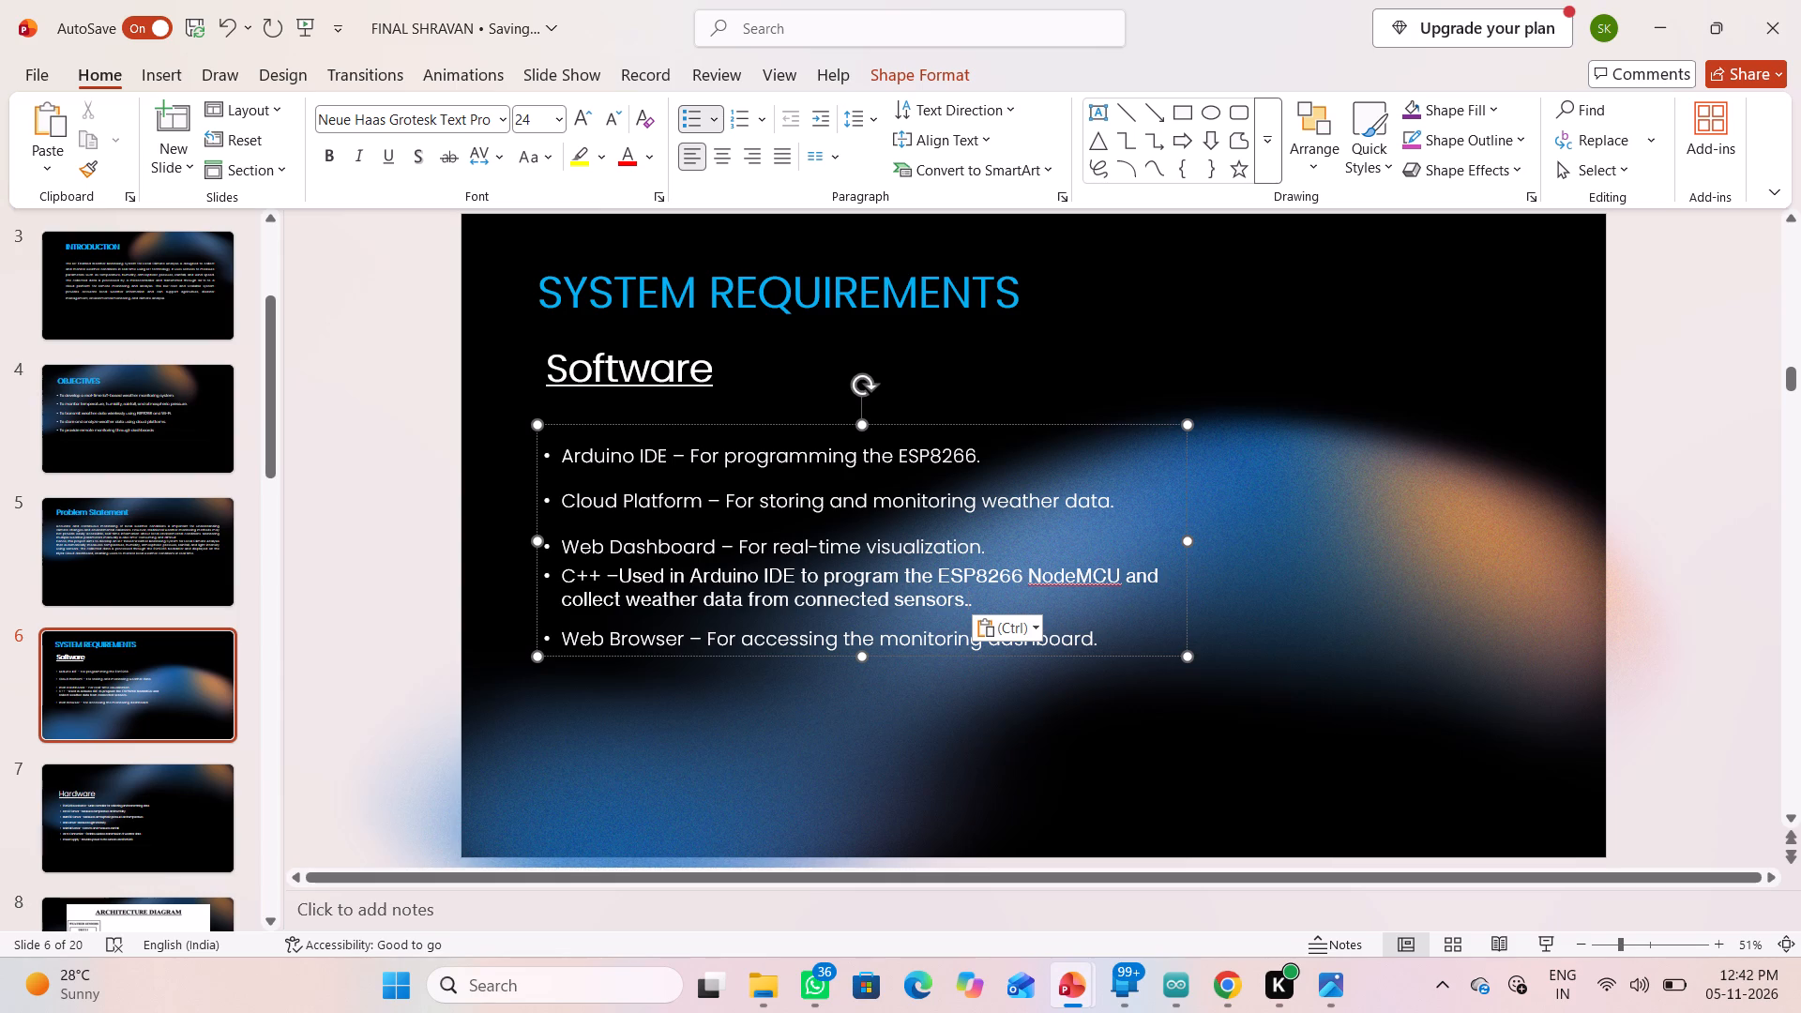
Shorten the C++ bullet to "Used in Arduino IDE to program the ESP8266 NodeMCU ." and keep Web Browser as a separate bullet.
drag(560, 596, 976, 605)
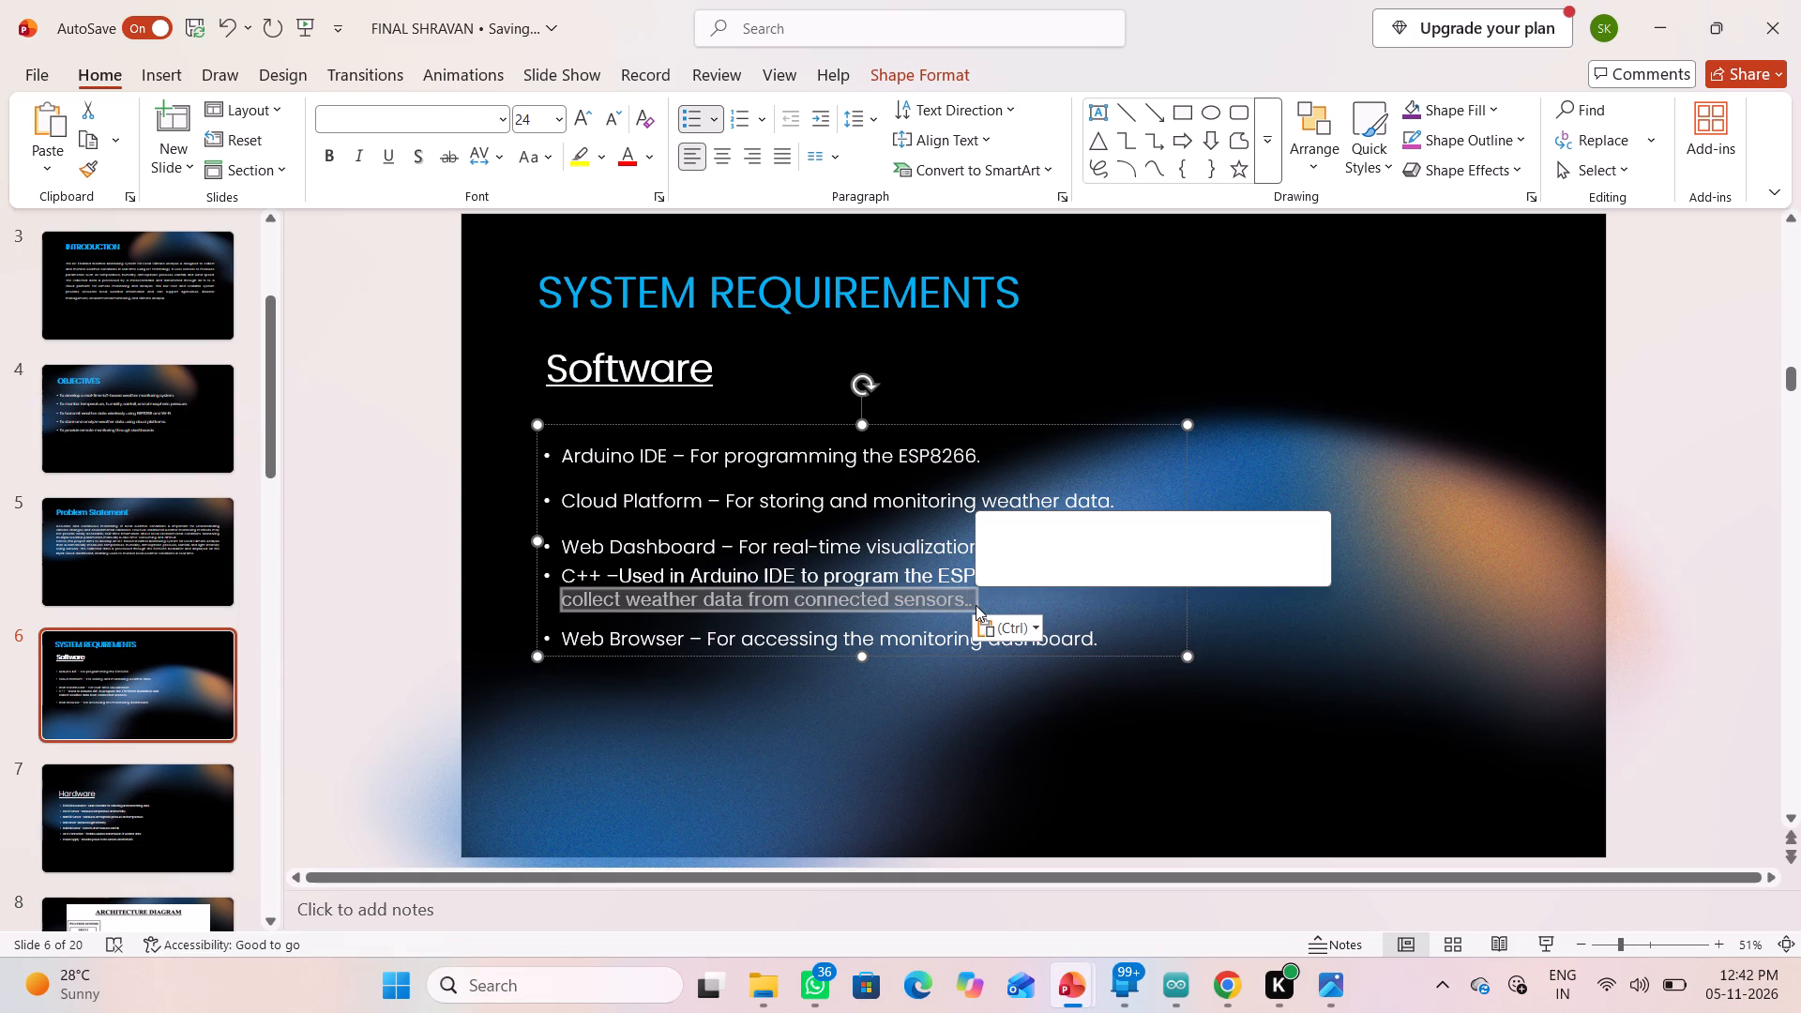
key(BackSpace)
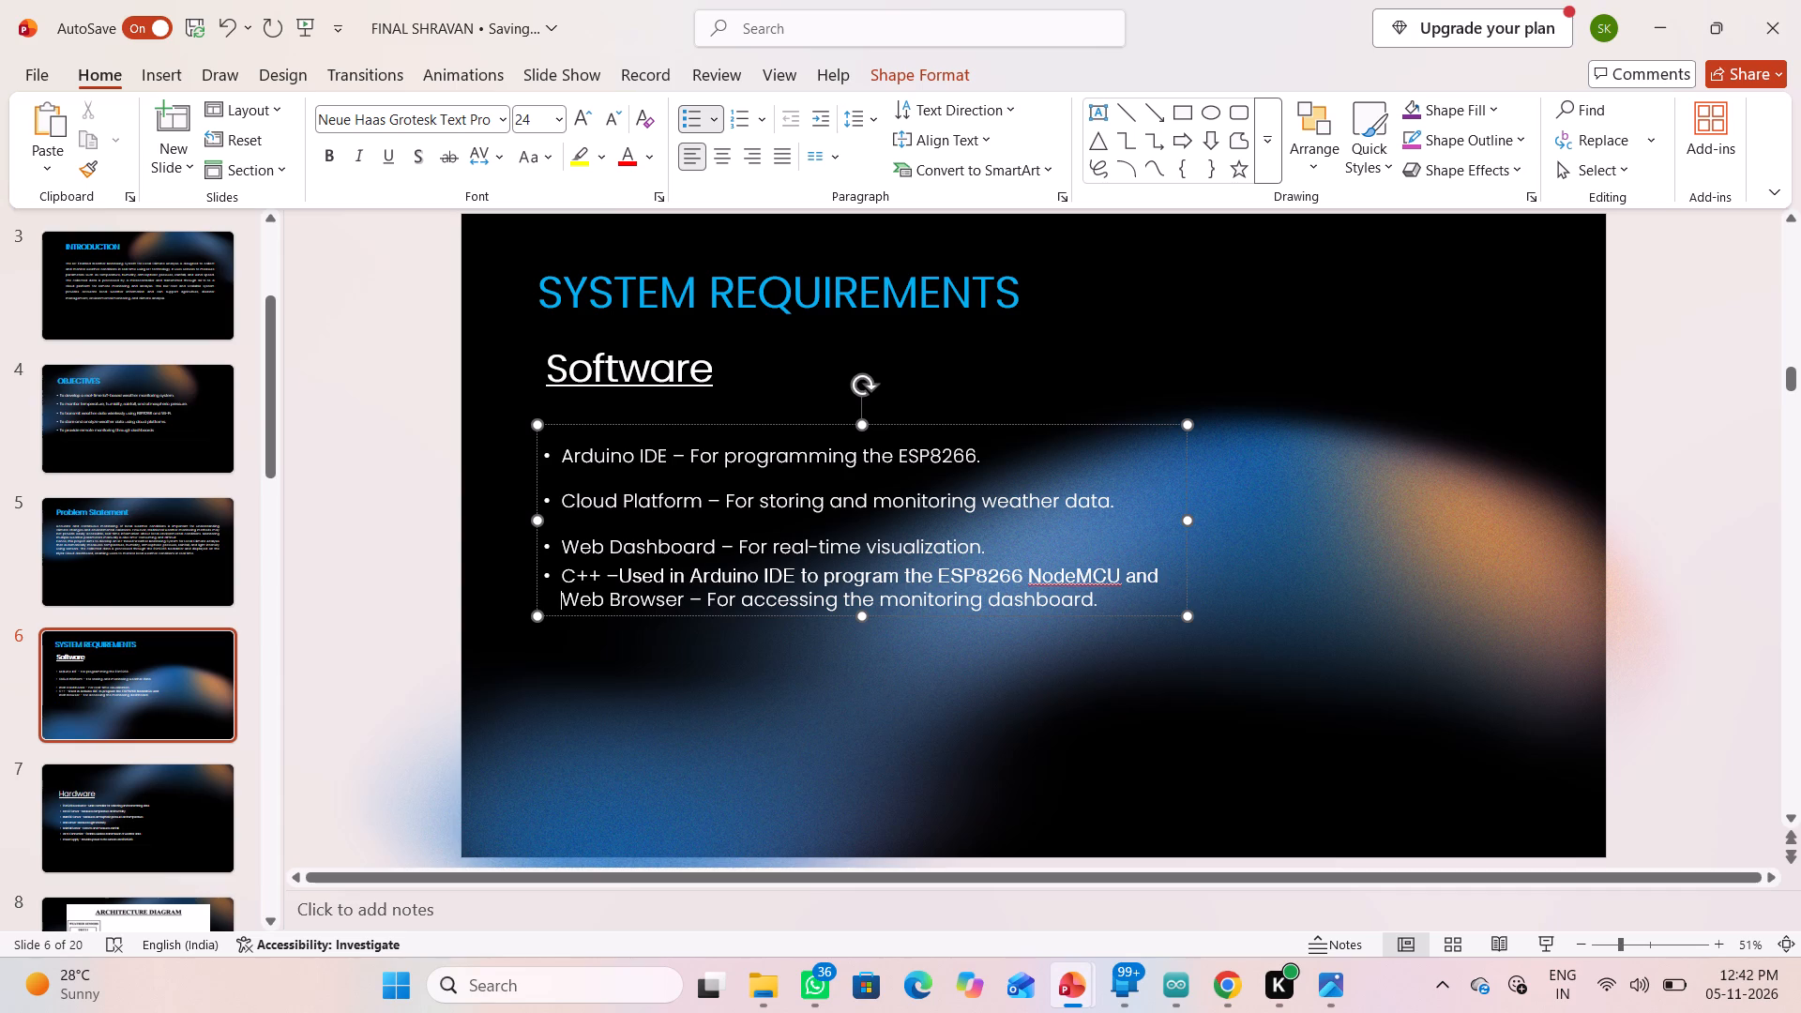
click(1160, 581)
key(BackSpace)
key(BackSpace)
key(BackSpace)
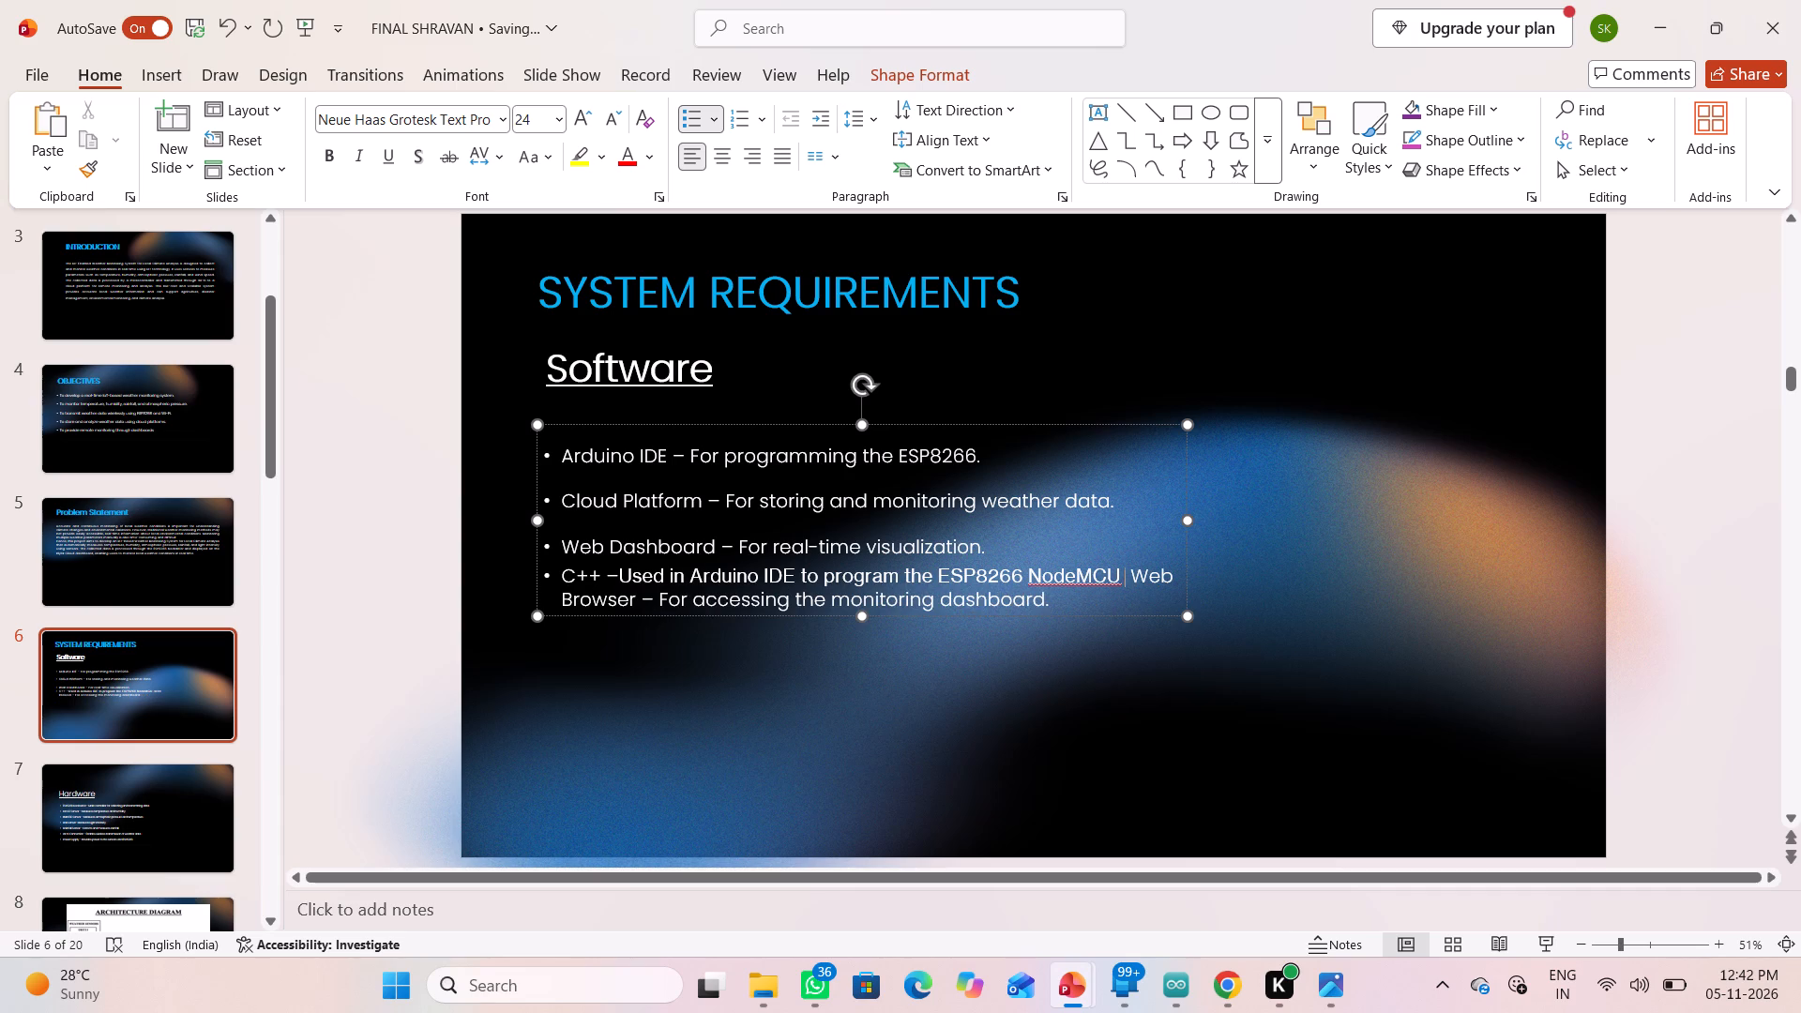
key(period)
key(Return)
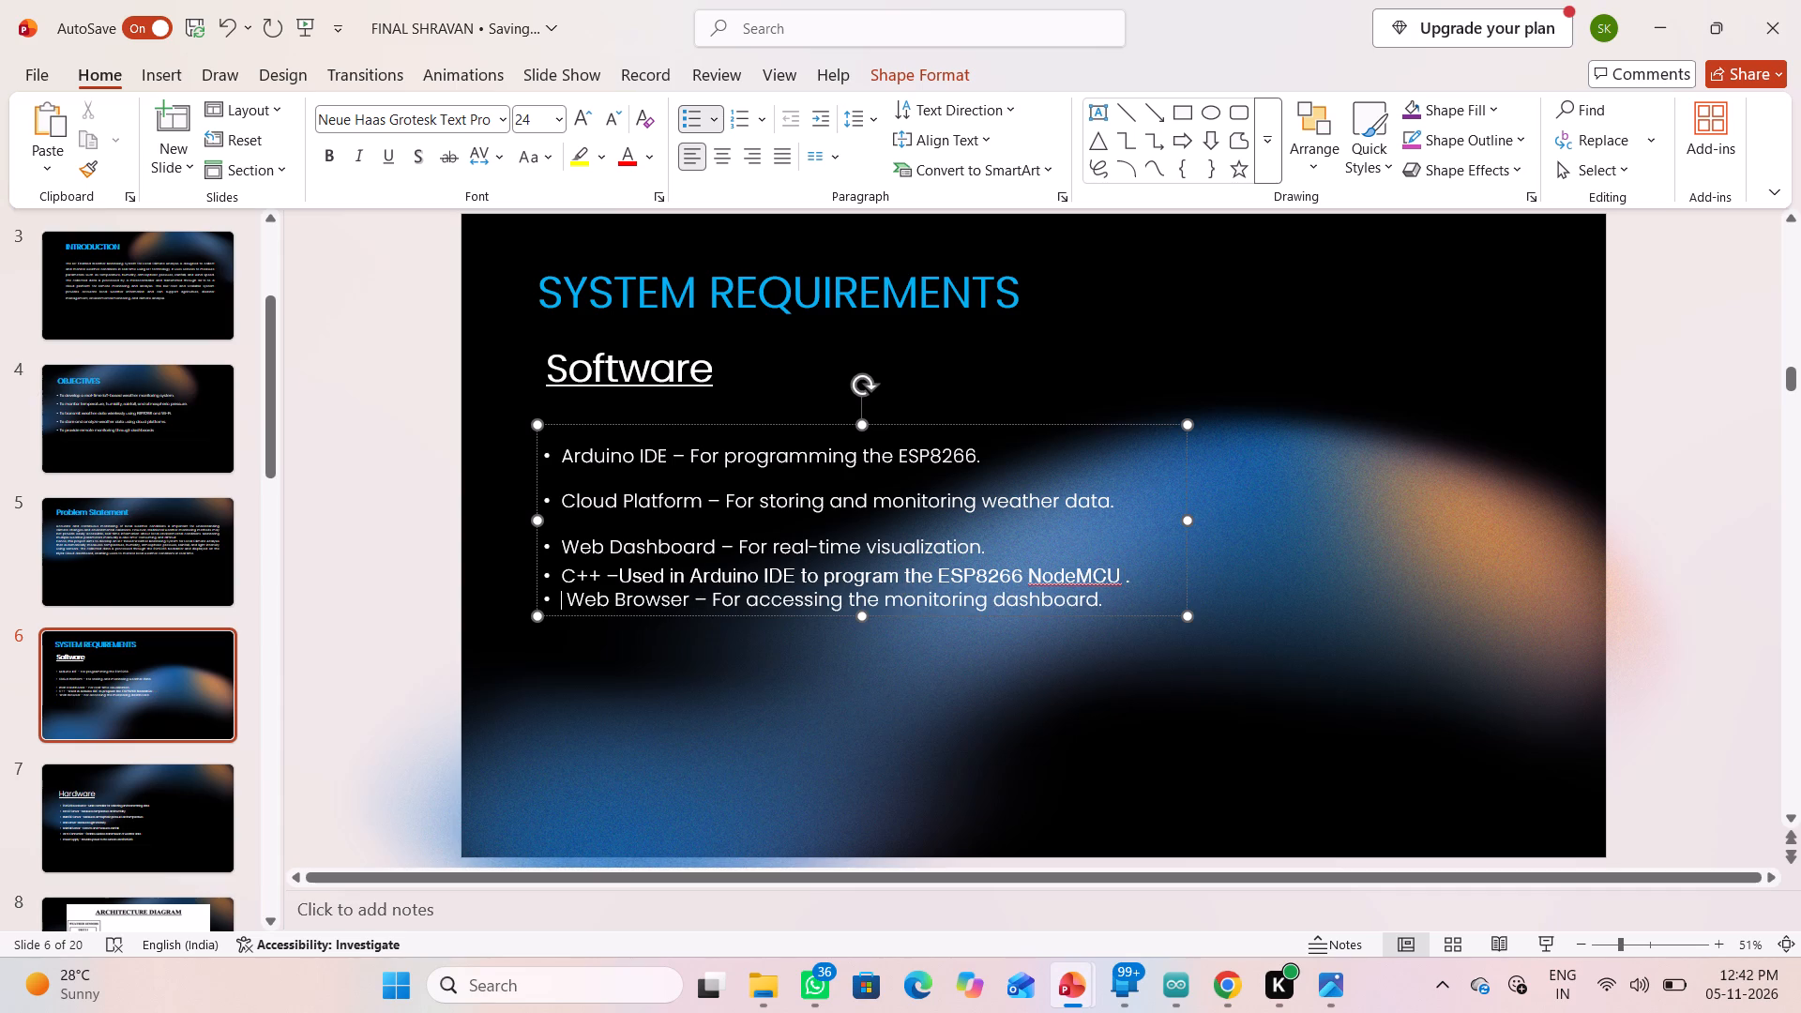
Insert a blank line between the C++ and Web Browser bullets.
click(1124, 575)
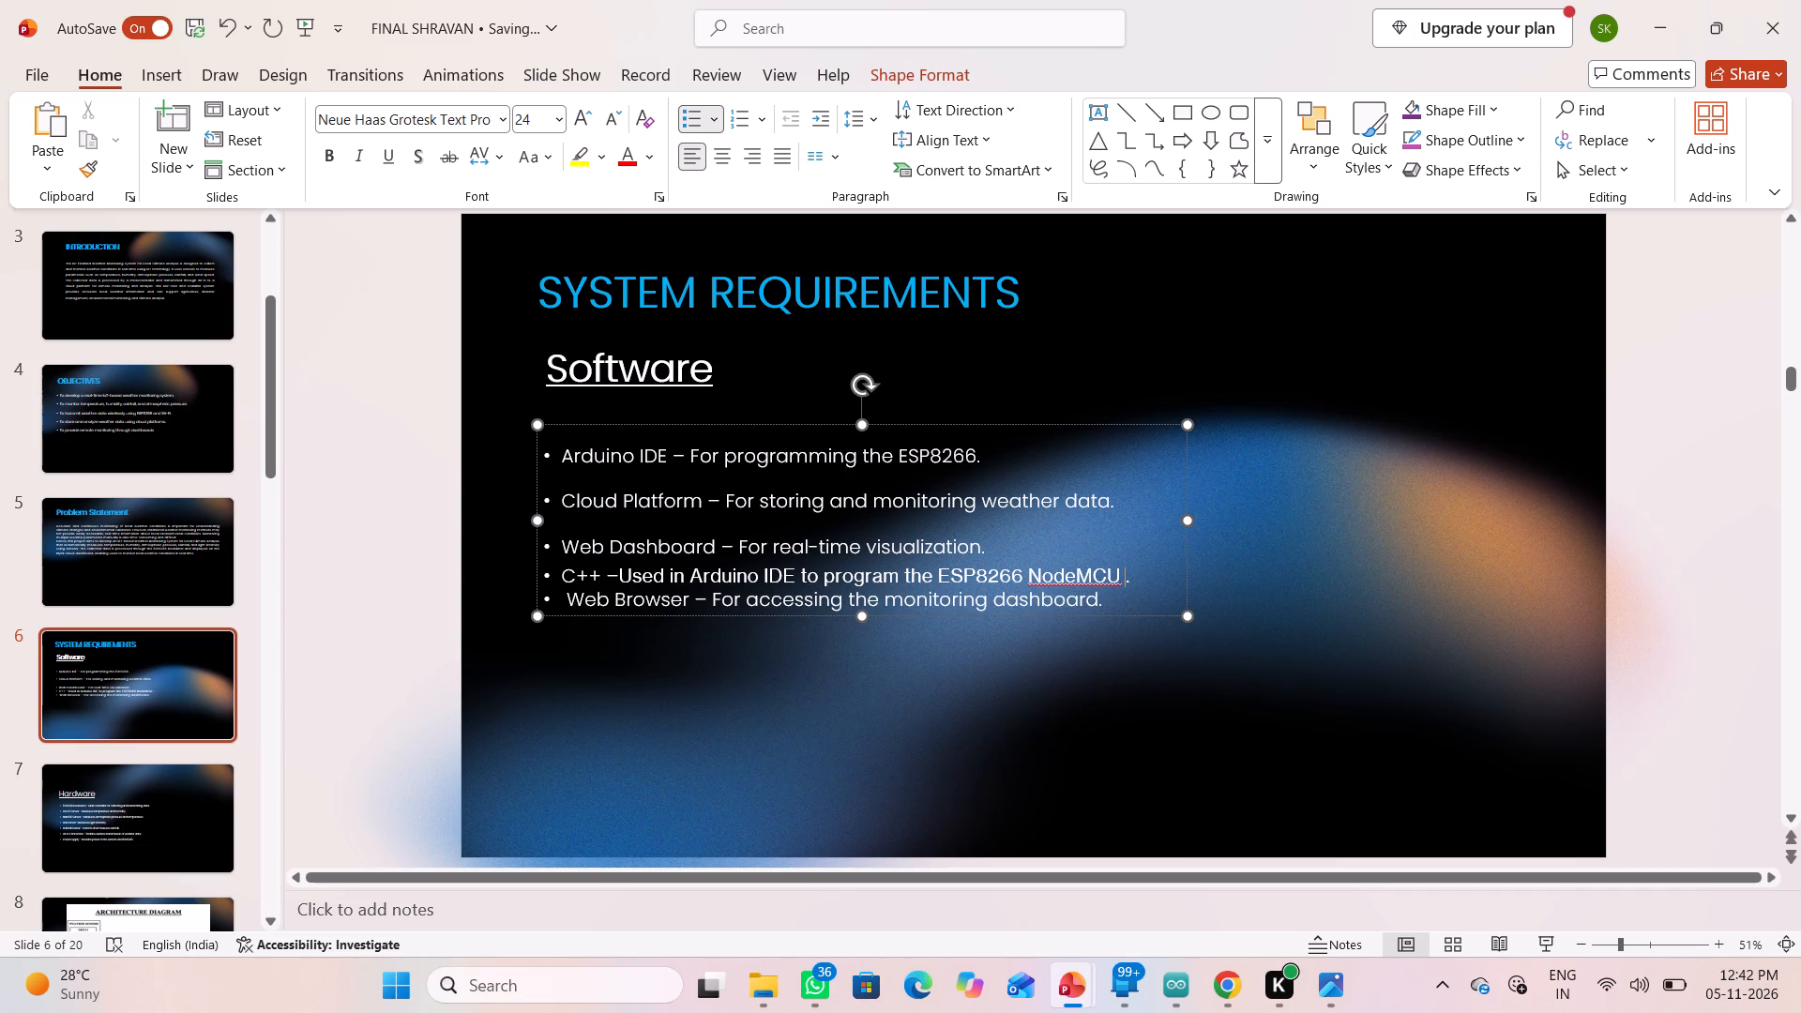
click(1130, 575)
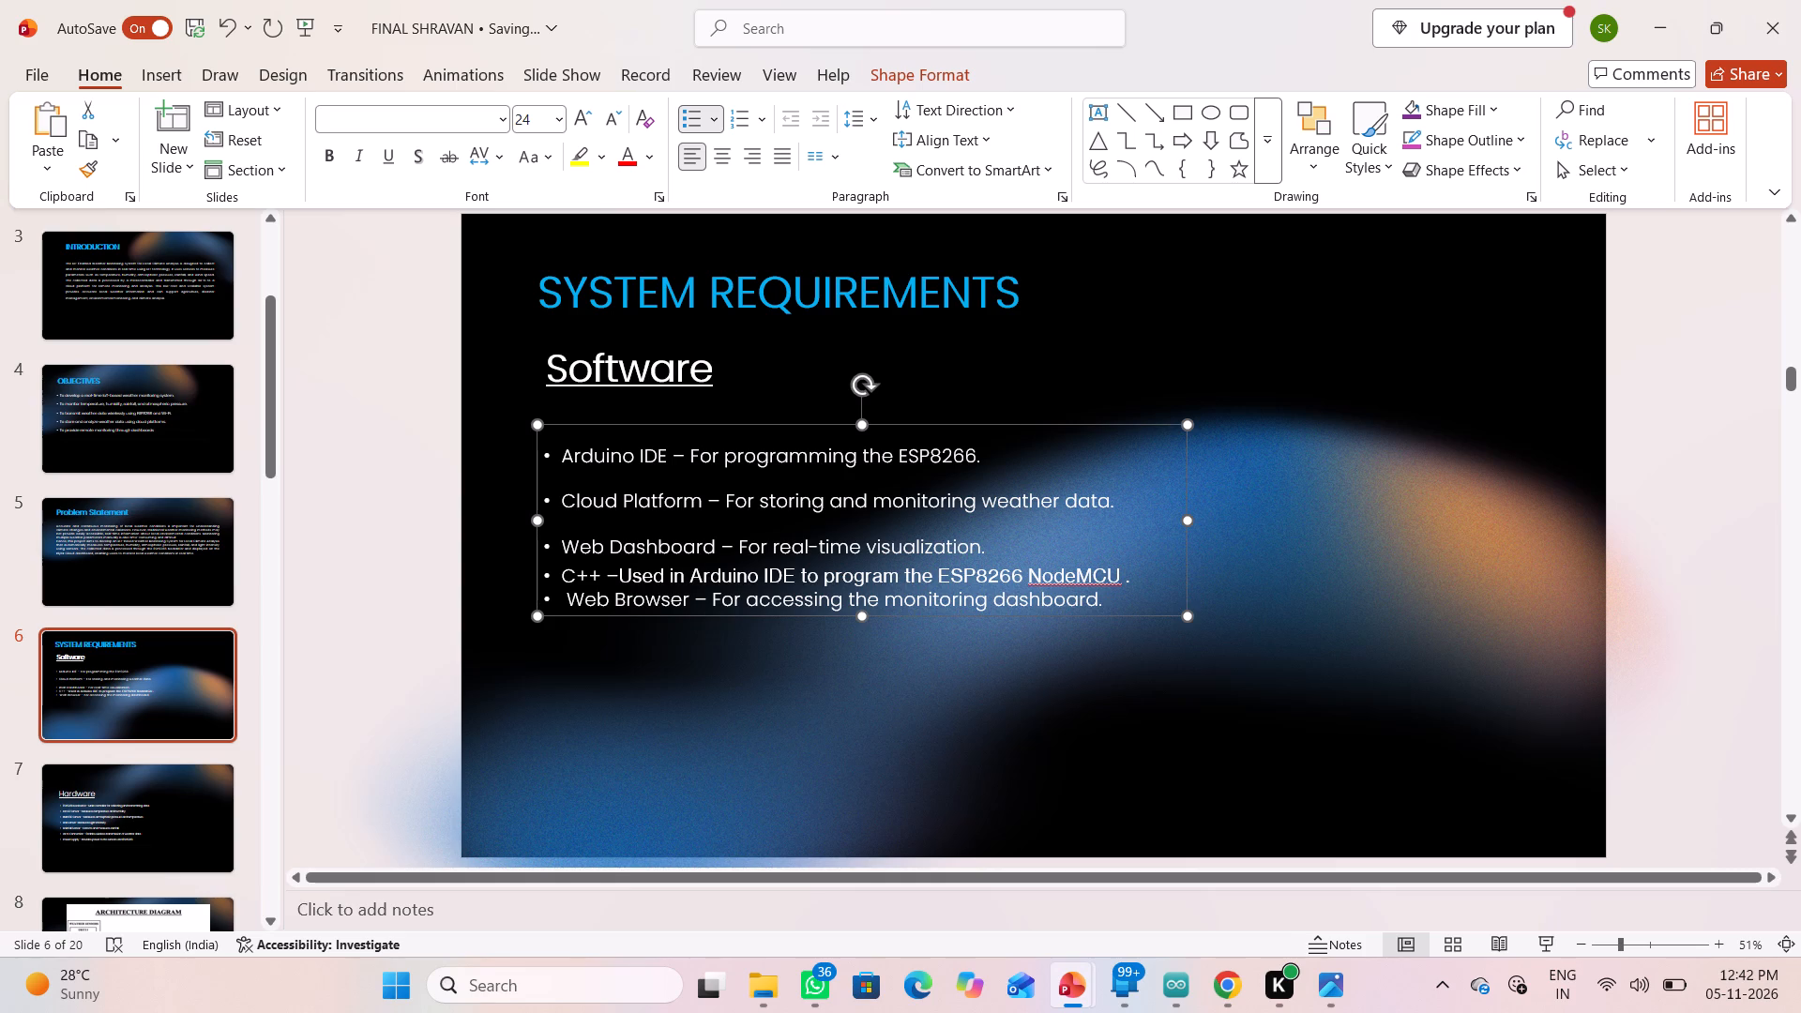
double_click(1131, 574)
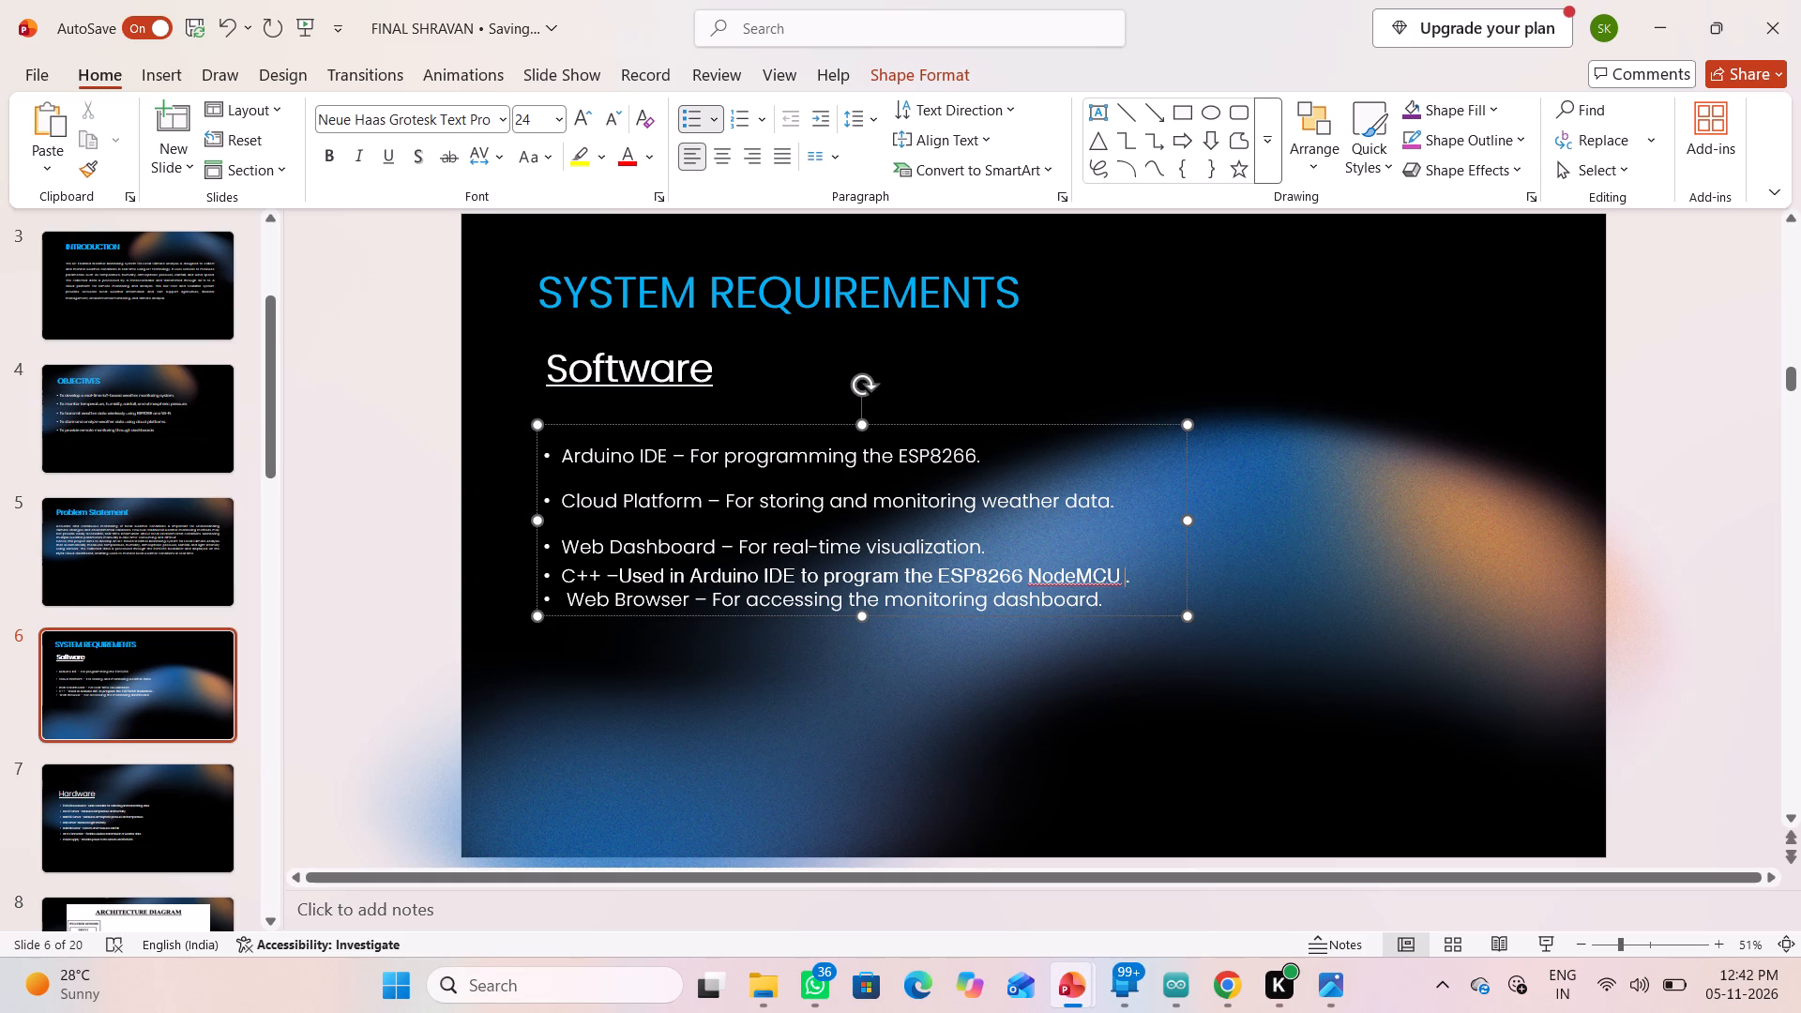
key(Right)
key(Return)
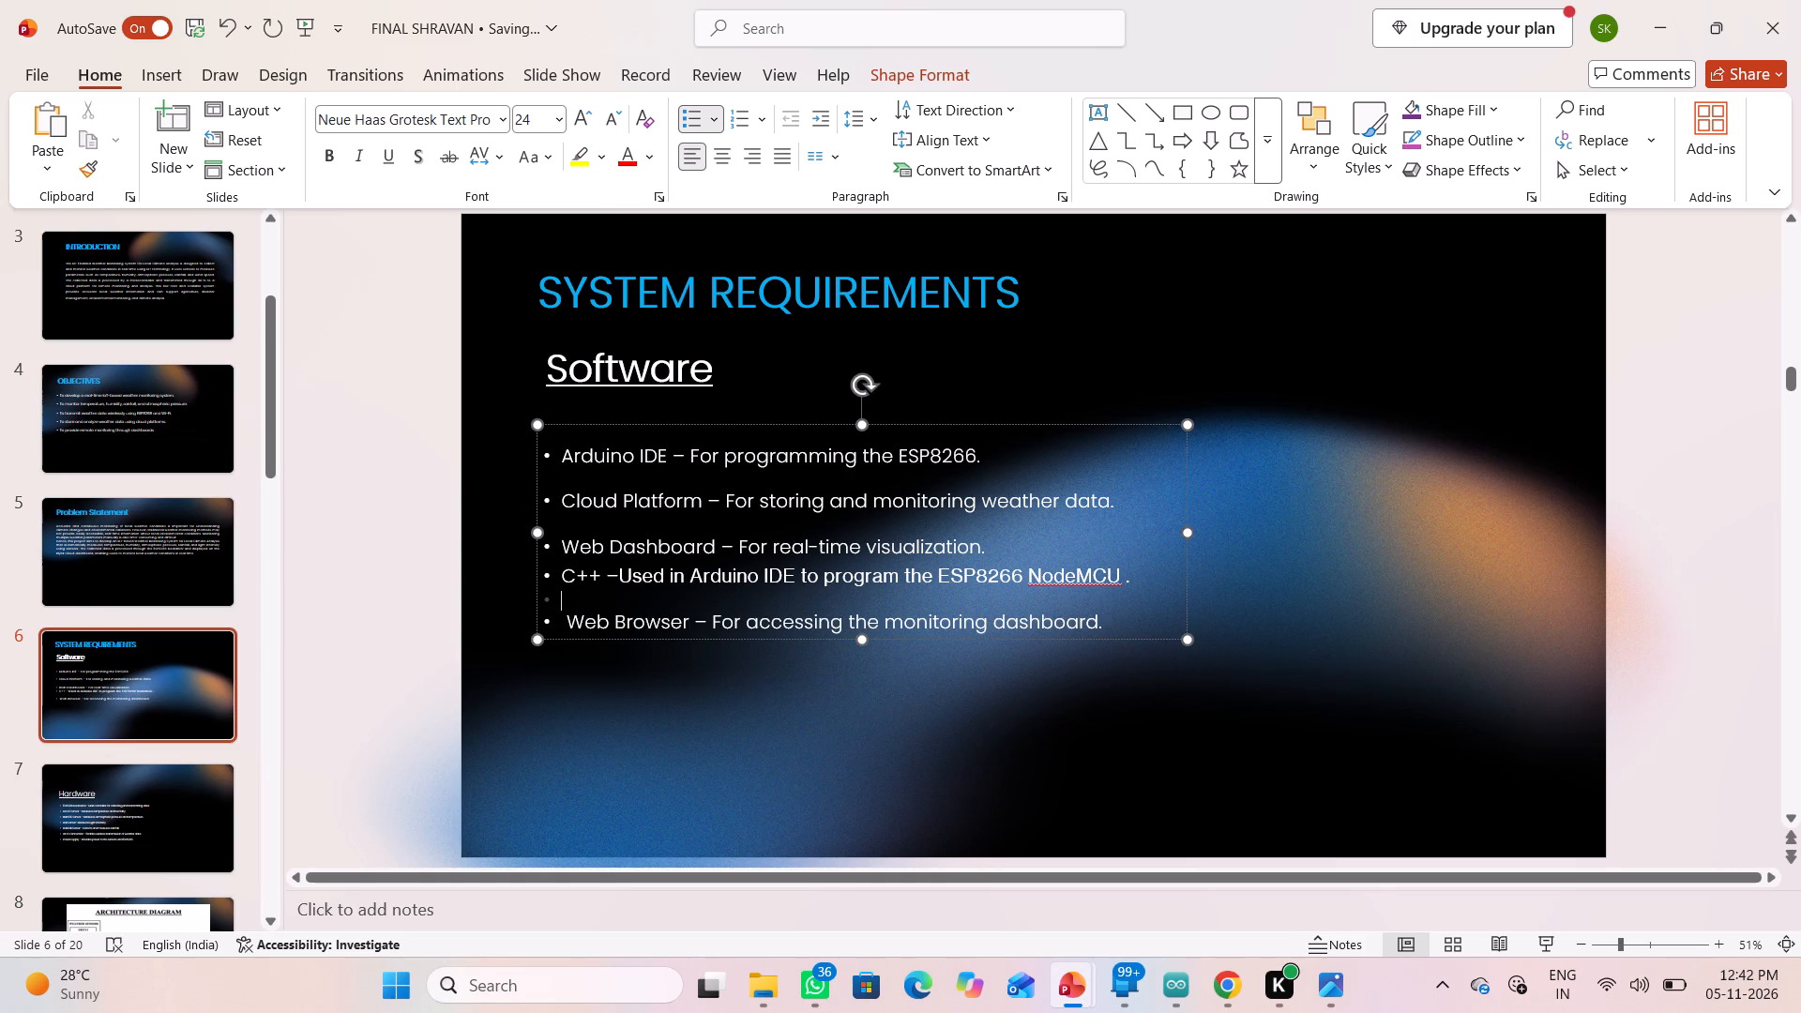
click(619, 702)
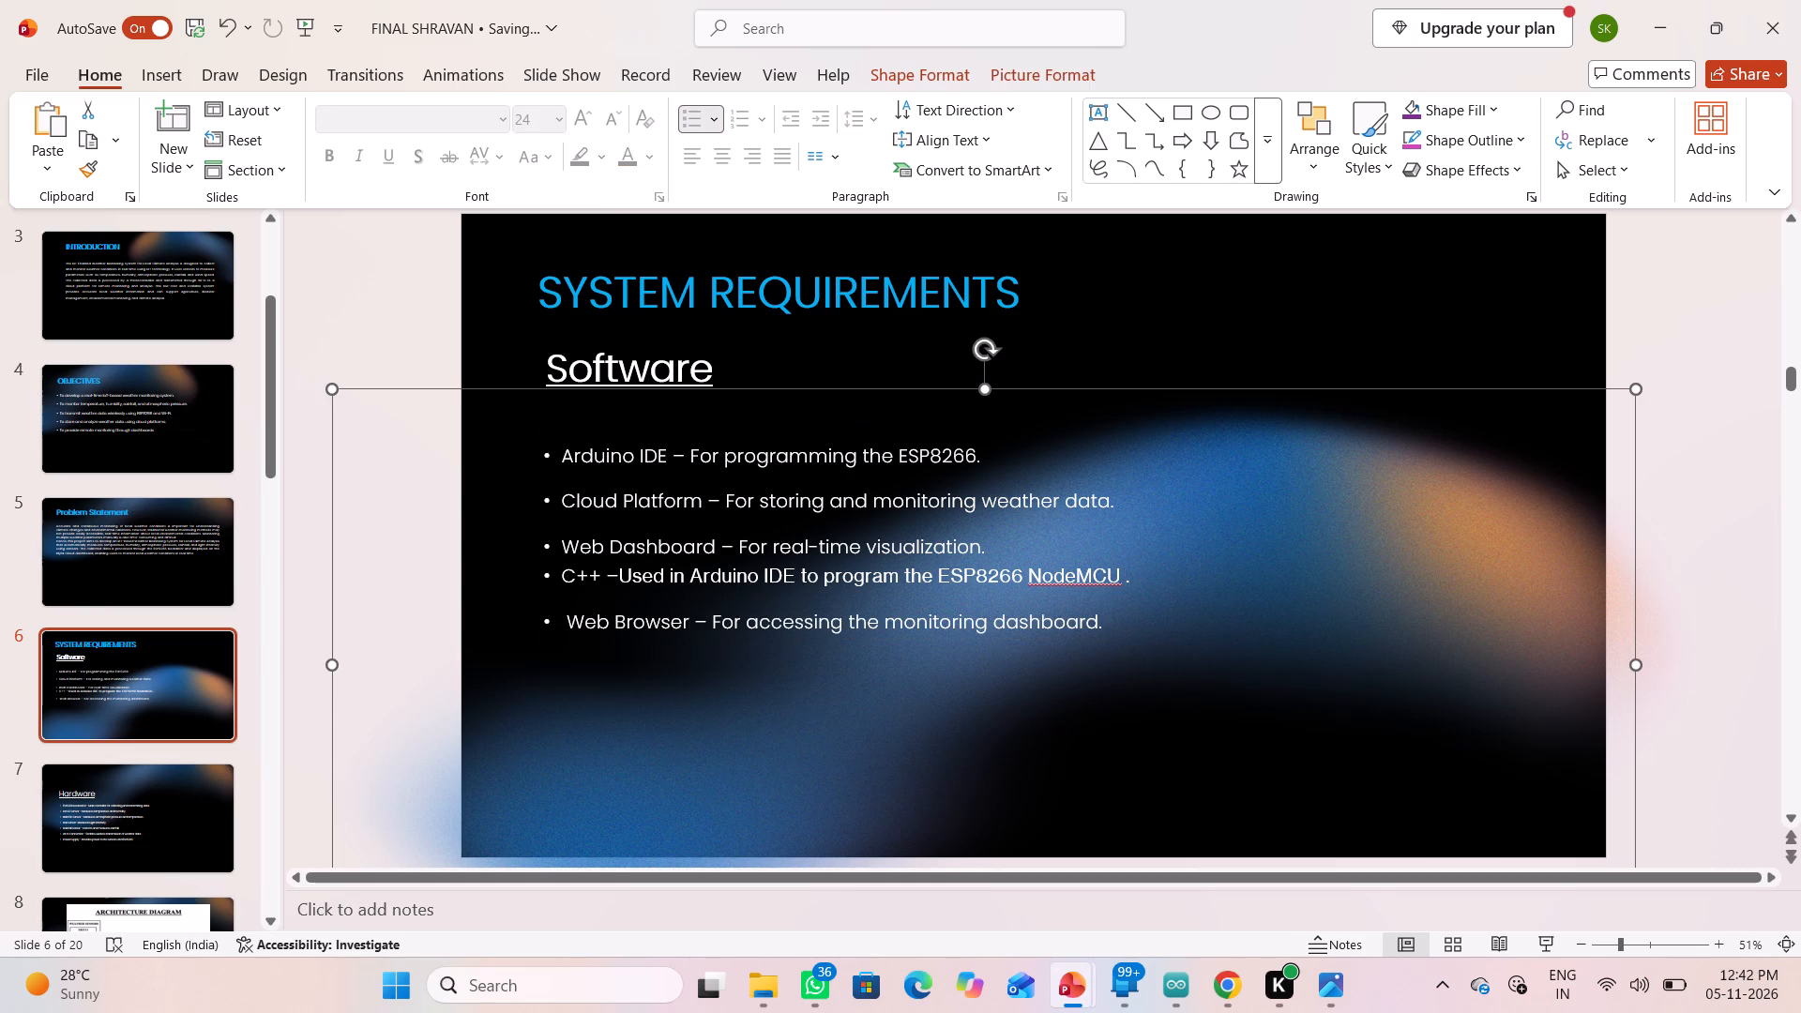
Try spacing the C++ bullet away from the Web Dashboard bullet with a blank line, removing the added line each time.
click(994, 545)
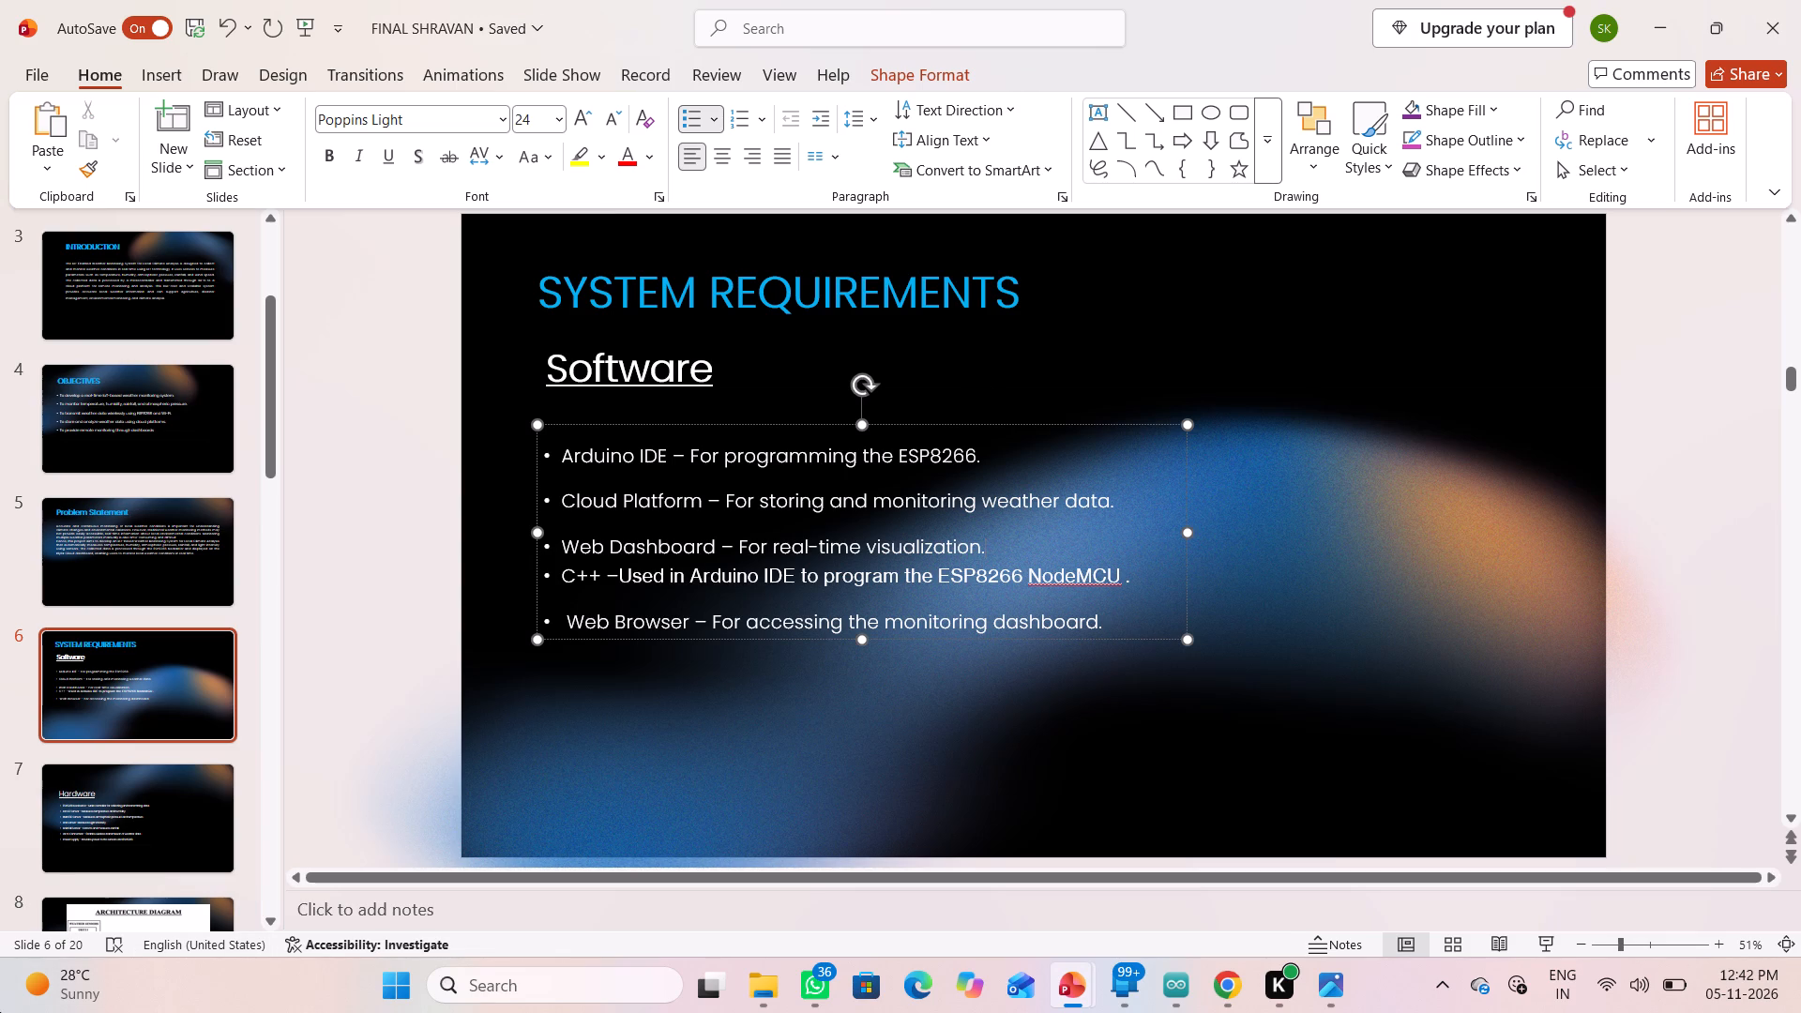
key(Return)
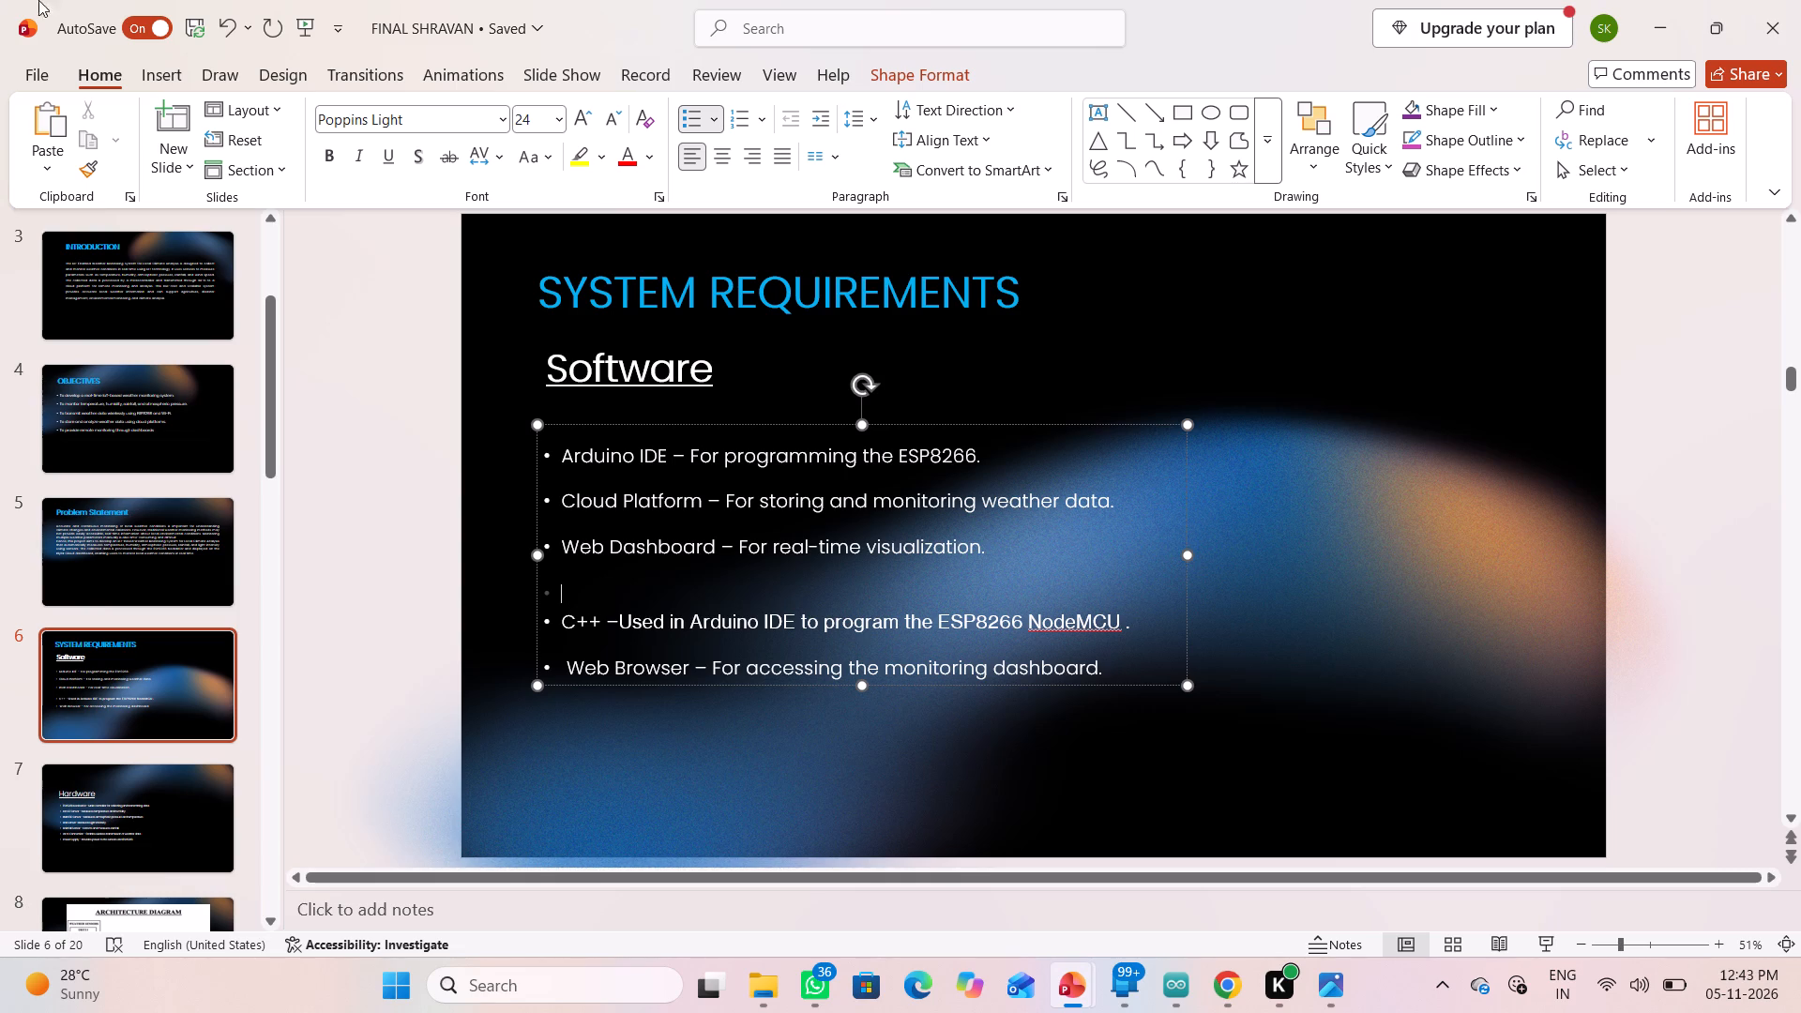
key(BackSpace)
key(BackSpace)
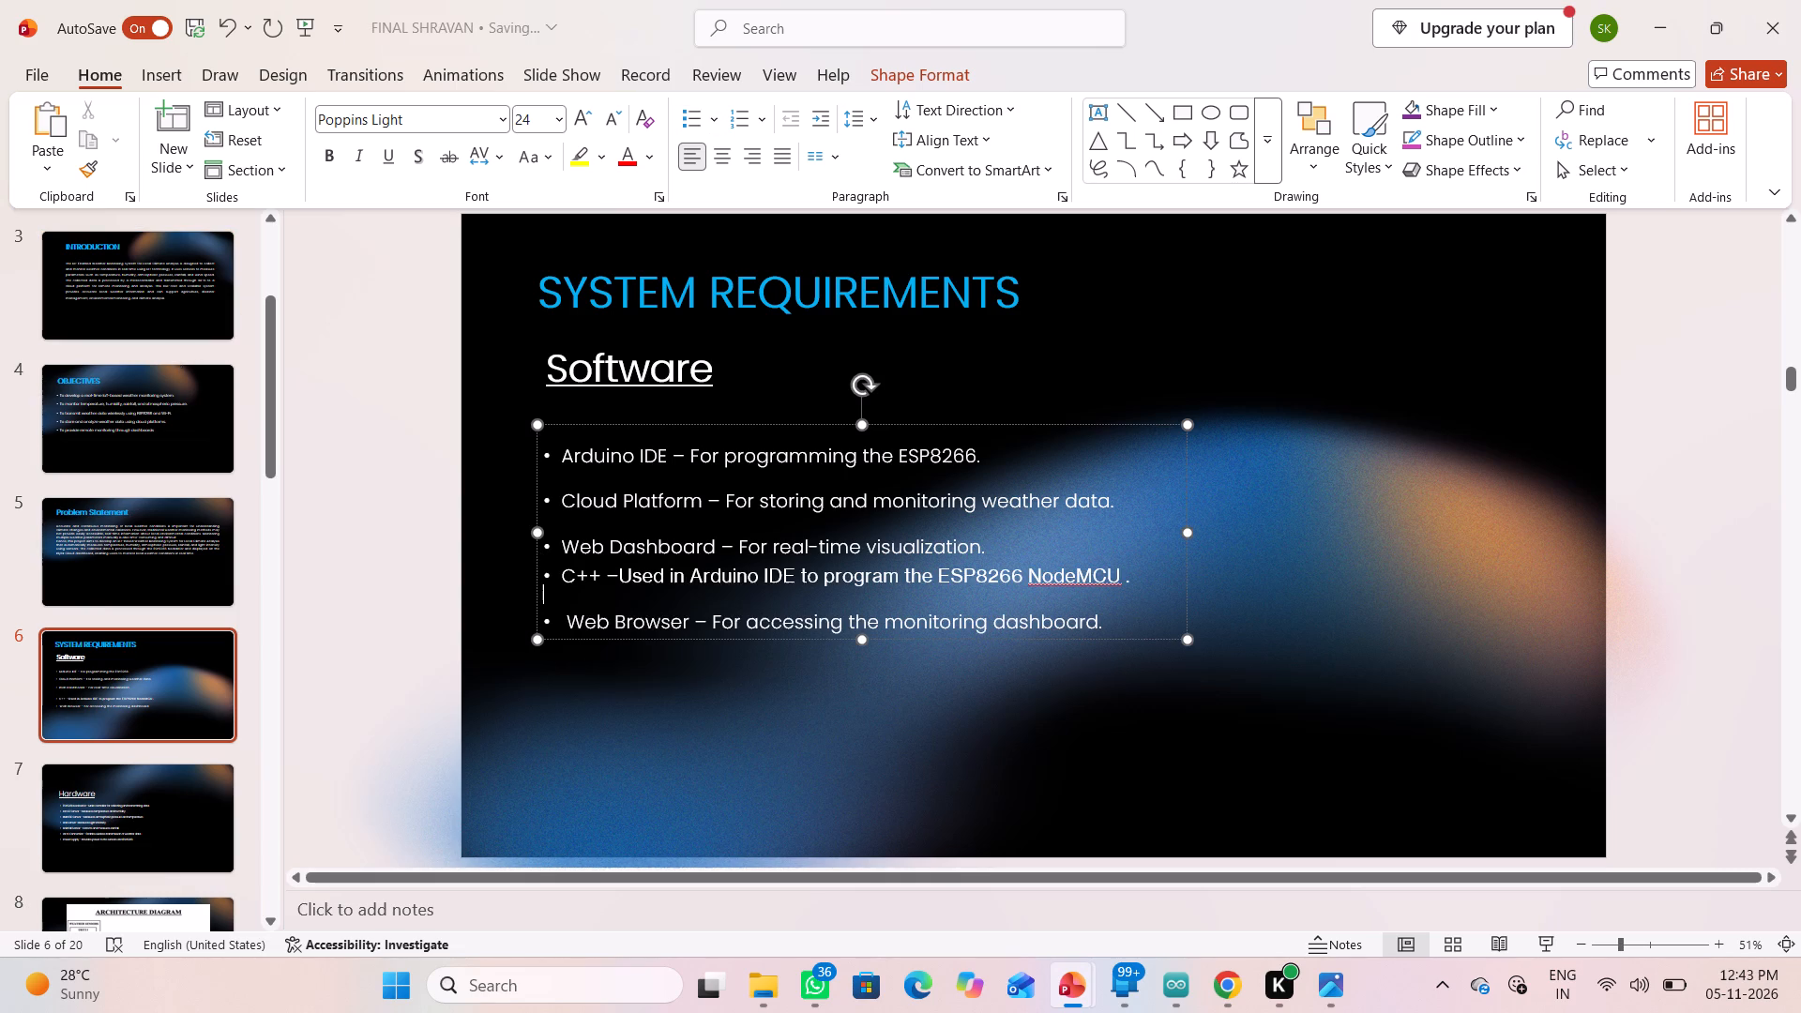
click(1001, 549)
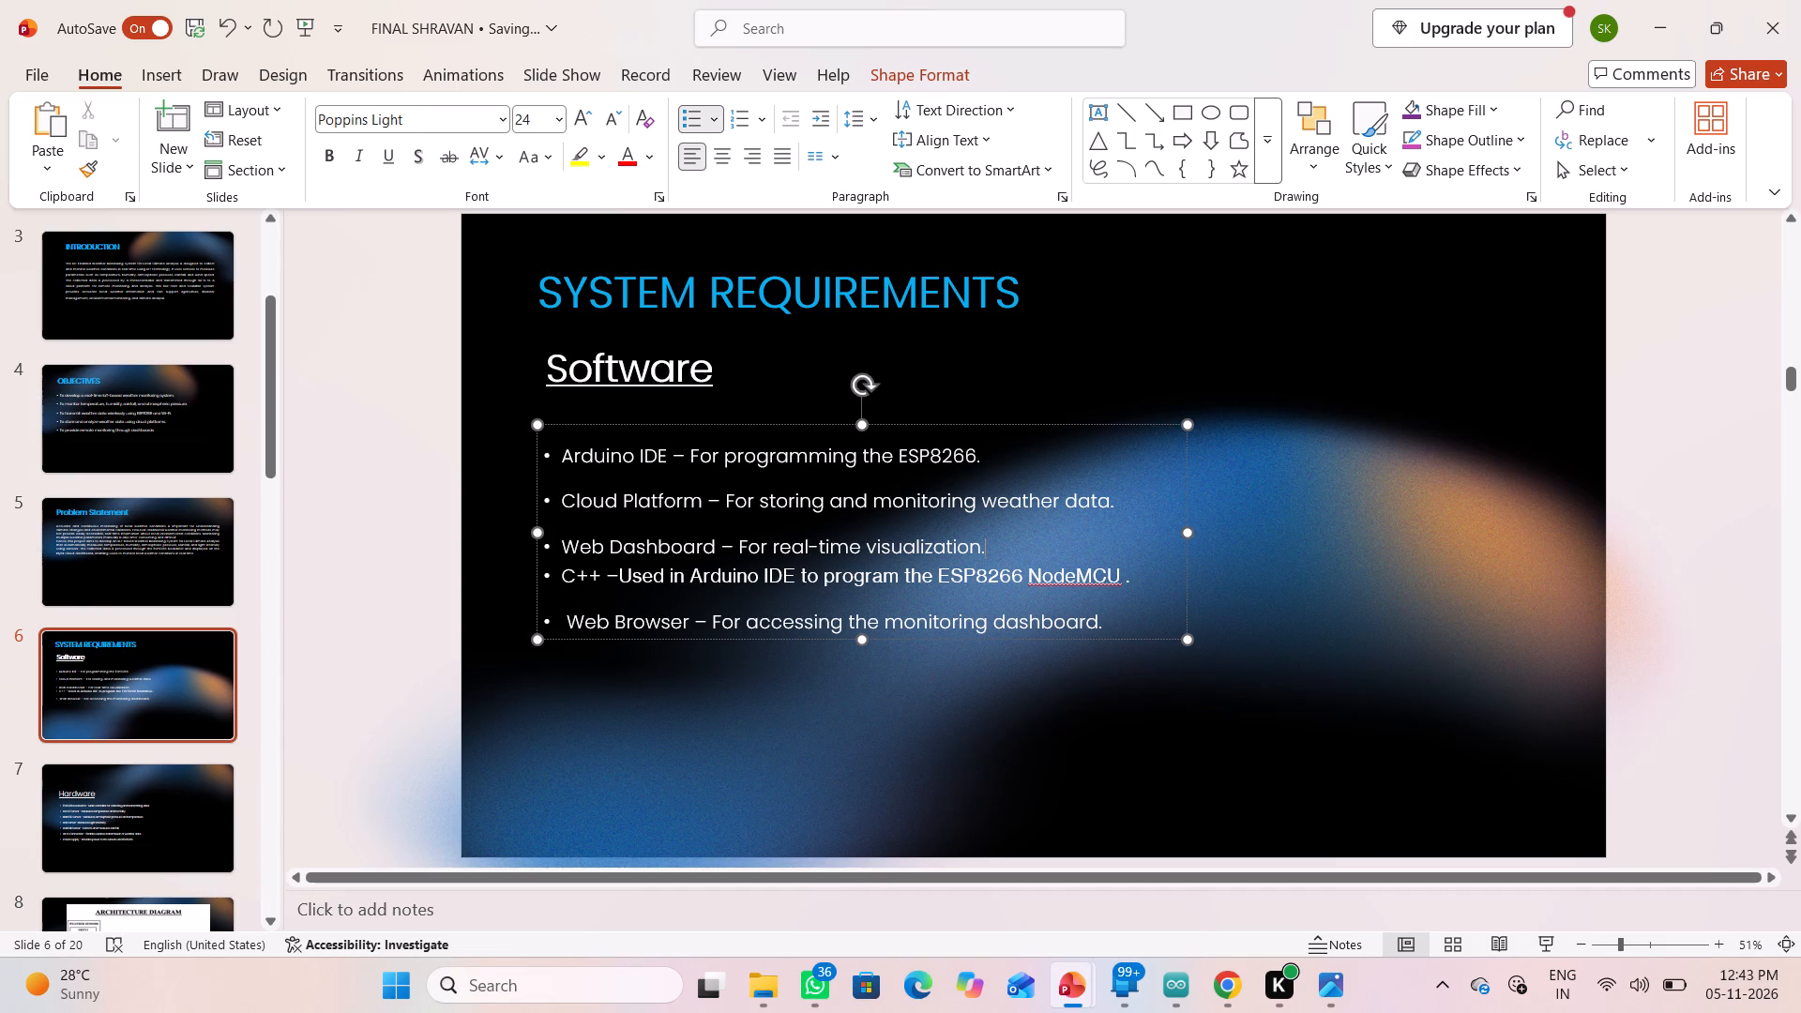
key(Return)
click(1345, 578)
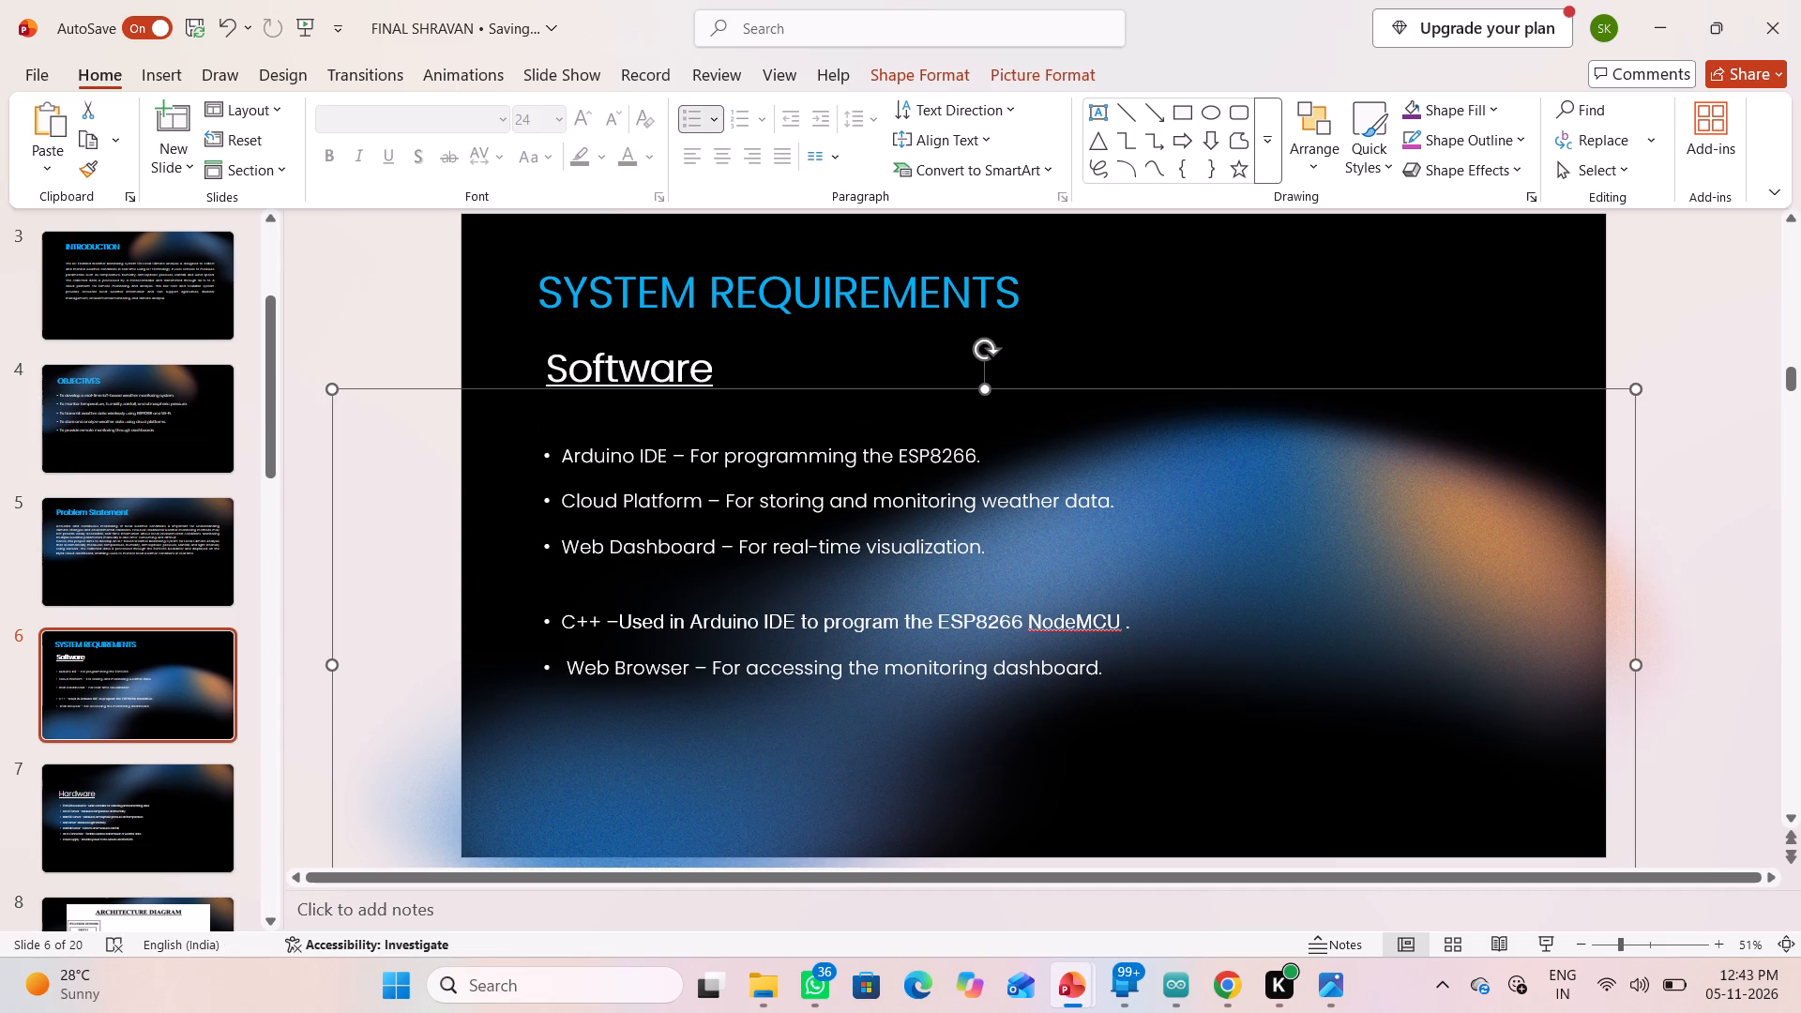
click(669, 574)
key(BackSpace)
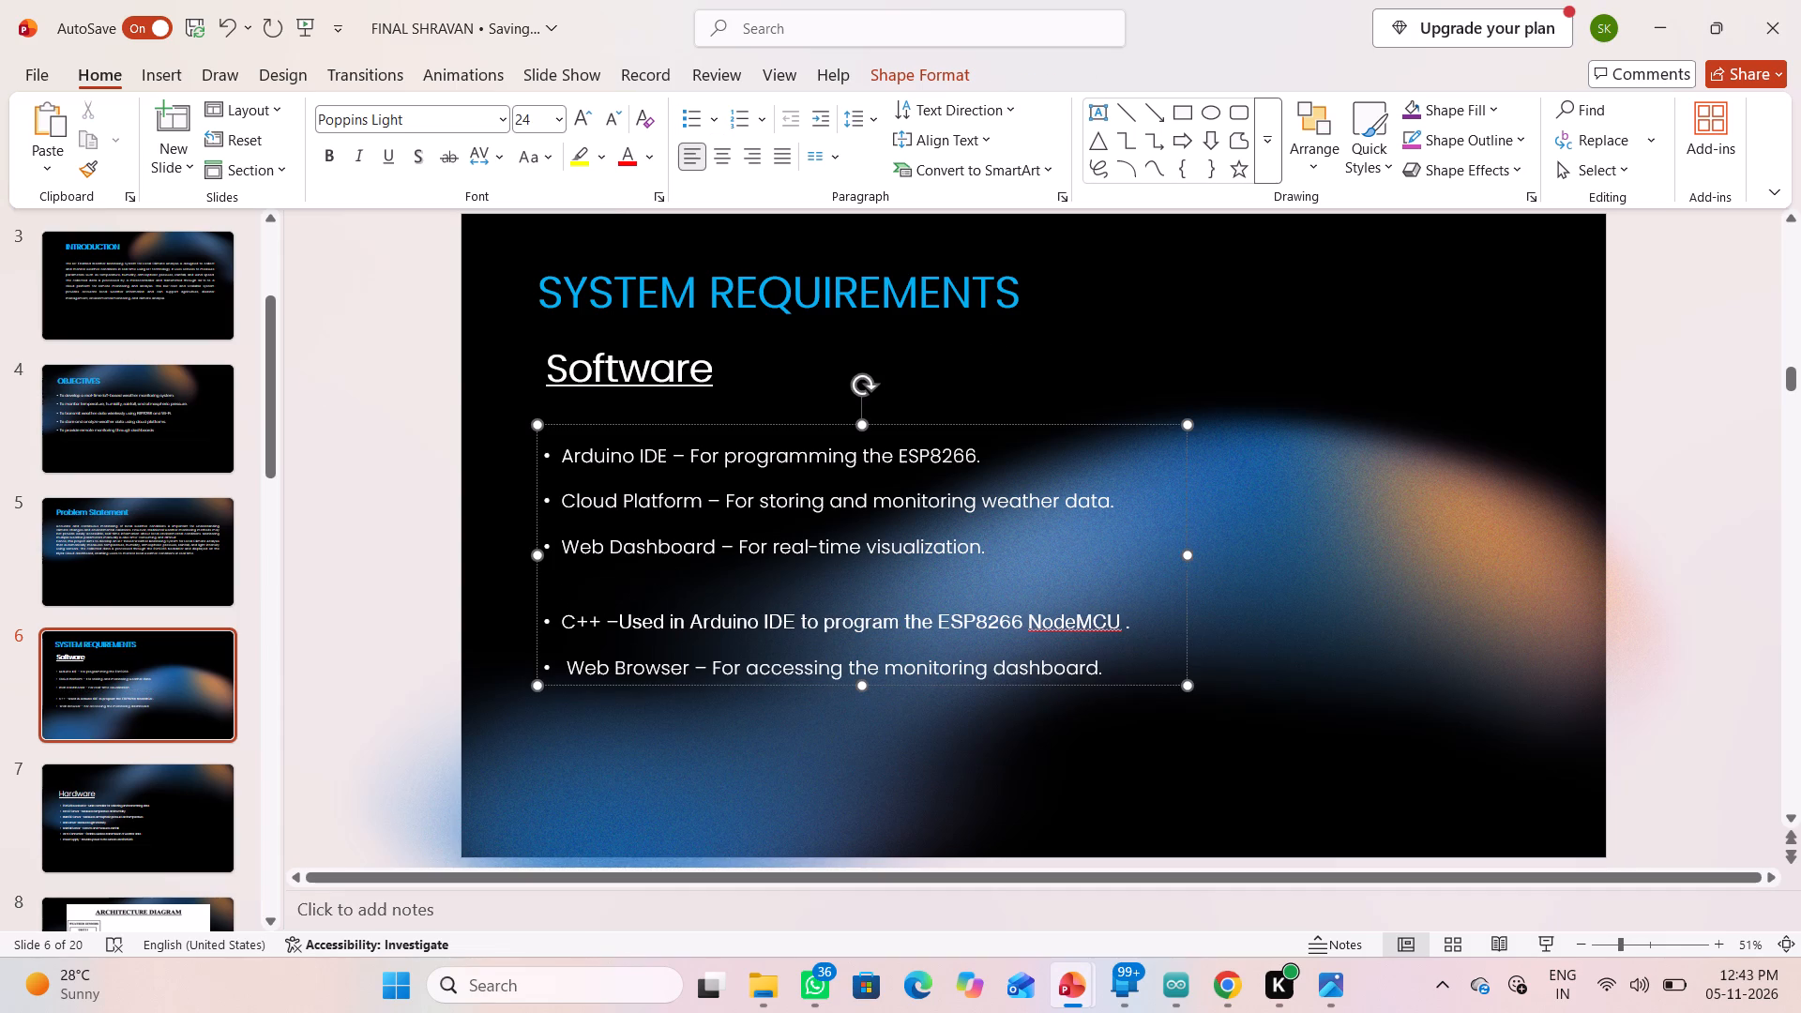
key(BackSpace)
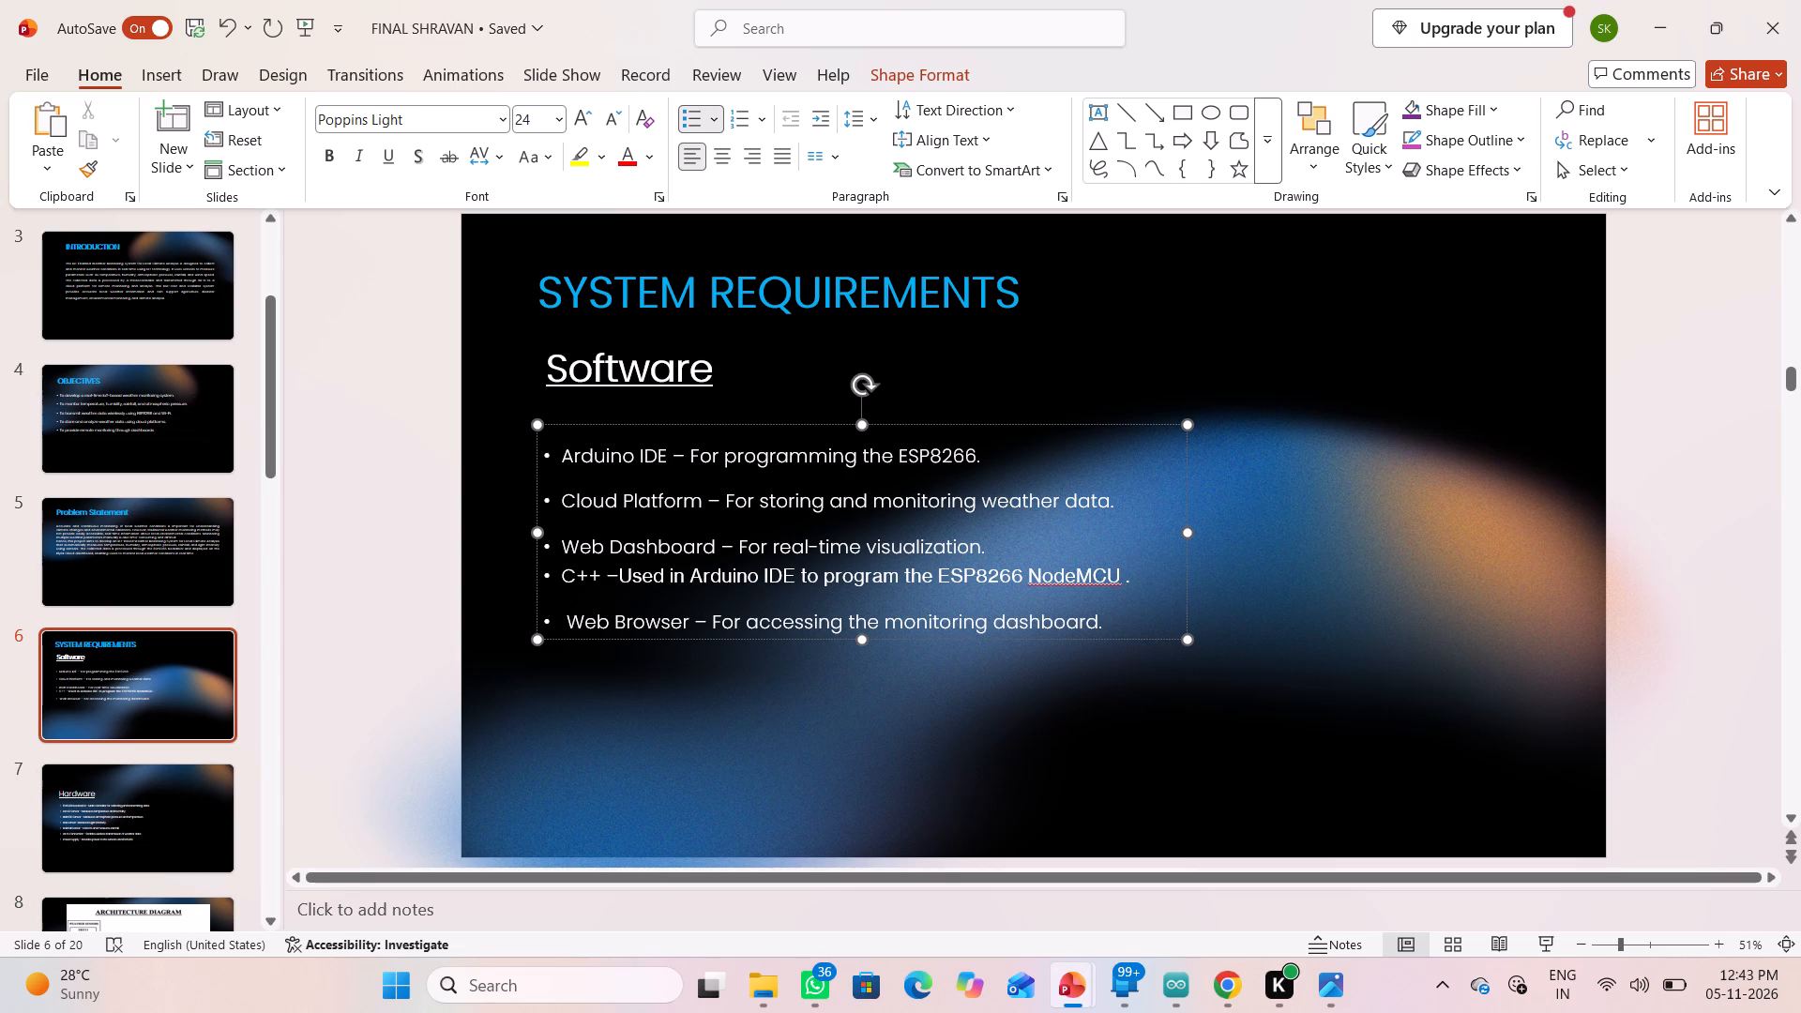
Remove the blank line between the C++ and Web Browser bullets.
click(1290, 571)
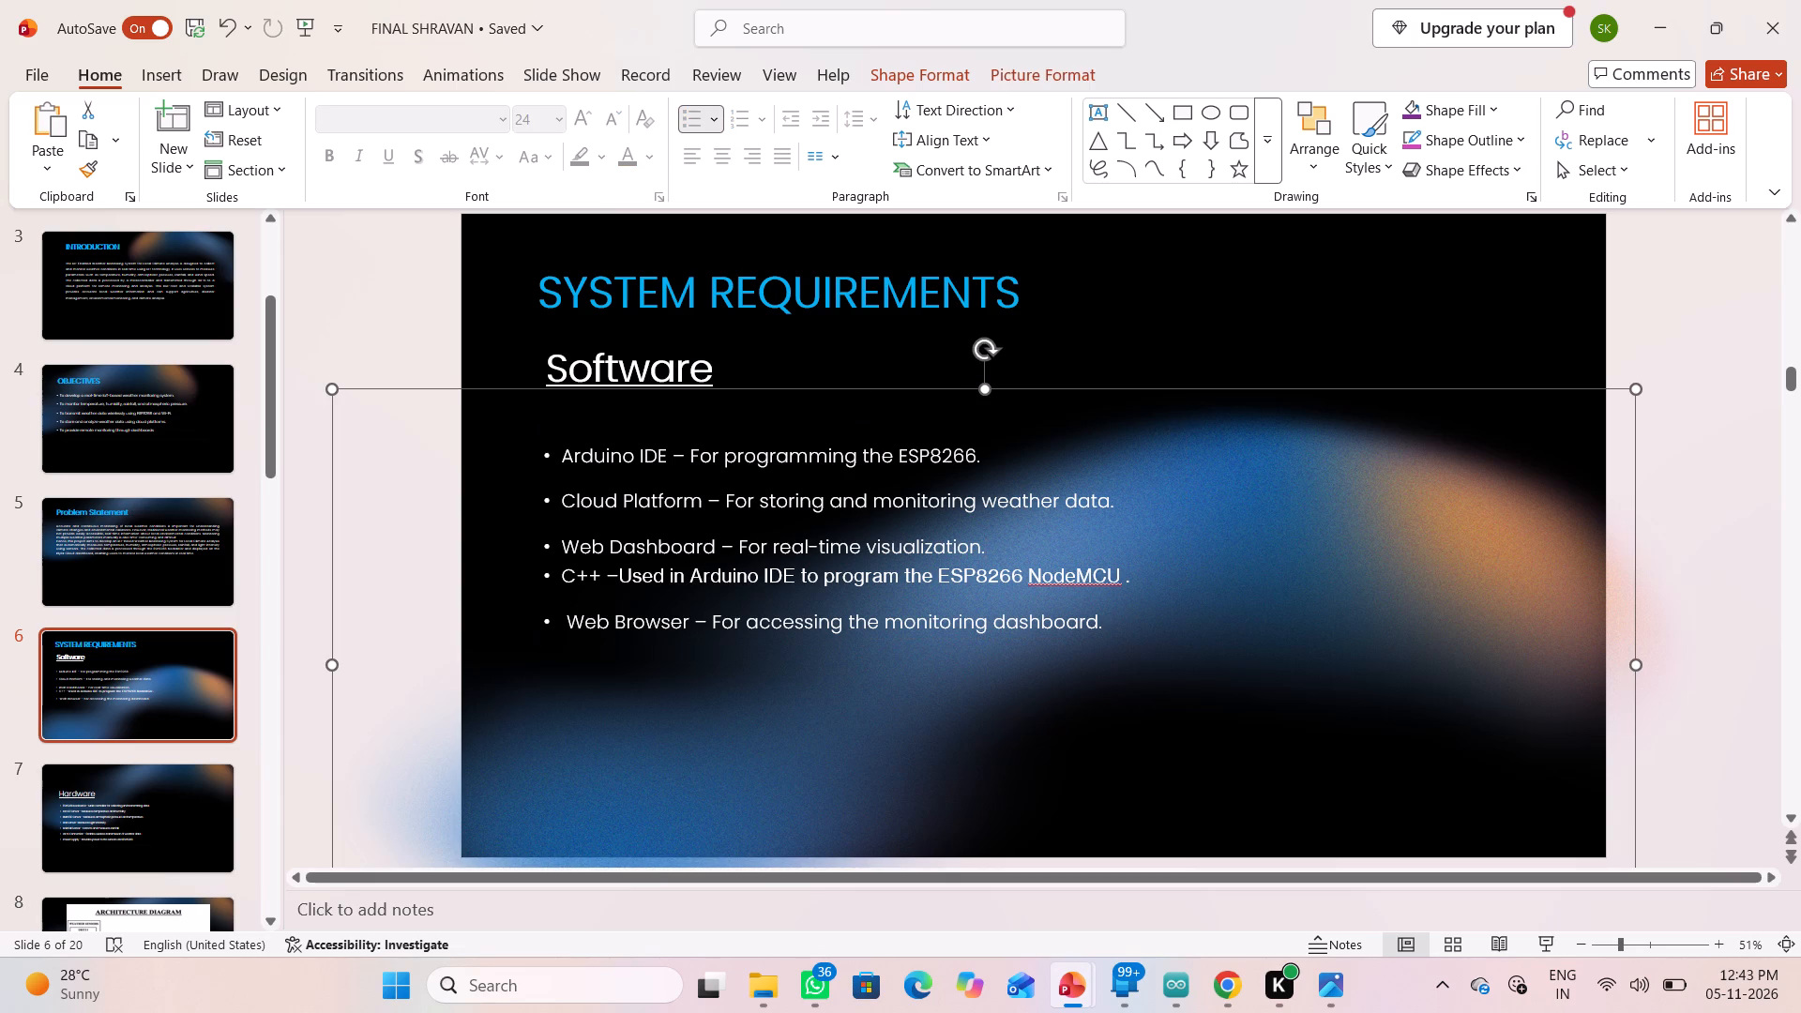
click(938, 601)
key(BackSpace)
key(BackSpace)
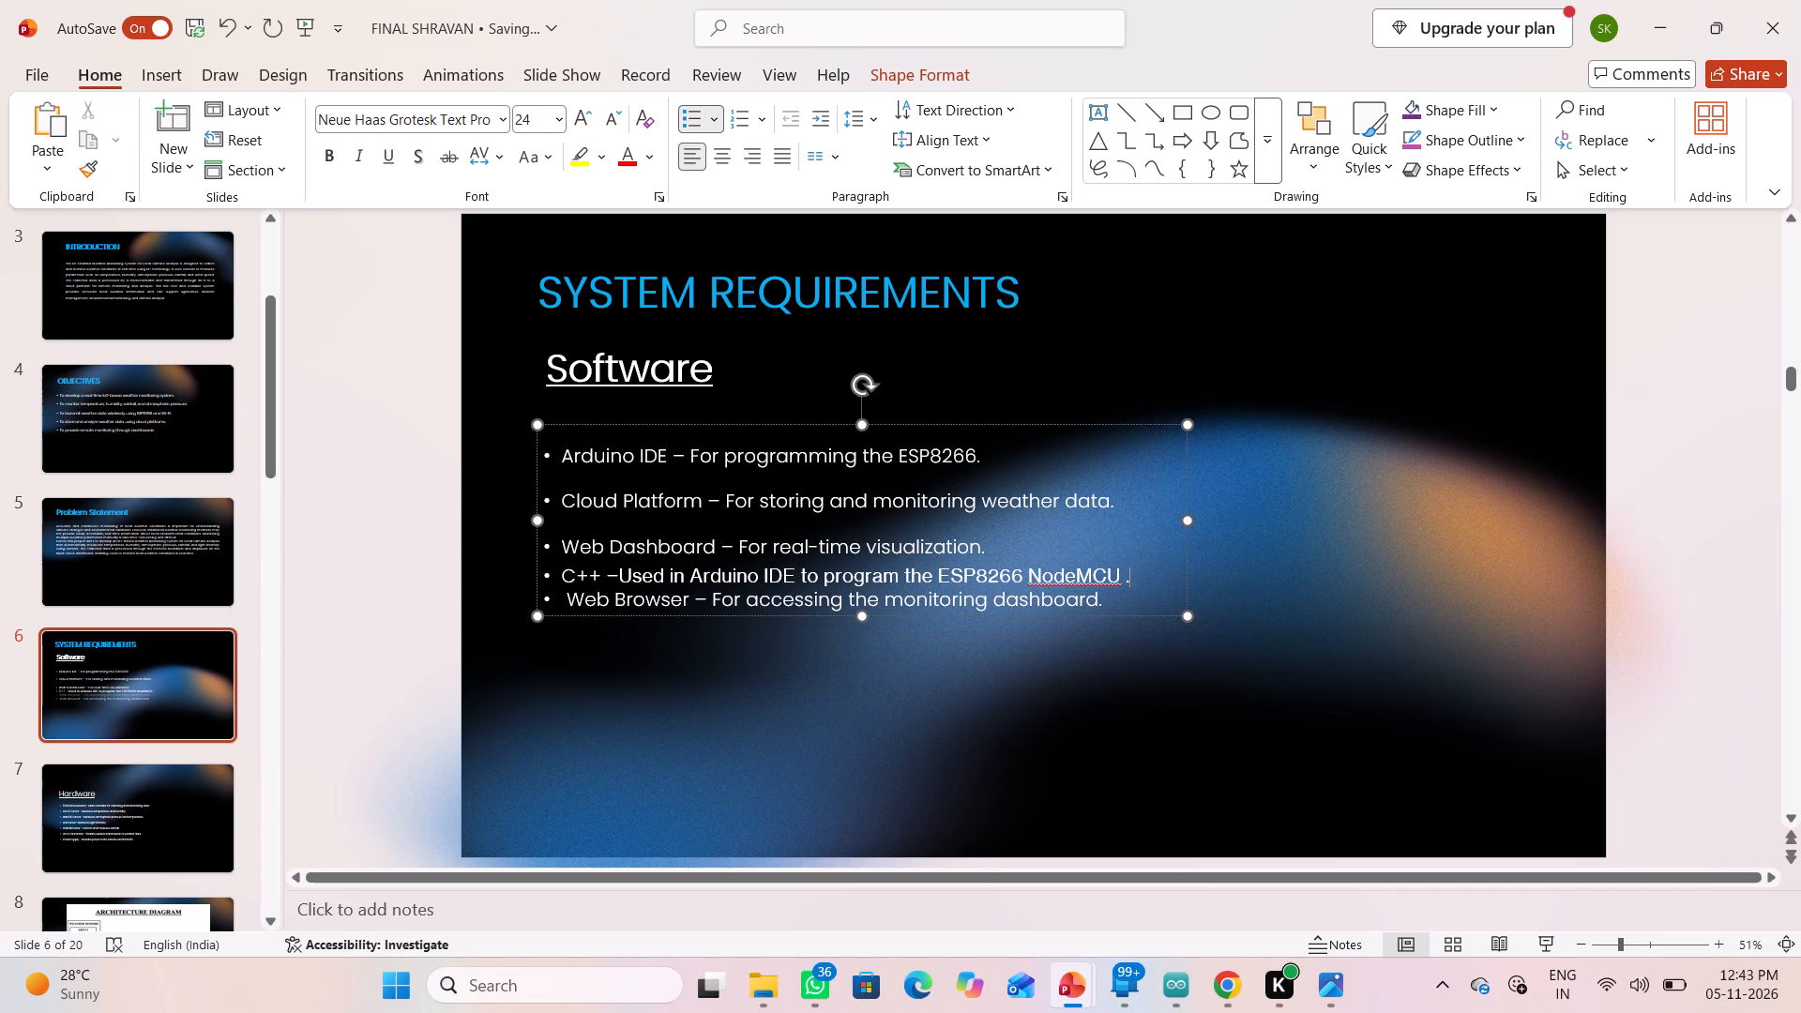
Insert a blank line between the Web Dashboard and C++ bullets in the software list.
click(988, 547)
key(Return)
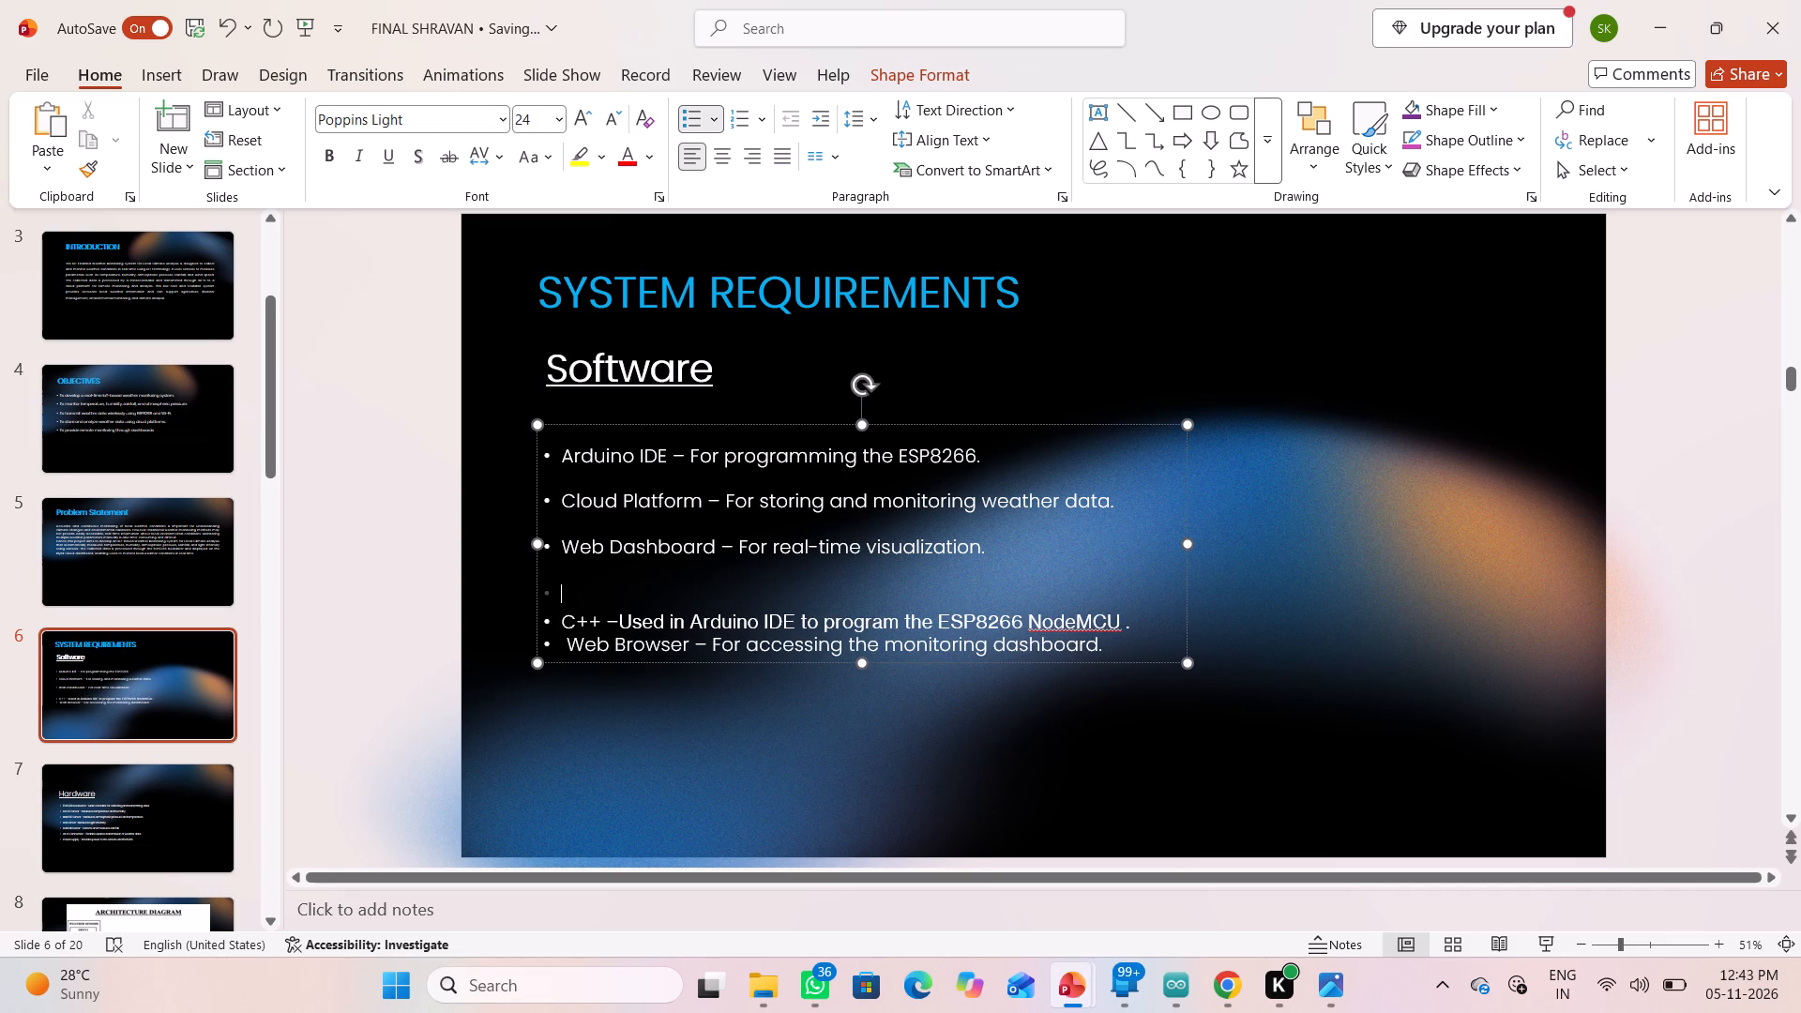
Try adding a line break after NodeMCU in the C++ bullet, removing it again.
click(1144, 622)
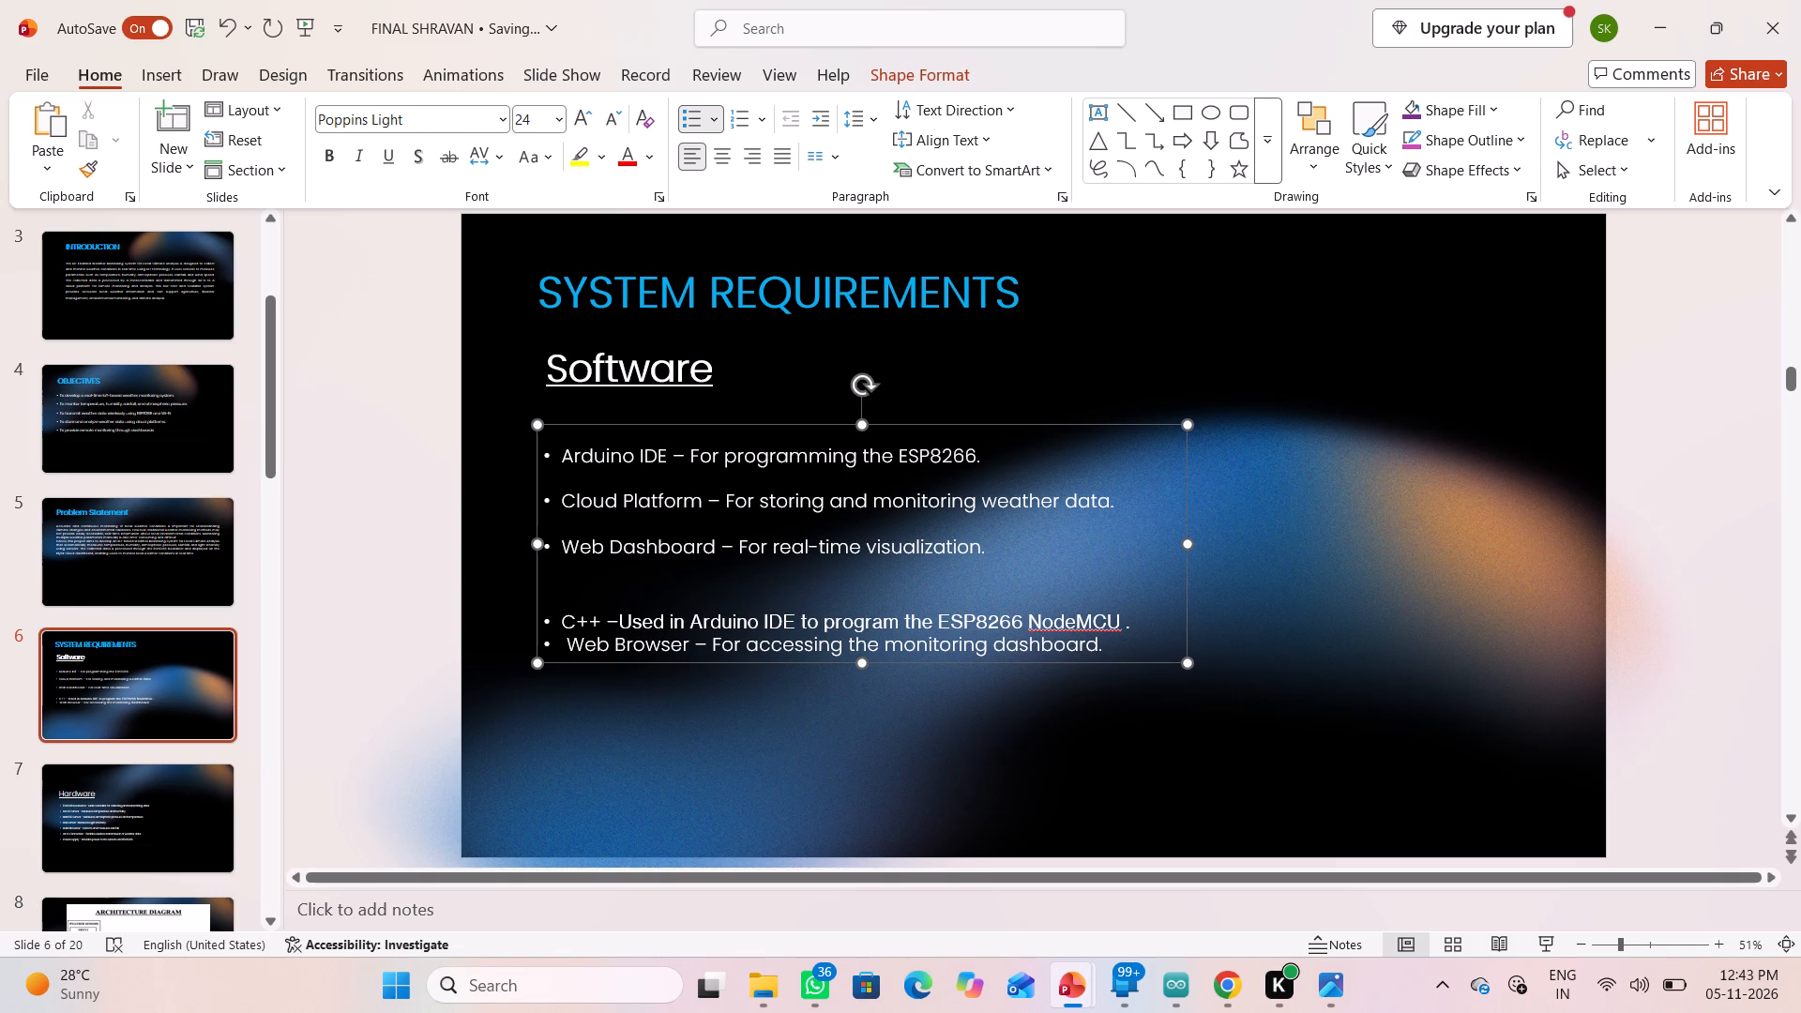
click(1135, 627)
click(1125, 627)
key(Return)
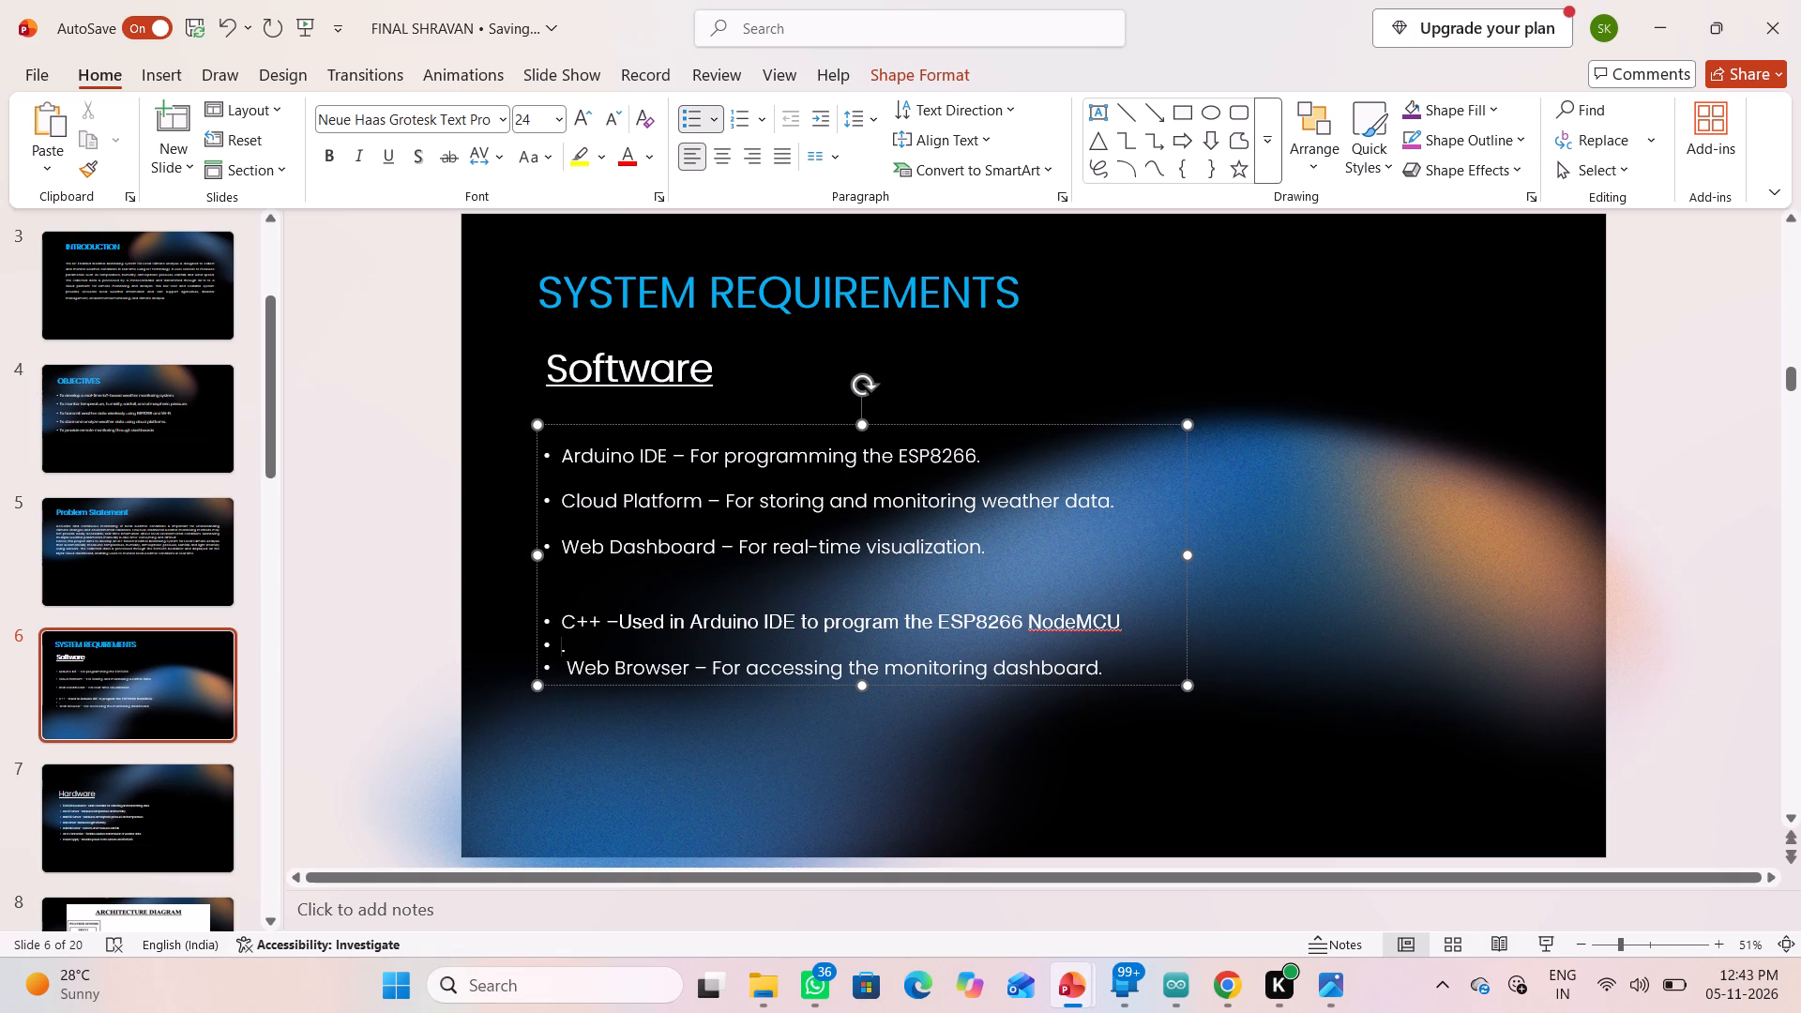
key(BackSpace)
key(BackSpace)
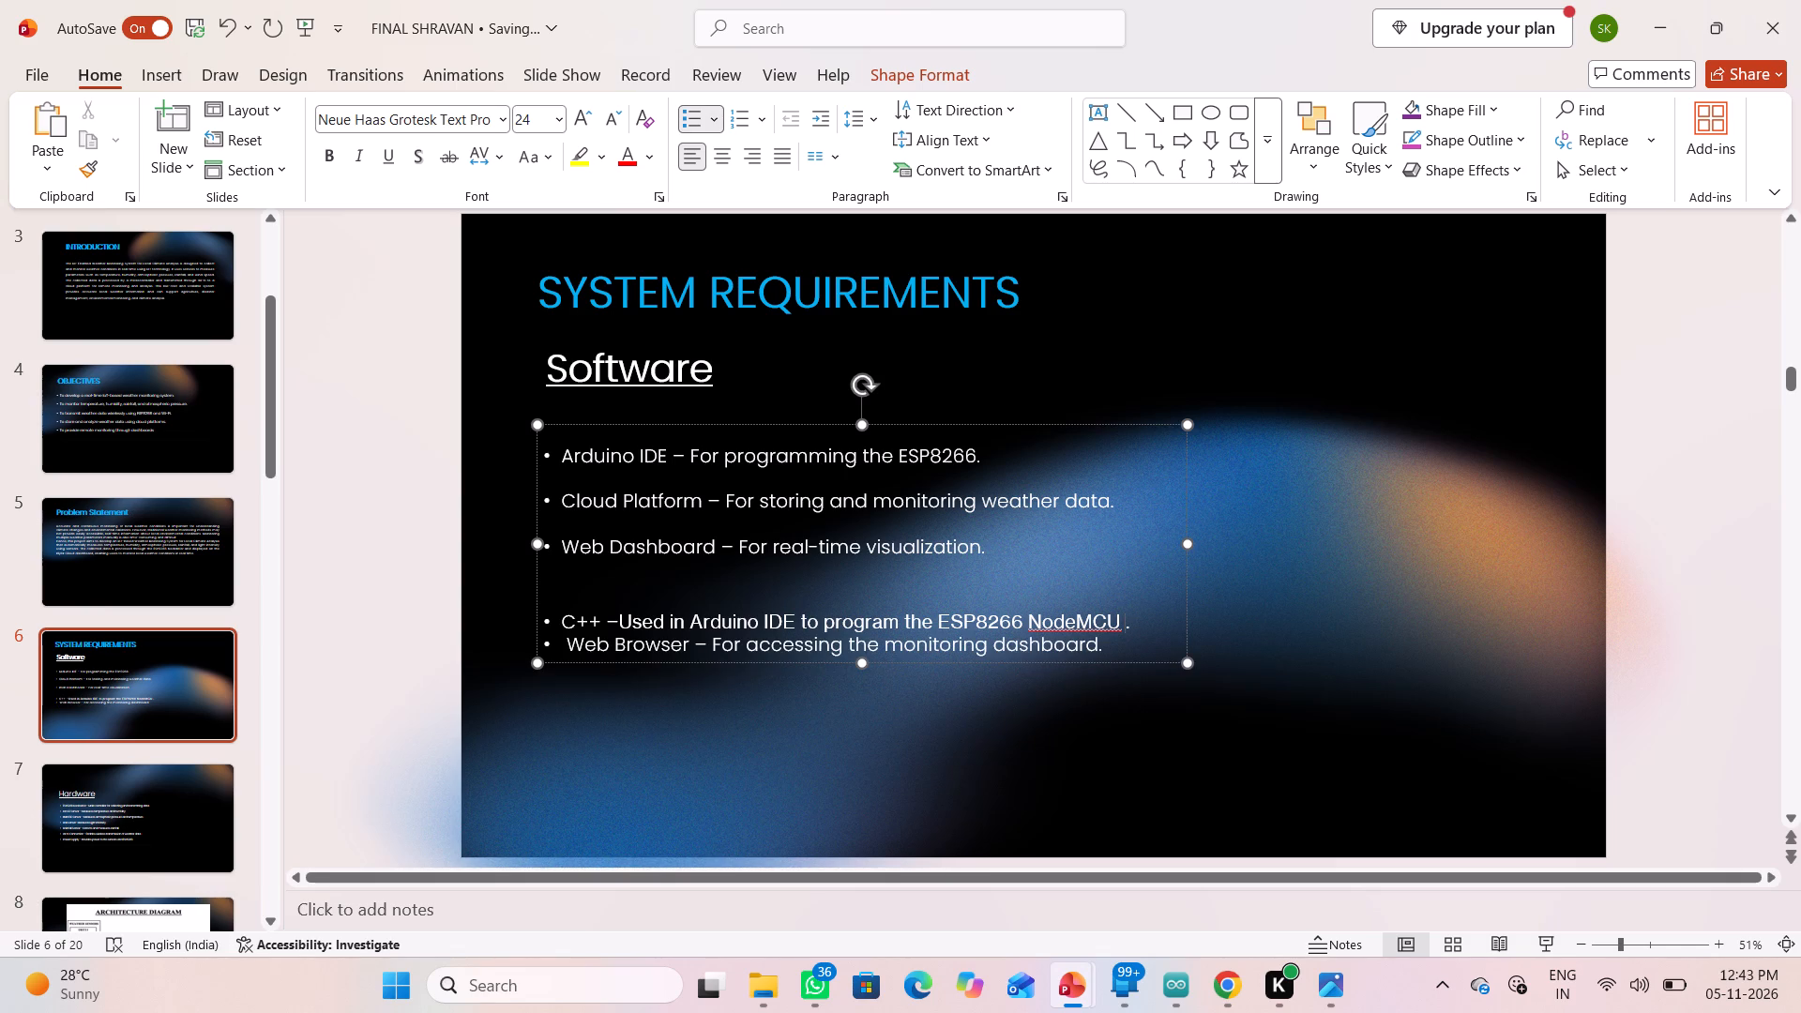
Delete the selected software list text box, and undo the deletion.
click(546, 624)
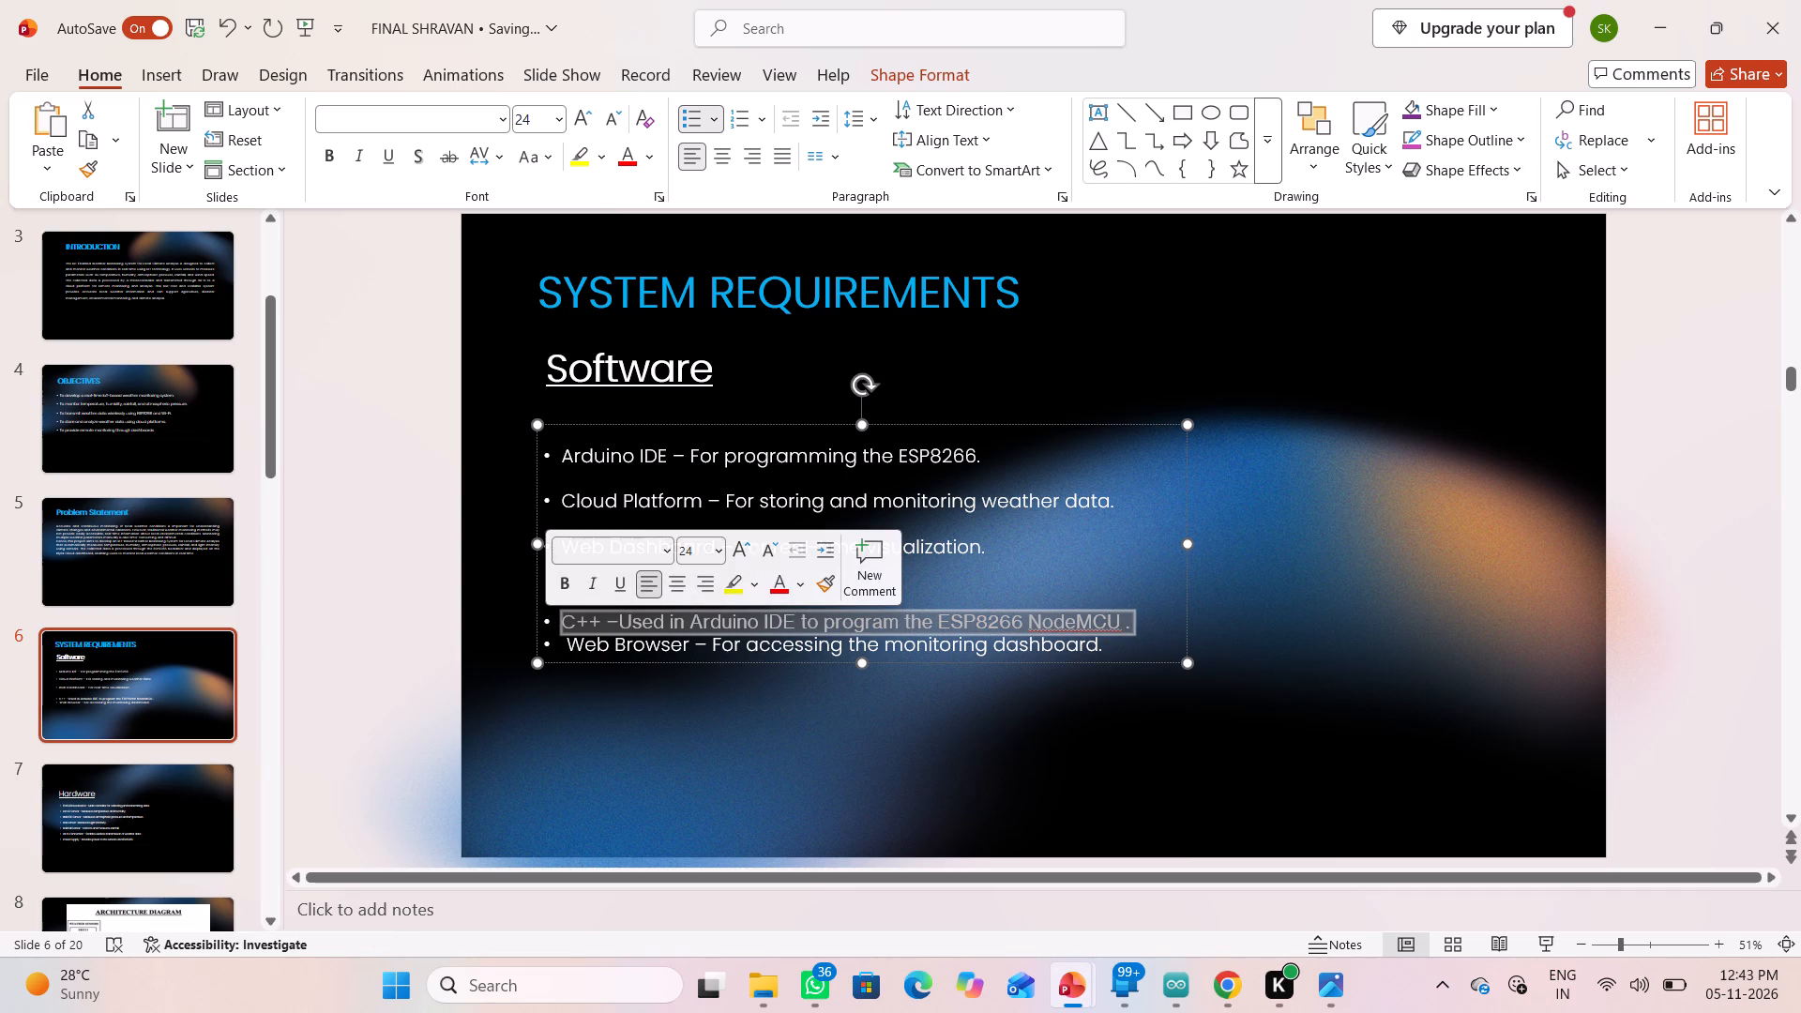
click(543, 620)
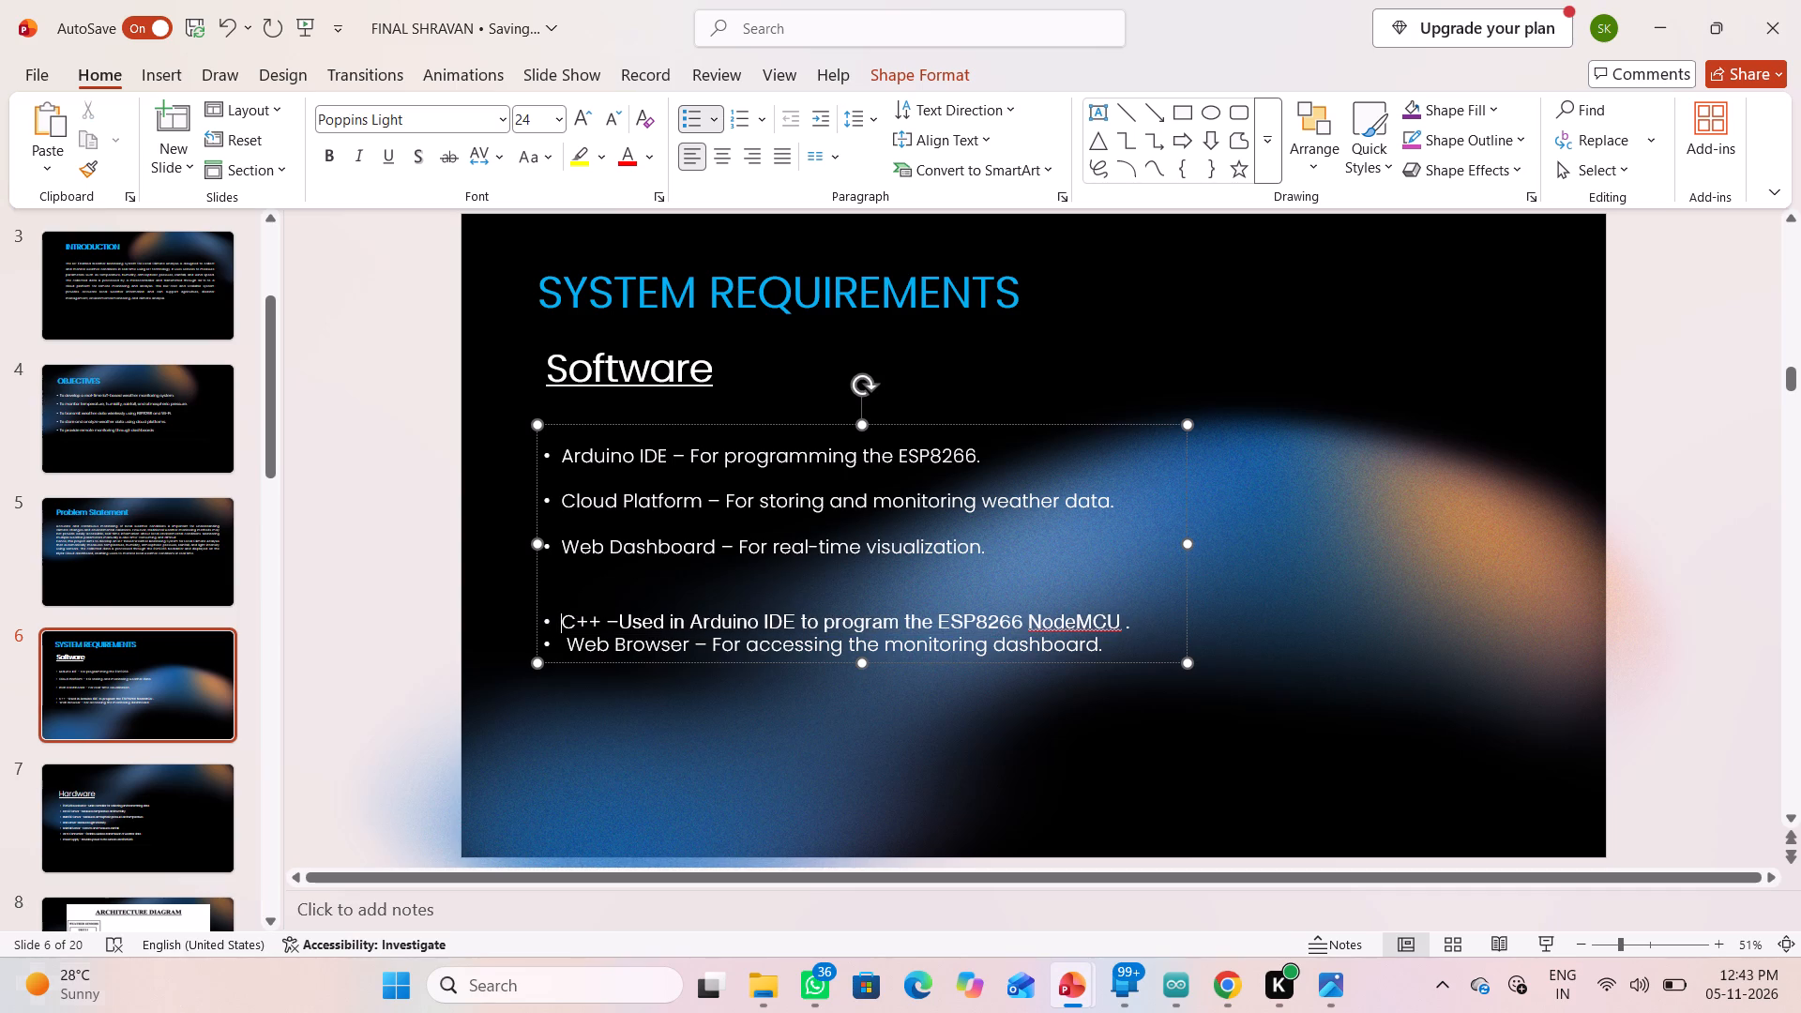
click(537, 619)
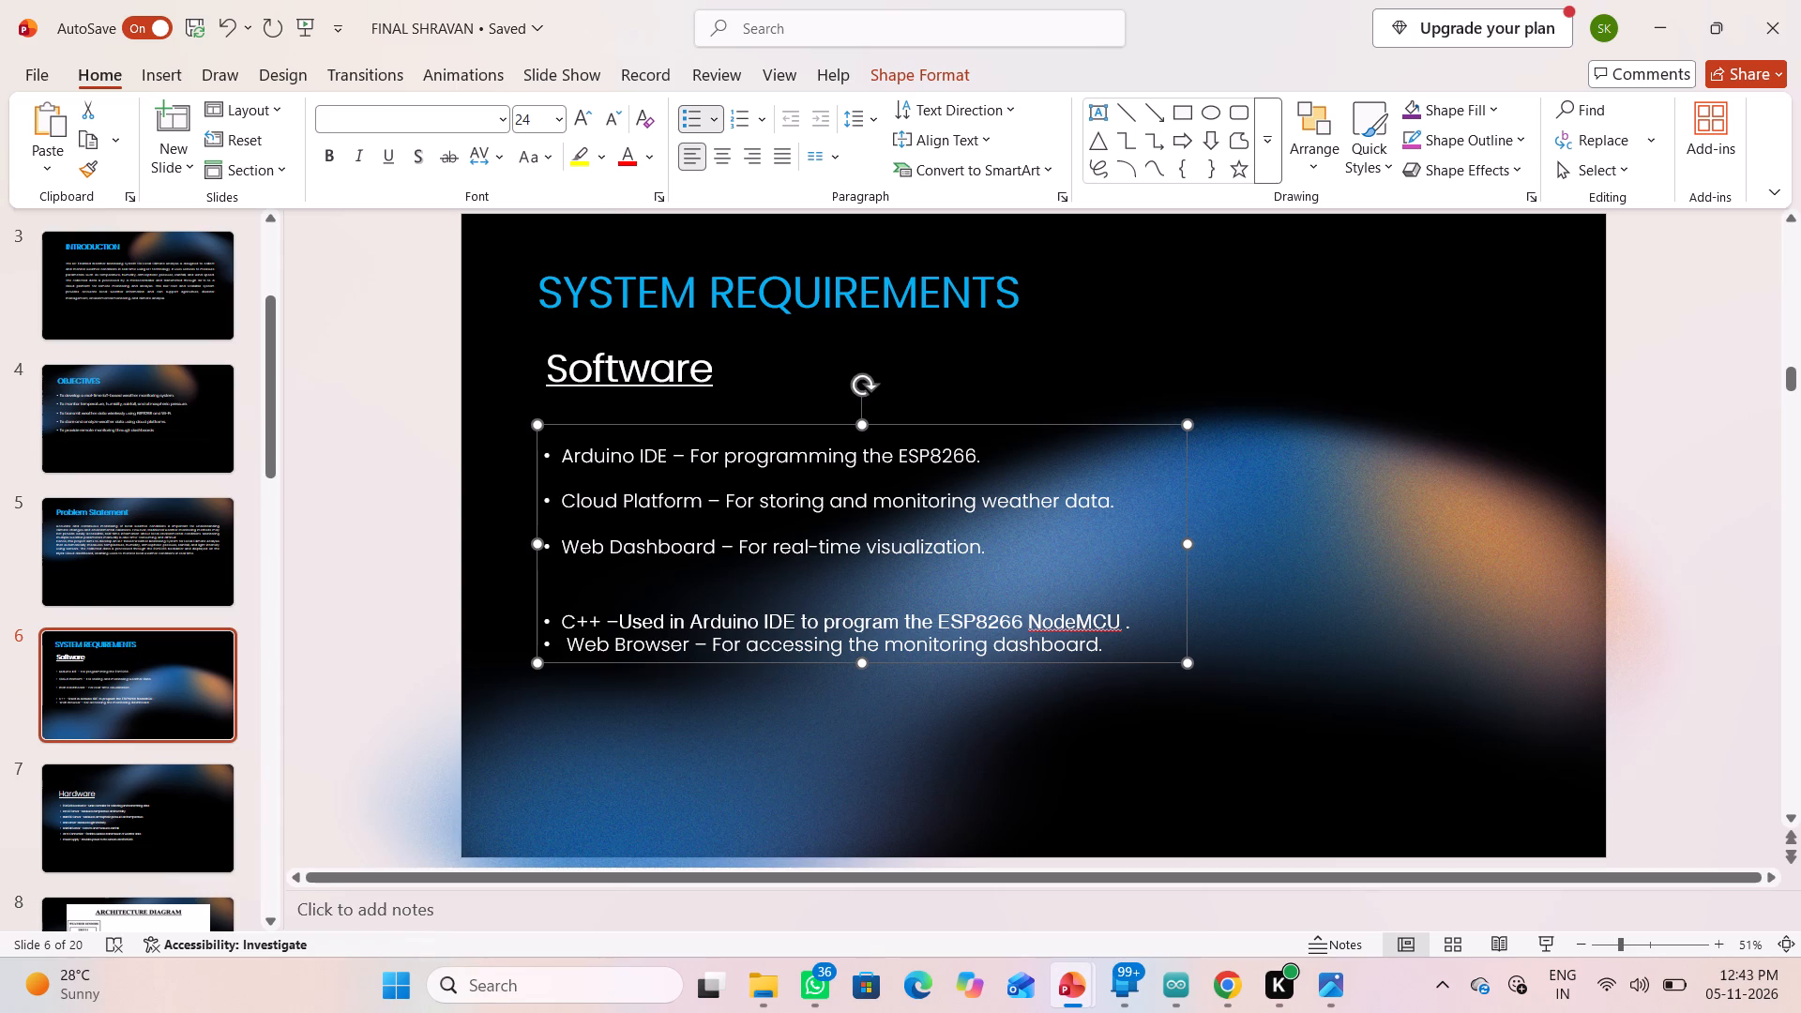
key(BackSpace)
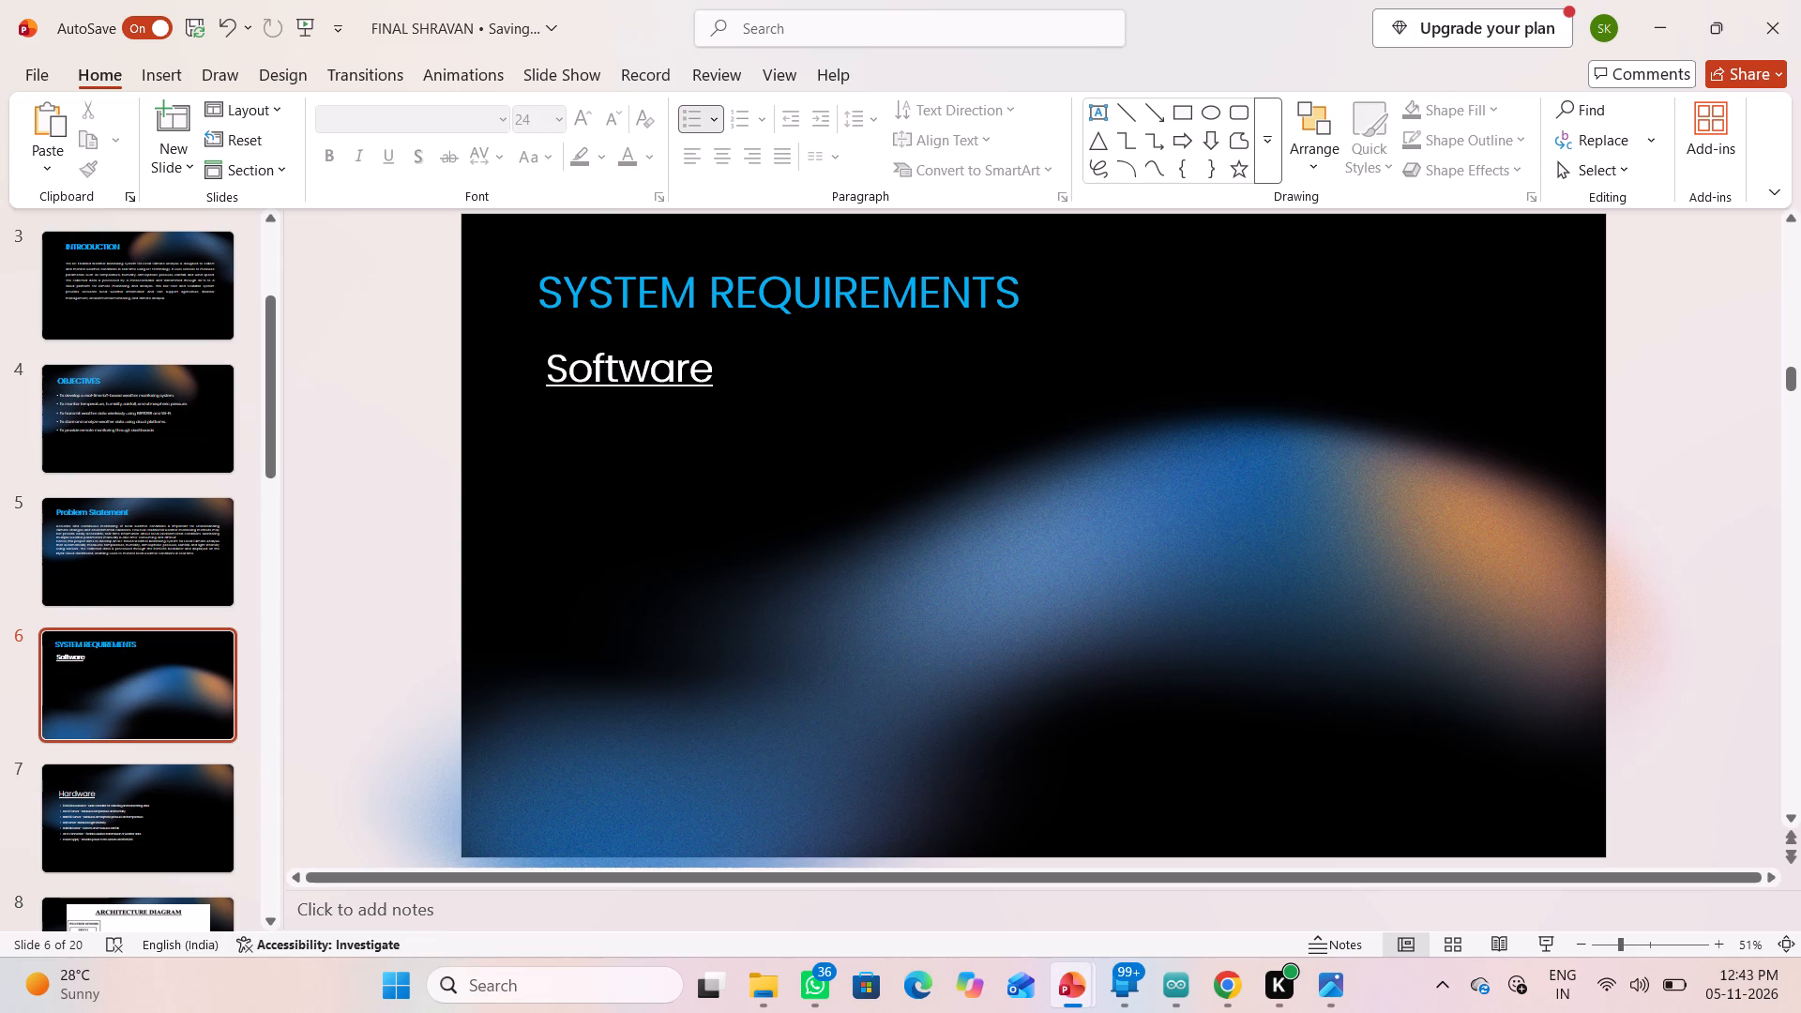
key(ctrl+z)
Nudge the software list and the background picture together slightly down and to the right on the slide.
ctrl+click(474, 497)
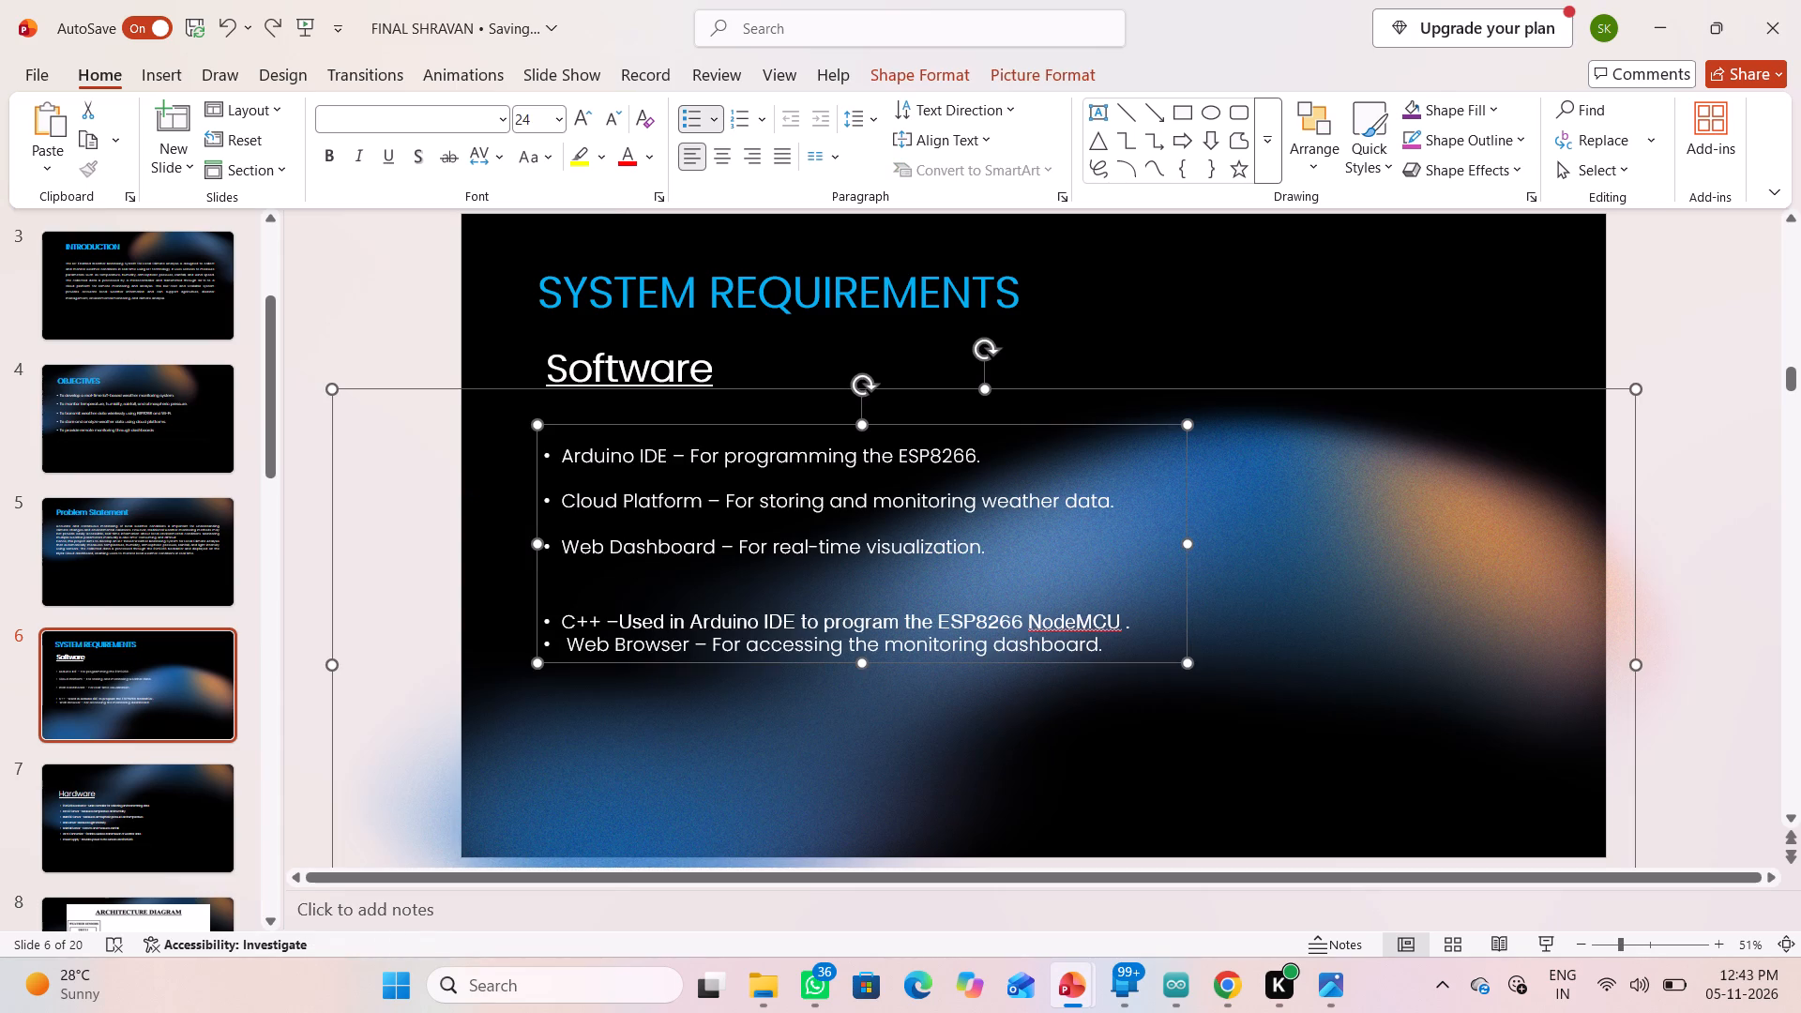
click(713, 811)
click(730, 711)
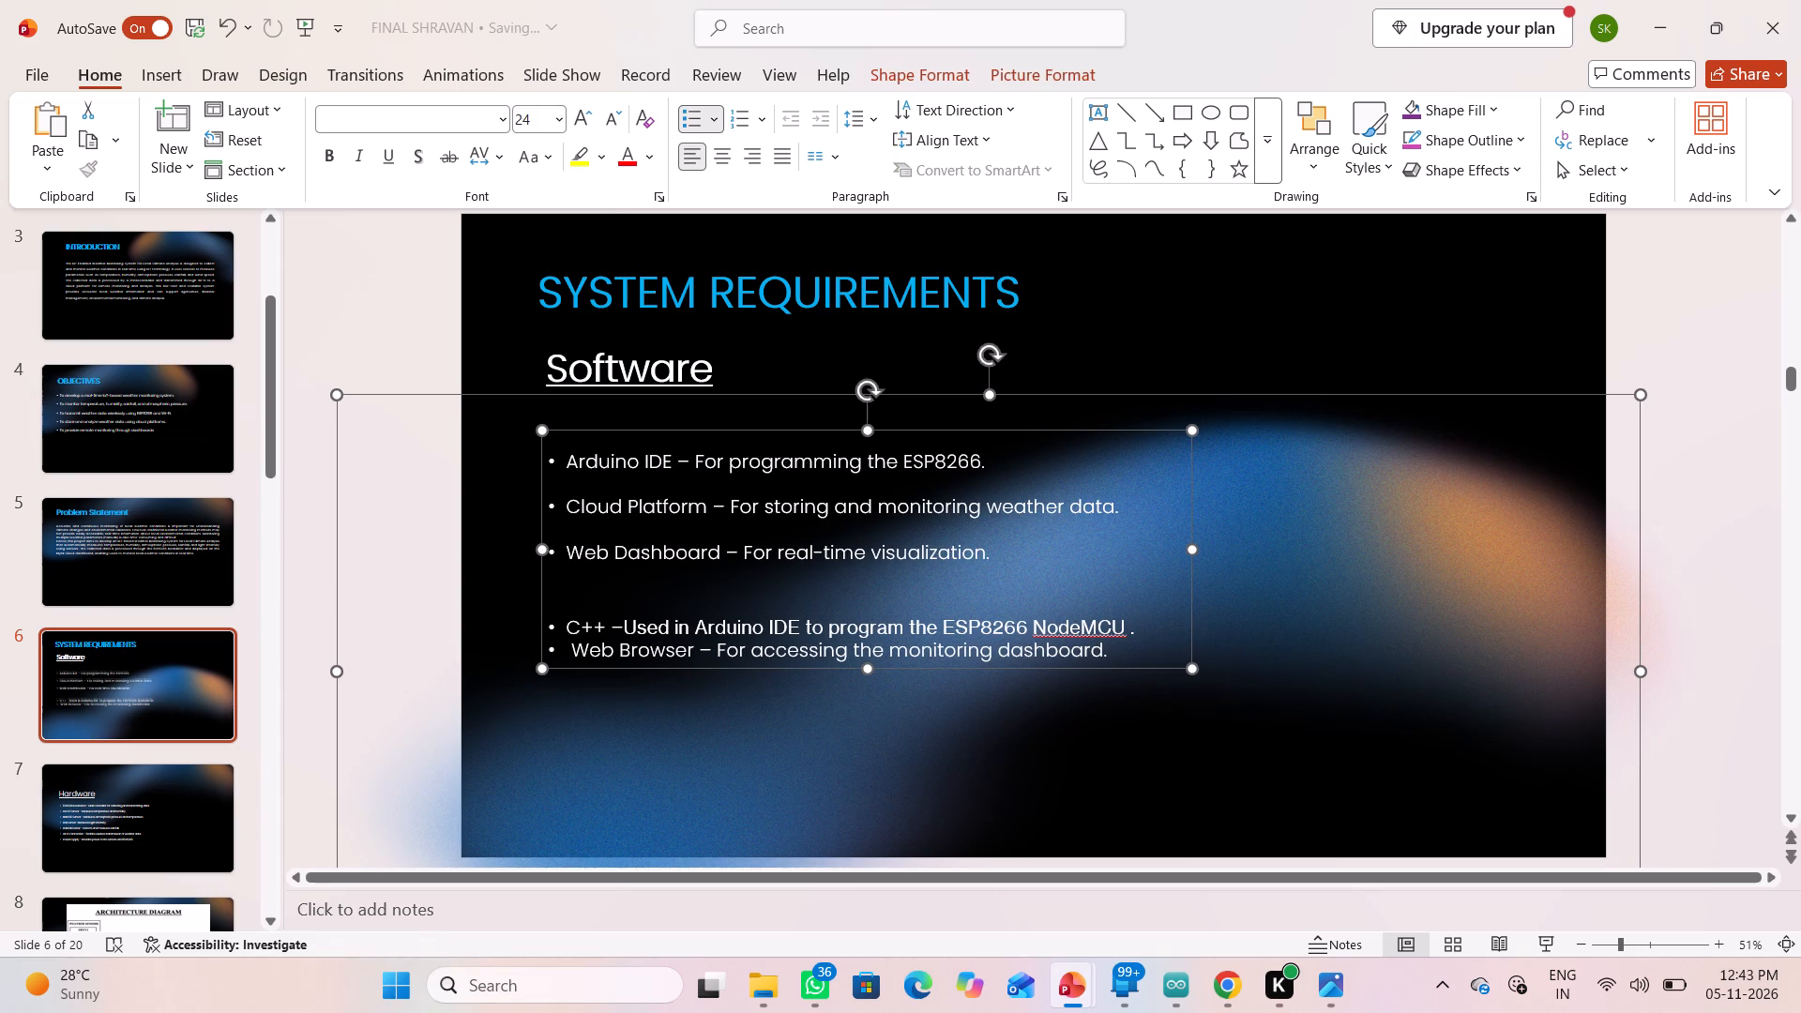
click(734, 683)
click(1256, 362)
Remove the blank line above the C++ bullet so it directly follows the Web Dashboard bullet with matching spacing.
click(773, 460)
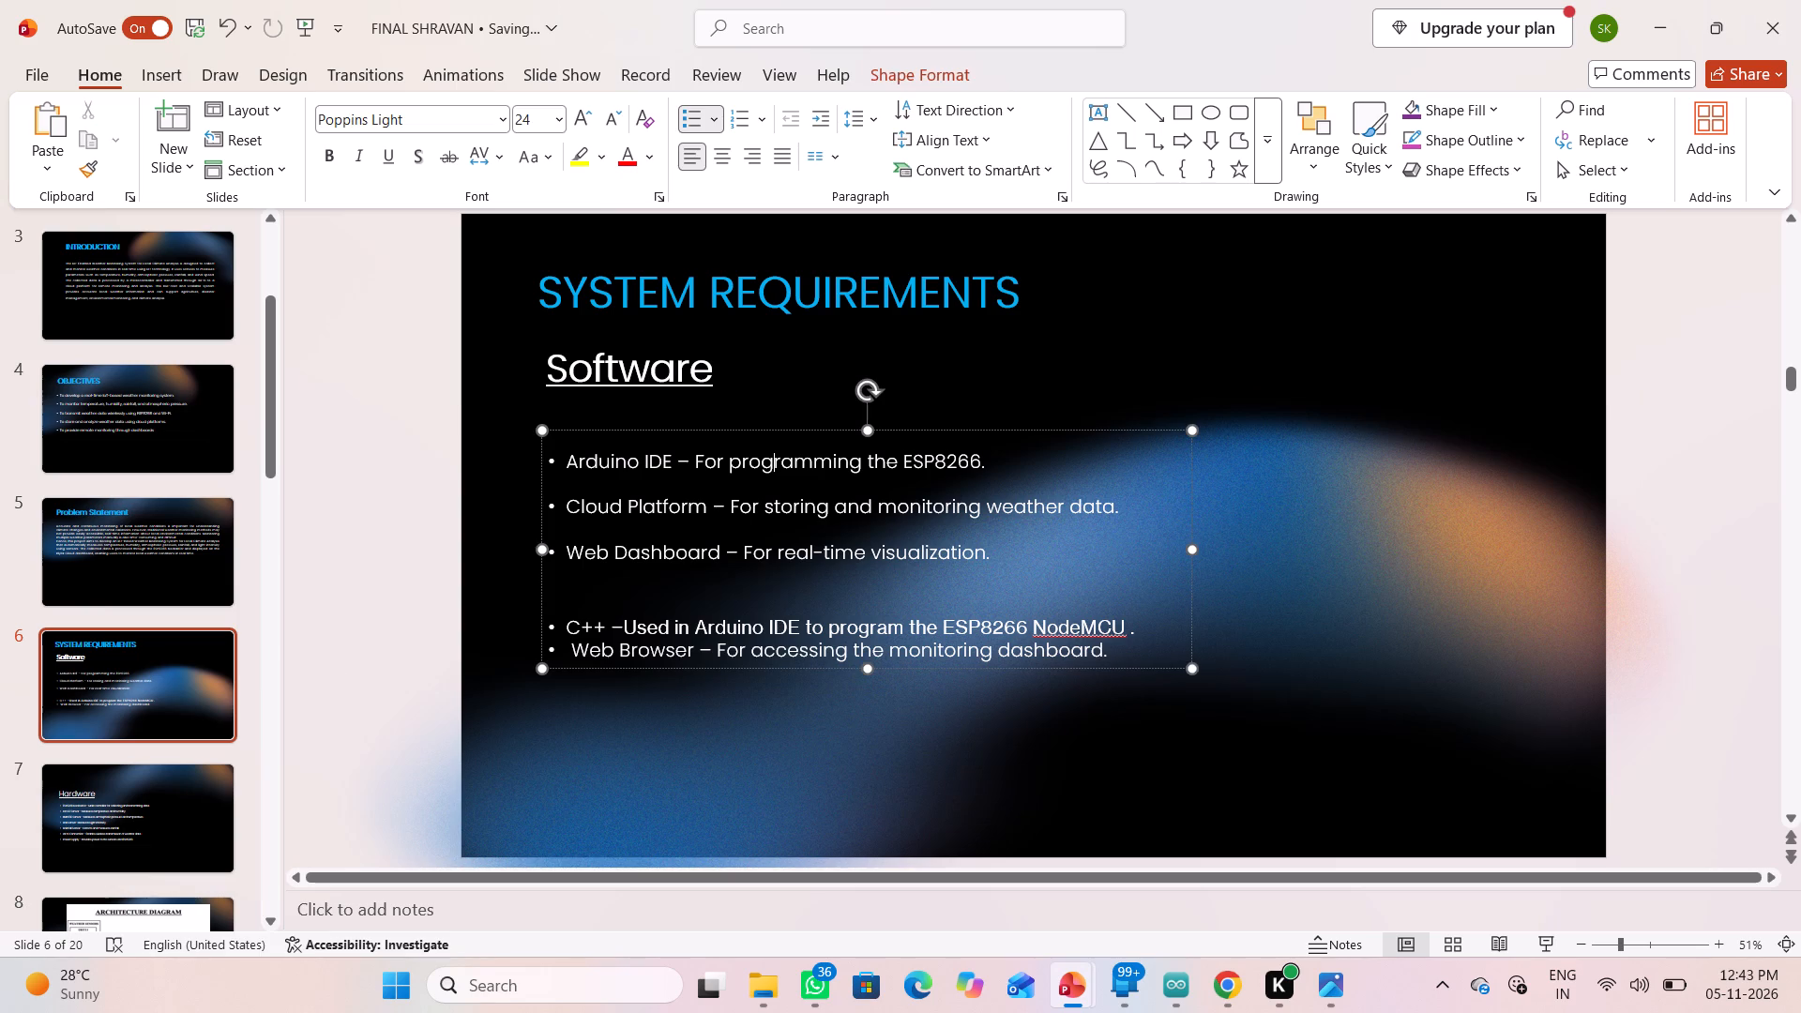
click(559, 631)
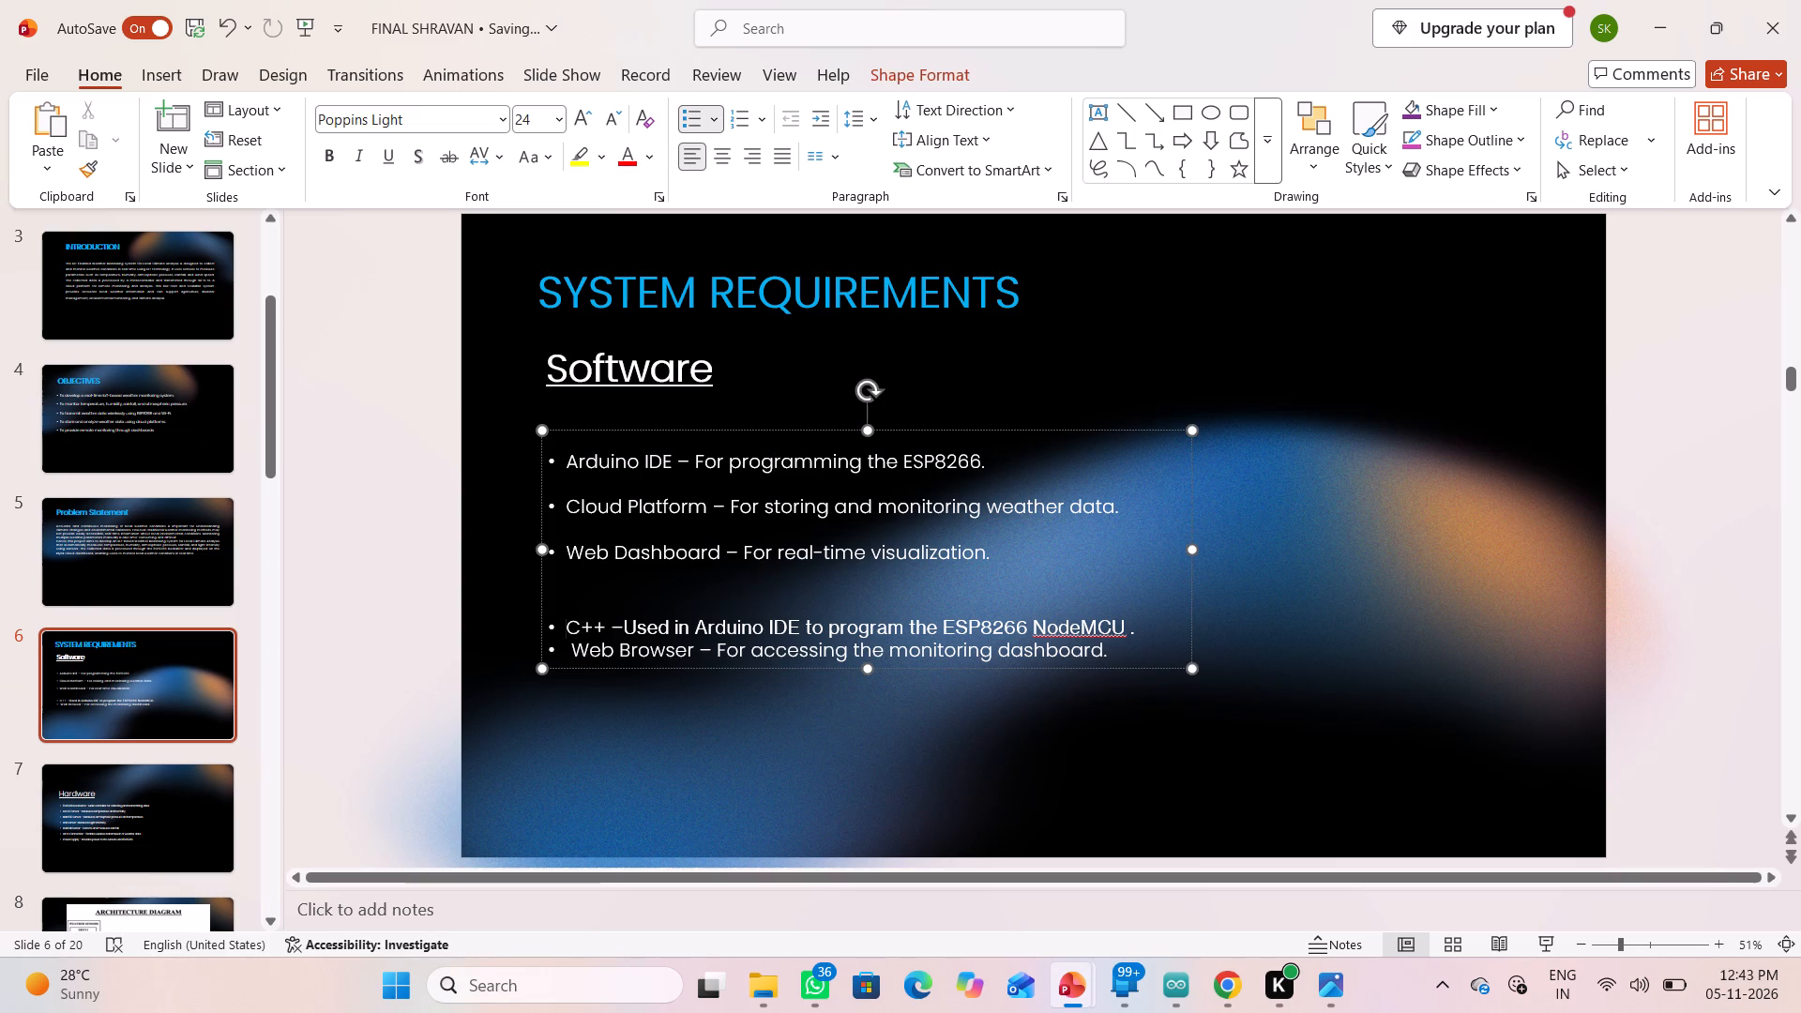
key(BackSpace)
key(BackSpace)
key(BackSpace)
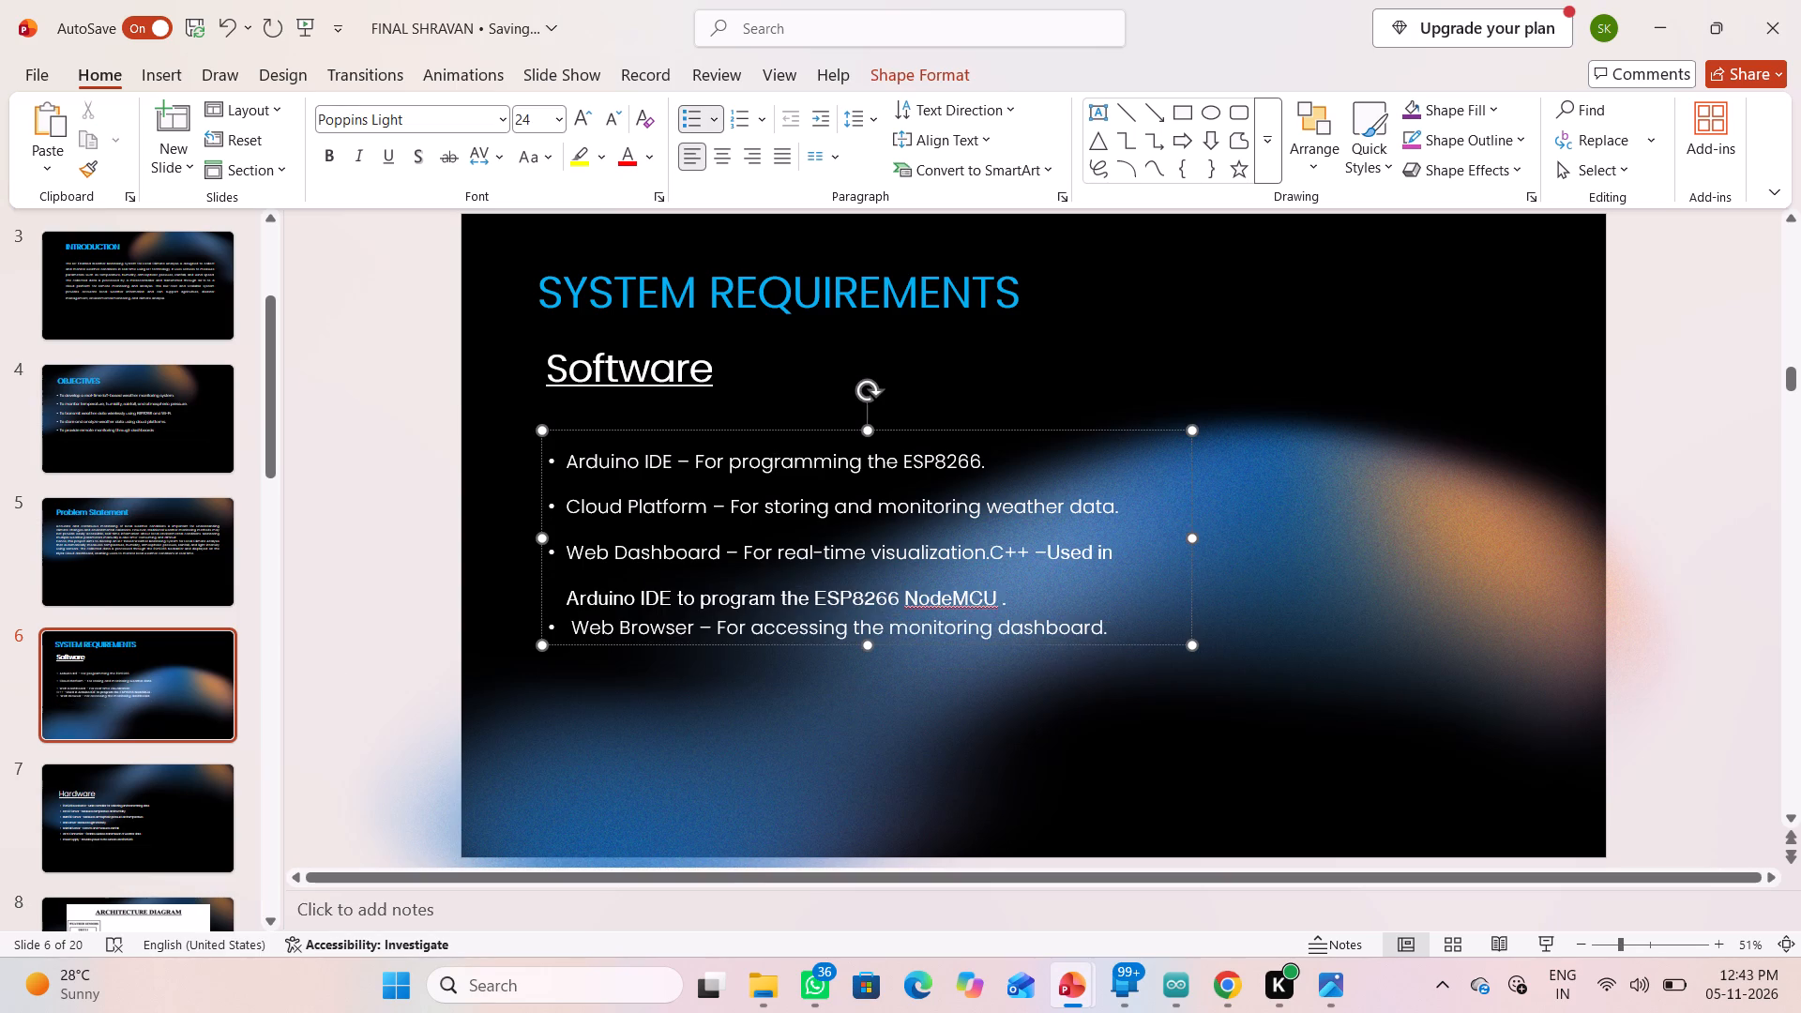
key(Return)
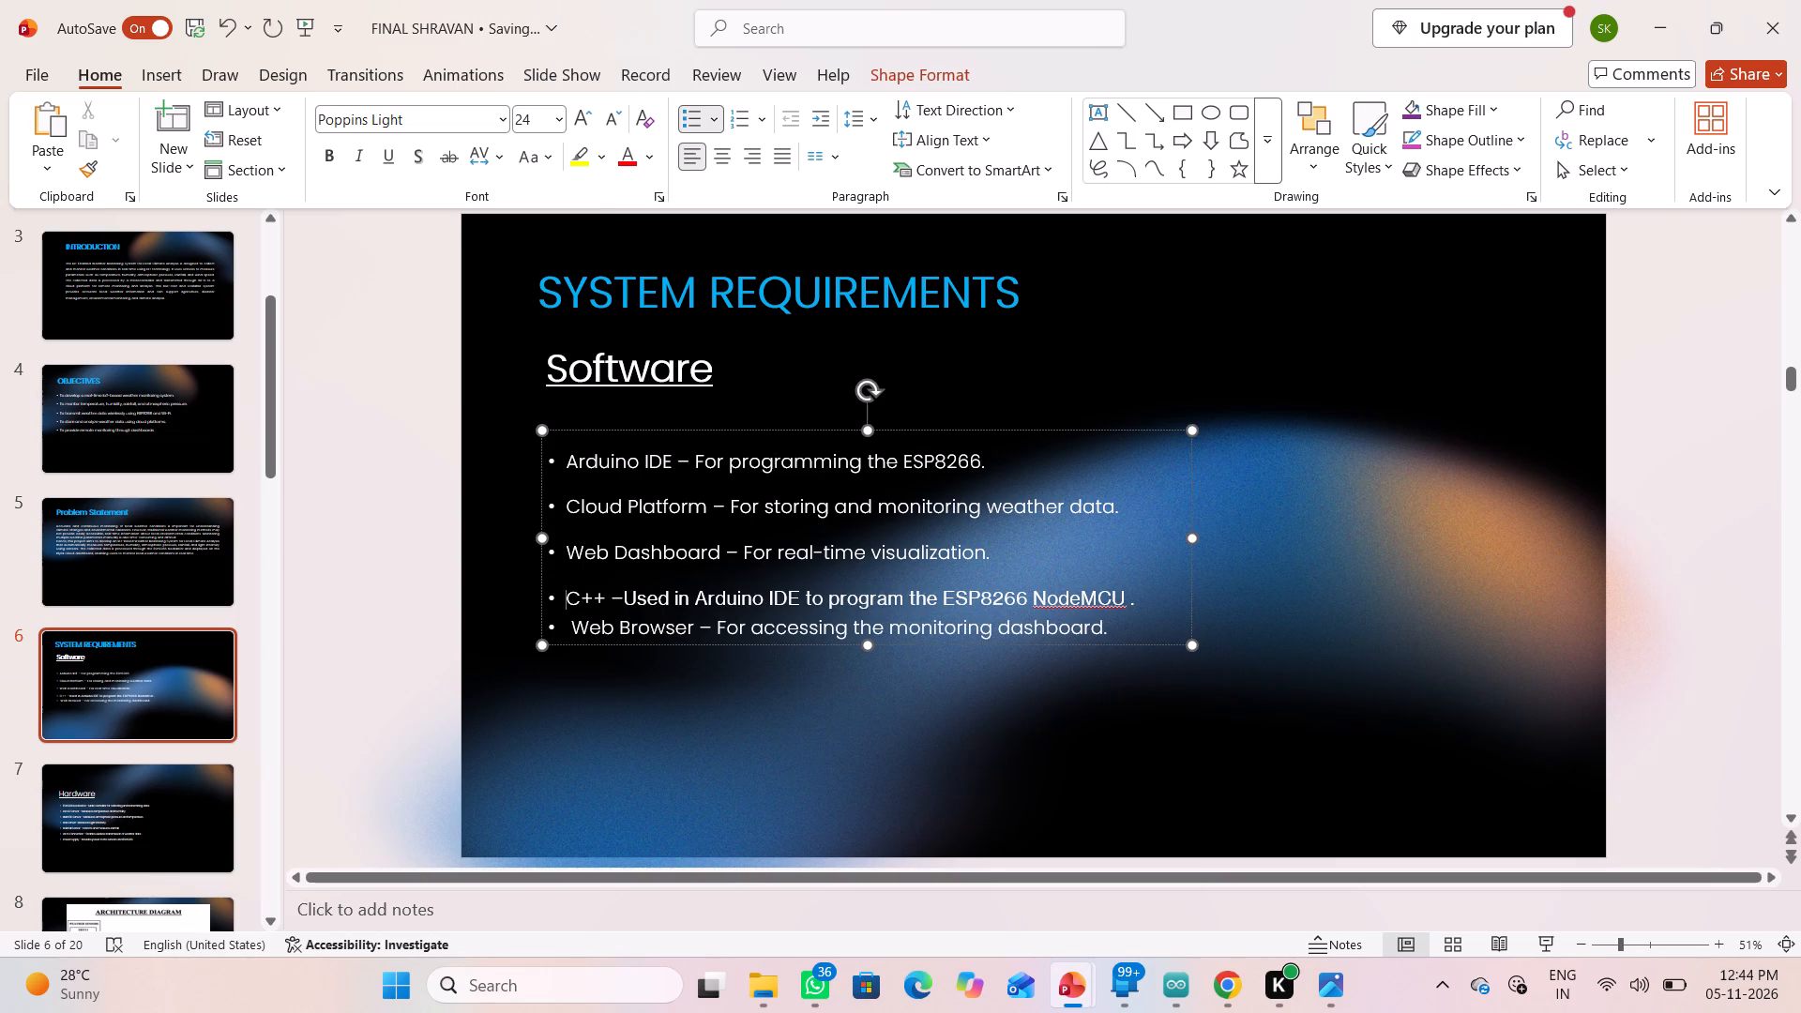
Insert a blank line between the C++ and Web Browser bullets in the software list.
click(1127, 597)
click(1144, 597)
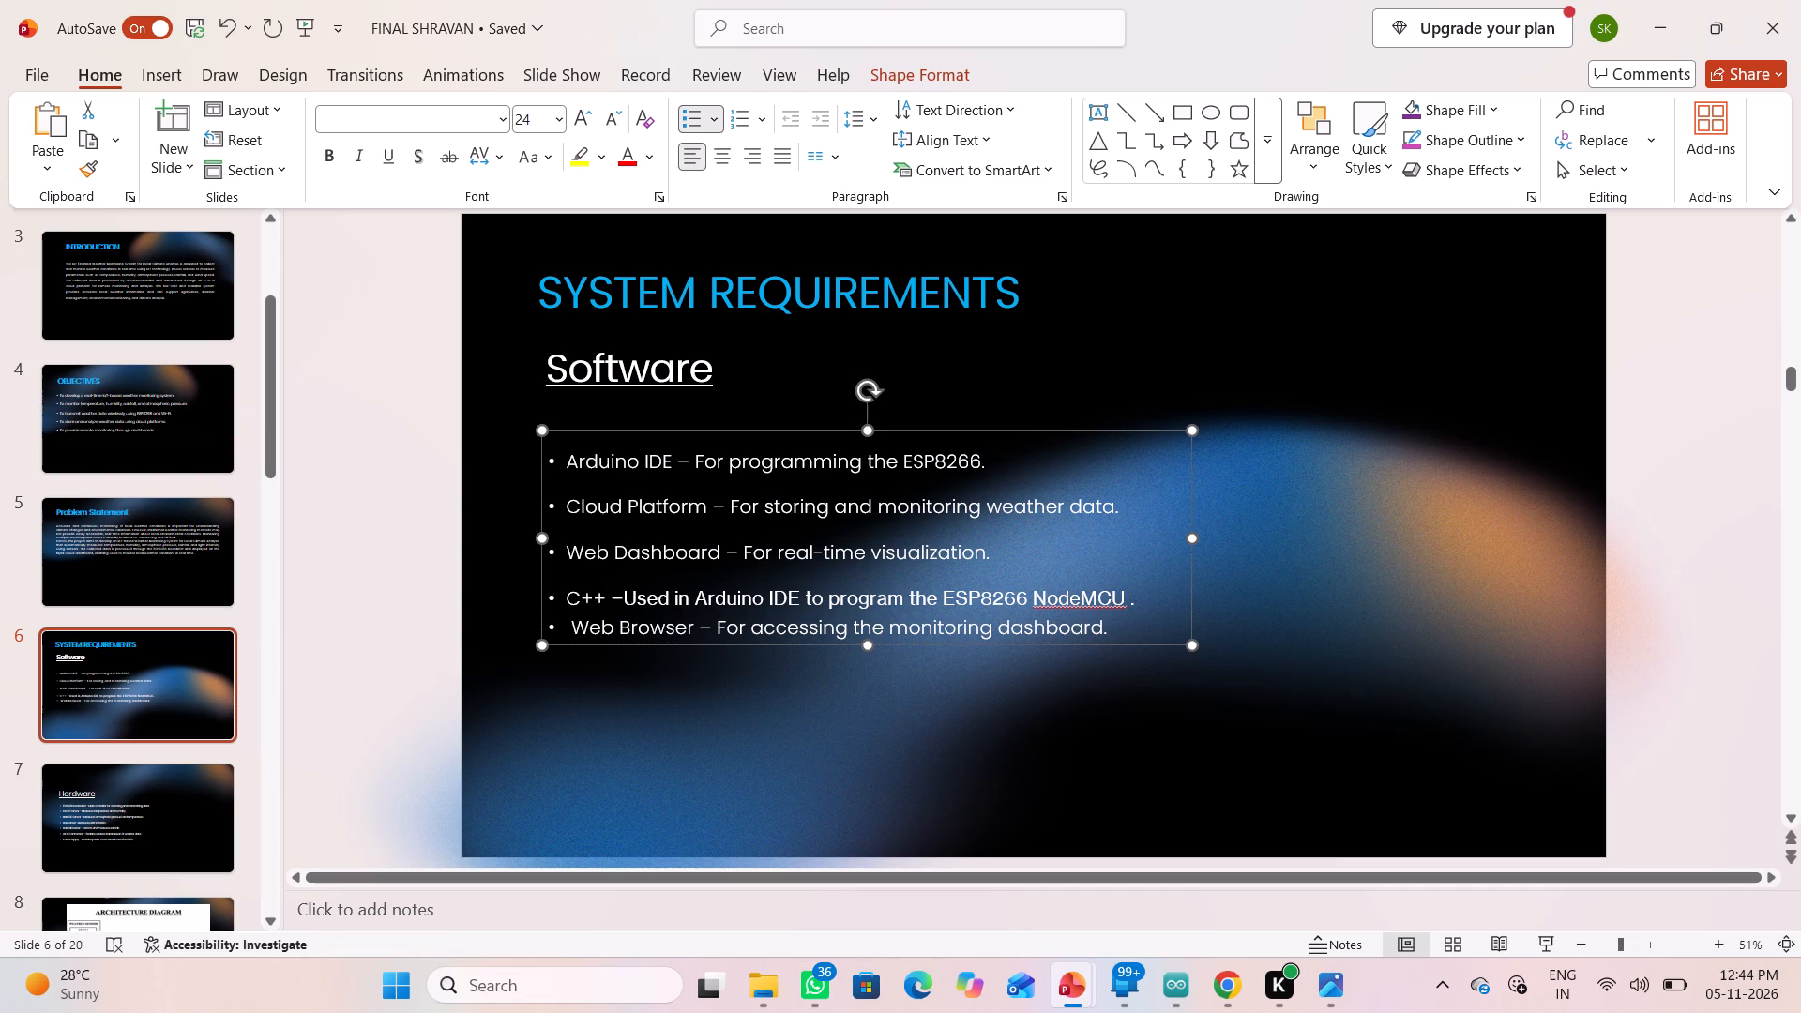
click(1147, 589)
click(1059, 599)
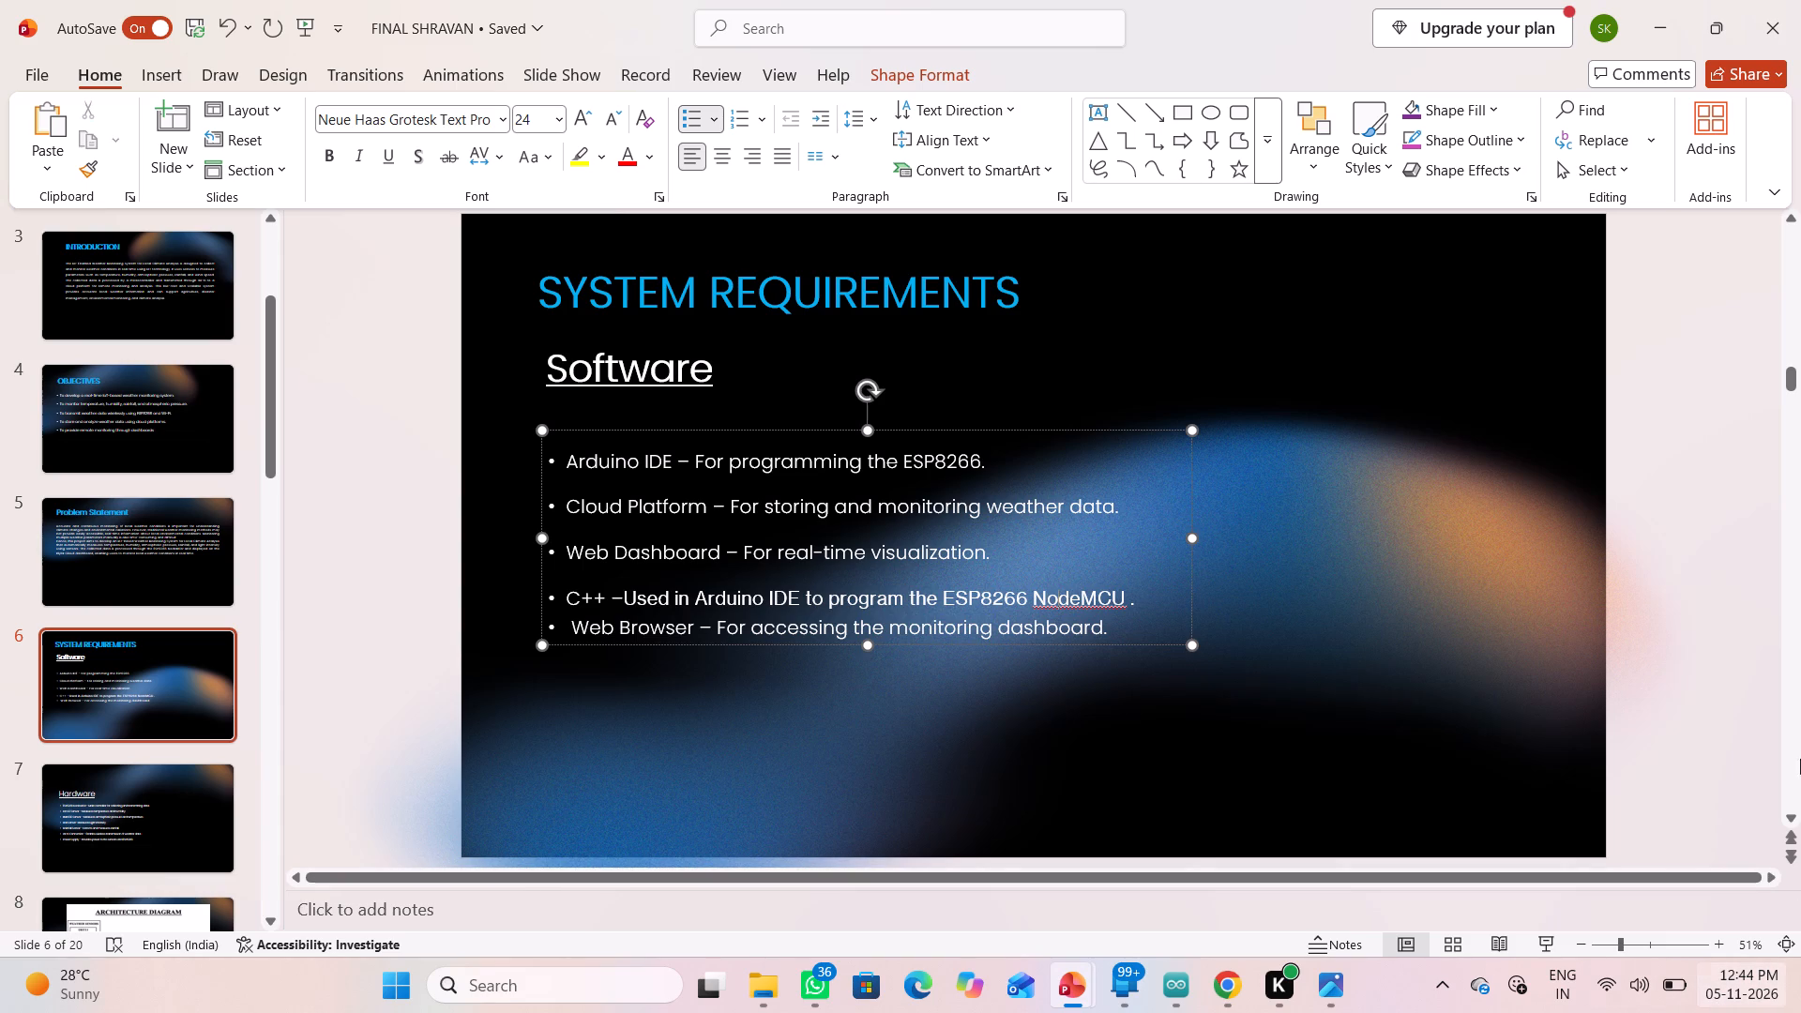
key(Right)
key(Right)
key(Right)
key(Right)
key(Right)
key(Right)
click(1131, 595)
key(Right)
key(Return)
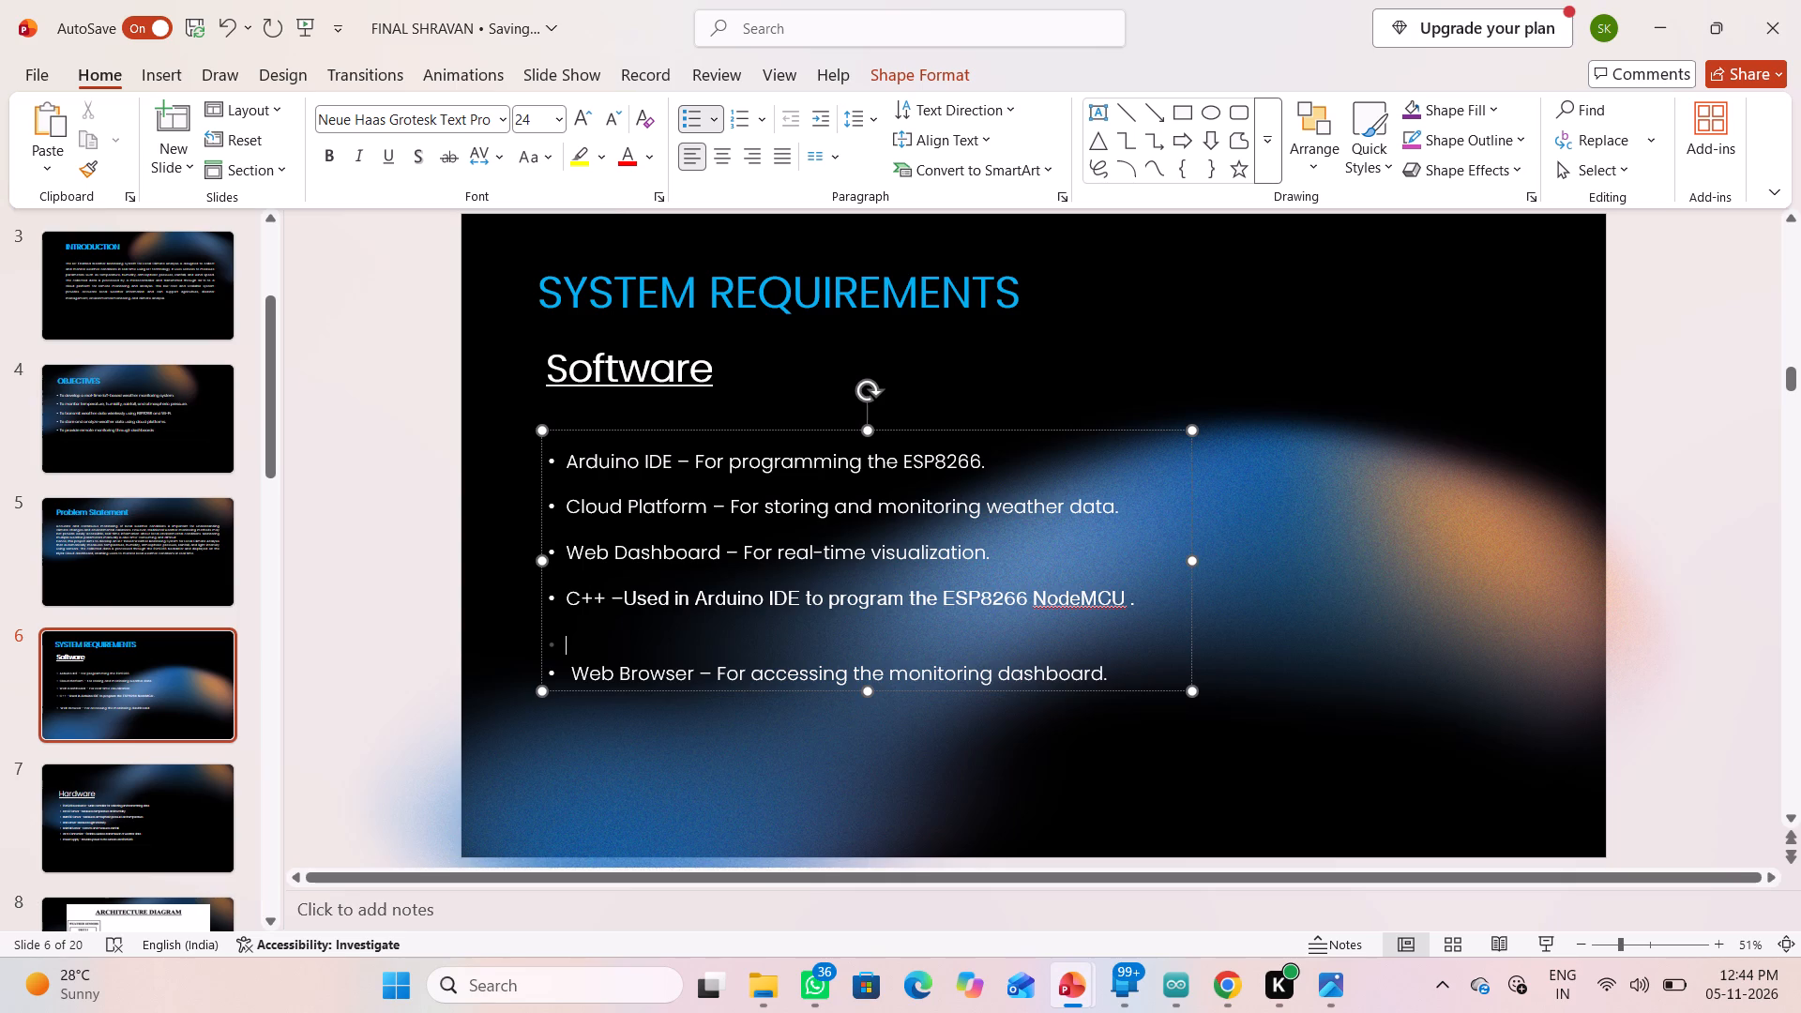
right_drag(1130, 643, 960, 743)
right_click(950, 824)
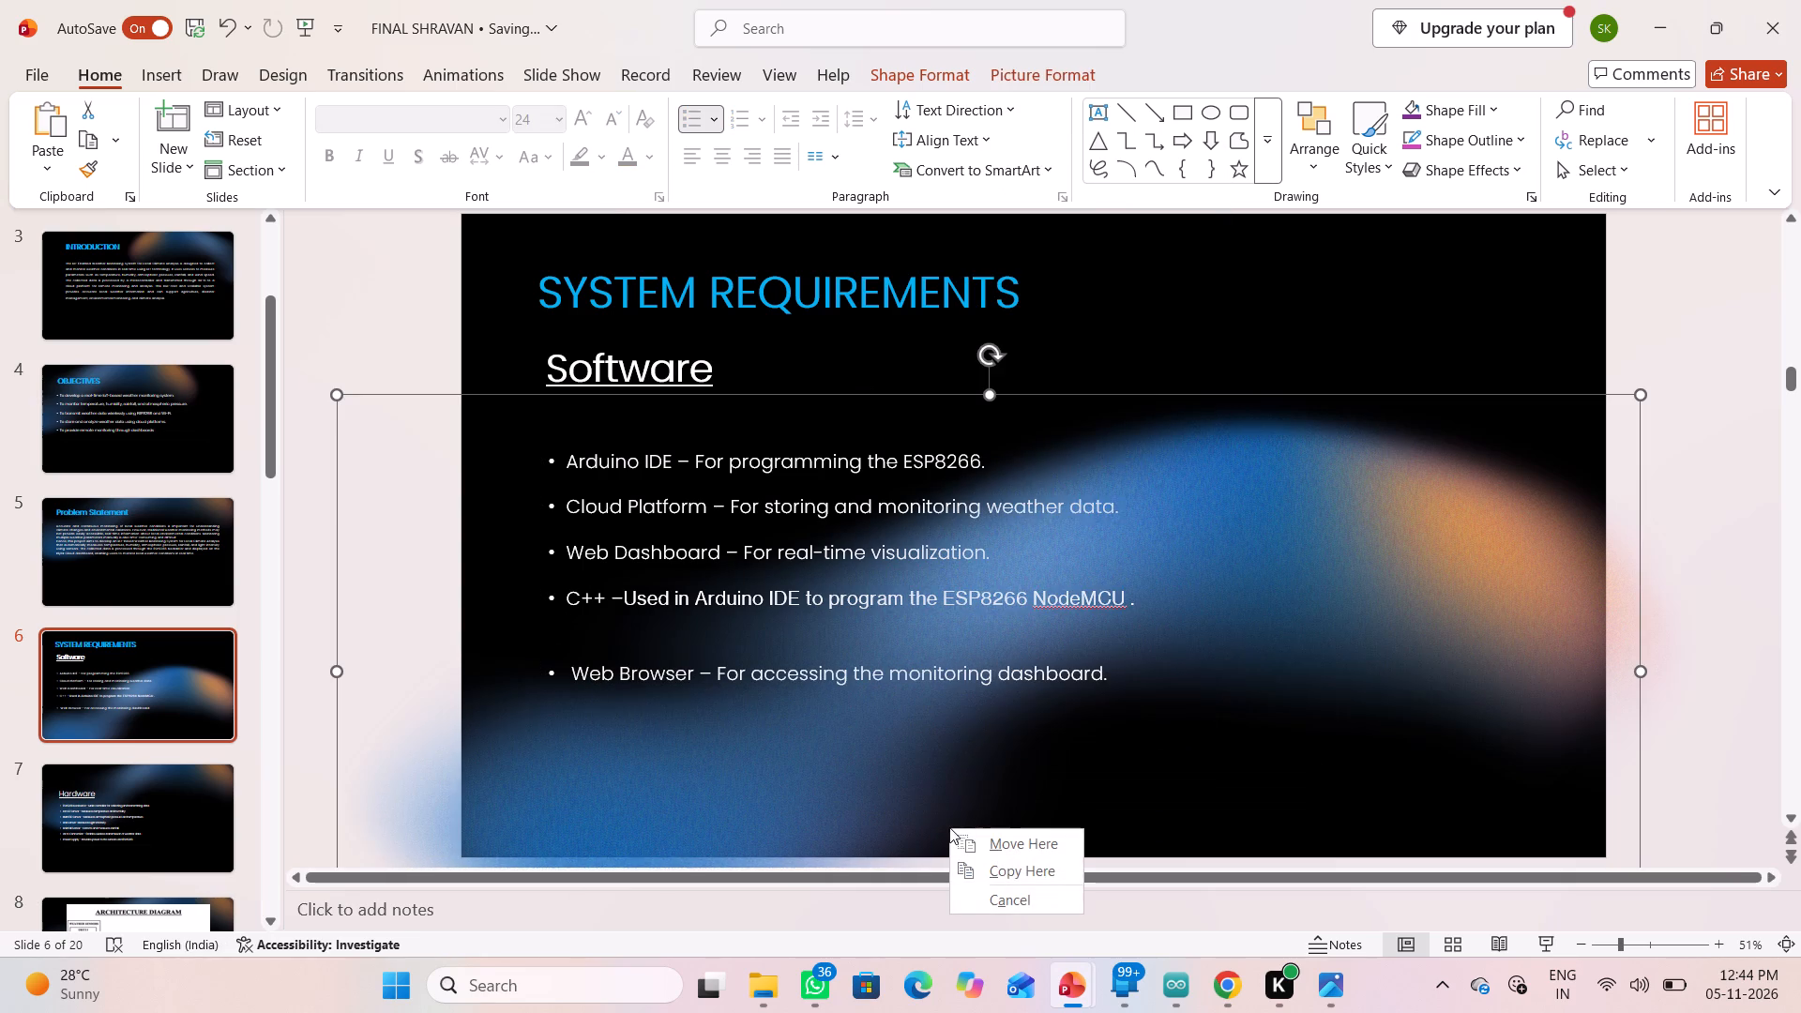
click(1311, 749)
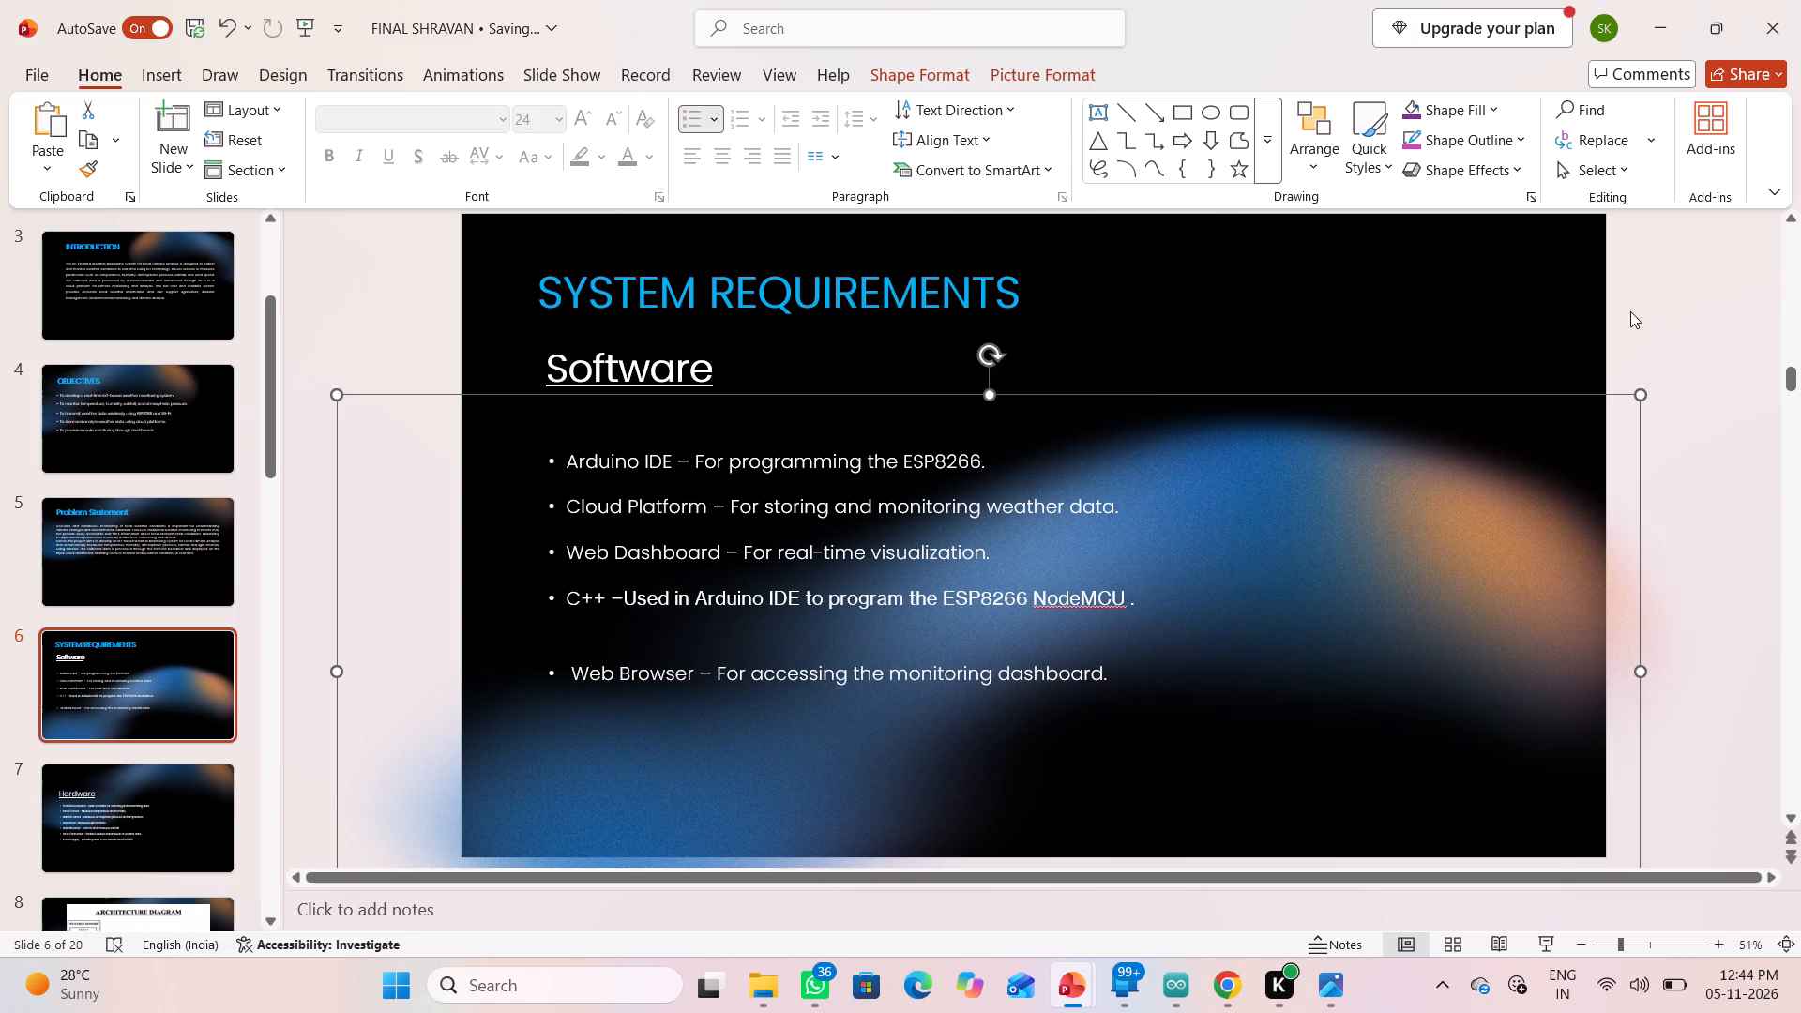
Narrow the background picture on the software requirements slide by moving its right edge inward.
click(1497, 296)
click(1270, 485)
drag(1639, 670, 1494, 675)
Remove the blank line and leading space before Web Browser, making it a bullet directly below C++ with matching spacing.
click(576, 671)
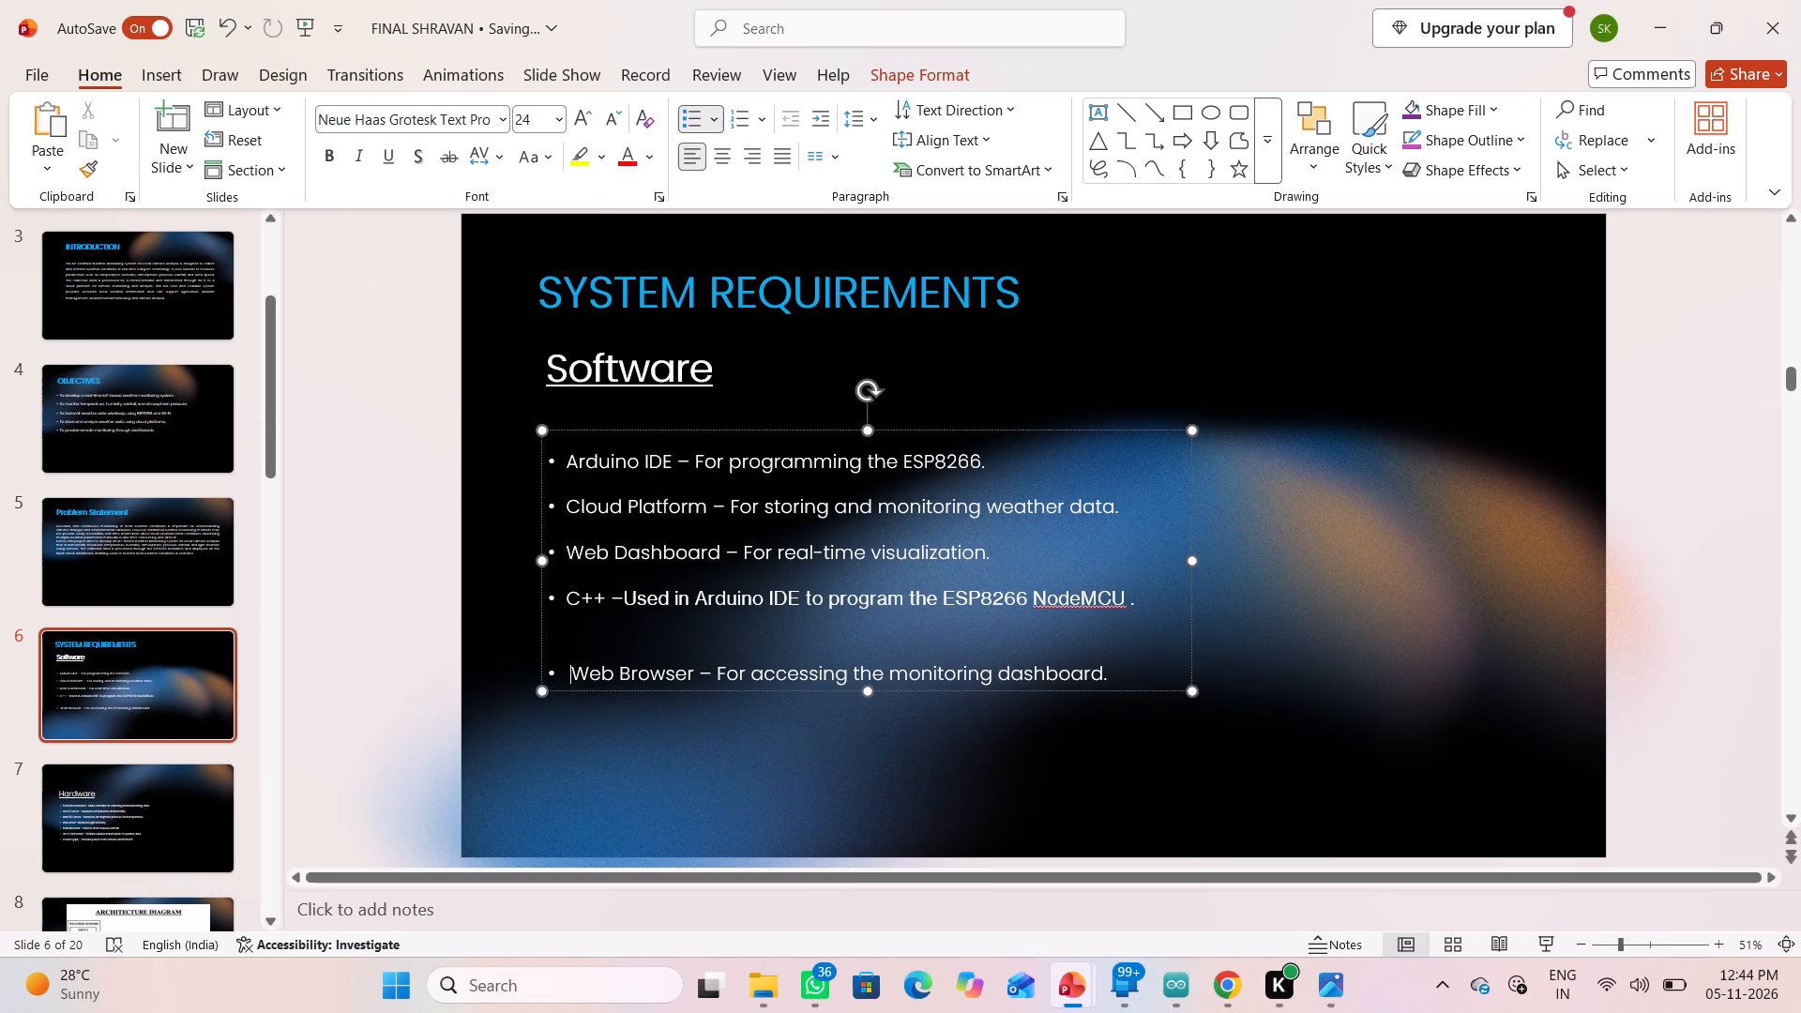
key(BackSpace)
key(BackSpace)
key(BackSpace)
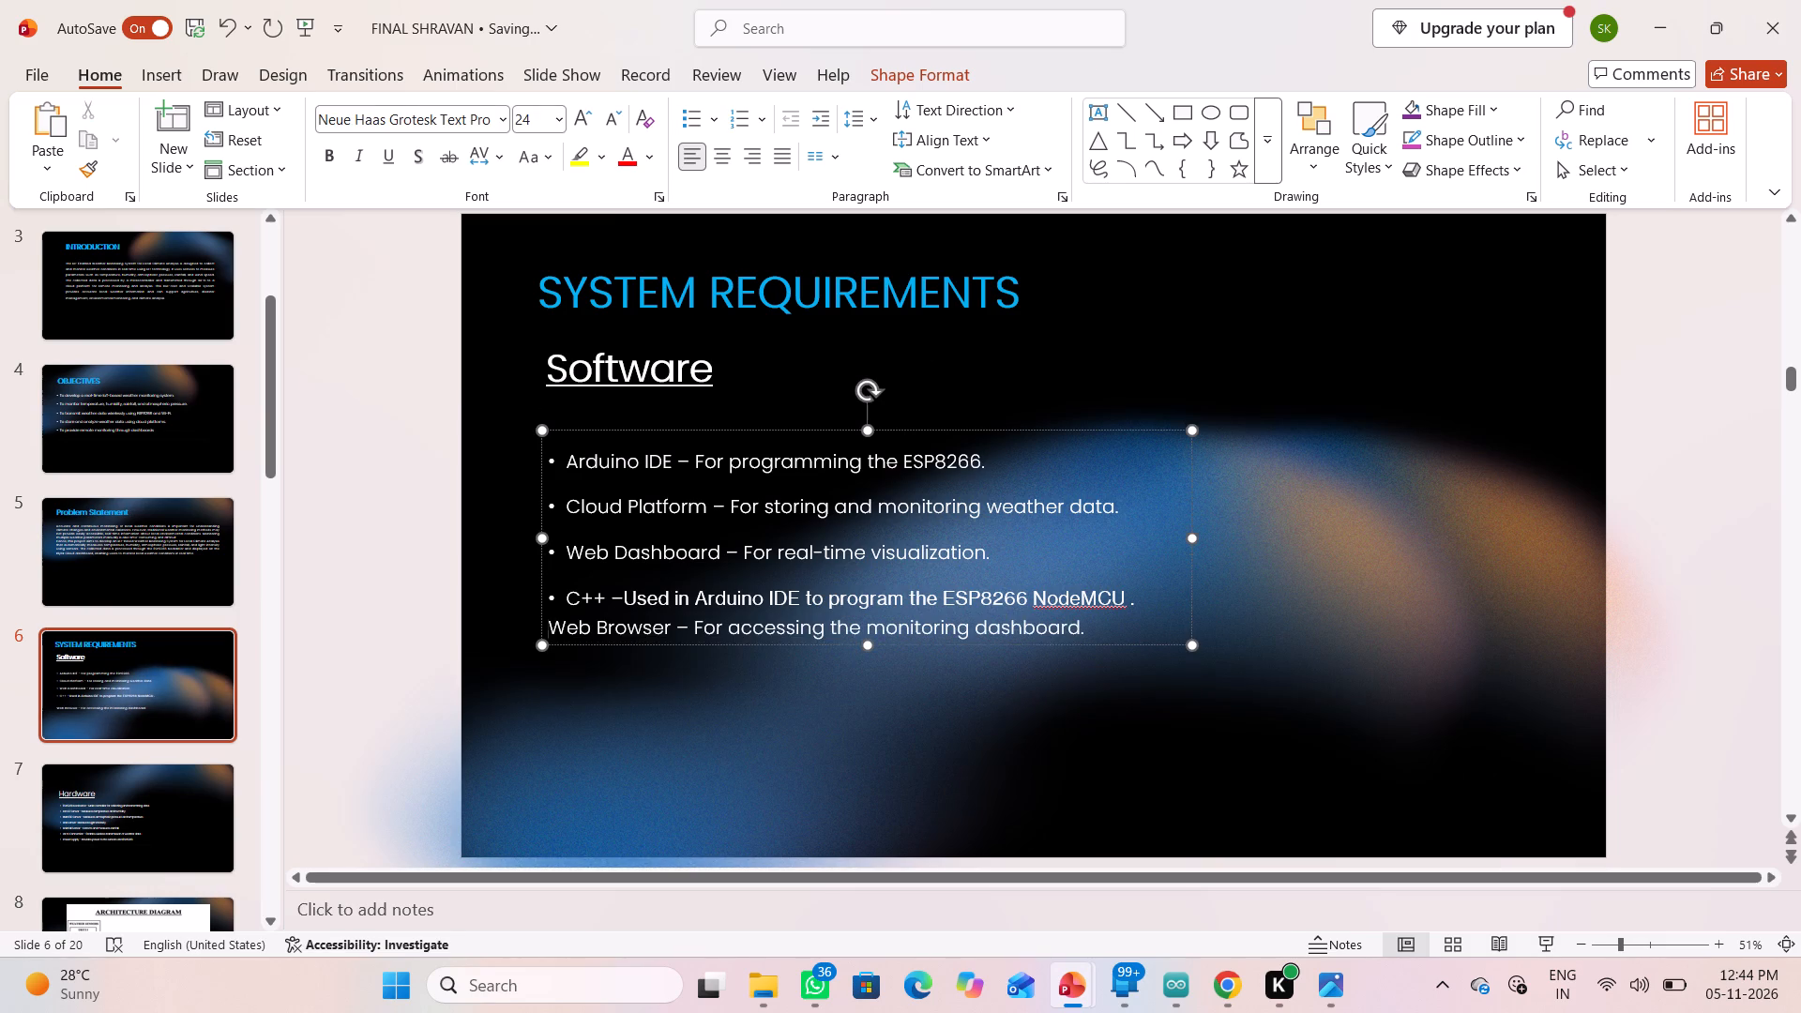
key(BackSpace)
key(Return)
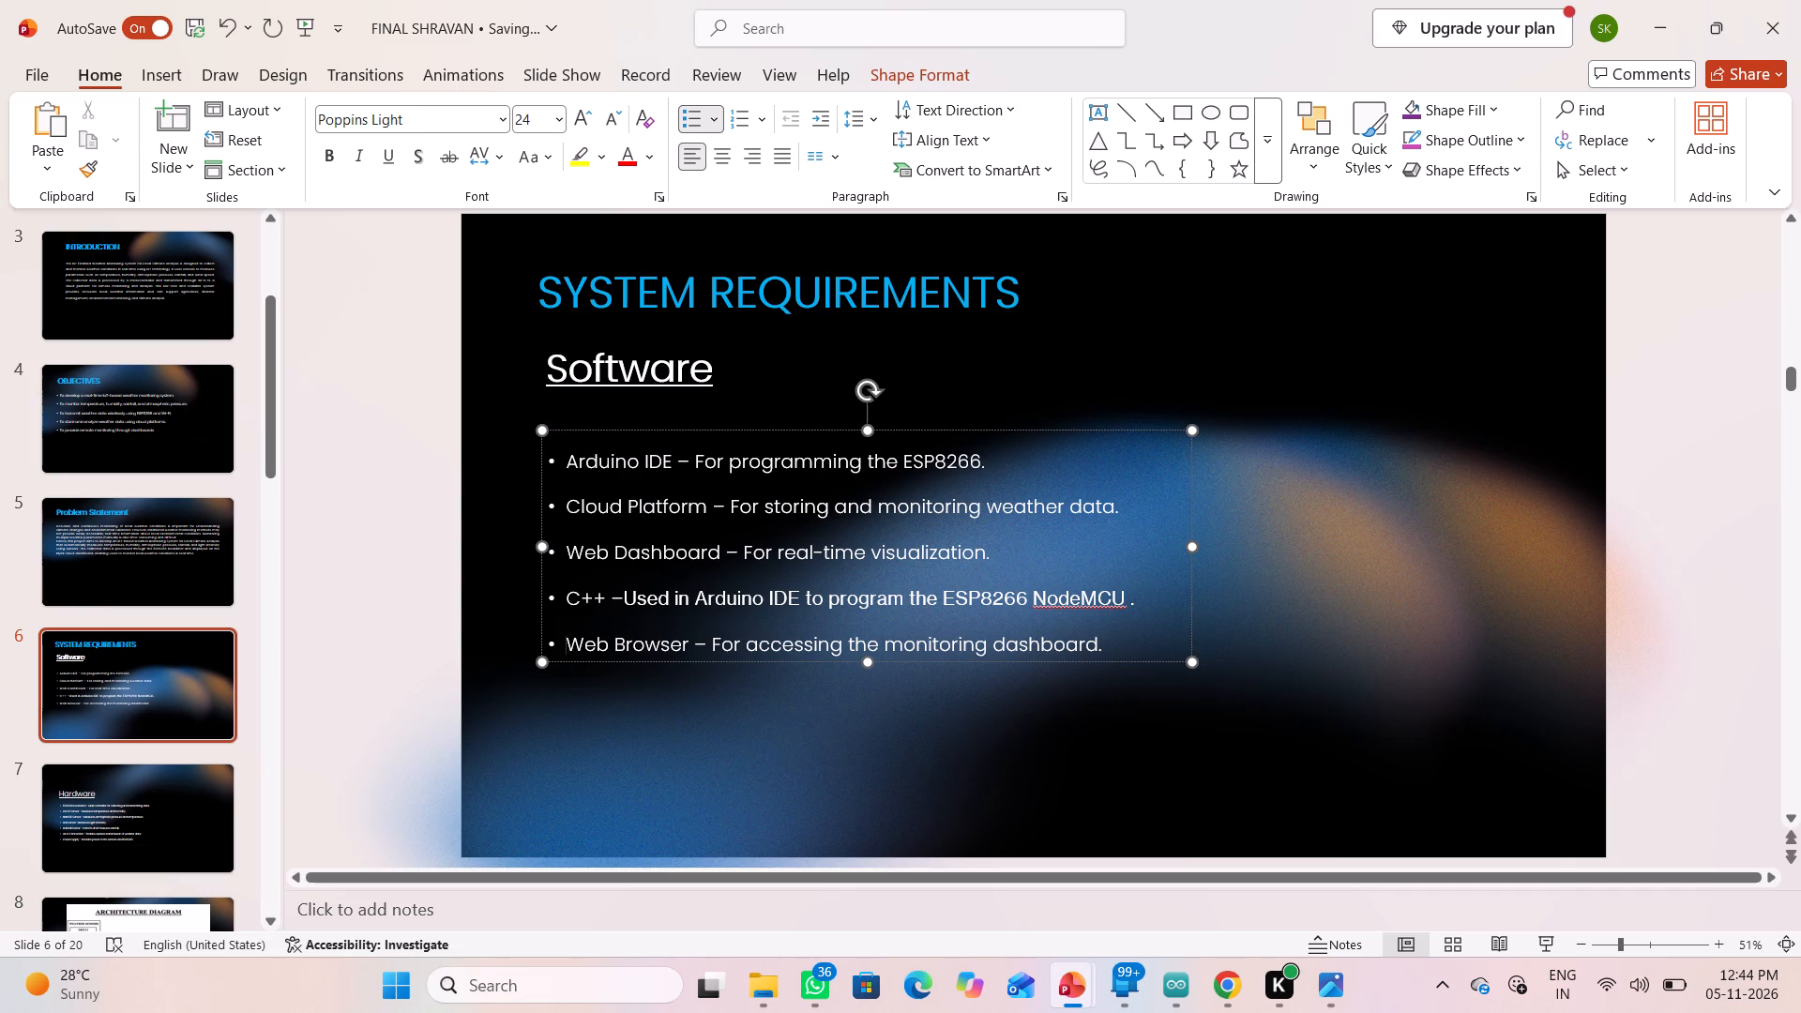
click(1421, 571)
click(1427, 336)
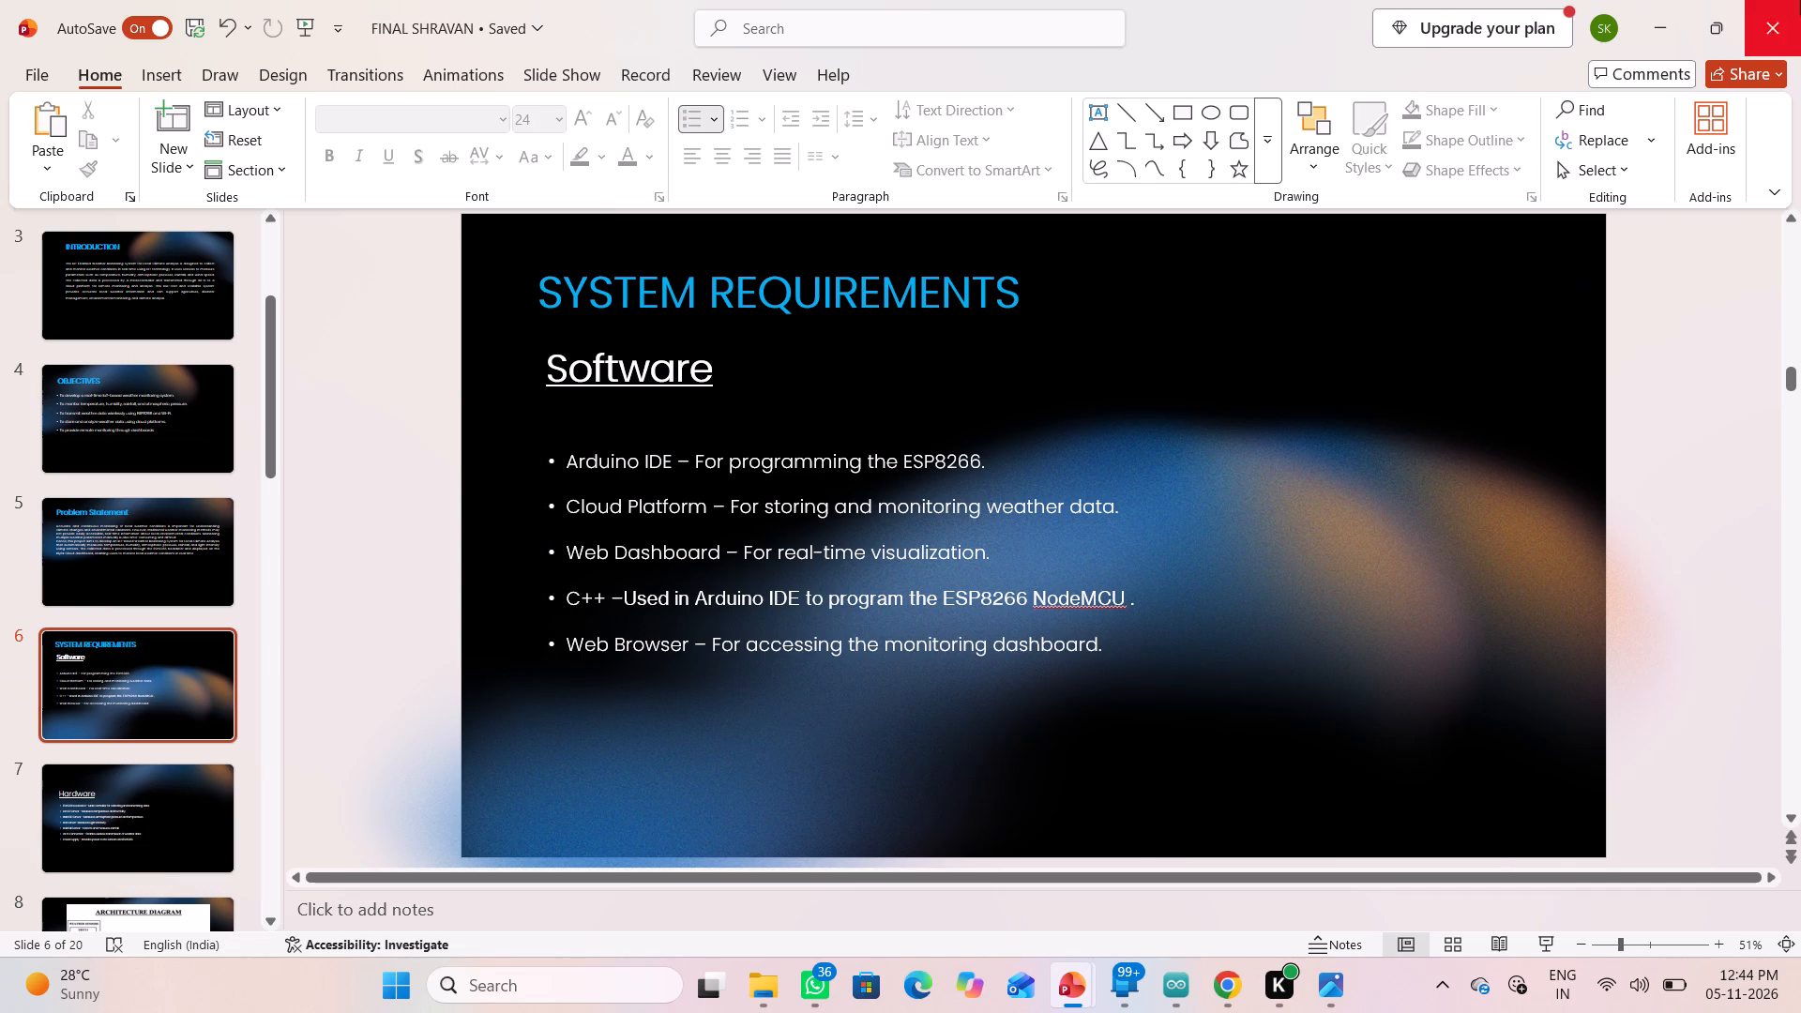
Set all the bullets in the Hardware list on slide 7 to font size 24, matching the software list.
click(130, 805)
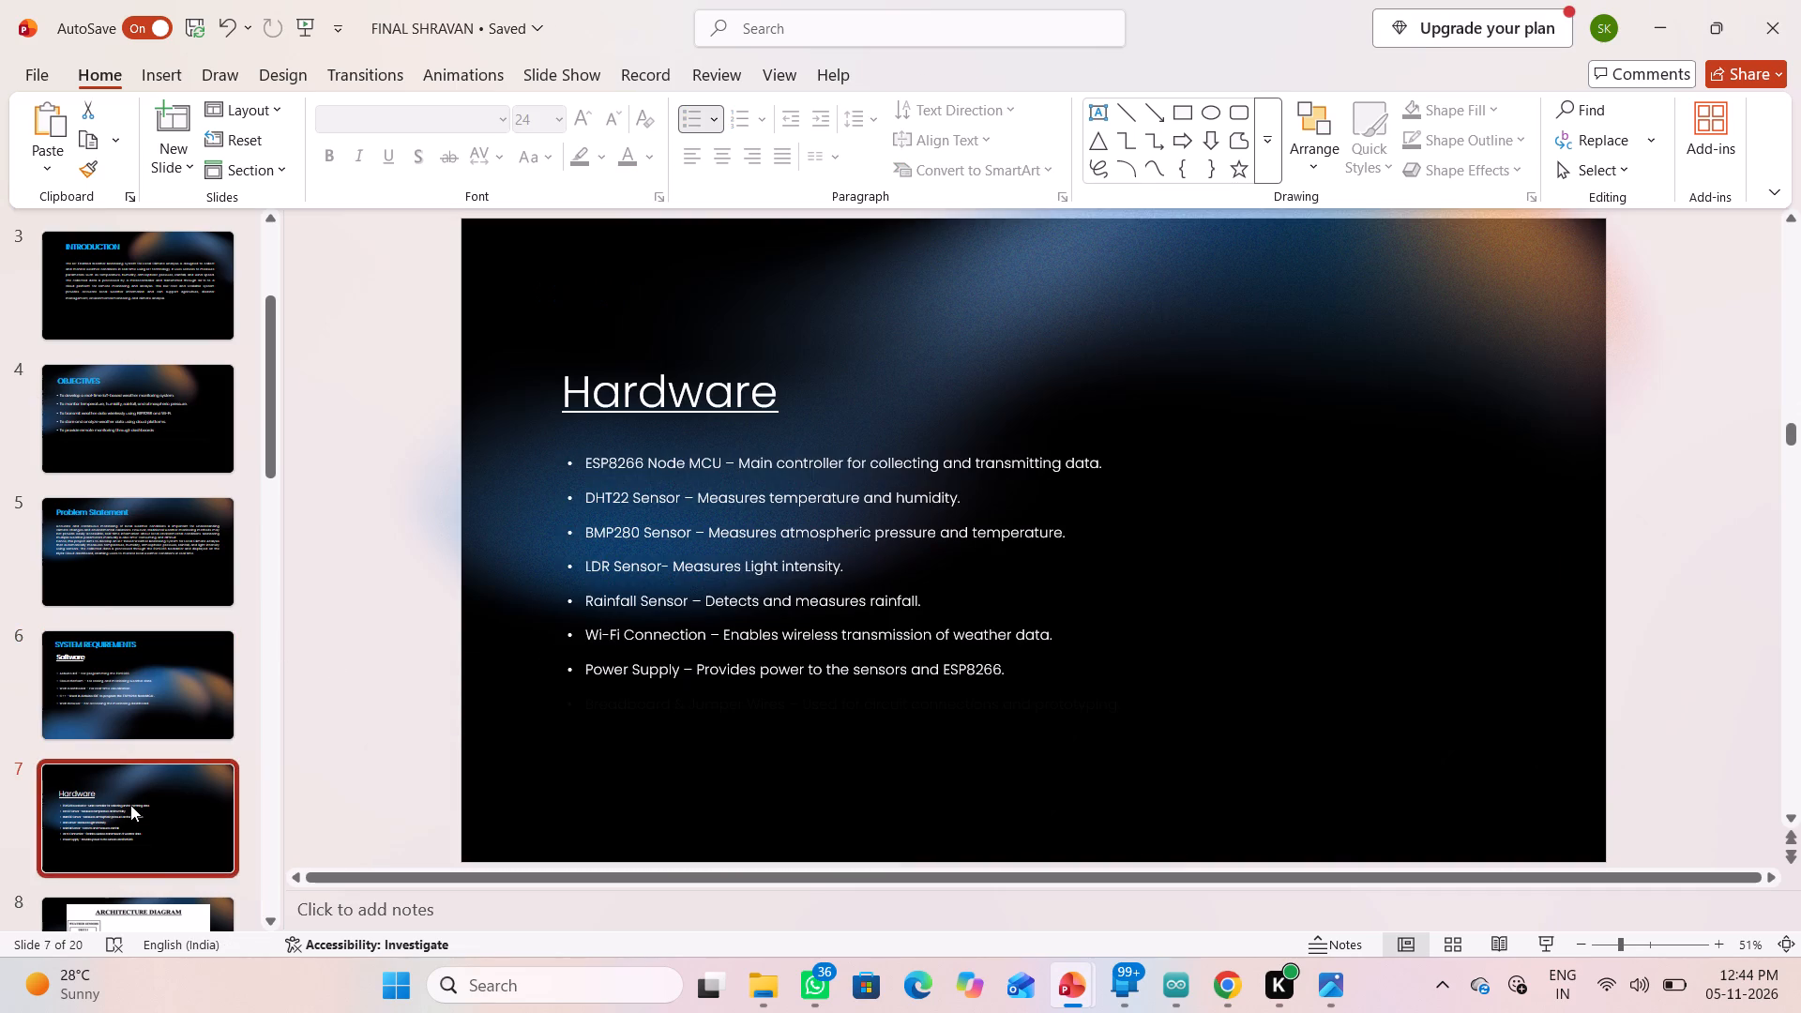
click(165, 581)
click(153, 684)
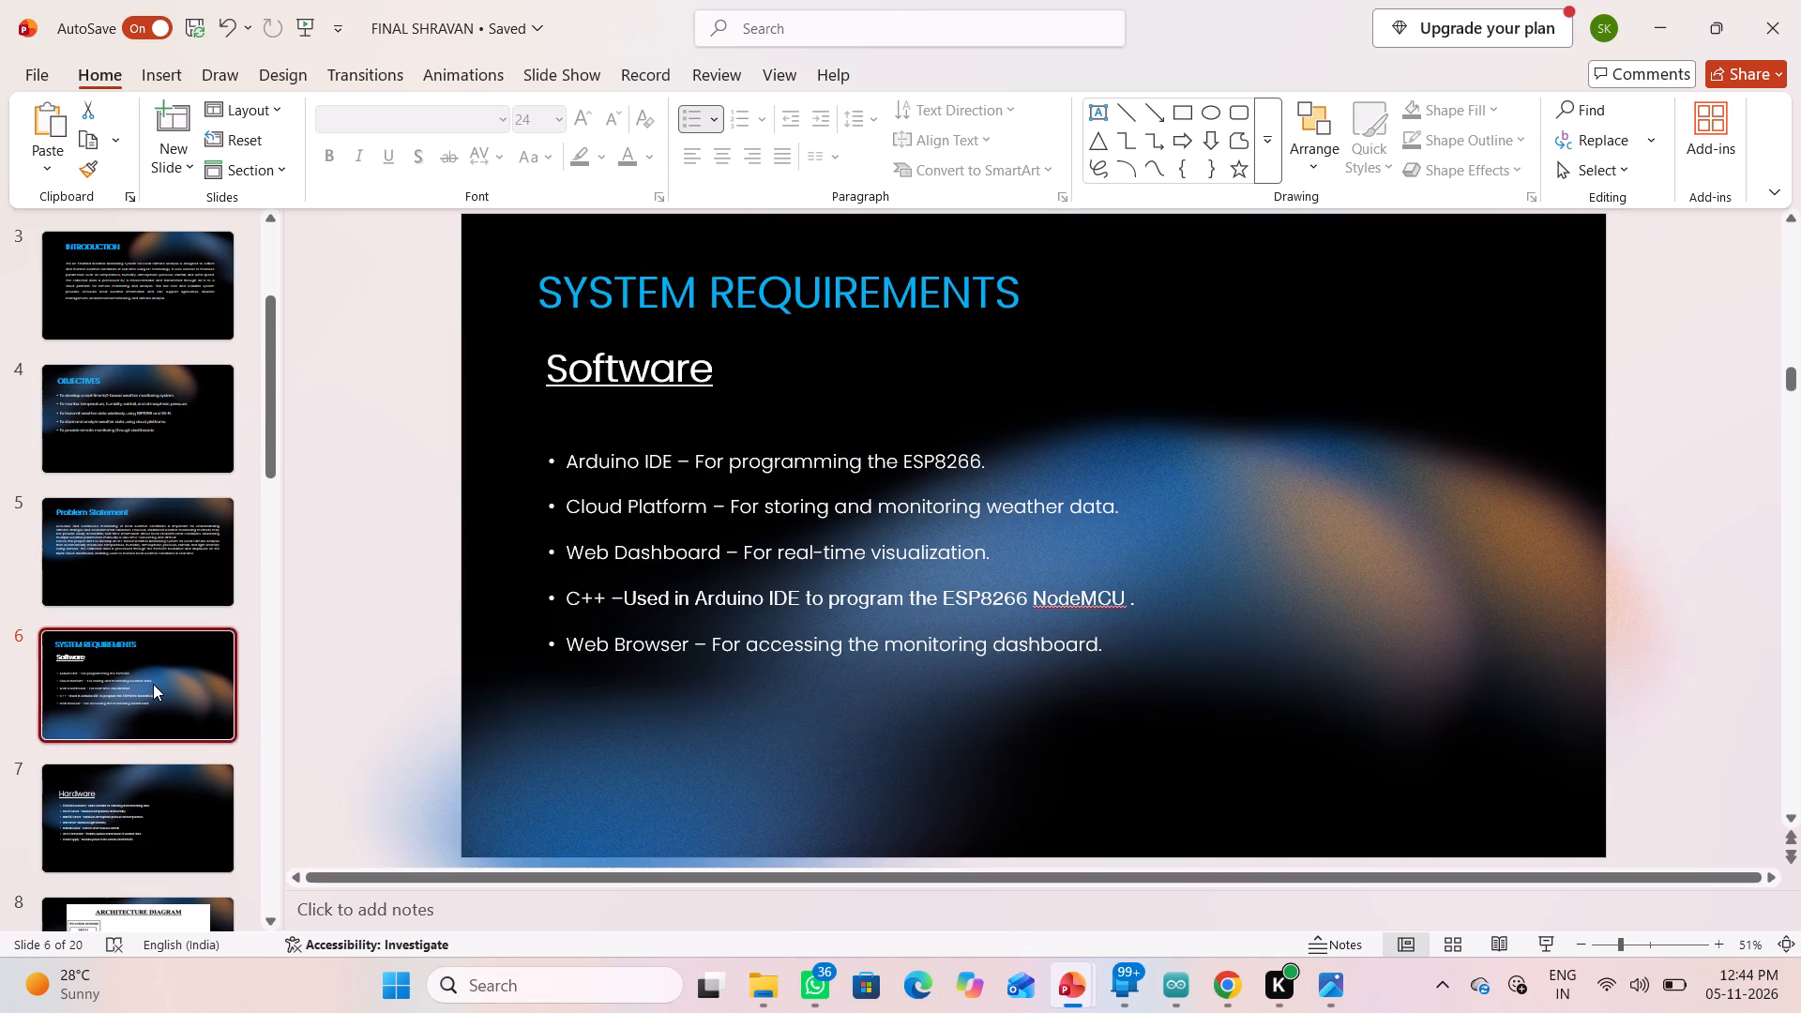
drag(564, 461, 1101, 631)
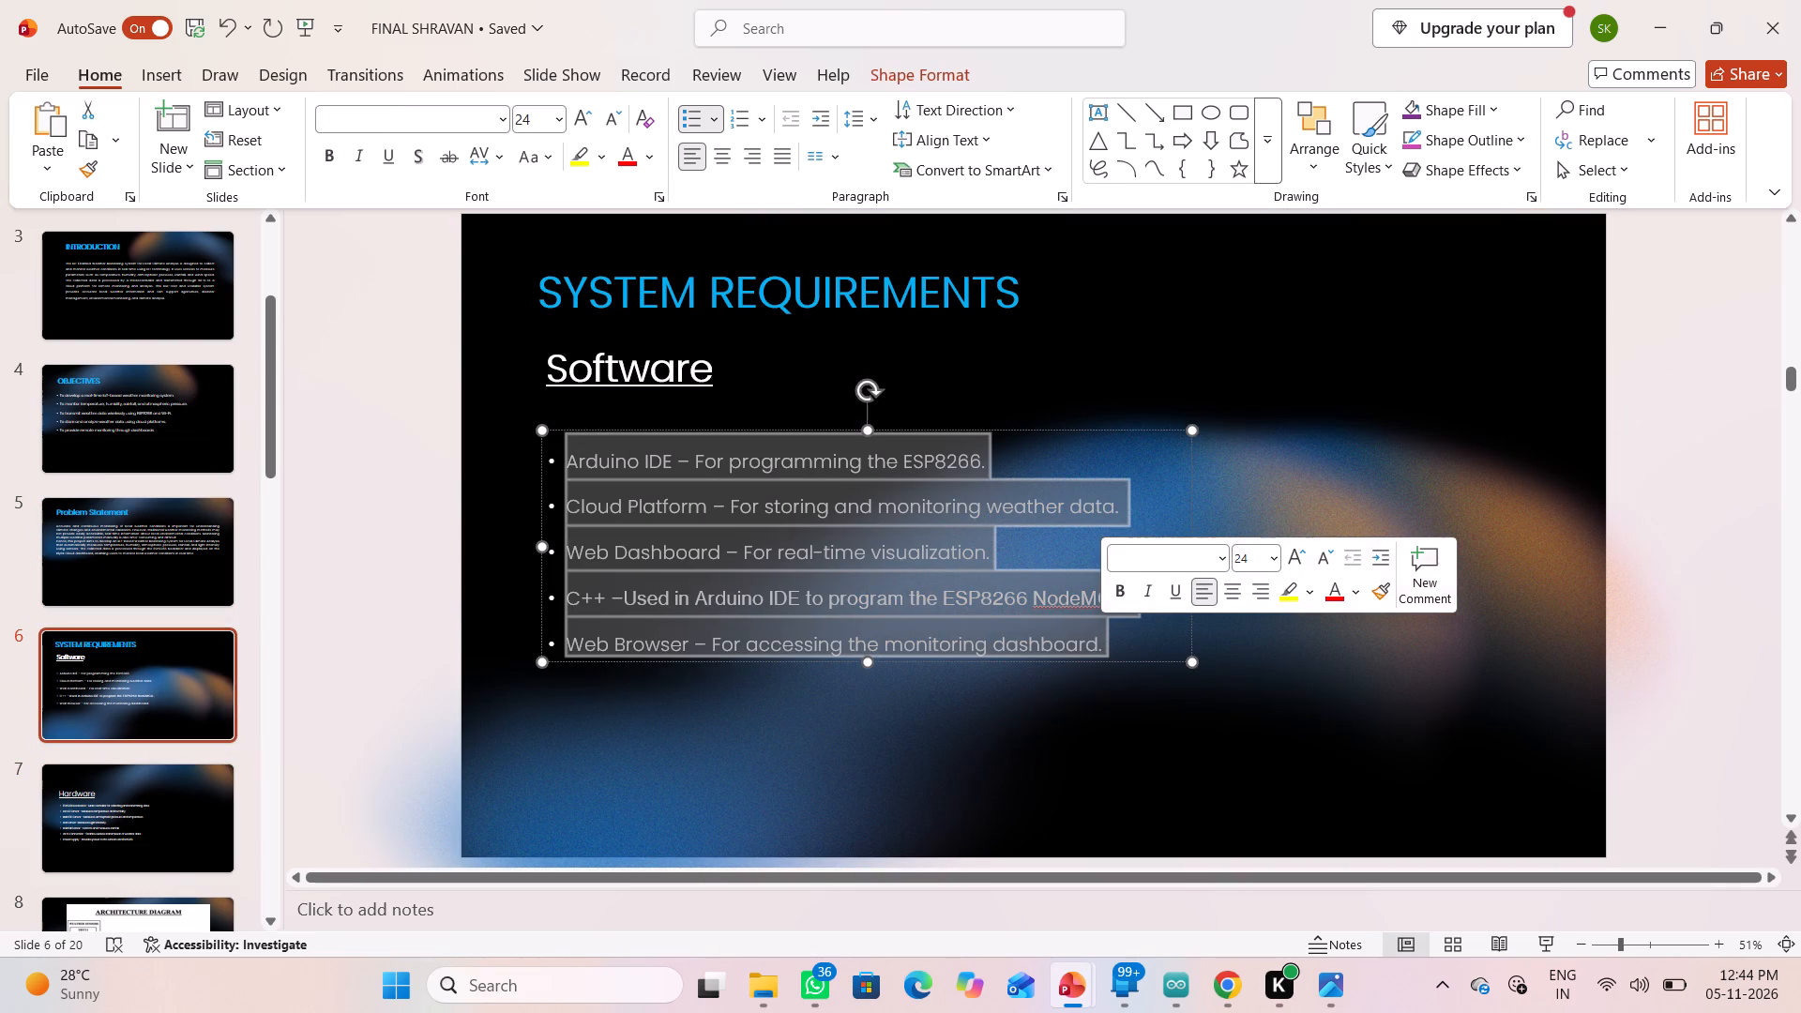
click(126, 699)
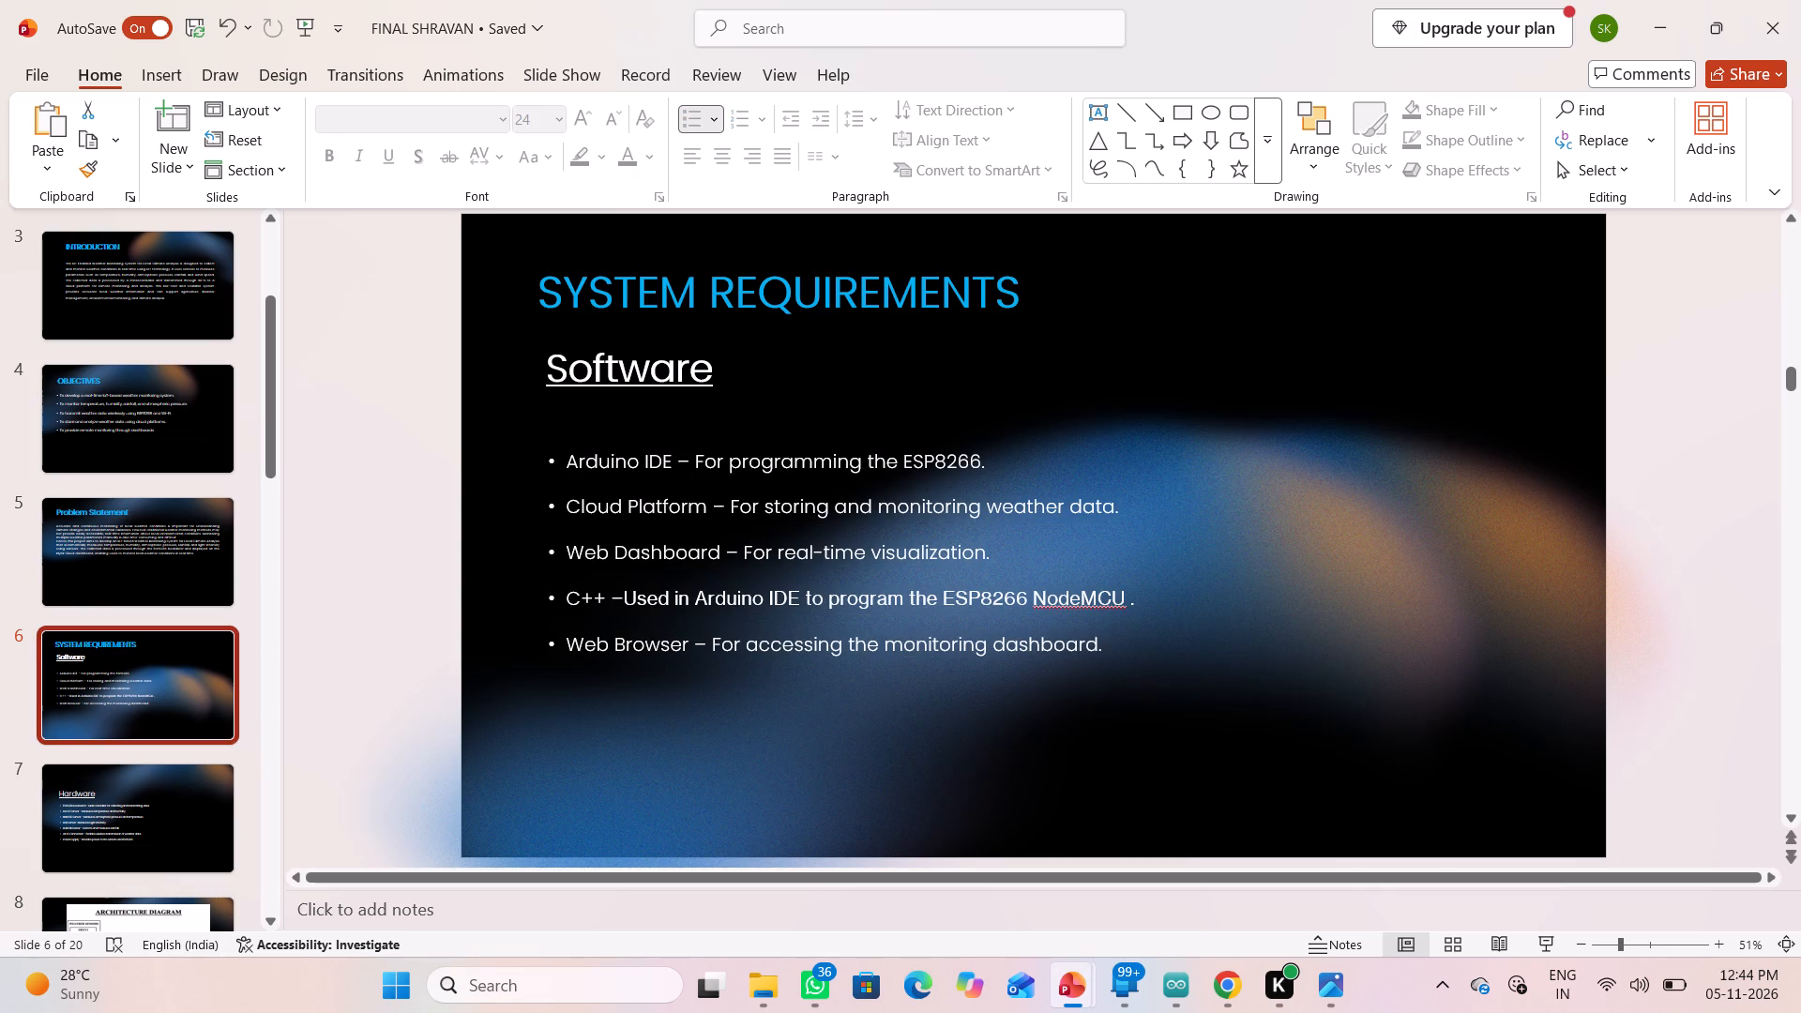
click(168, 817)
drag(577, 463, 635, 491)
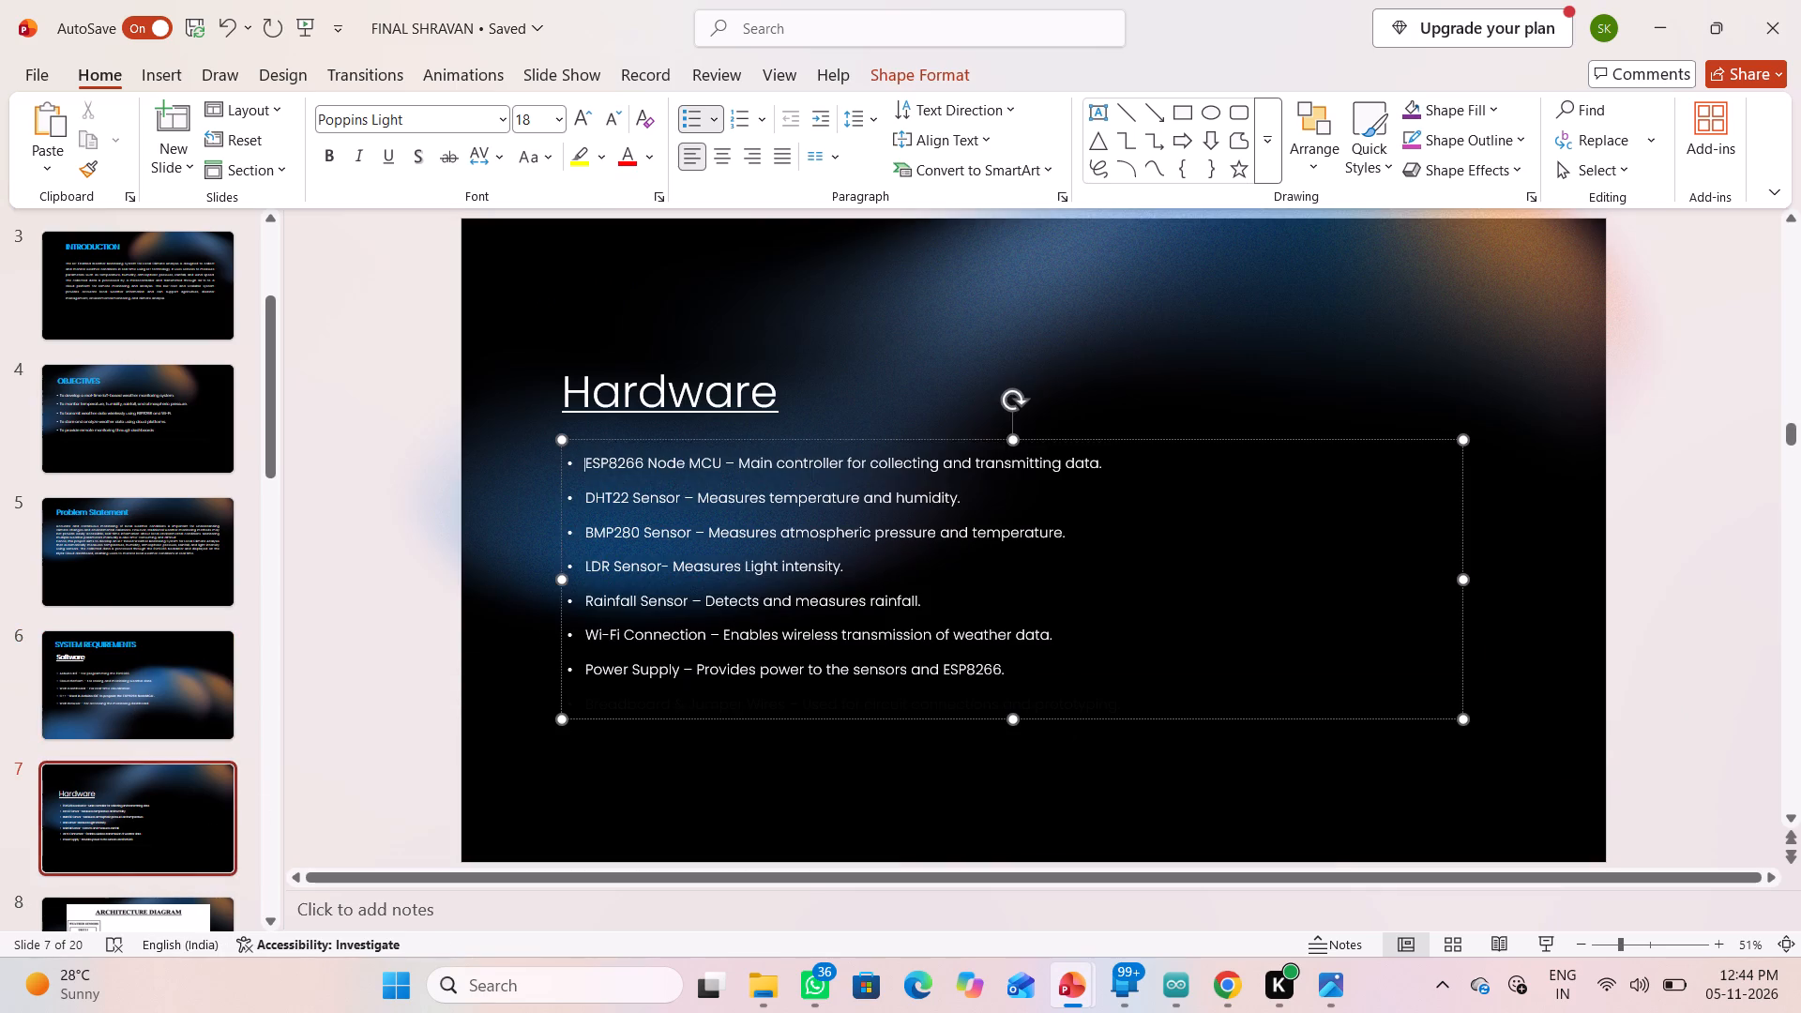
drag(635, 491, 1021, 665)
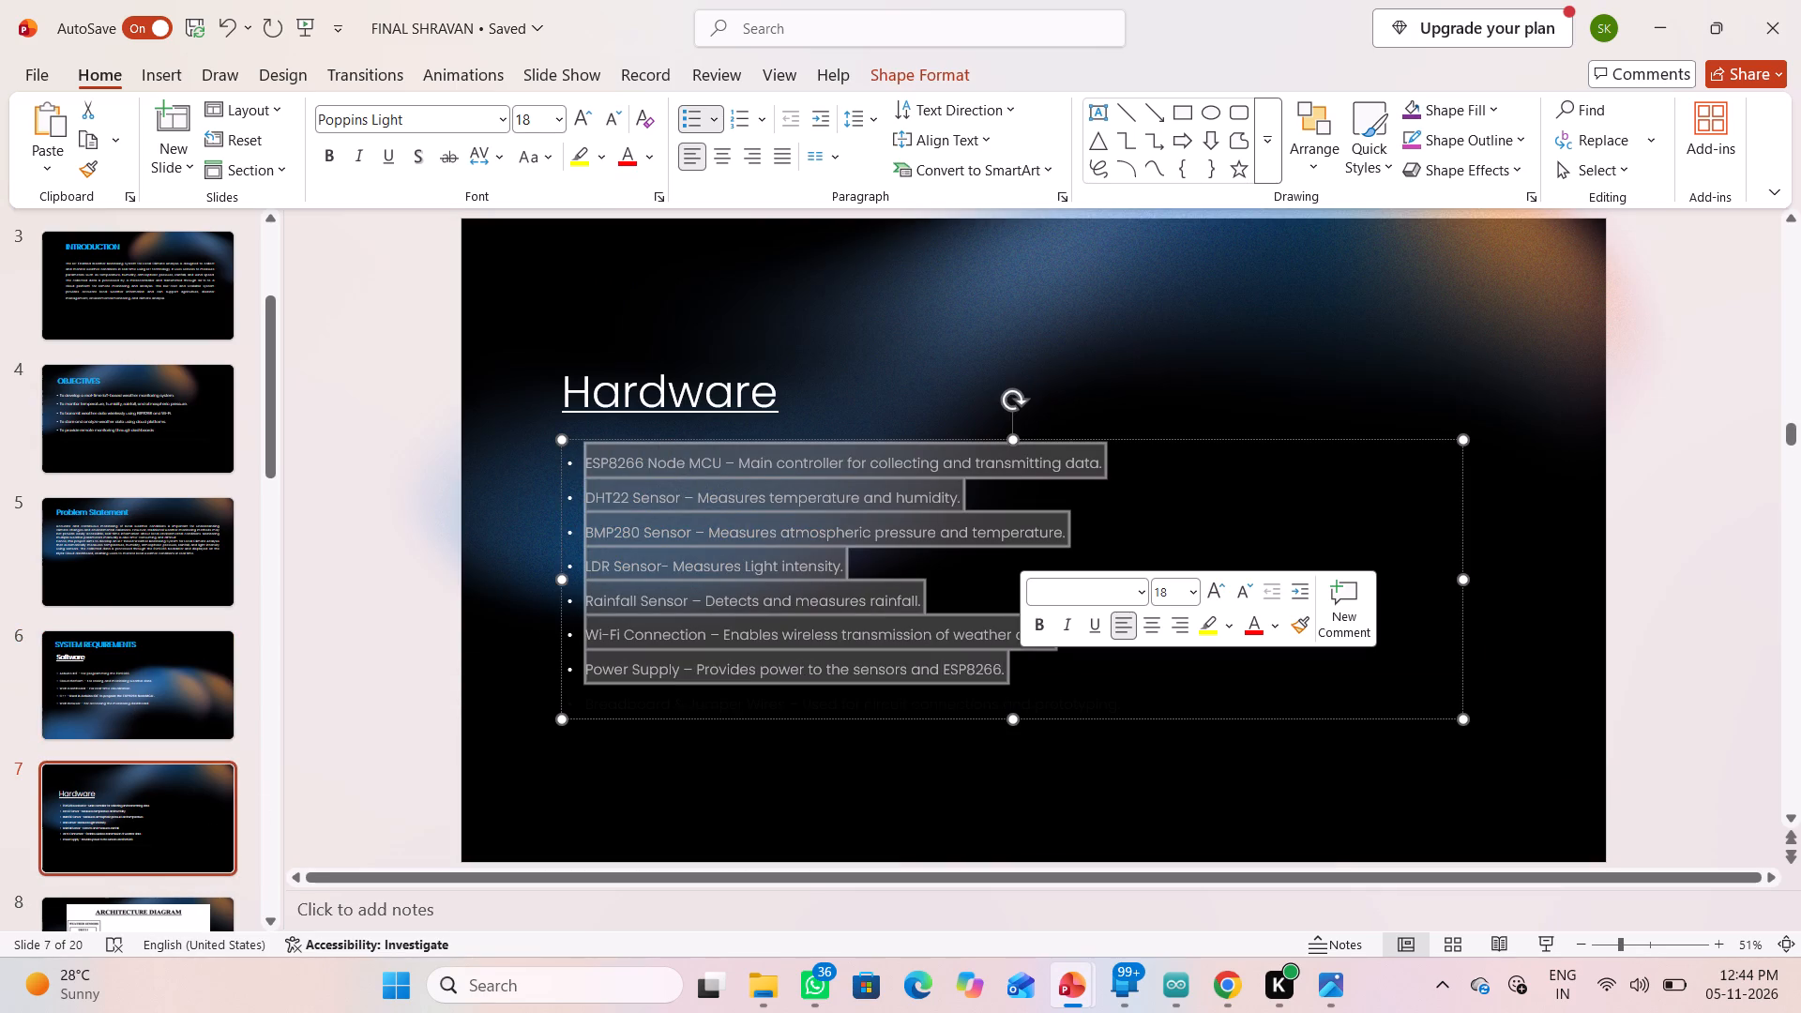
click(1195, 591)
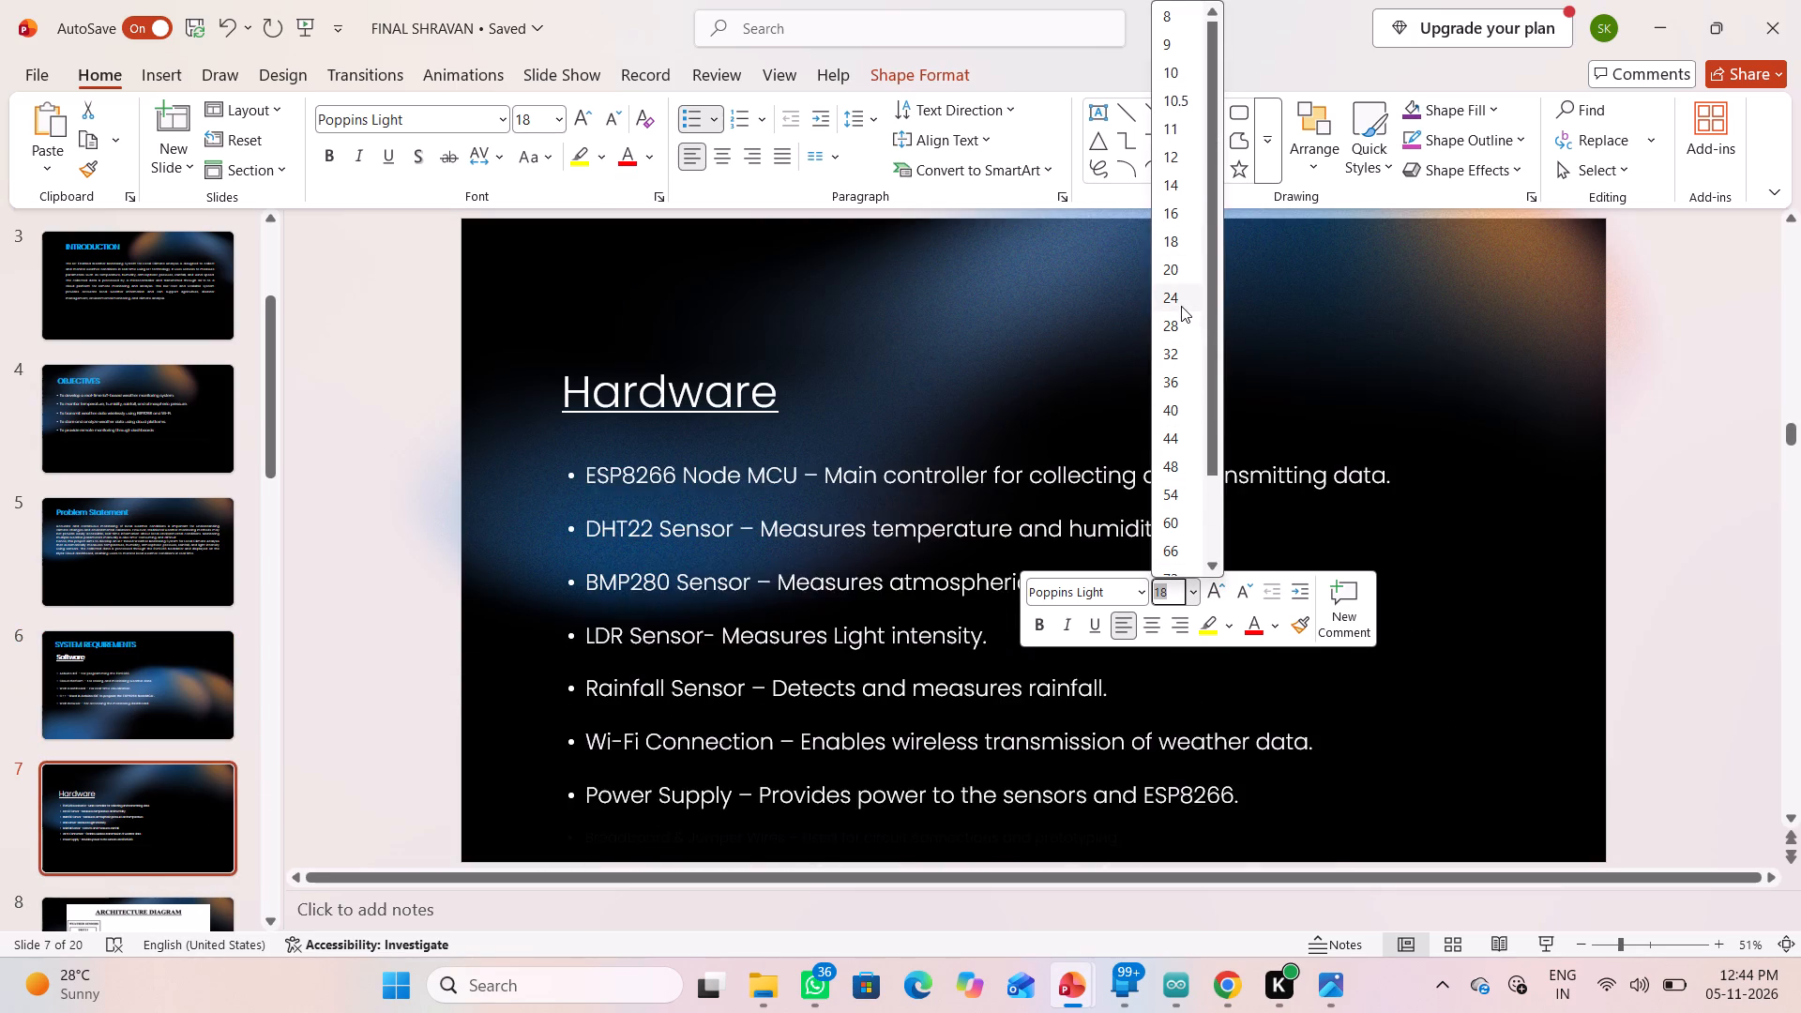
click(1181, 305)
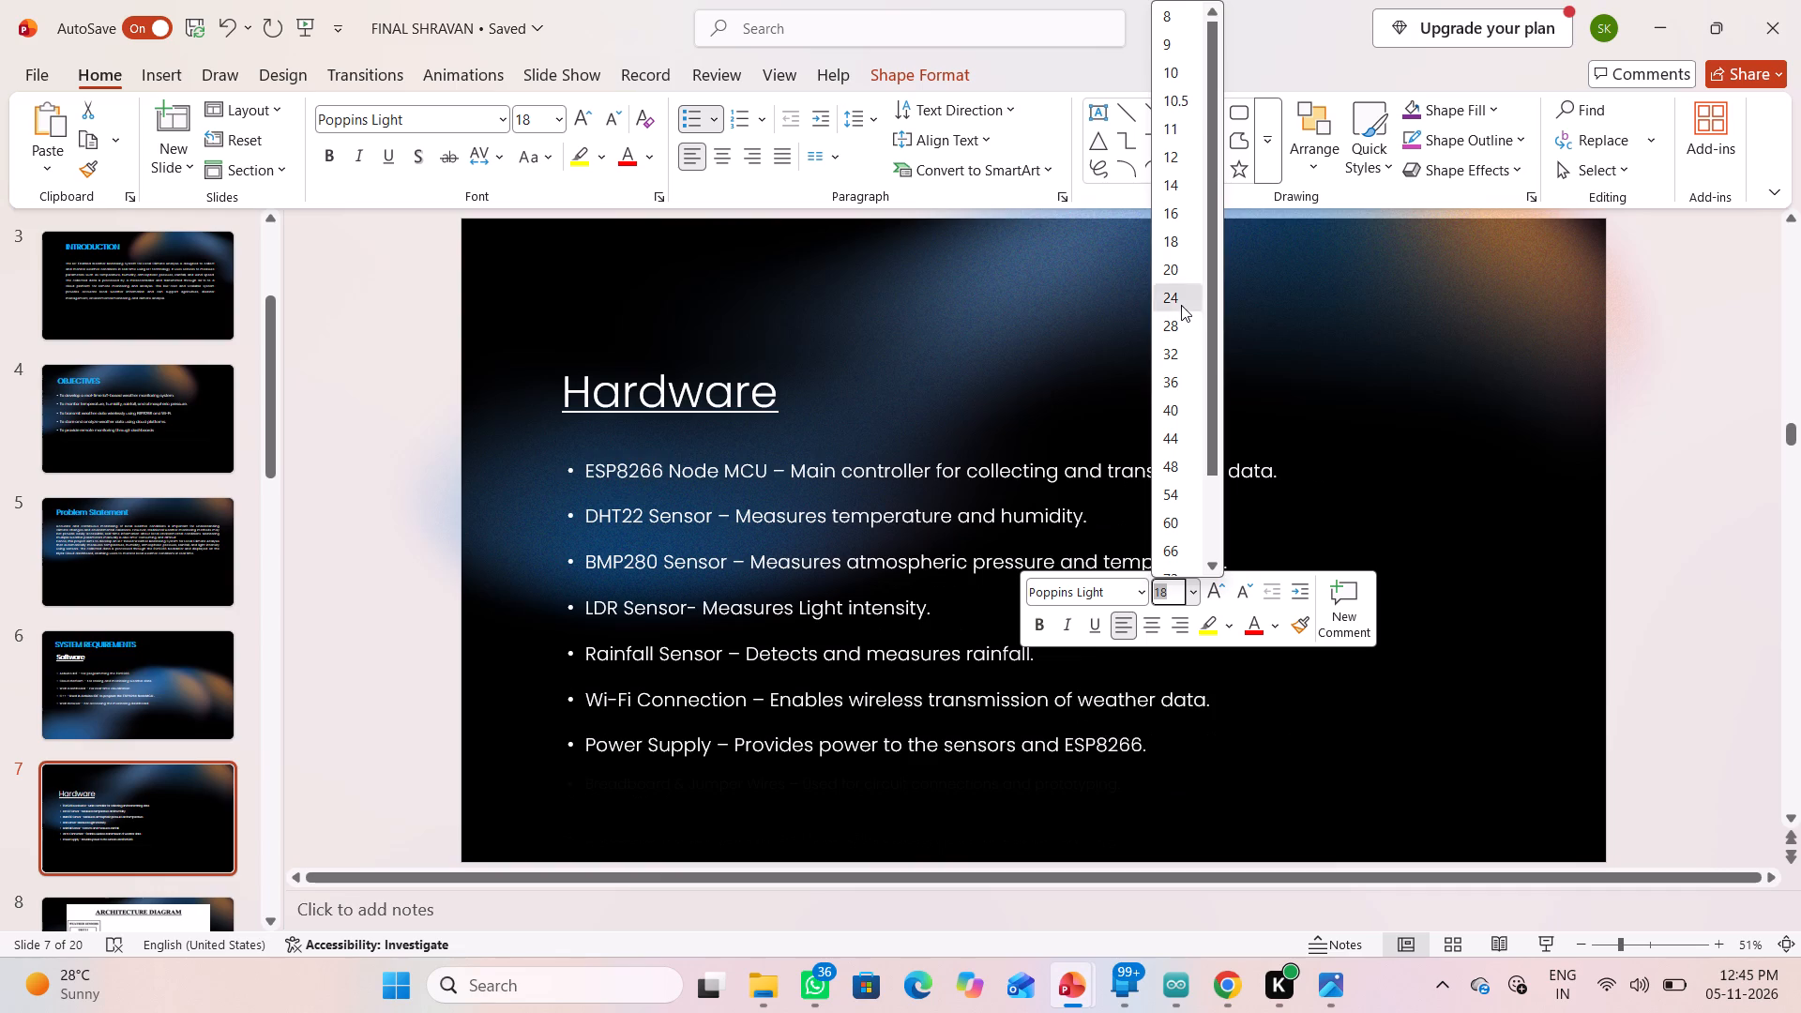
Move the Hardware heading on slide 7 up towards the top edge of the slide.
click(1299, 389)
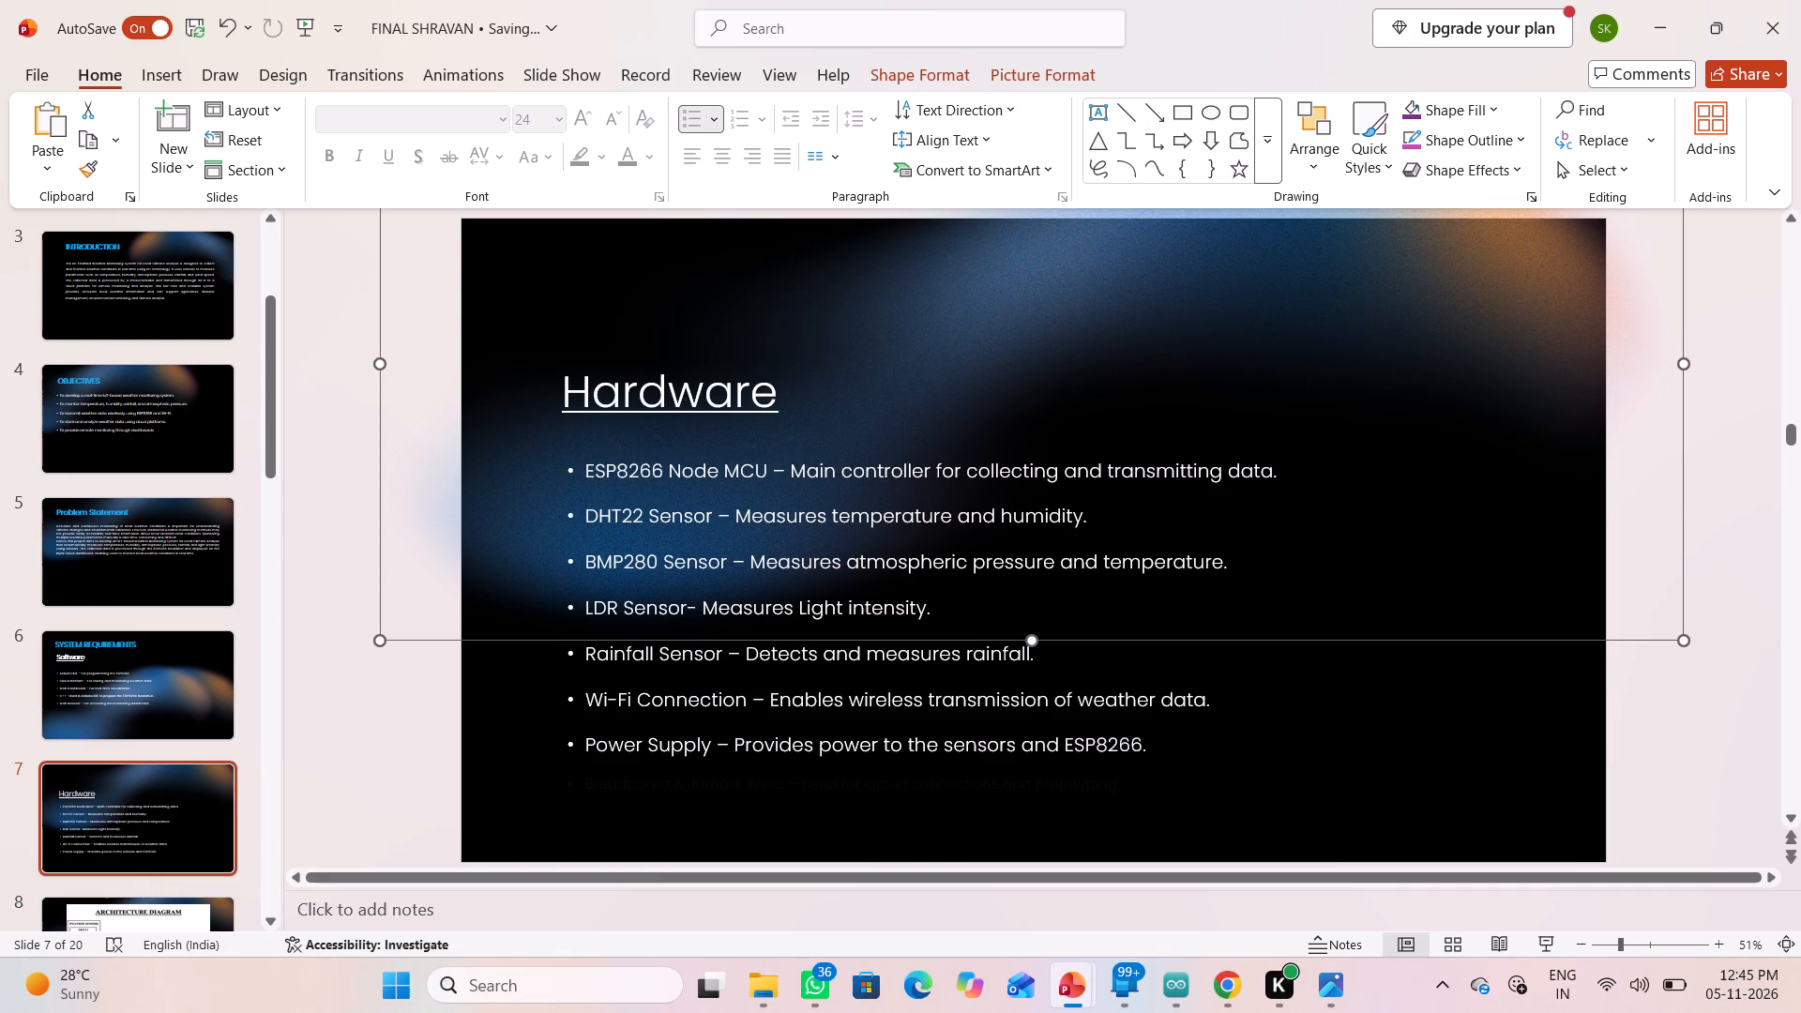
click(1068, 408)
click(614, 392)
drag(625, 372, 623, 287)
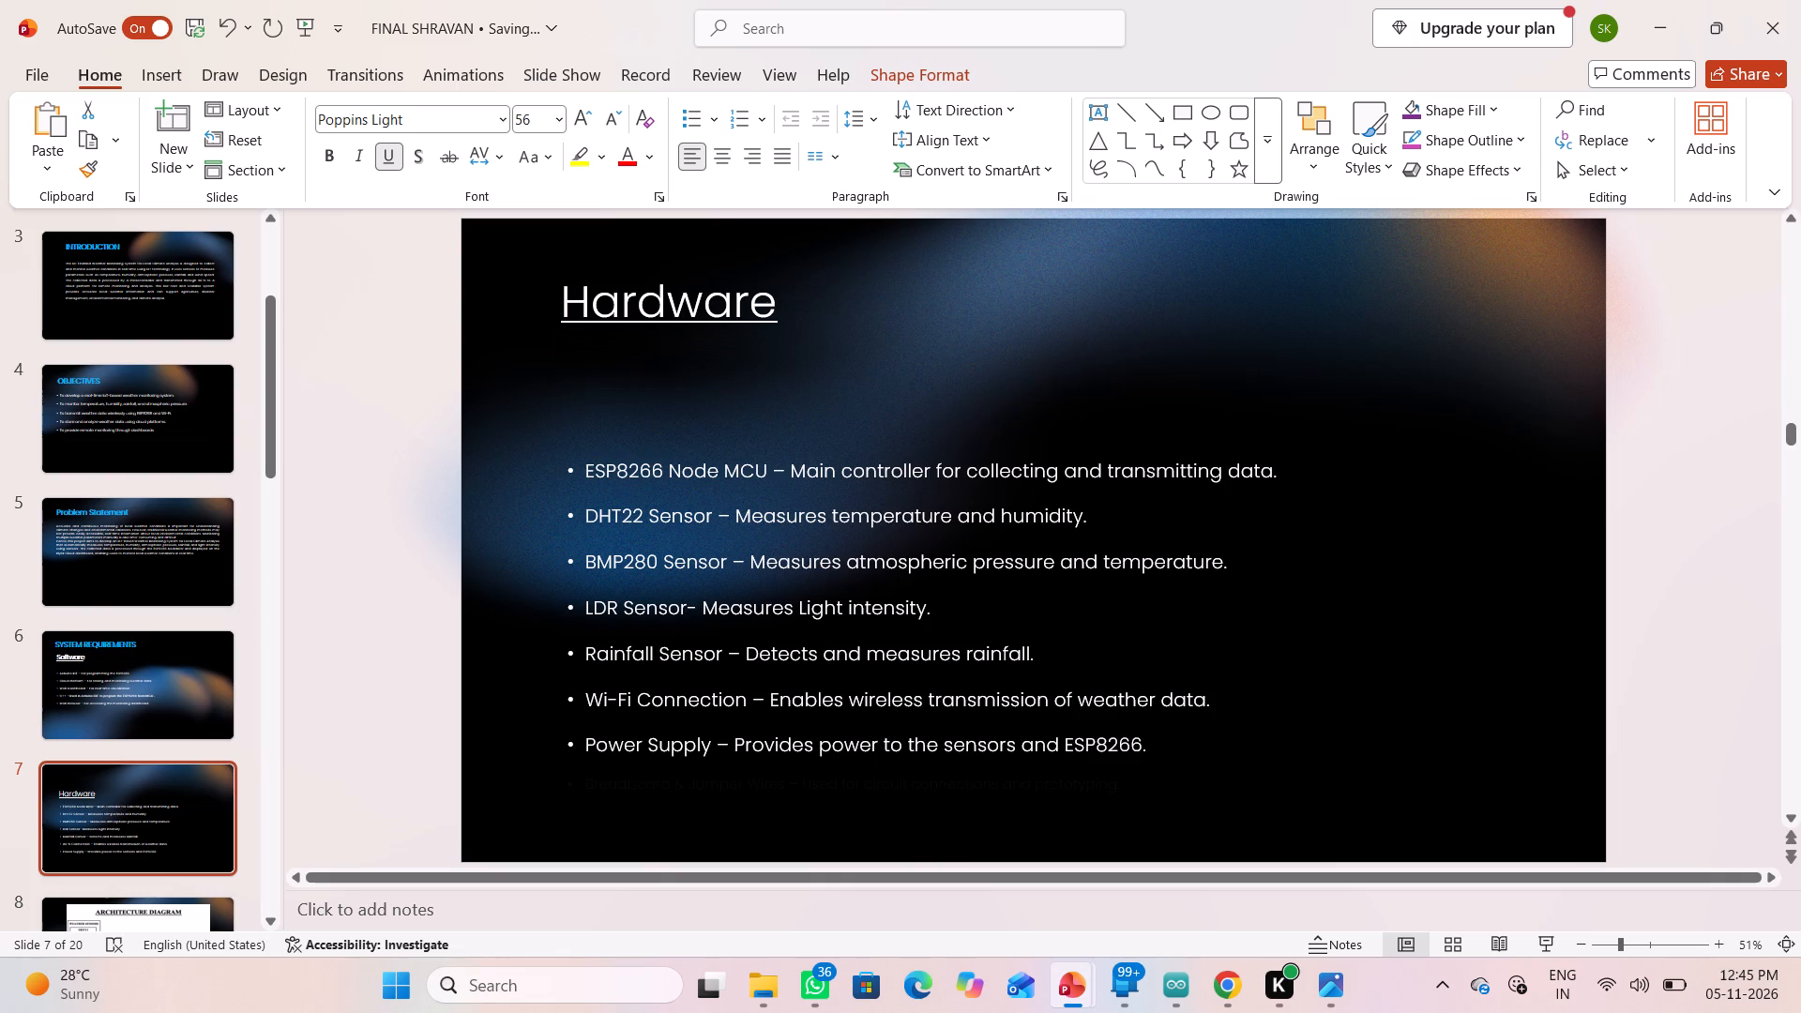
drag(623, 287, 624, 280)
Move the hardware bullet list on slide 7 up to close the gap beneath the Hardware heading.
click(611, 506)
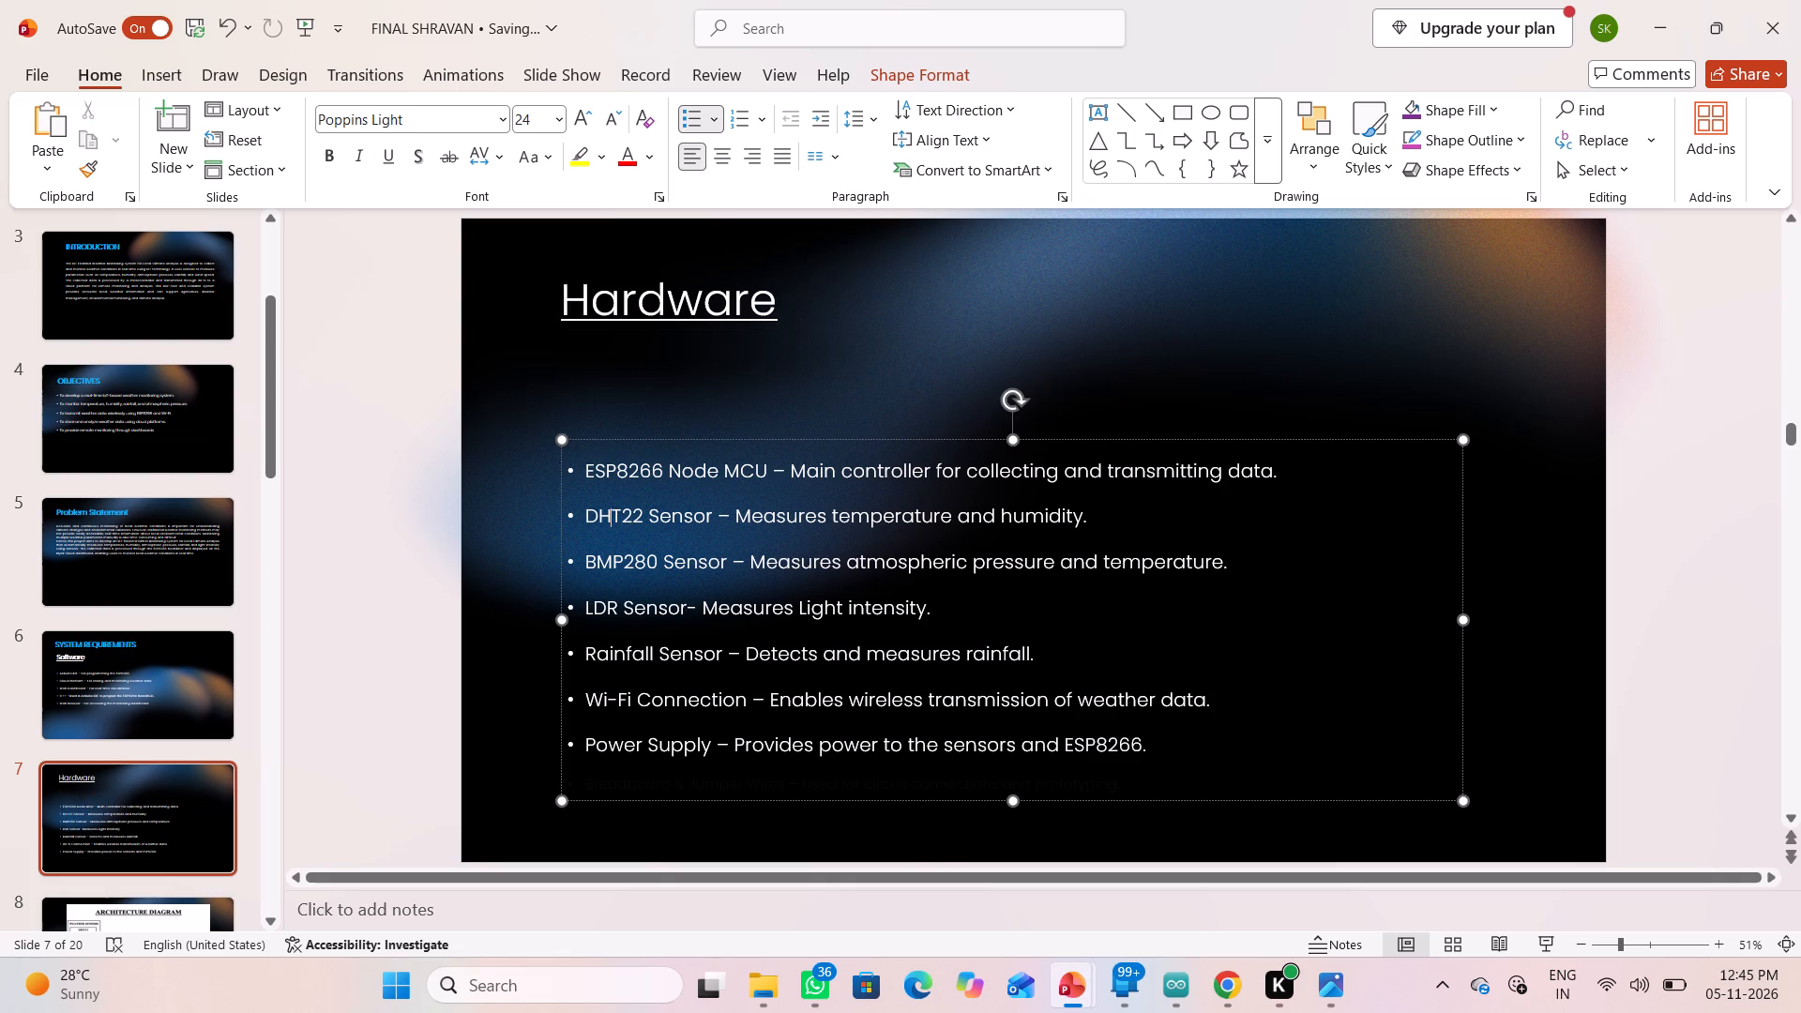
drag(624, 435, 625, 400)
drag(617, 431, 617, 458)
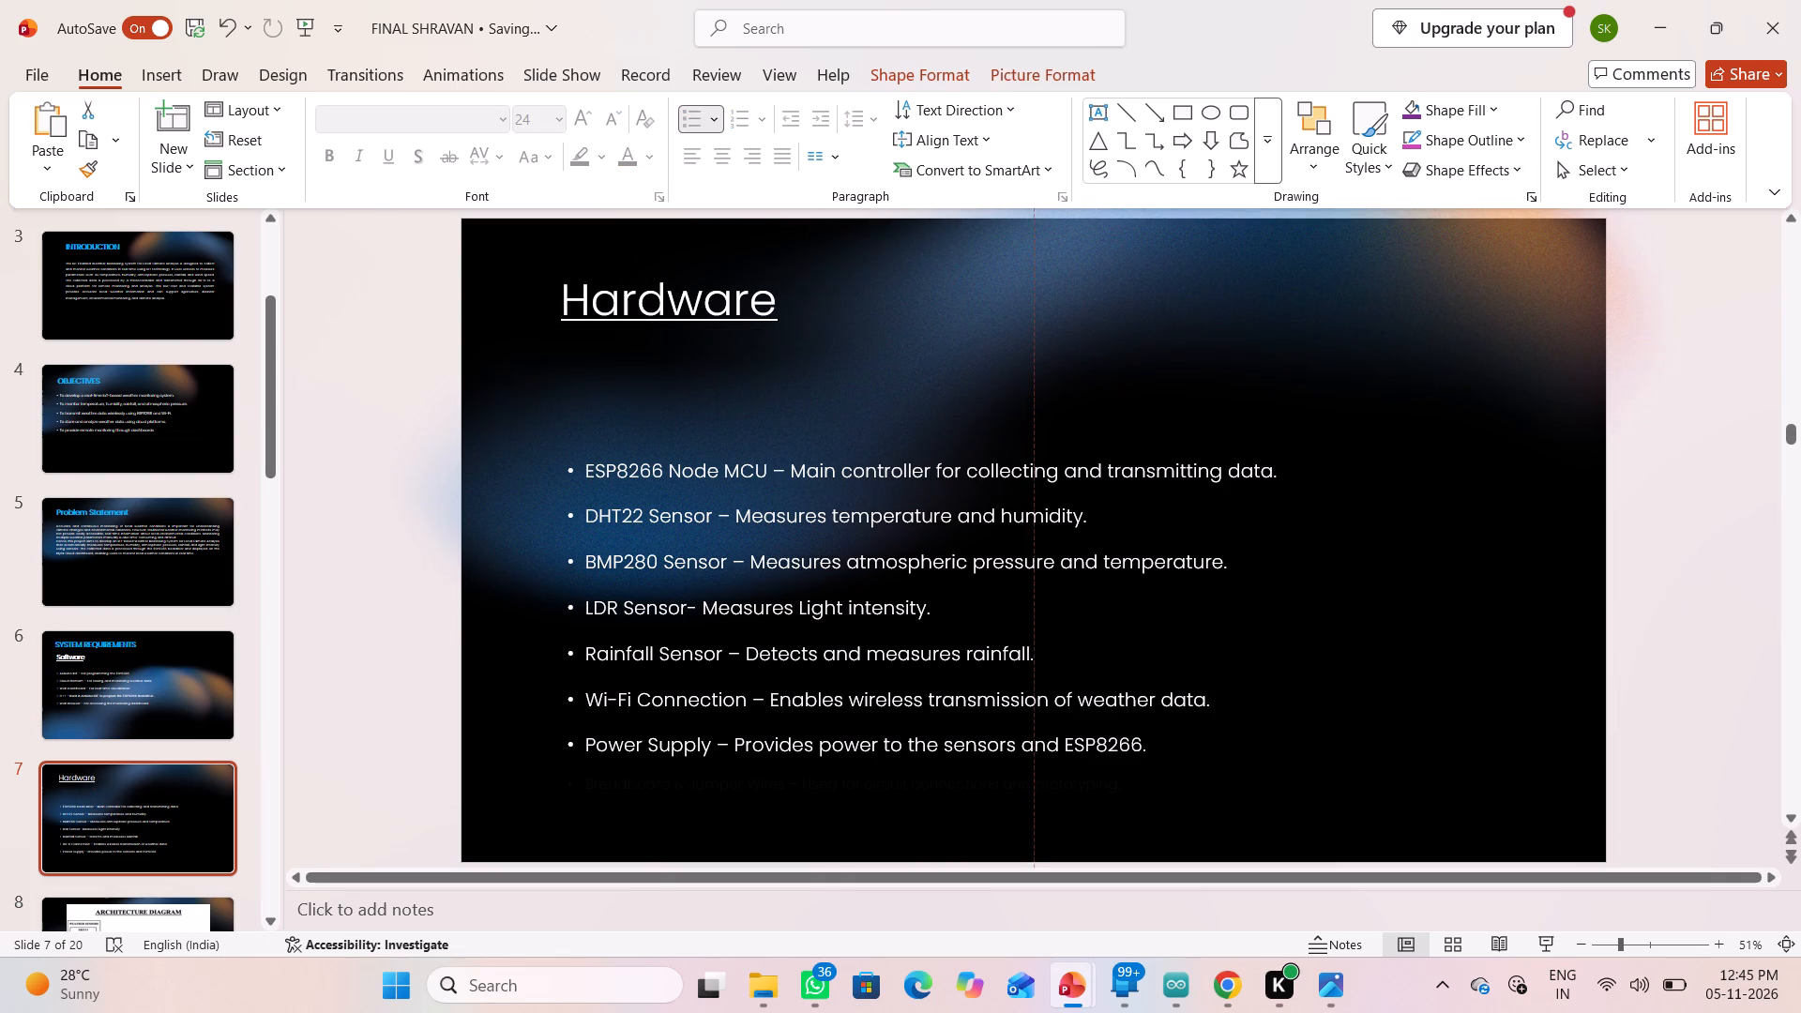
drag(617, 458, 617, 459)
click(644, 455)
drag(651, 439, 651, 434)
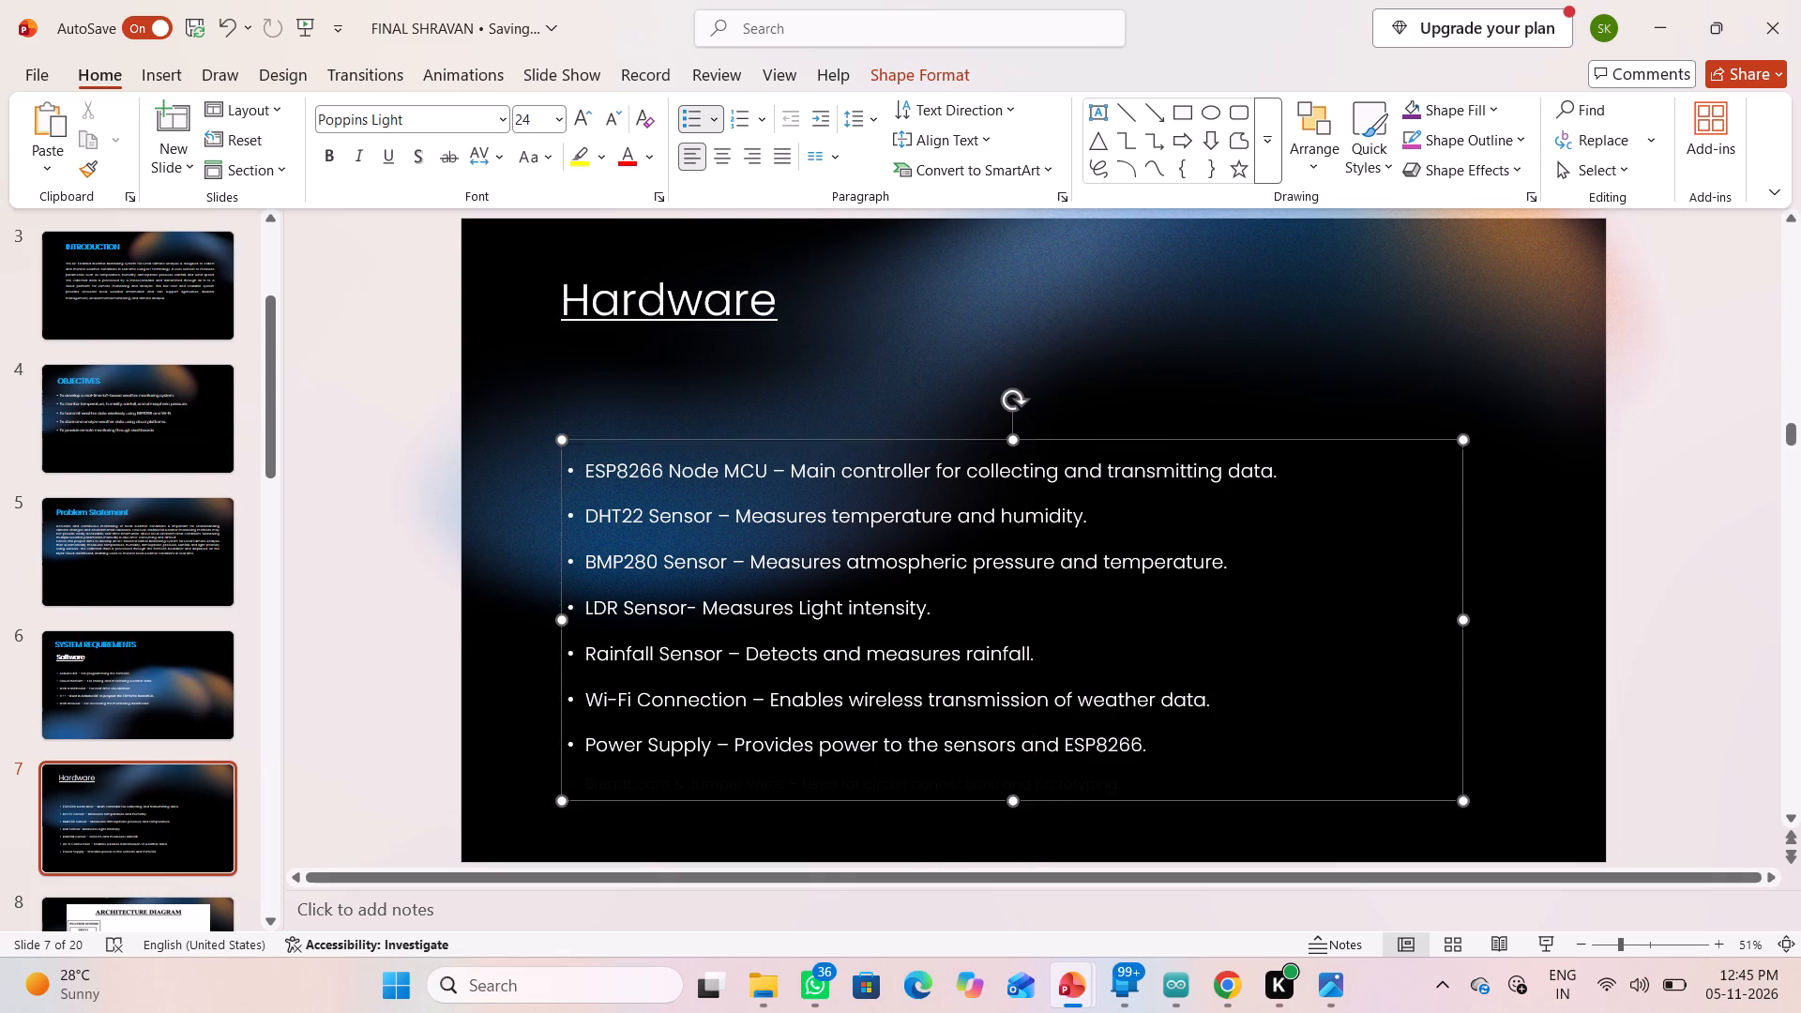
drag(651, 434, 643, 370)
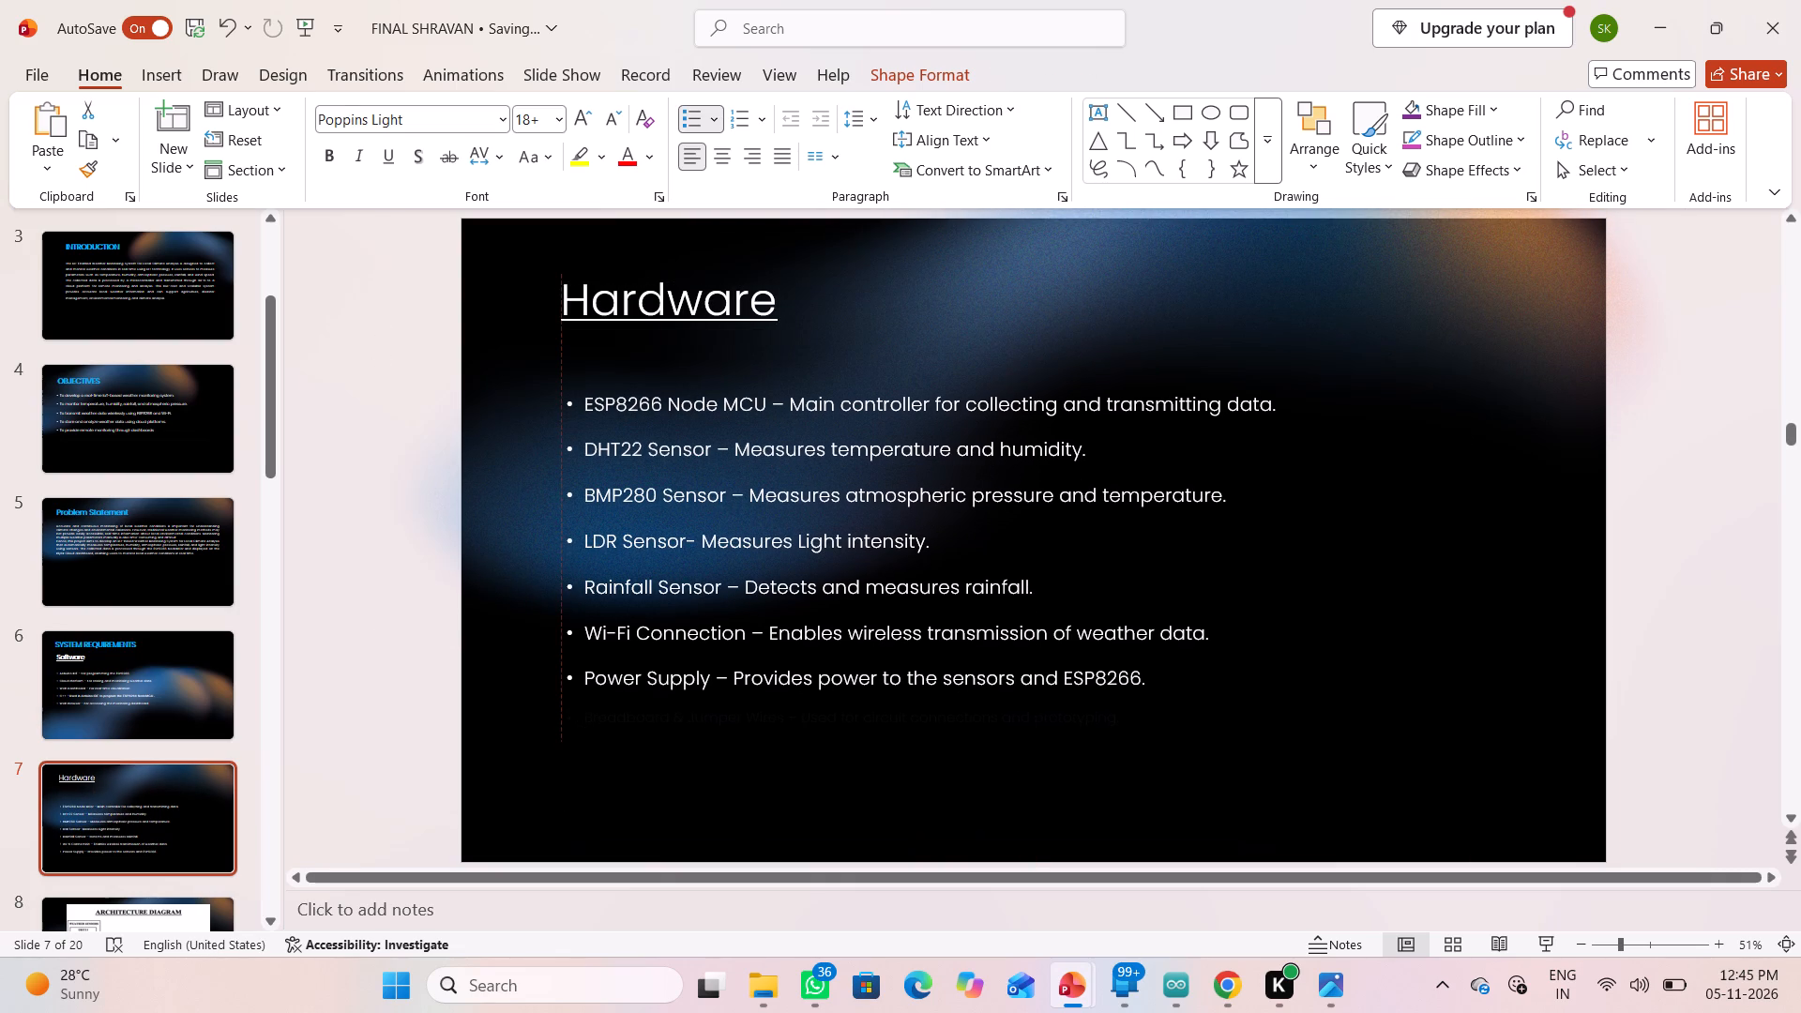
drag(643, 370, 643, 368)
click(1020, 283)
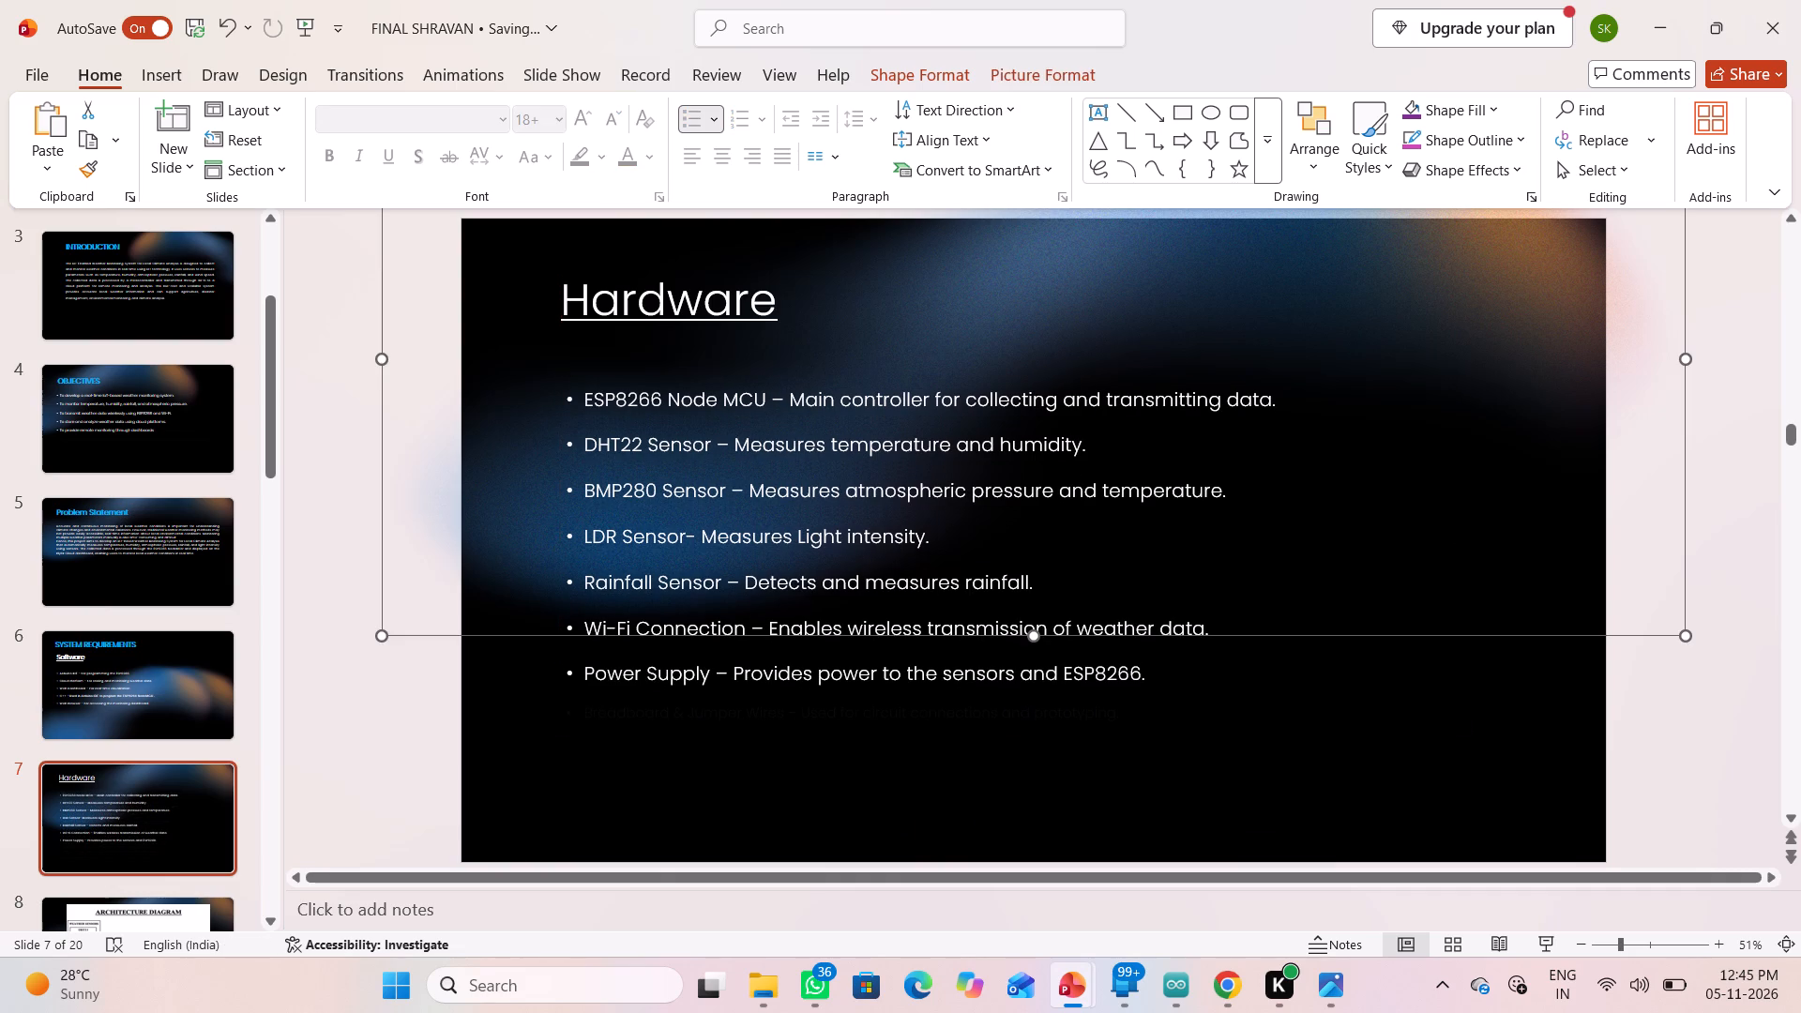
click(958, 792)
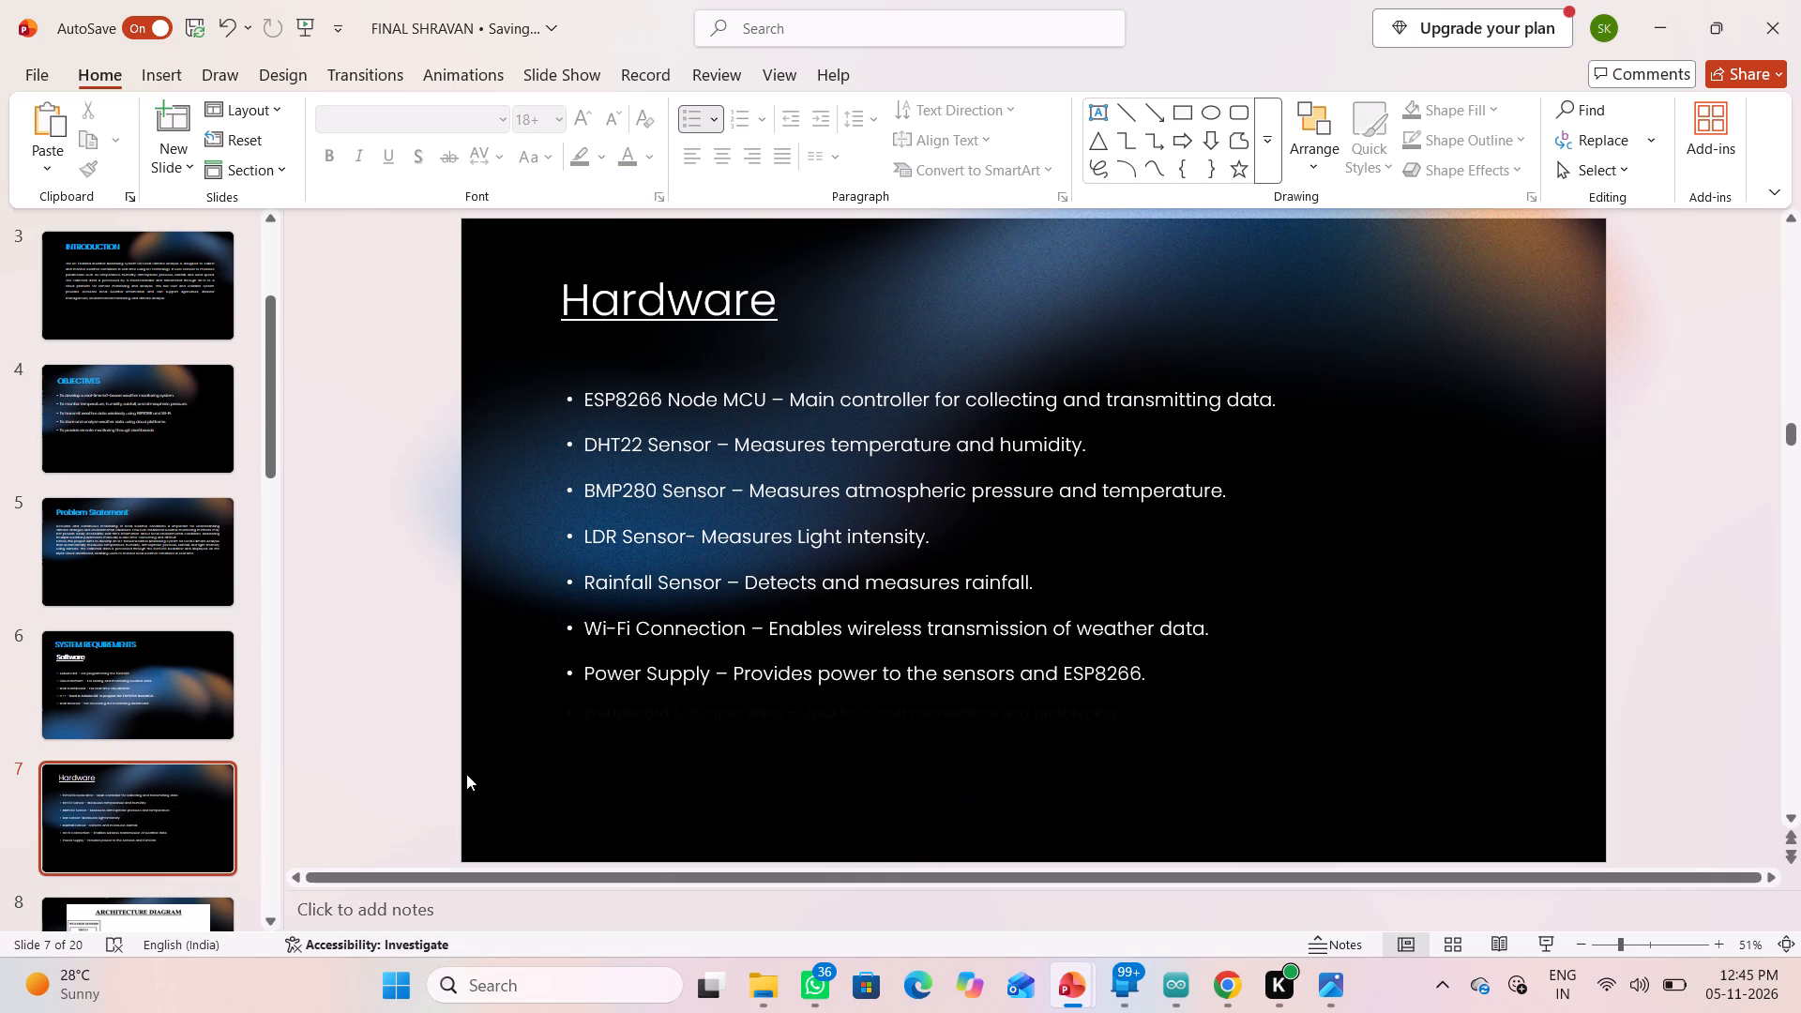
Compare the font sizes of the software list on slide 6 and the hardware list on slide 7.
scroll(172, 828, down, 2)
click(166, 810)
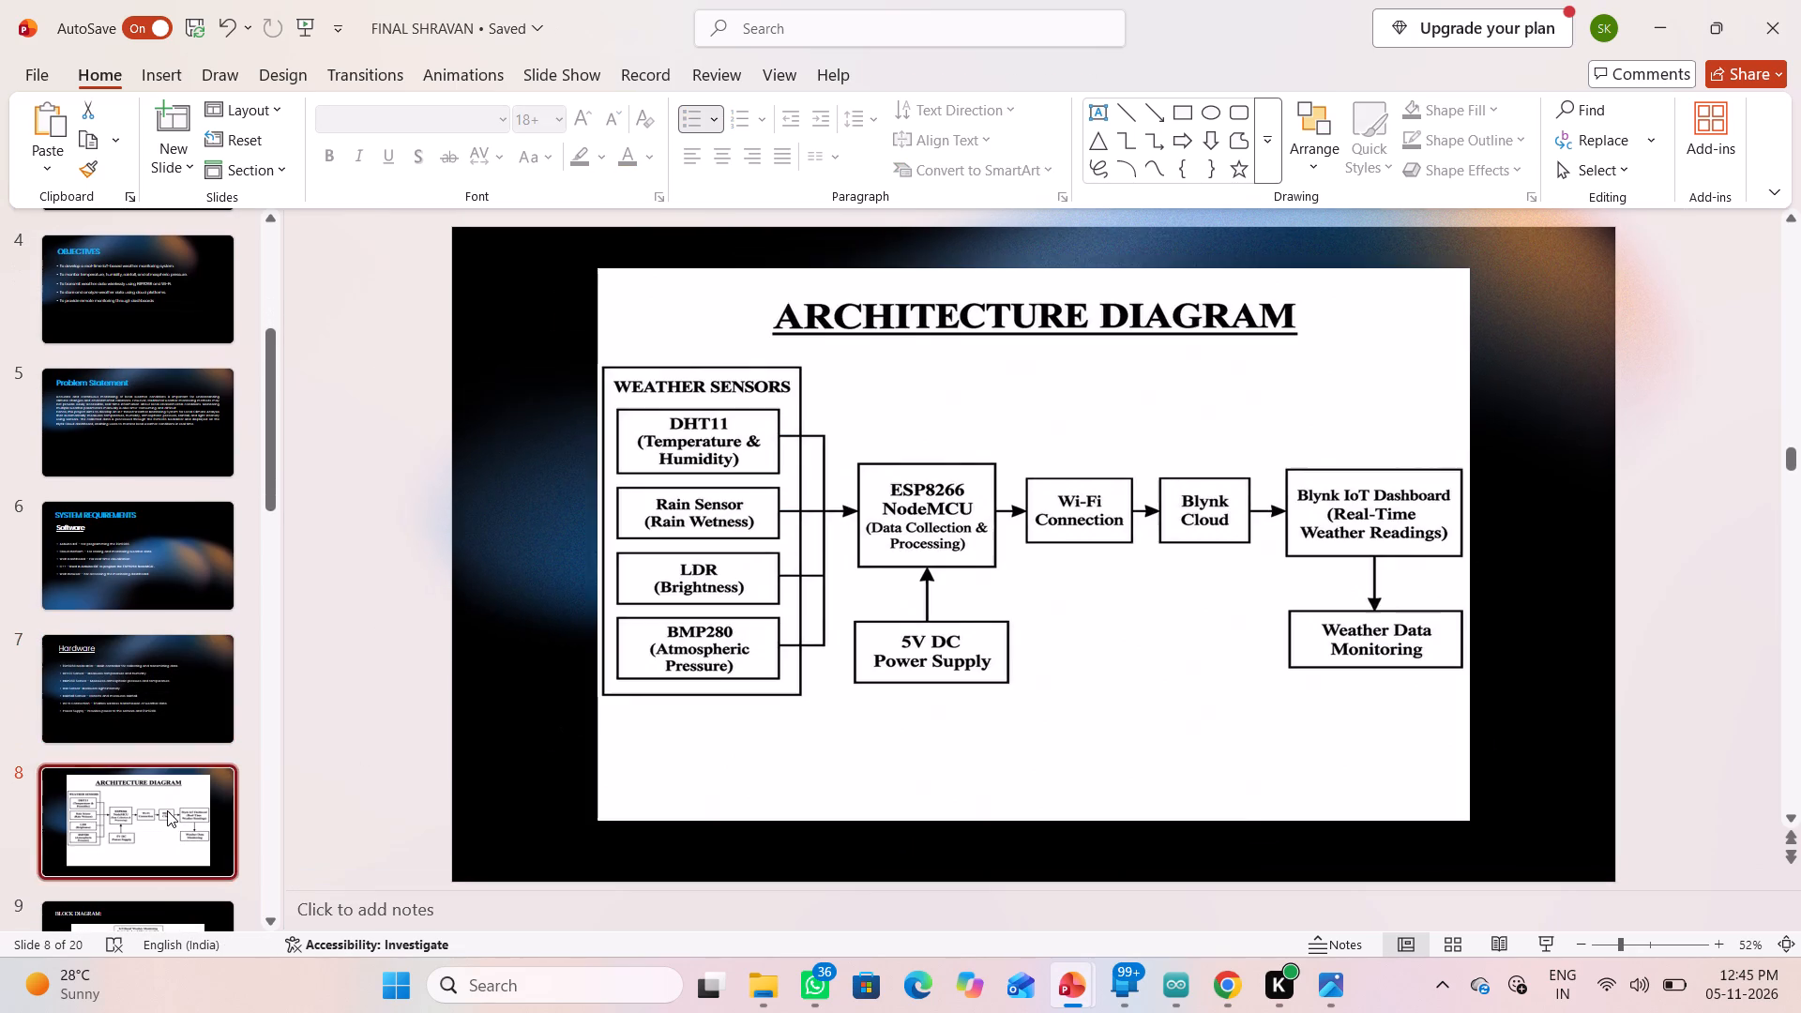
click(90, 684)
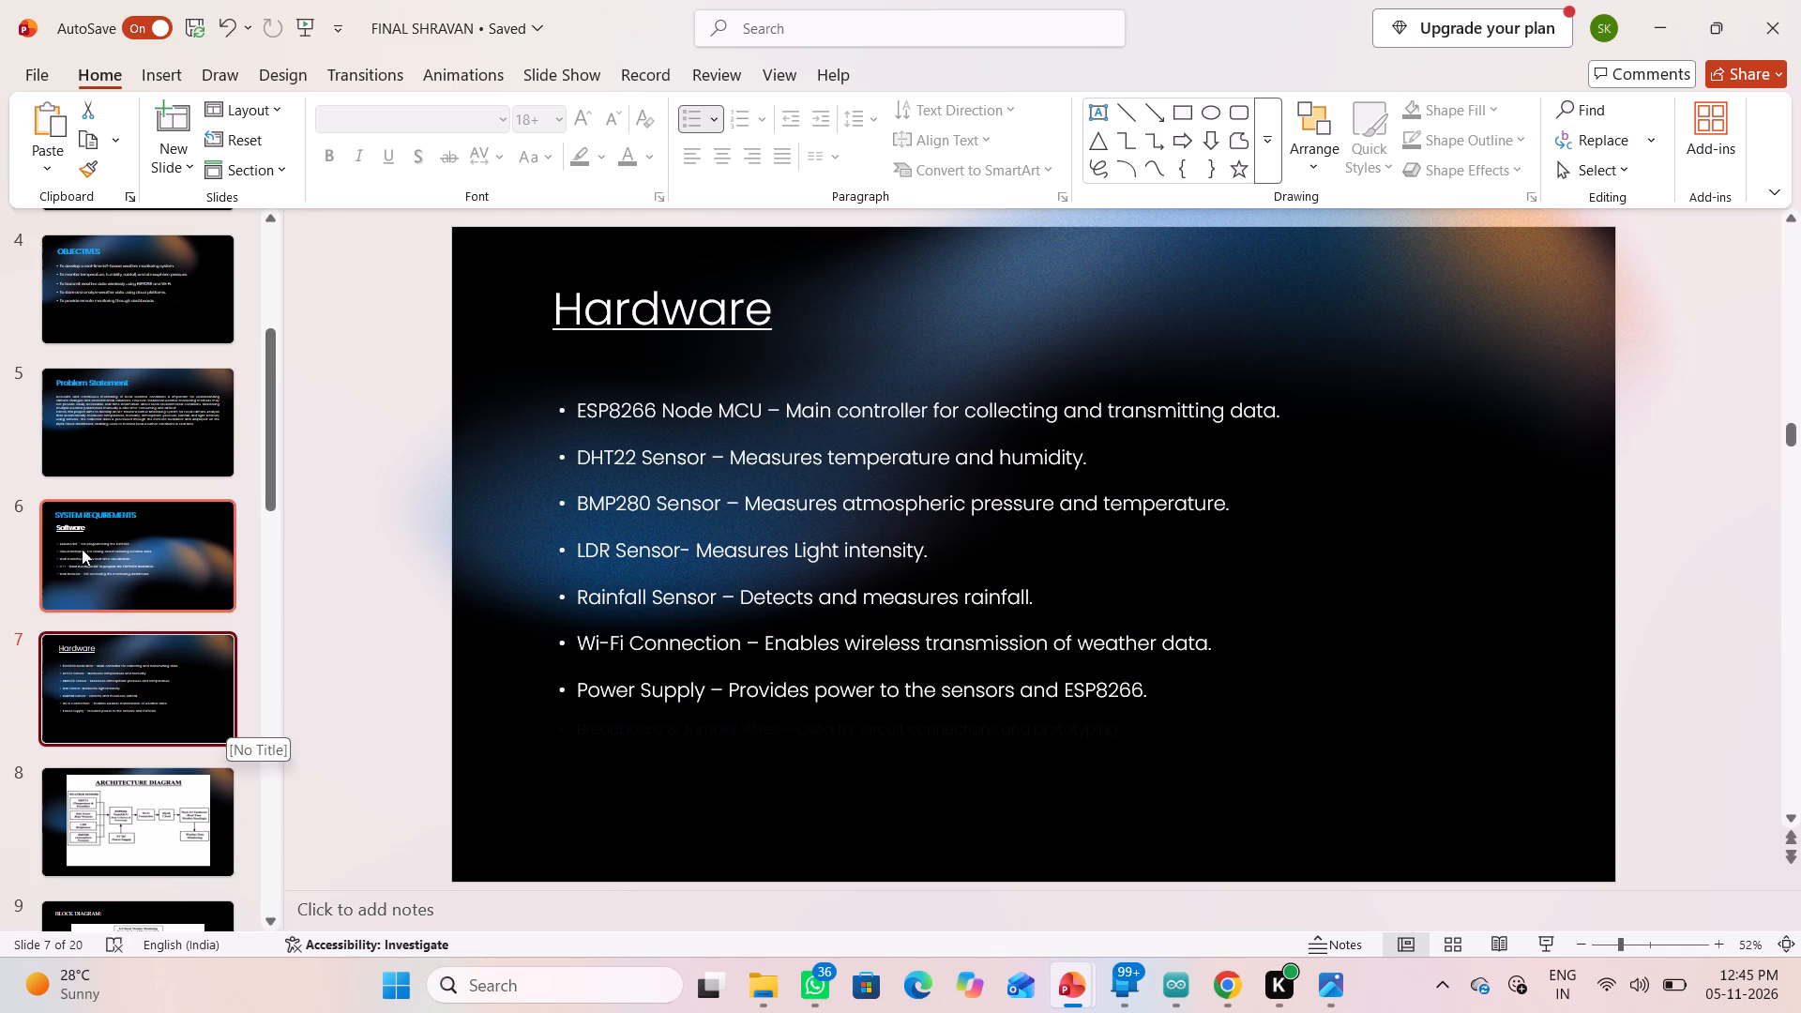
click(113, 542)
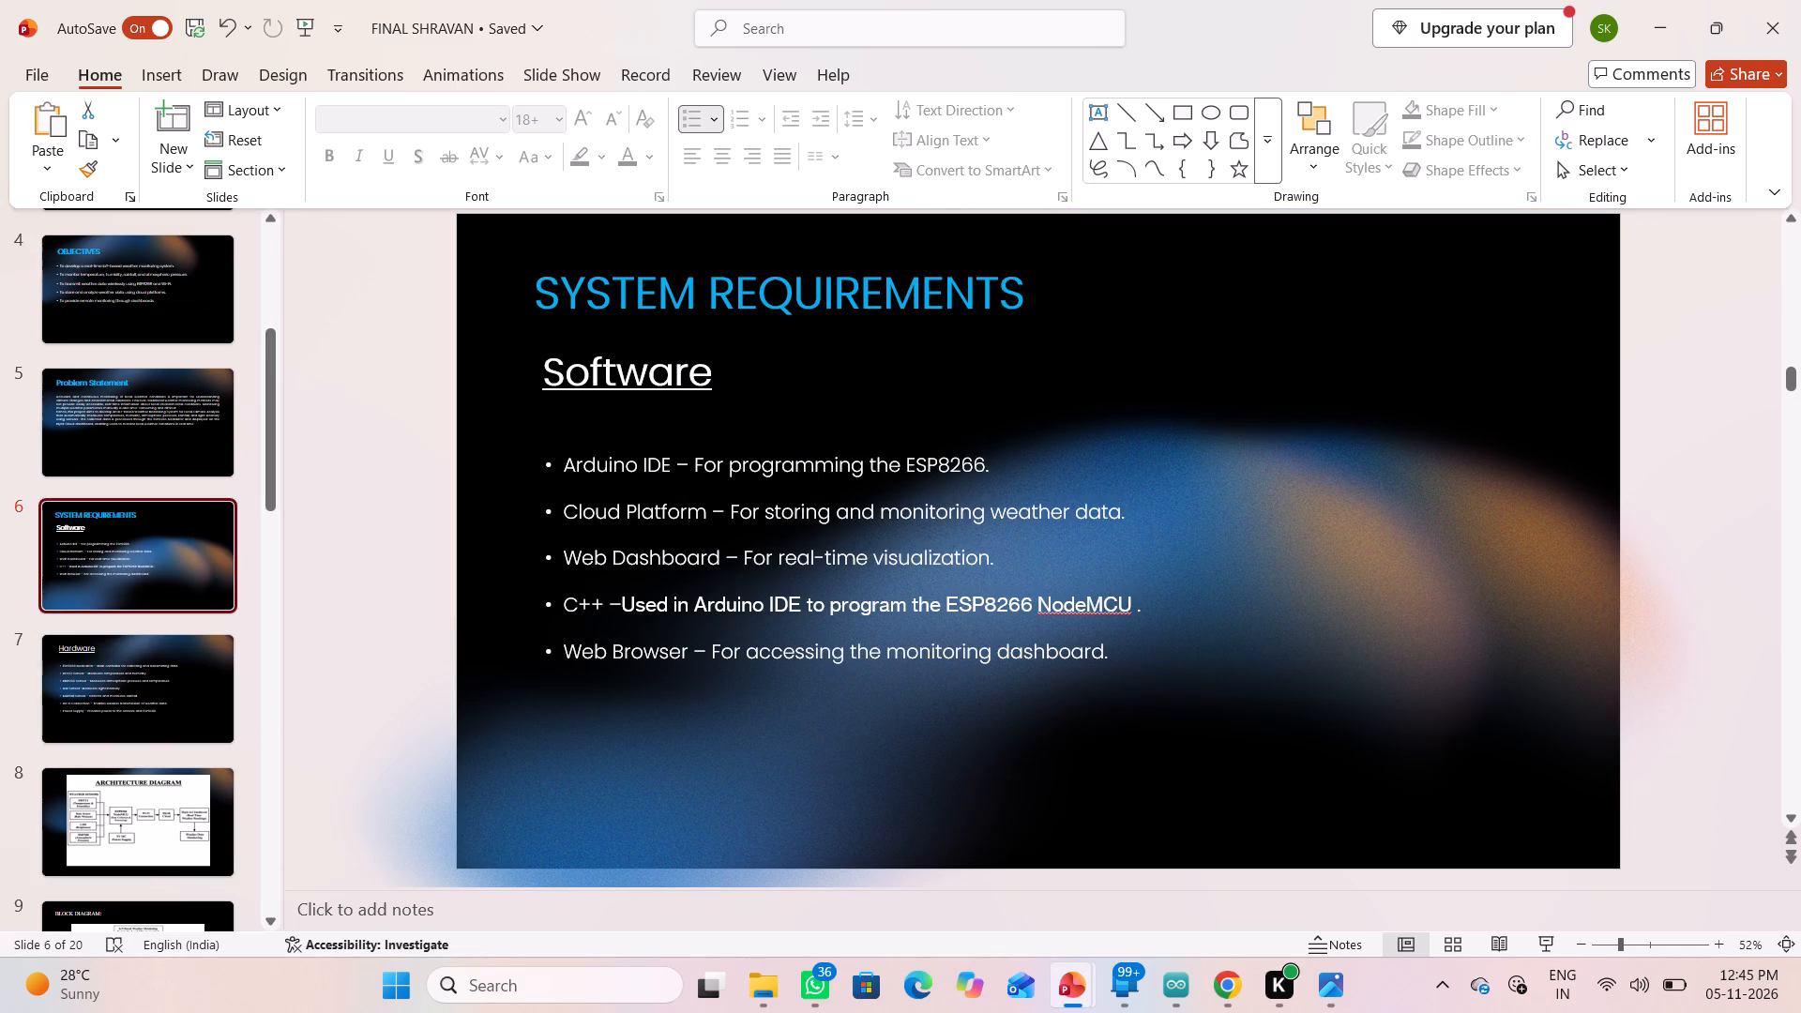
drag(561, 465, 1138, 644)
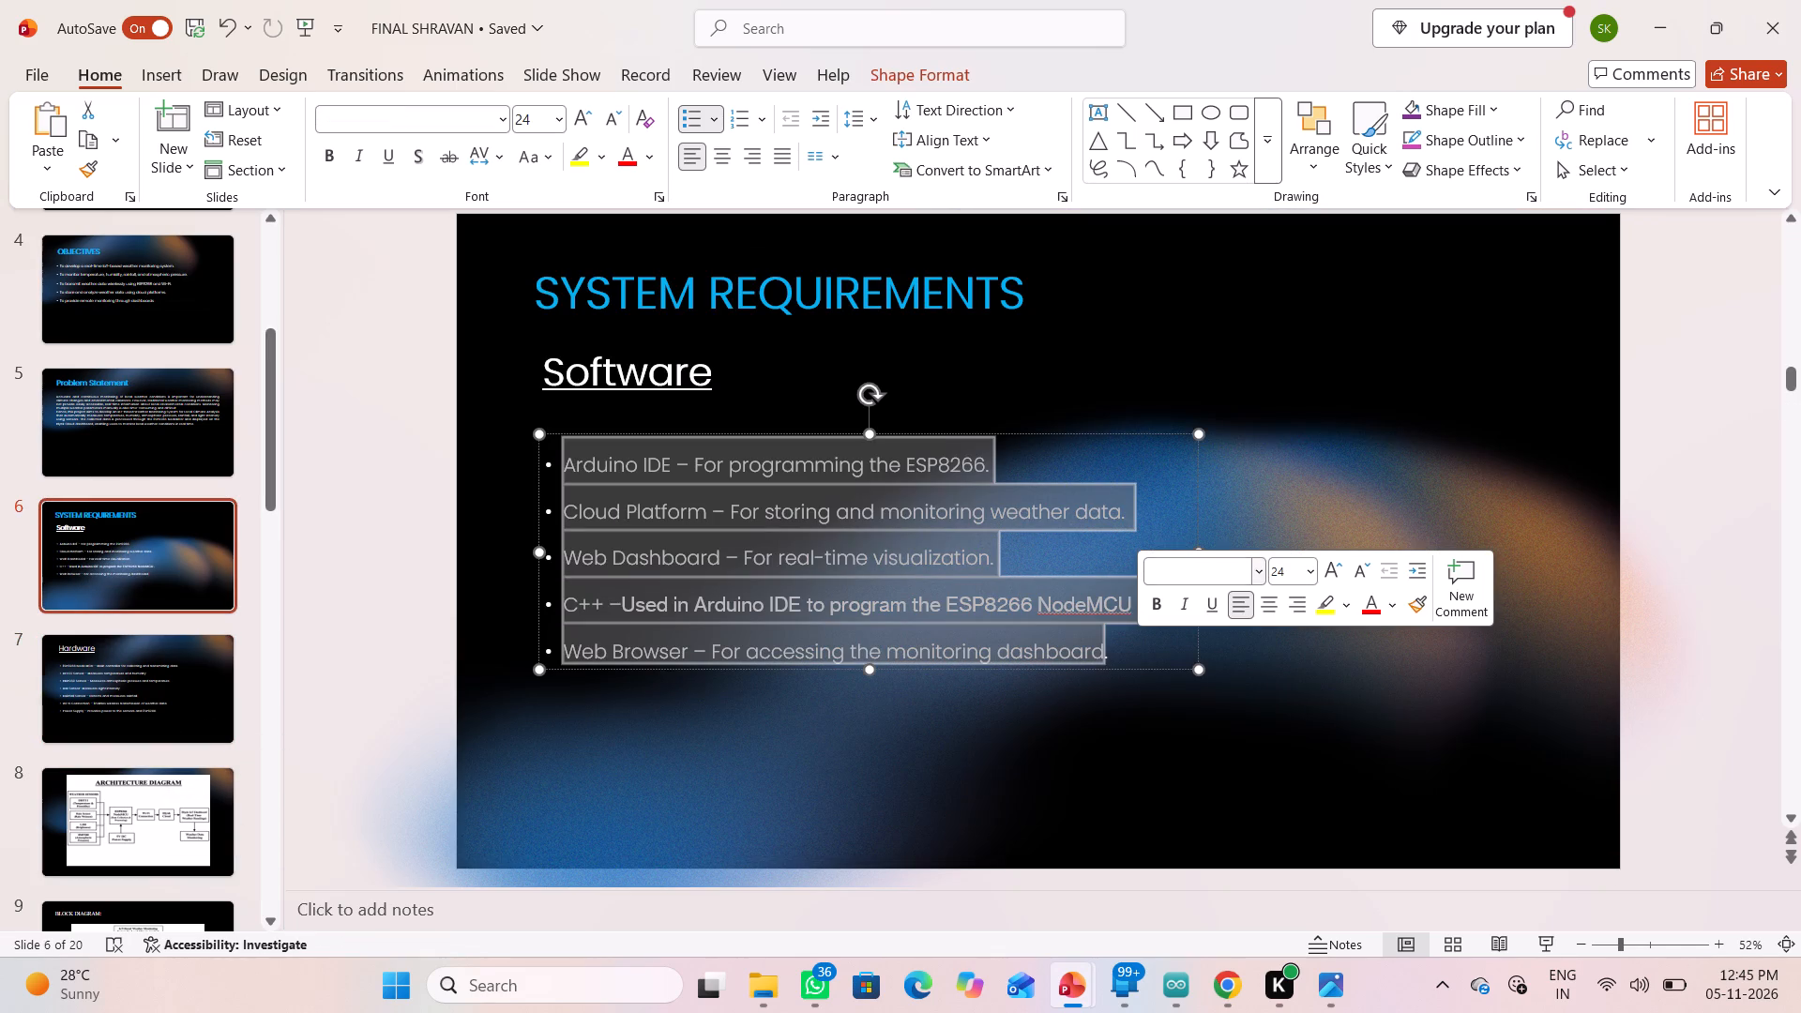
click(120, 645)
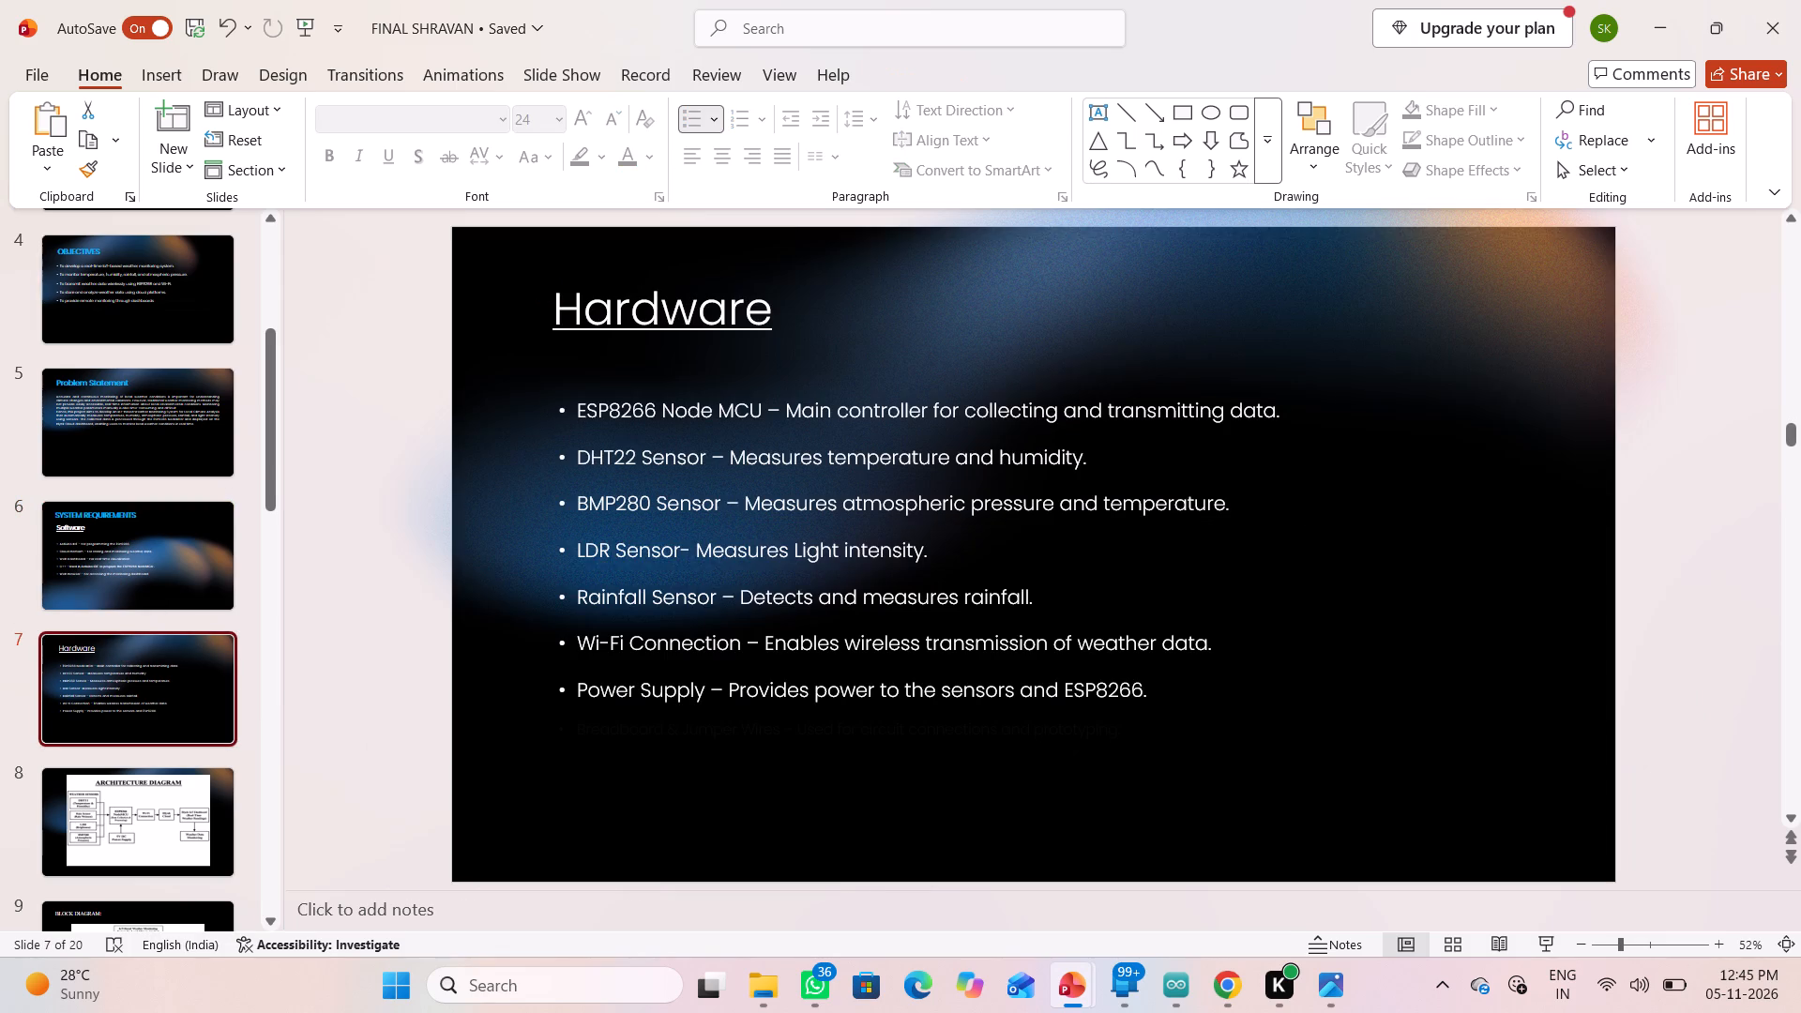
drag(576, 411, 1101, 679)
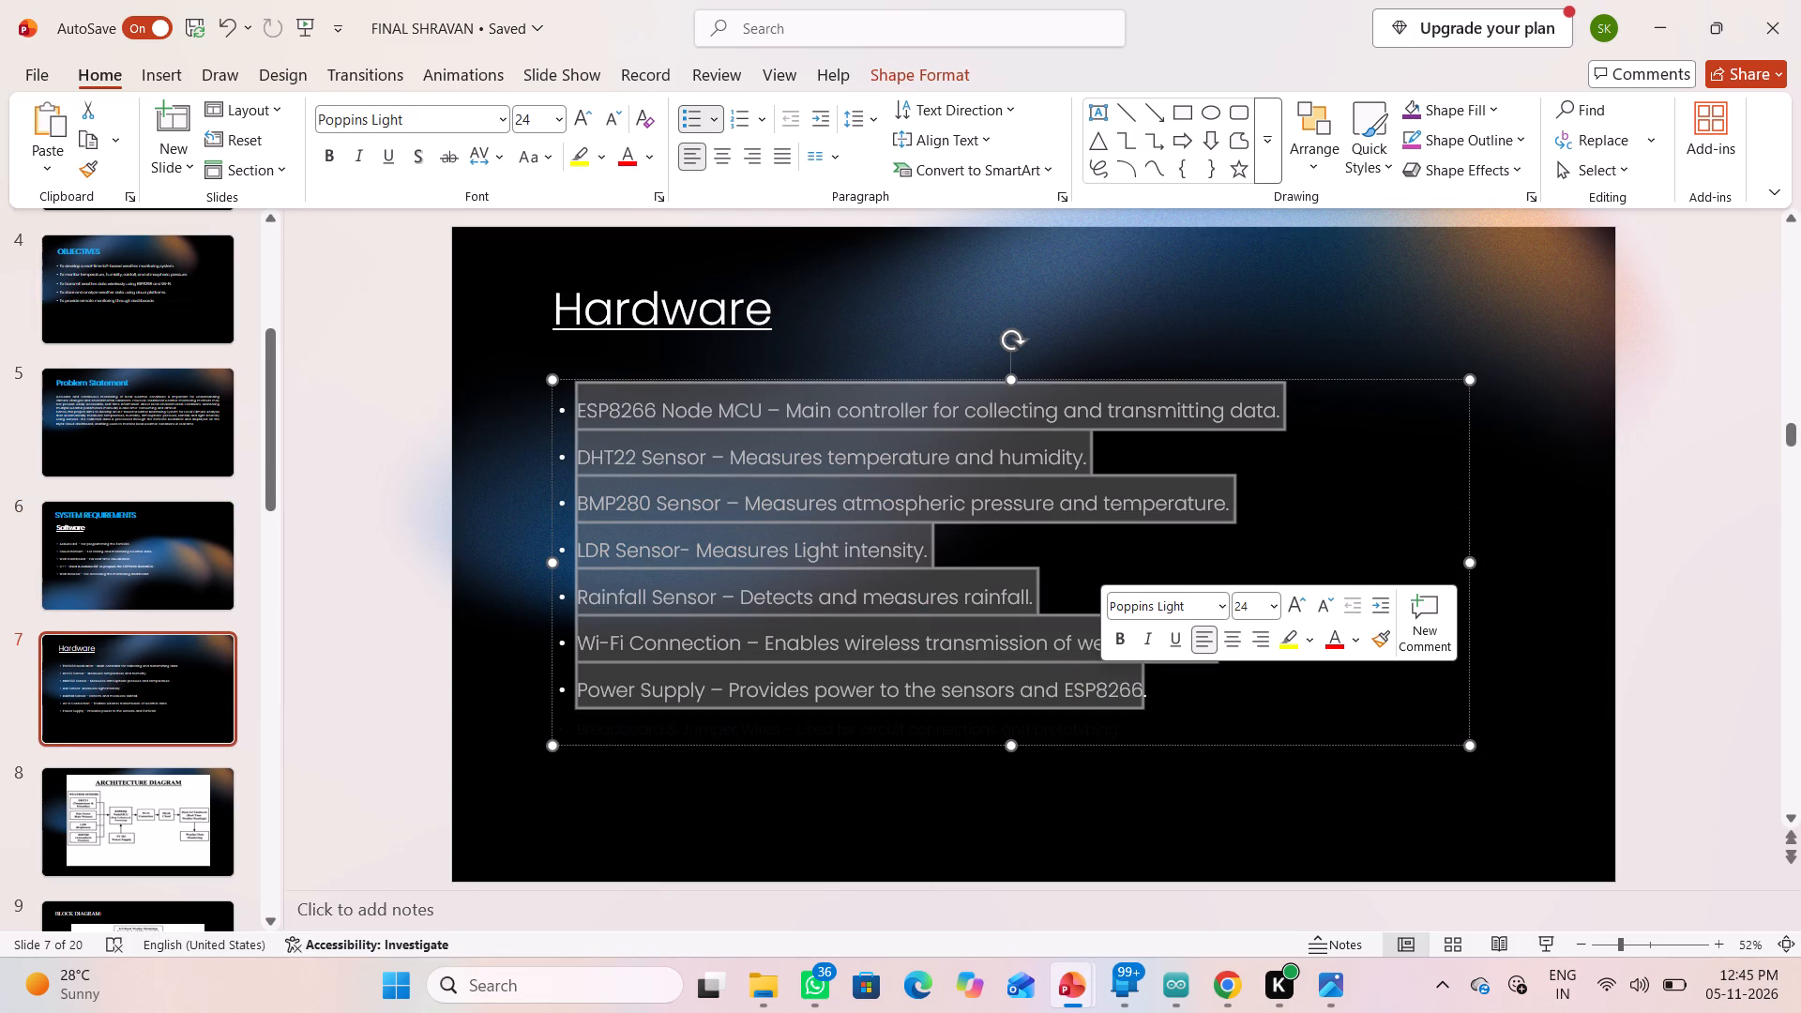
click(674, 857)
Move the architecture diagram picture on slide 8 slightly down and left, aligning it with the slide's vertical middle.
click(68, 818)
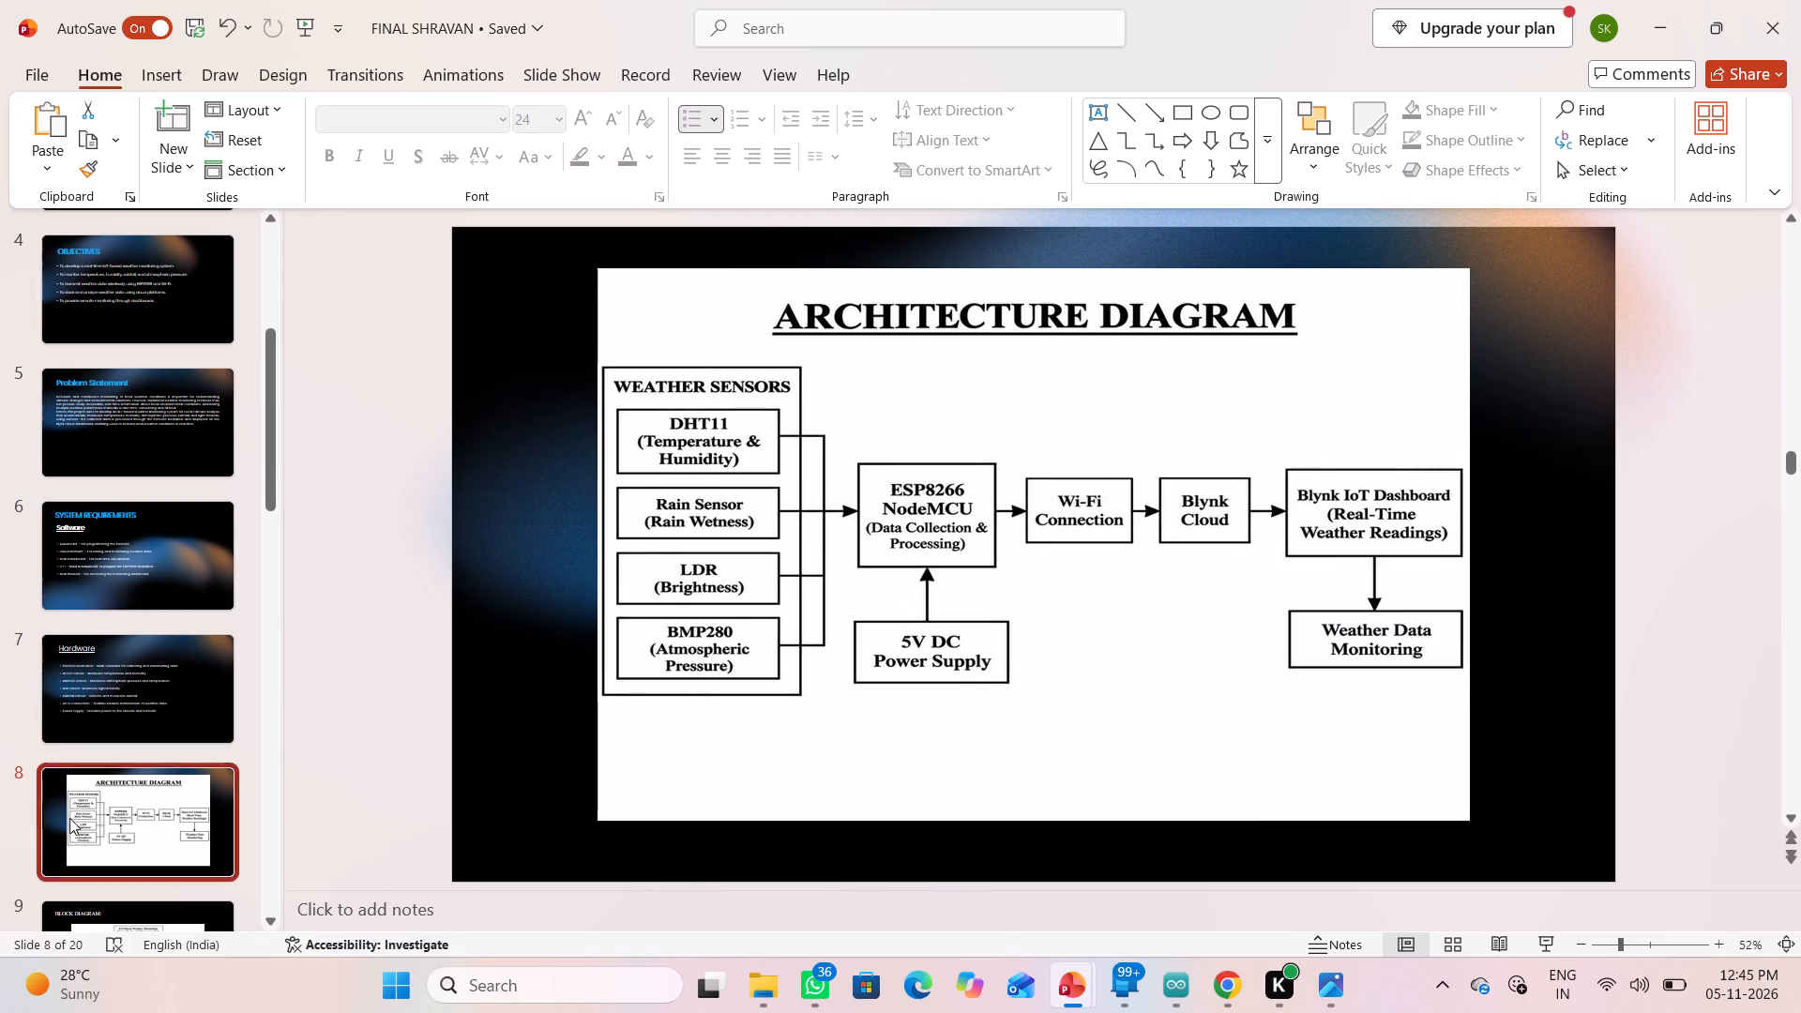
click(980, 481)
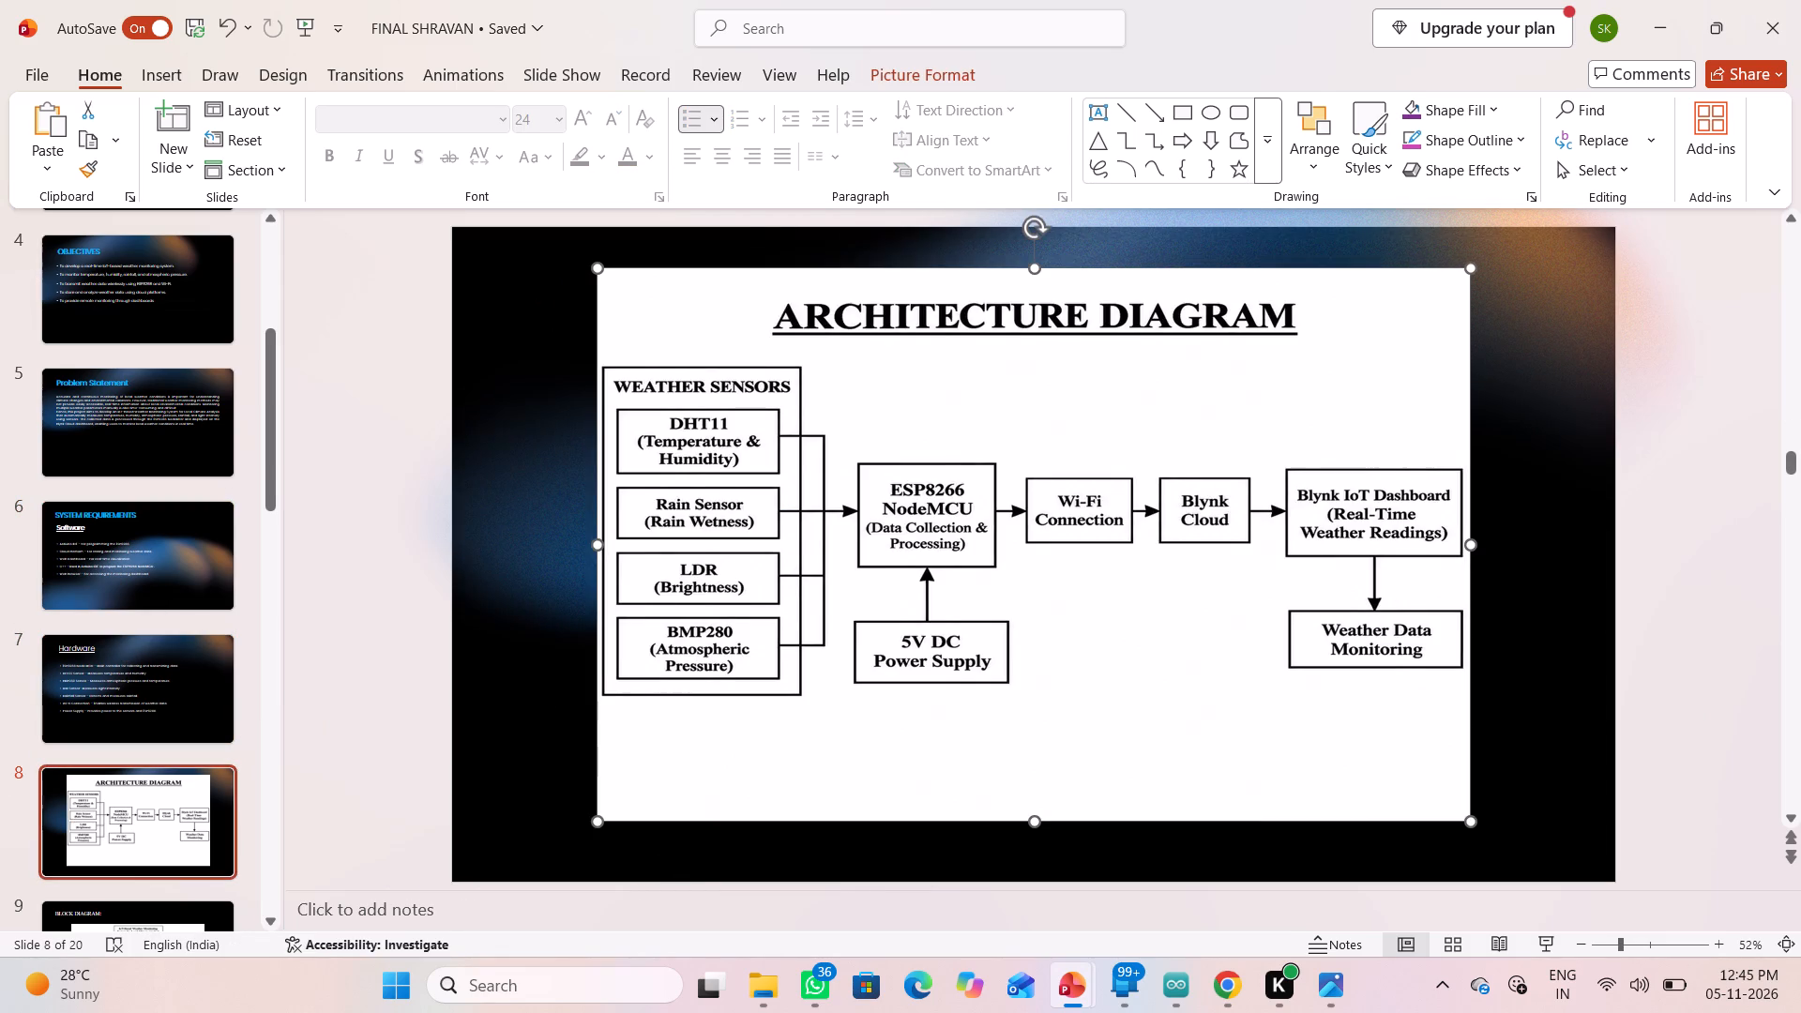
drag(972, 592, 964, 607)
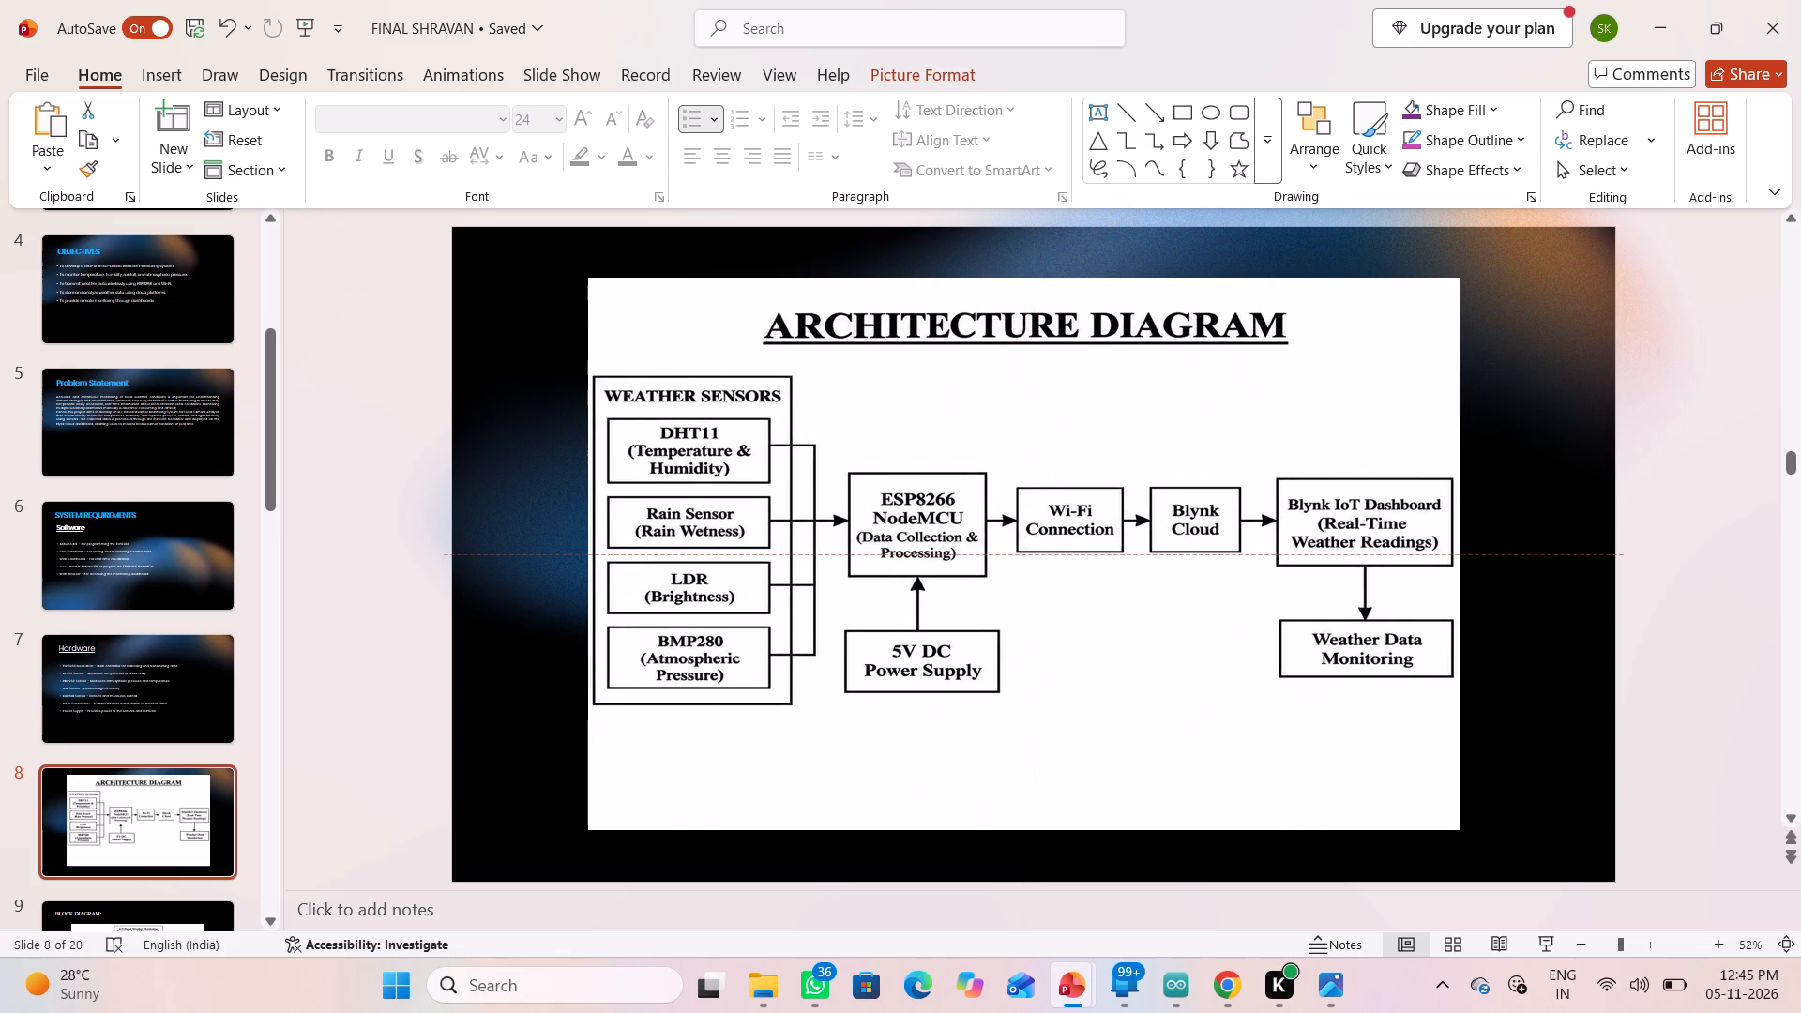
drag(964, 607, 963, 607)
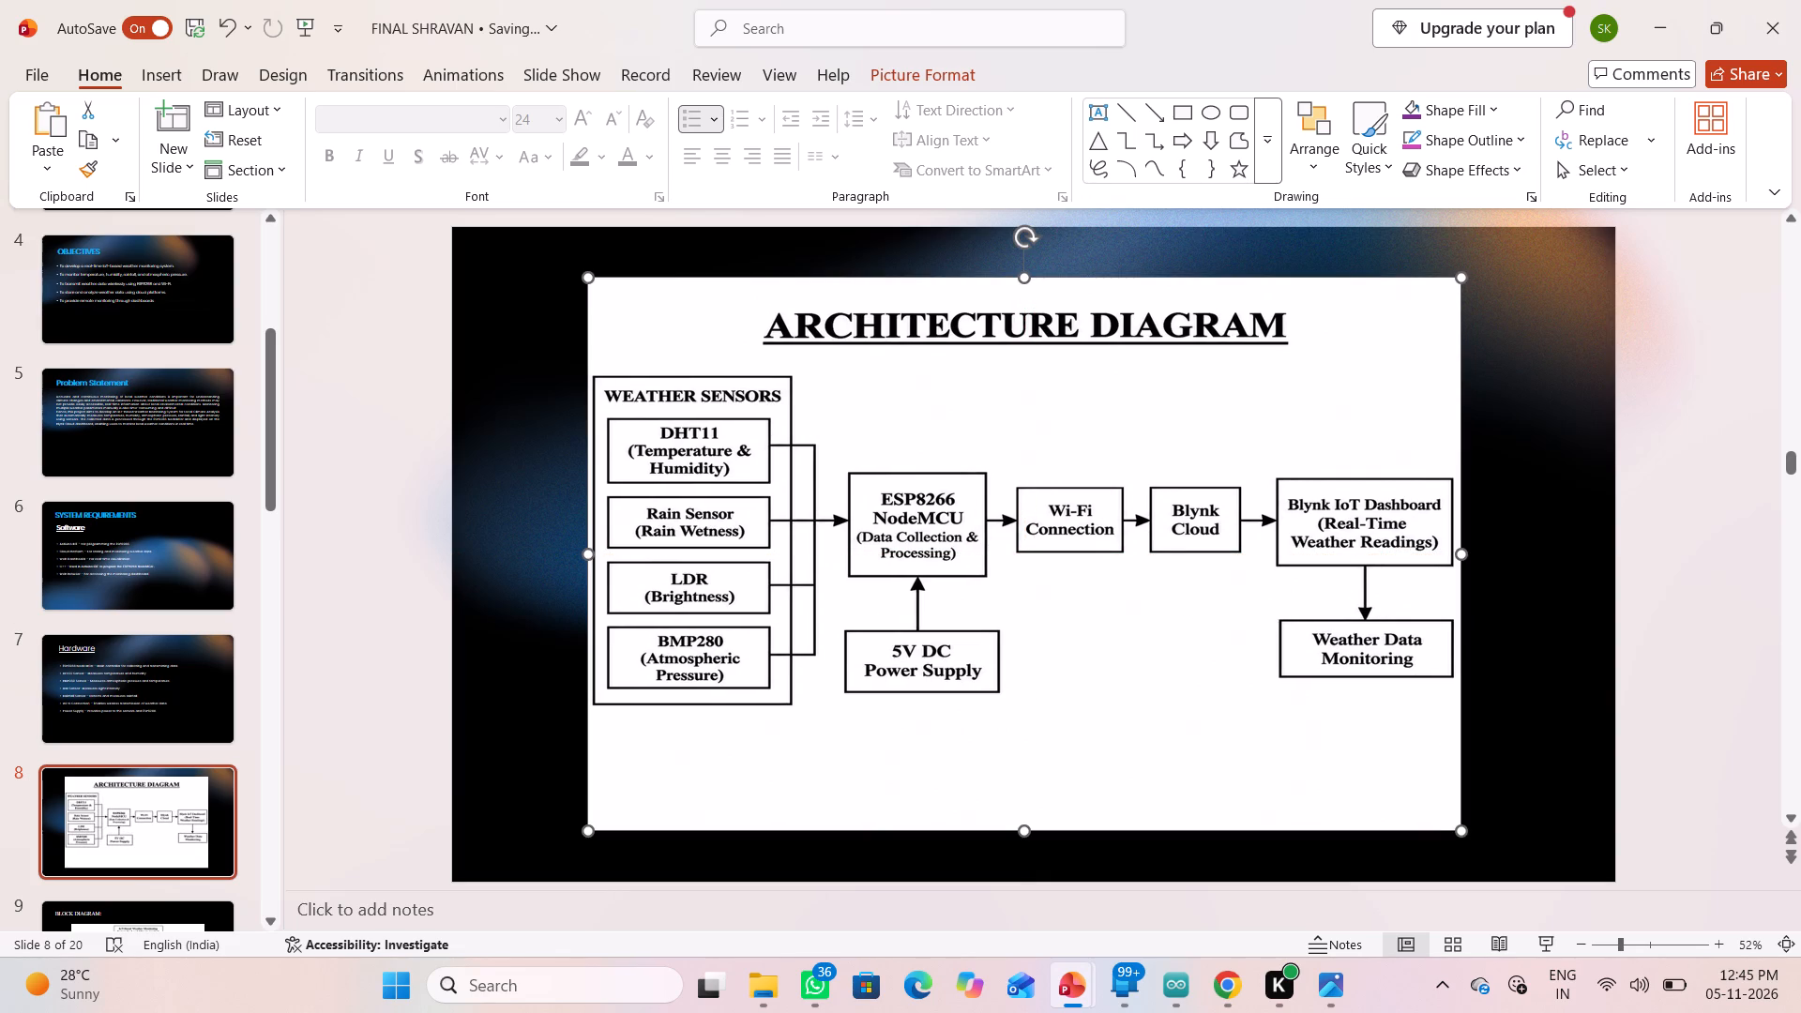
click(1510, 597)
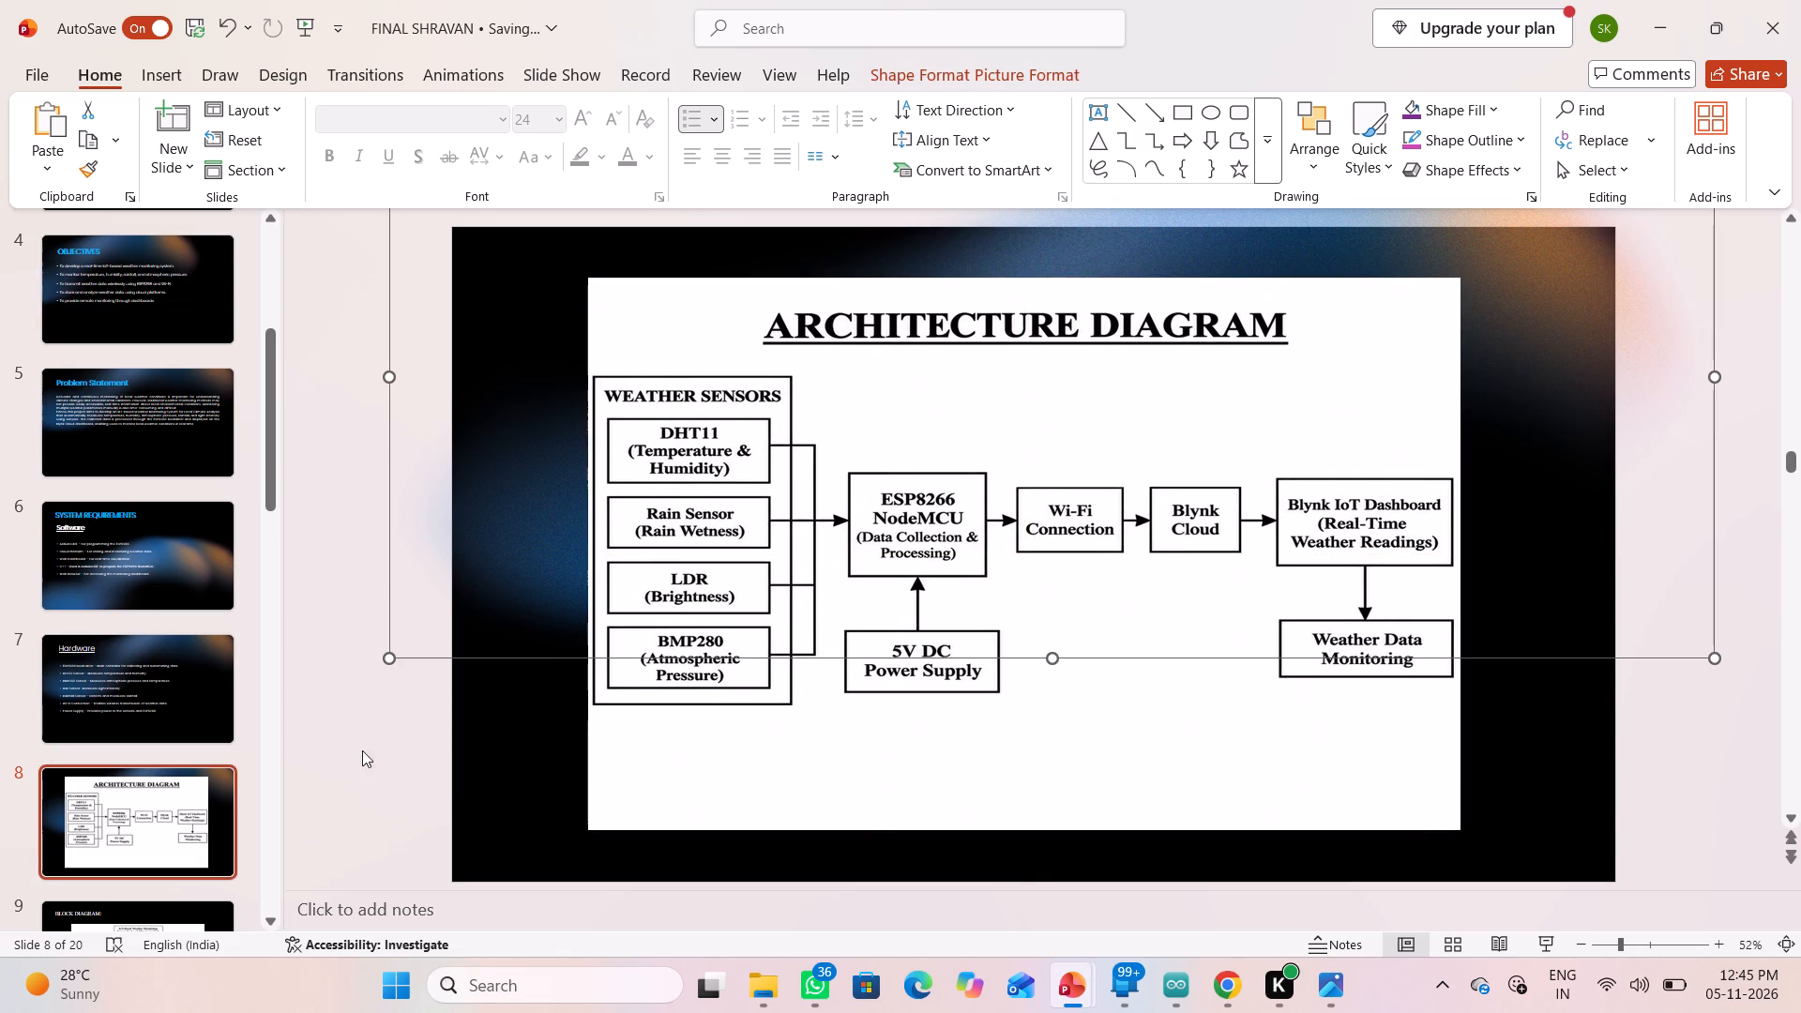
Review the diagram slides, then switch to the final phase presentation (2) and examine its requirements and architecture diagram slides for comparison.
scroll(916, 695, down, 1)
scroll(917, 695, up, 1)
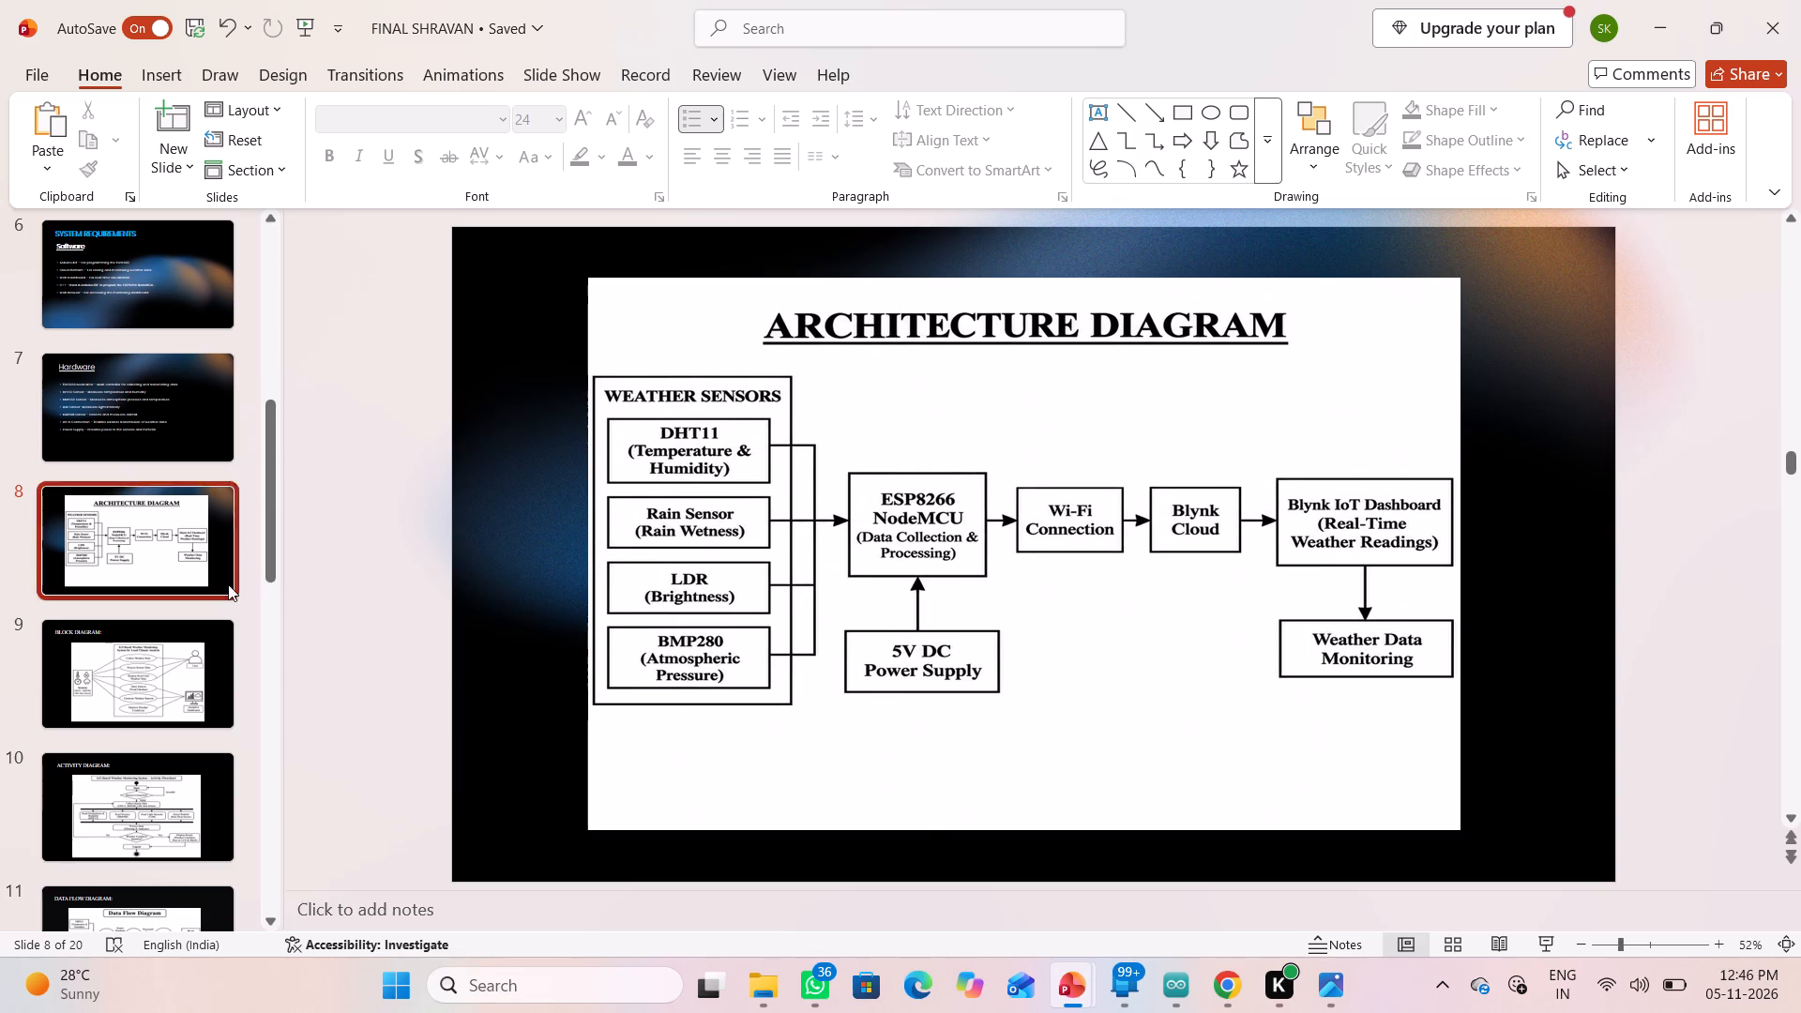
click(114, 707)
click(122, 827)
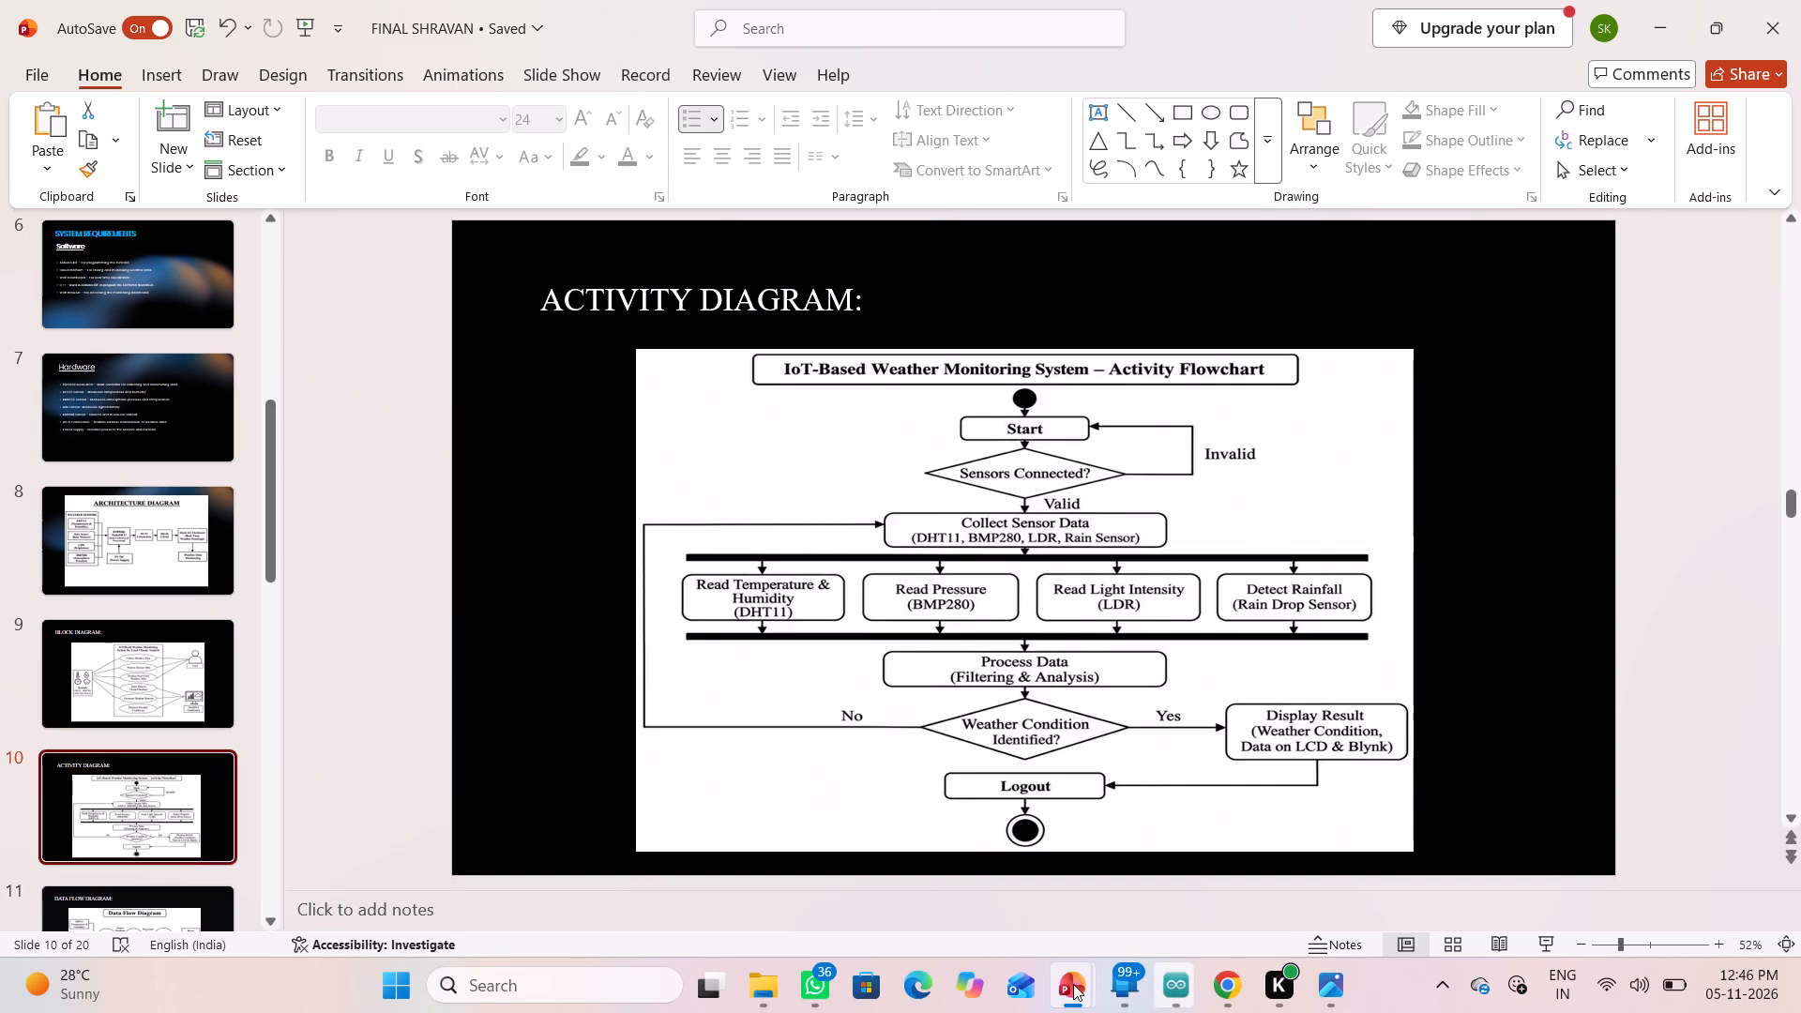
click(1103, 859)
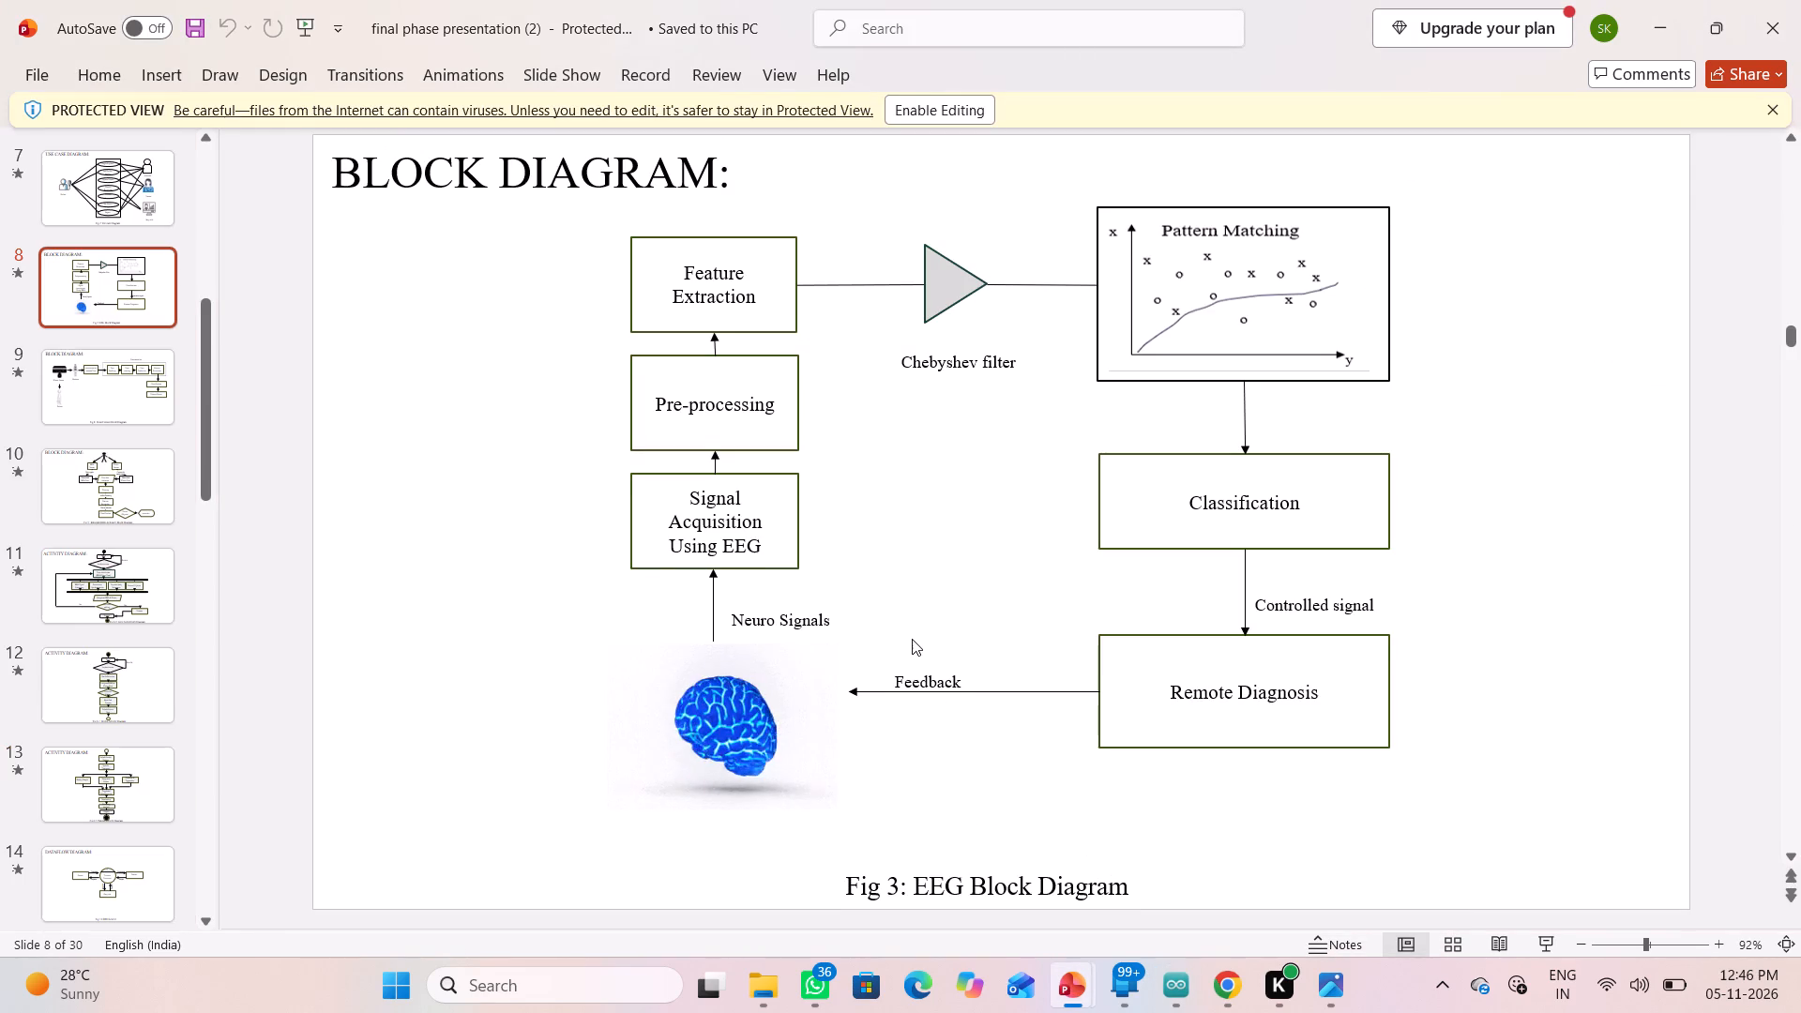
scroll(912, 639, up, 10)
scroll(912, 639, down, 5)
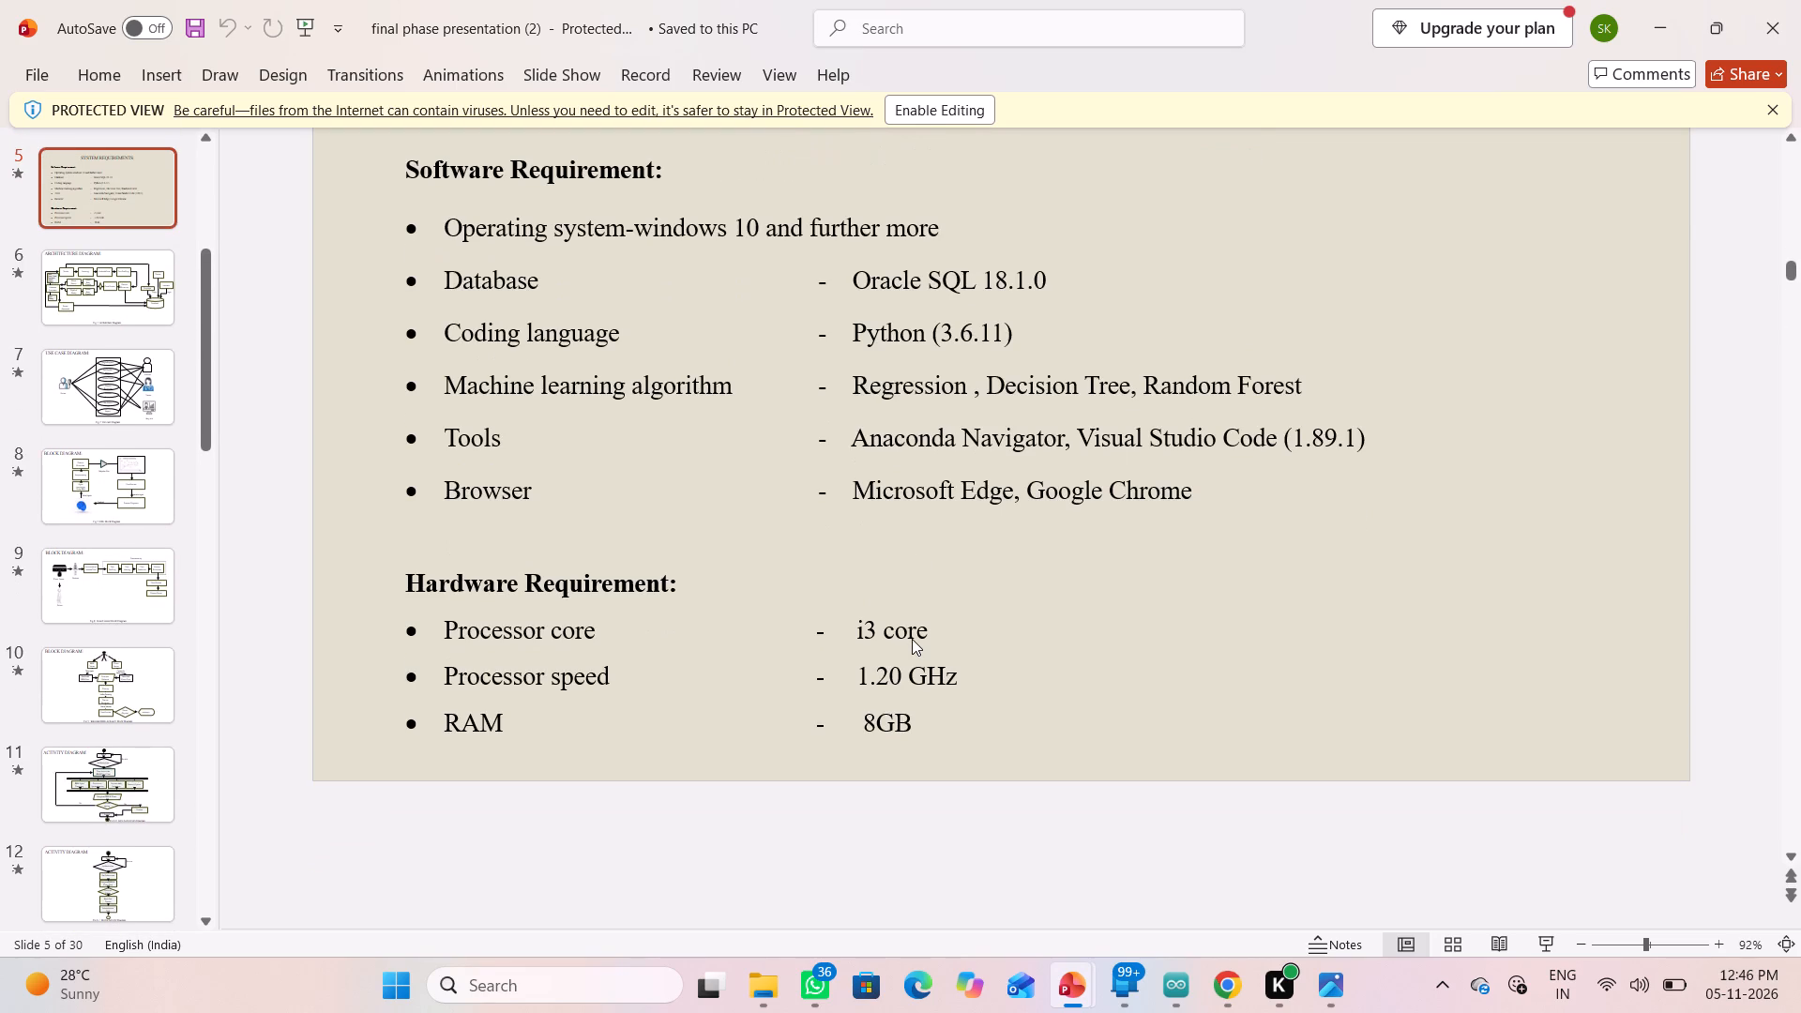
scroll(912, 639, down, 2)
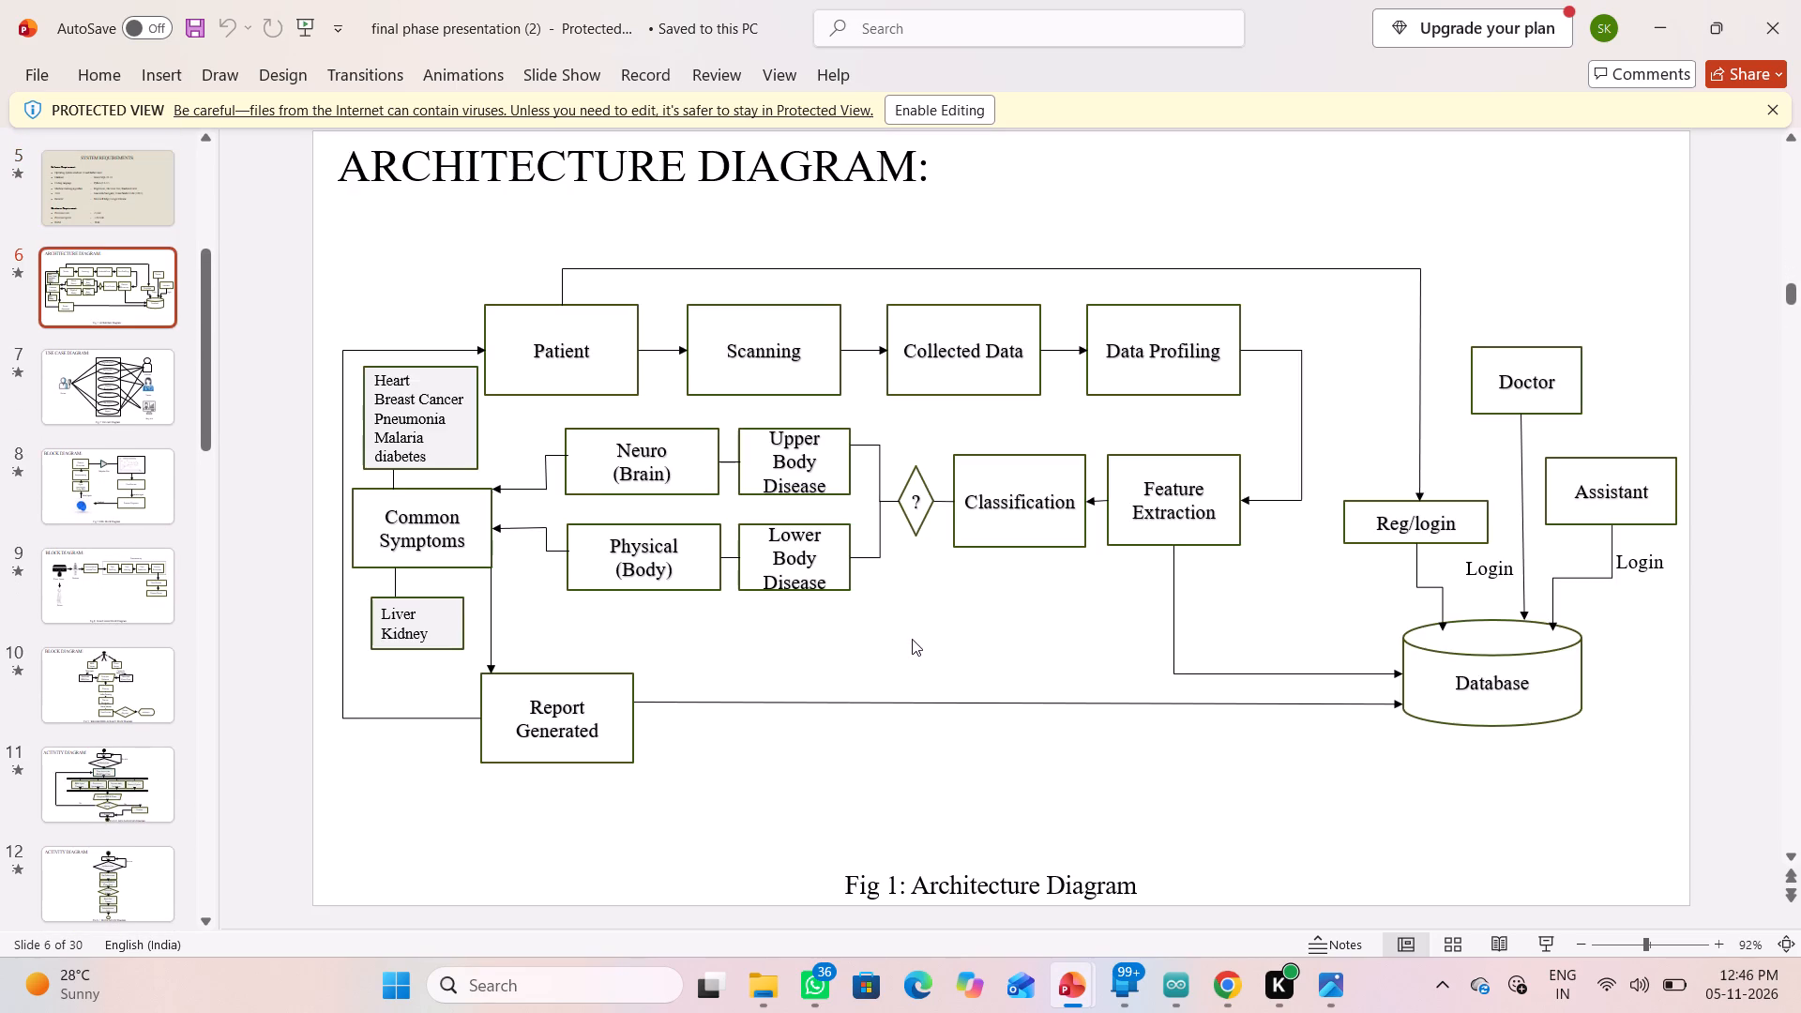
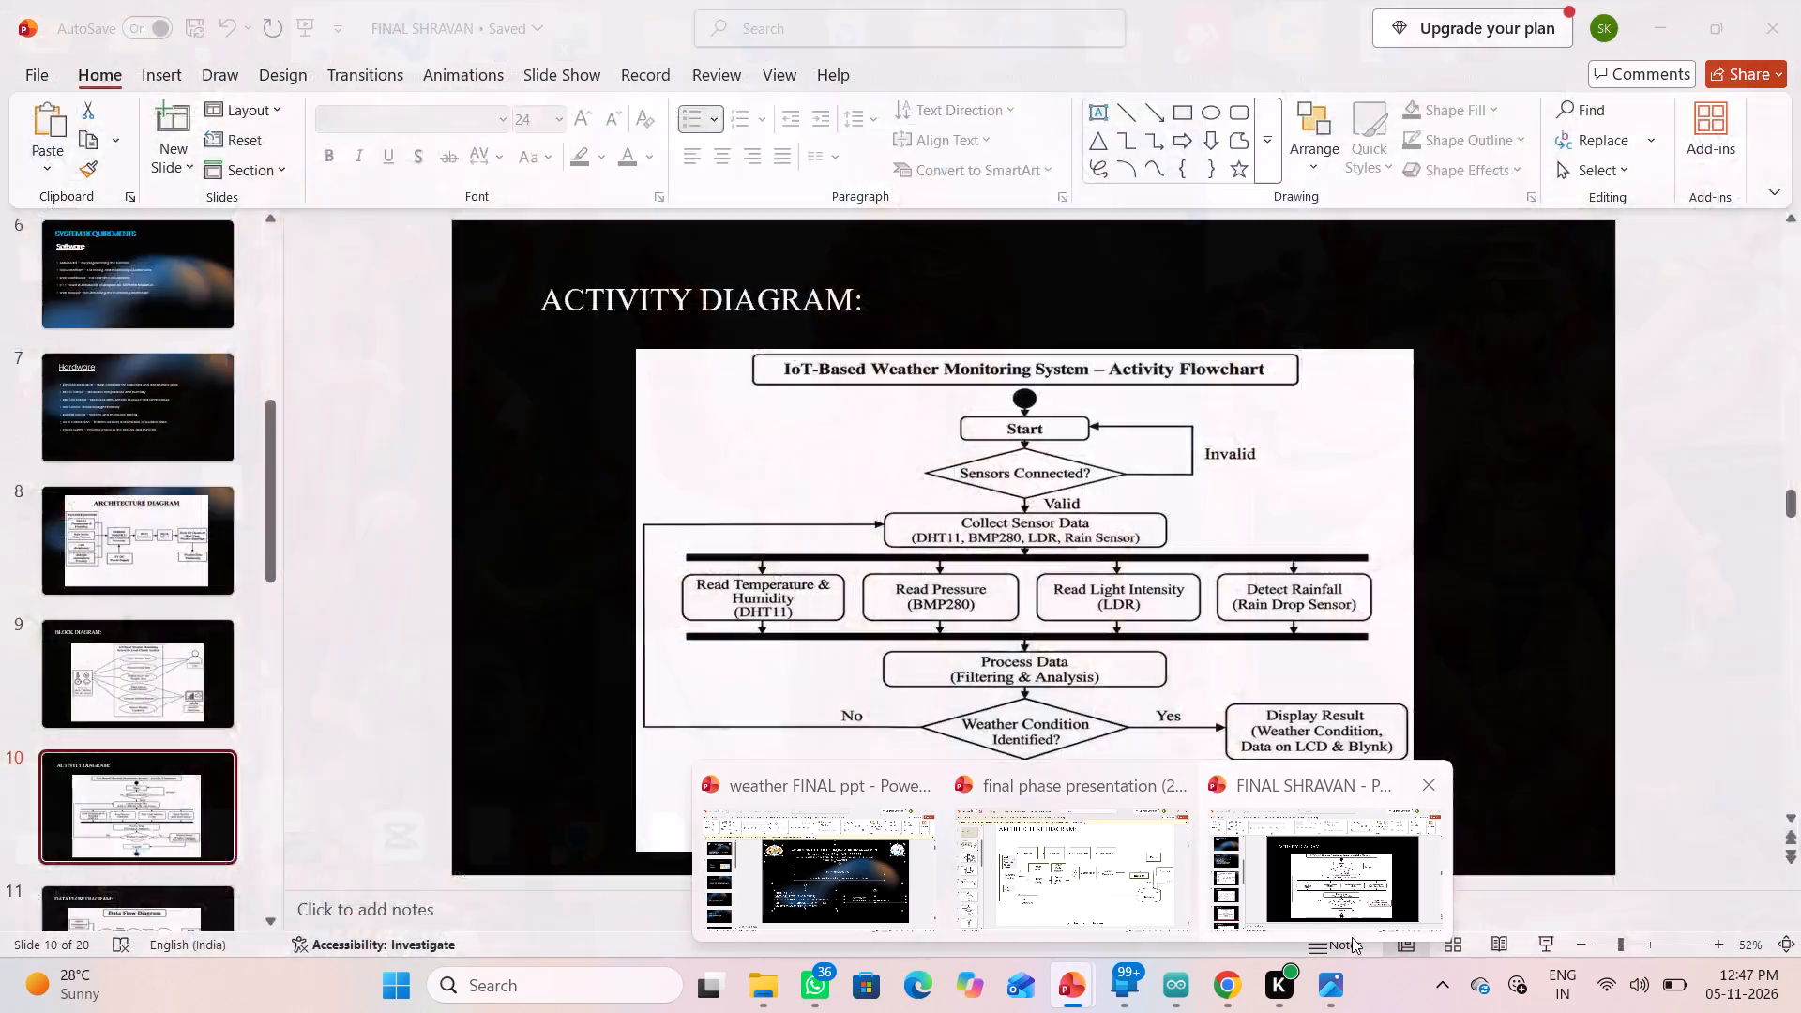
Return to the FINAL SHRAVAN presentation and look through its diagram and snapshot slides.
click(1333, 911)
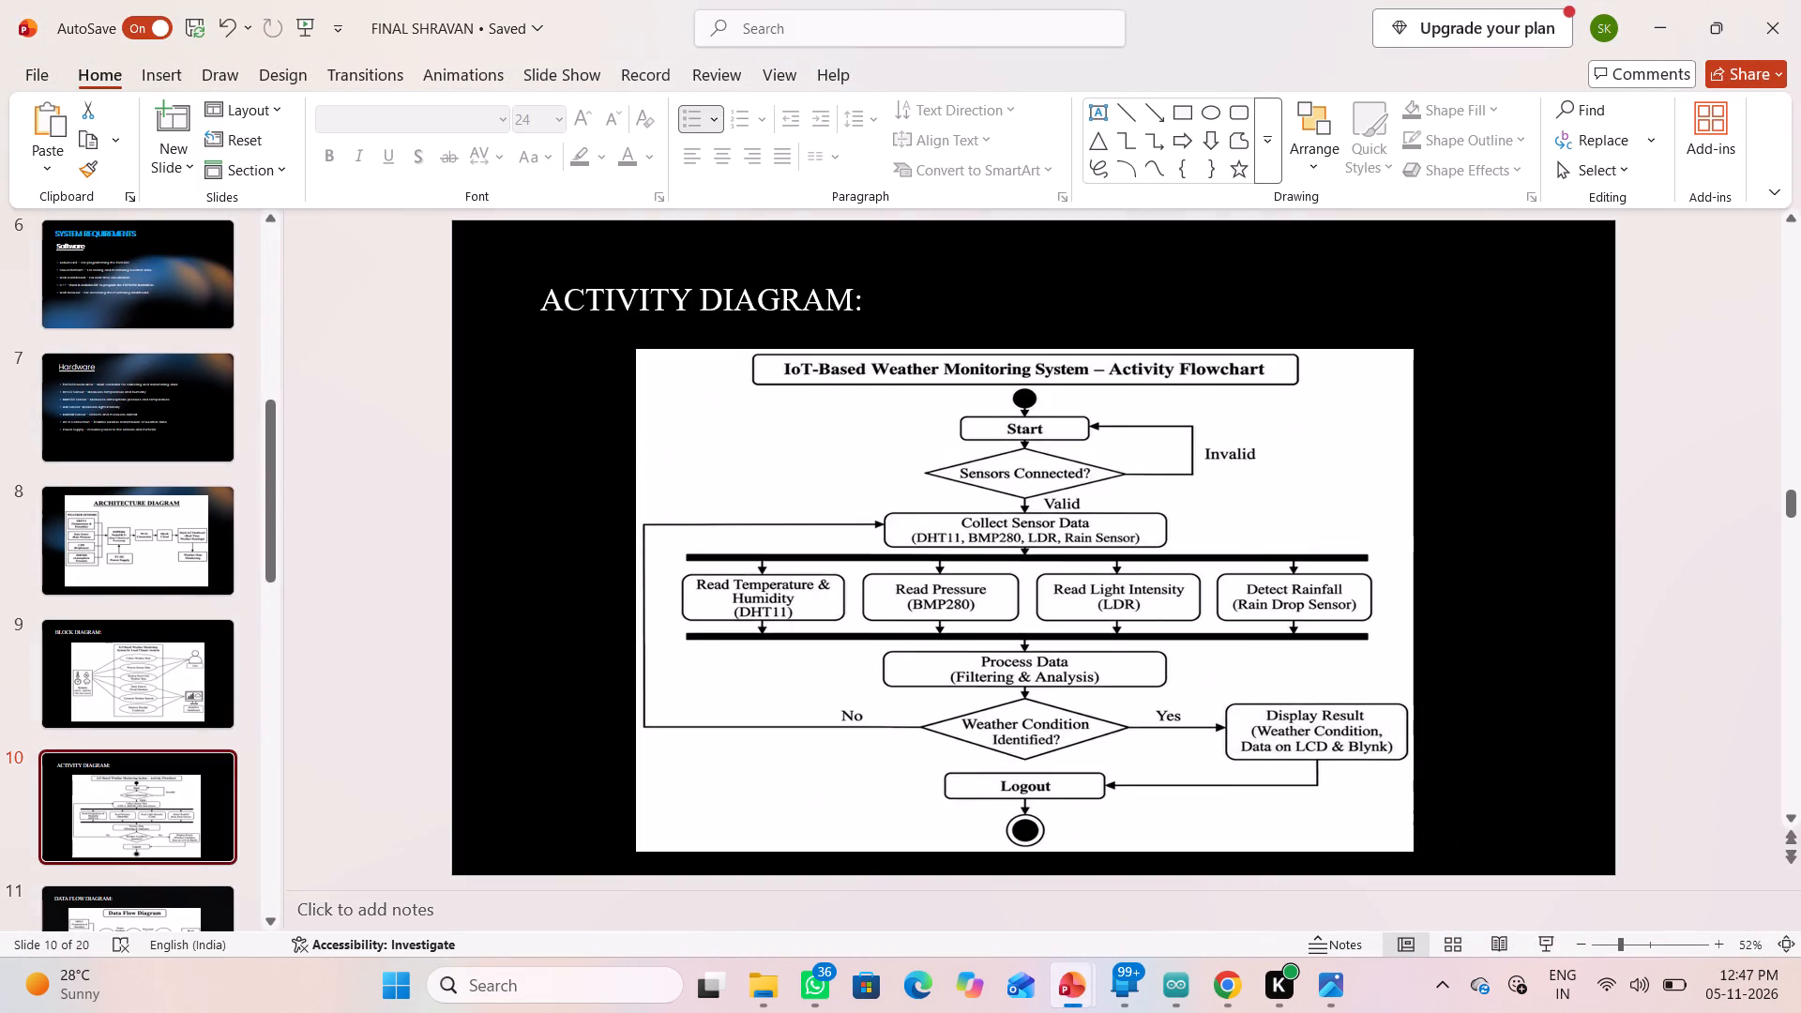
scroll(108, 733, down, 8)
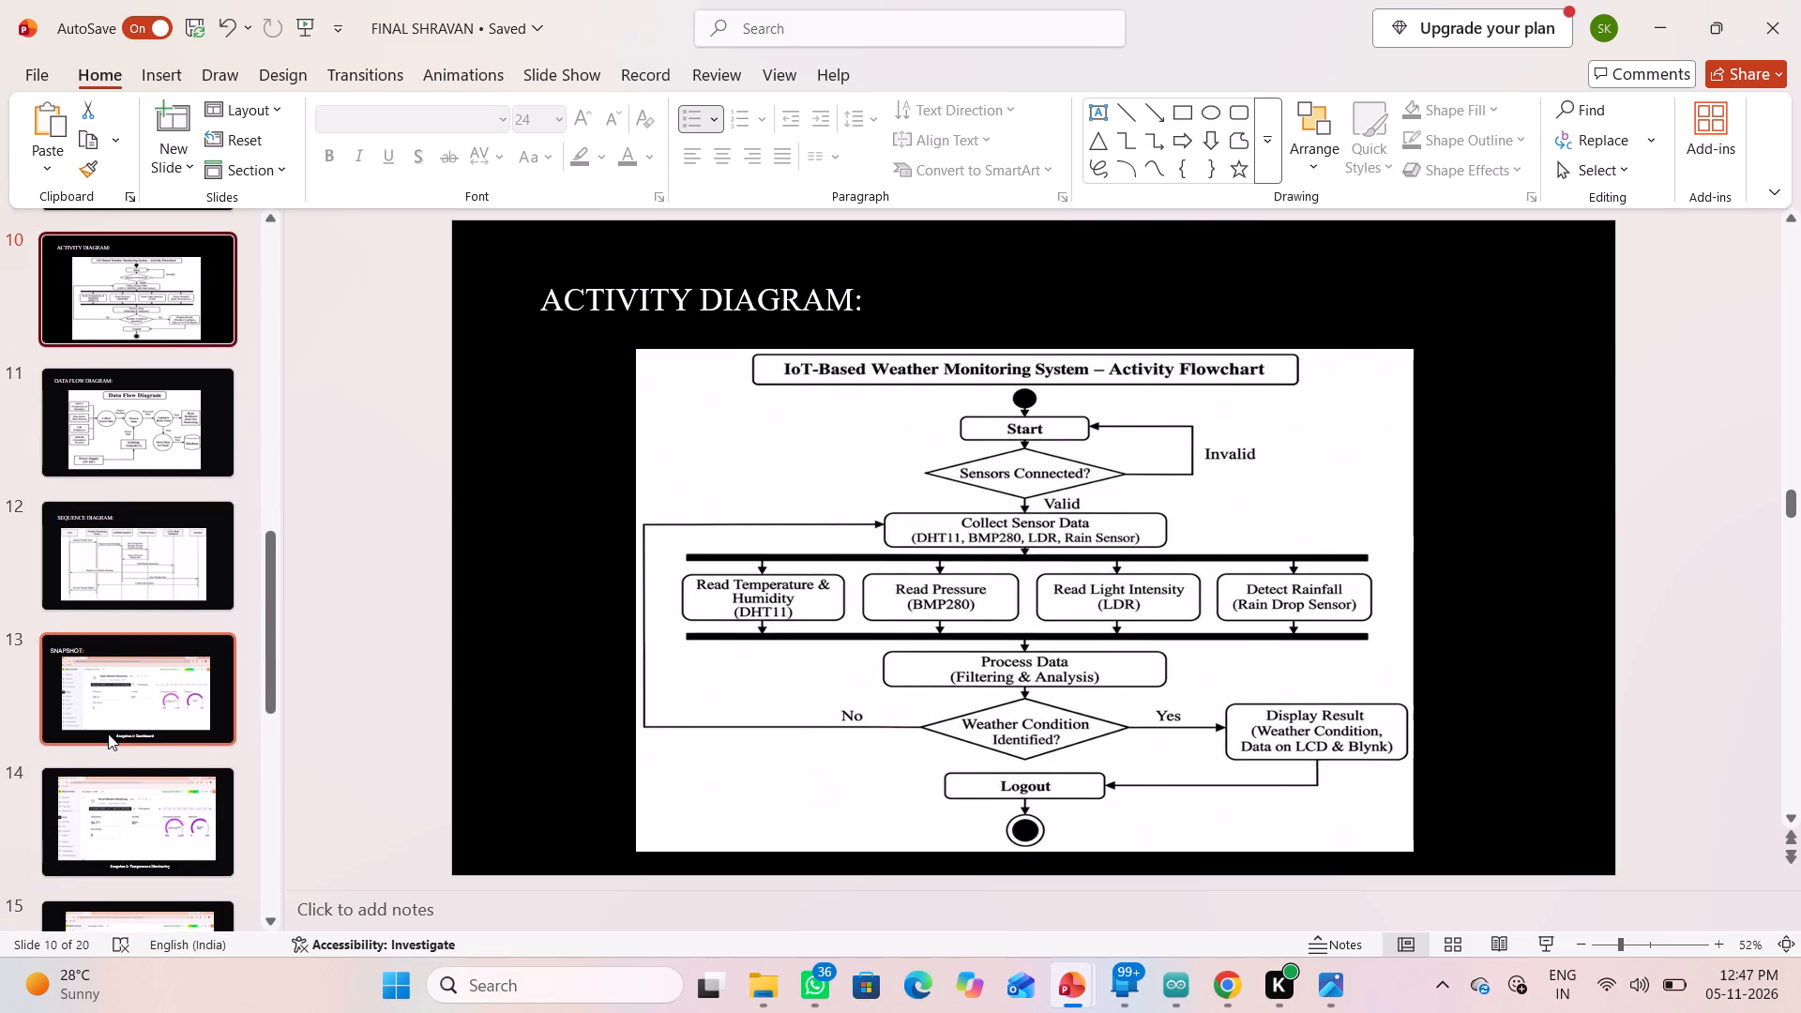
scroll(108, 733, down, 4)
scroll(108, 733, up, 4)
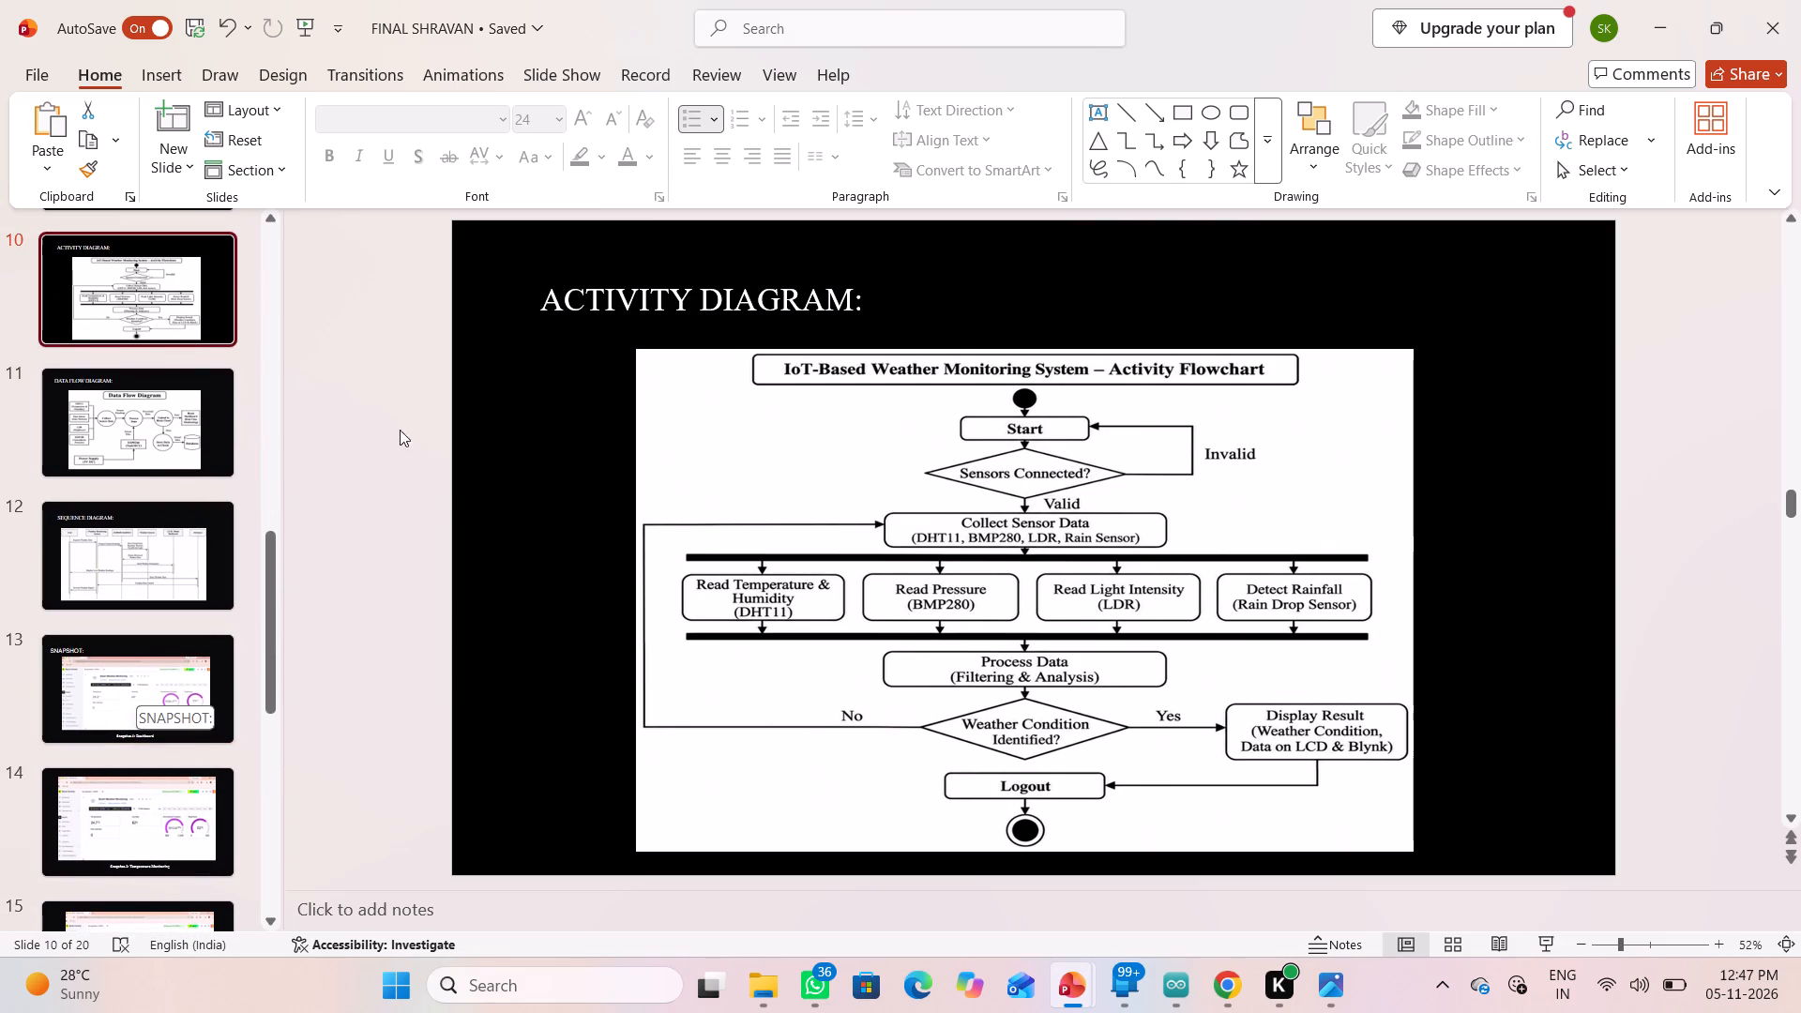
scroll(798, 441, up, 4)
scroll(866, 544, down, 3)
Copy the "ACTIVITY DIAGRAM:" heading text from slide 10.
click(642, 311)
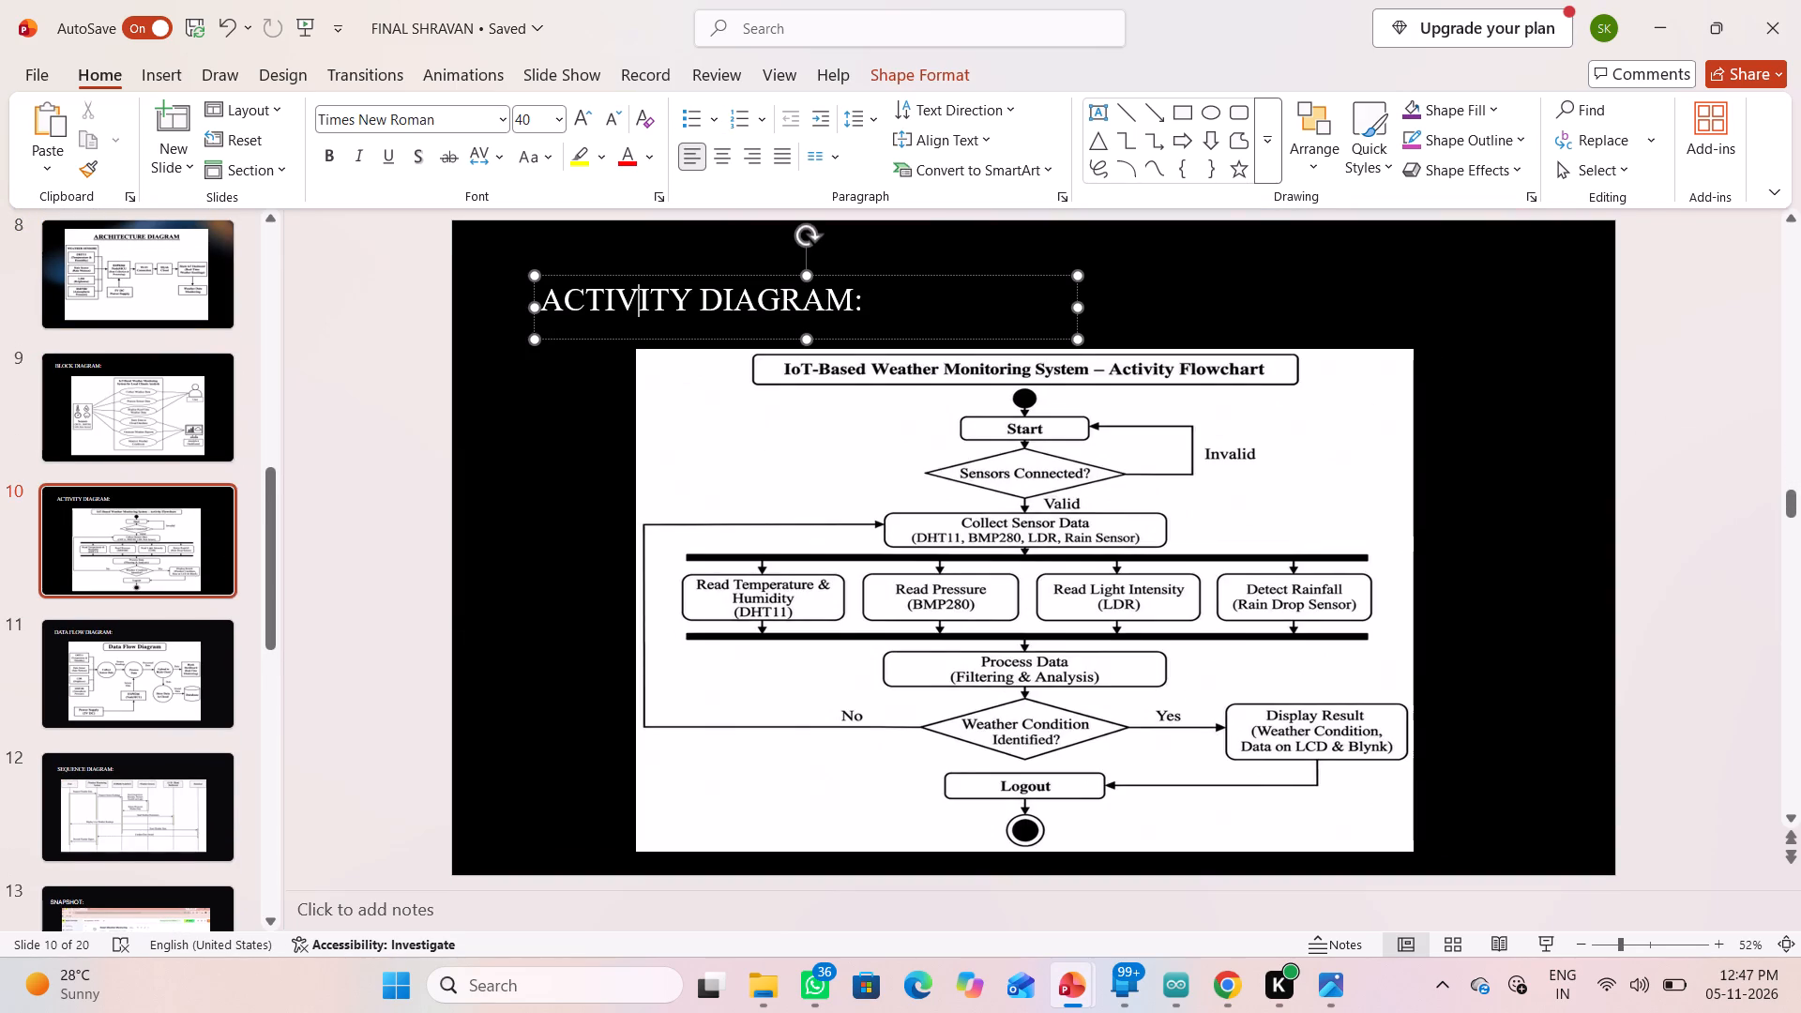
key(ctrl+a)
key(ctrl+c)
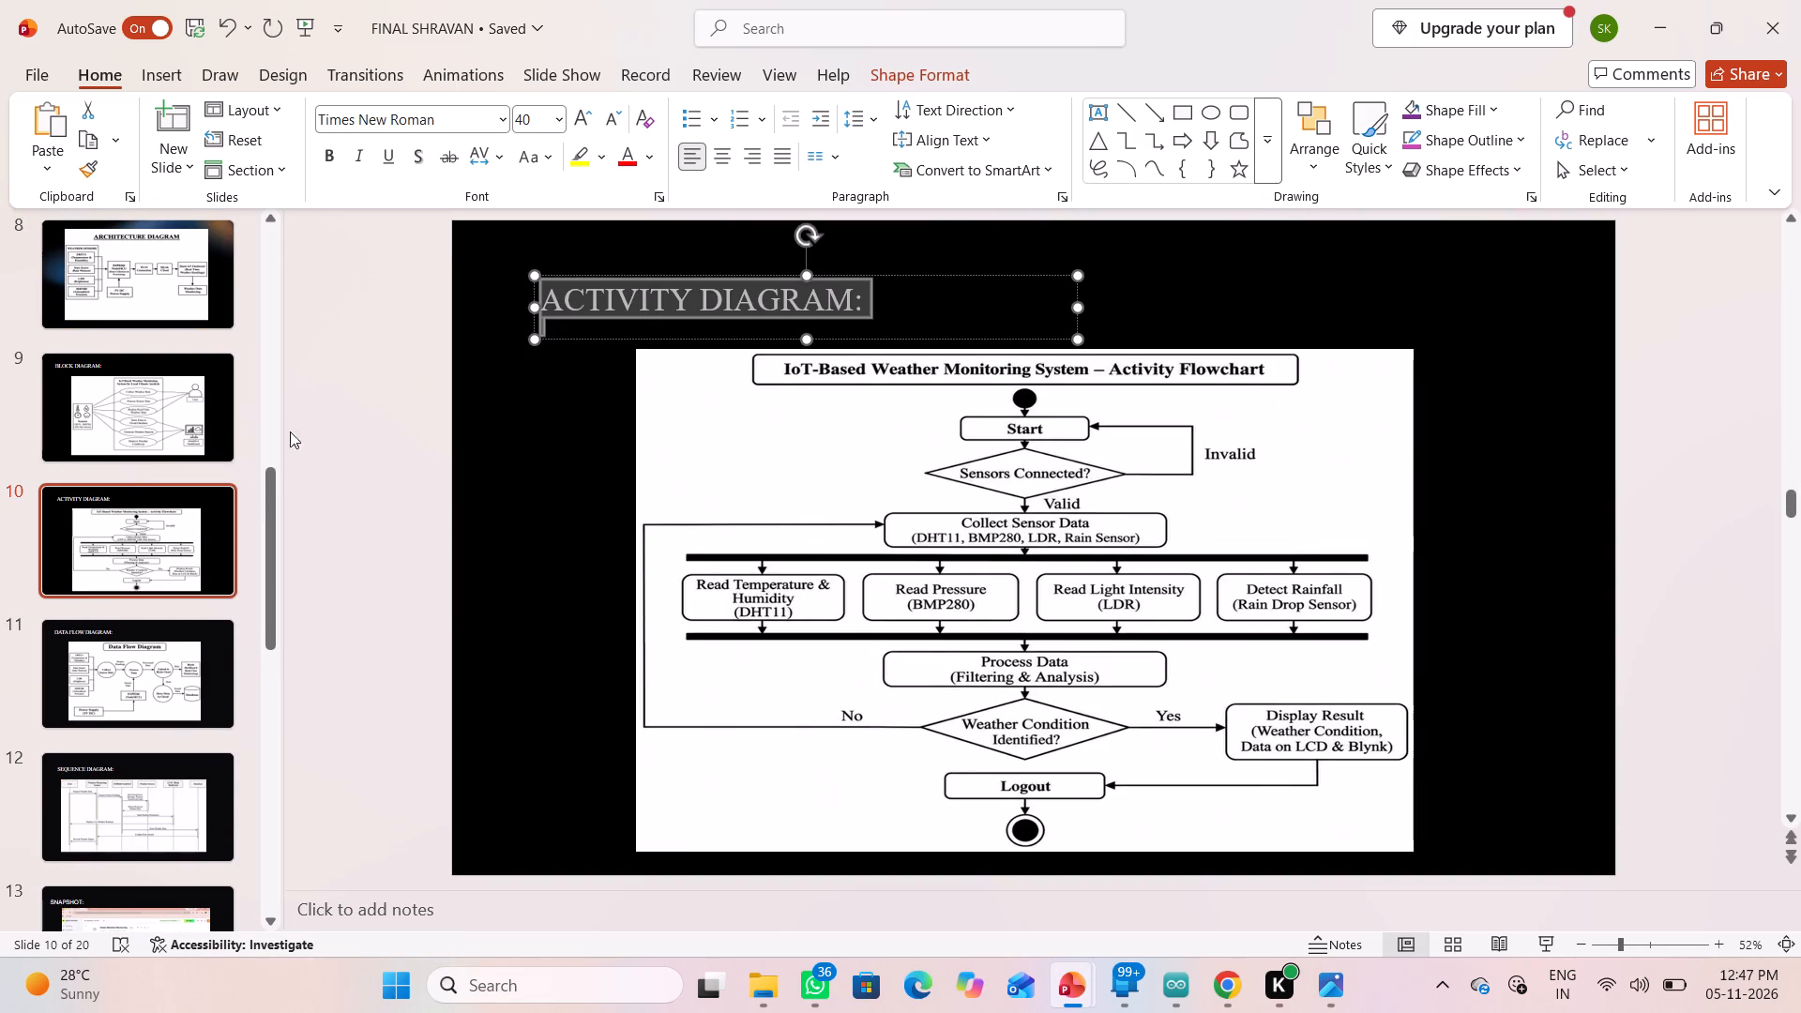
Shrink the architecture diagram picture on slide 8 slightly and shift it down and right, leaving room above for a heading.
click(104, 309)
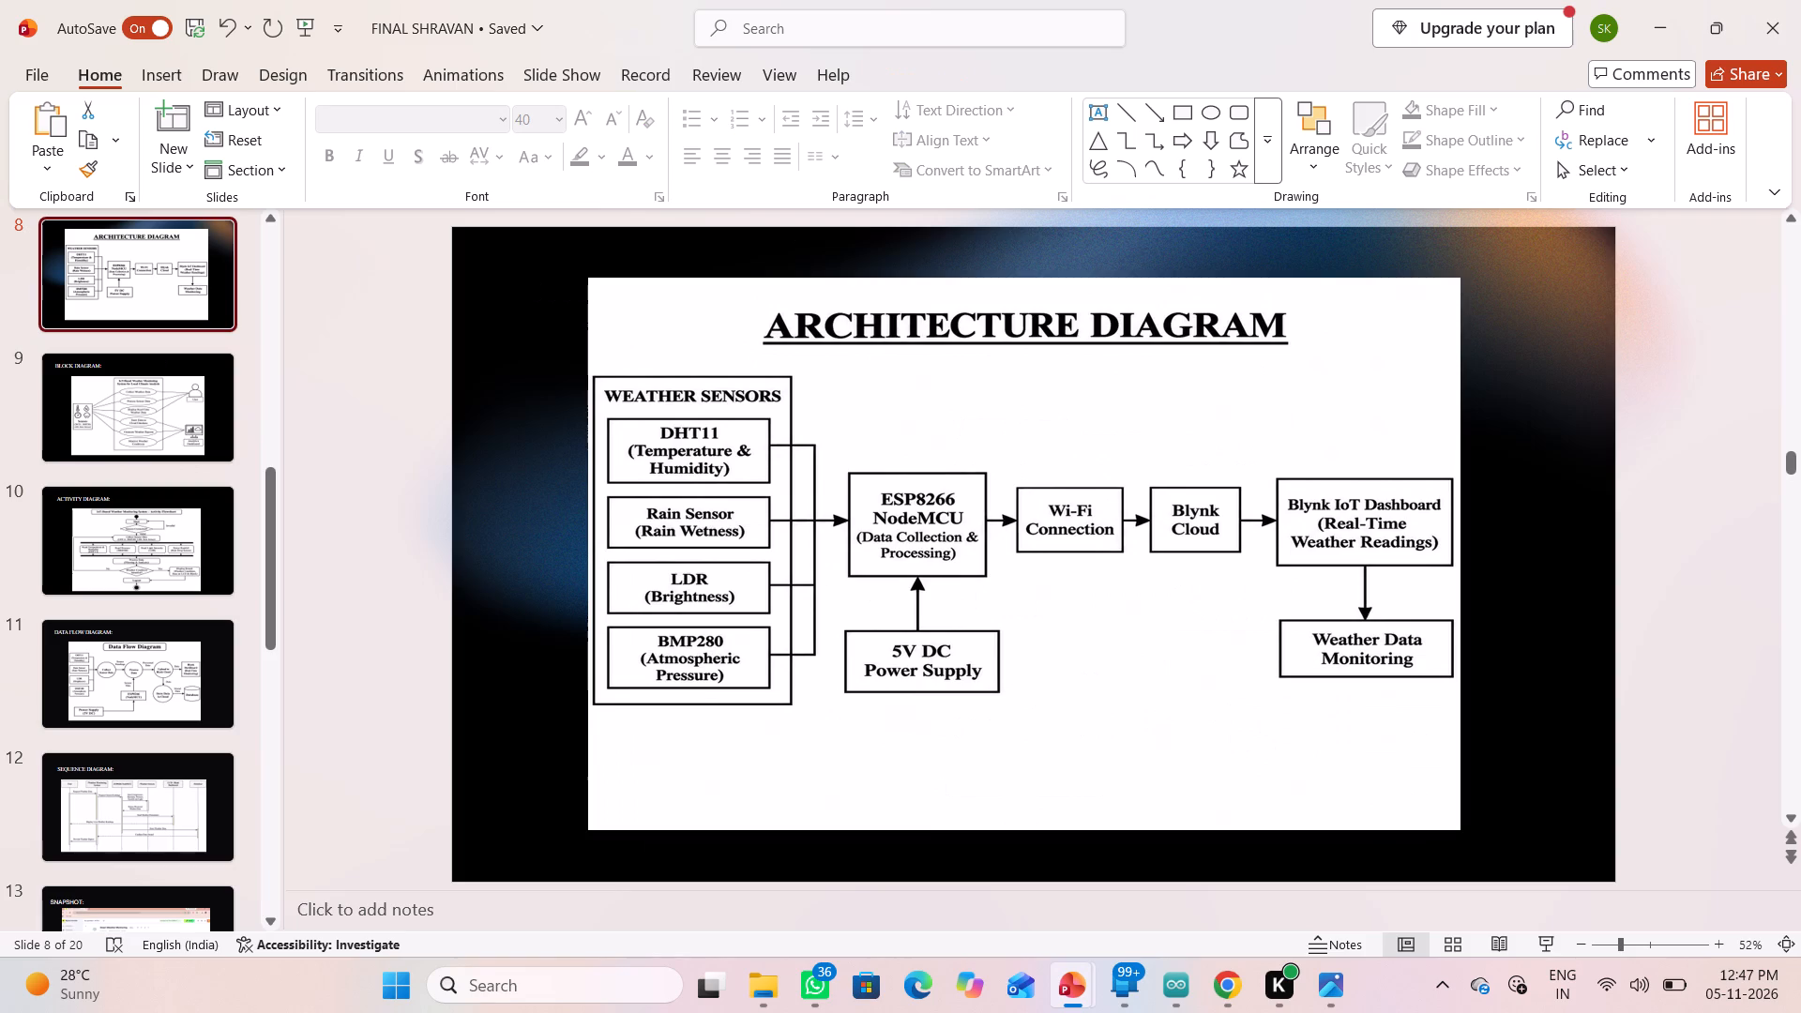
drag(760, 425, 768, 478)
click(653, 271)
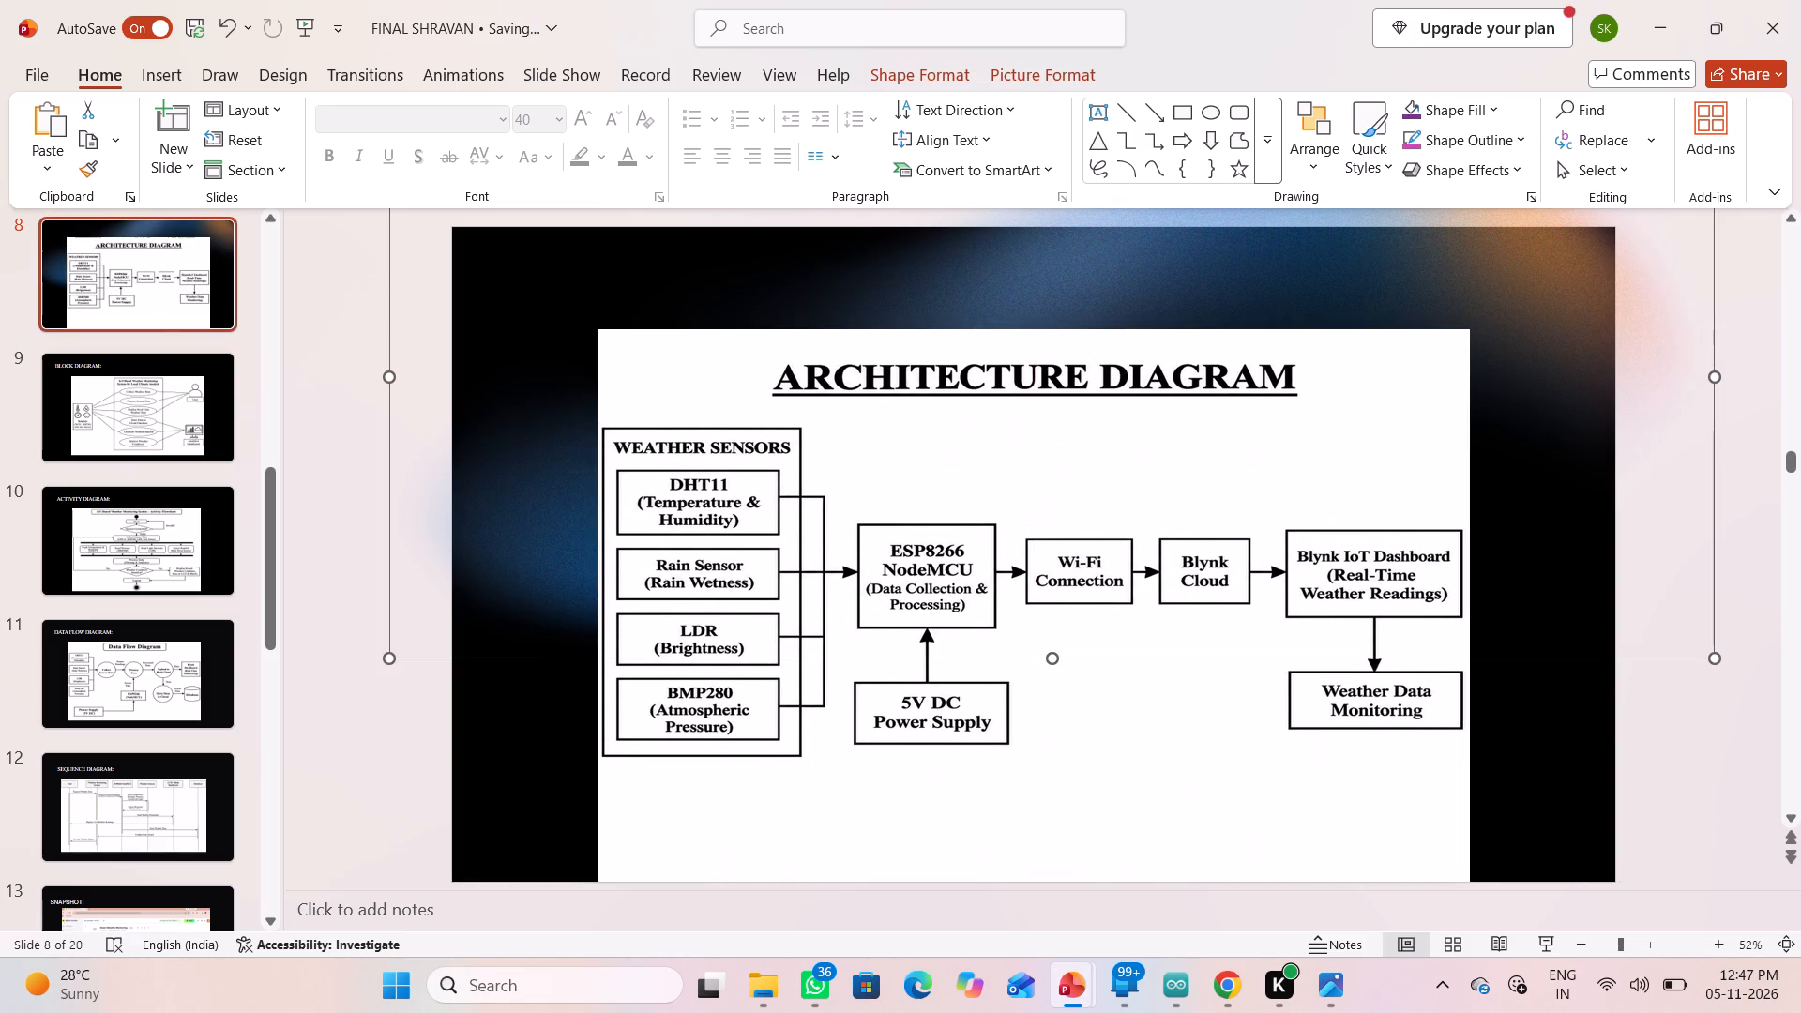
click(955, 555)
drag(1476, 883, 1401, 813)
drag(1227, 771, 1293, 787)
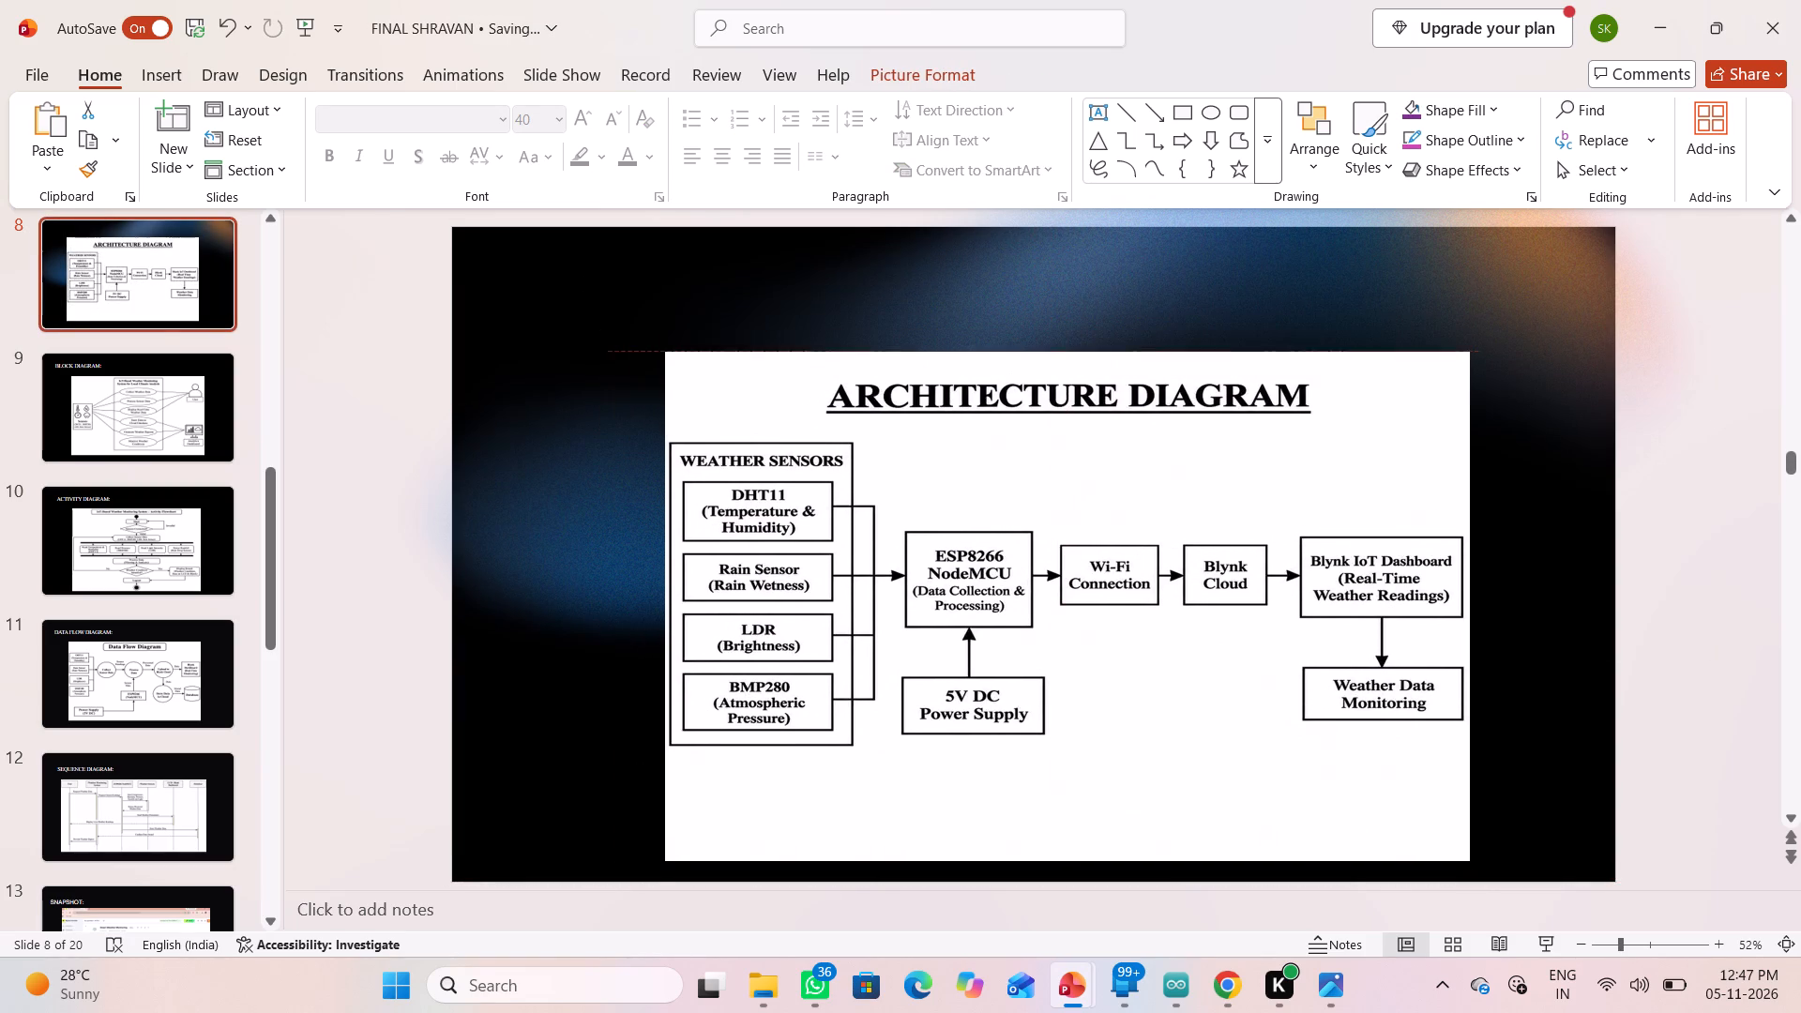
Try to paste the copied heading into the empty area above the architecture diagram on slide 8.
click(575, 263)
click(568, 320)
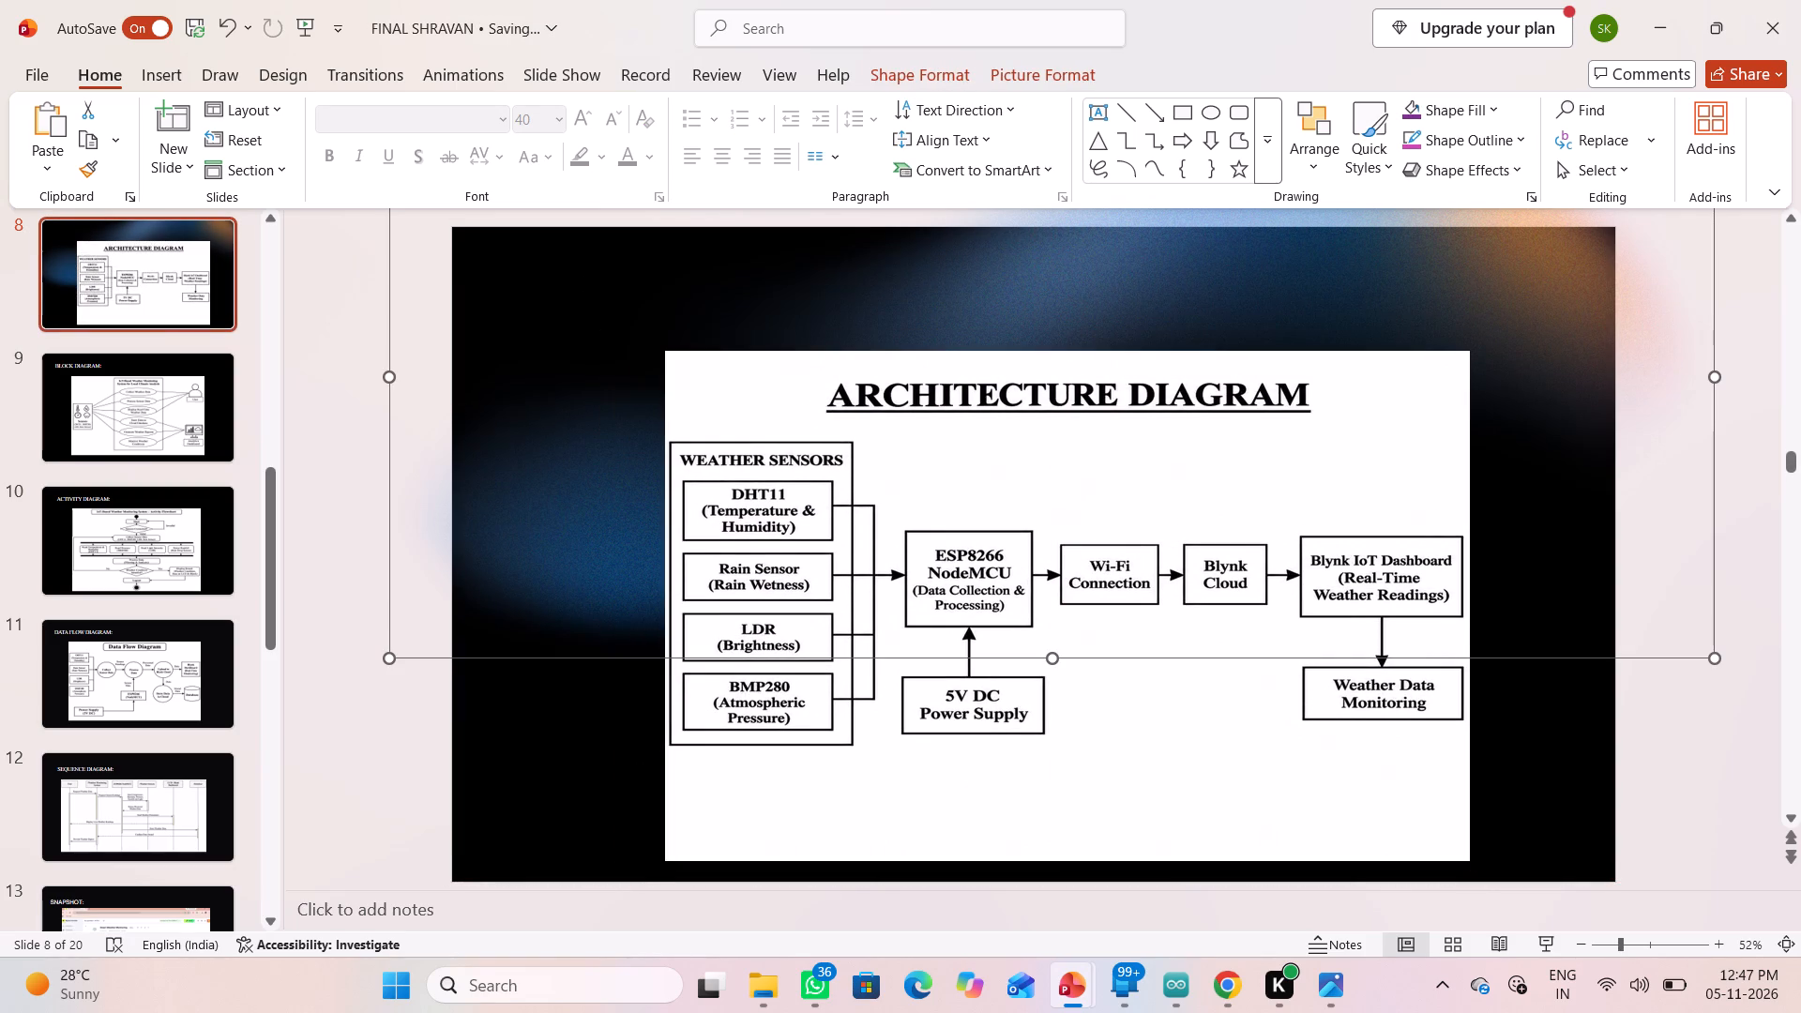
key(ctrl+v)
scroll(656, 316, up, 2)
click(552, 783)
Move the architecture diagram picture on slide 8 far right, past the slide edge, to clear the left half.
drag(897, 735, 906, 733)
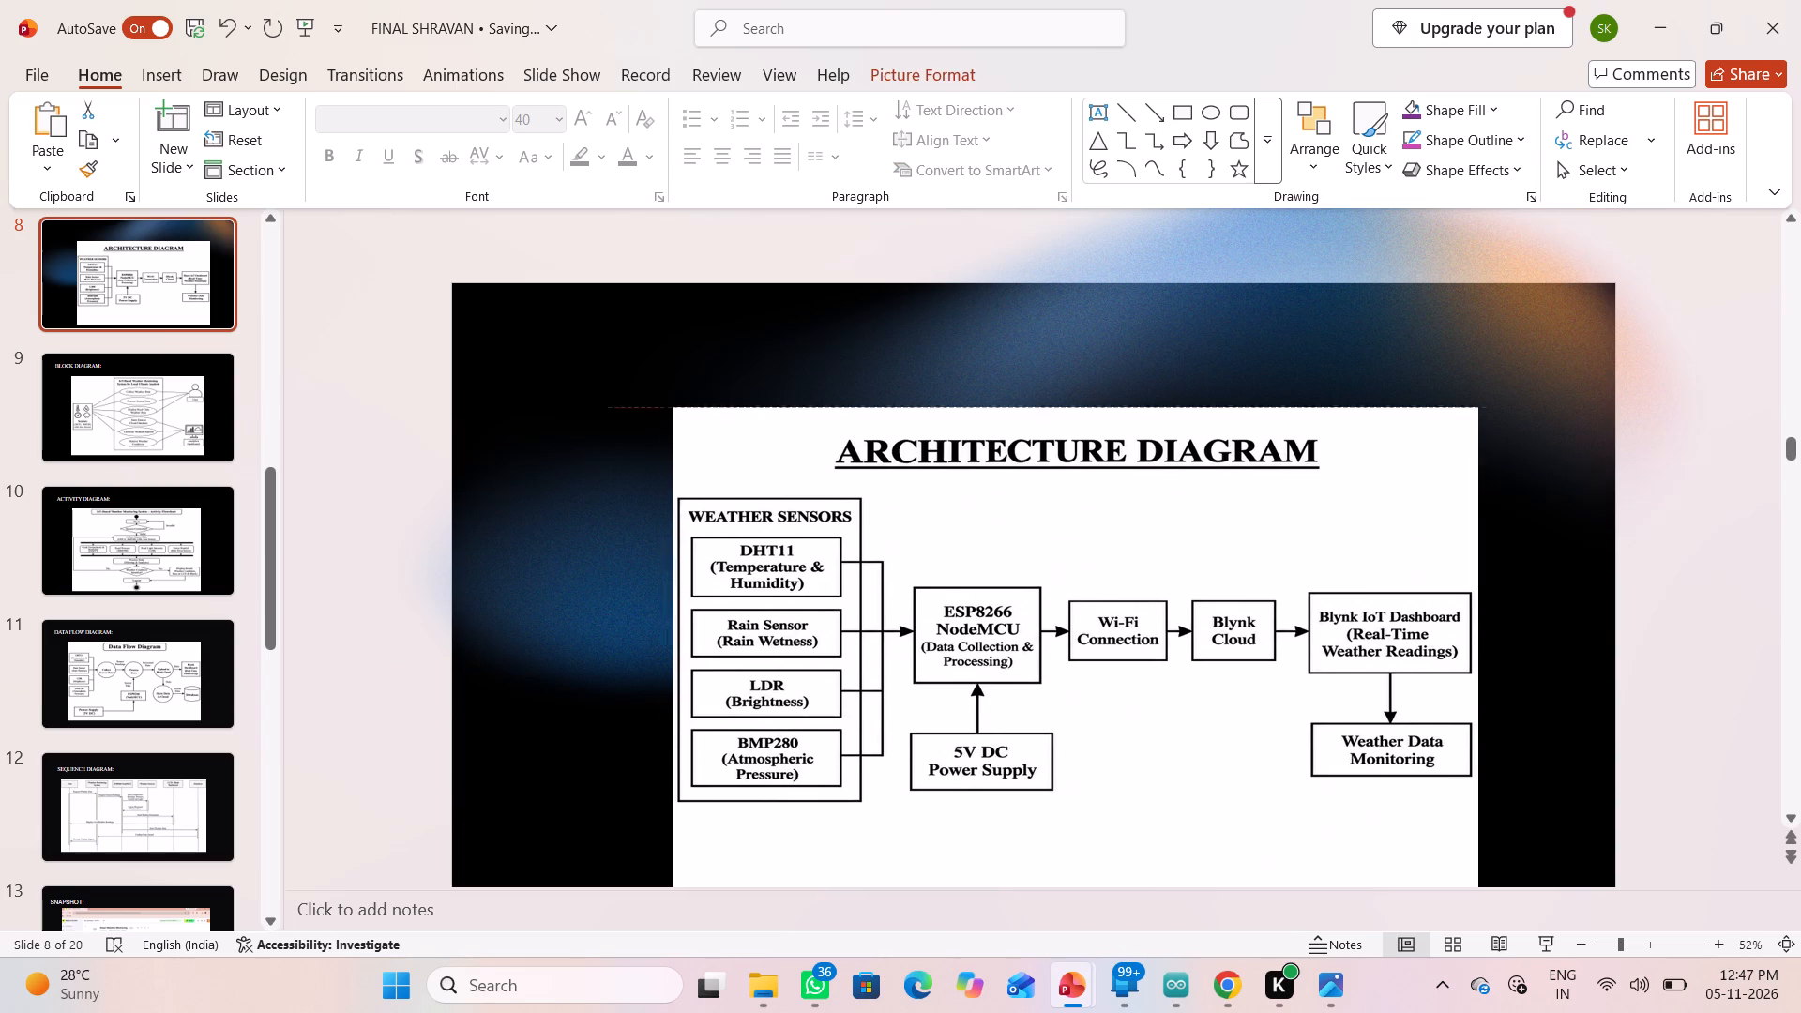
drag(906, 733, 1245, 699)
click(526, 600)
right_click(536, 586)
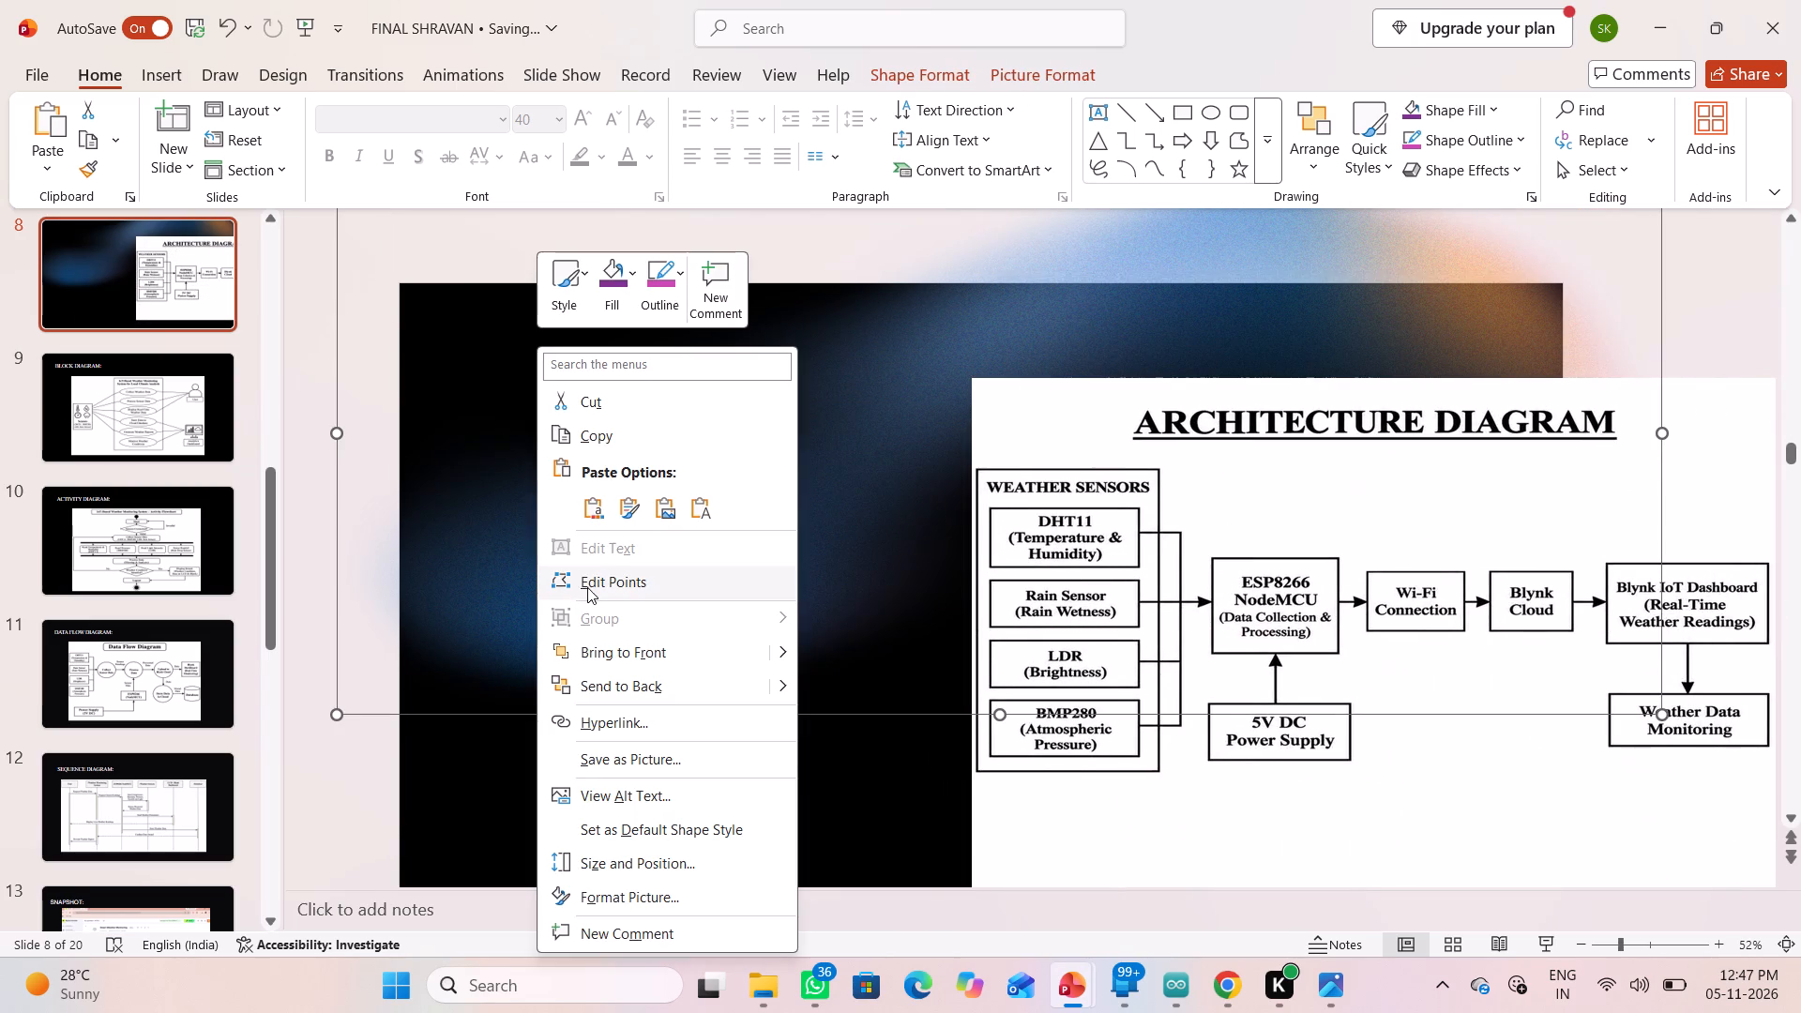
click(114, 681)
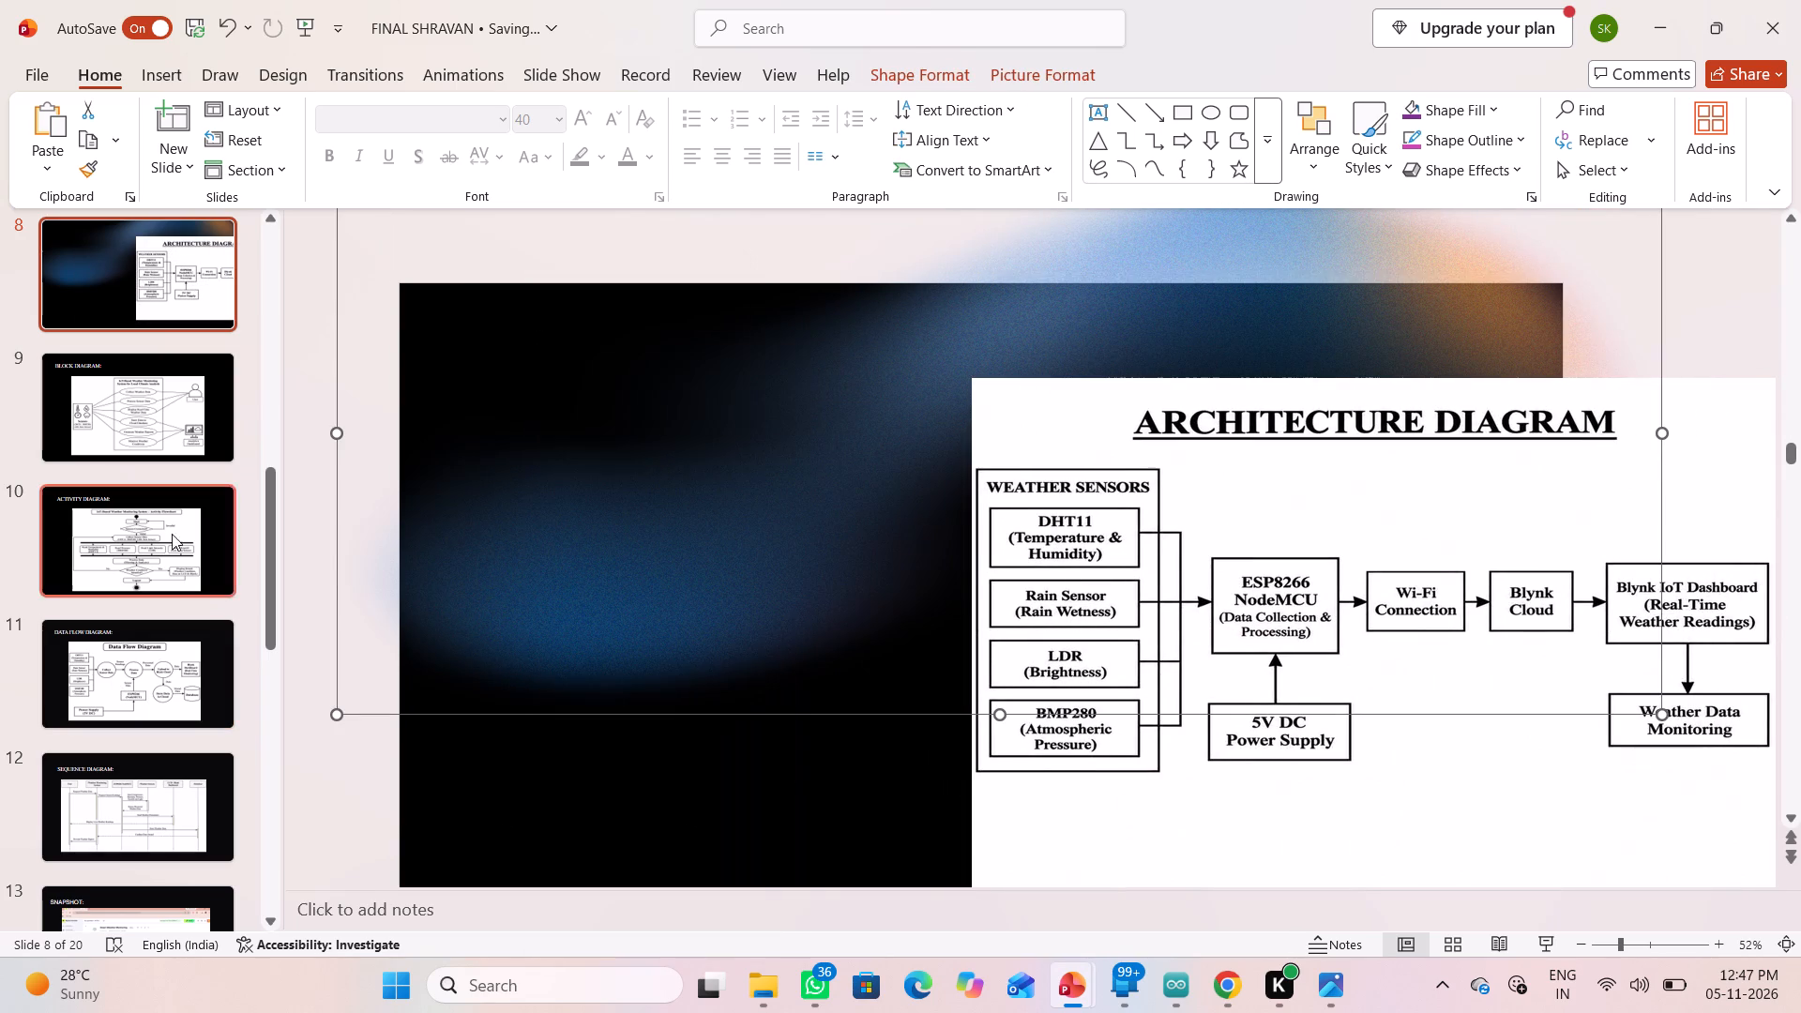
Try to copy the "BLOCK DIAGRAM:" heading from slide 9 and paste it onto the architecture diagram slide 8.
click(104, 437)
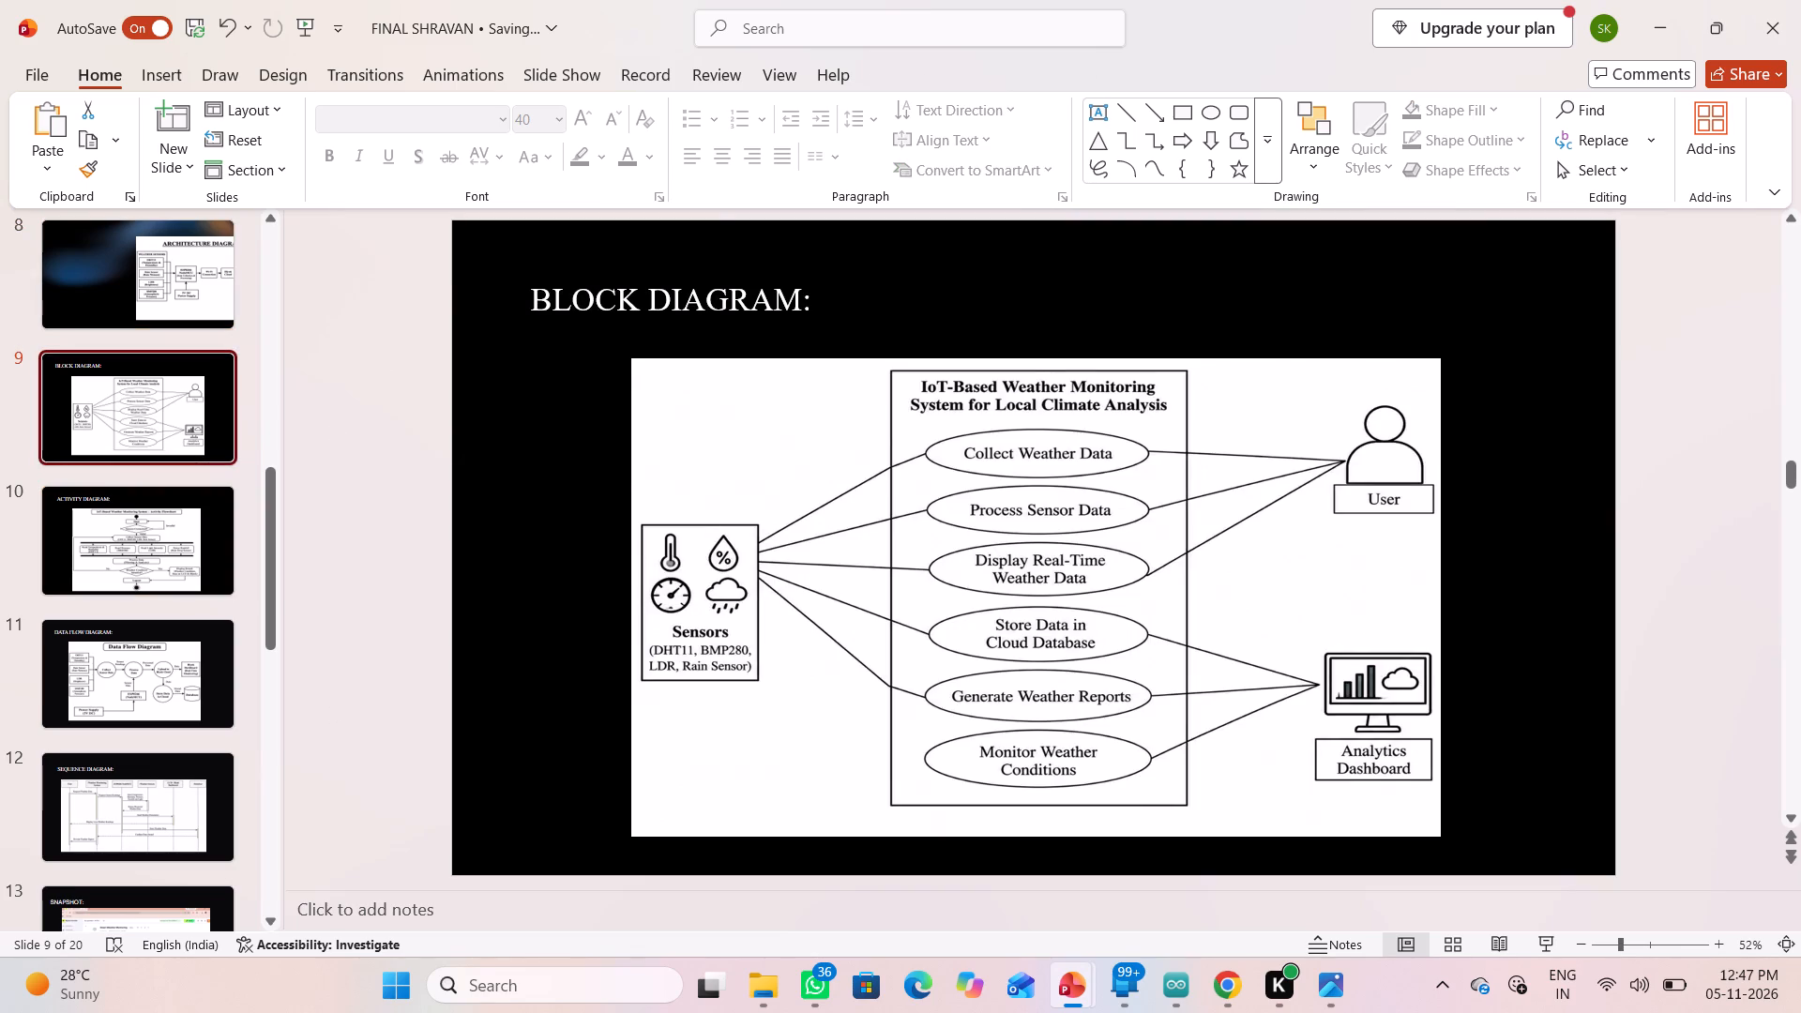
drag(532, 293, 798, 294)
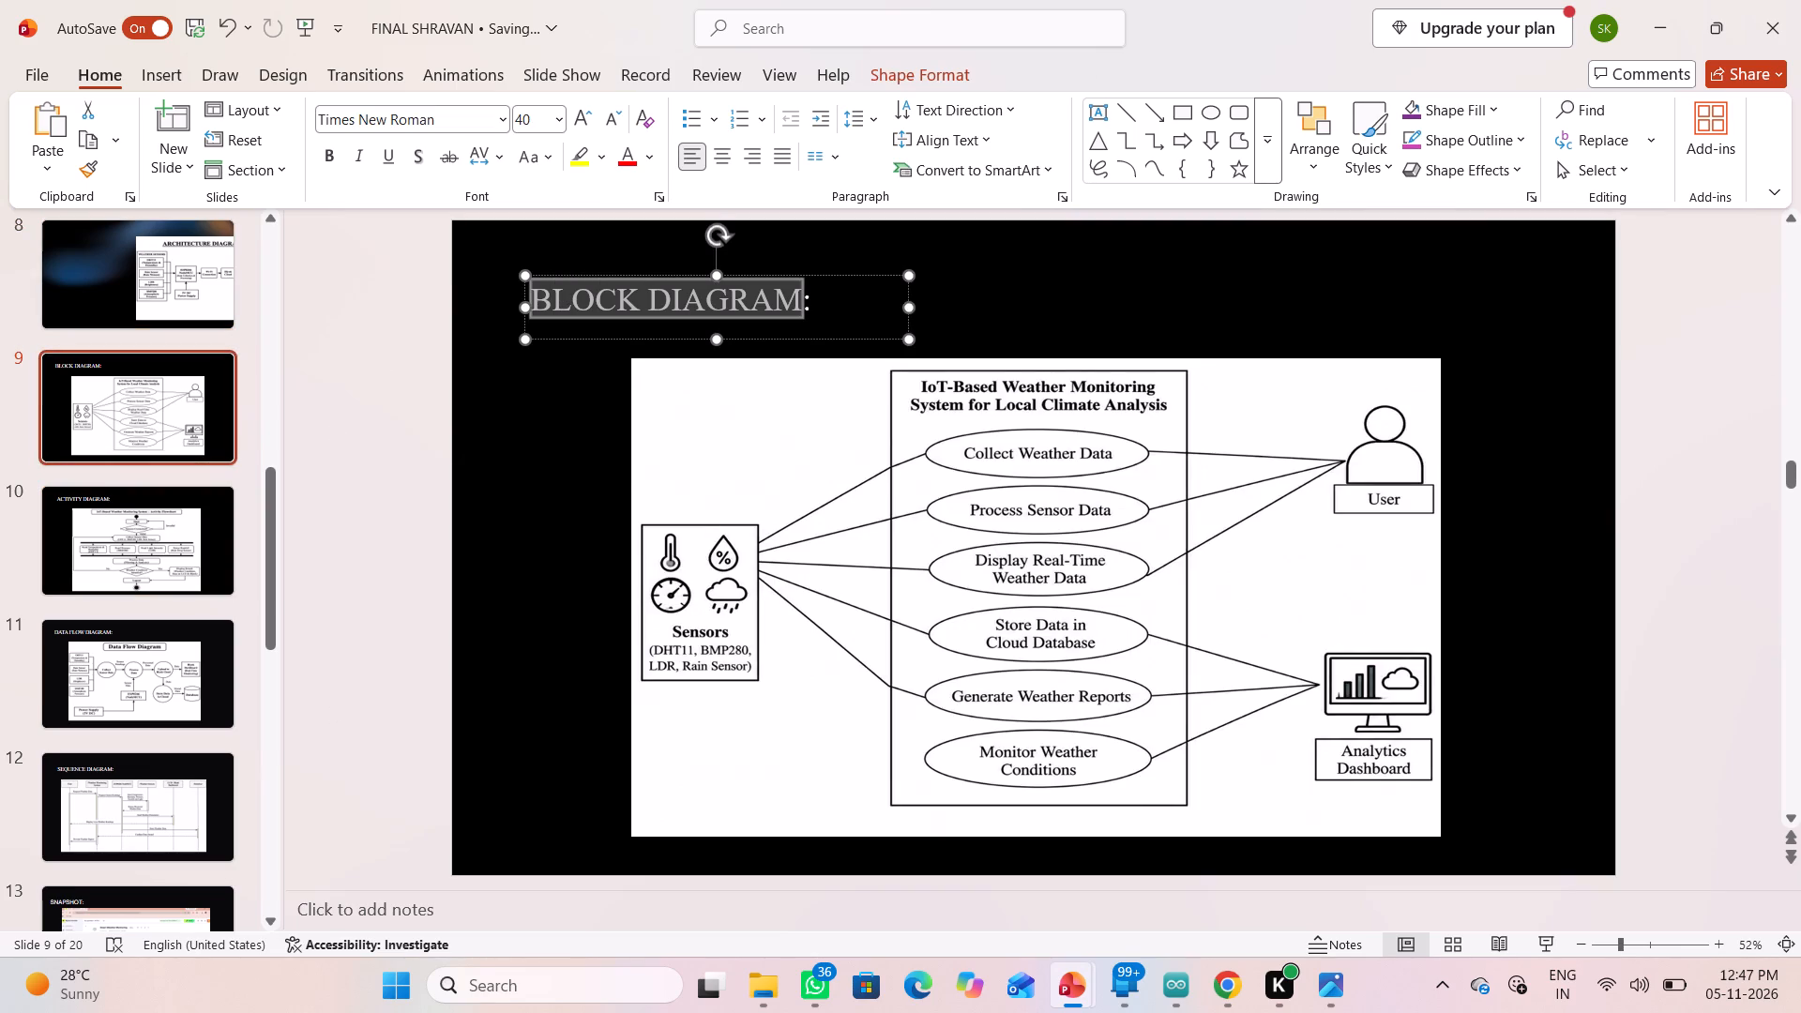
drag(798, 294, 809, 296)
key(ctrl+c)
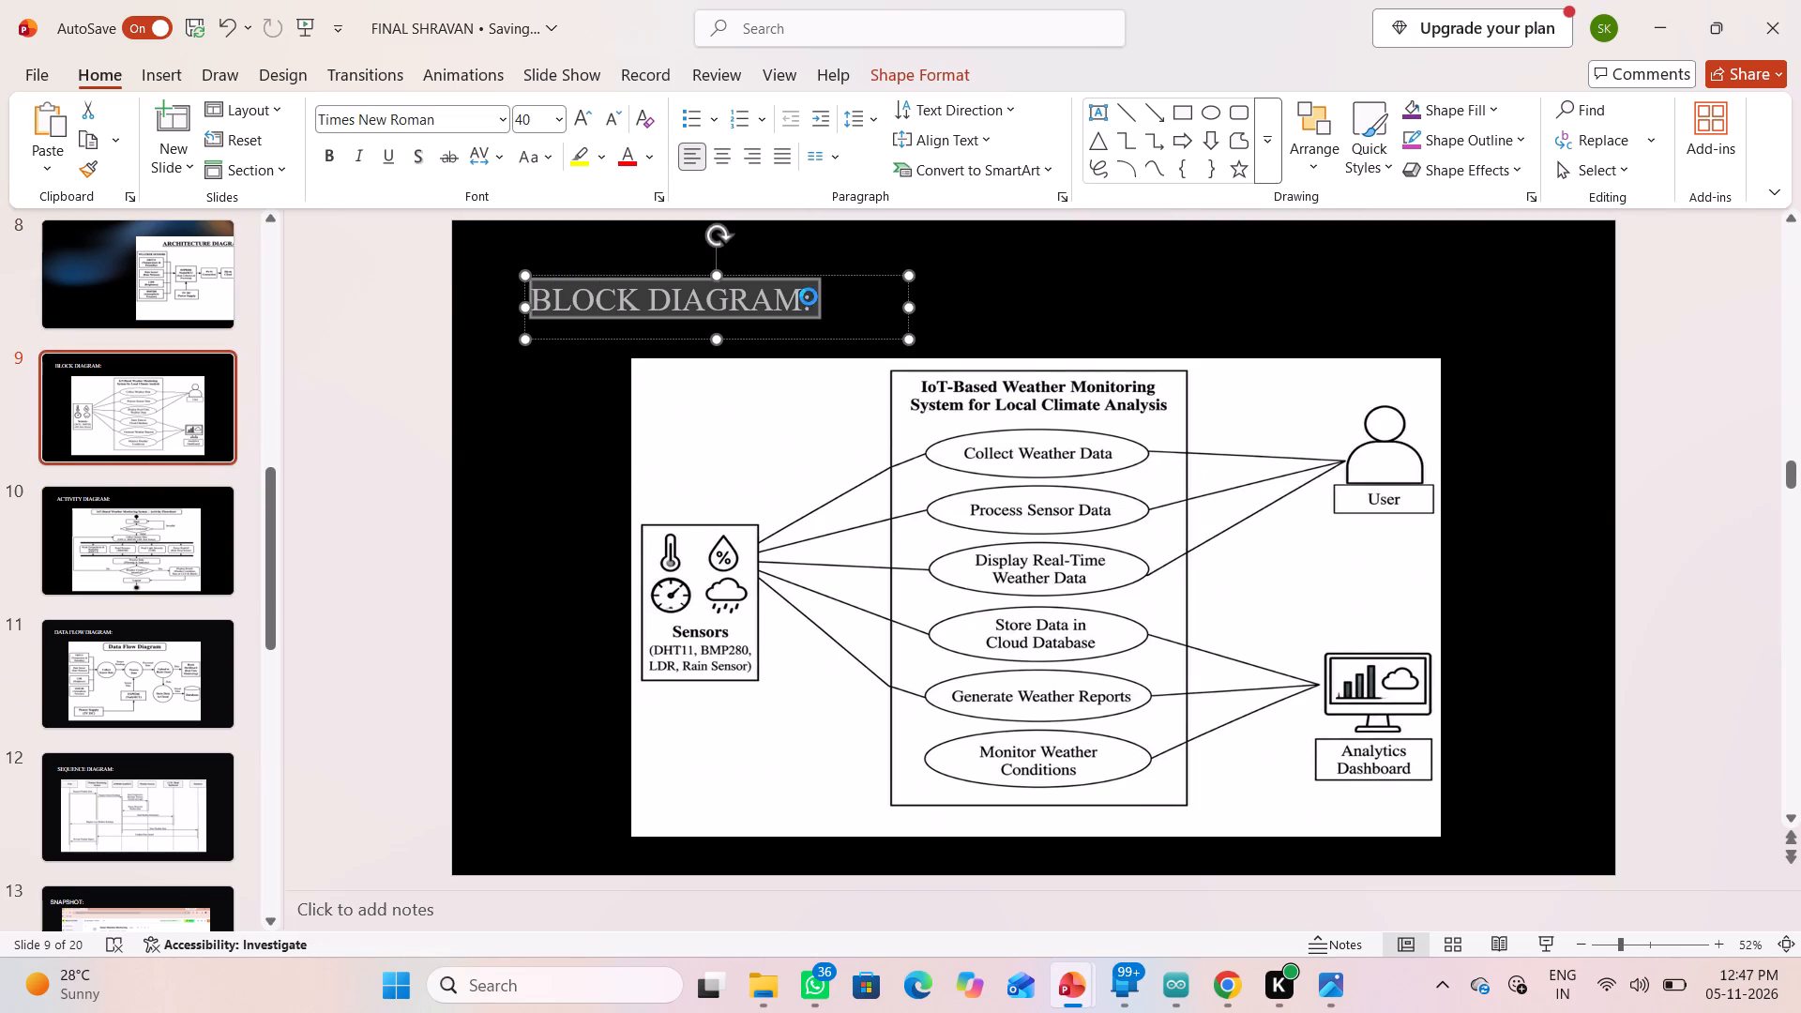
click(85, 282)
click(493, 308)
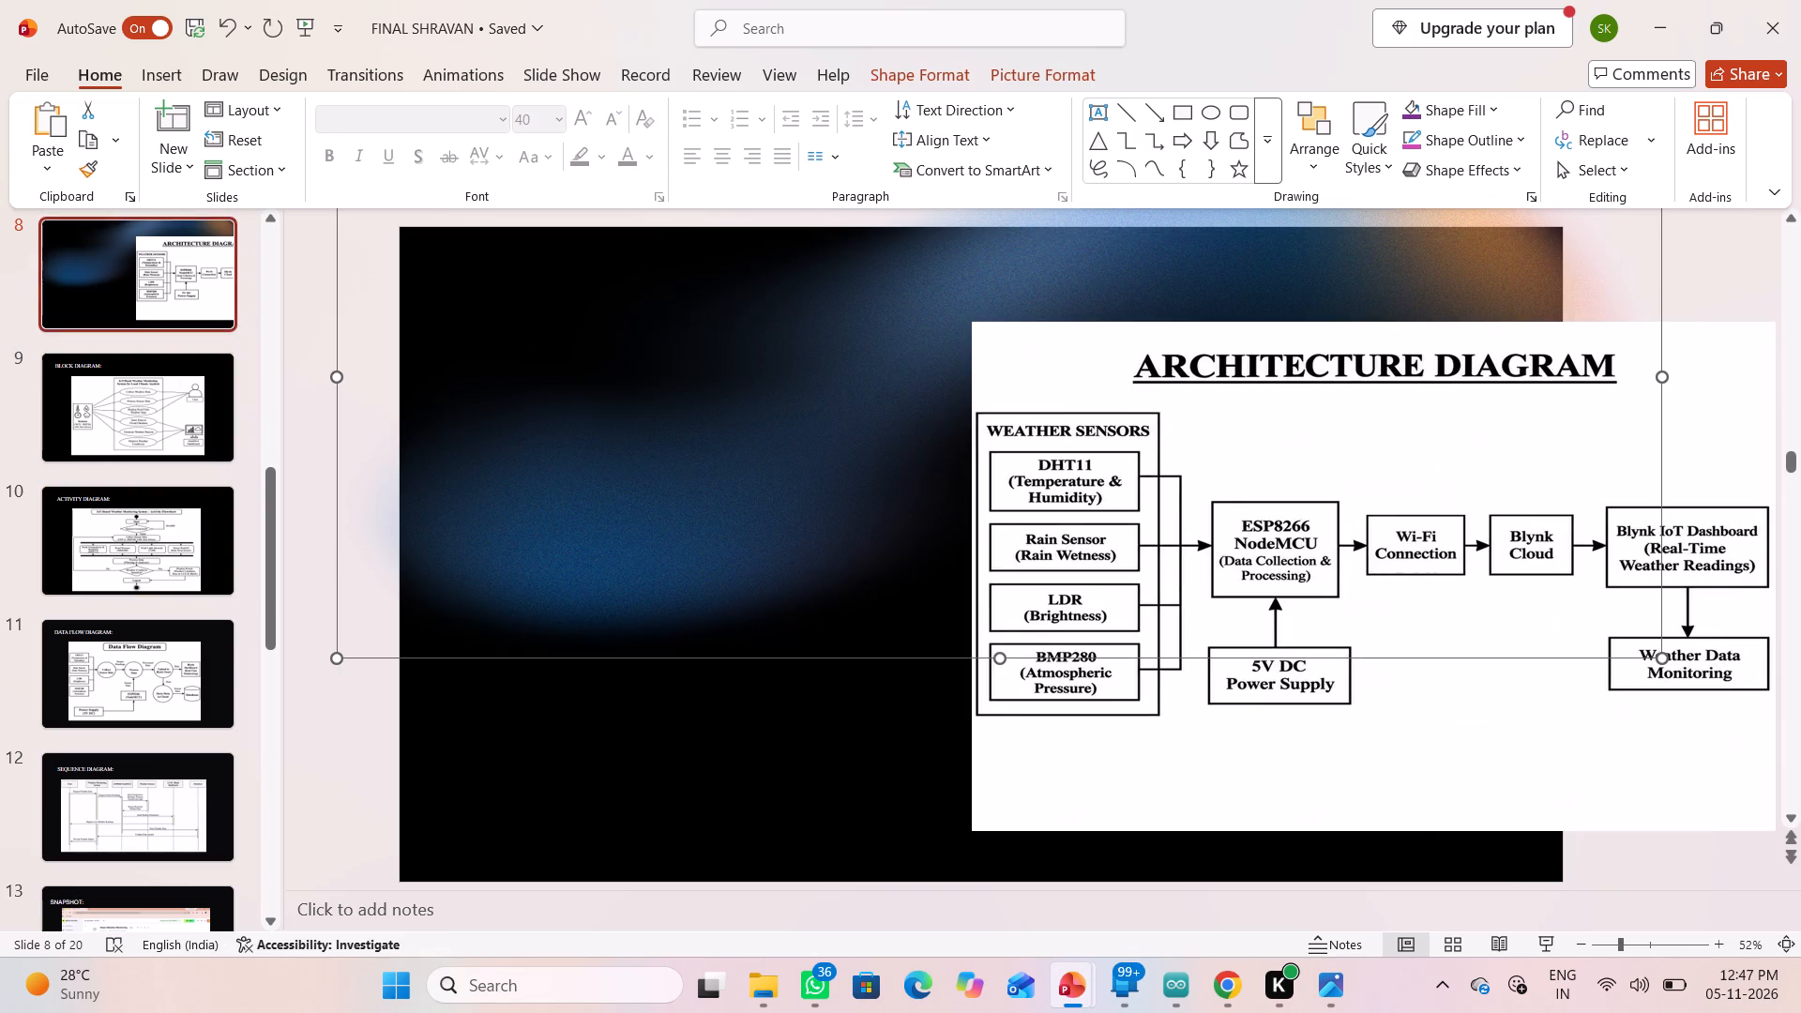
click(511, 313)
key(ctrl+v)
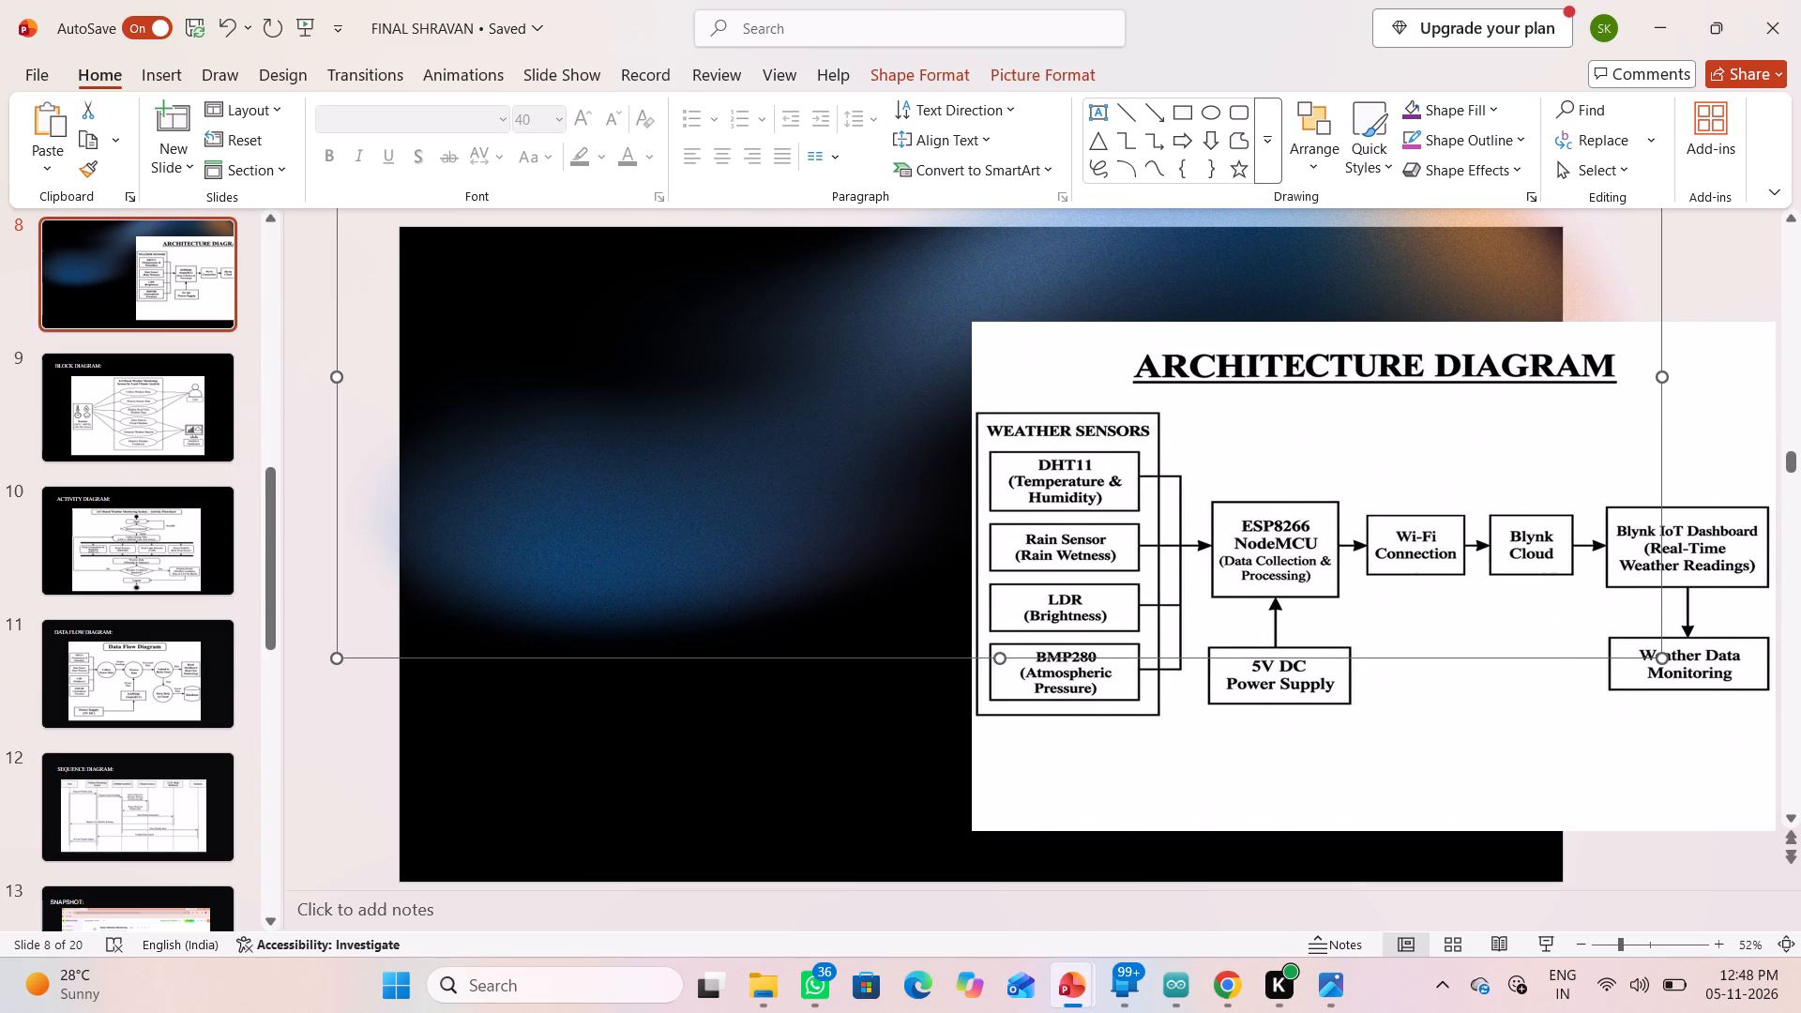
Move the architecture diagram picture on slide 8 down and slightly left, clearing the area above it.
scroll(611, 355, up, 8)
scroll(612, 358, down, 2)
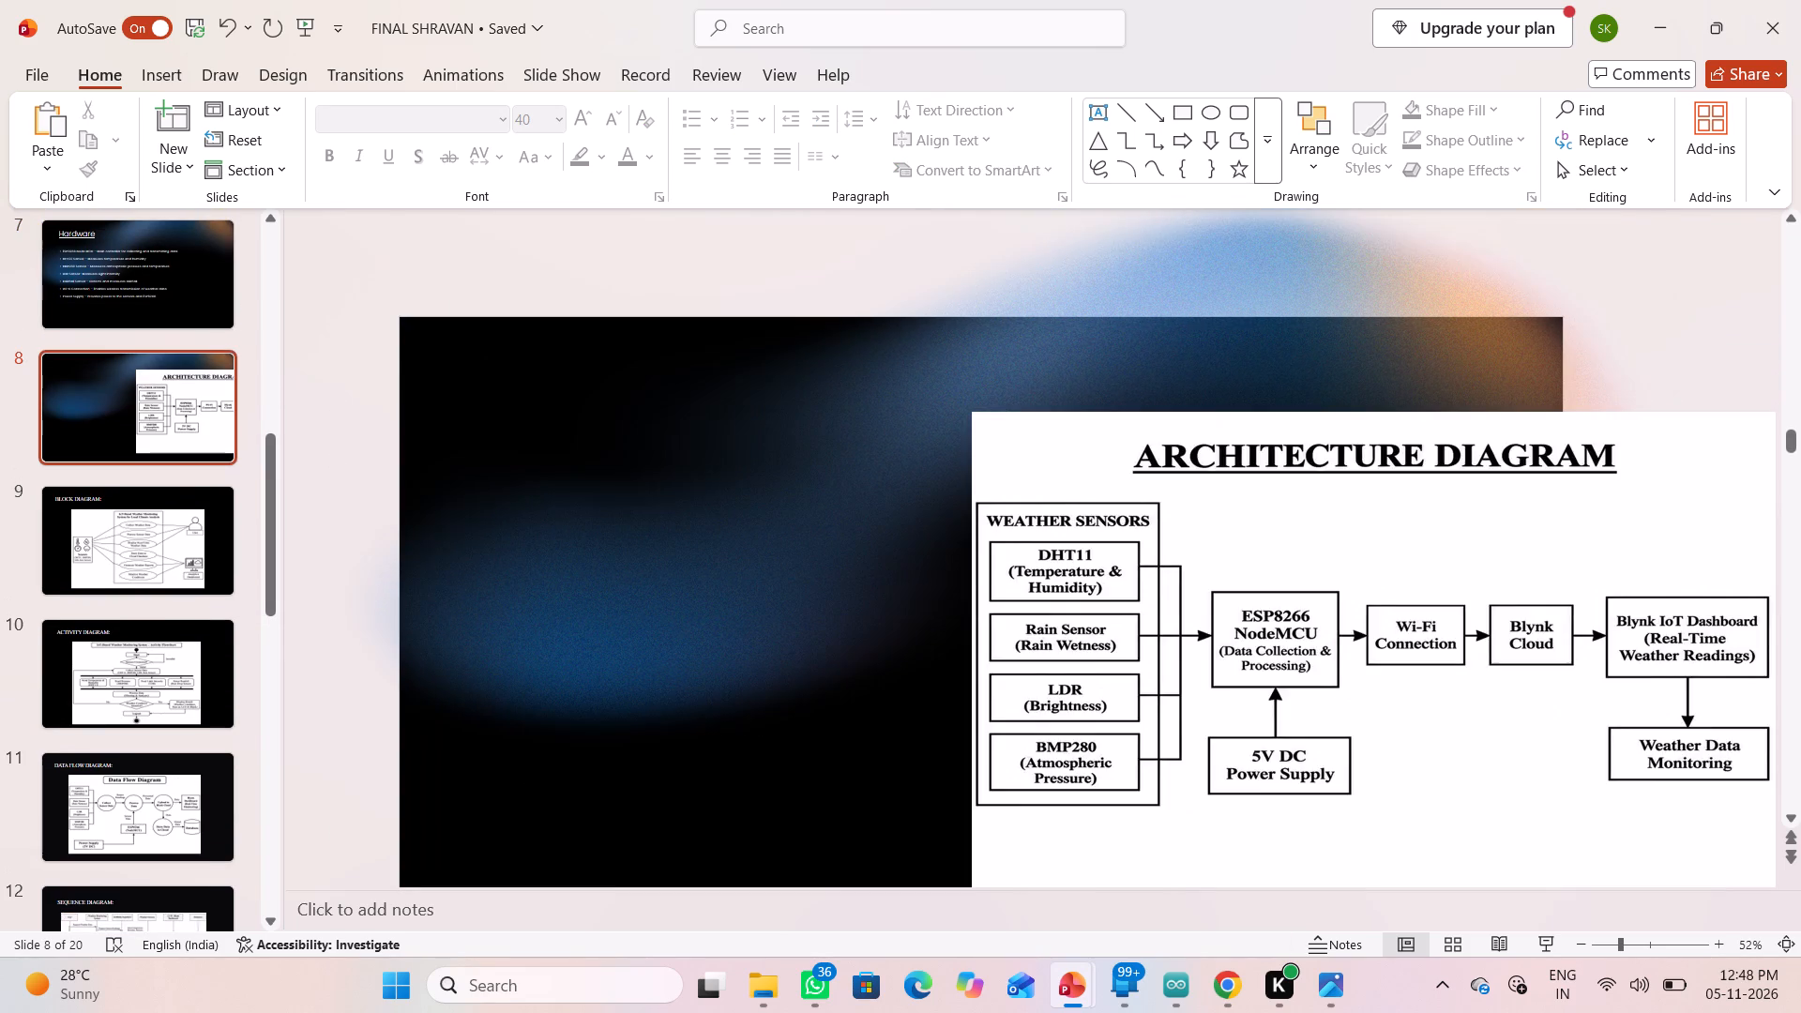
scroll(612, 358, down, 4)
drag(1139, 374, 1041, 481)
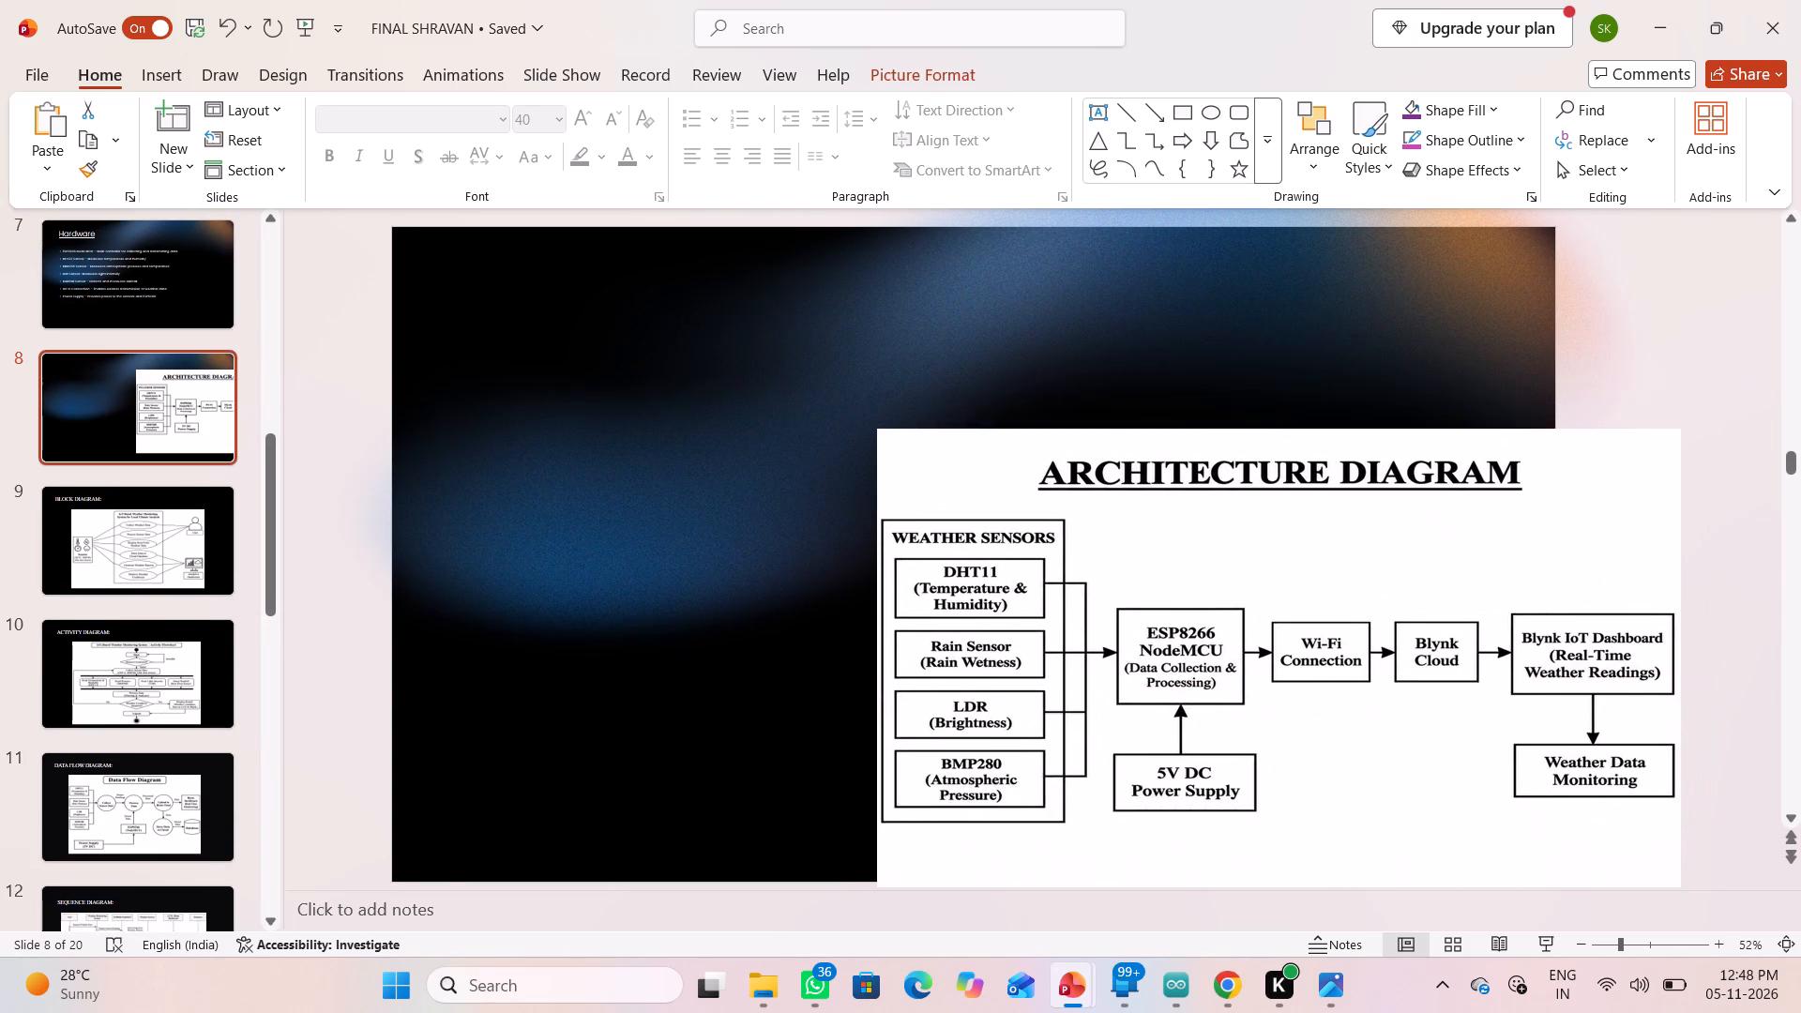
drag(1041, 481, 1036, 482)
click(644, 370)
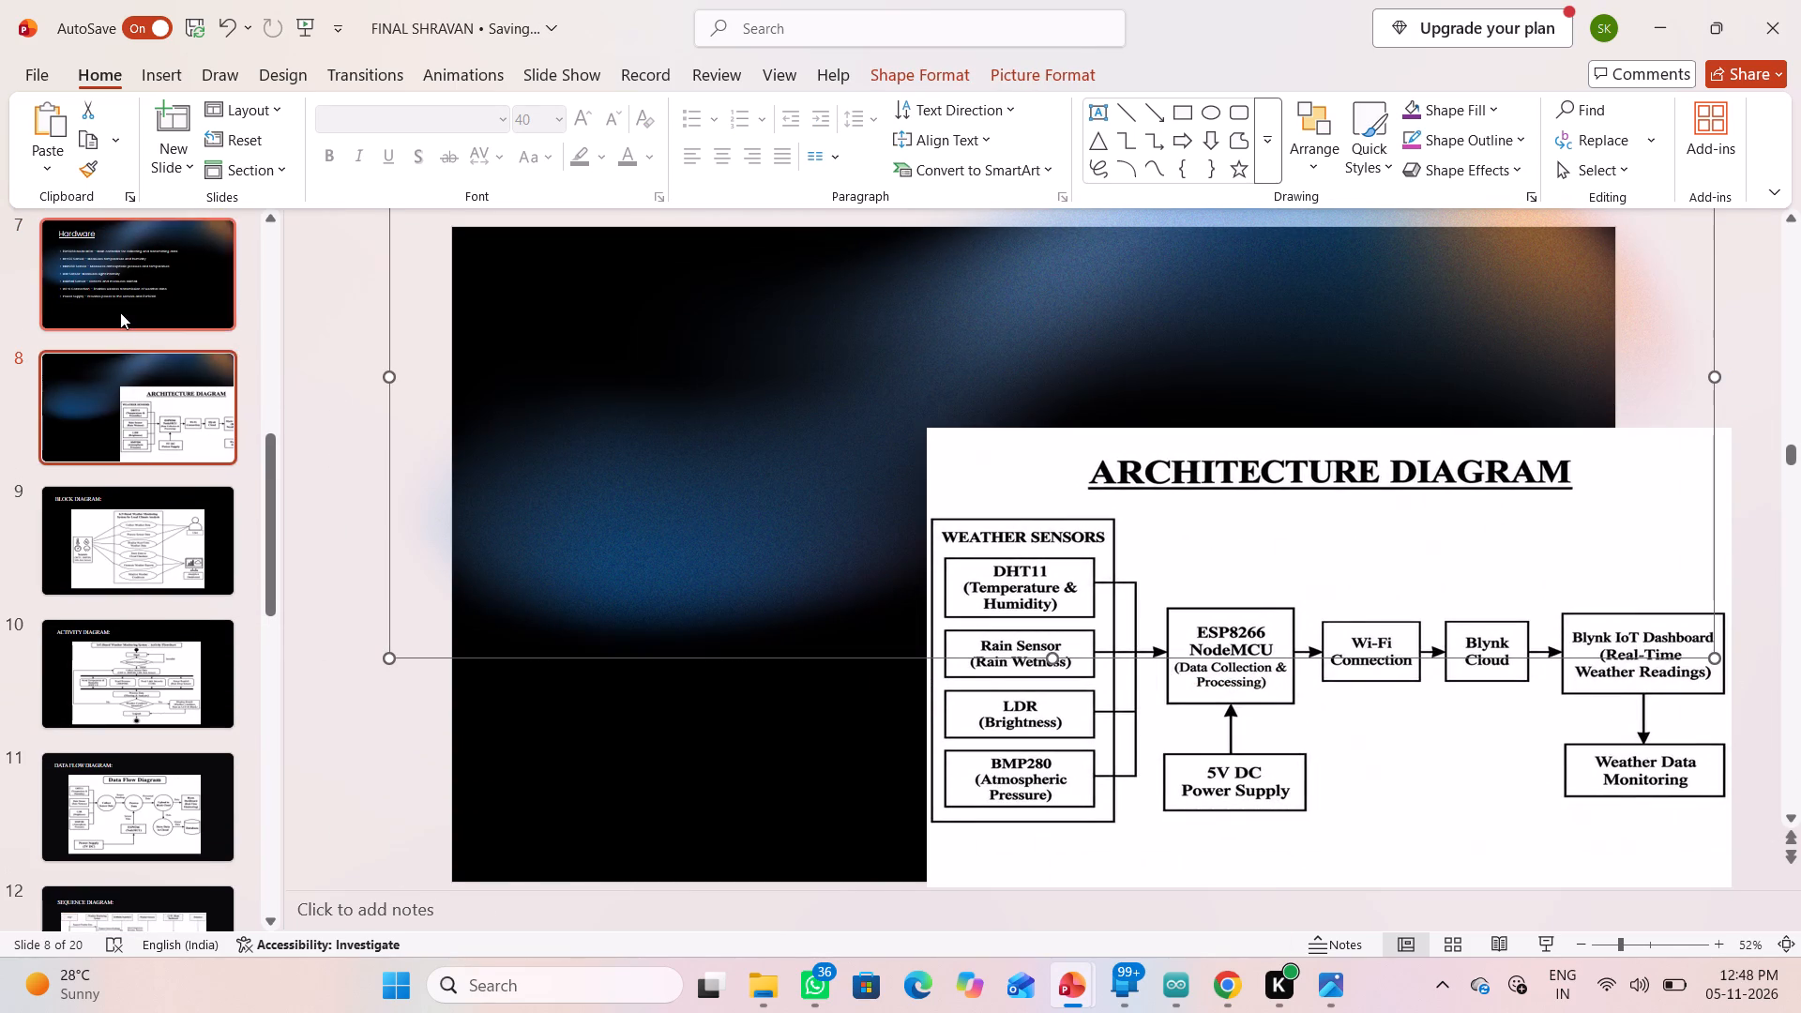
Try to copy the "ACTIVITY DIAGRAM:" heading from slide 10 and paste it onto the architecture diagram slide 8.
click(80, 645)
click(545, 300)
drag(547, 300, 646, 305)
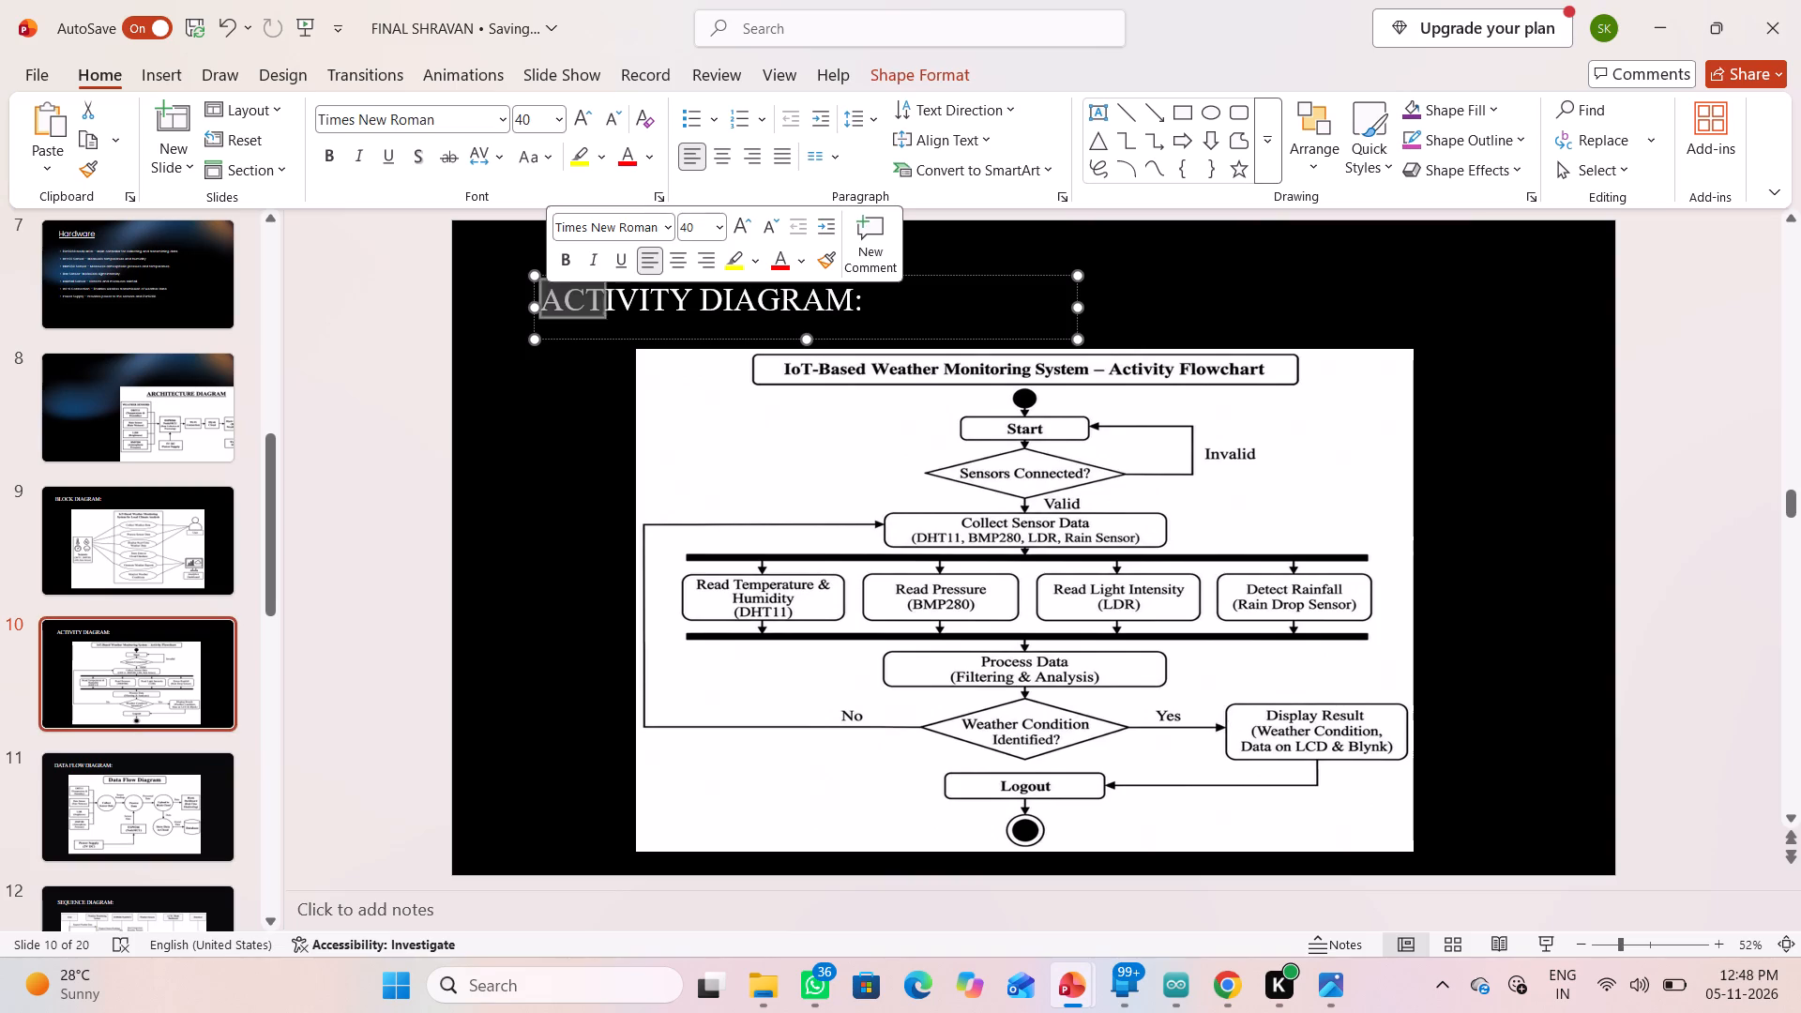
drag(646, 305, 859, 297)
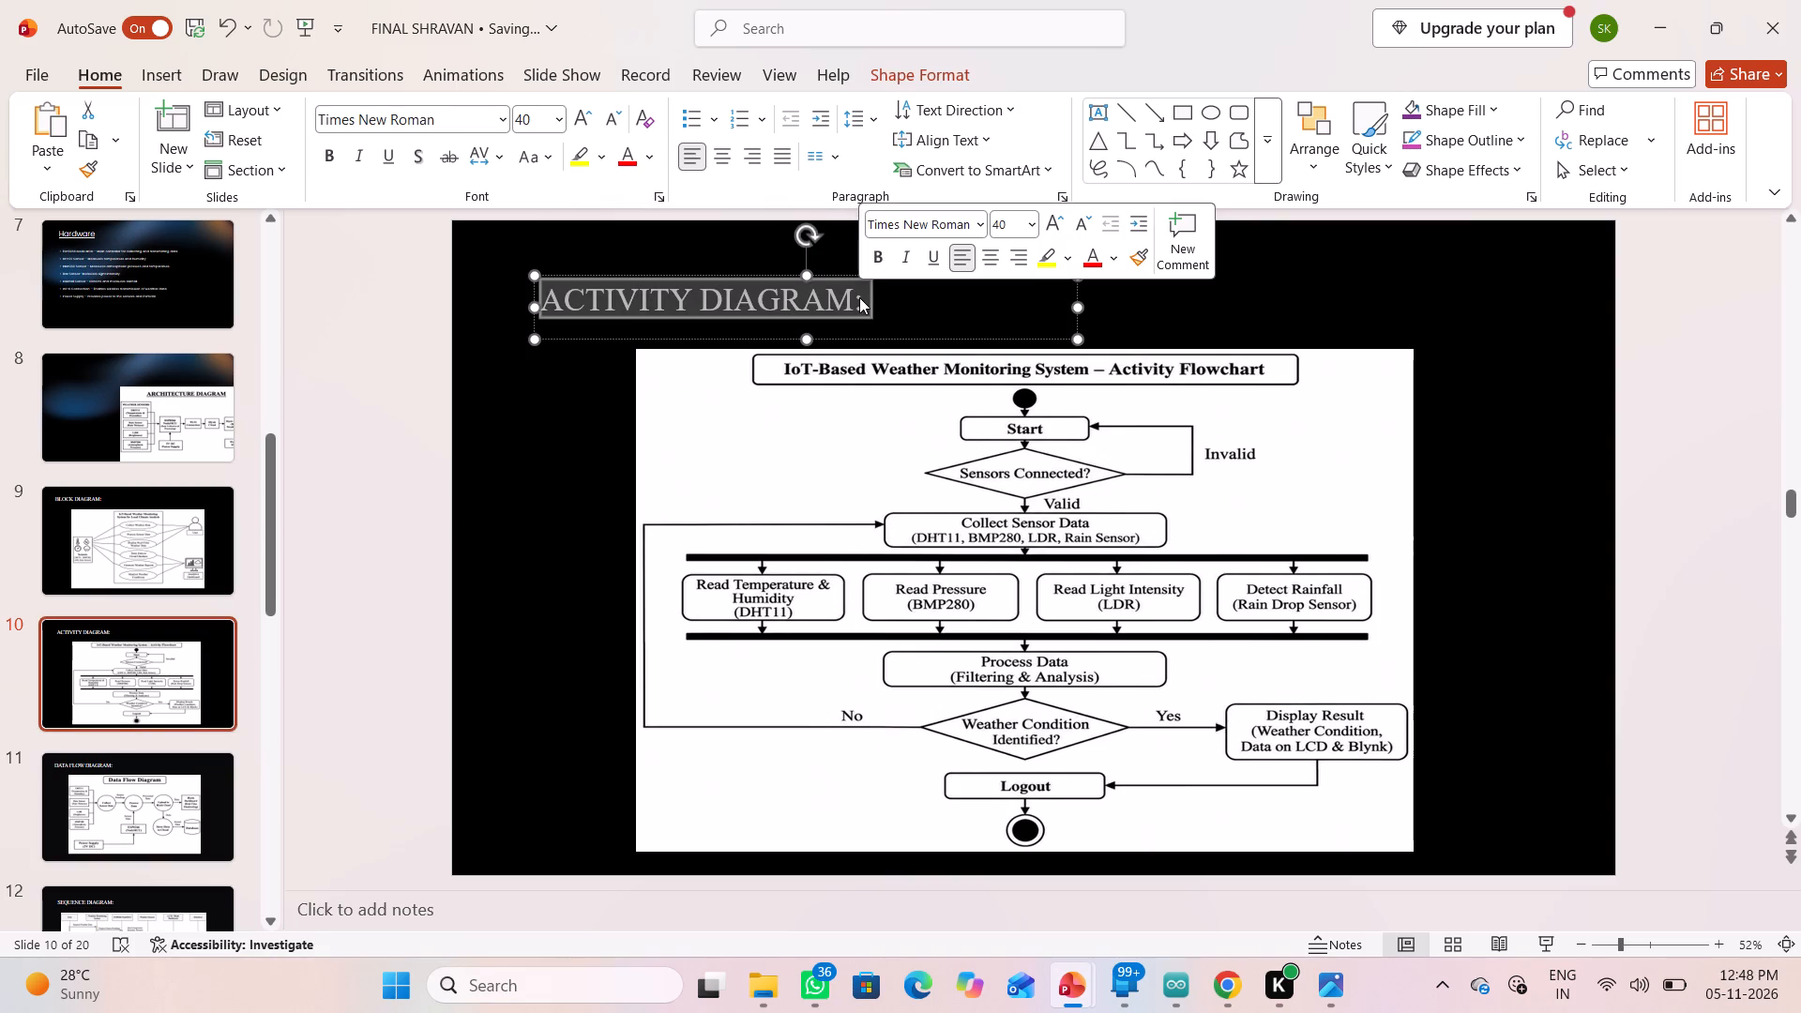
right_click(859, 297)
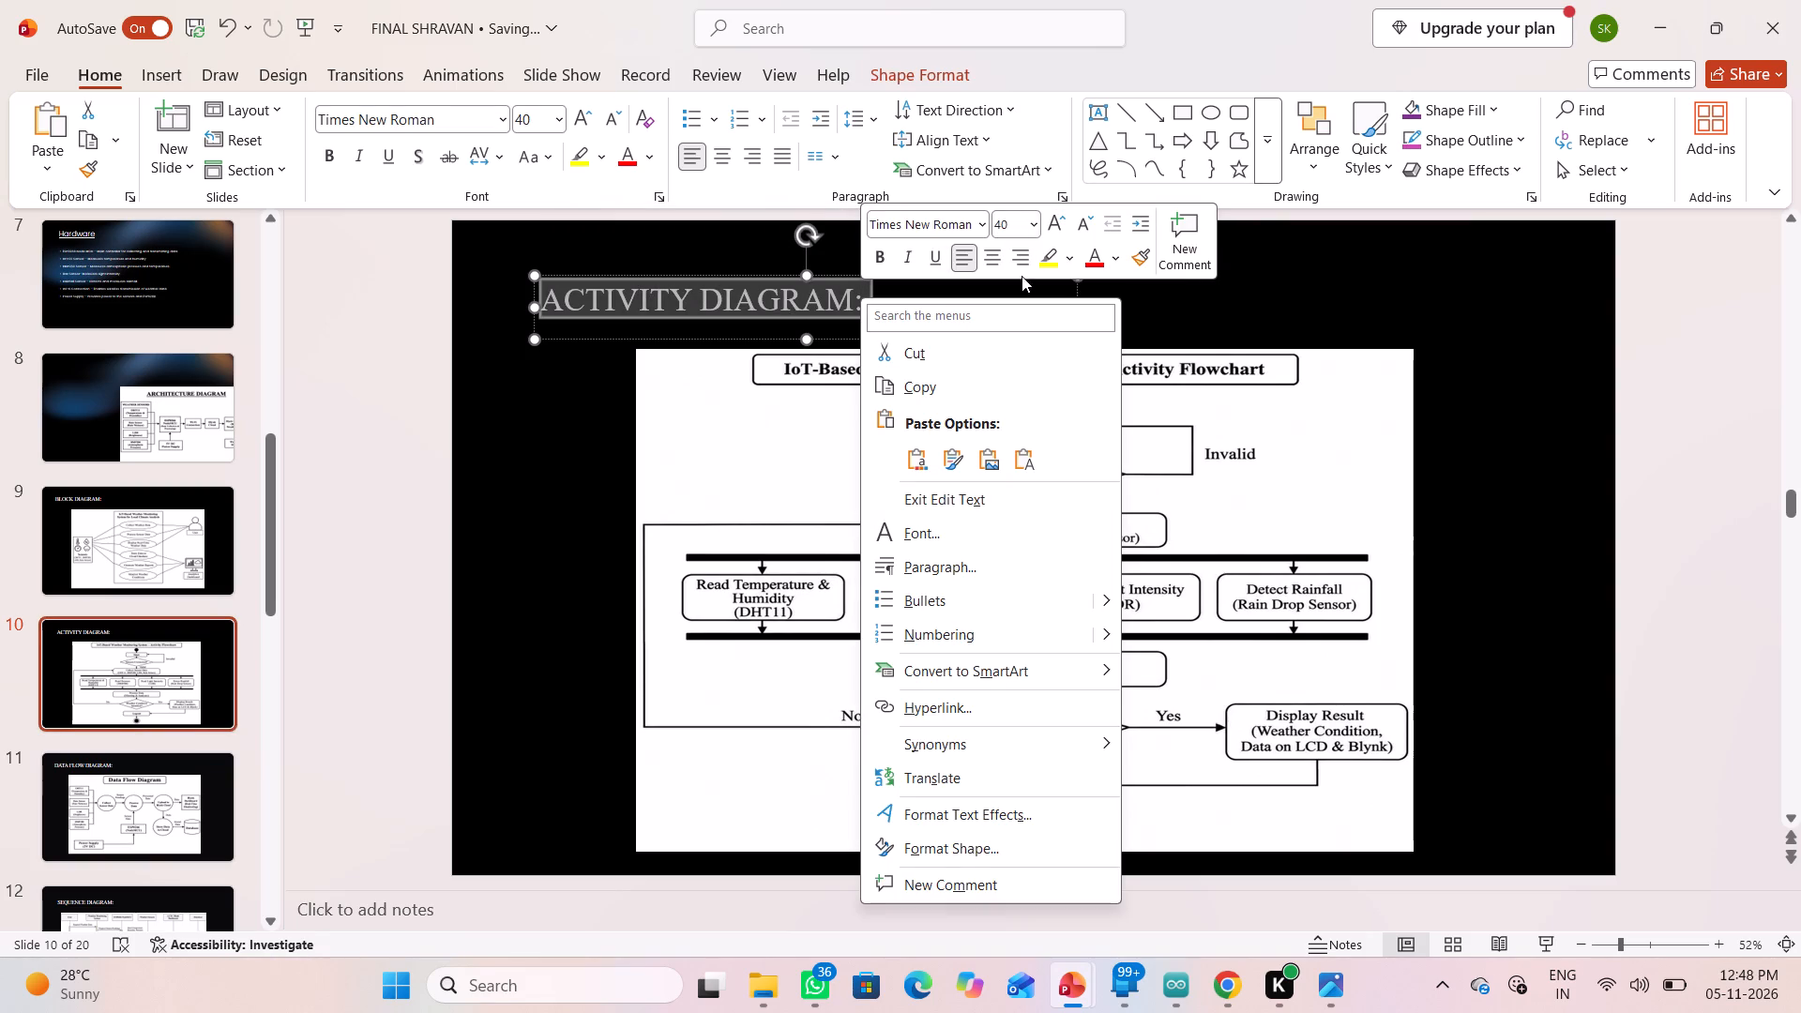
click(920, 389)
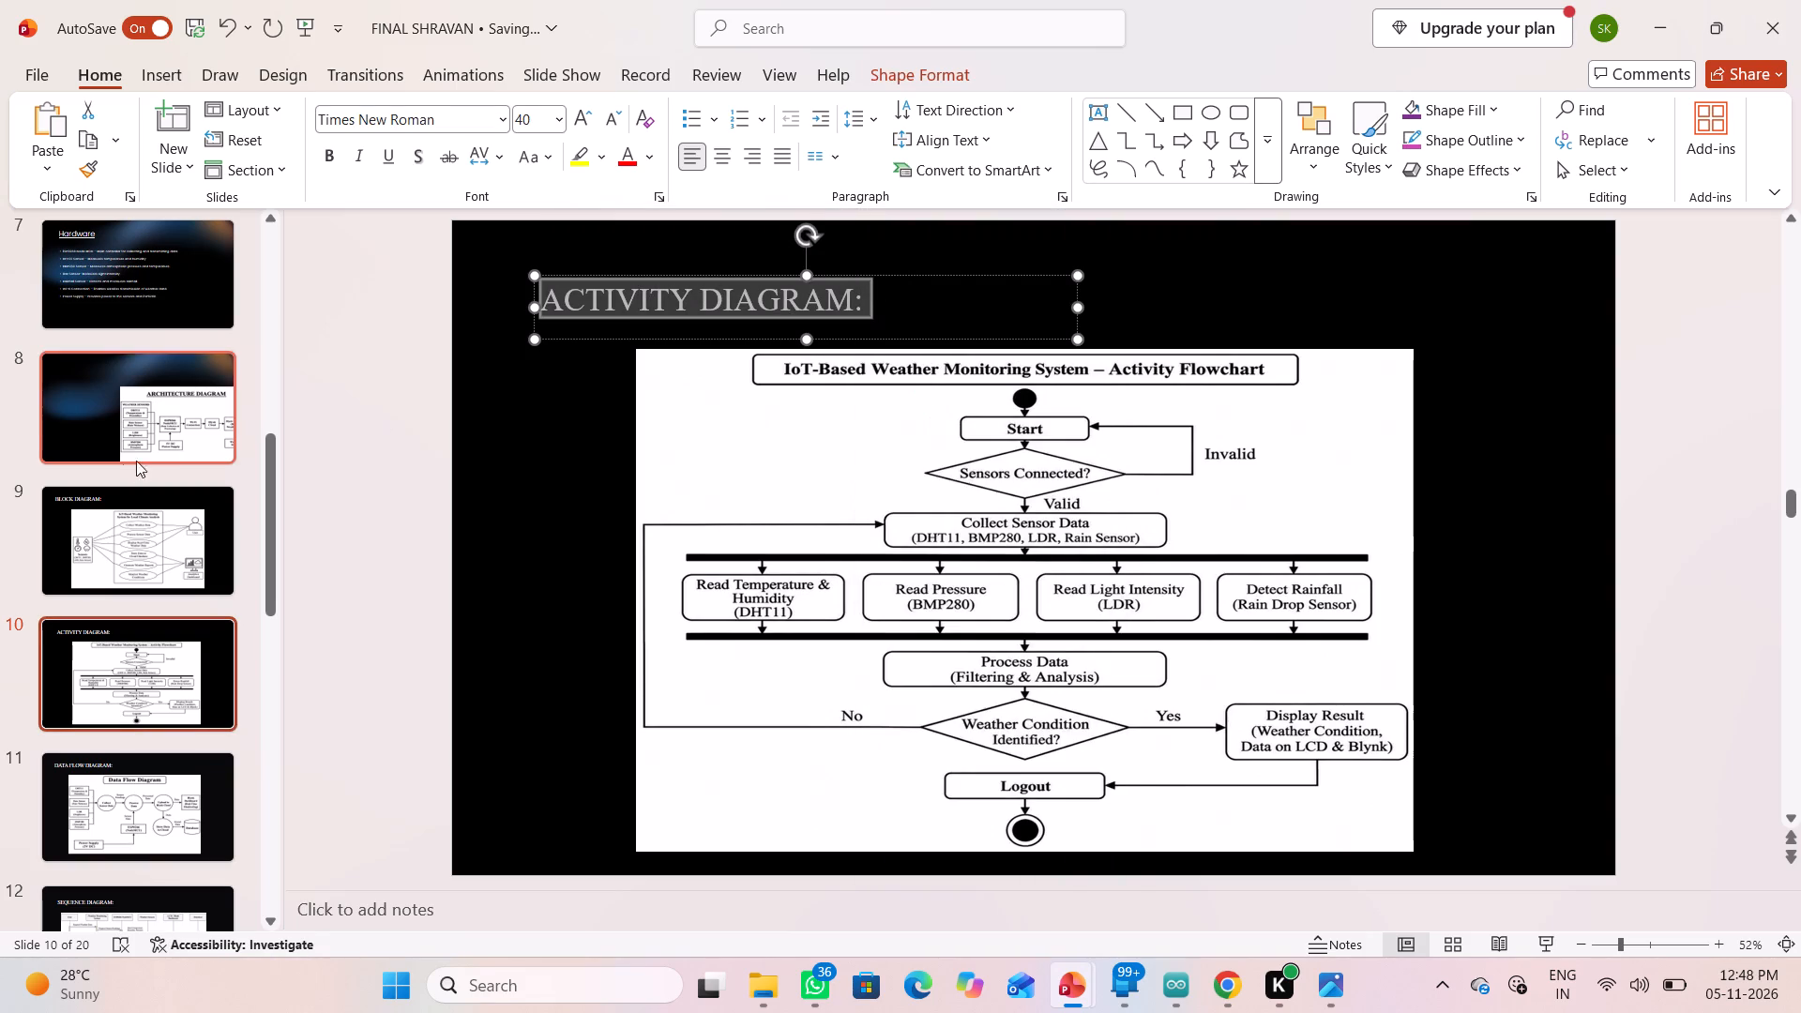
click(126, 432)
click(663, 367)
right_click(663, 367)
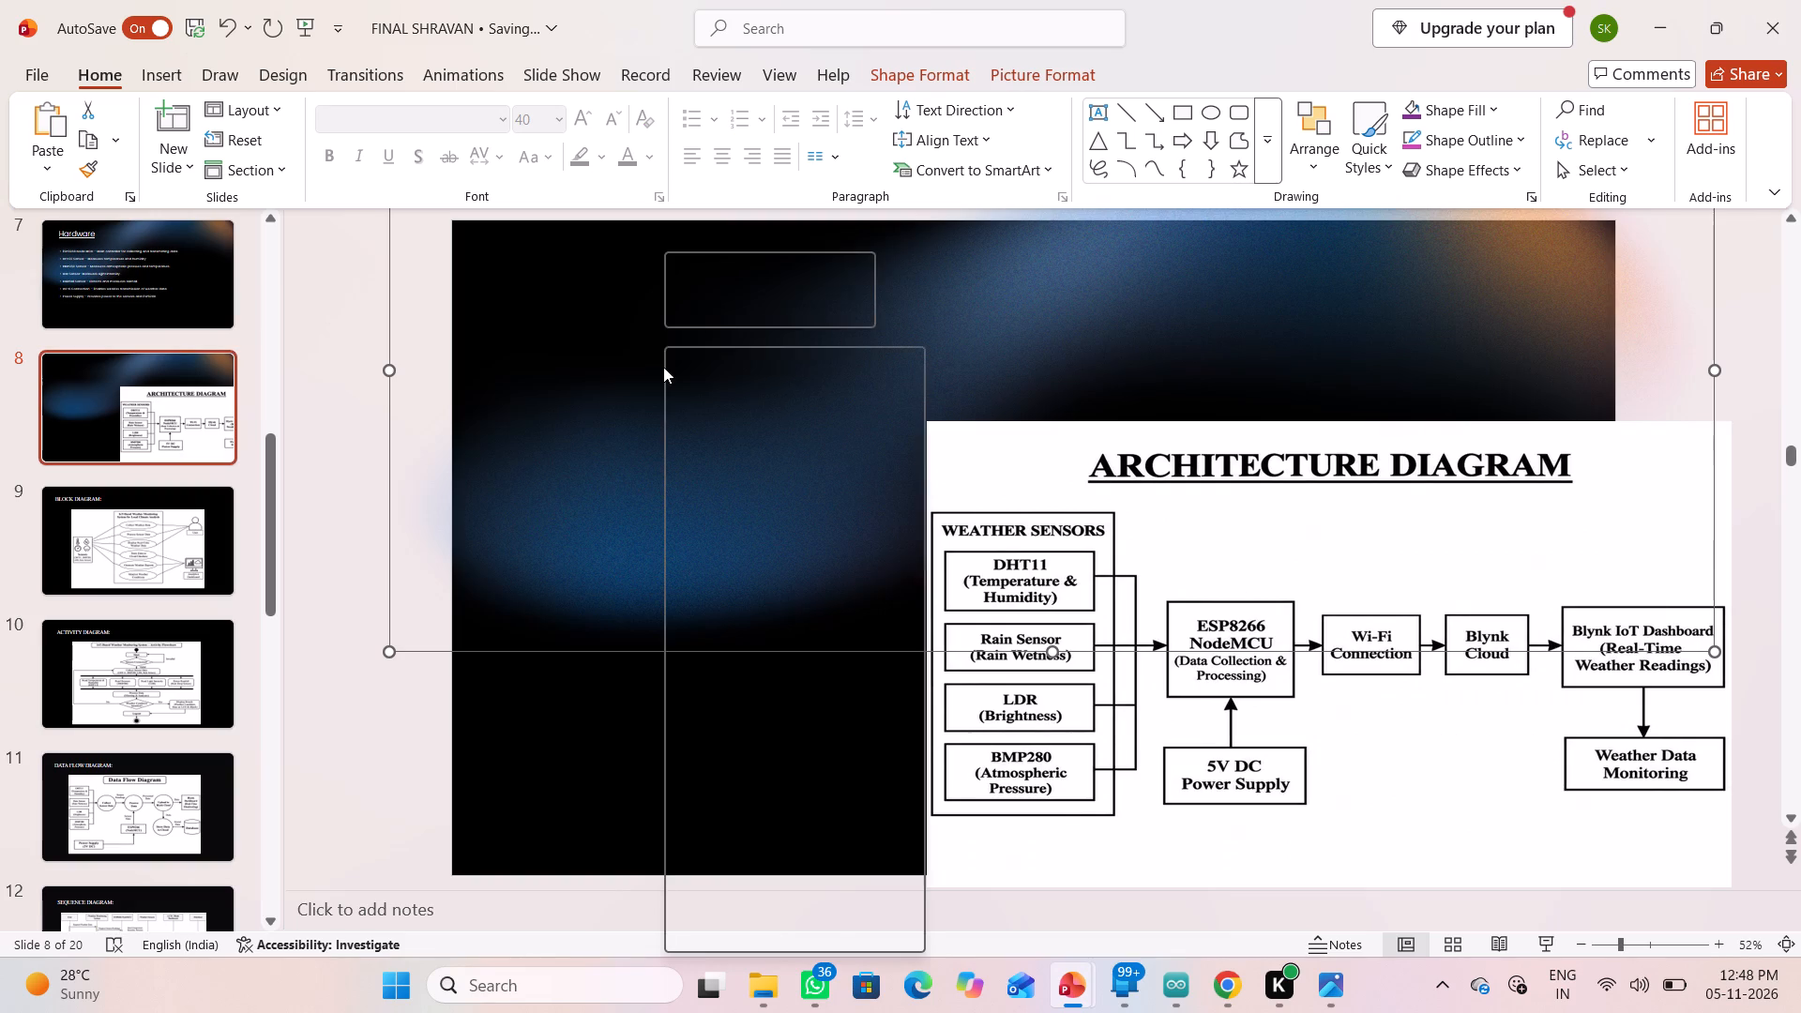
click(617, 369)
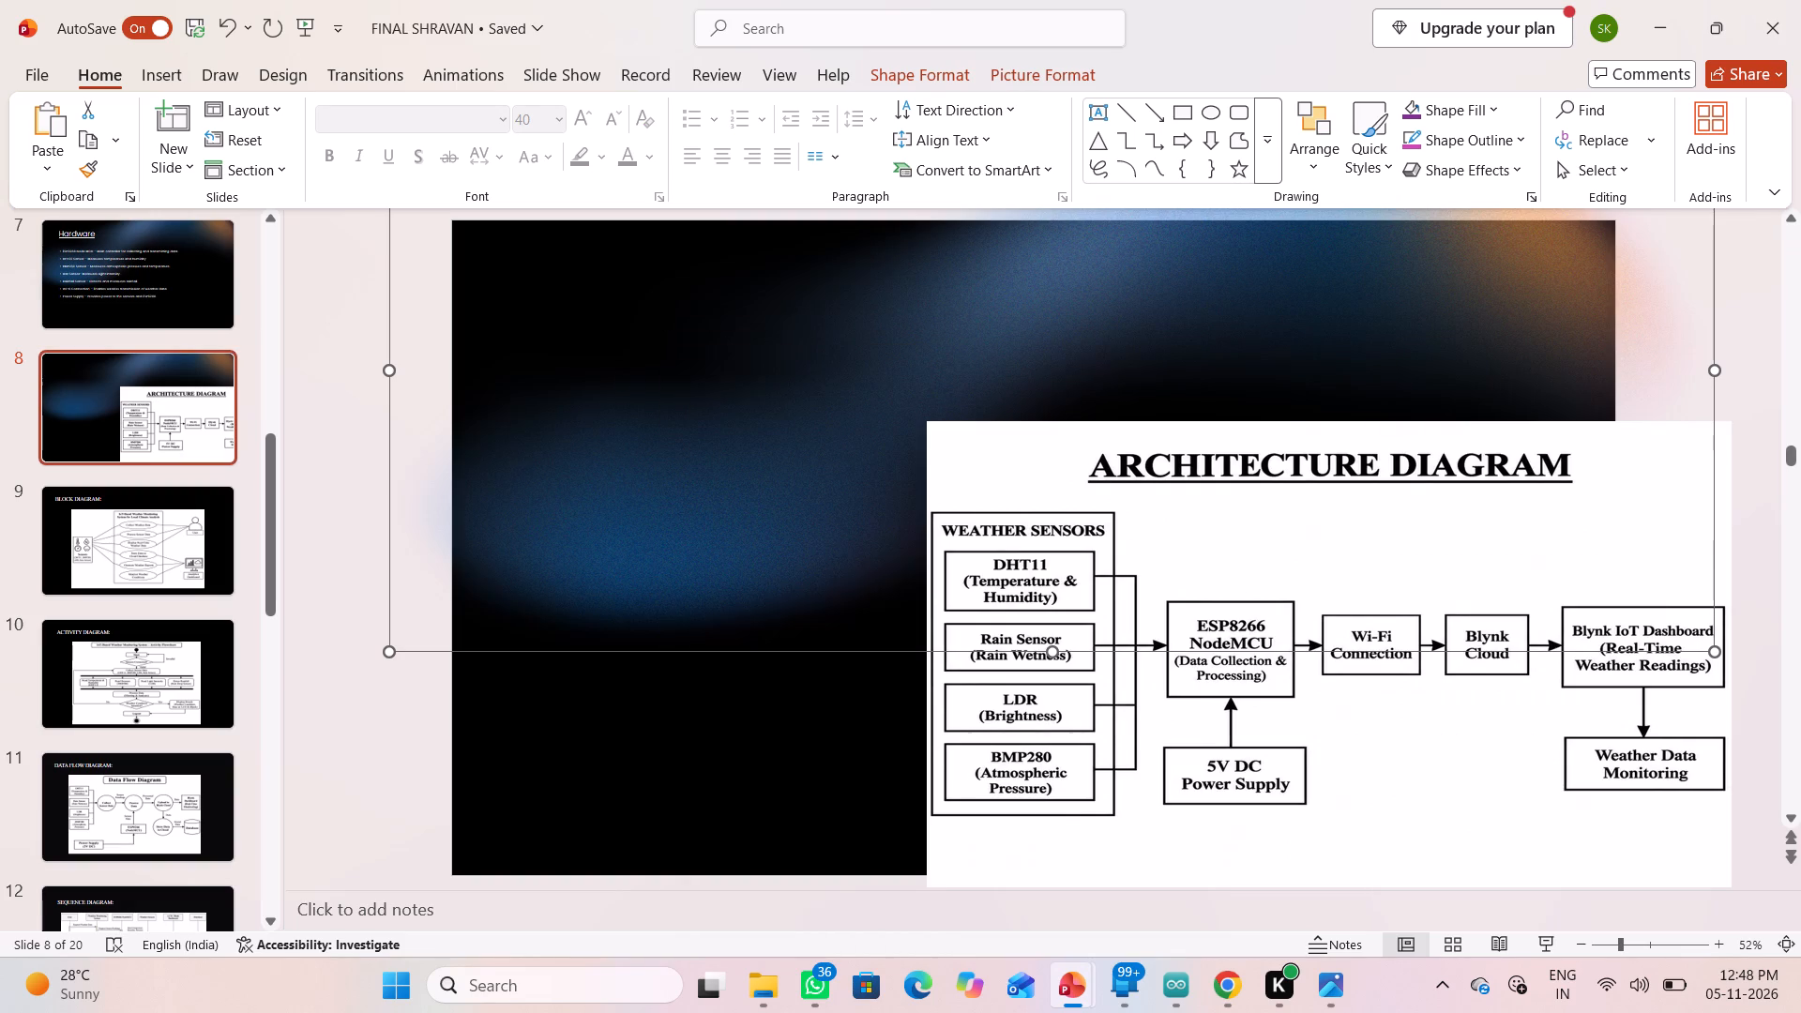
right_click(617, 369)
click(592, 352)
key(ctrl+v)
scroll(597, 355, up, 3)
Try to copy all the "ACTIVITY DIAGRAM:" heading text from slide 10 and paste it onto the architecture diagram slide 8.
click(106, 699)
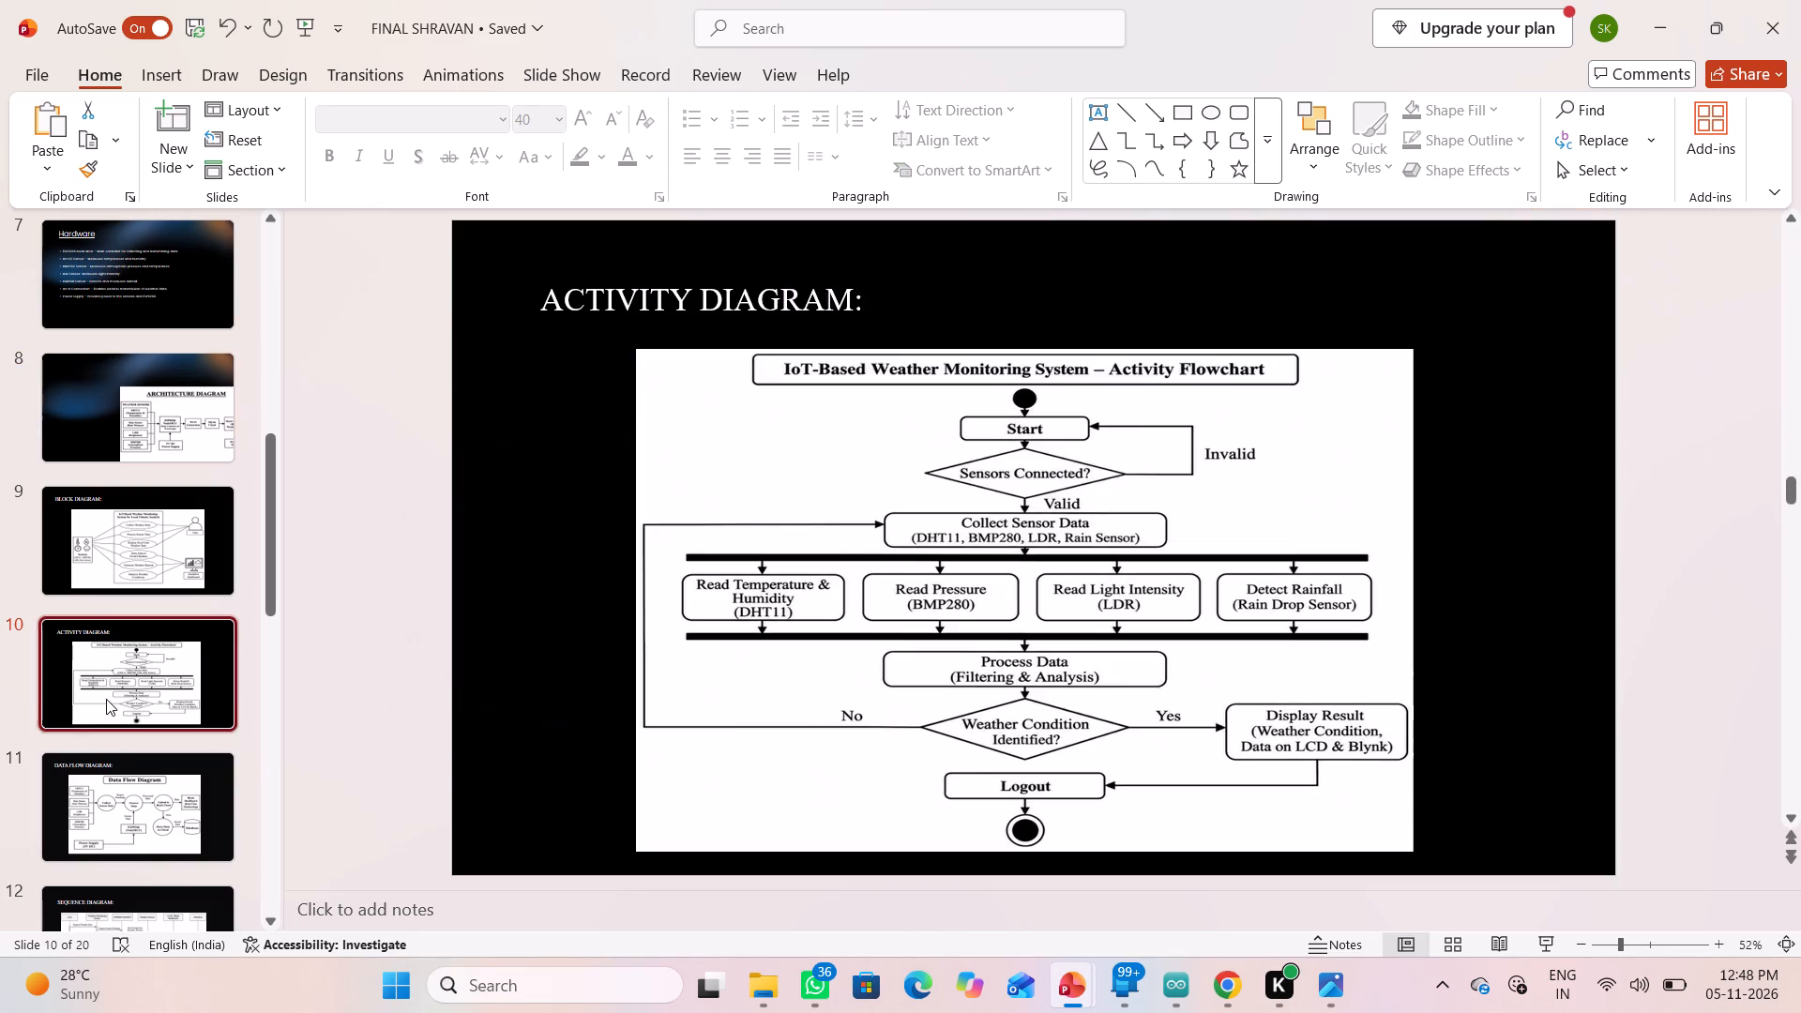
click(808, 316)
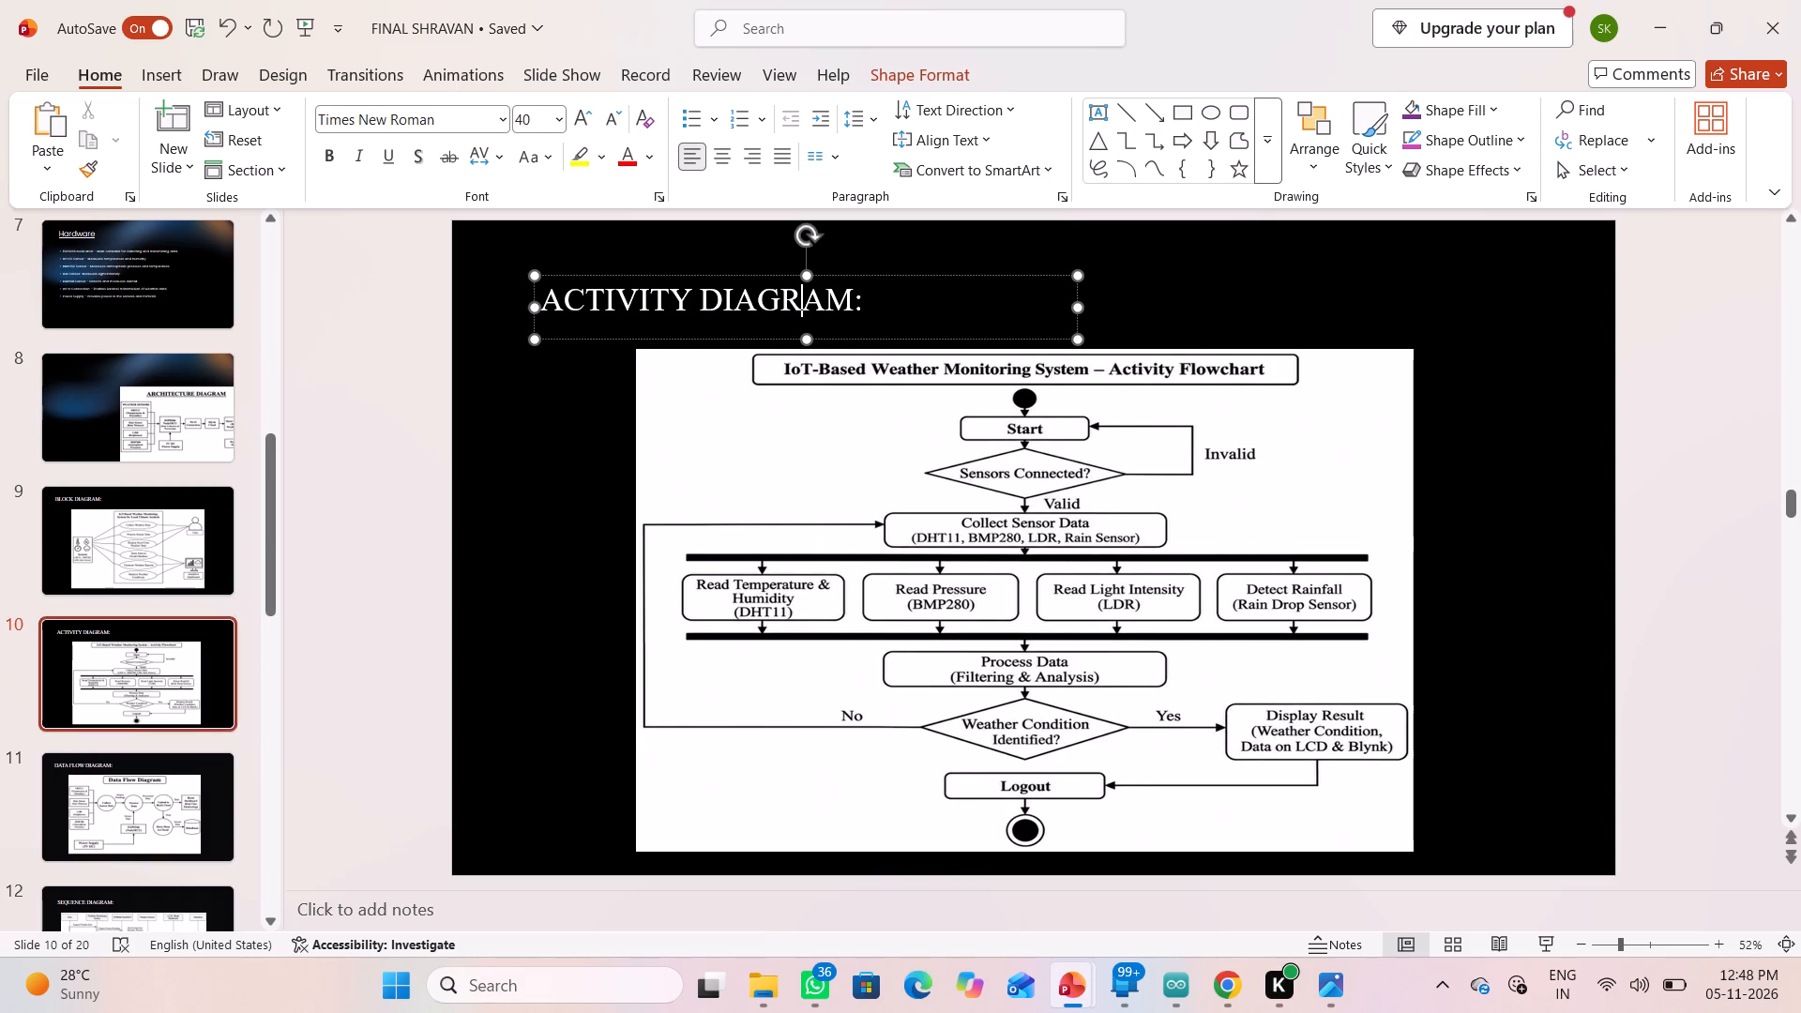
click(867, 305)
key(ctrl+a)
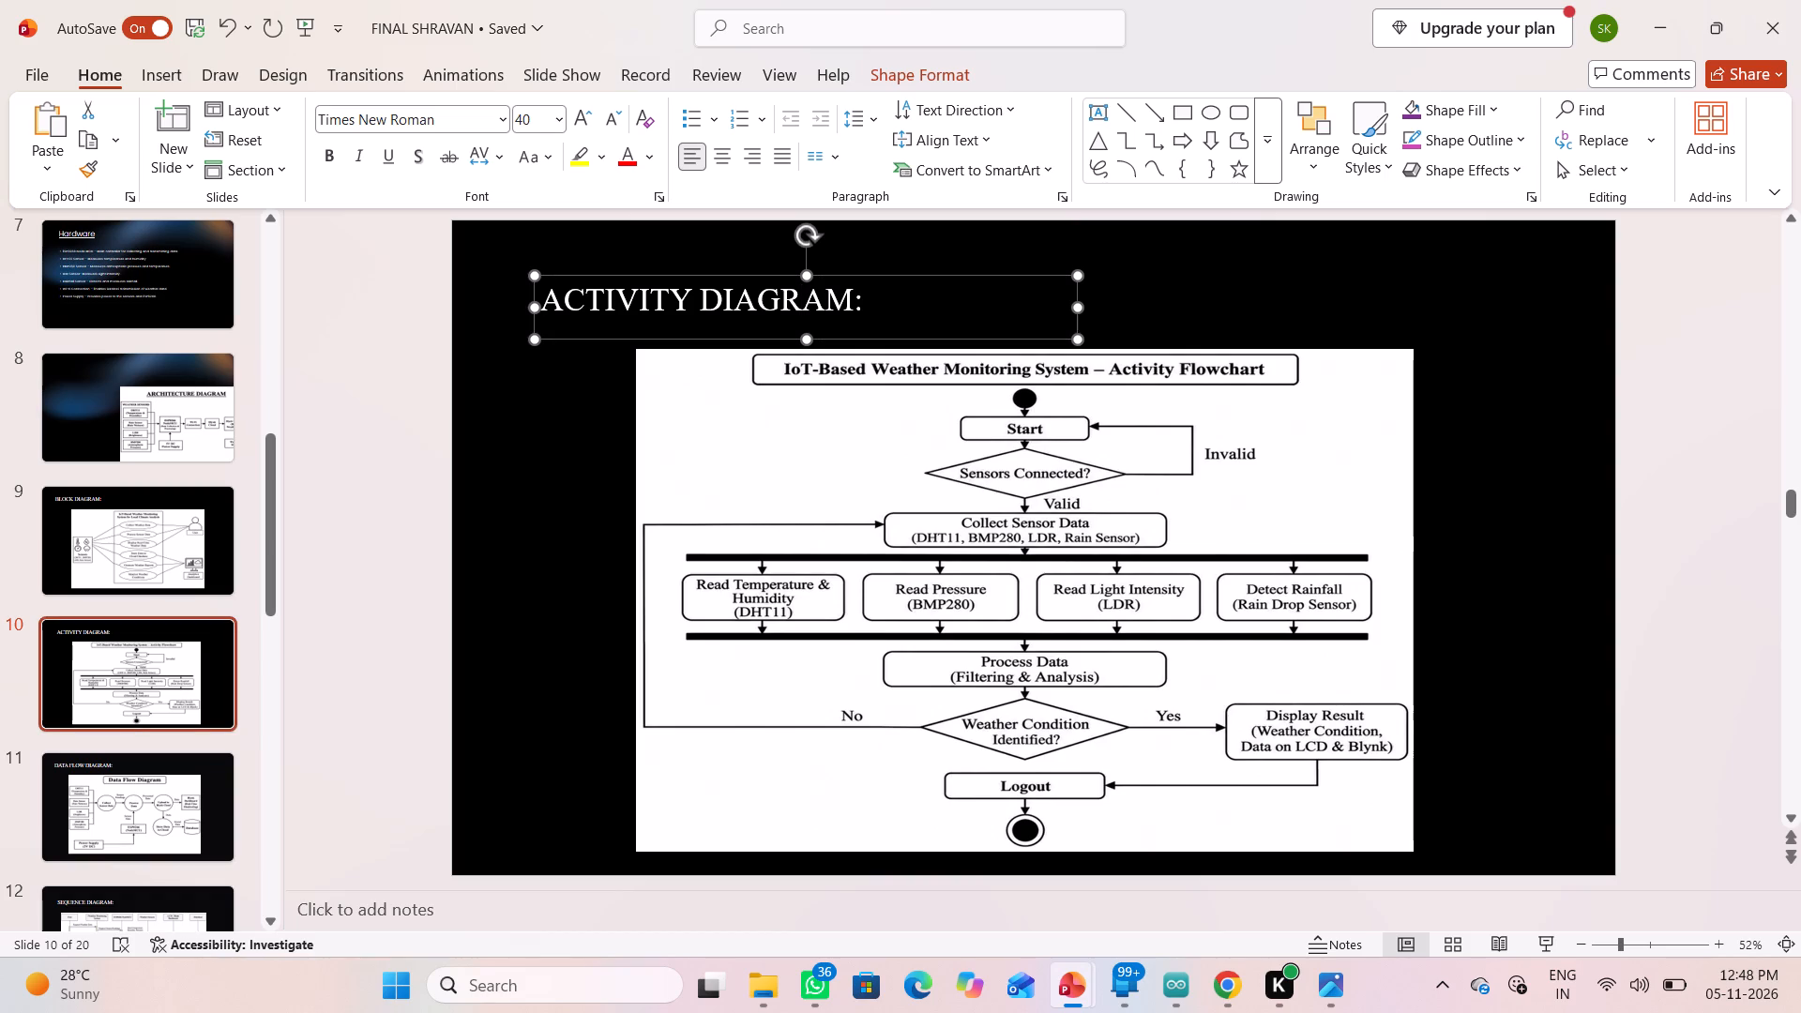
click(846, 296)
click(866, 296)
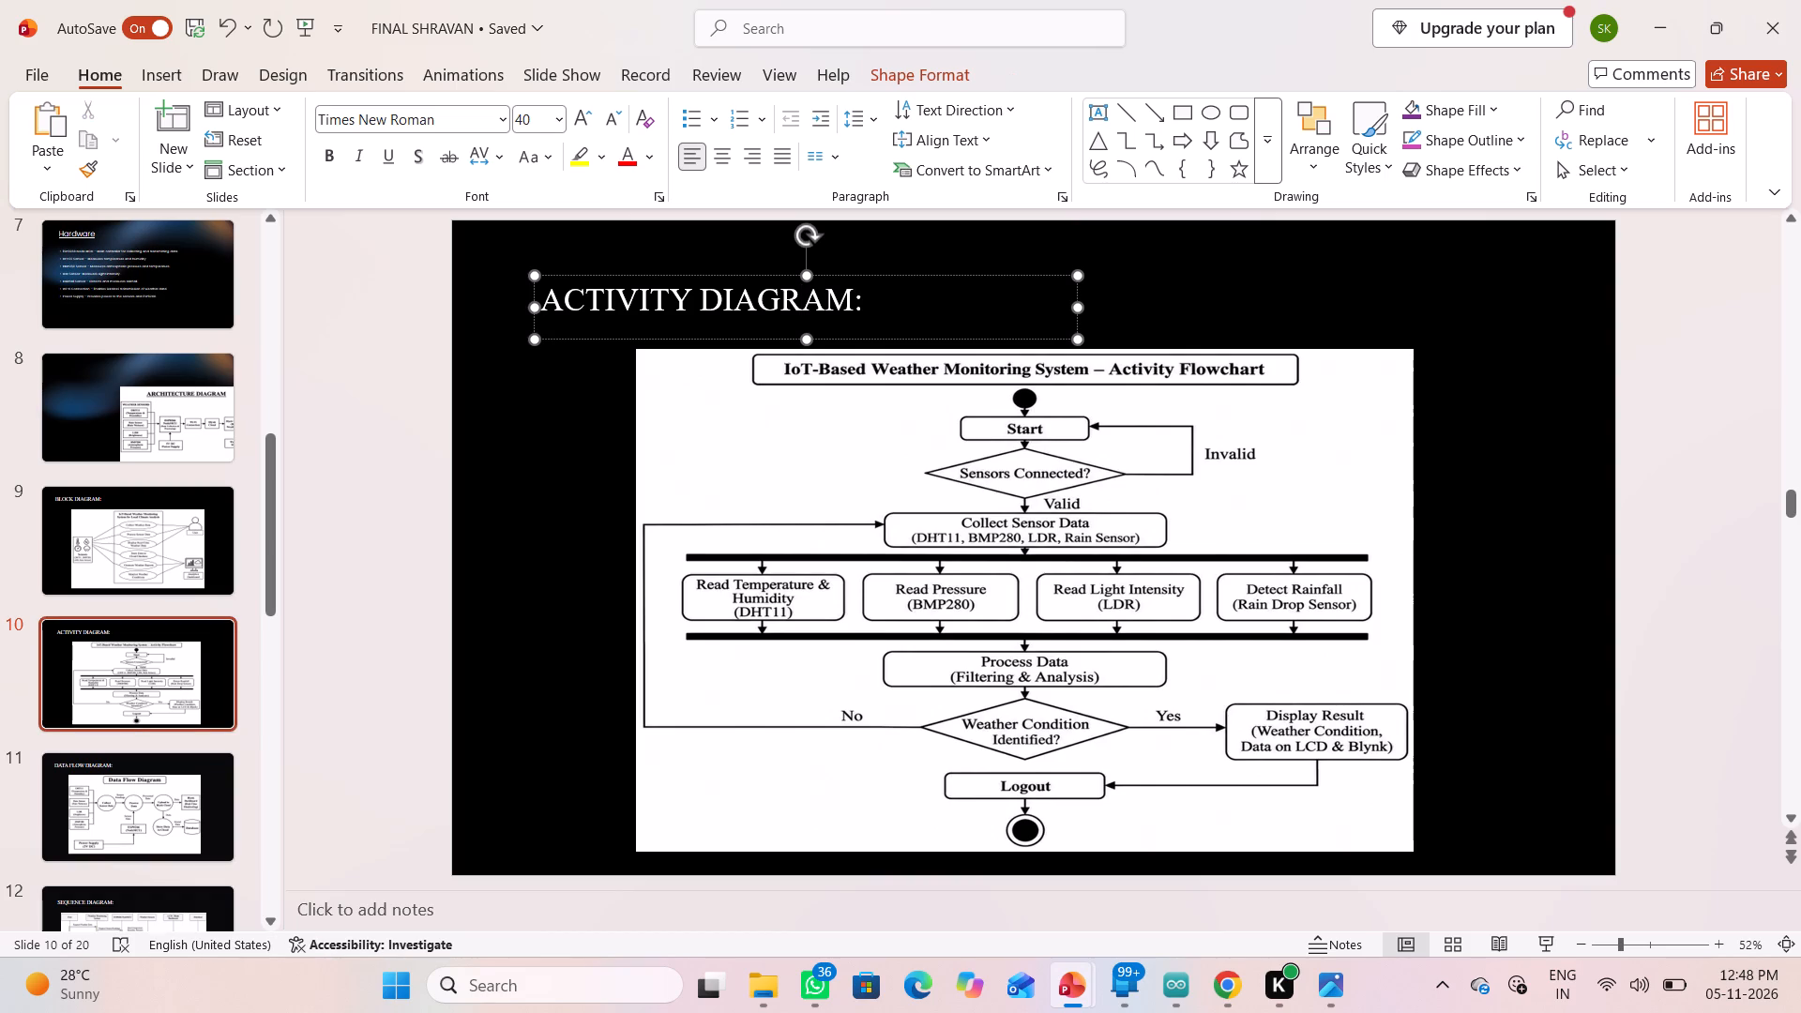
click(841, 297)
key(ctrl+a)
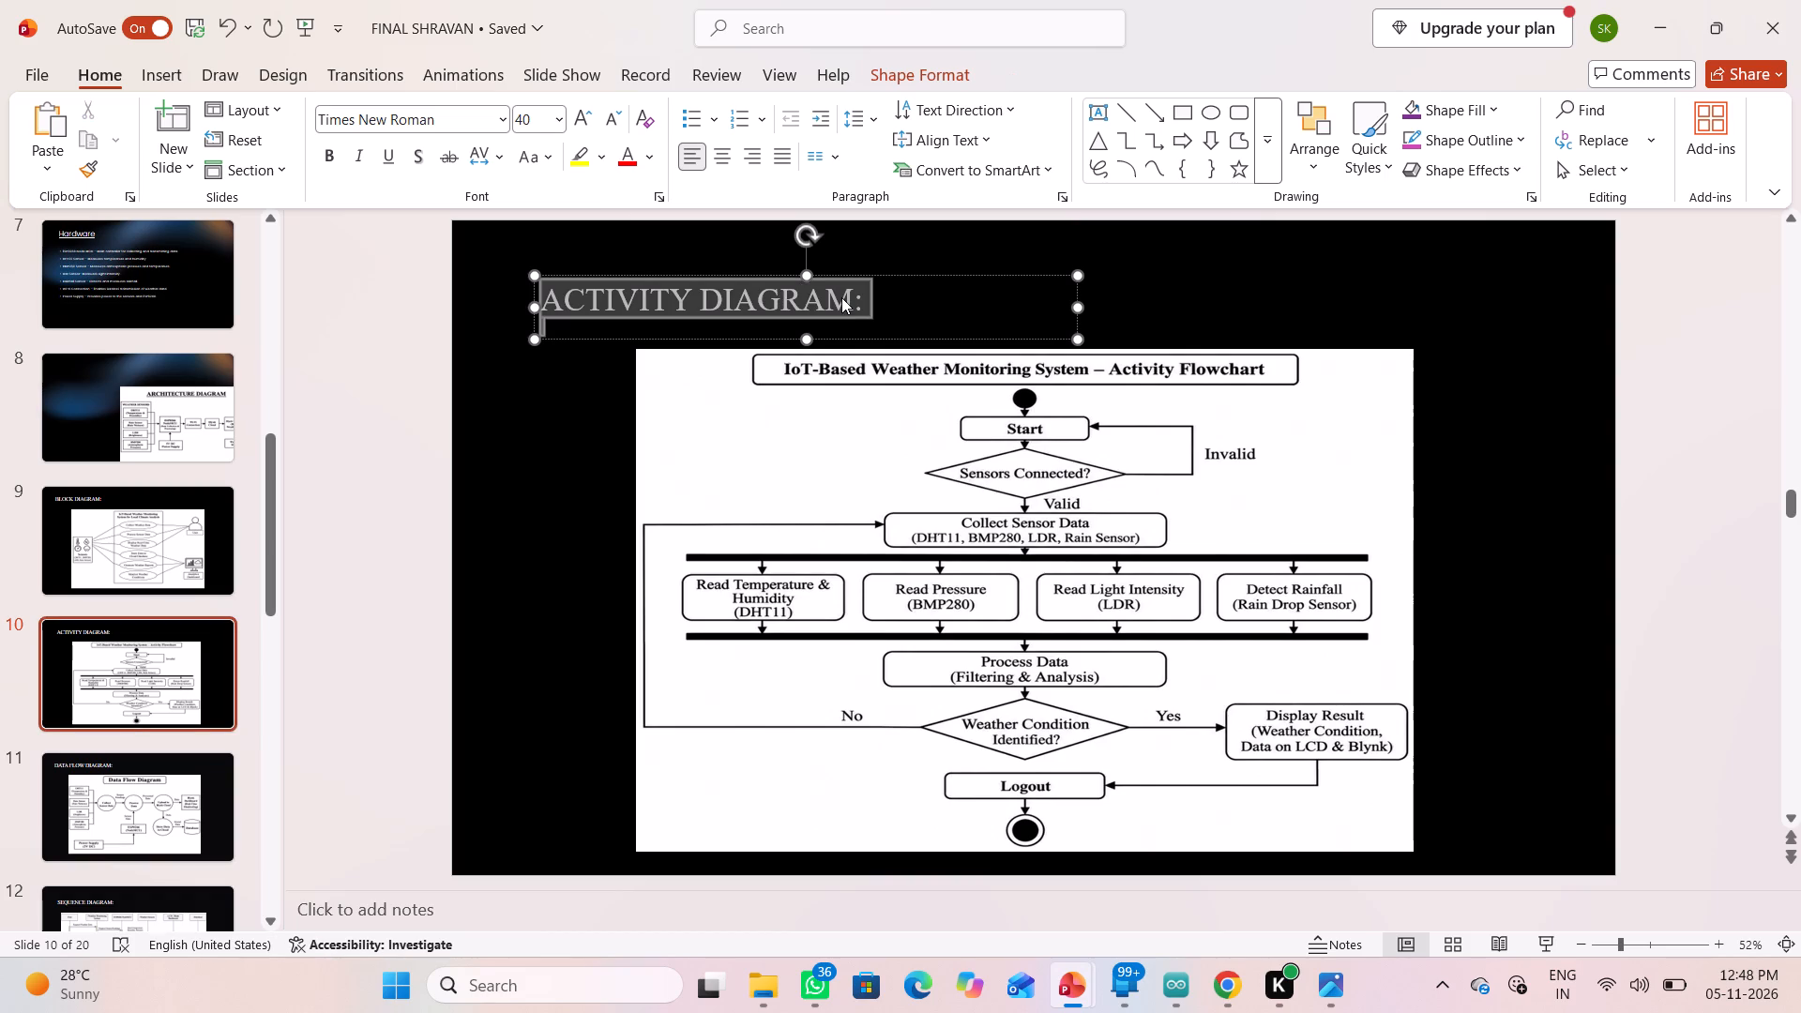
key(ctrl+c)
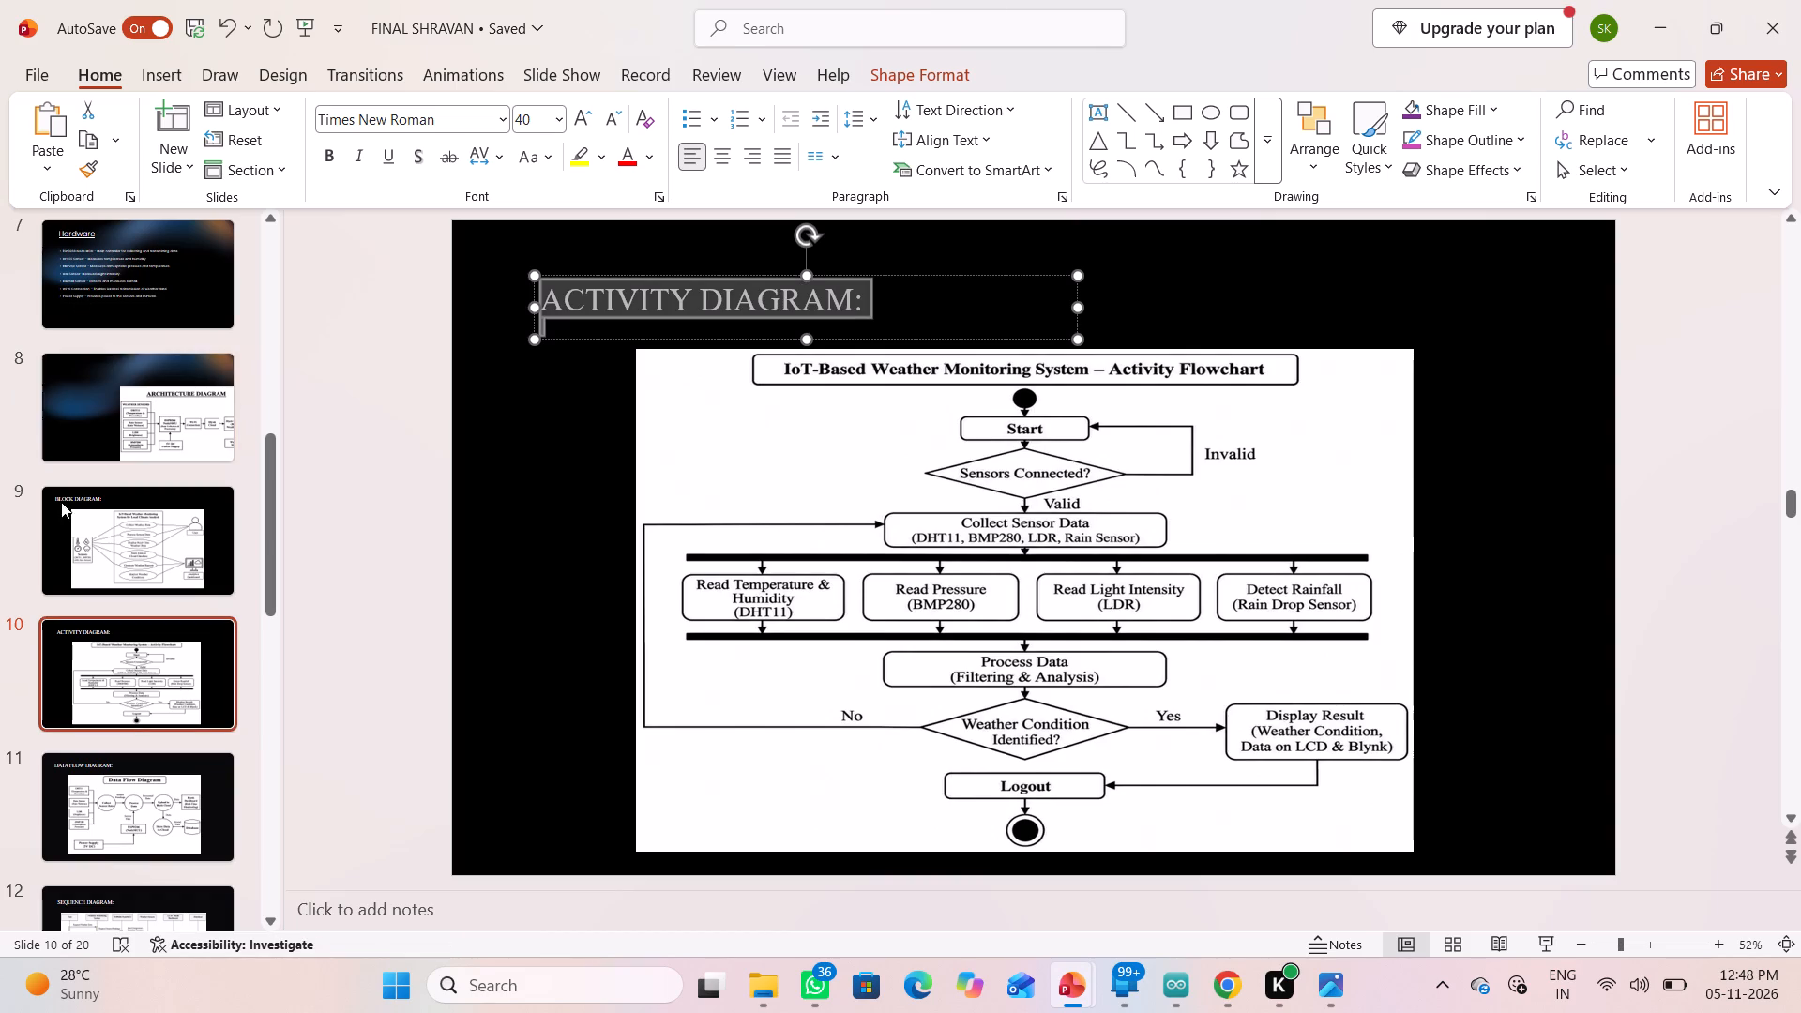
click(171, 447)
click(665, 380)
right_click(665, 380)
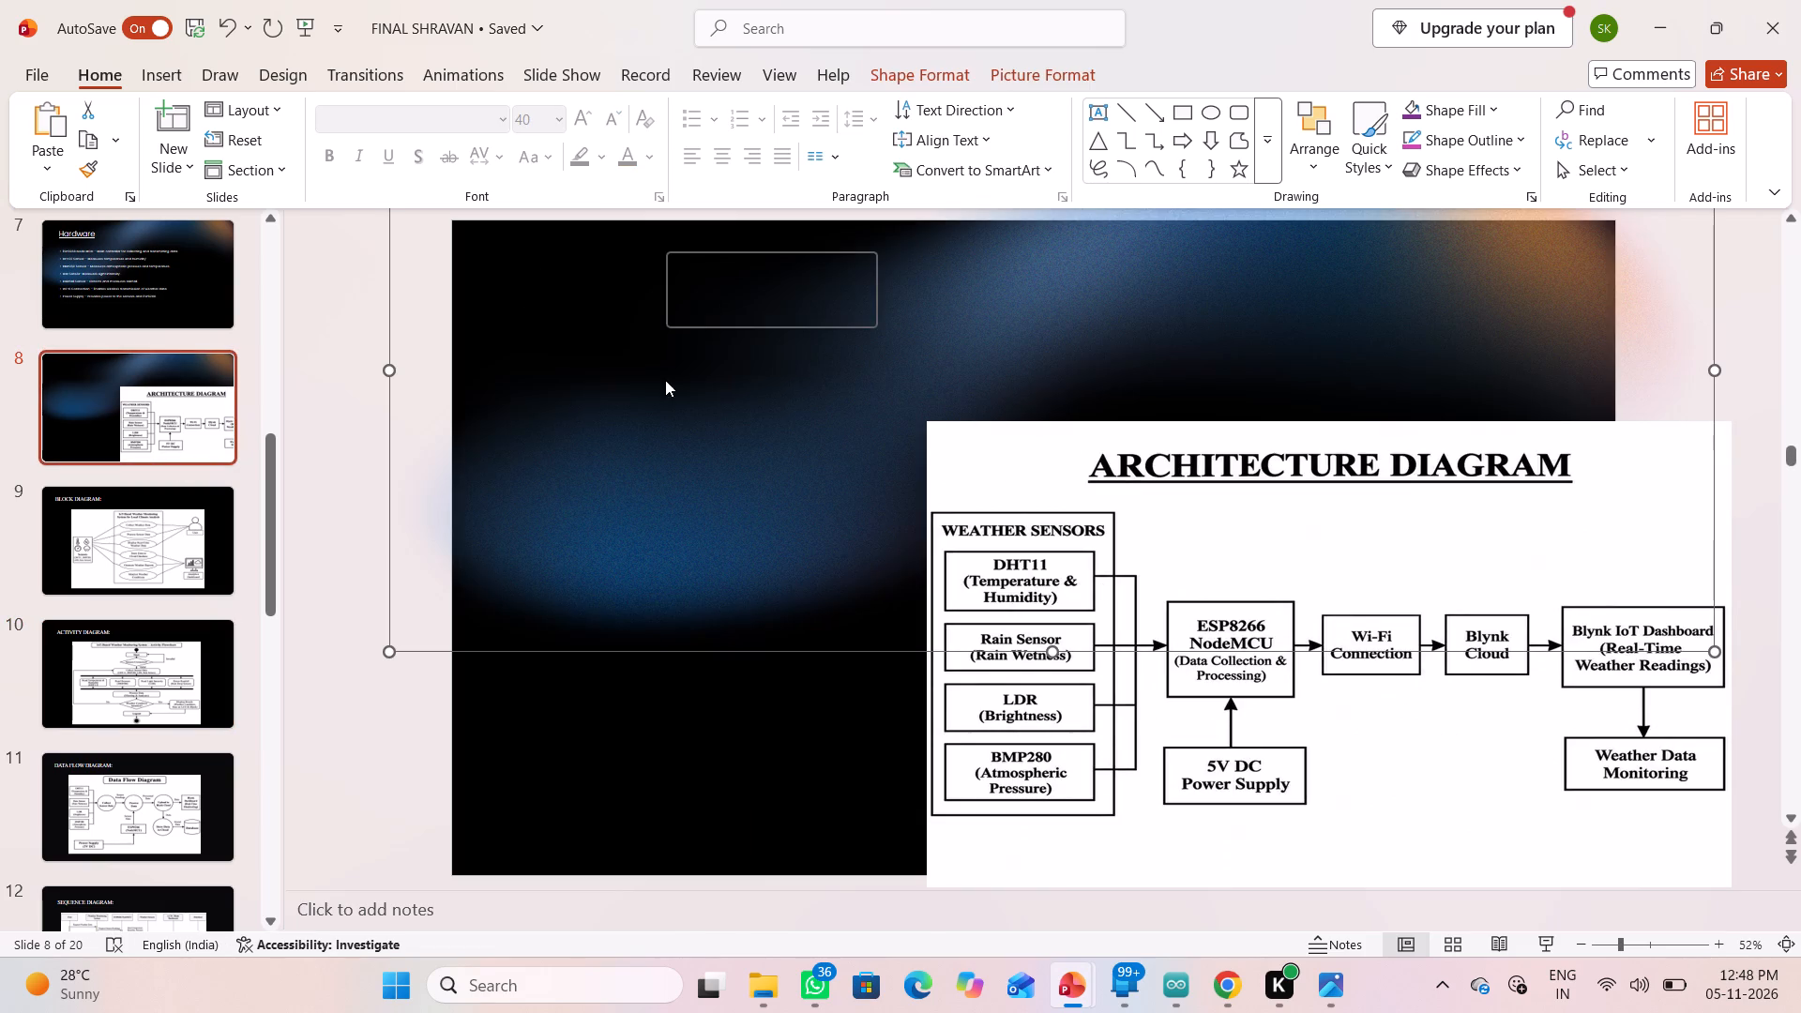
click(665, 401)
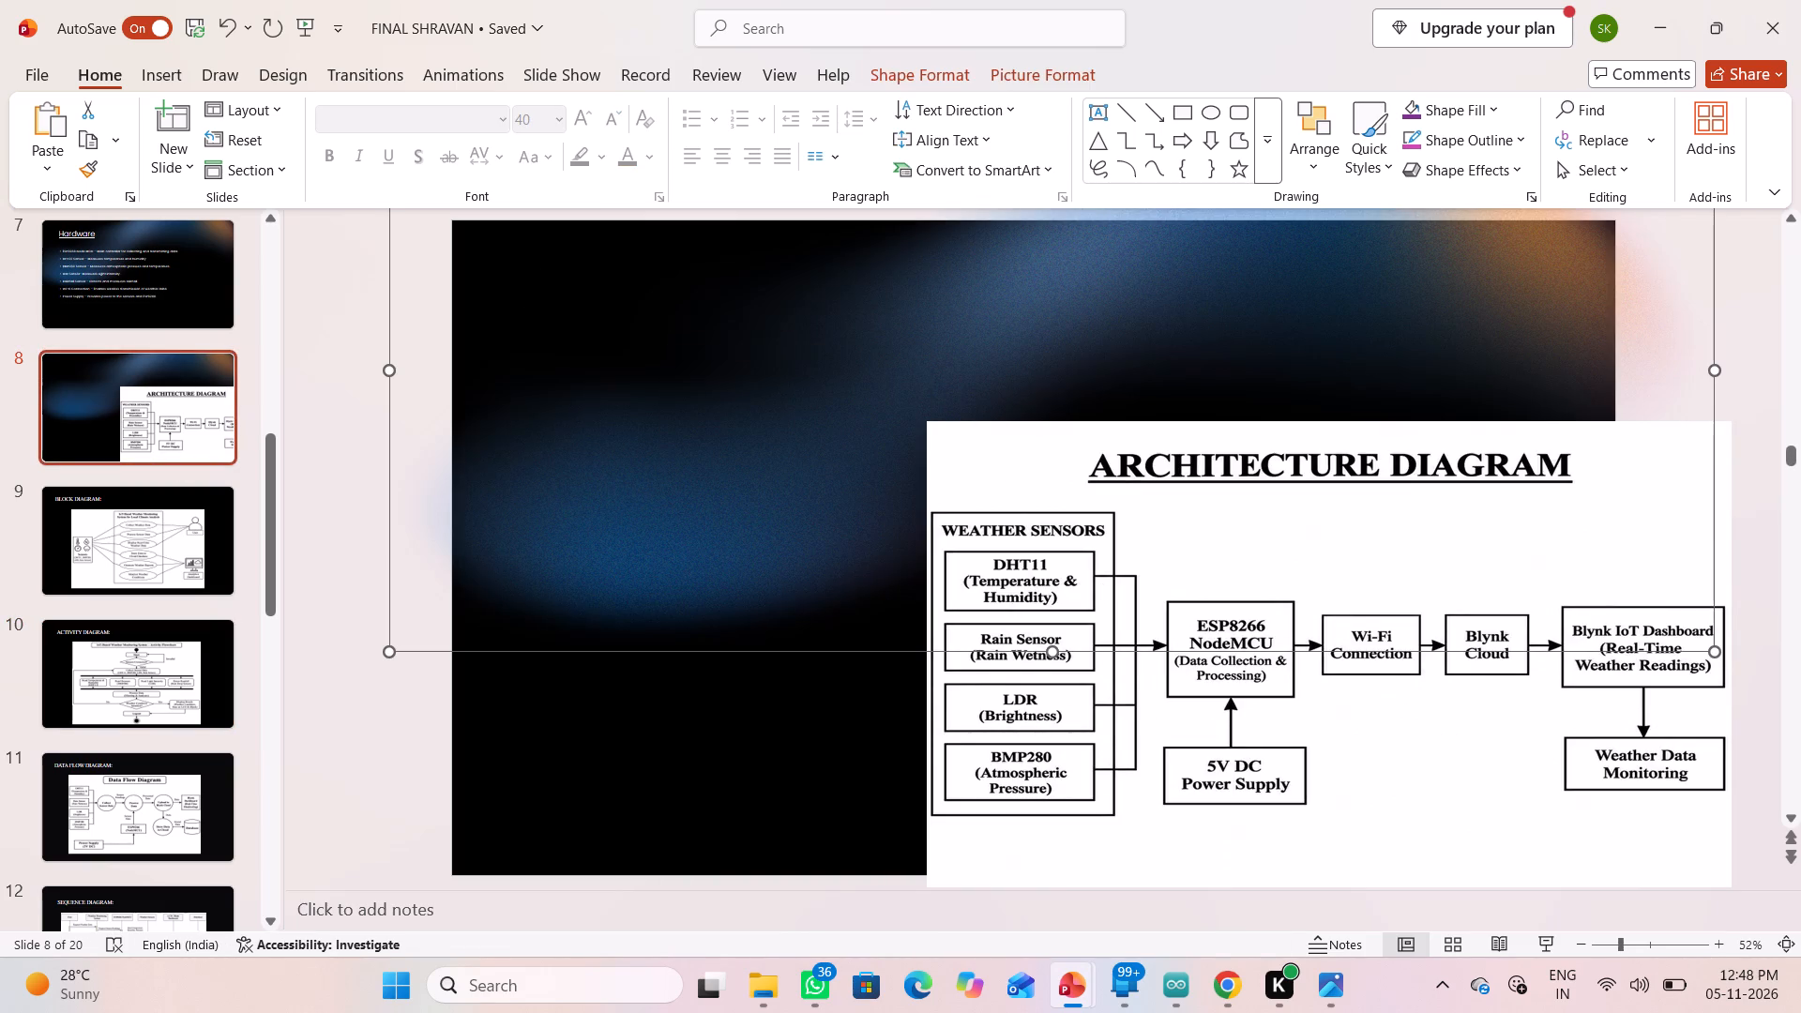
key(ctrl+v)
Move the blue and orange gradient background picture on slide 8 down and slightly left.
scroll(660, 401, up, 7)
drag(793, 380, 777, 518)
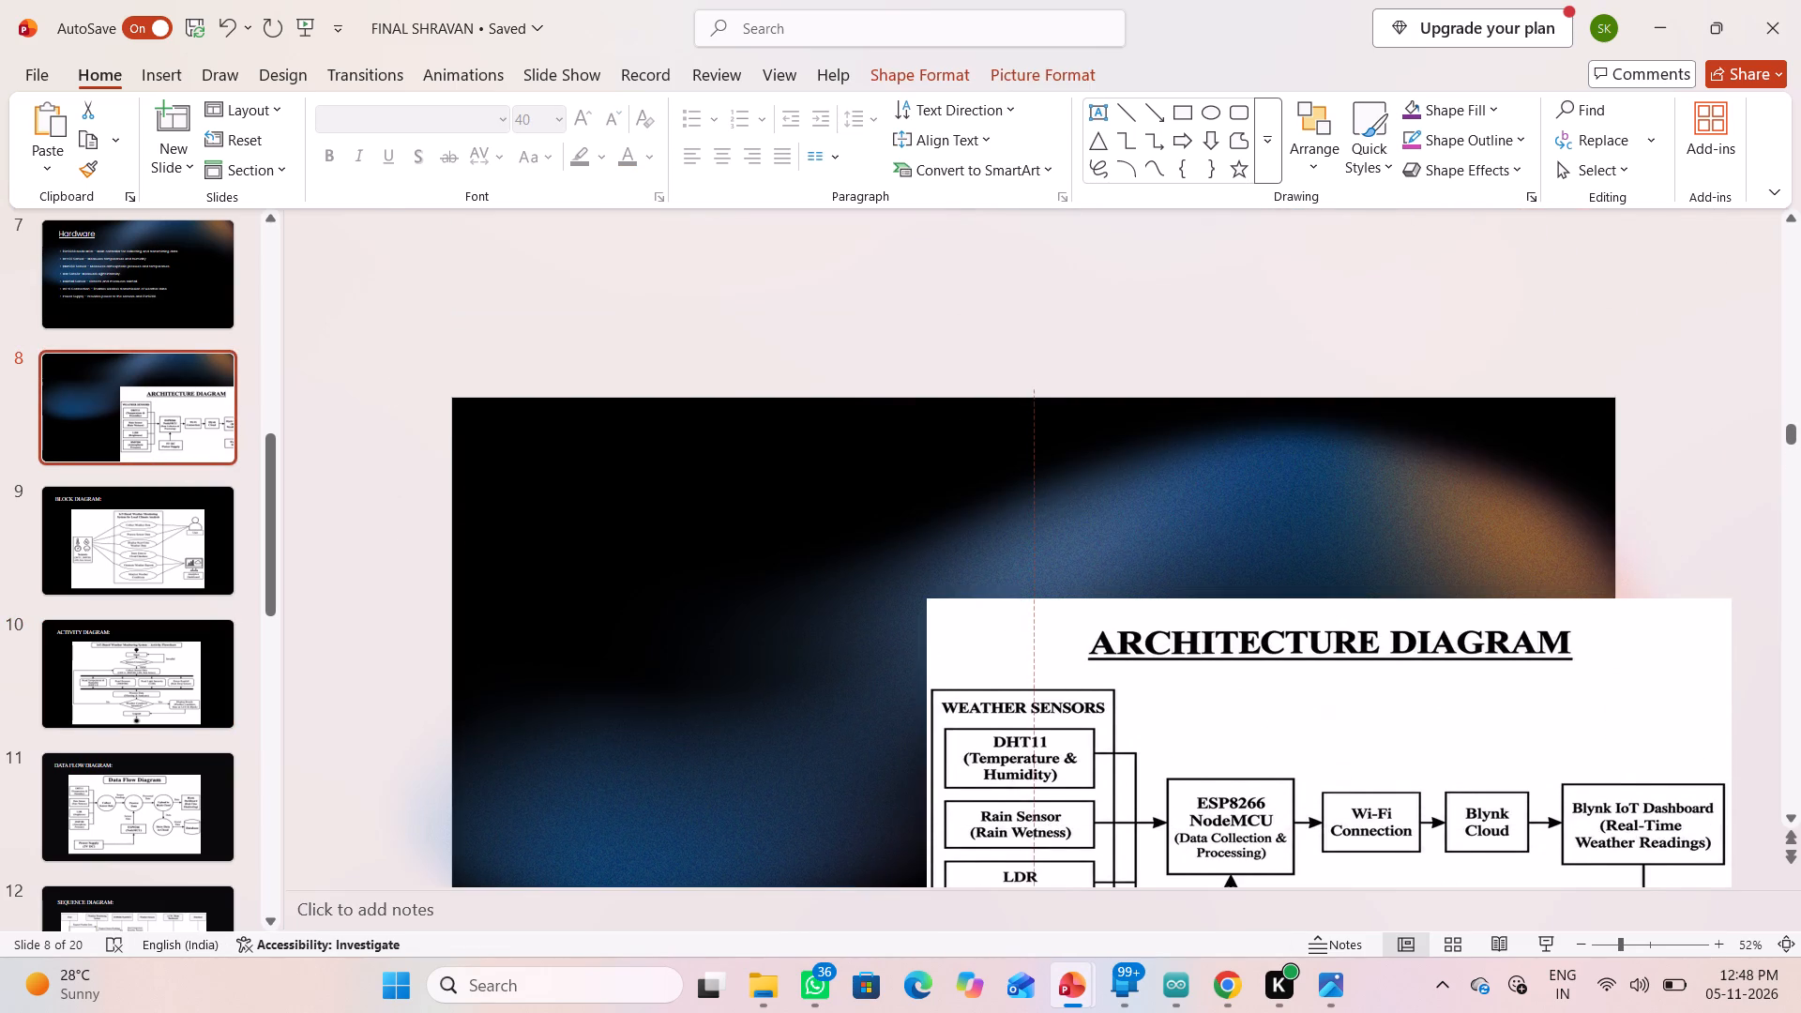
drag(777, 518, 781, 518)
Move the architecture diagram picture on slide 8 back to the slide's centre and enlarge it slightly from its upper-right corner.
drag(1289, 567, 971, 416)
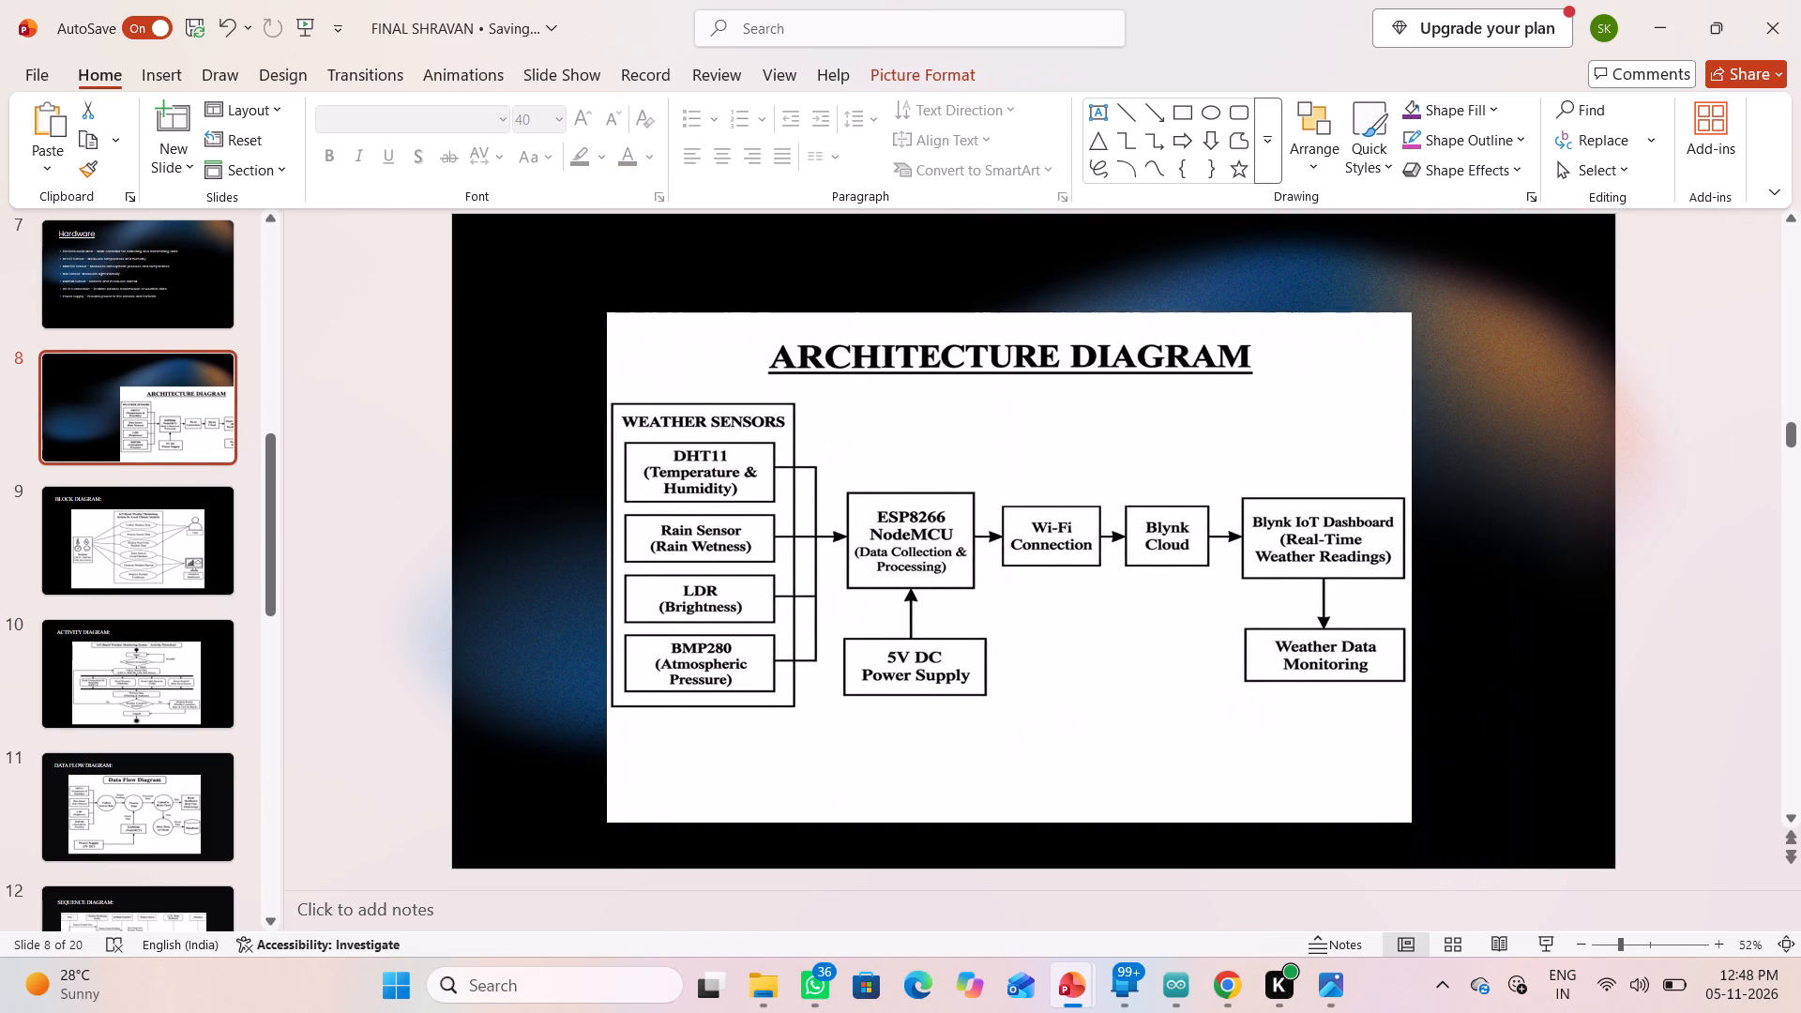
drag(971, 416, 978, 413)
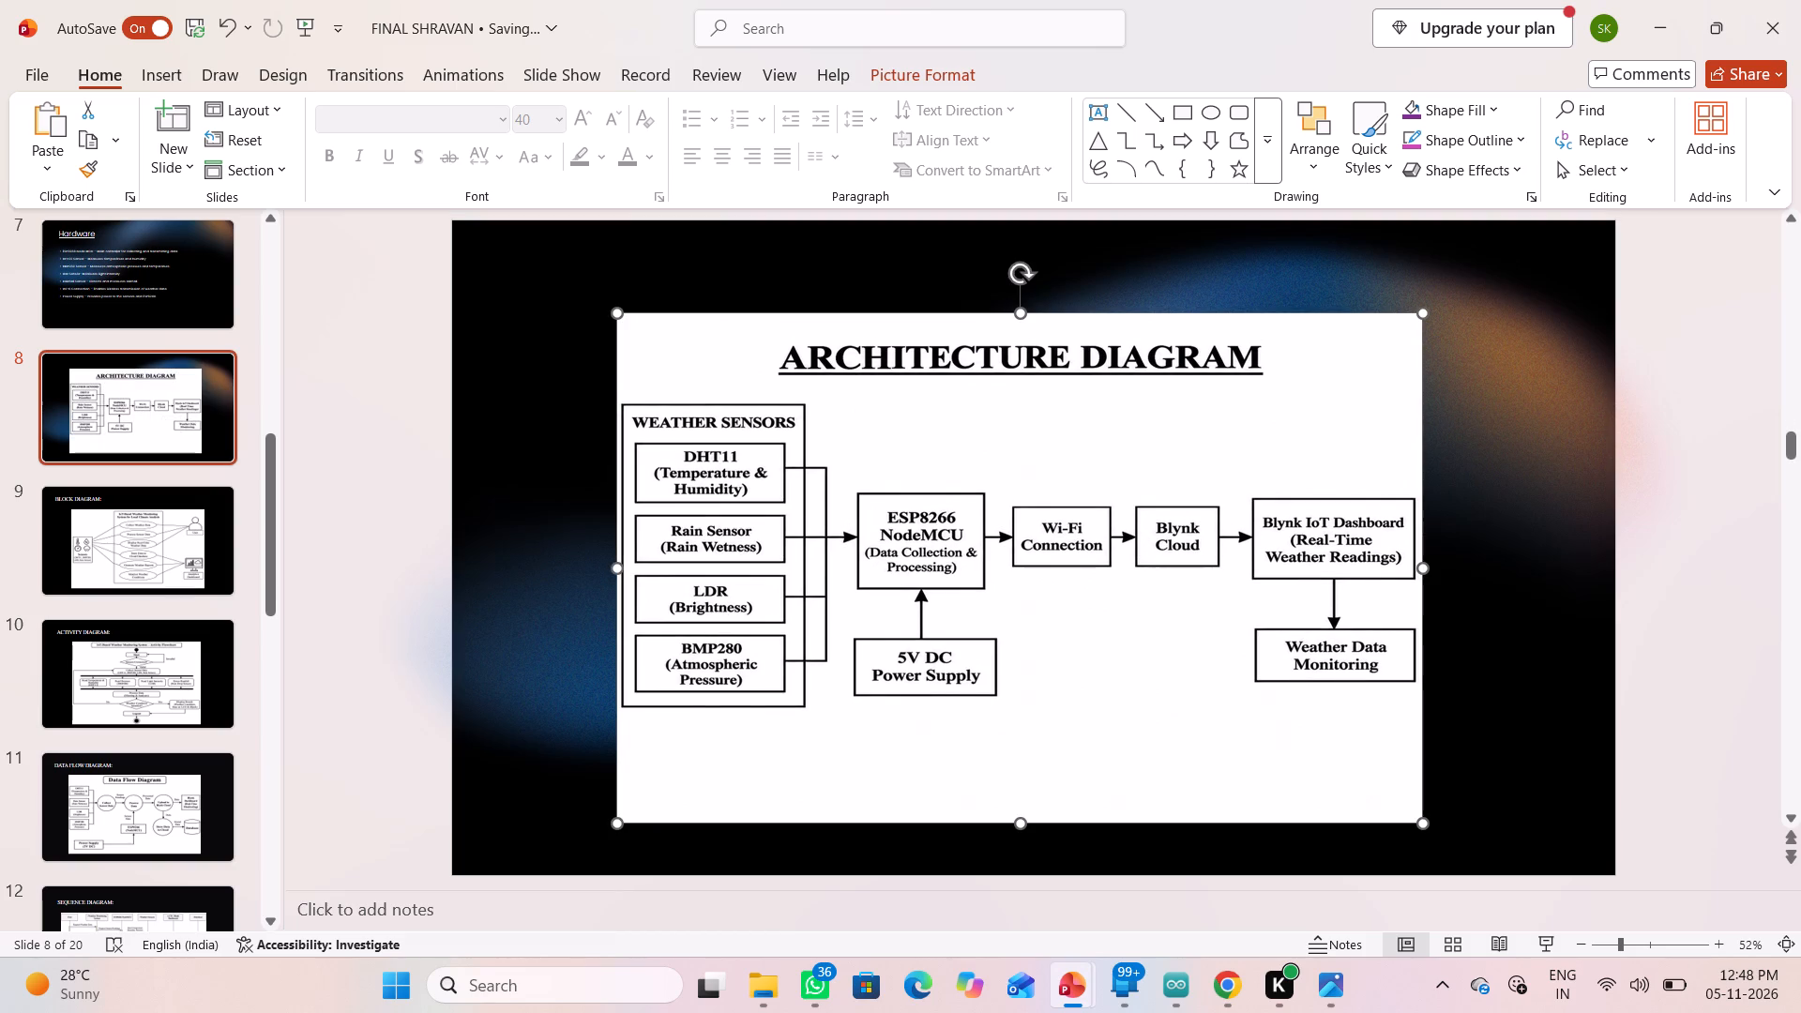
drag(1425, 314, 1442, 296)
click(1520, 335)
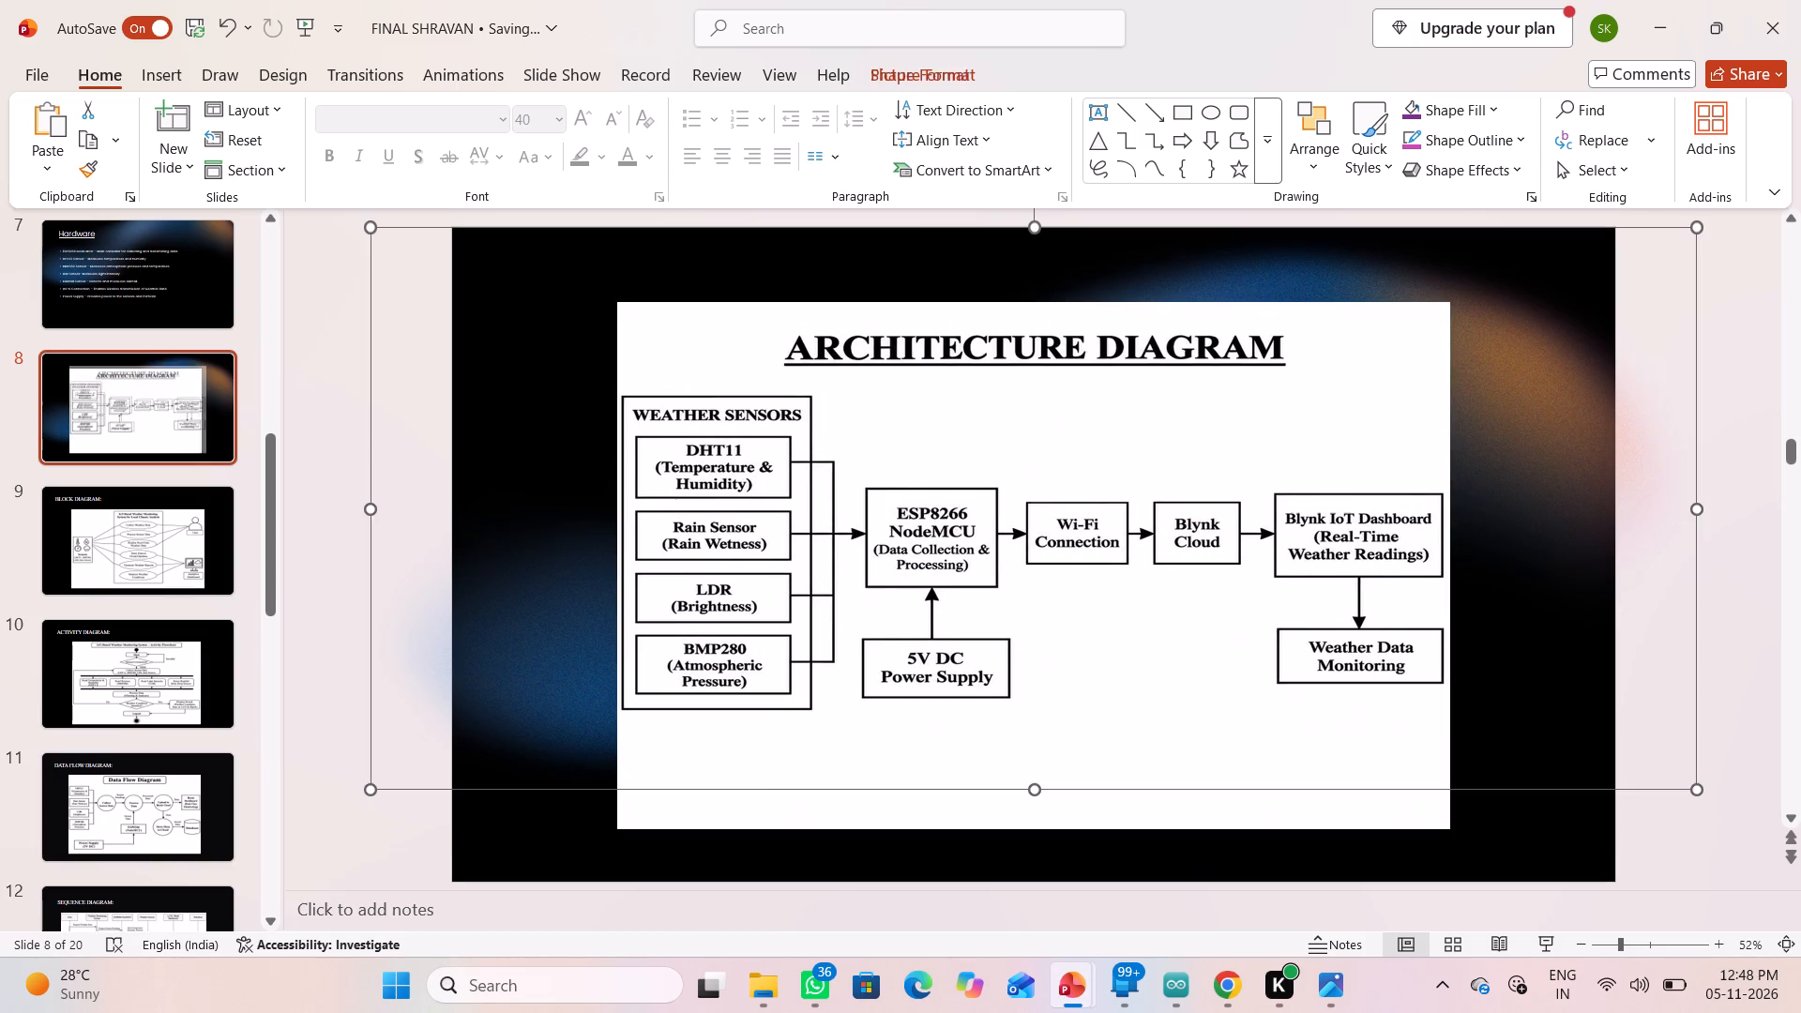
click(513, 865)
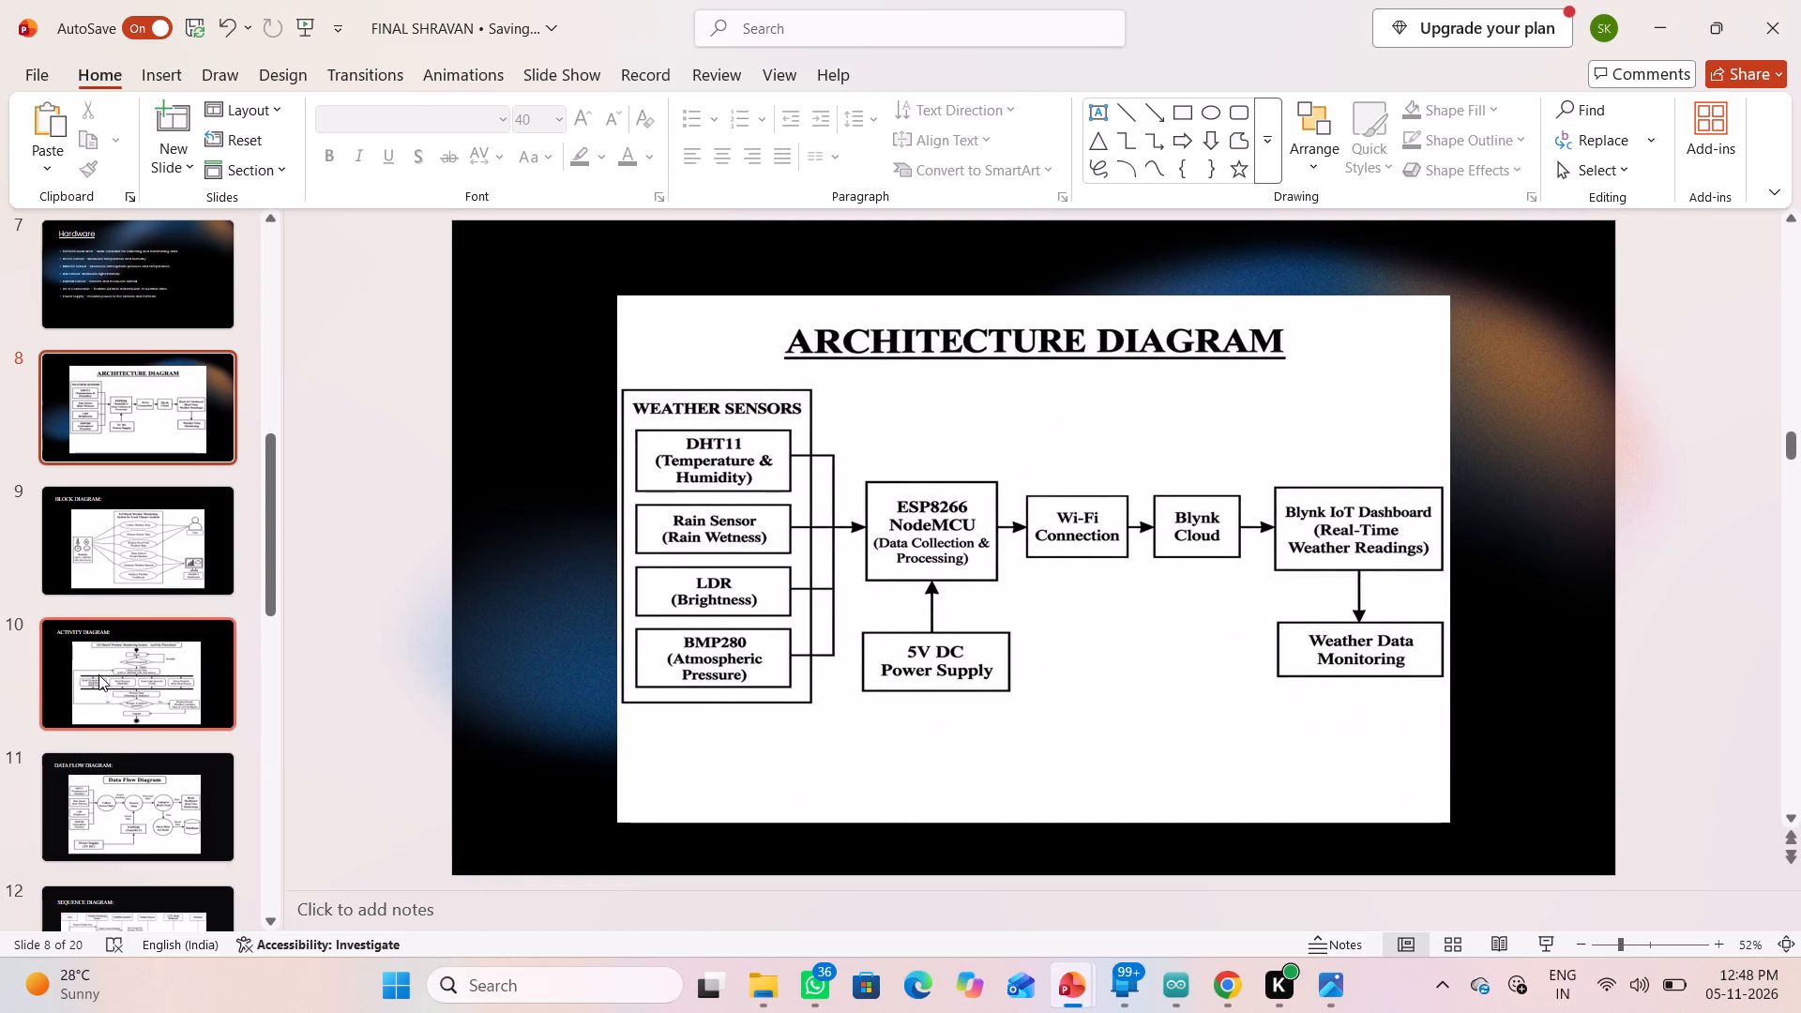
Go past the activity diagram slide and open the data flow diagram slide 11.
click(98, 674)
click(110, 759)
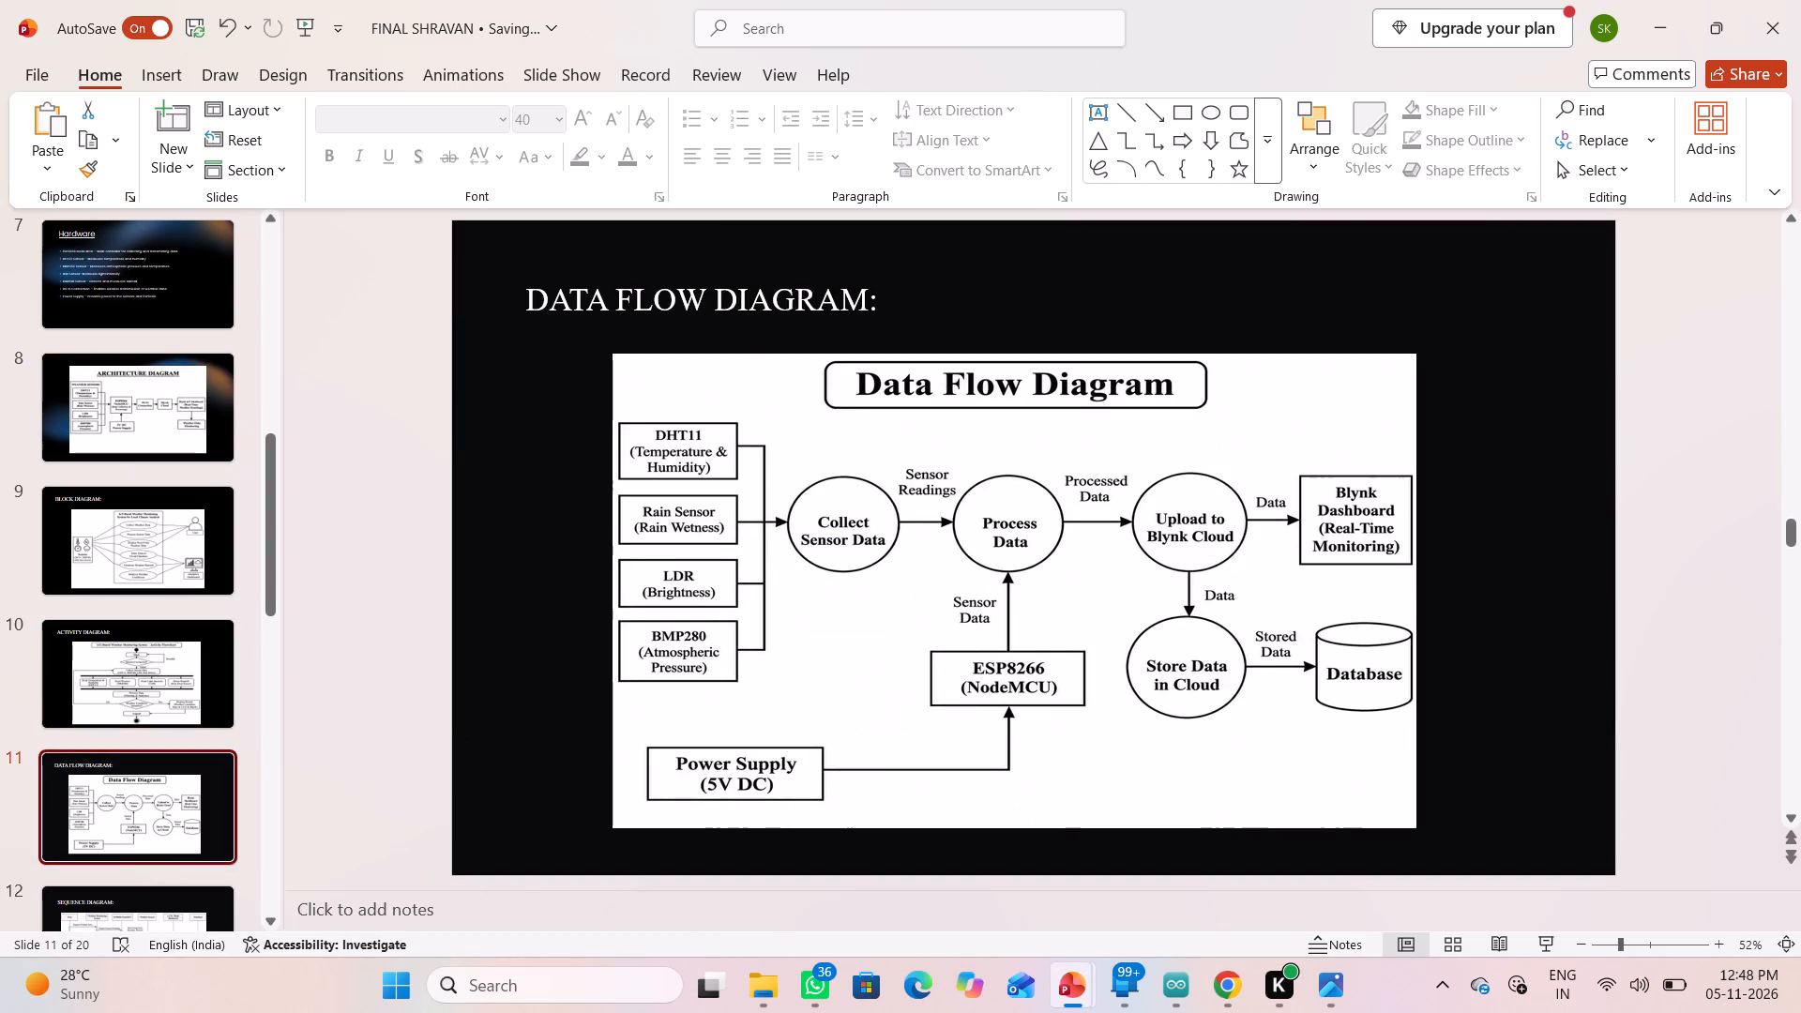
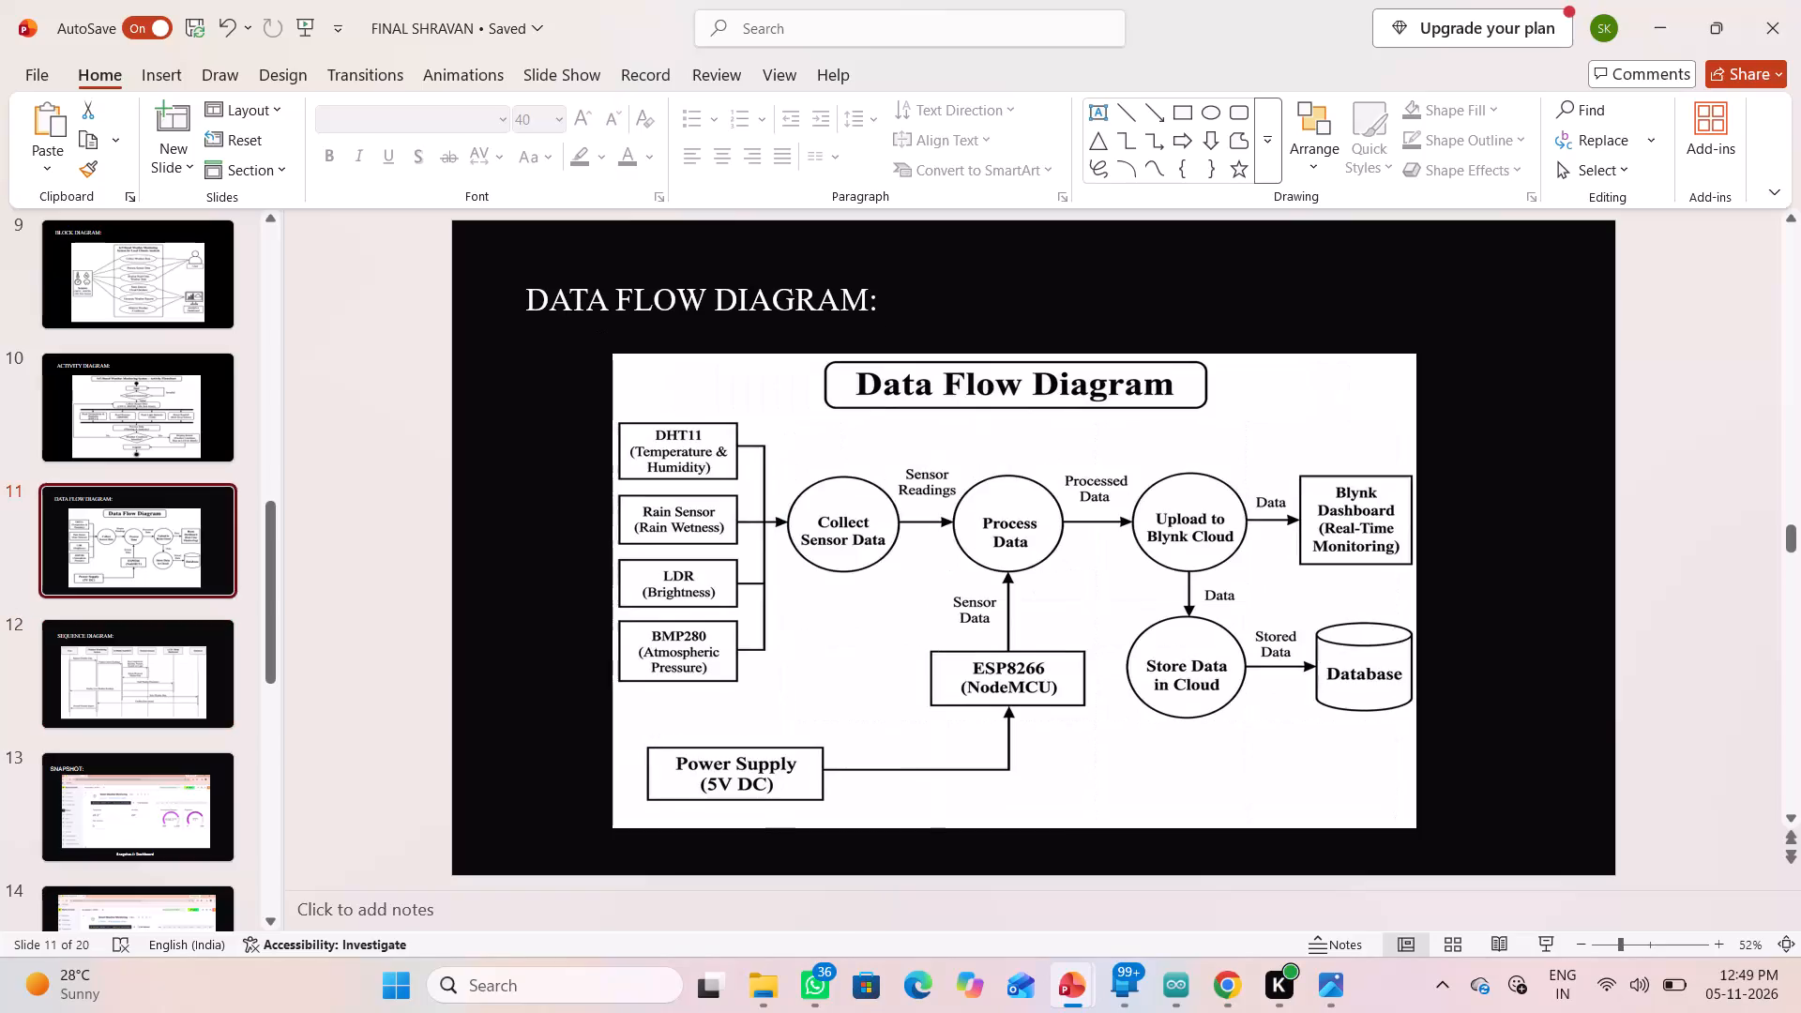
Look back through the diagram slides from 10 to 8 and return to the data flow diagram on slide 11.
key(Up)
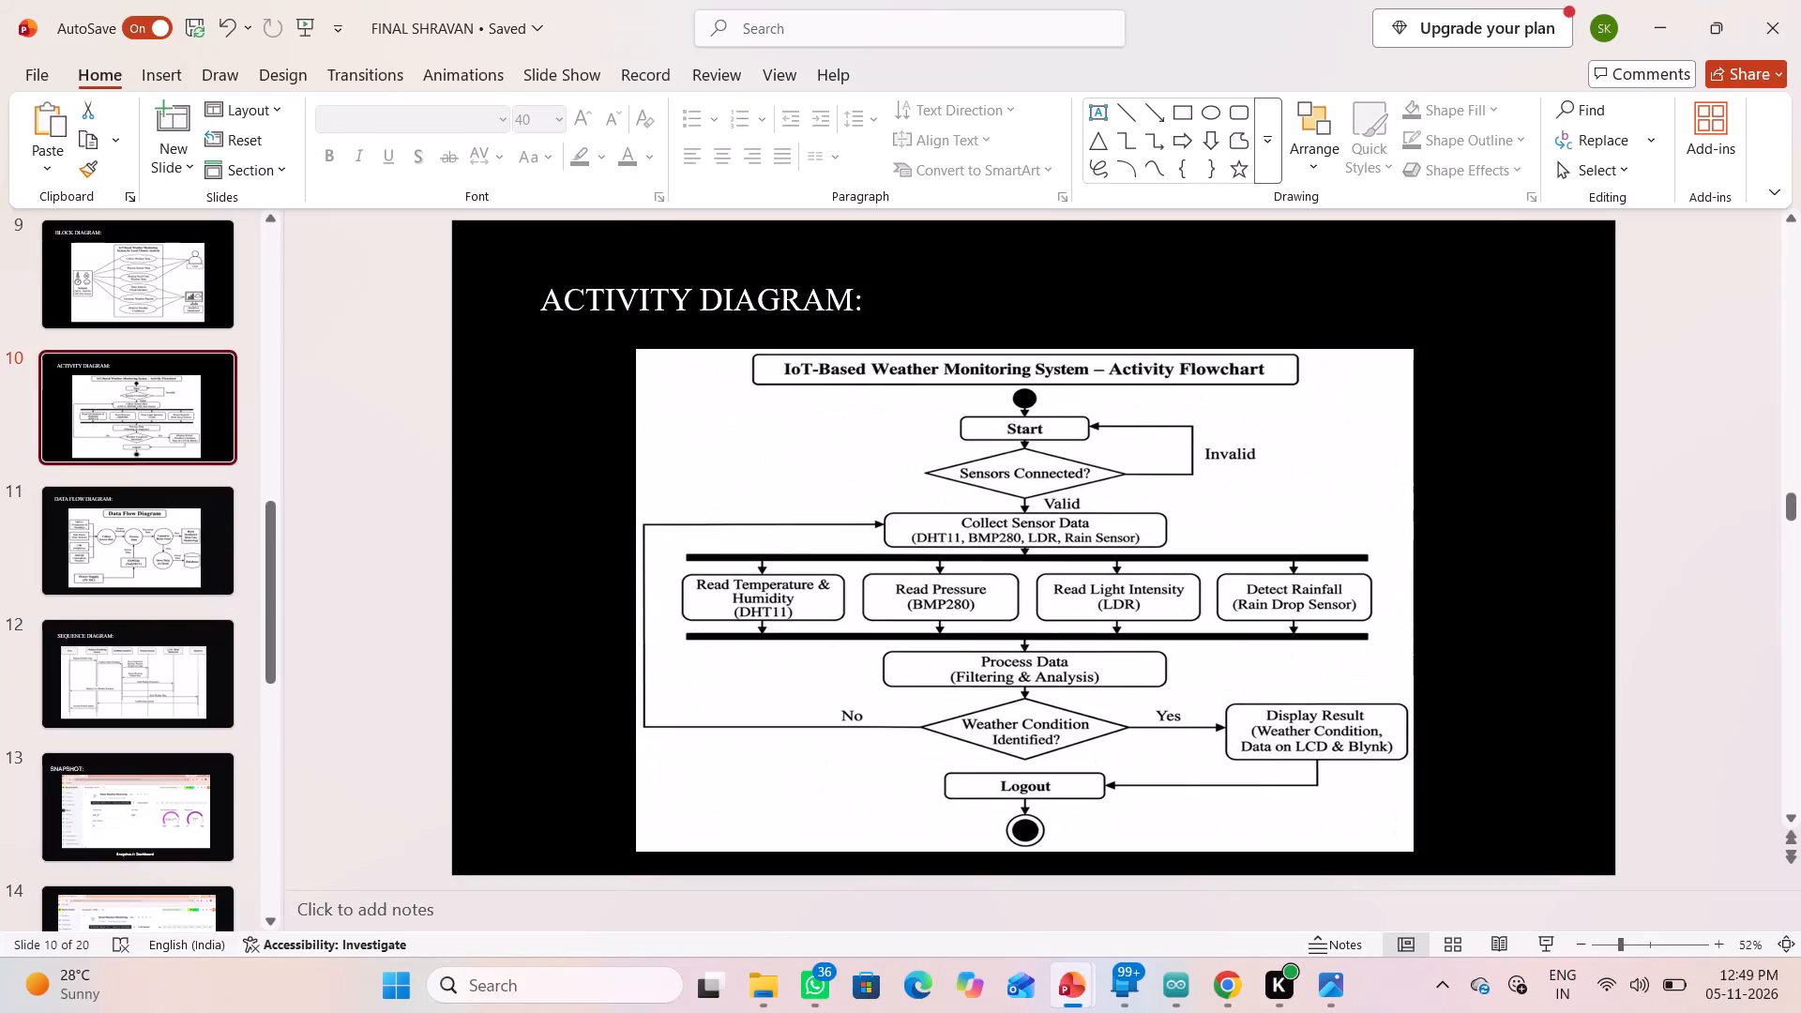
key(Up)
key(Up)
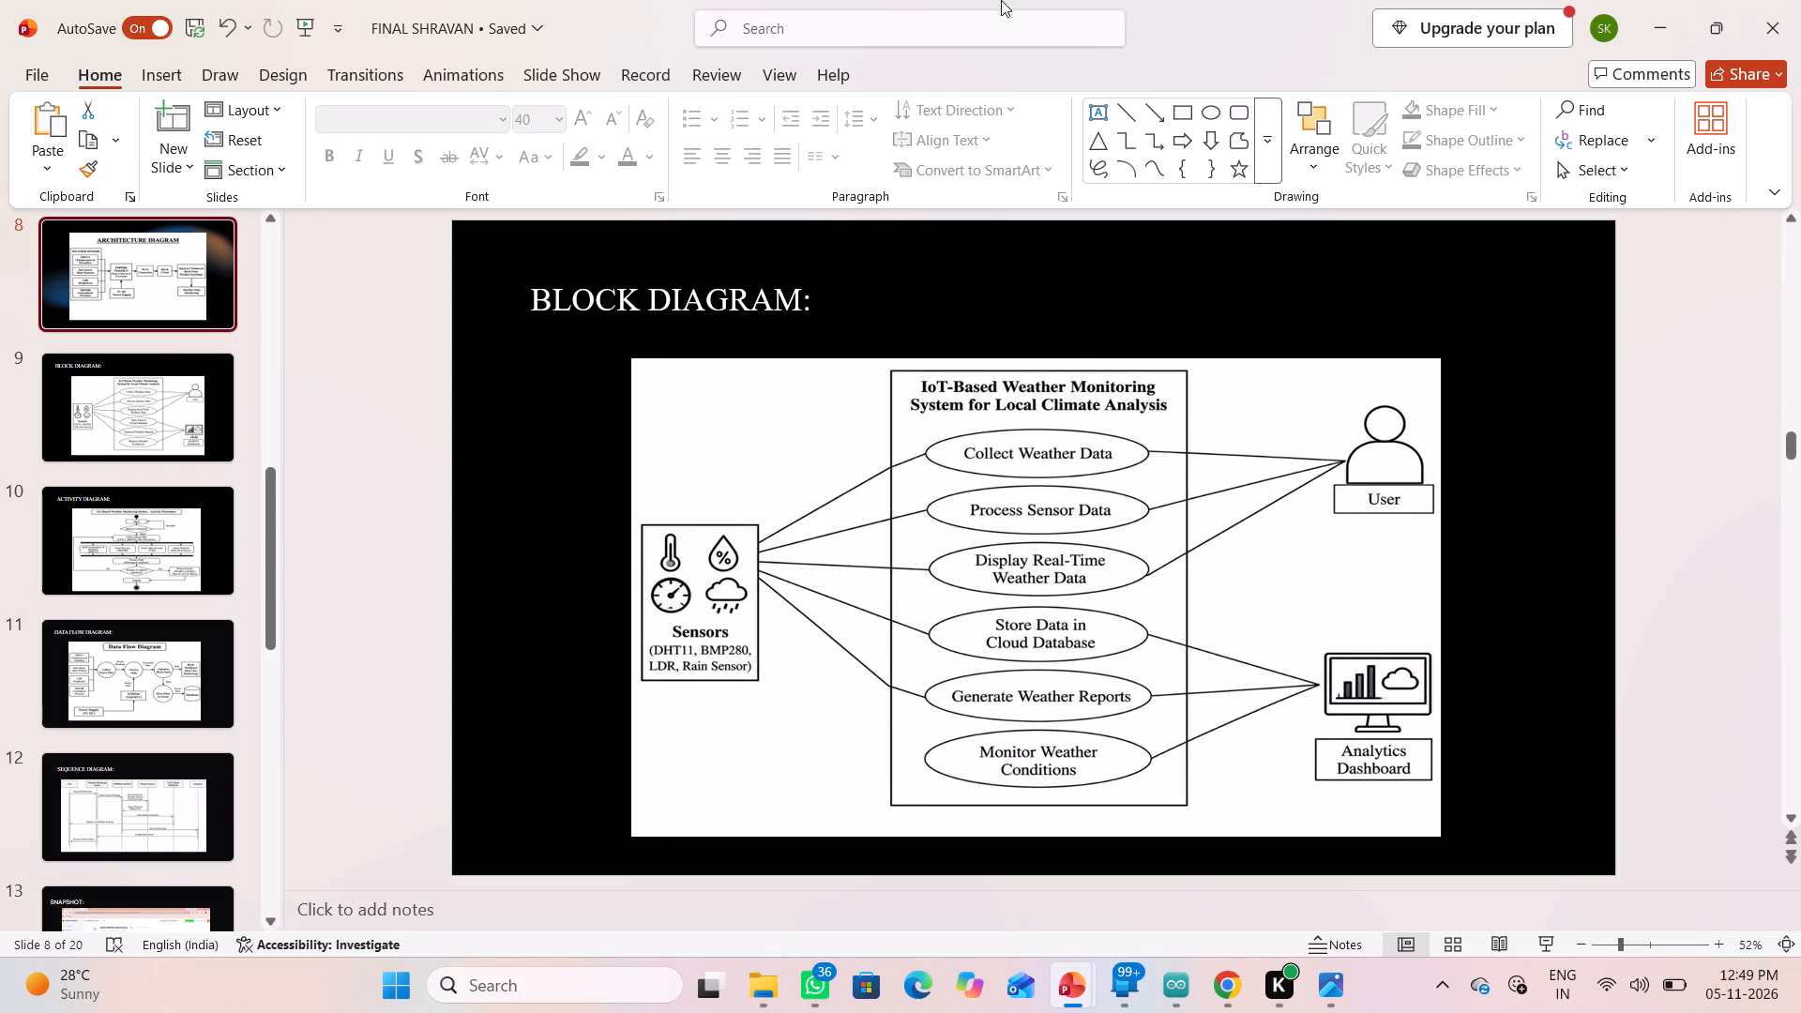
click(1530, 471)
click(190, 658)
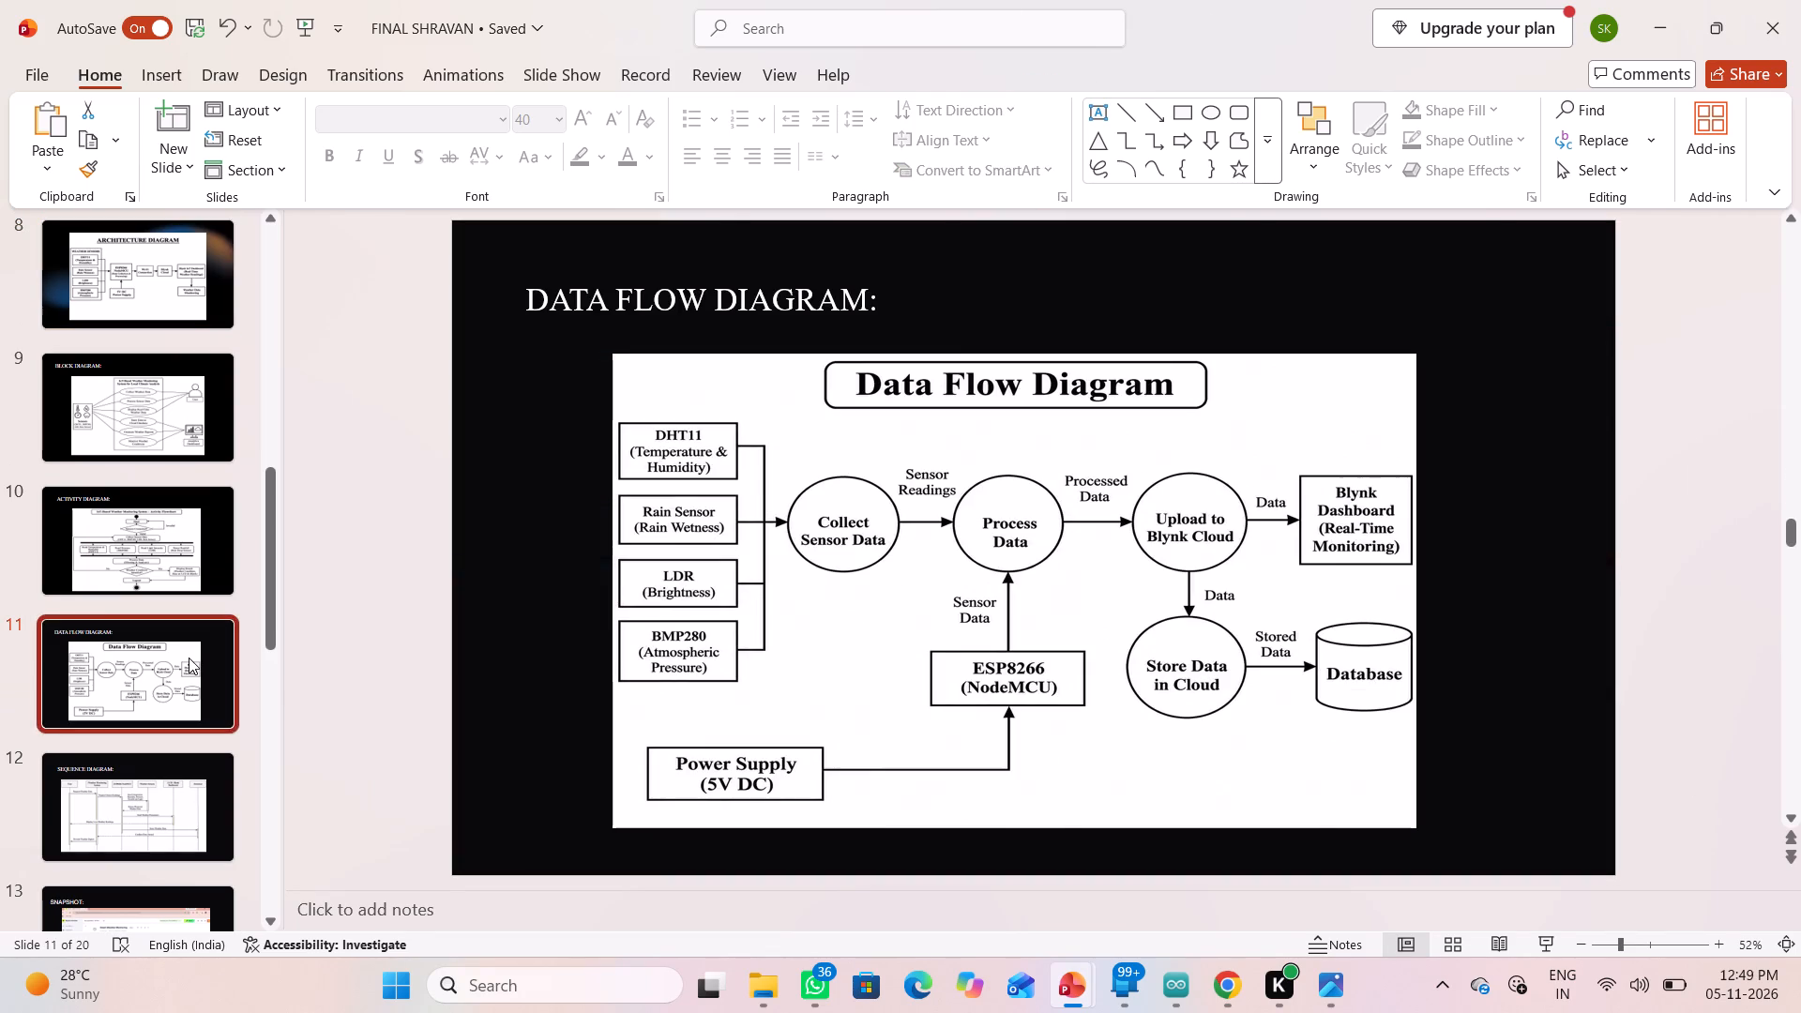
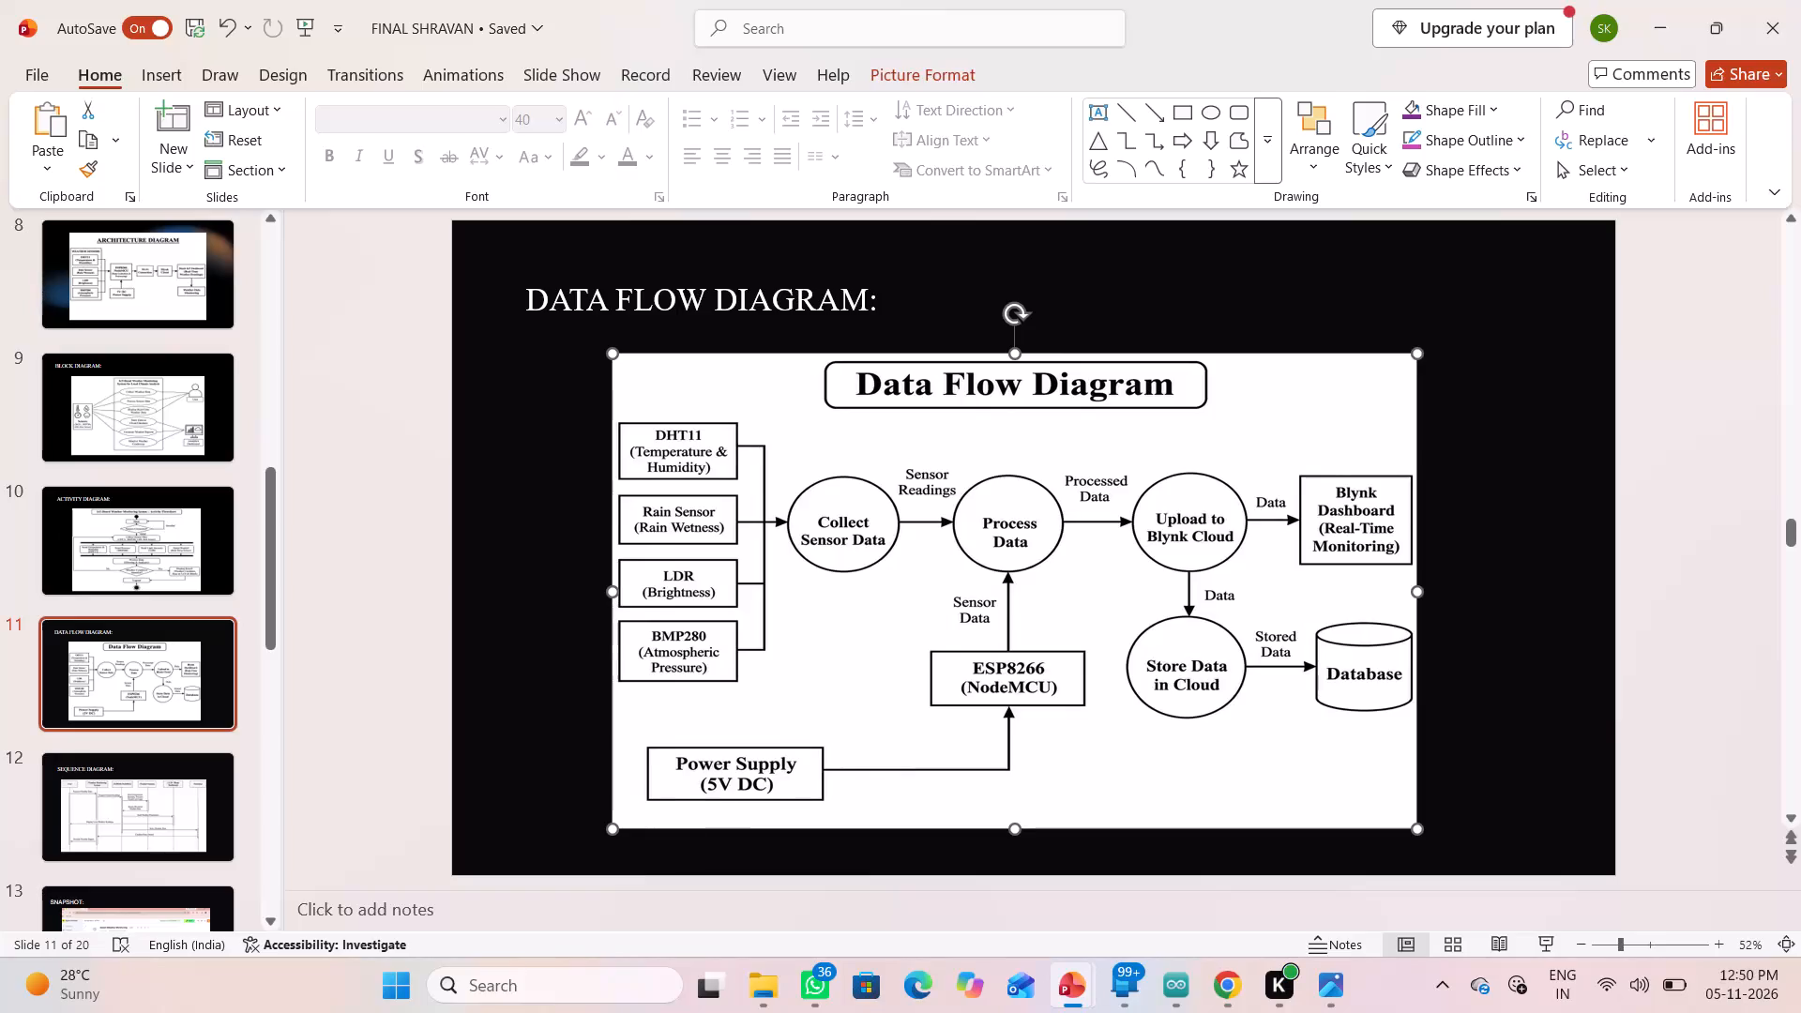
Replace the picture on slide 11 with the copied Level 0 to Level 3 data flow diagram and position it beneath the heading.
key(ctrl+v)
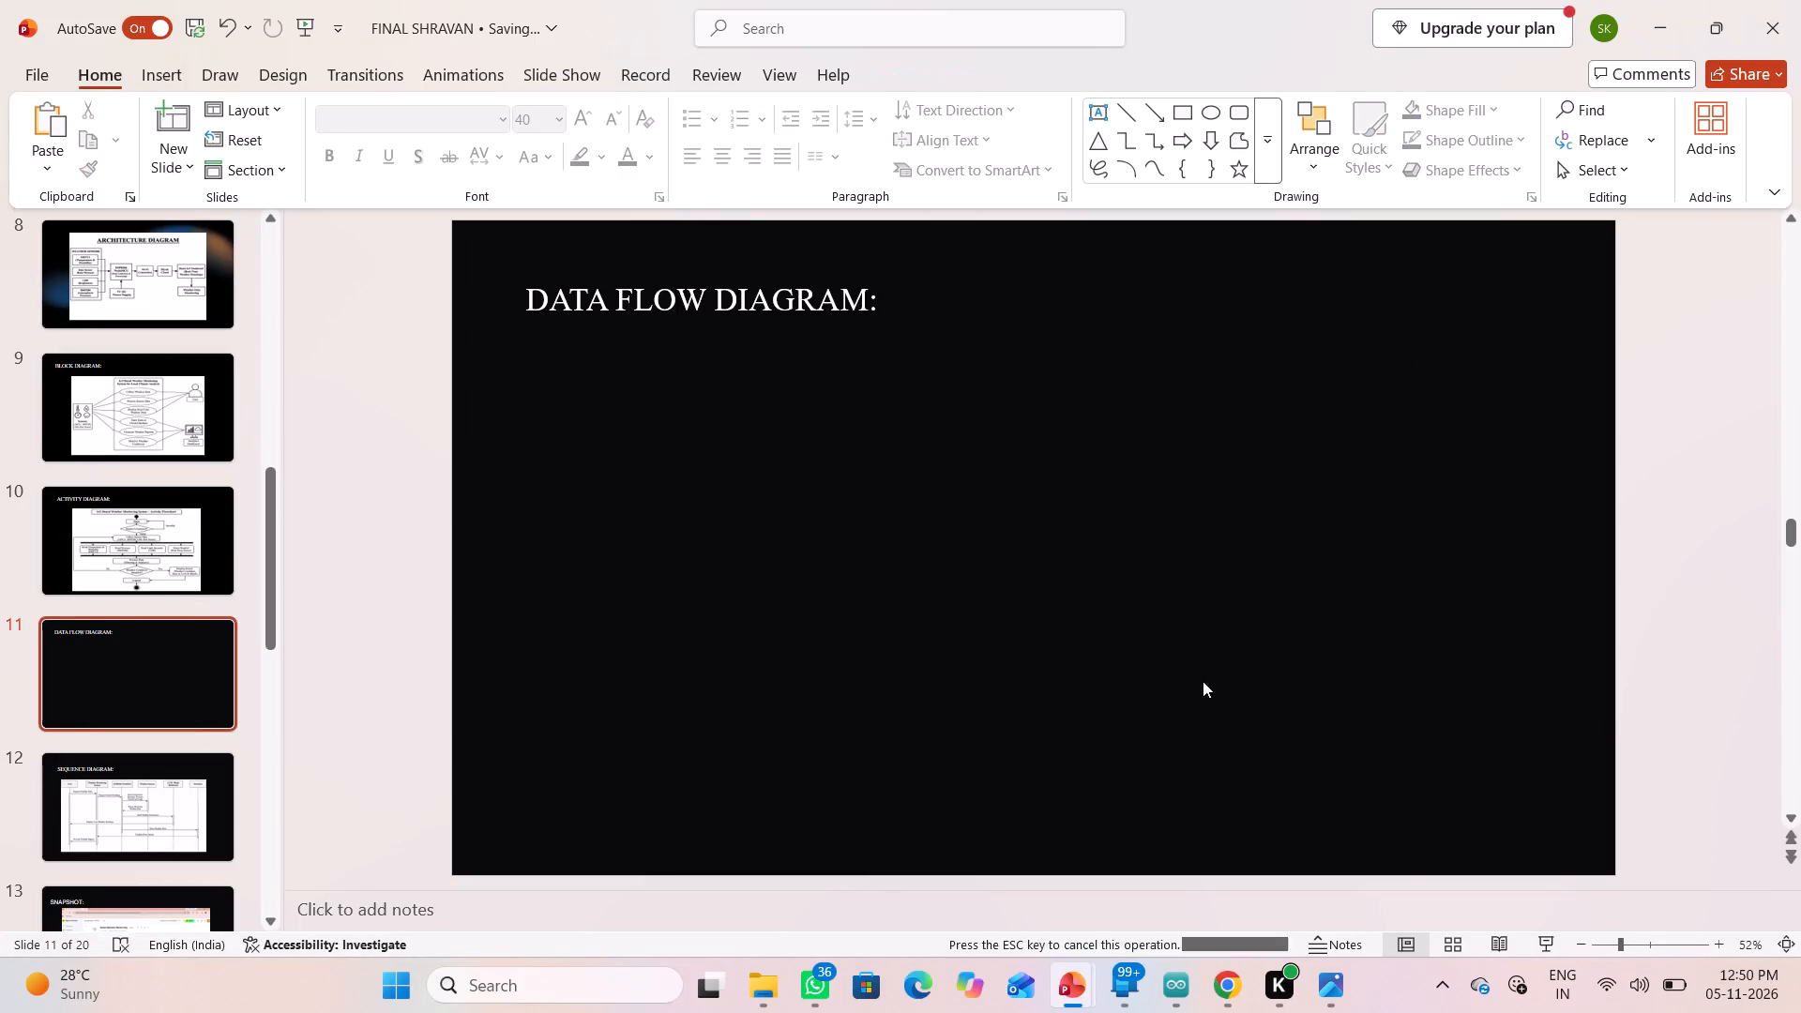
drag(1078, 527, 1081, 580)
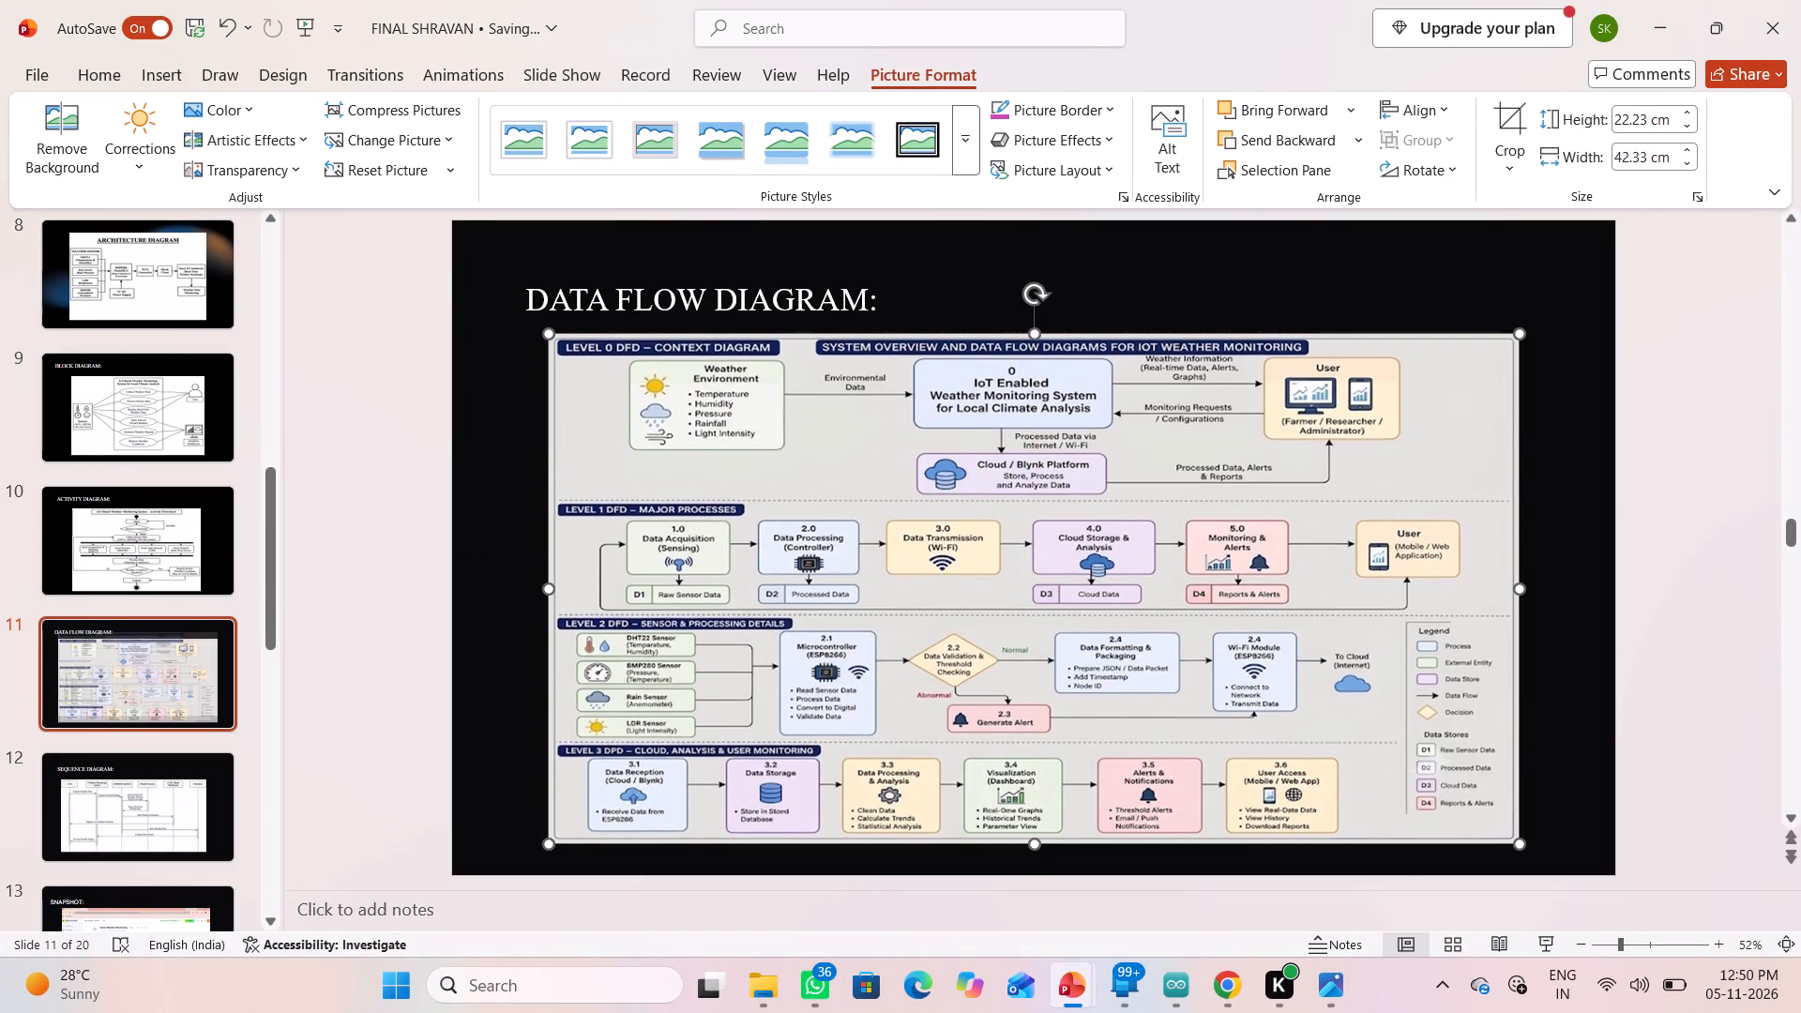
click(1203, 275)
drag(933, 433, 930, 433)
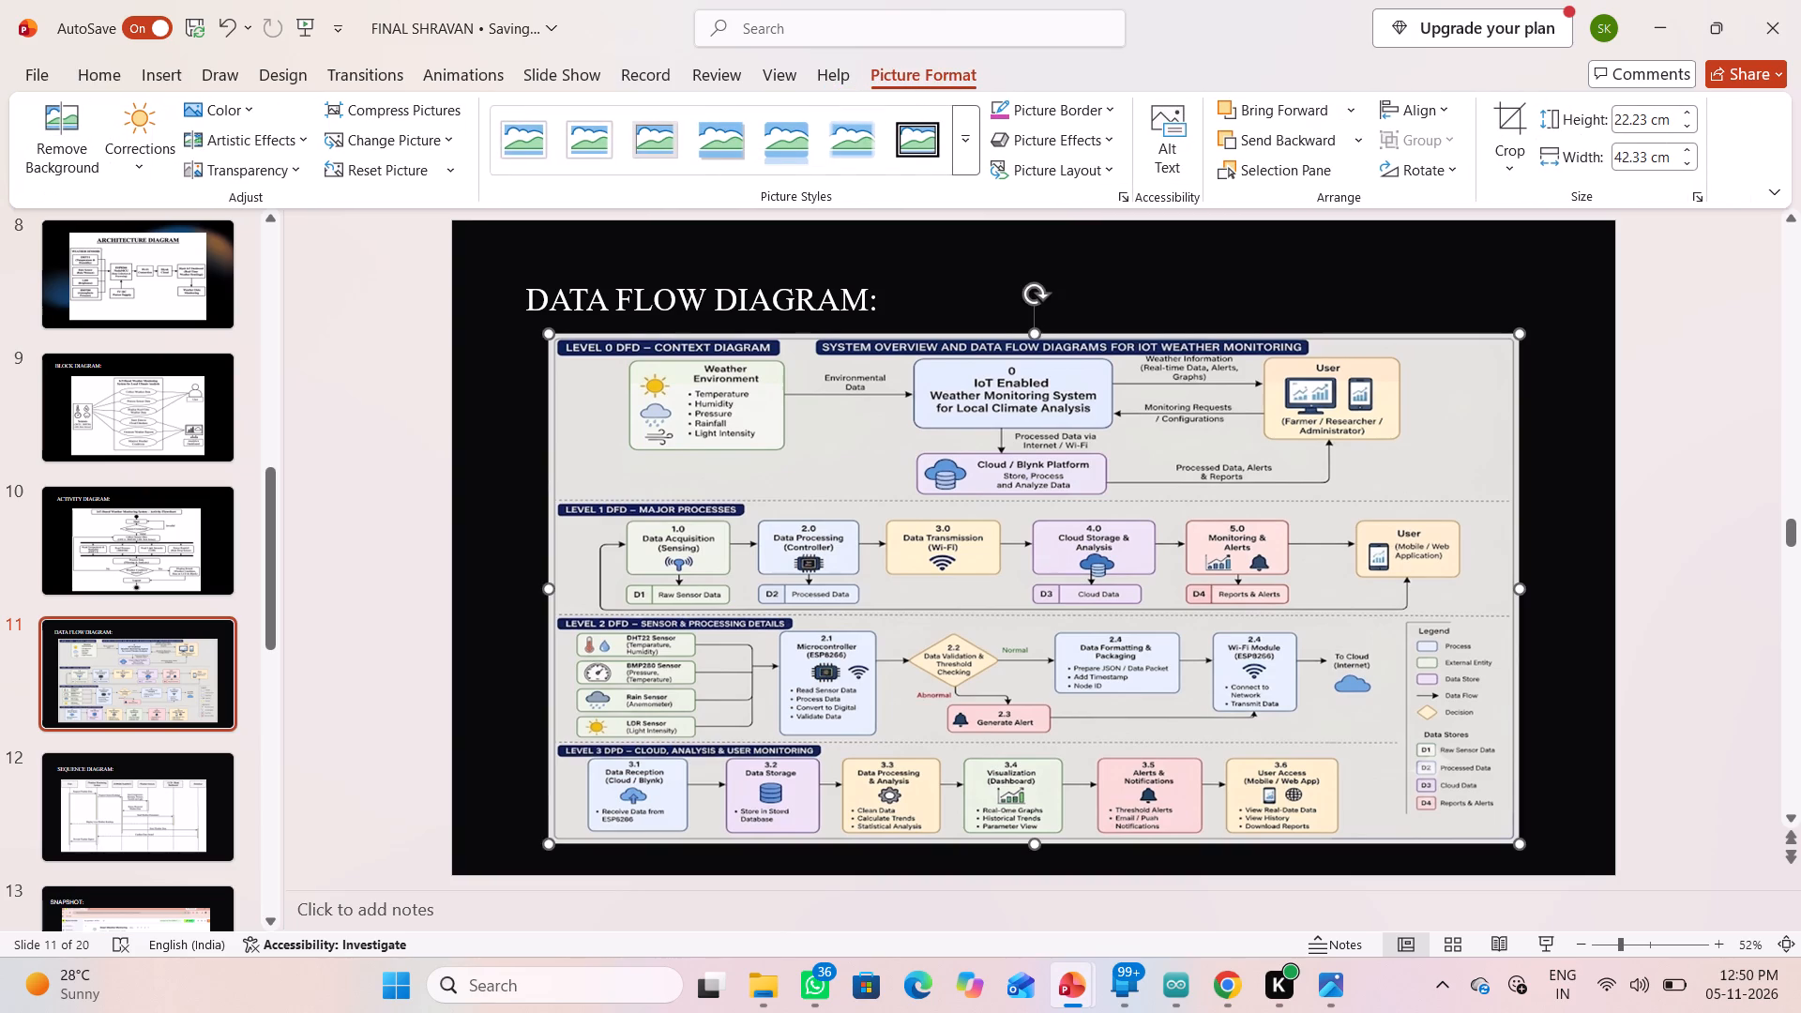
drag(930, 433, 919, 433)
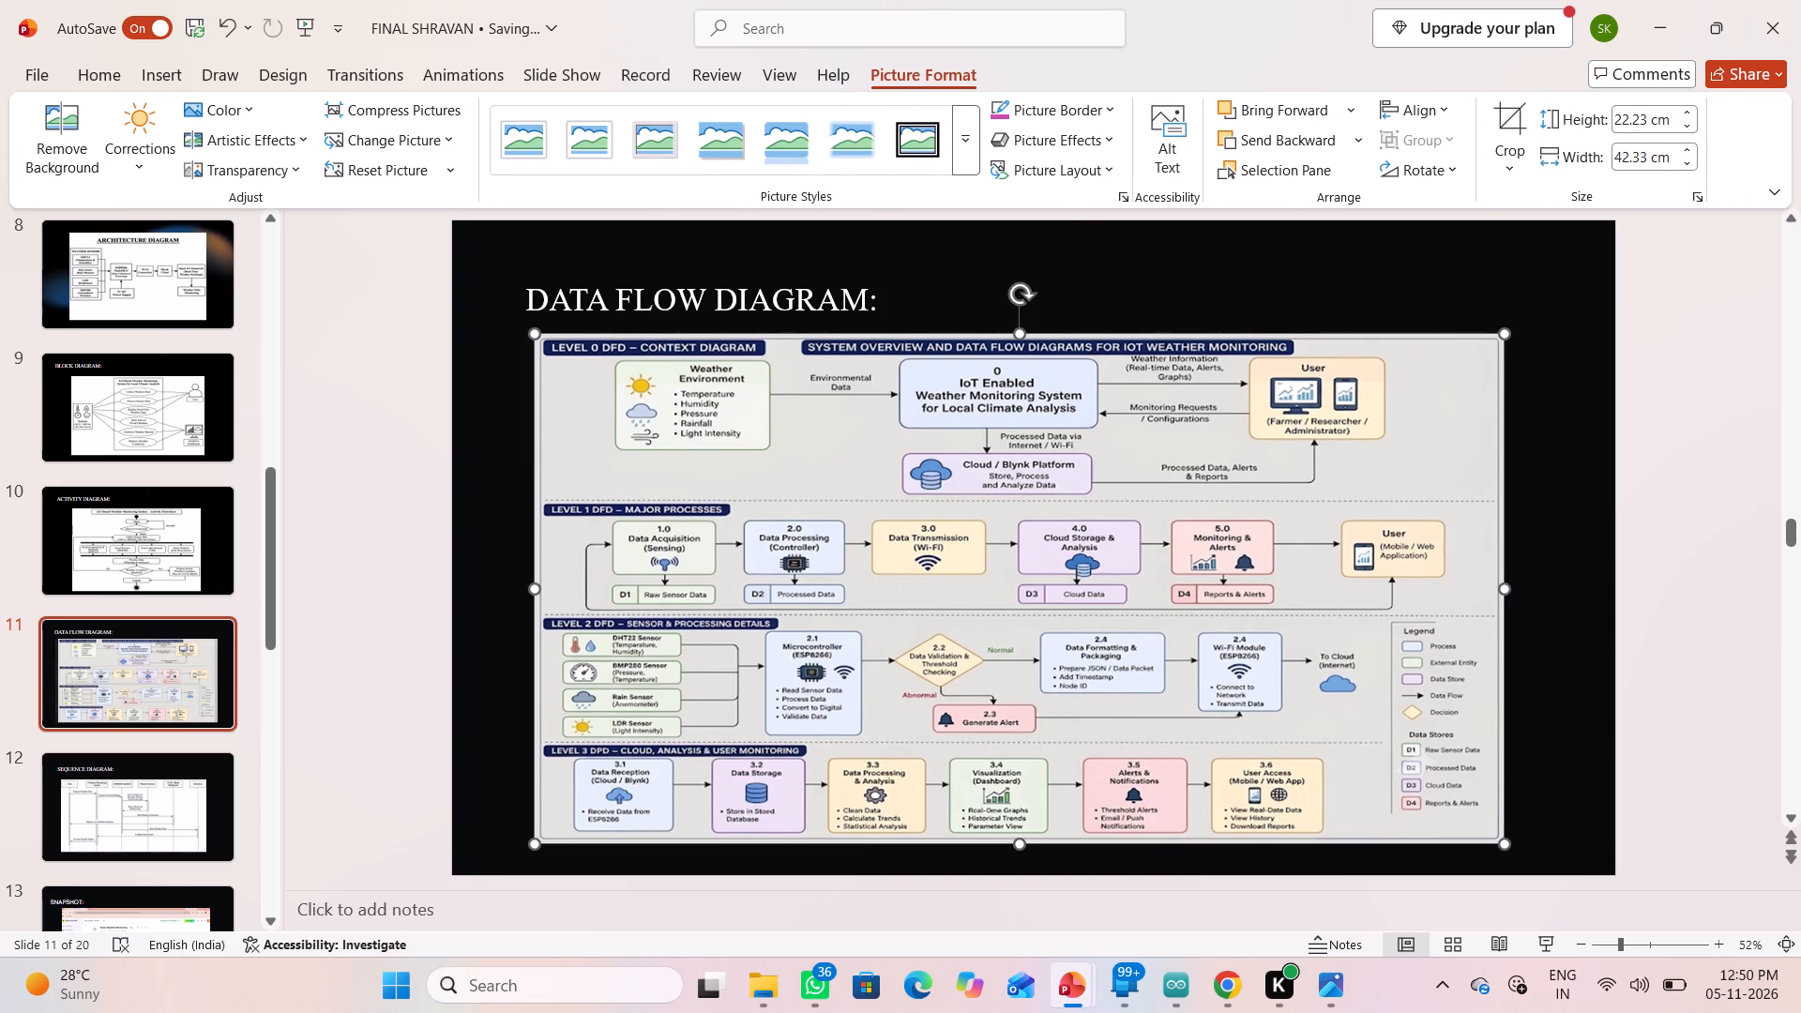
drag(913, 445, 913, 456)
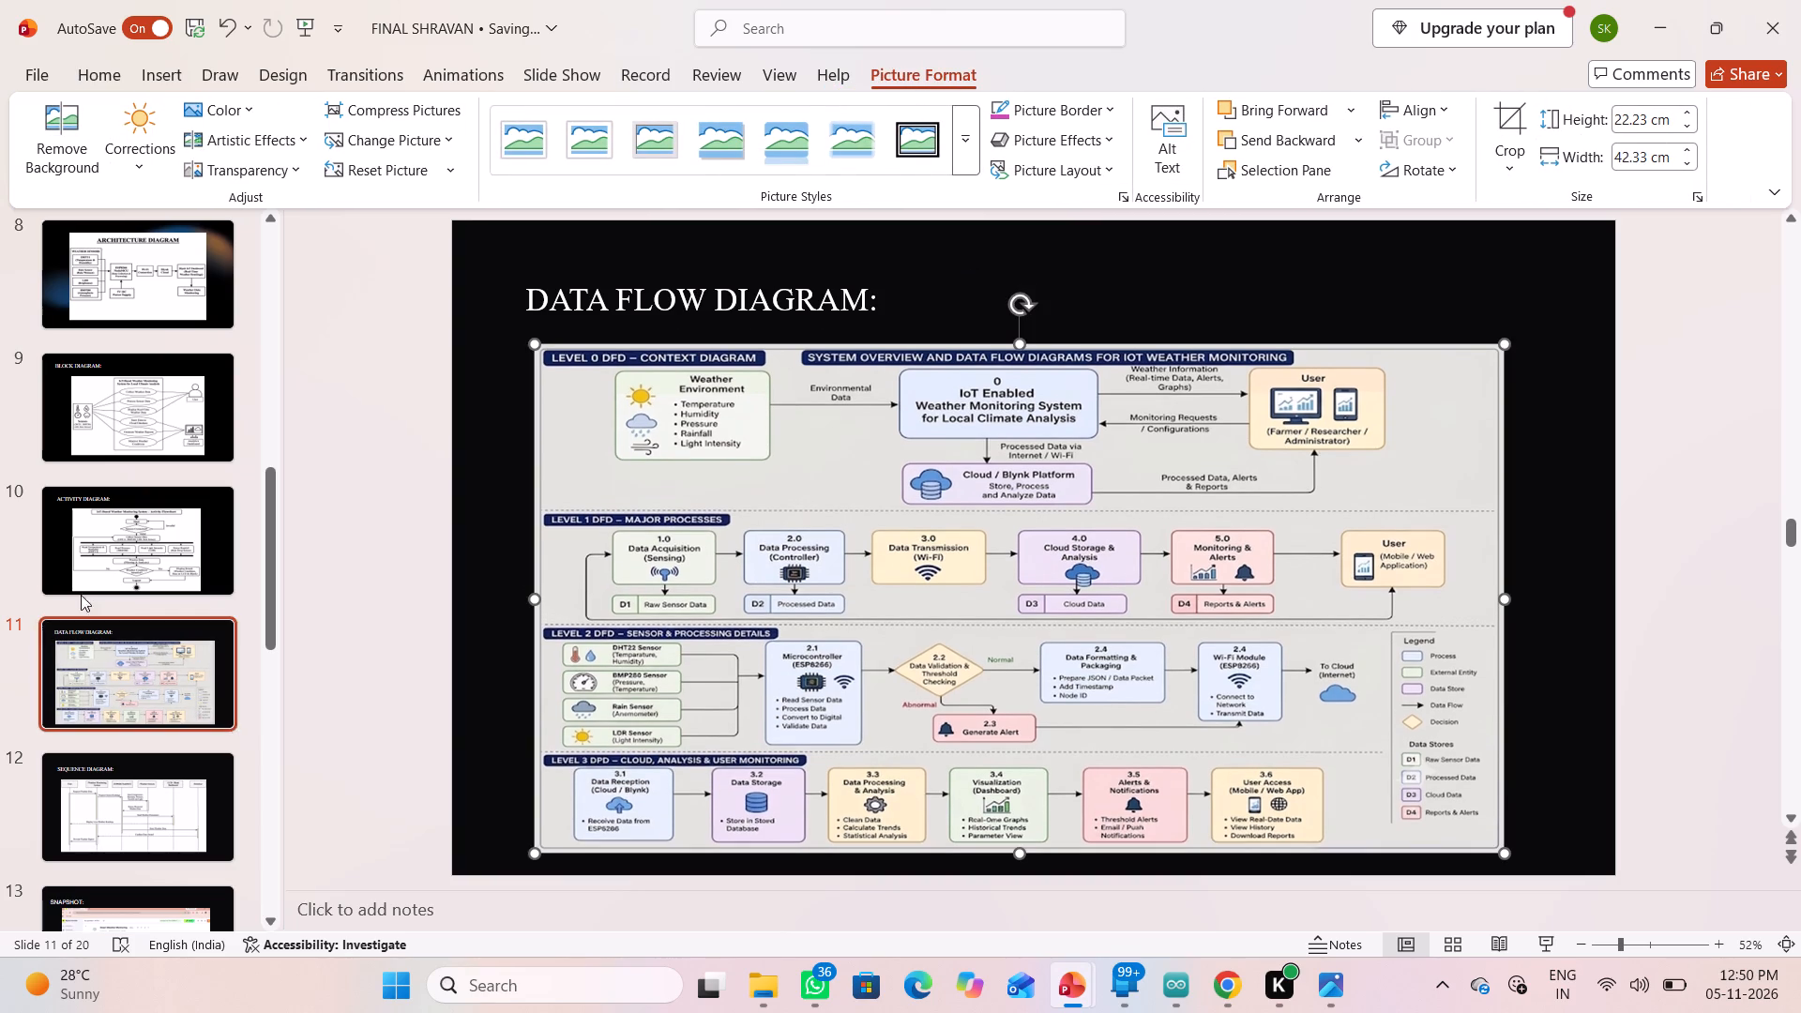
Go back to the activity diagram on slide 10 to examine its layout.
click(106, 580)
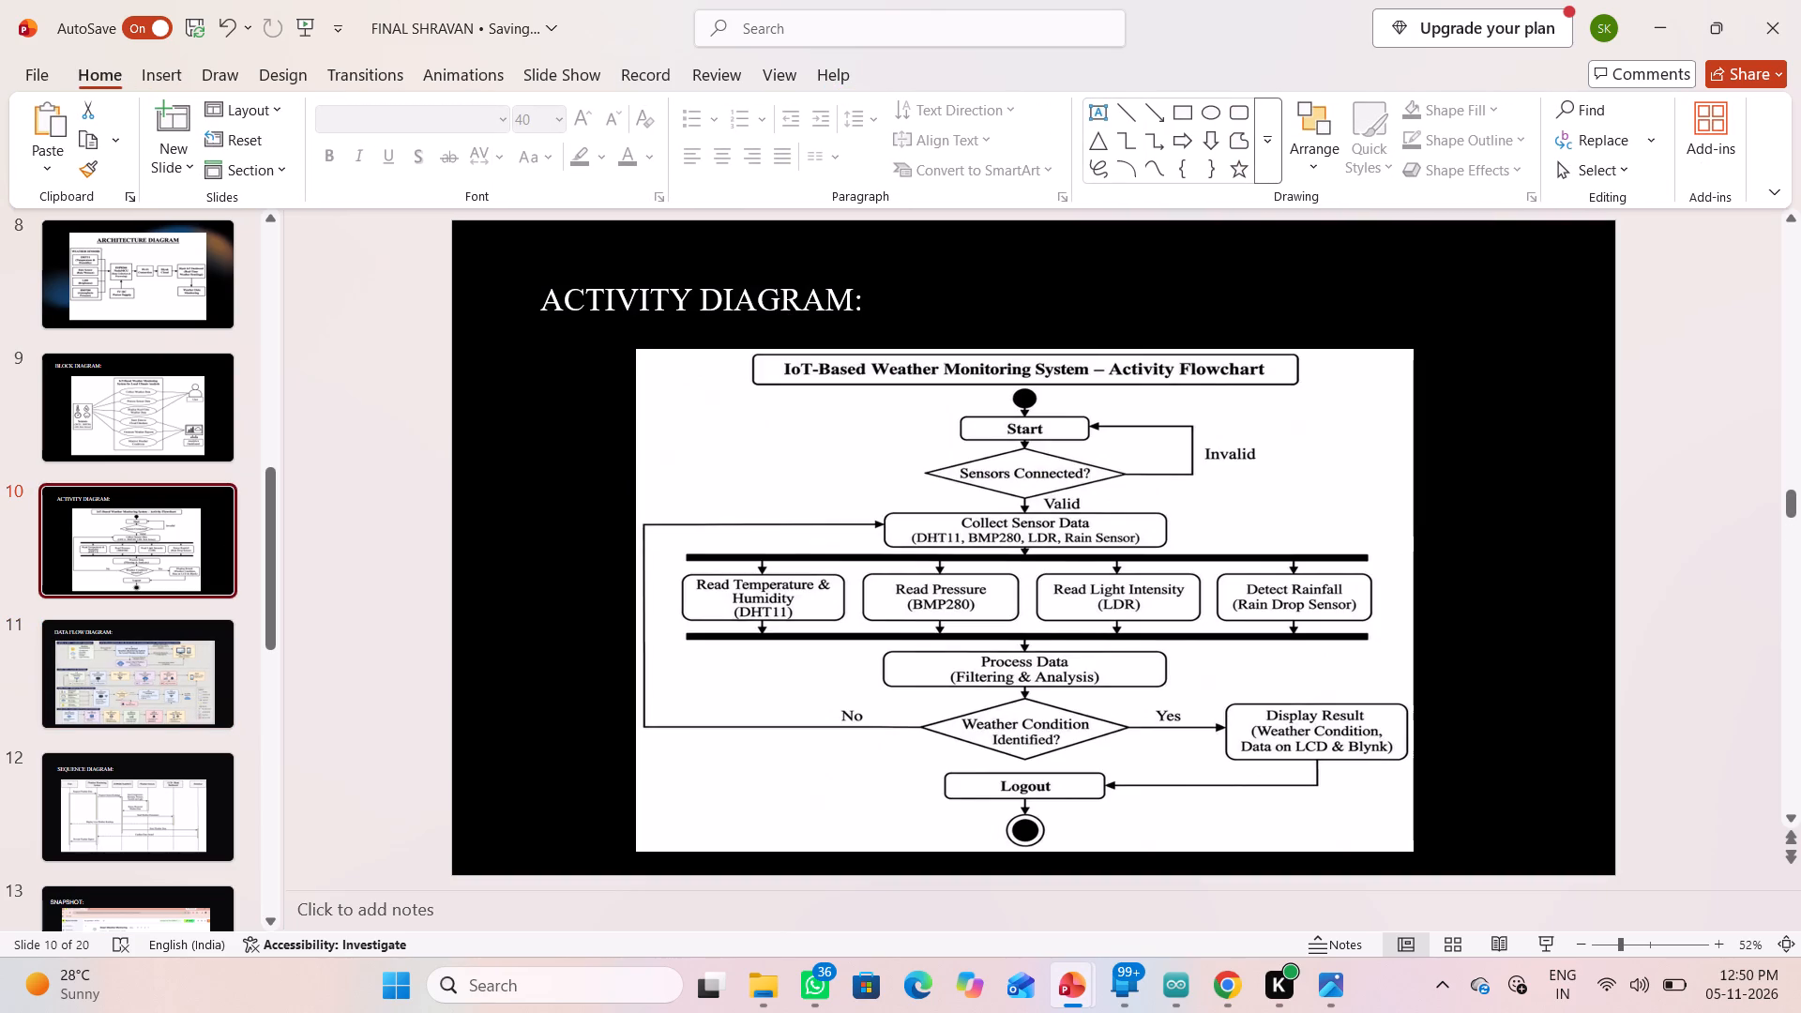
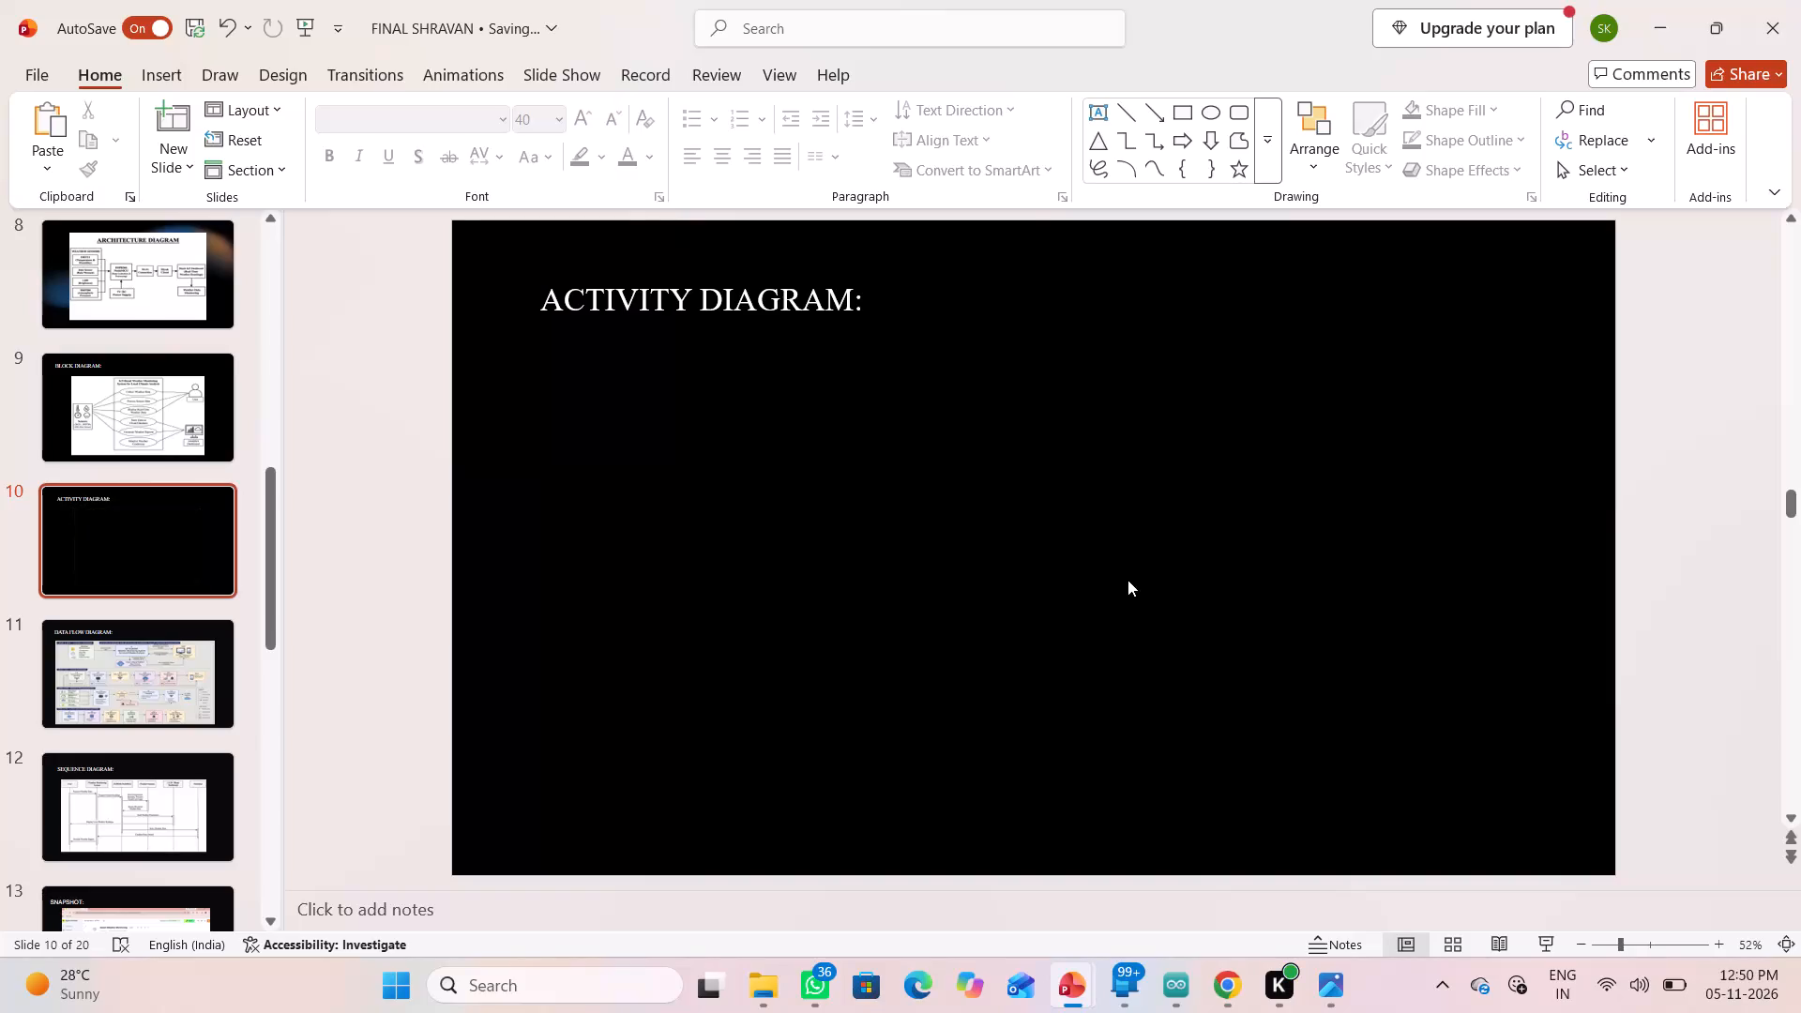
Paste the copied IoT weather monitoring activity diagram onto slide 10 and lower it clear of the heading.
key(ctrl+v)
drag(1112, 503, 1111, 540)
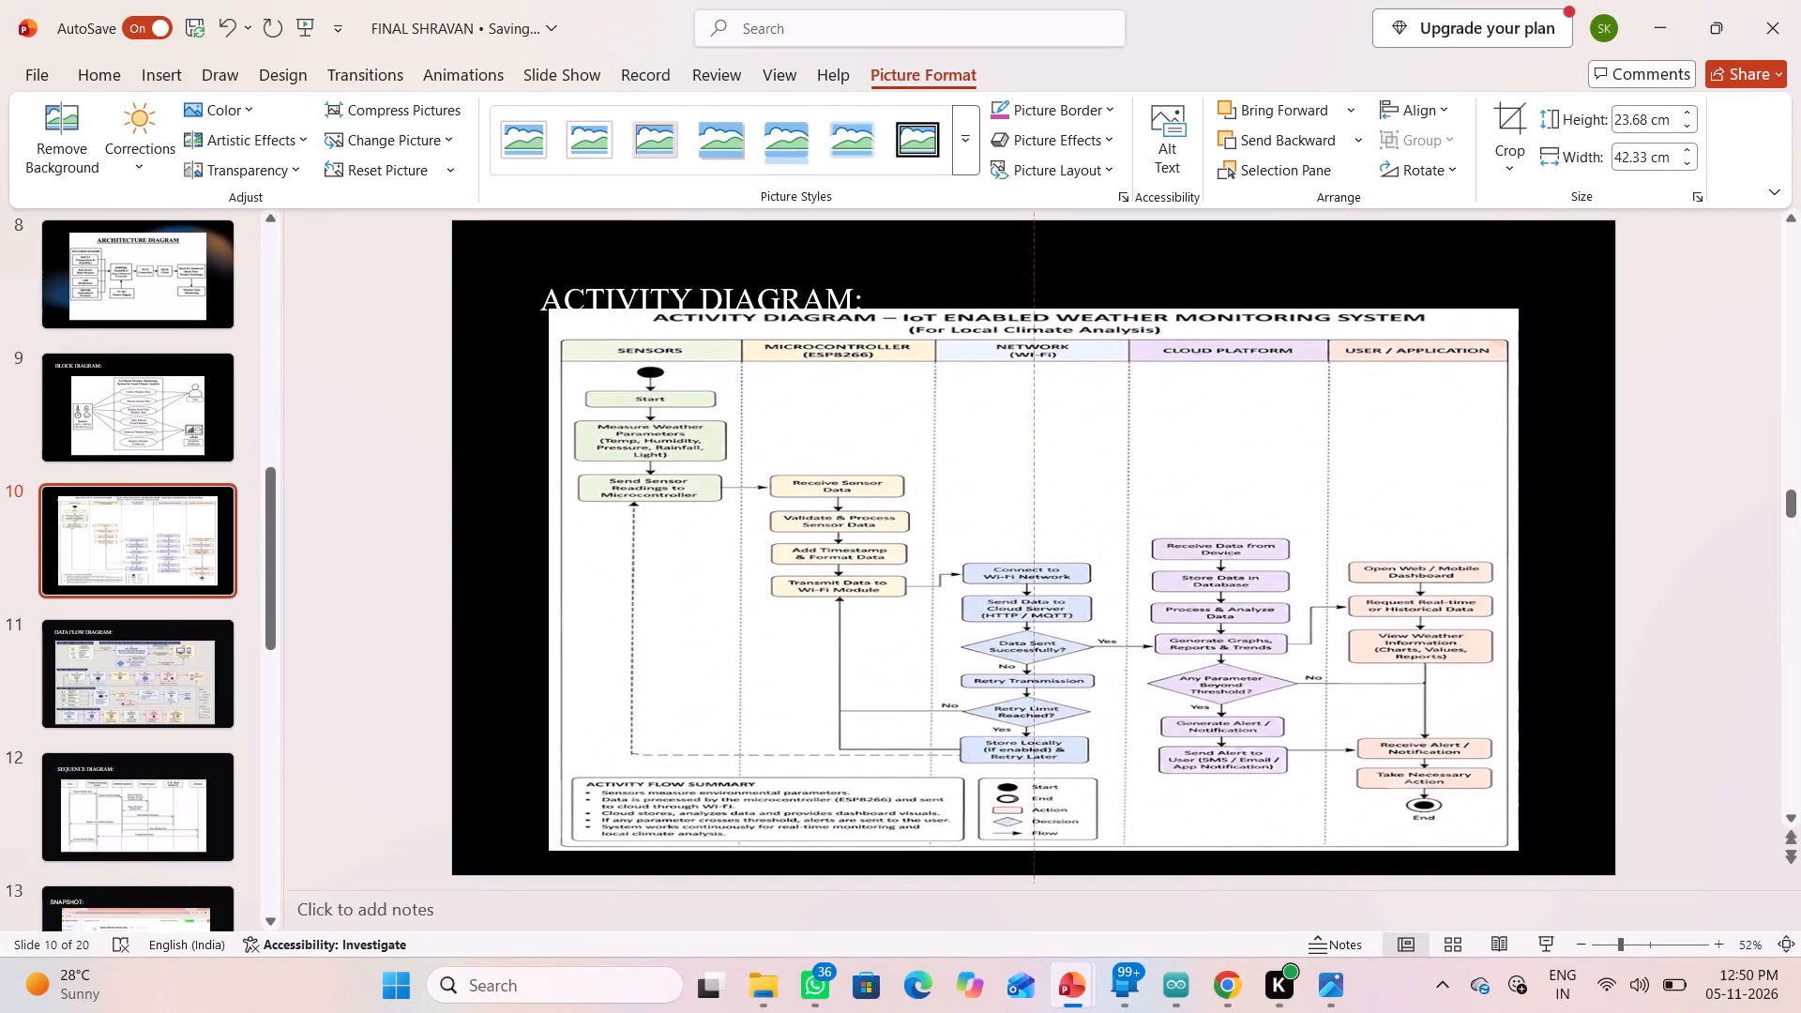
drag(1111, 540, 1112, 553)
Move the ACTIVITY DIAGRAM heading on slide 10 slightly higher to leave more room for the picture.
click(758, 305)
drag(734, 276, 733, 269)
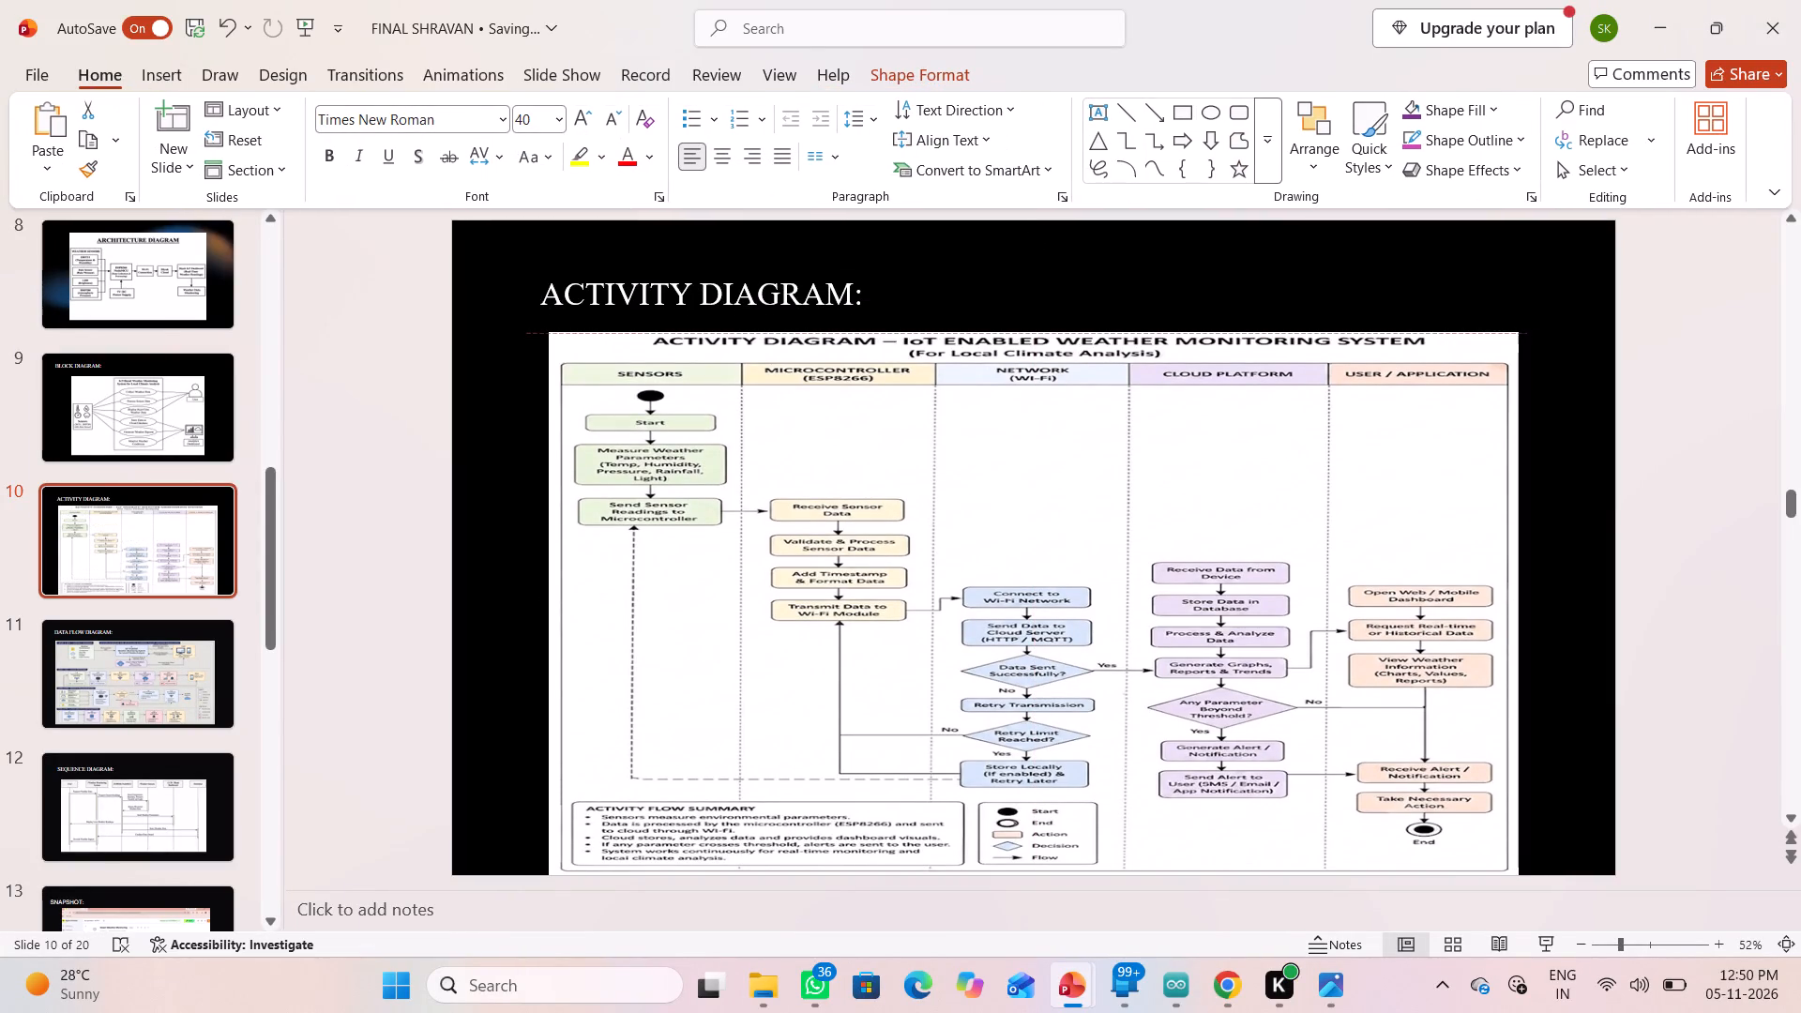
drag(733, 269, 732, 243)
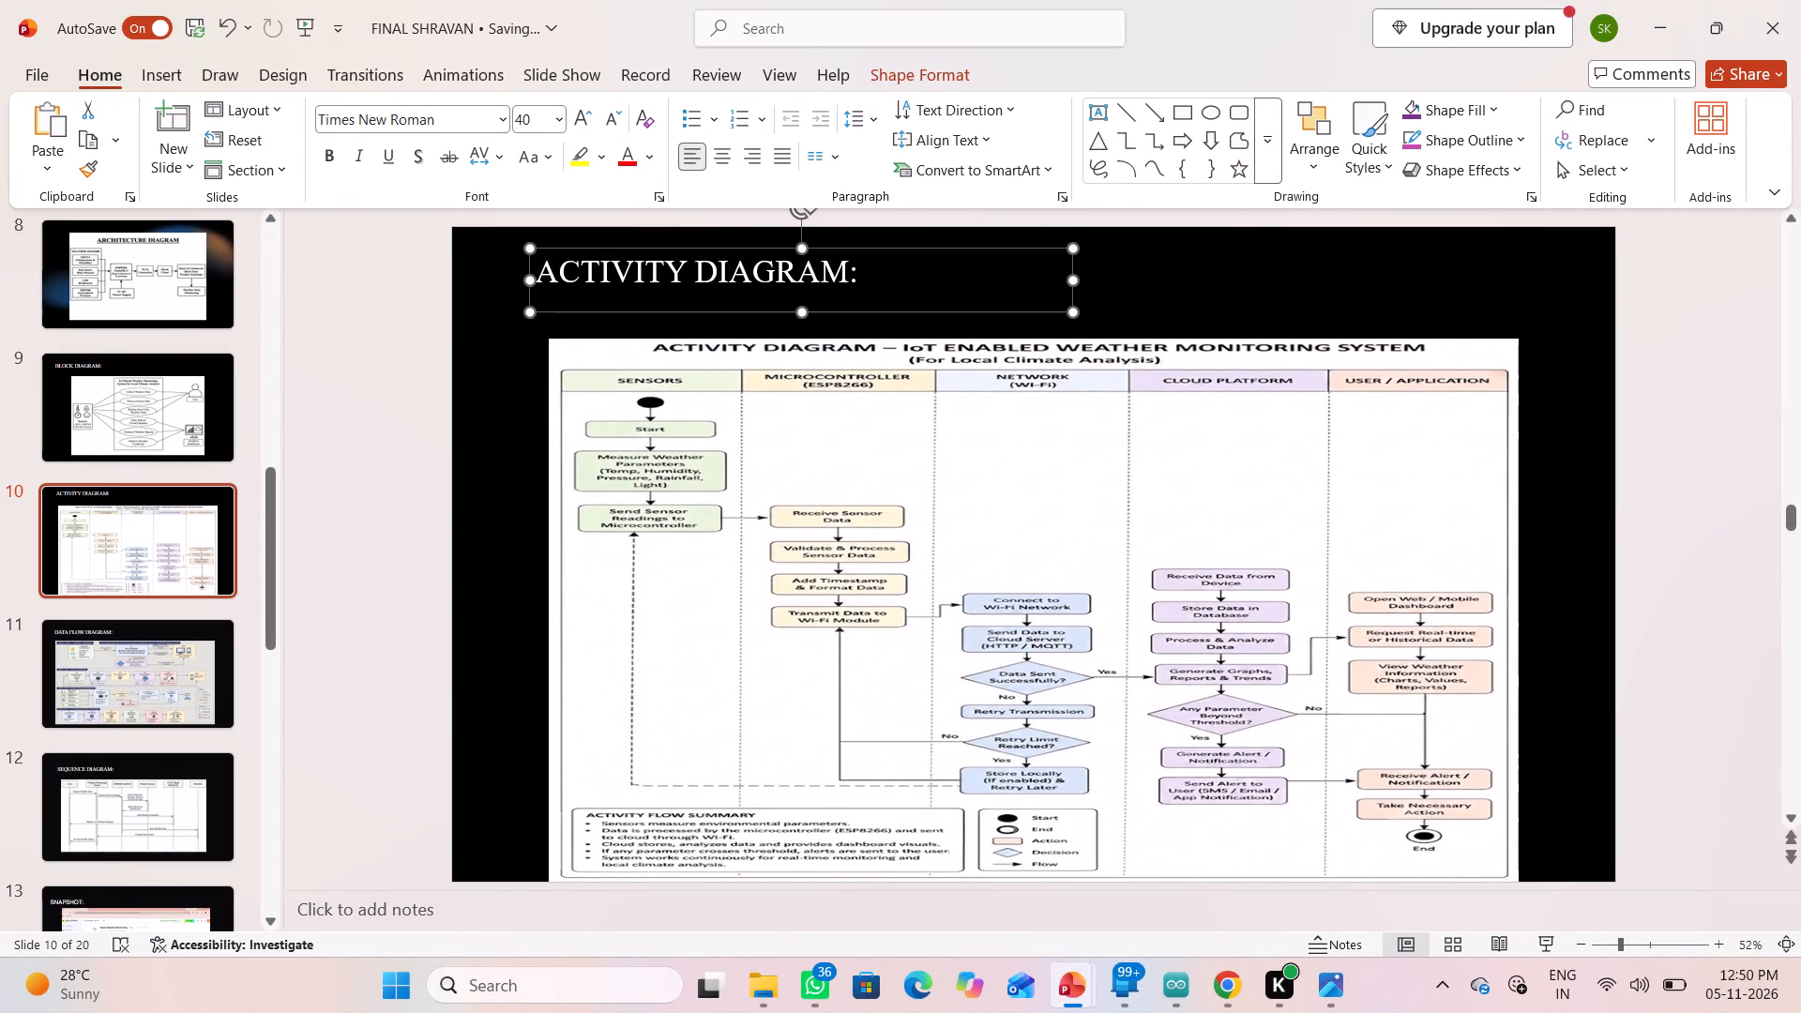
click(727, 249)
Move the activity diagram picture up just below the heading, aligning its left edge with the heading text.
click(736, 363)
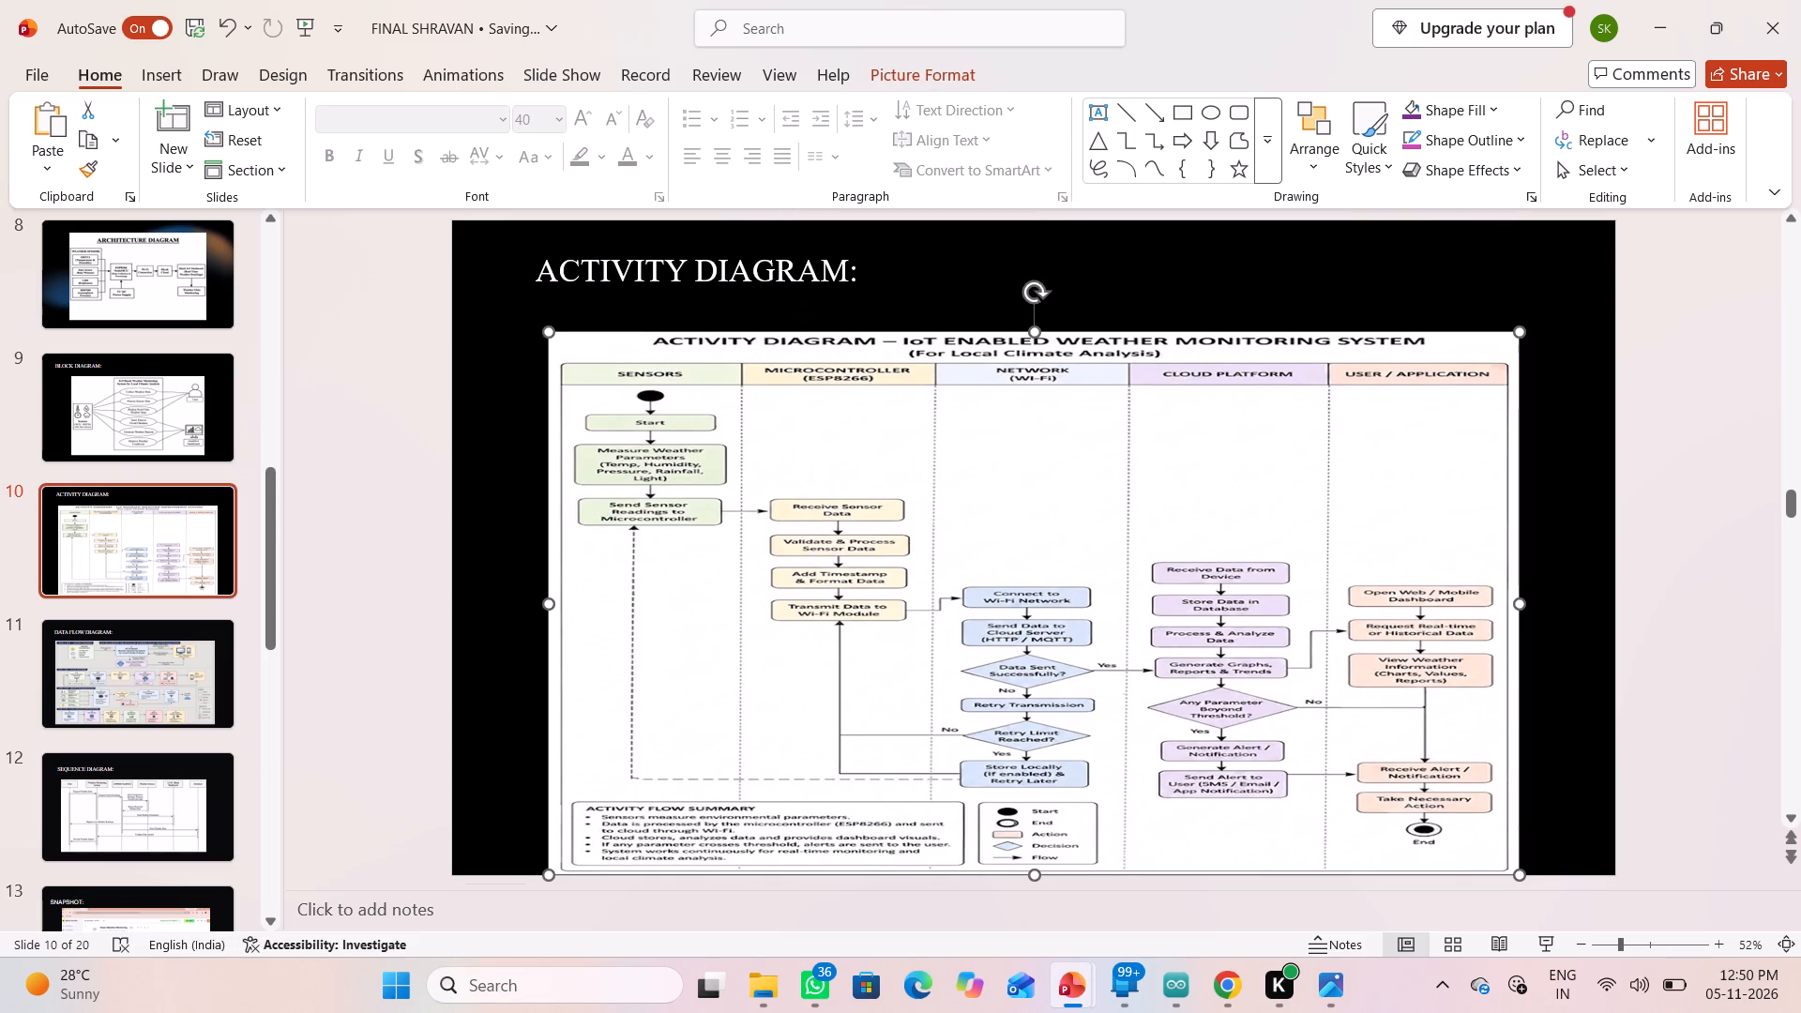
drag(783, 429, 771, 408)
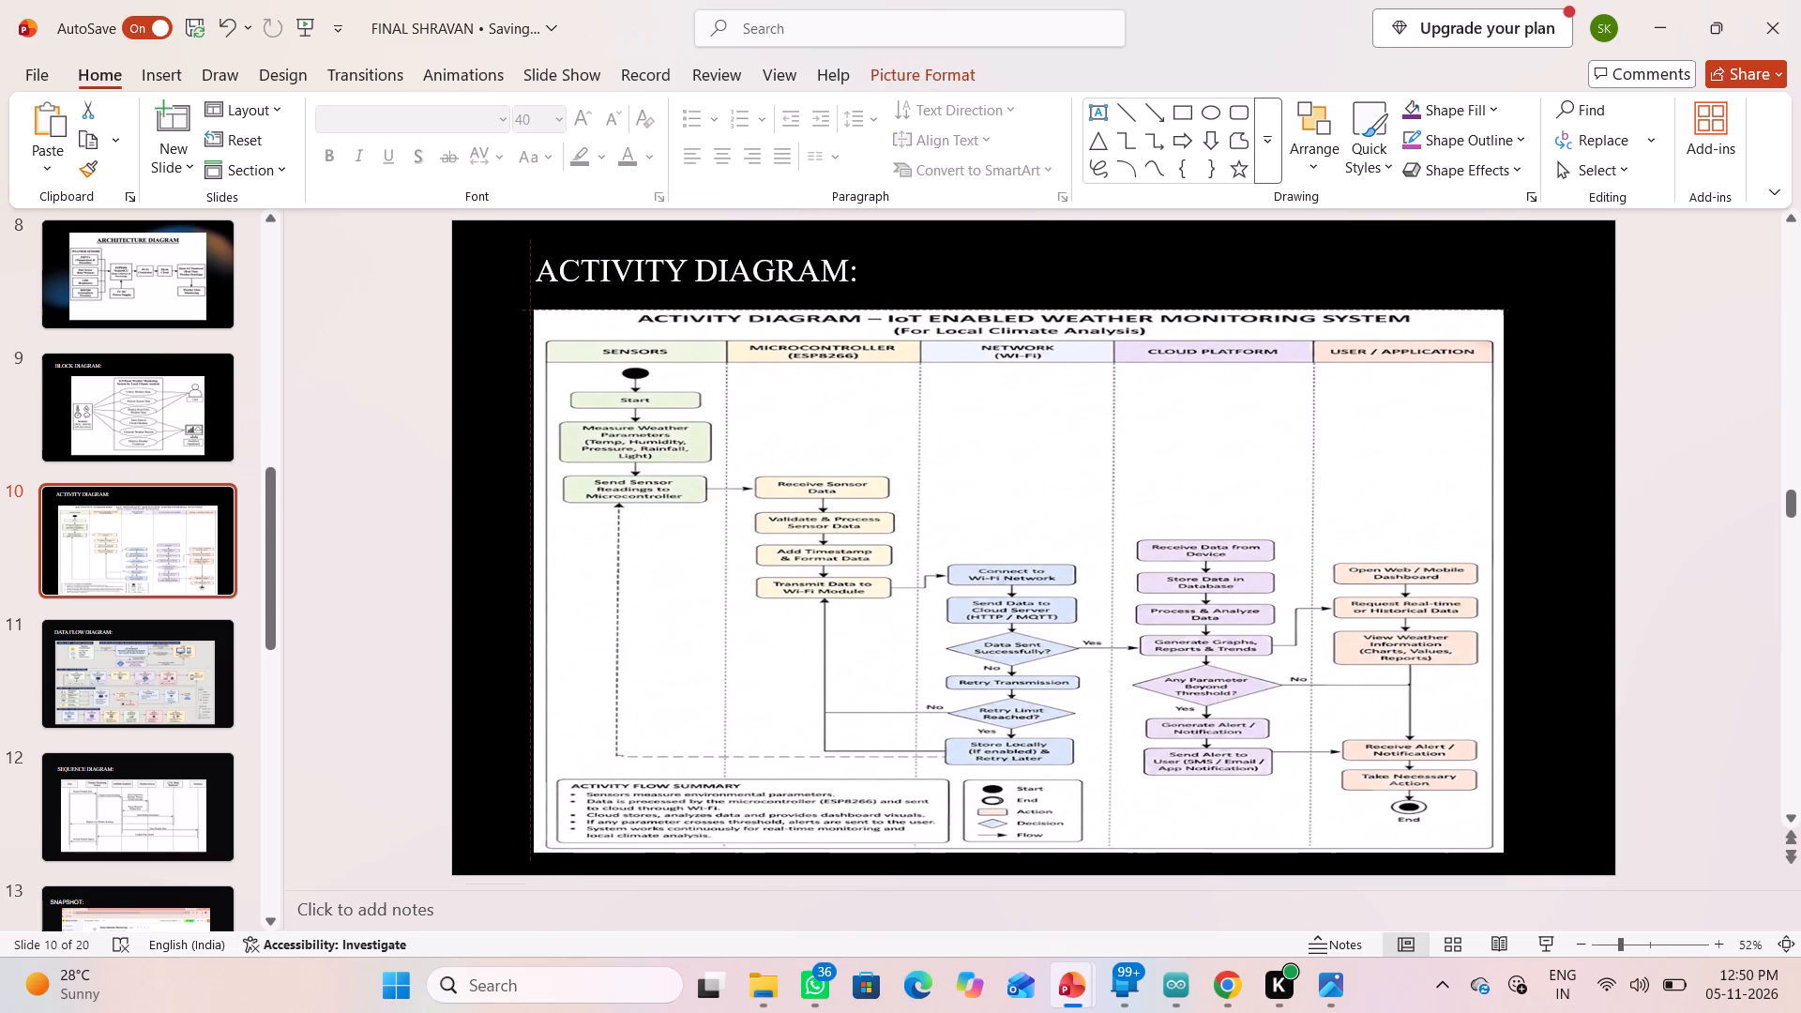
drag(771, 408, 775, 408)
click(1546, 435)
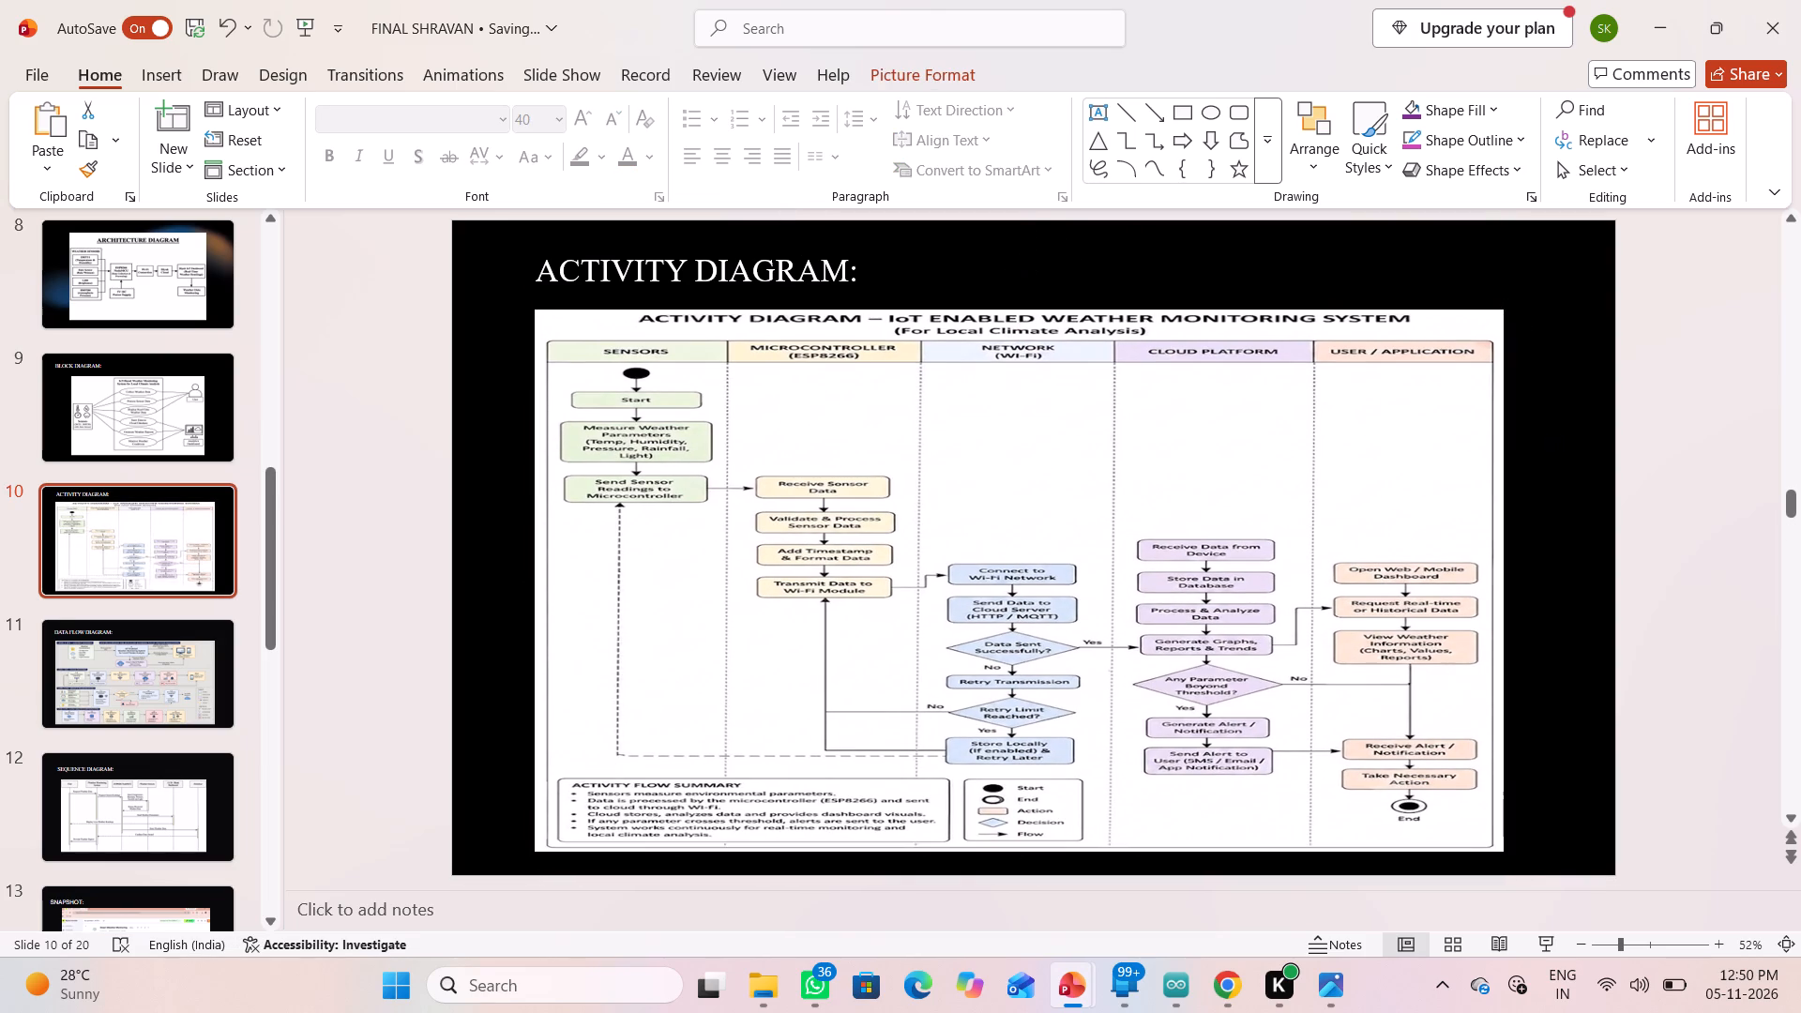
Go to the block diagram on slide 9 to examine its layout.
click(133, 436)
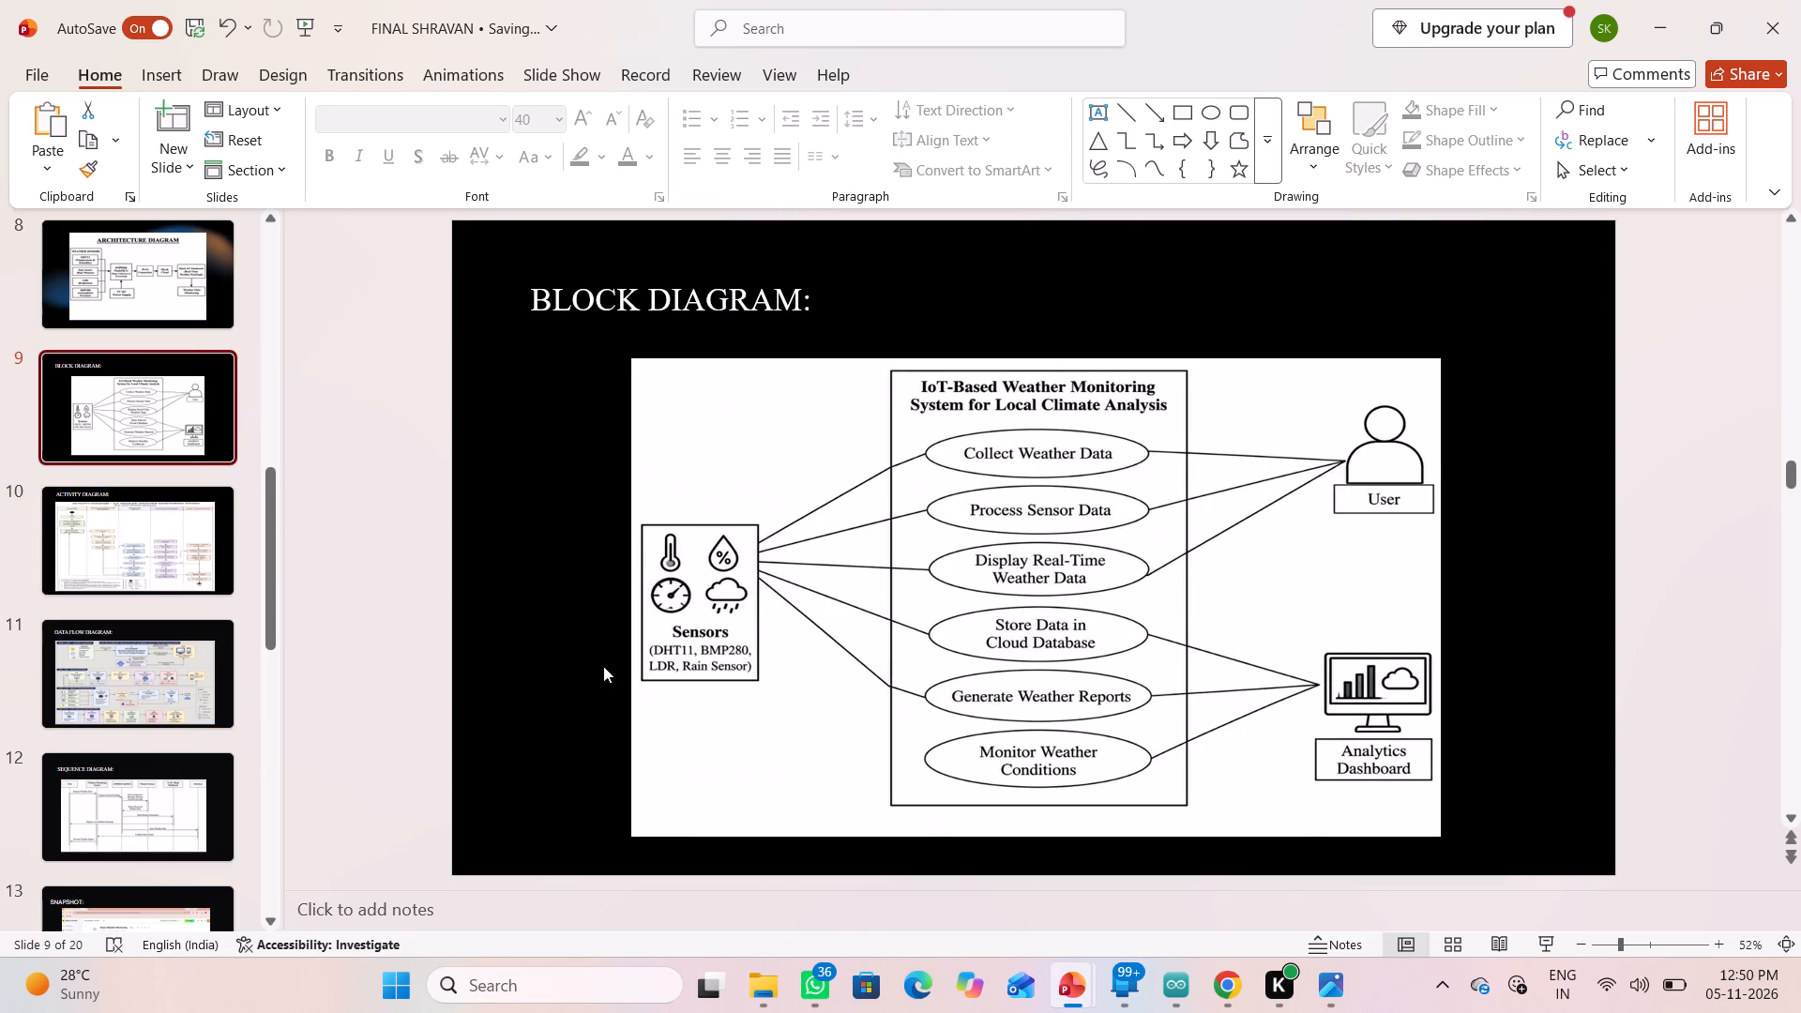
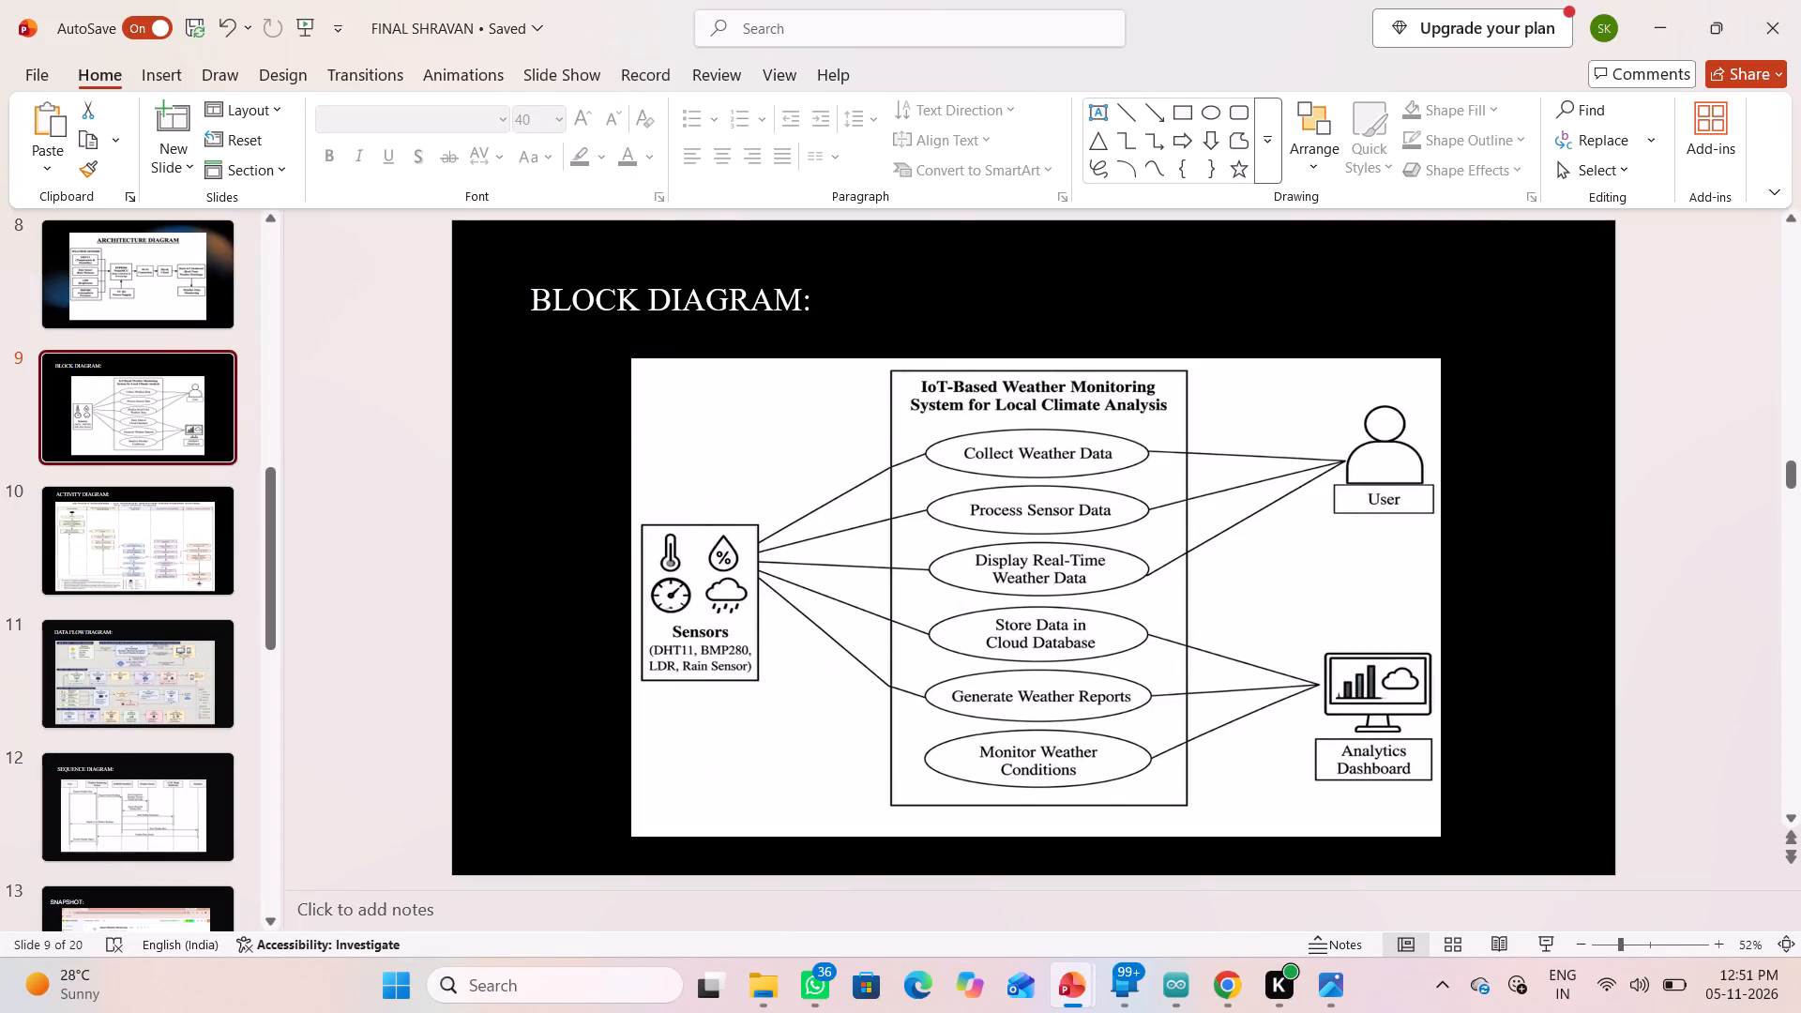
Look through the diagram slides from the block diagram on slide 9 to the sequence diagram on slide 12.
scroll(1016, 537, up, 2)
scroll(1016, 537, down, 2)
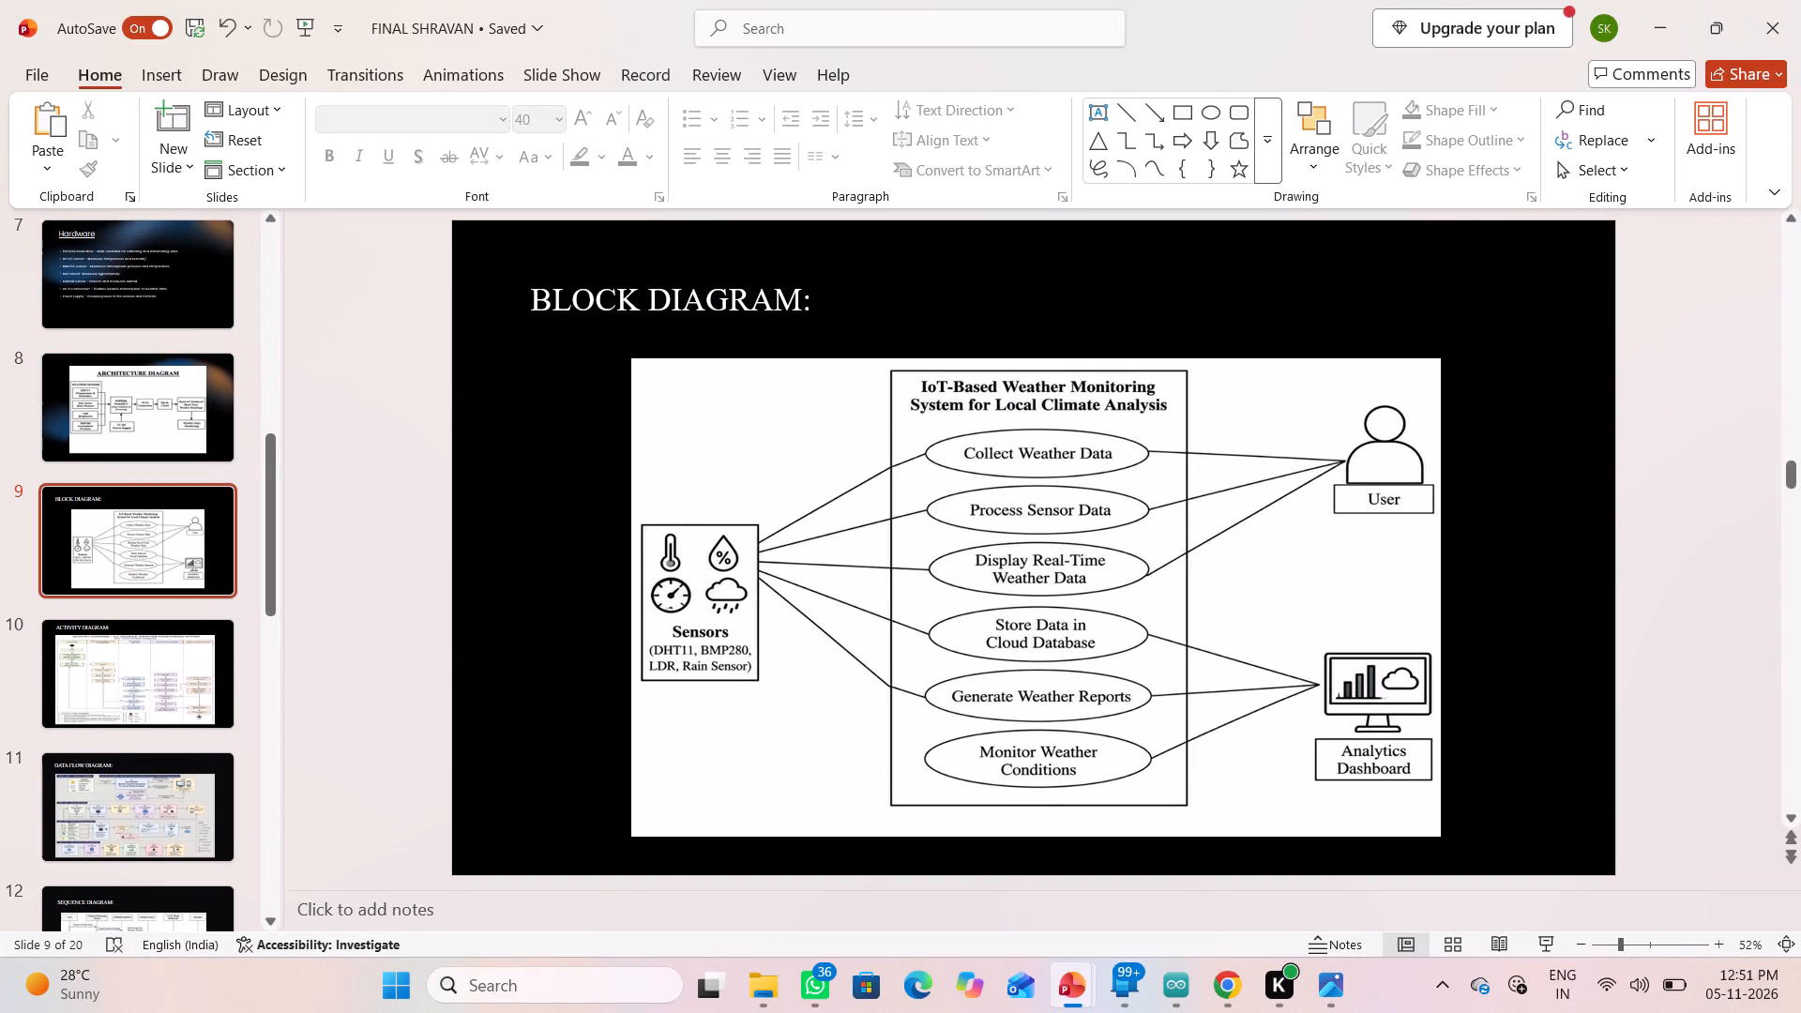
scroll(1016, 537, down, 2)
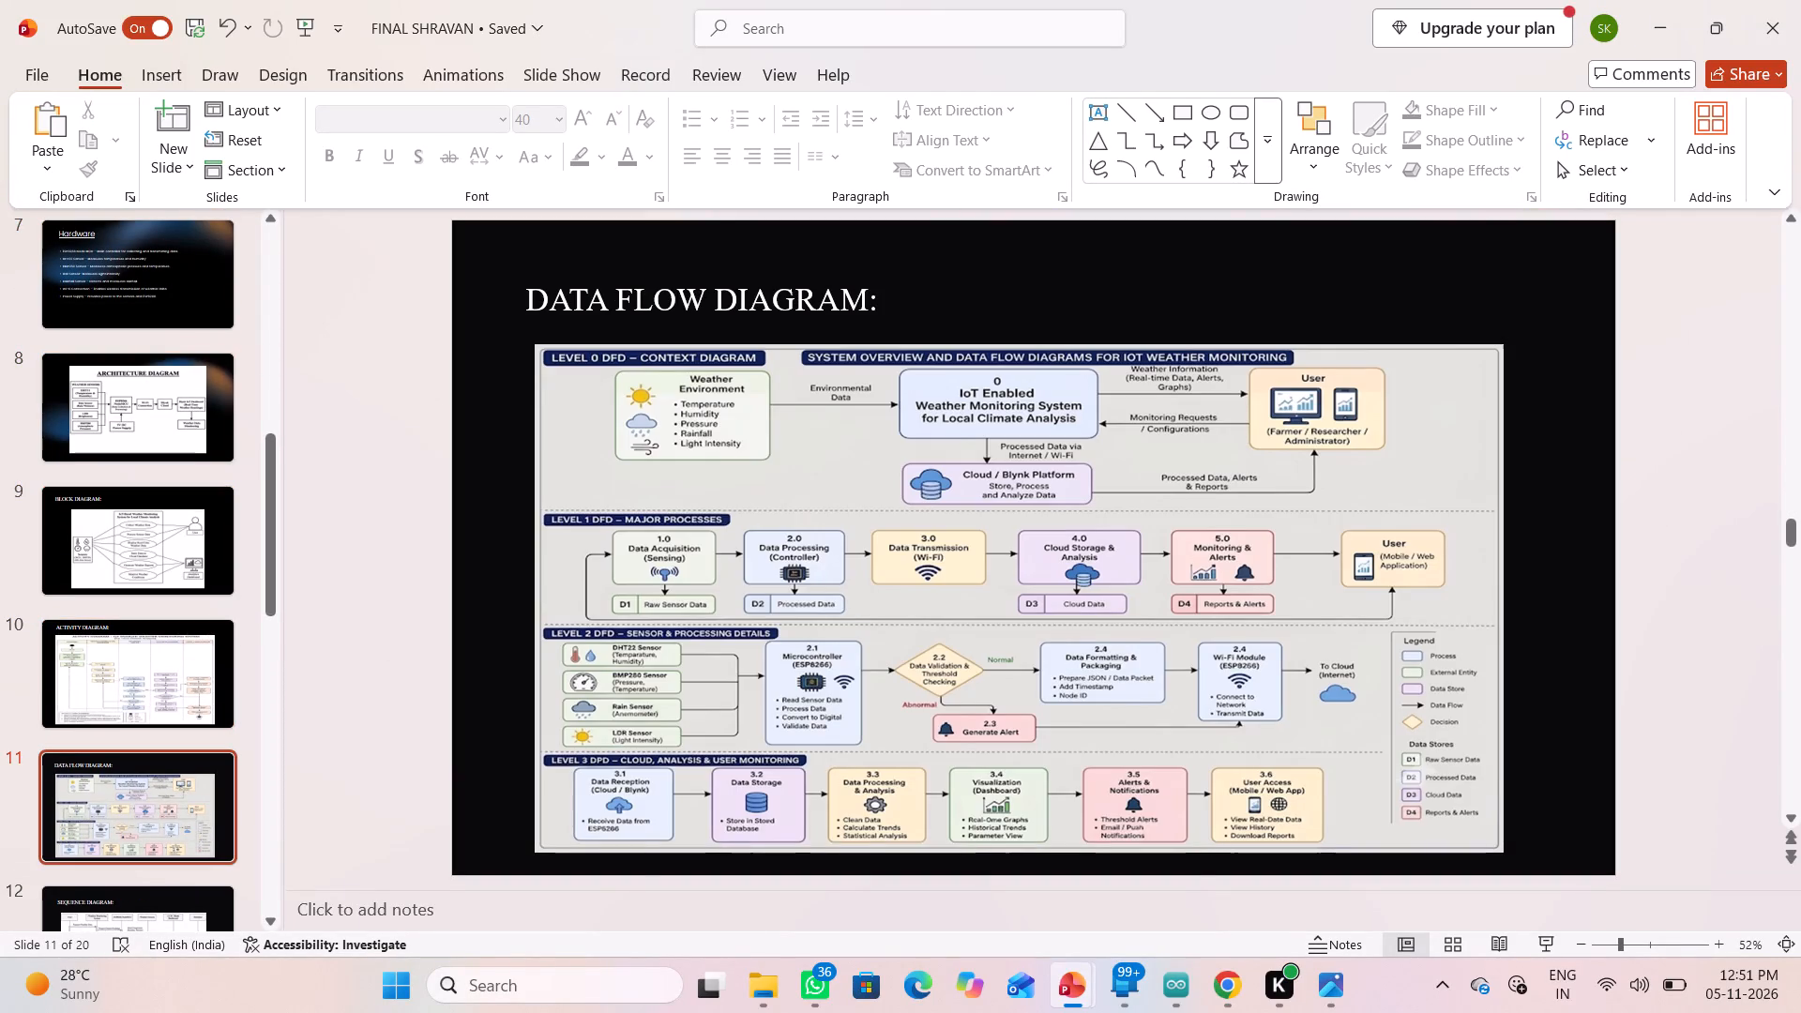
scroll(1016, 537, down, 1)
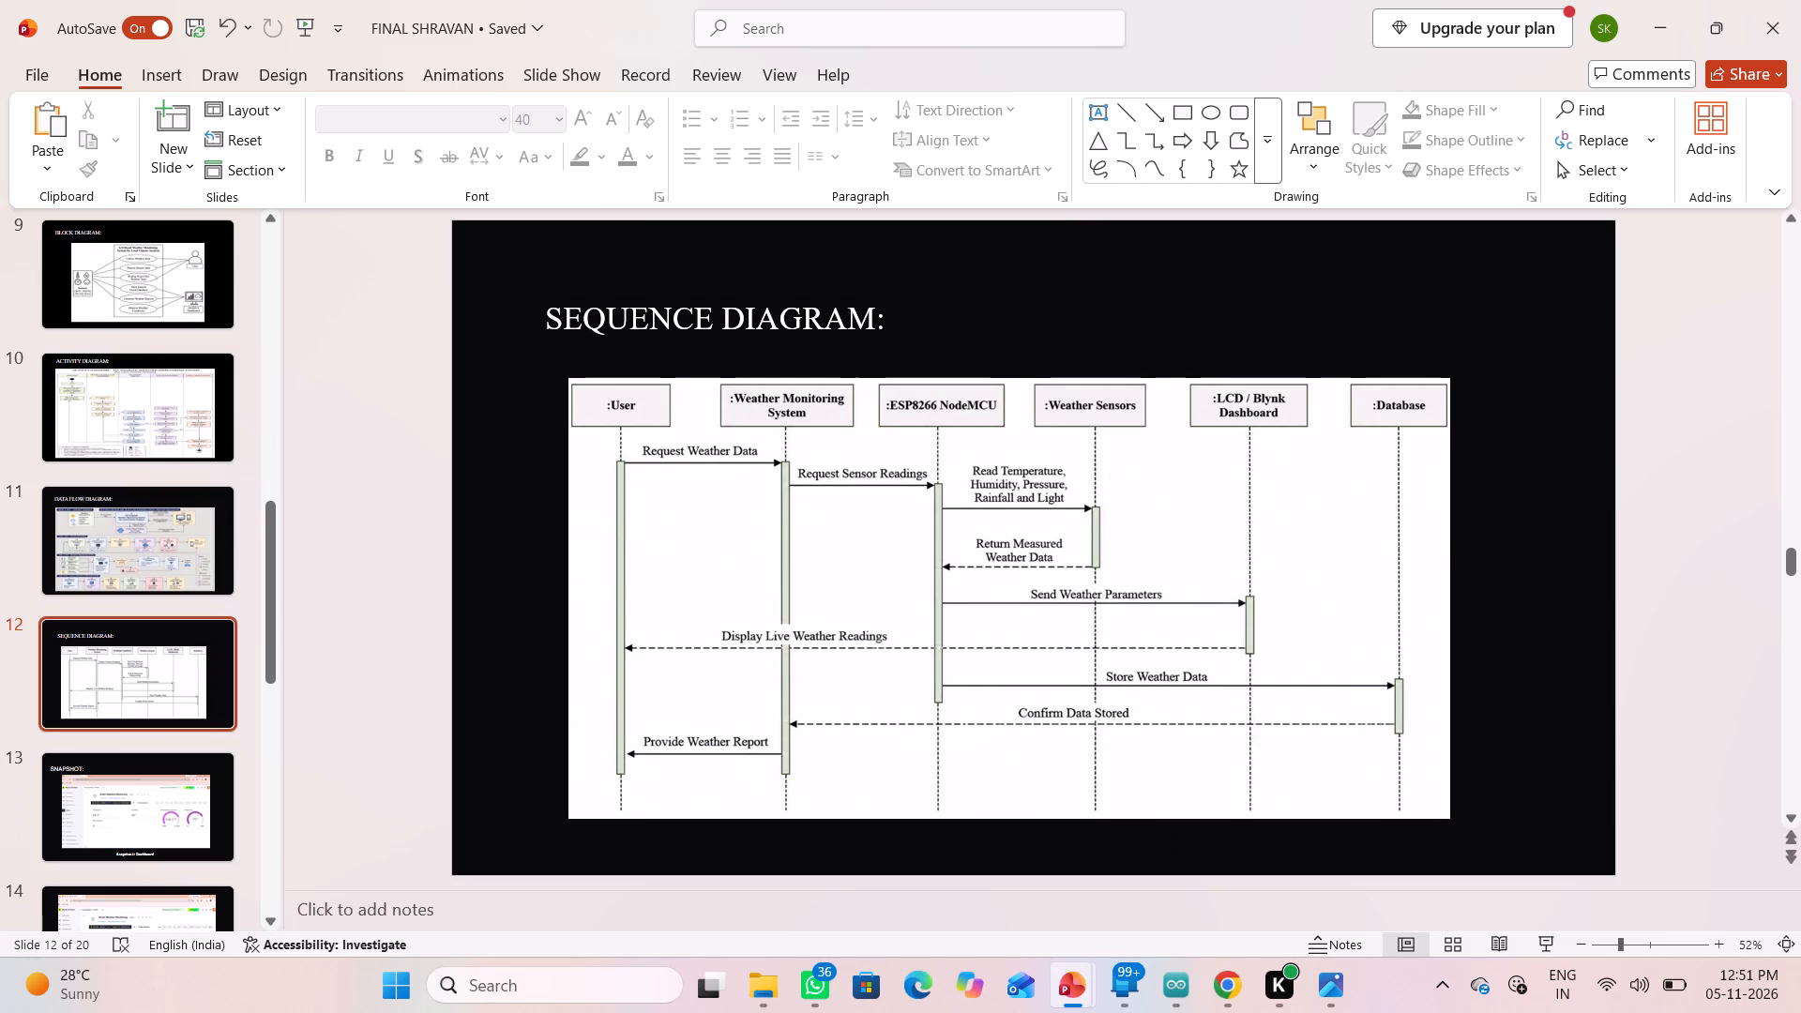
scroll(1016, 537, down, 1)
scroll(1016, 537, up, 1)
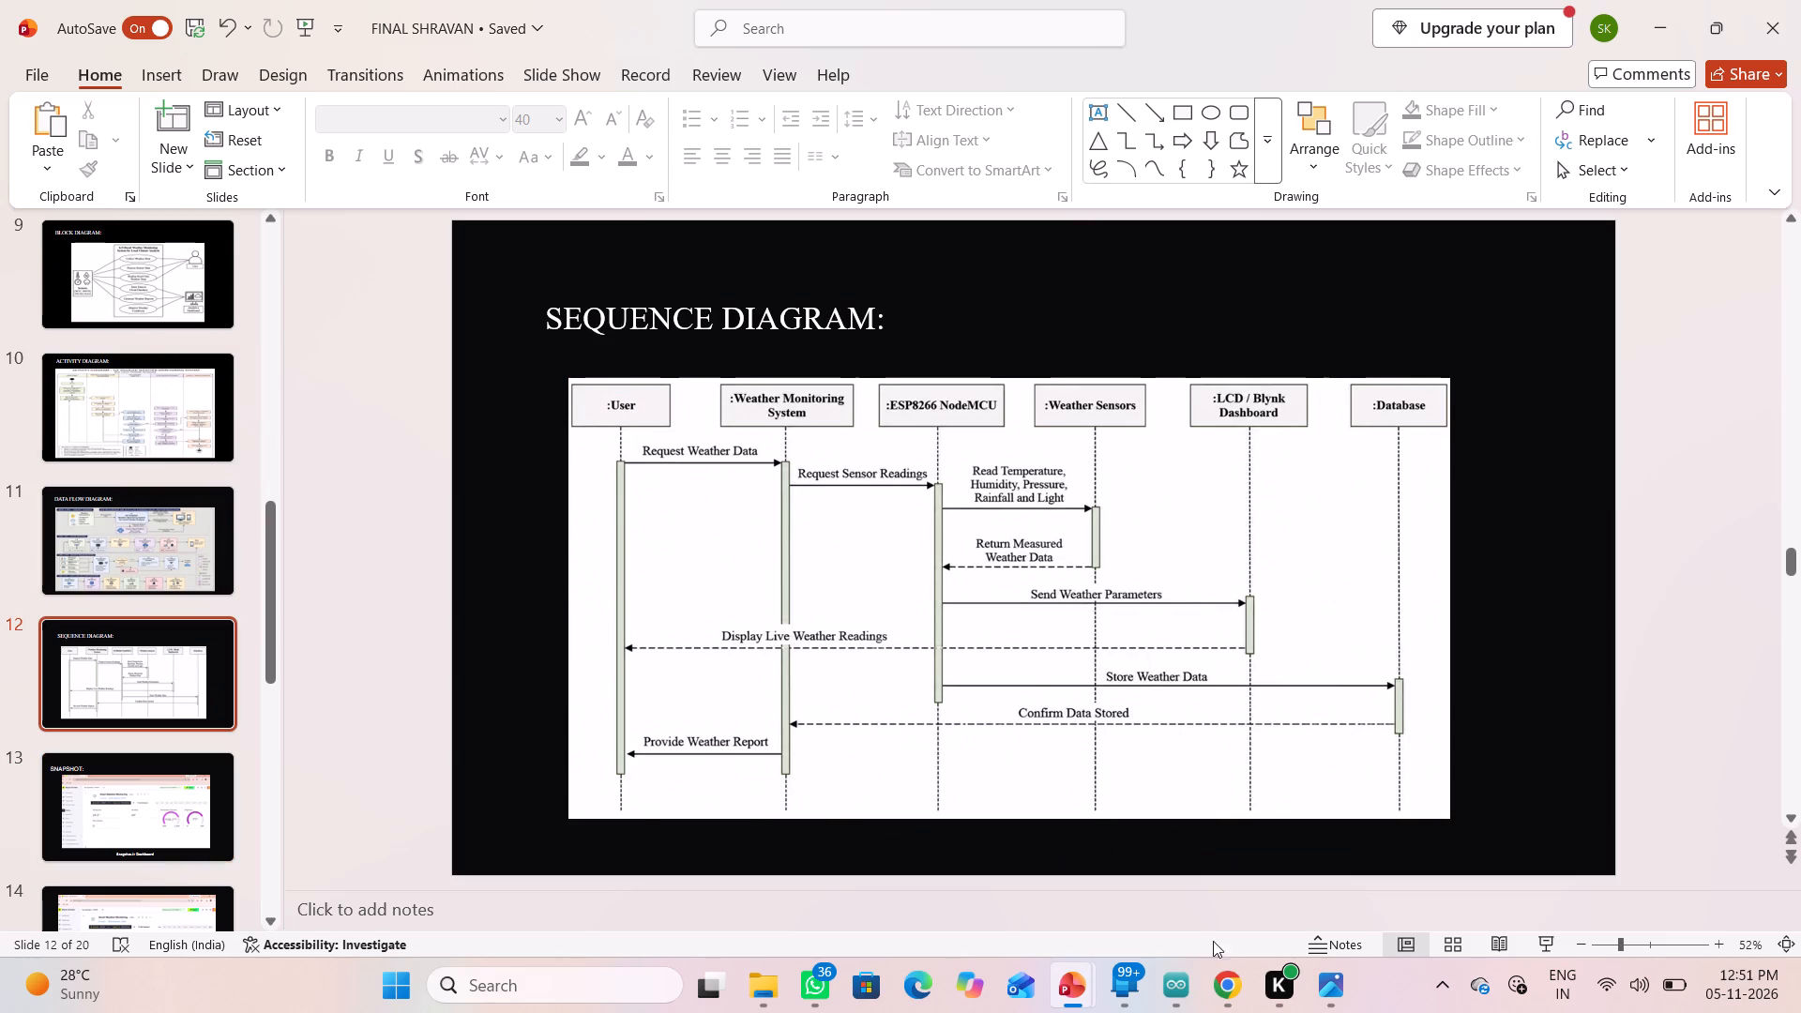
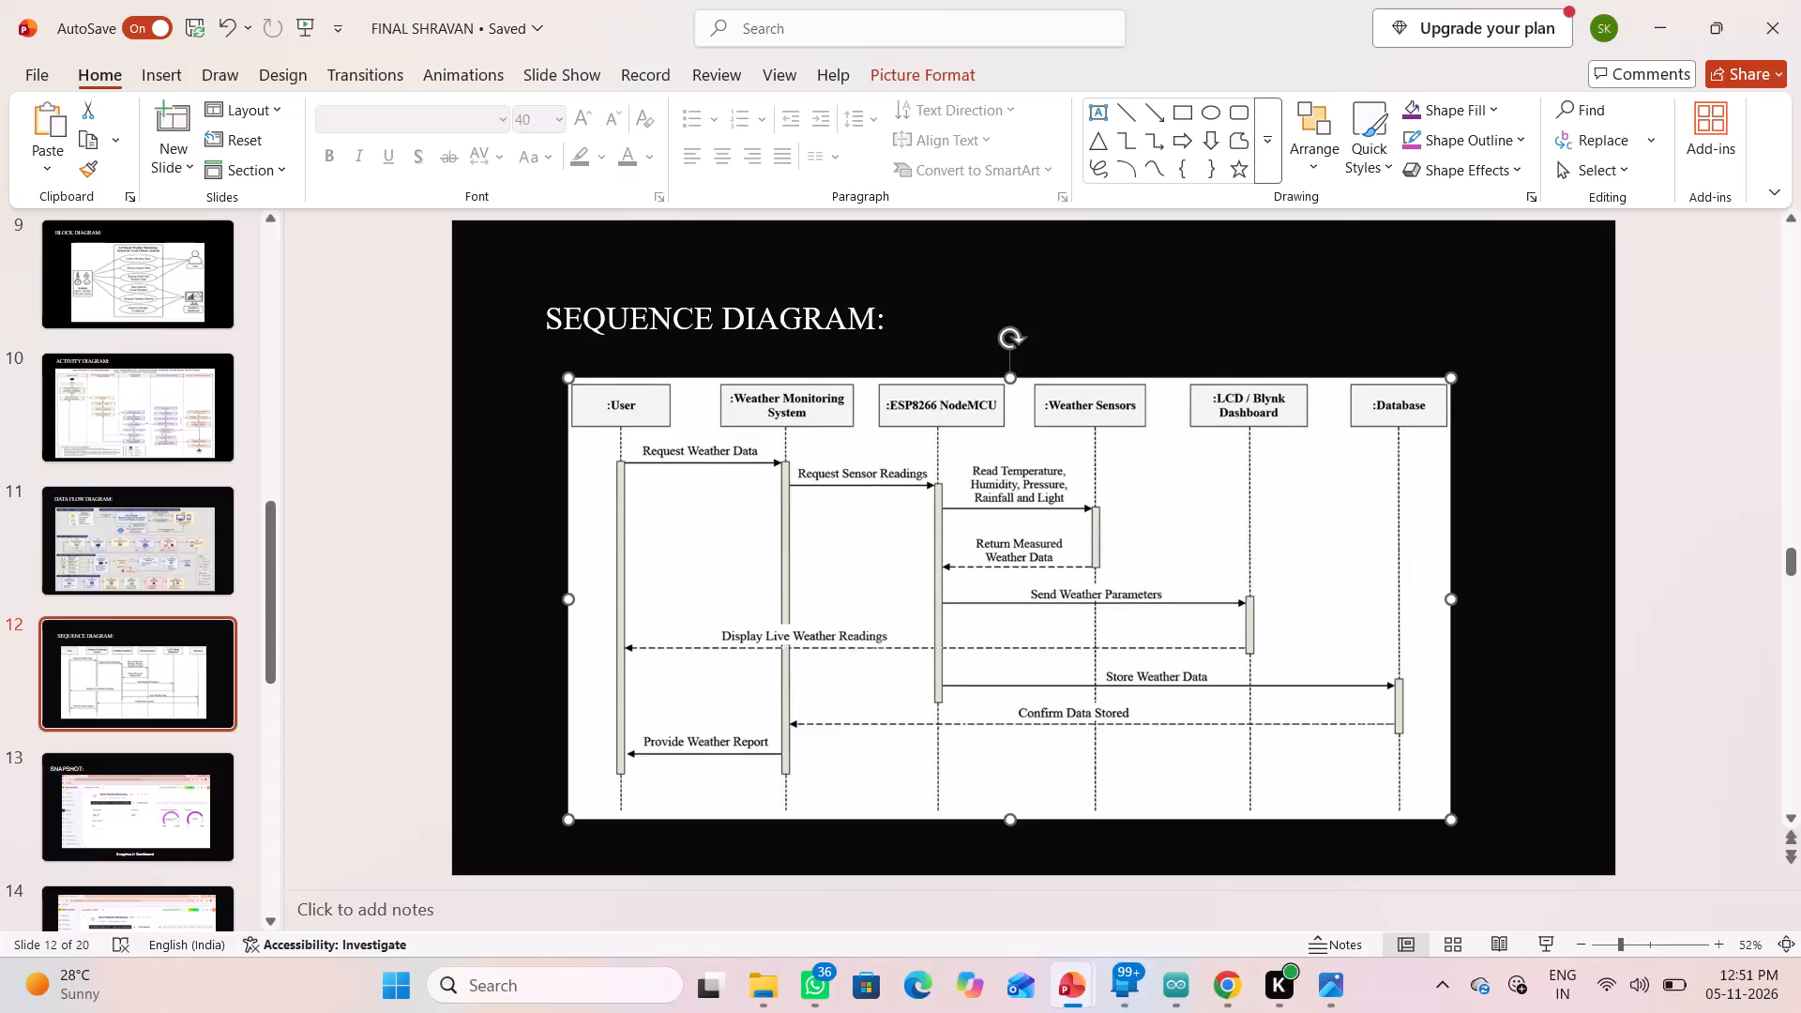
Replace the picture on slide 12 with the copied IoT weather monitoring sequence diagram and move it down toward the slide's lower edge.
key(Delete)
key(ctrl+v)
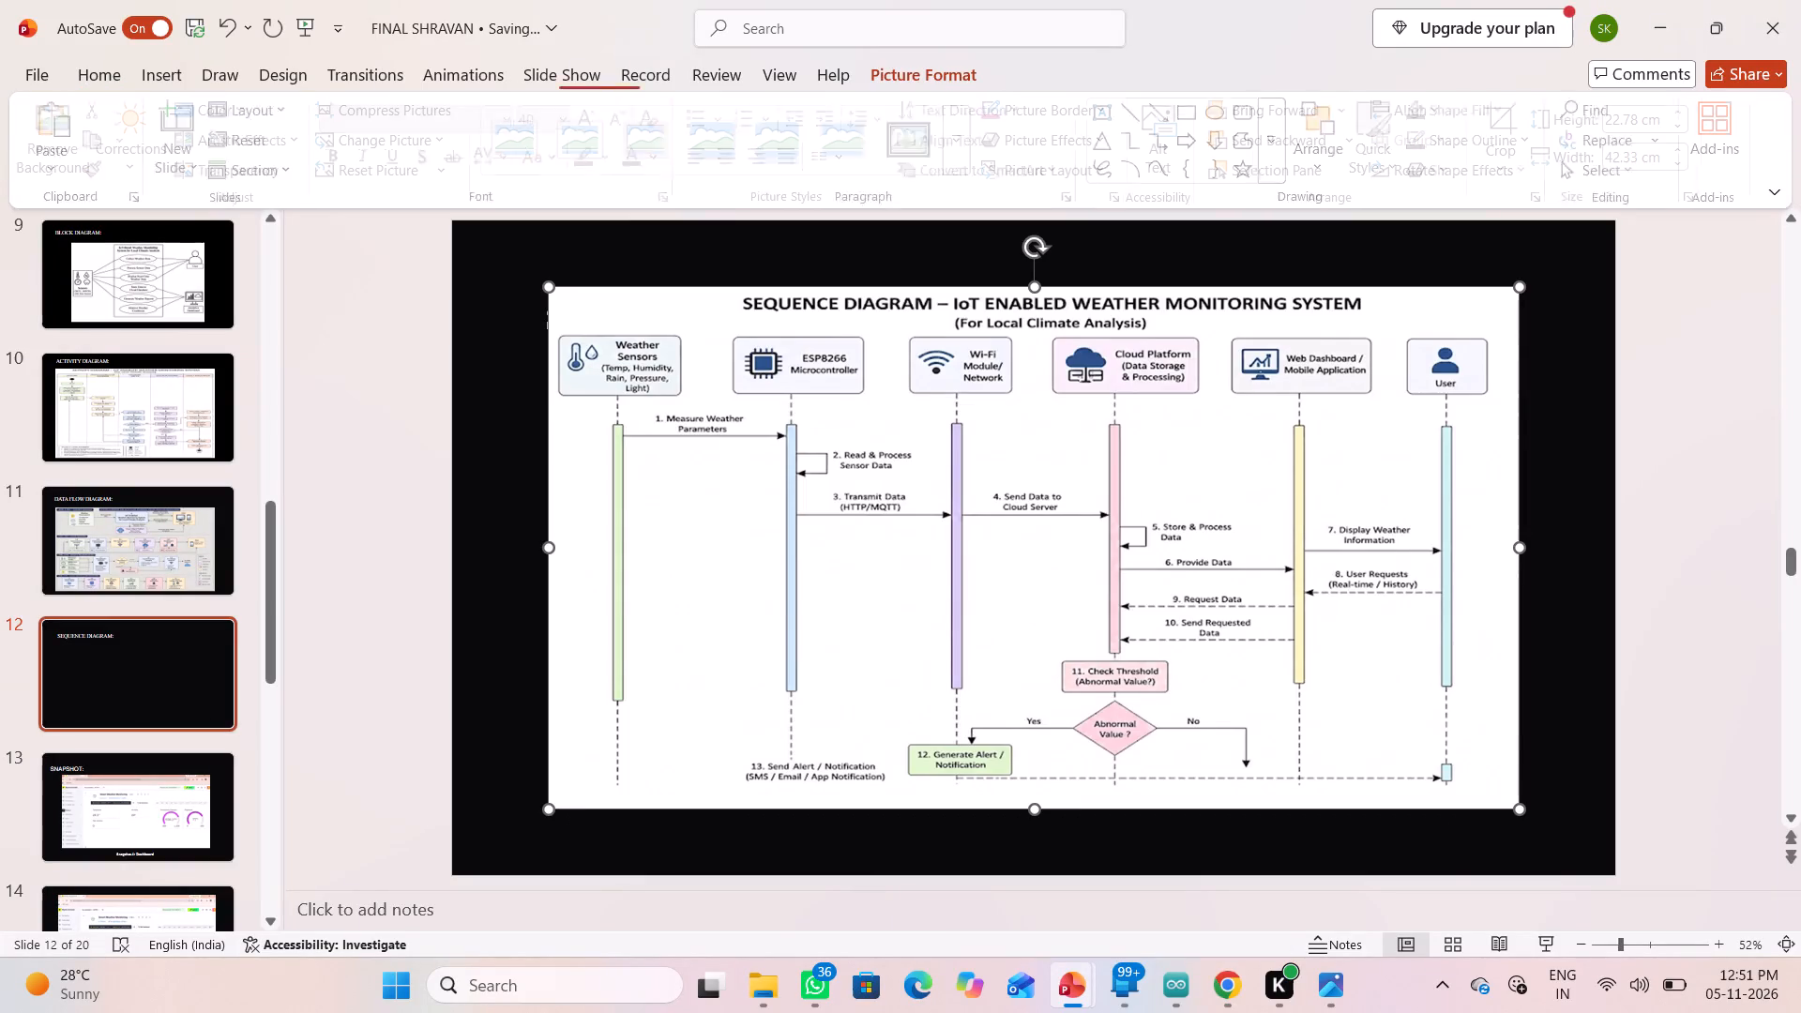
drag(917, 374, 924, 420)
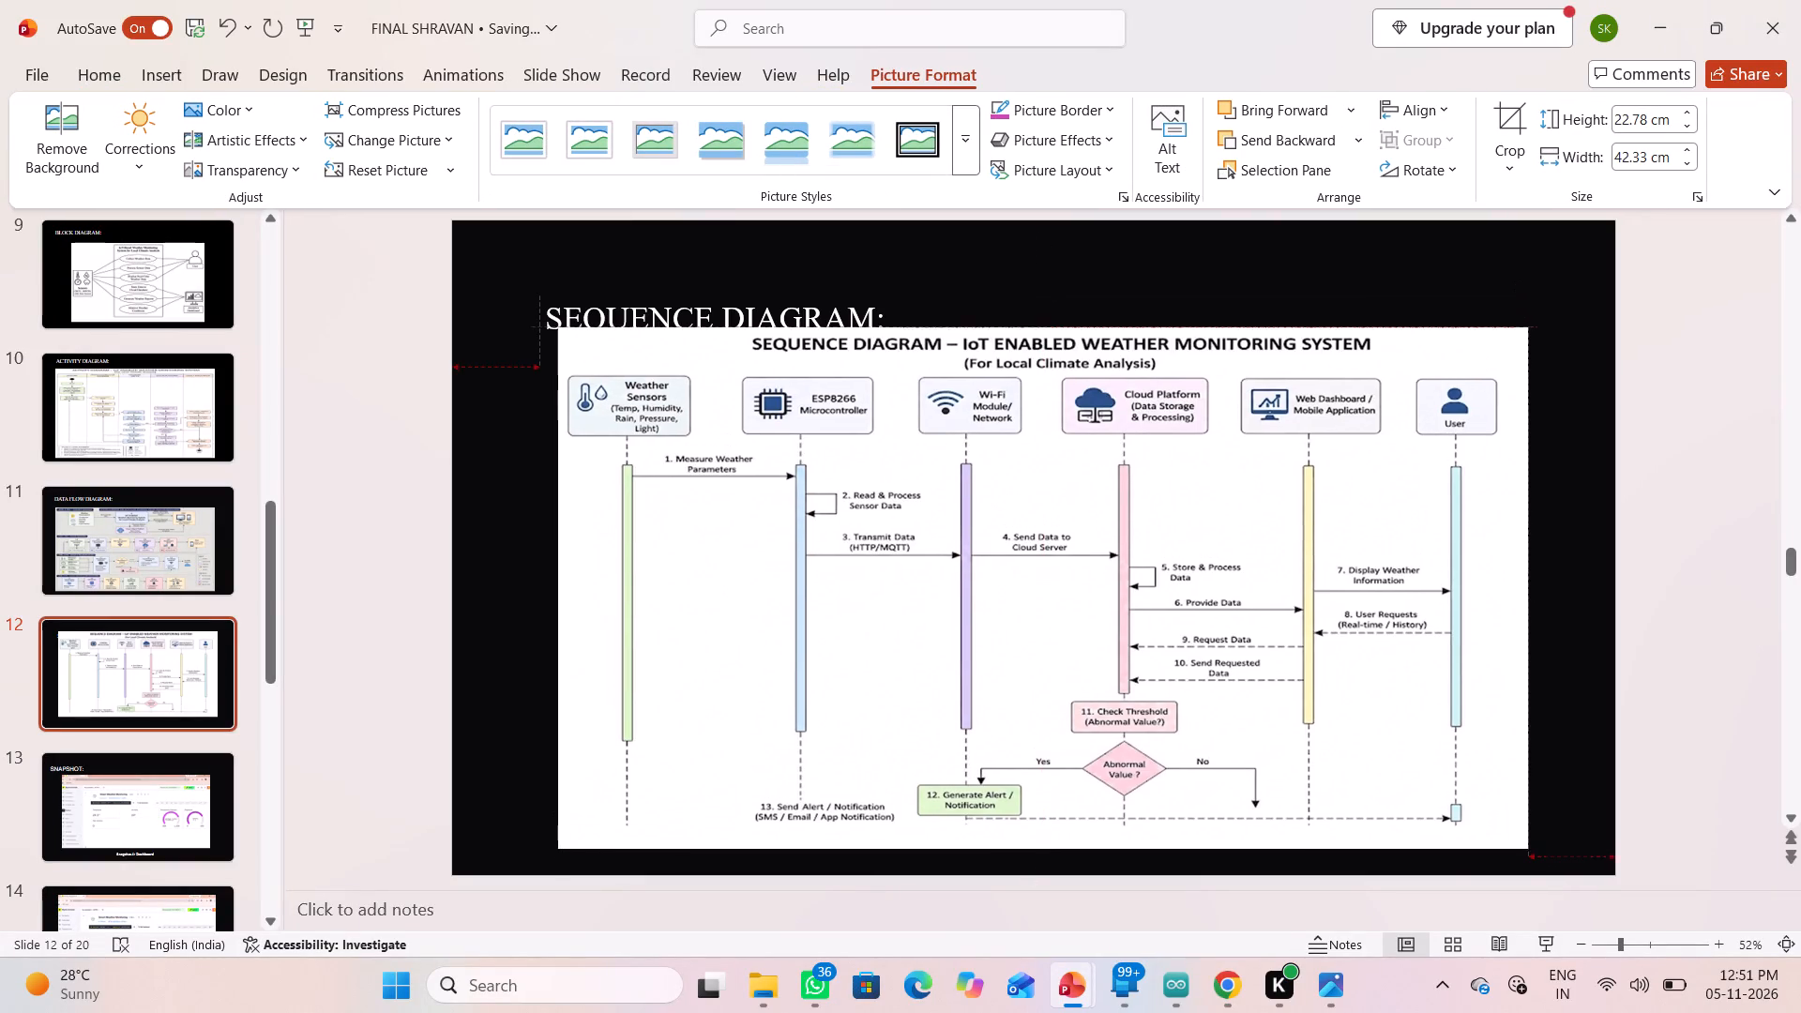
drag(924, 420, 924, 421)
Move the SEQUENCE DIAGRAM heading up so that it sits clear above the diagram picture.
click(700, 311)
drag(686, 297, 686, 280)
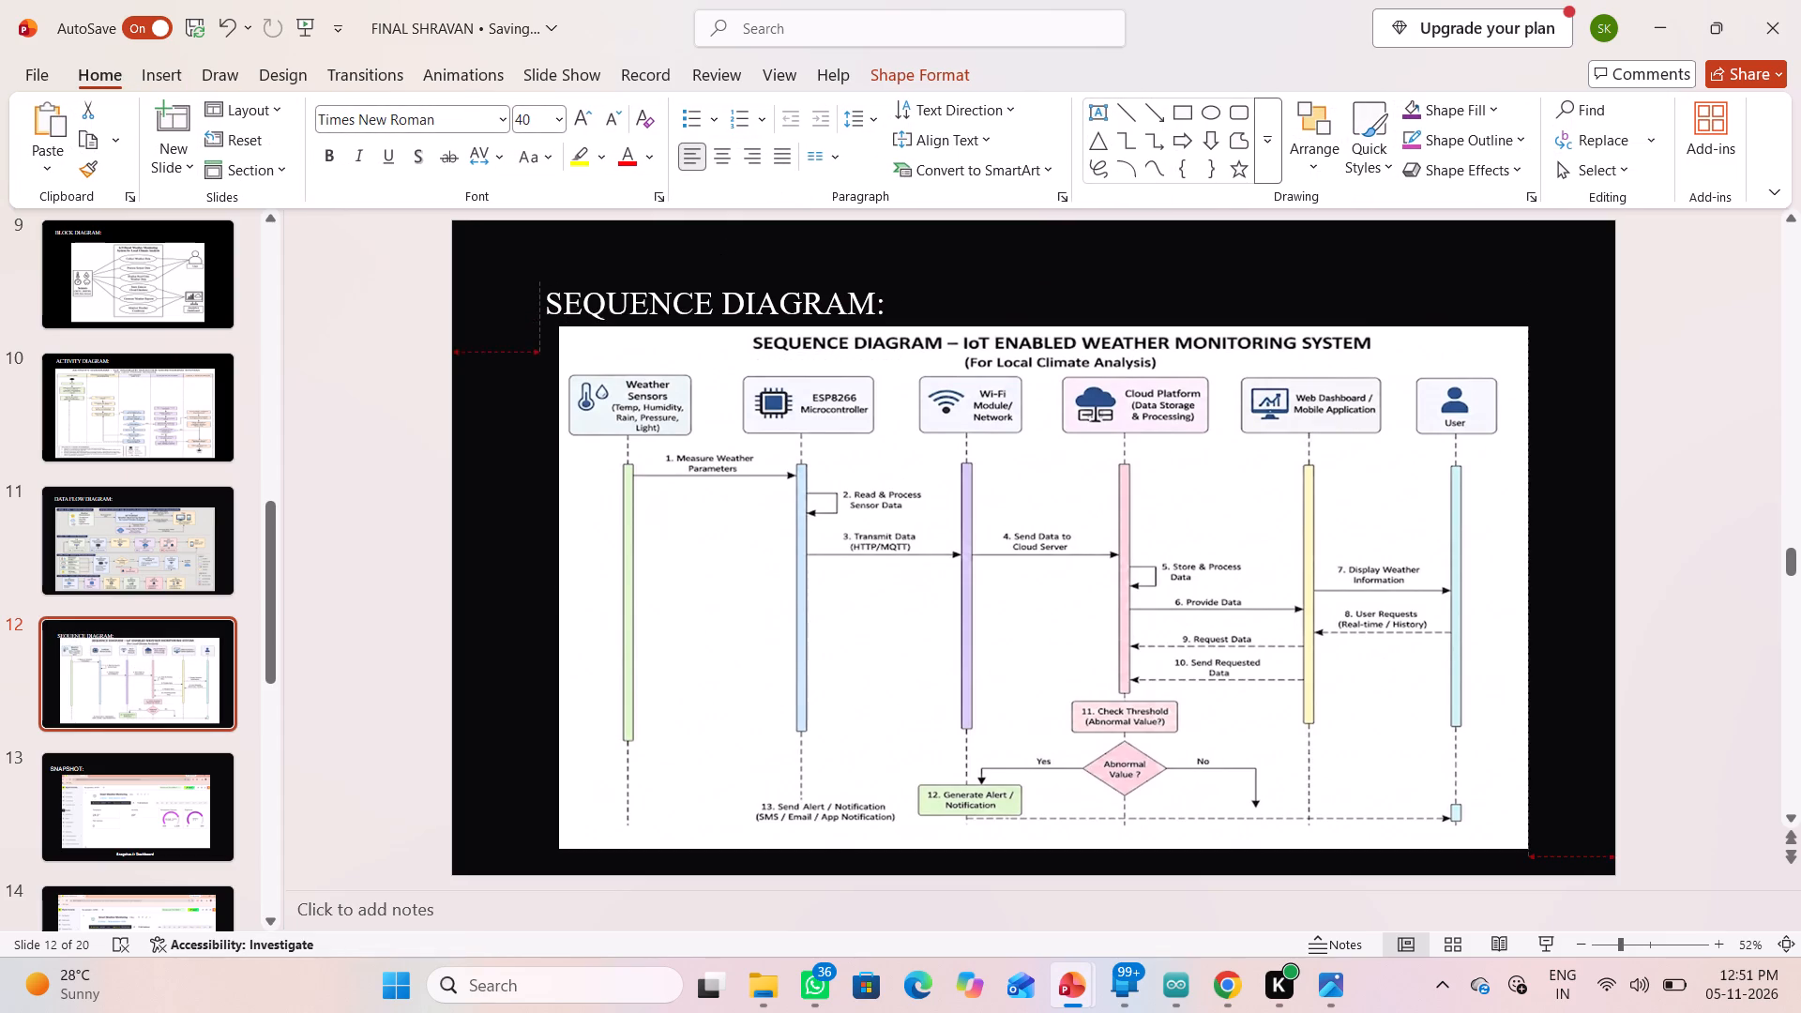
drag(686, 280, 691, 250)
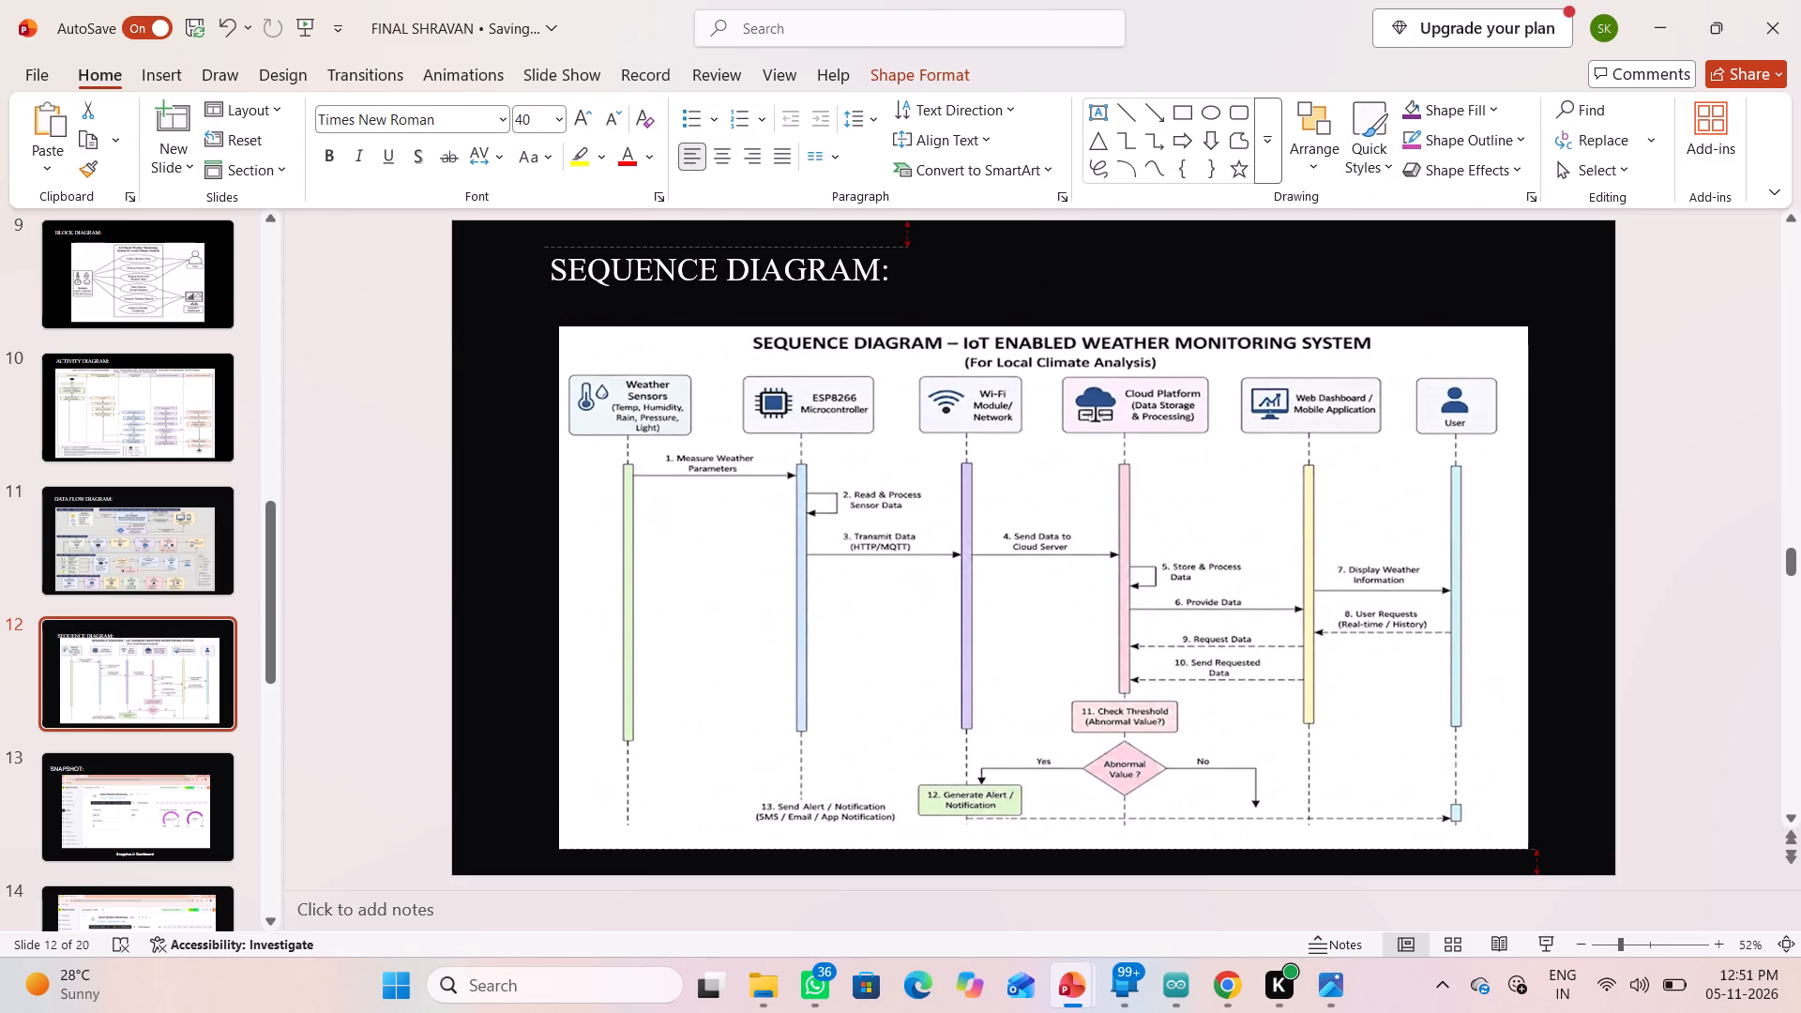
Nudge the SEQUENCE DIAGRAM heading slightly up and its picture slightly down on slide 12.
drag(691, 250, 691, 246)
click(679, 488)
click(698, 406)
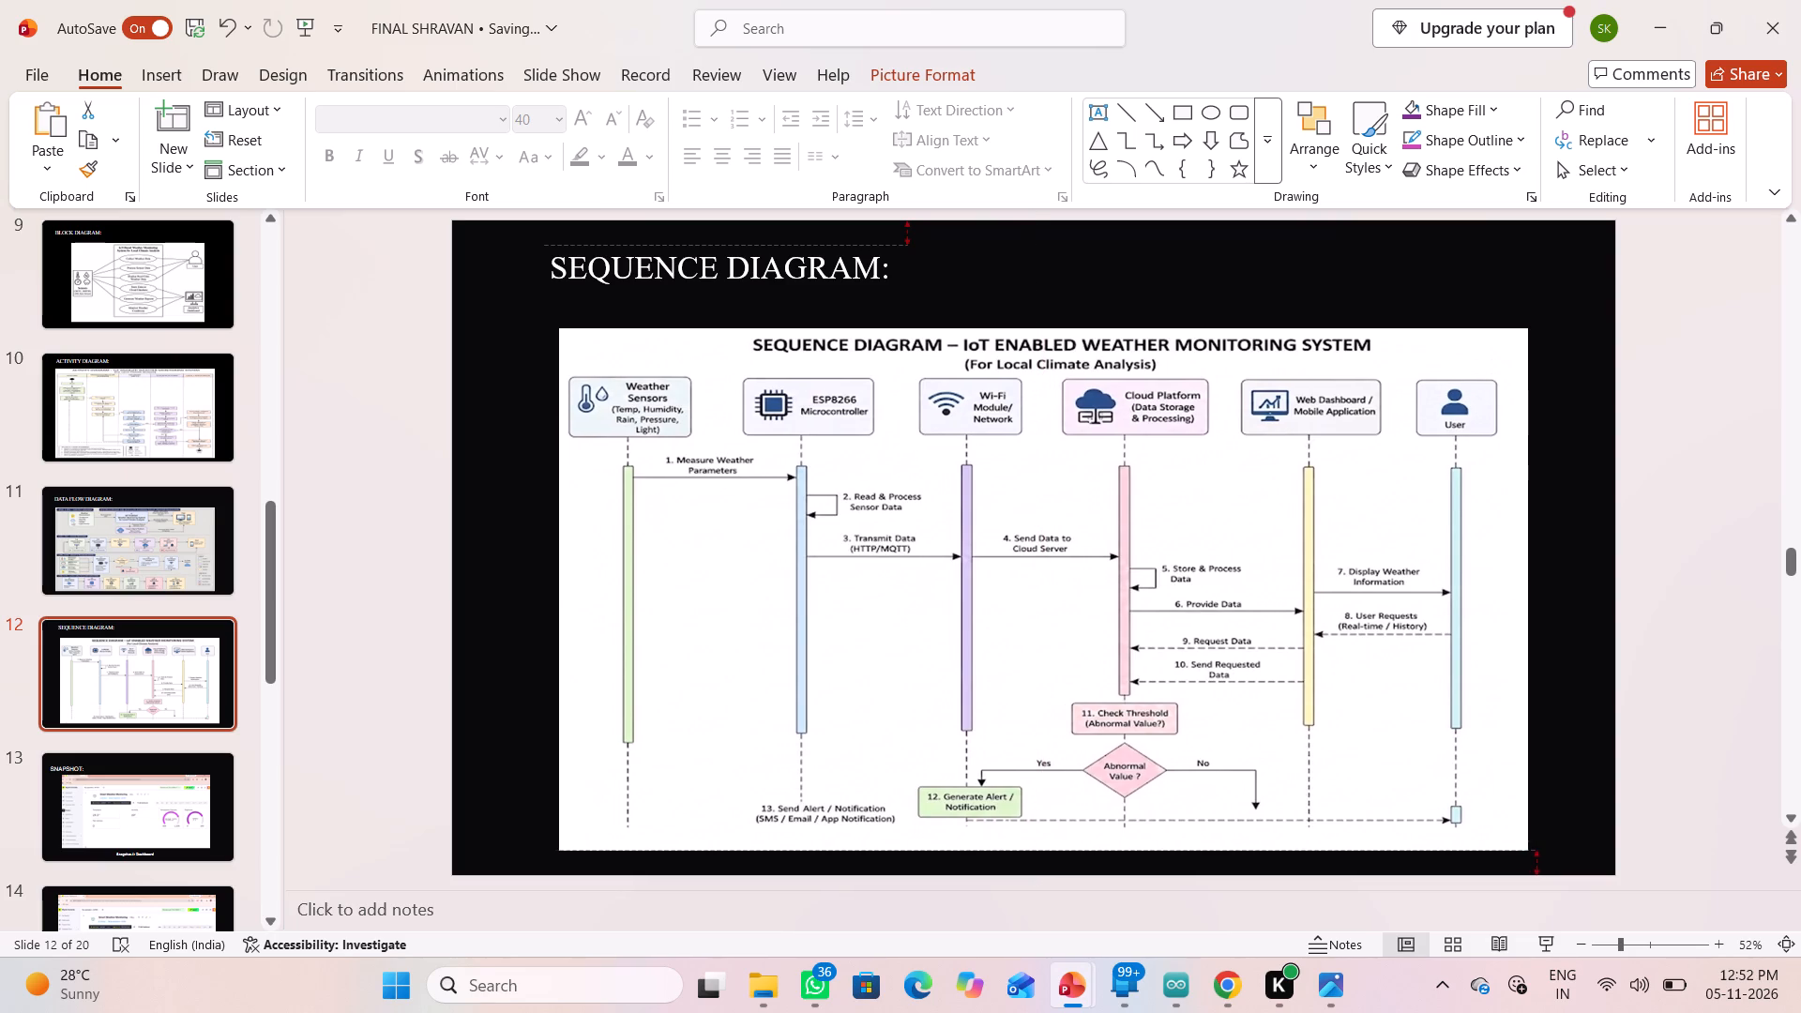
click(1017, 271)
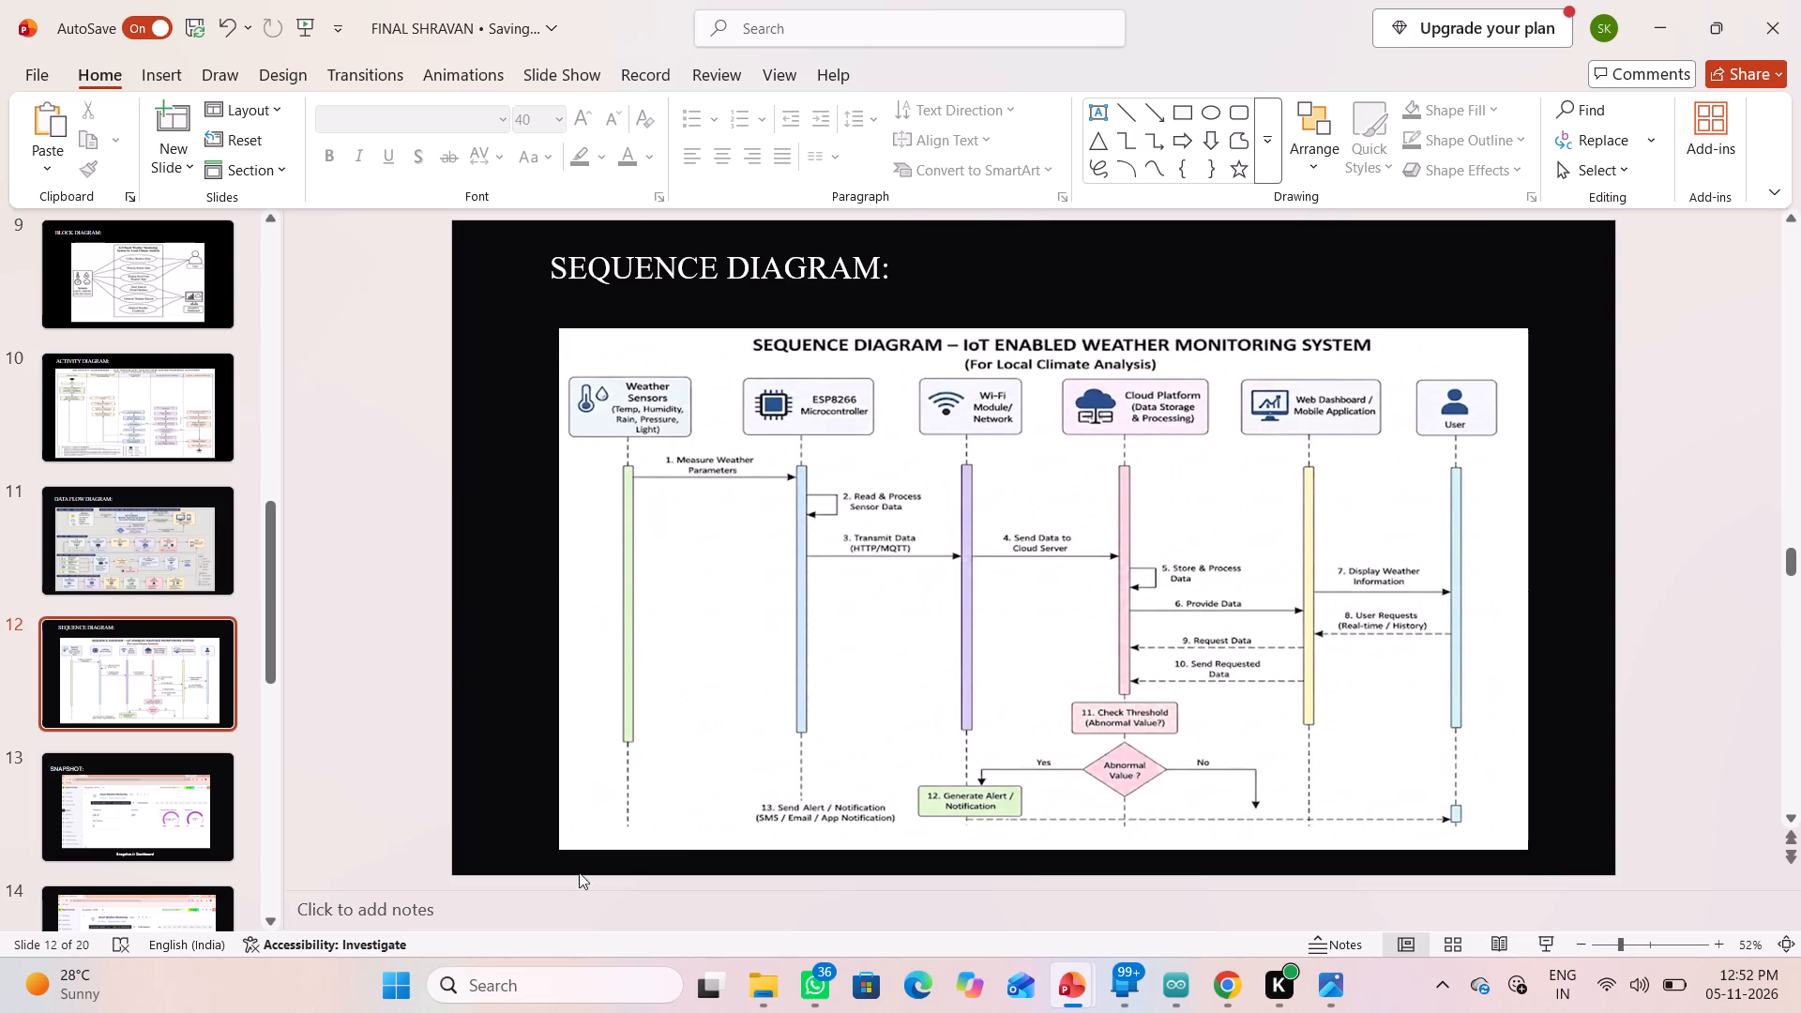
Insert a new slide after slide 18, the Rain Wetness Monitoring snapshot.
scroll(160, 893, down, 9)
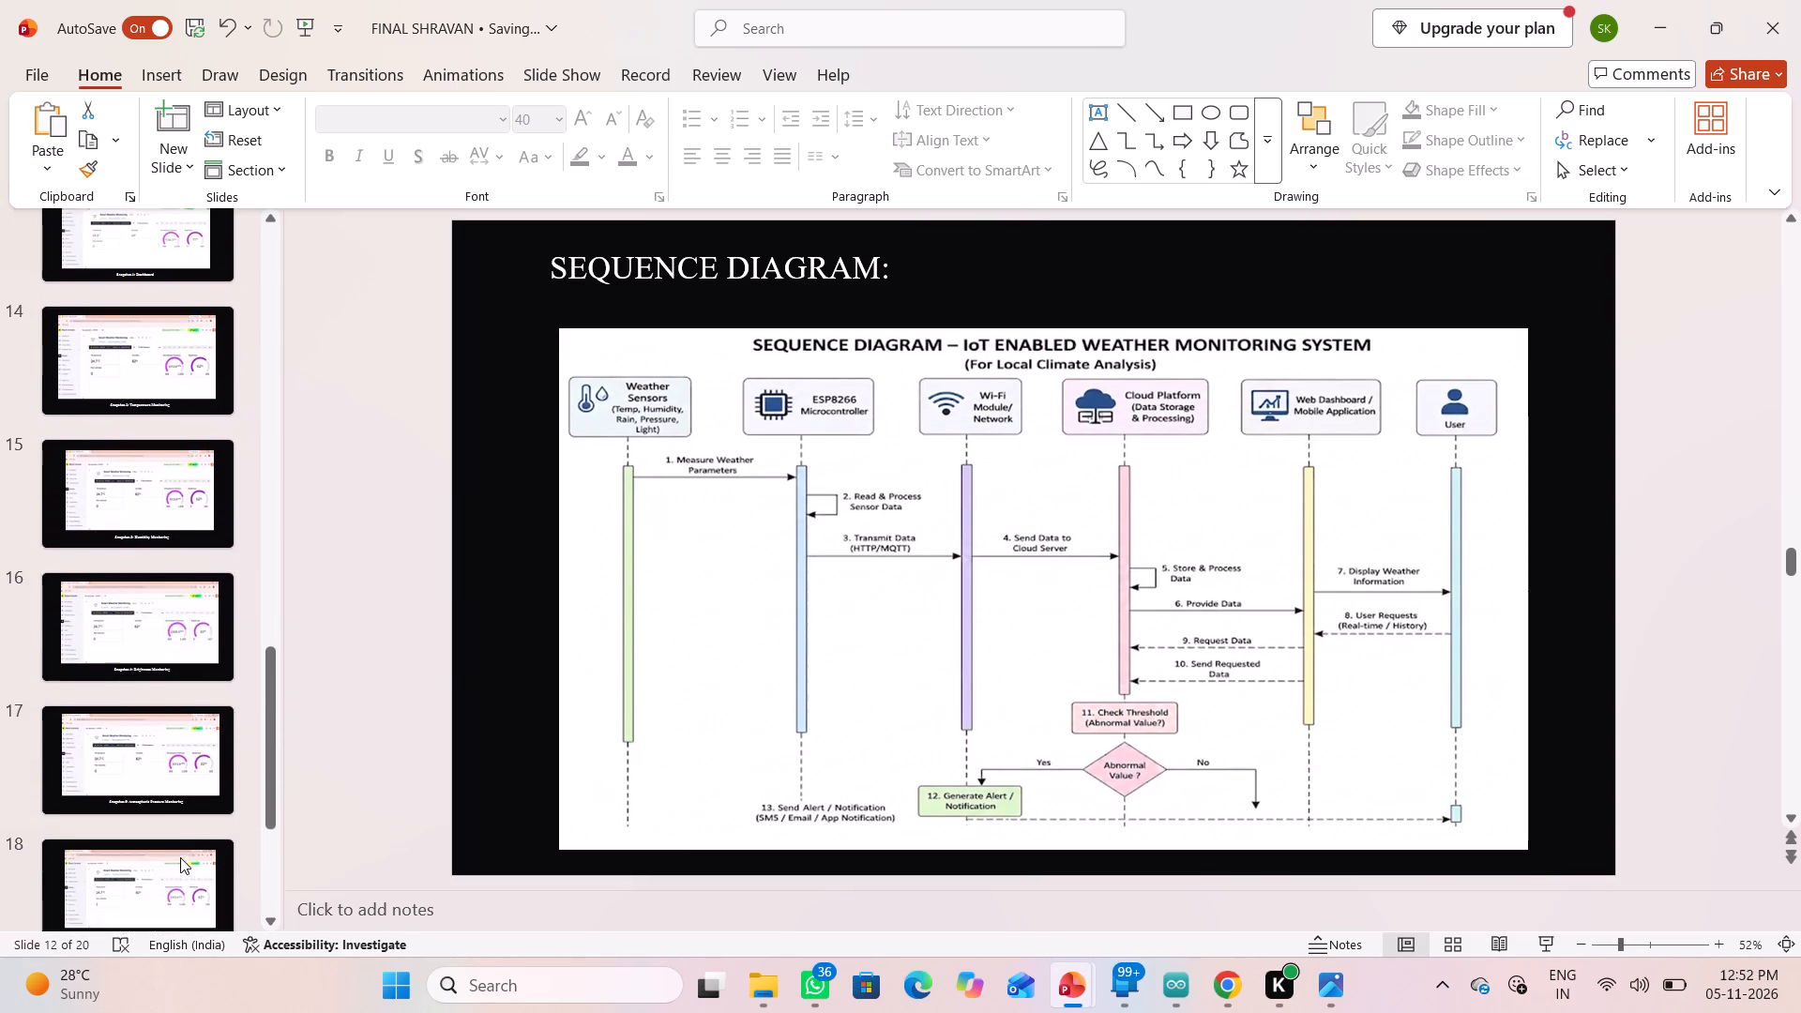
scroll(180, 857, up, 7)
click(144, 643)
click(146, 566)
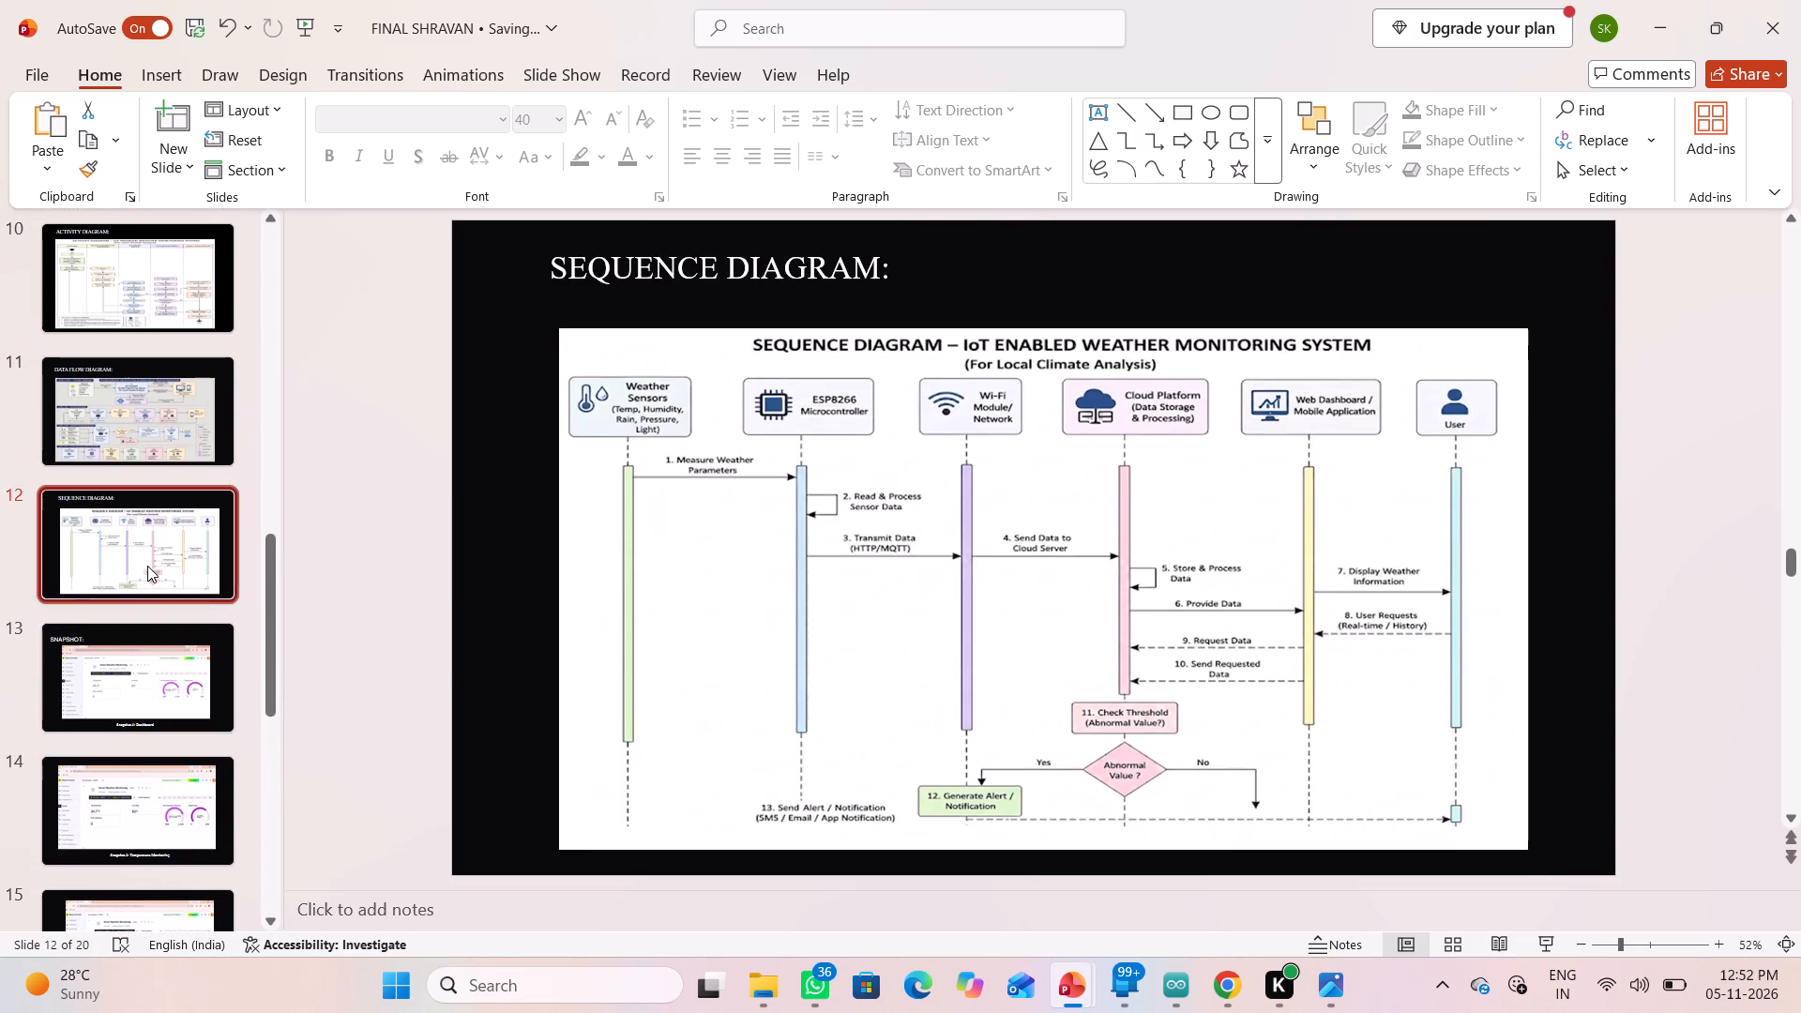
scroll(147, 566, up, 1)
scroll(147, 566, down, 17)
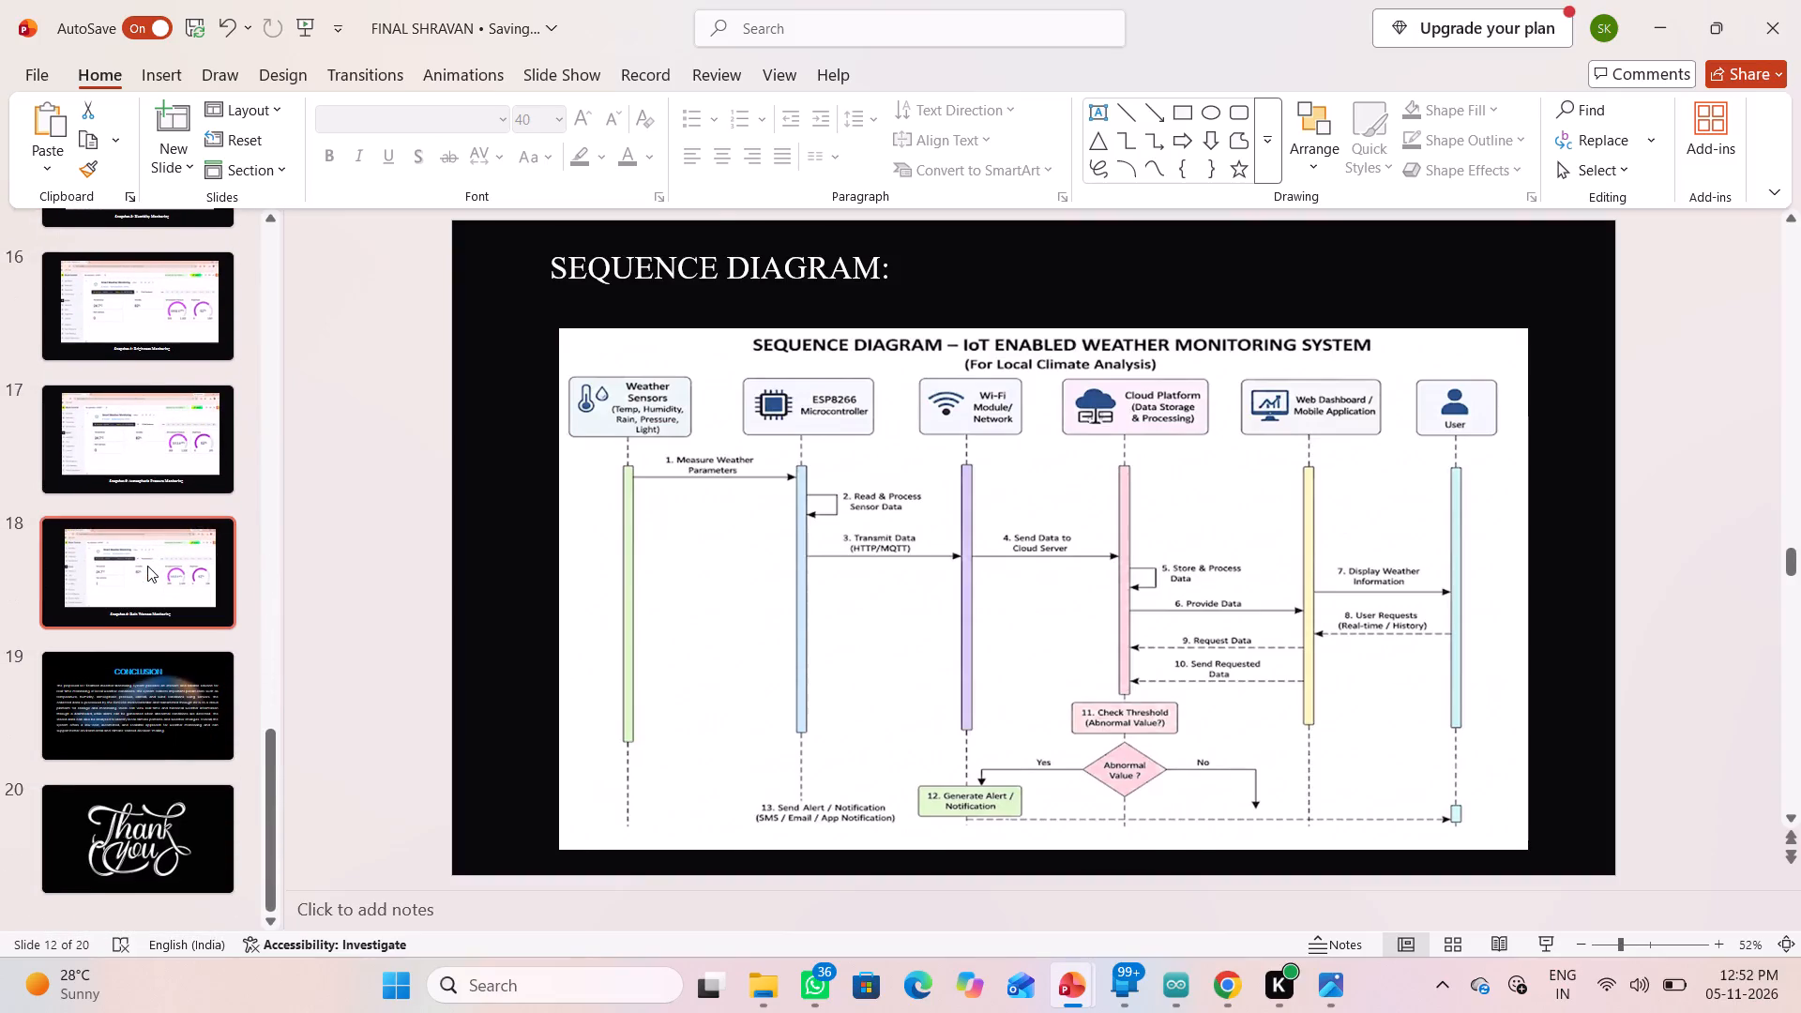
click(151, 574)
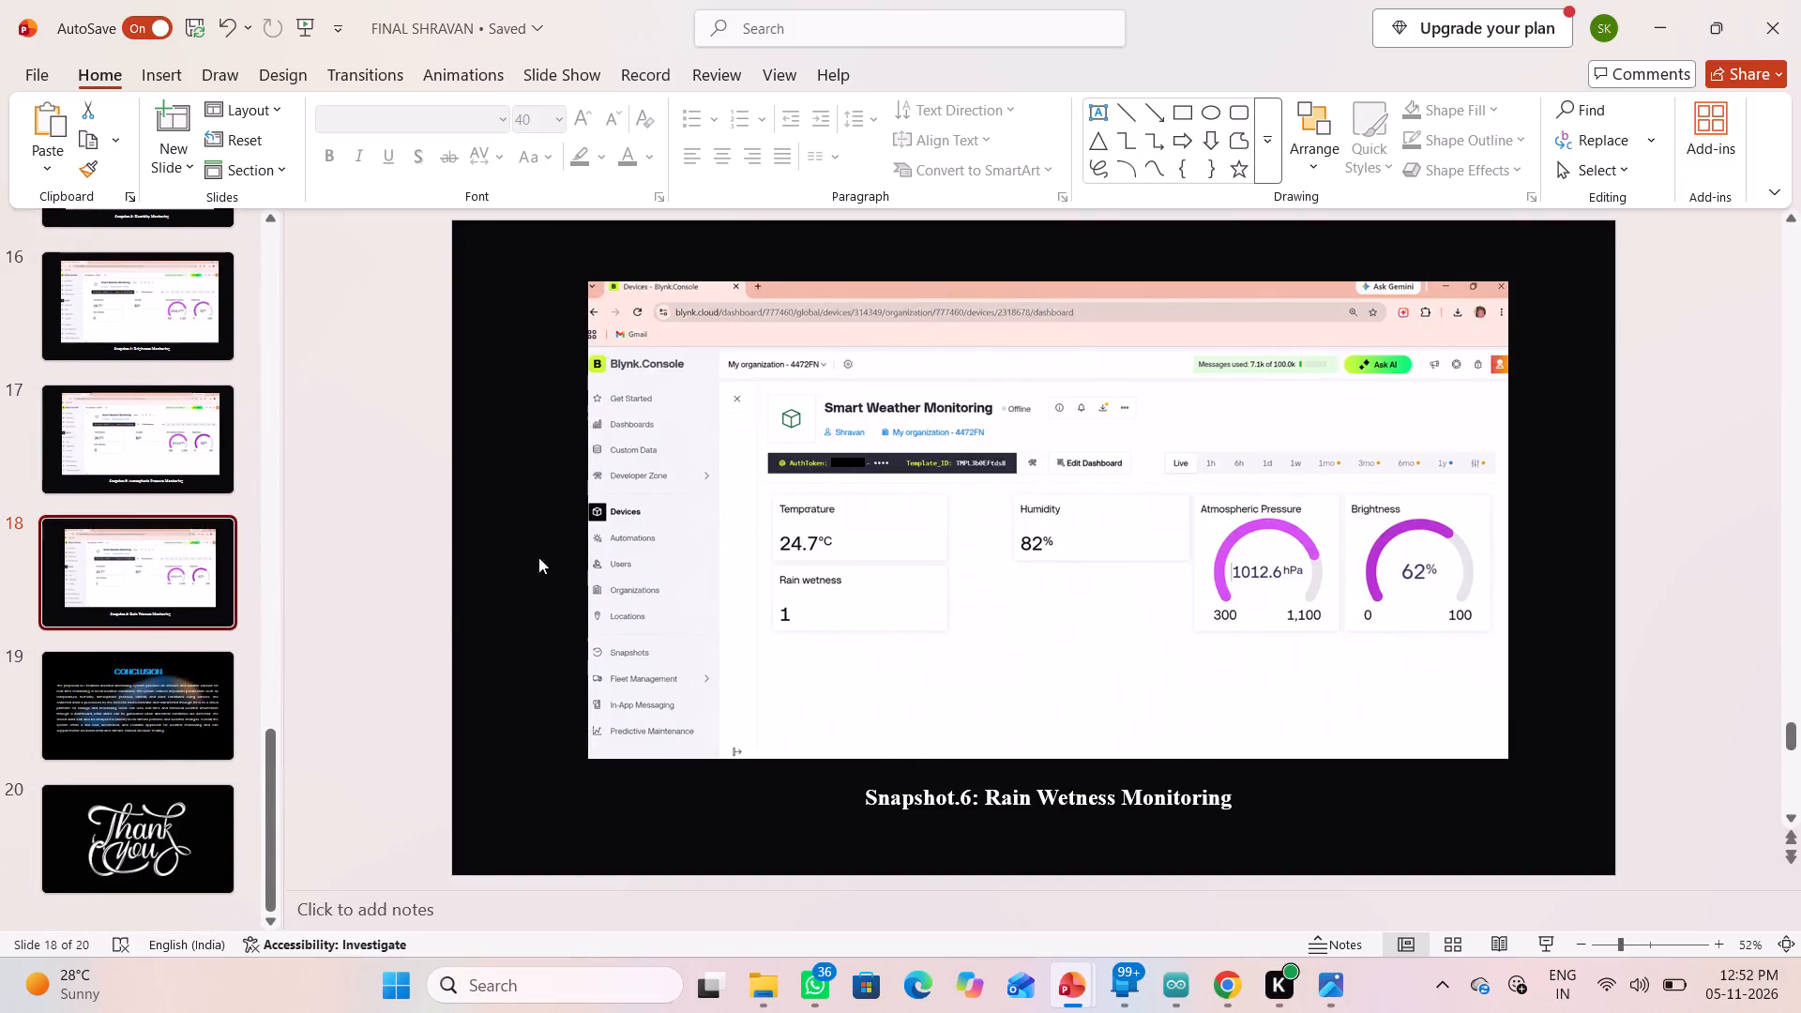
click(158, 131)
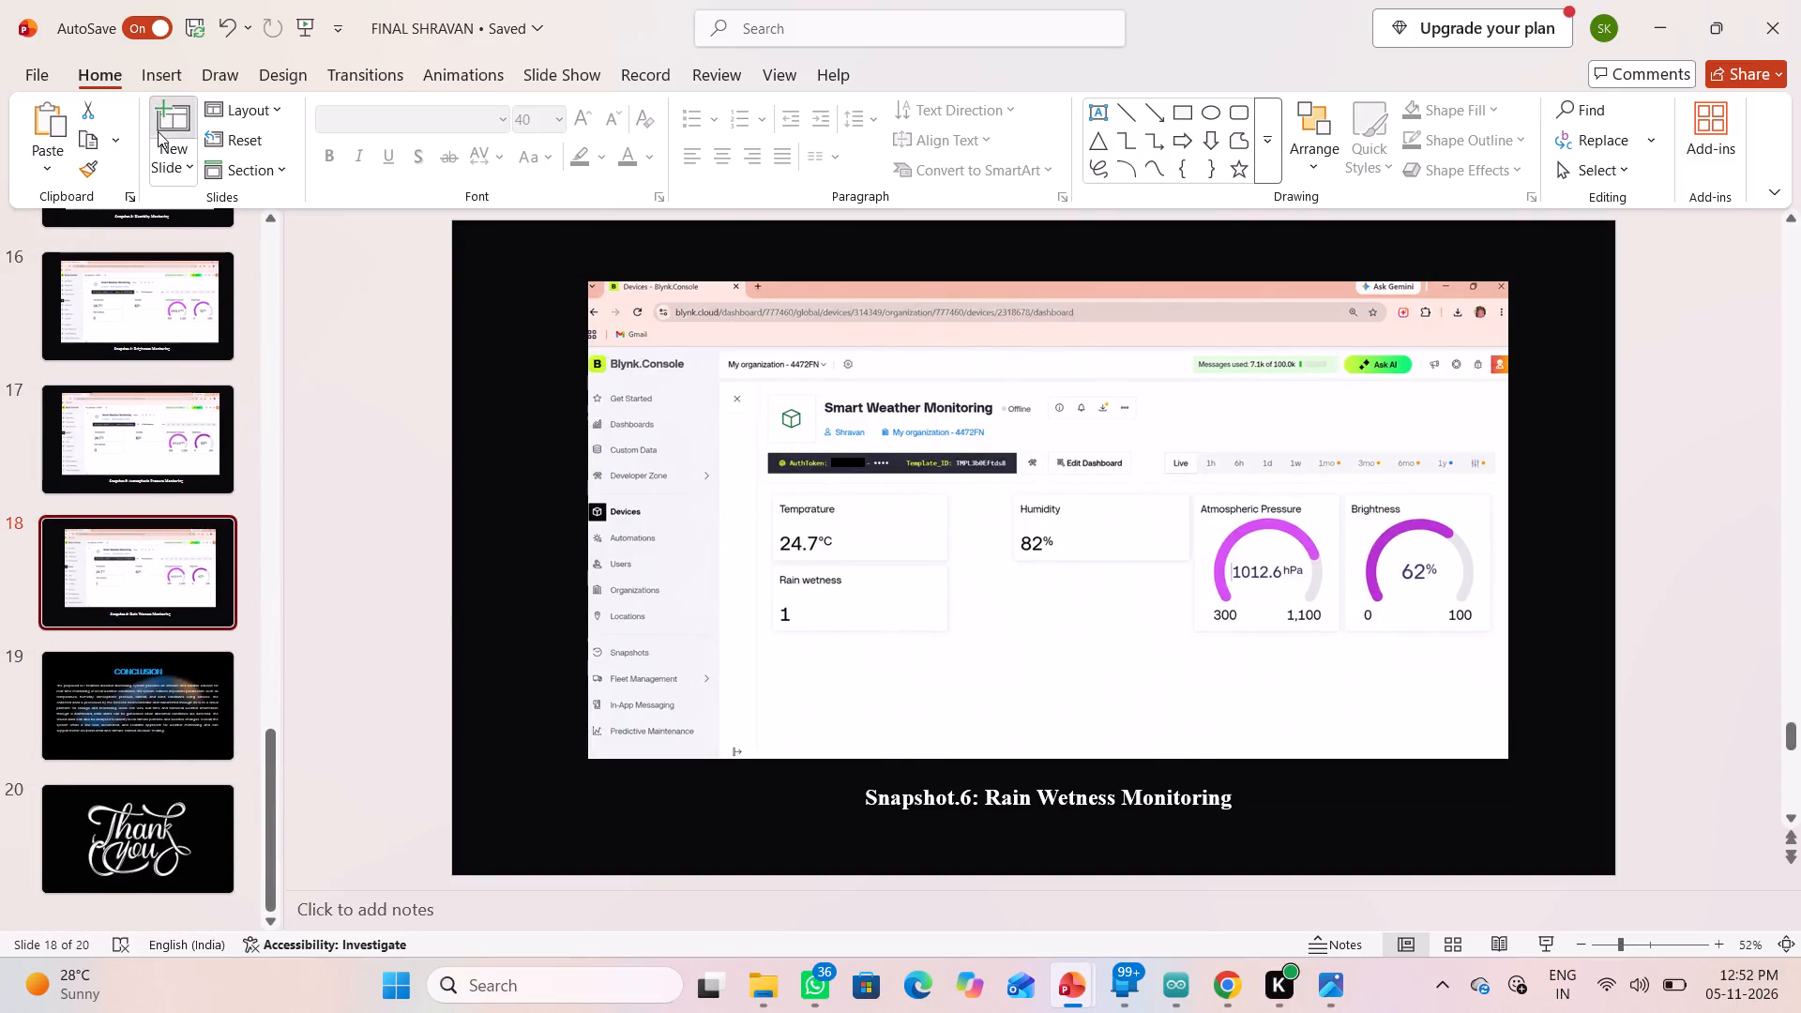
Enlarge the empty title placeholder on the new slide 19 so it covers most of the slide's width and height.
click(704, 367)
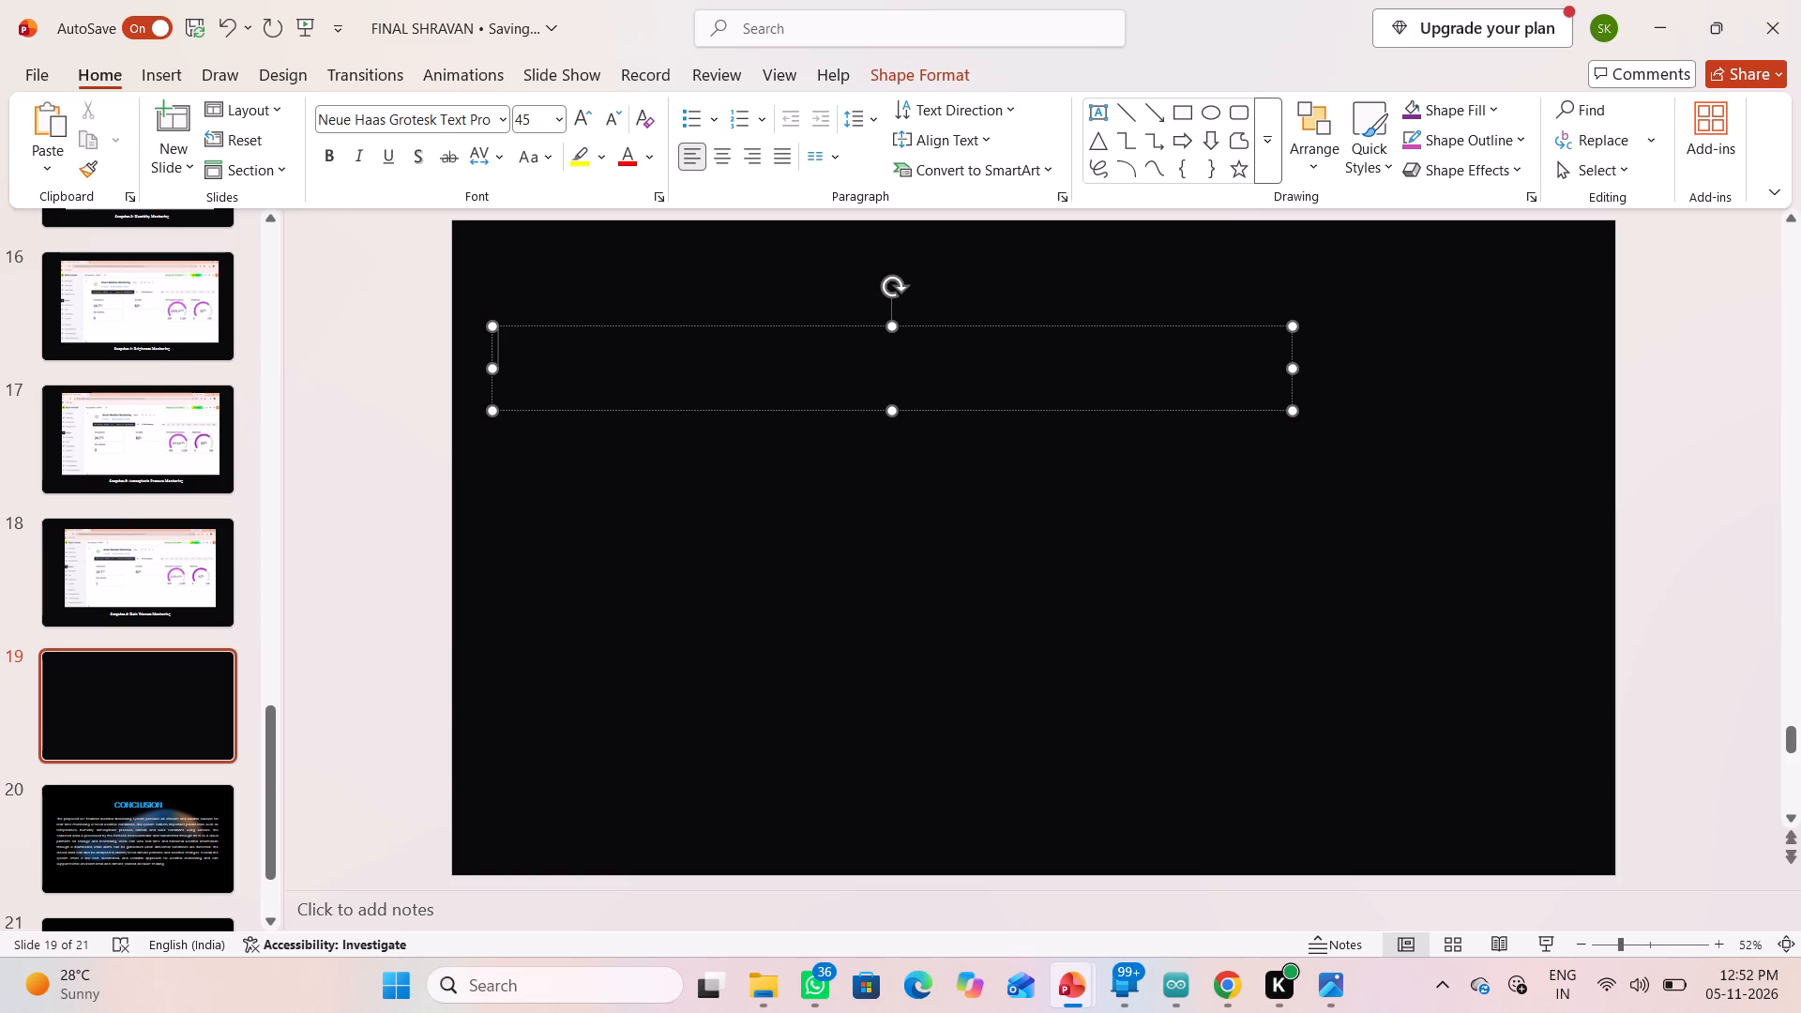
drag(1295, 410, 1496, 761)
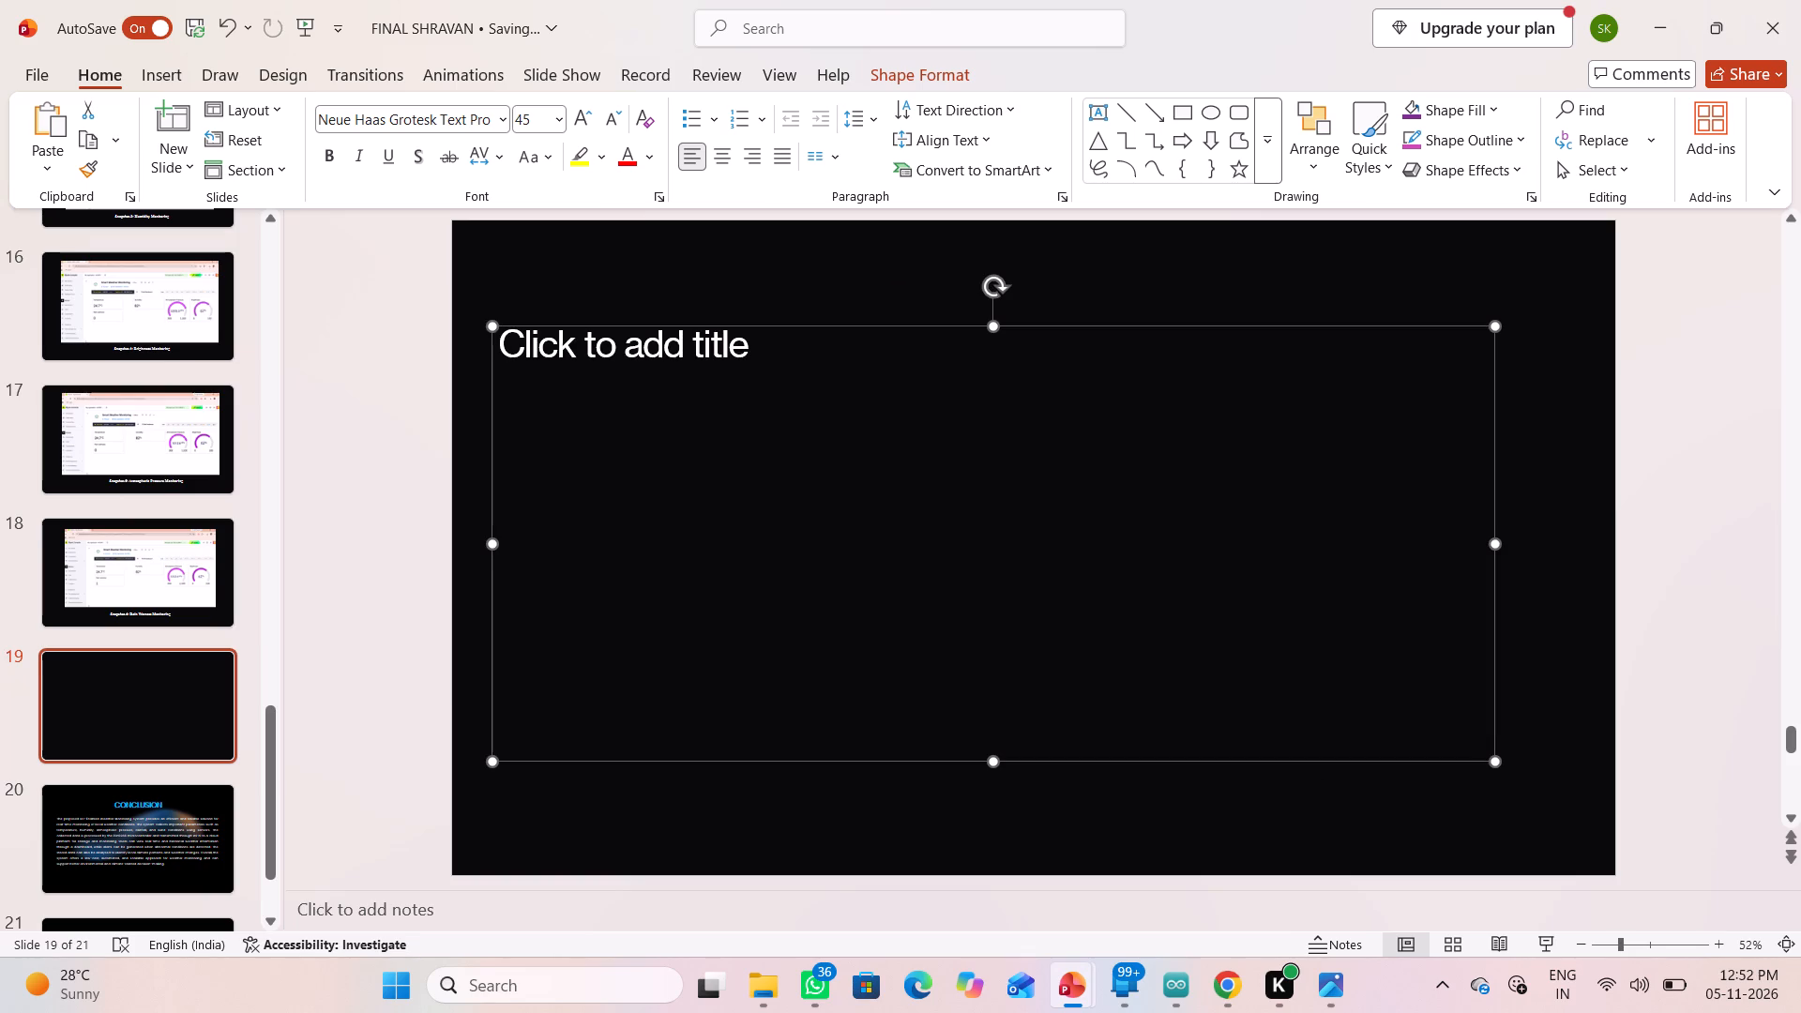
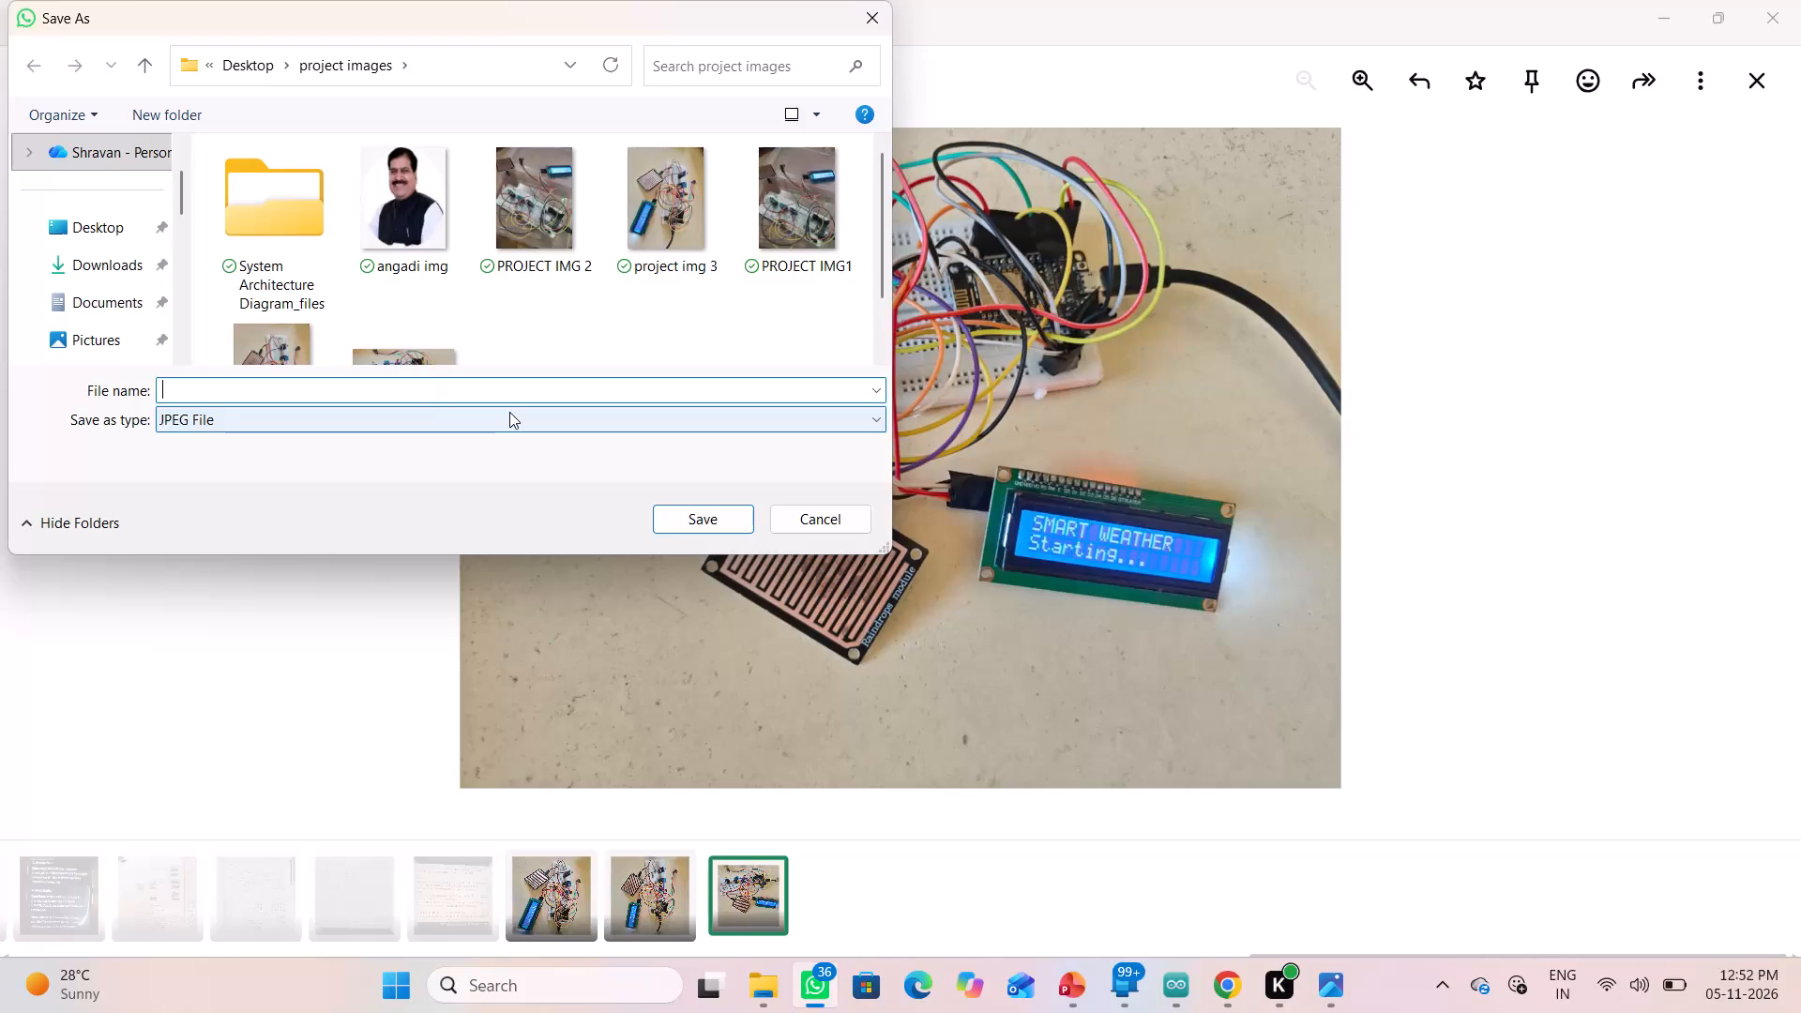
Save the opened circuit photo as a JPEG named PROJECT 4 in the project images folder.
scroll(394, 298, down, 3)
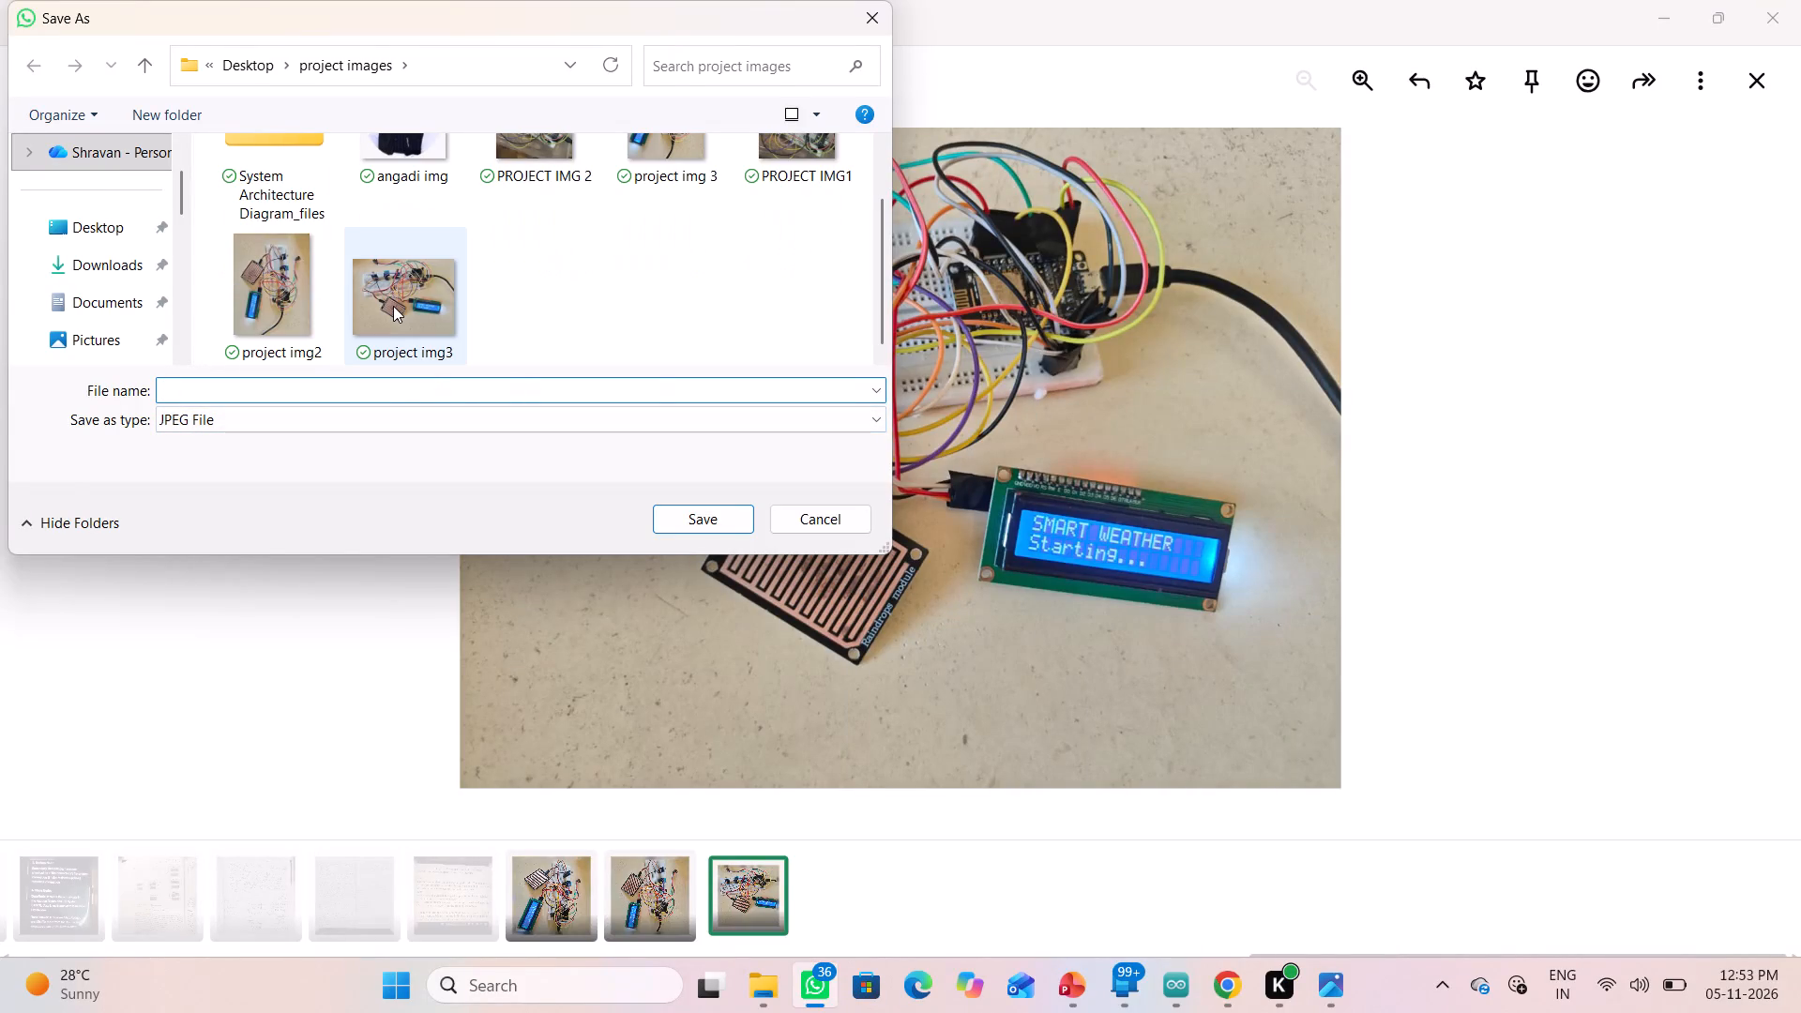
text(PROJECT)
key(space)
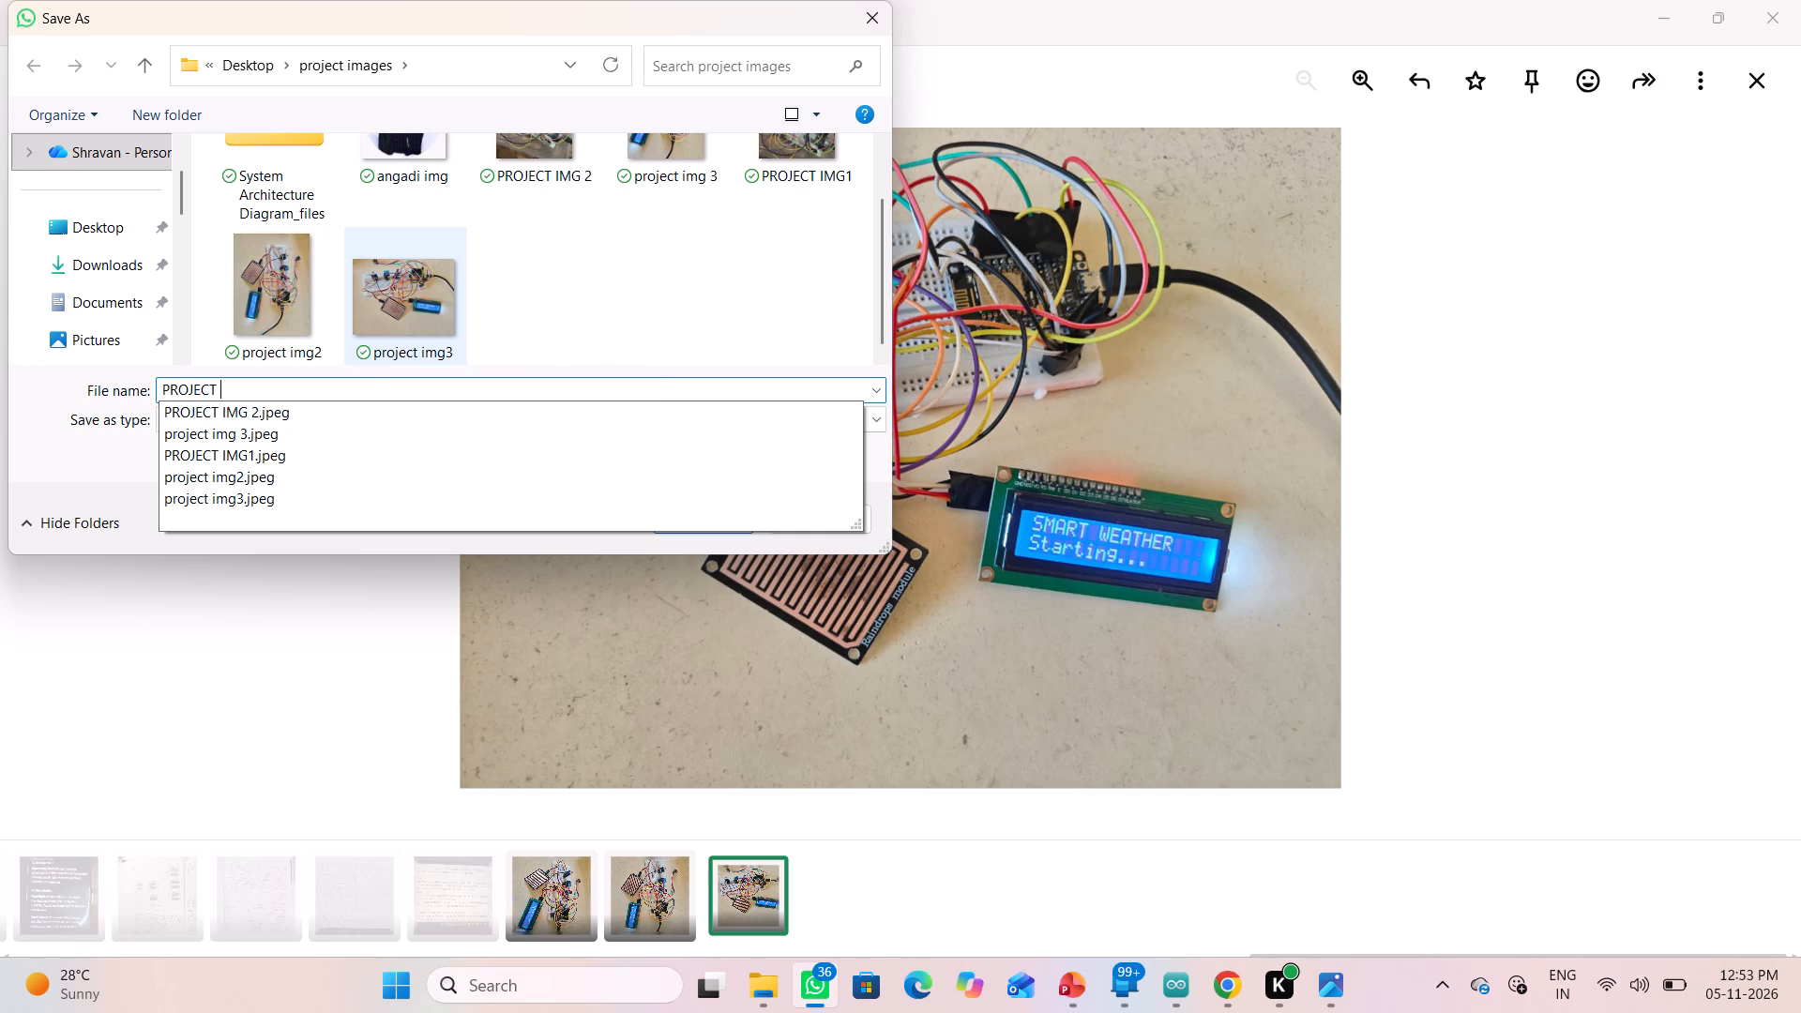
key(4)
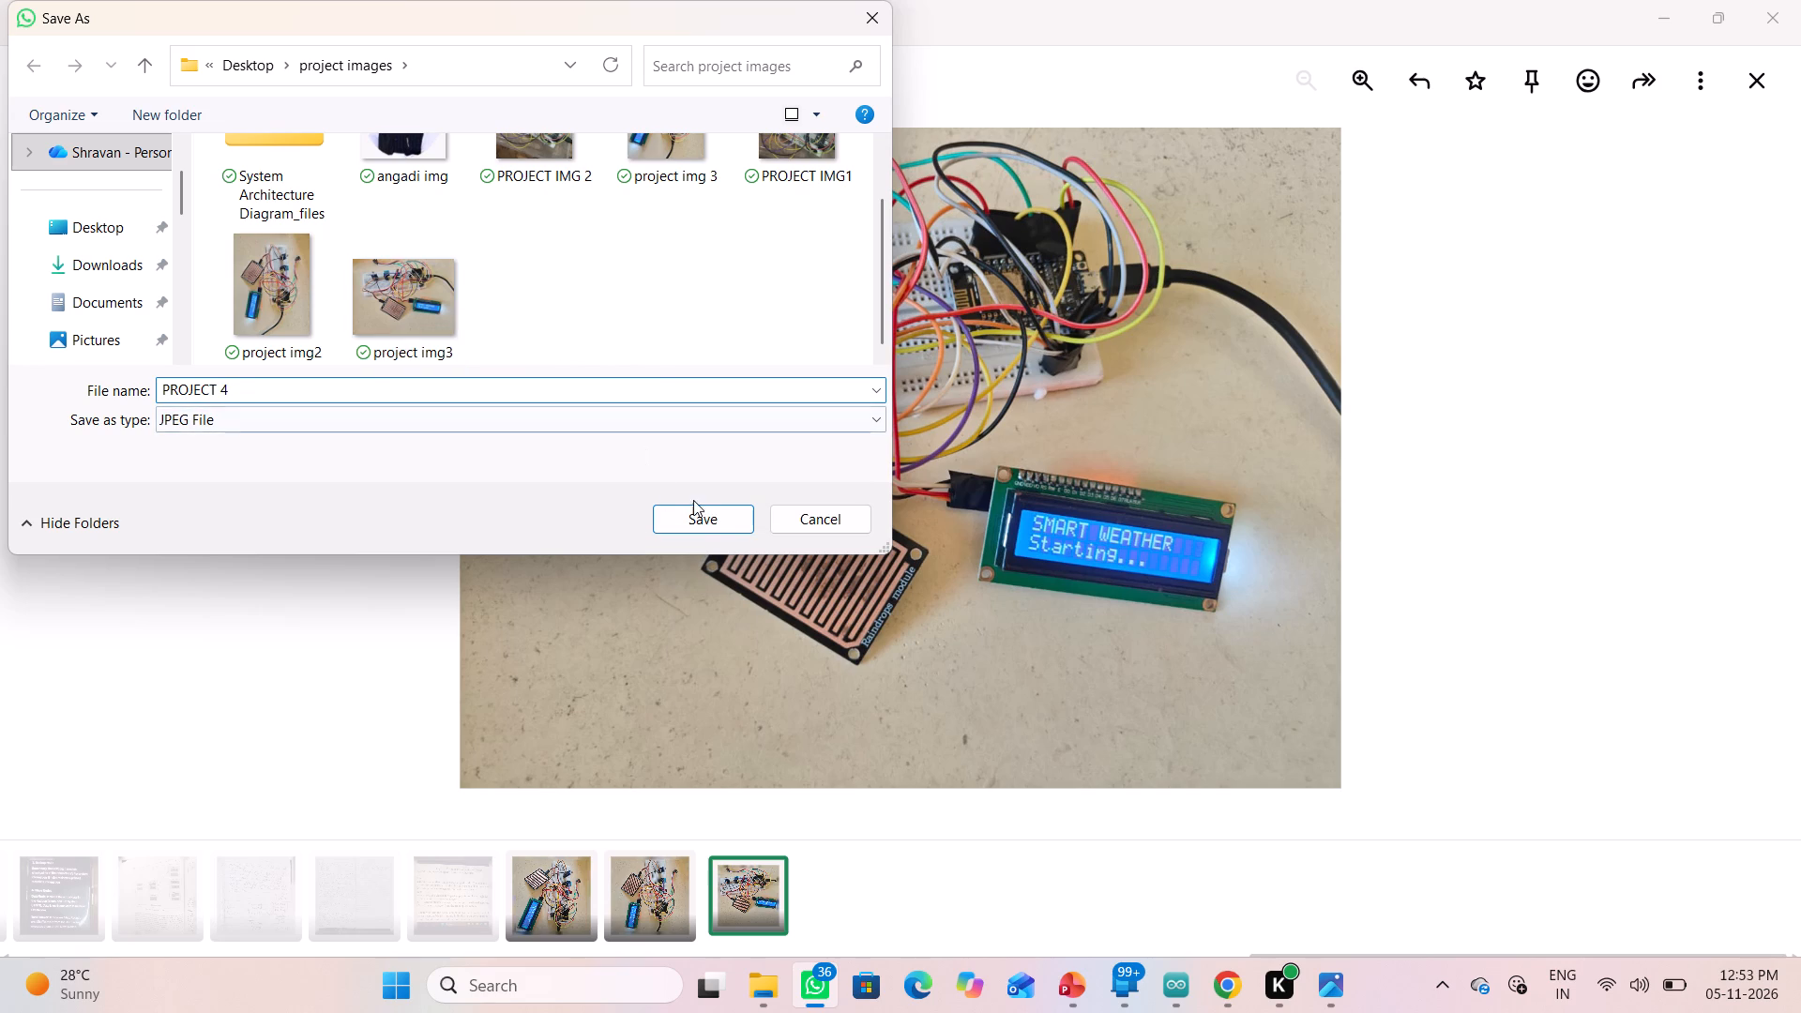
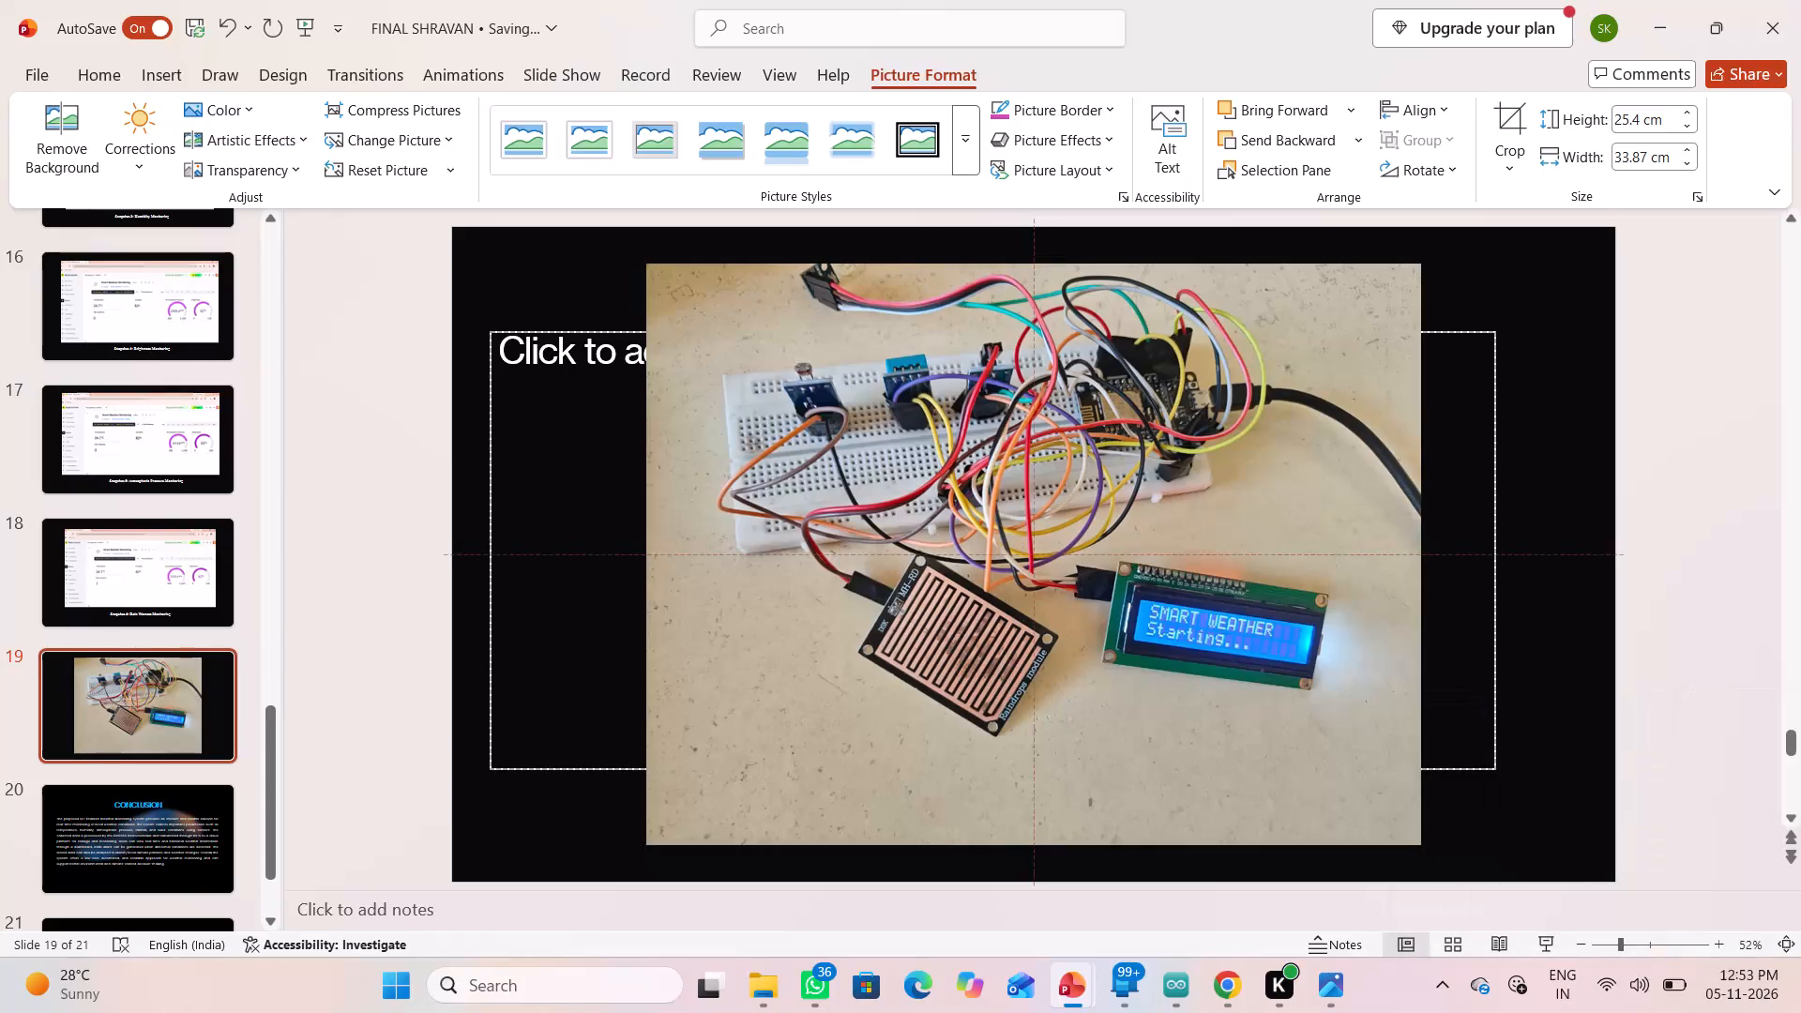
Delete the empty text placeholder behind the circuit photo on slide 19.
click(549, 388)
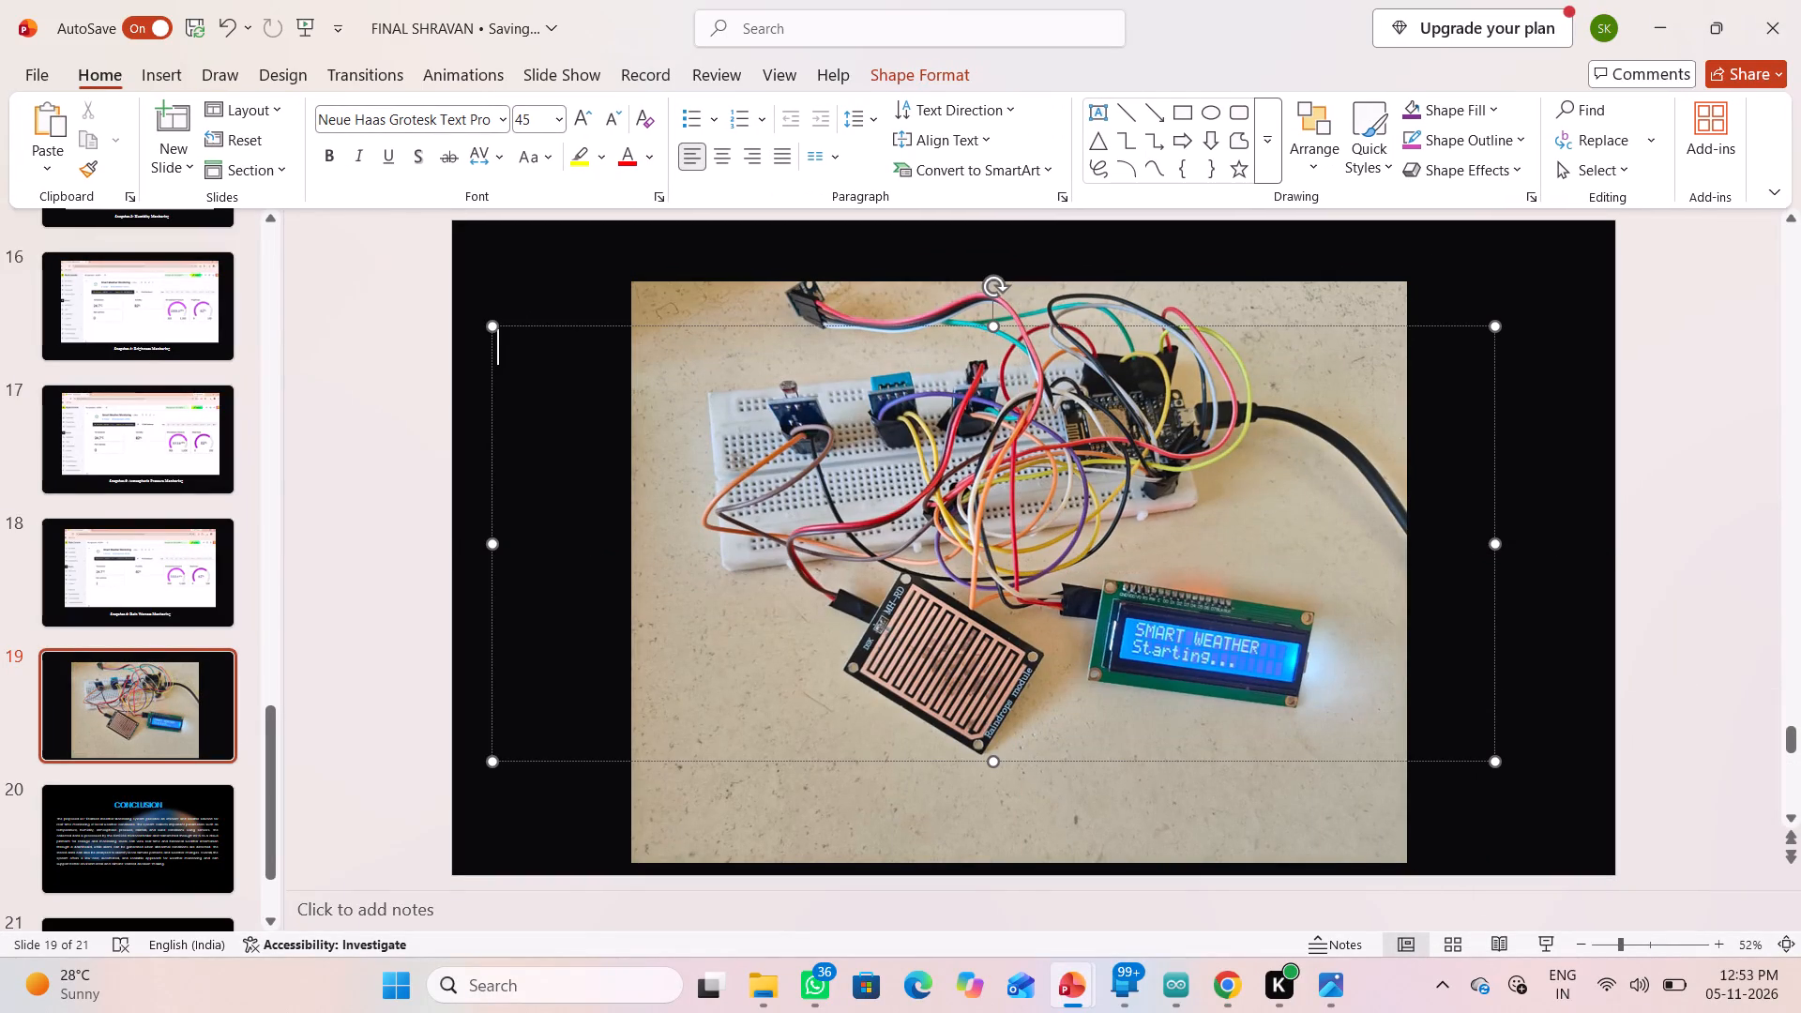
click(537, 328)
click(537, 328)
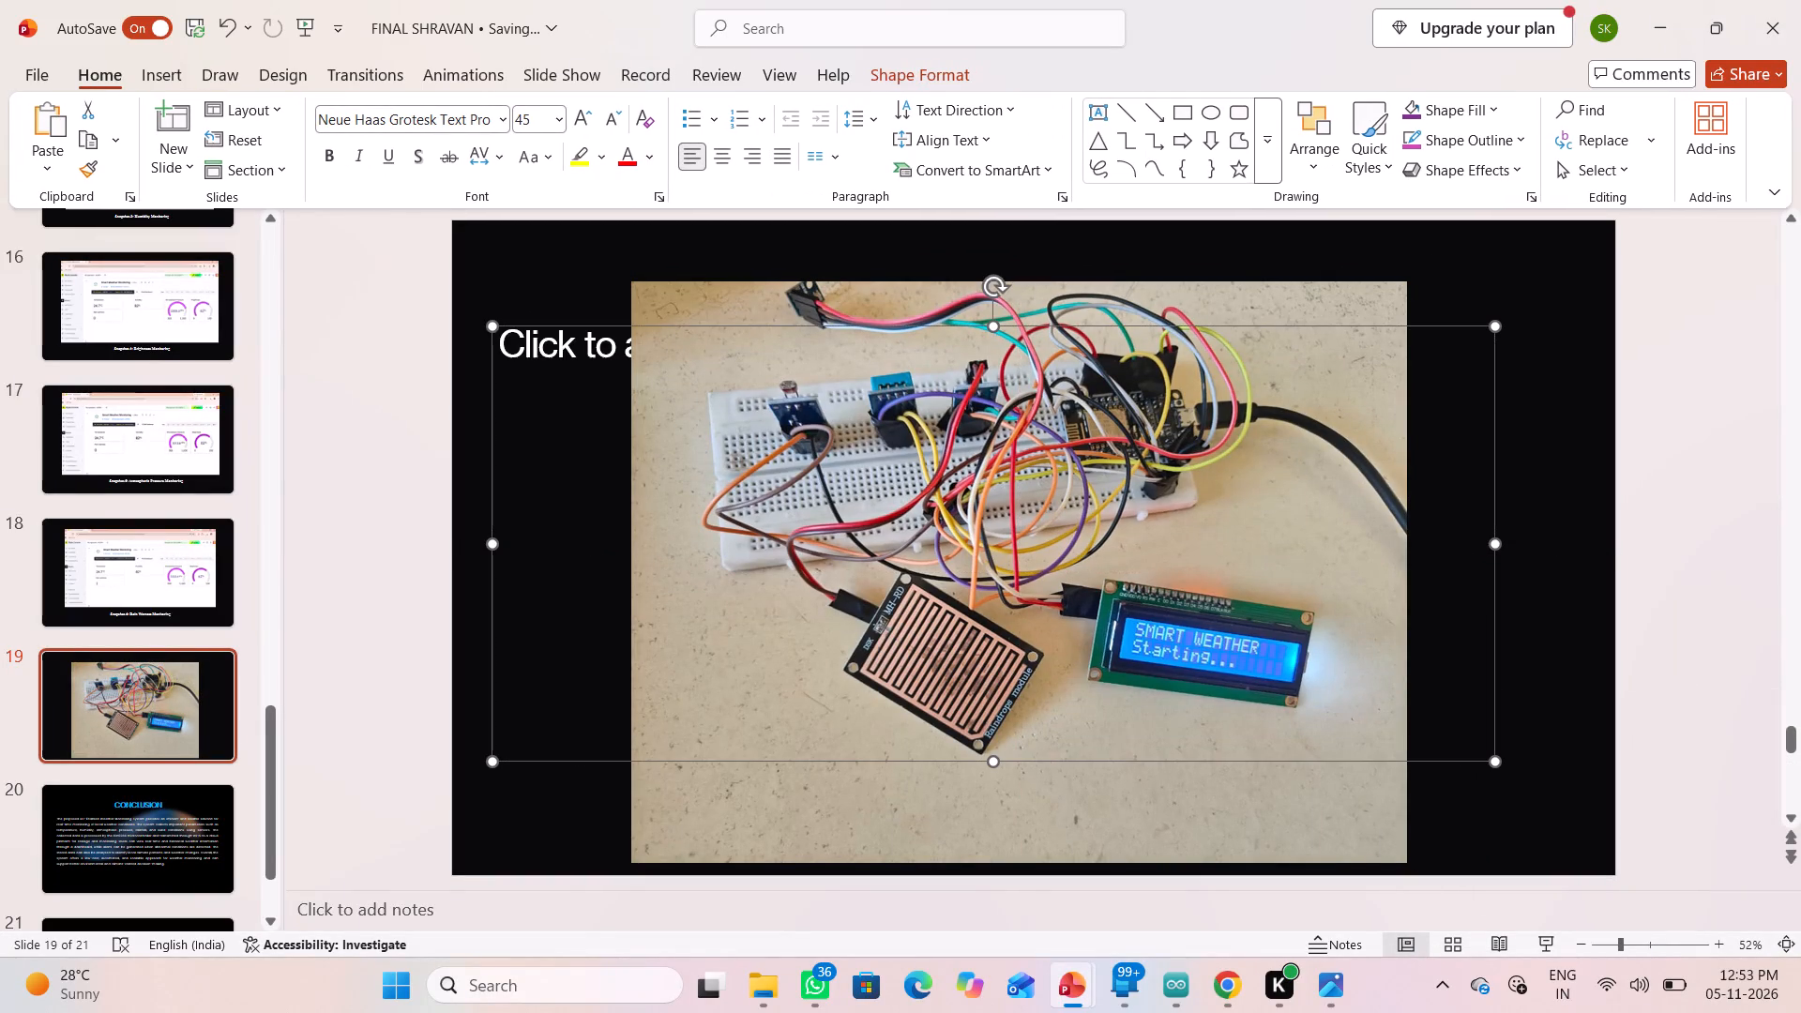
key(Delete)
Reduce the circuit photo's height to about 21.8 cm and shift it slightly down on the slide.
click(1053, 552)
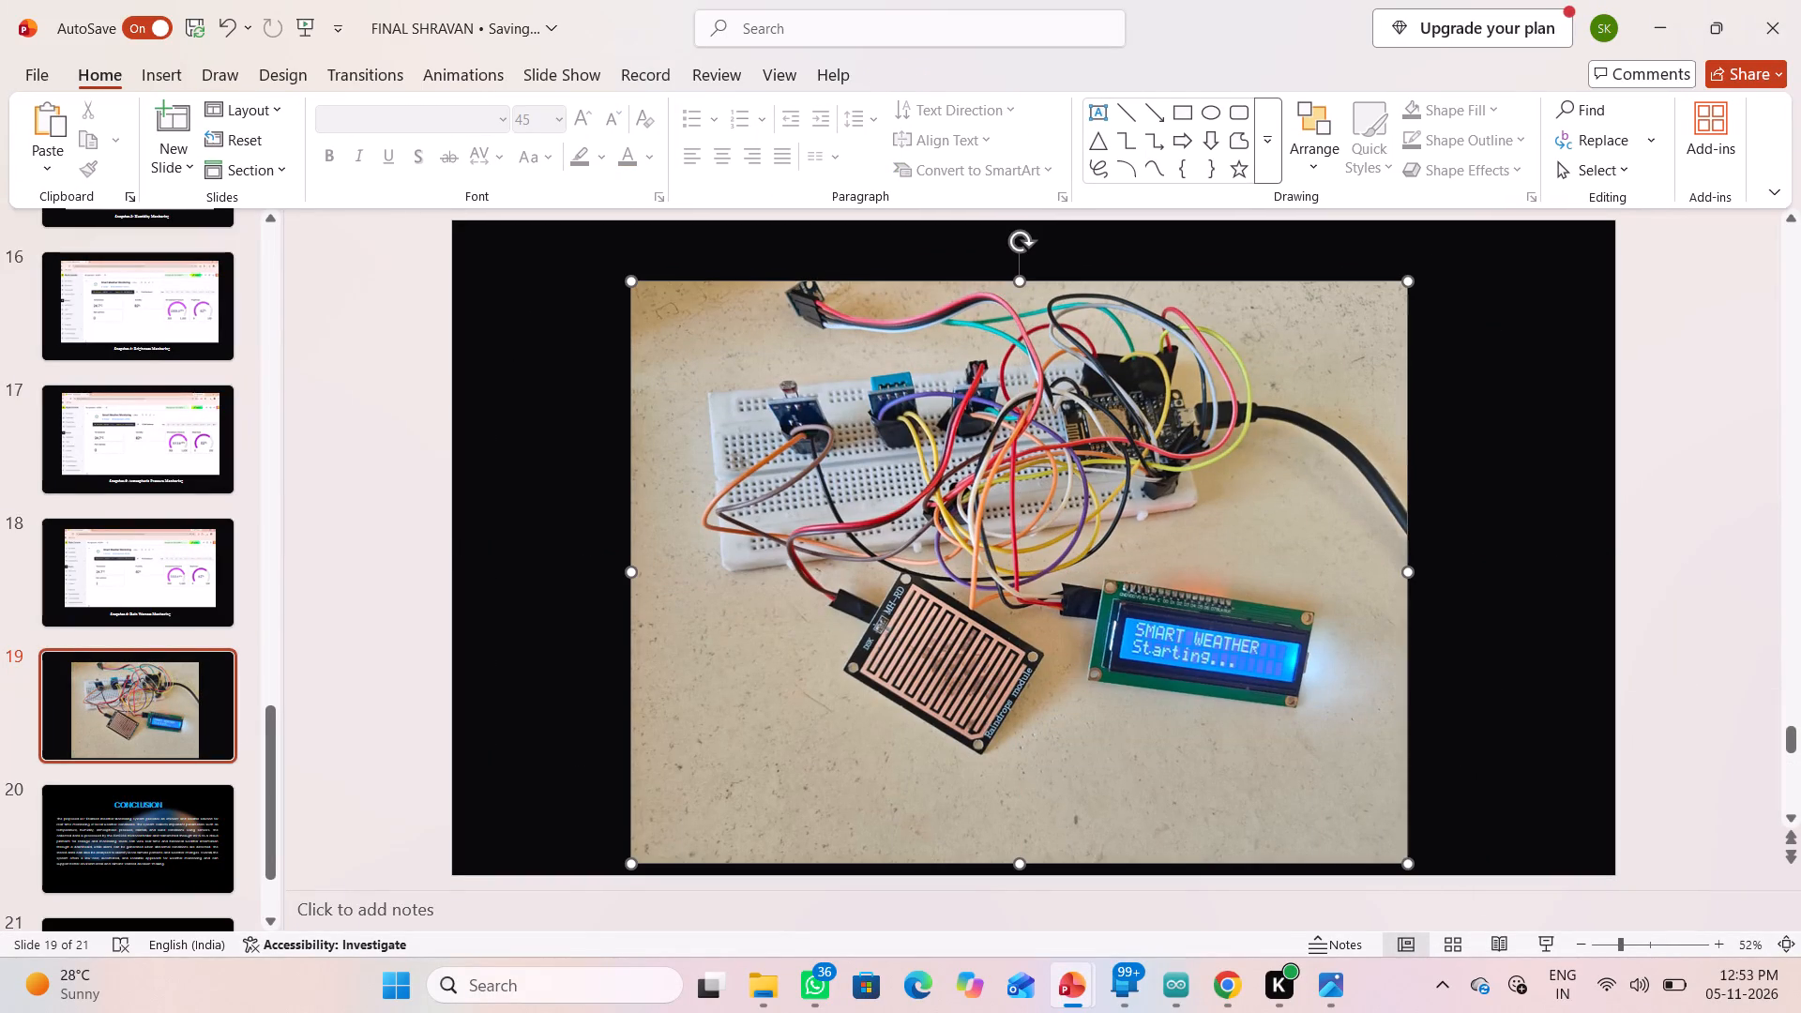
drag(1022, 860, 1027, 778)
drag(1003, 654, 1006, 674)
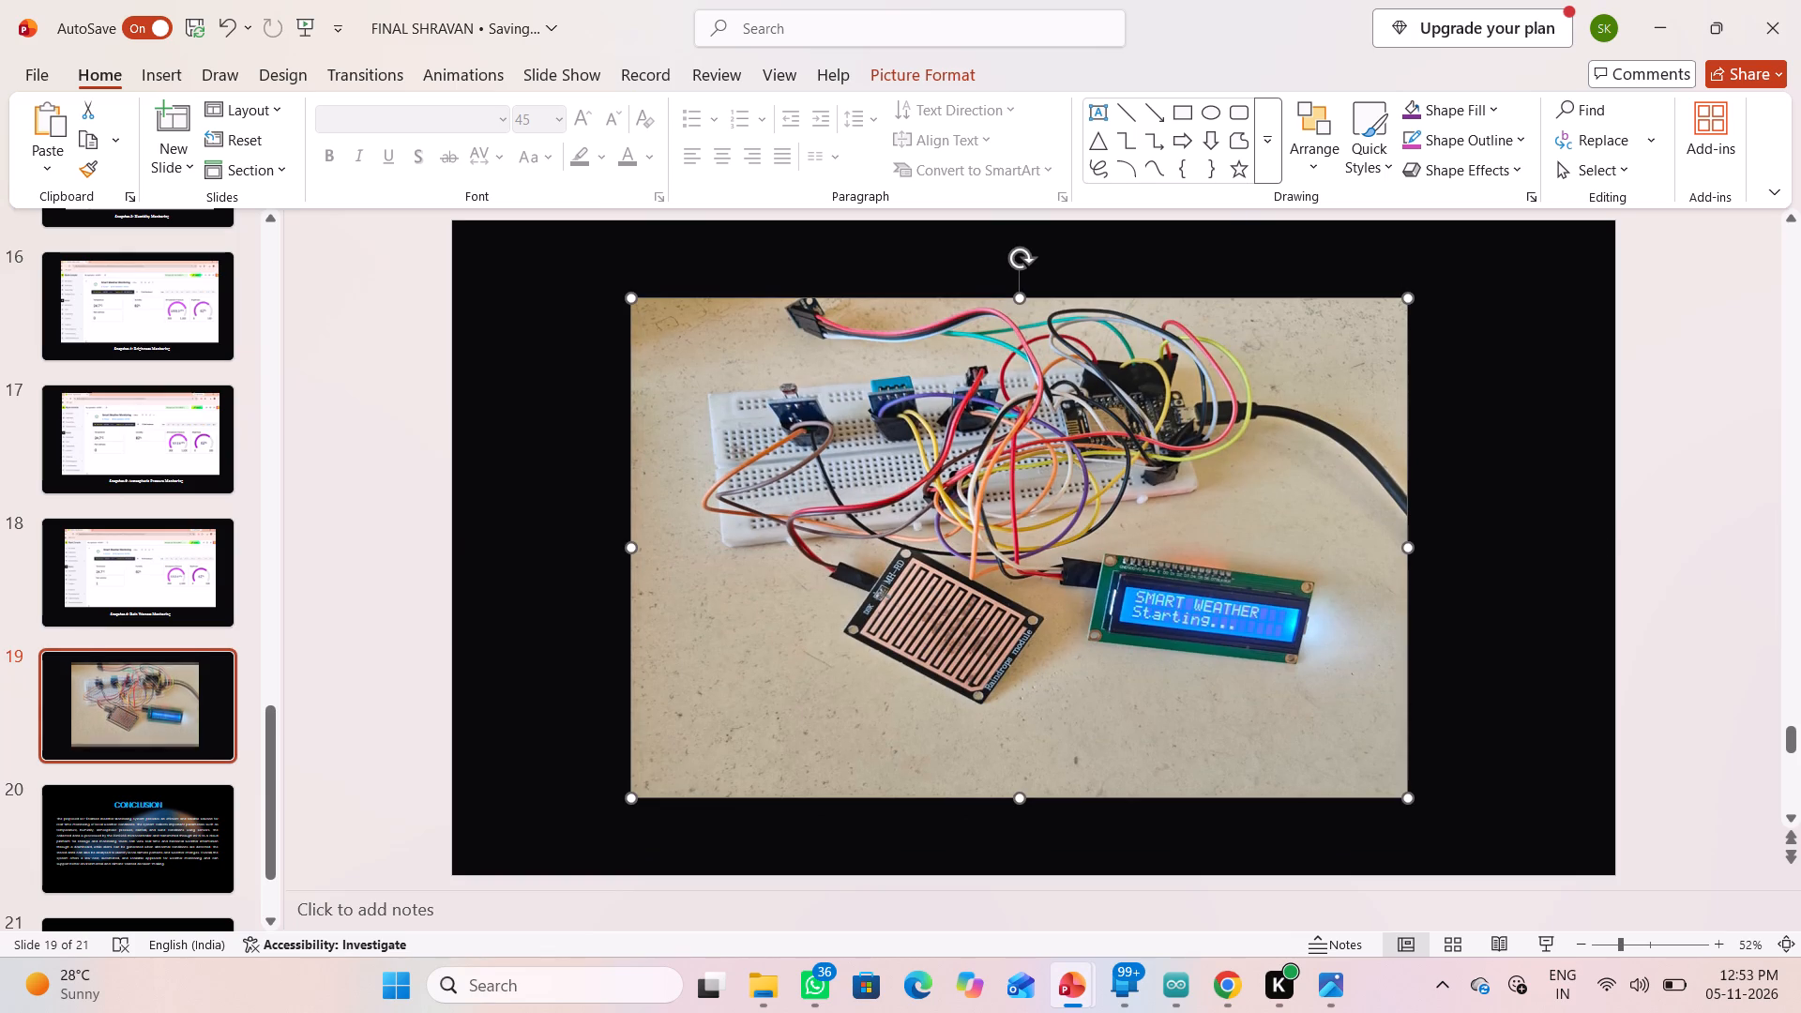
Crop the bottom strip off the circuit photo, leaving it about 19.16 cm high.
click(991, 581)
click(98, 72)
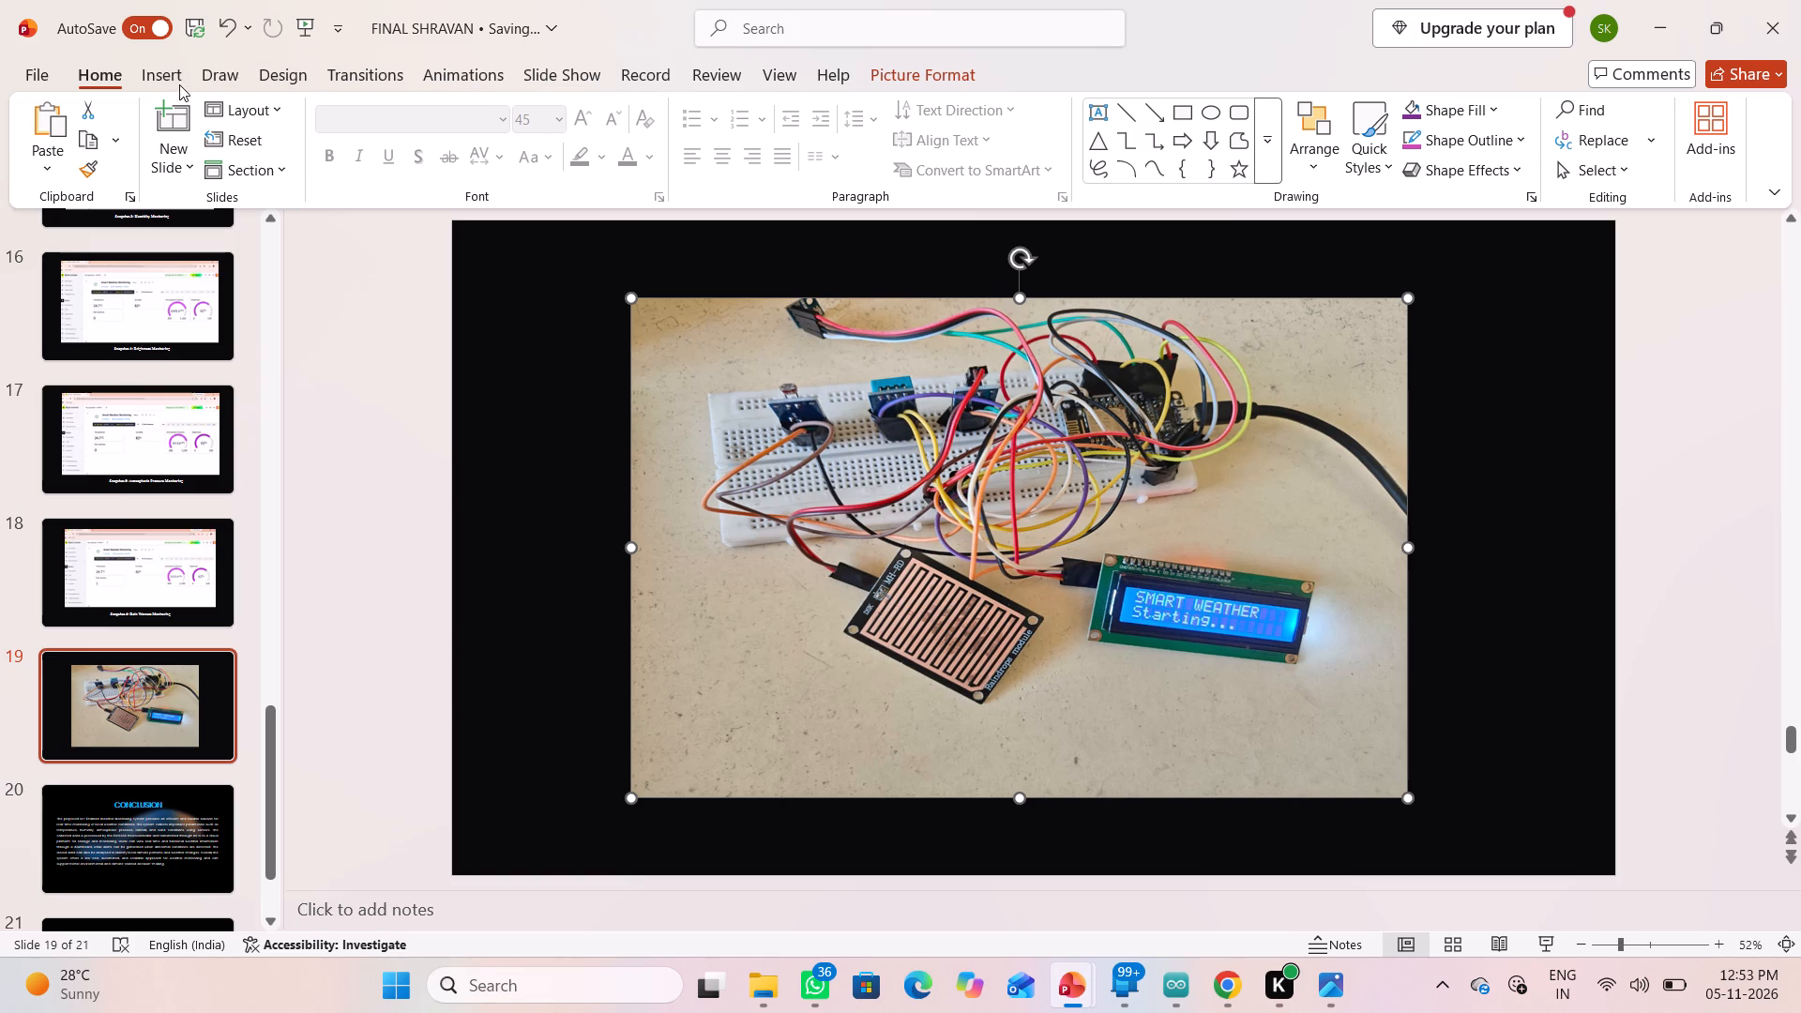
click(931, 68)
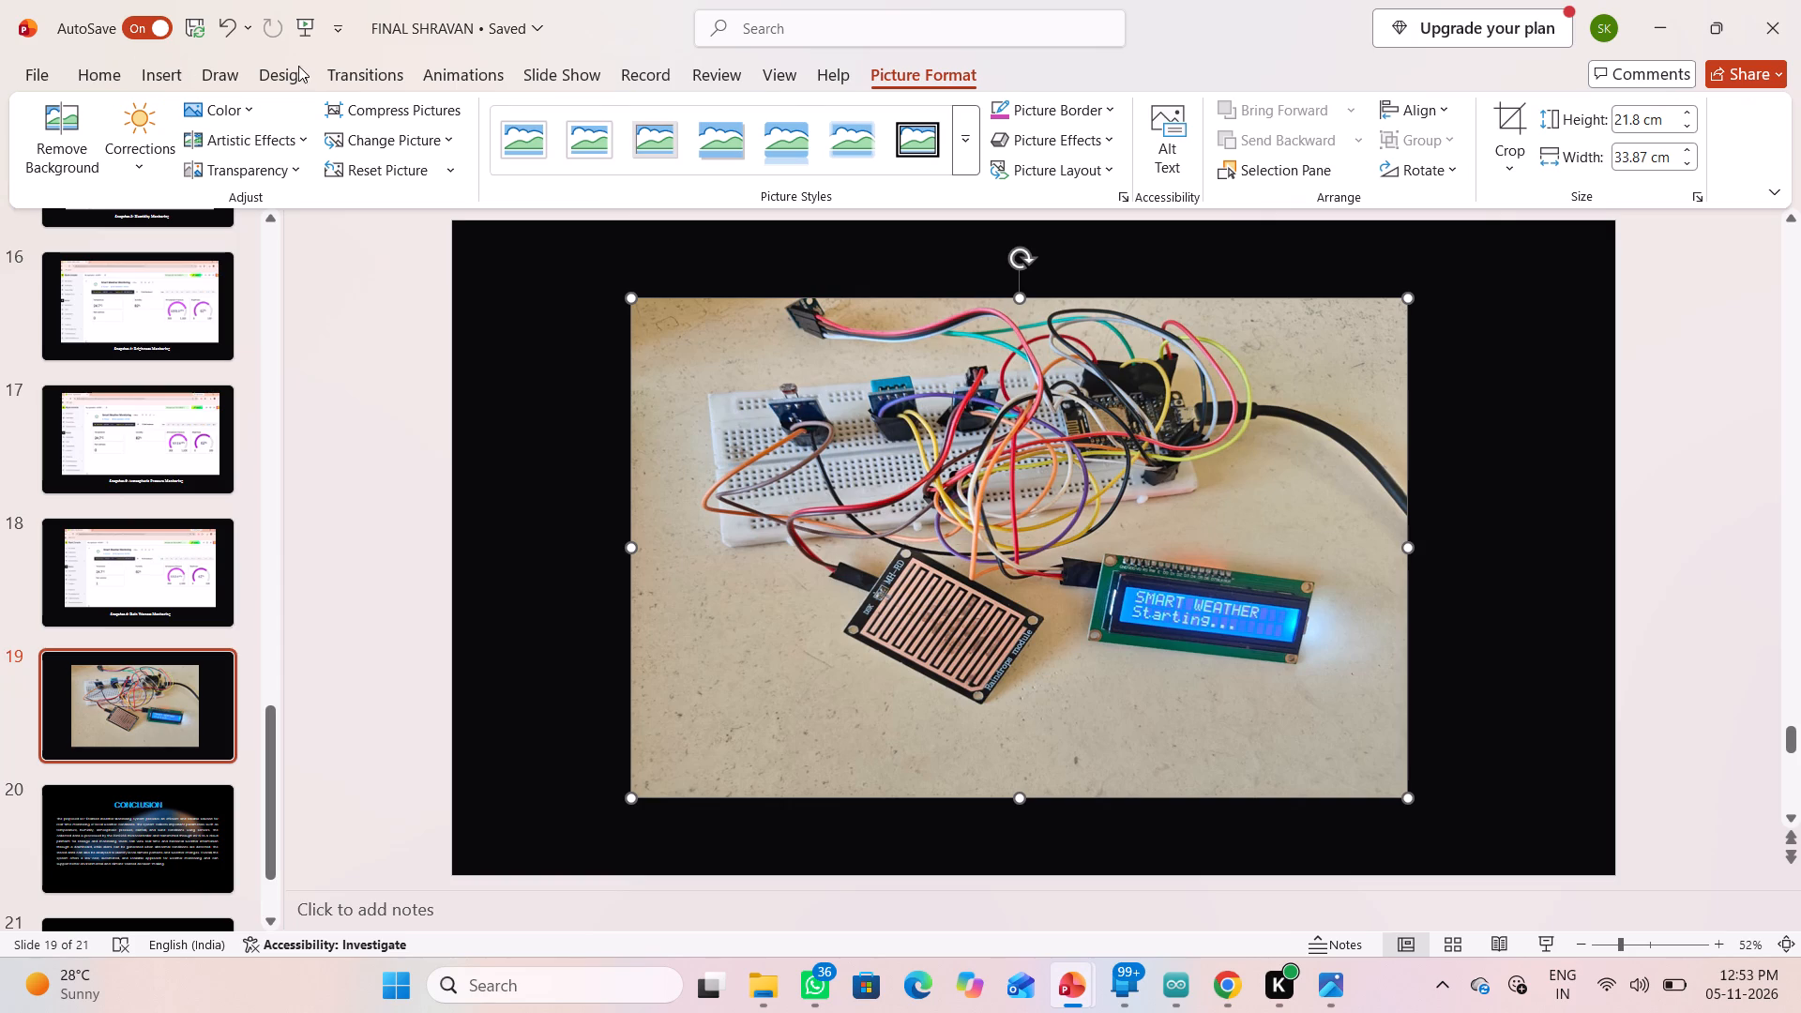
click(1493, 124)
drag(1022, 793, 1027, 740)
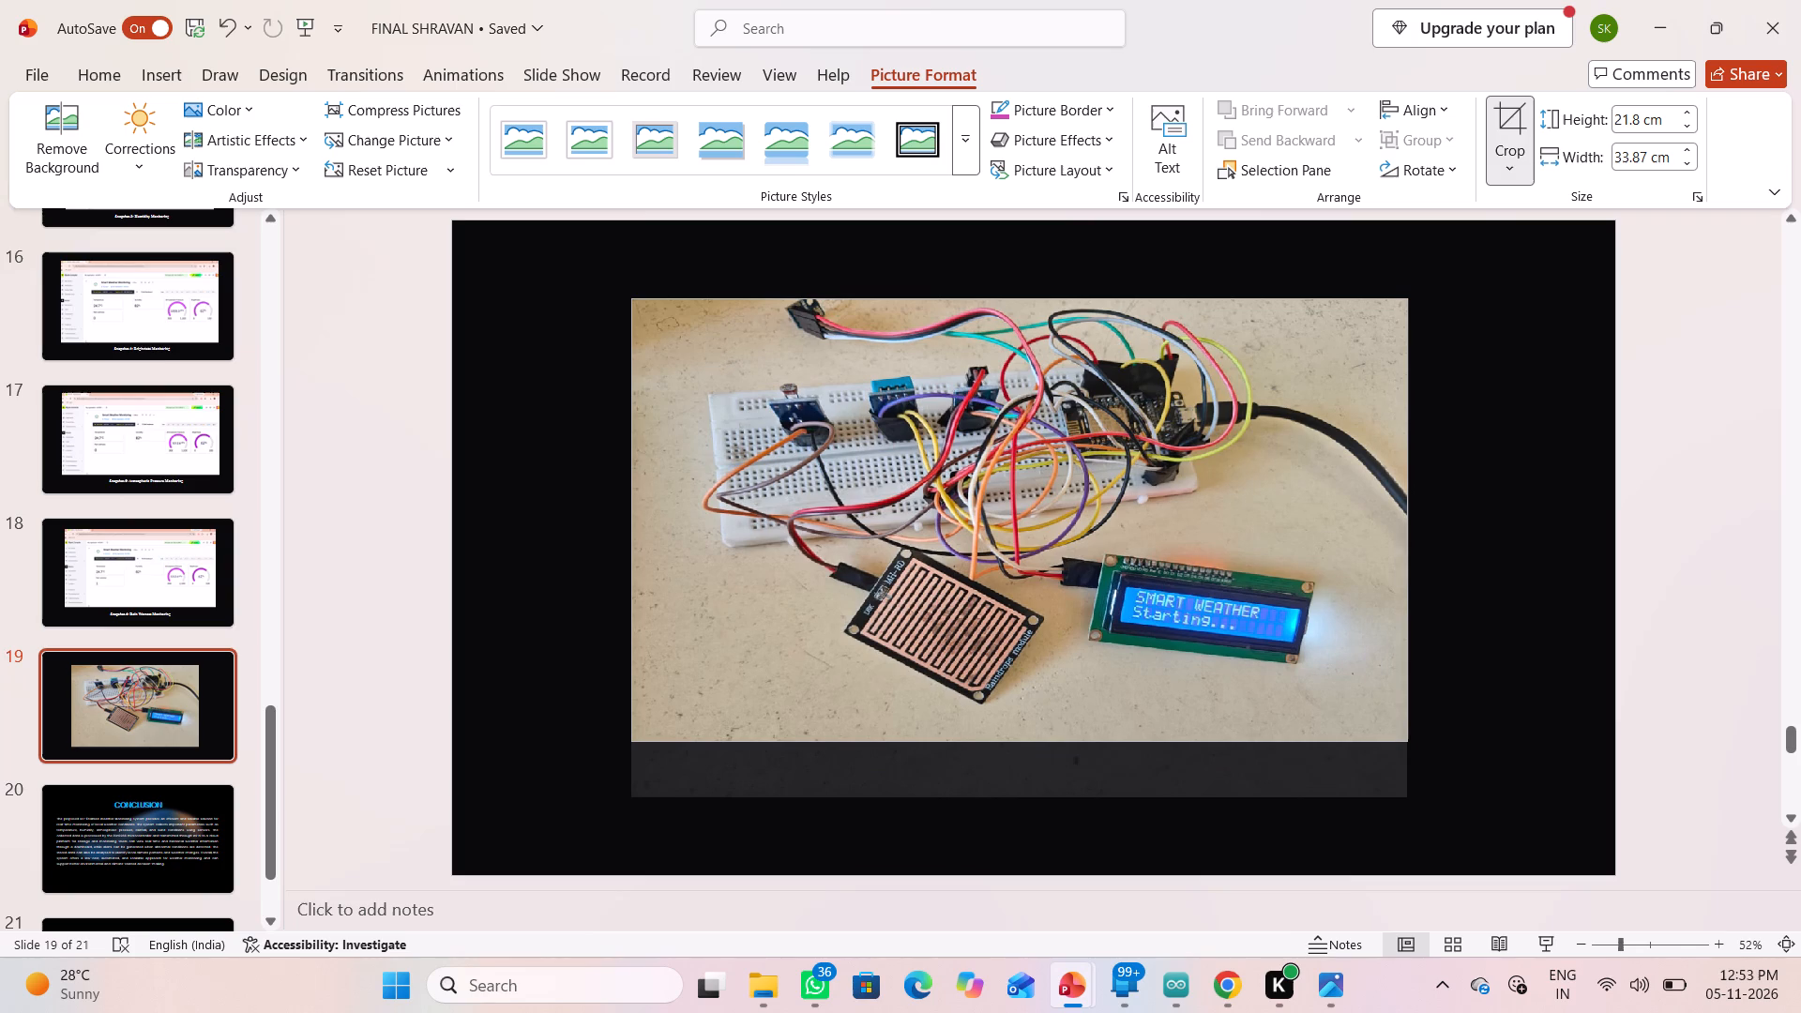
drag(1027, 740, 1028, 735)
click(965, 600)
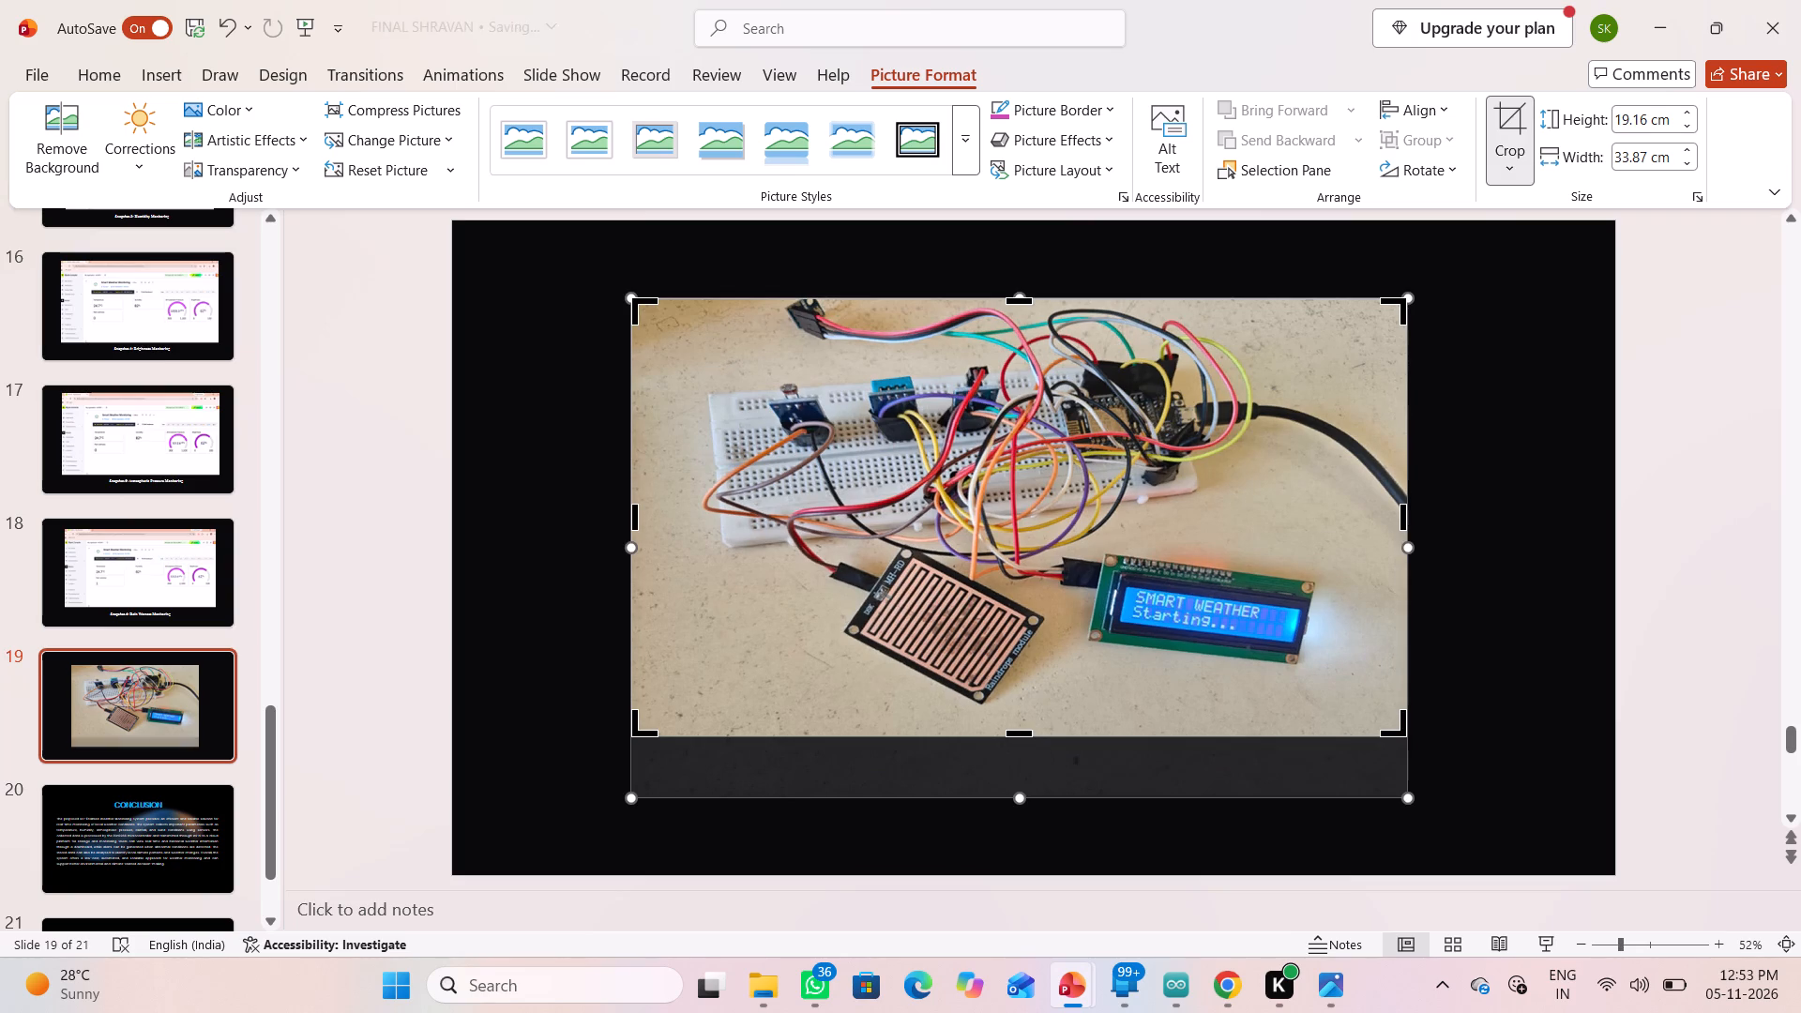
click(1489, 576)
Centre the cropped circuit photo horizontally and place it in the lower part of slide 19.
drag(1126, 636, 1133, 662)
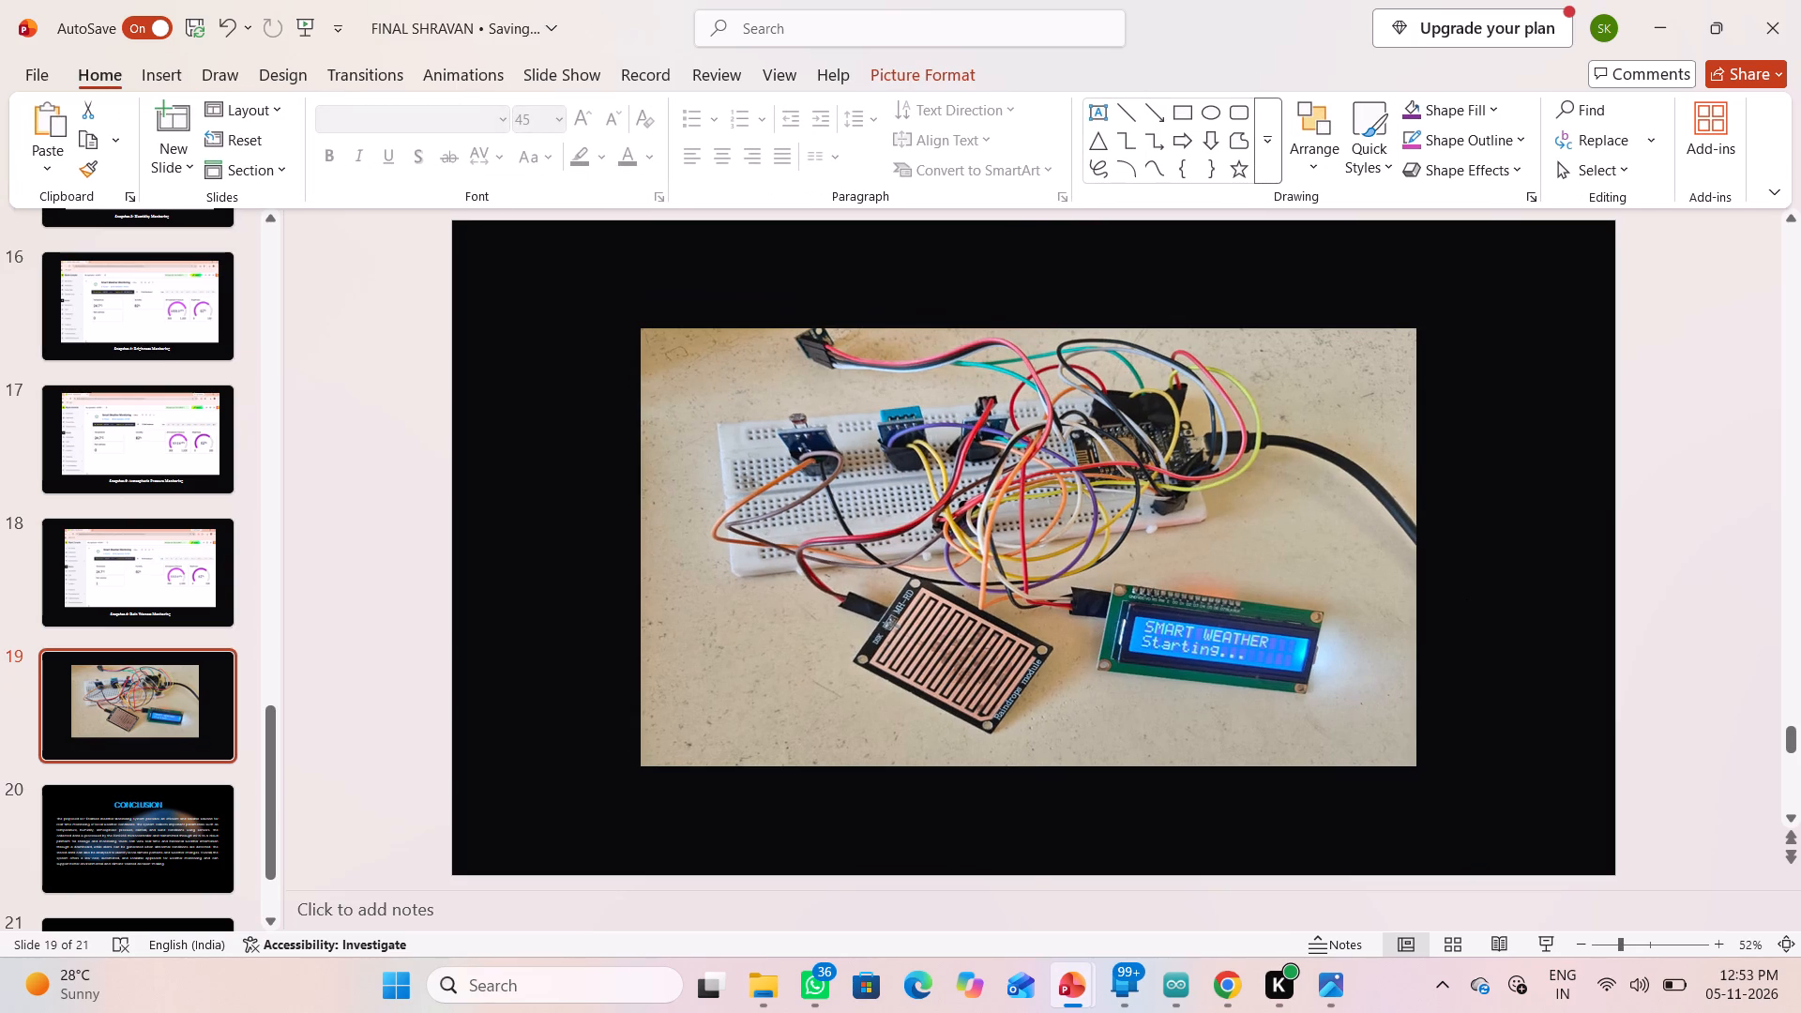
drag(1133, 662, 1141, 674)
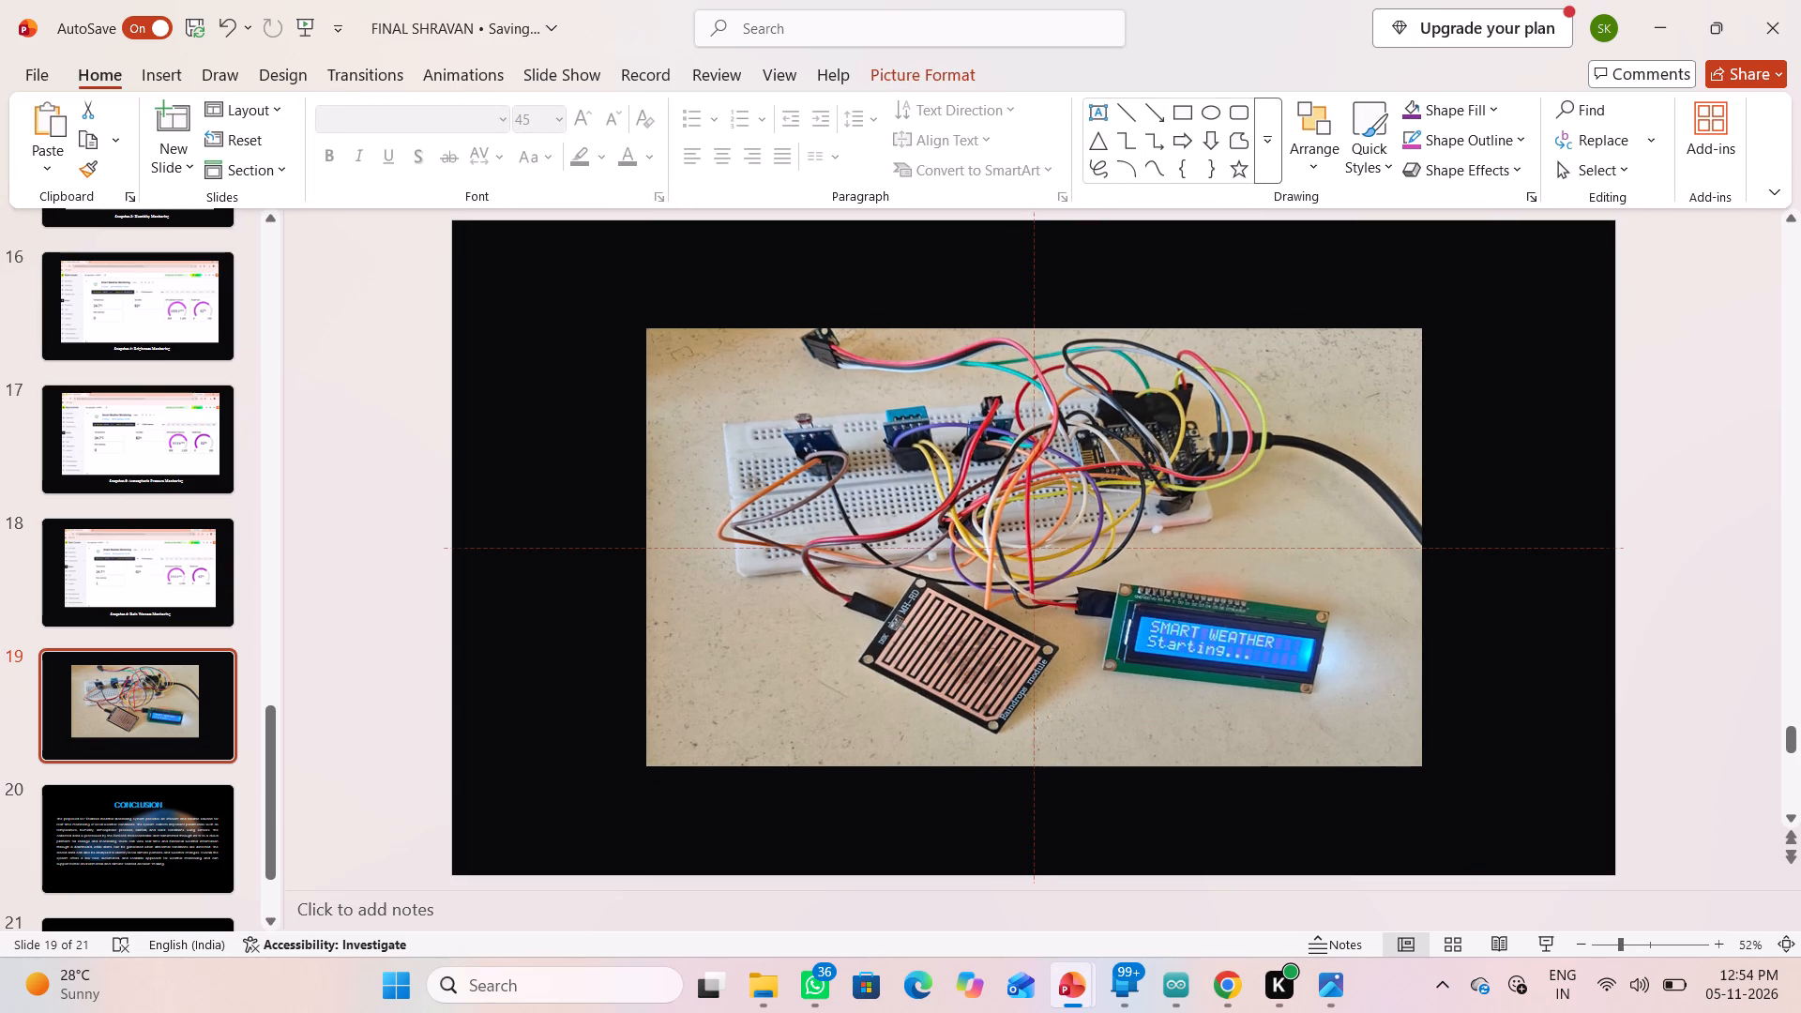
drag(1141, 674, 1141, 714)
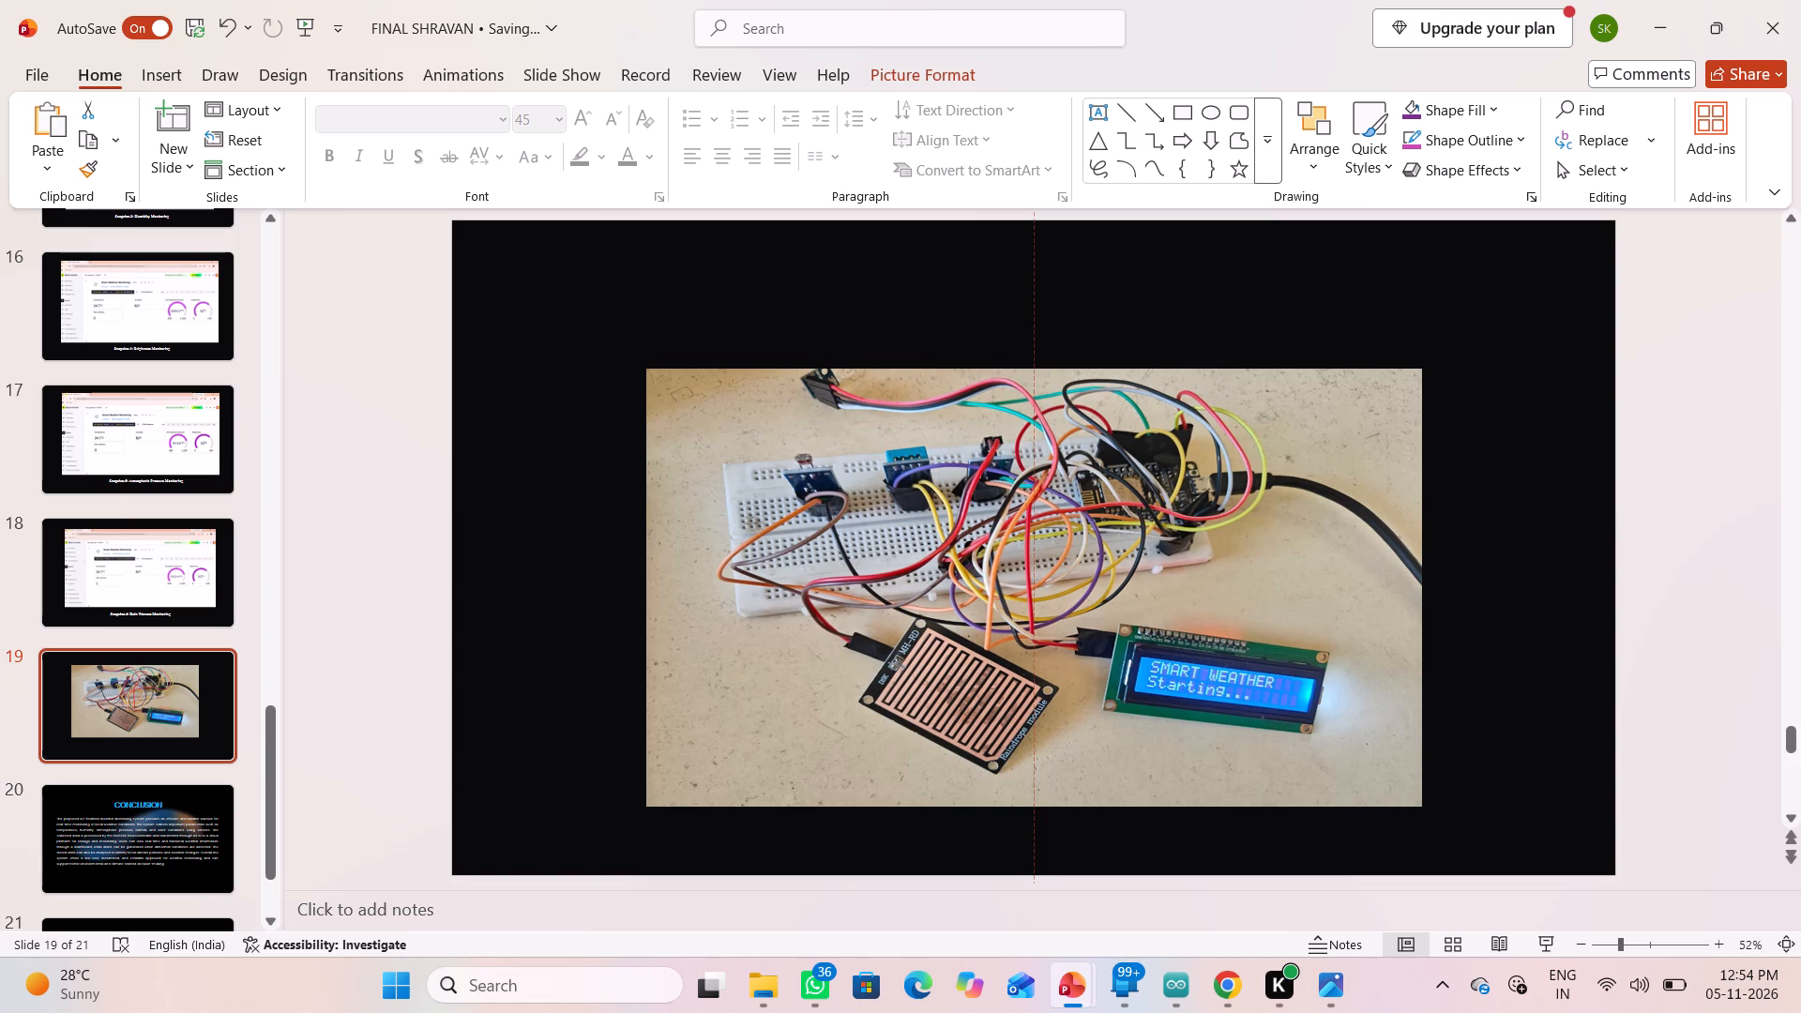
drag(1141, 714, 1141, 734)
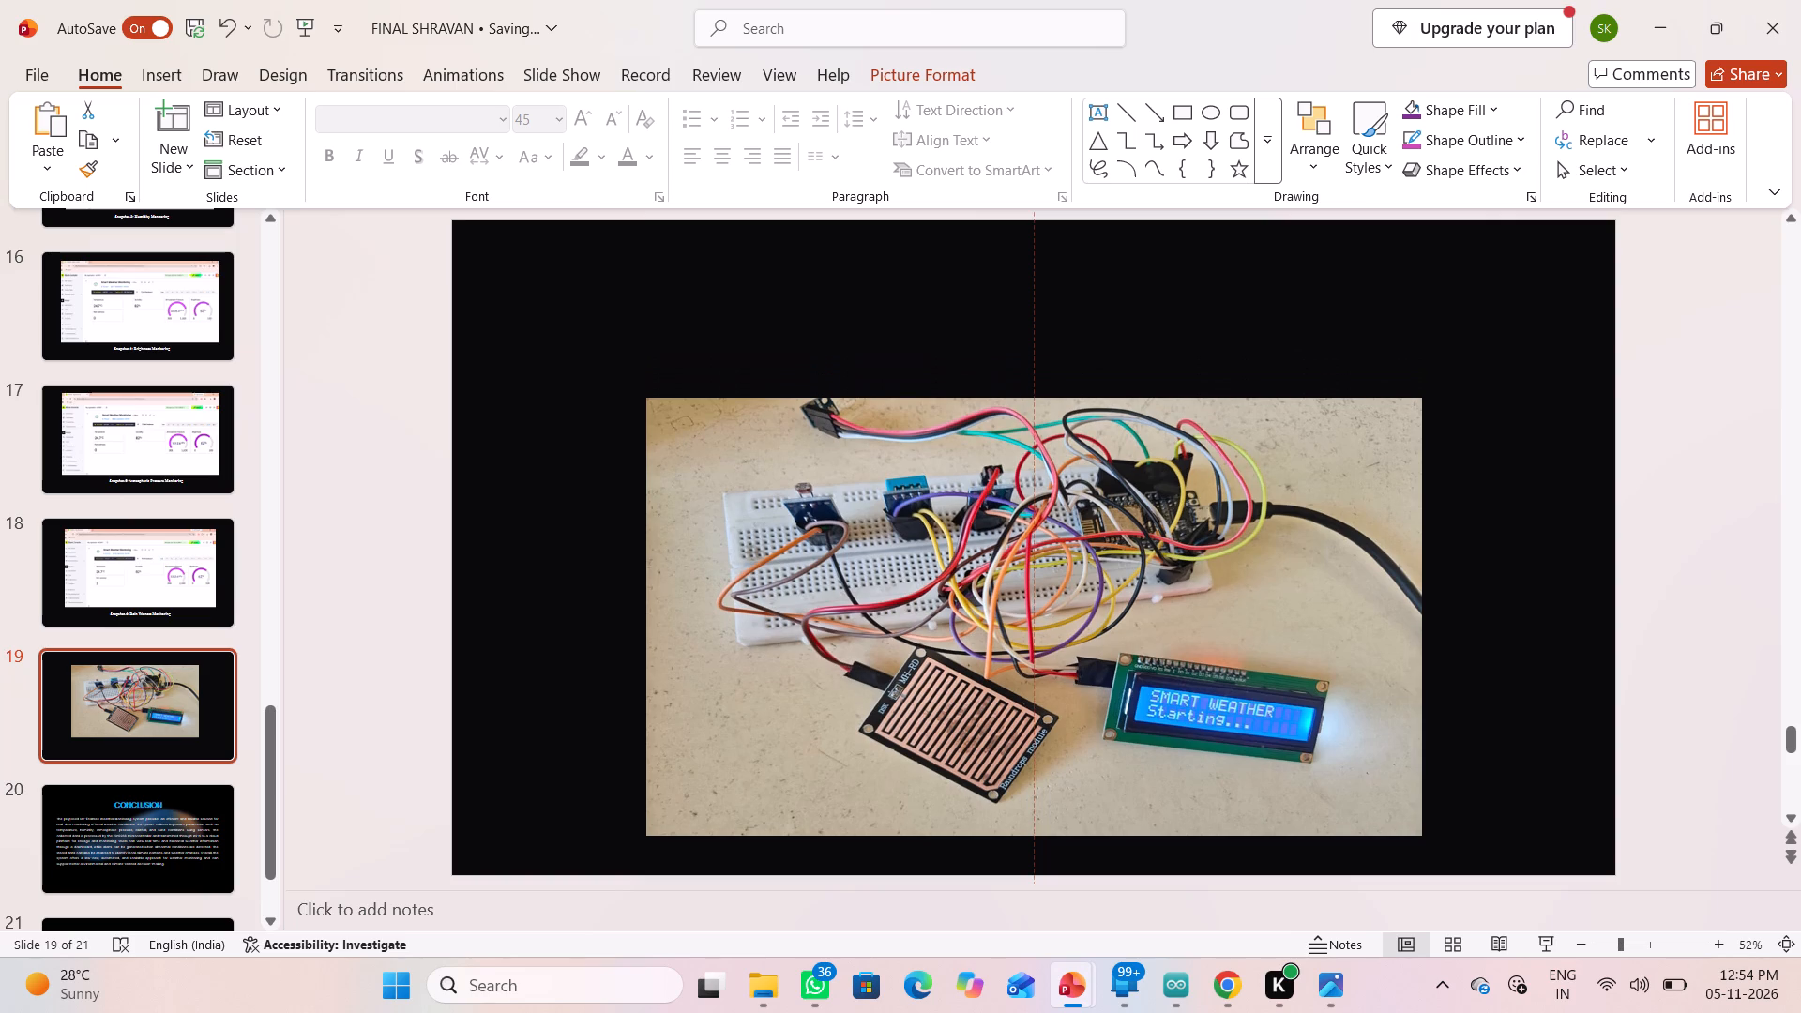
drag(1141, 734, 1141, 725)
Enlarge the circuit photo by stretching its upper edge upward and both side edges outward.
drag(1036, 392, 1036, 365)
drag(1418, 594, 1445, 589)
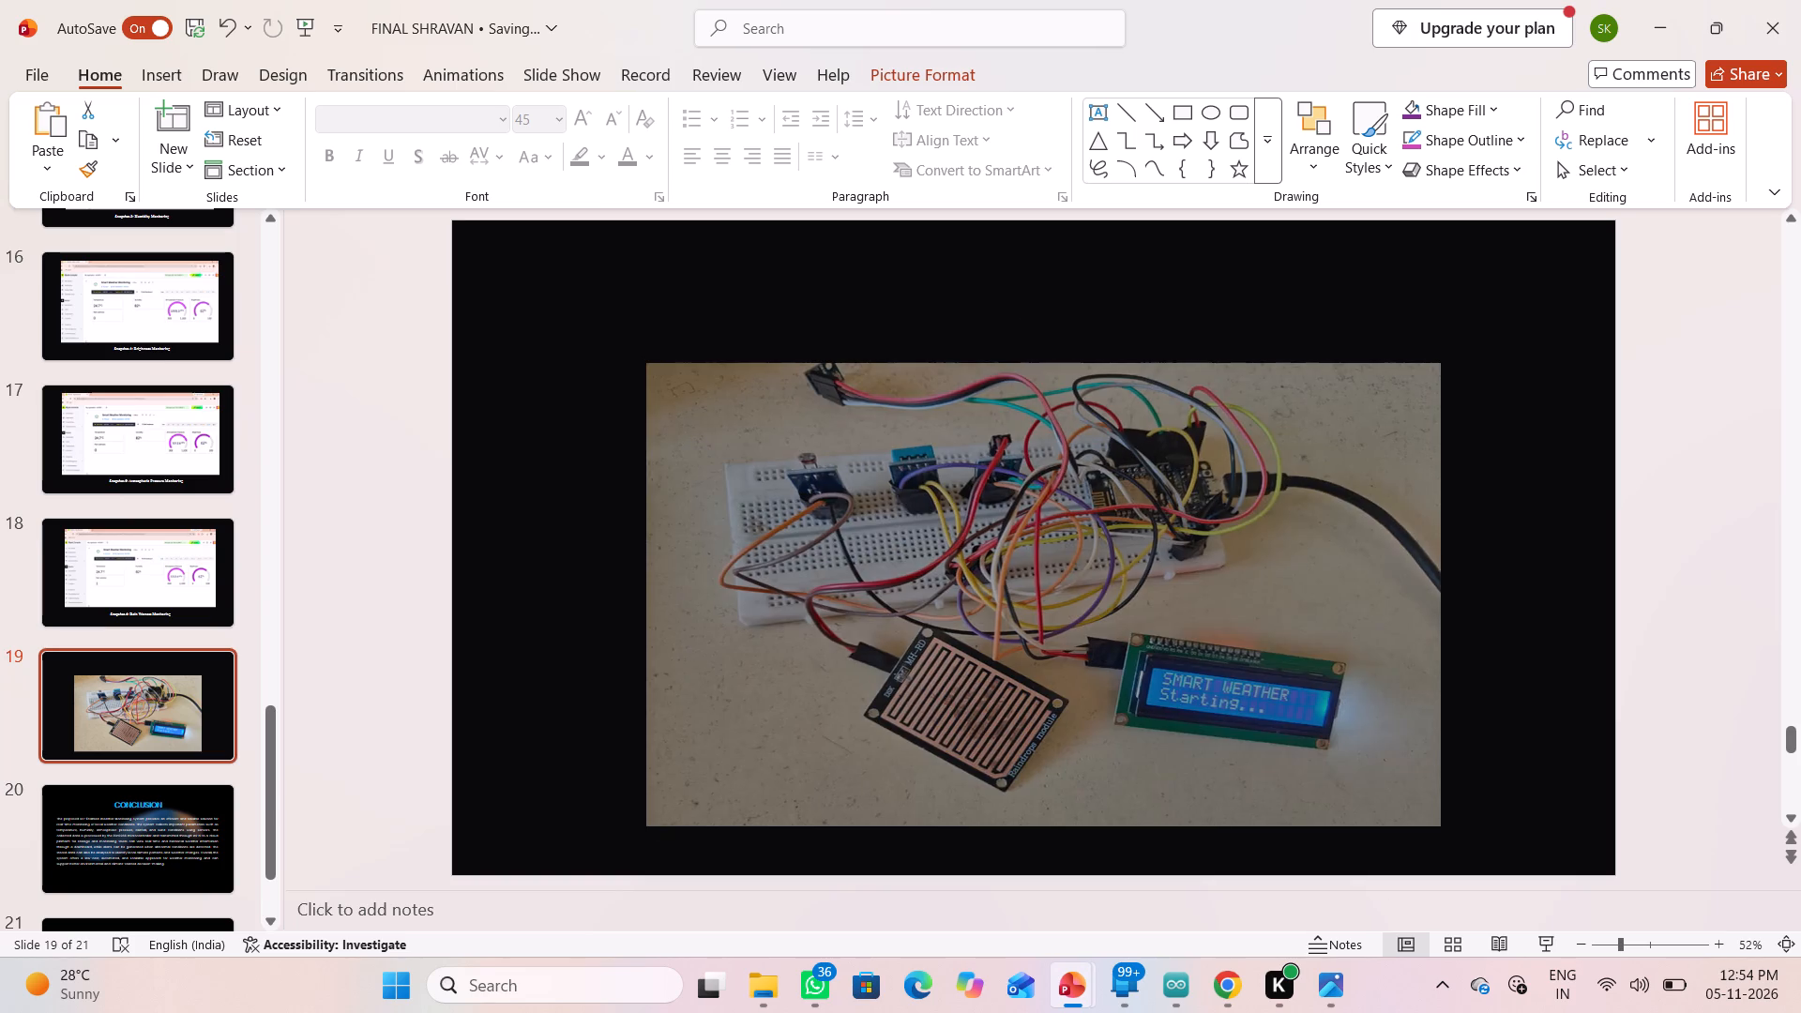
drag(1445, 589, 1445, 589)
click(1120, 309)
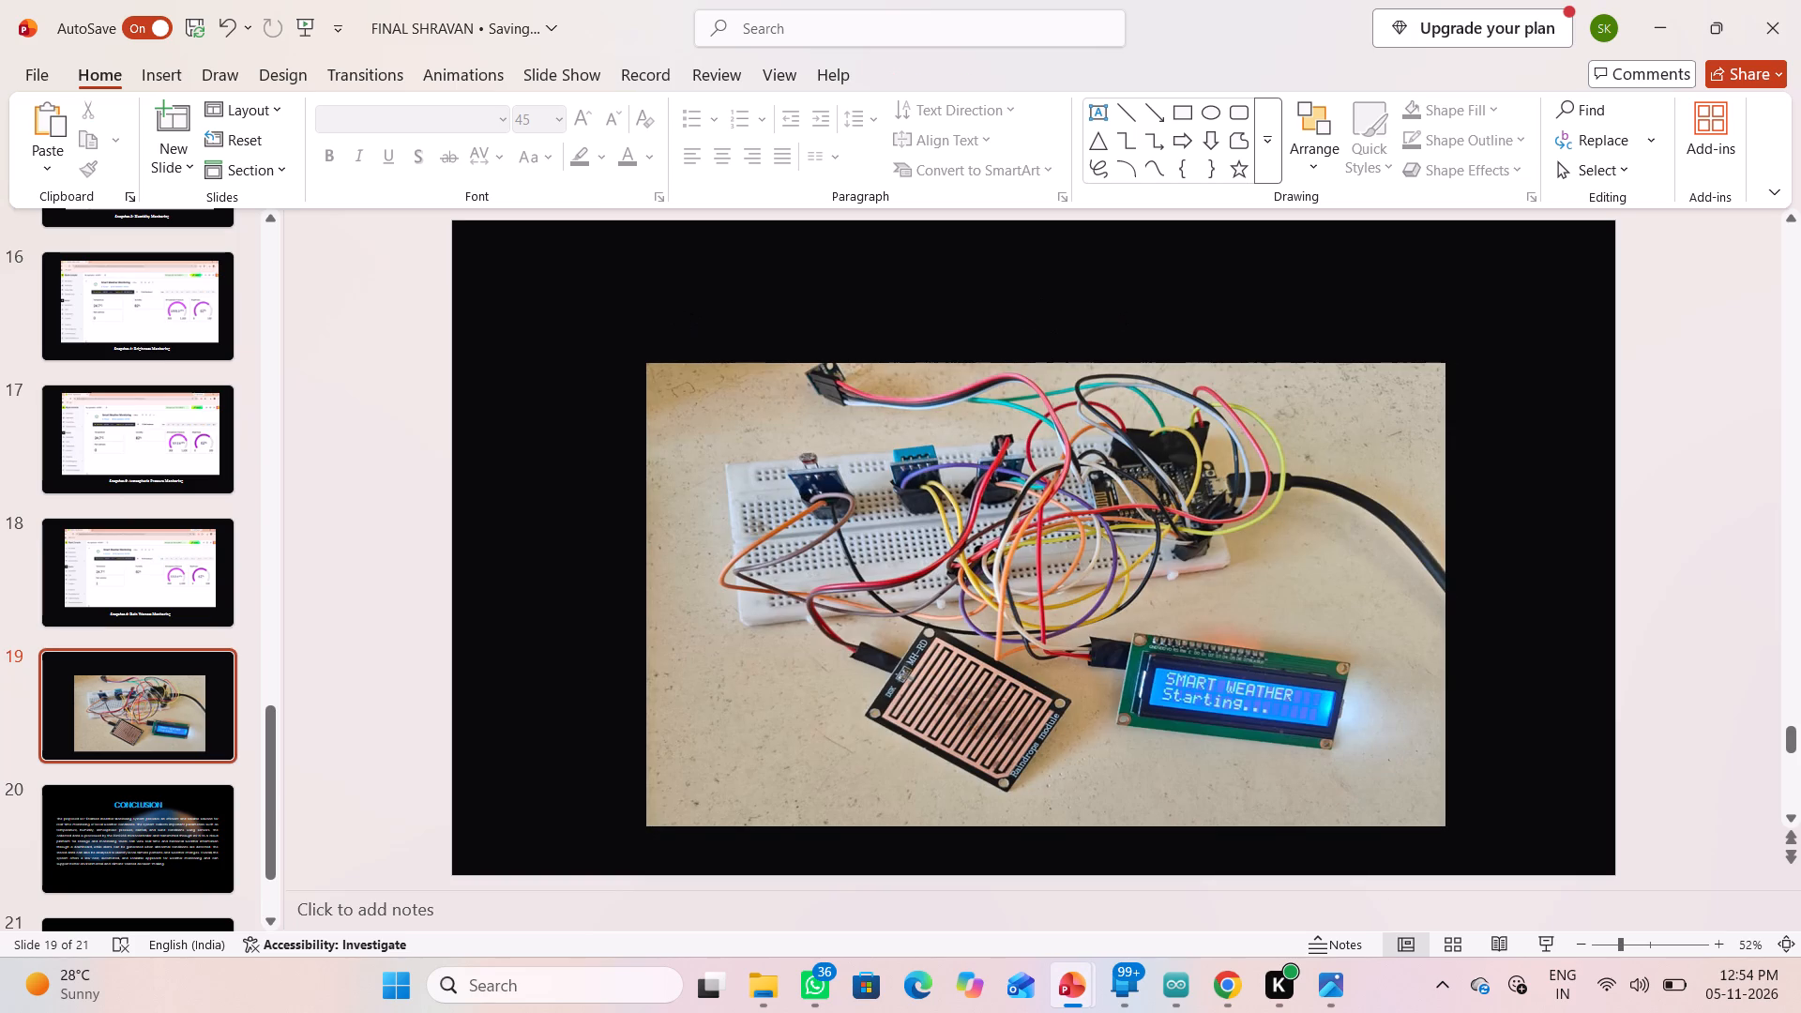
click(701, 546)
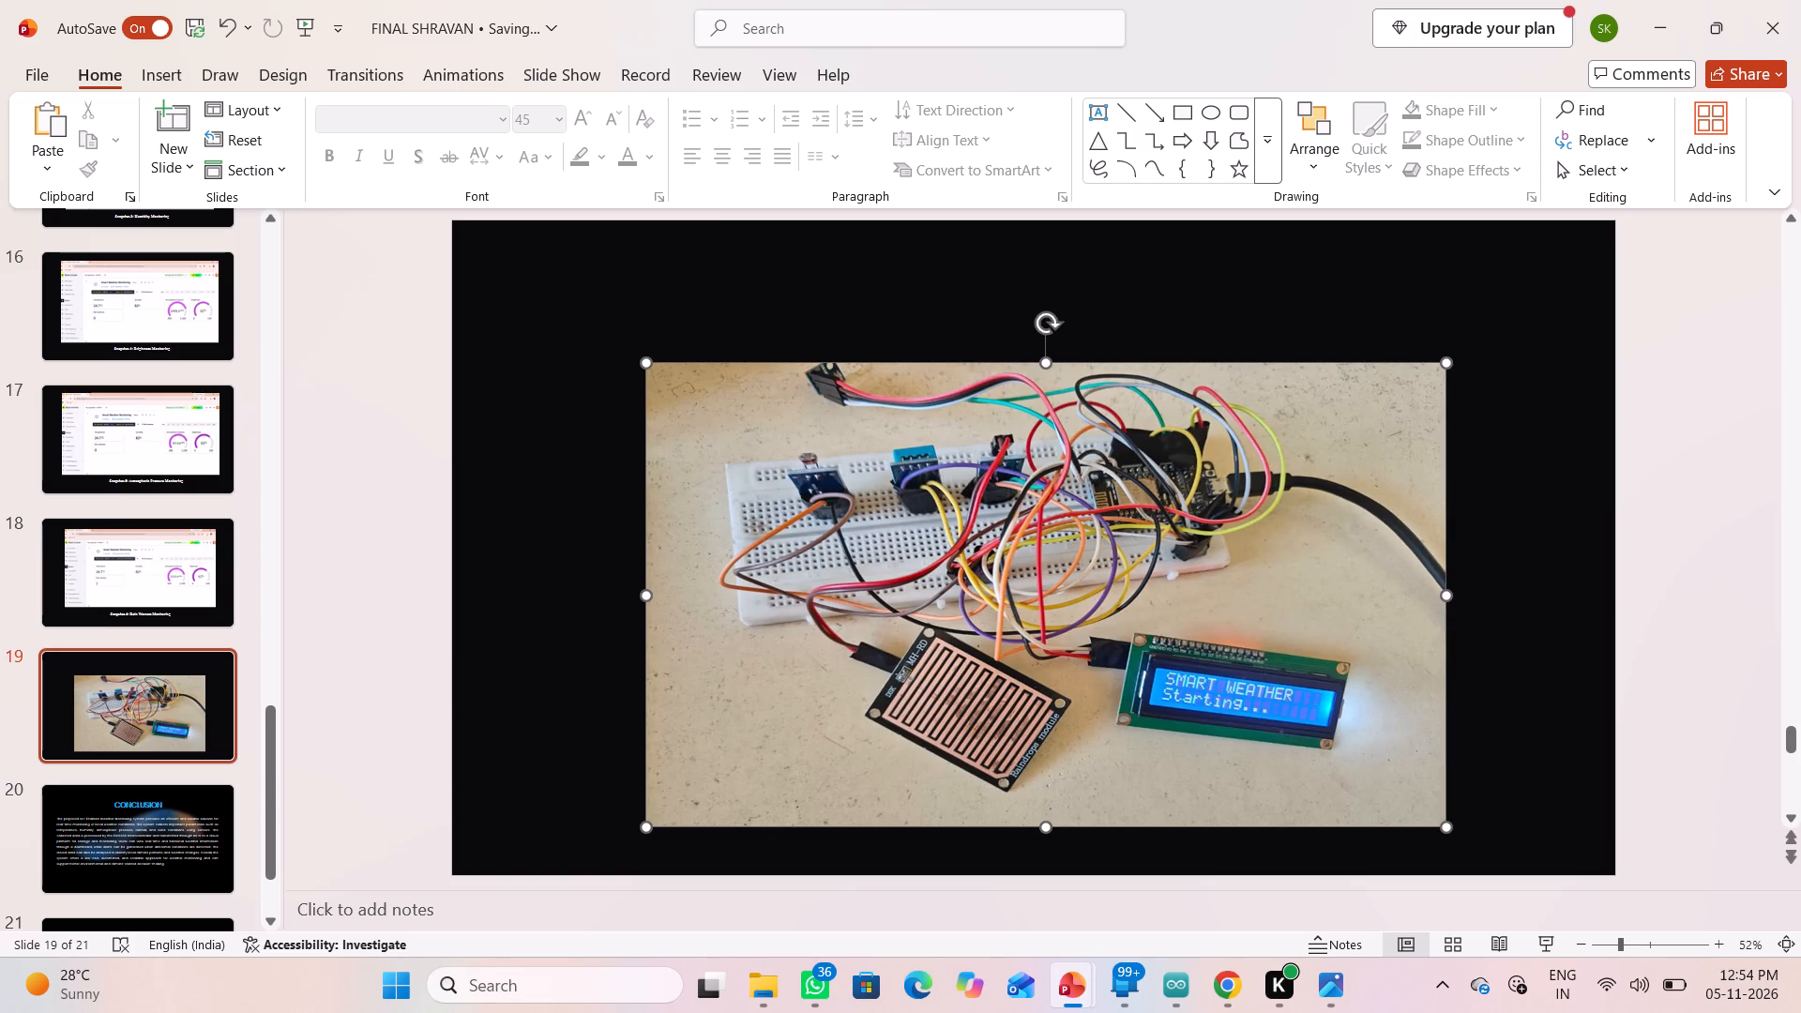
drag(646, 595, 611, 604)
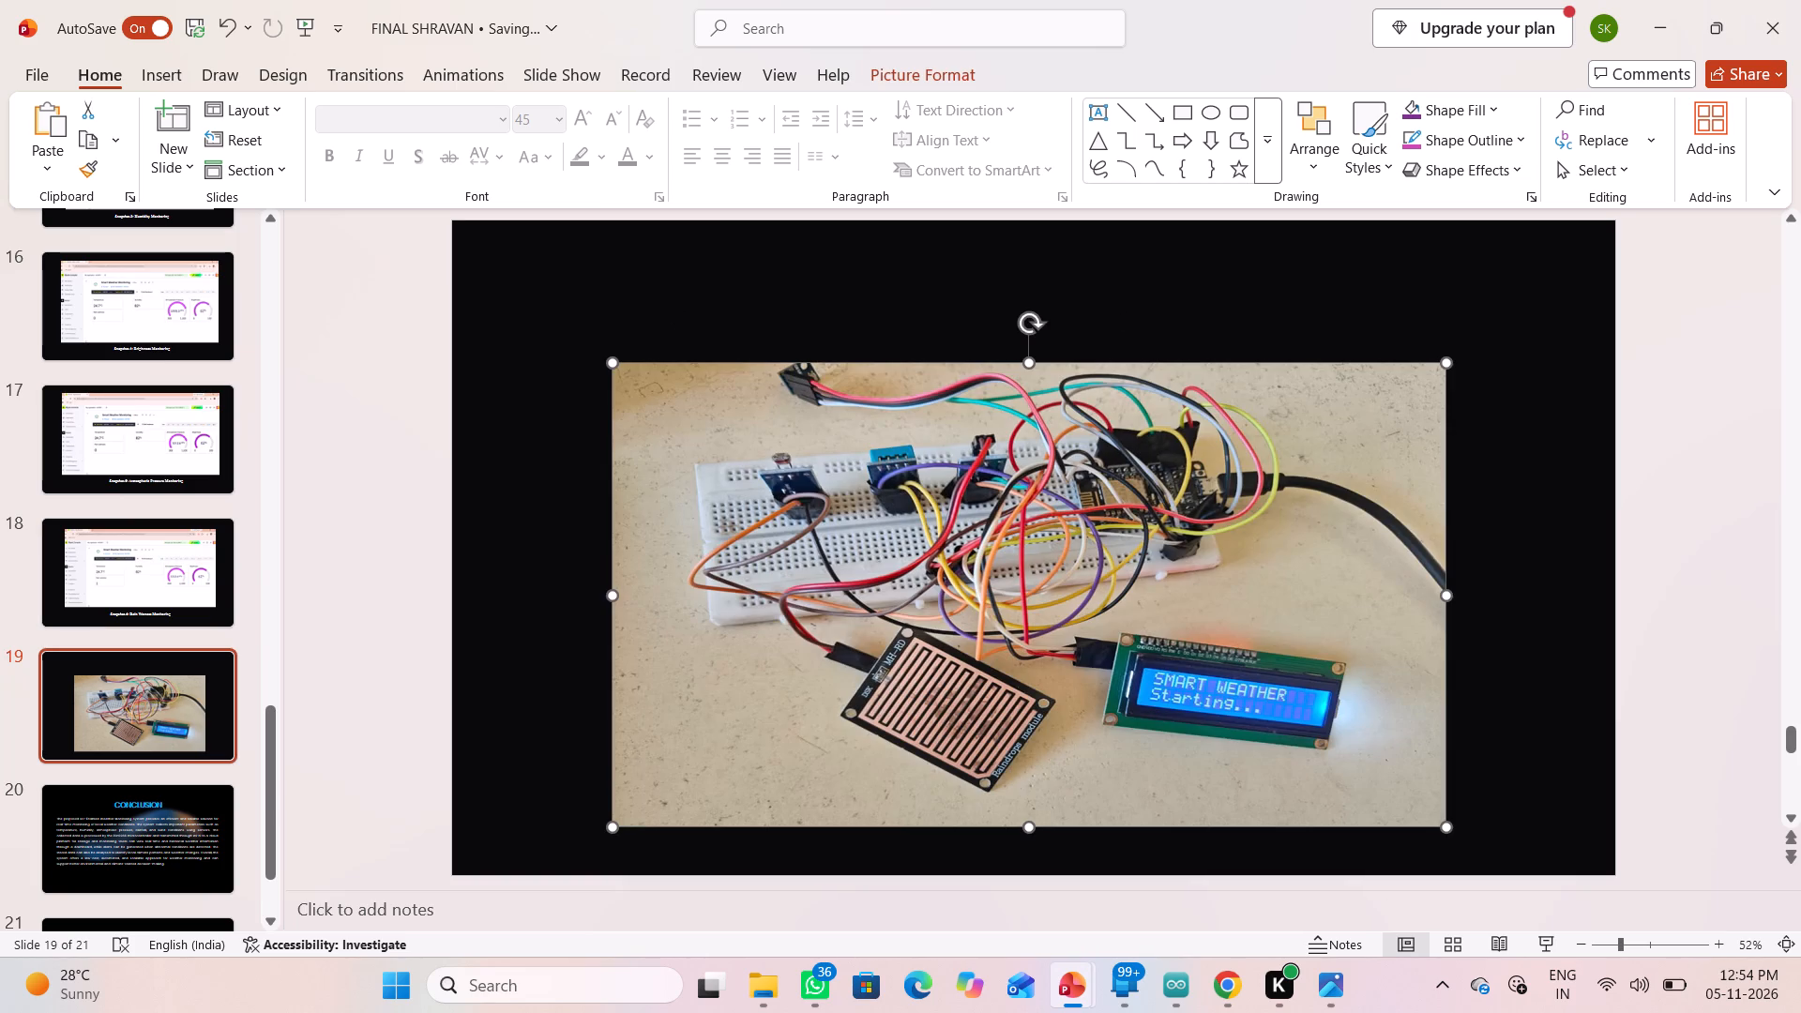
drag(1445, 594, 1496, 597)
click(1311, 260)
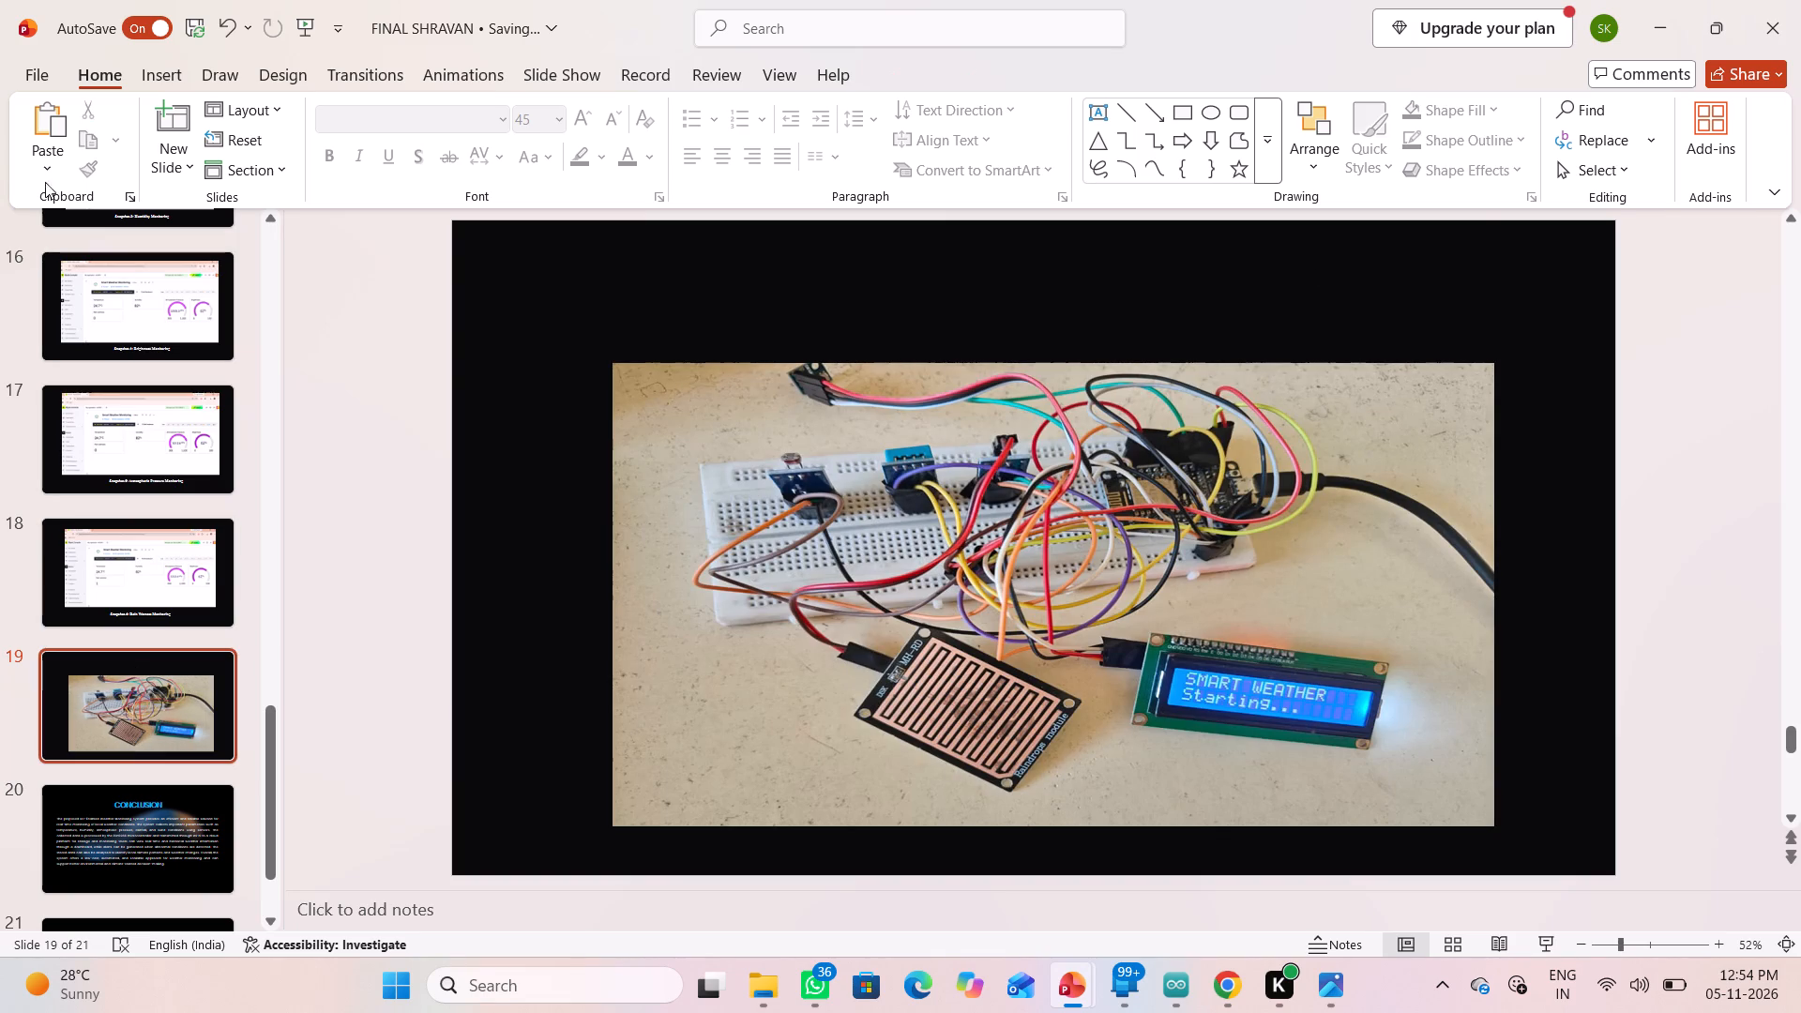
Add a new blank slide directly after the circuit photo slide.
click(174, 116)
On slide 19, move the circuit photo up slightly and narrow it from its right edge to balance the side margins.
click(57, 704)
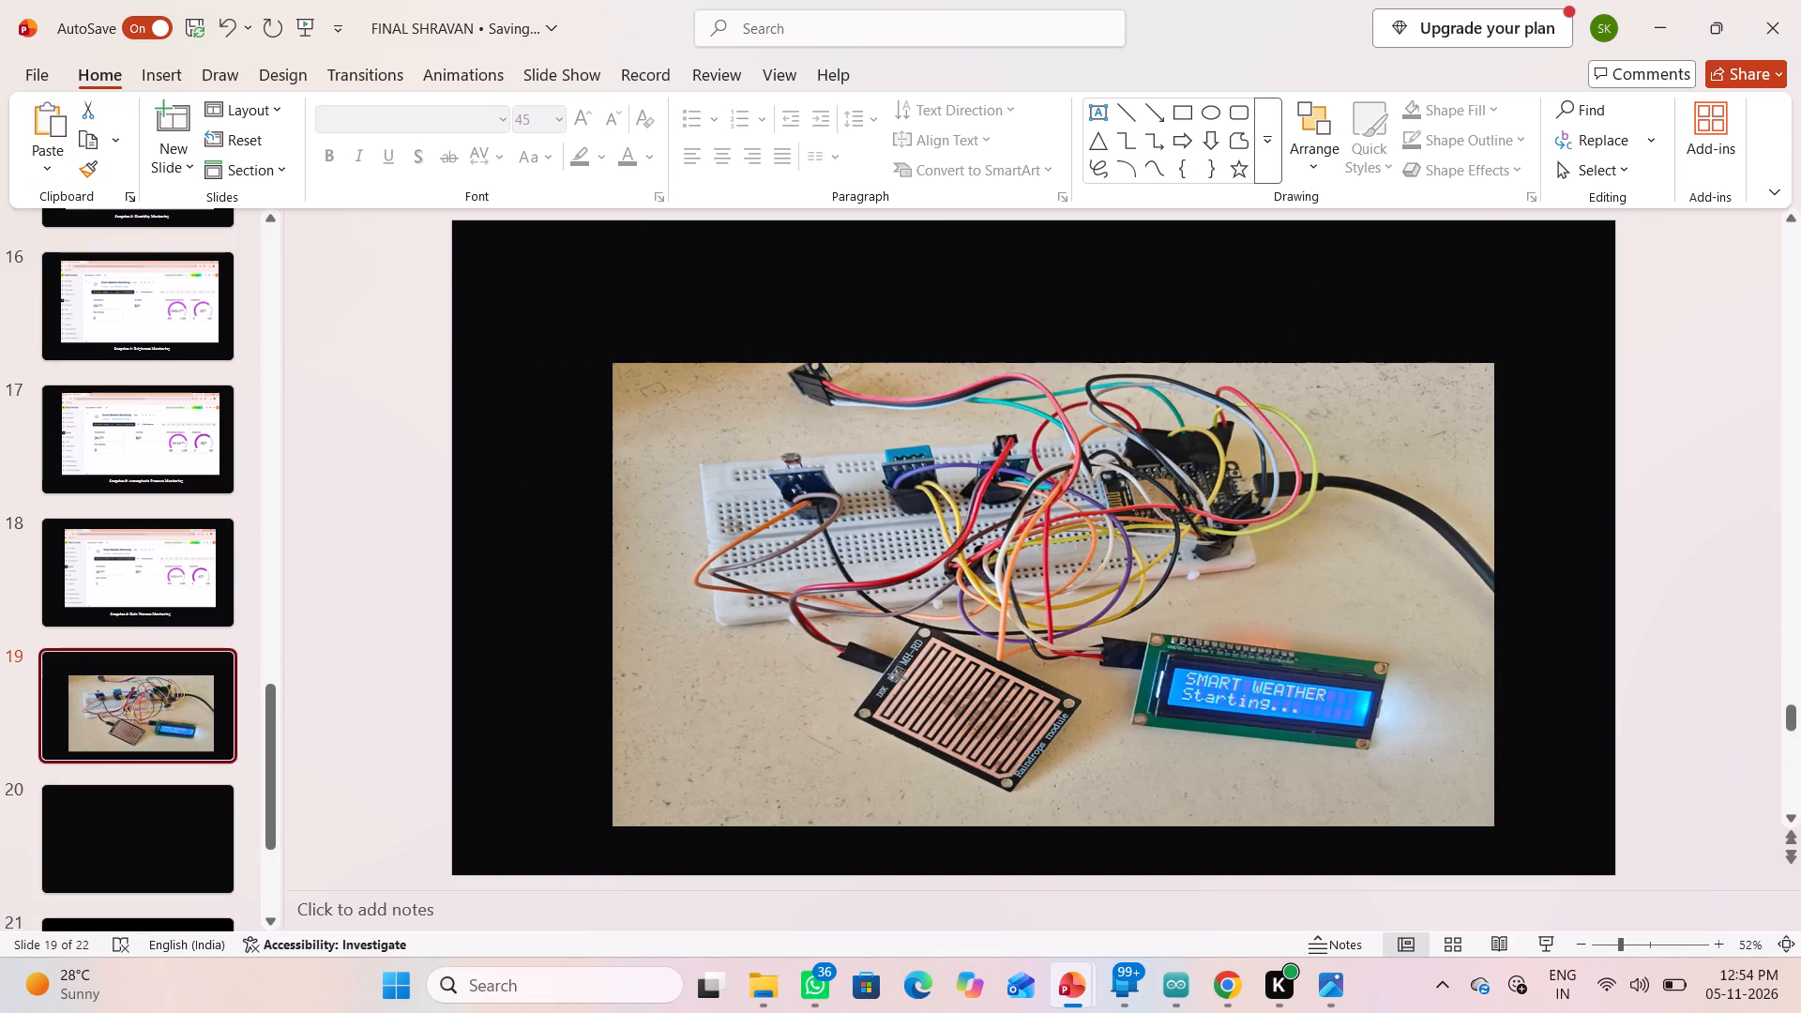
drag(1121, 630, 1121, 609)
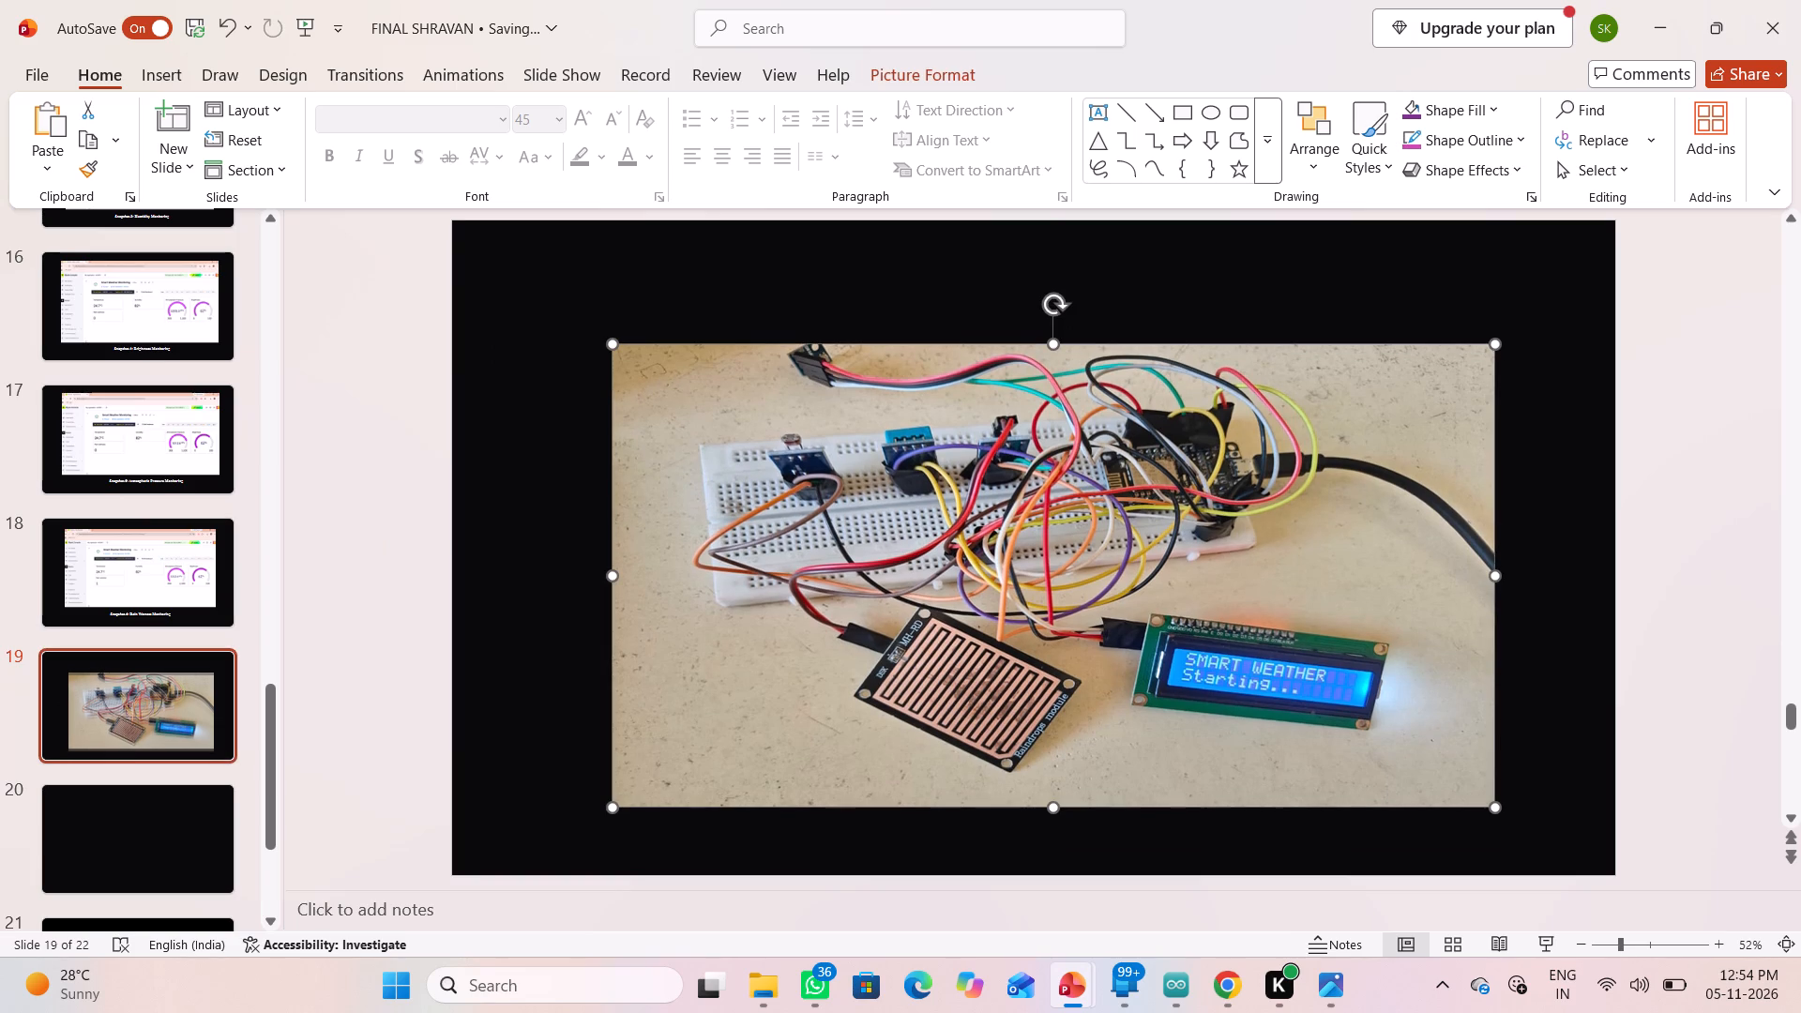
drag(1498, 580, 1481, 585)
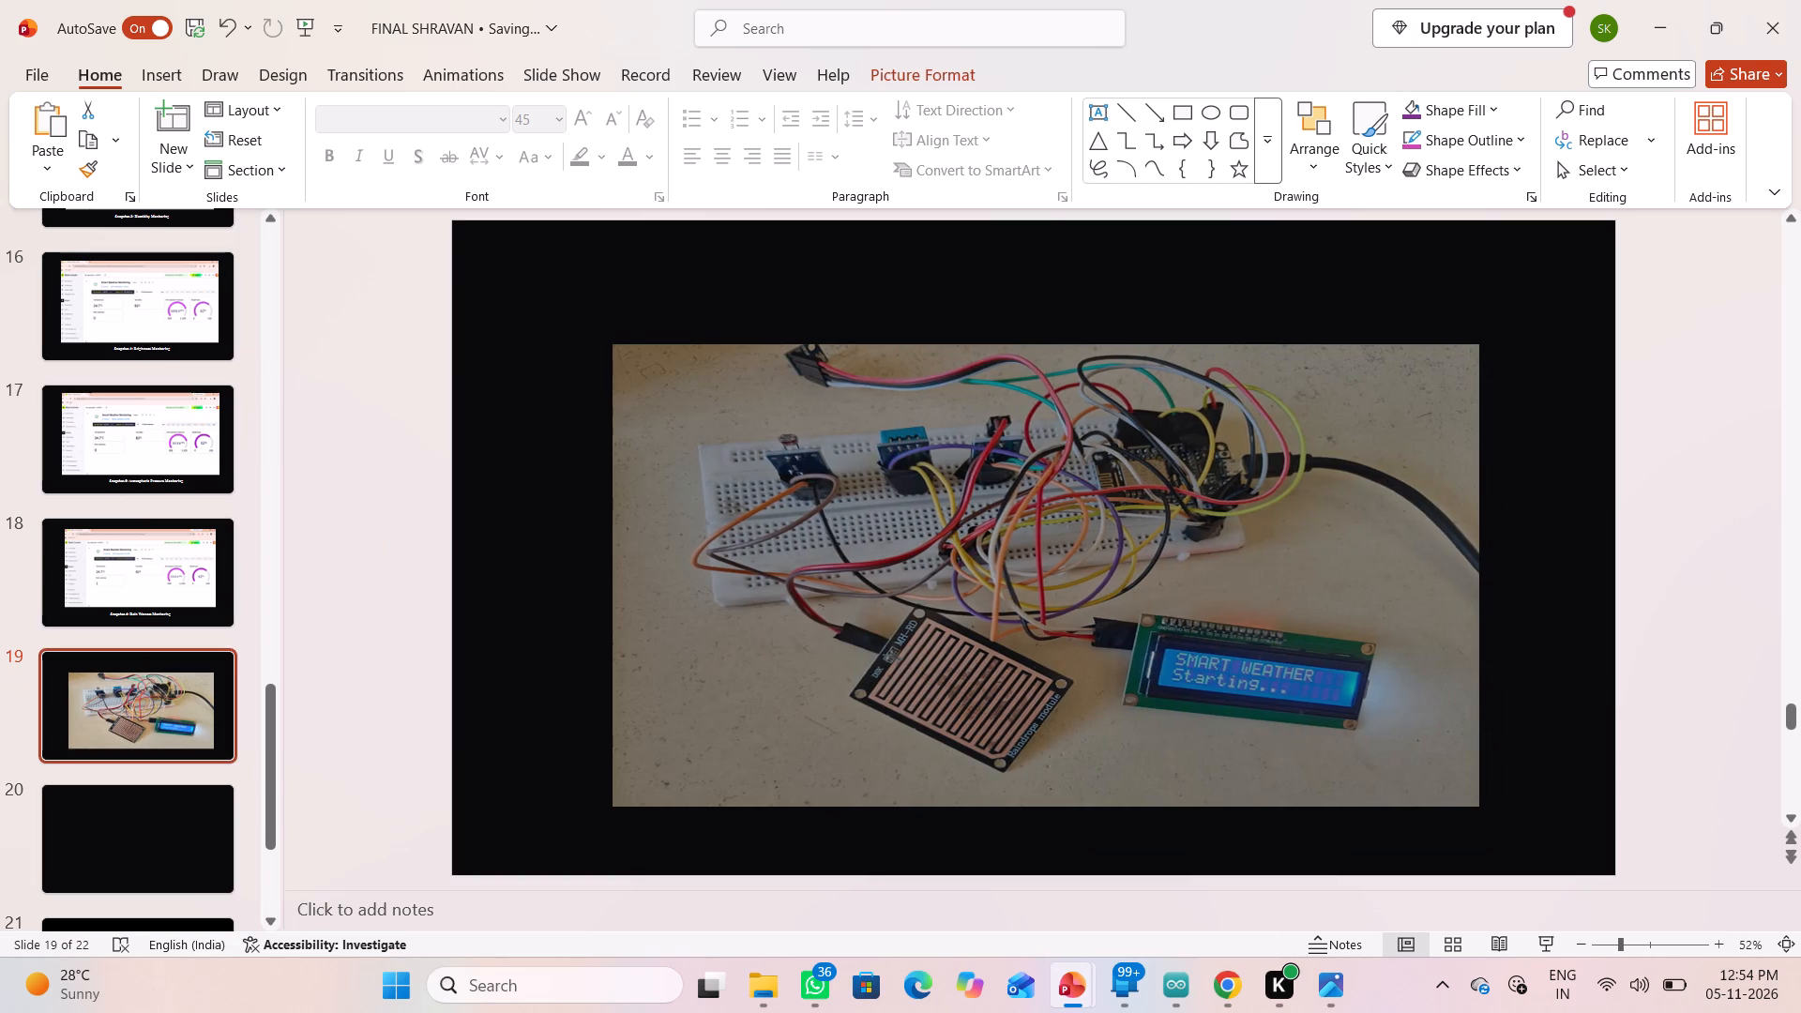
drag(1481, 585, 1477, 586)
drag(1477, 586, 1470, 588)
click(1504, 540)
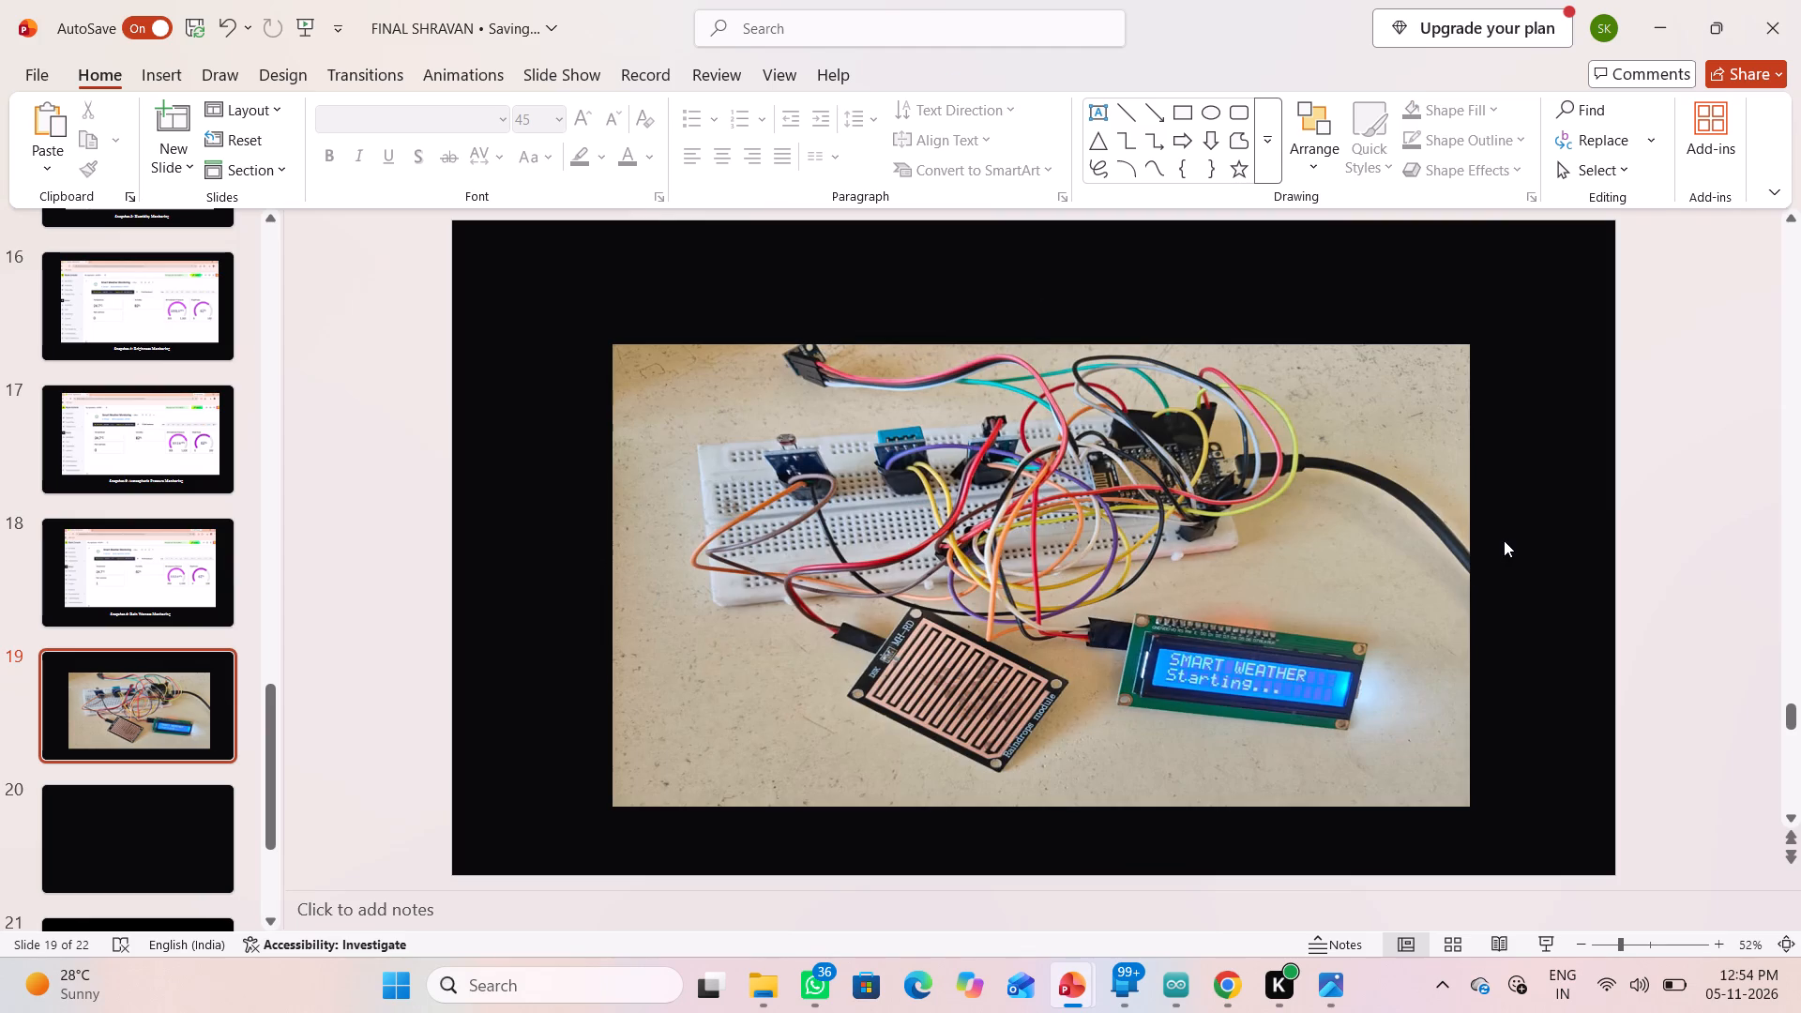
Open the new empty slide 20 after the circuit photo slide.
click(114, 855)
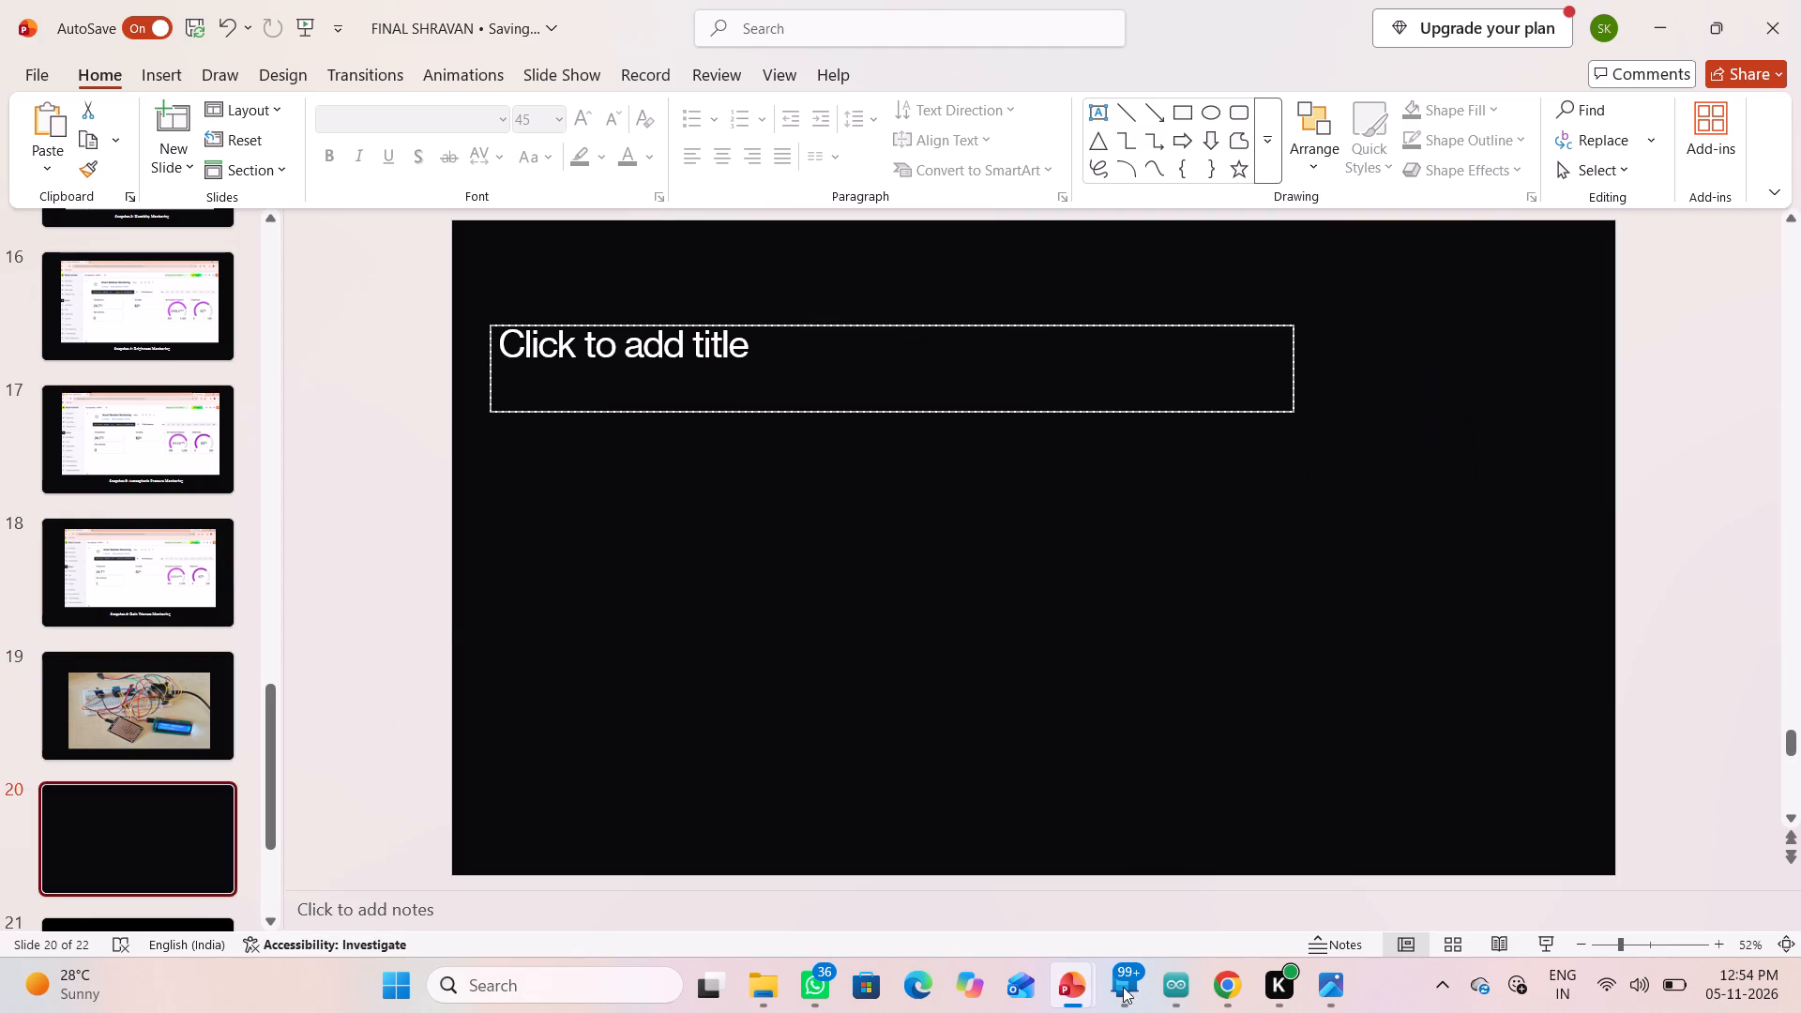
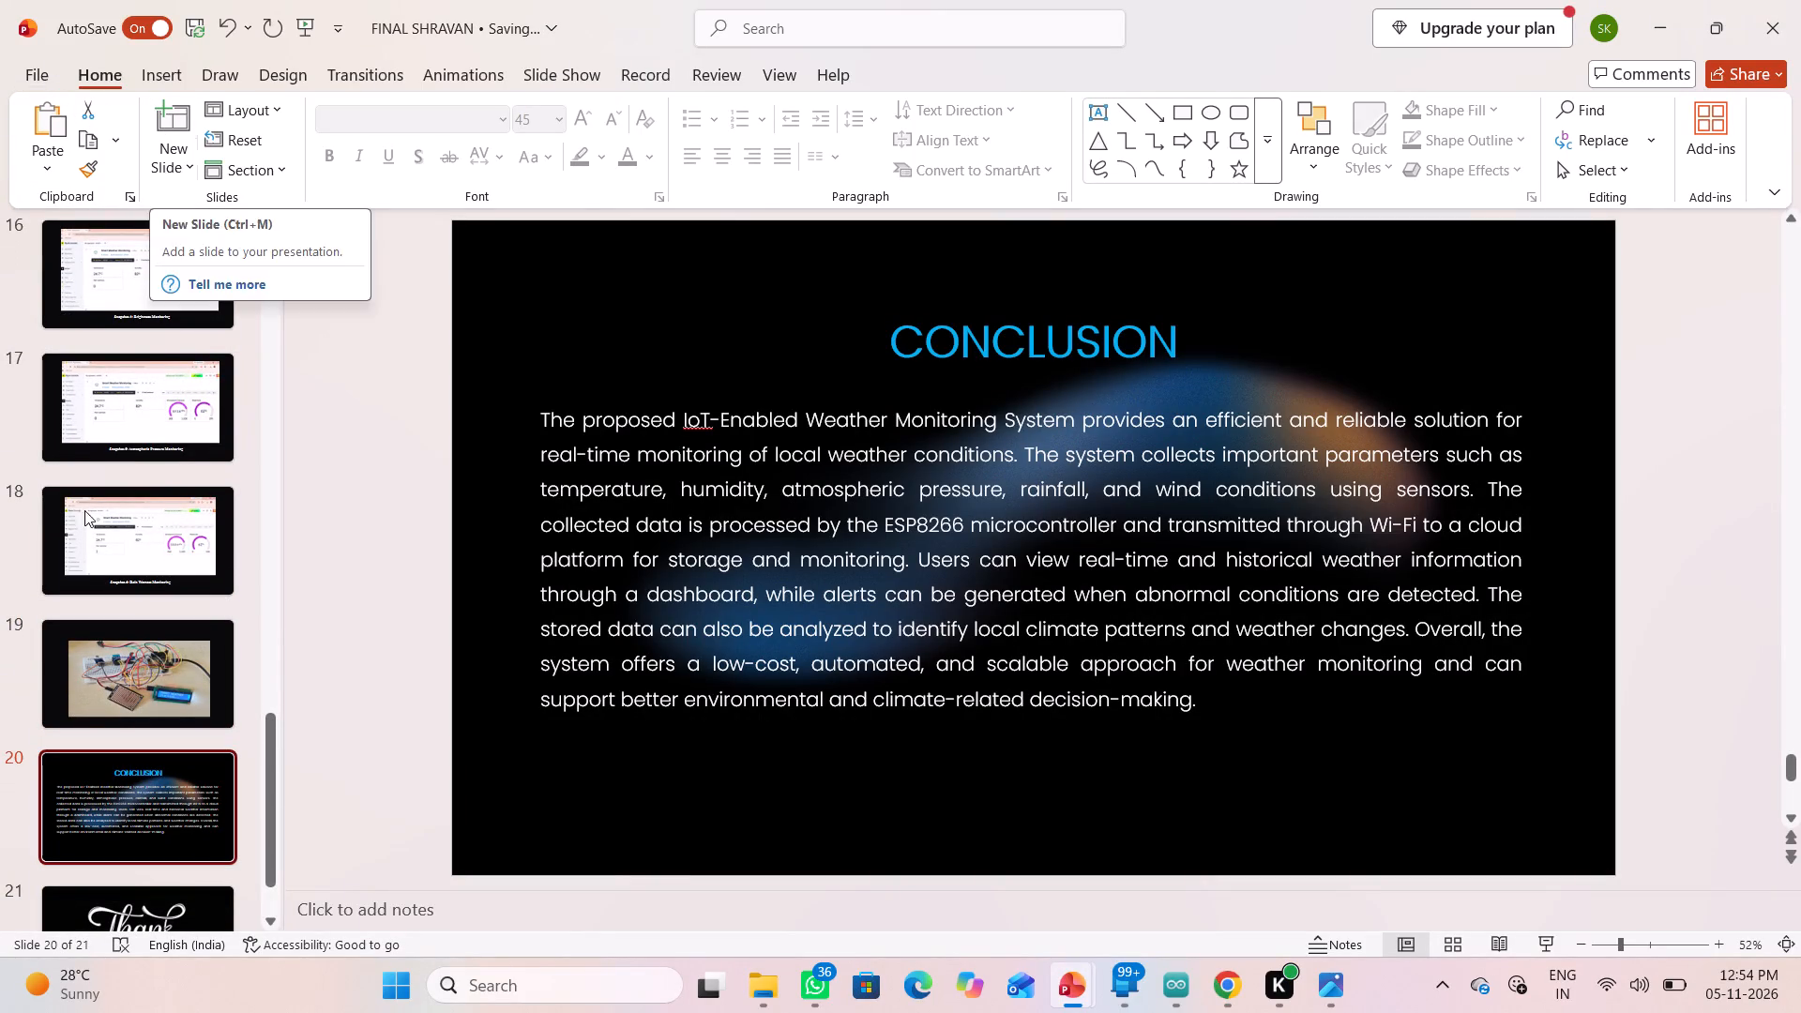
Add a new slide directly after the circuit photo slide 19 and delete its empty title placeholder.
click(69, 663)
click(156, 132)
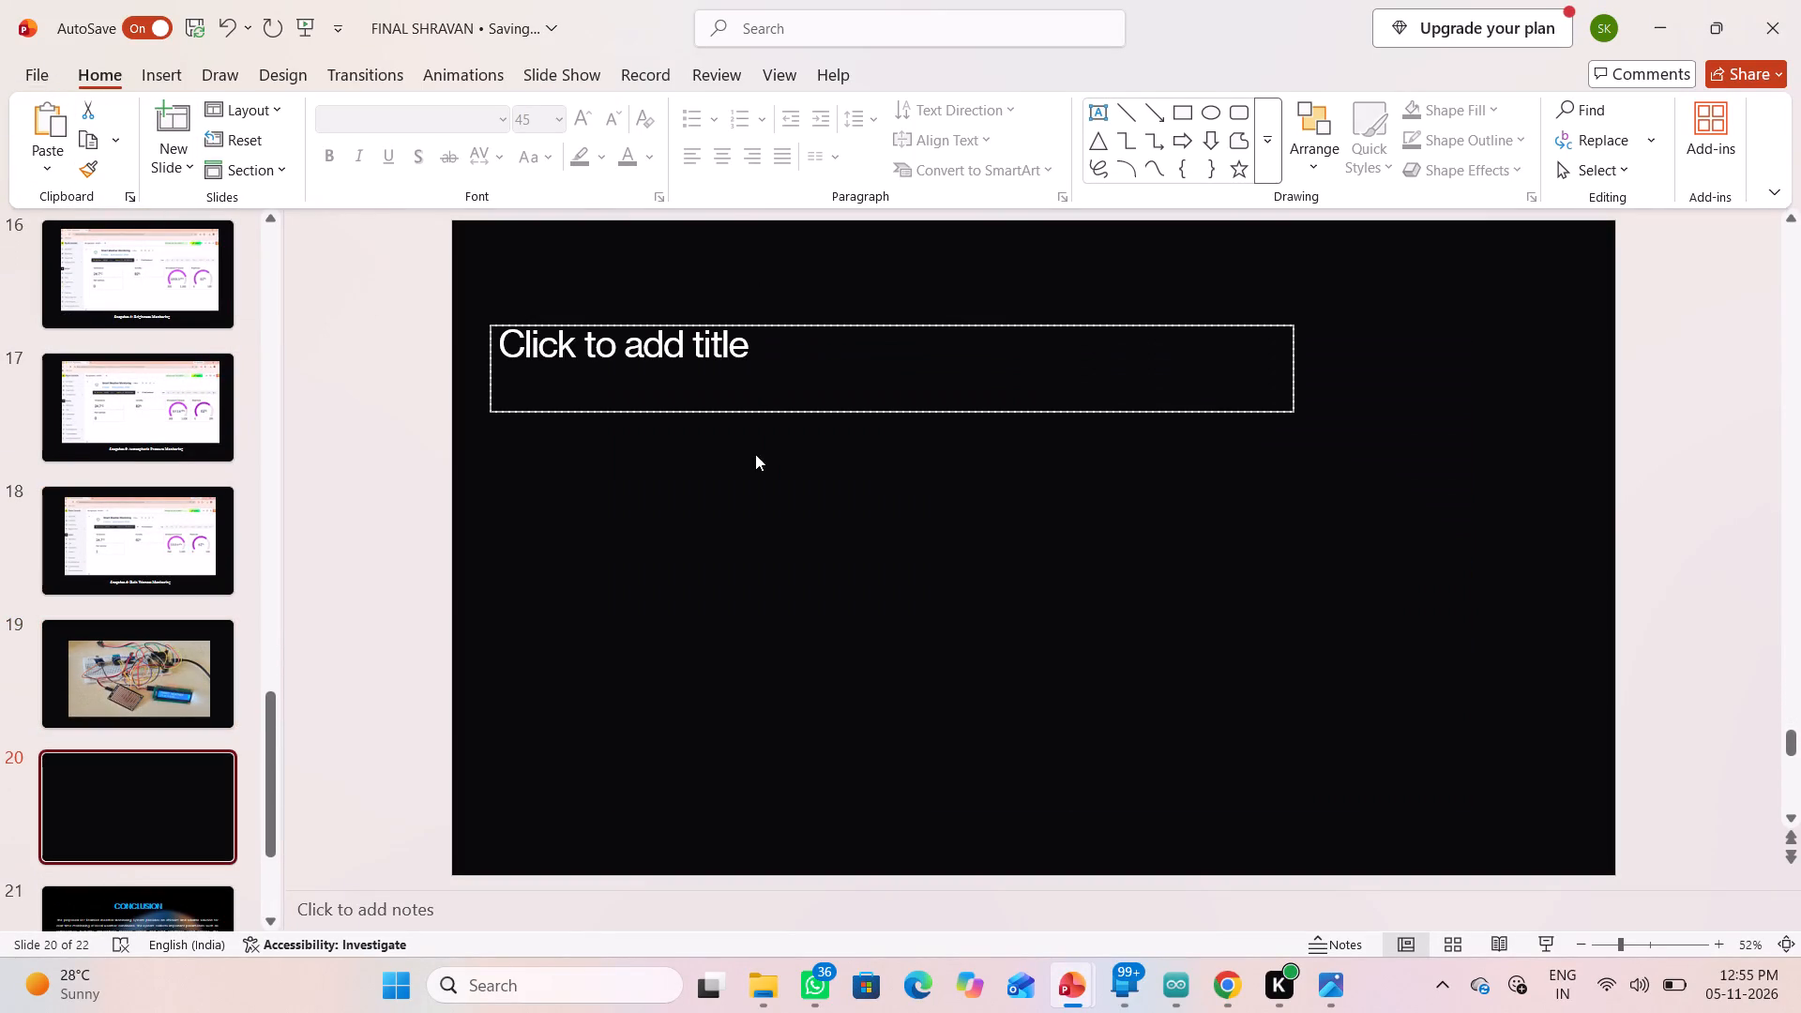
click(763, 602)
click(802, 328)
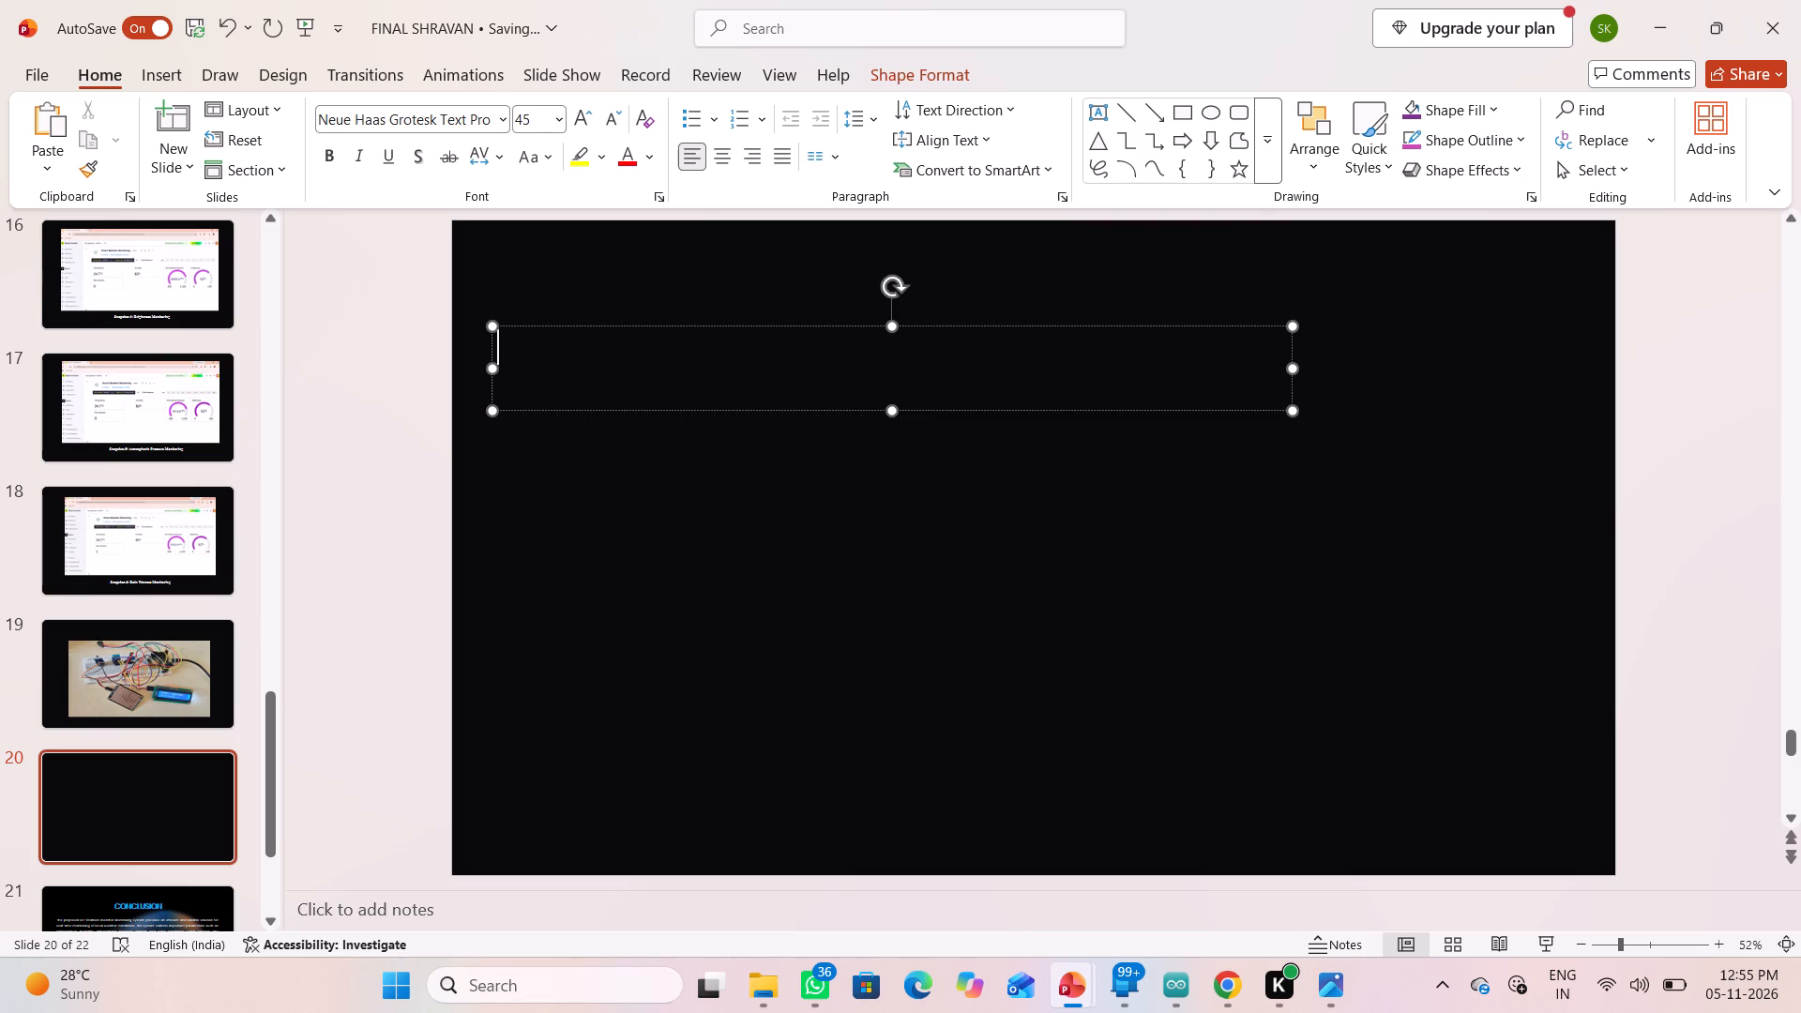
click(795, 326)
key(Delete)
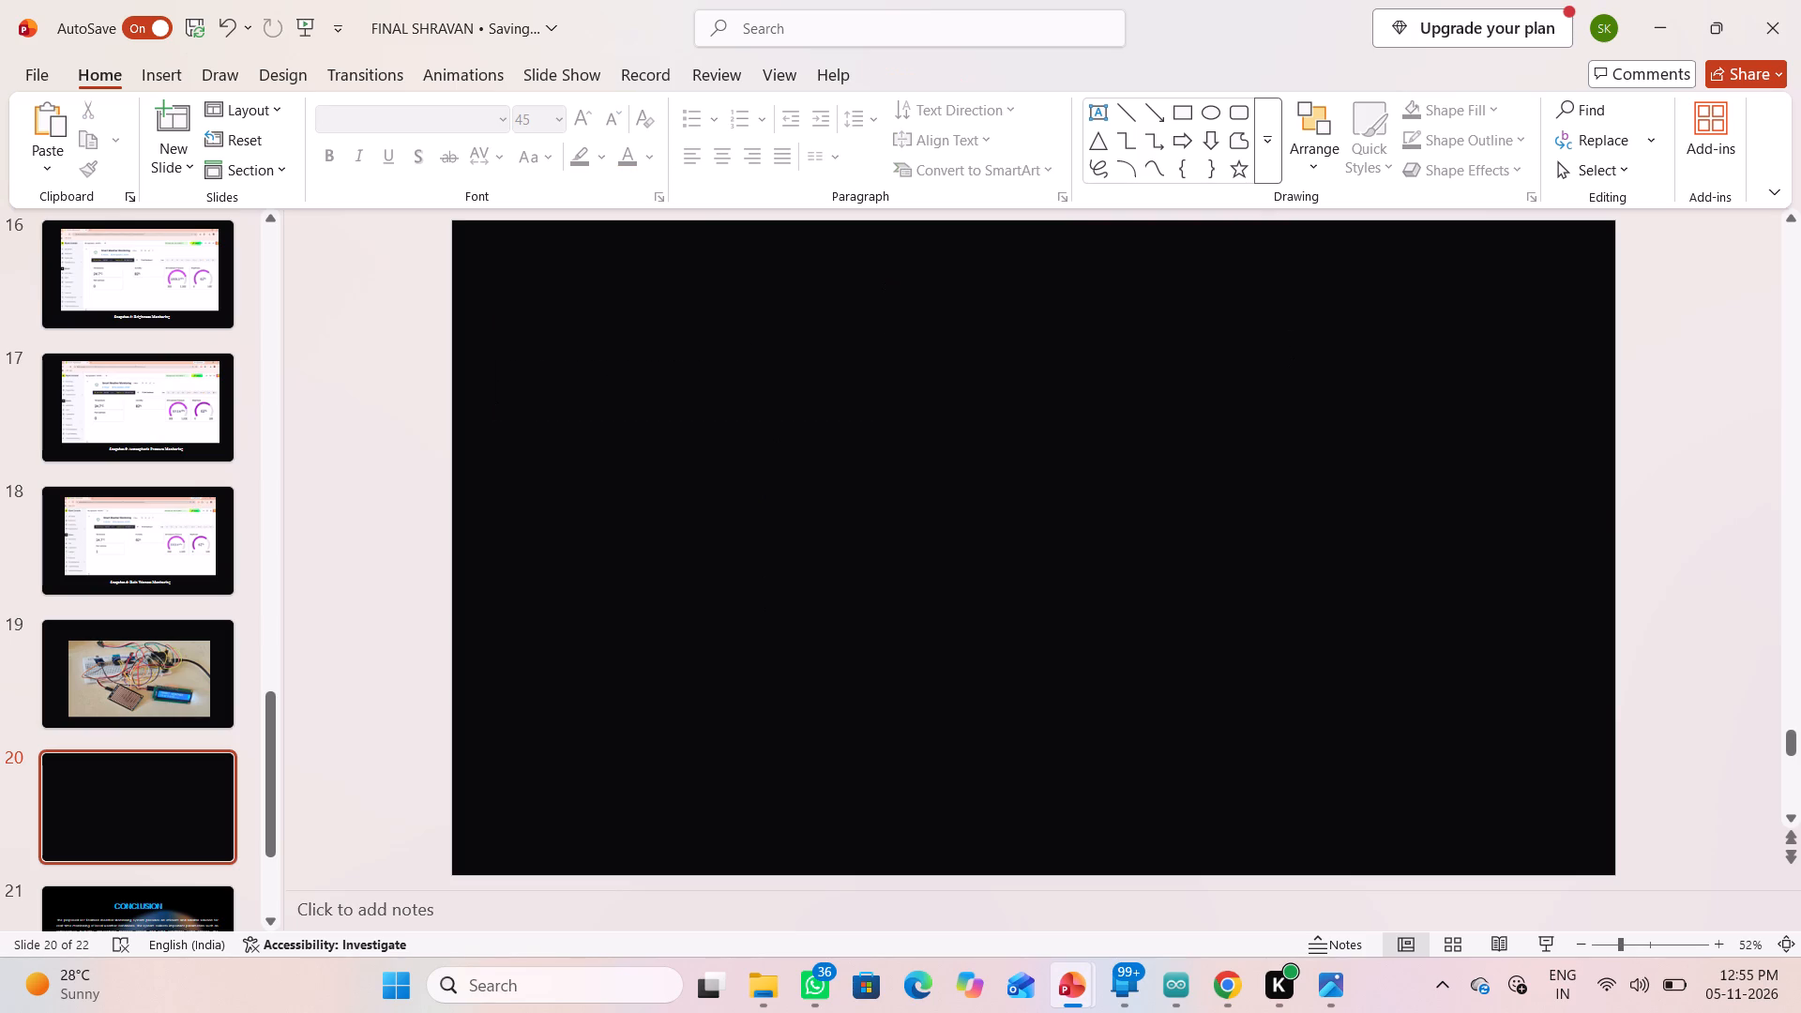
Paste the copied portrait circuit photo onto slide 20 and shrink it proportionally to about 24.13 cm high by 18.1 cm wide.
key(ctrl+v)
click(1109, 552)
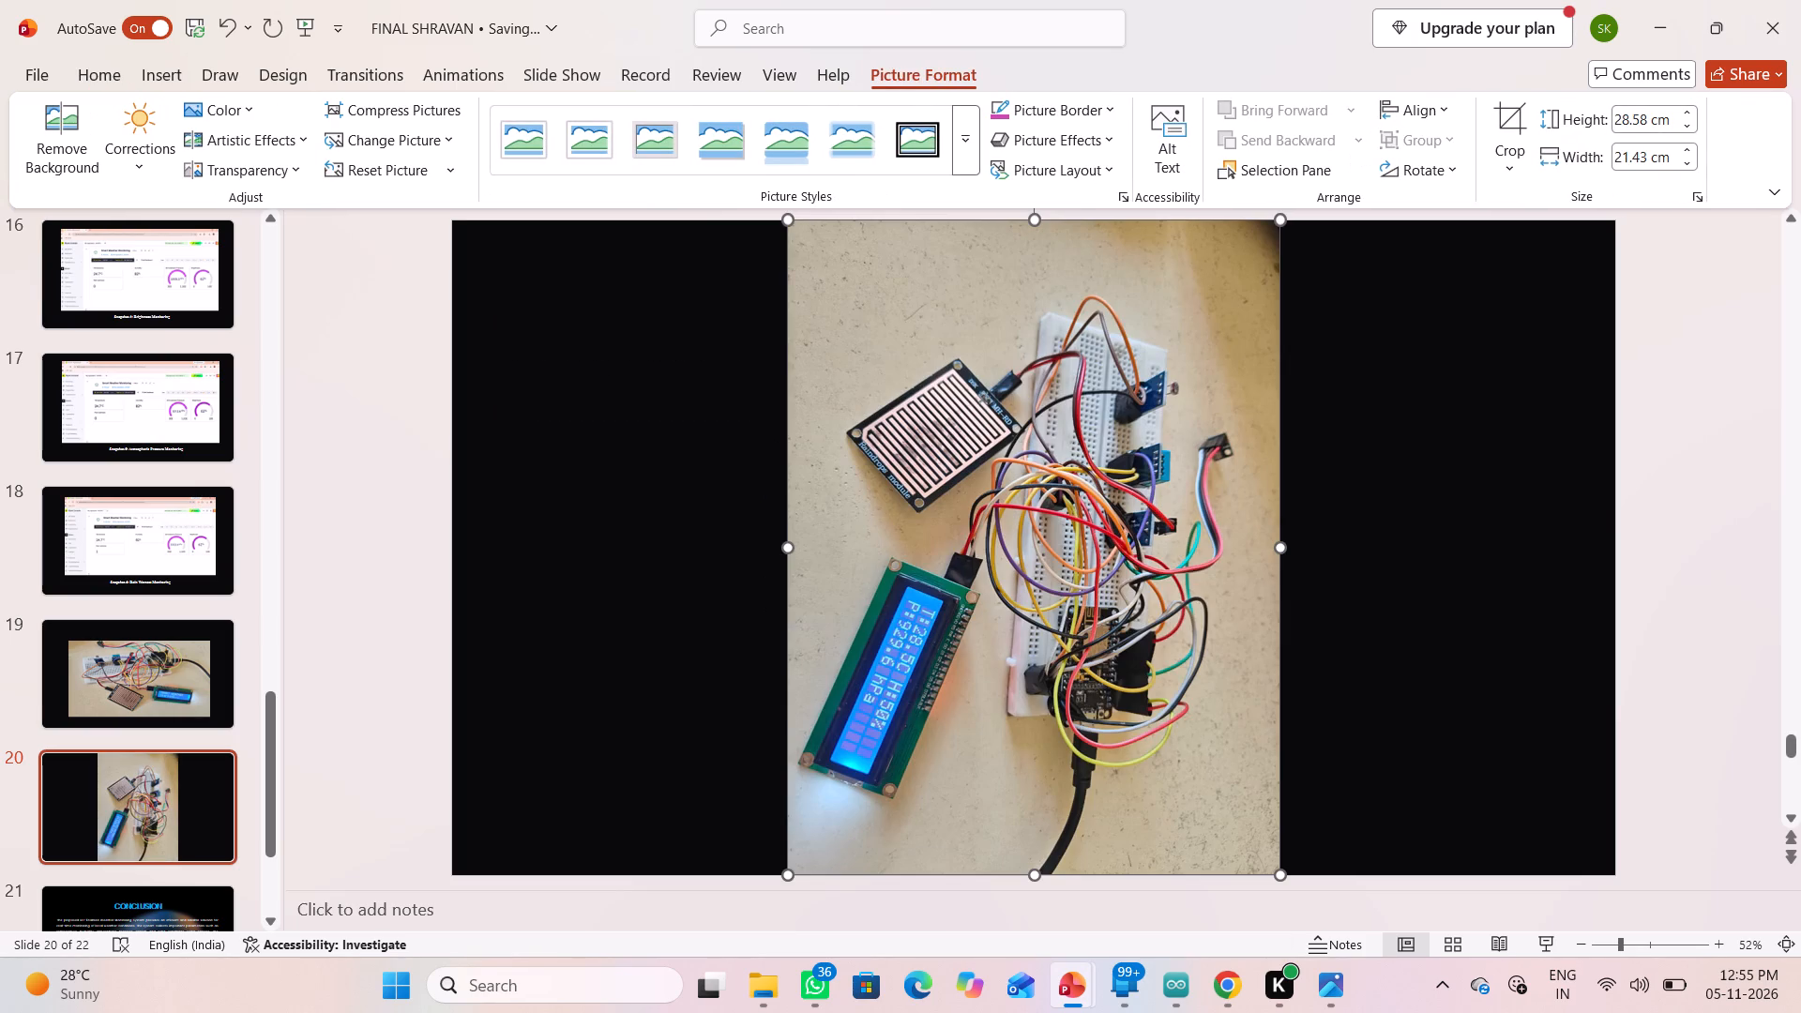
drag(1035, 626, 1043, 609)
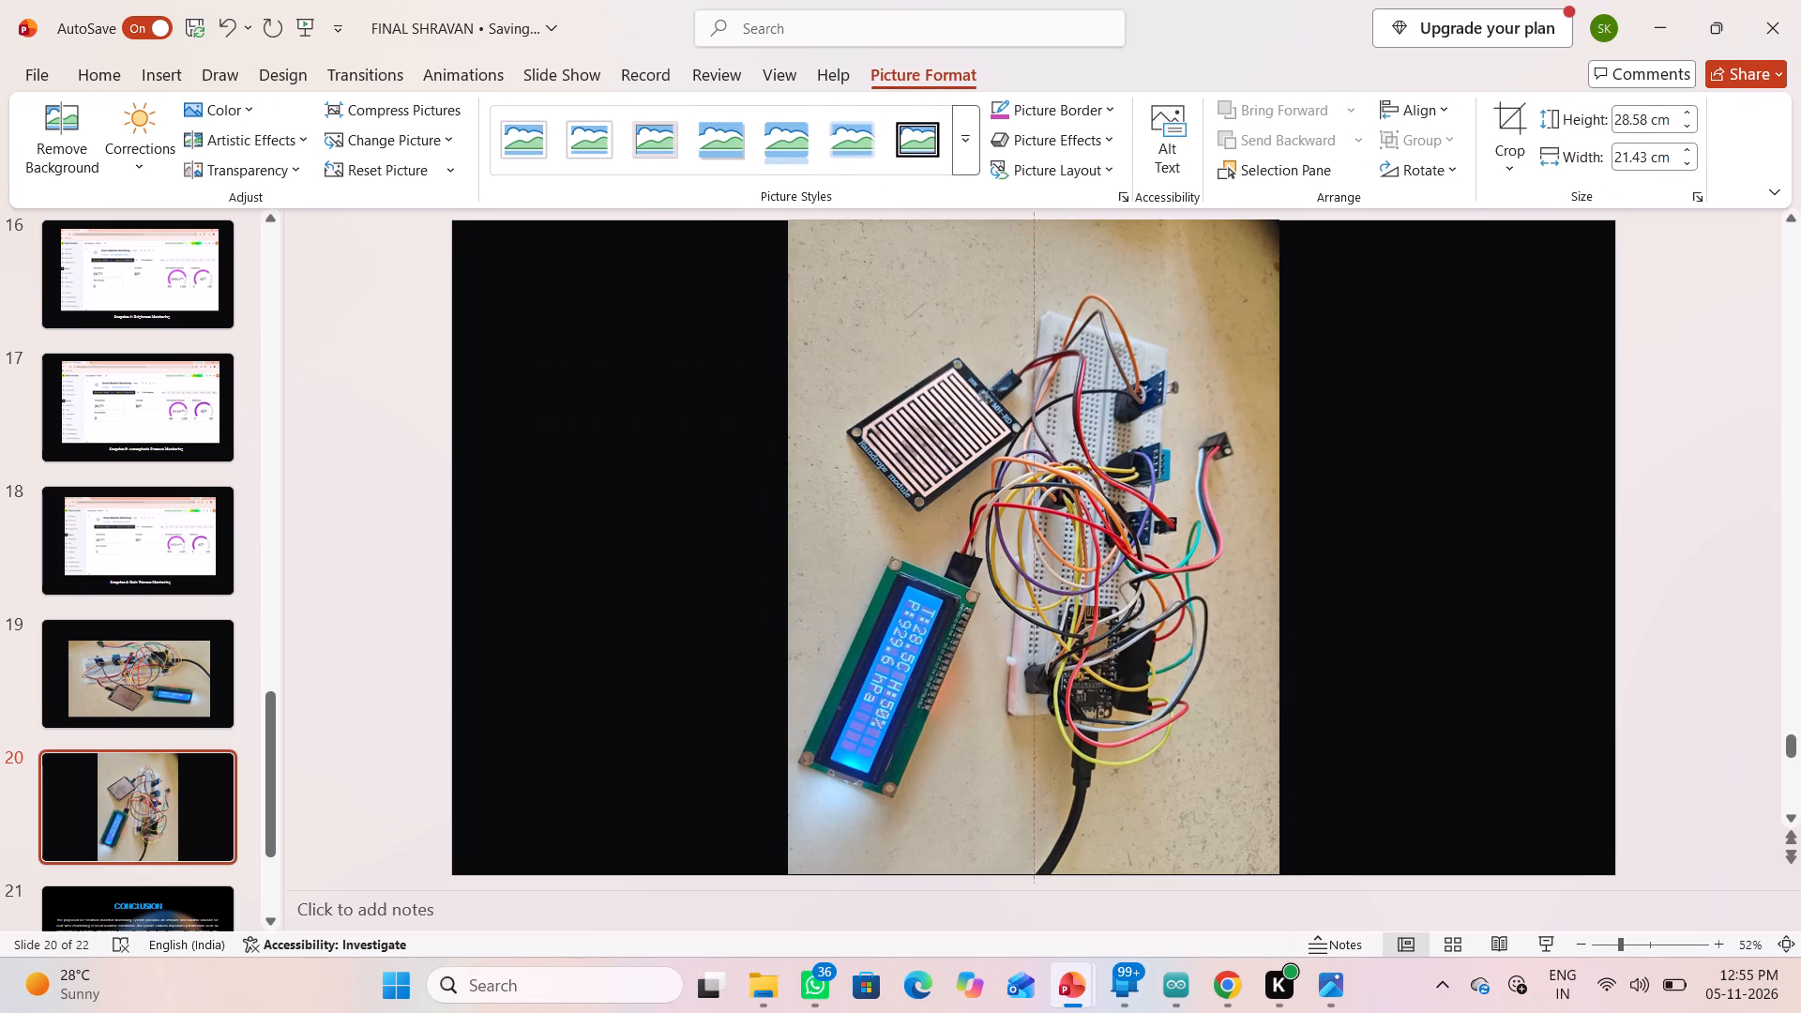
drag(1043, 609, 1044, 608)
drag(1284, 867, 1003, 732)
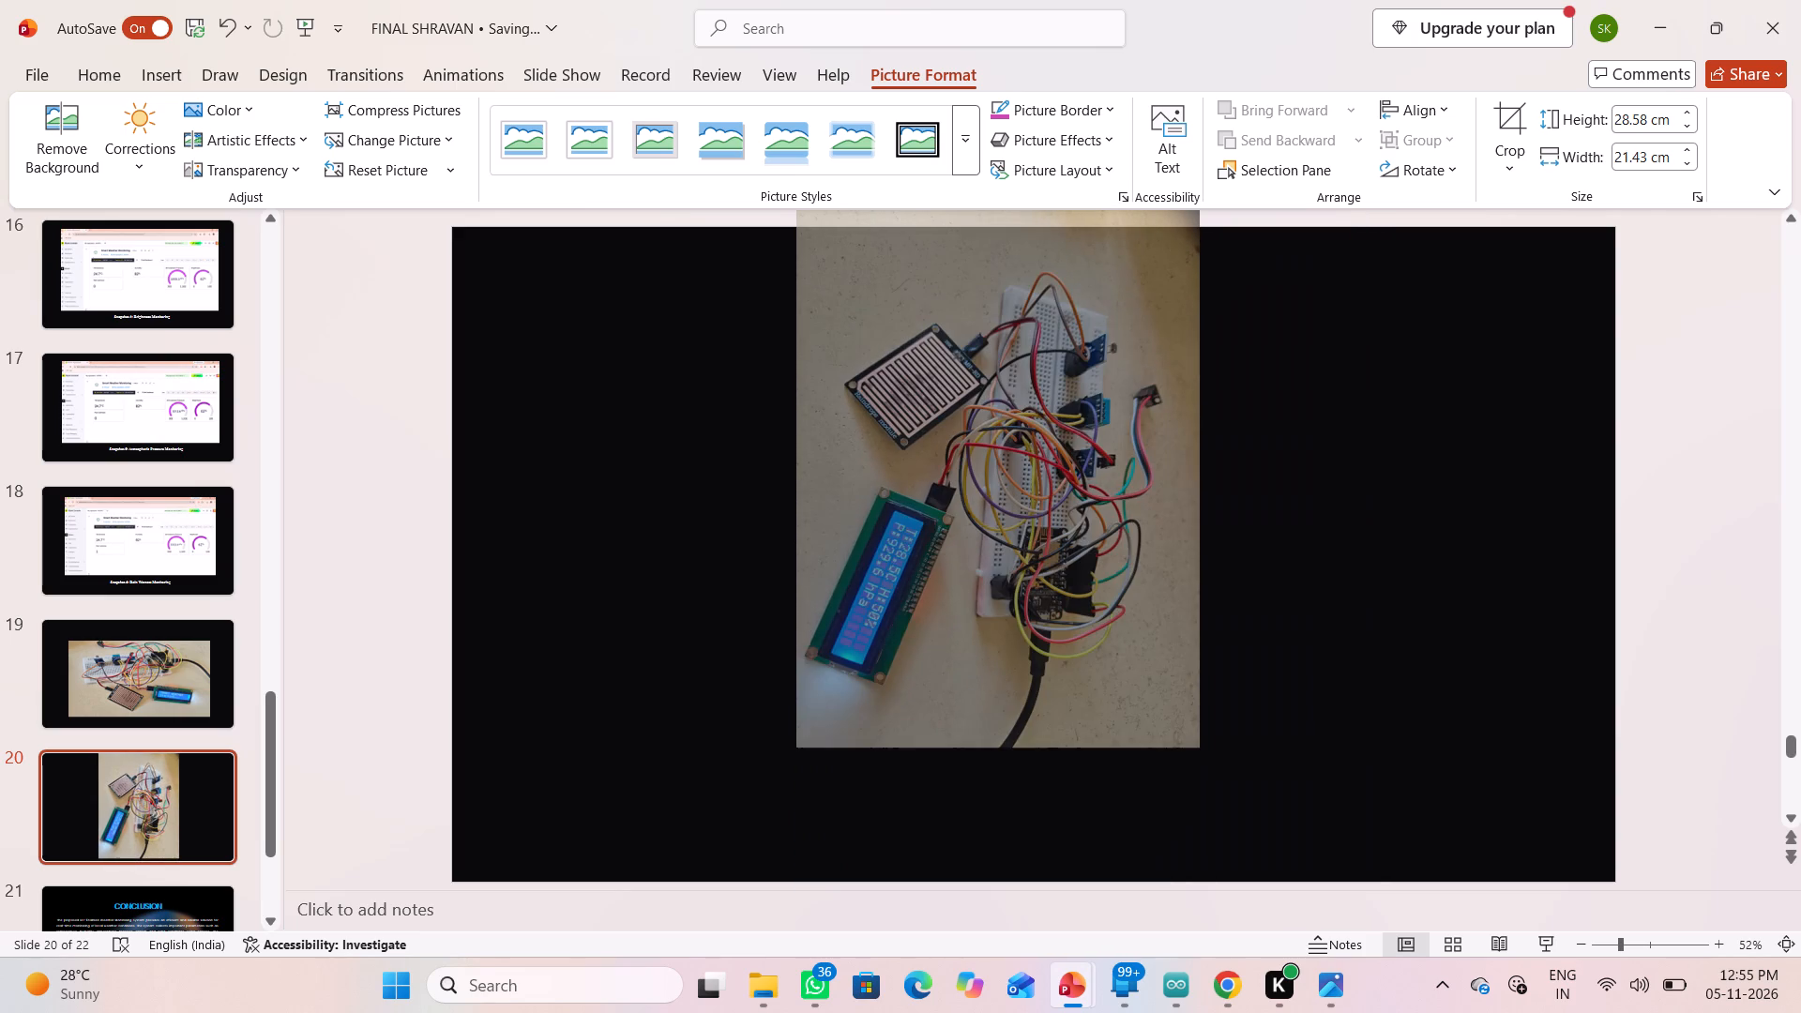
drag(1003, 732, 1014, 764)
click(957, 382)
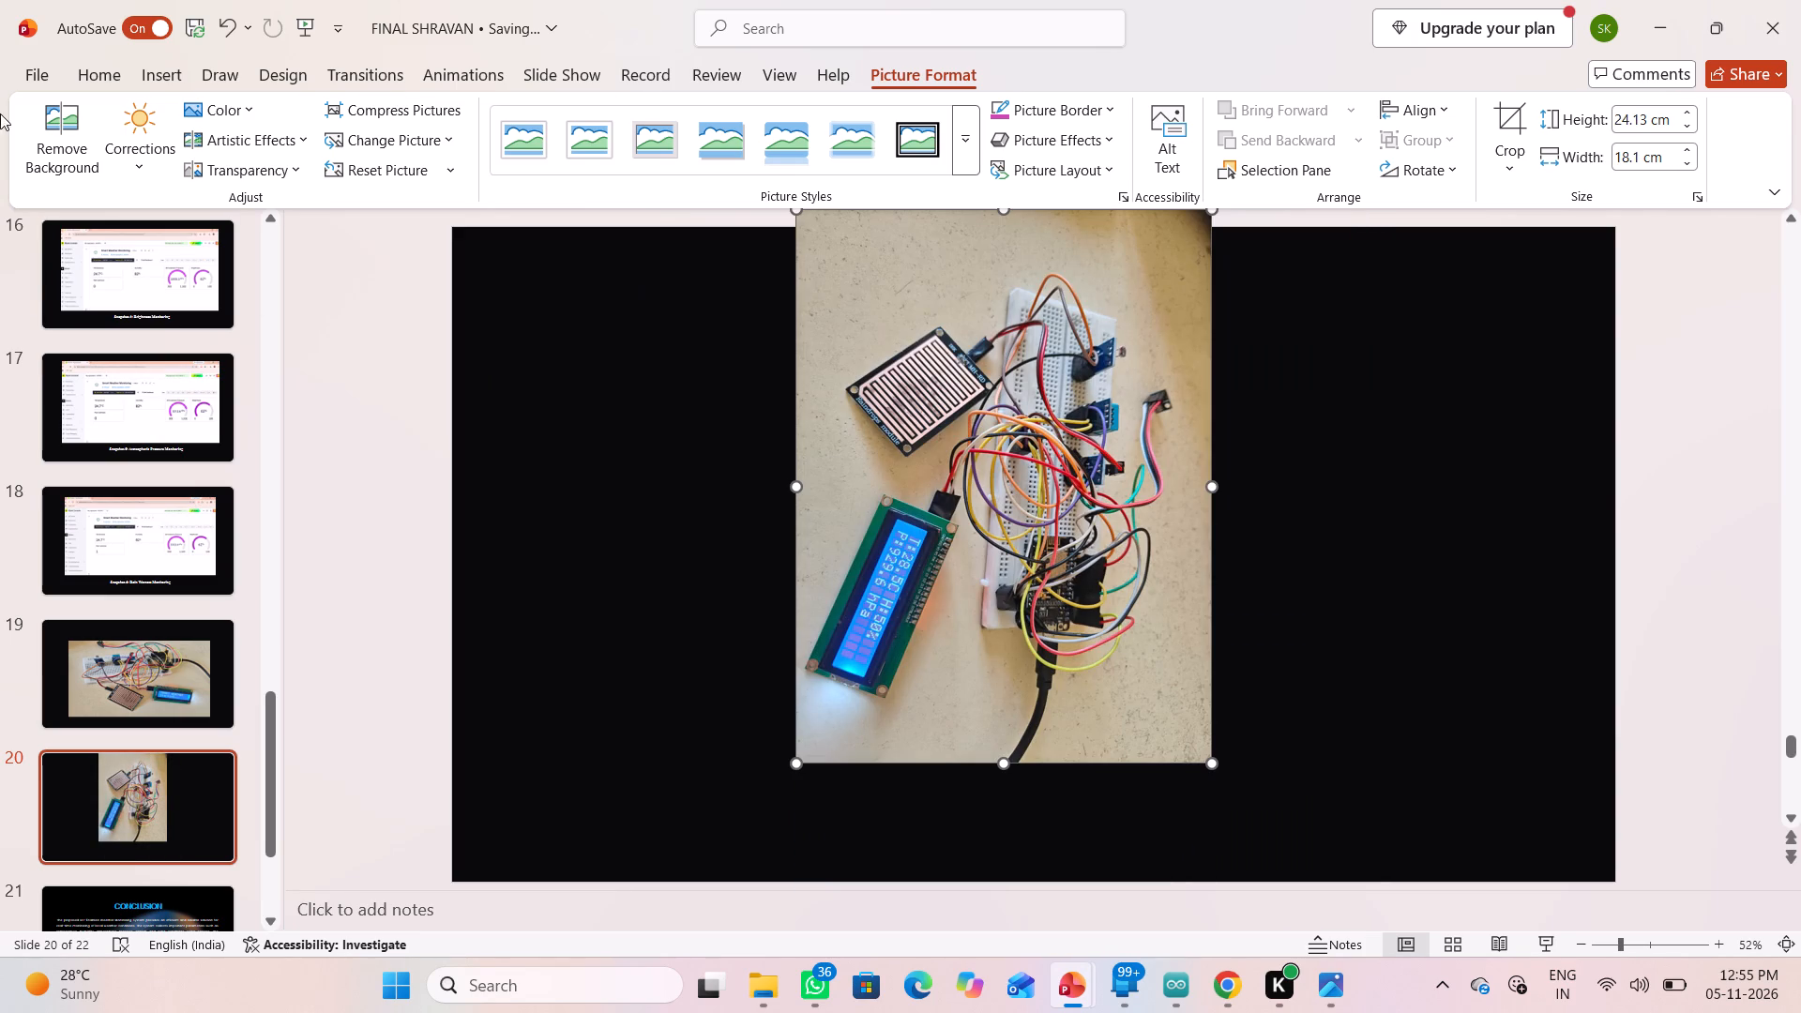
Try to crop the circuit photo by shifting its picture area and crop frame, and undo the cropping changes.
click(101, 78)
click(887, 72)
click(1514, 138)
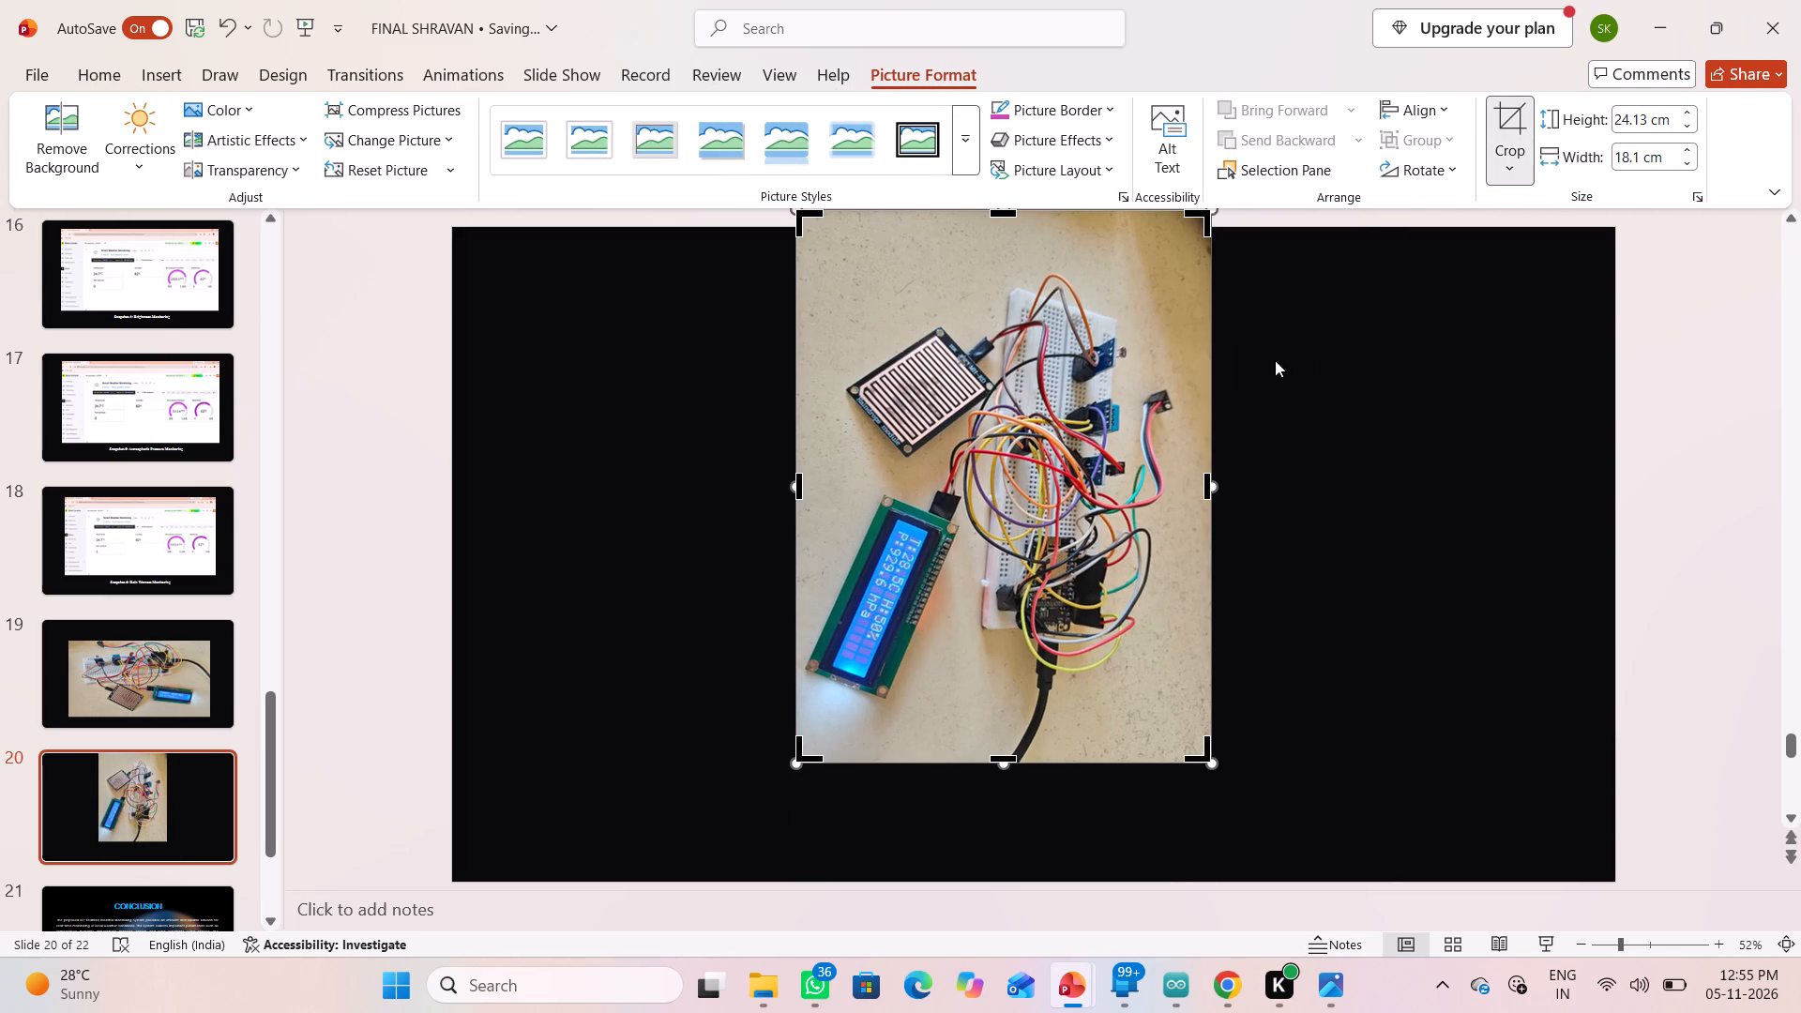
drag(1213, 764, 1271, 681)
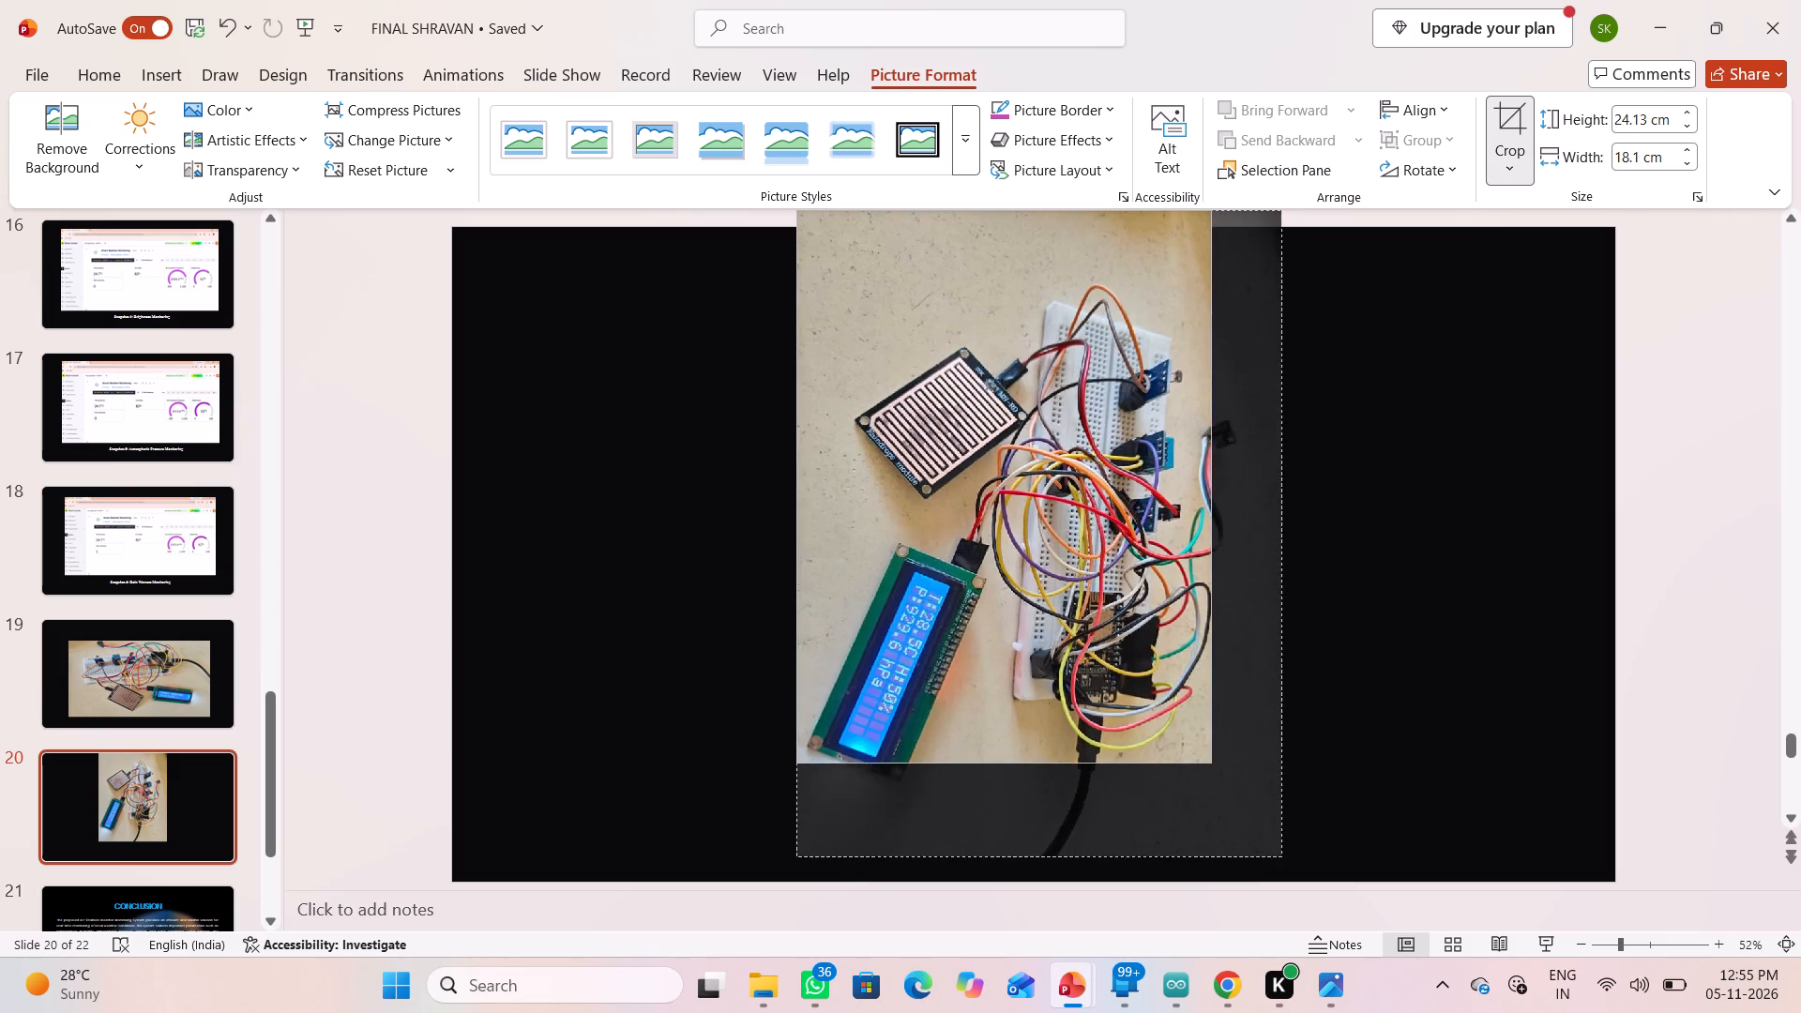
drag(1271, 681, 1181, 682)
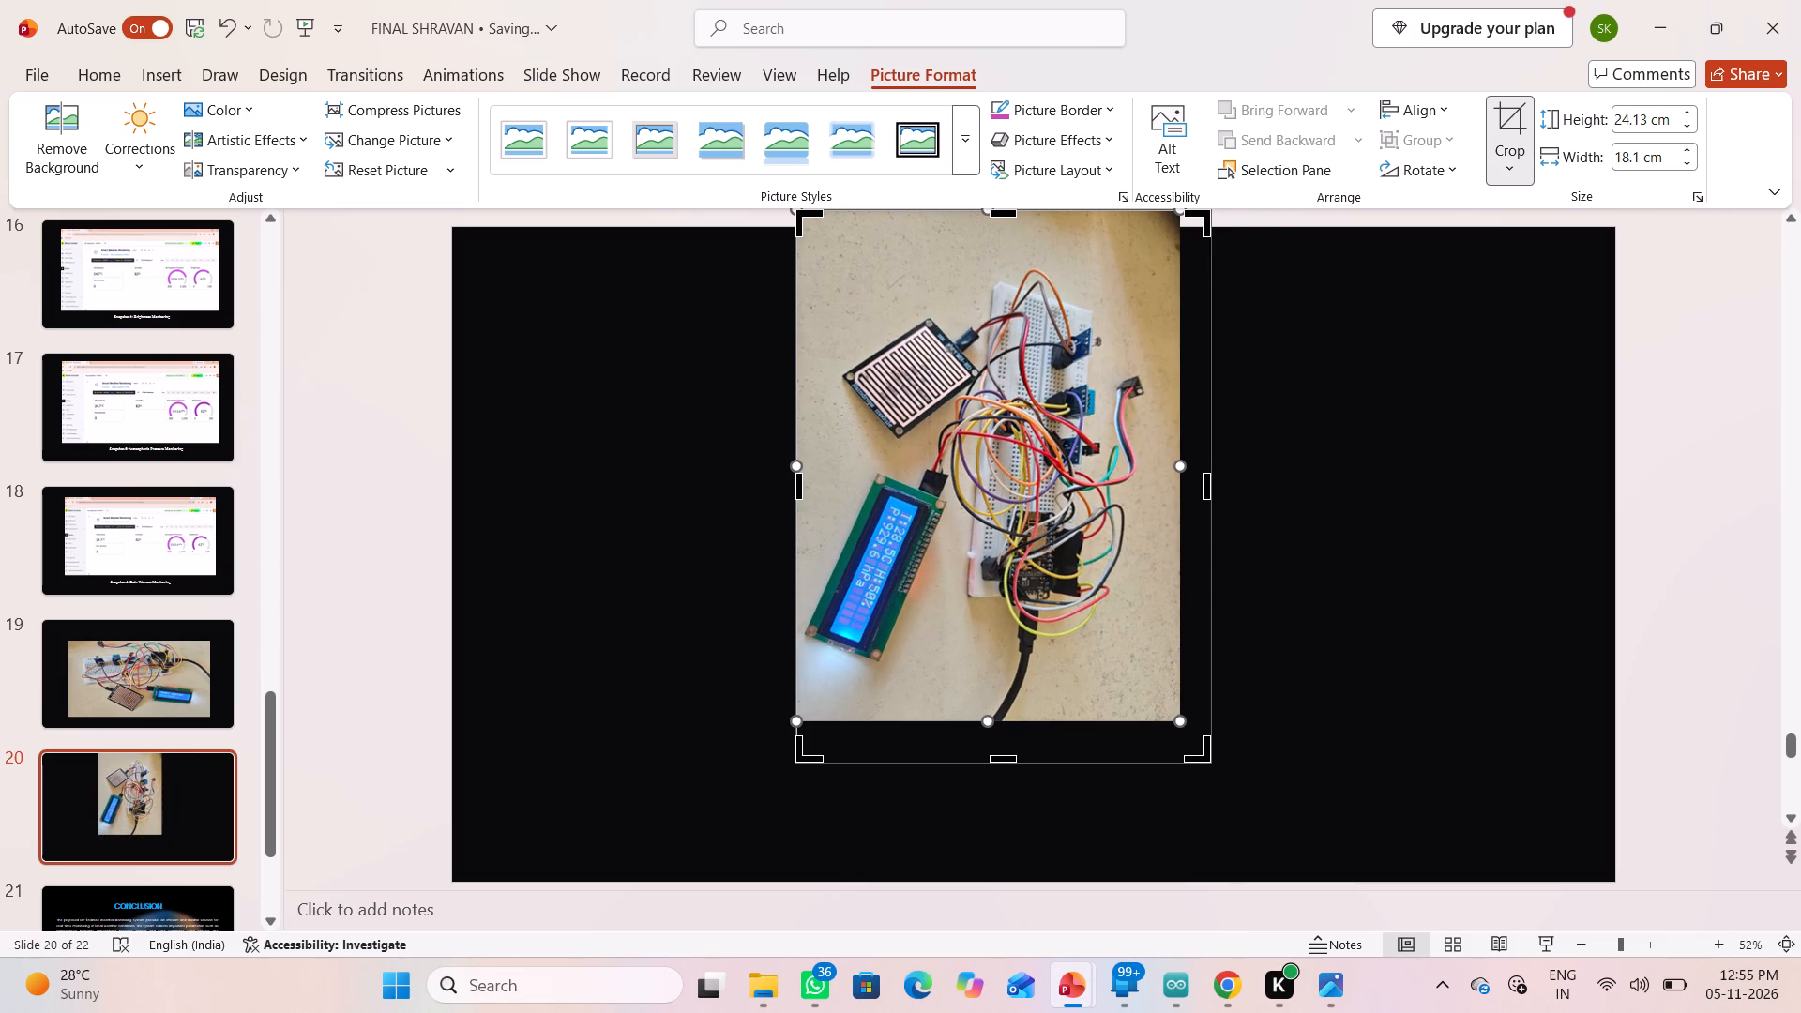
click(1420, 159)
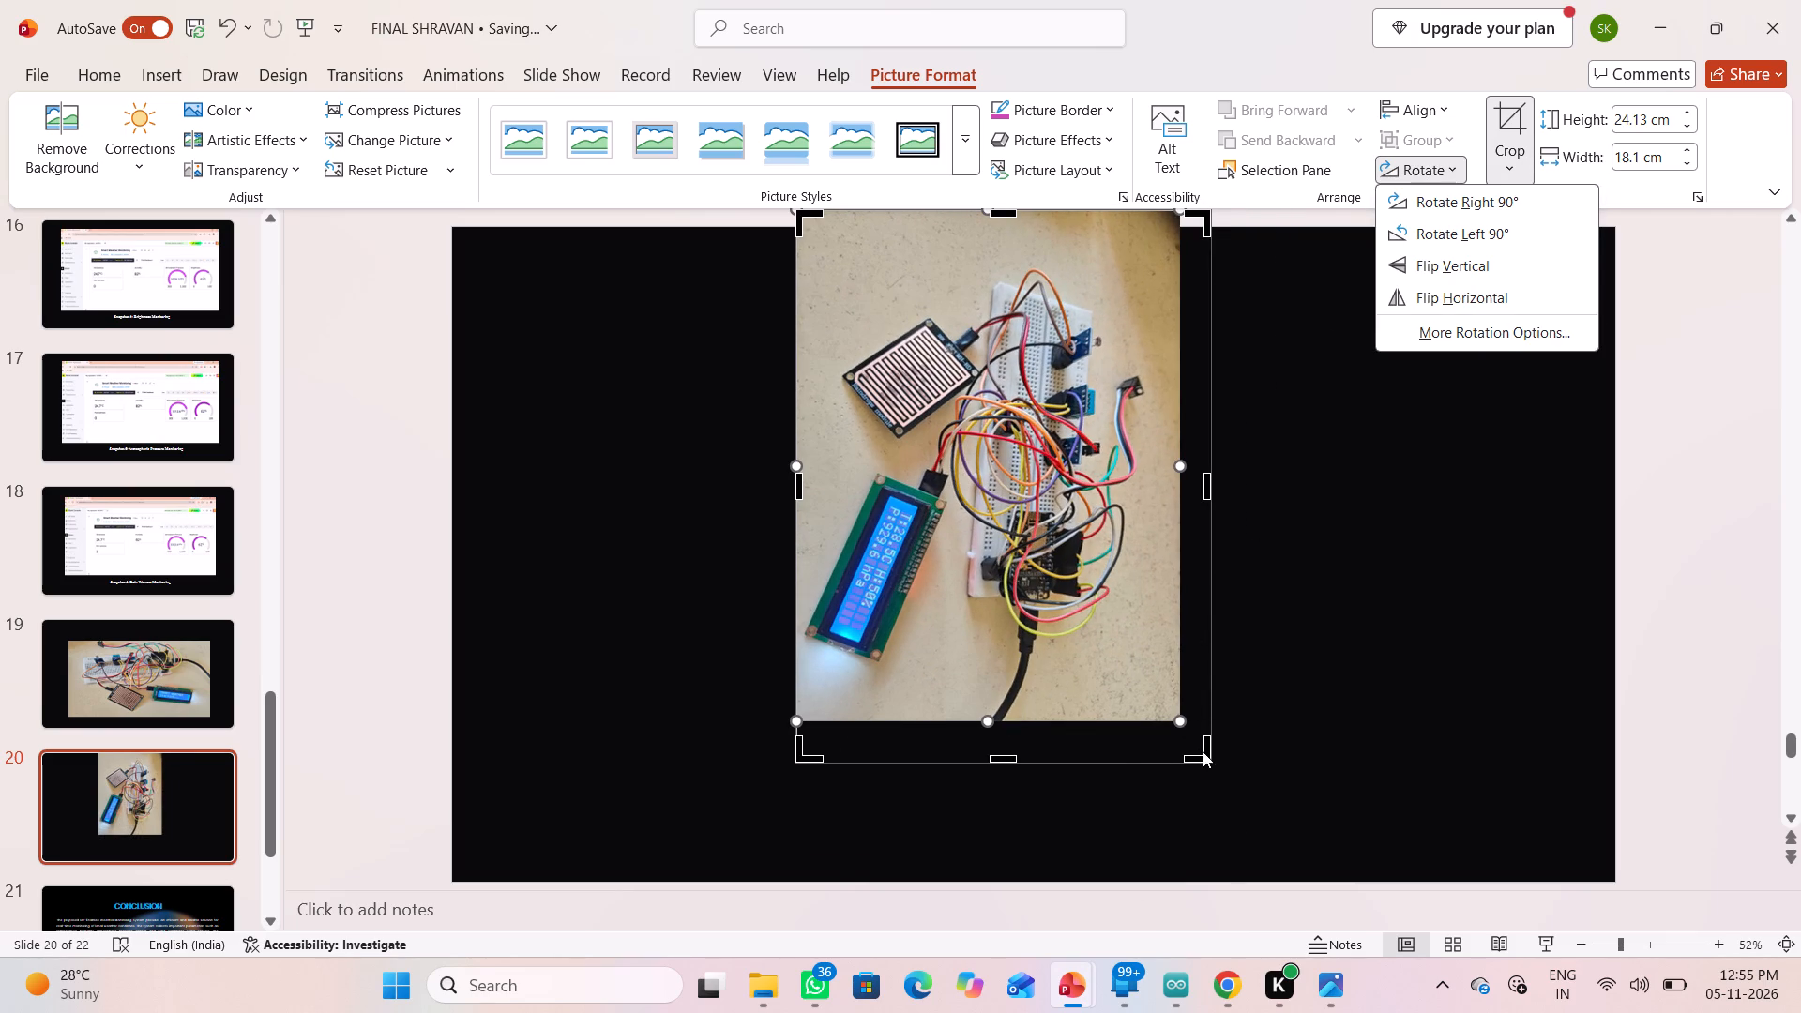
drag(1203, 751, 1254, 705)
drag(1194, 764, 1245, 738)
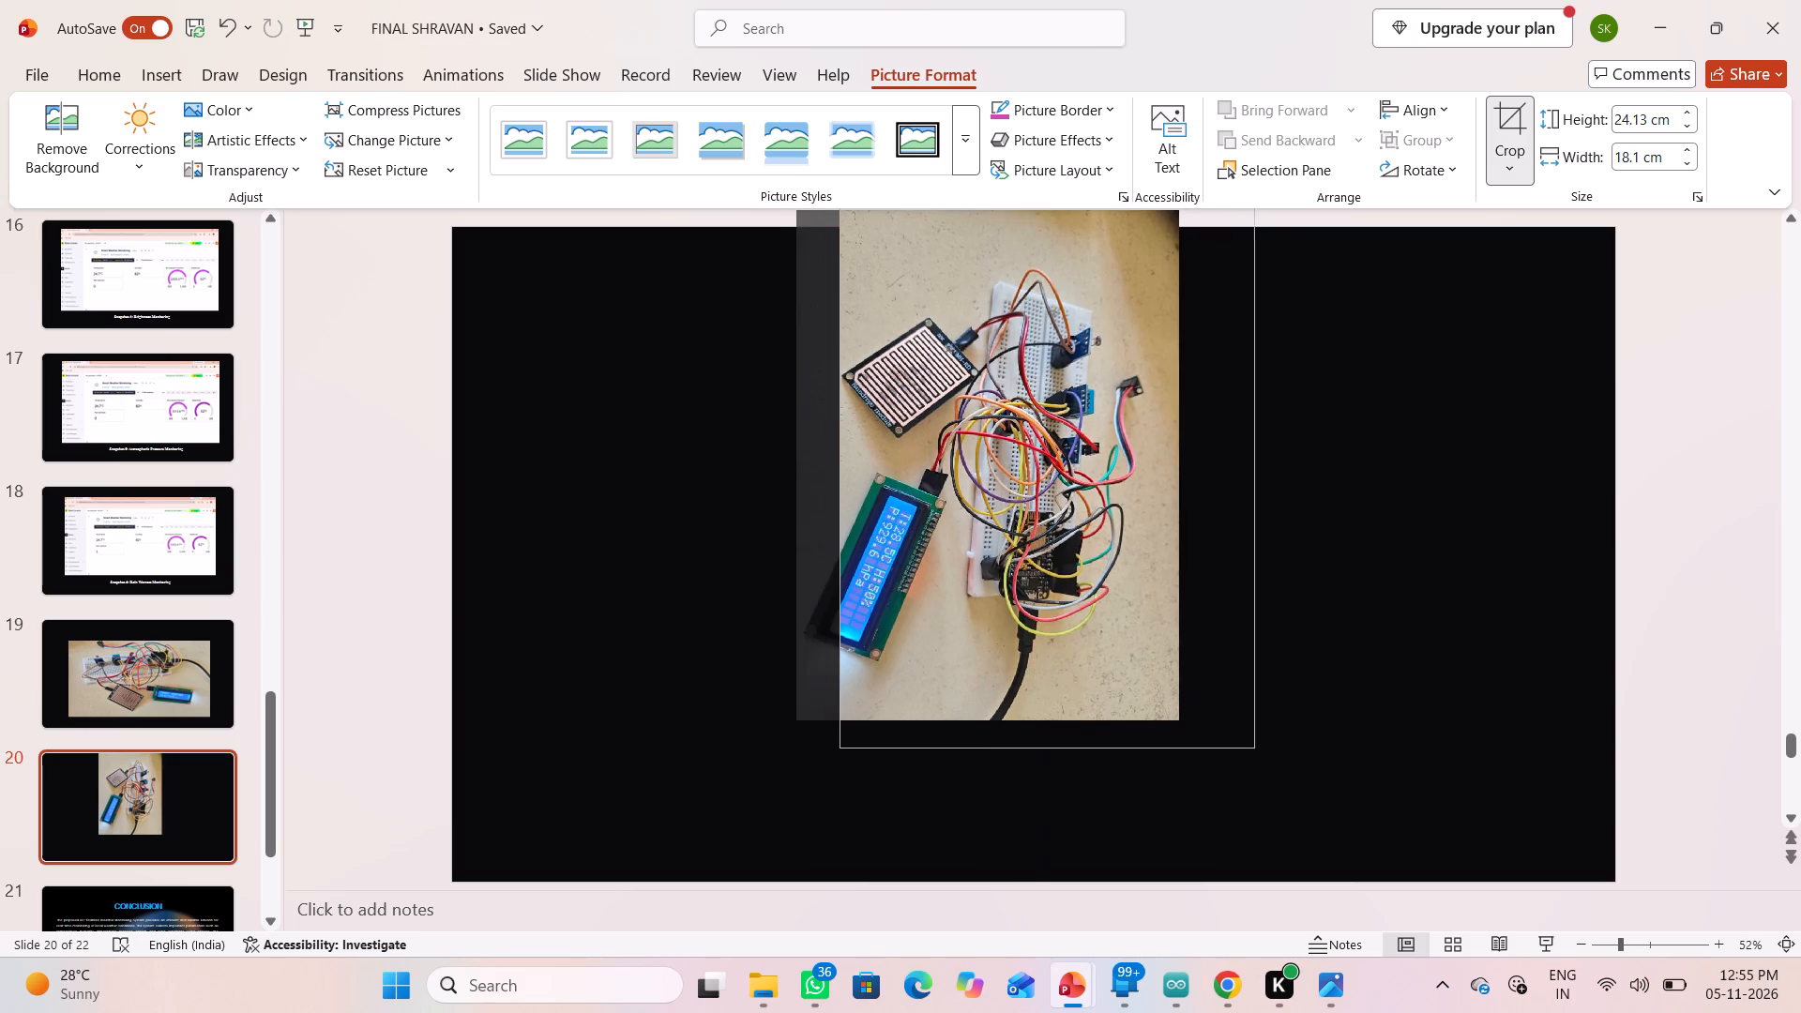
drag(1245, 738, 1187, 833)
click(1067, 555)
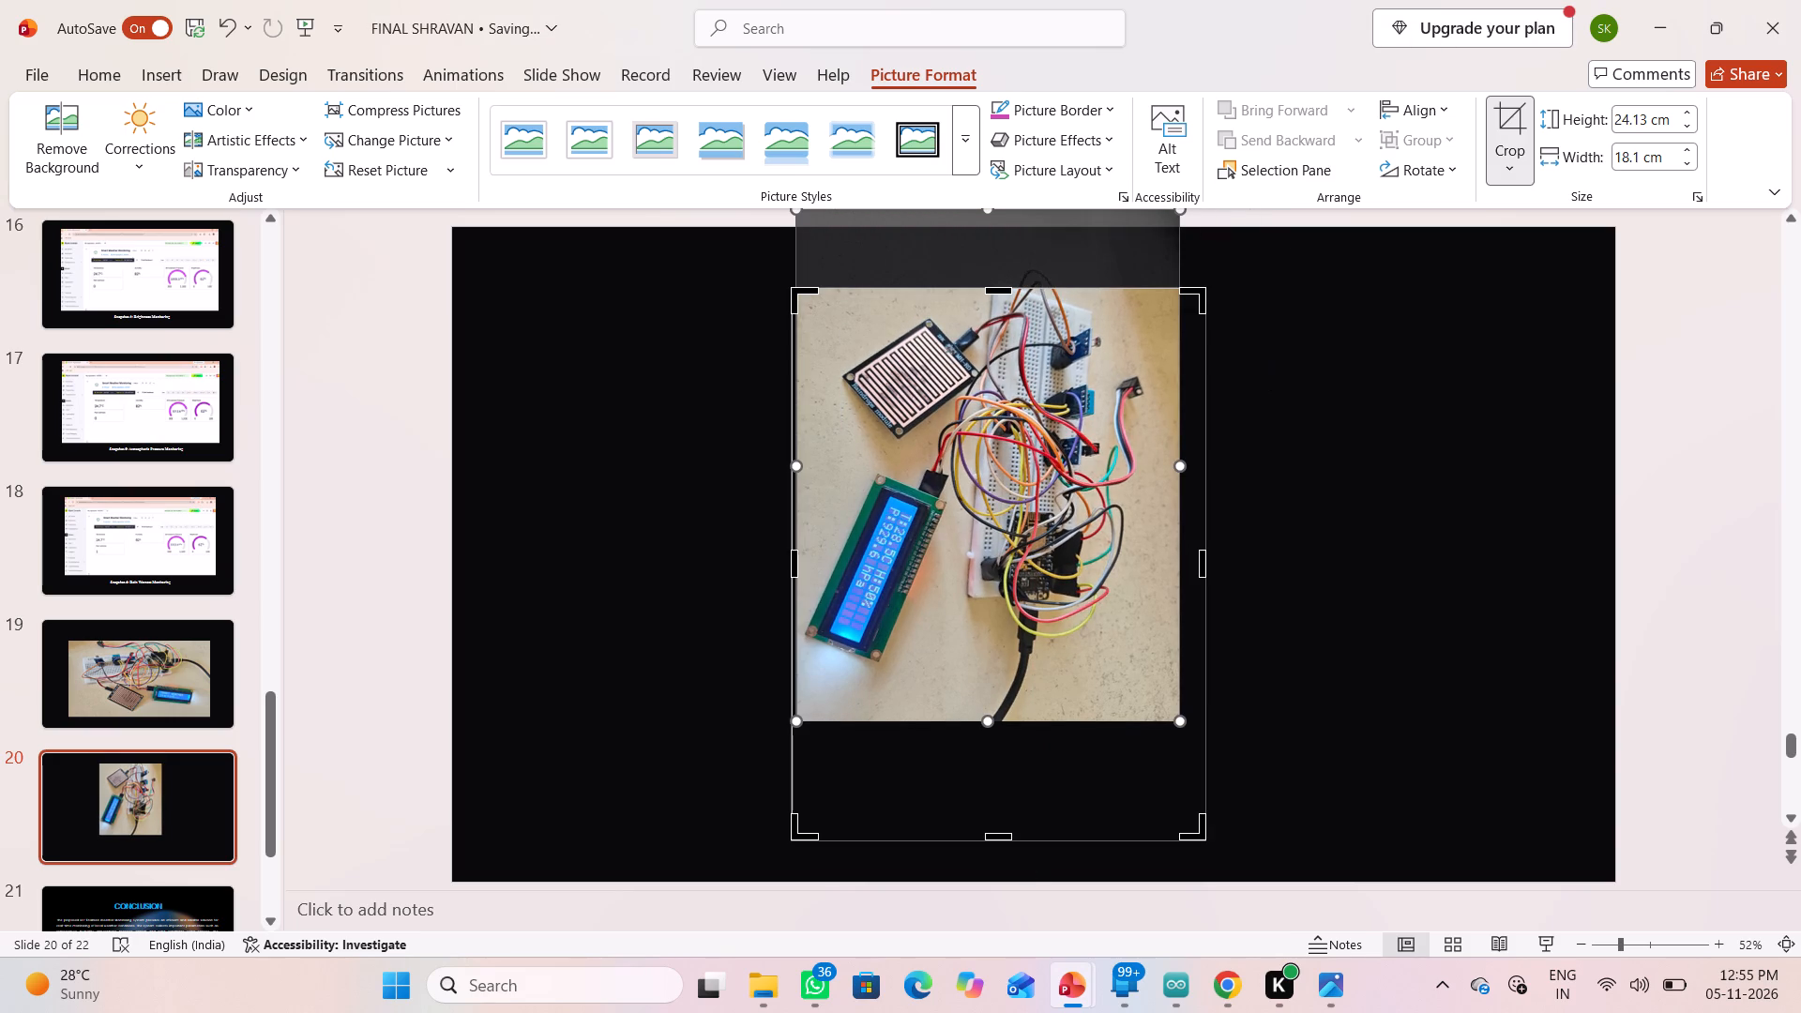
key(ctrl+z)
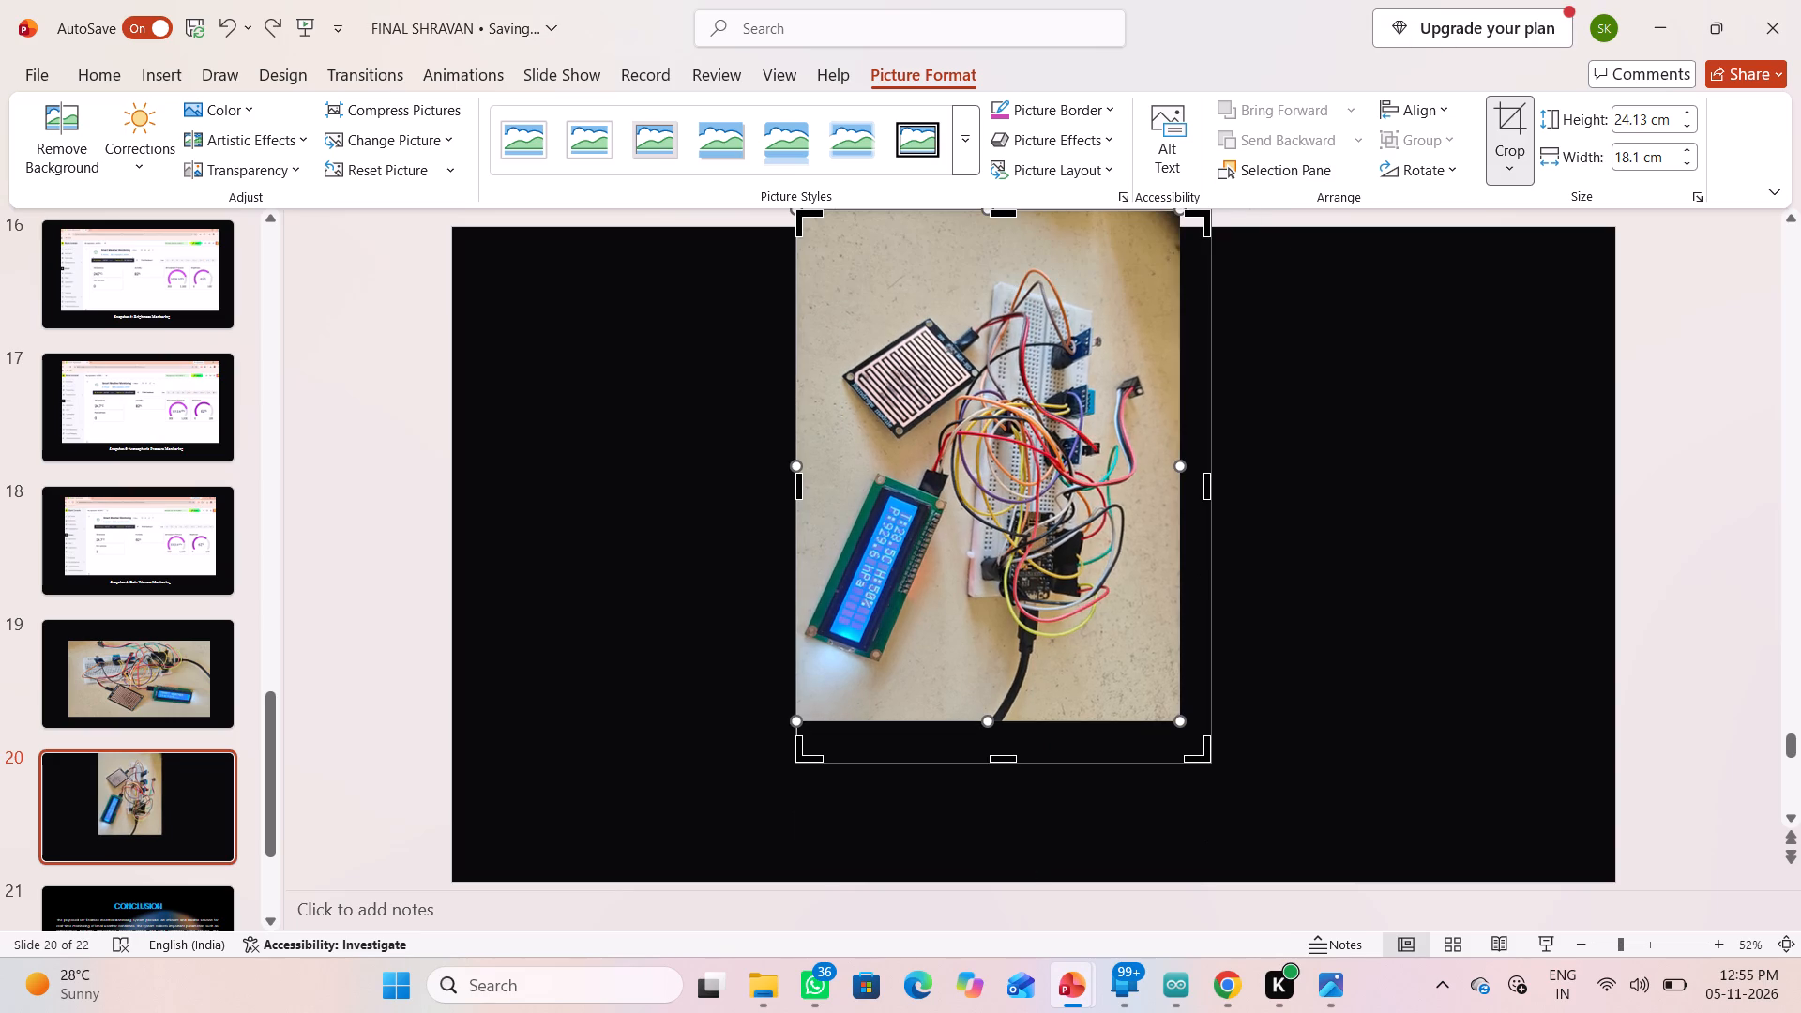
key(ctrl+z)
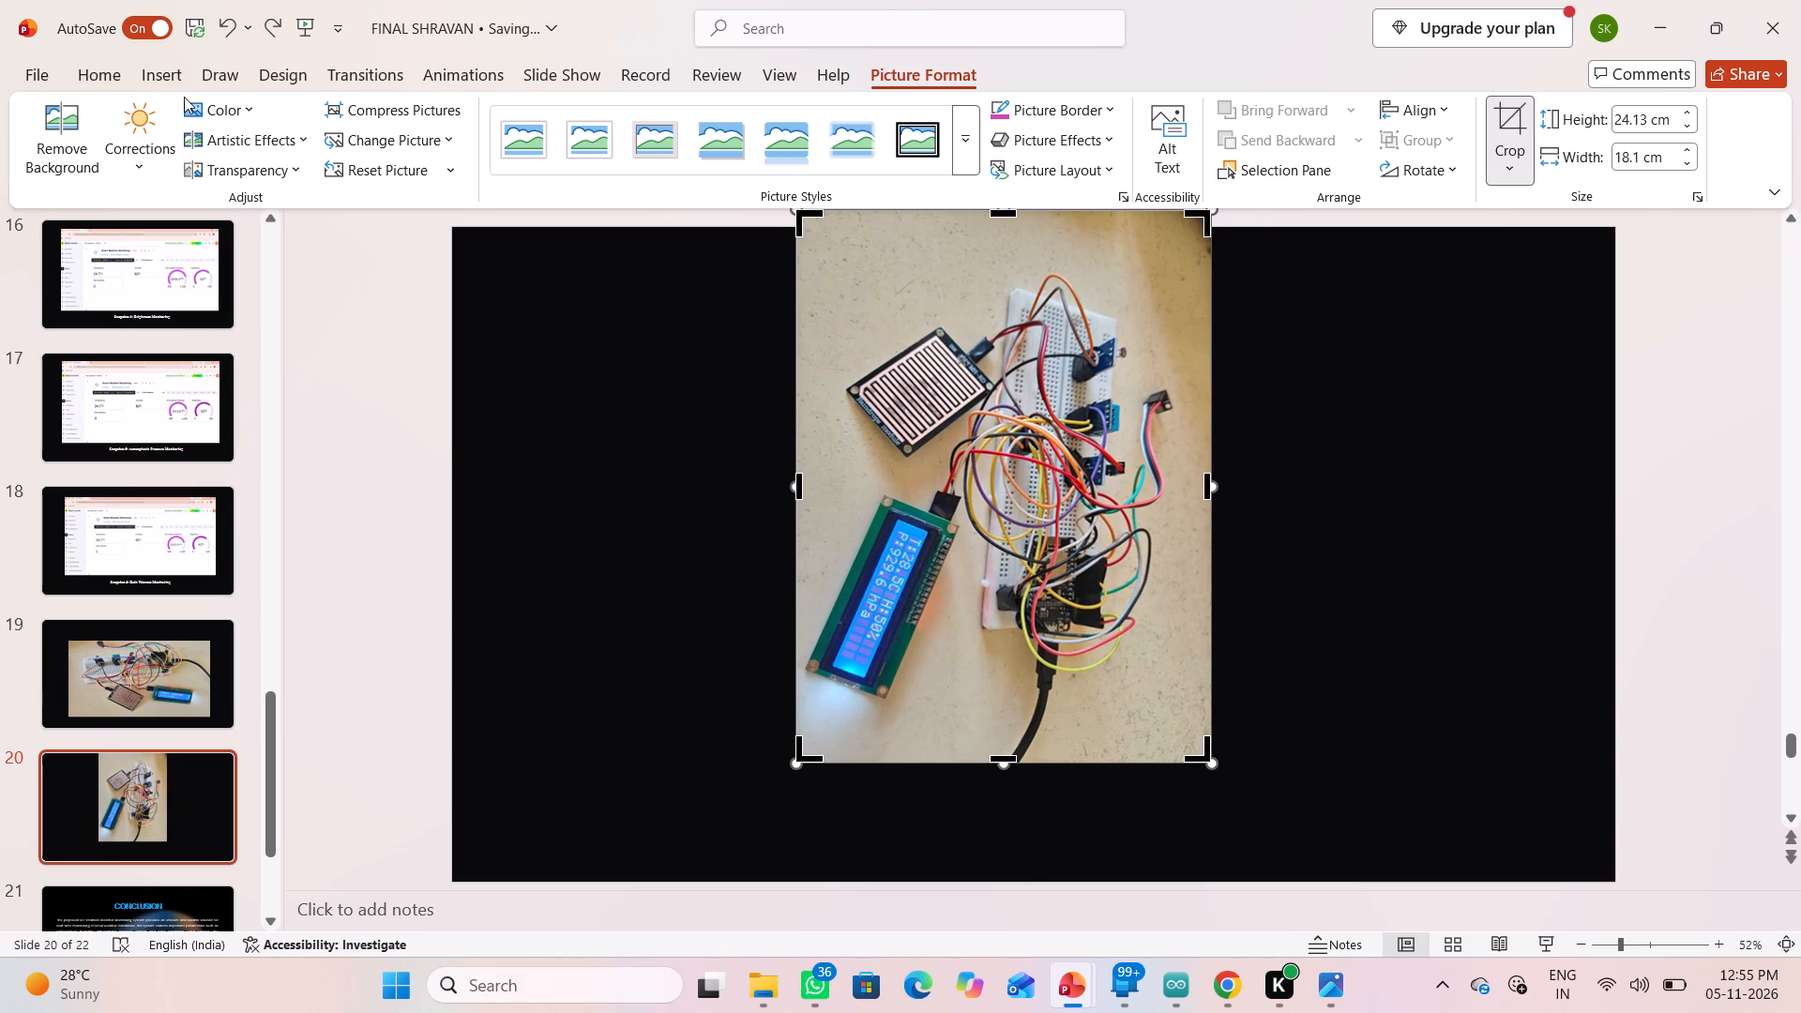
Rotate the circuit photo on slide 20 left by 90° to landscape orientation and leave crop mode.
click(1401, 166)
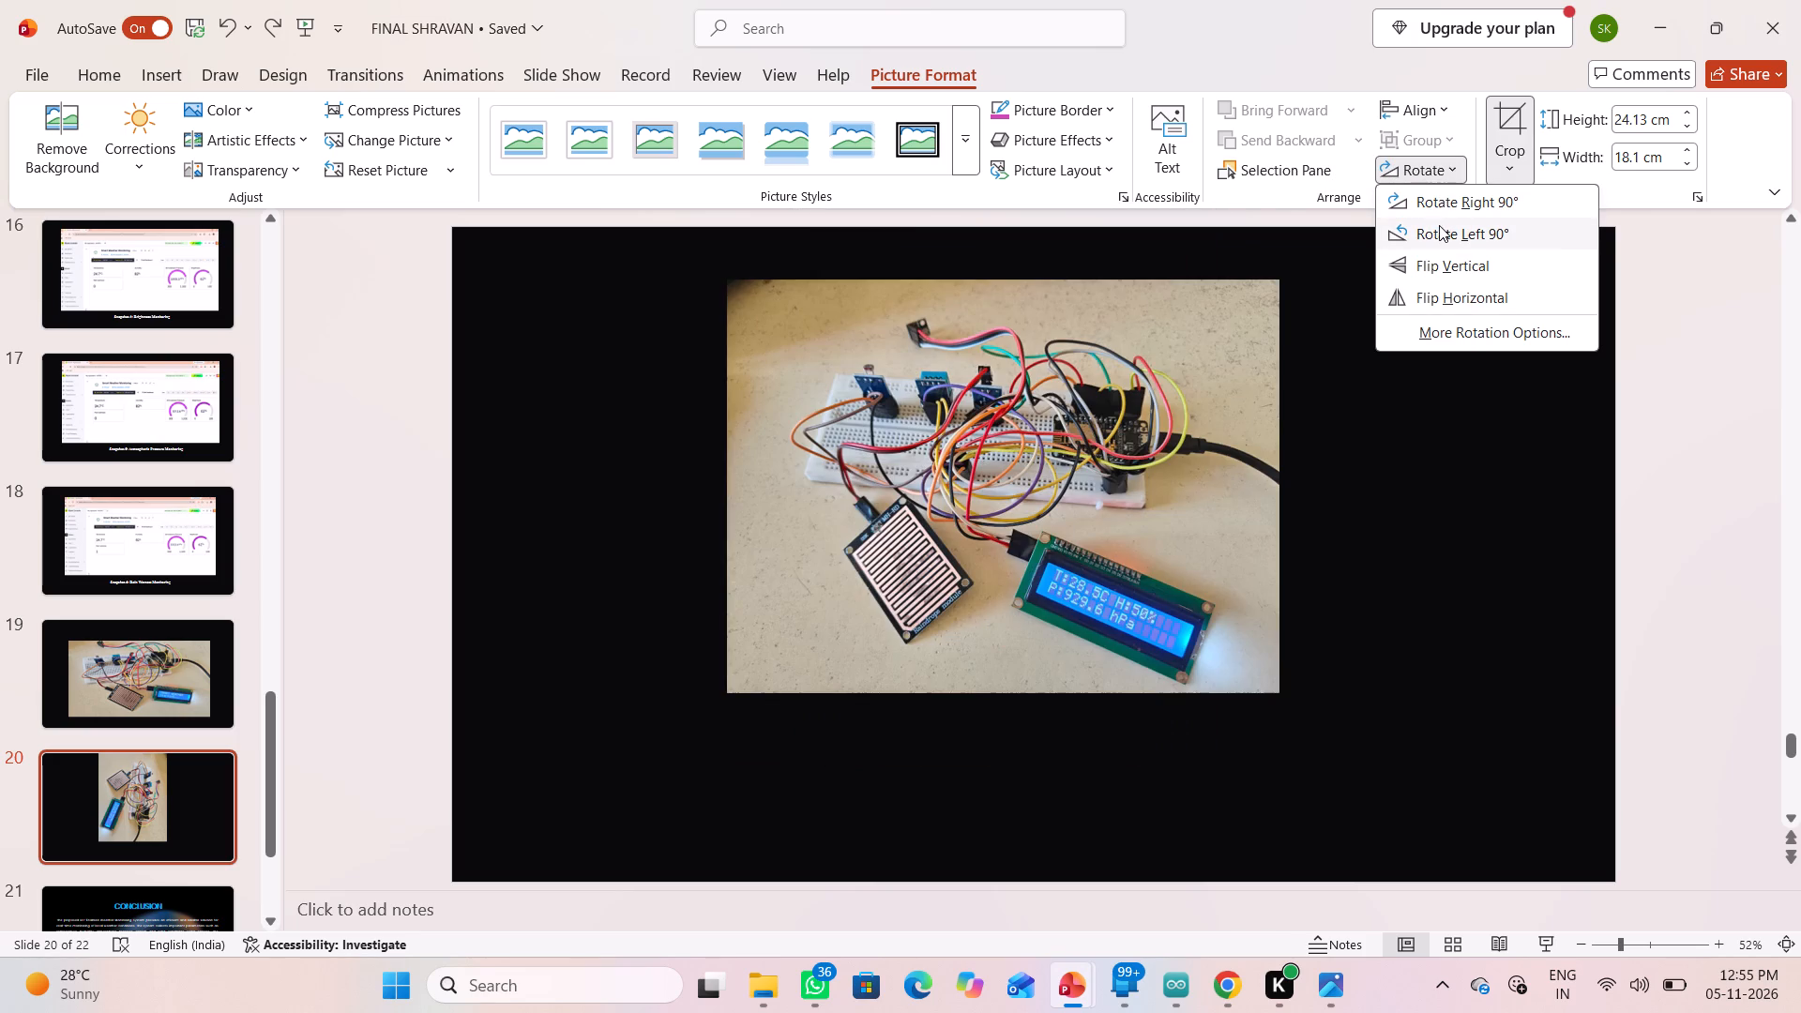
click(1439, 225)
click(1153, 510)
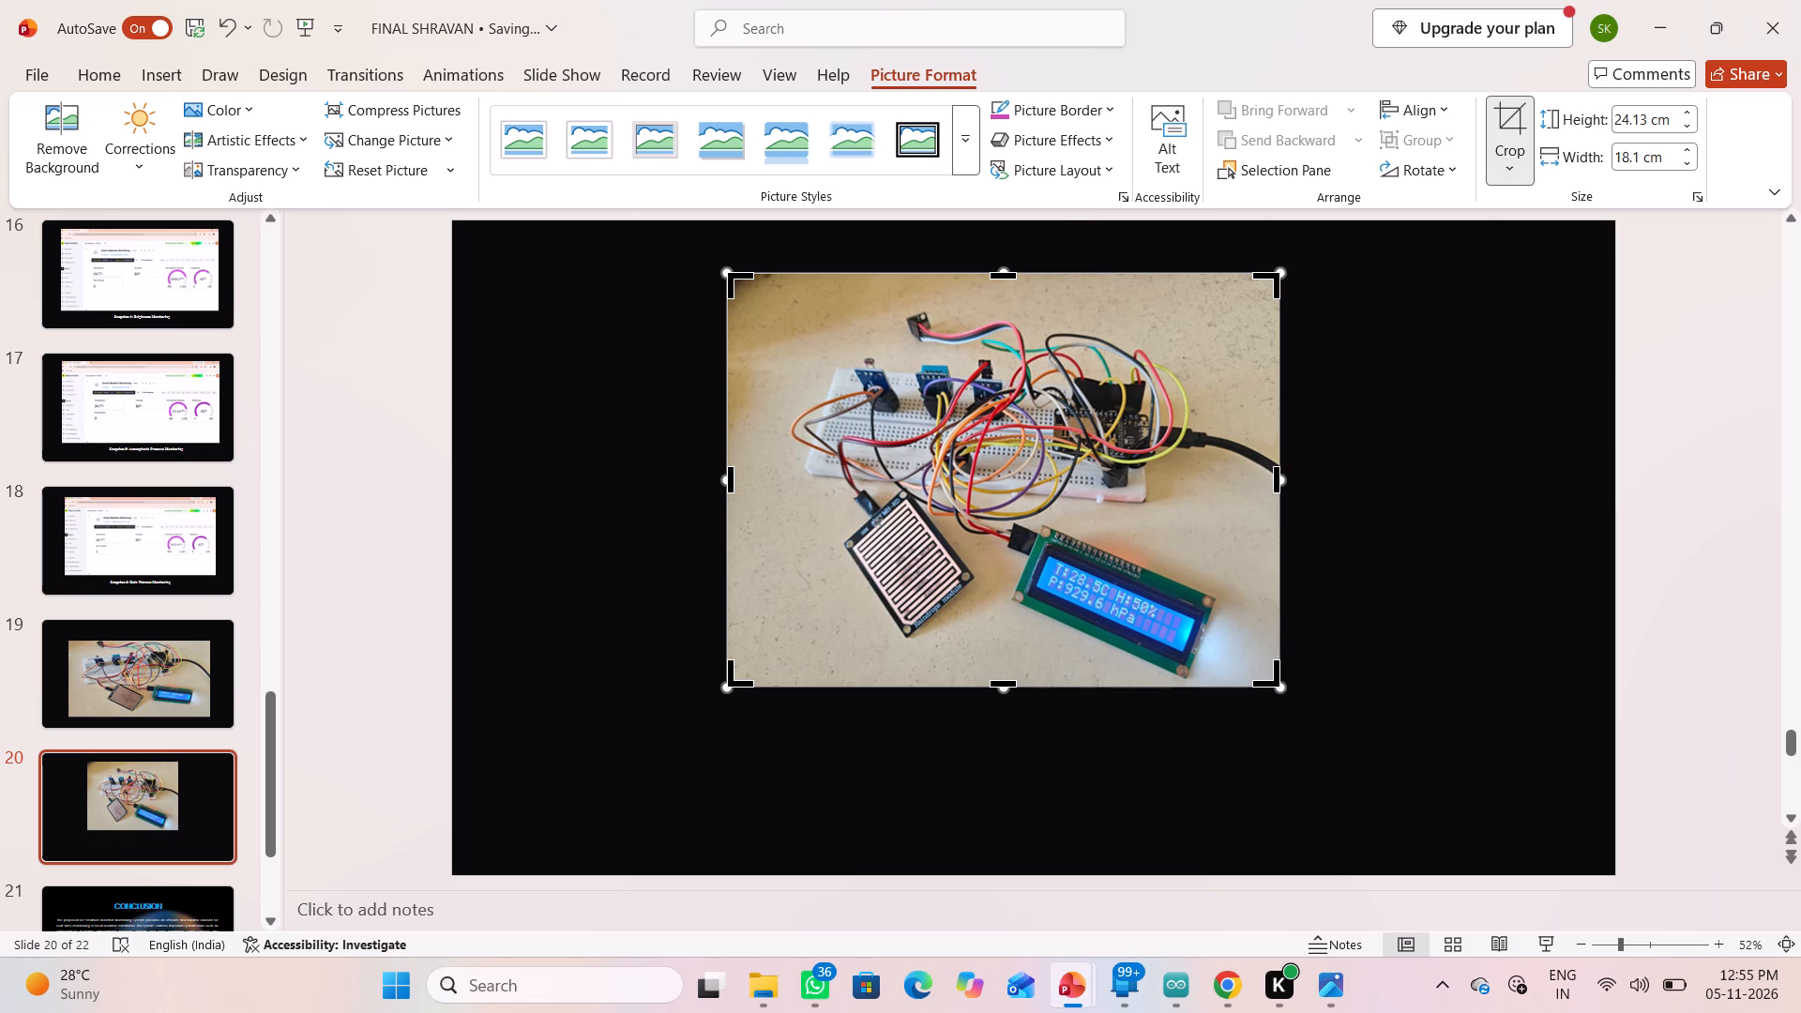
drag(998, 682, 1000, 691)
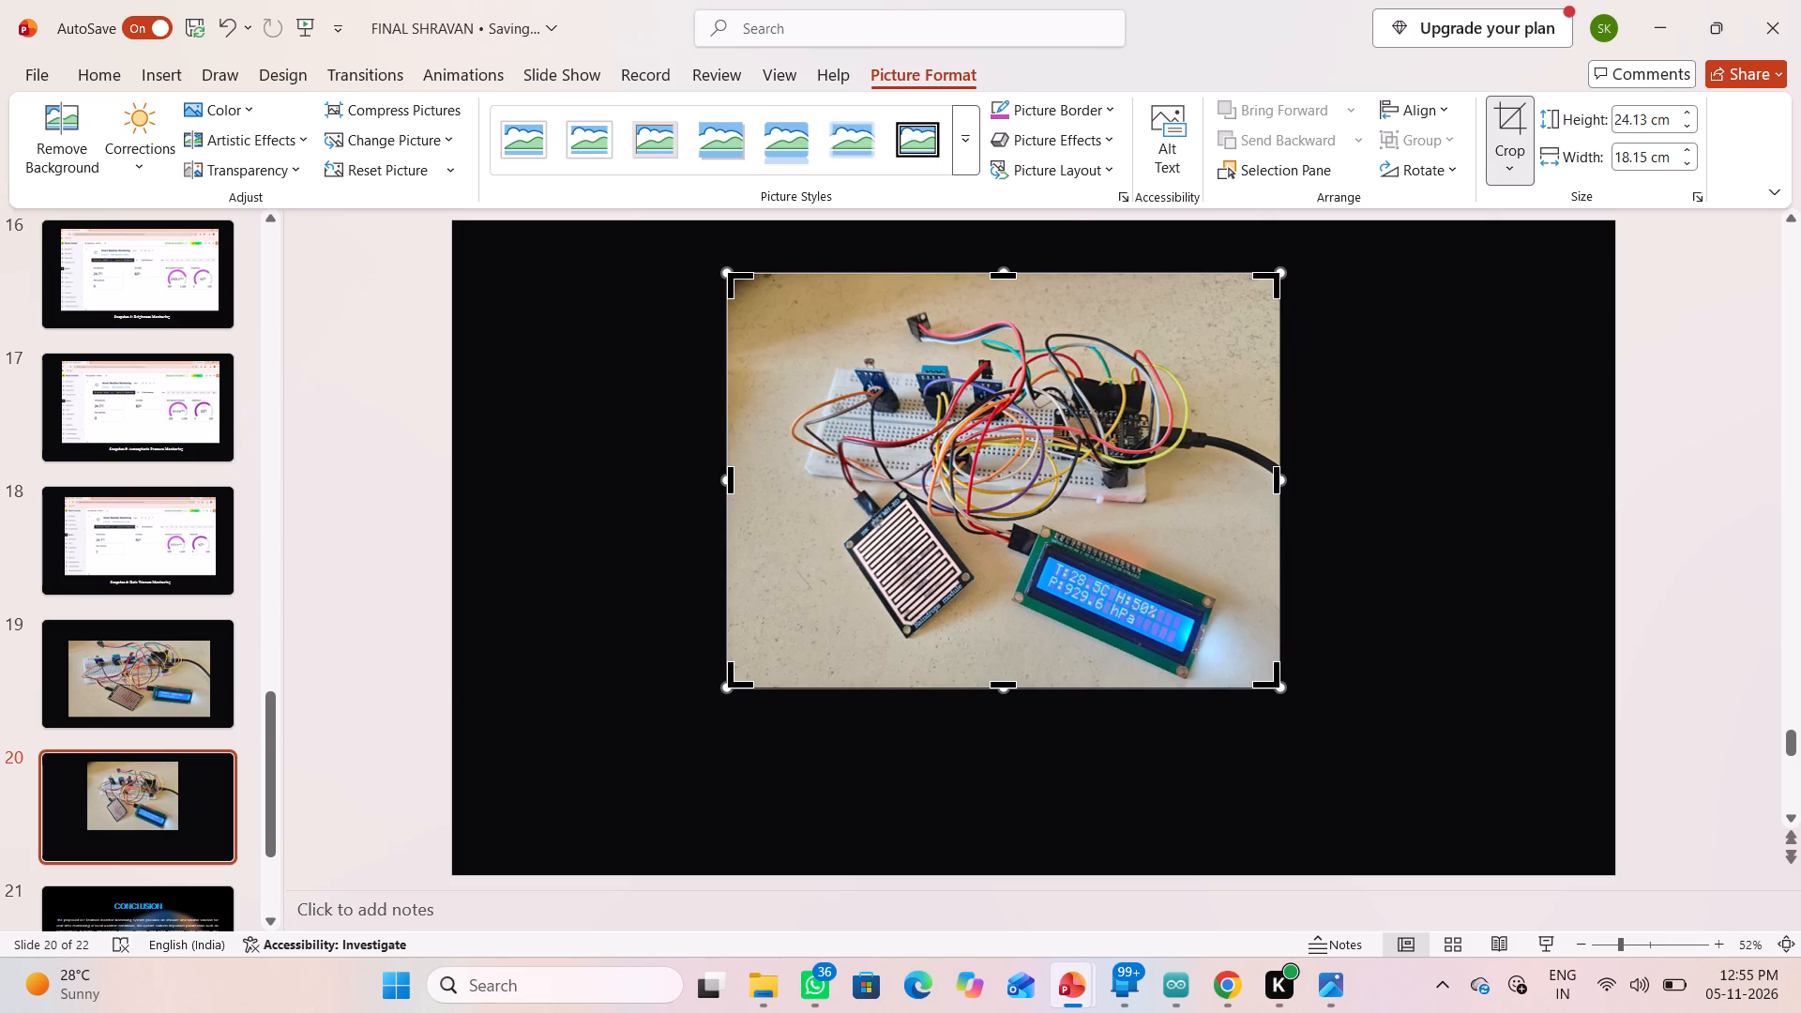
click(1351, 696)
click(1205, 610)
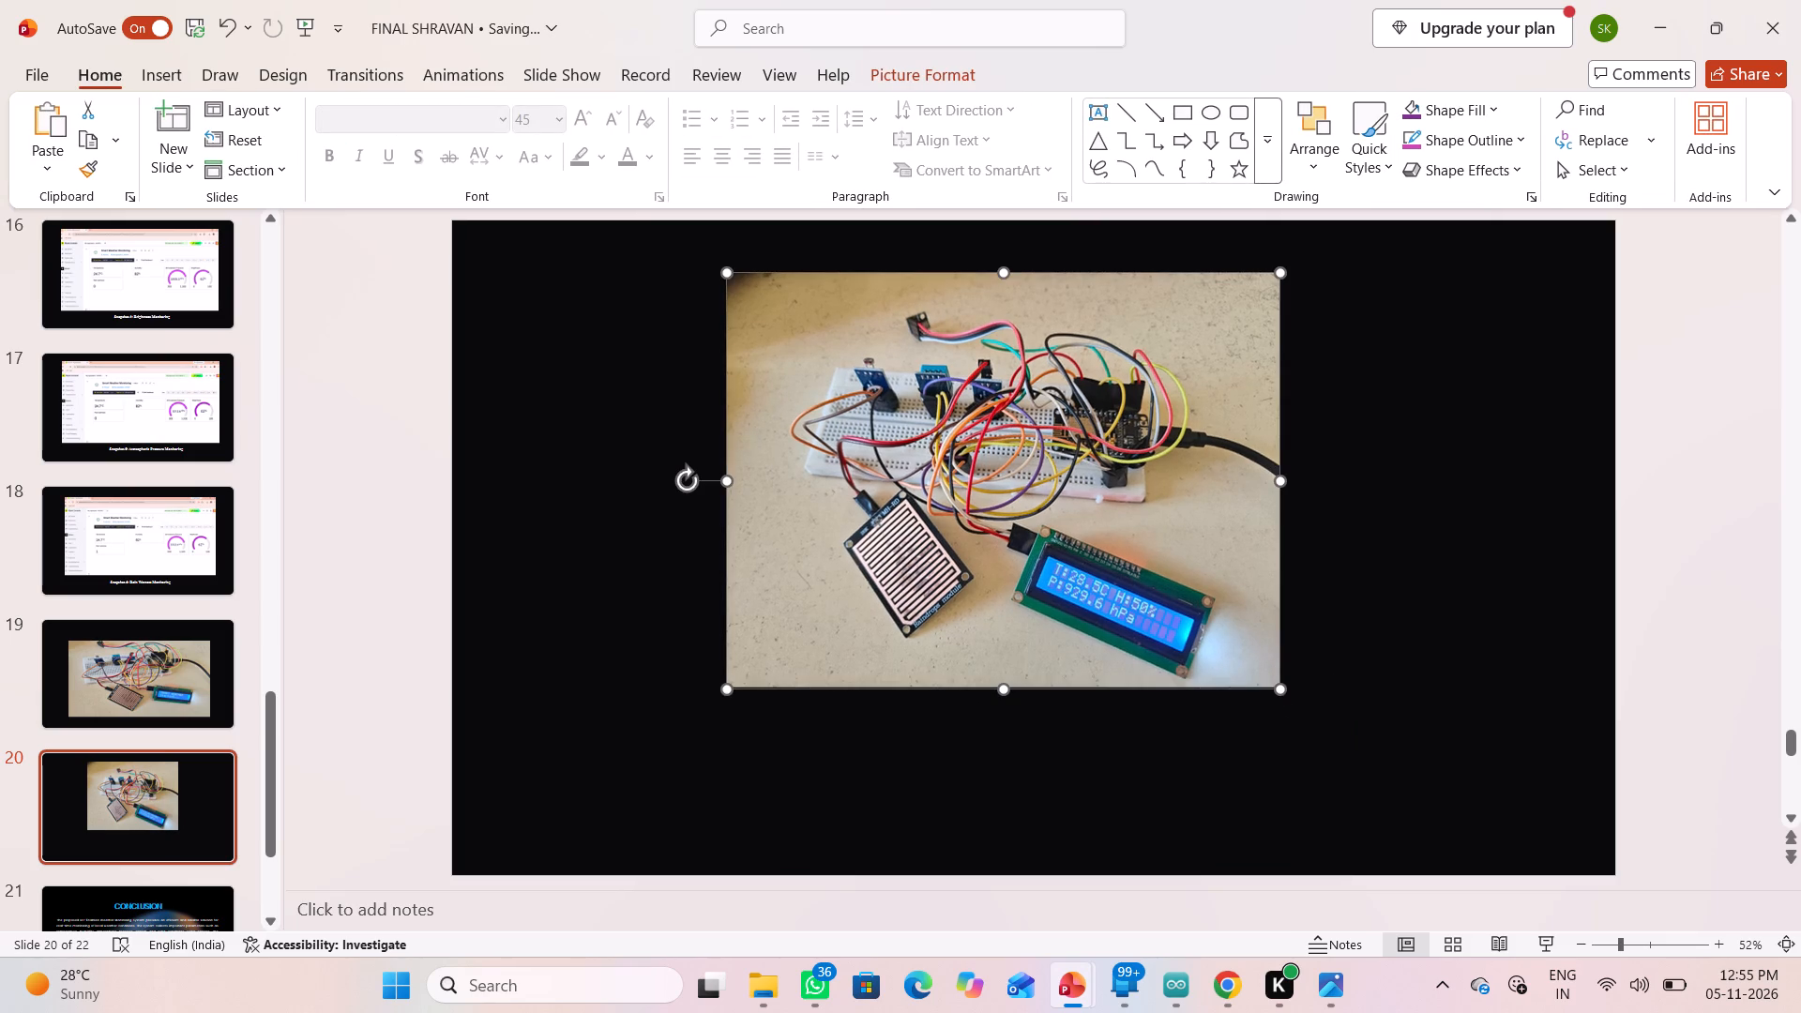
Enlarge the rotated circuit photo from its lower corners and shift it down and left towards the slide's centre.
drag(1279, 688, 1430, 791)
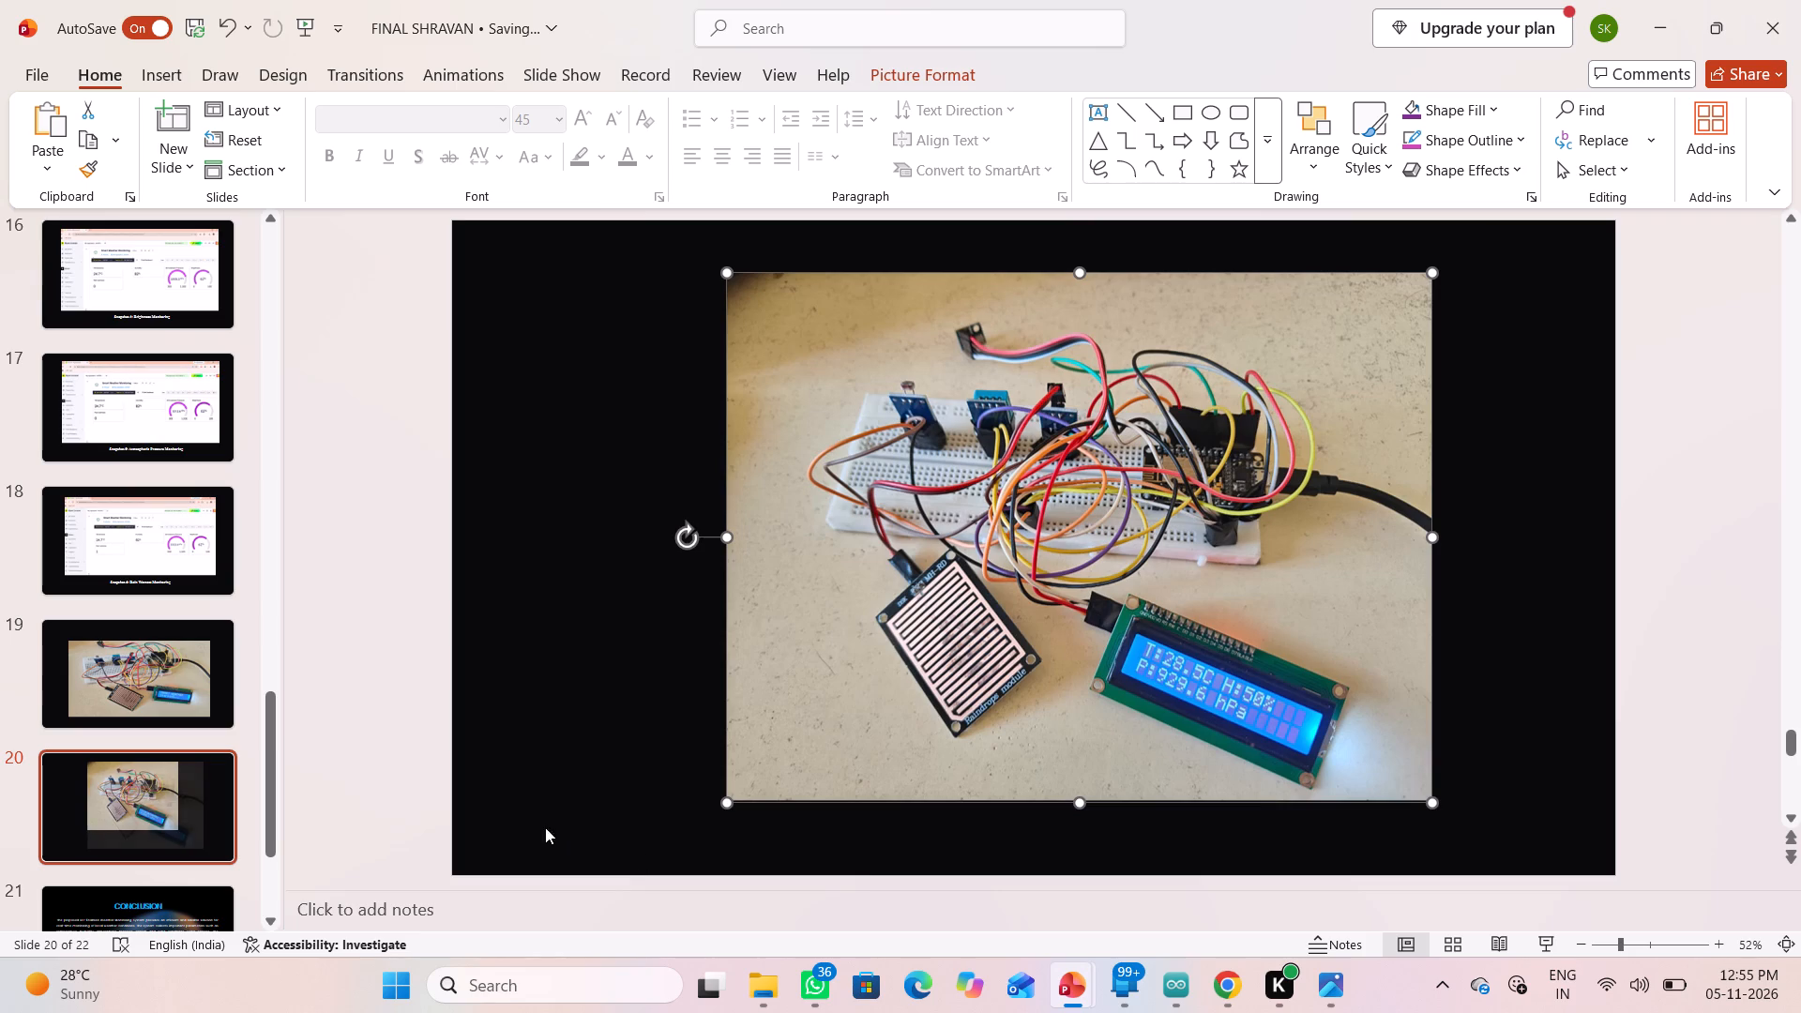
drag(733, 800, 700, 815)
drag(909, 673, 910, 686)
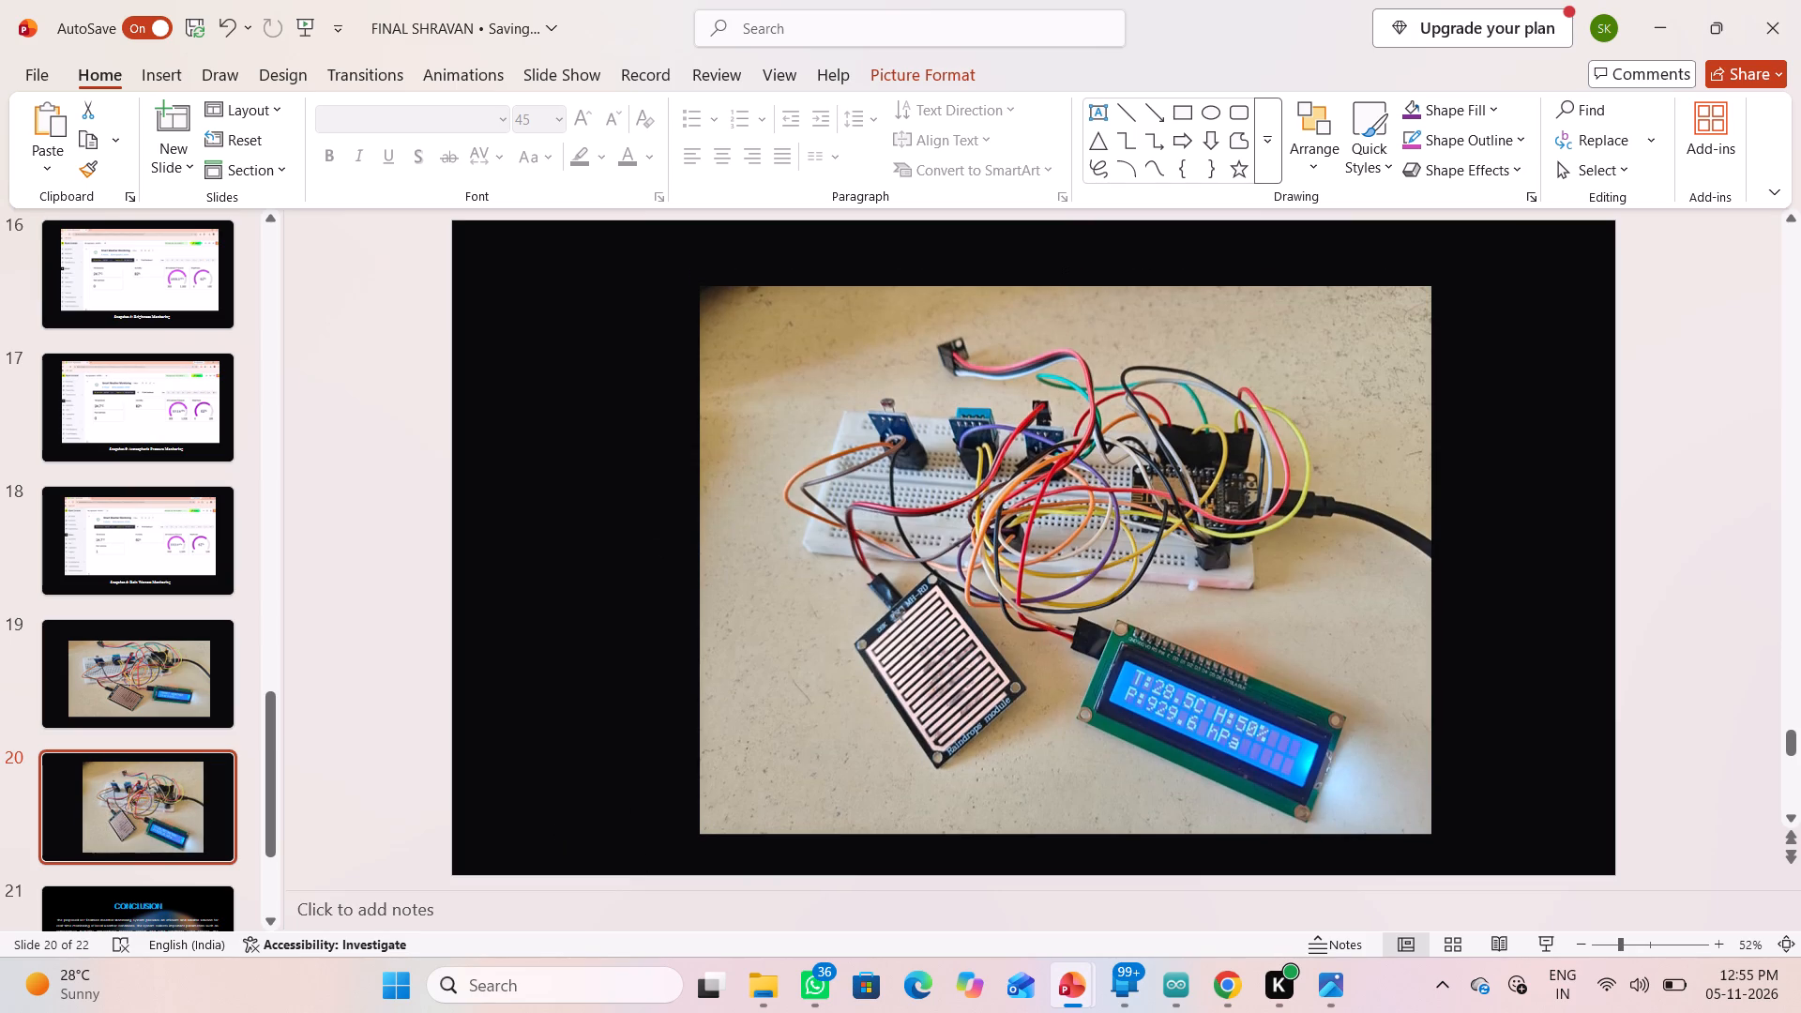
drag(910, 686, 898, 687)
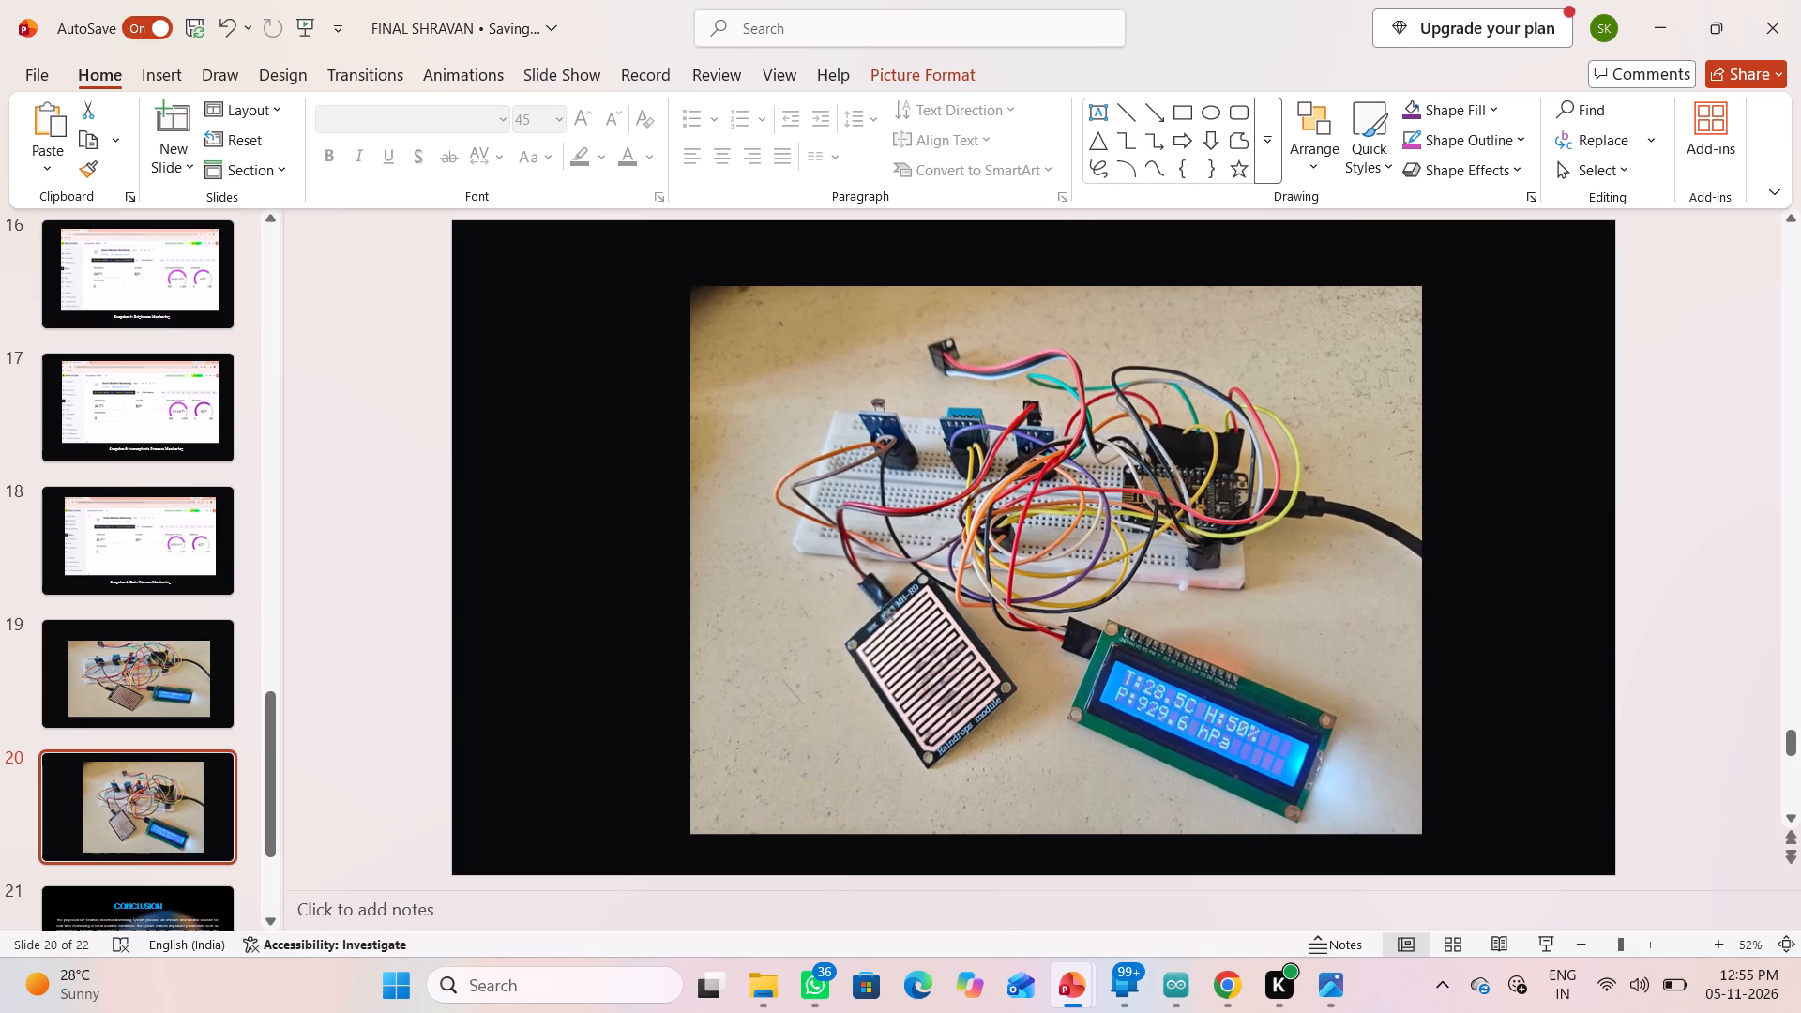
drag(898, 687, 897, 687)
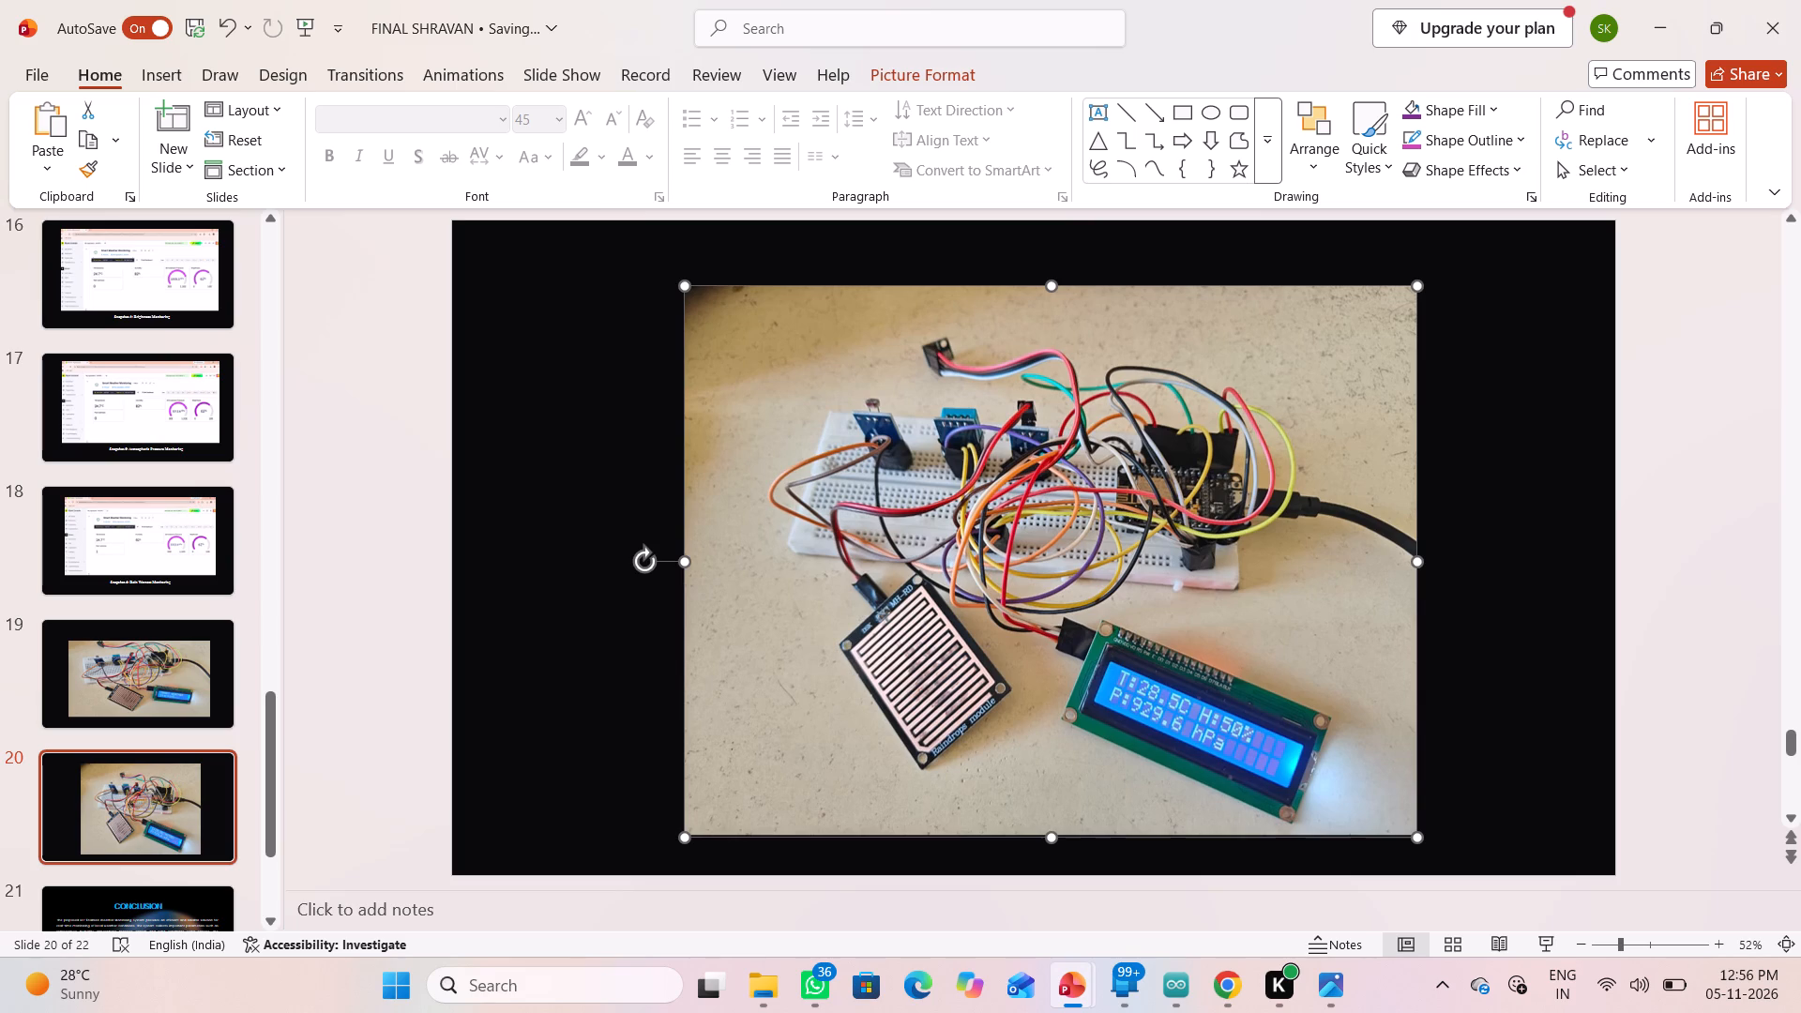
Reduce the circuit photo's height slightly by lowering its upper edge, keeping its width.
drag(1051, 285, 1051, 295)
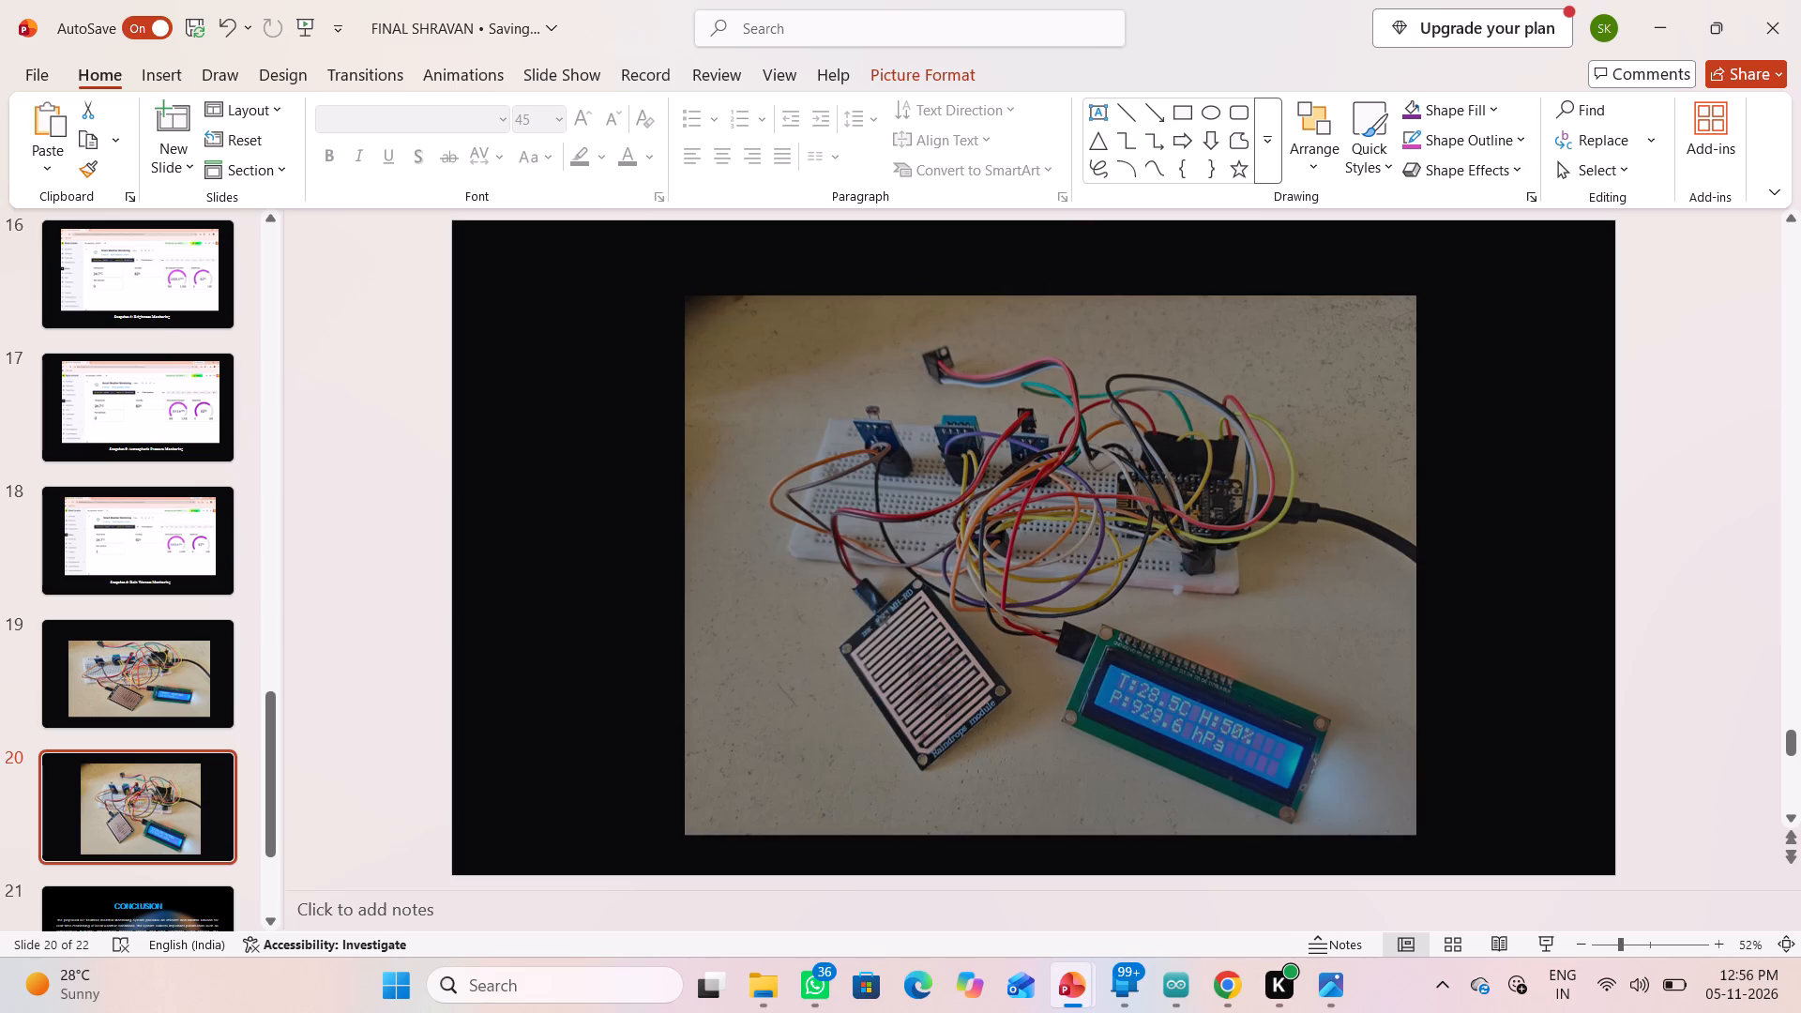
drag(1051, 295, 1051, 305)
click(1001, 457)
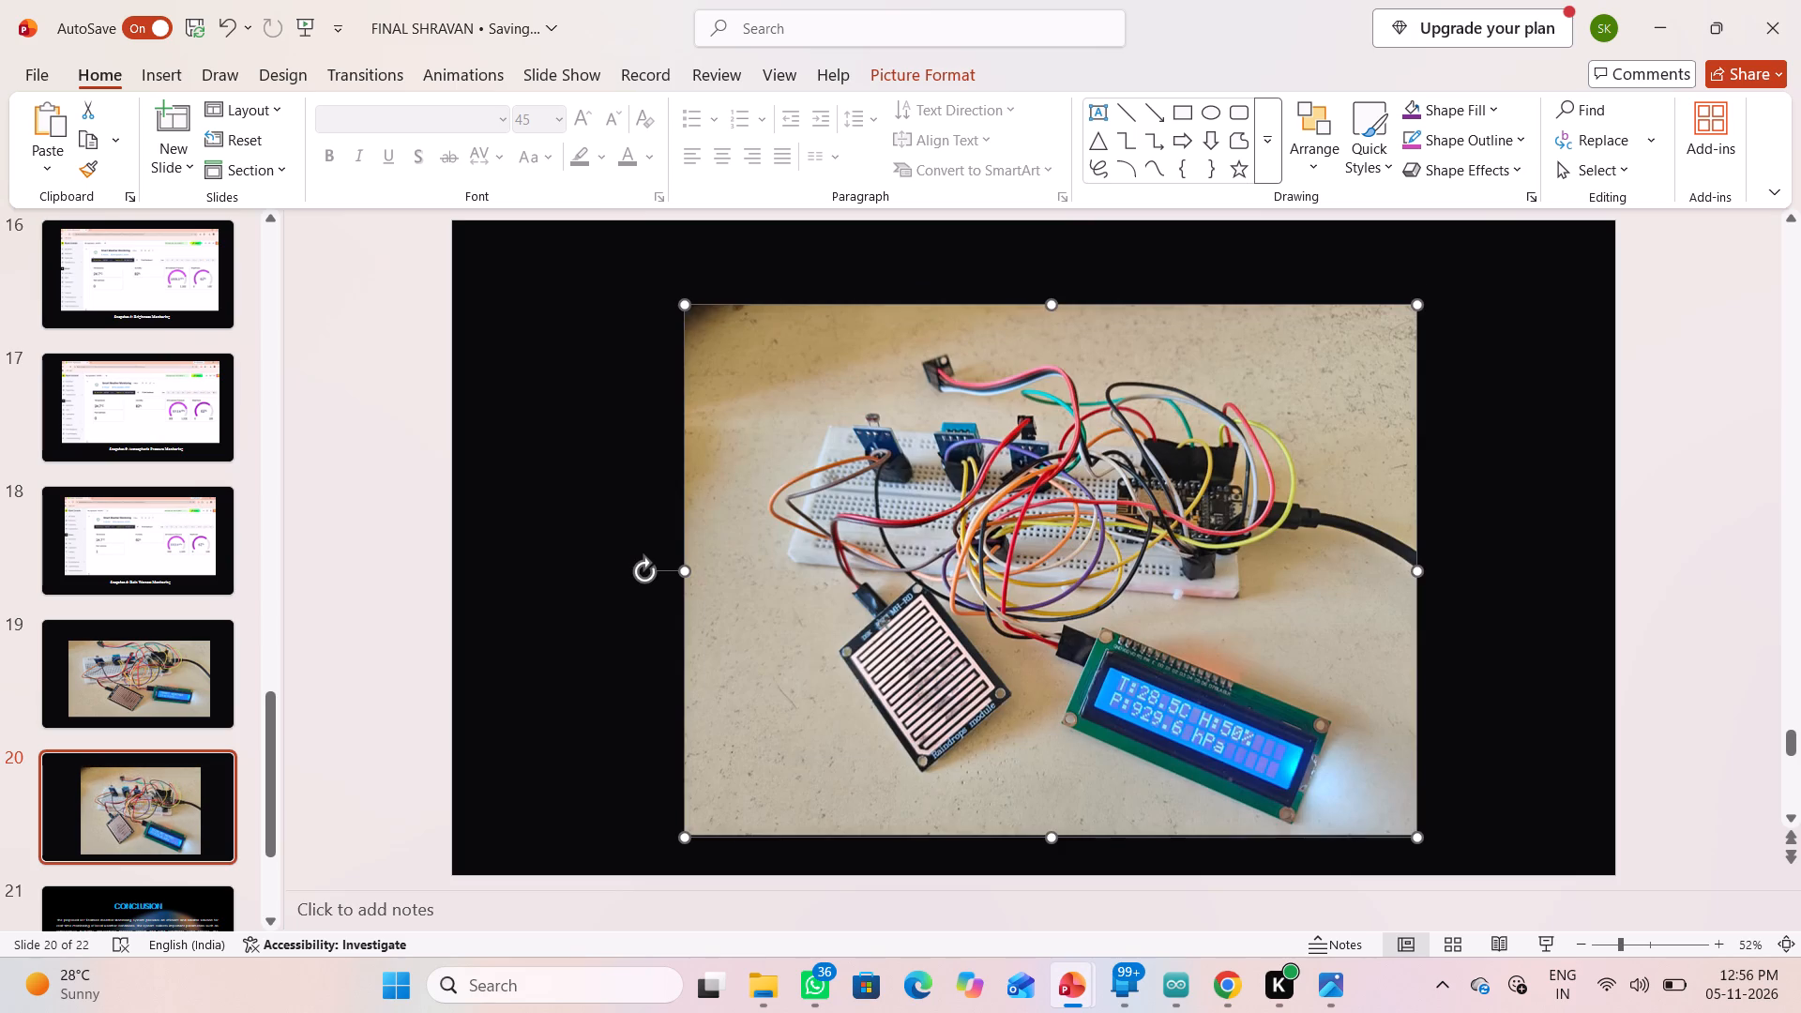
click(507, 212)
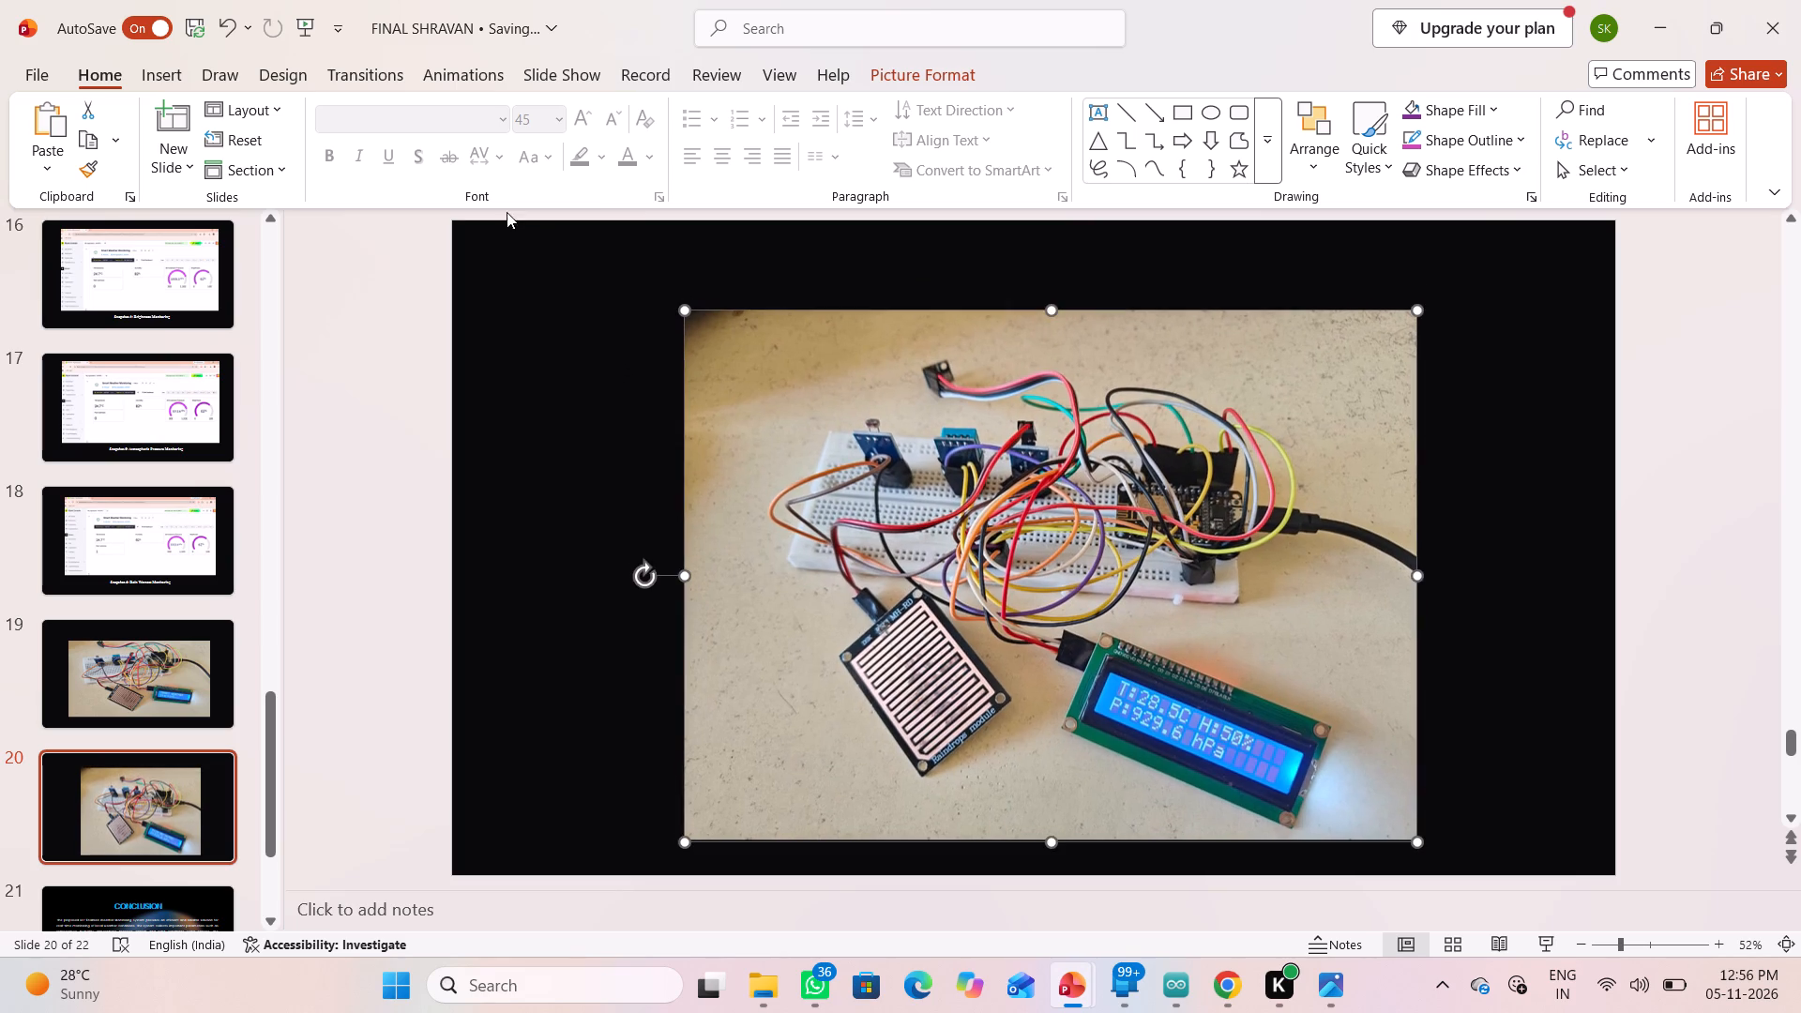
click(536, 289)
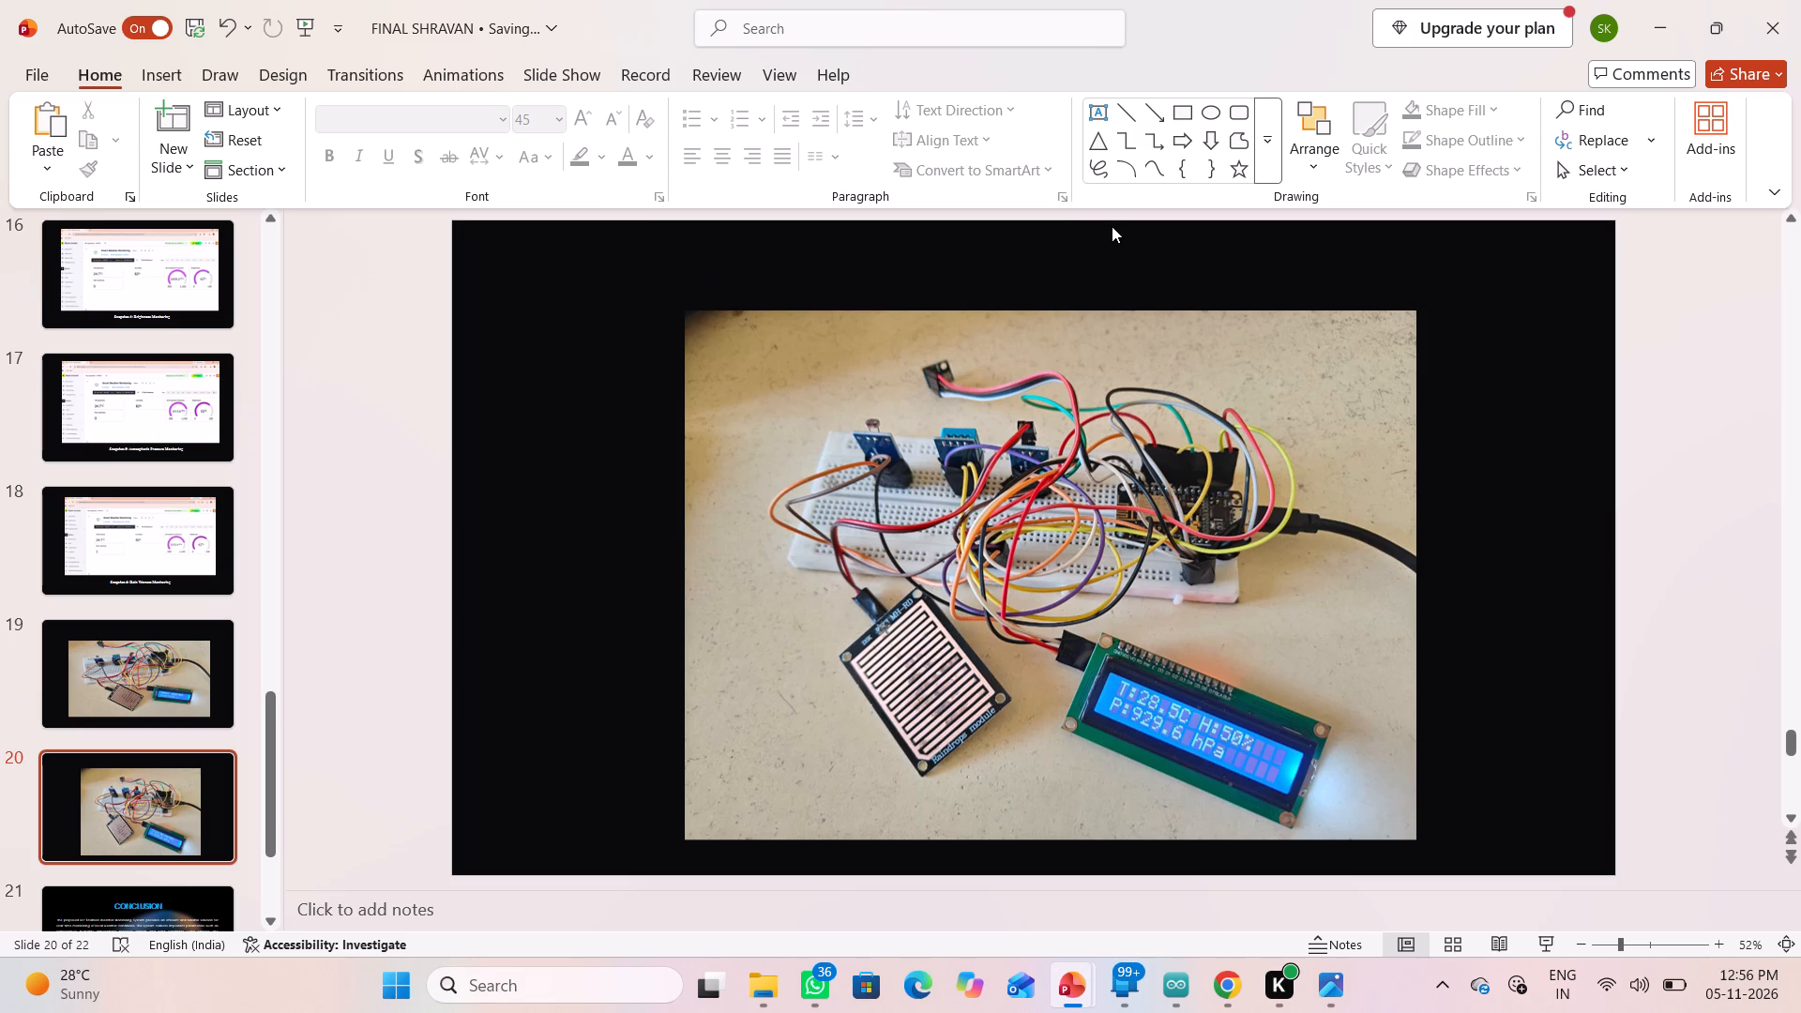
Move the circuit photo on slide 20 up slightly to balance its upper and lower margins.
click(975, 400)
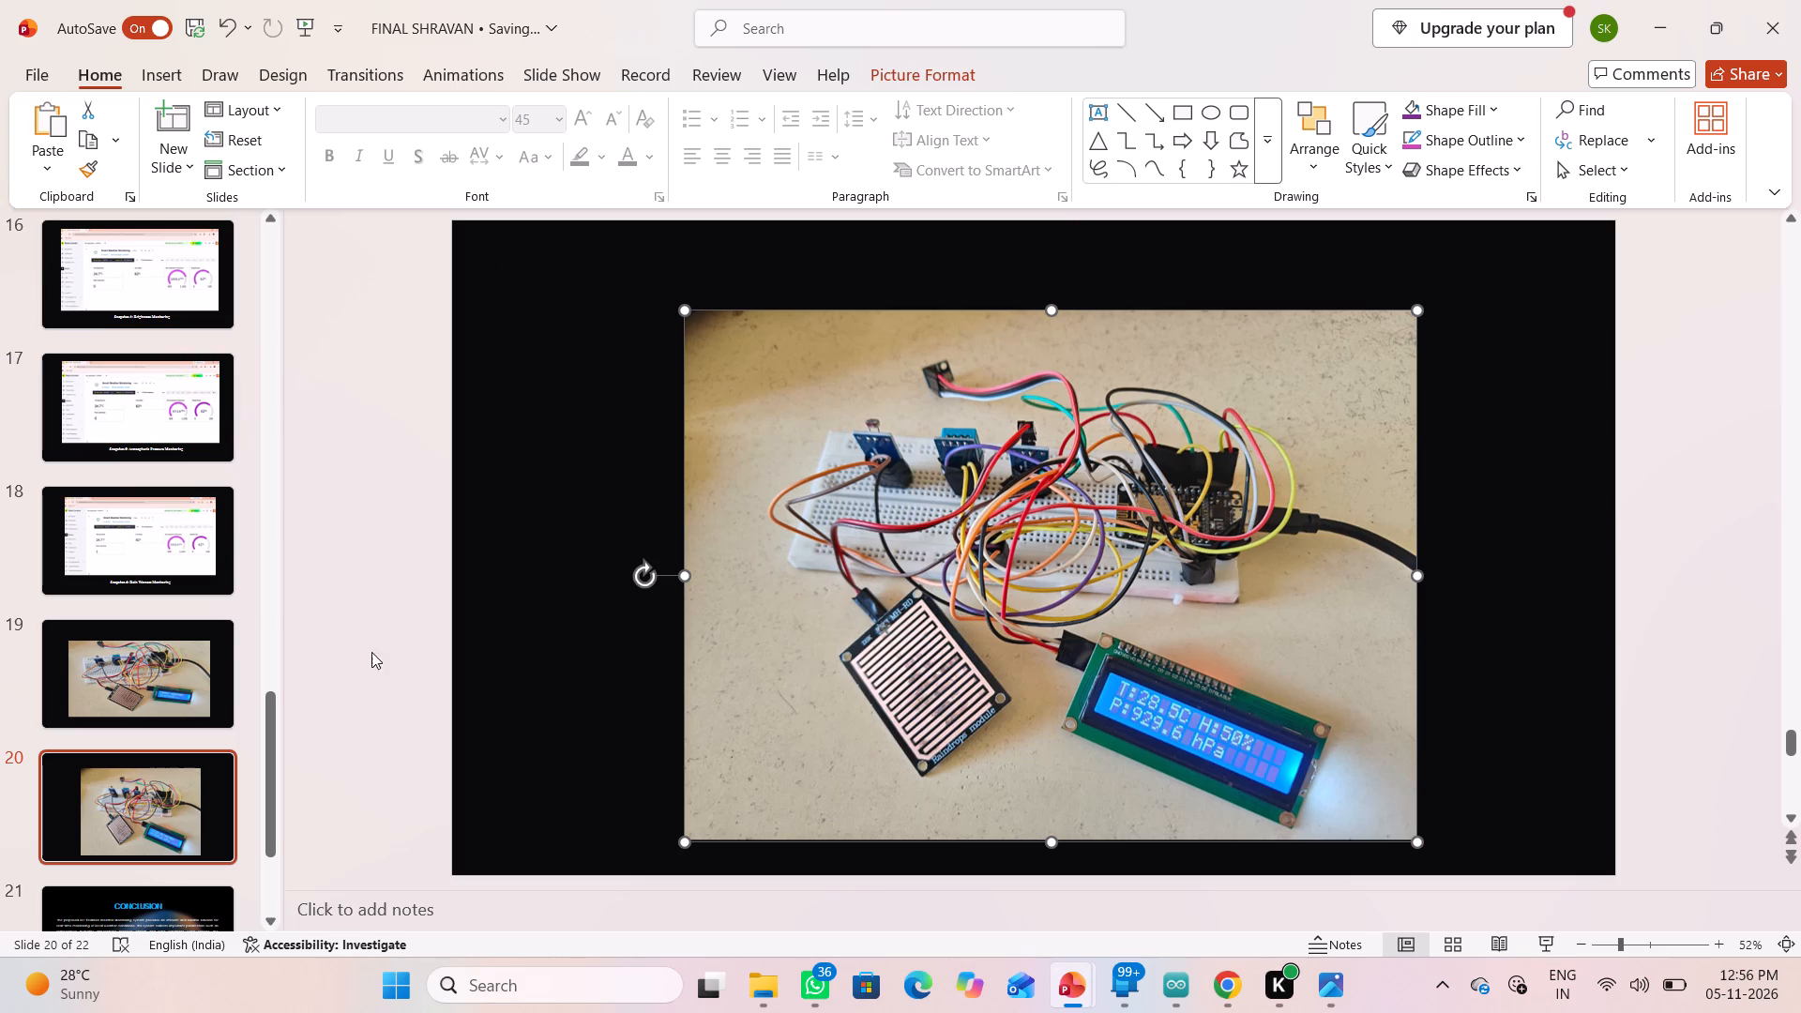
click(818, 487)
scroll(156, 440, up, 9)
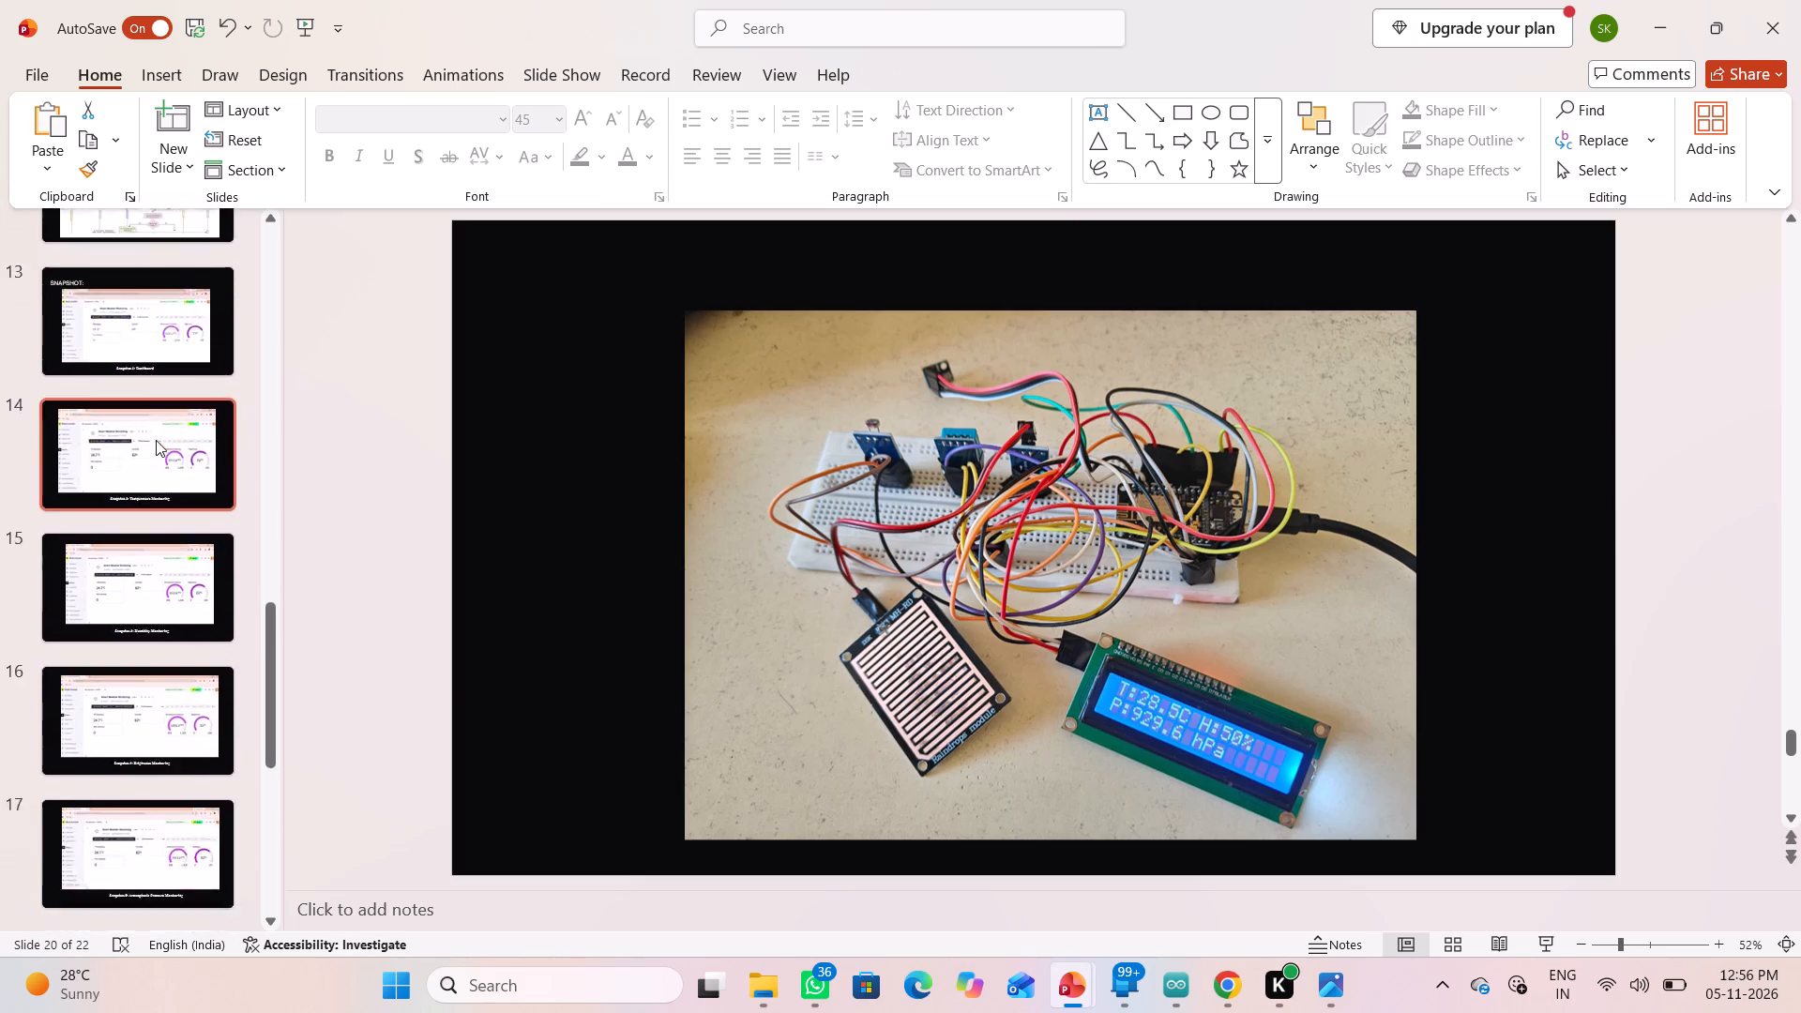
scroll(156, 440, up, 1)
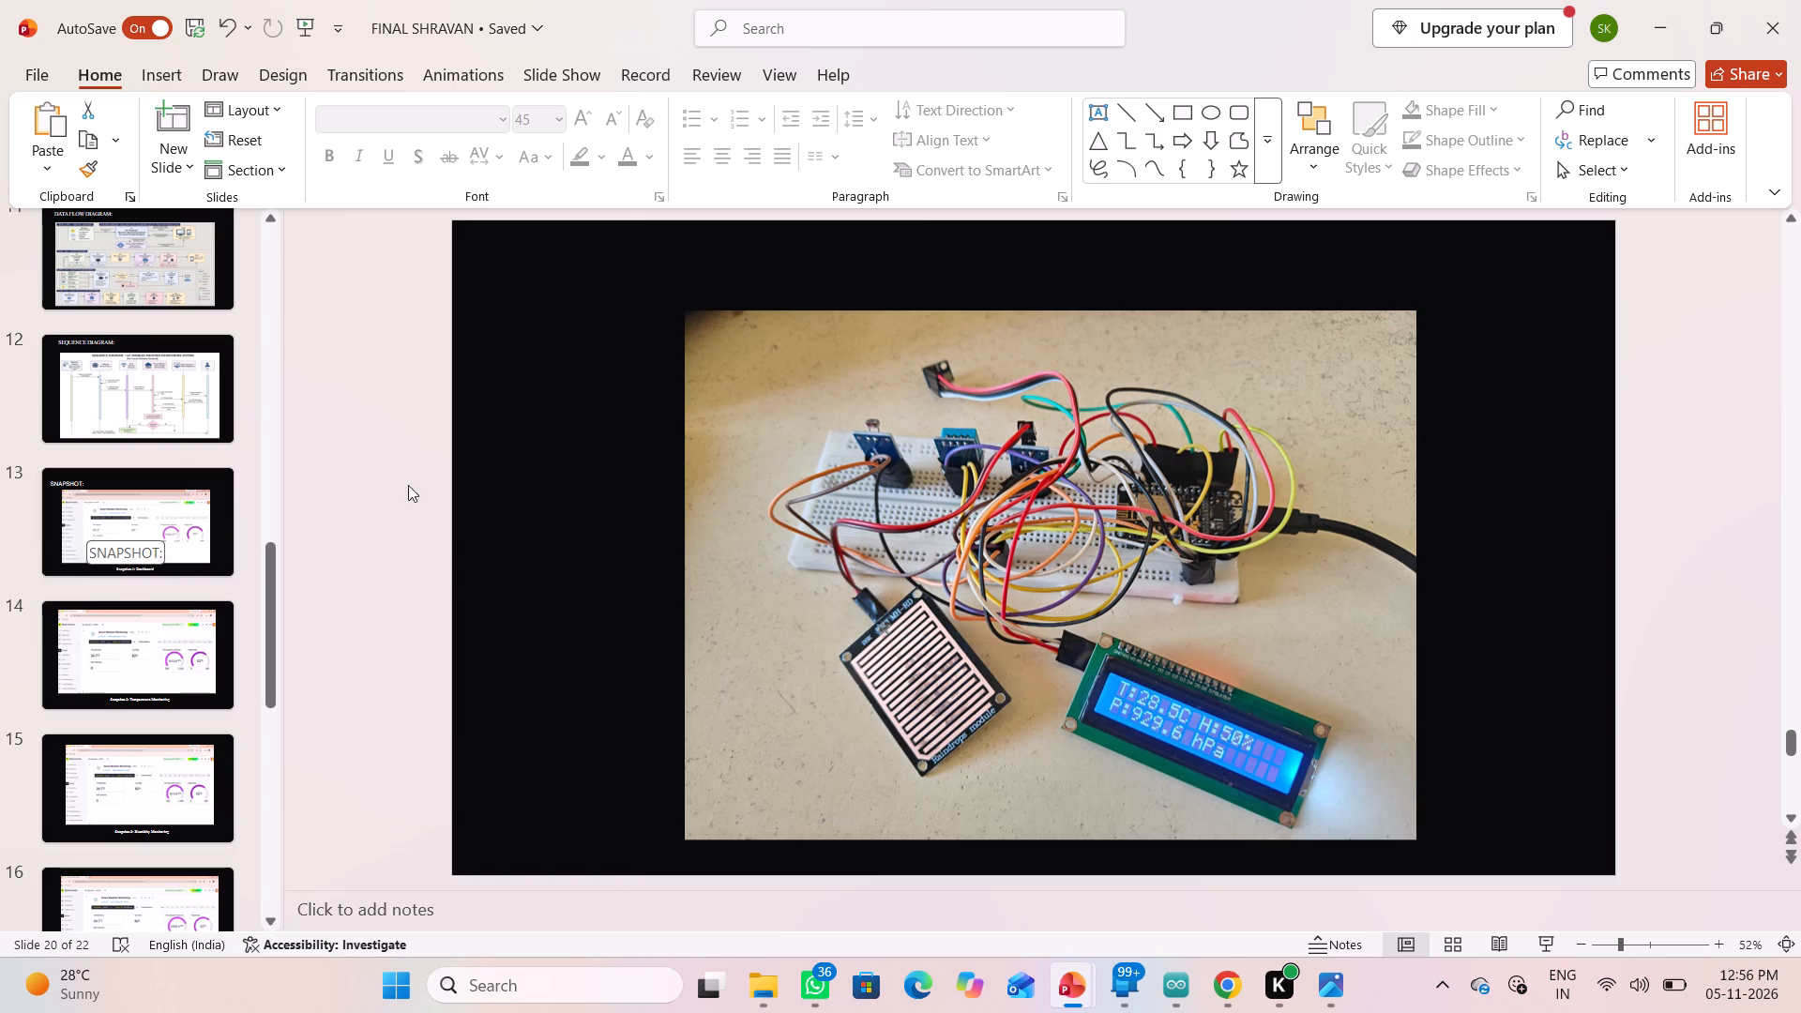
drag(937, 501, 933, 482)
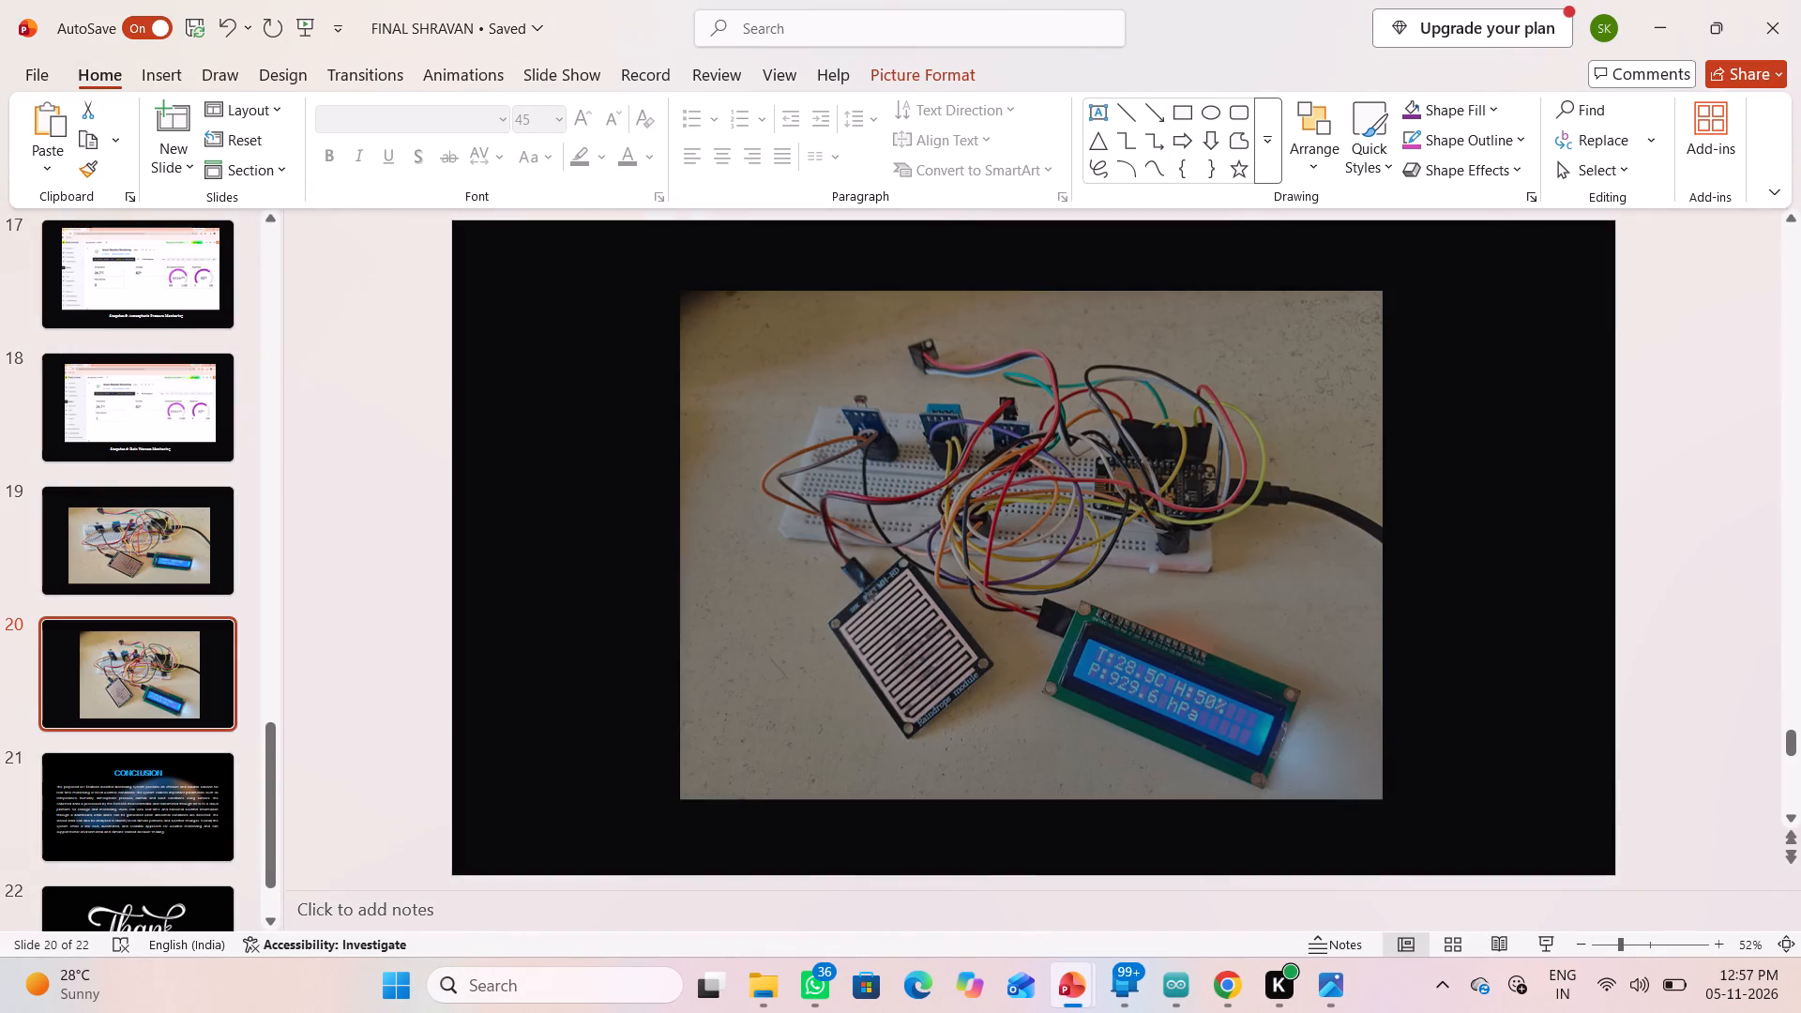
drag(1380, 757, 1323, 681)
drag(1214, 635, 1269, 622)
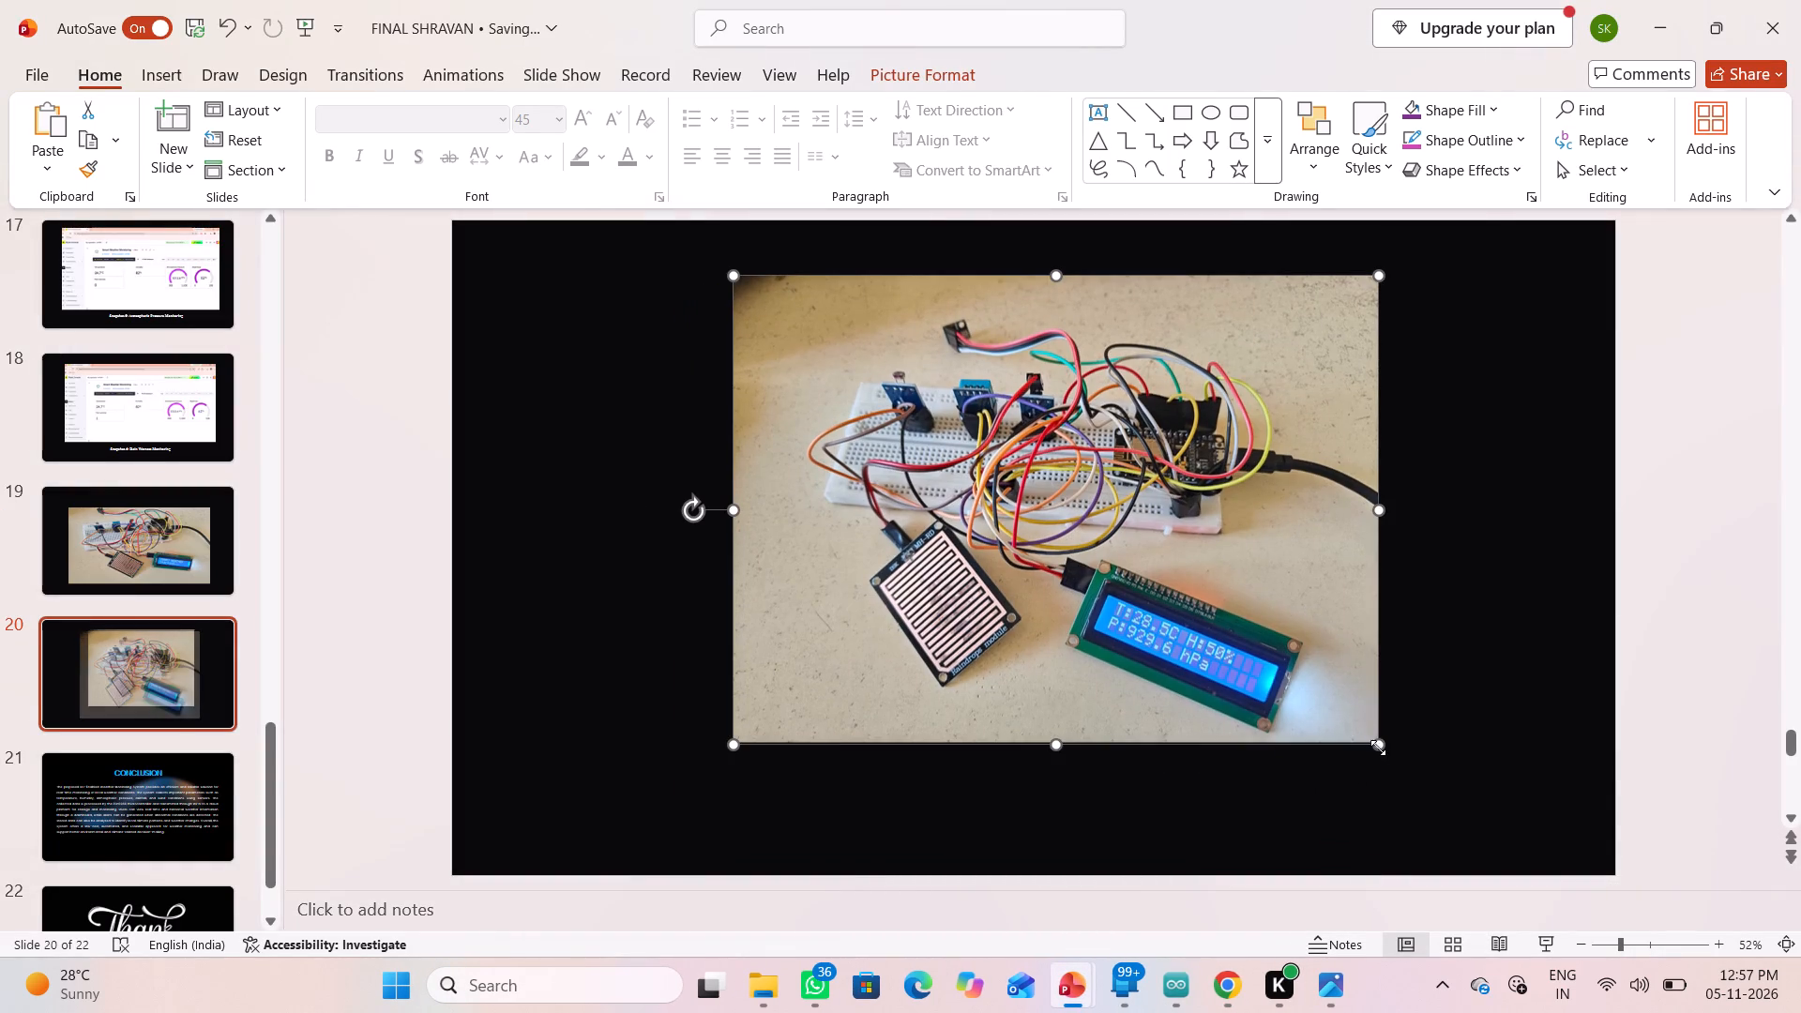
drag(1377, 743, 1328, 688)
drag(1099, 576, 1122, 582)
Paste the copied prototype description onto slide 20 and place its text box just below the circuit photo.
click(783, 770)
click(730, 783)
click(655, 773)
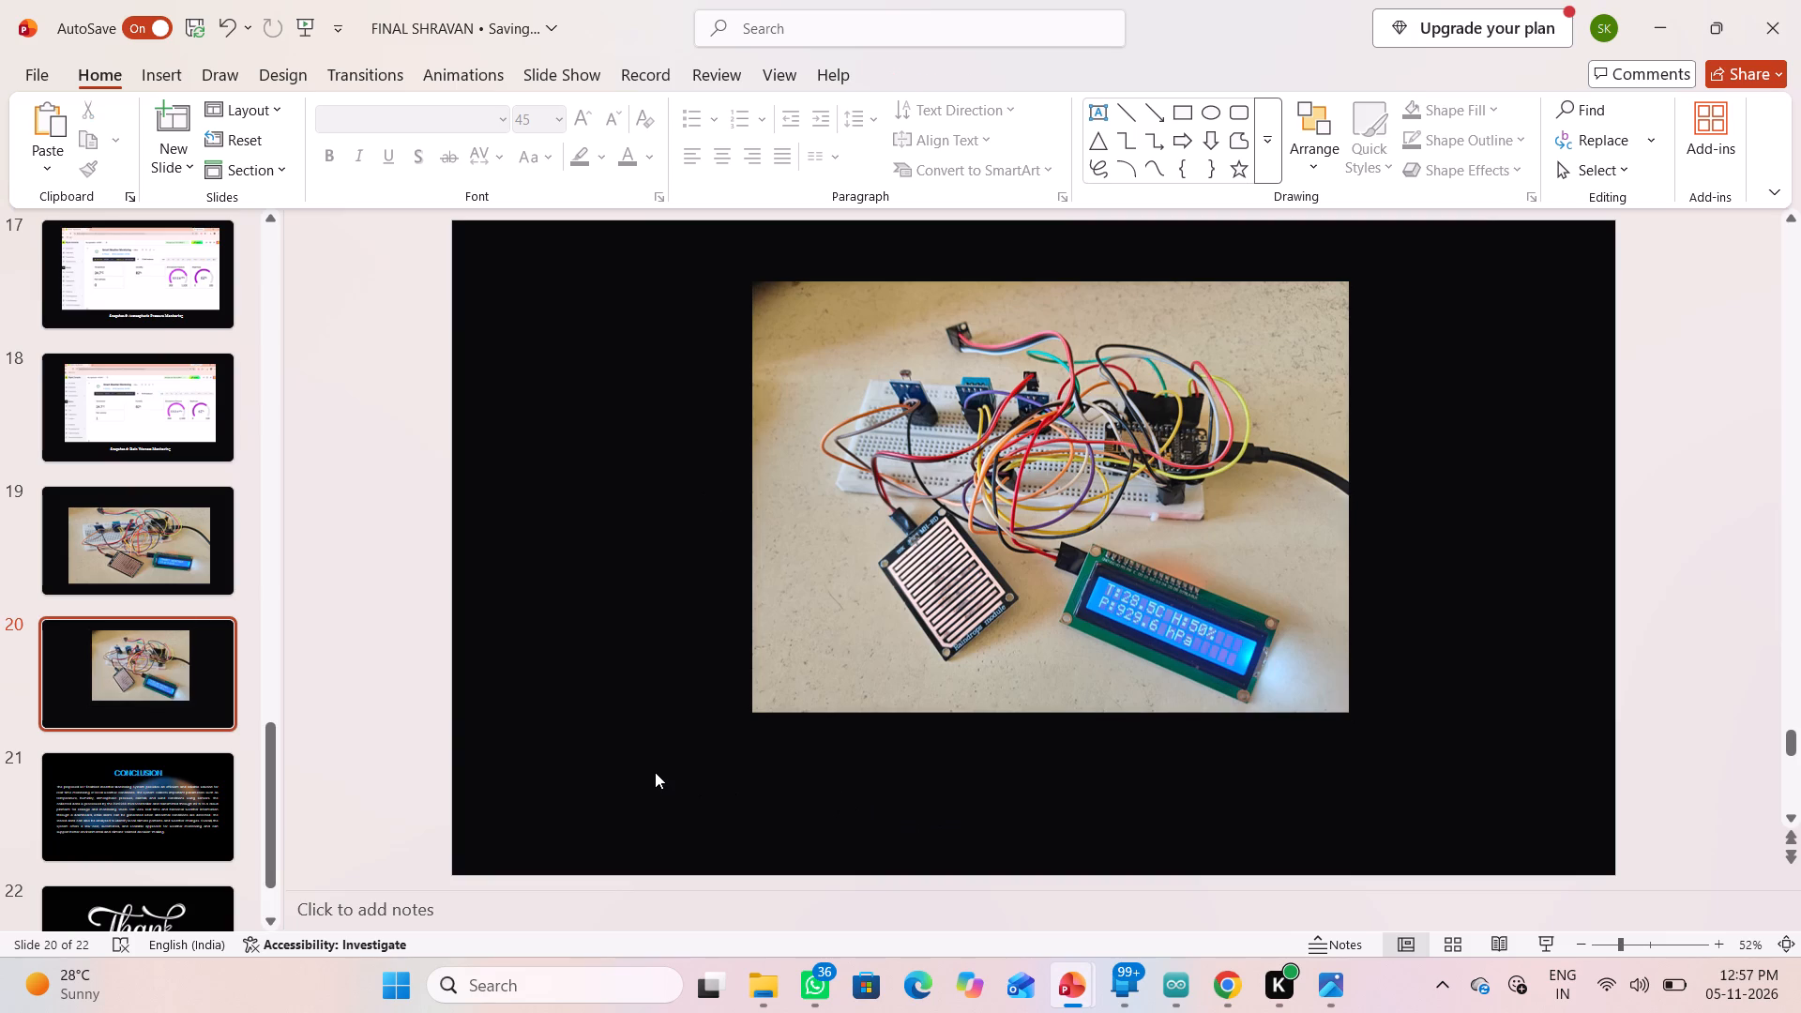
key(ctrl+v)
click(962, 545)
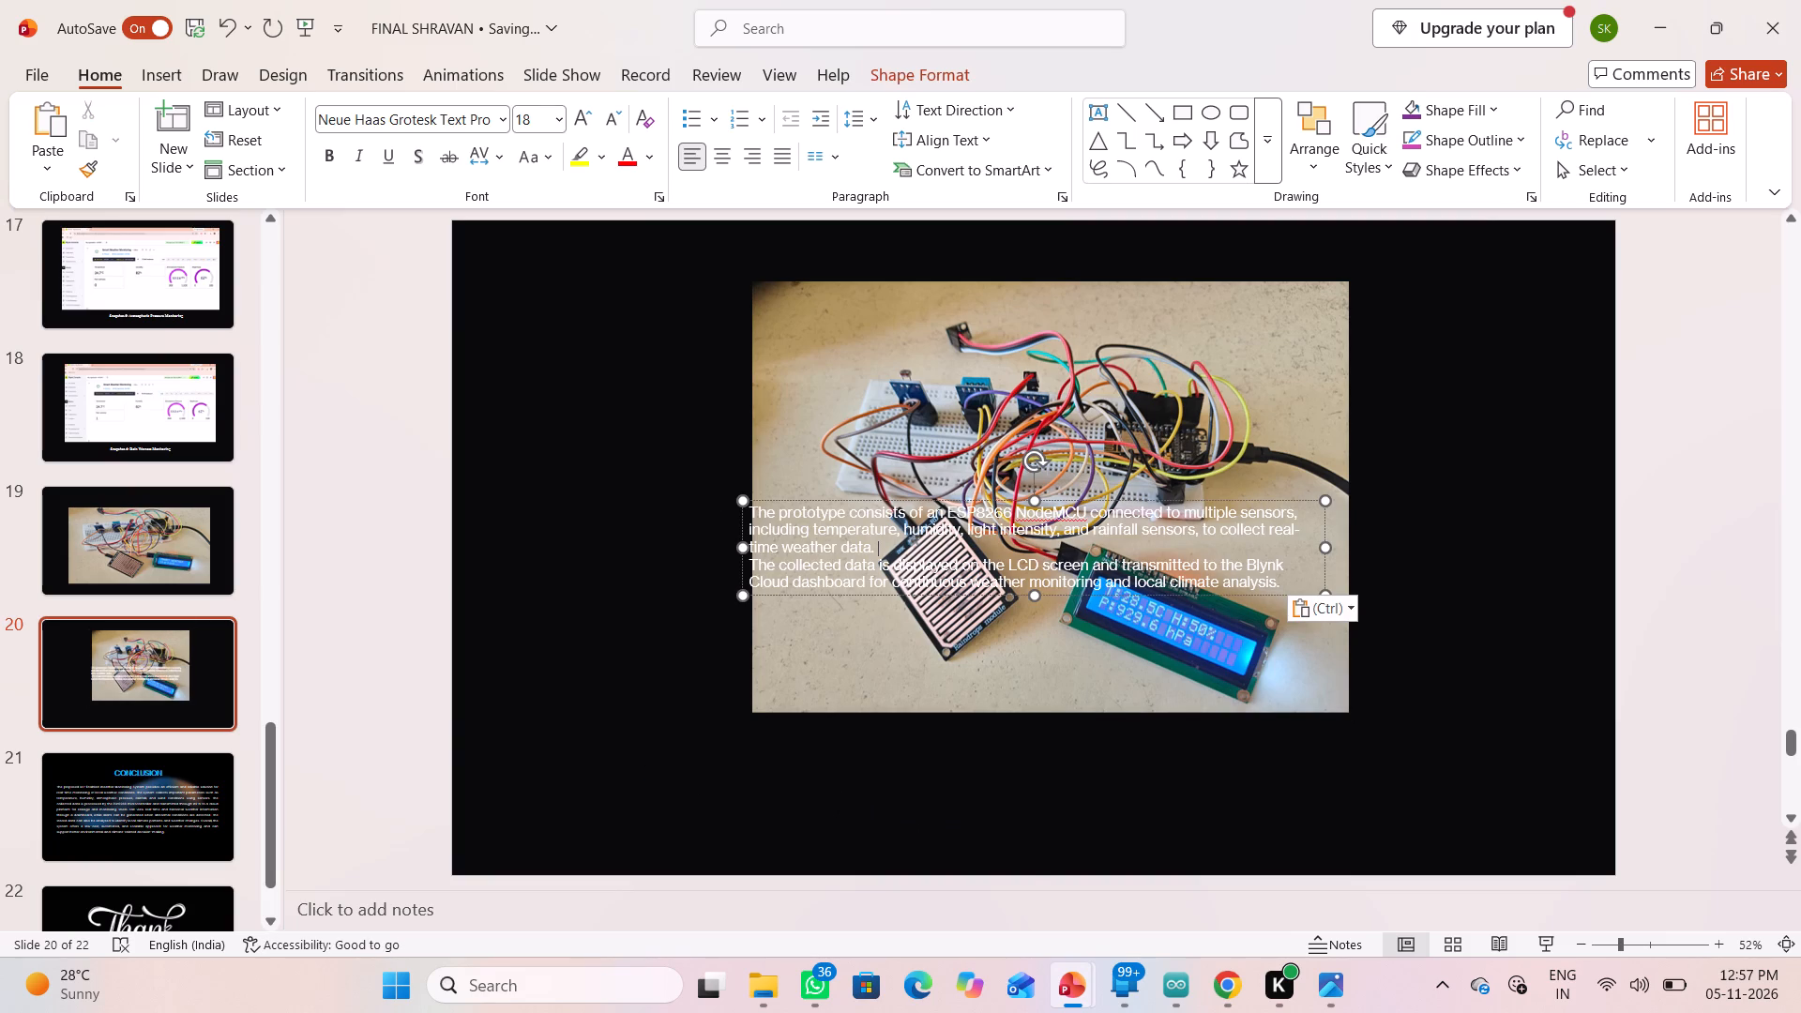
drag(933, 596, 972, 830)
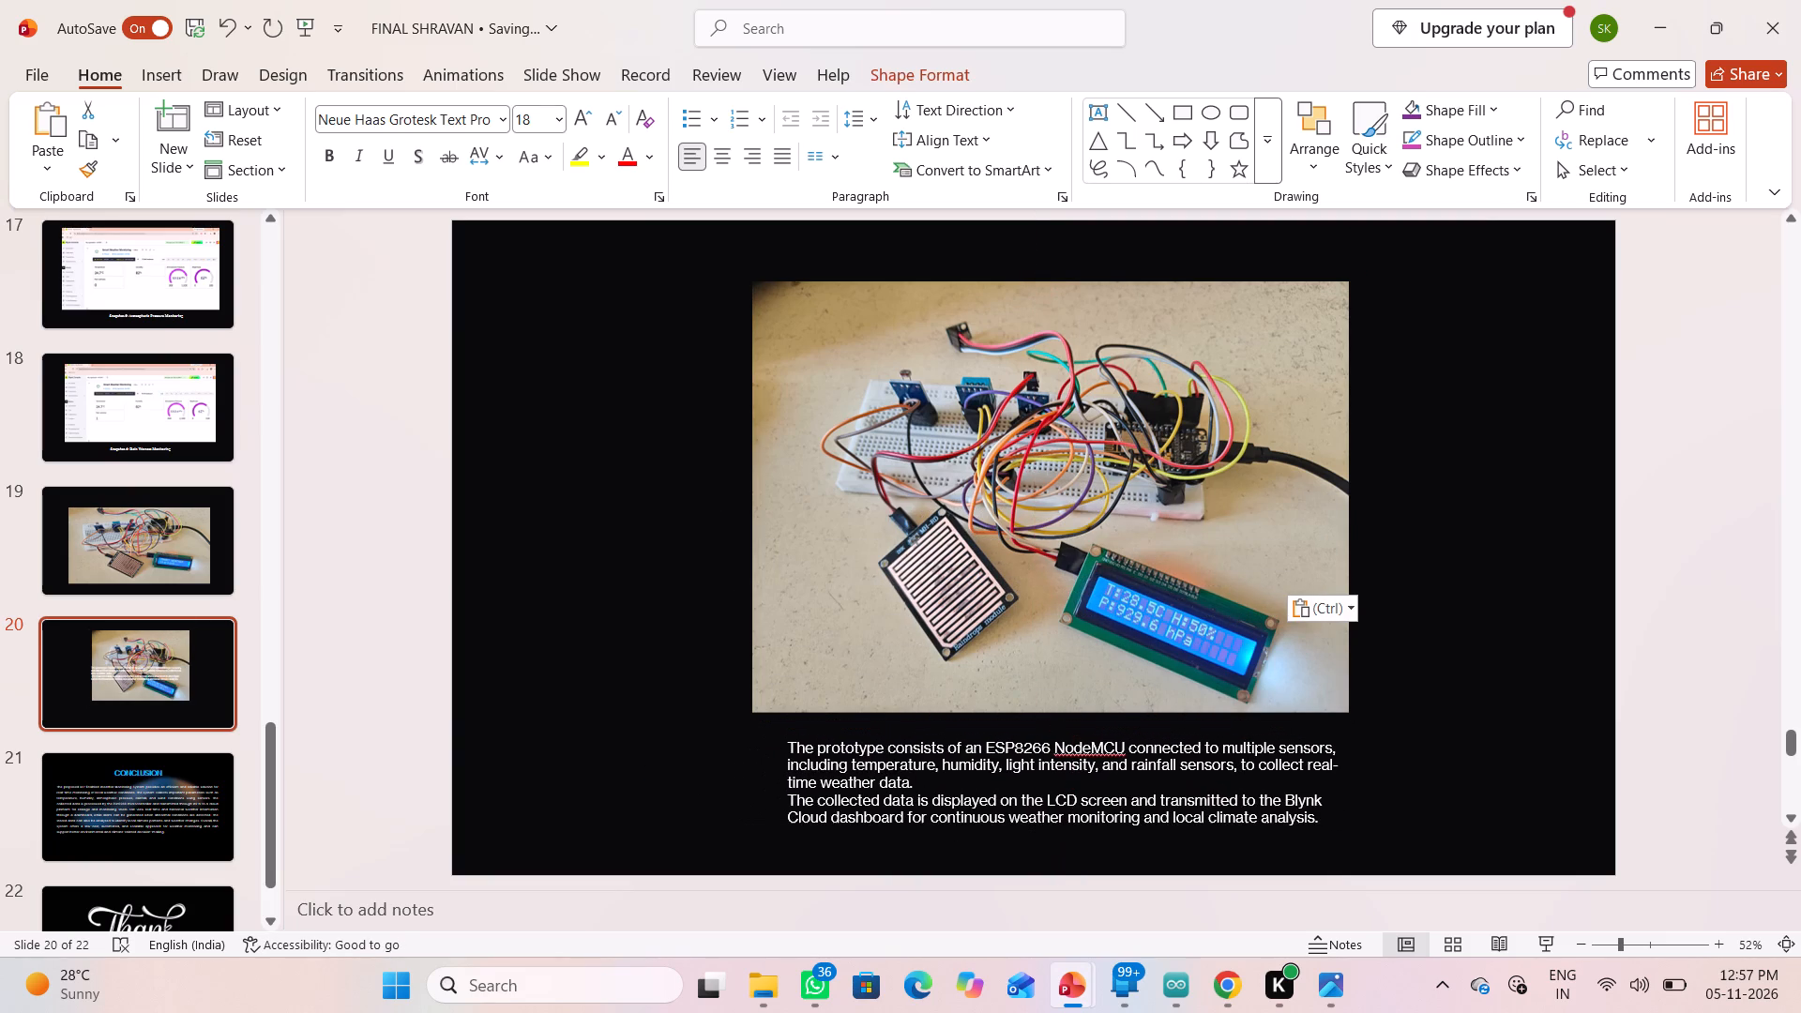
drag(972, 830, 973, 830)
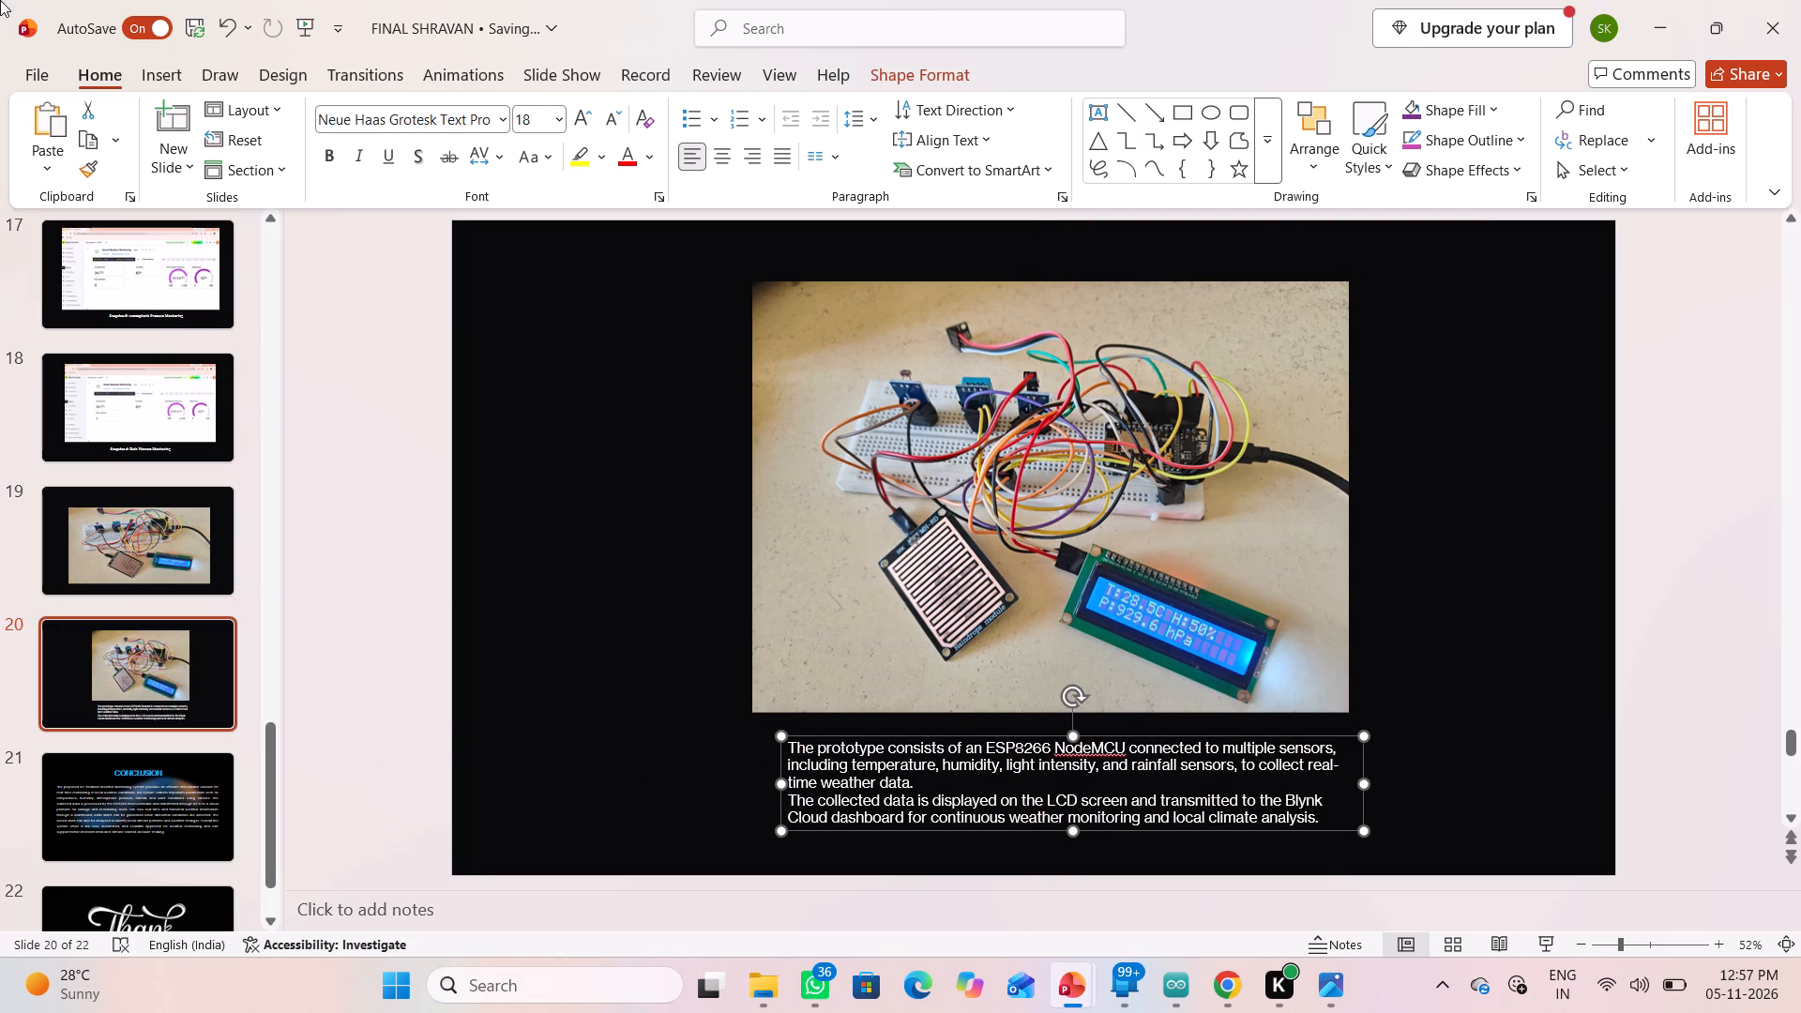
Move the circuit photo on slide 20 towards the slide's left side, freeing space beside it.
click(1010, 489)
drag(1188, 512, 957, 518)
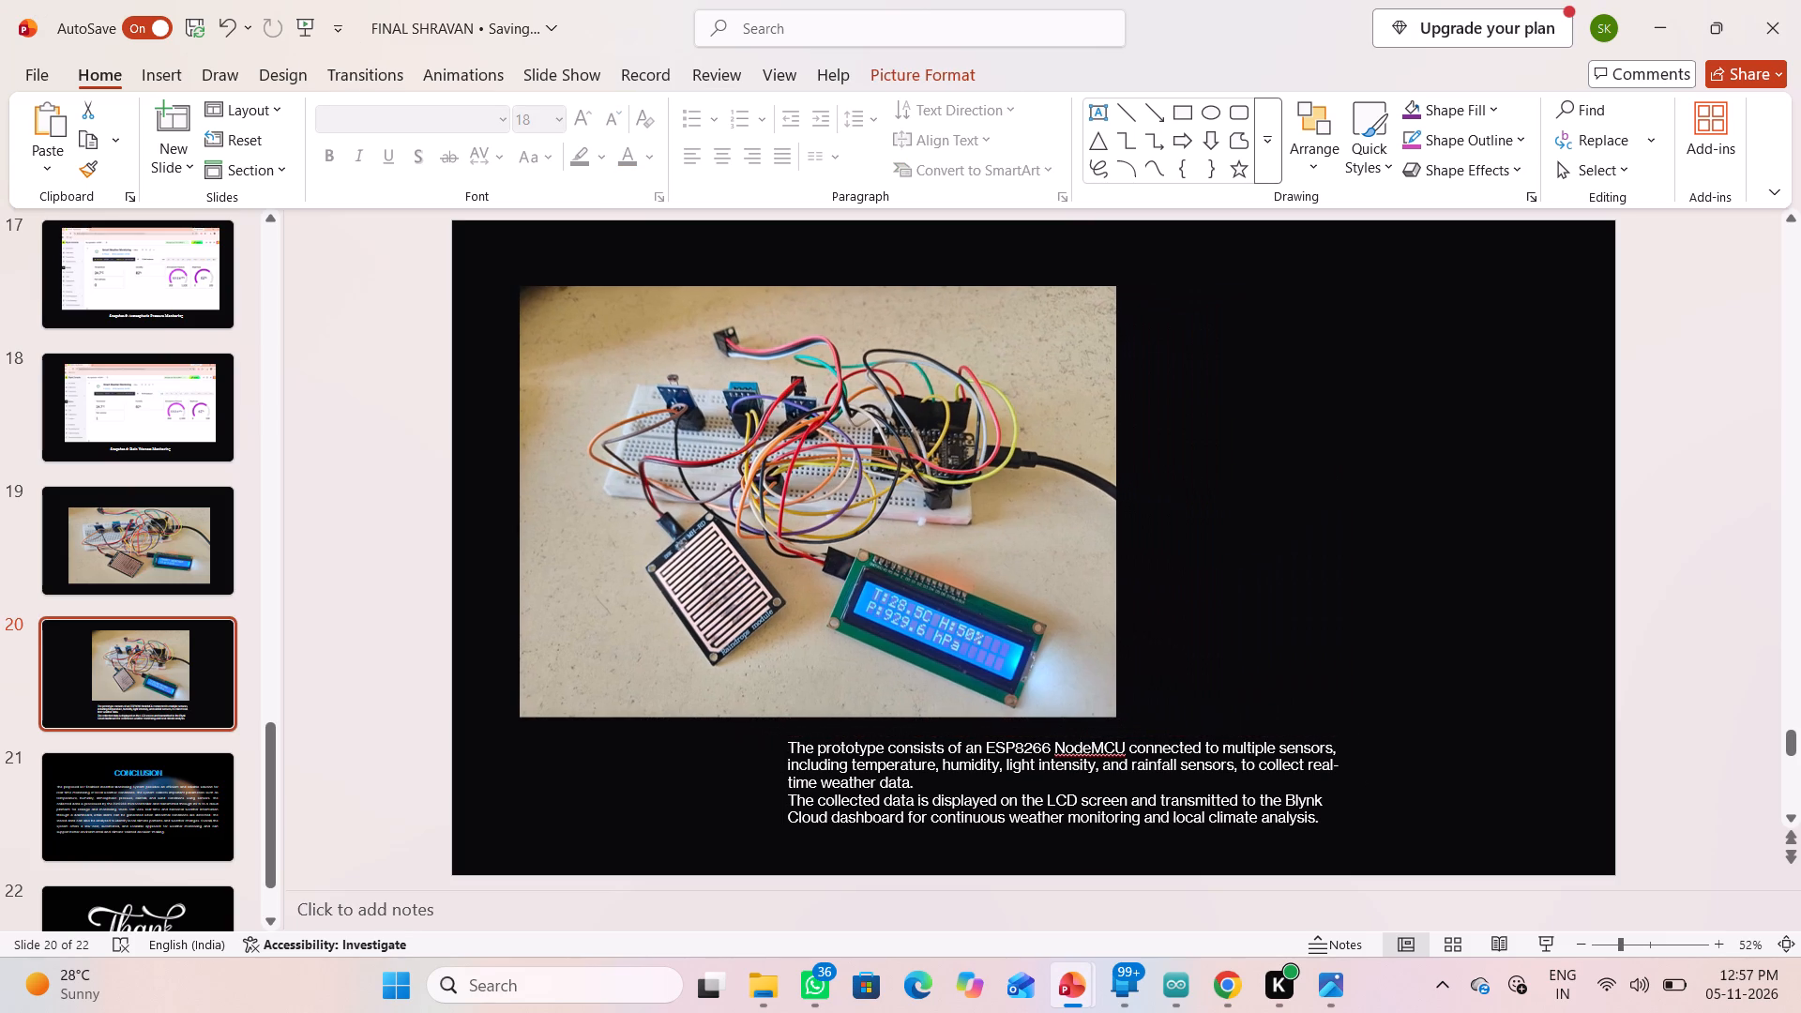
drag(957, 518, 946, 521)
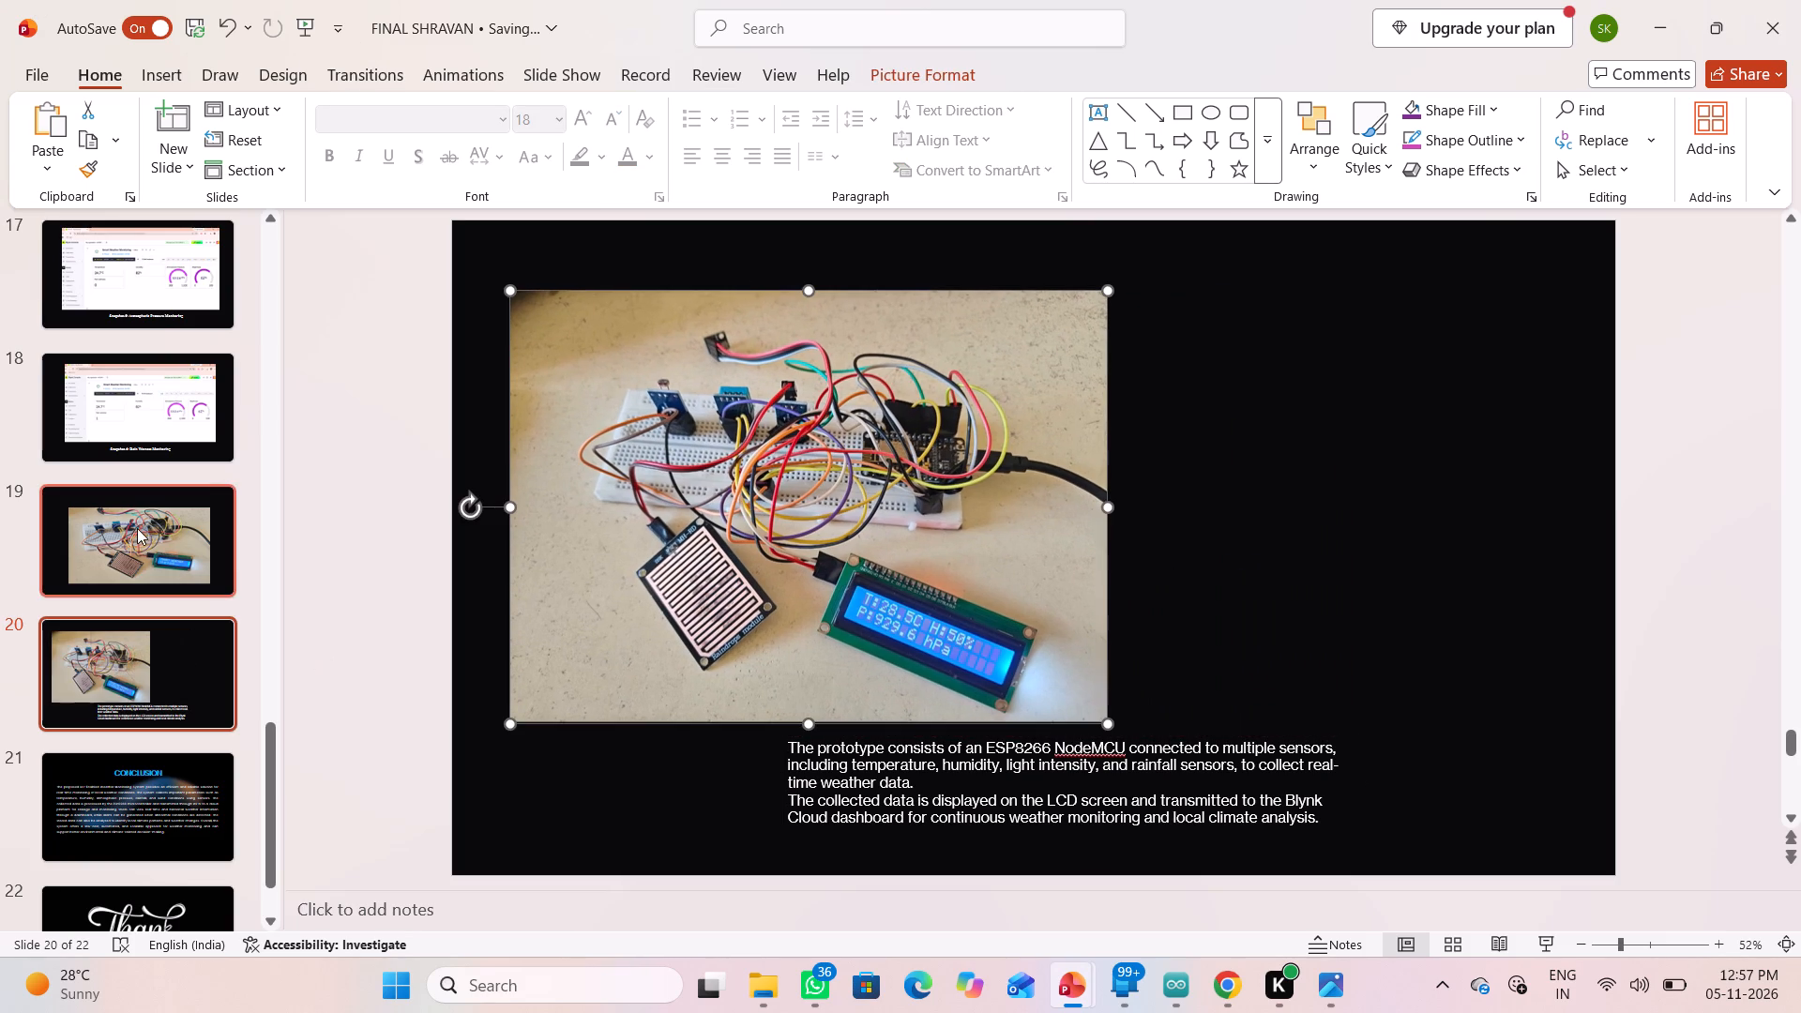
Copy the "SMART WEATHER Starting..." circuit photo from slide 19 and paste it onto slide 20.
click(137, 528)
right_click(794, 517)
click(842, 505)
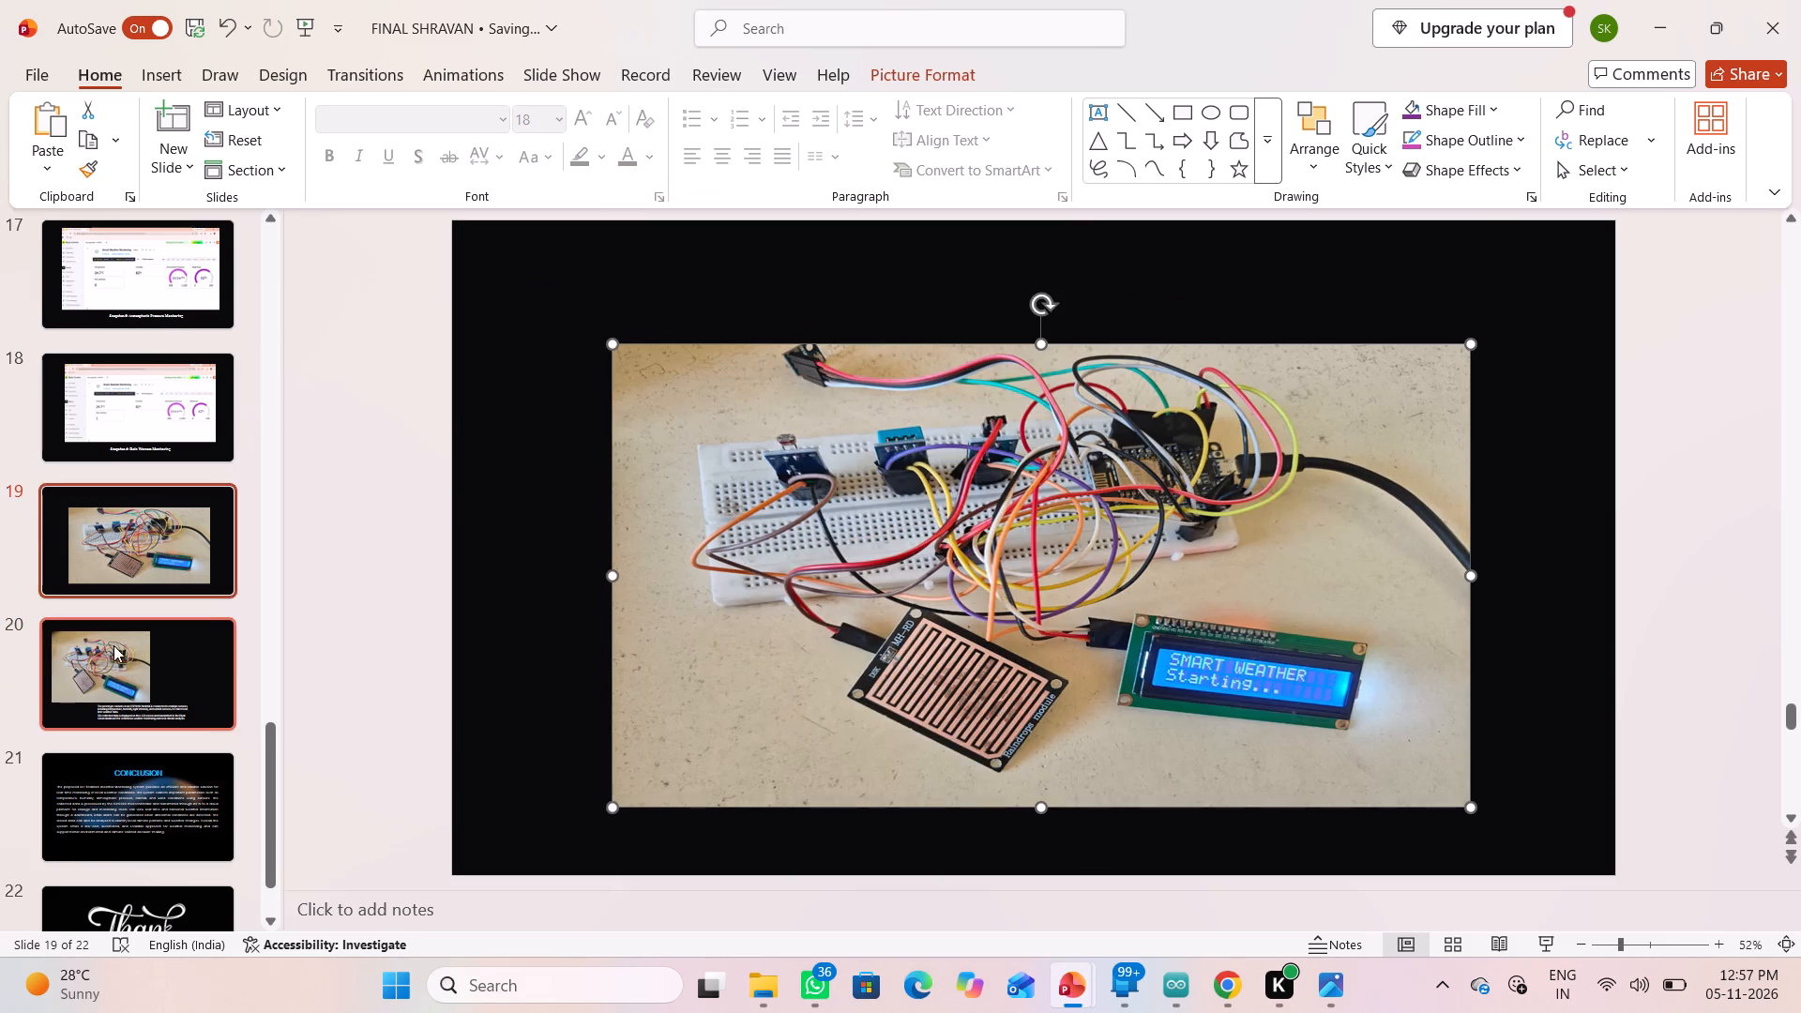
click(114, 645)
click(1191, 436)
right_click(1191, 436)
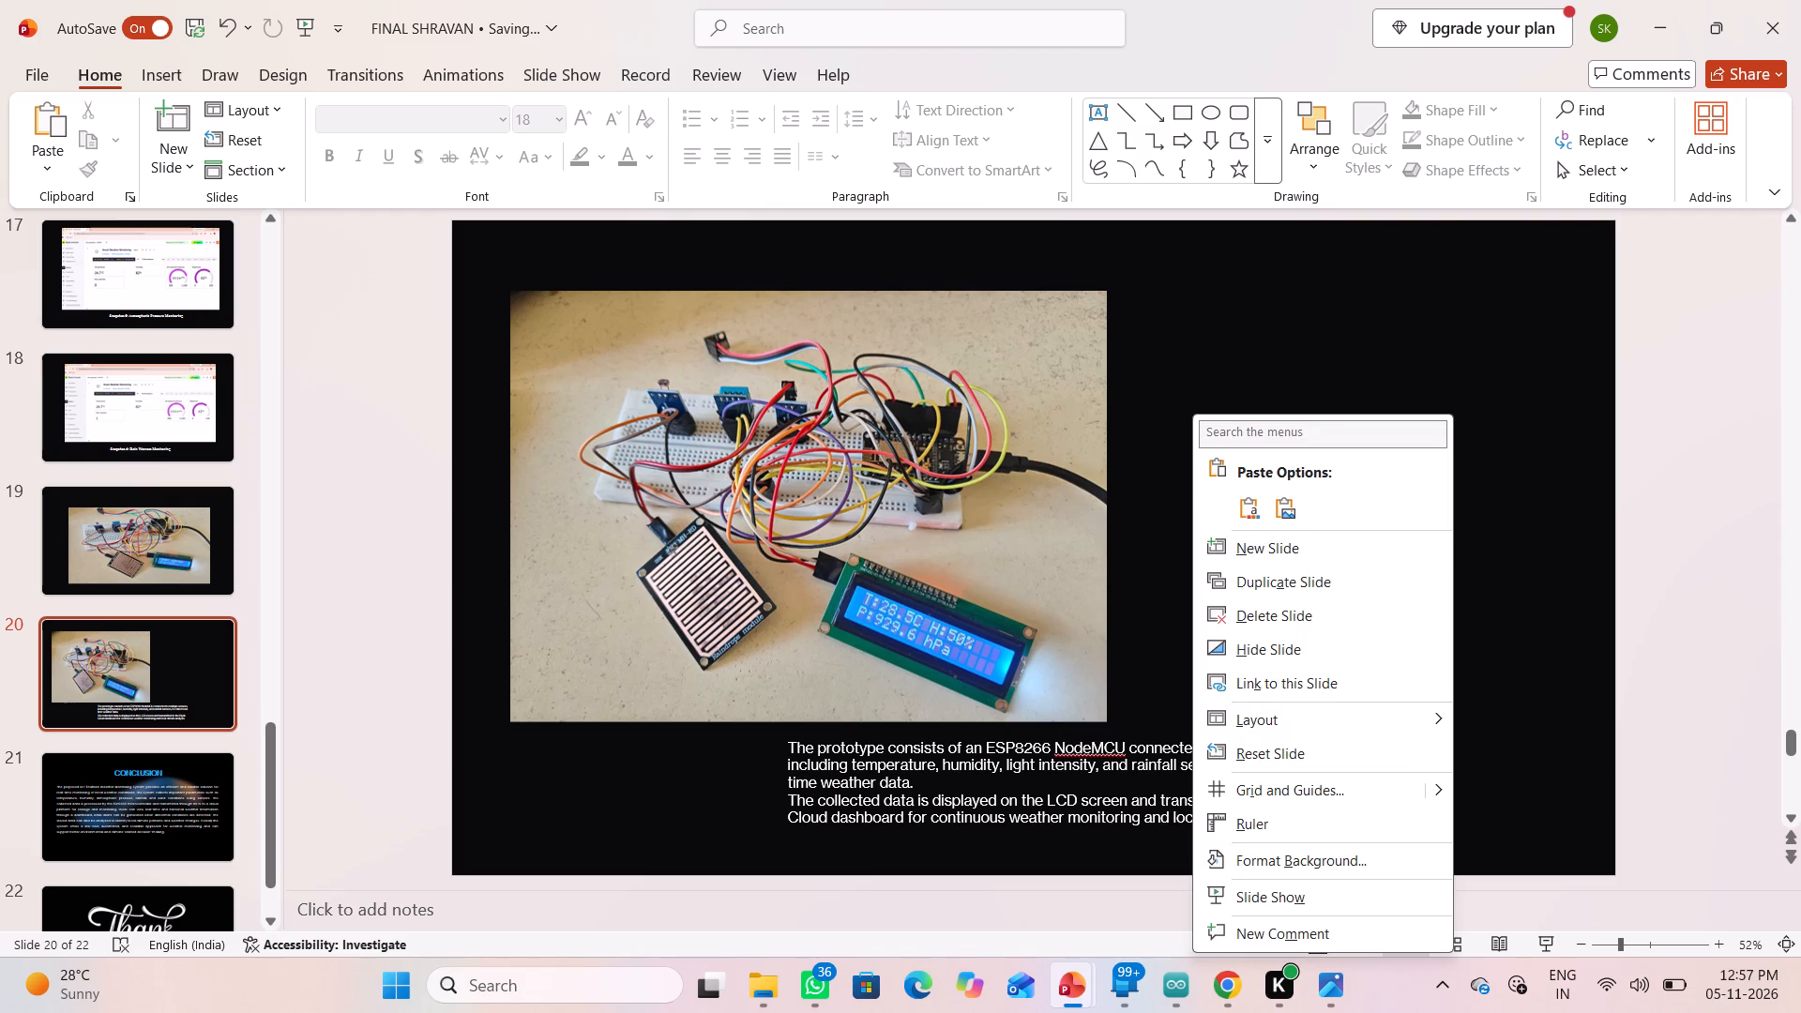
key(ctrl+v)
click(1316, 299)
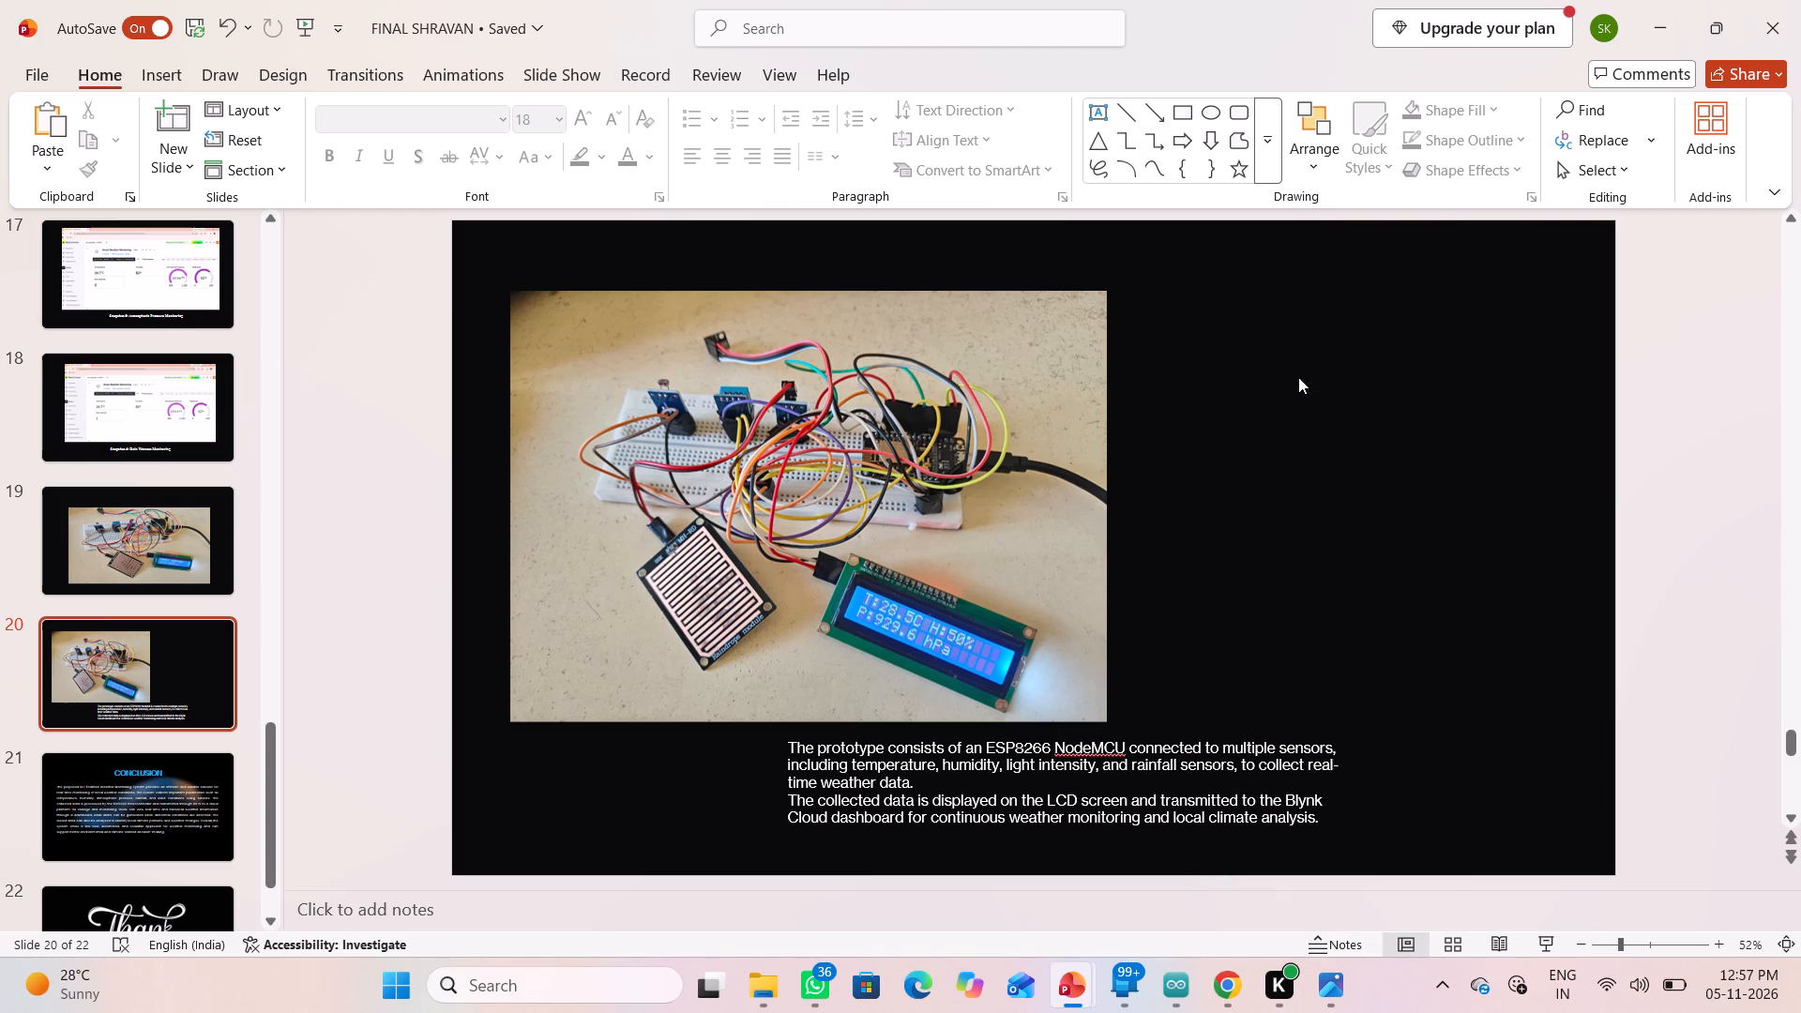
key(ctrl+v)
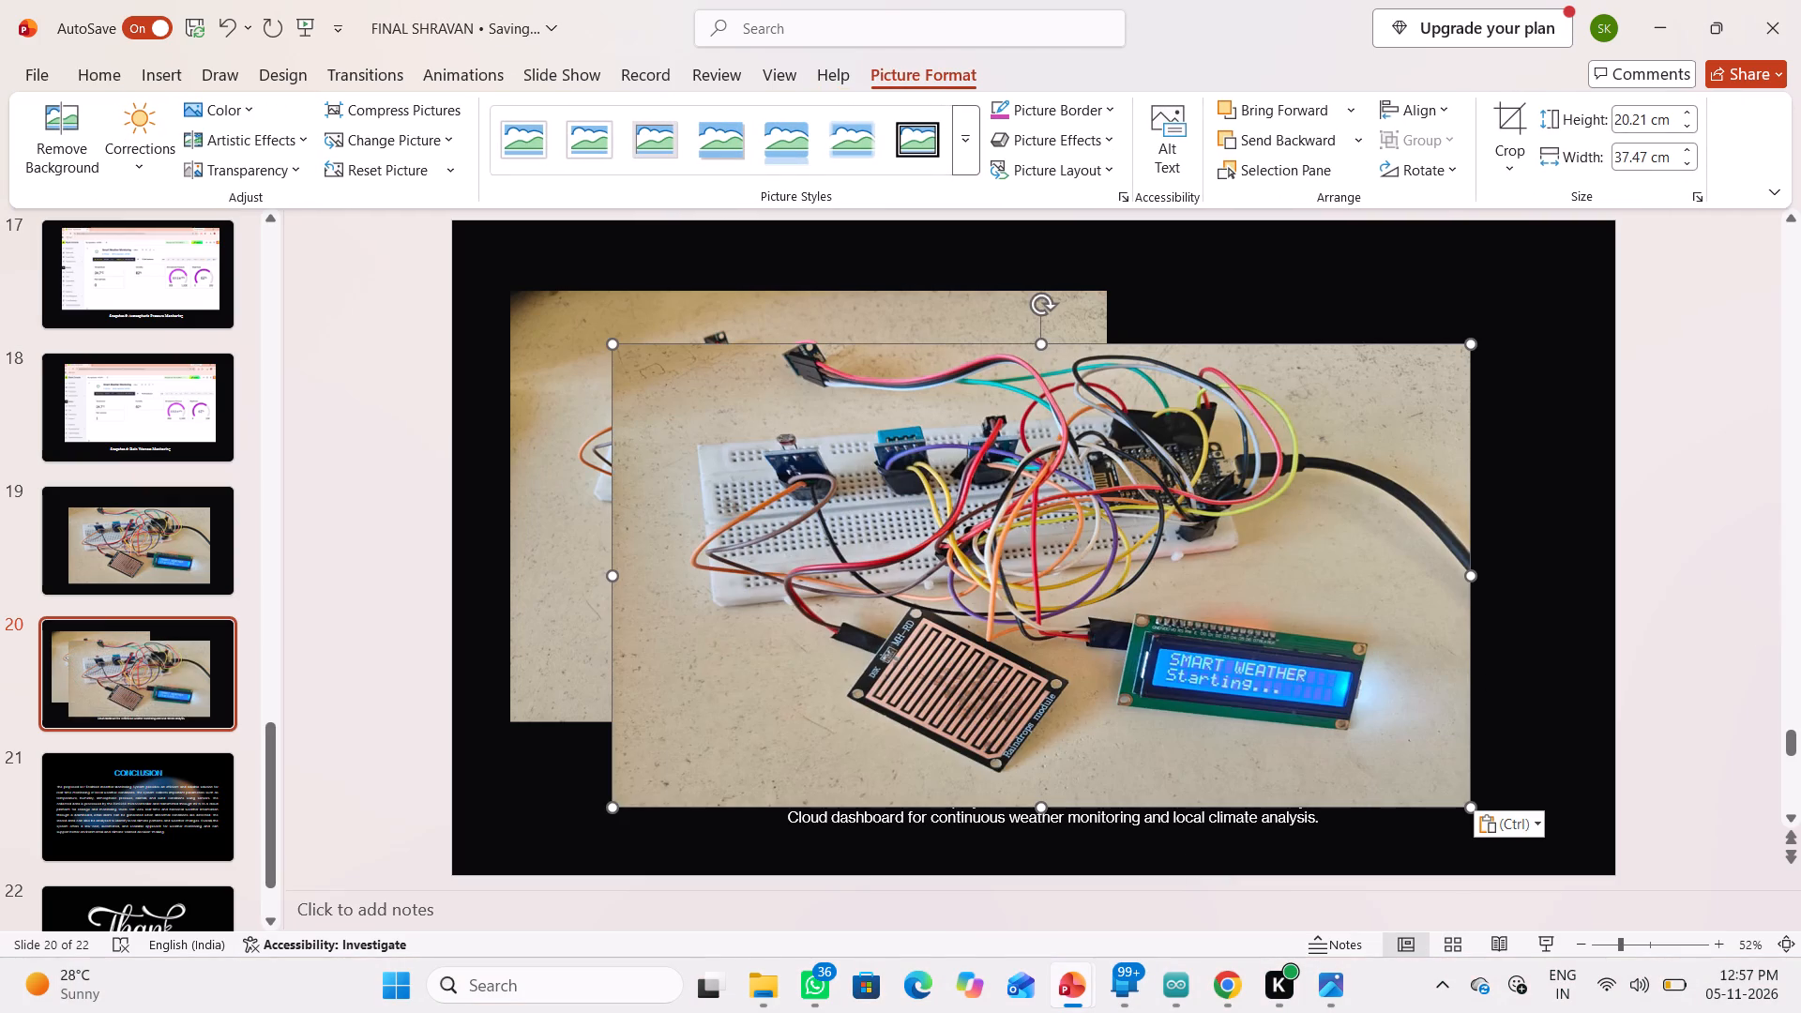
Shrink the pasted circuit photo to about 12.28 × 22.75 cm and place it against the first photo's right edge.
drag(1469, 803, 1139, 603)
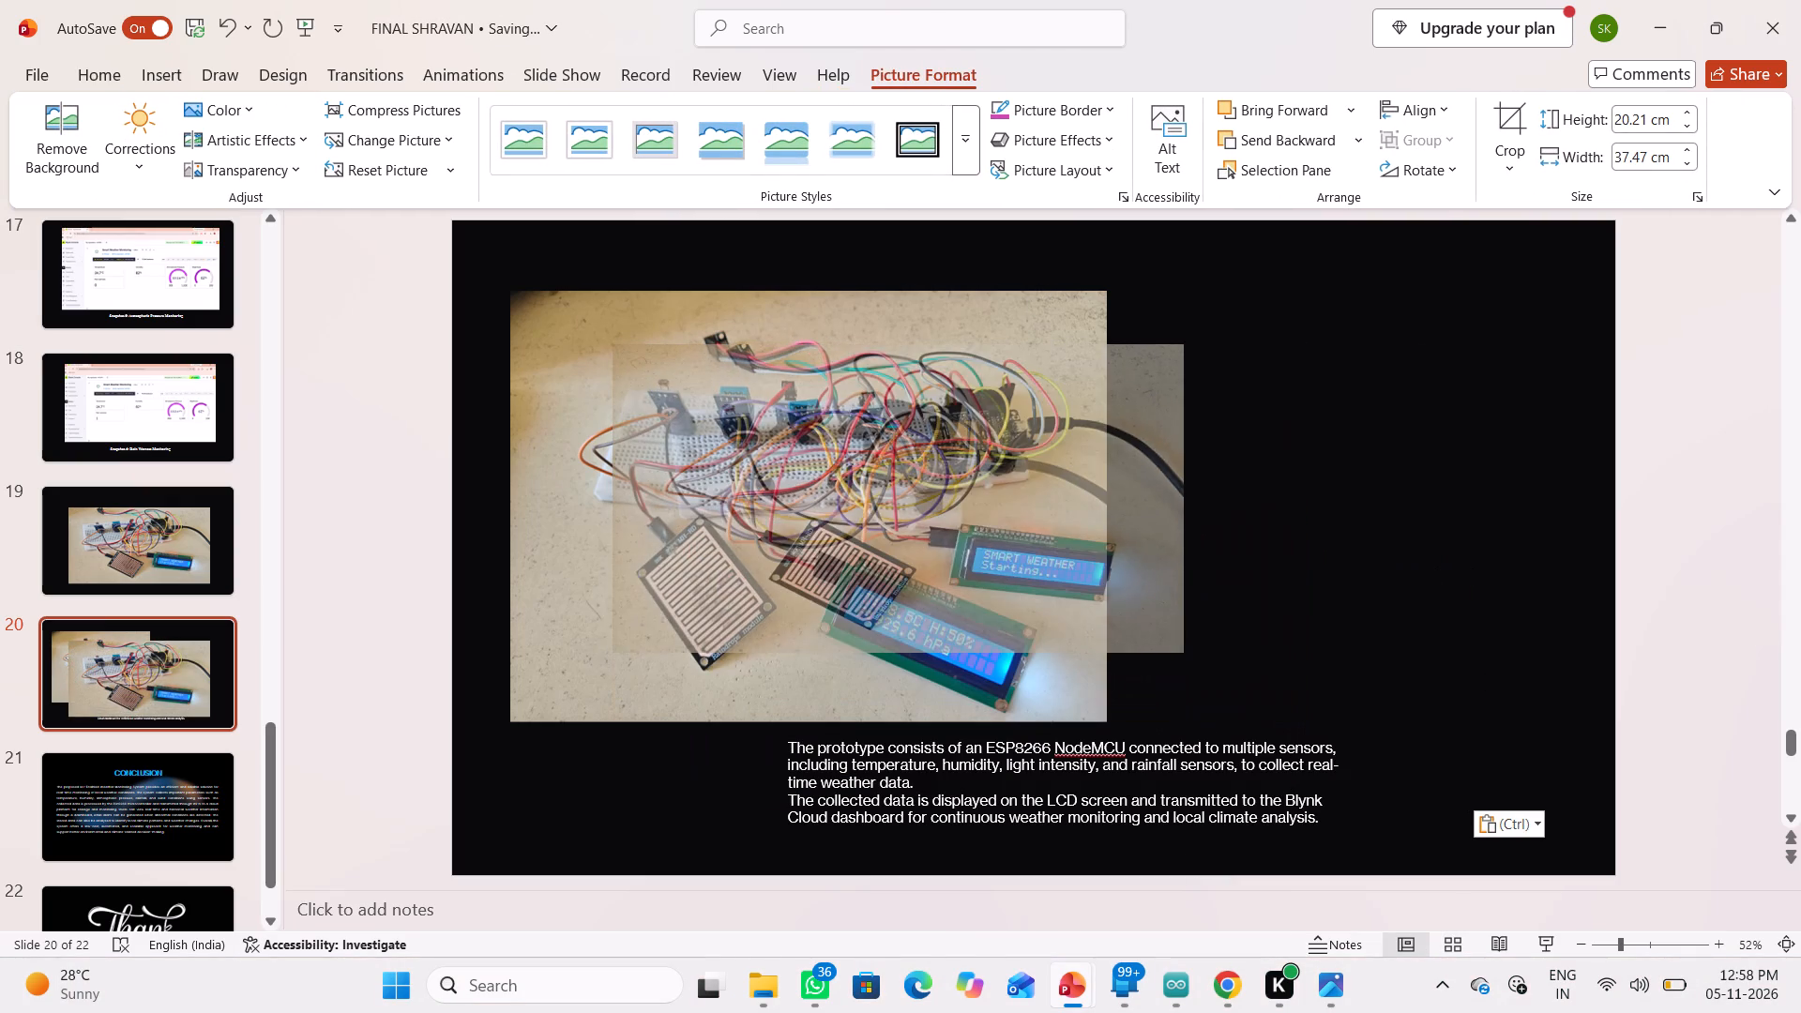
drag(1139, 603, 1123, 626)
drag(964, 523, 1432, 533)
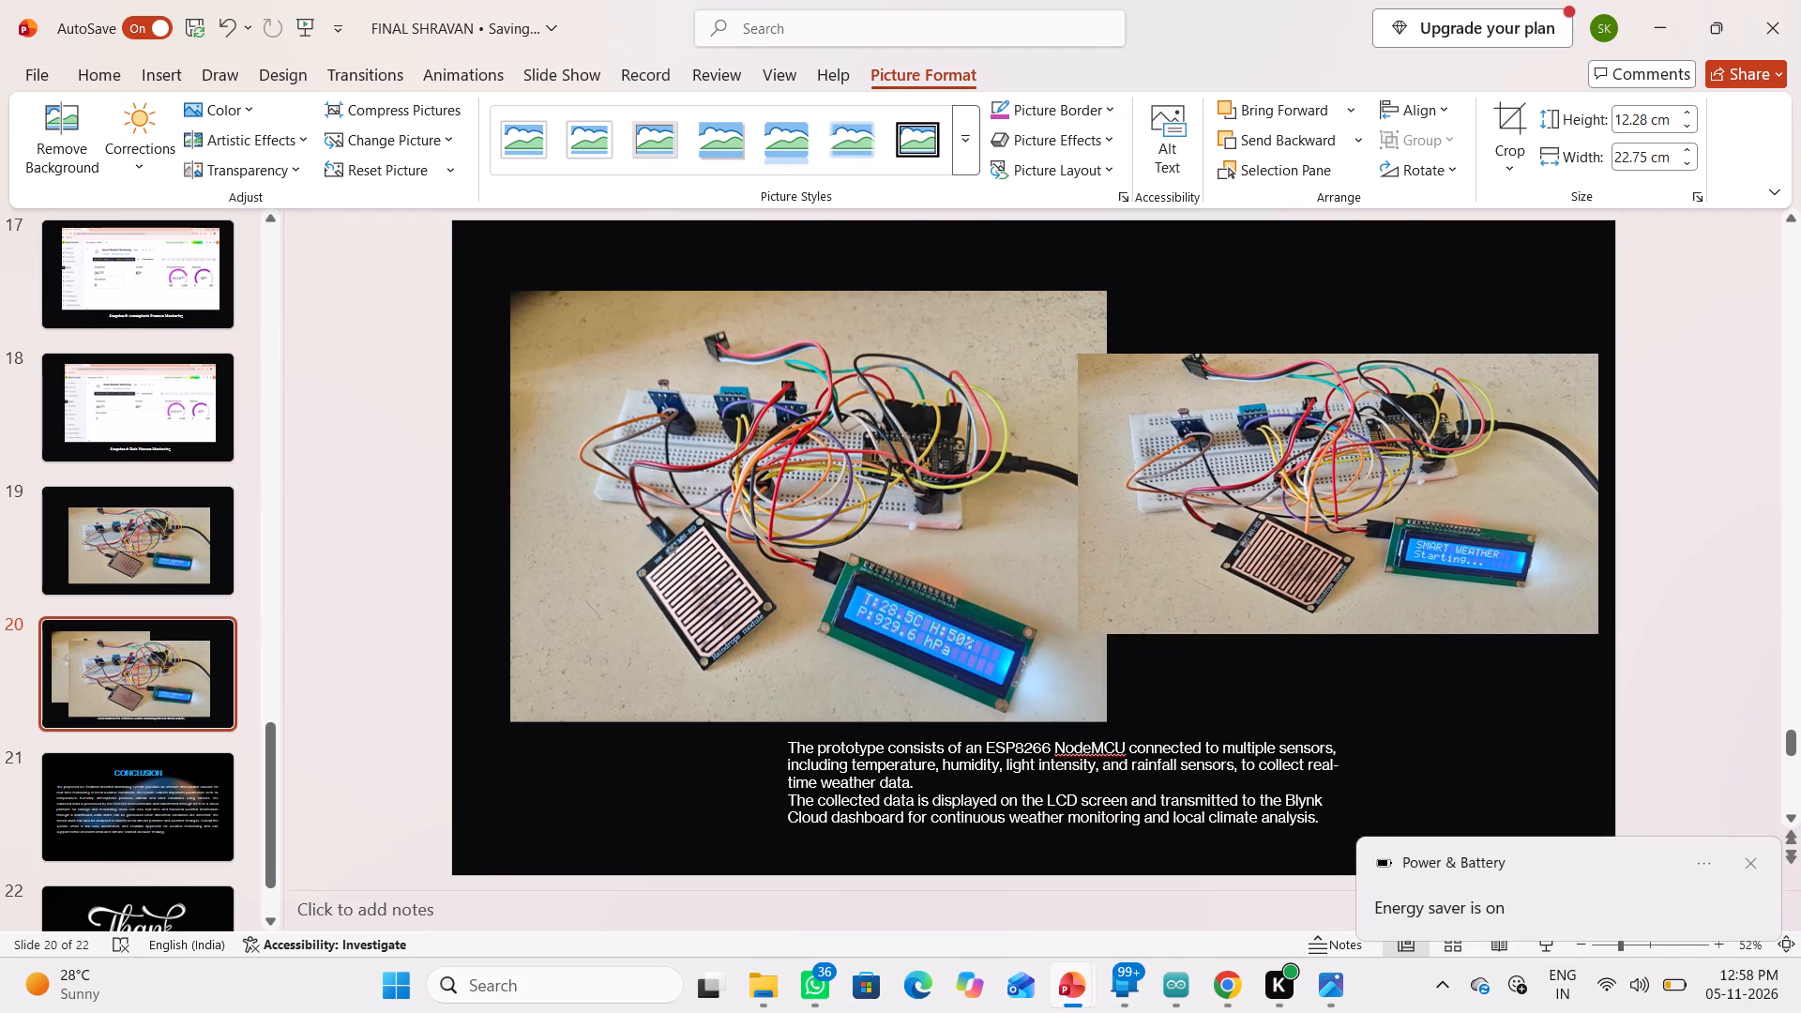
drag(1432, 533, 1462, 534)
click(1432, 539)
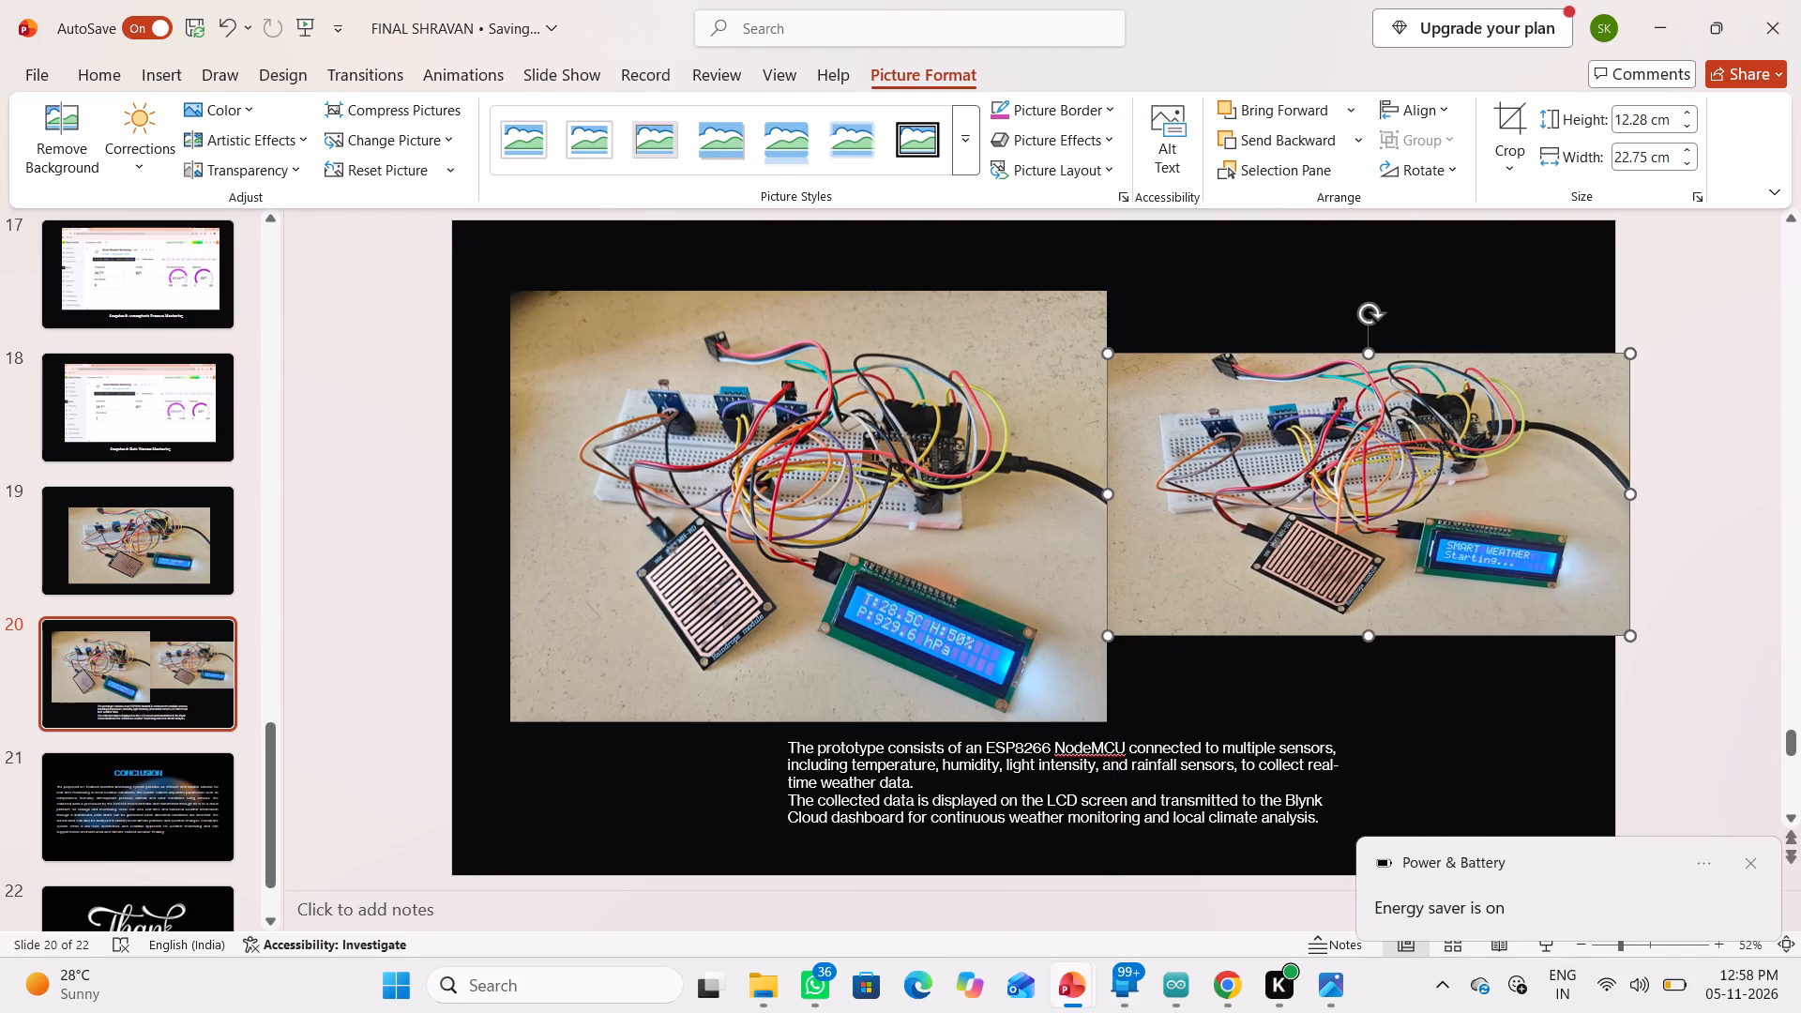
Extend the pasted photo's crop frame downward to about 13.97 cm high and shift the picture slightly within it.
click(1497, 135)
drag(1372, 634, 1374, 673)
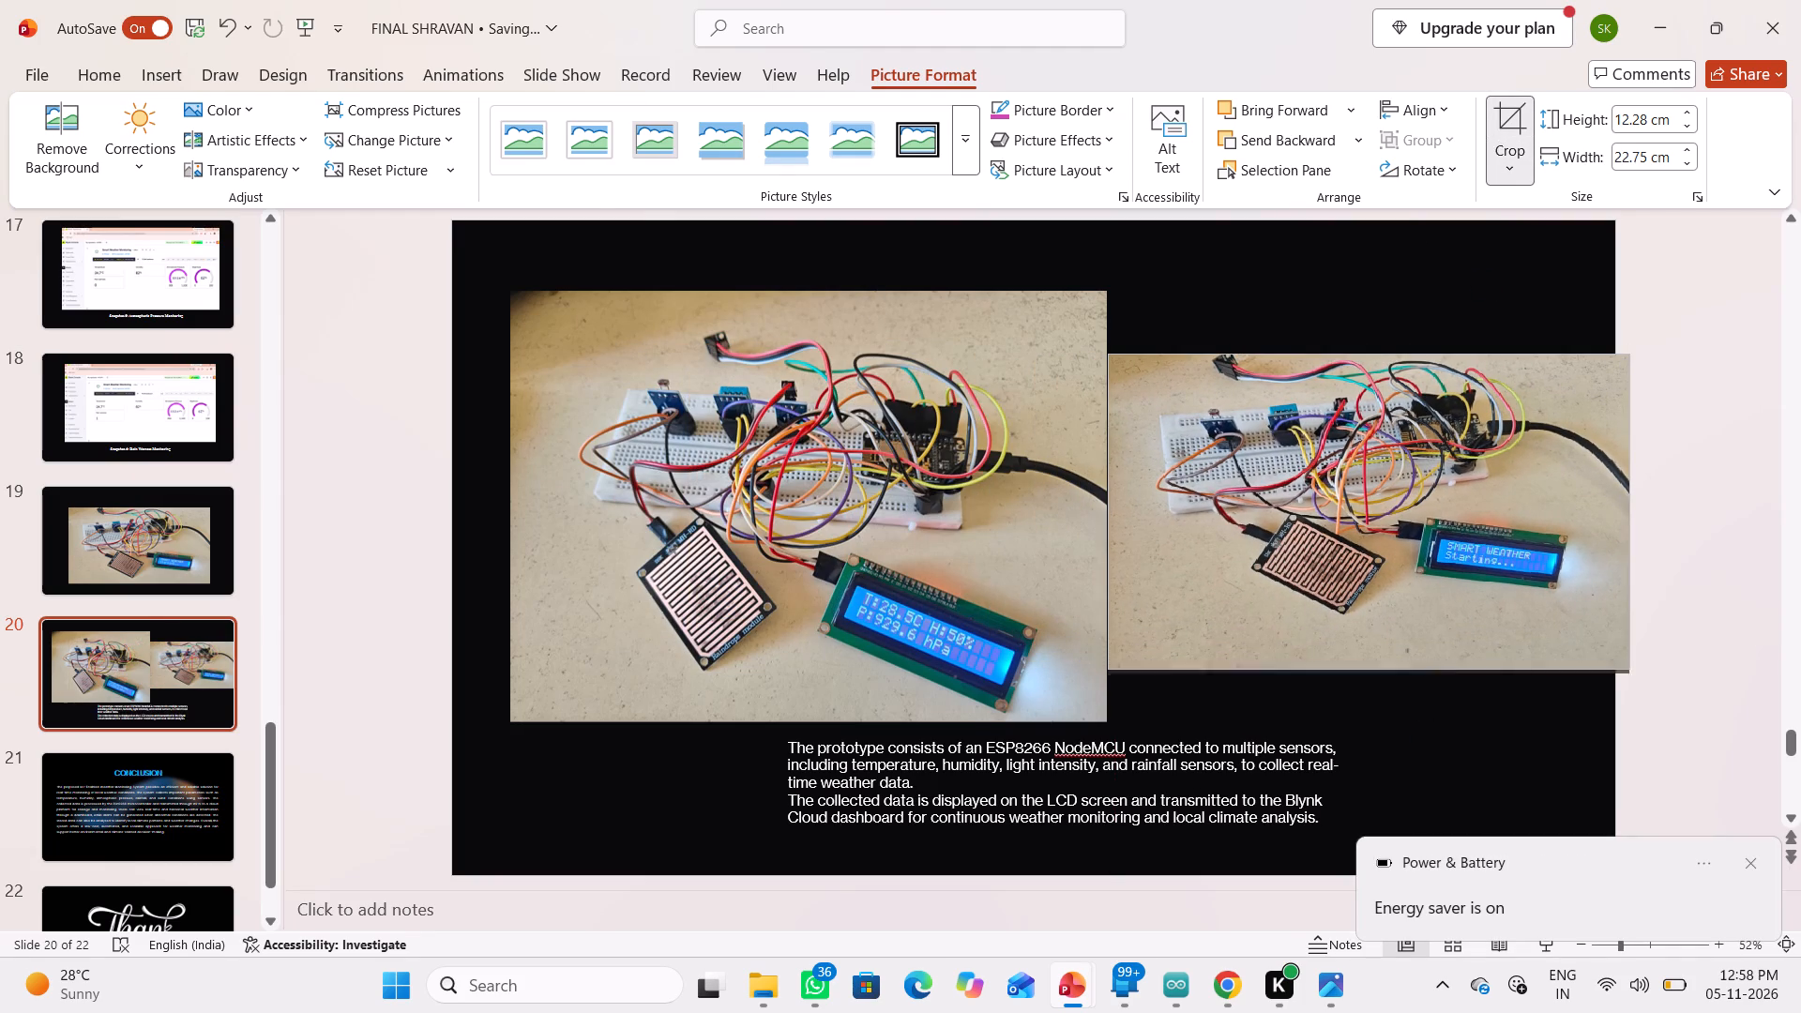
drag(1374, 673, 1374, 674)
drag(1367, 352, 1367, 349)
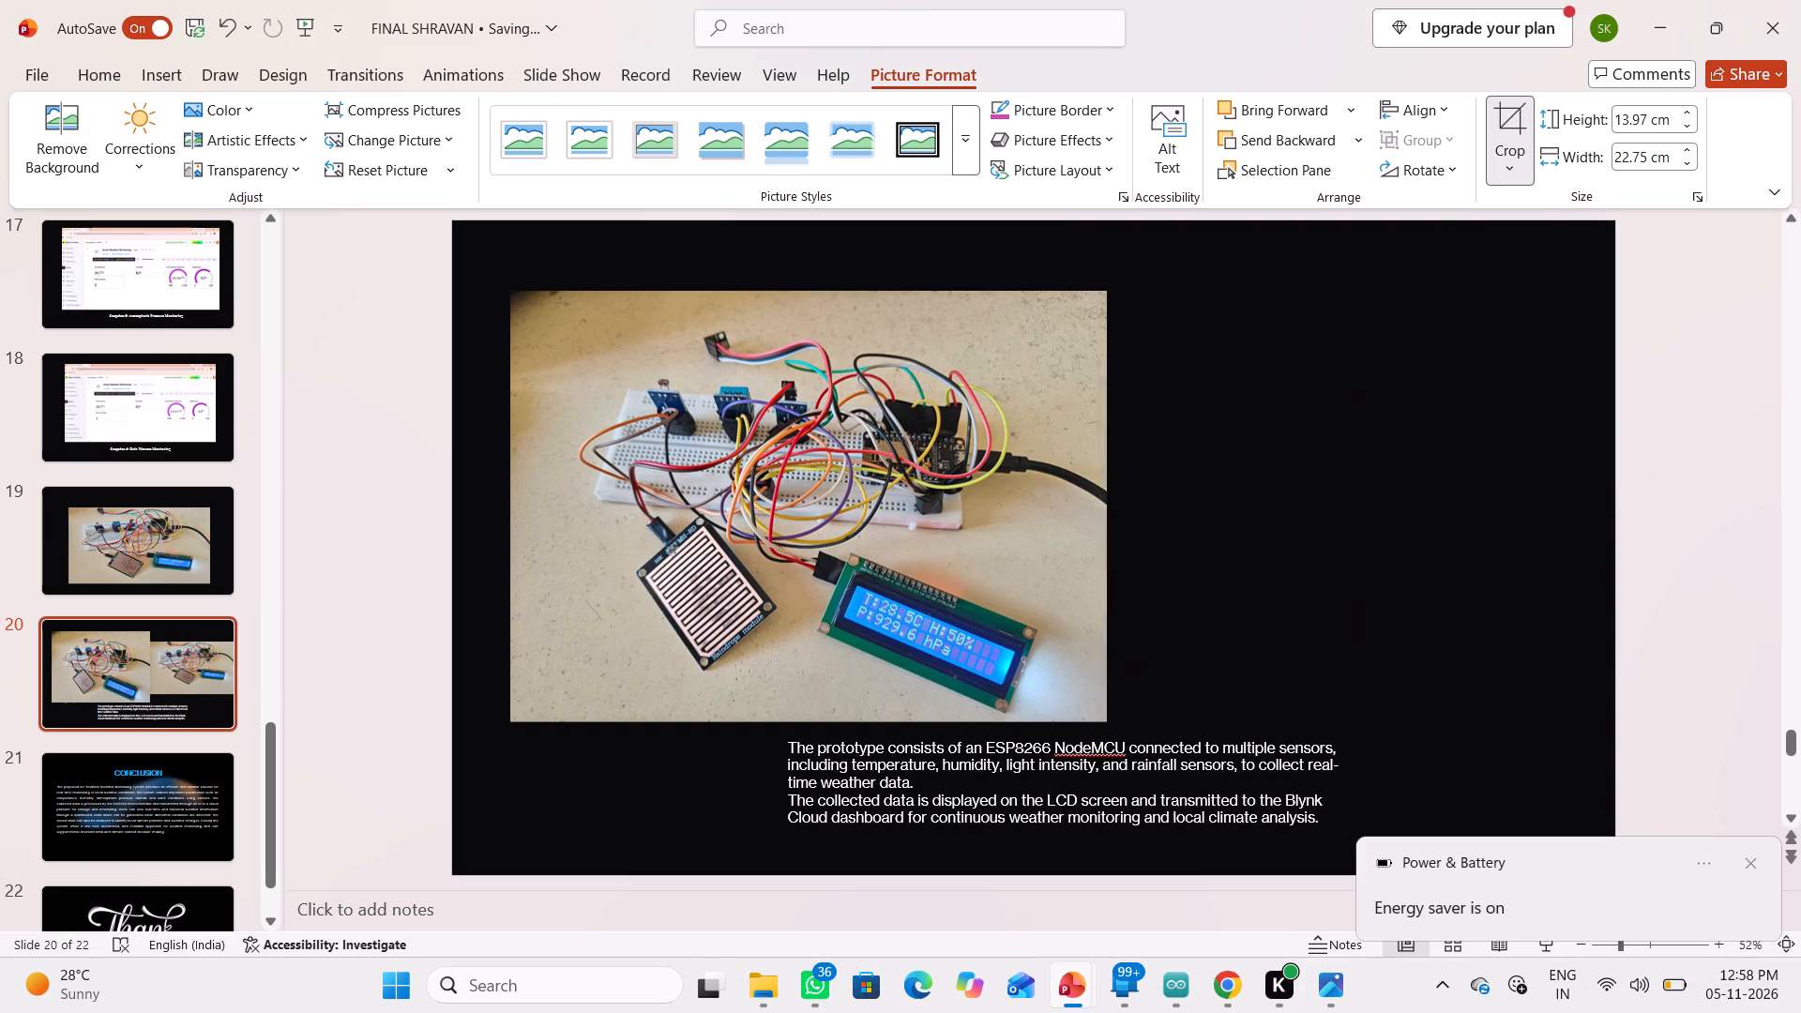
drag(1367, 349, 1367, 324)
click(1367, 324)
drag(1366, 454, 1366, 478)
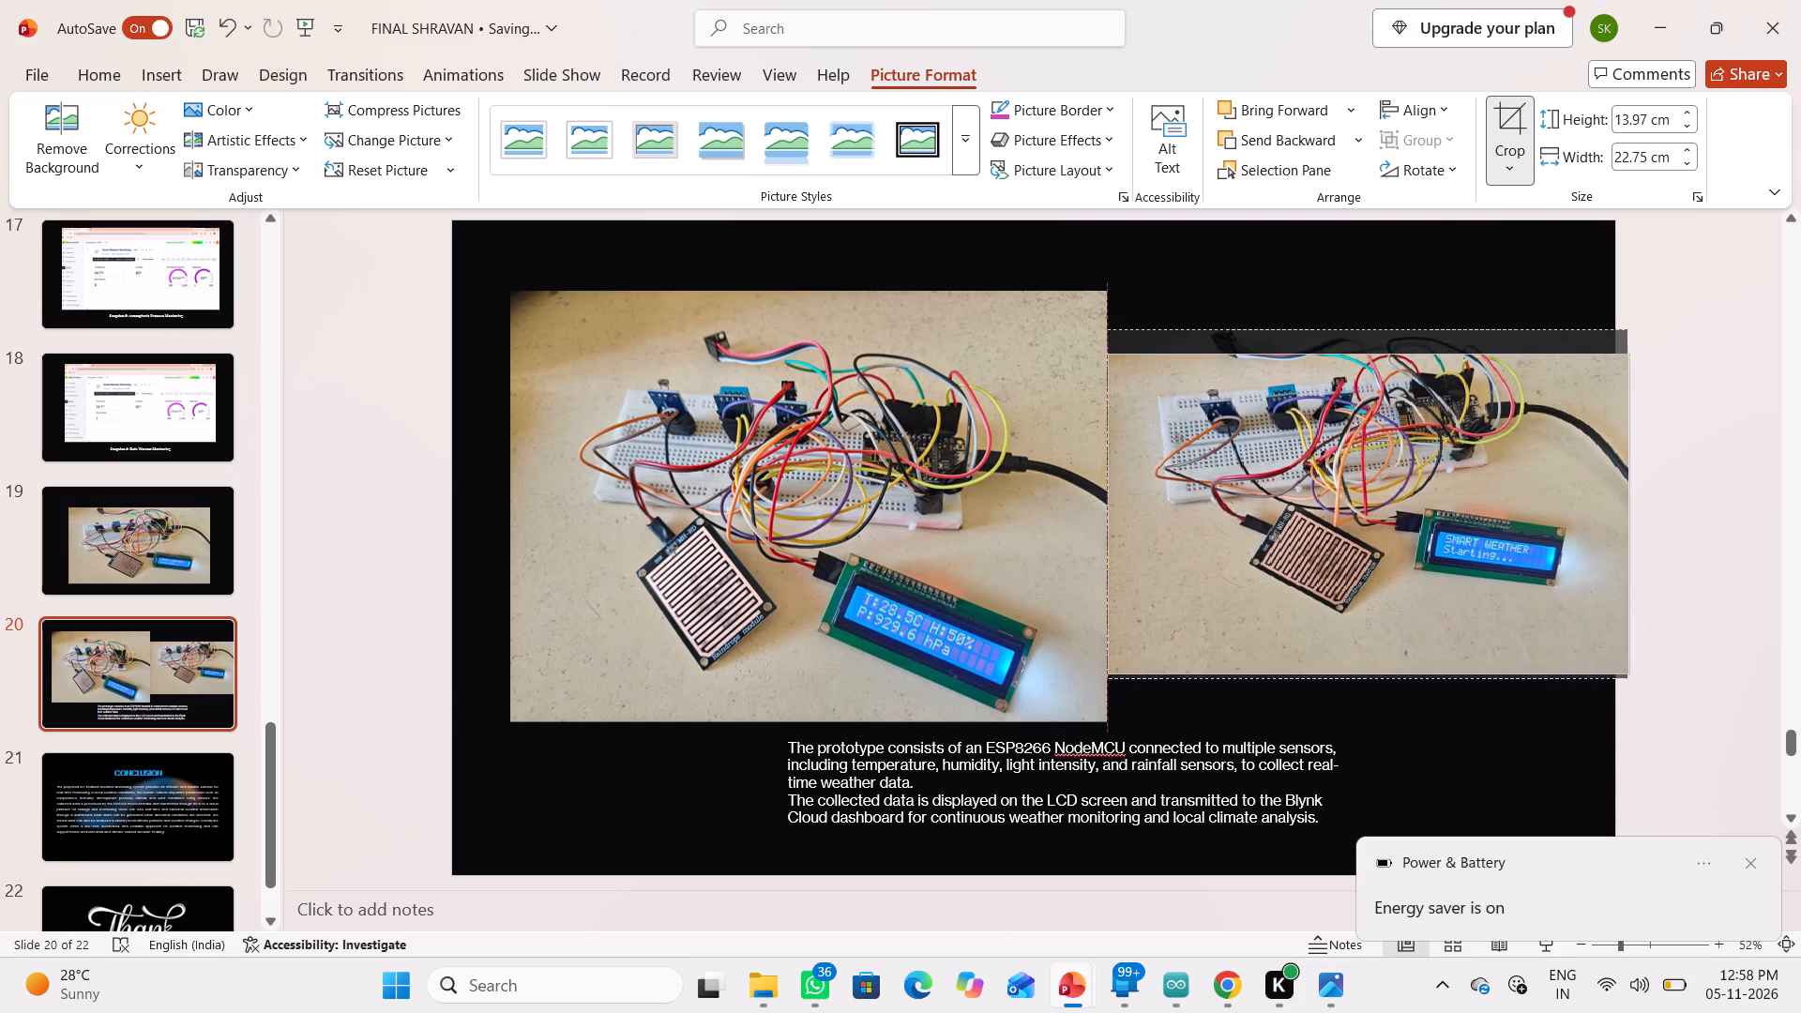
drag(1366, 478, 1375, 480)
Leave crop mode, shrink the first circuit photo to about 23.71 × 17.2 cm and shift it slightly up and left.
click(859, 520)
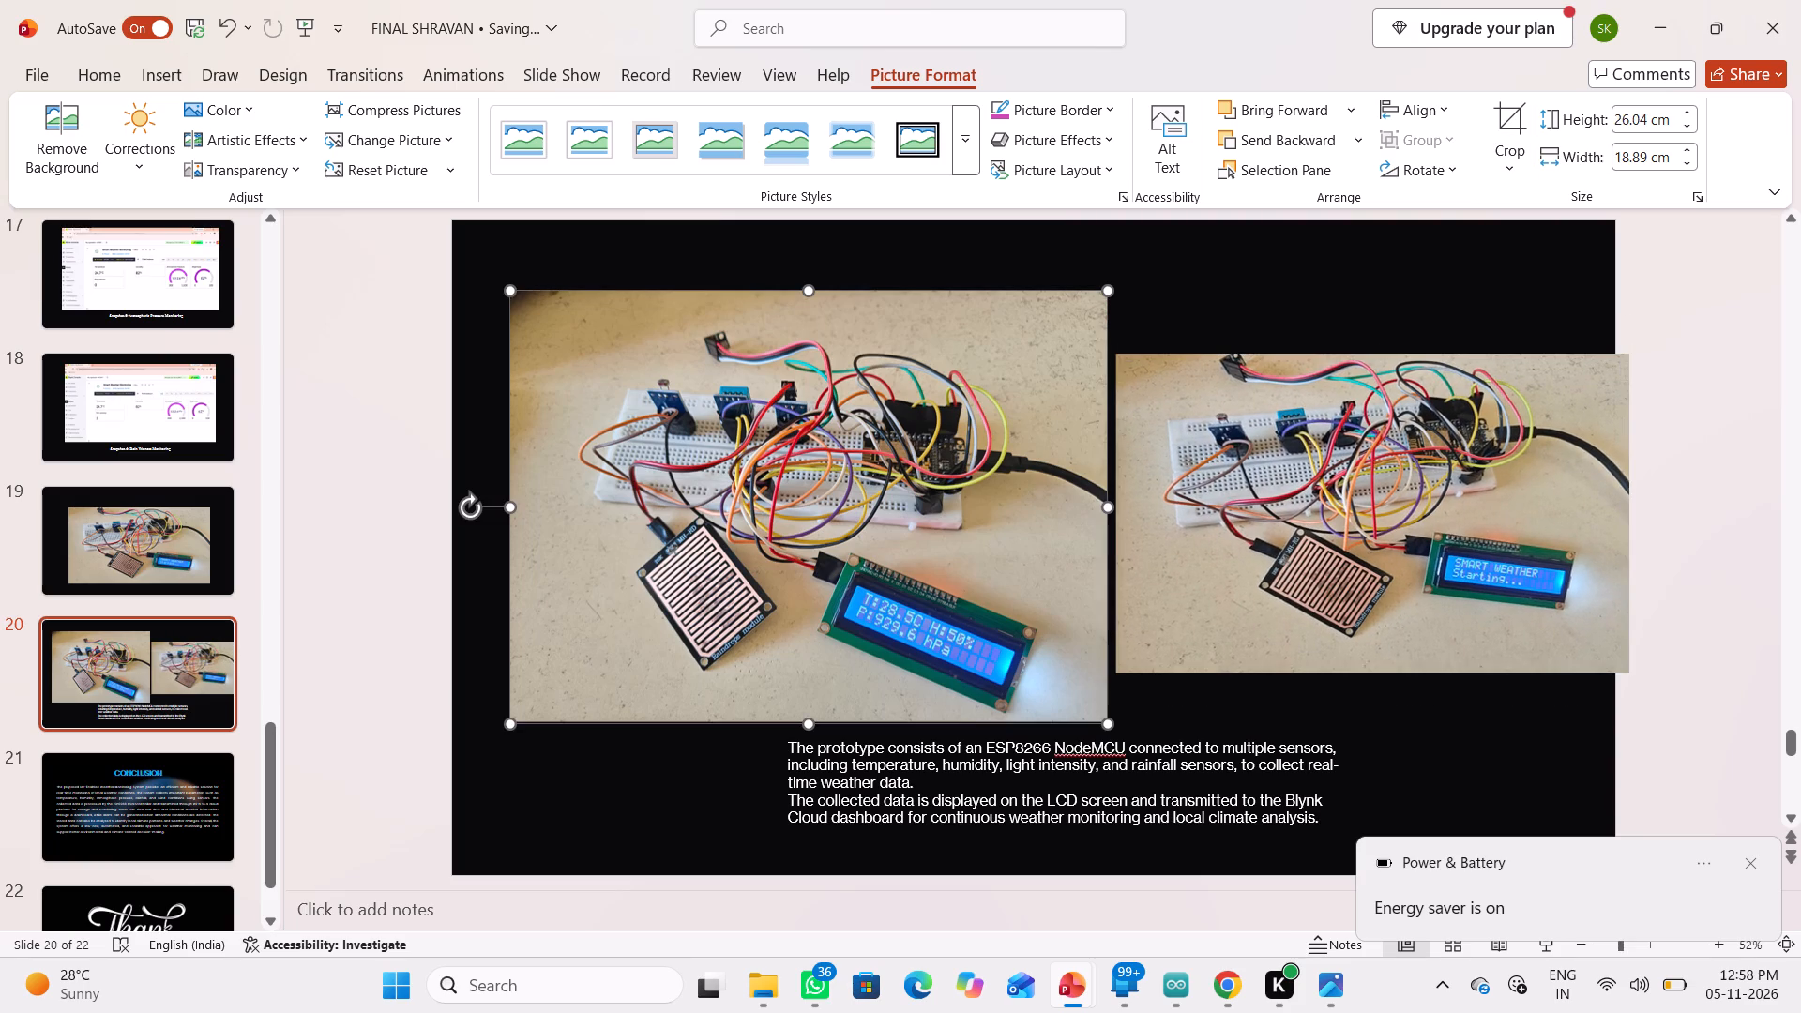
drag(1109, 289, 1054, 353)
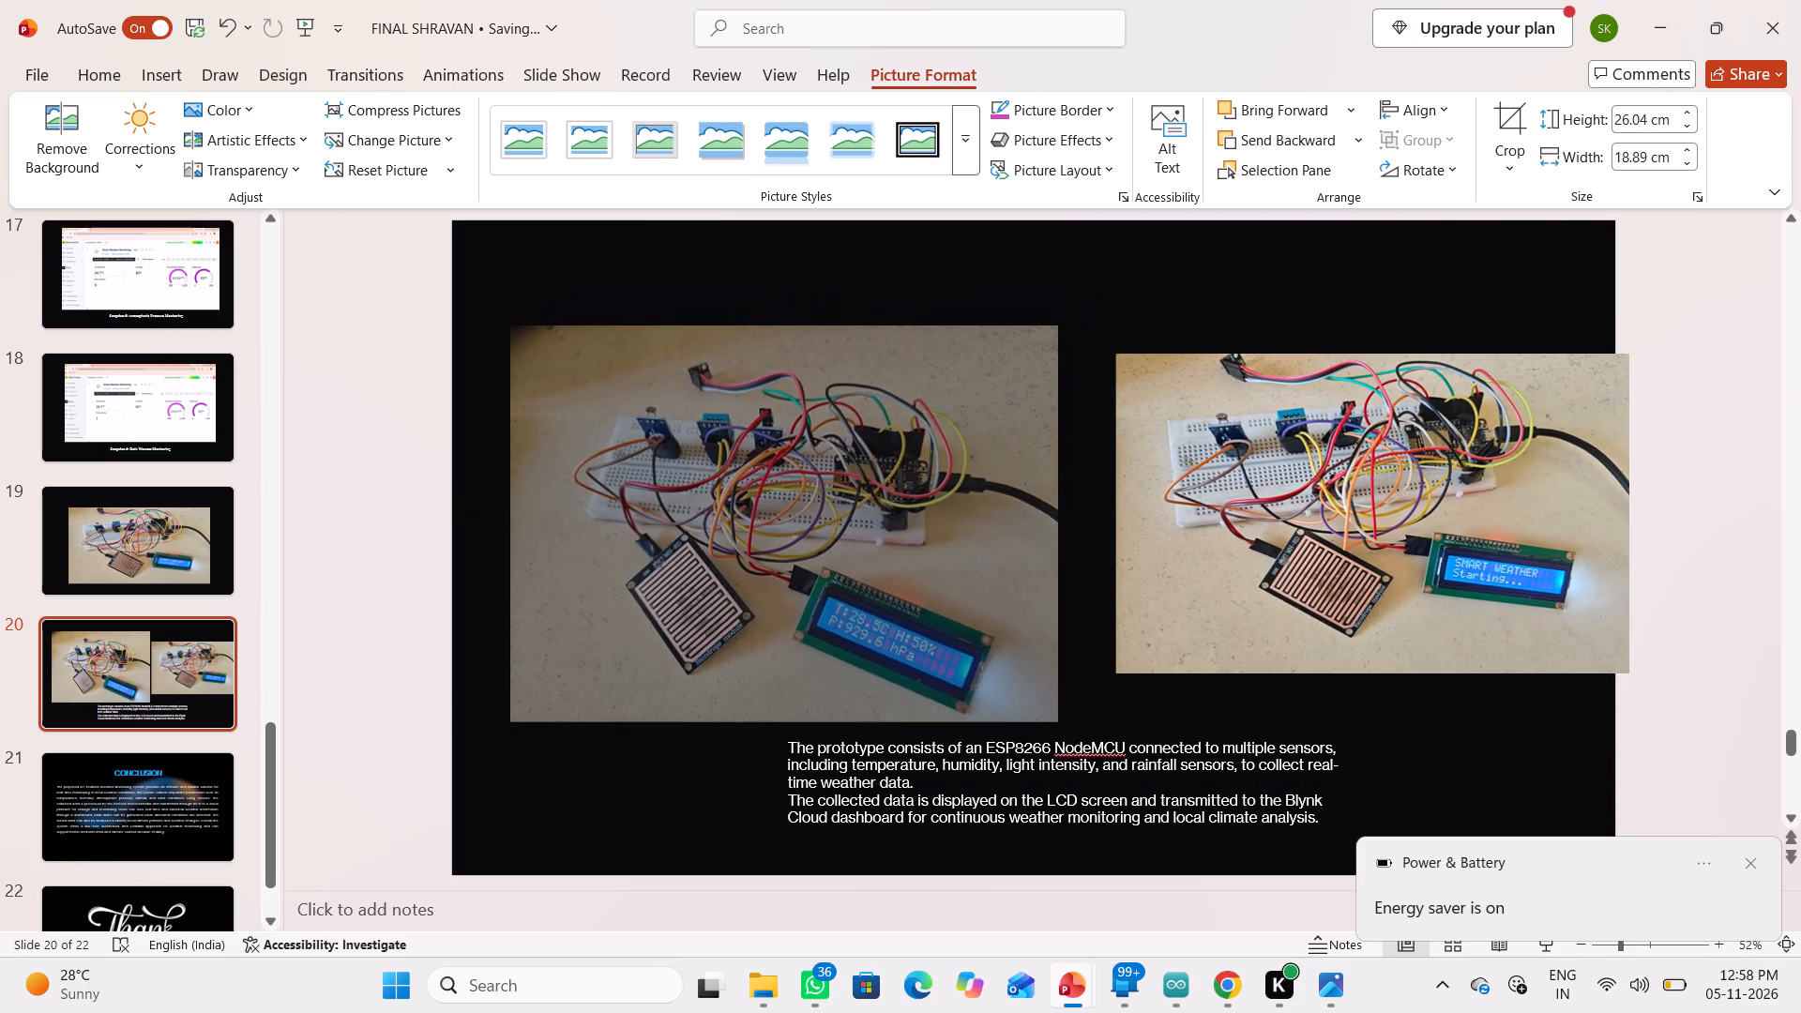
drag(1054, 353, 1052, 354)
drag(906, 476, 894, 462)
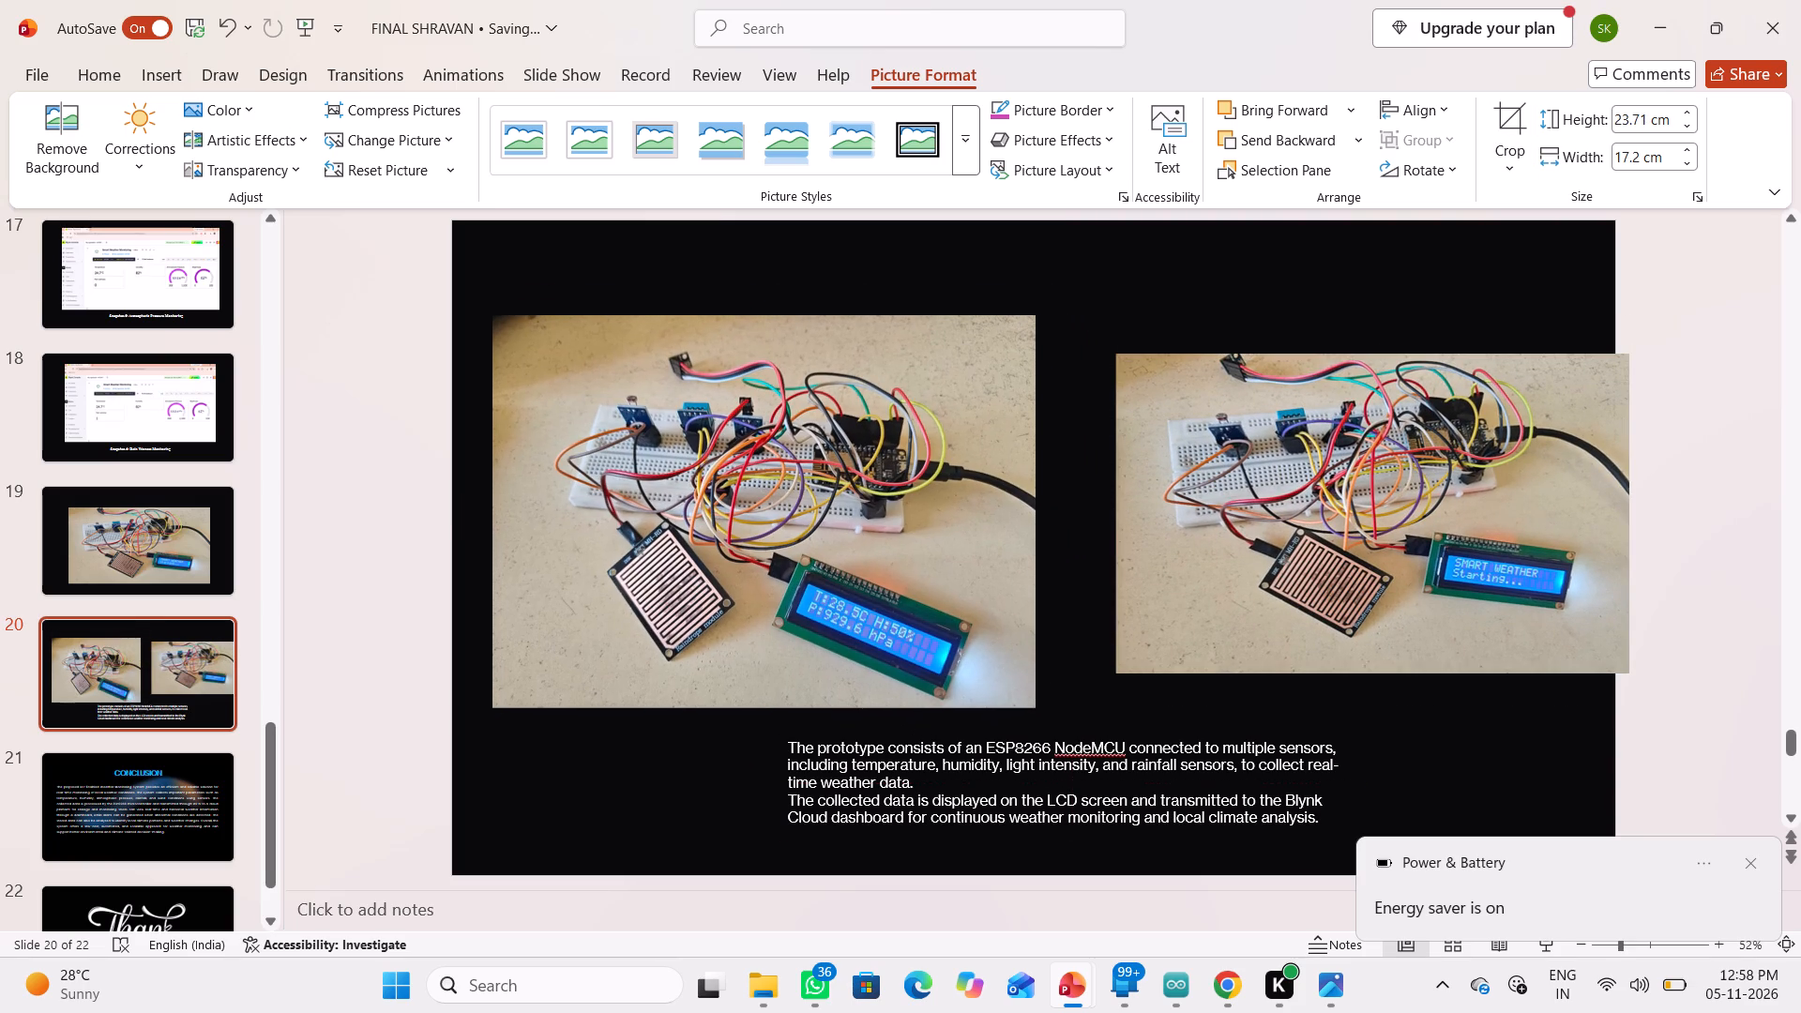
Move the "SMART WEATHER Starting..." photo slightly left so it fits entirely within slide 20.
drag(1363, 430, 1332, 434)
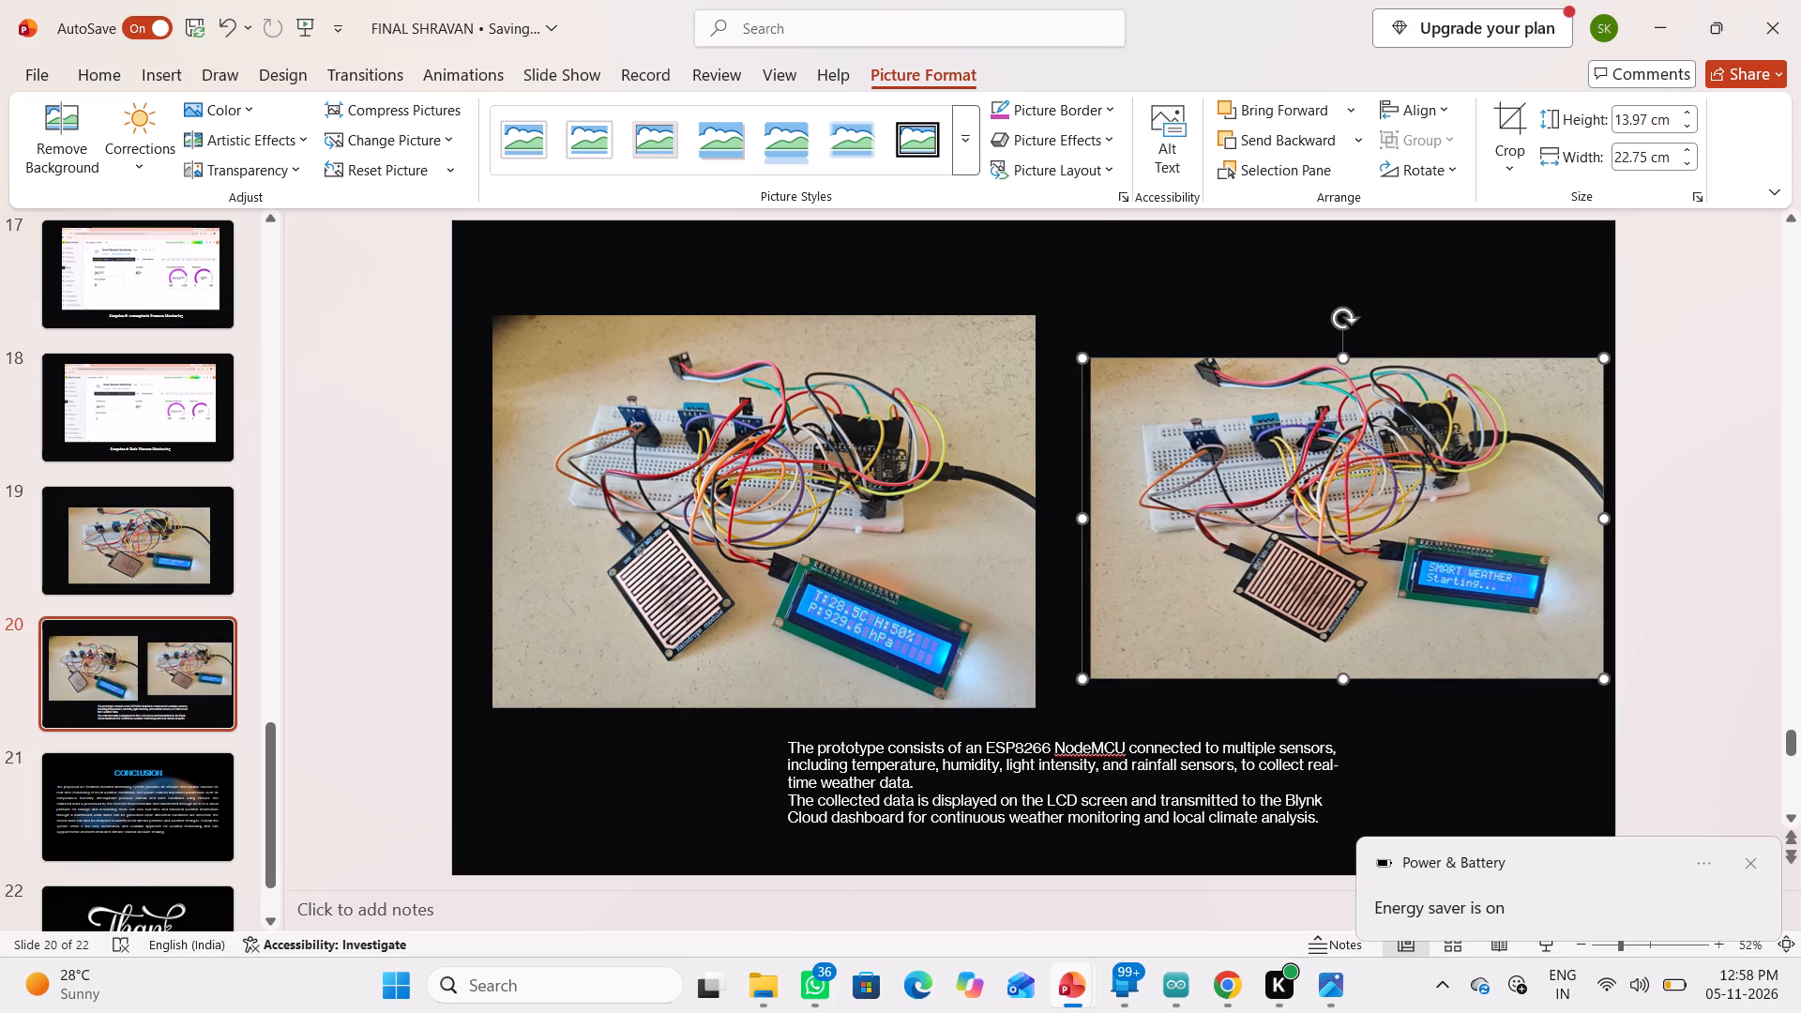
Reduce the first circuit photo on slide 20 to about 23.71 × 14.39 cm and shift it slightly up.
click(783, 687)
click(759, 703)
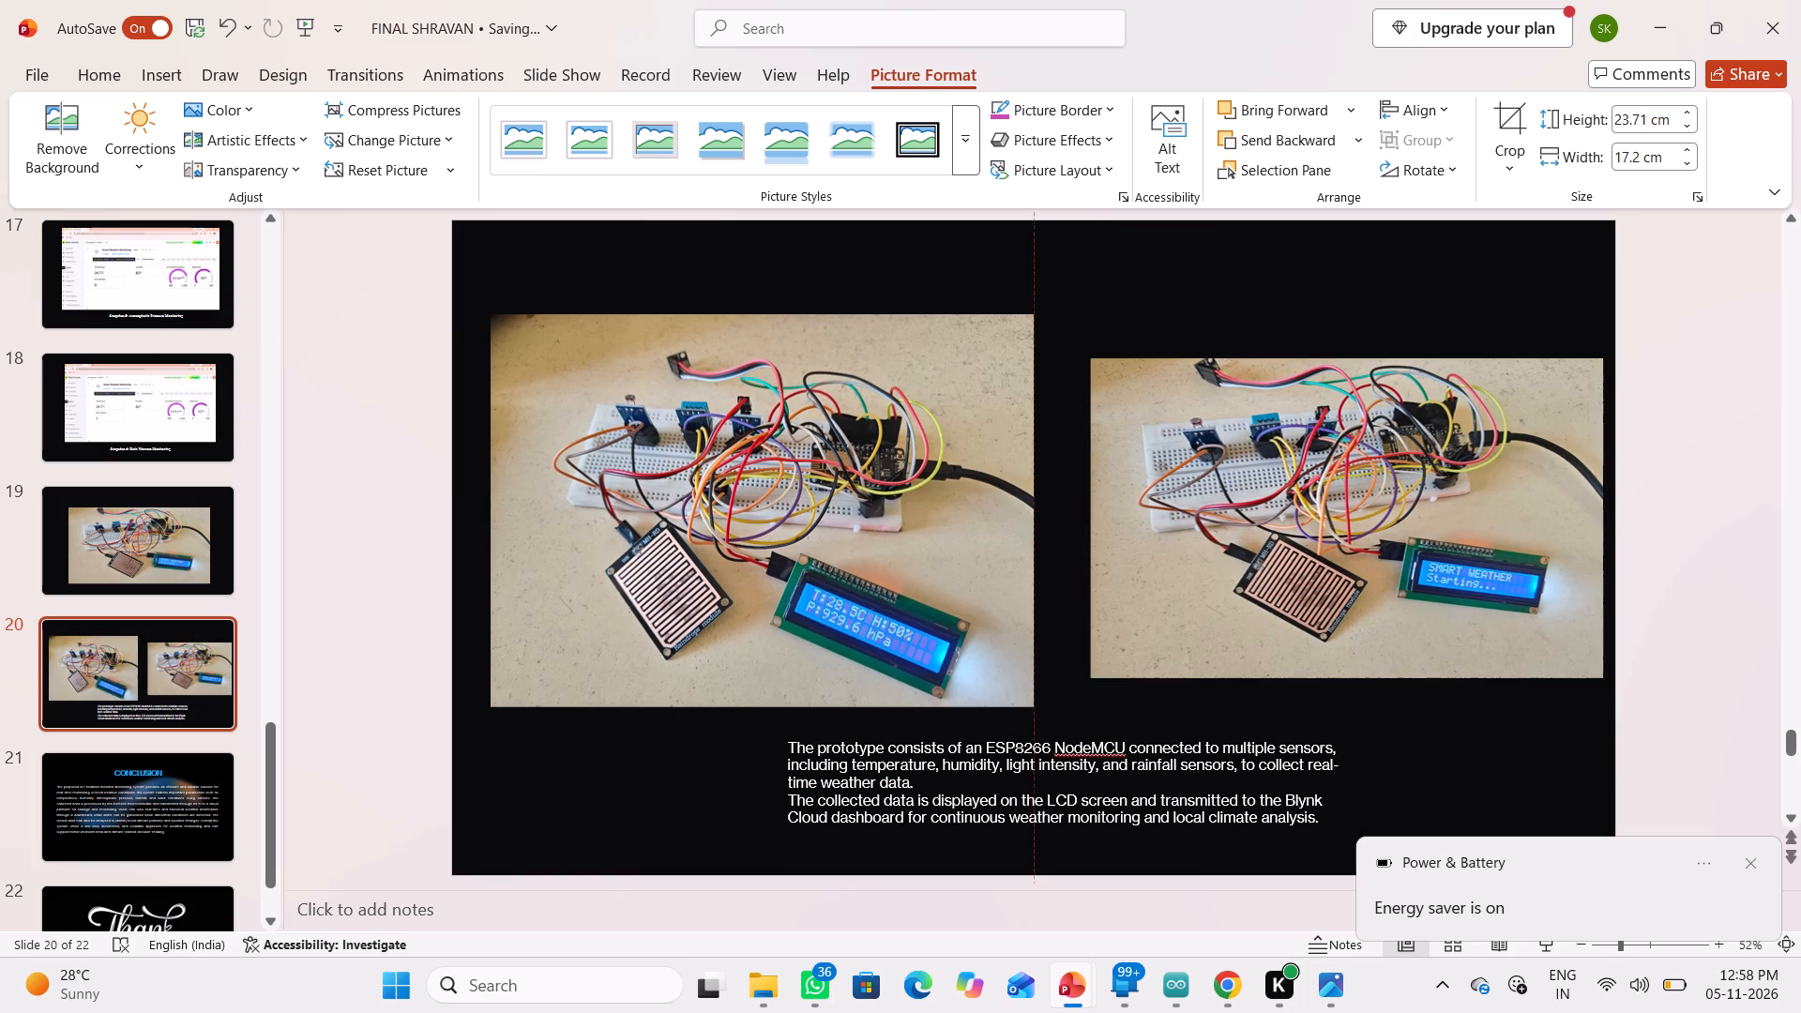
click(795, 626)
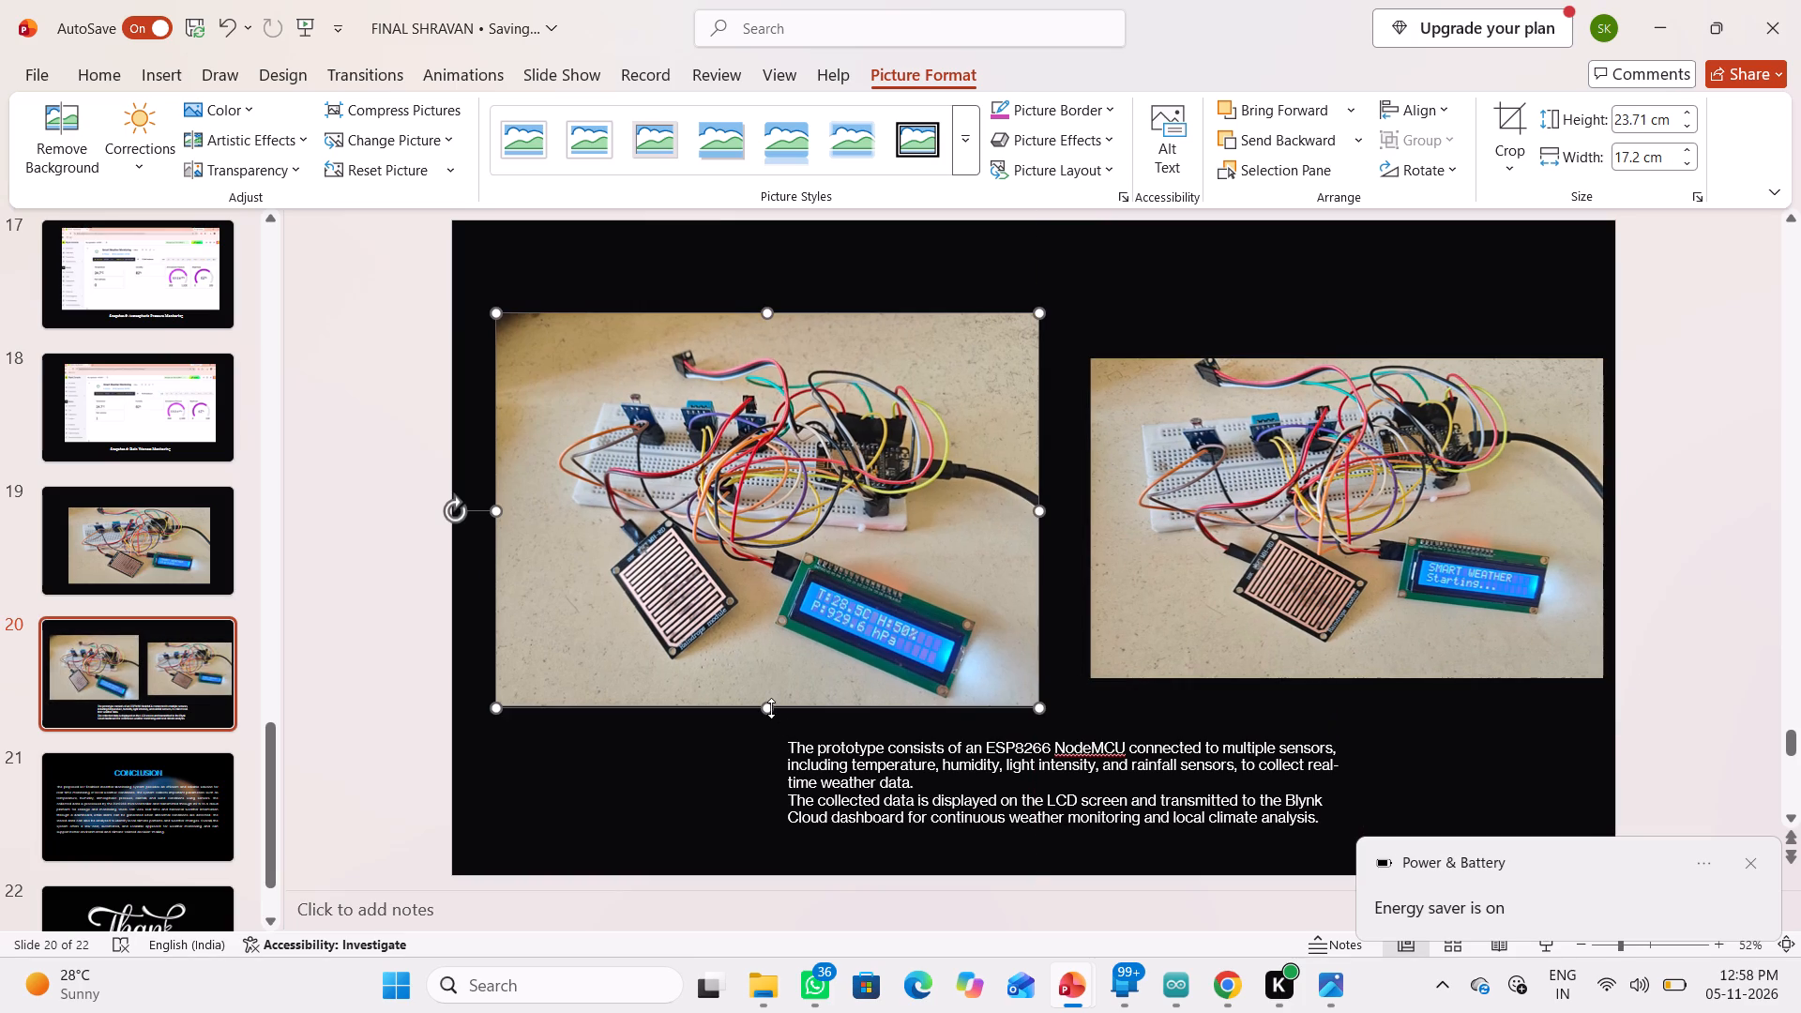
drag(771, 708, 786, 685)
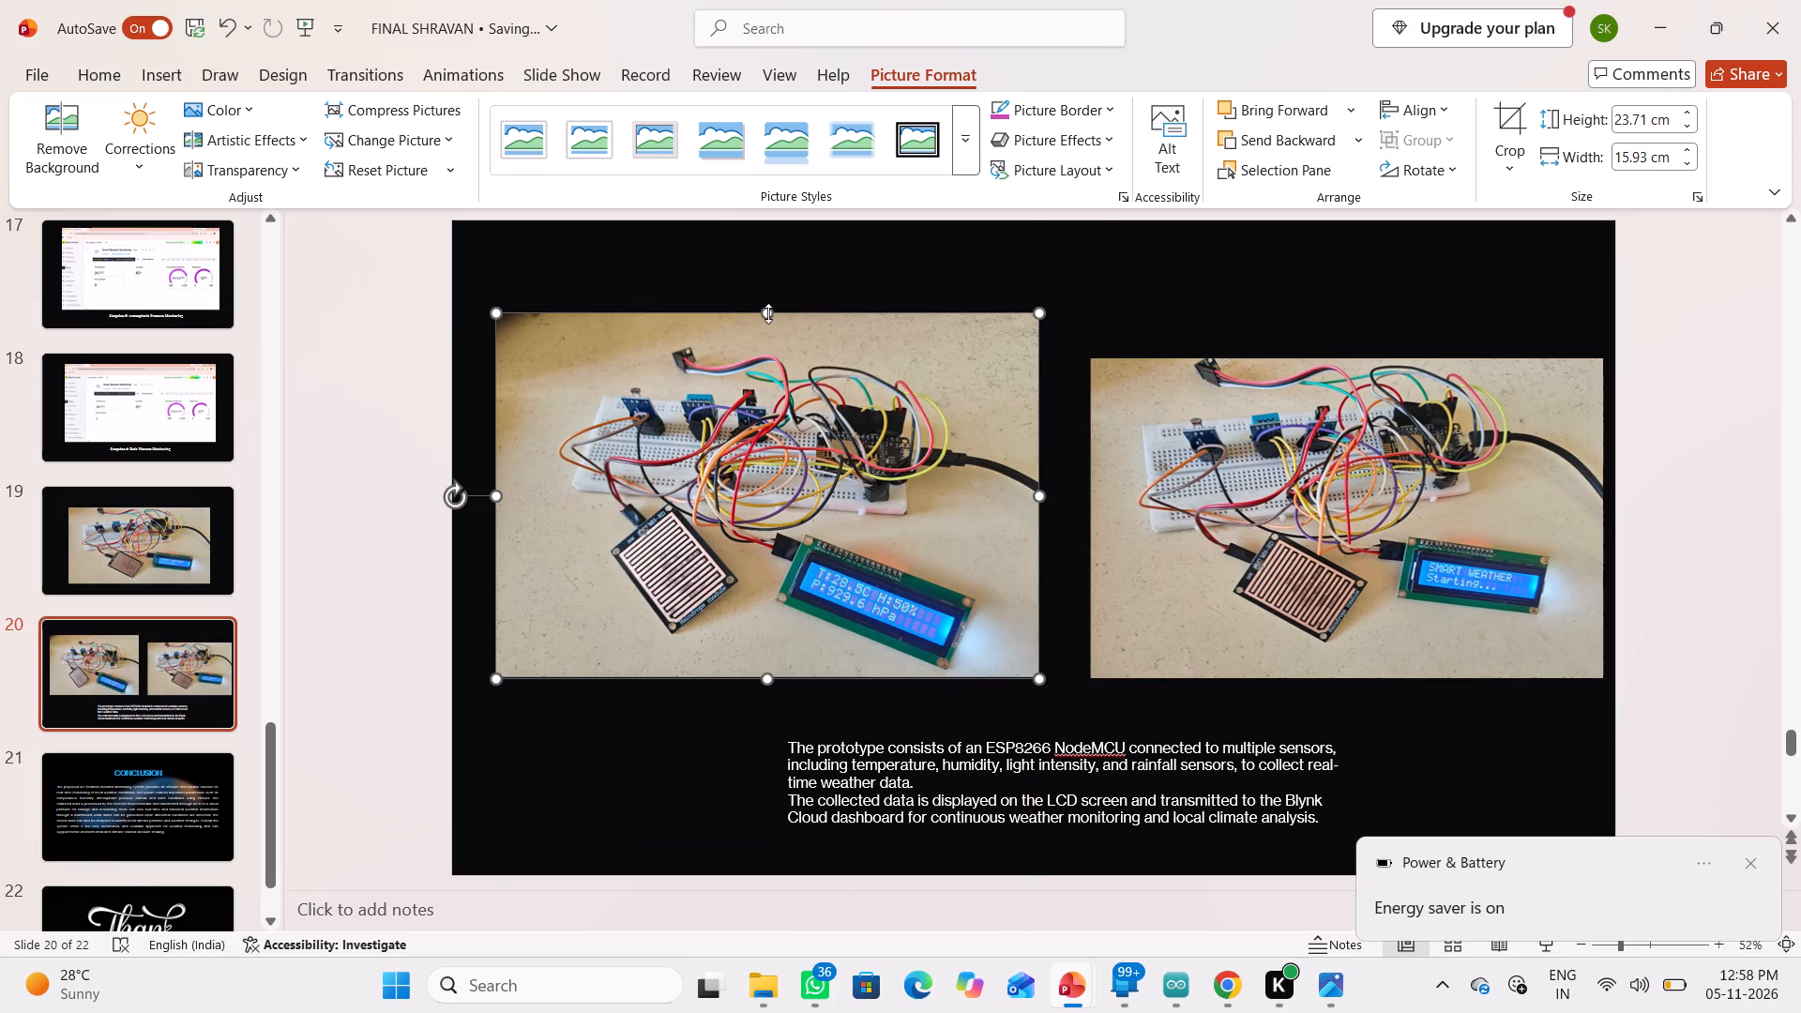
drag(768, 313, 770, 349)
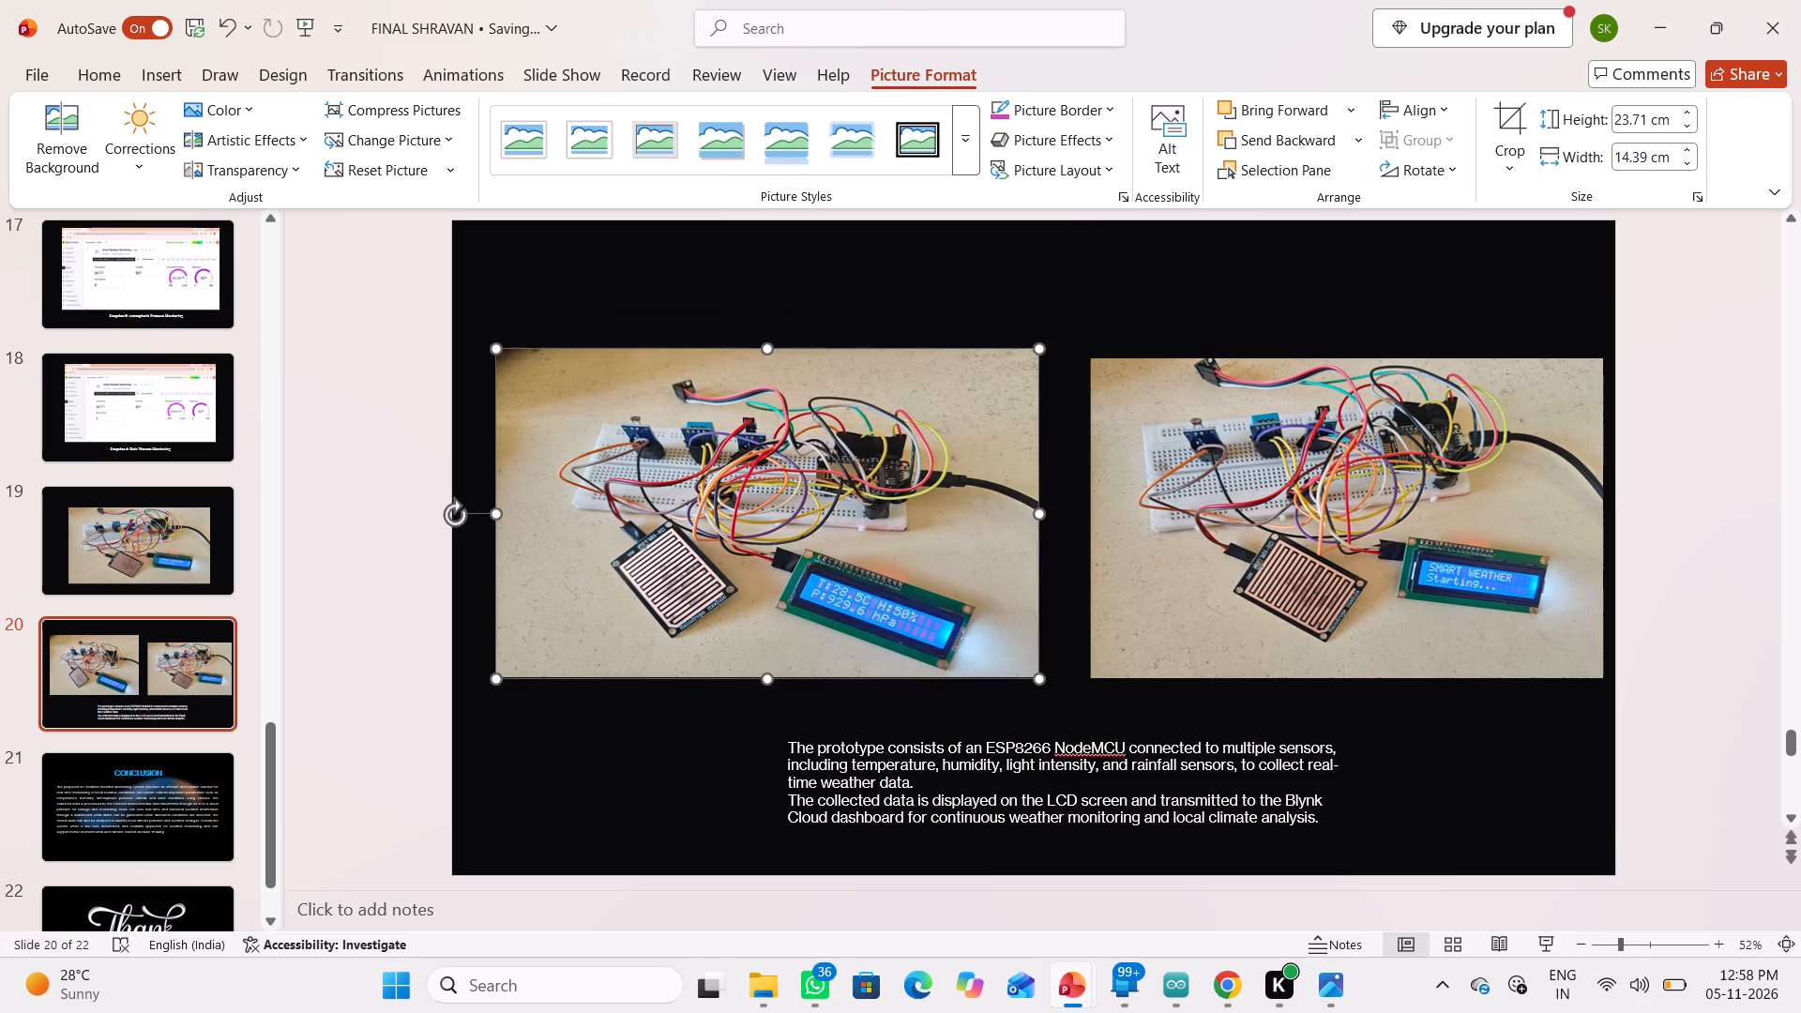
drag(702, 476, 704, 461)
Move the "SMART WEATHER Starting..." photo slightly up and left so its edges roughly line up with the first photo.
click(1171, 457)
drag(1256, 465, 1255, 463)
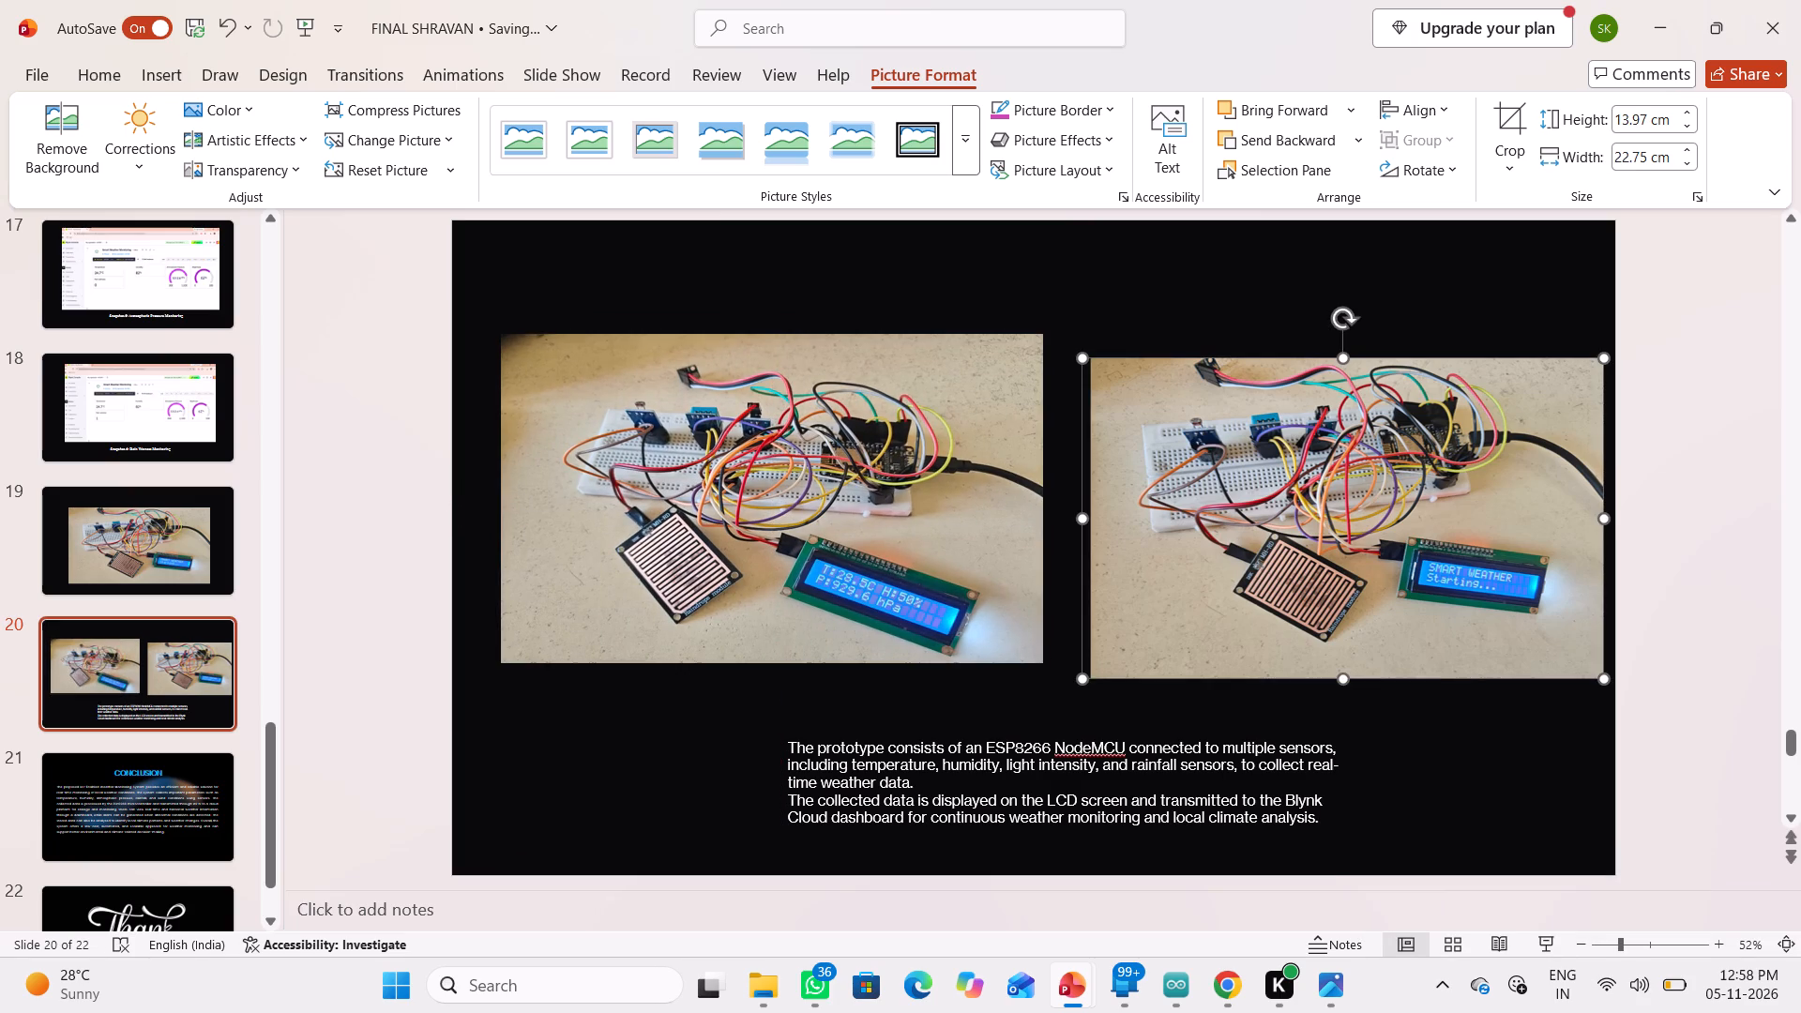
drag(1255, 463, 1251, 447)
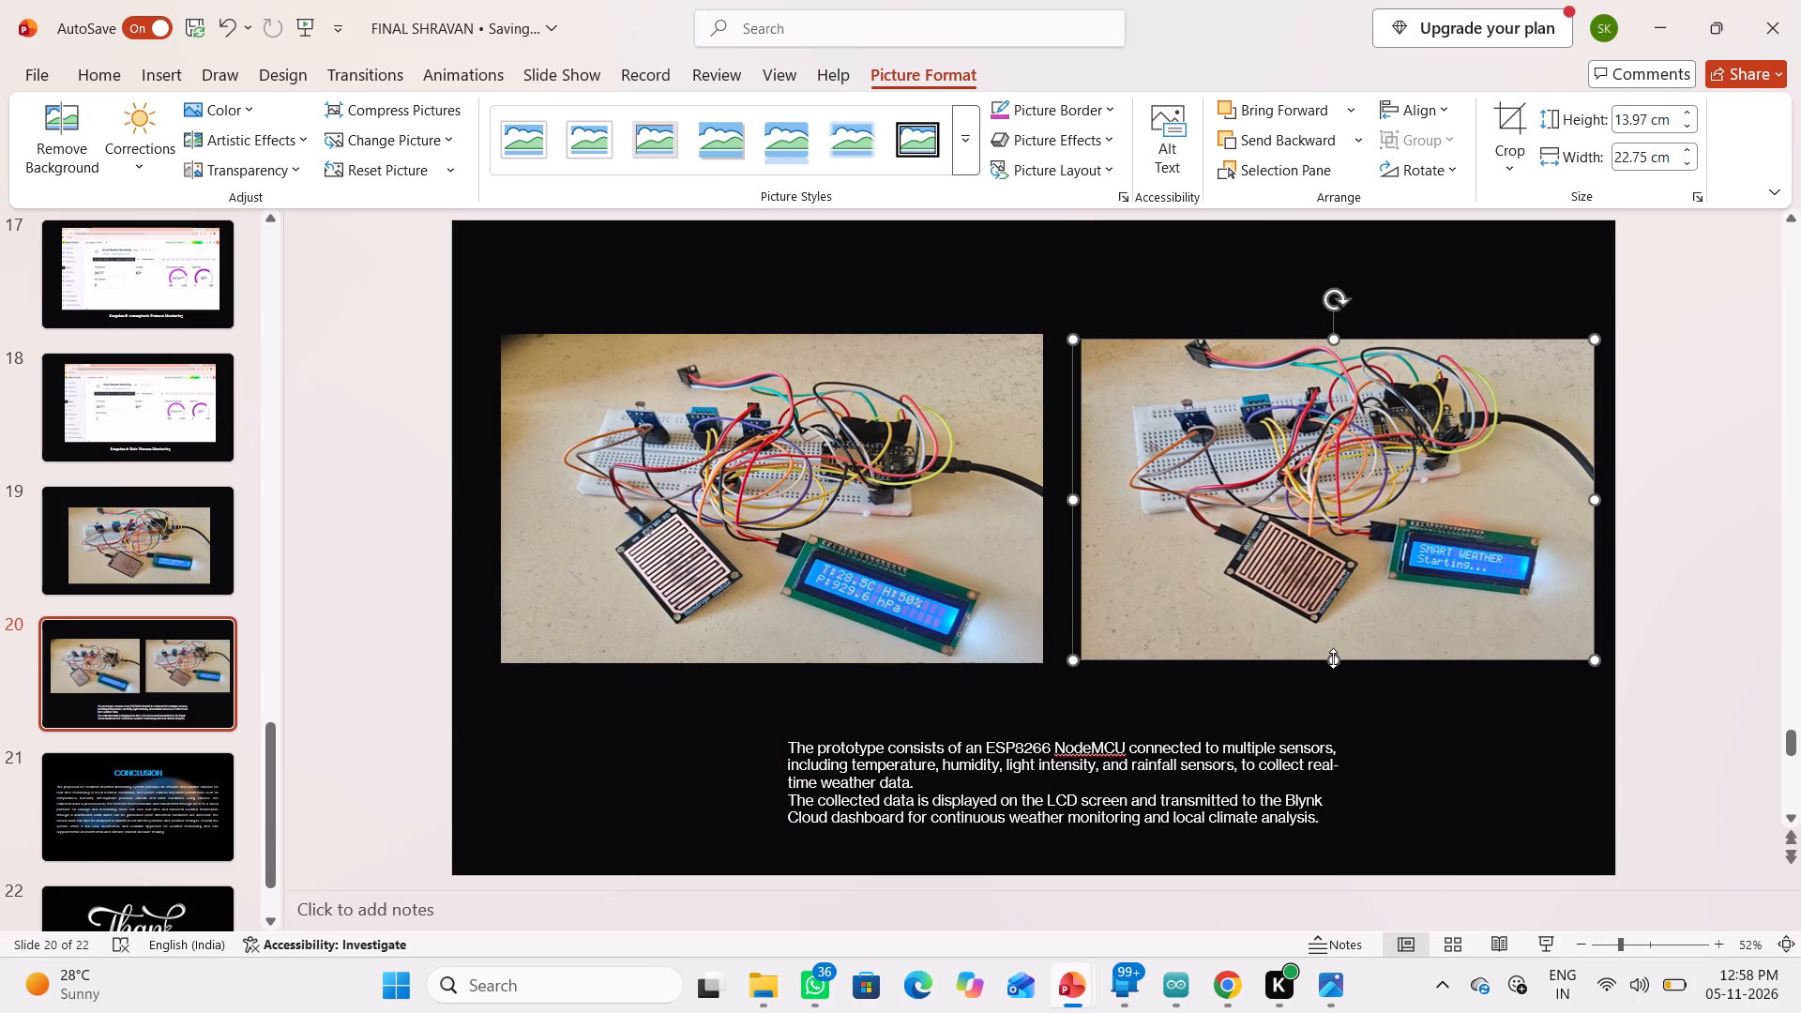
click(1333, 658)
Widen the prototype description text box in both directions so it sits just below the two photos and spans most of their width.
click(1028, 819)
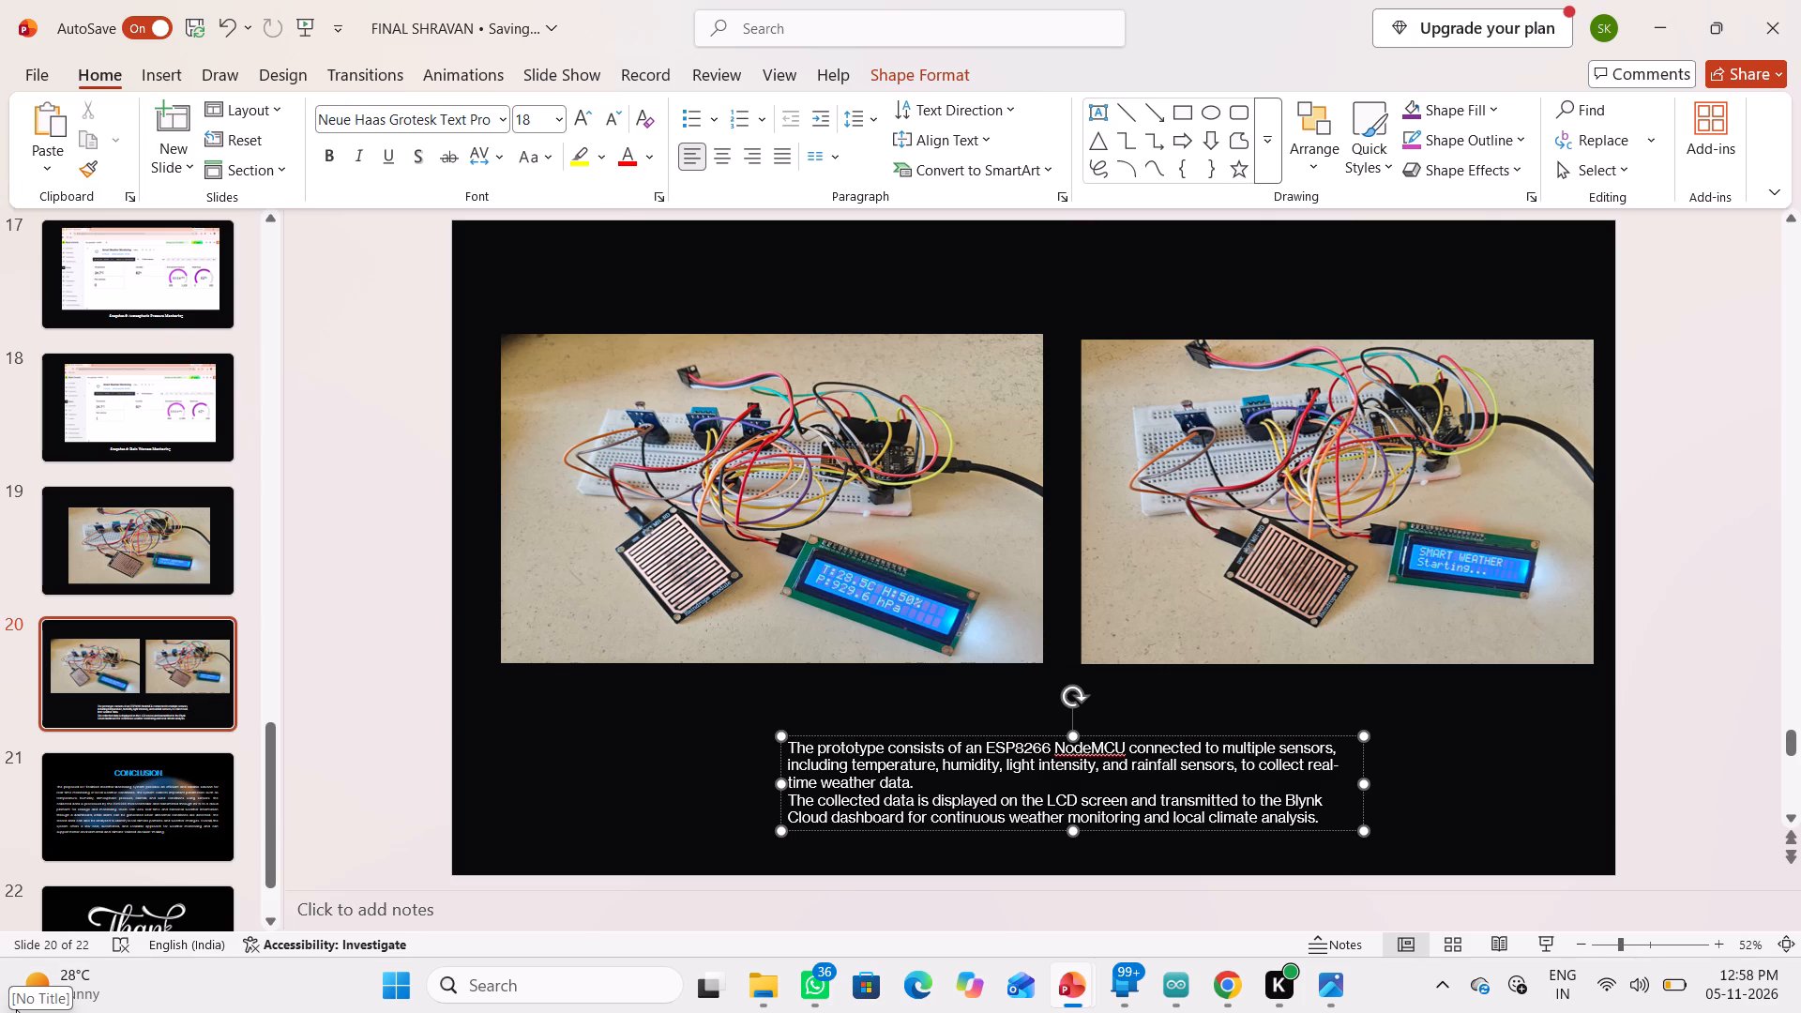
scroll(16, 1009, down, 1)
click(787, 743)
drag(784, 738, 563, 699)
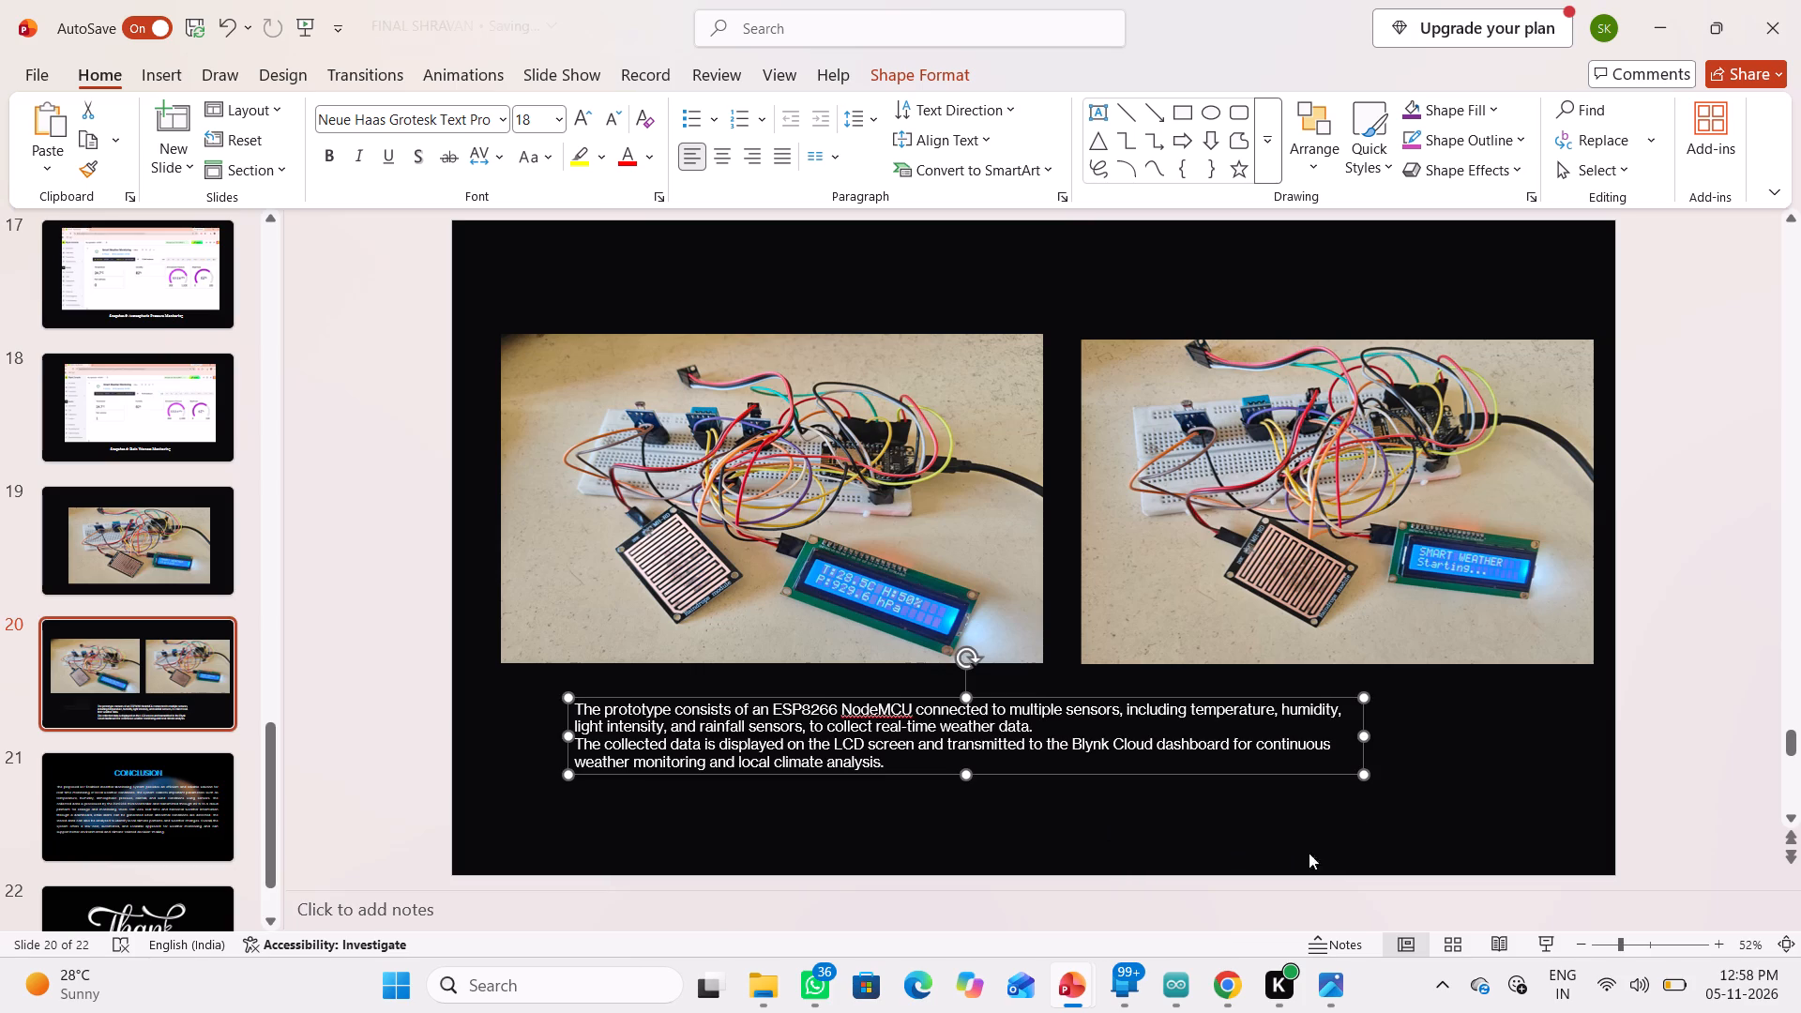
drag(1364, 776, 1531, 798)
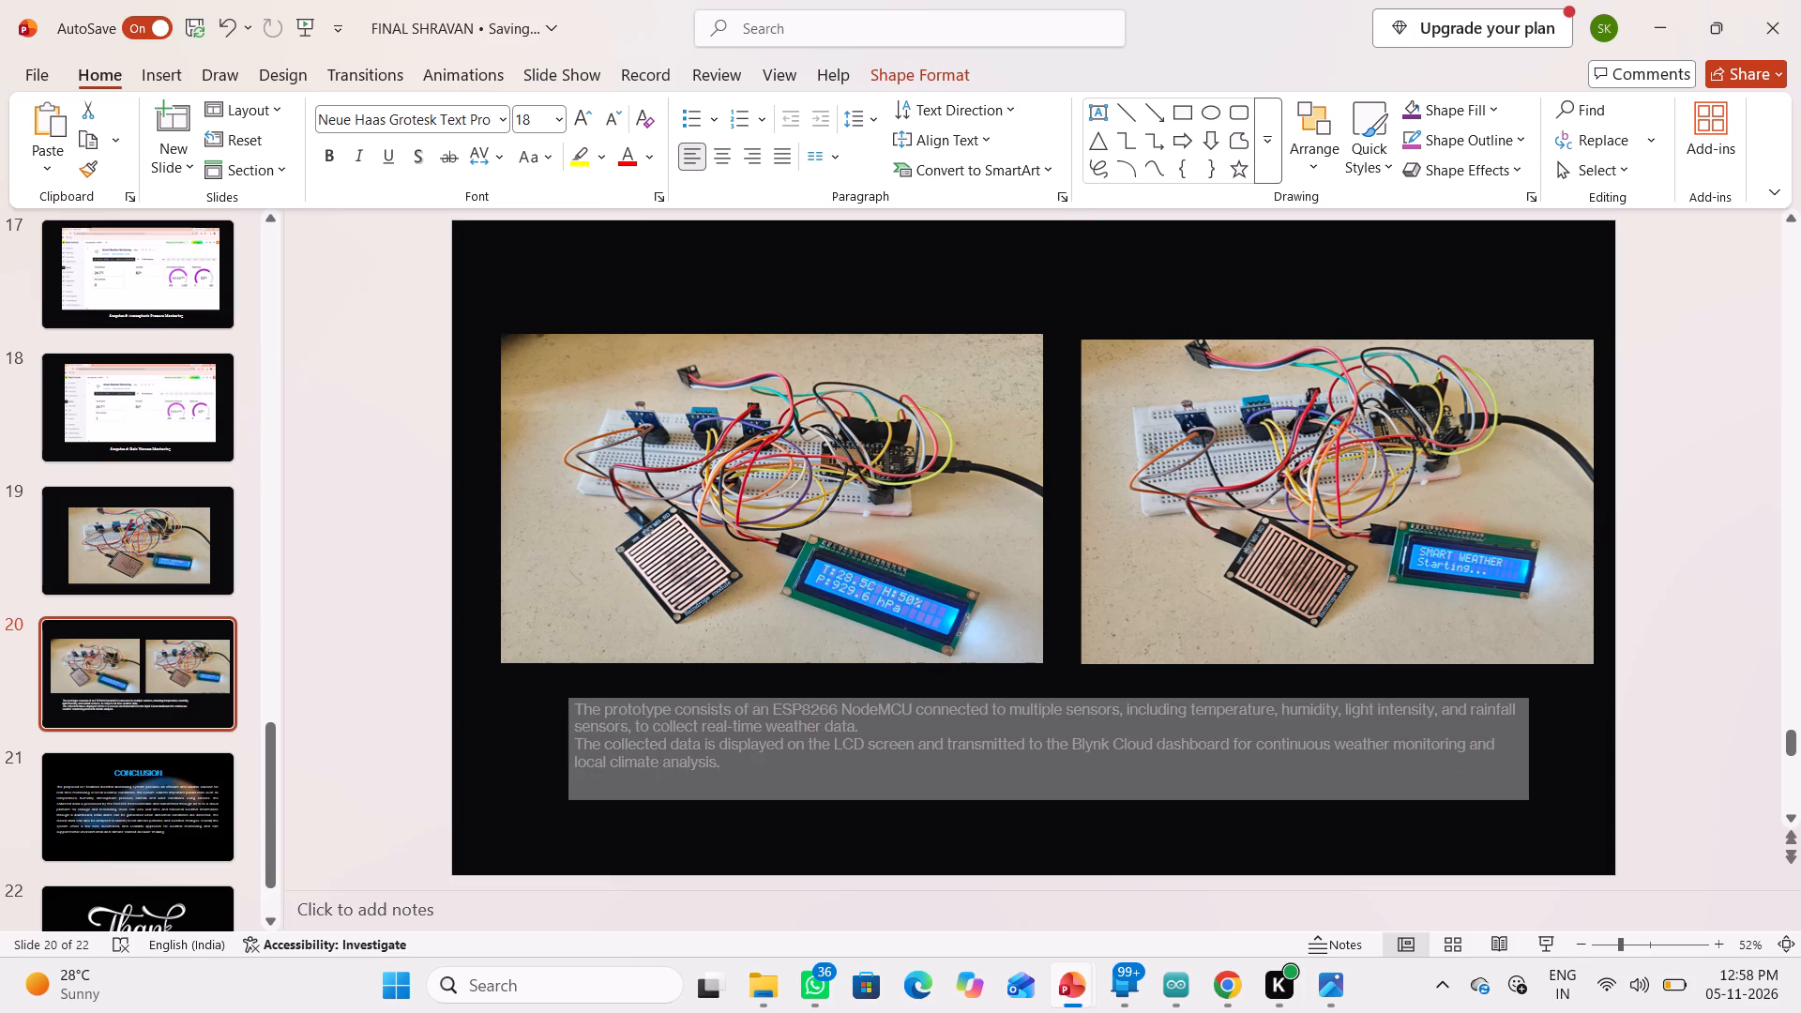
drag(1531, 798, 1540, 798)
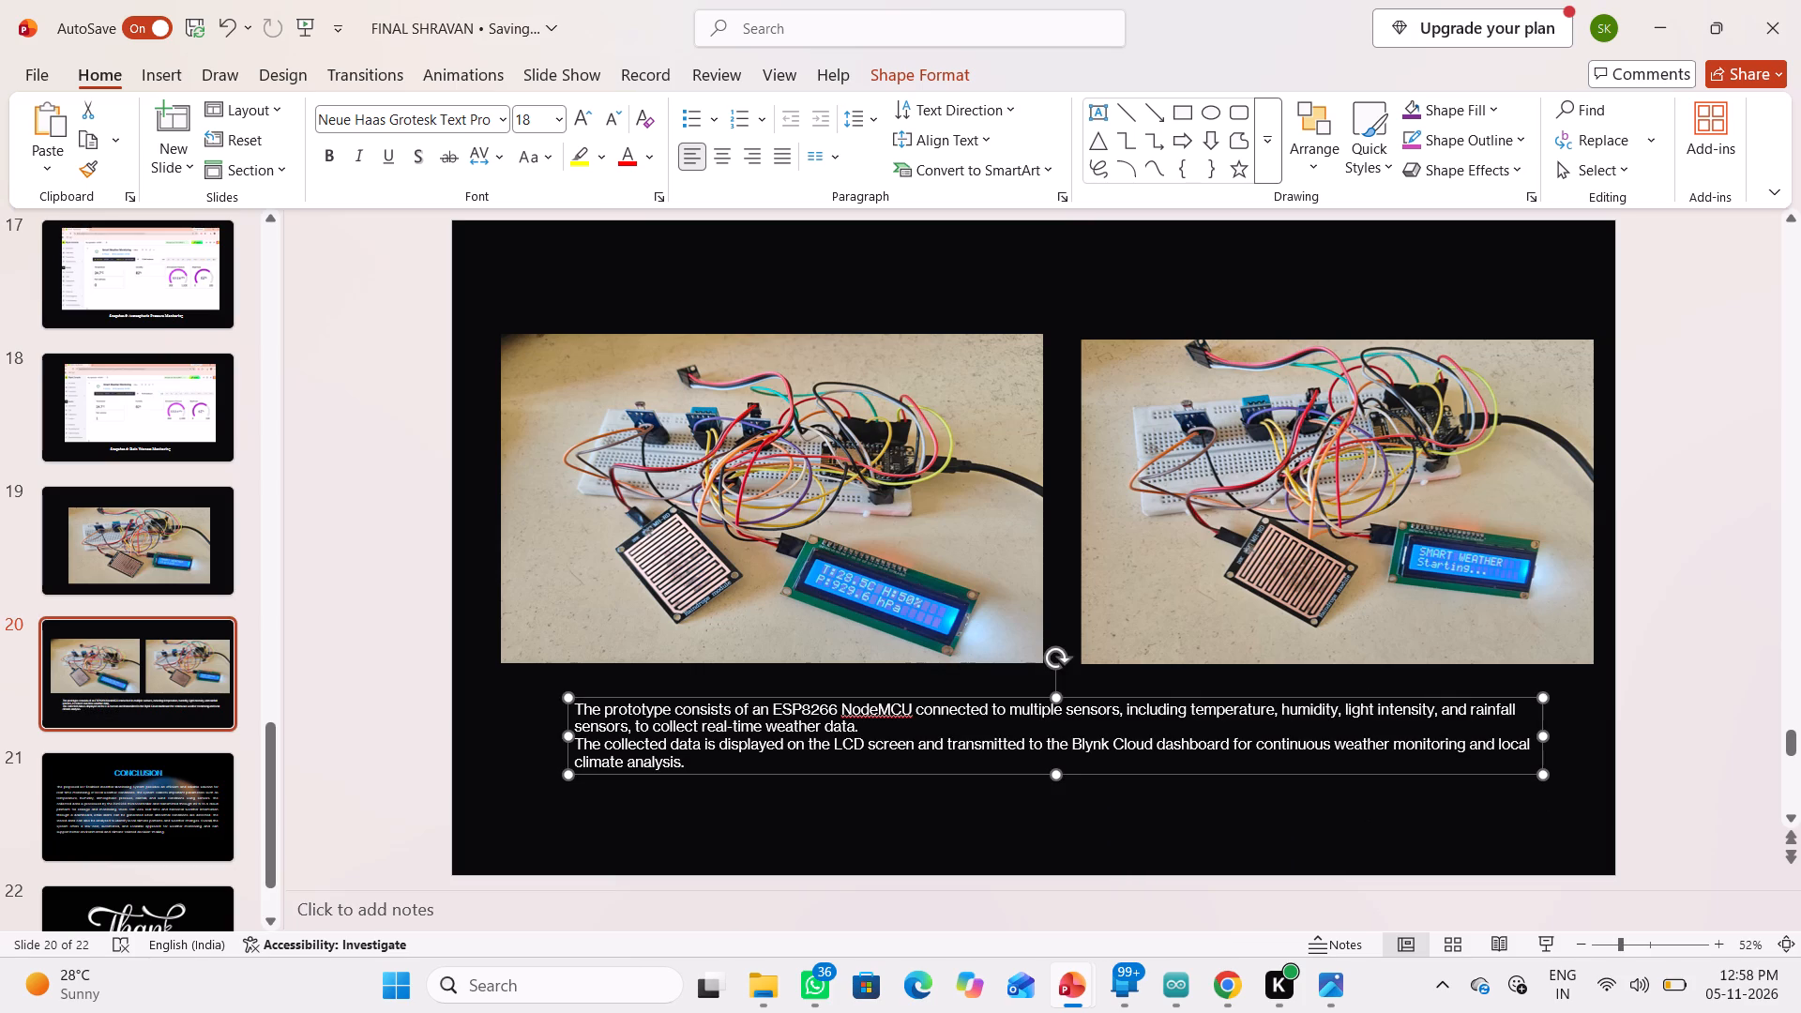
drag(1202, 762, 1205, 776)
Set the font size of the whole prototype description to 24.
click(1196, 774)
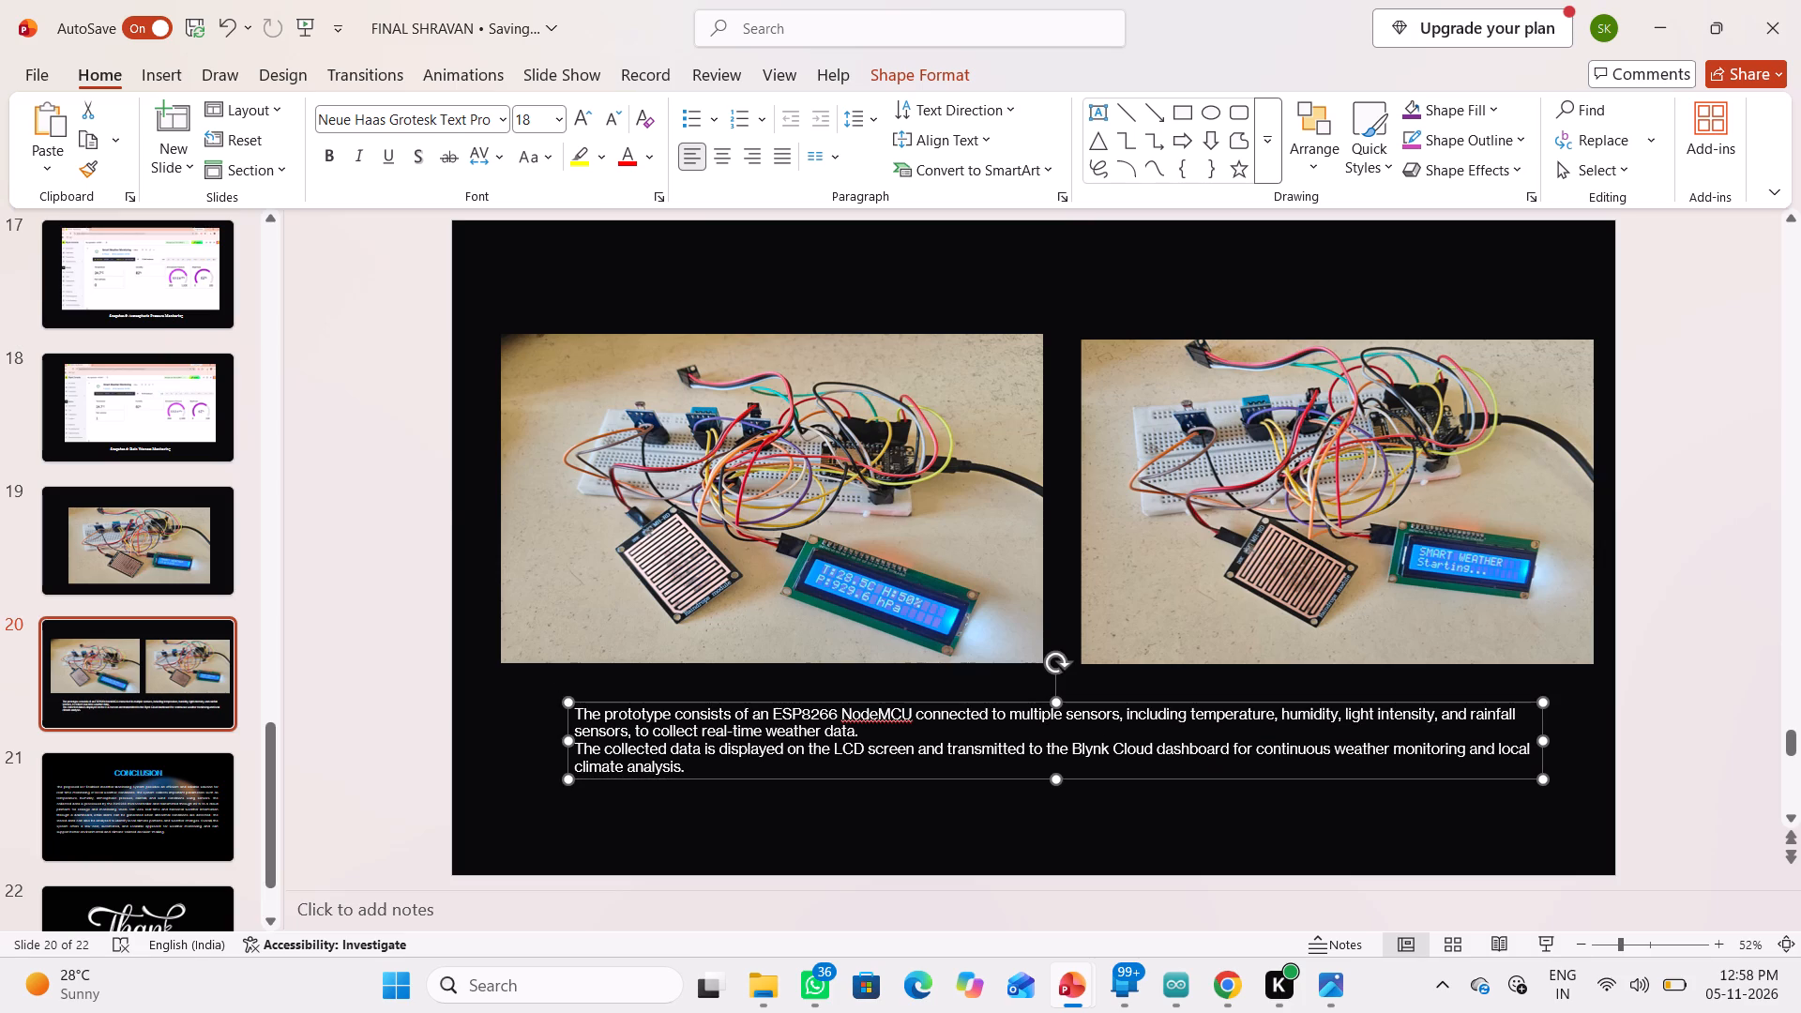
key(ctrl+a)
click(594, 748)
drag(574, 716, 608, 734)
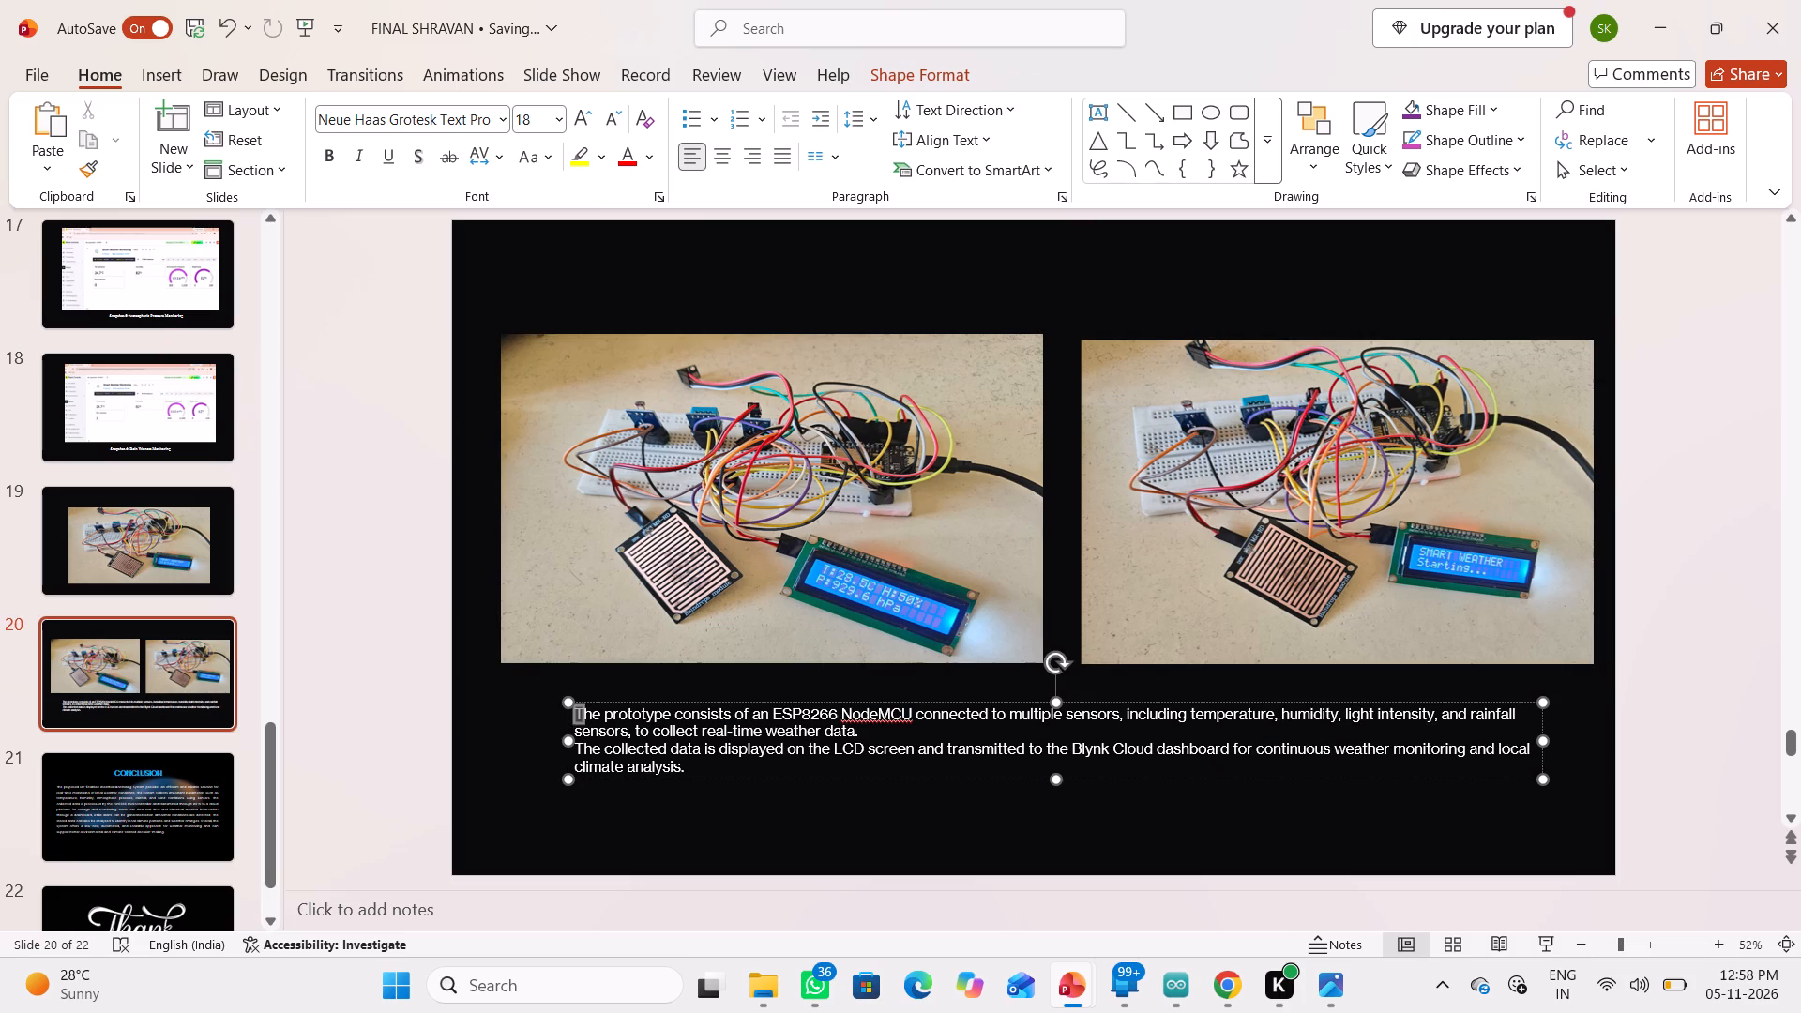
drag(608, 734, 683, 774)
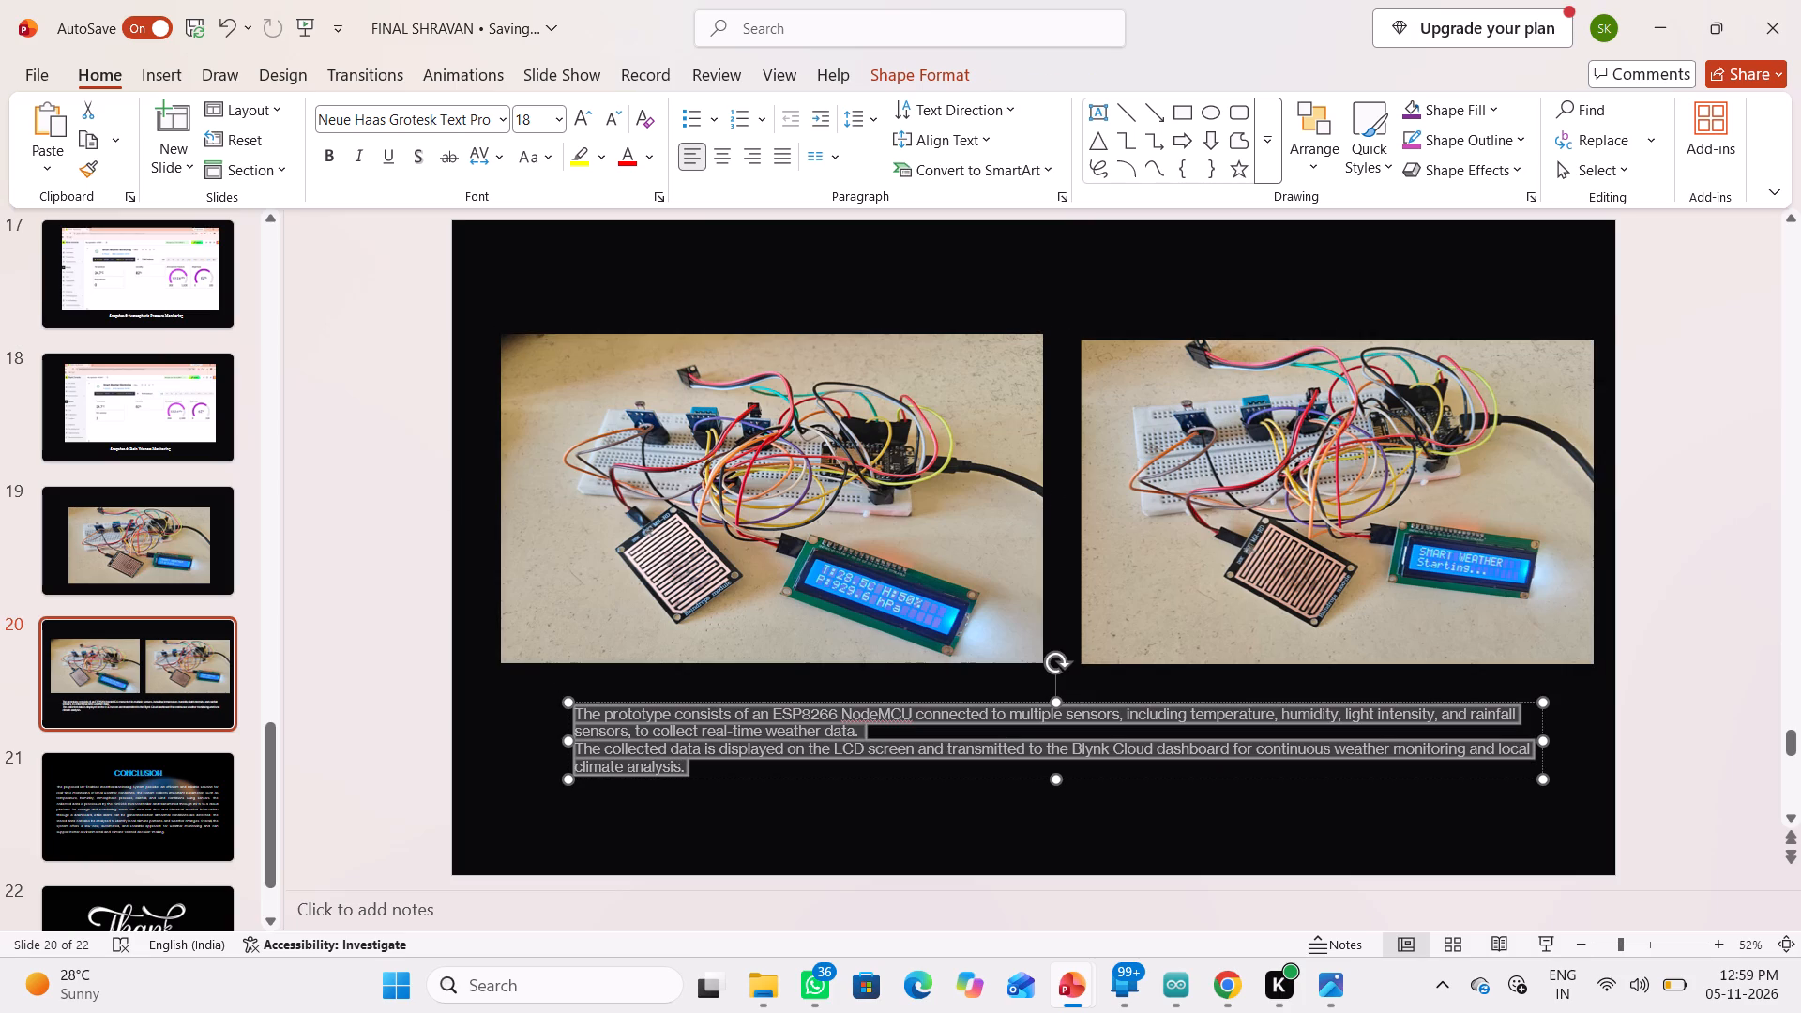
drag(683, 774, 684, 774)
click(860, 702)
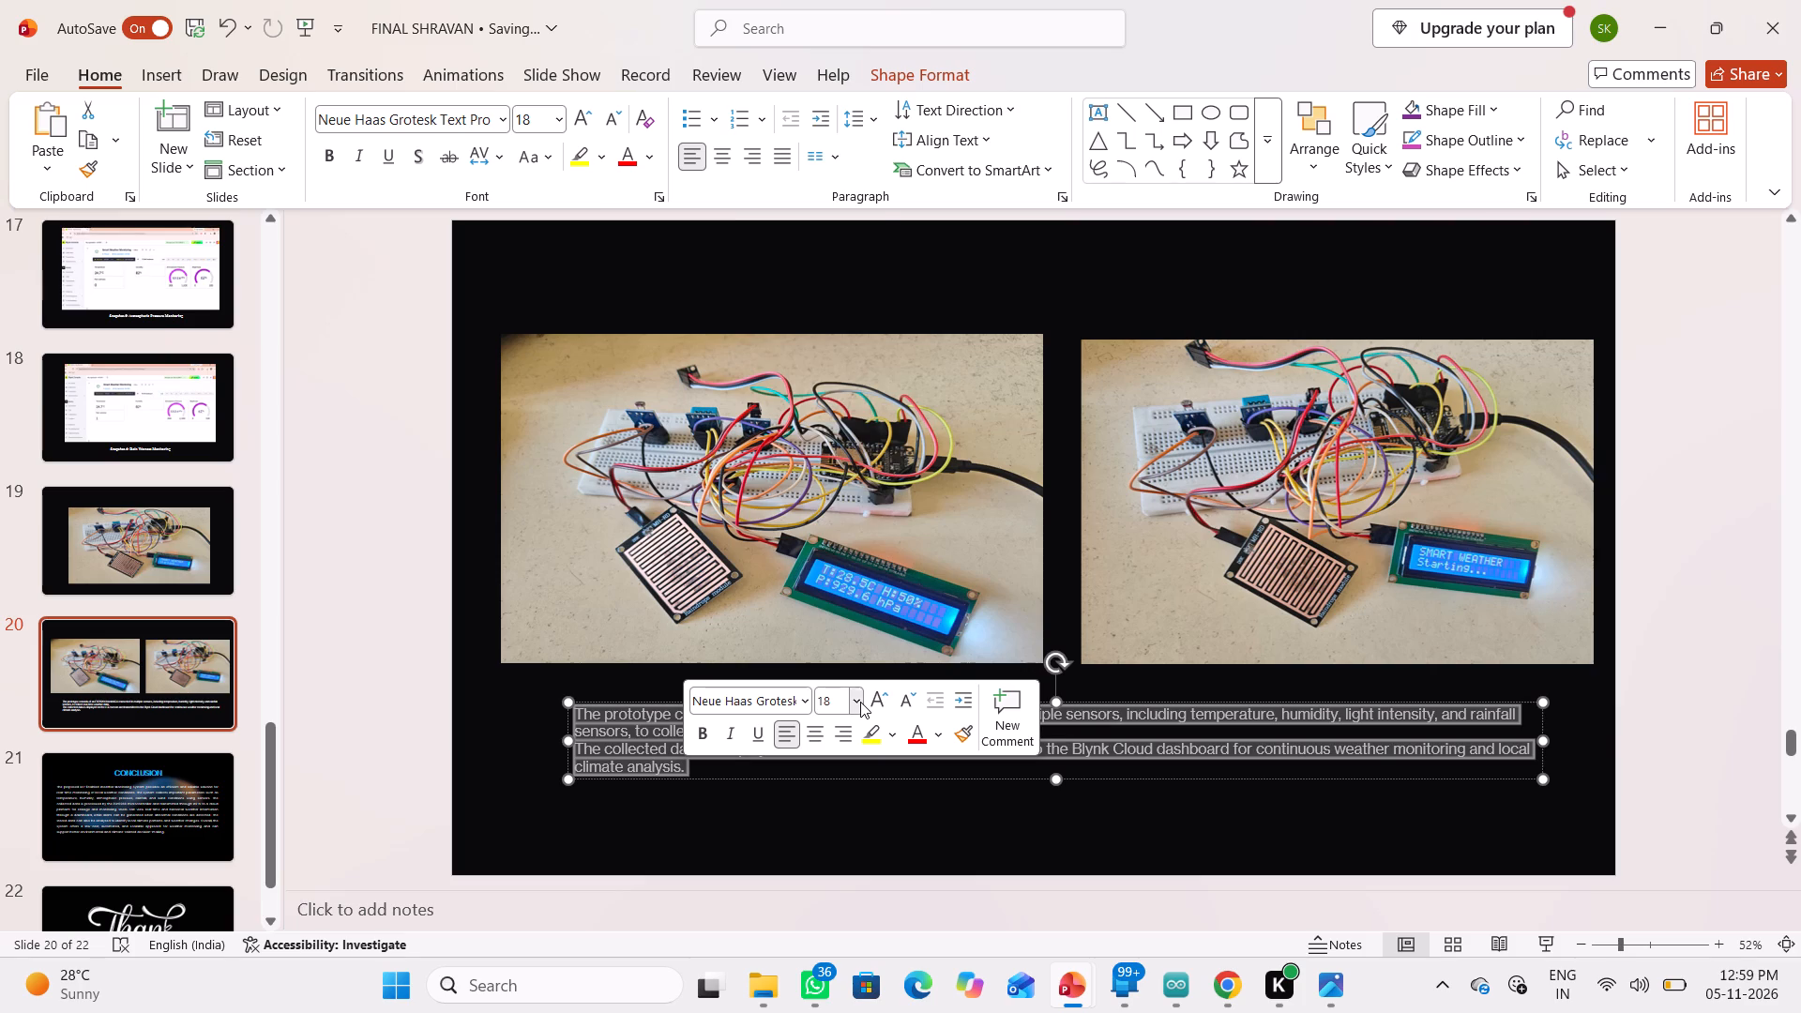
click(838, 393)
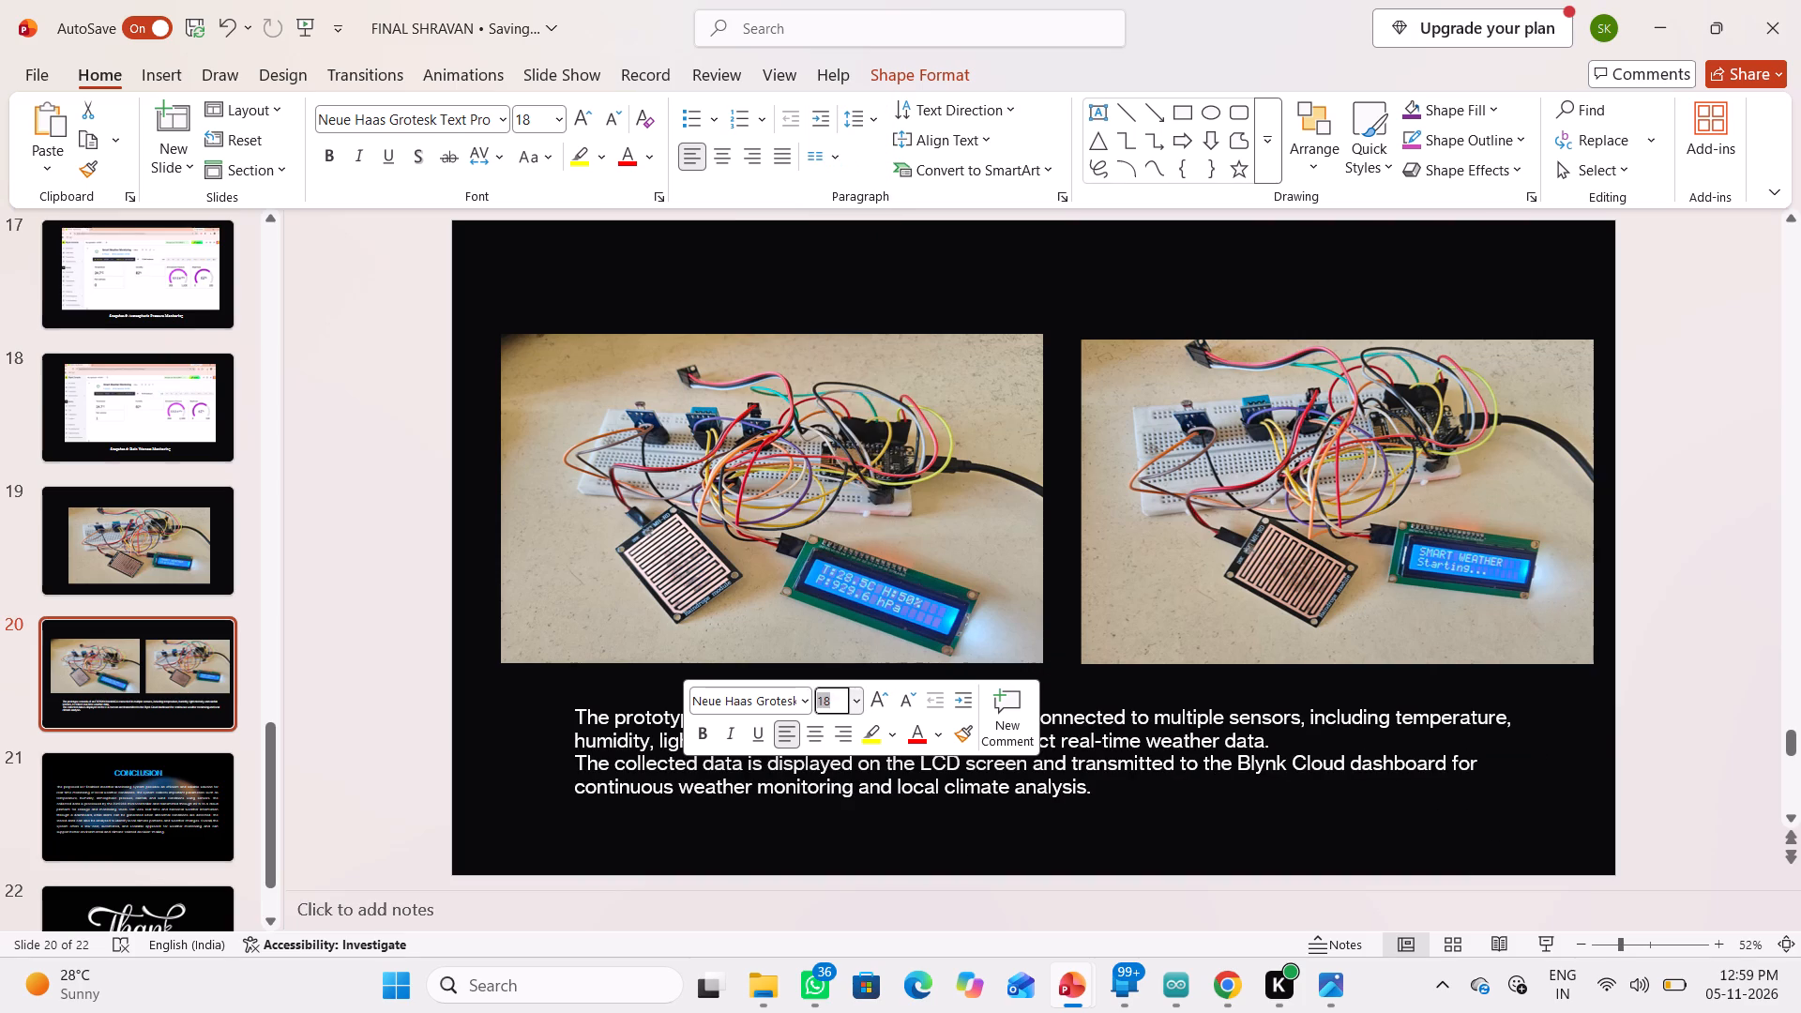
click(1117, 825)
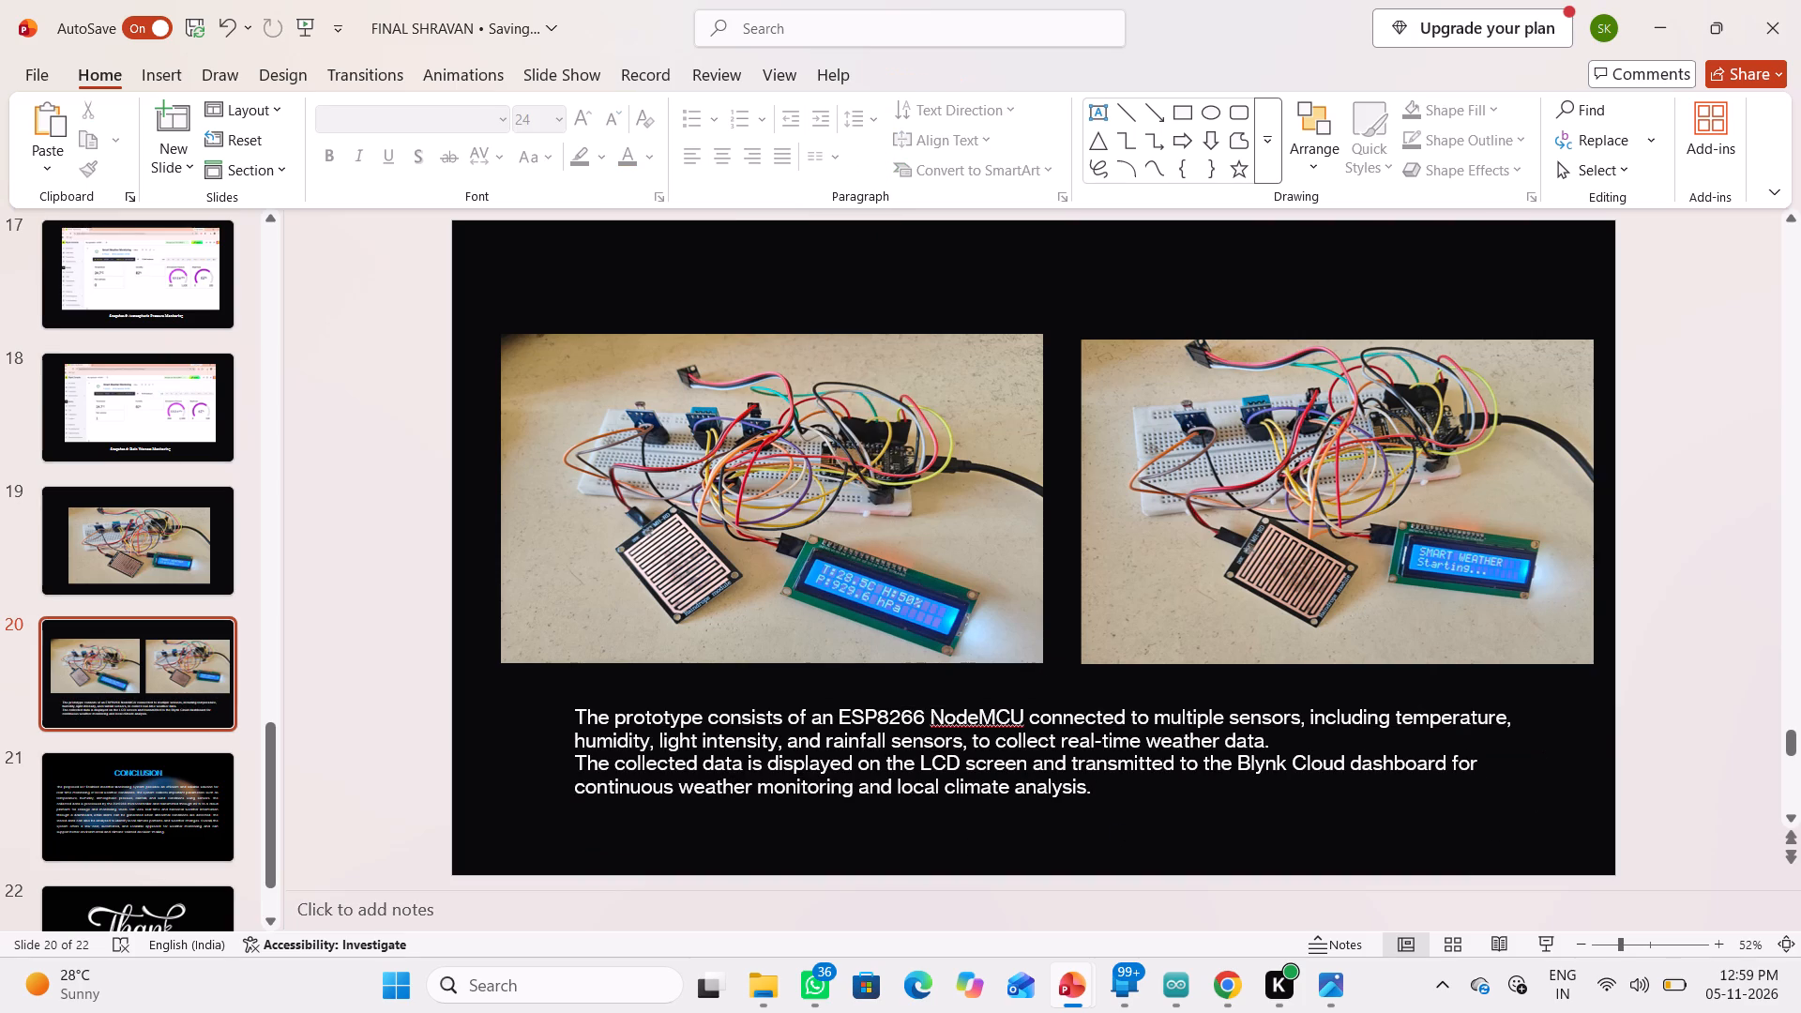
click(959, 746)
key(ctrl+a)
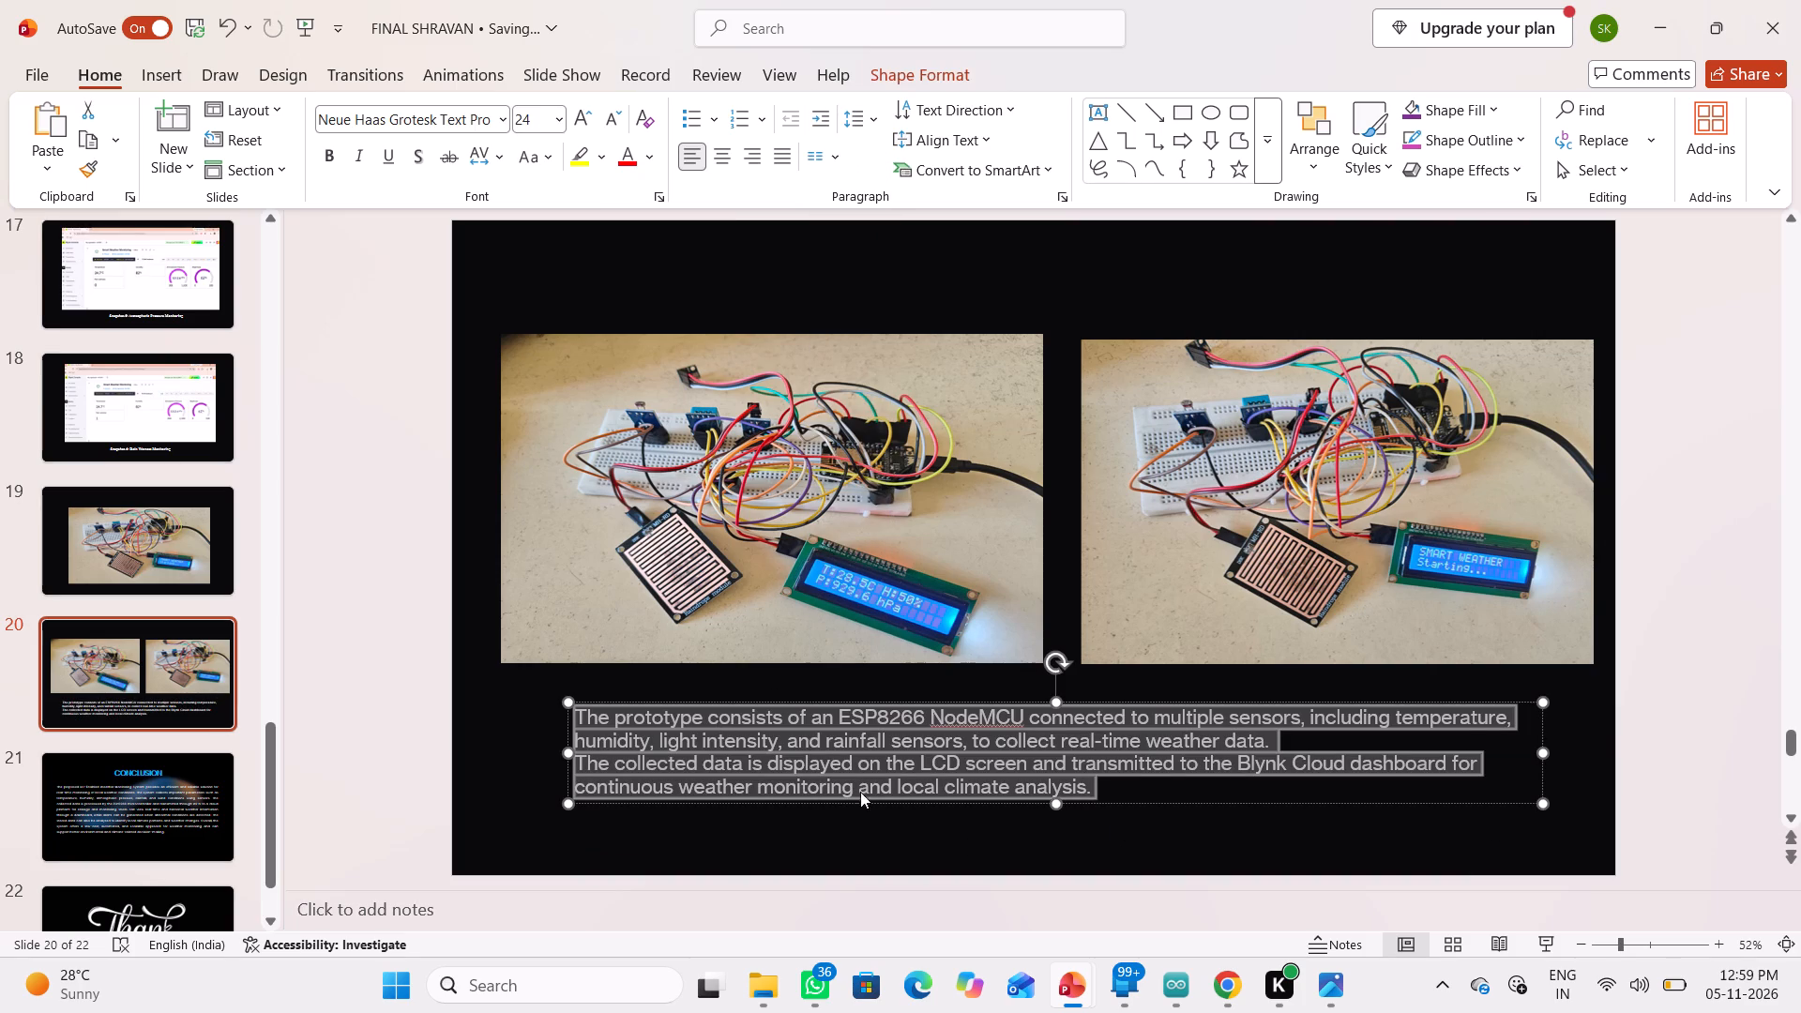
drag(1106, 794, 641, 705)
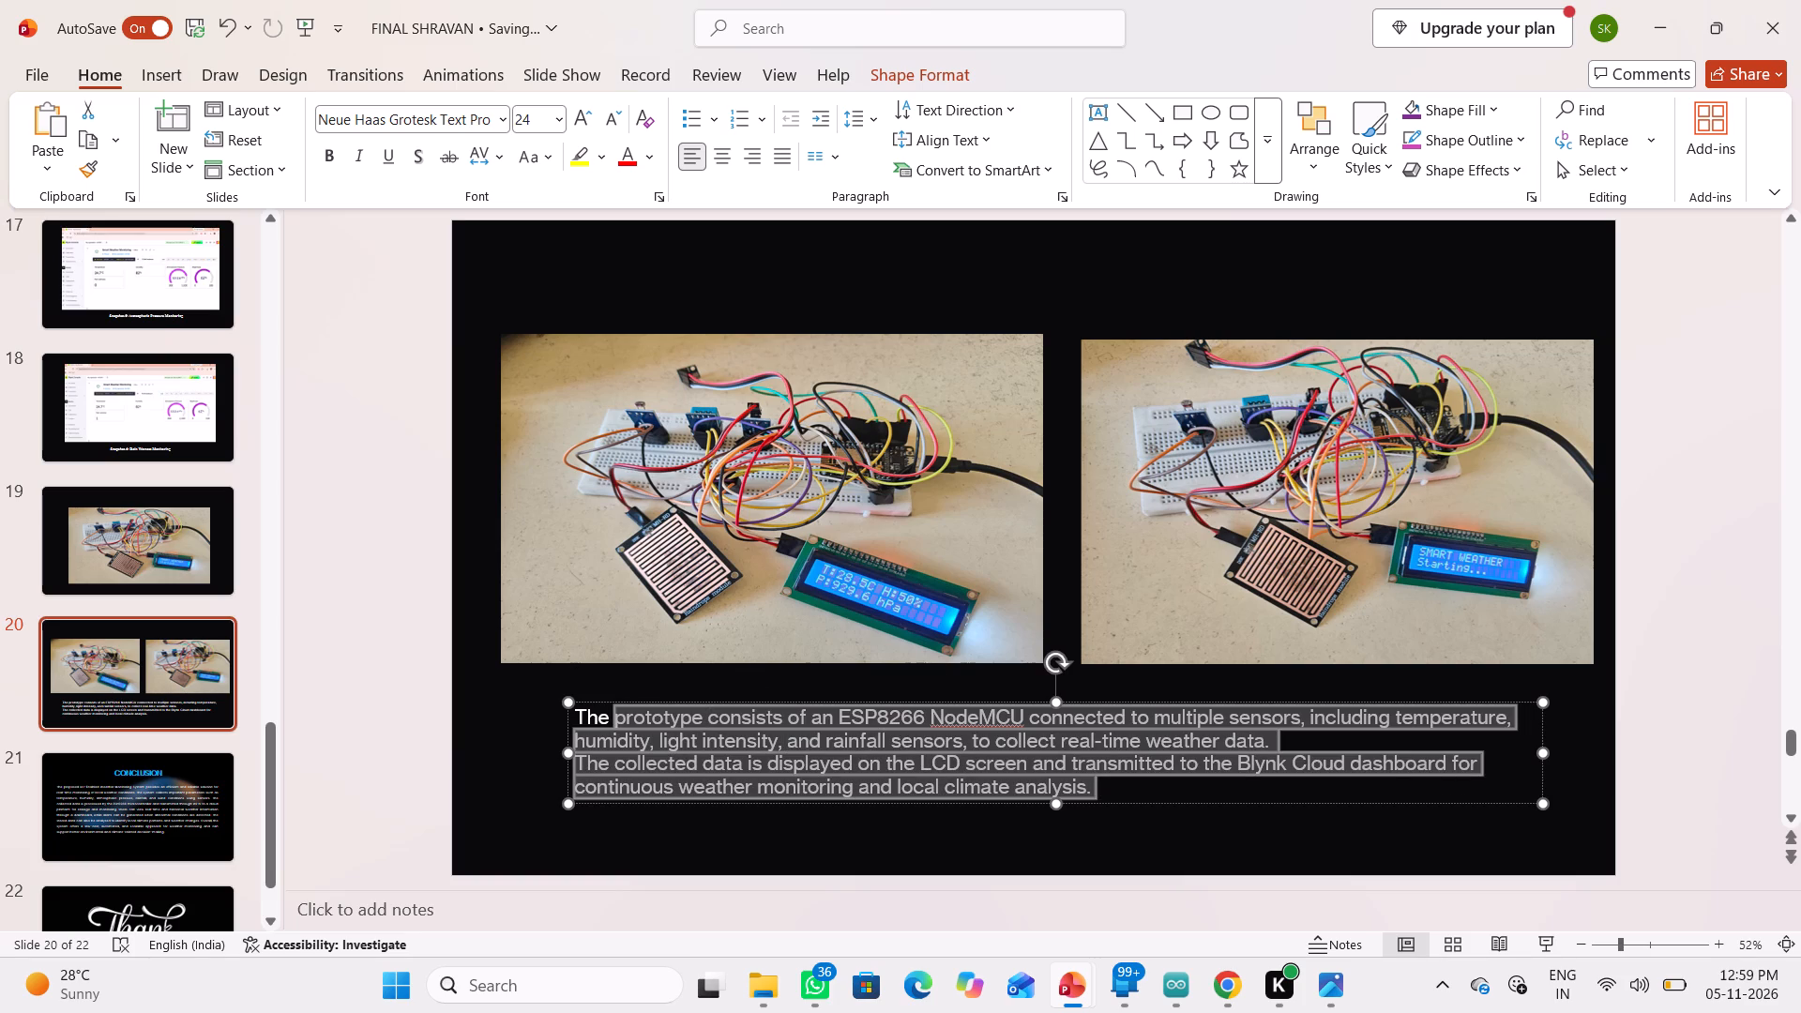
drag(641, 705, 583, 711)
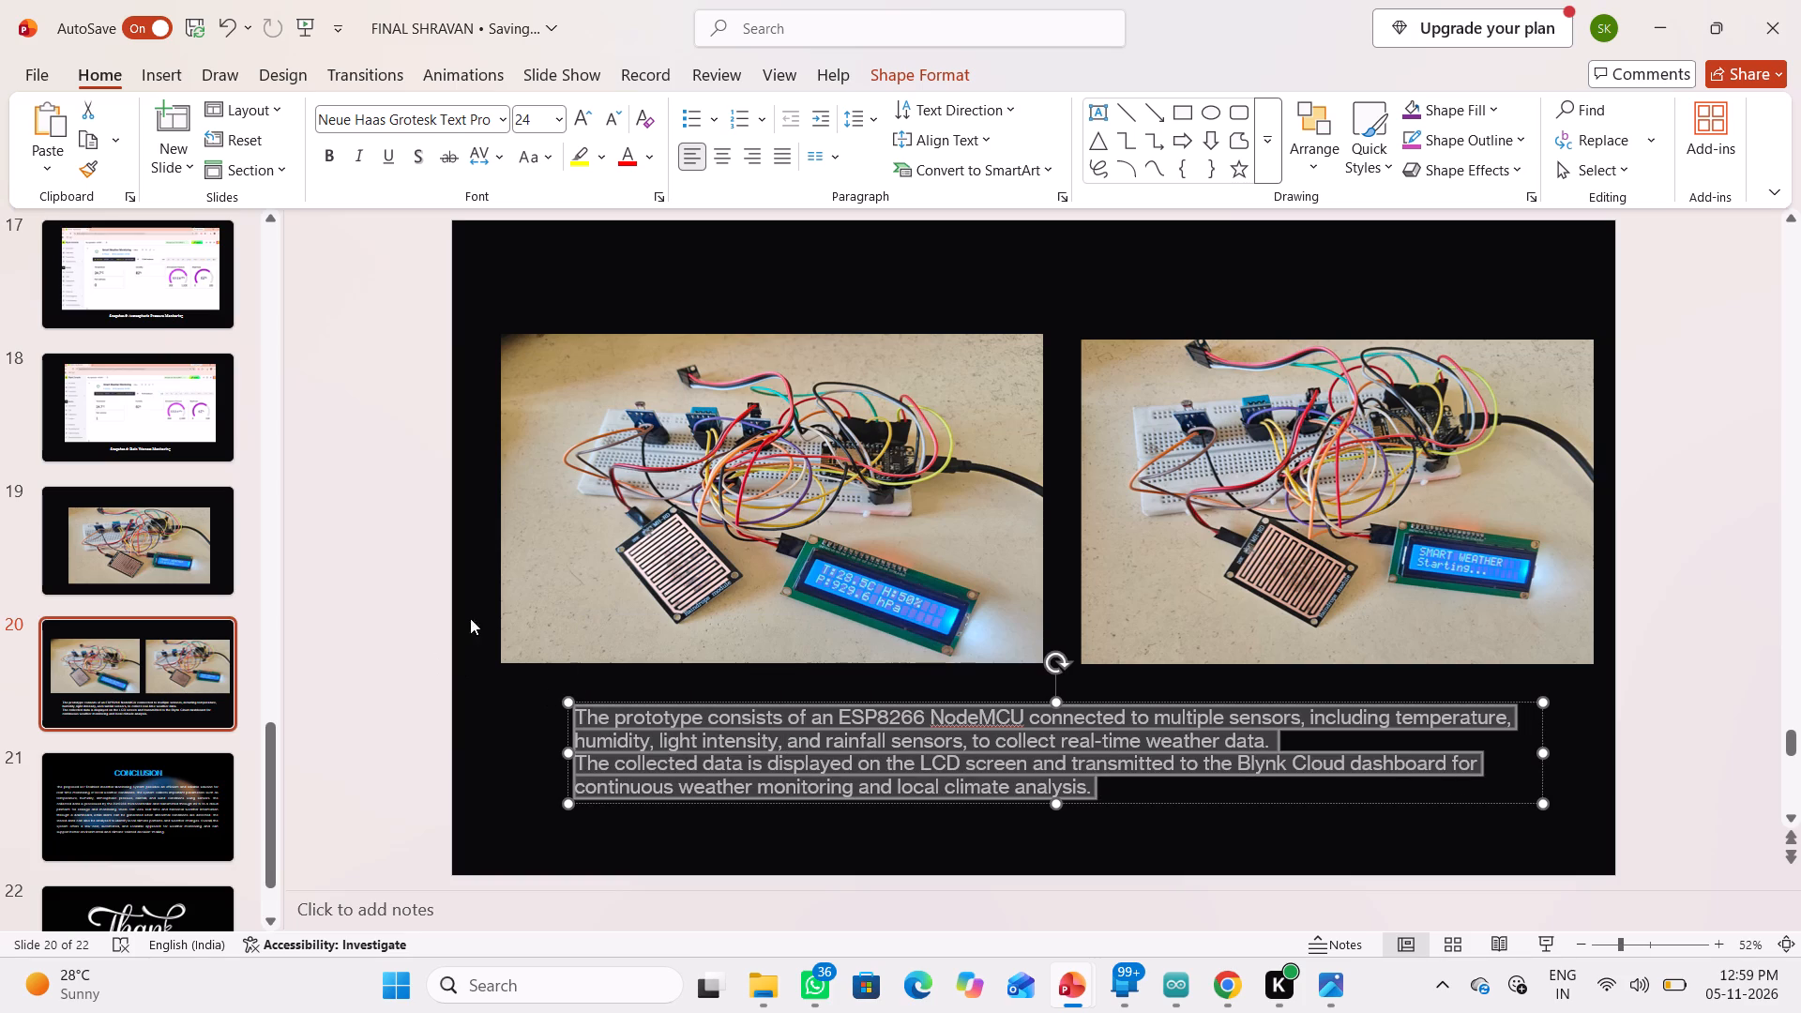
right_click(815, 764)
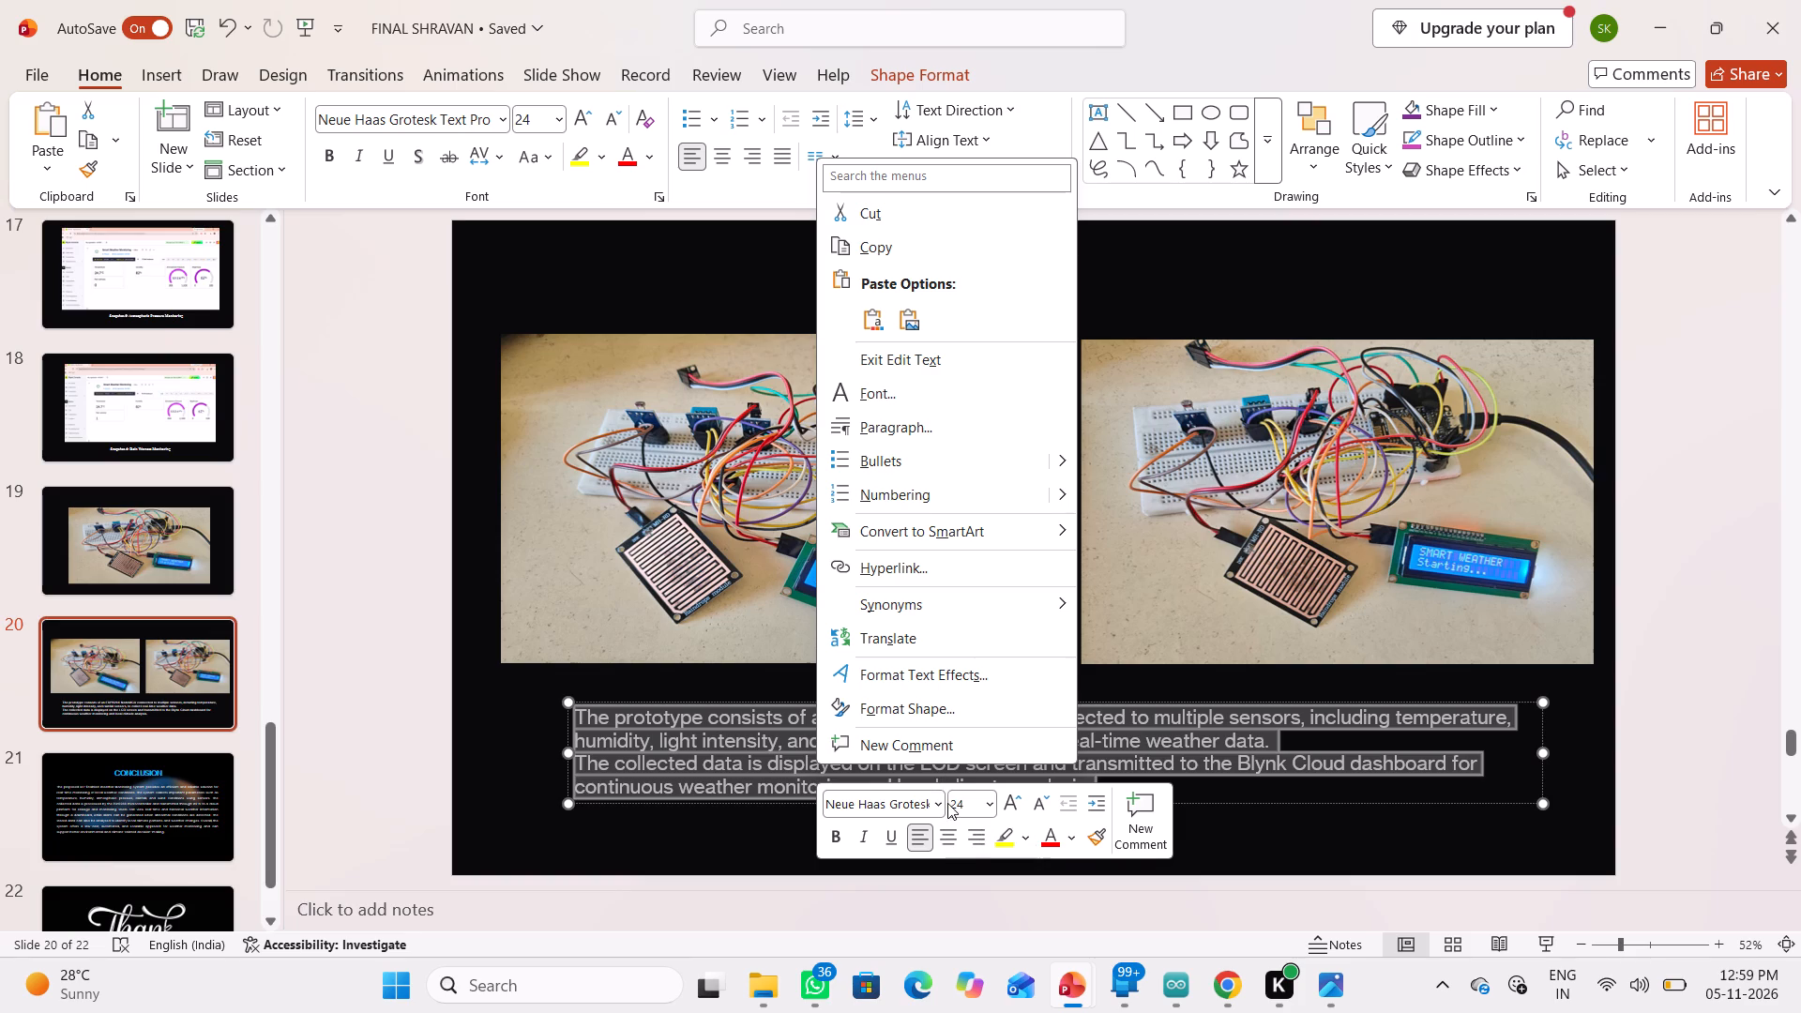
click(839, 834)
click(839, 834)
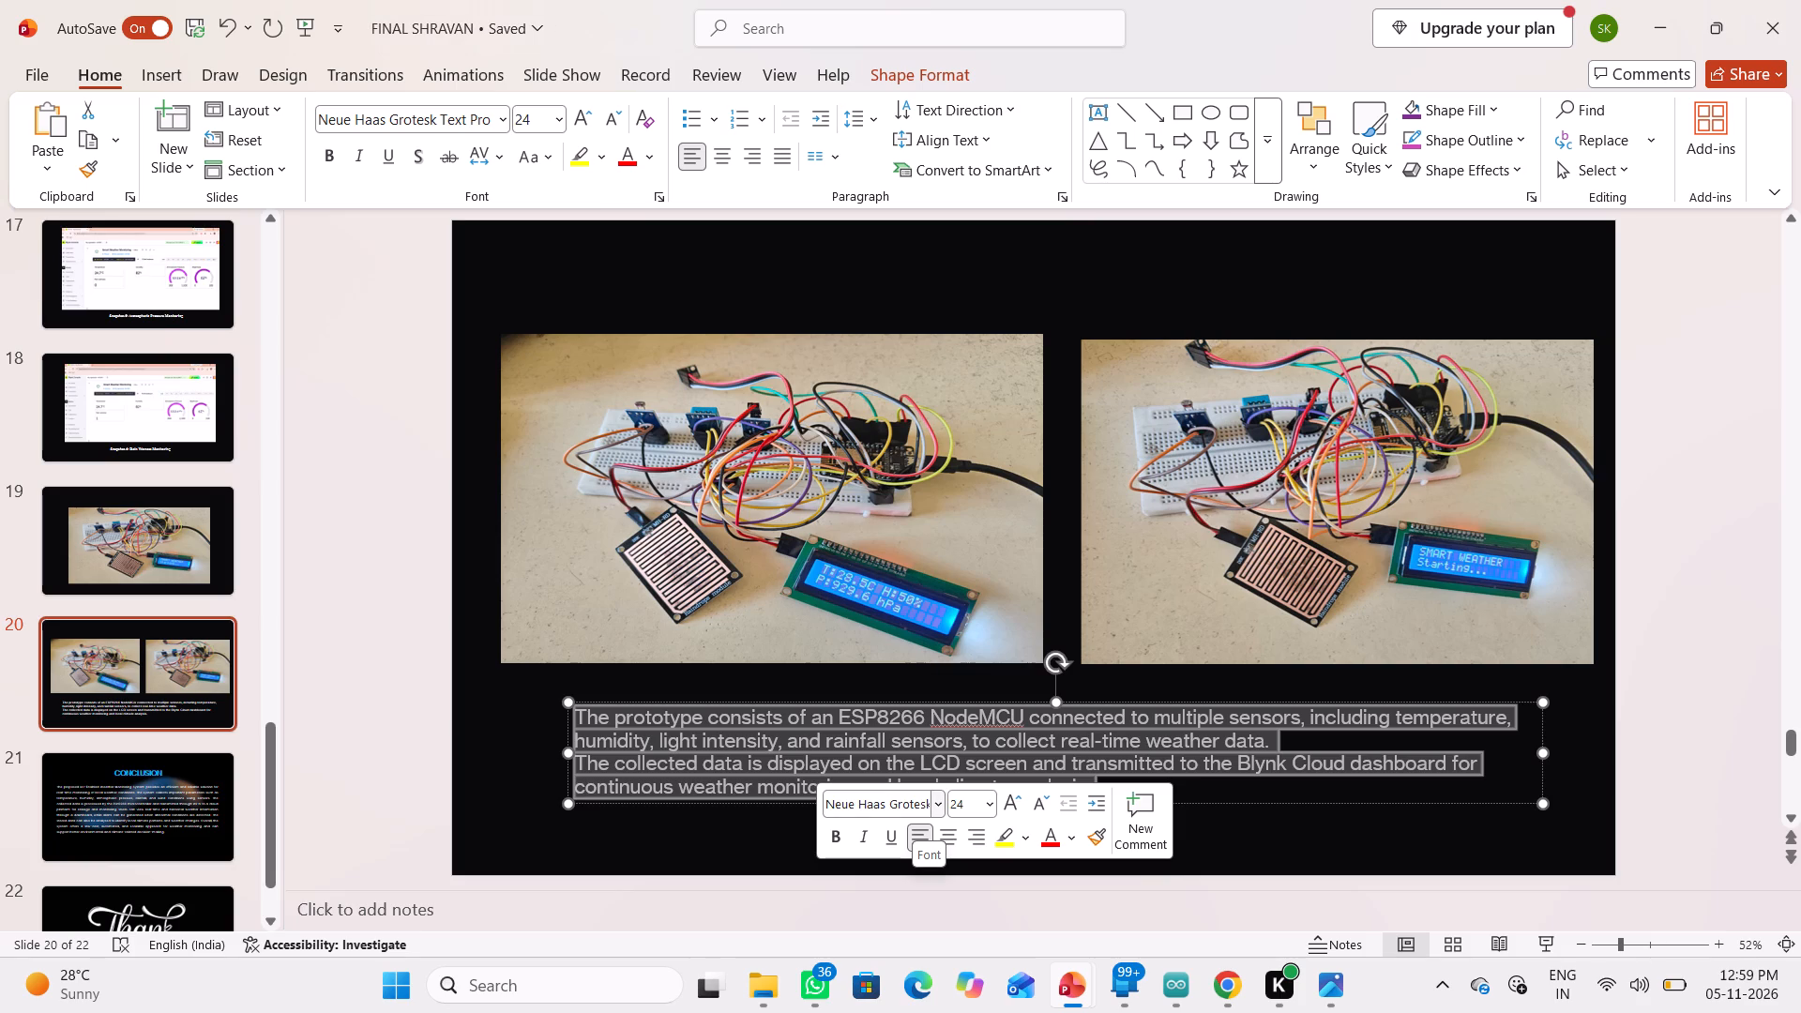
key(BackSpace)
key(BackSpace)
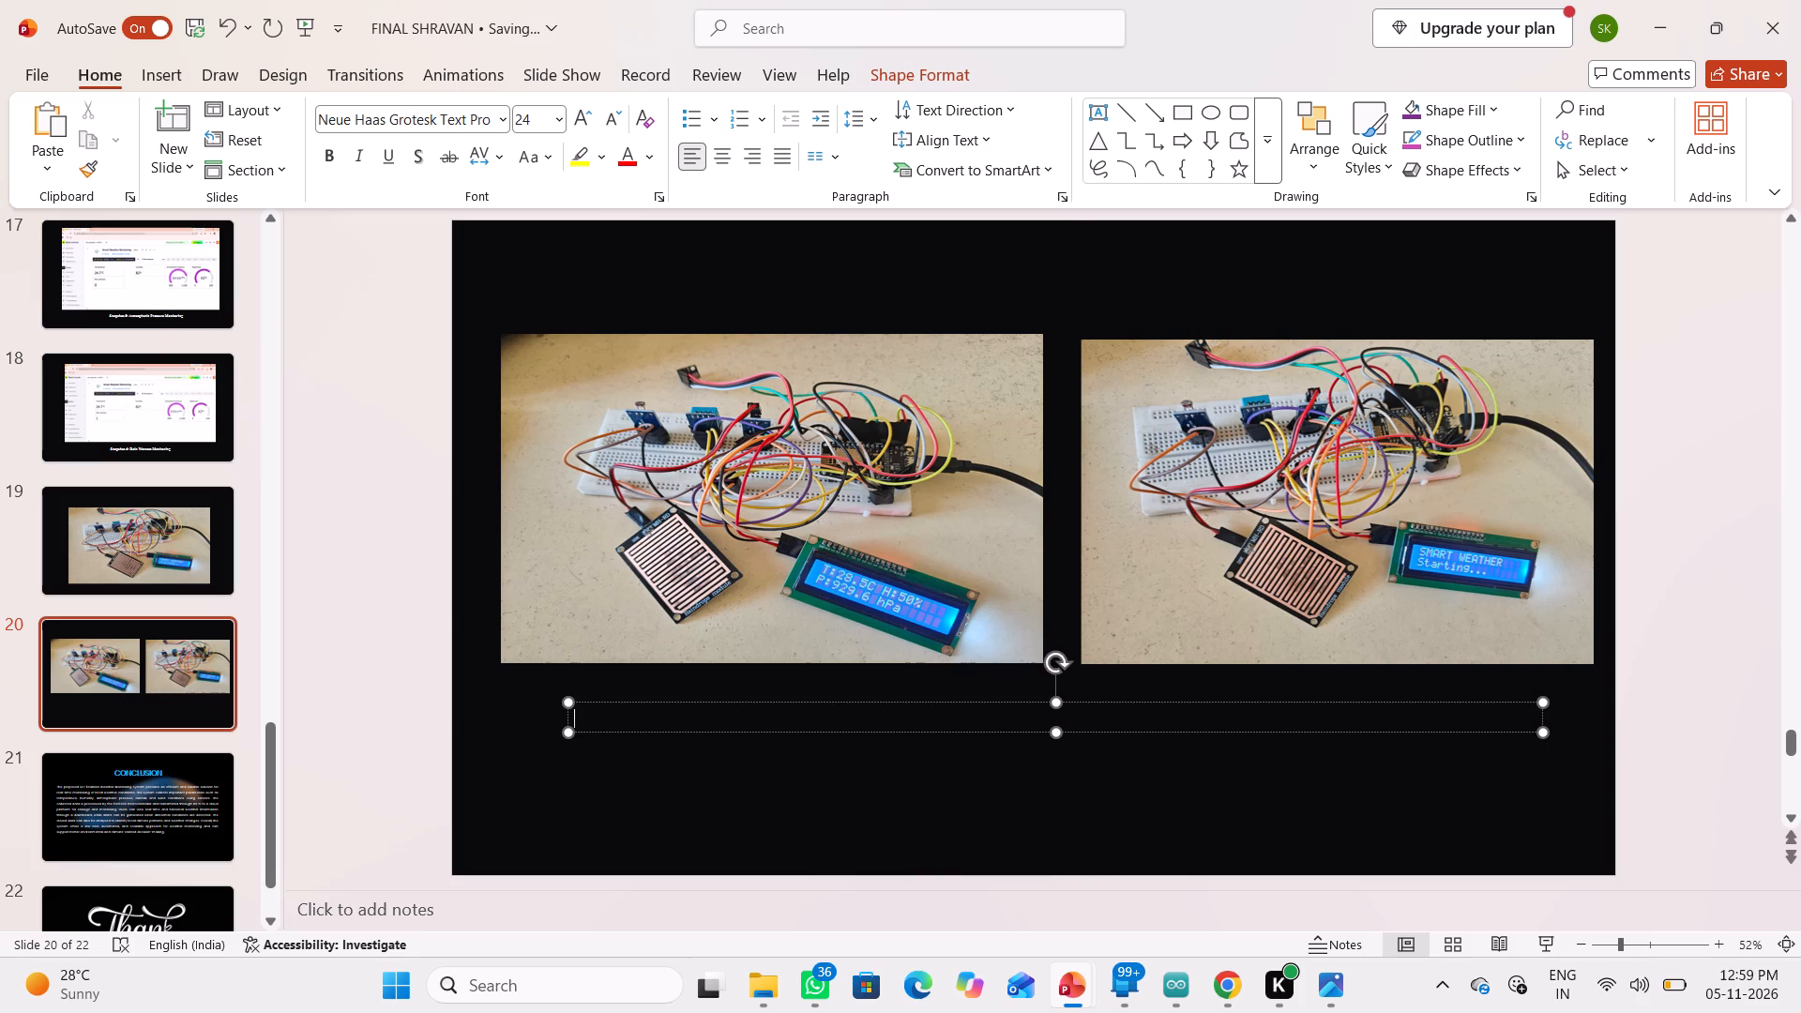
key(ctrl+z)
Change the font of the whole prototype description to Poppins Light.
right_click(945, 748)
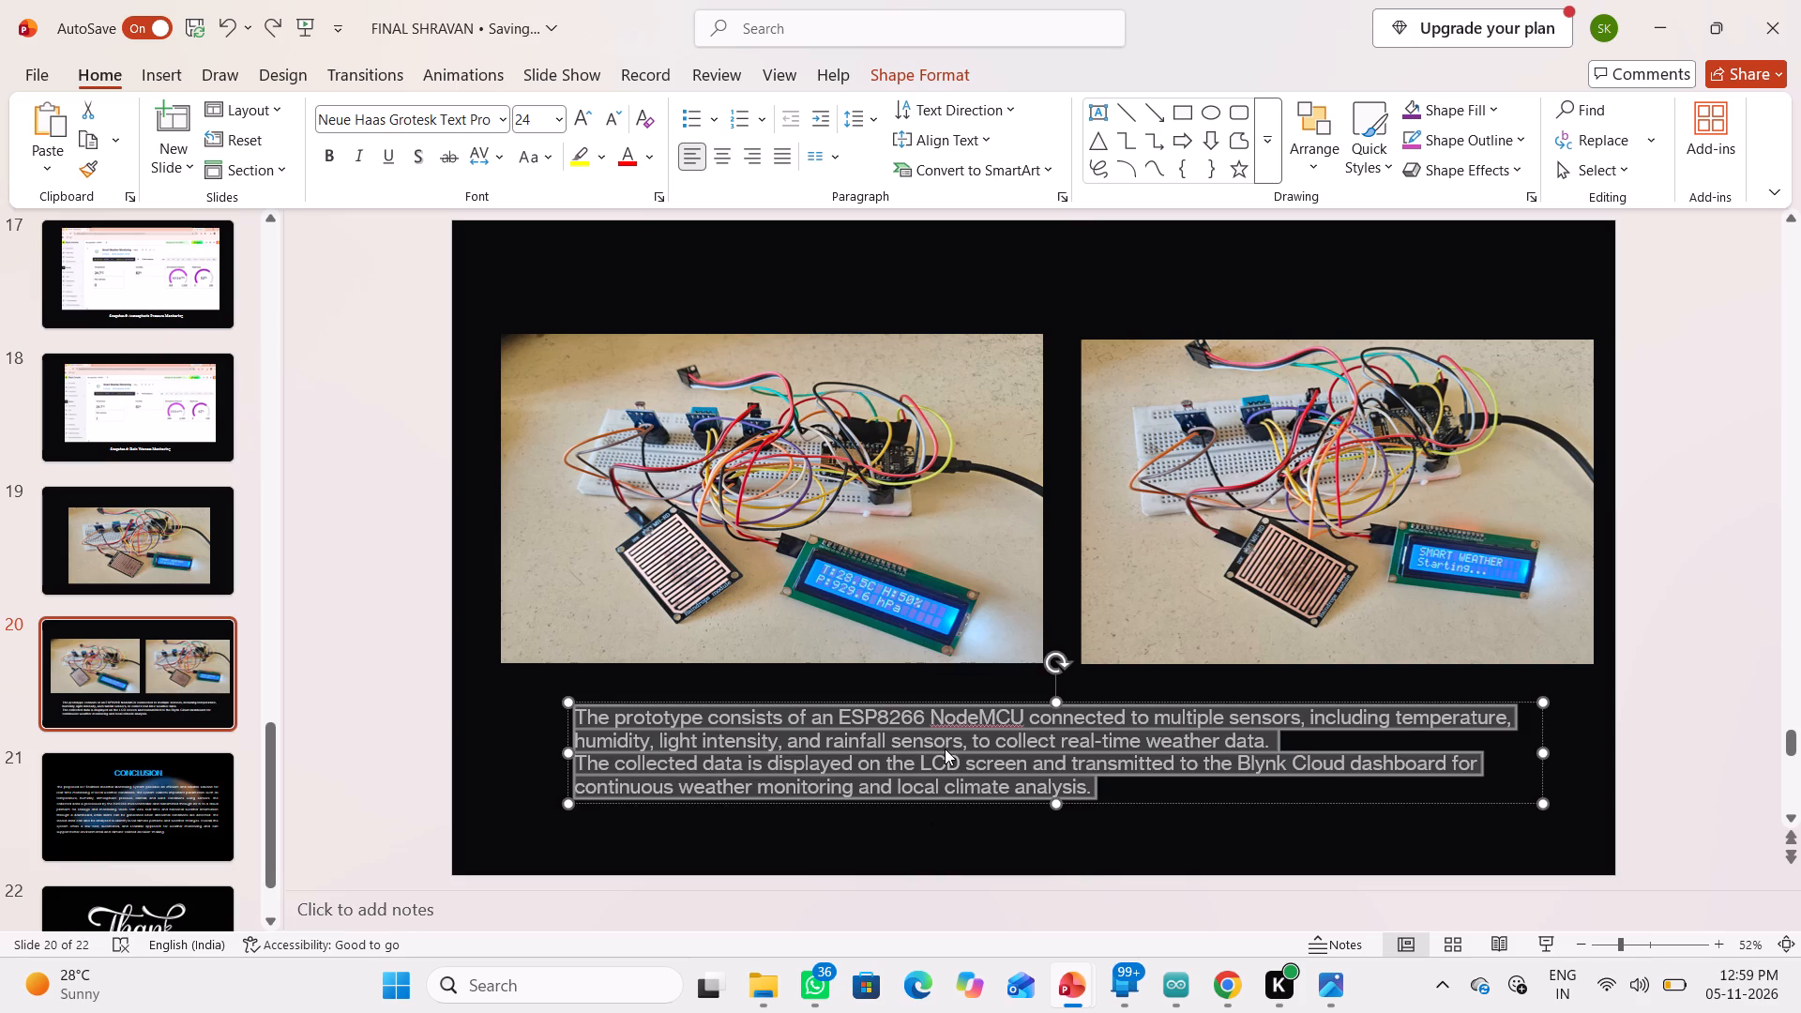
click(1051, 791)
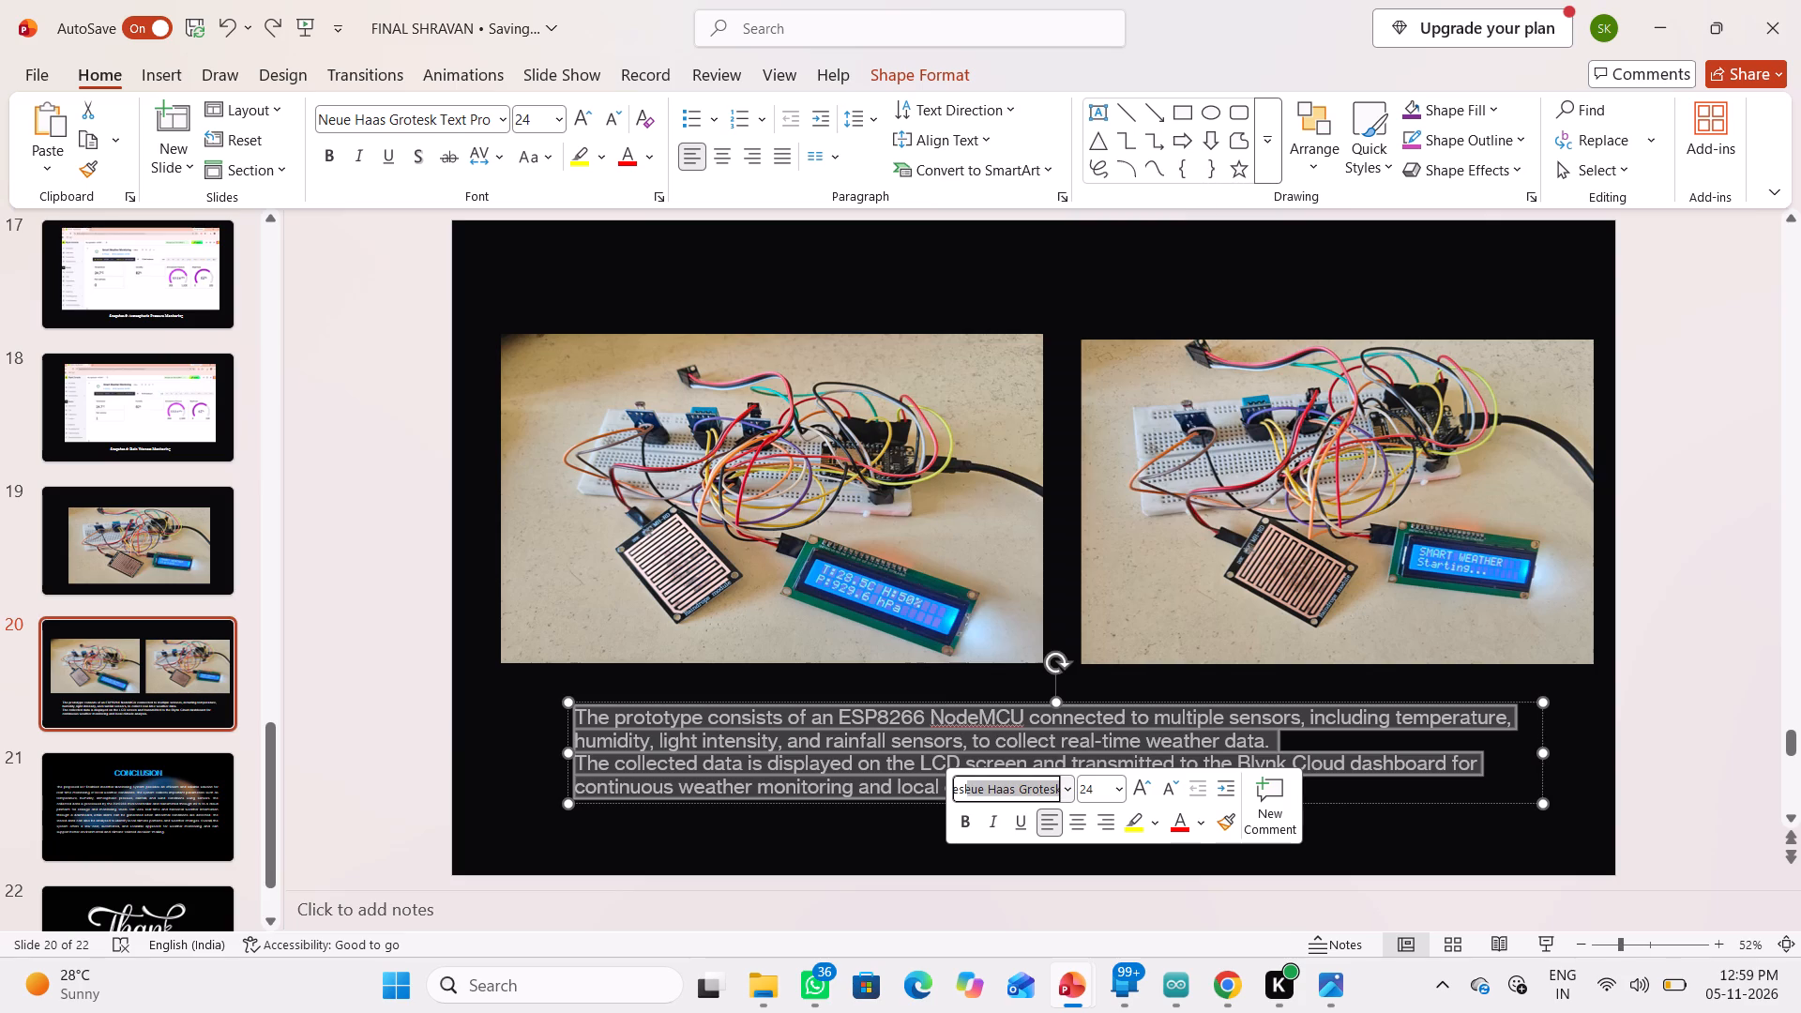
key(BackSpace)
text(POPPENS)
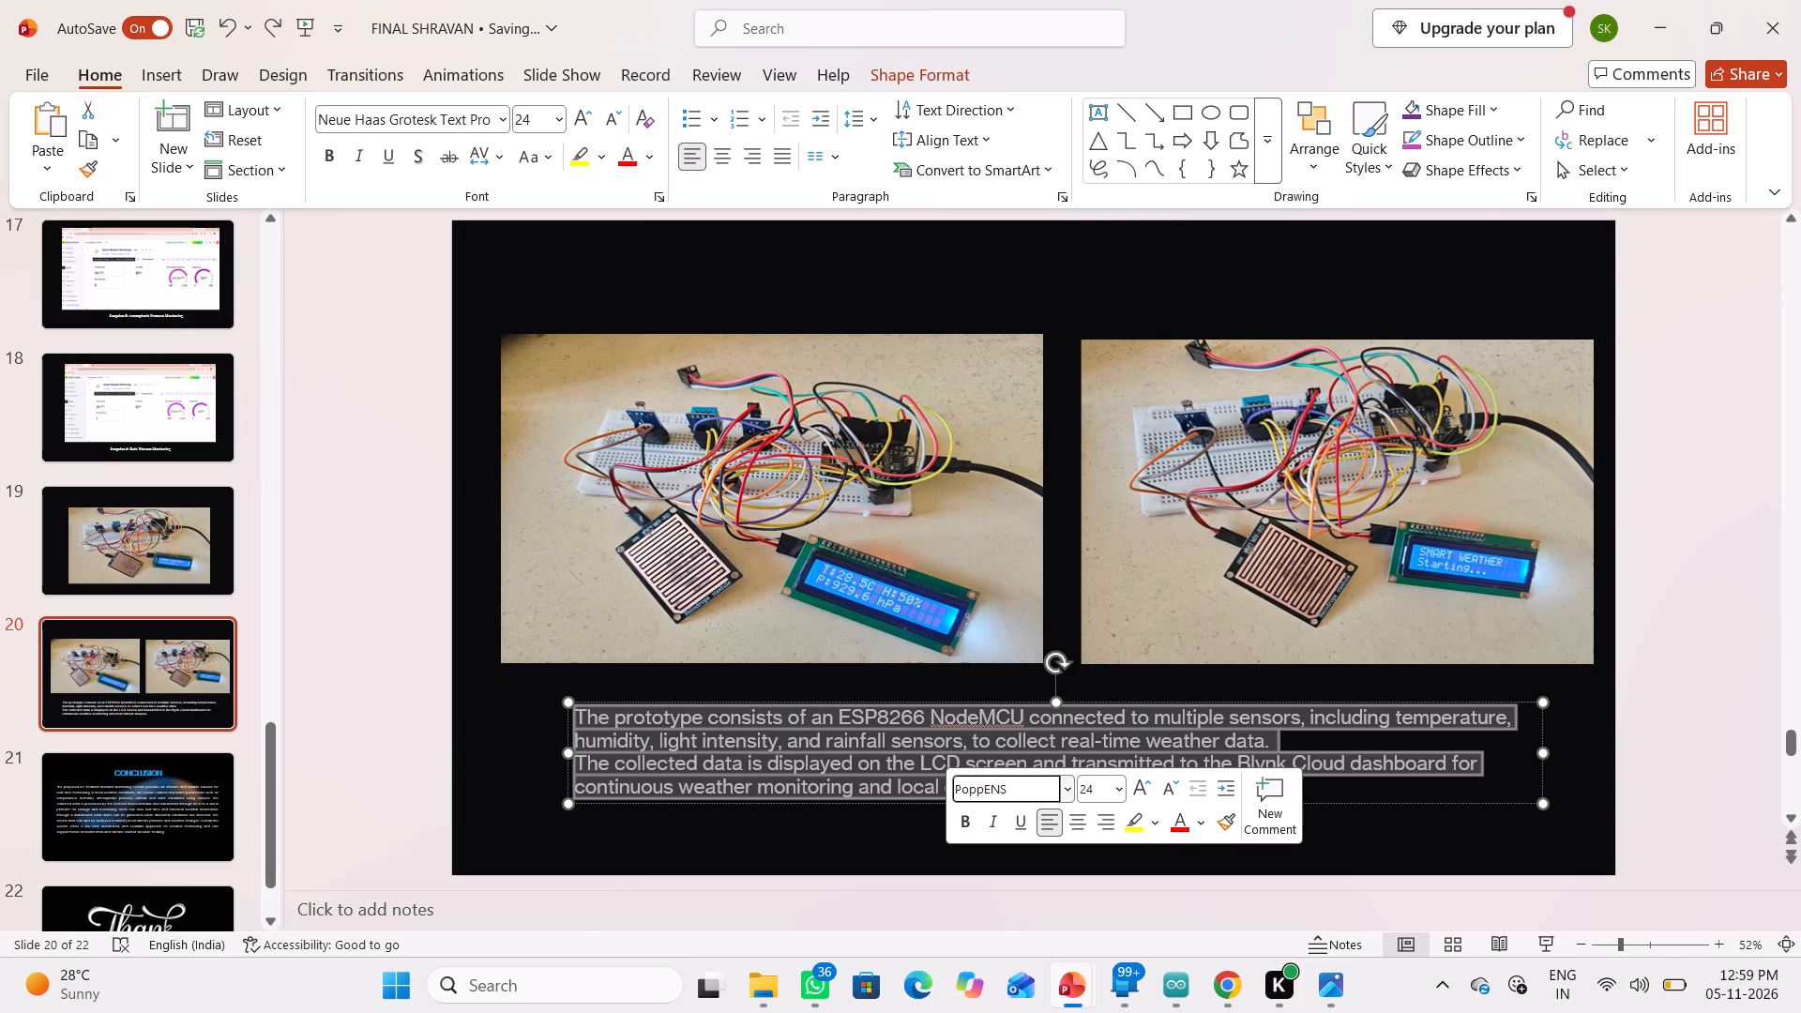
key(BackSpace)
key(BackSpace)
key(BackSpace)
key(BackSpace)
key(BackSpace)
text(pp)
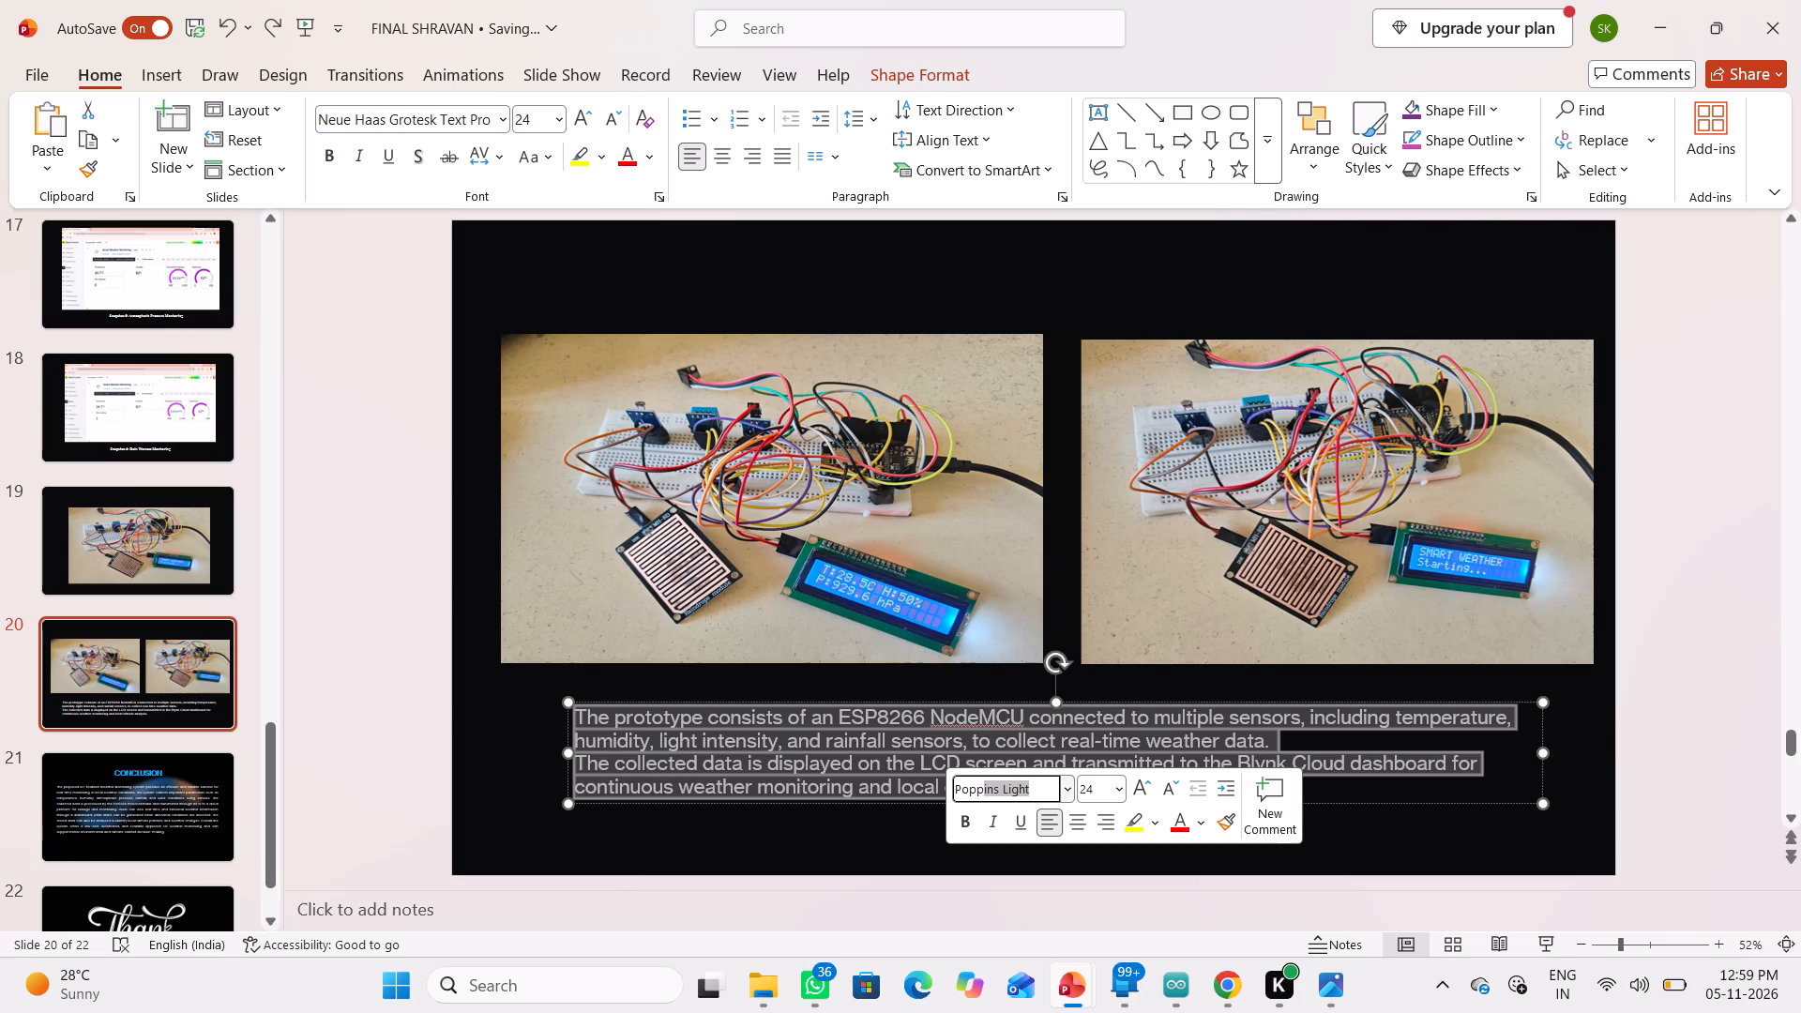
key(Return)
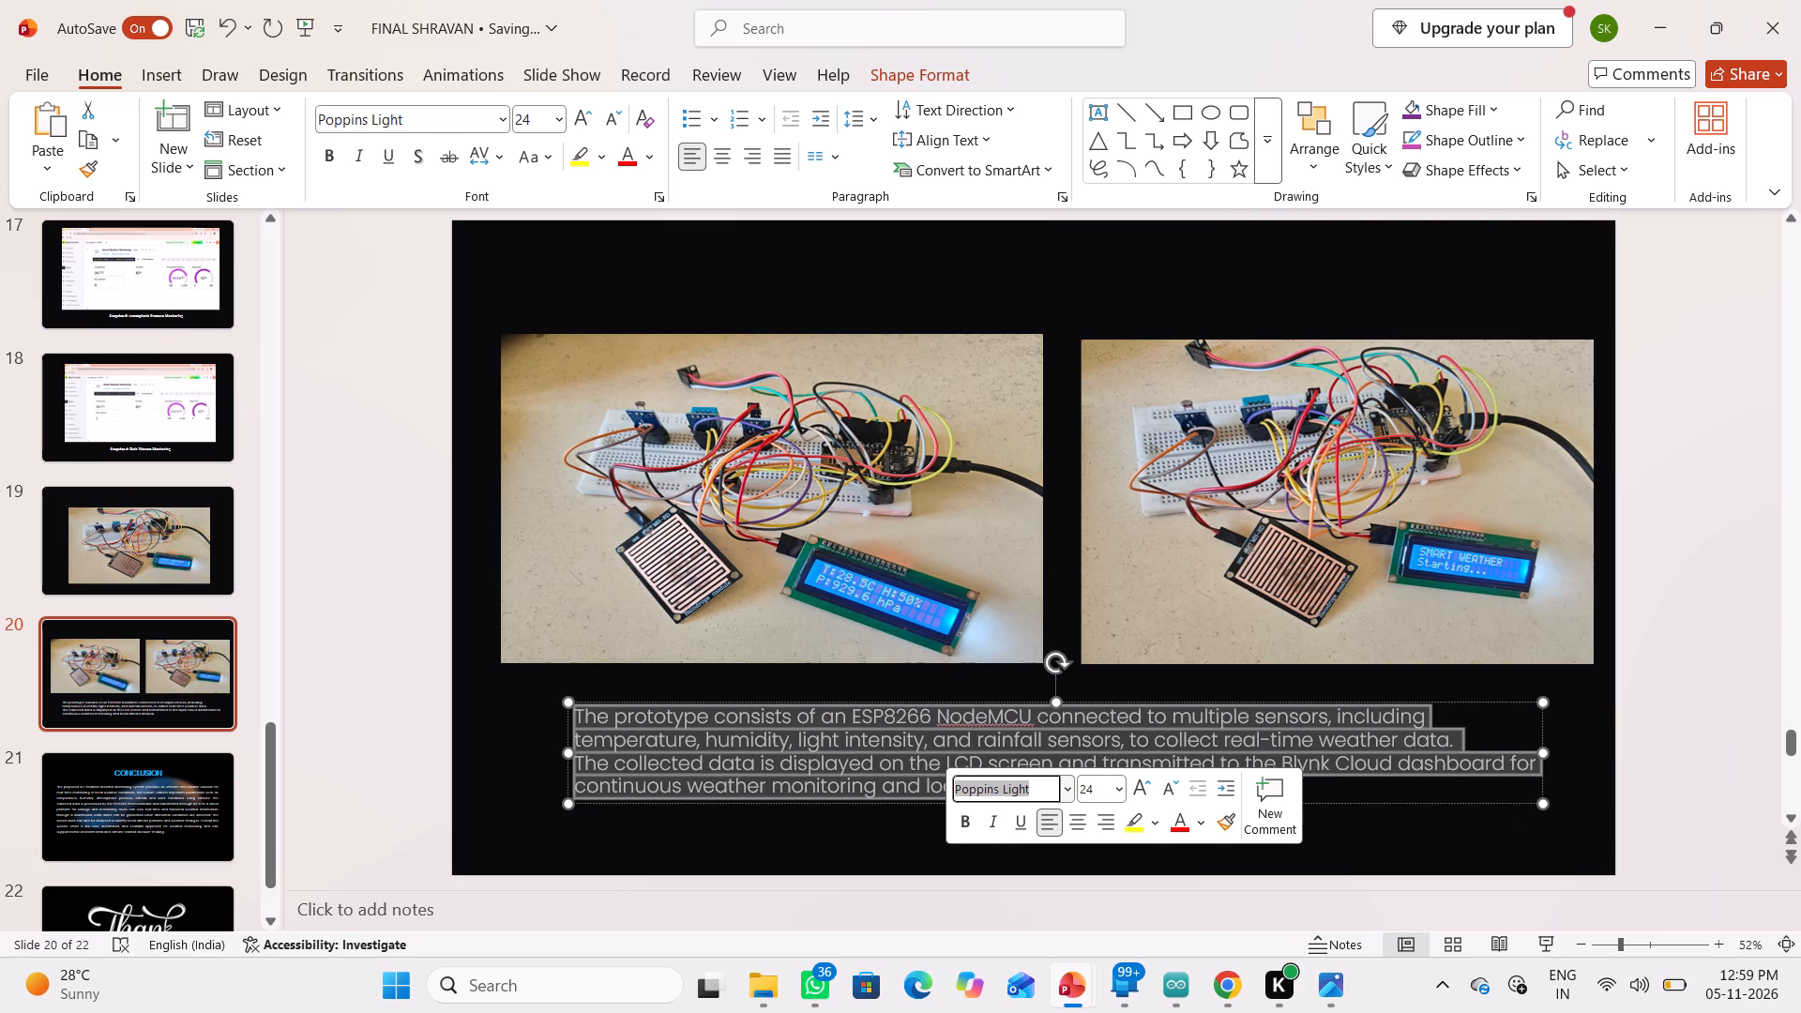
click(1495, 844)
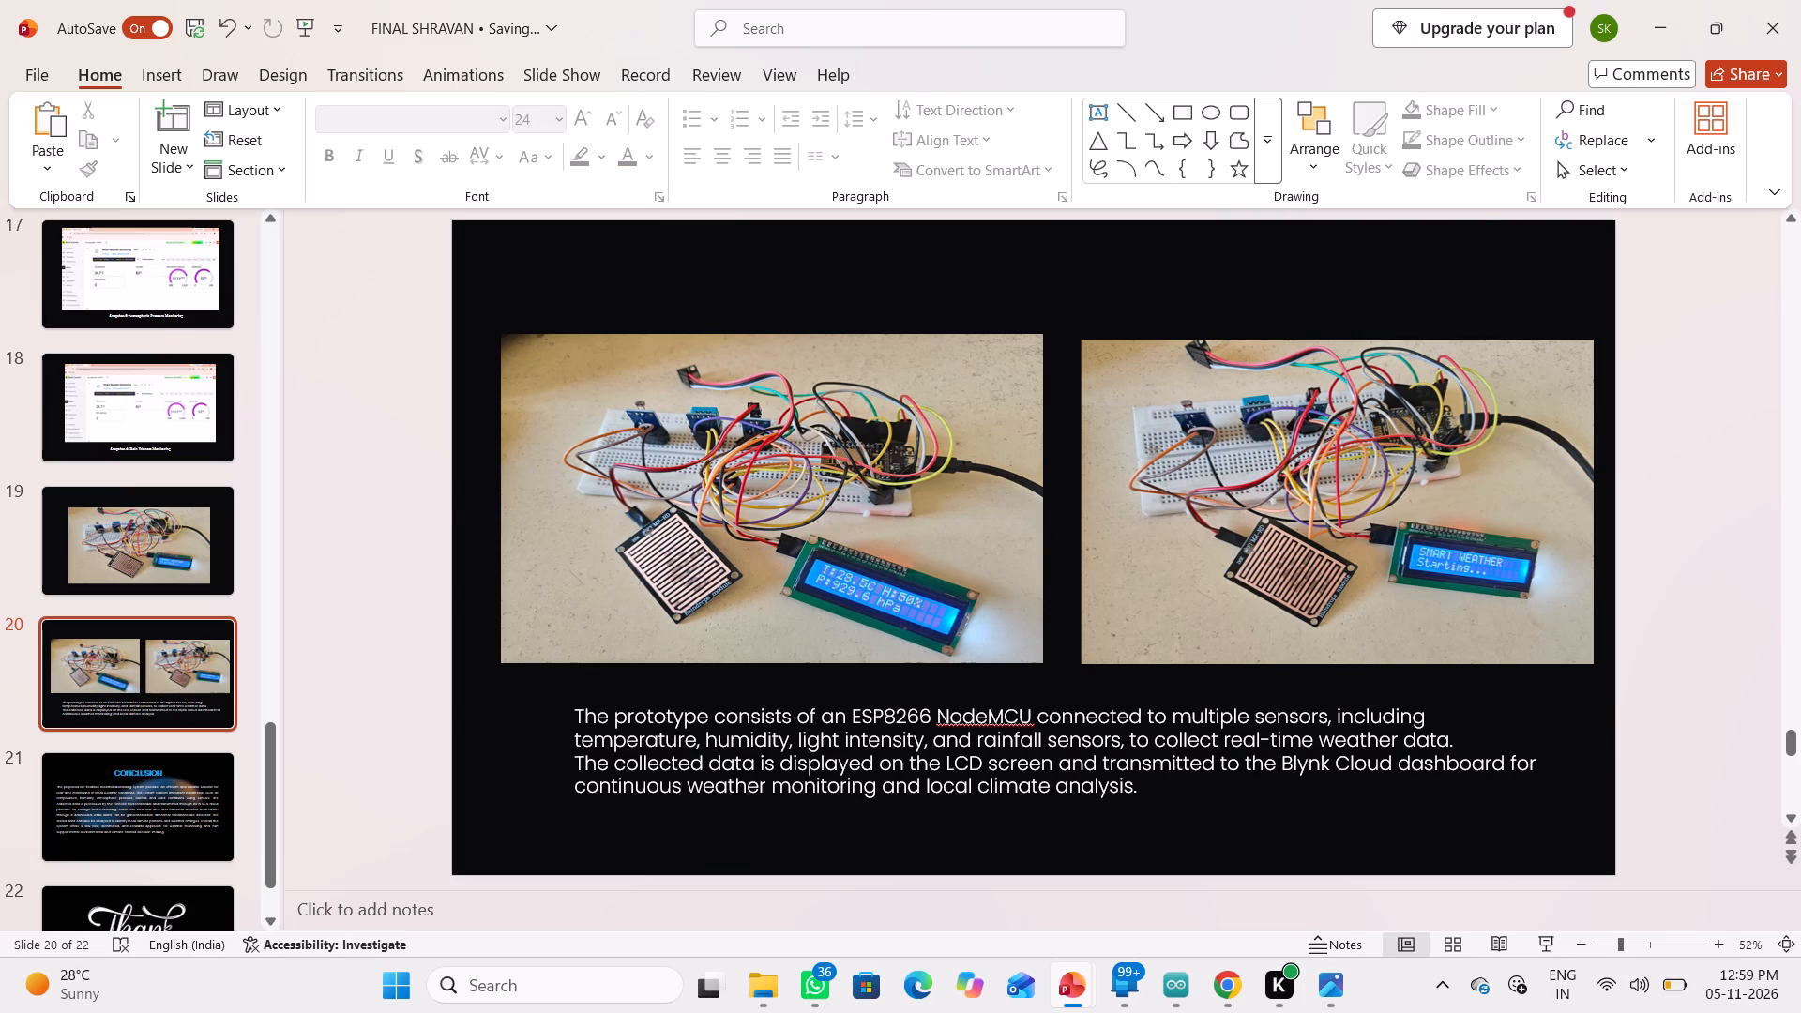
Narrow the first circuit photo slightly from its right edge to widen the gap between the two photos.
click(826, 499)
drag(1045, 500, 1044, 500)
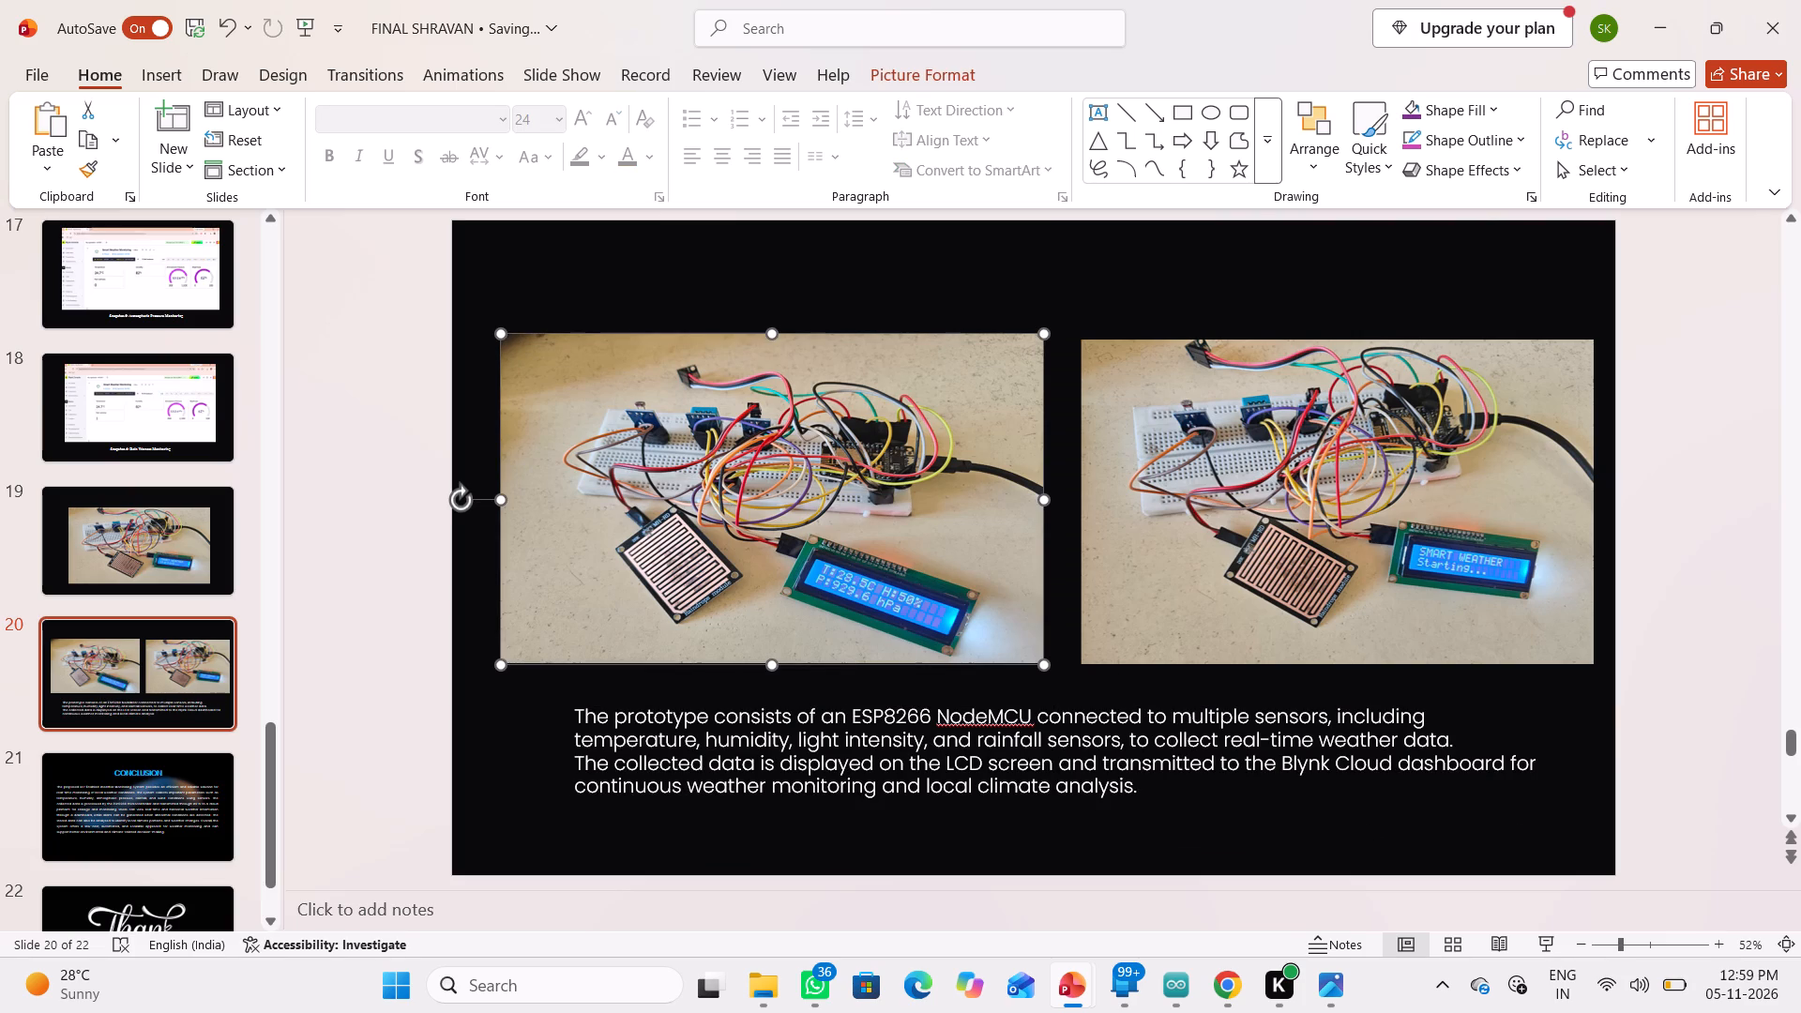
drag(1044, 500, 1022, 506)
click(1153, 293)
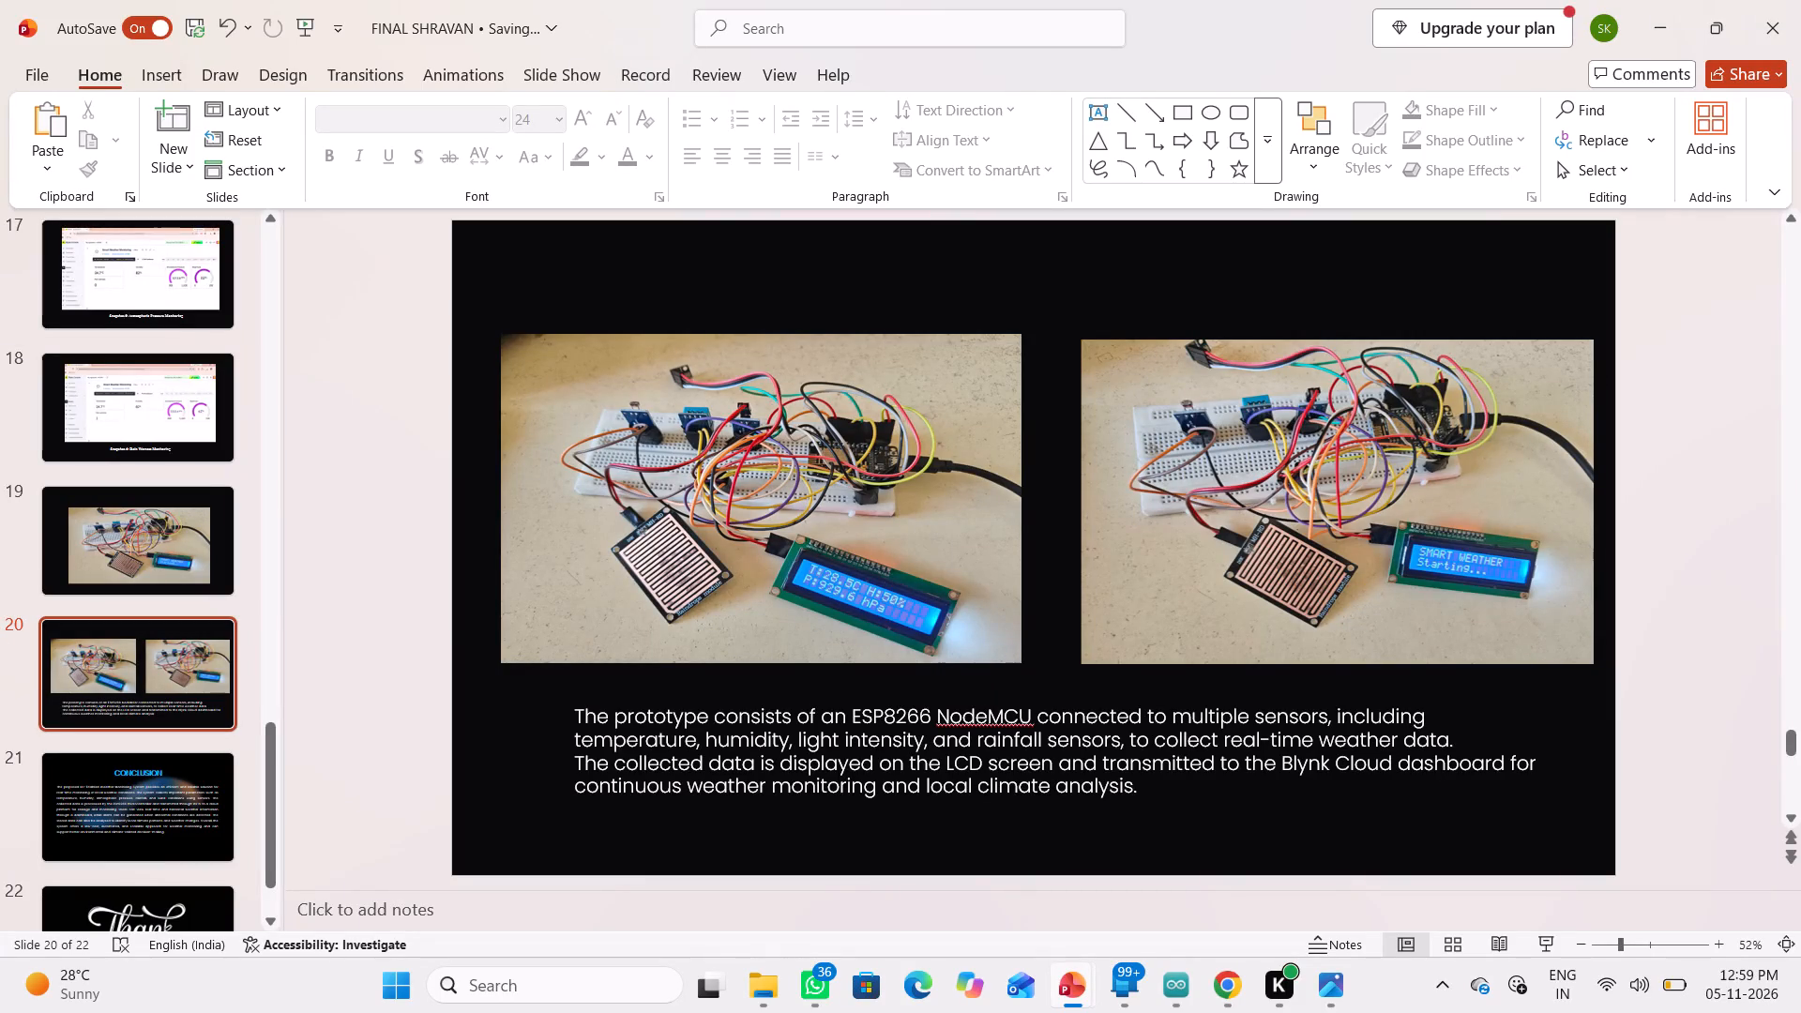
Review the snapshot slides 13 to 18, checking the dashboard screenshots and their captions.
click(93, 398)
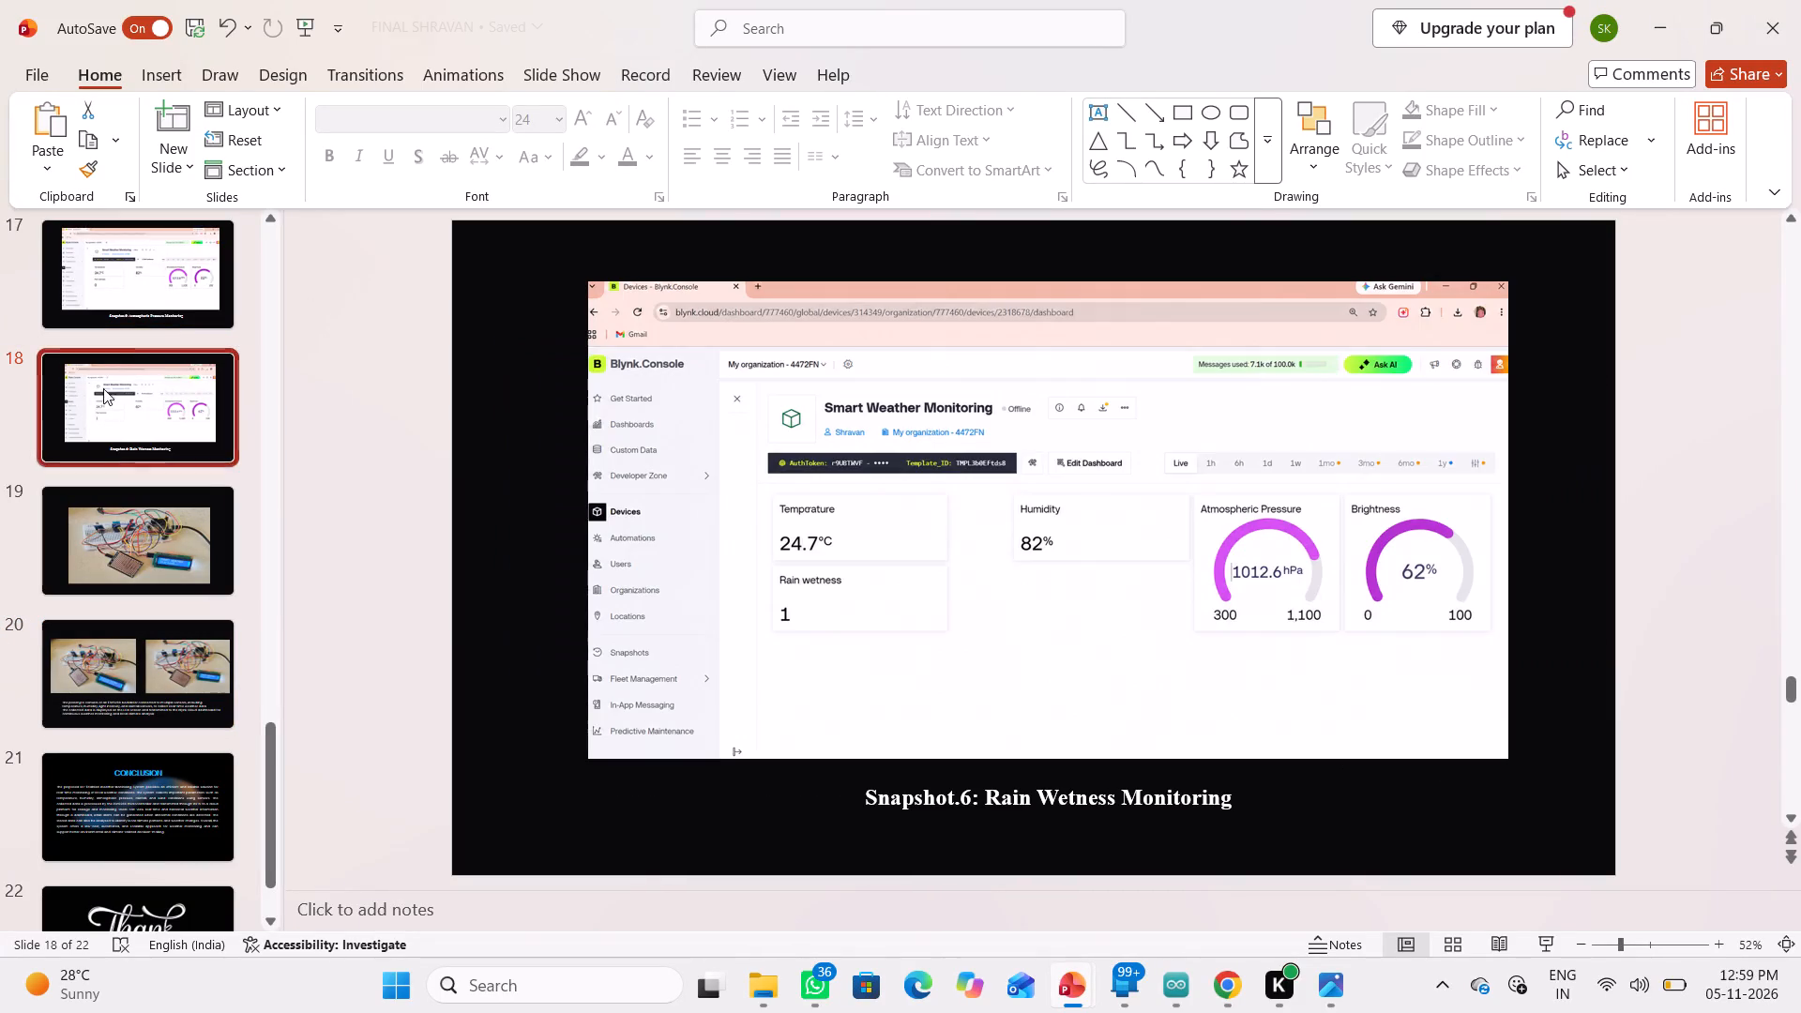
scroll(144, 297, up, 10)
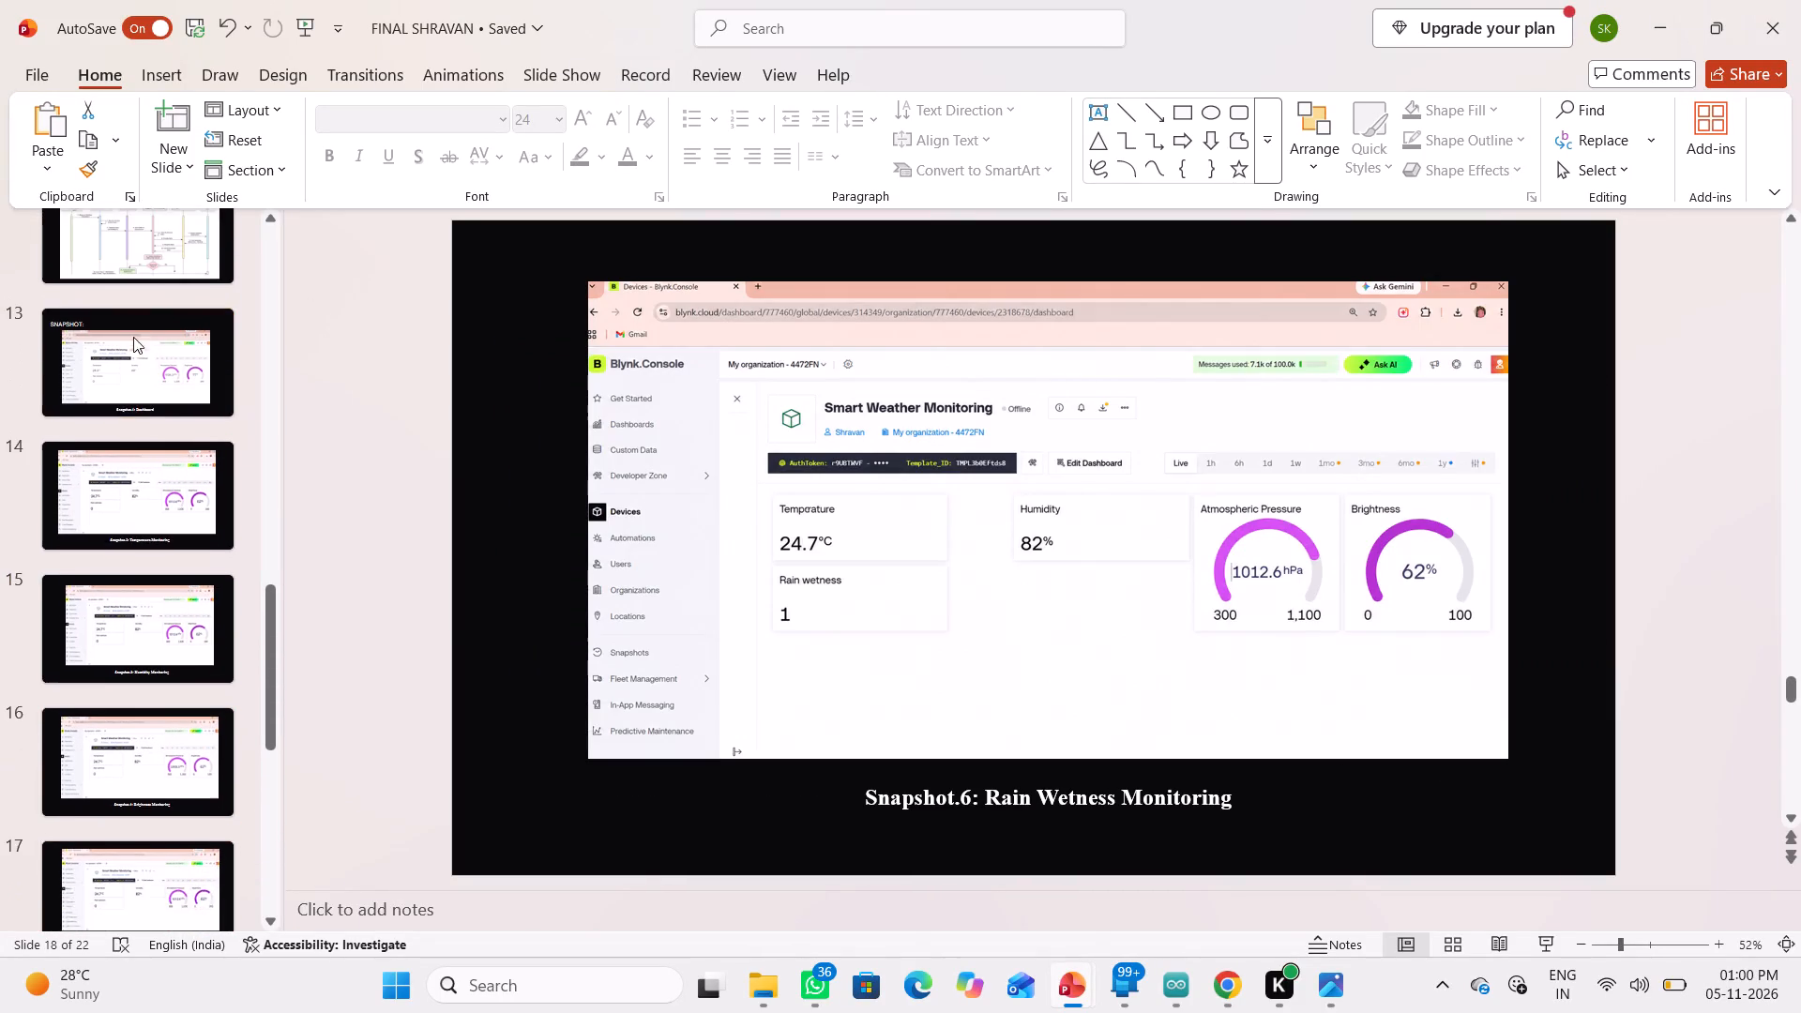
click(134, 370)
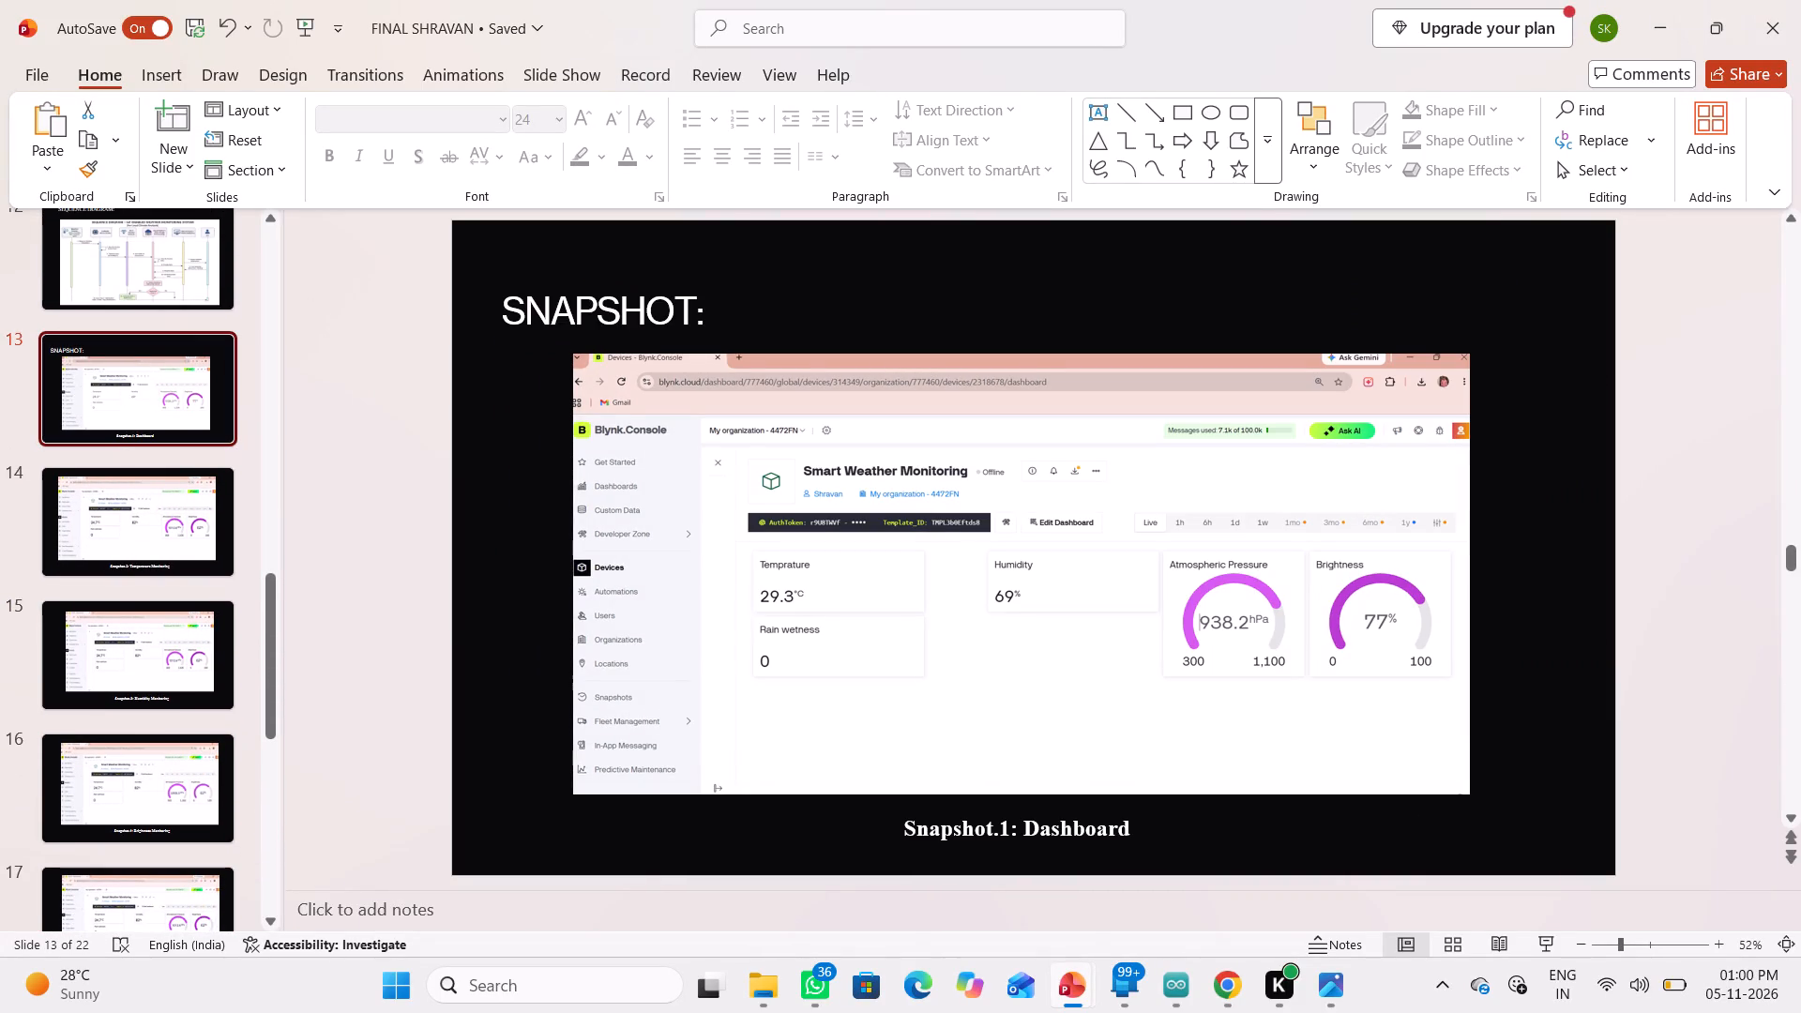
click(159, 535)
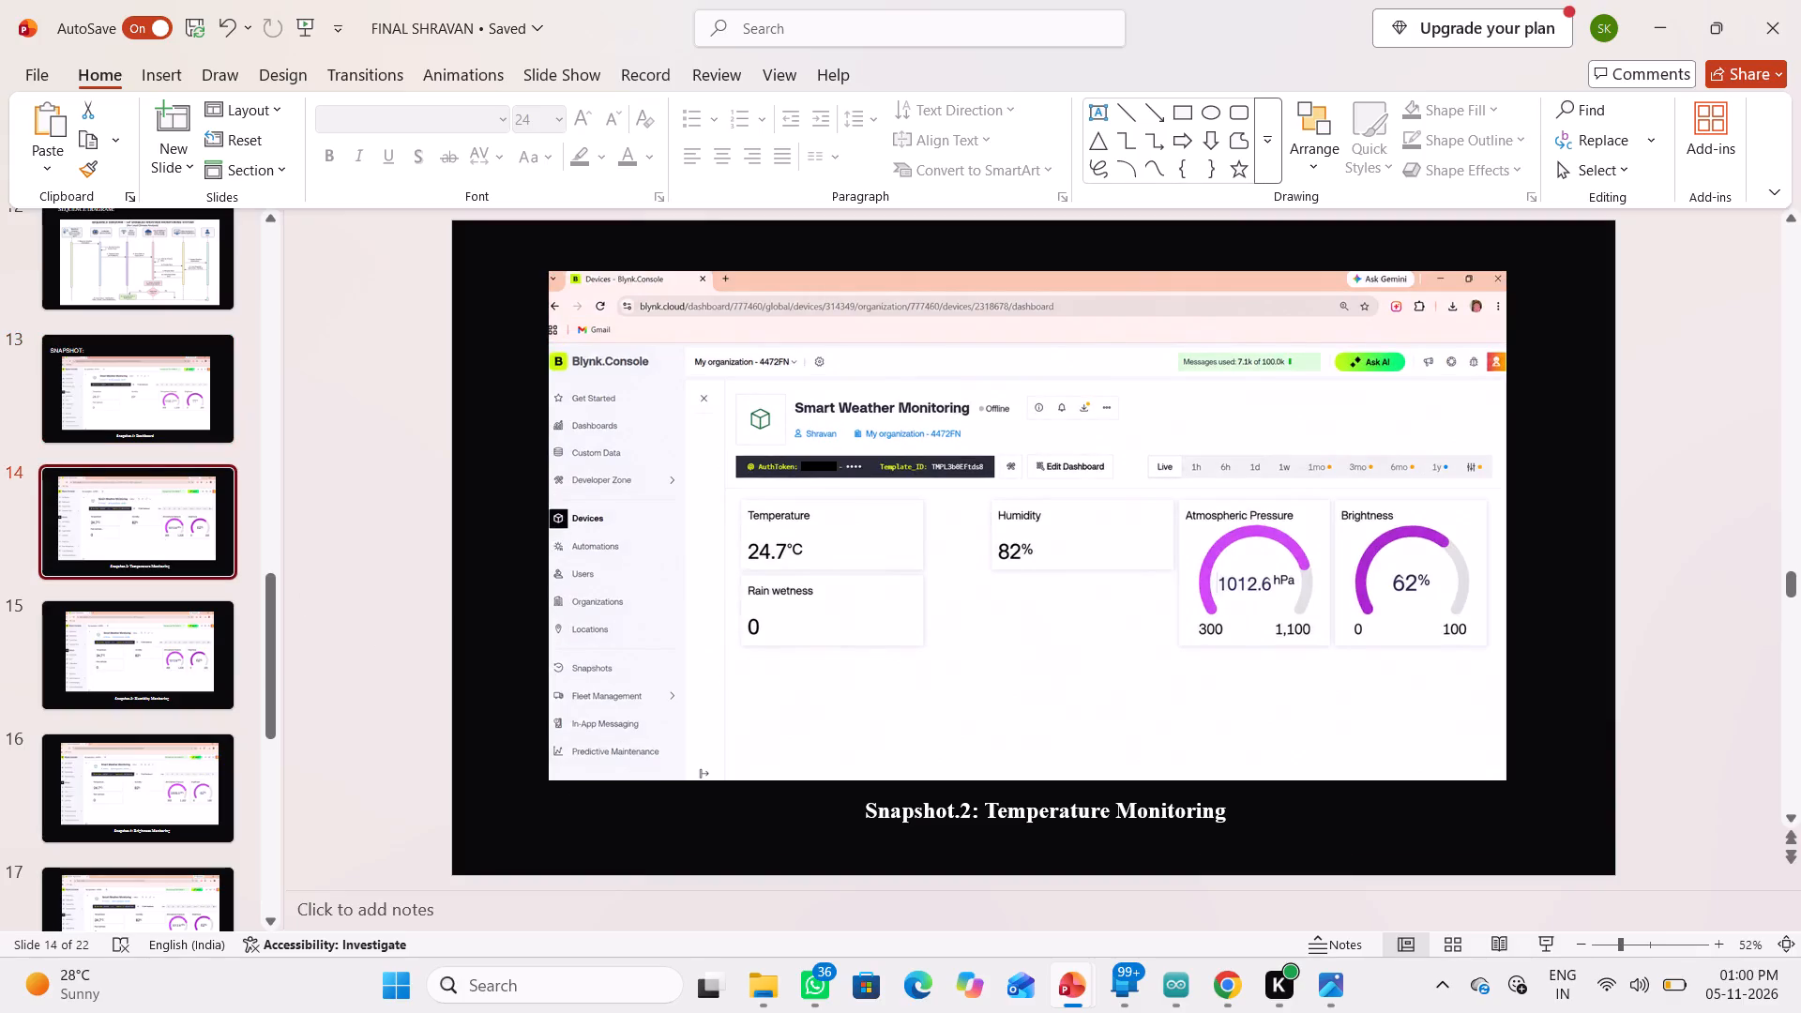
click(187, 645)
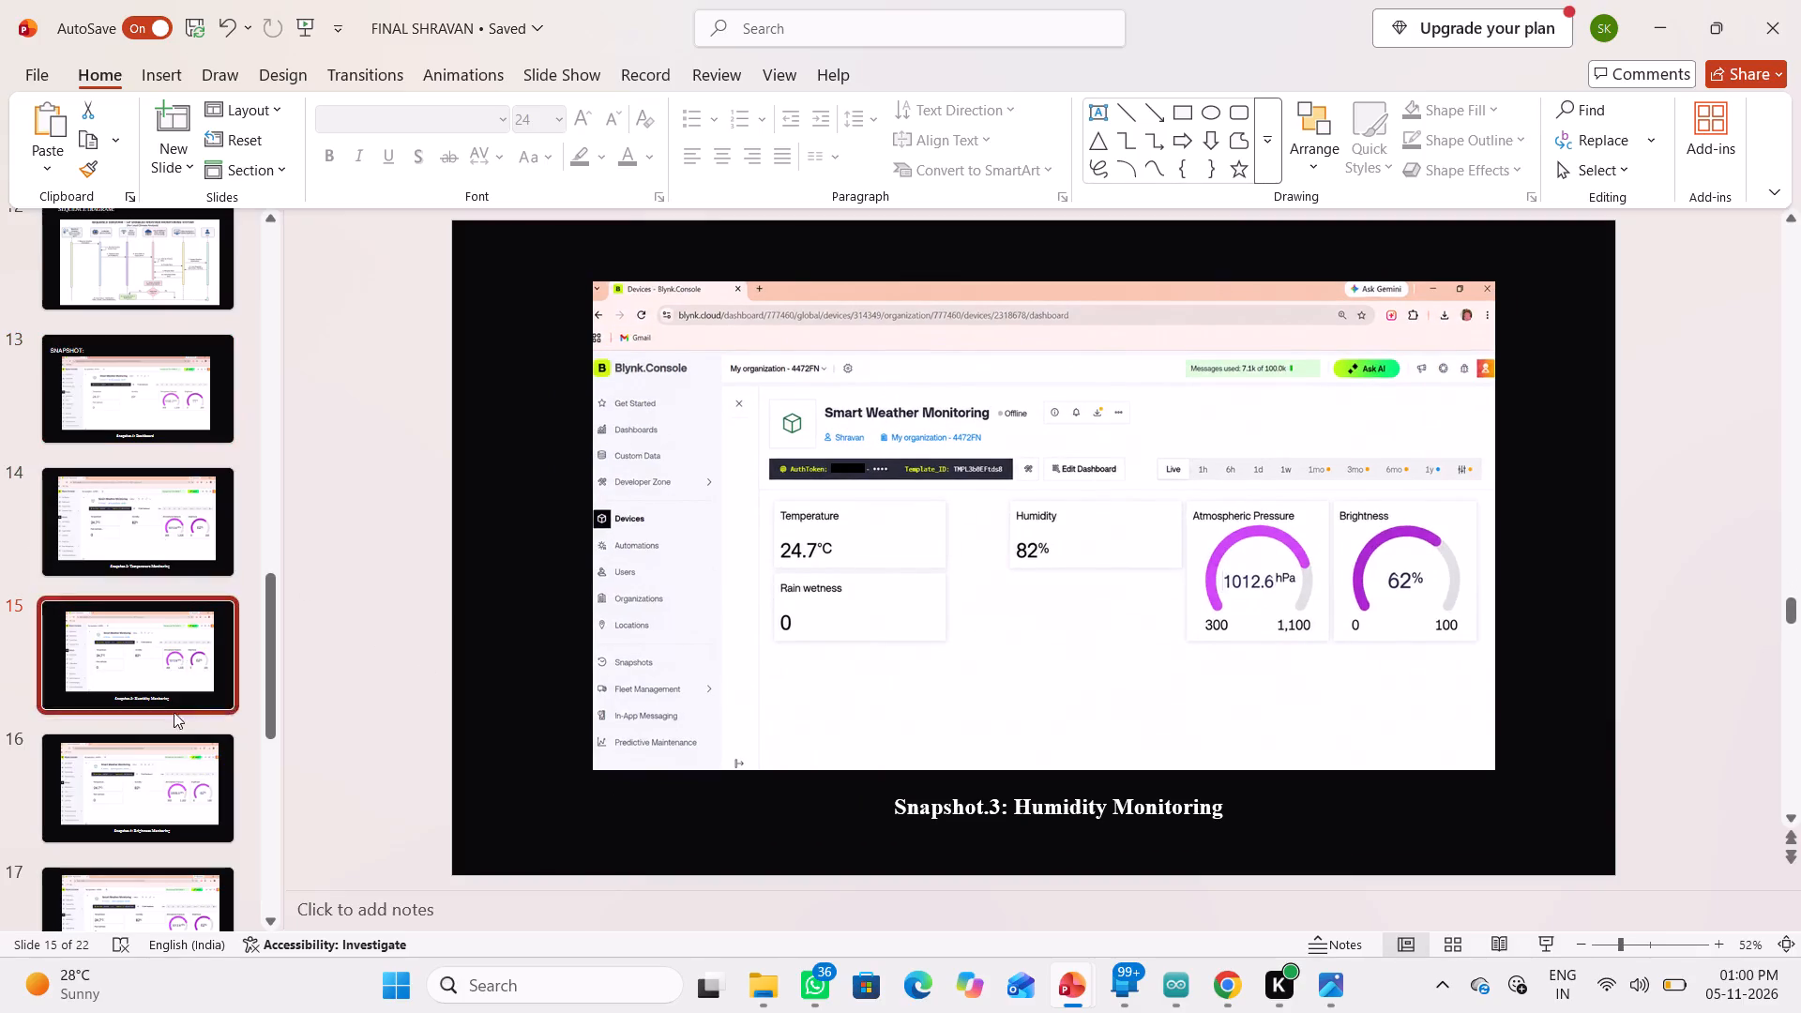
click(172, 749)
scroll(923, 749, down, 1)
click(108, 800)
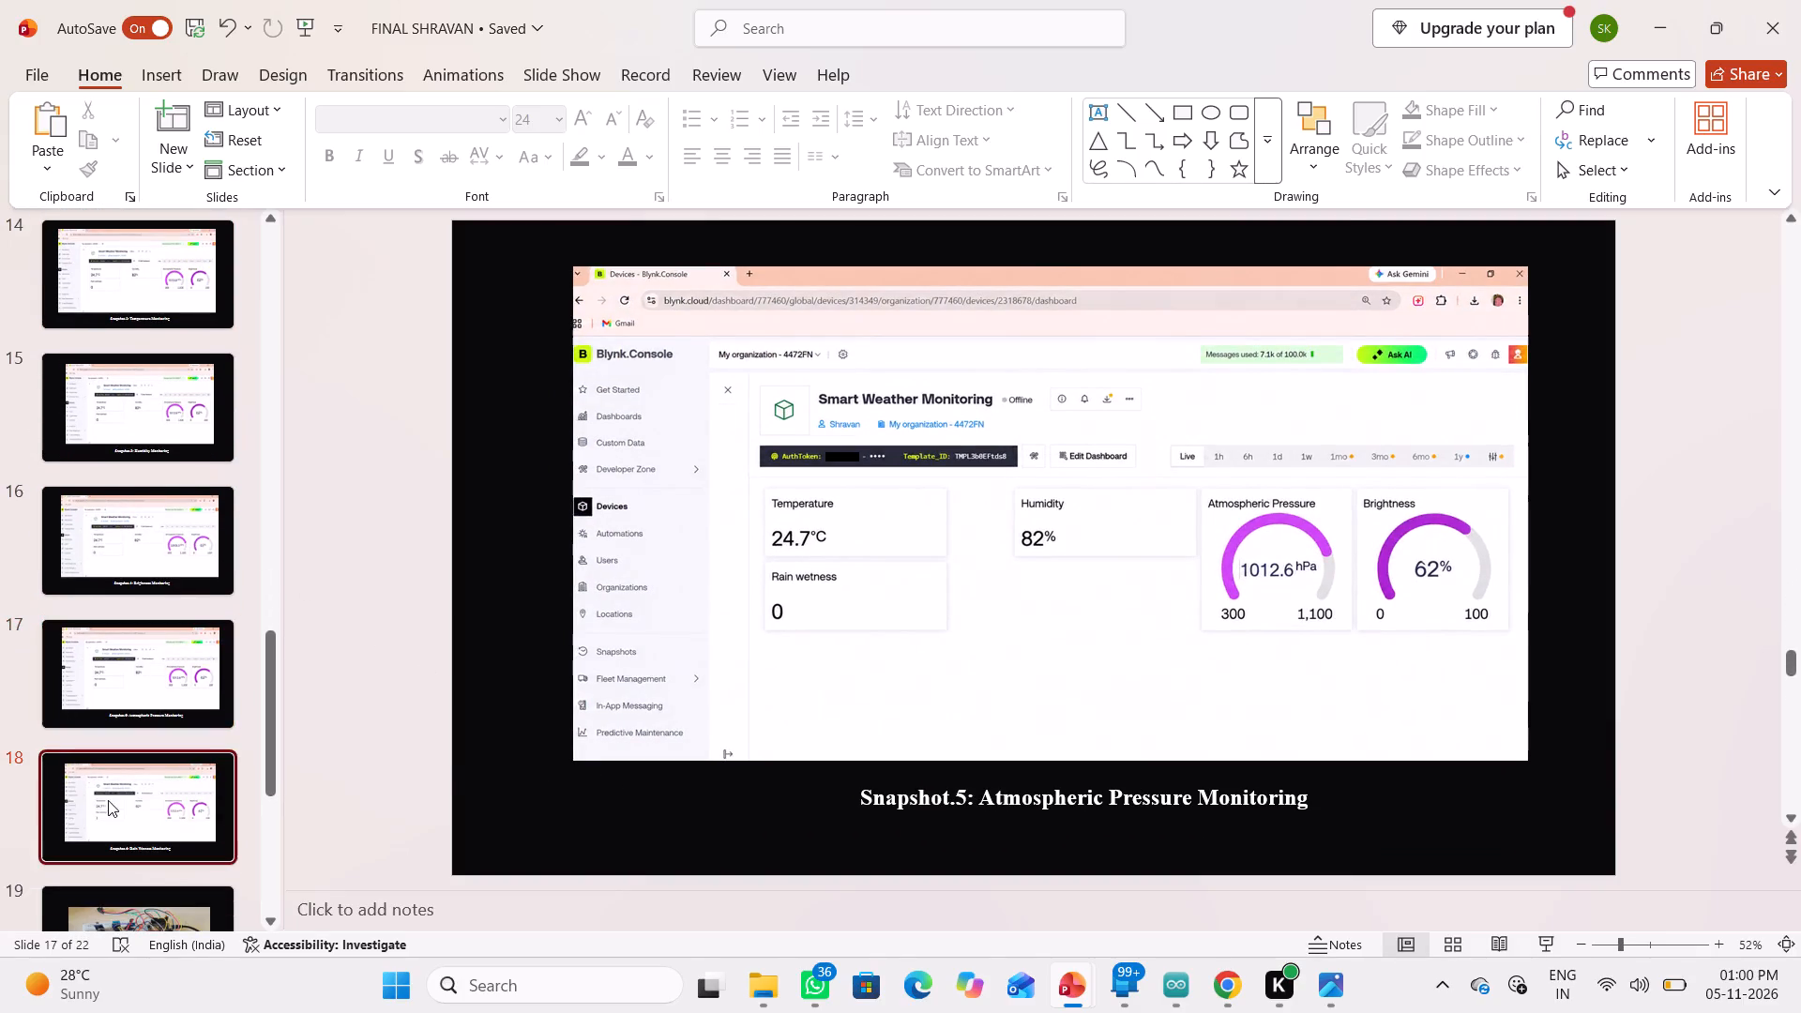
scroll(180, 701, down, 2)
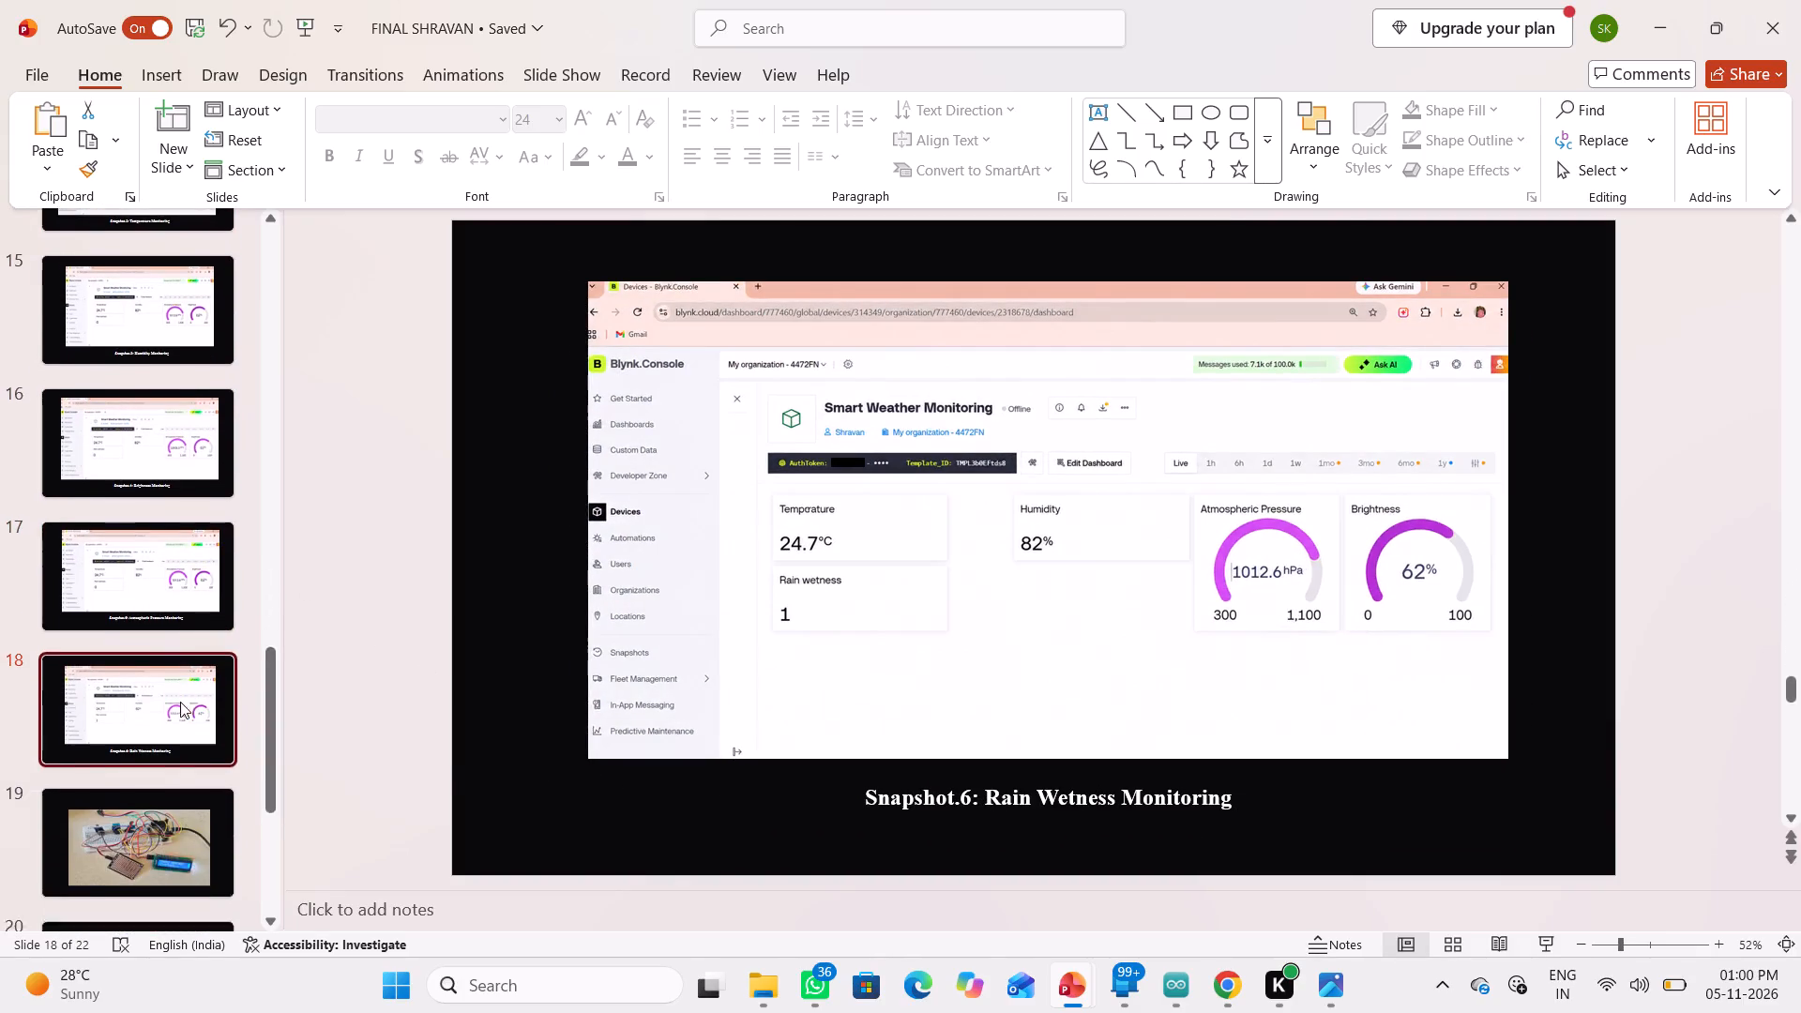
Remove the single circuit photo from slide 19 and delete the emptied slide.
click(160, 784)
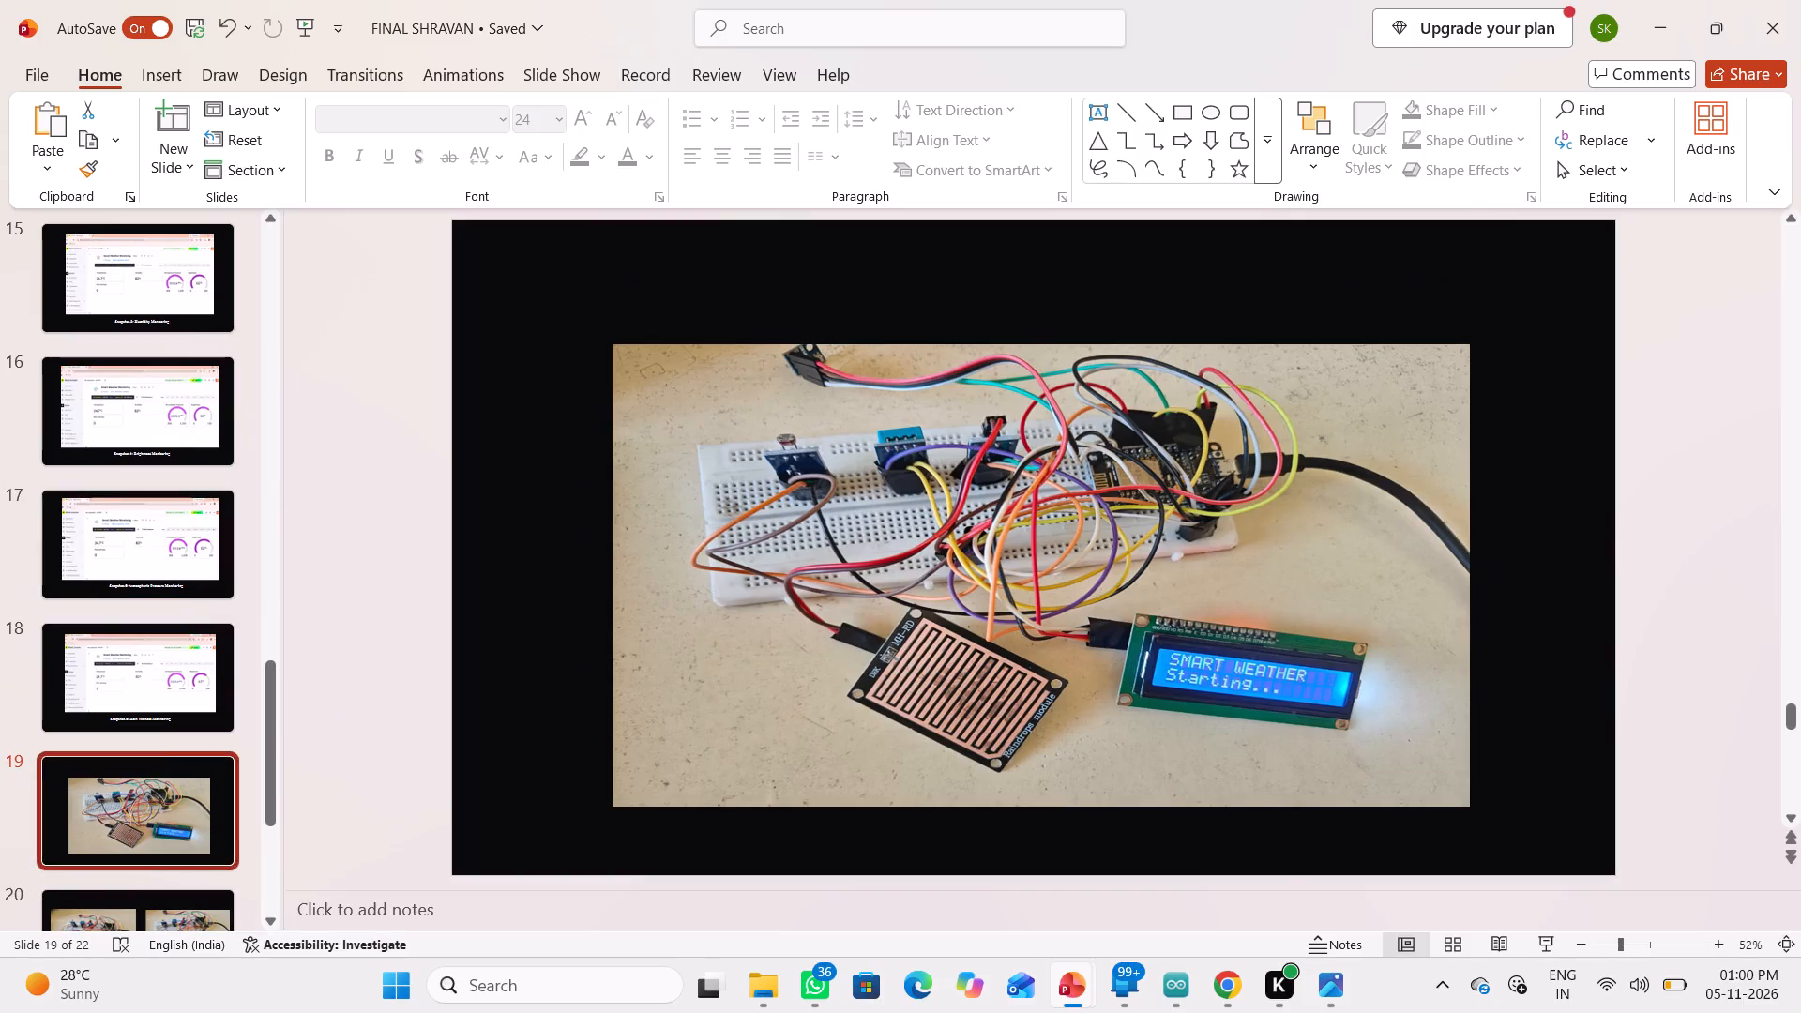
right_click(1035, 442)
key(Delete)
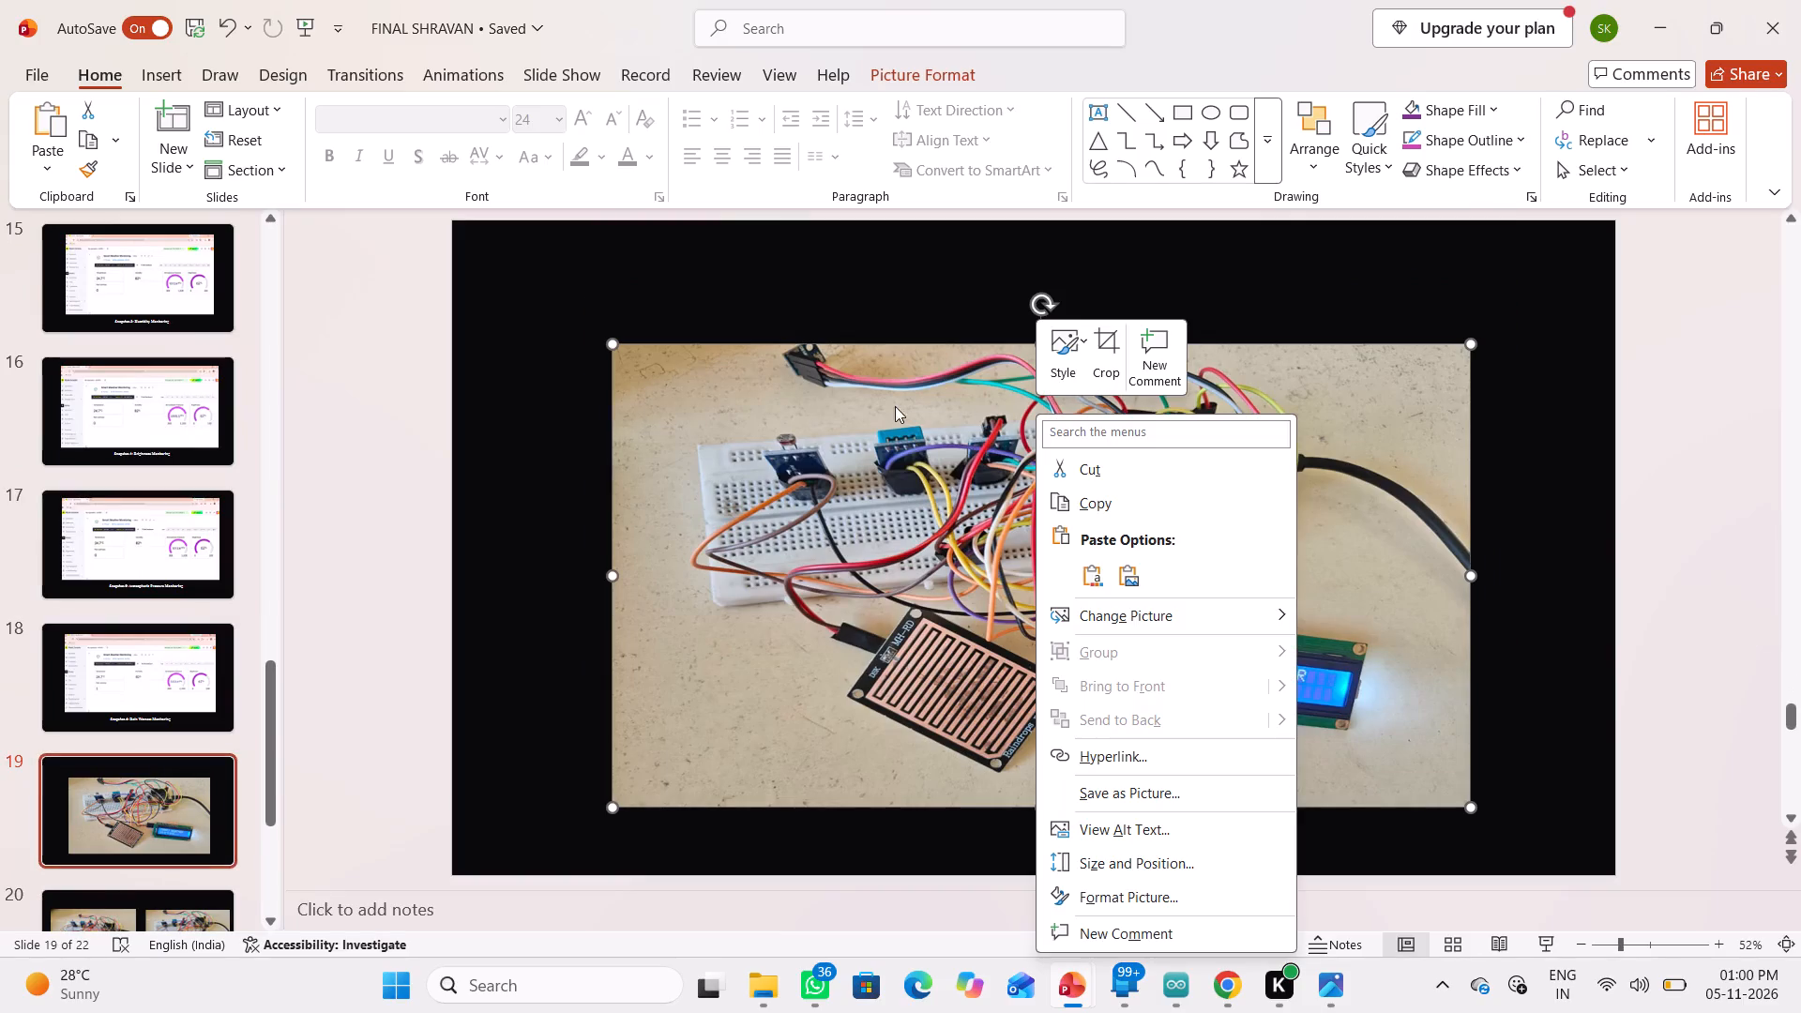
click(895, 406)
key(Delete)
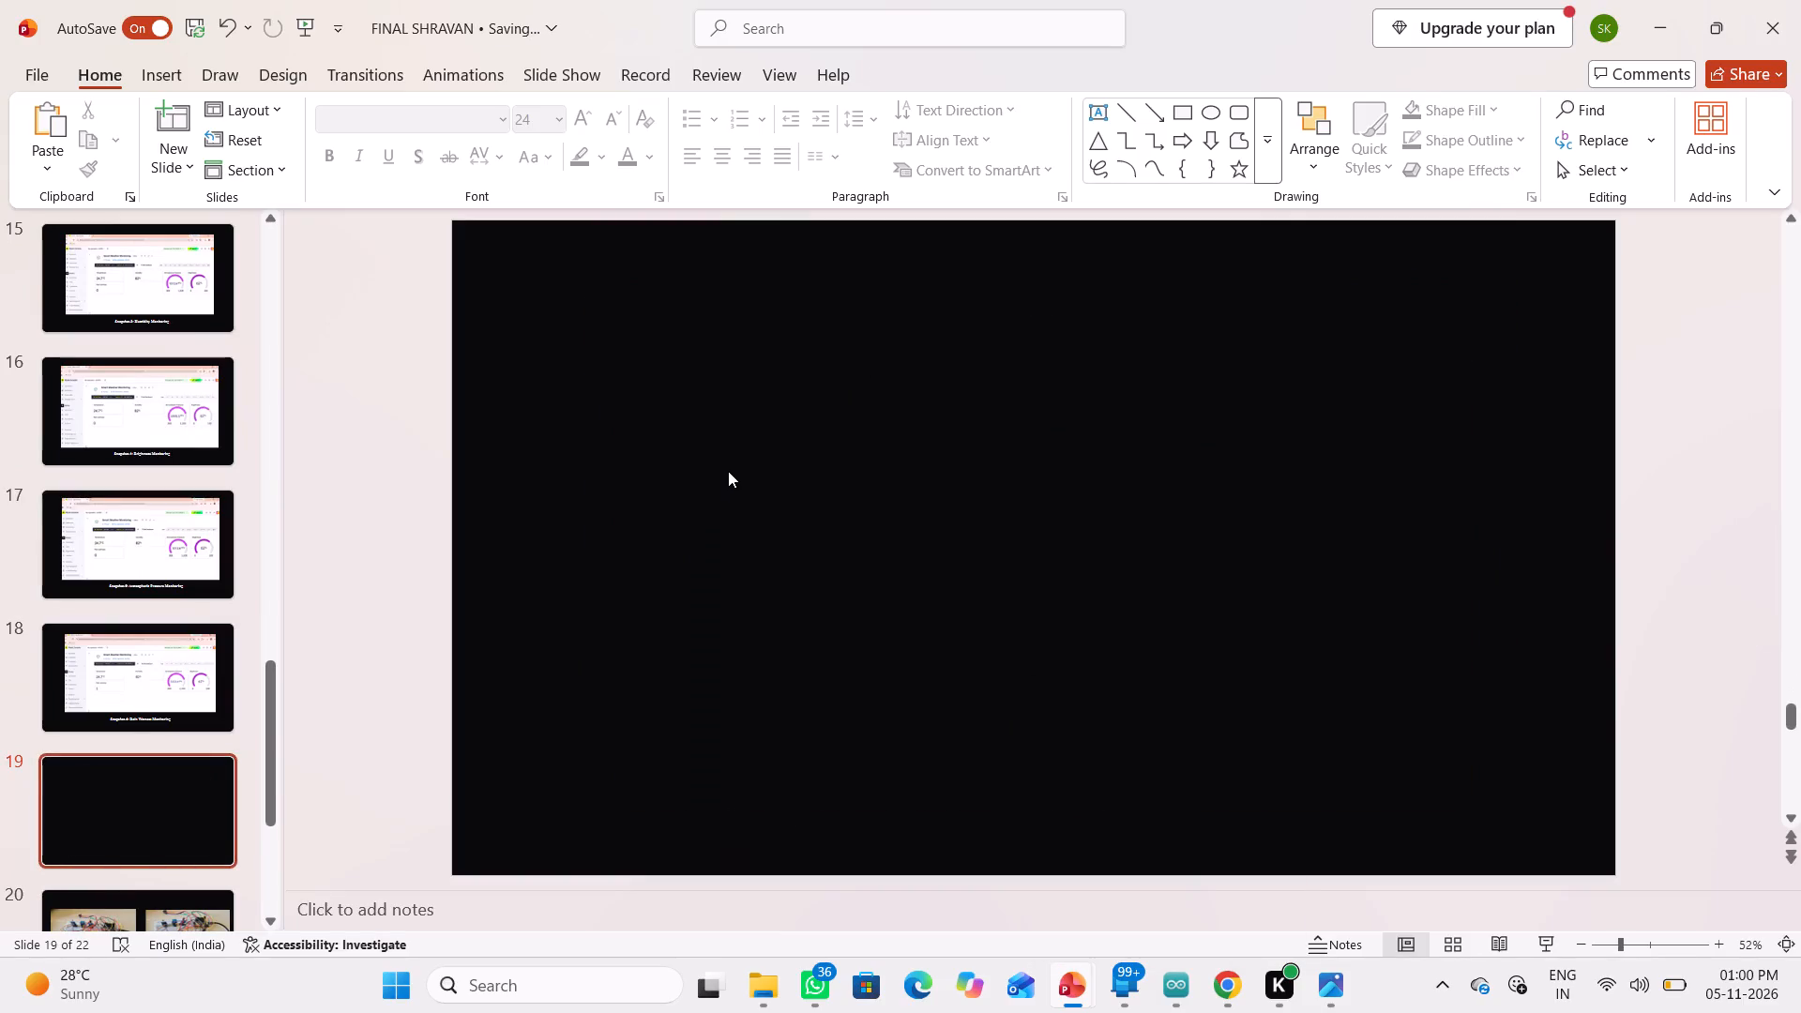
right_click(157, 853)
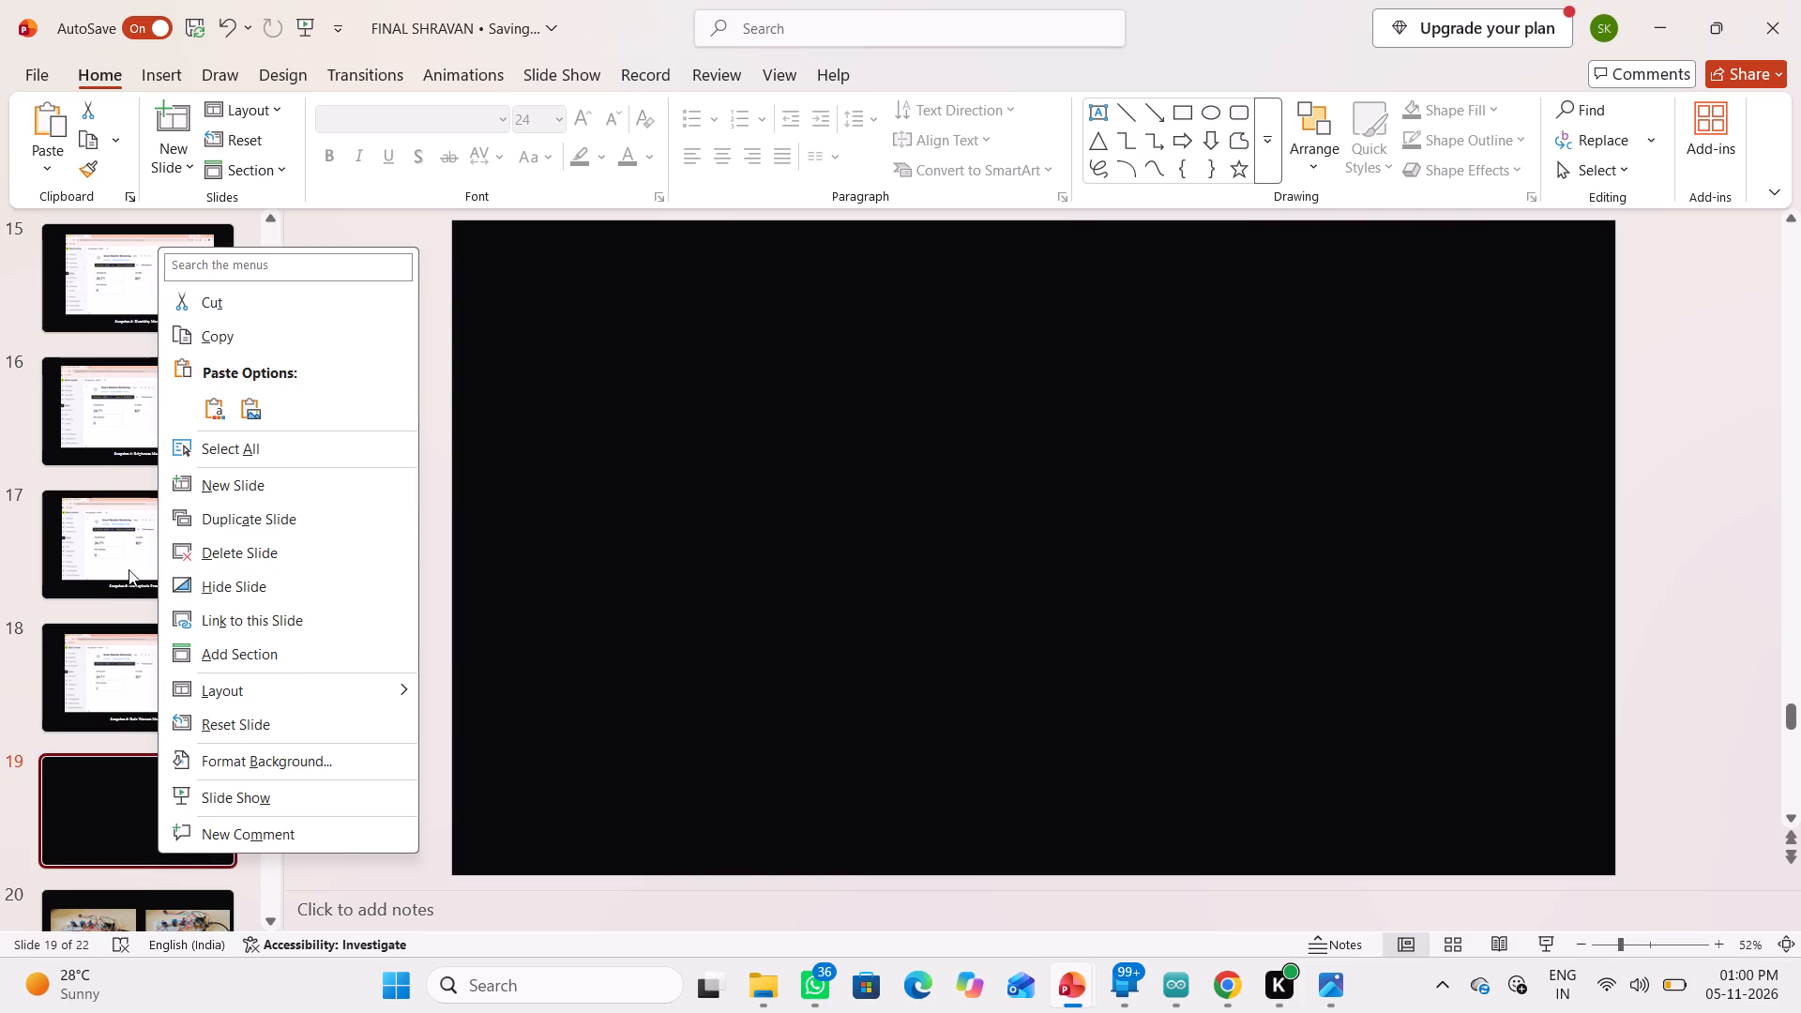
double_click(103, 817)
key(Delete)
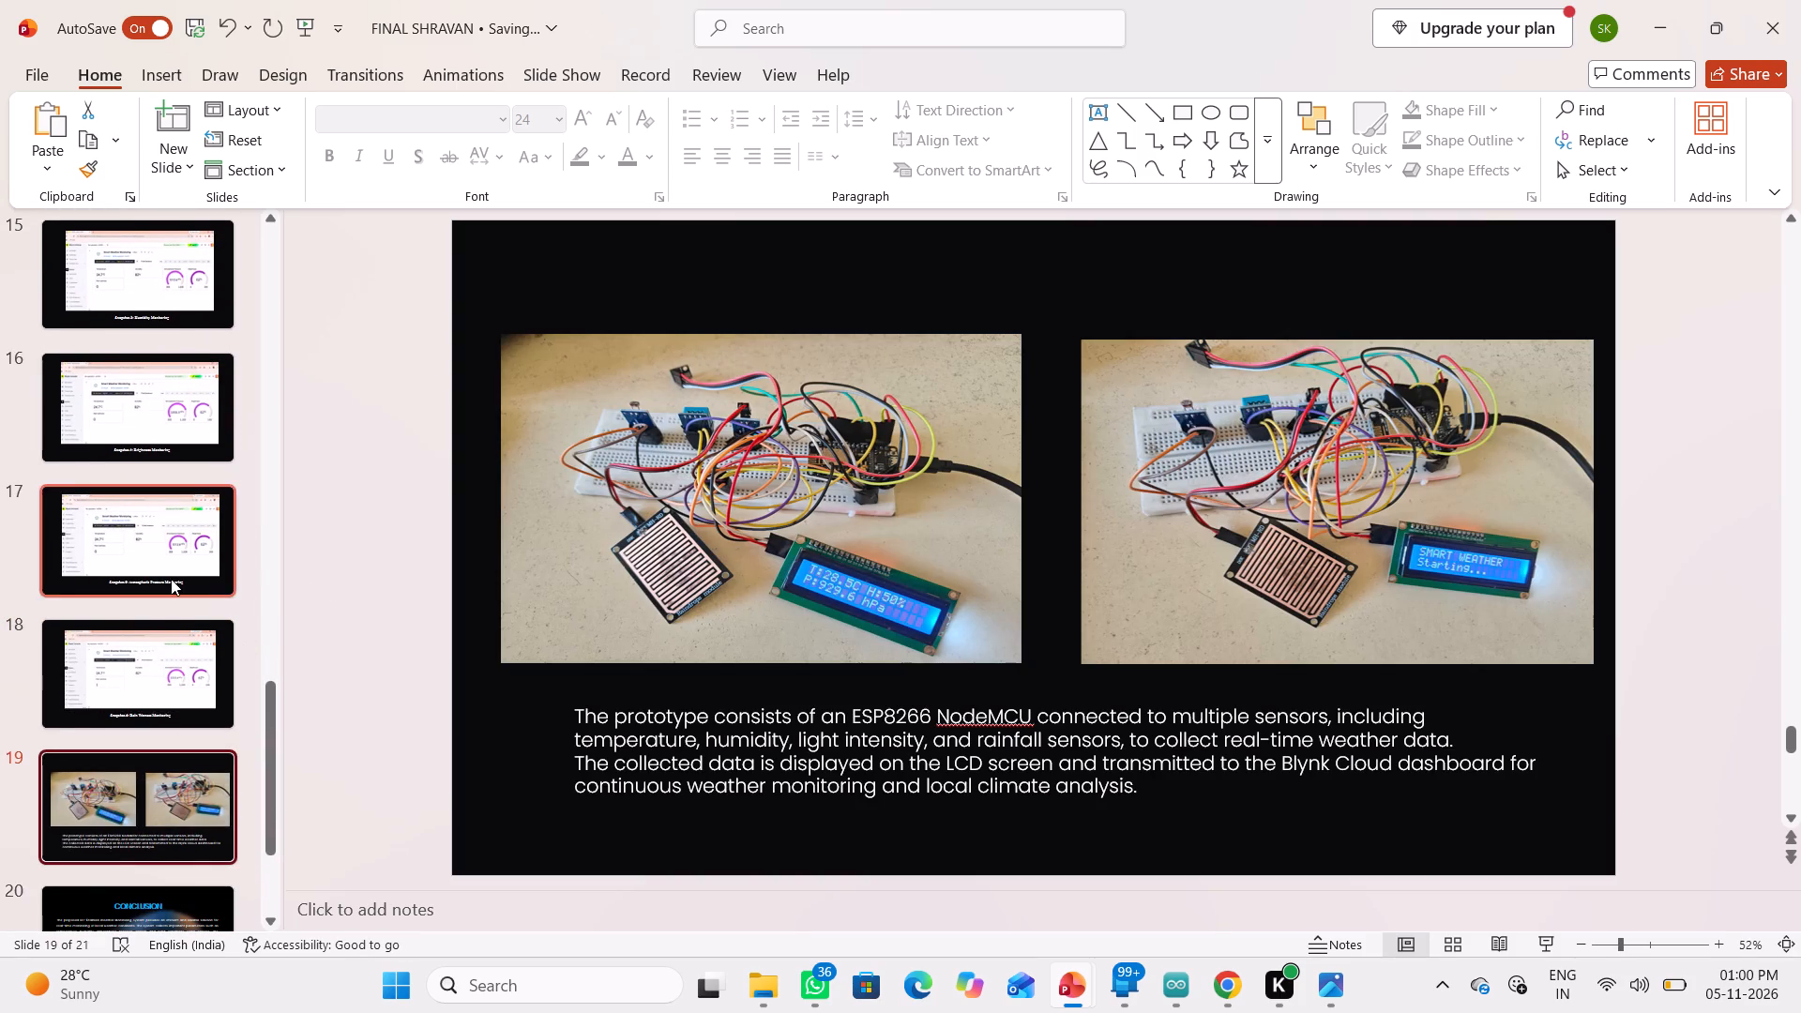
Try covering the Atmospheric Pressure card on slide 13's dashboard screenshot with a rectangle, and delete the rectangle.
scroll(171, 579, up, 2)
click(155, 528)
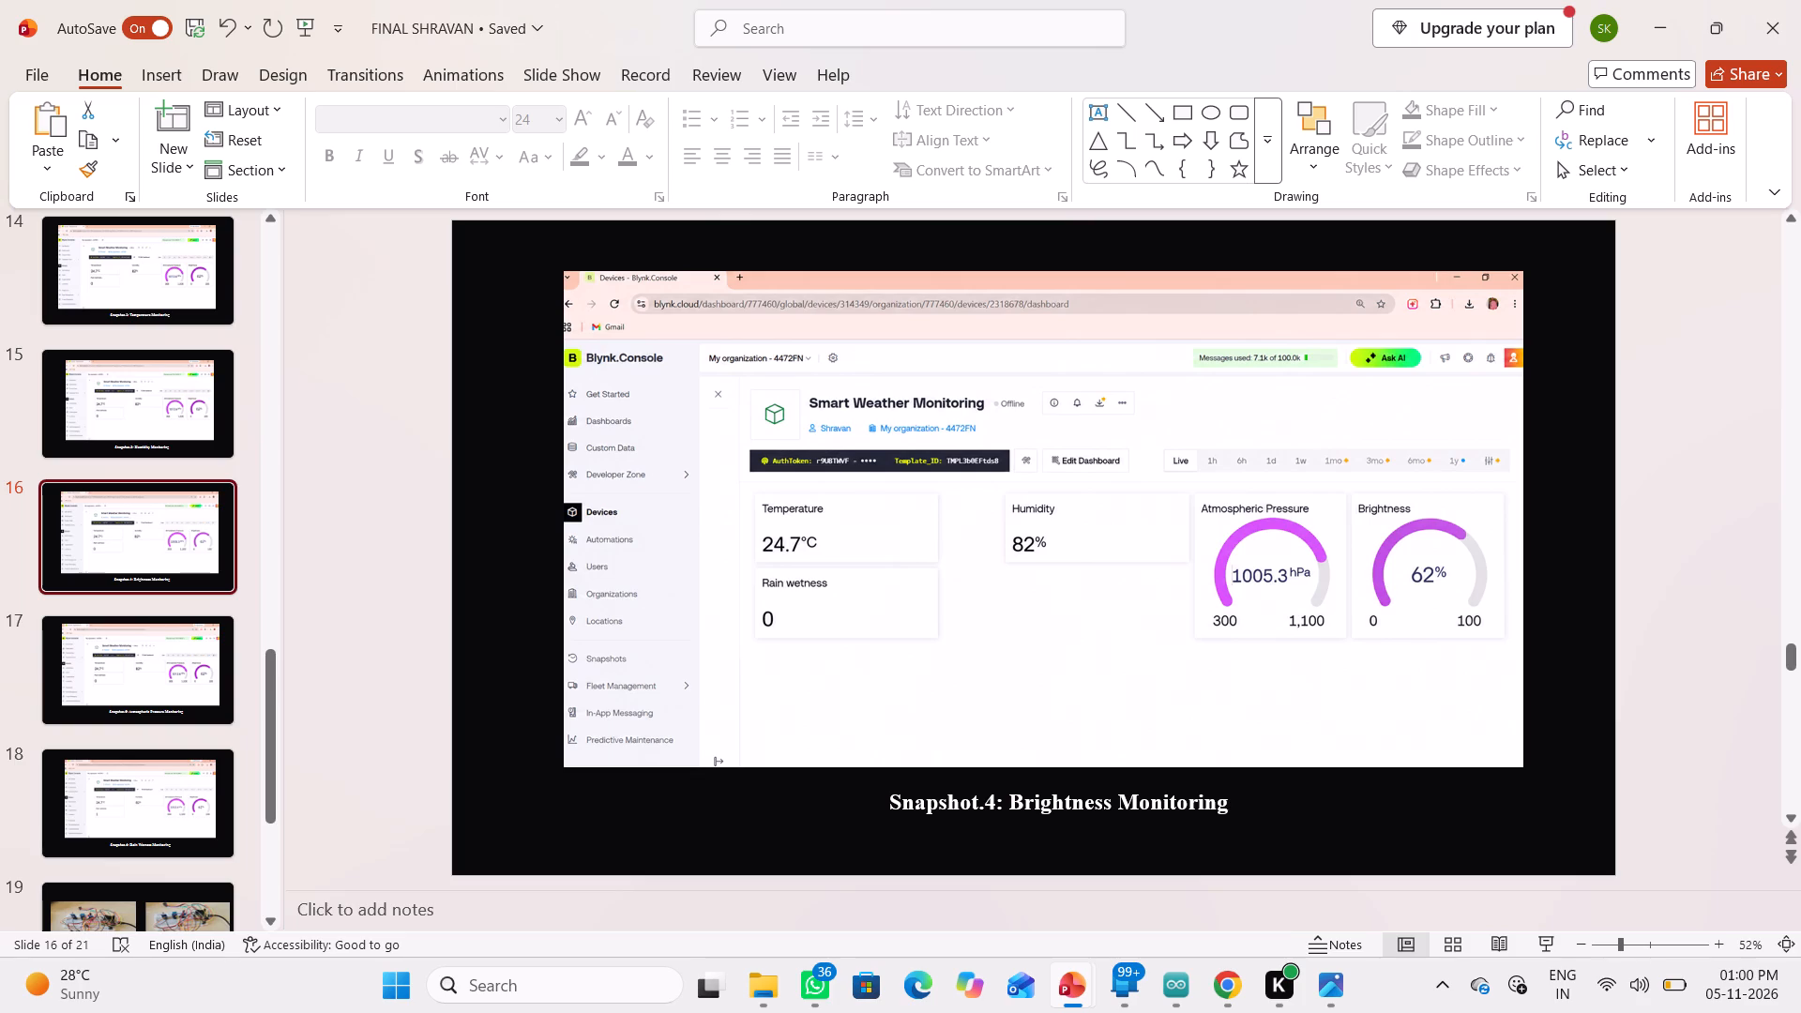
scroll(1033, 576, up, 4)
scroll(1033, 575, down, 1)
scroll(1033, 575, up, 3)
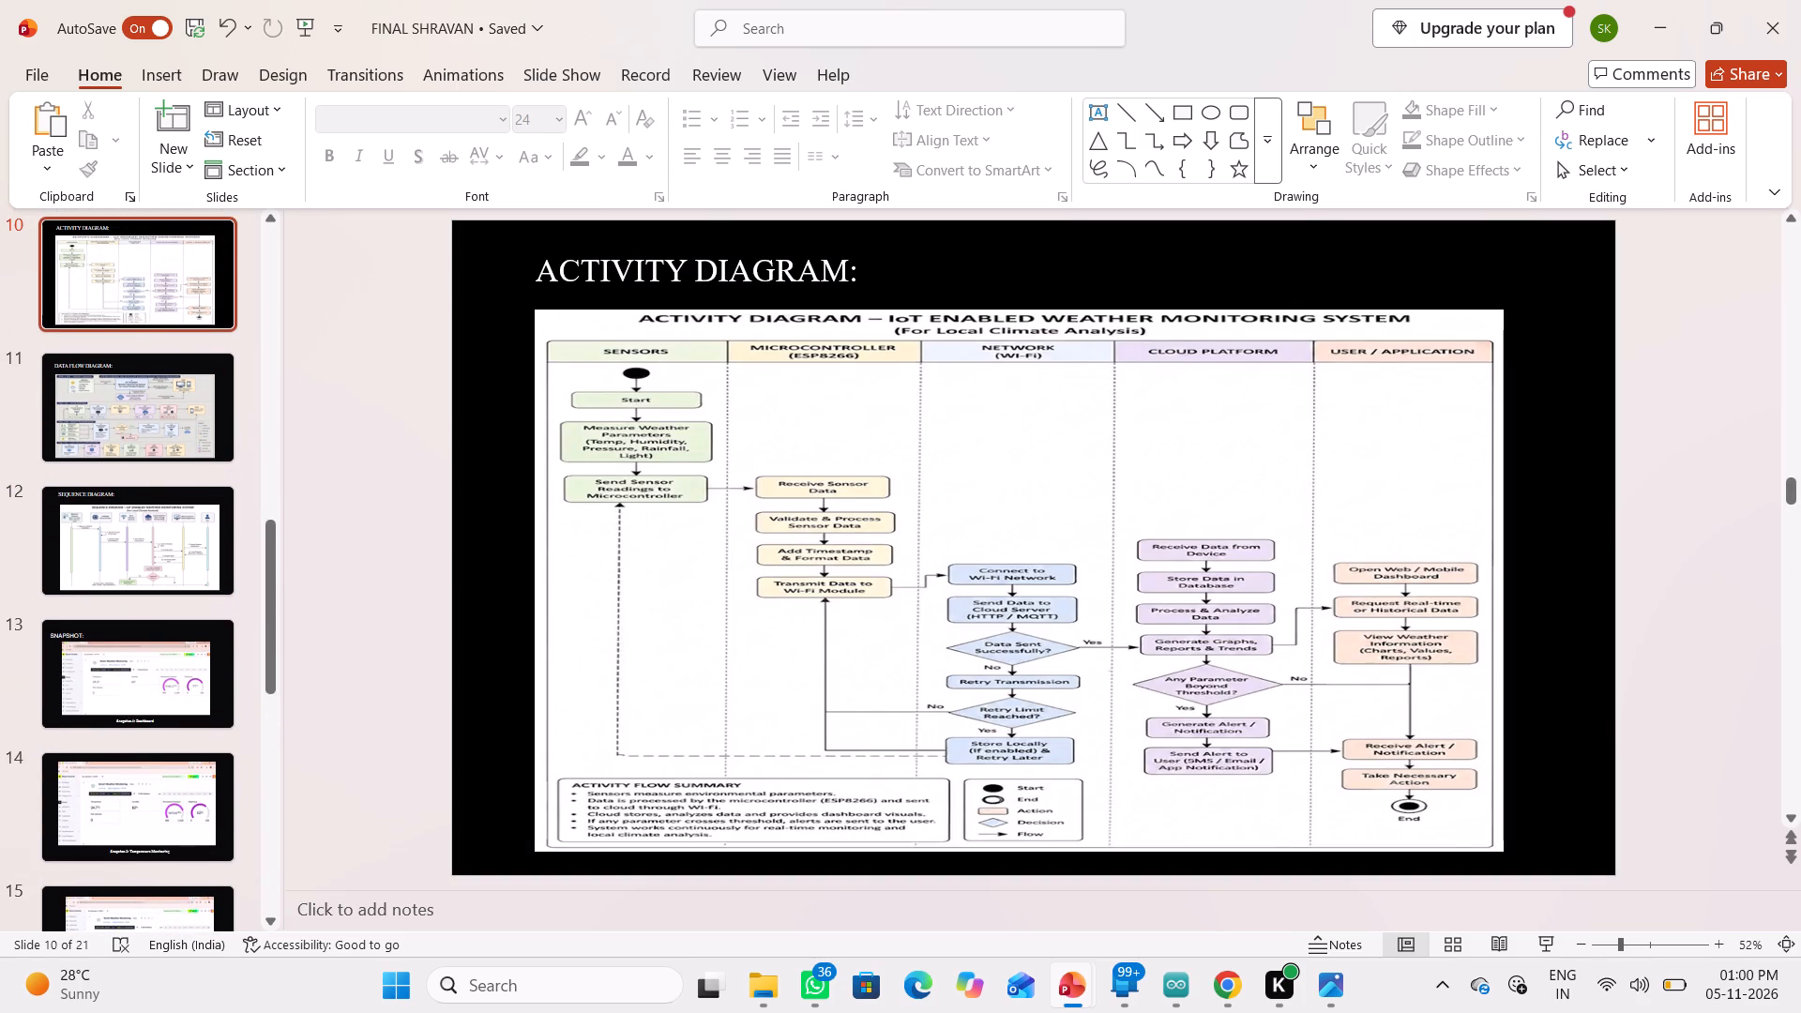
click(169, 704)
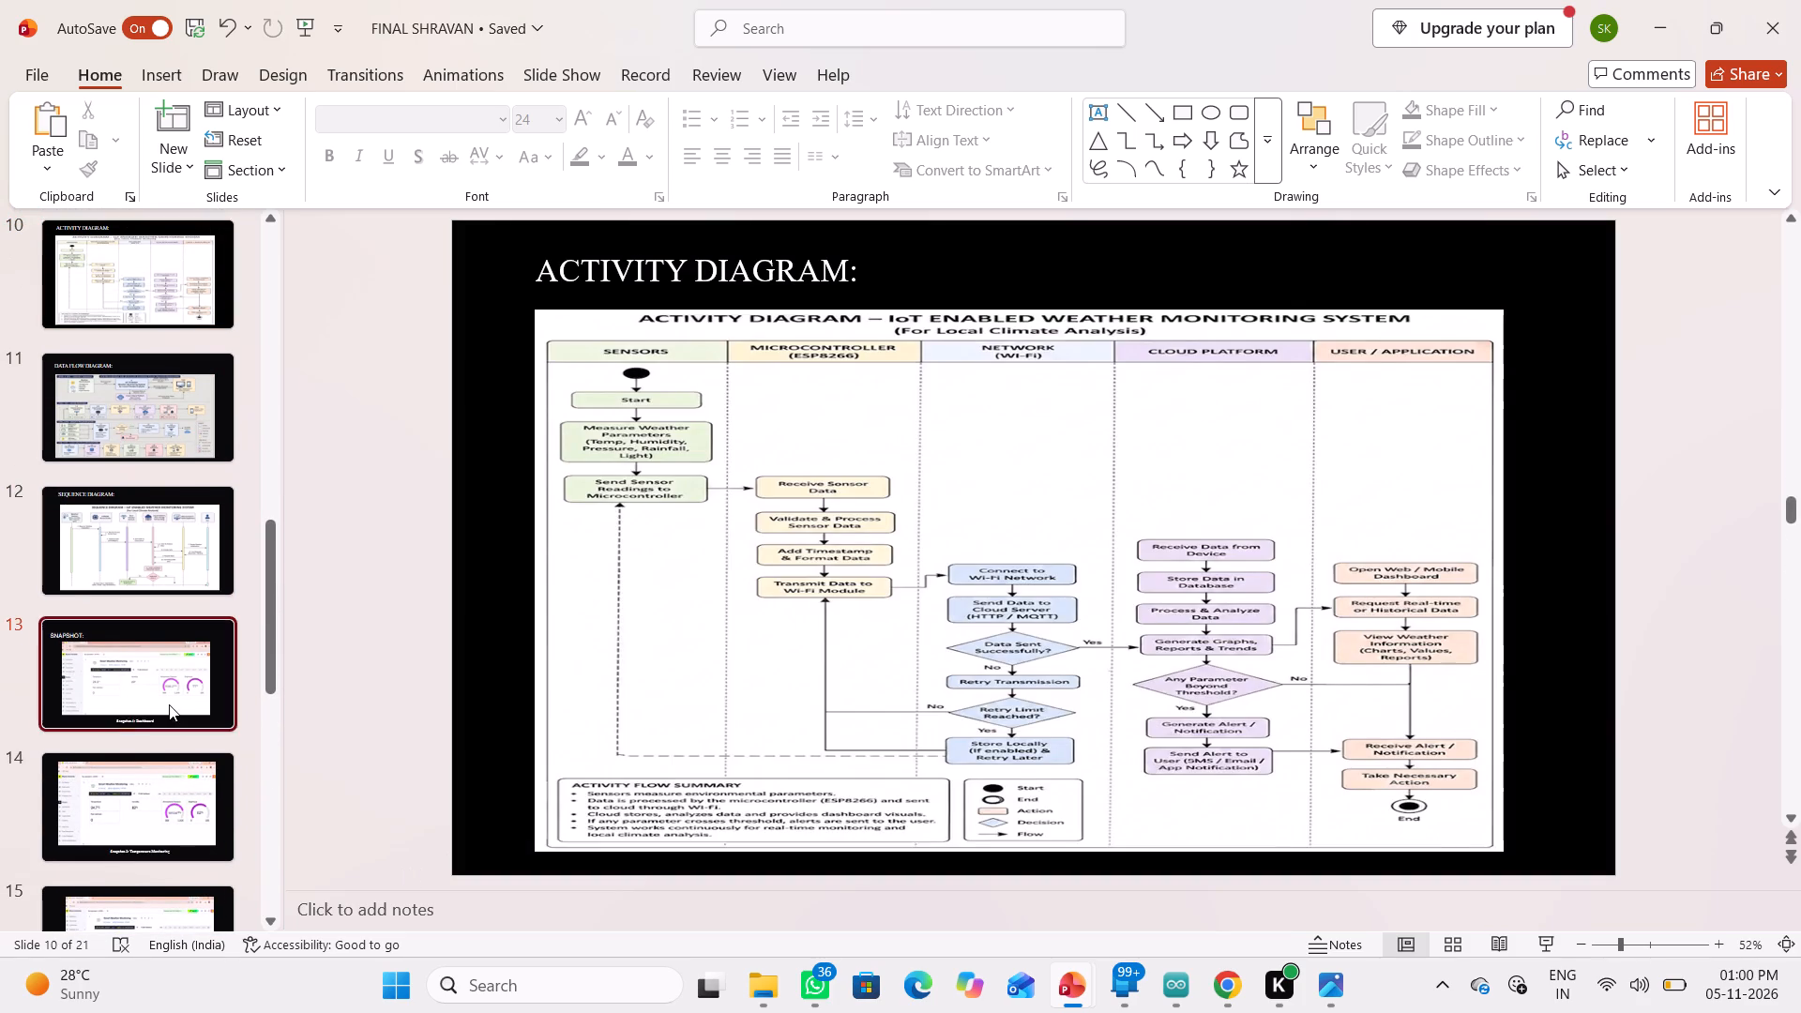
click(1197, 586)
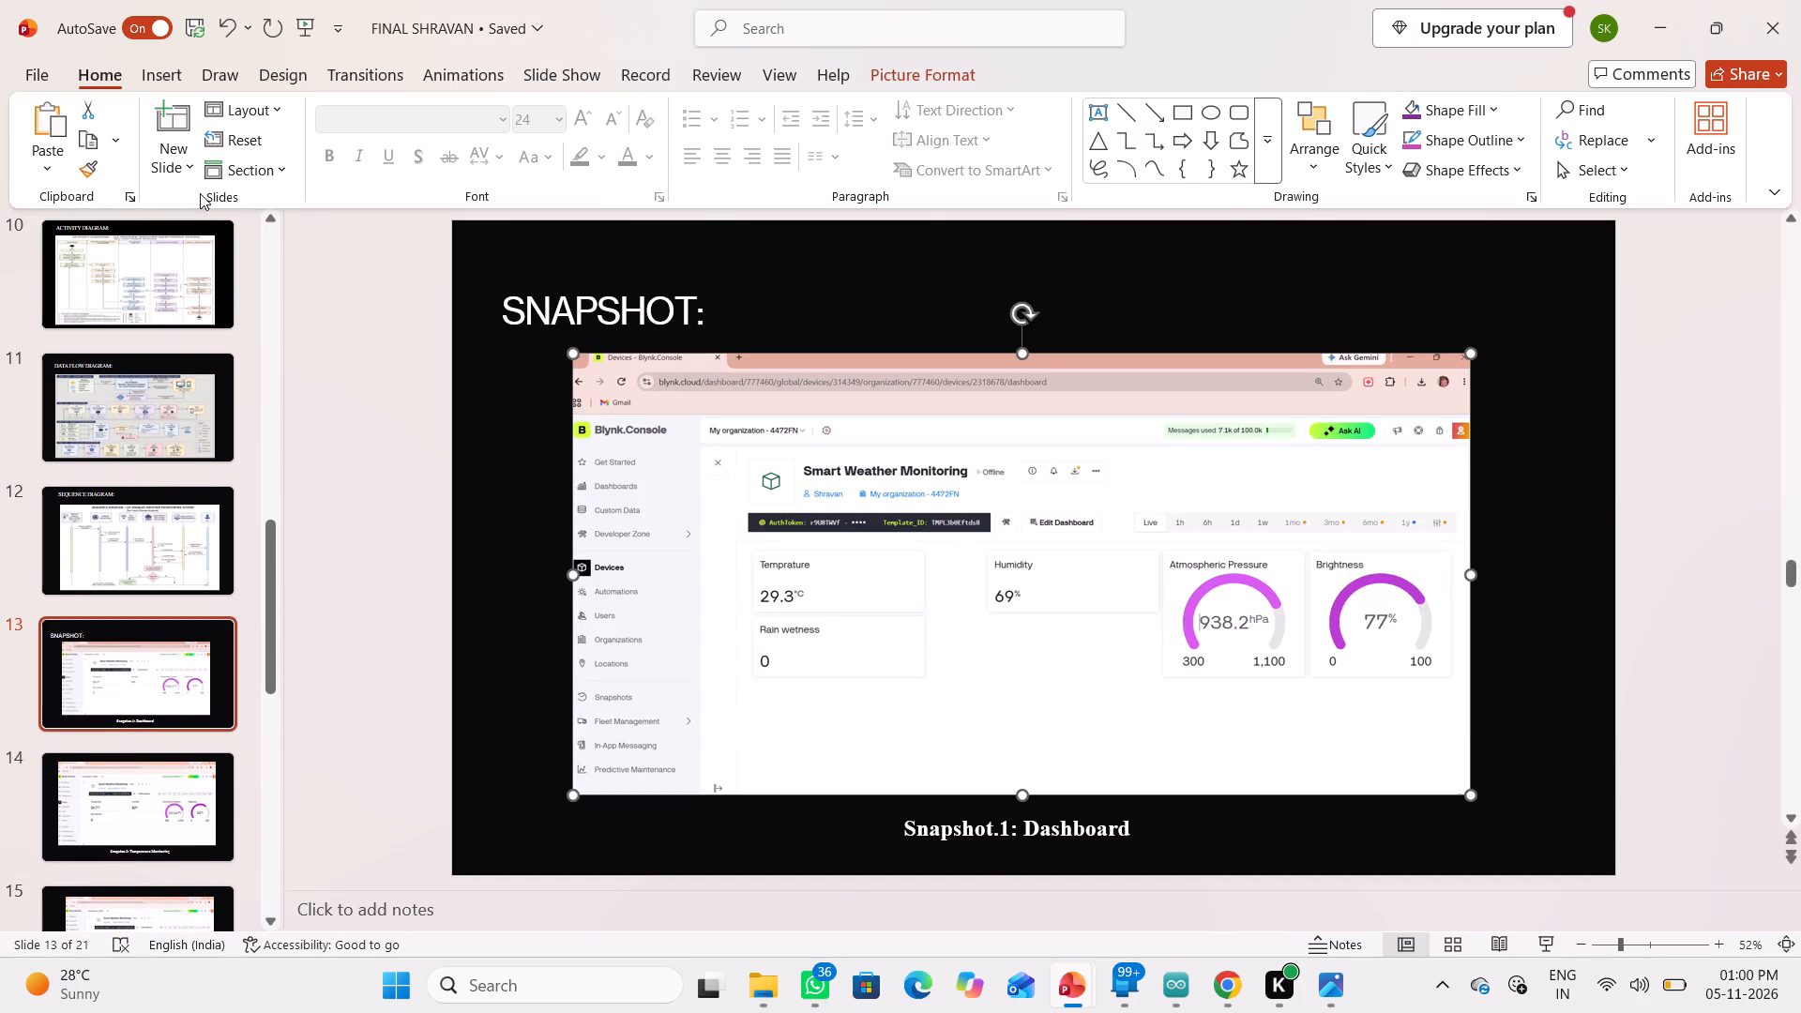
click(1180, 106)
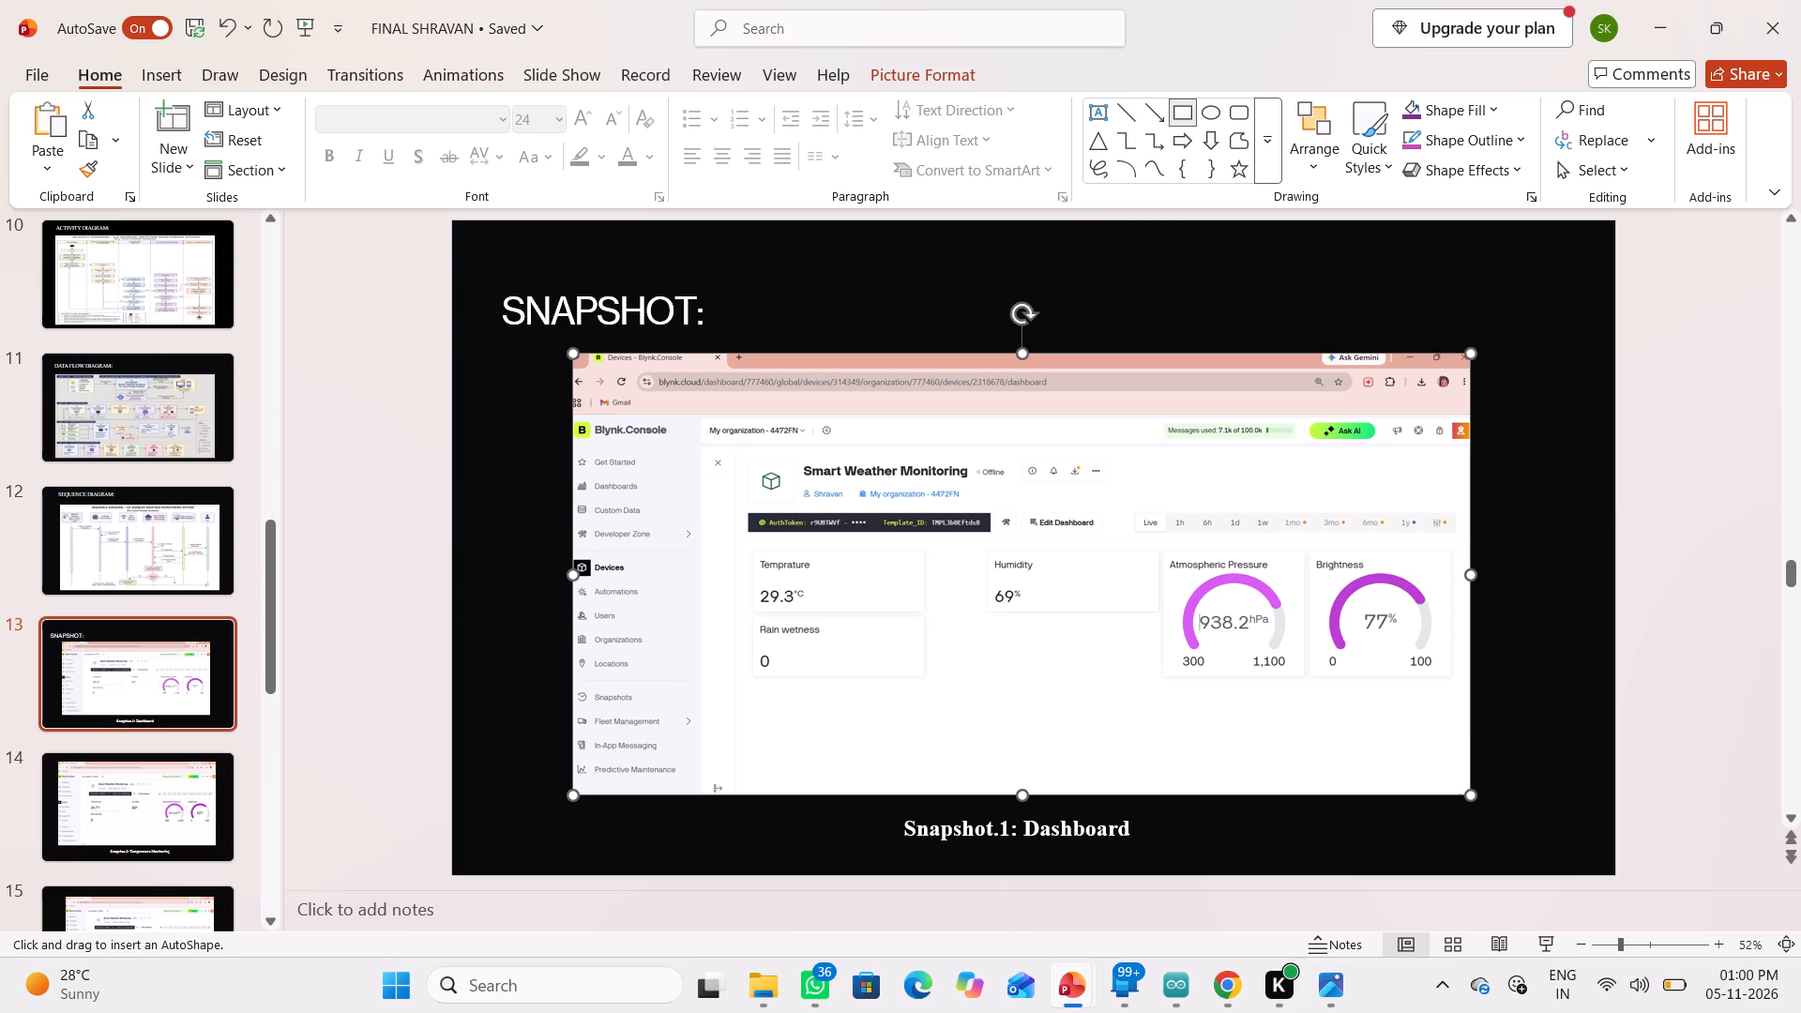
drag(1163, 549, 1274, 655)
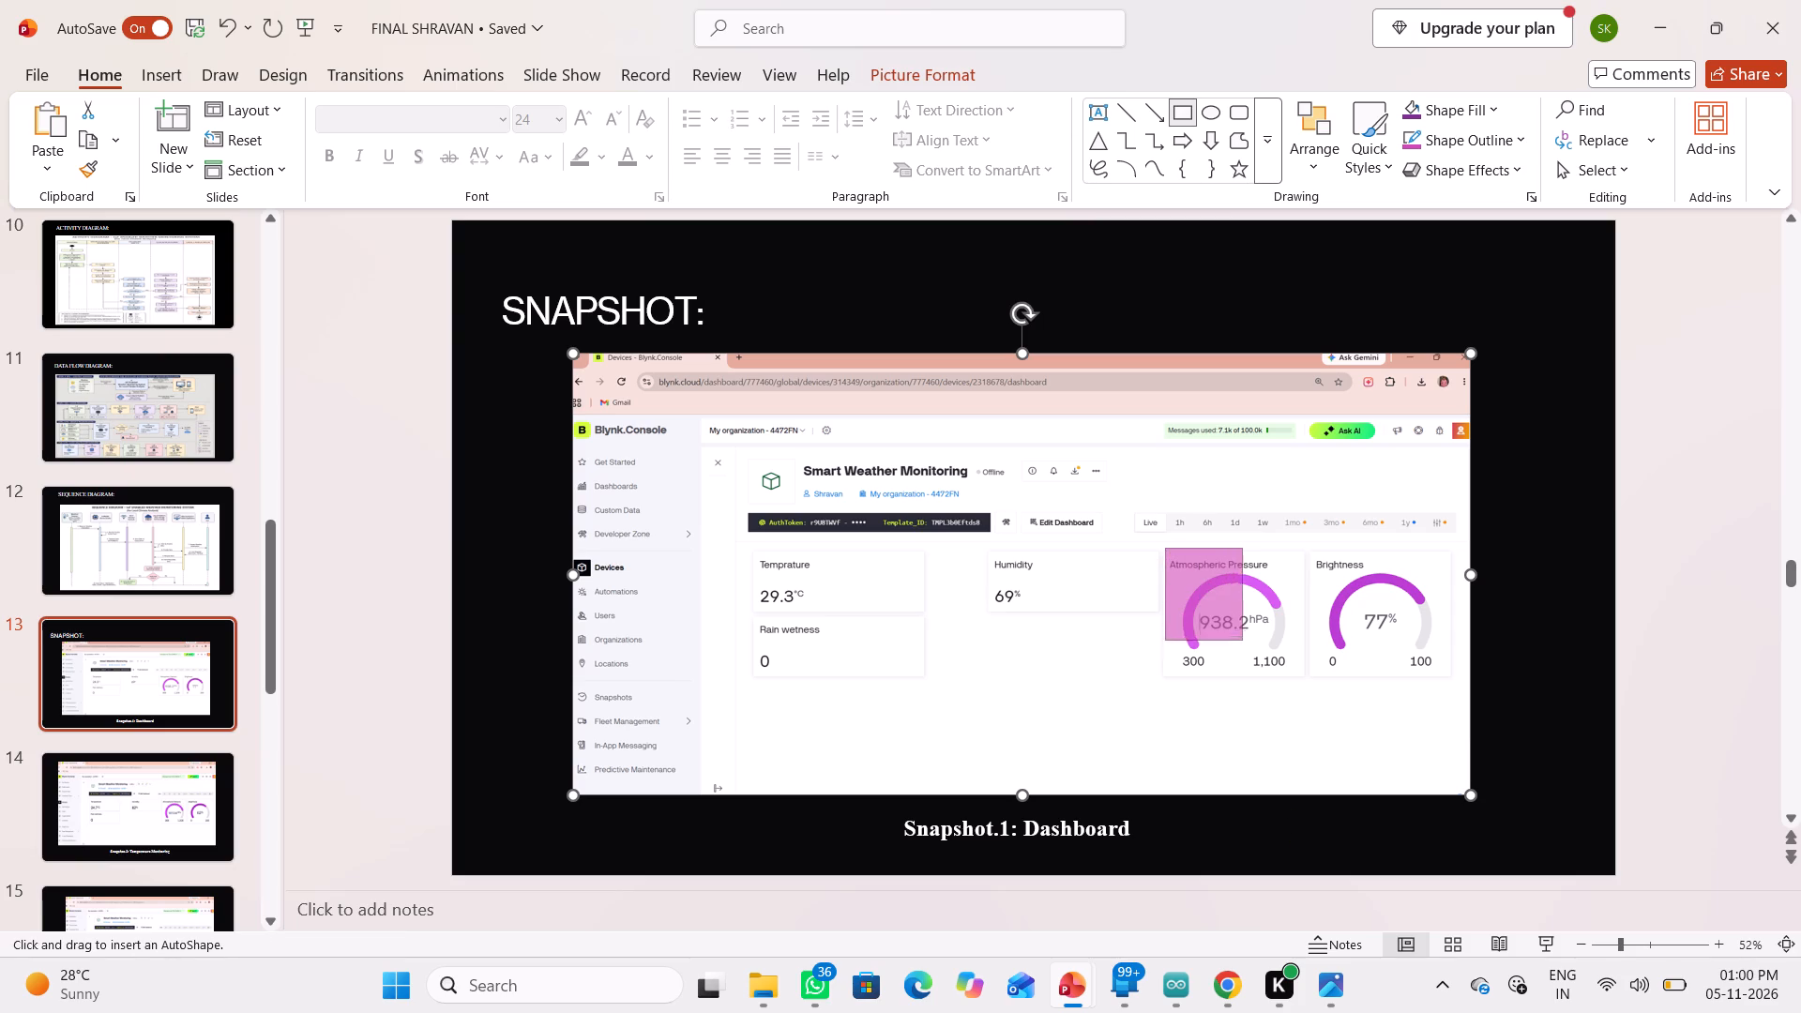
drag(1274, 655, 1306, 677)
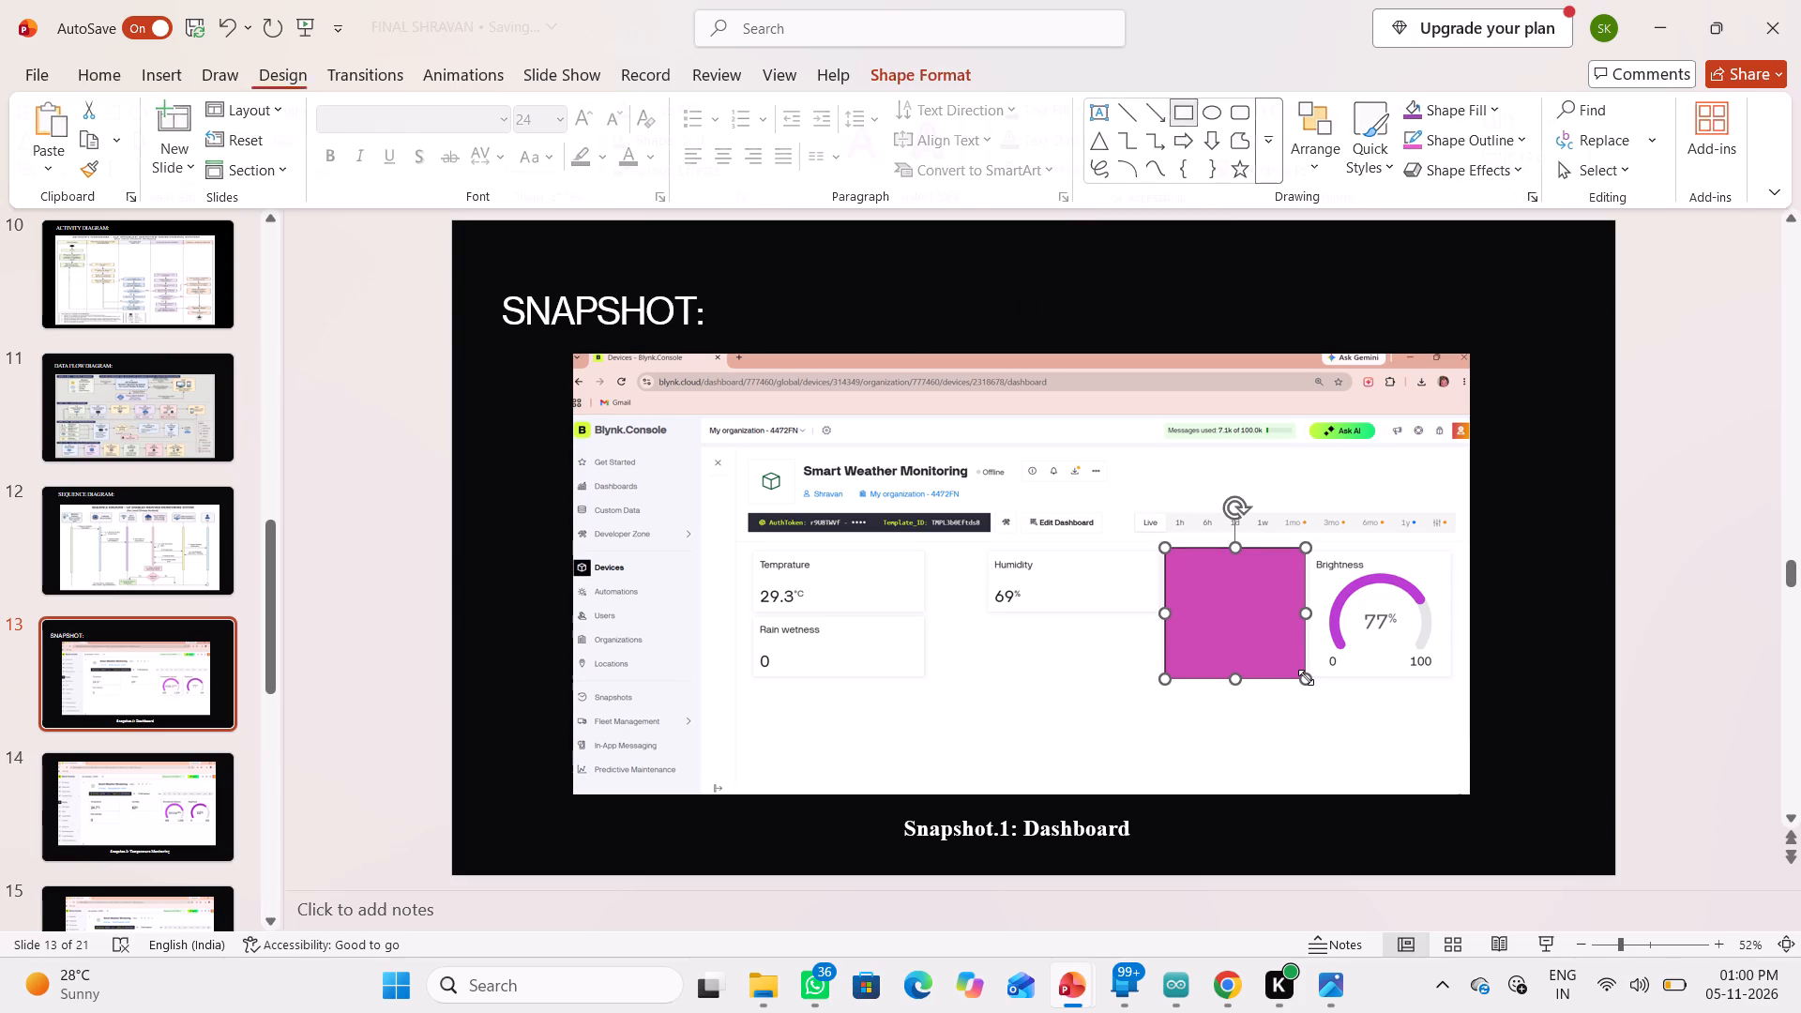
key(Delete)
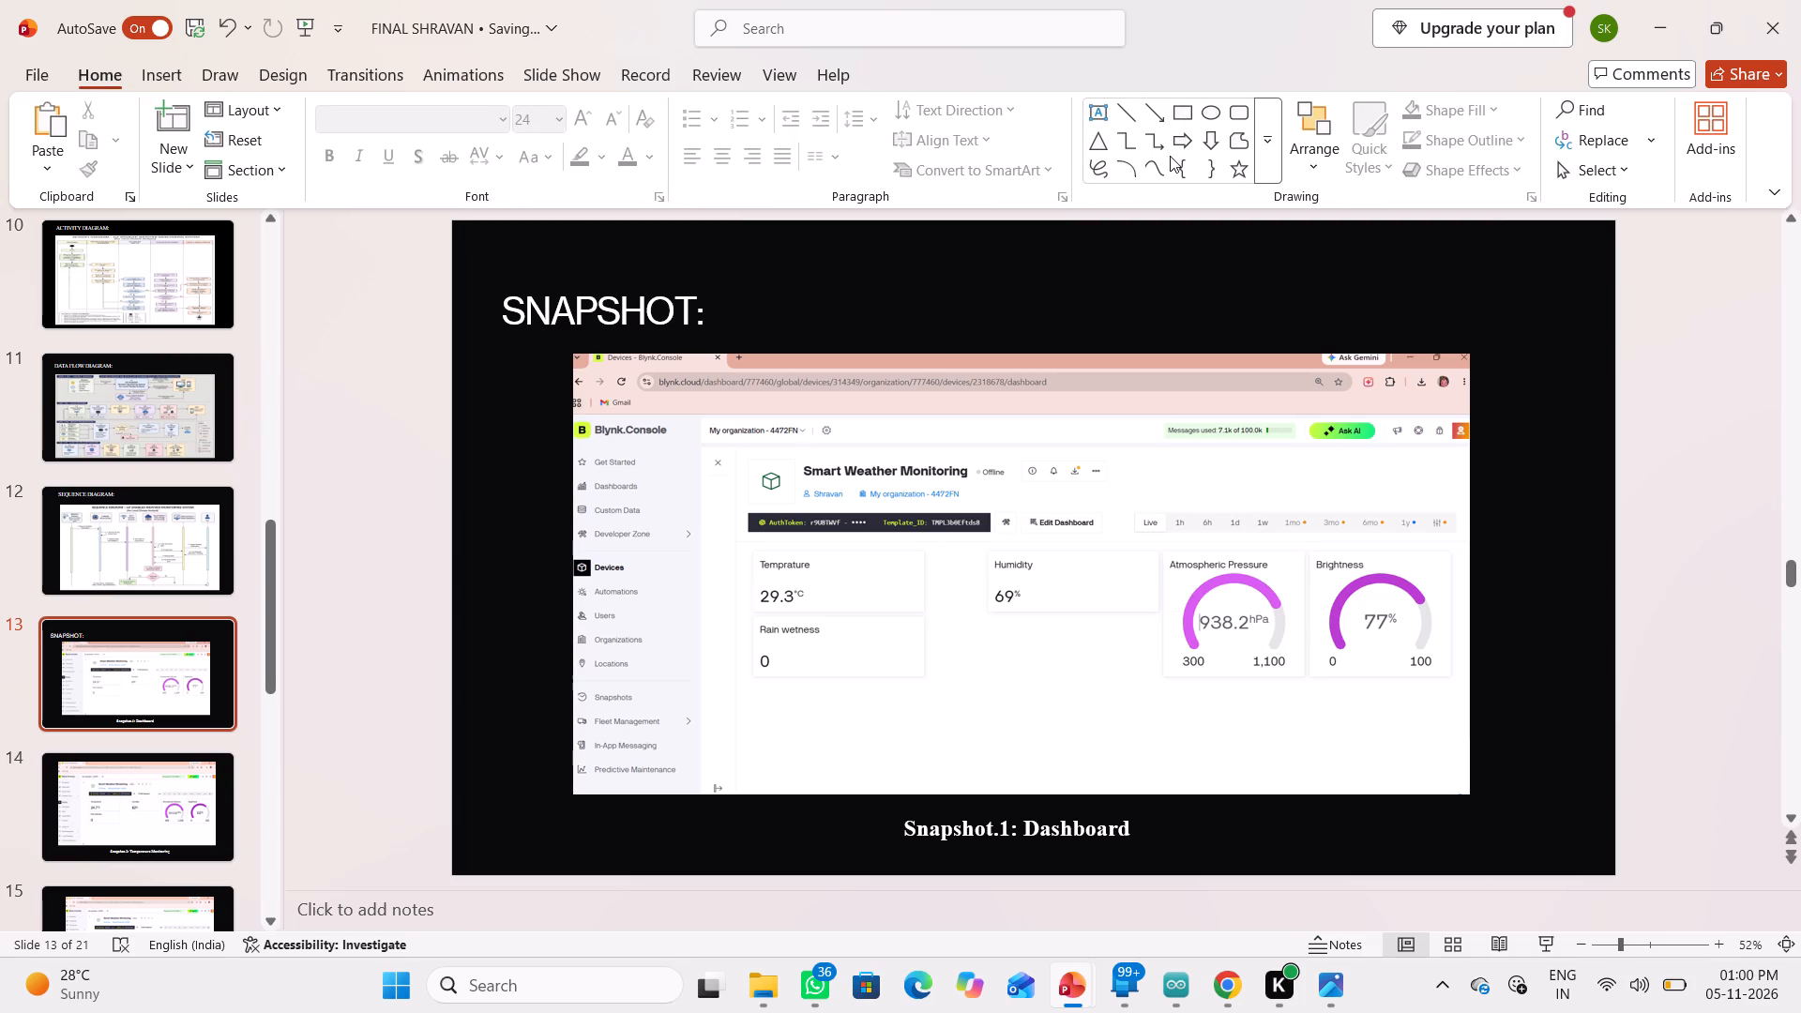
Draw a straight vertical line about 5.7 cm long down the left edge of slide 13's Atmospheric Pressure card.
click(1133, 120)
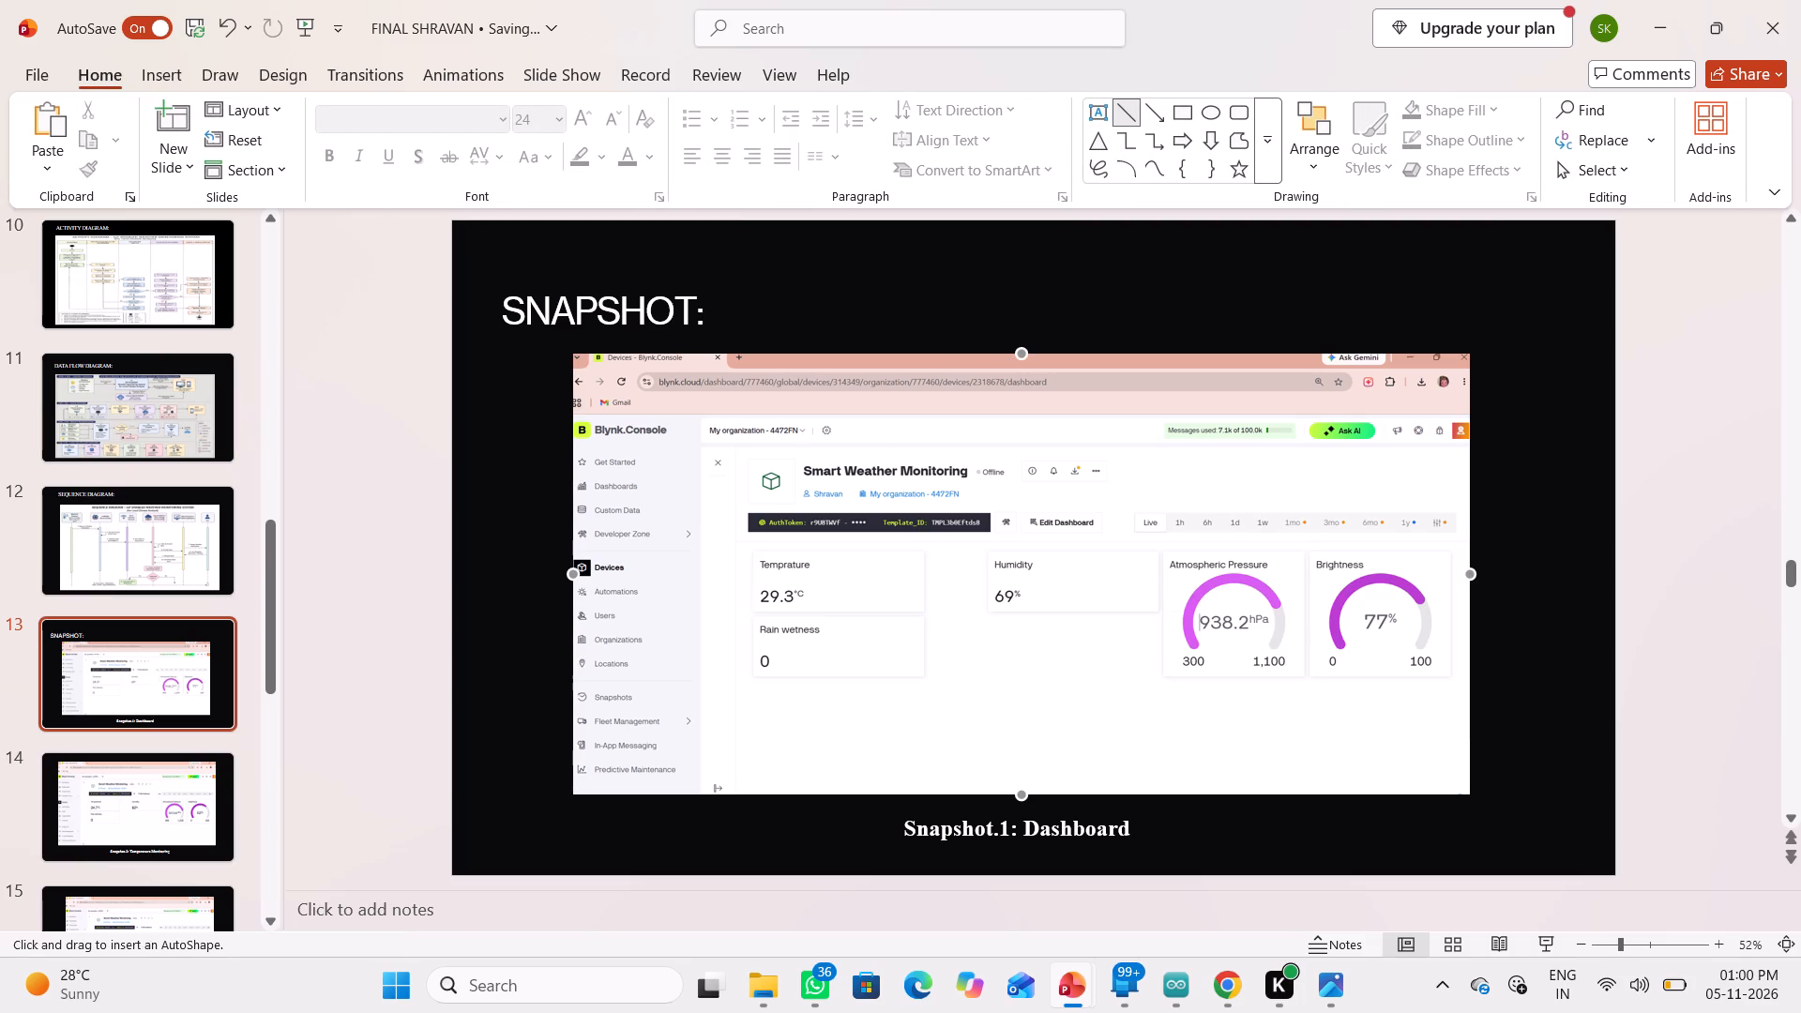
drag(1164, 550, 1166, 625)
drag(1166, 625, 1166, 653)
drag(1166, 653, 1167, 677)
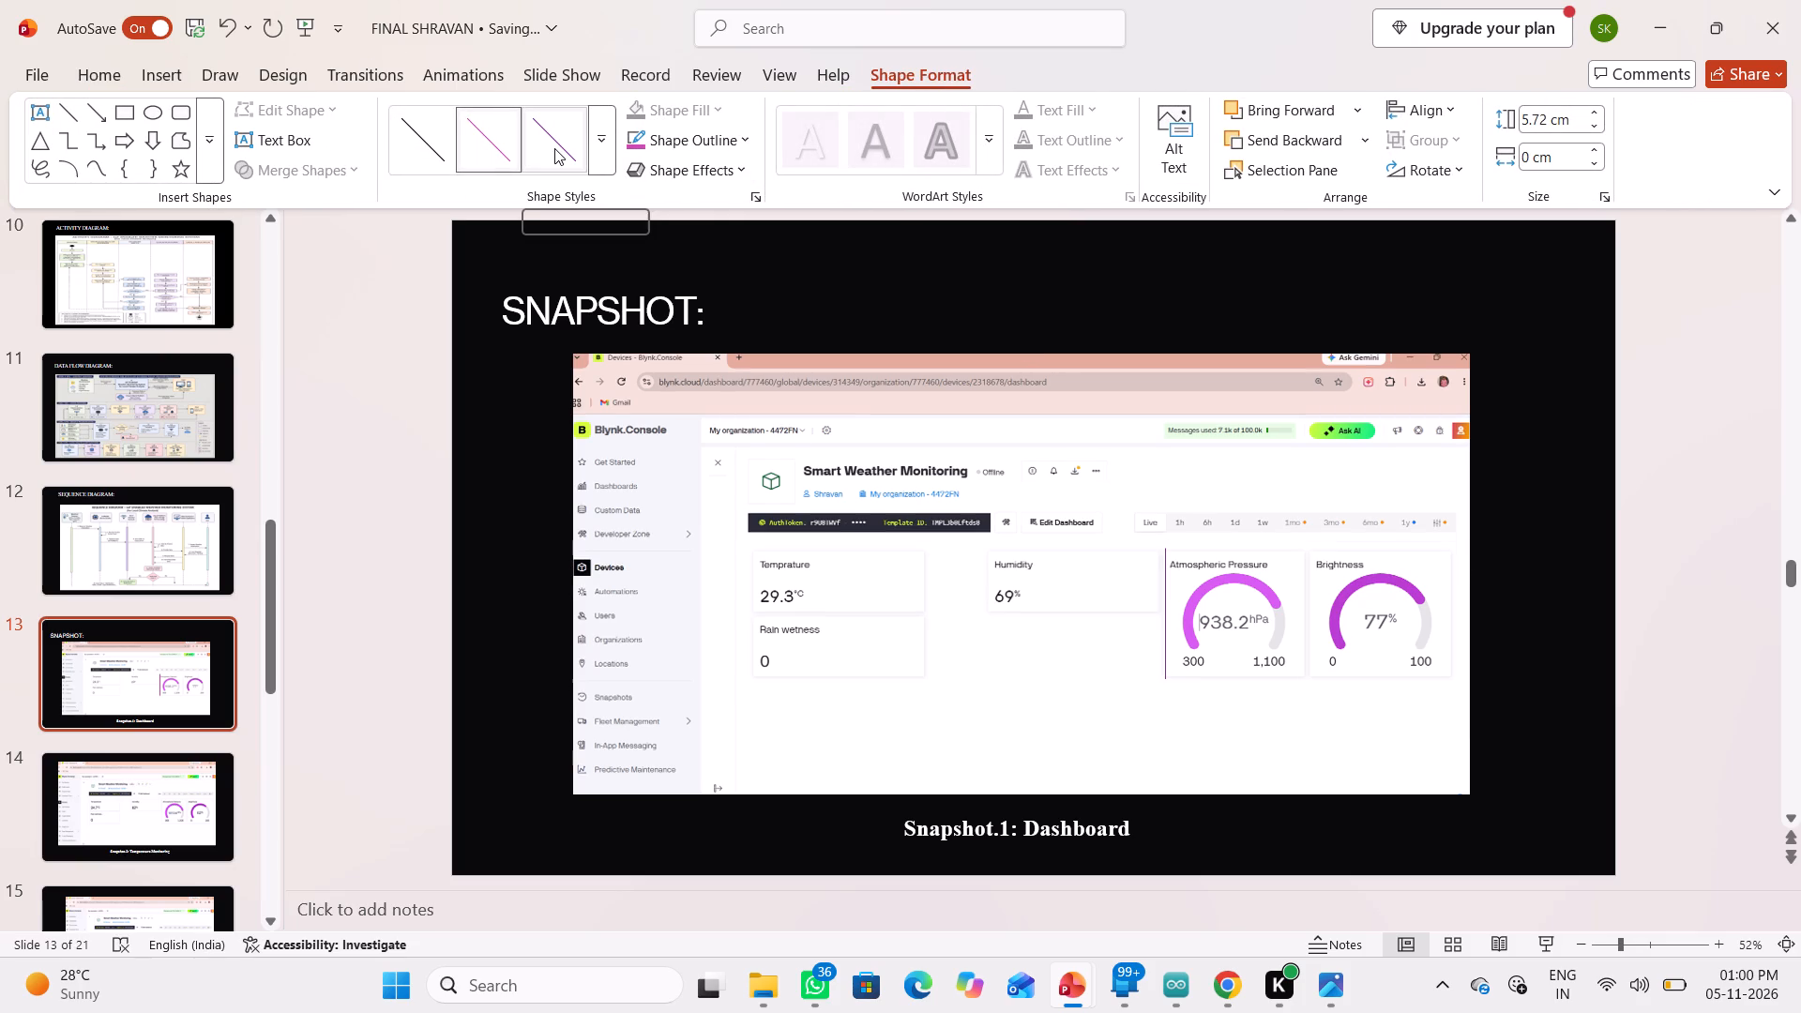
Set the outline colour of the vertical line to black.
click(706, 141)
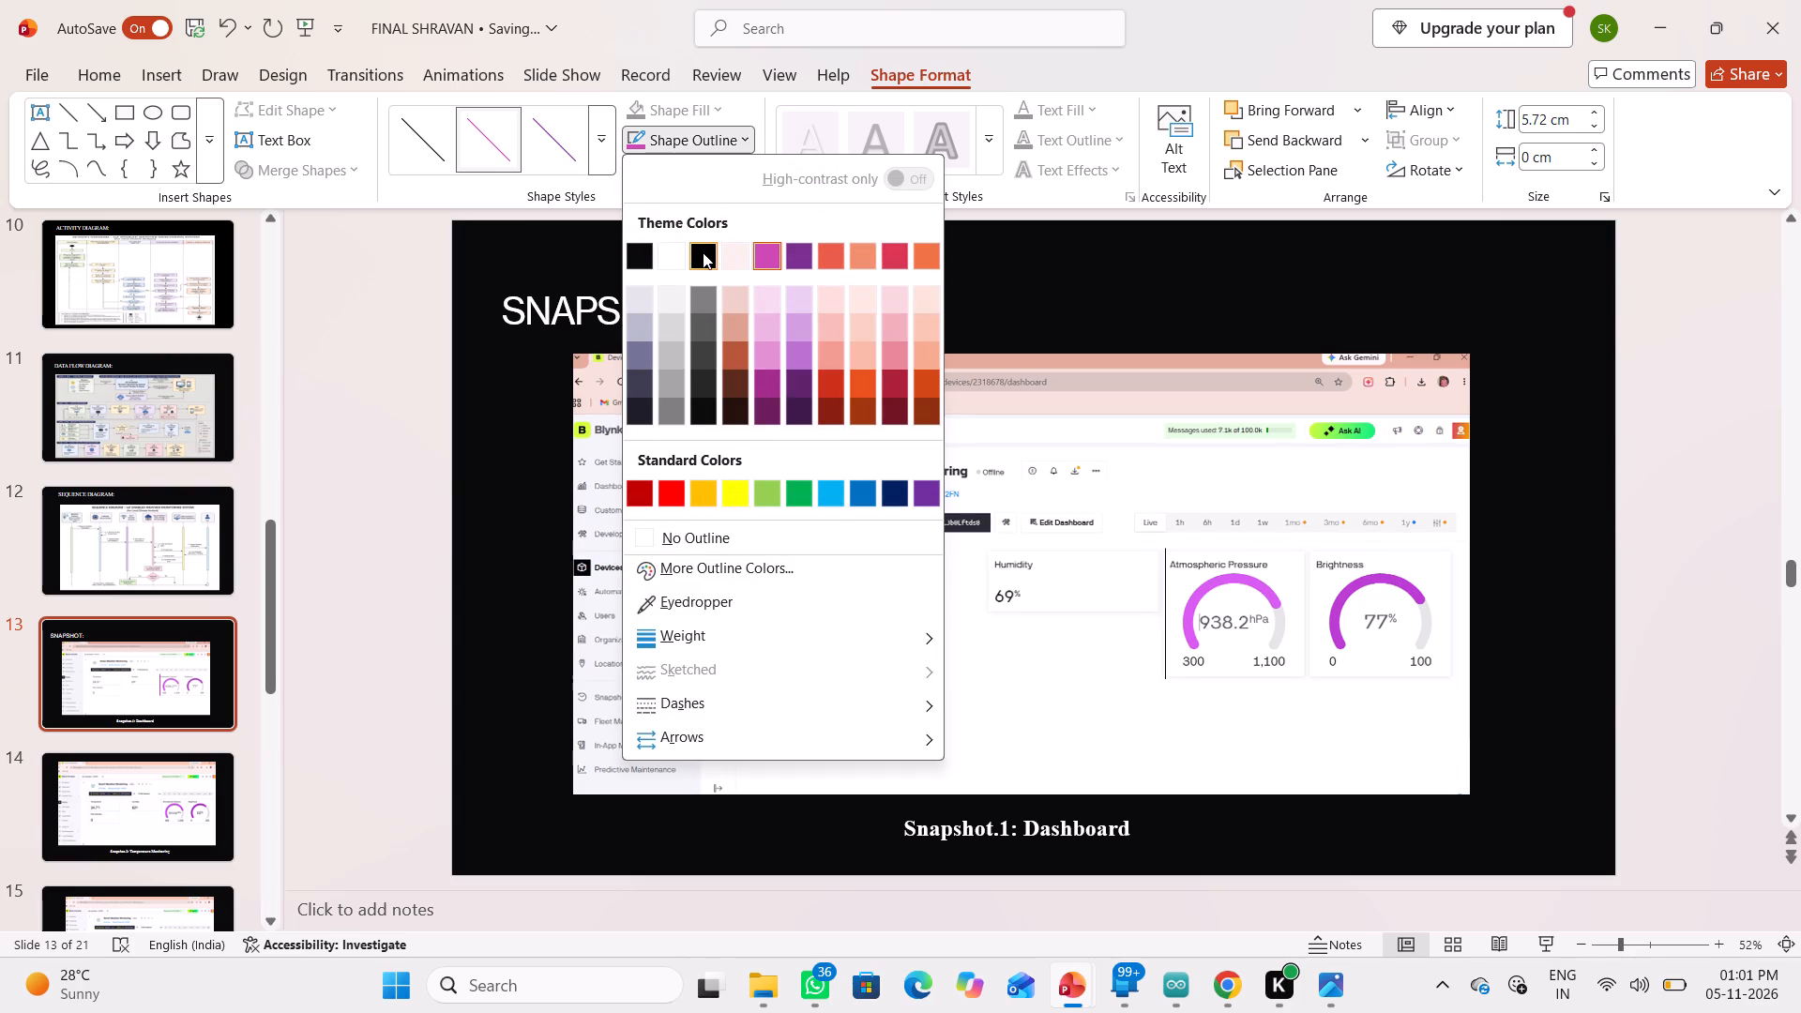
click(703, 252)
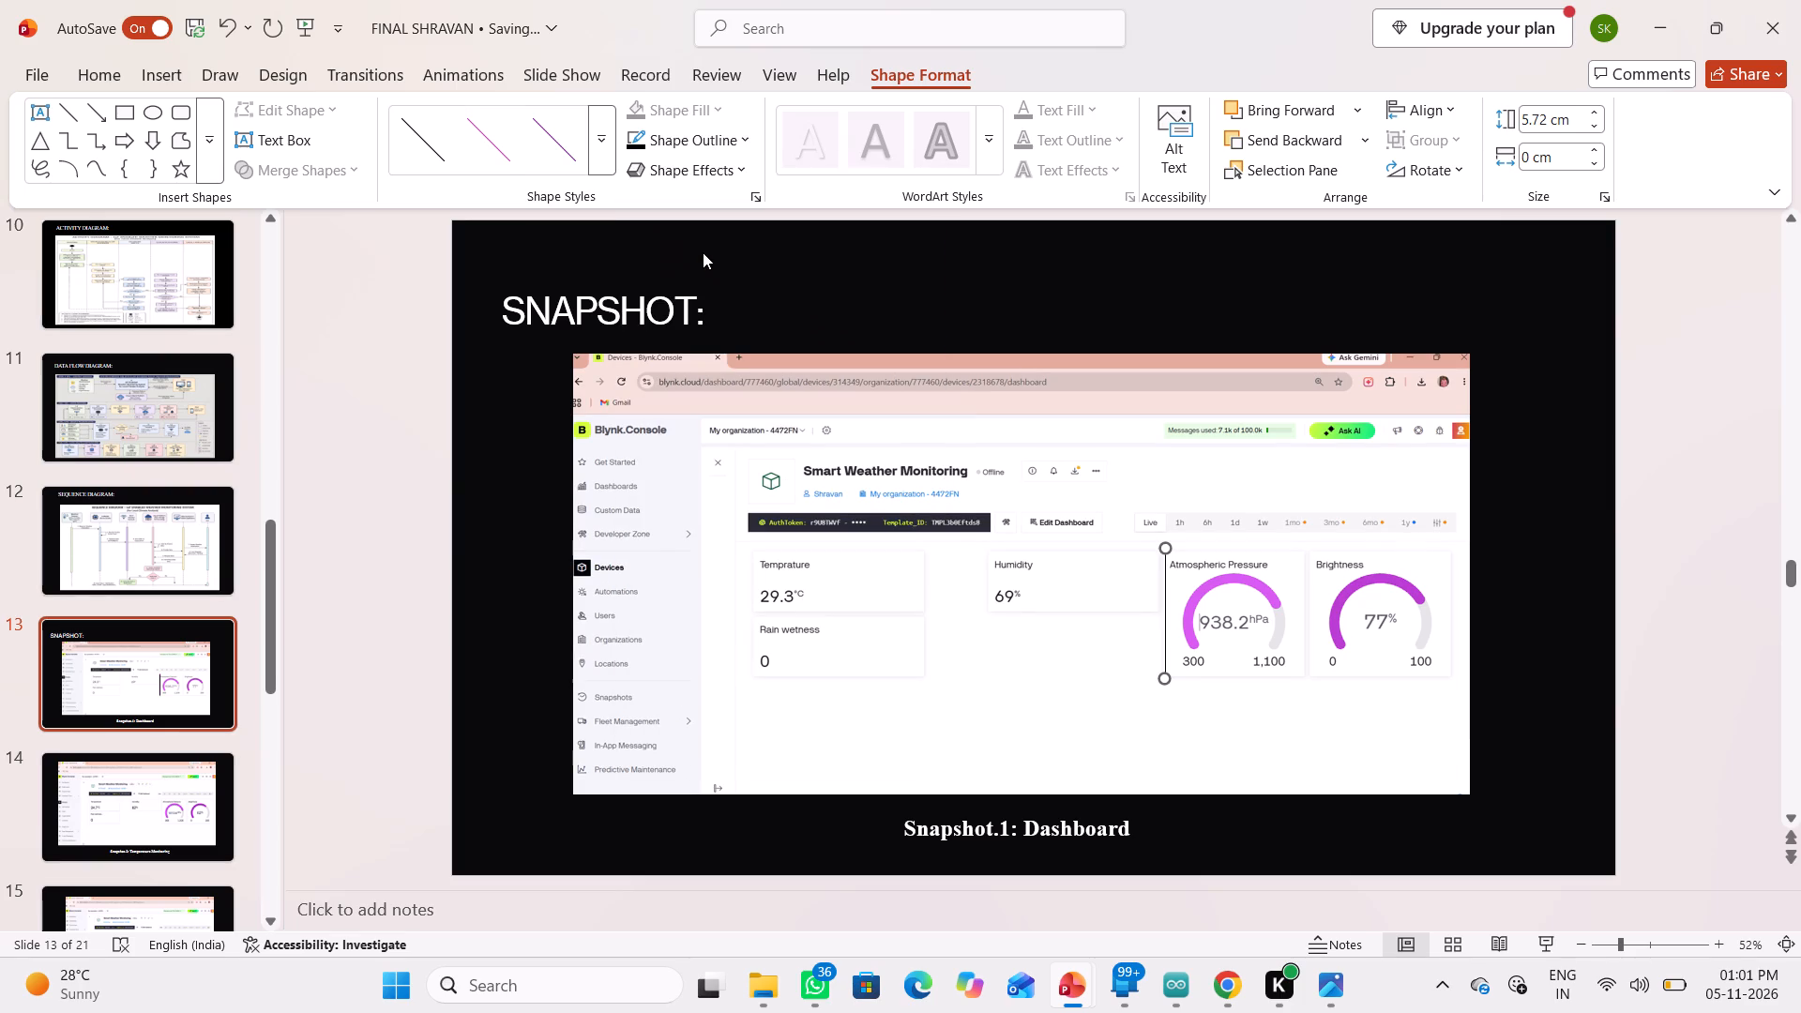
Set the vertical line's height to 5.6 cm and its width to 0 cm.
click(1165, 616)
triple_click(1595, 123)
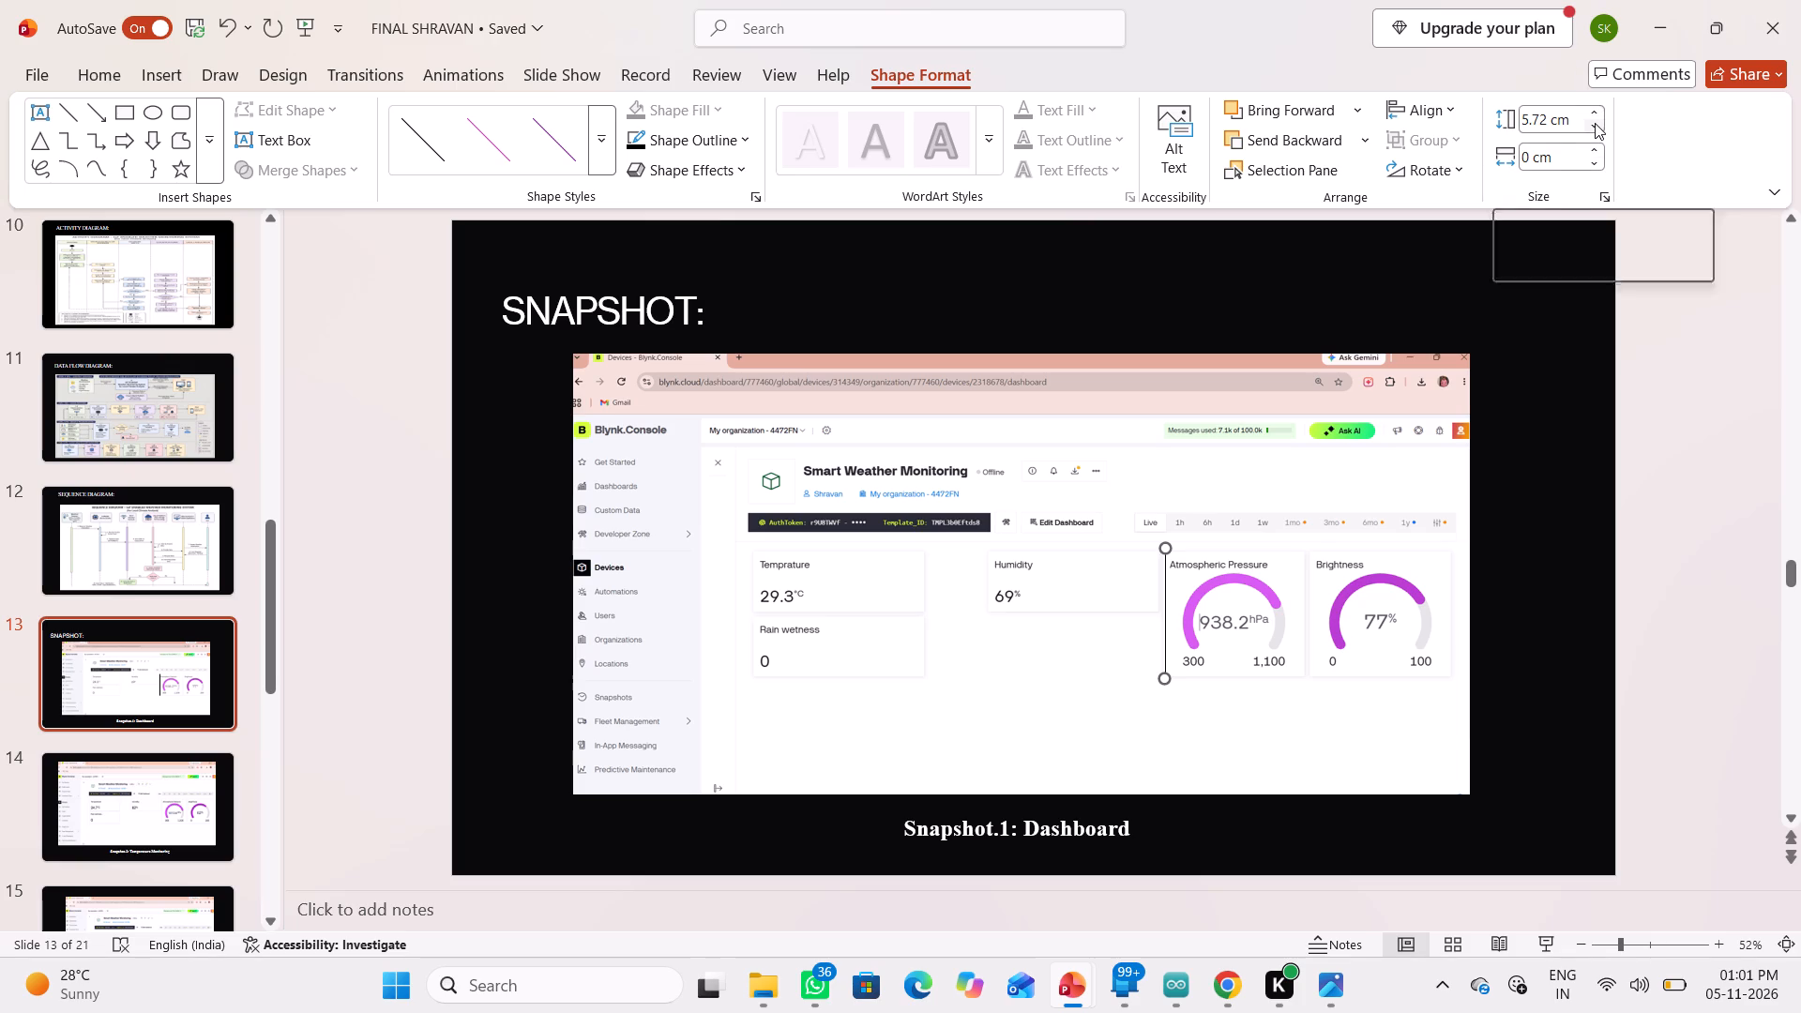
double_click(1595, 123)
triple_click(1595, 113)
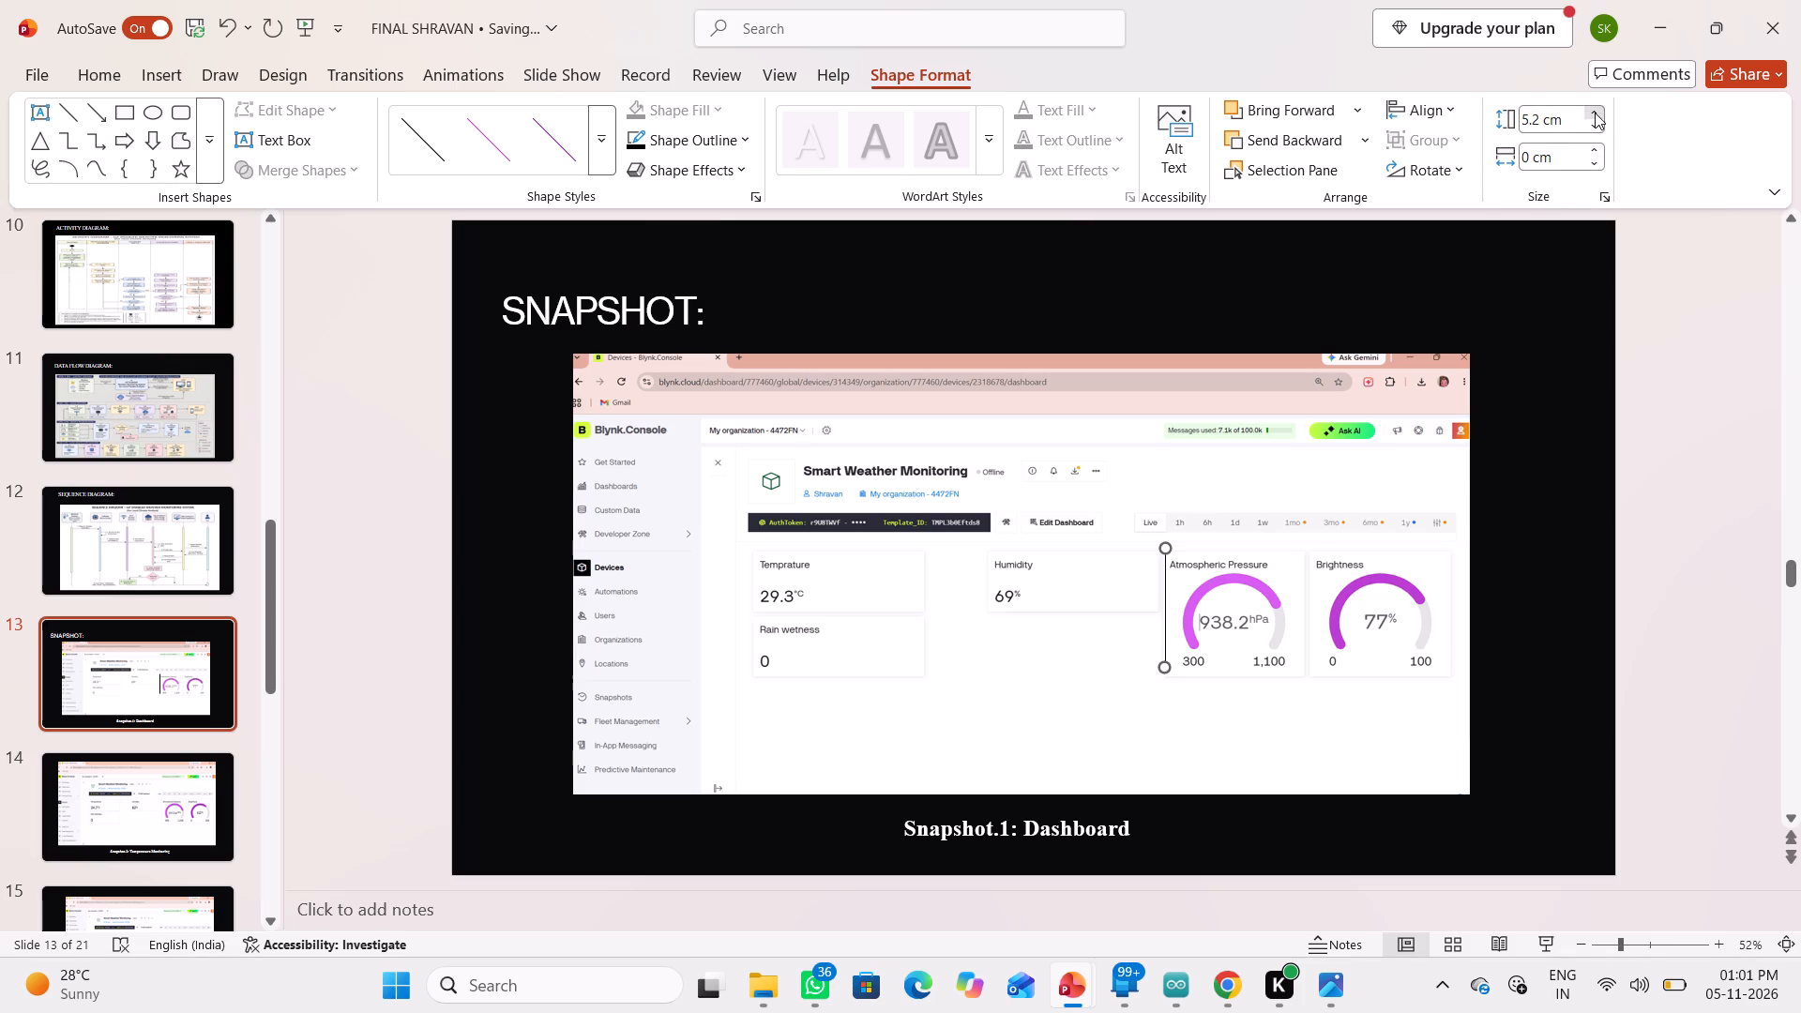
click(1595, 113)
triple_click(1590, 148)
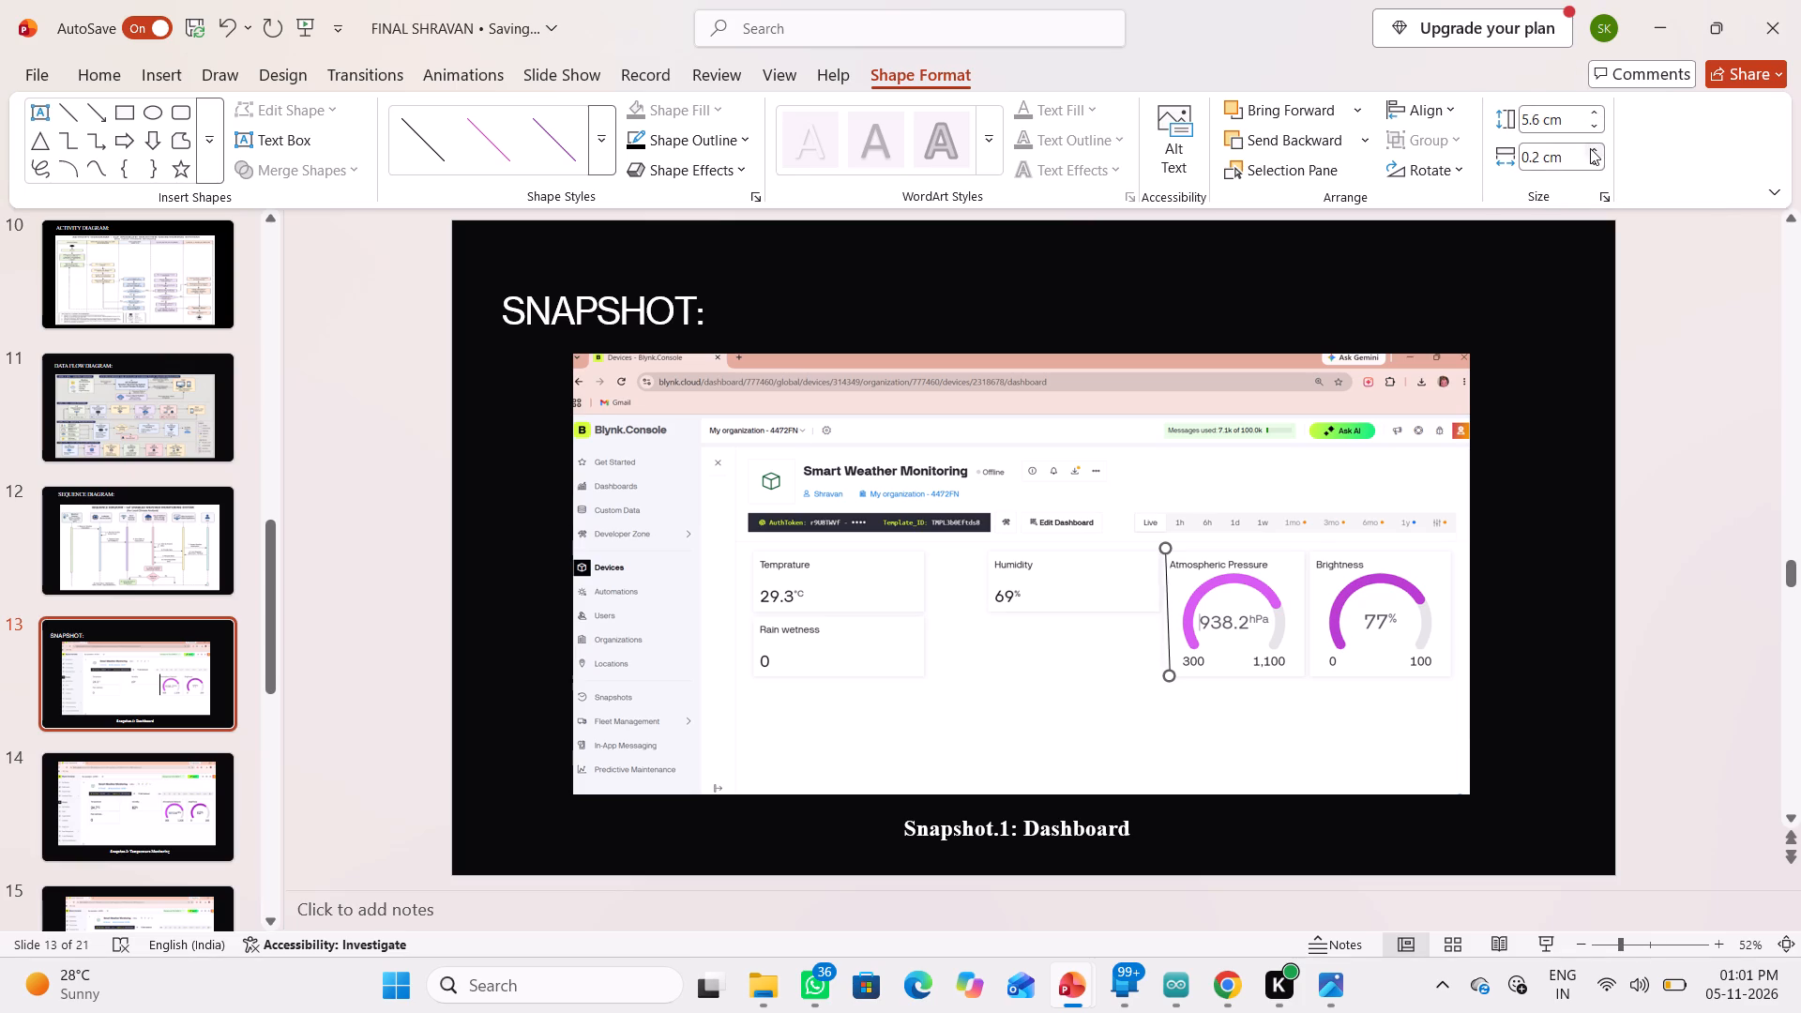
triple_click(1590, 148)
triple_click(1590, 160)
triple_click(1590, 160)
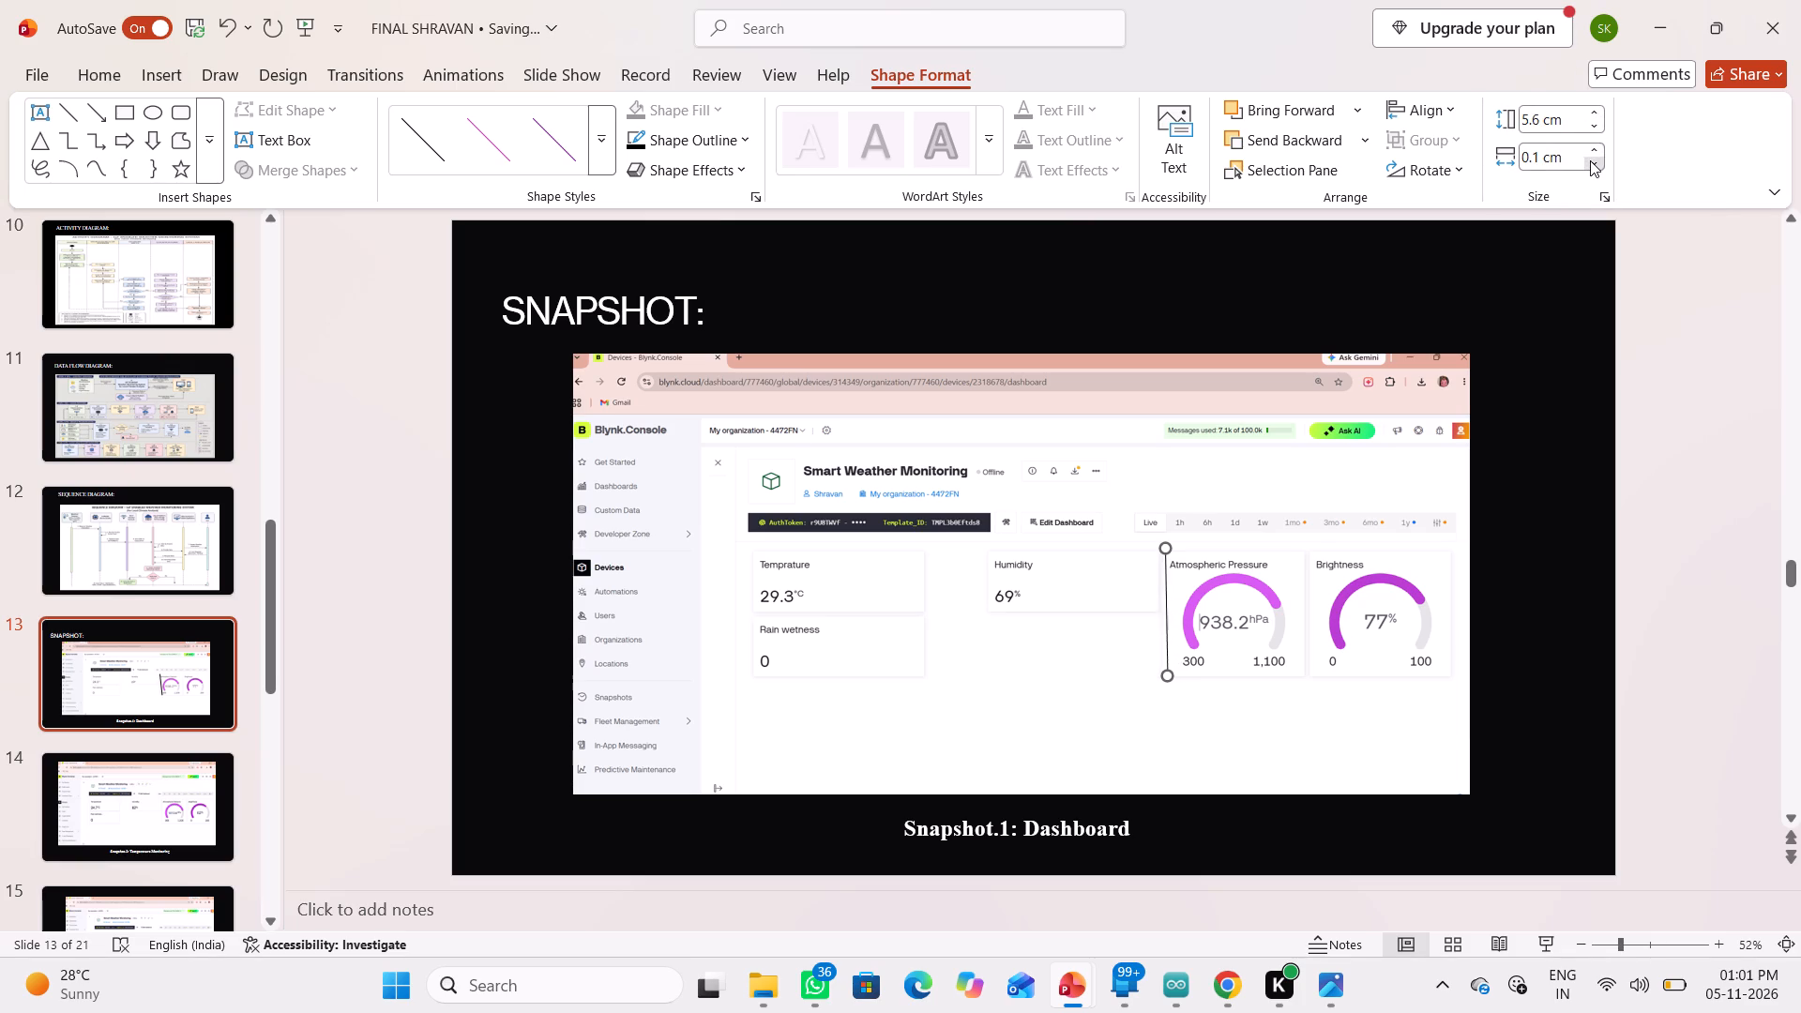
click(1590, 160)
Apply the magenta preset line style to the vertical line beside the Atmospheric Pressure card.
click(1166, 583)
click(691, 140)
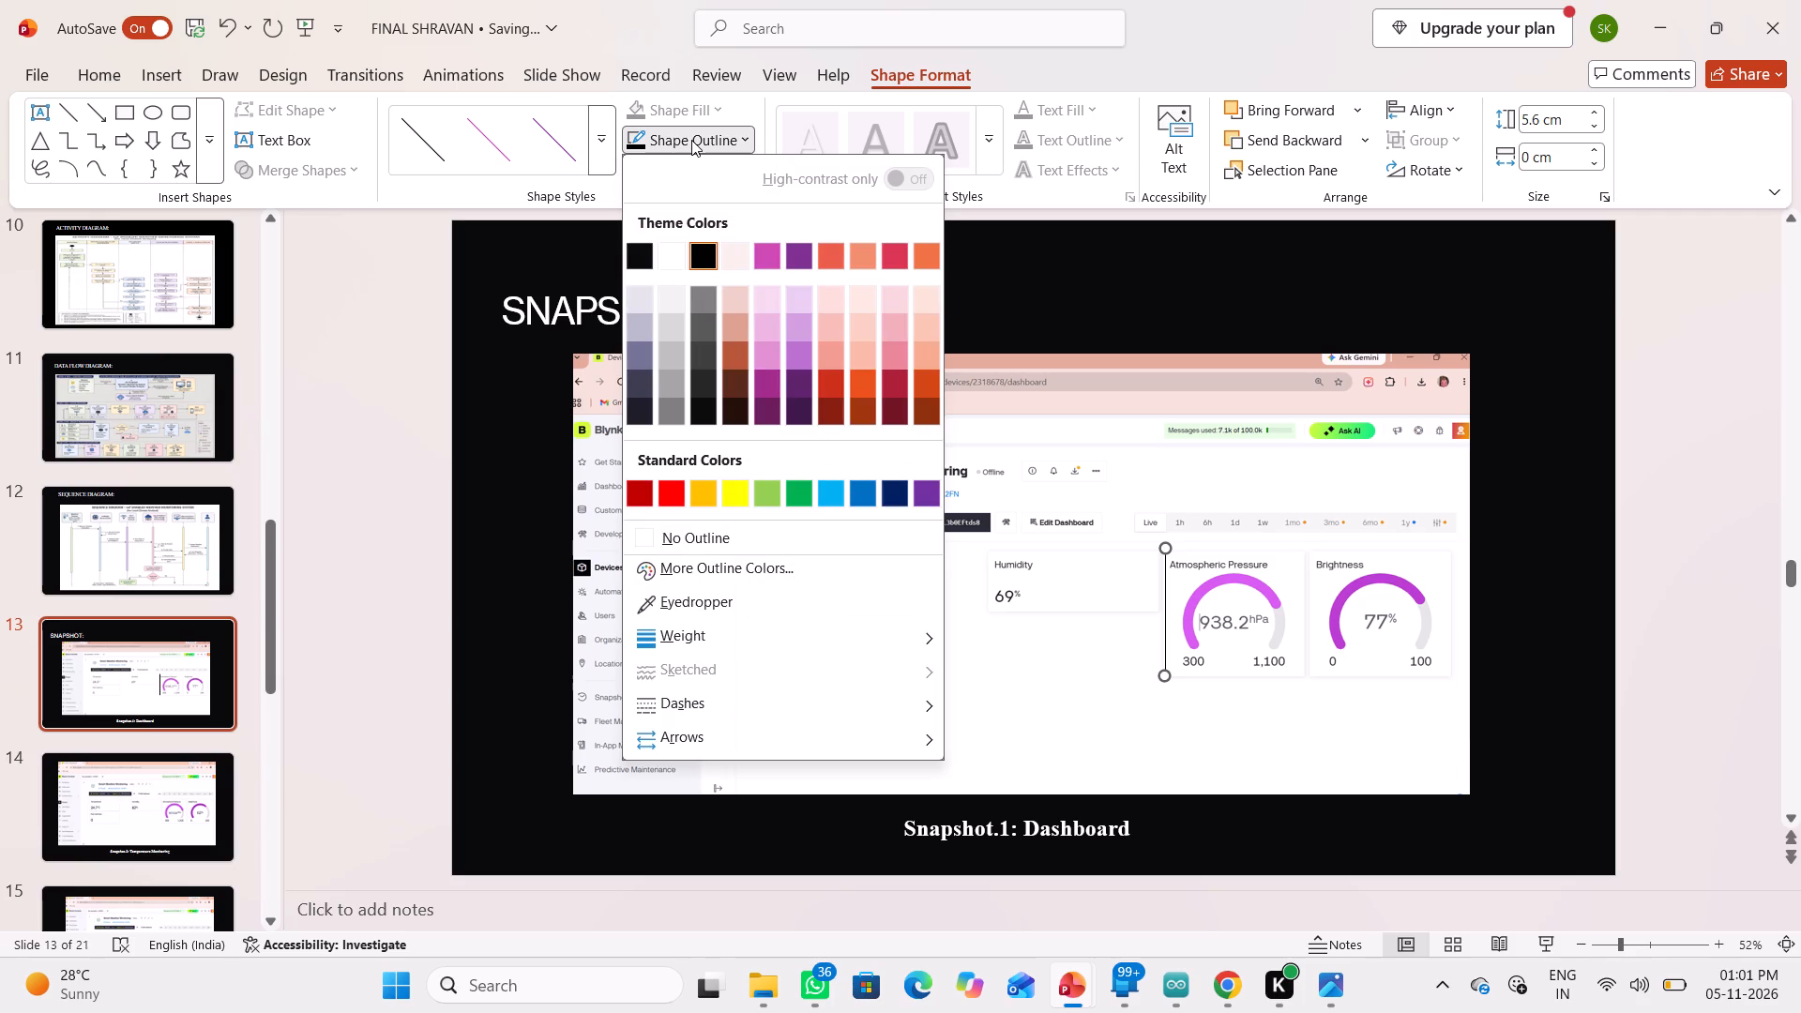
click(491, 145)
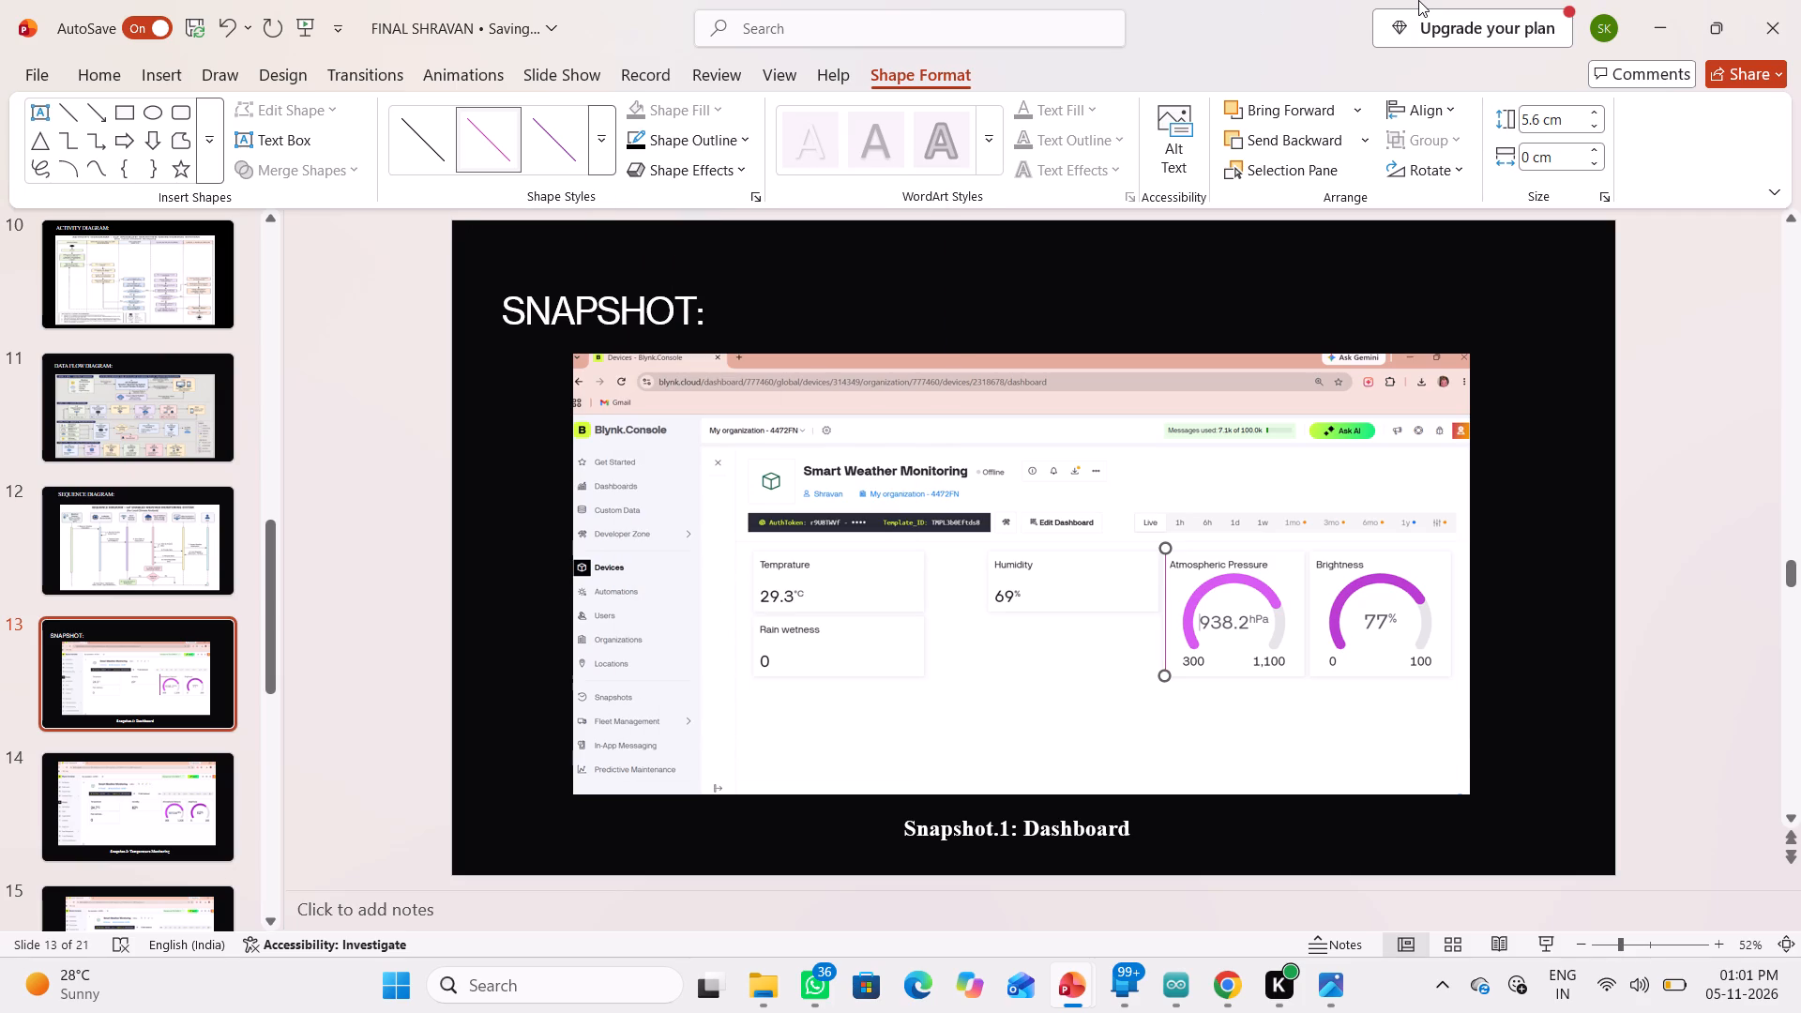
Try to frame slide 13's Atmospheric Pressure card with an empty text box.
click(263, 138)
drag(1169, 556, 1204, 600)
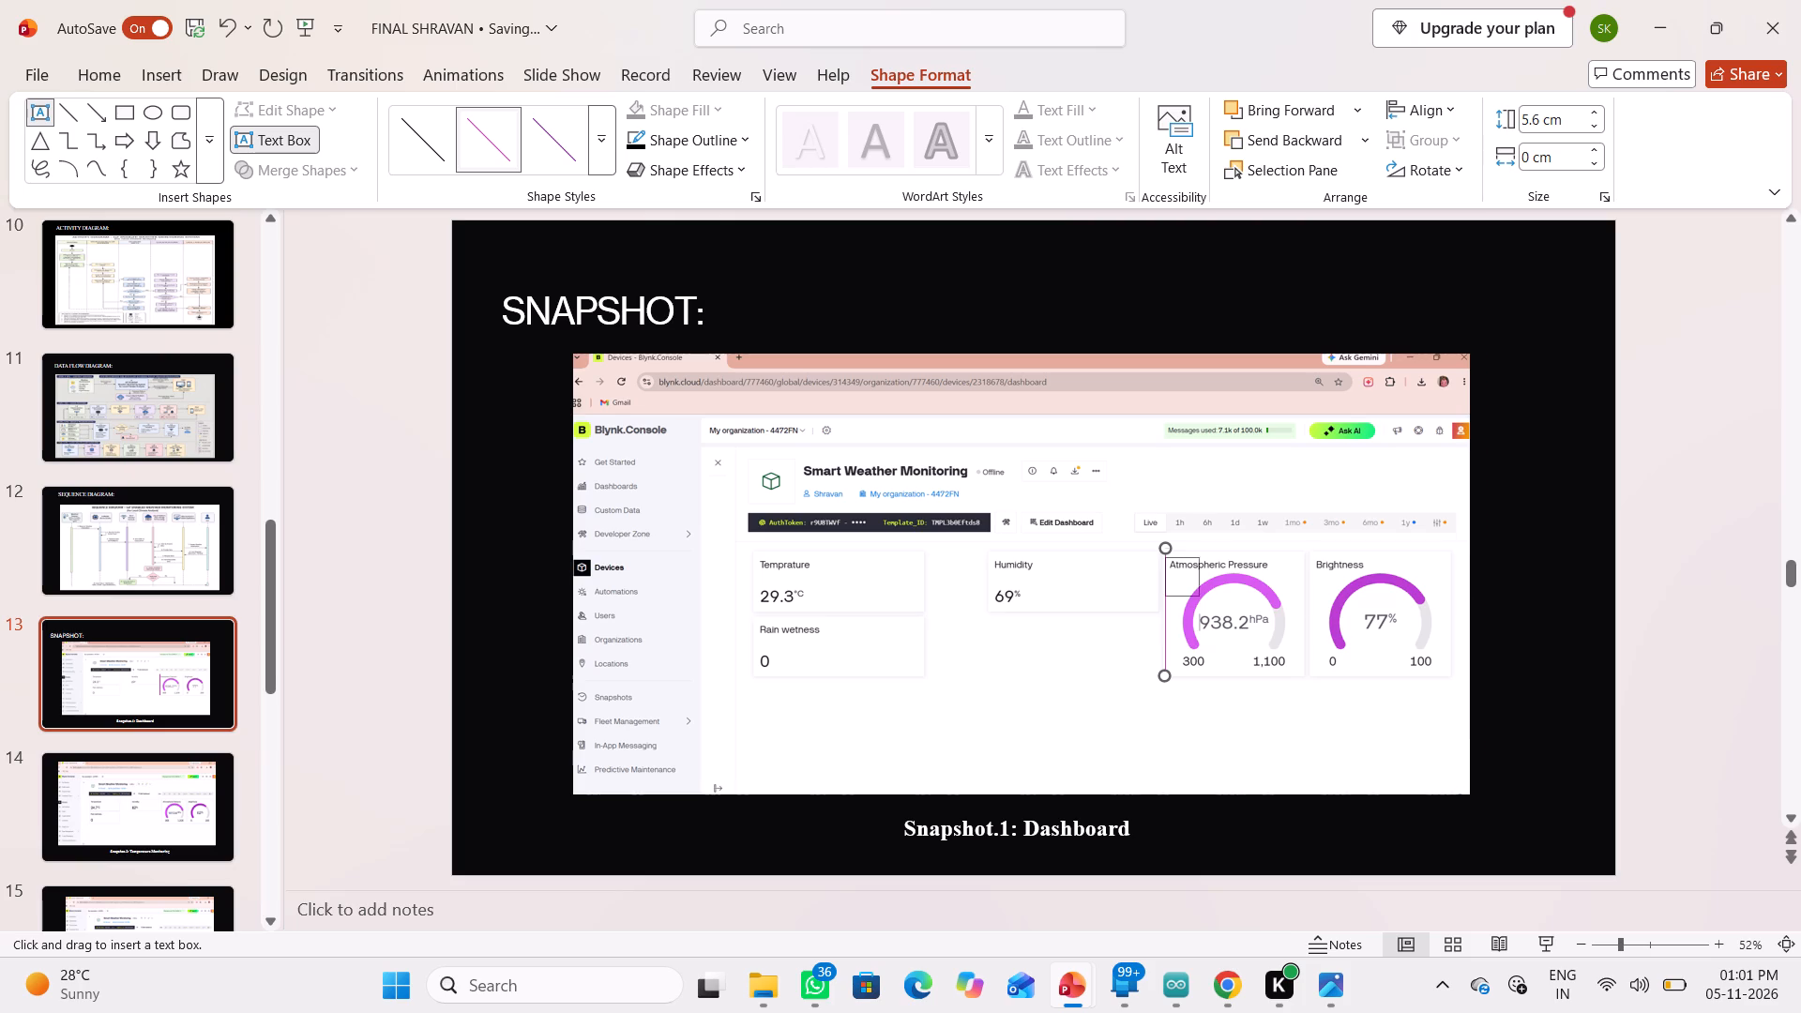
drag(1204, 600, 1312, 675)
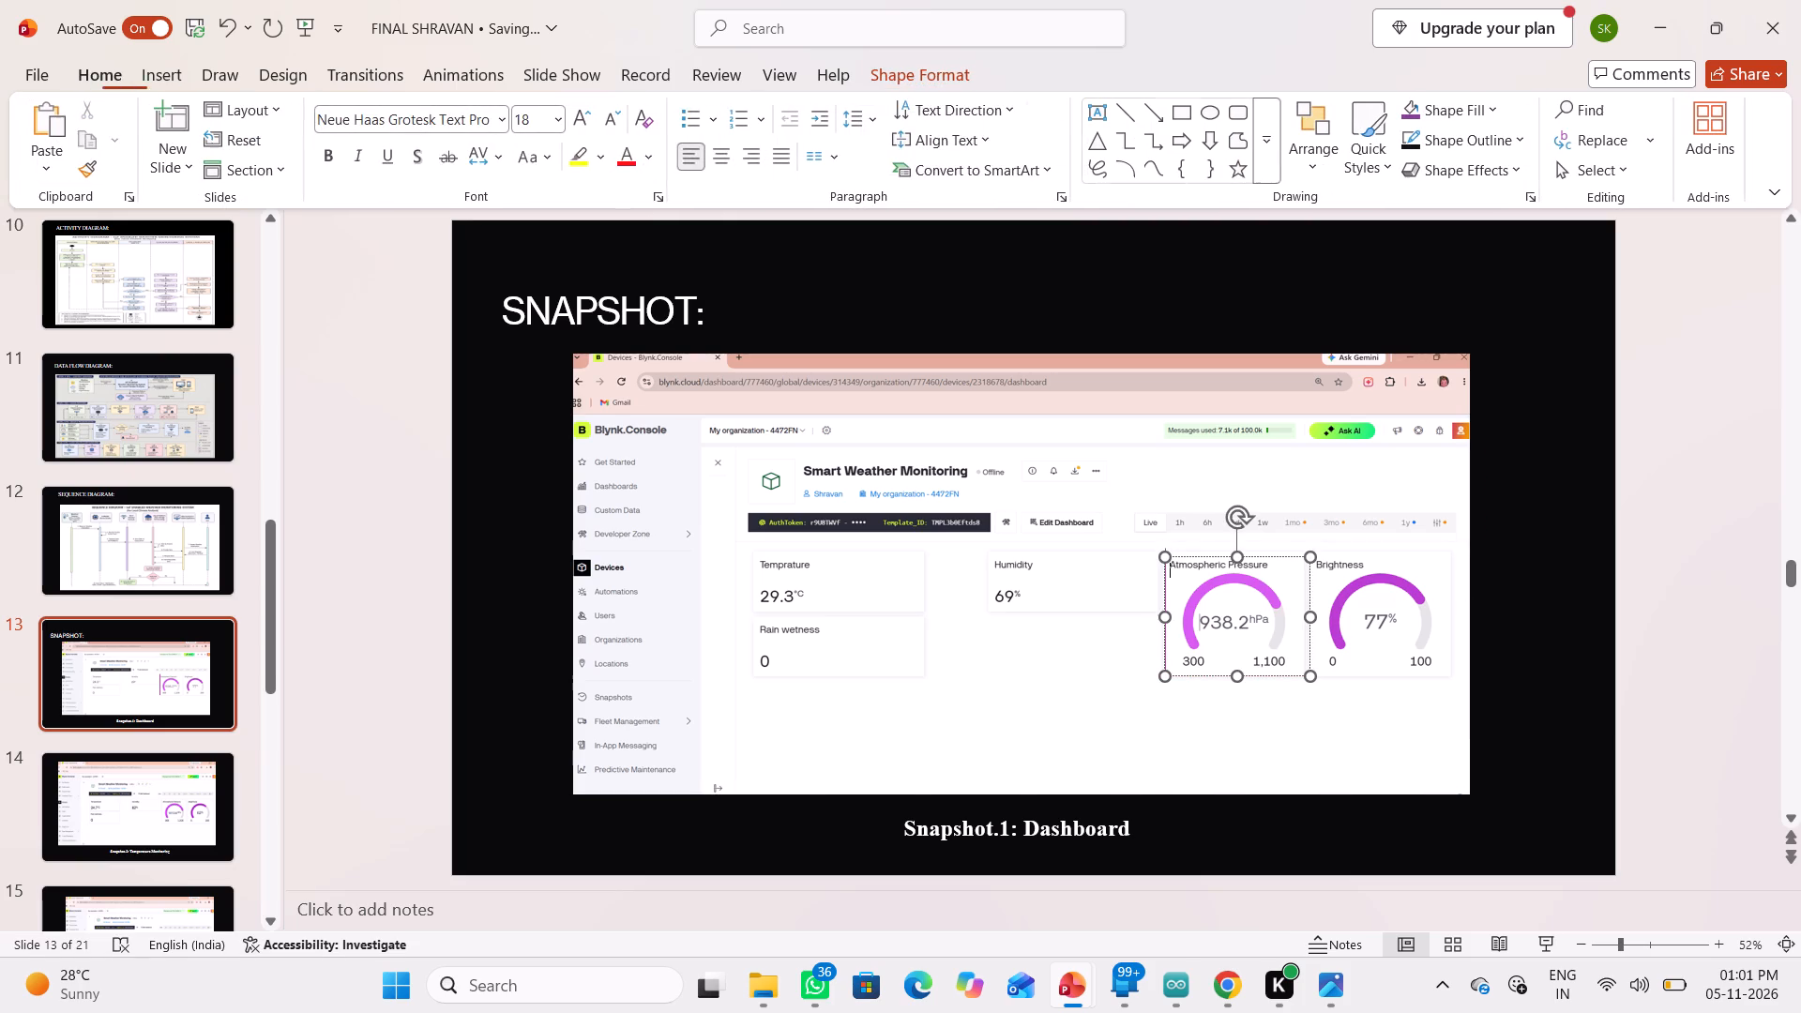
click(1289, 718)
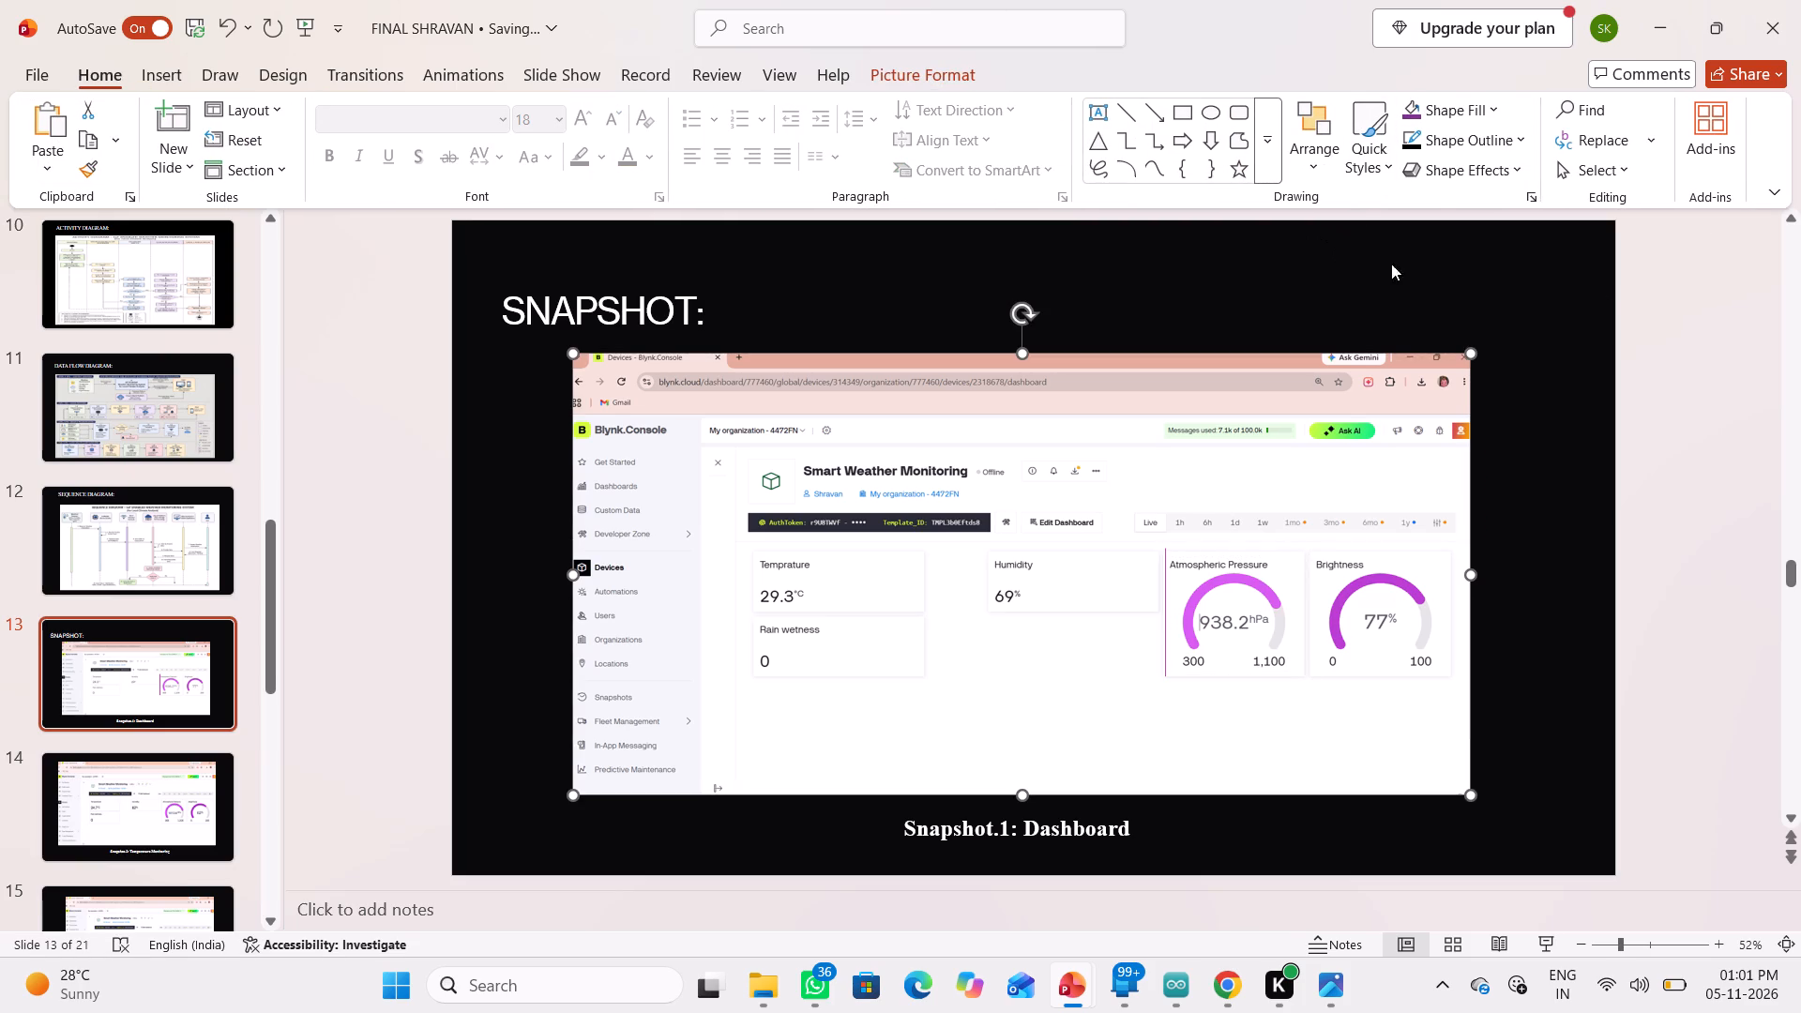
Delete the magenta vertical line beside the Atmospheric Pressure card on slide 13.
click(1164, 622)
drag(1167, 637, 1255, 717)
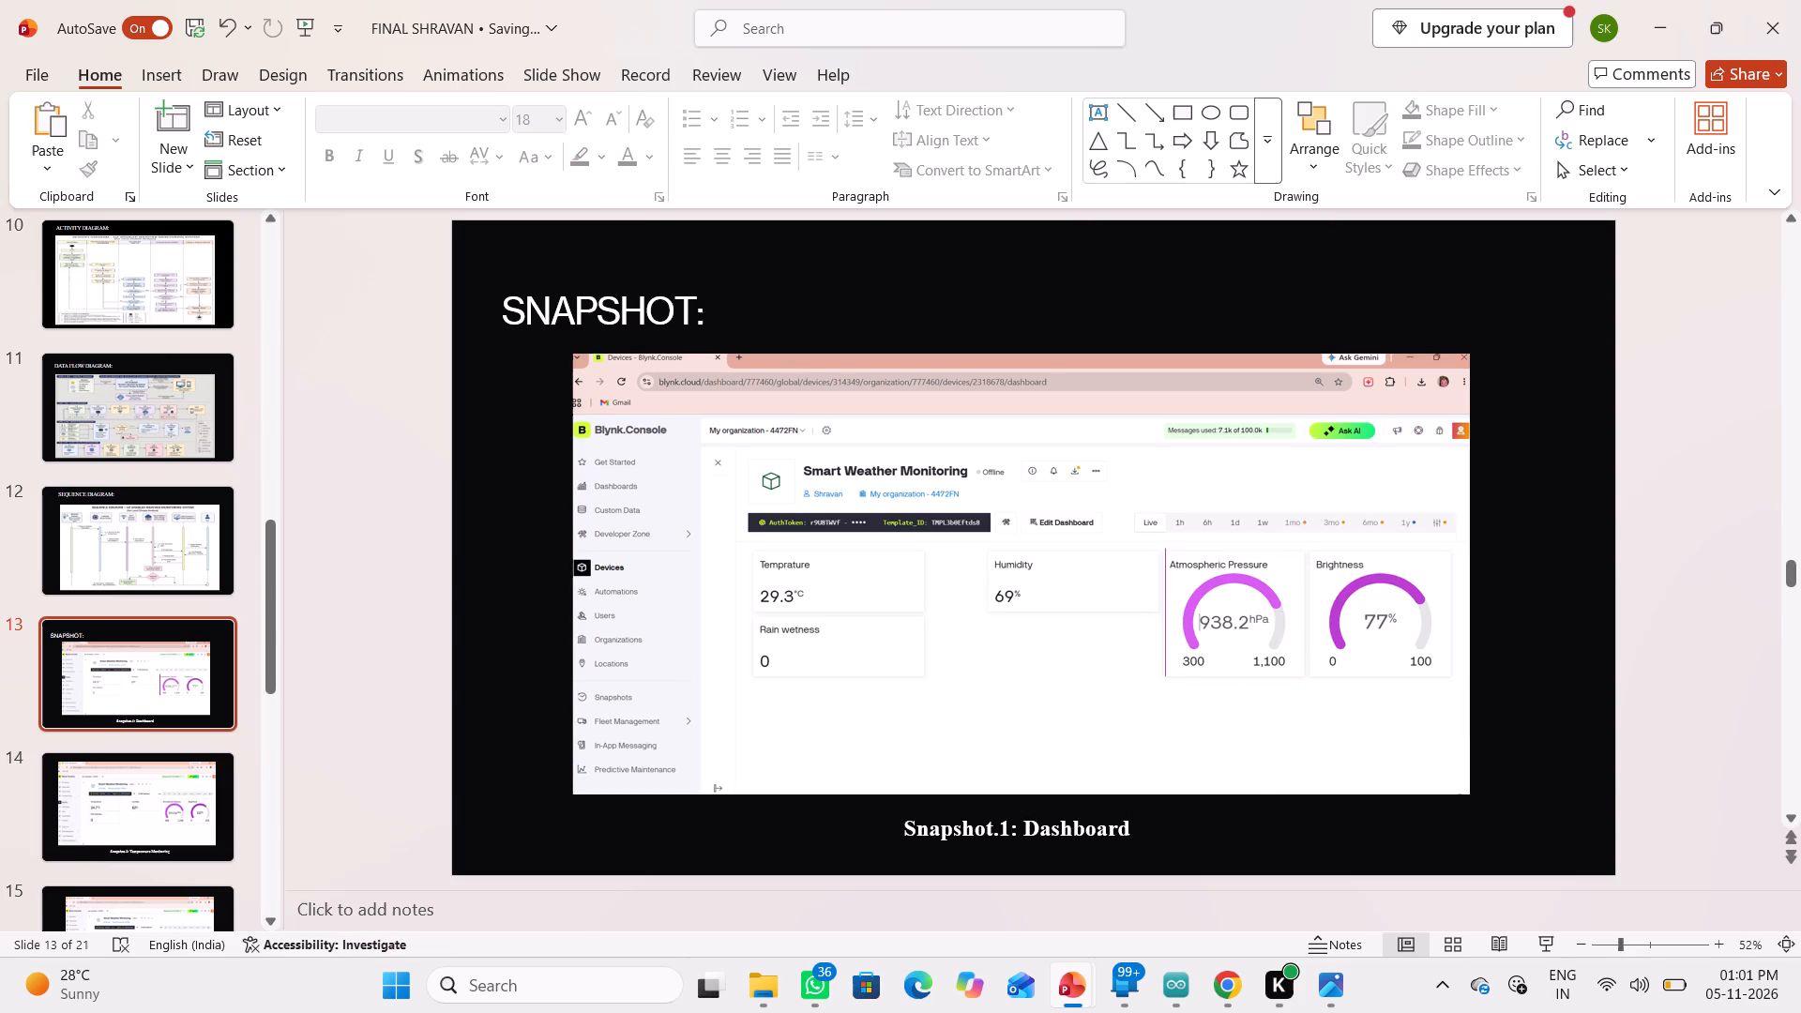
drag(1166, 620, 1275, 724)
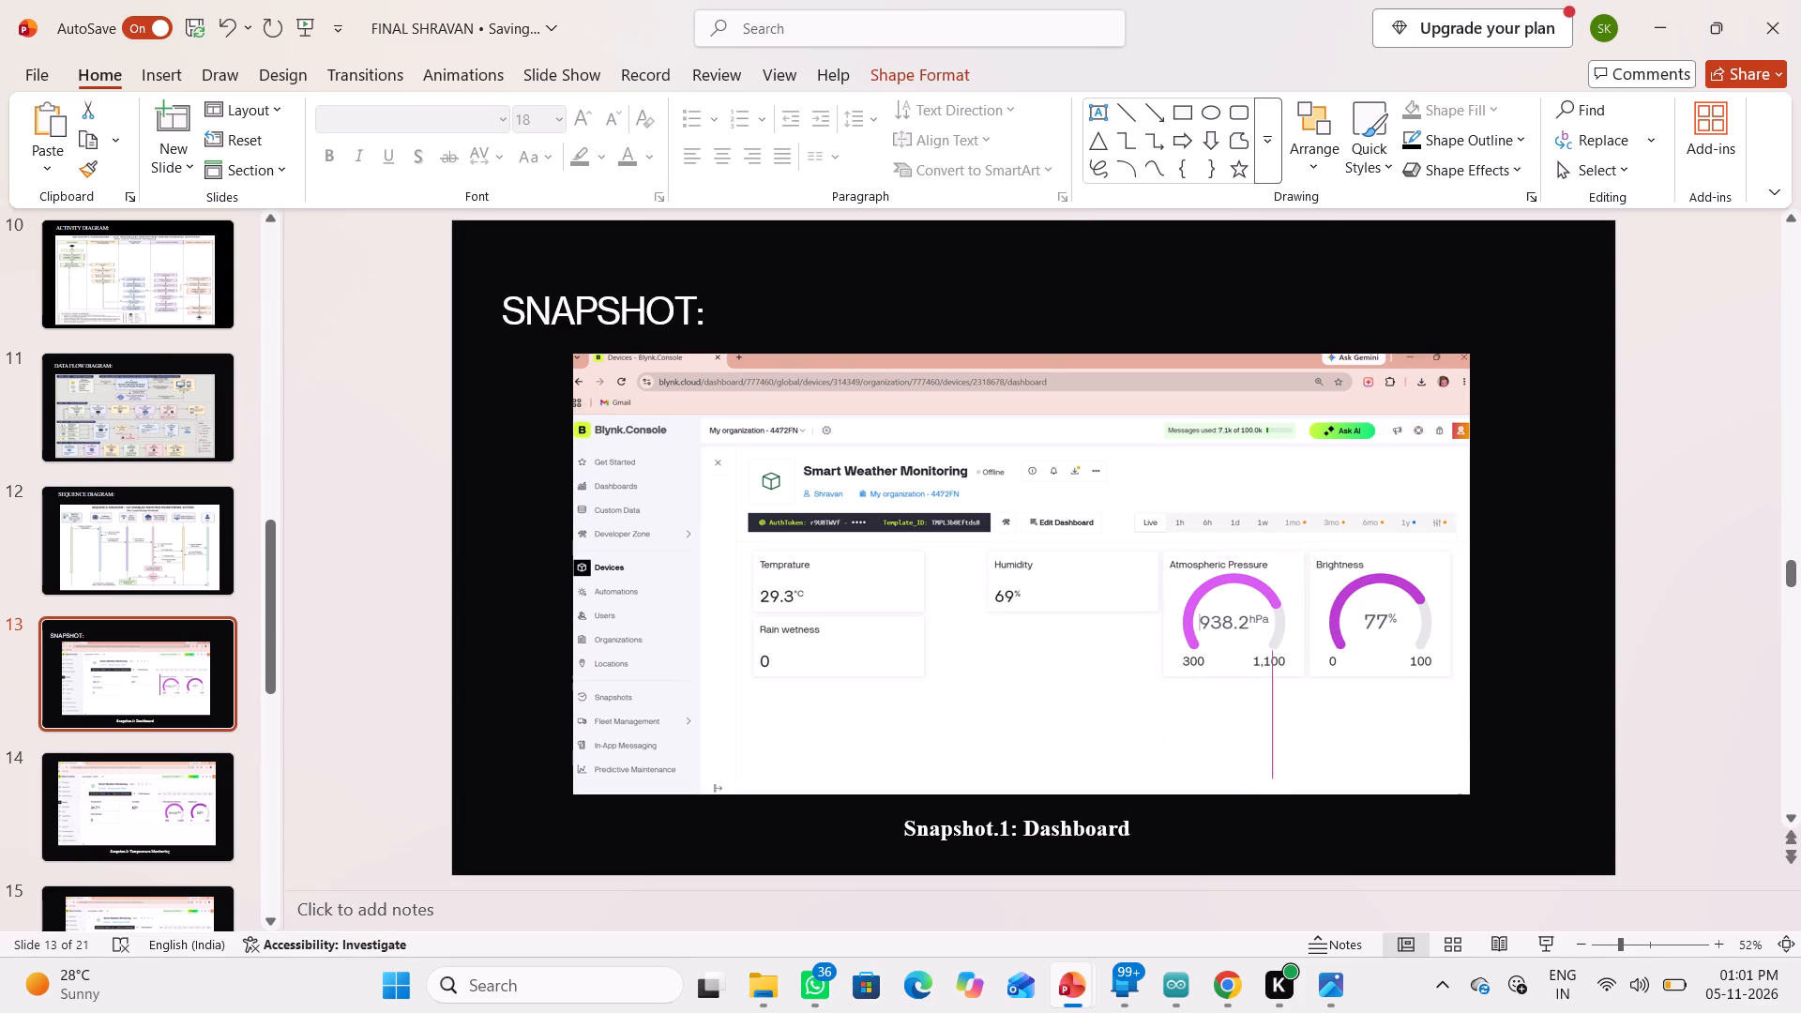
drag(1275, 724, 1276, 723)
click(542, 105)
click(537, 129)
click(1272, 723)
double_click(1272, 723)
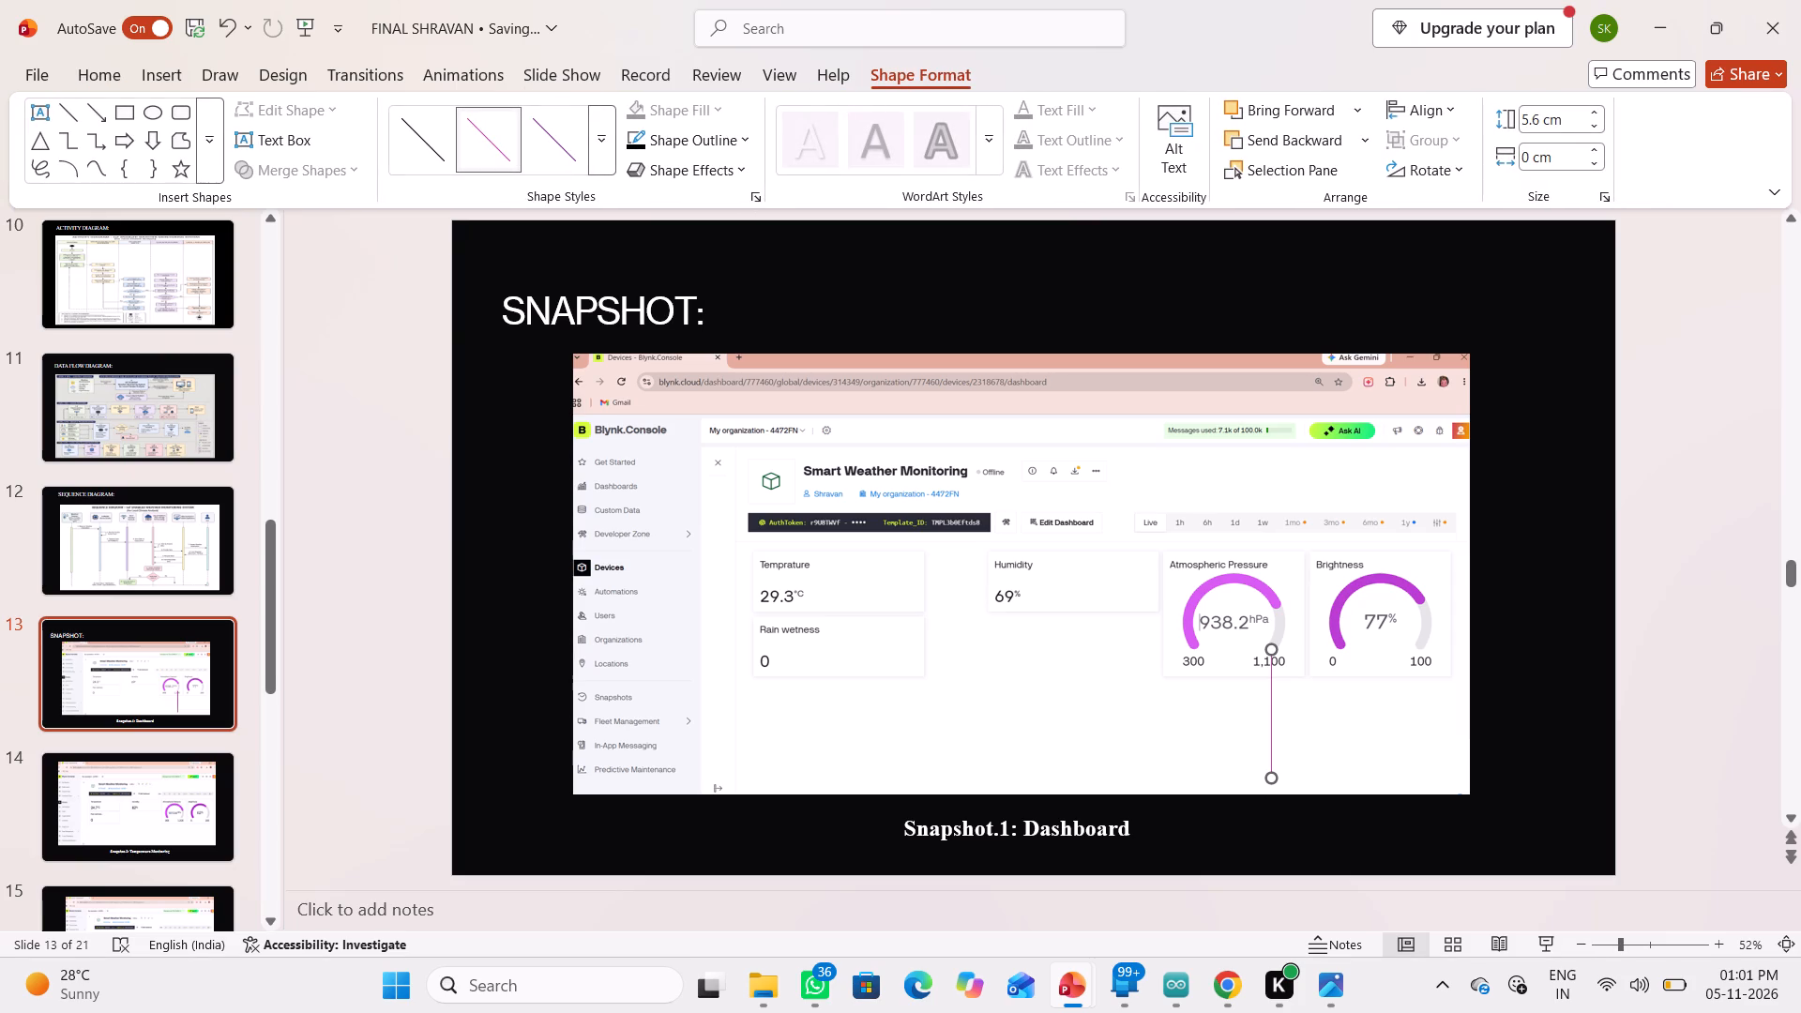
key(Delete)
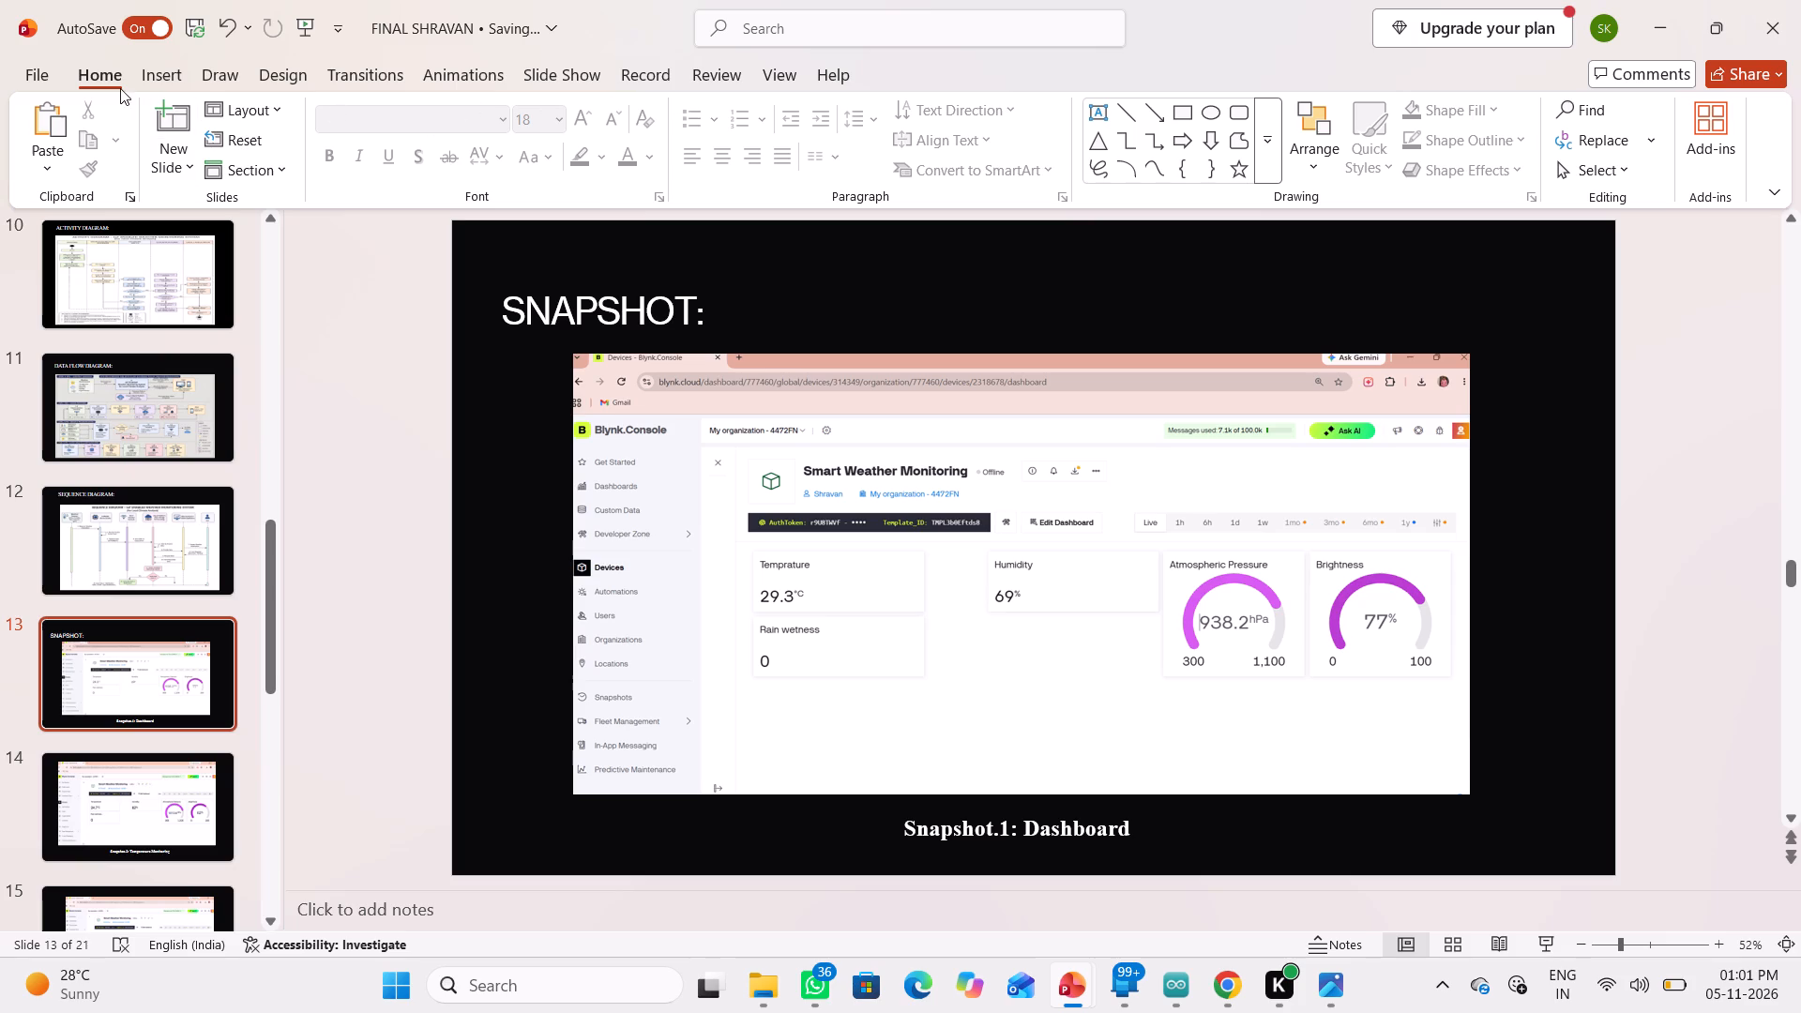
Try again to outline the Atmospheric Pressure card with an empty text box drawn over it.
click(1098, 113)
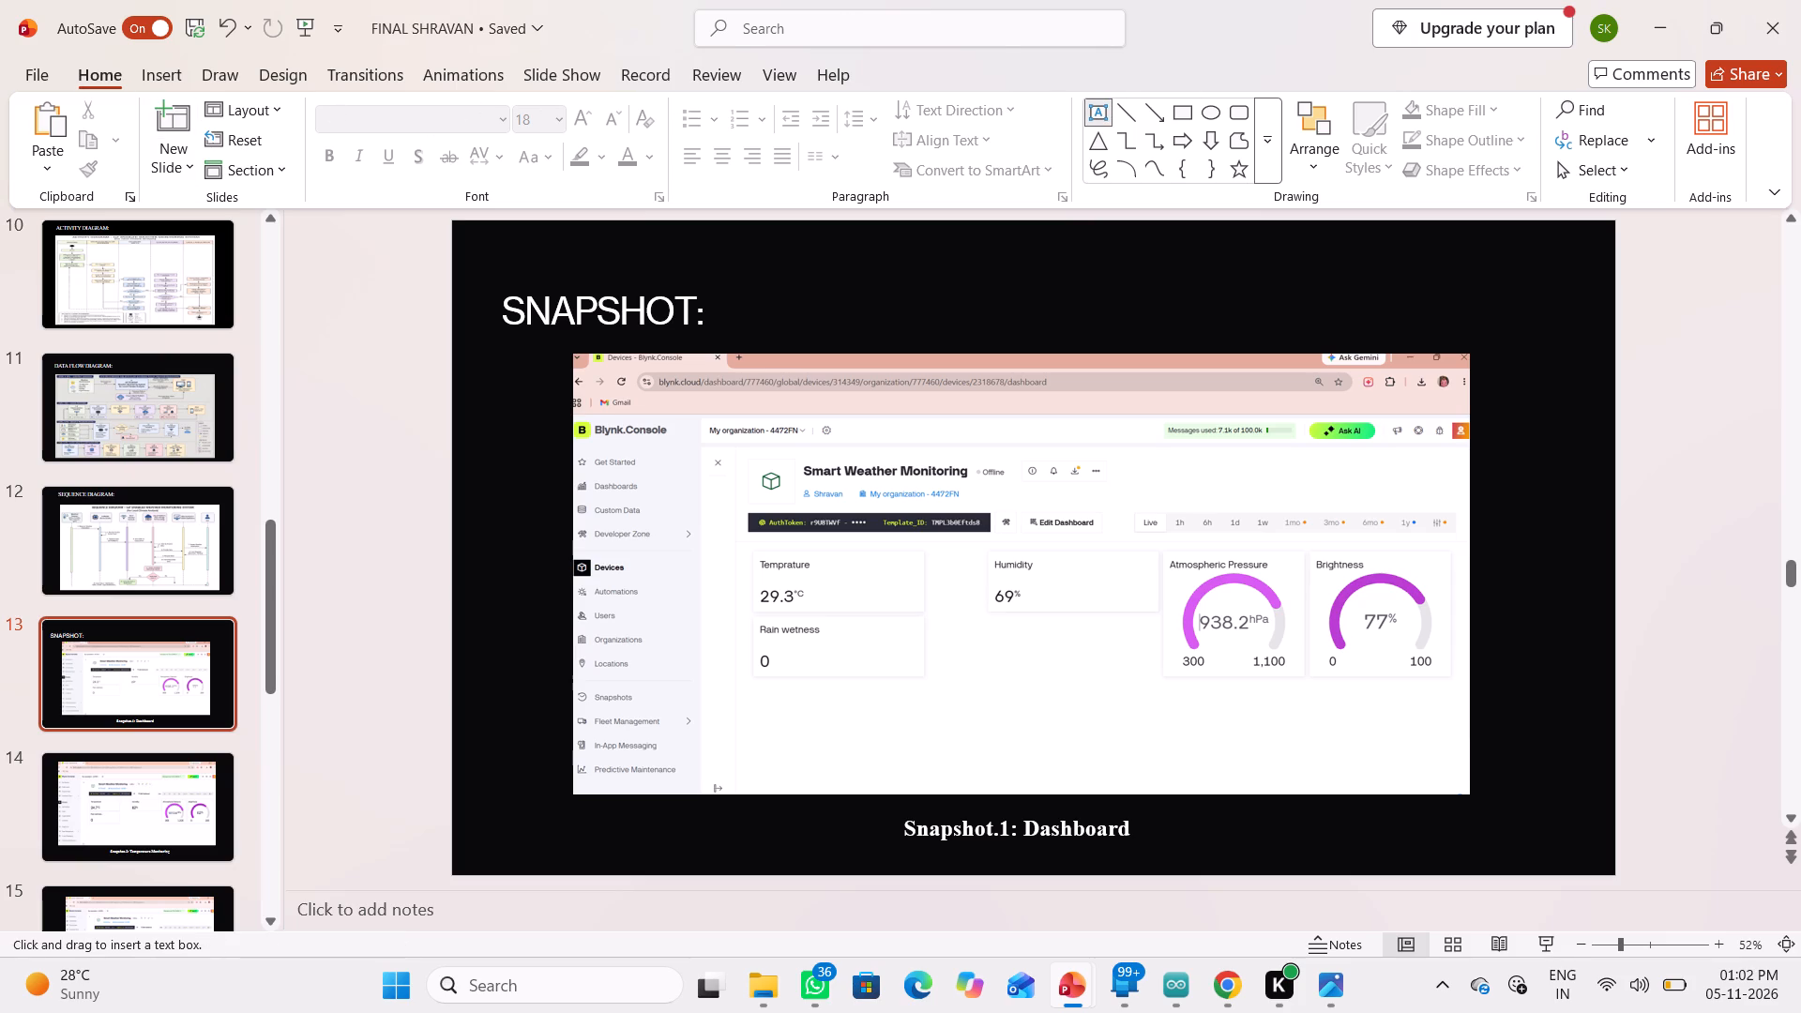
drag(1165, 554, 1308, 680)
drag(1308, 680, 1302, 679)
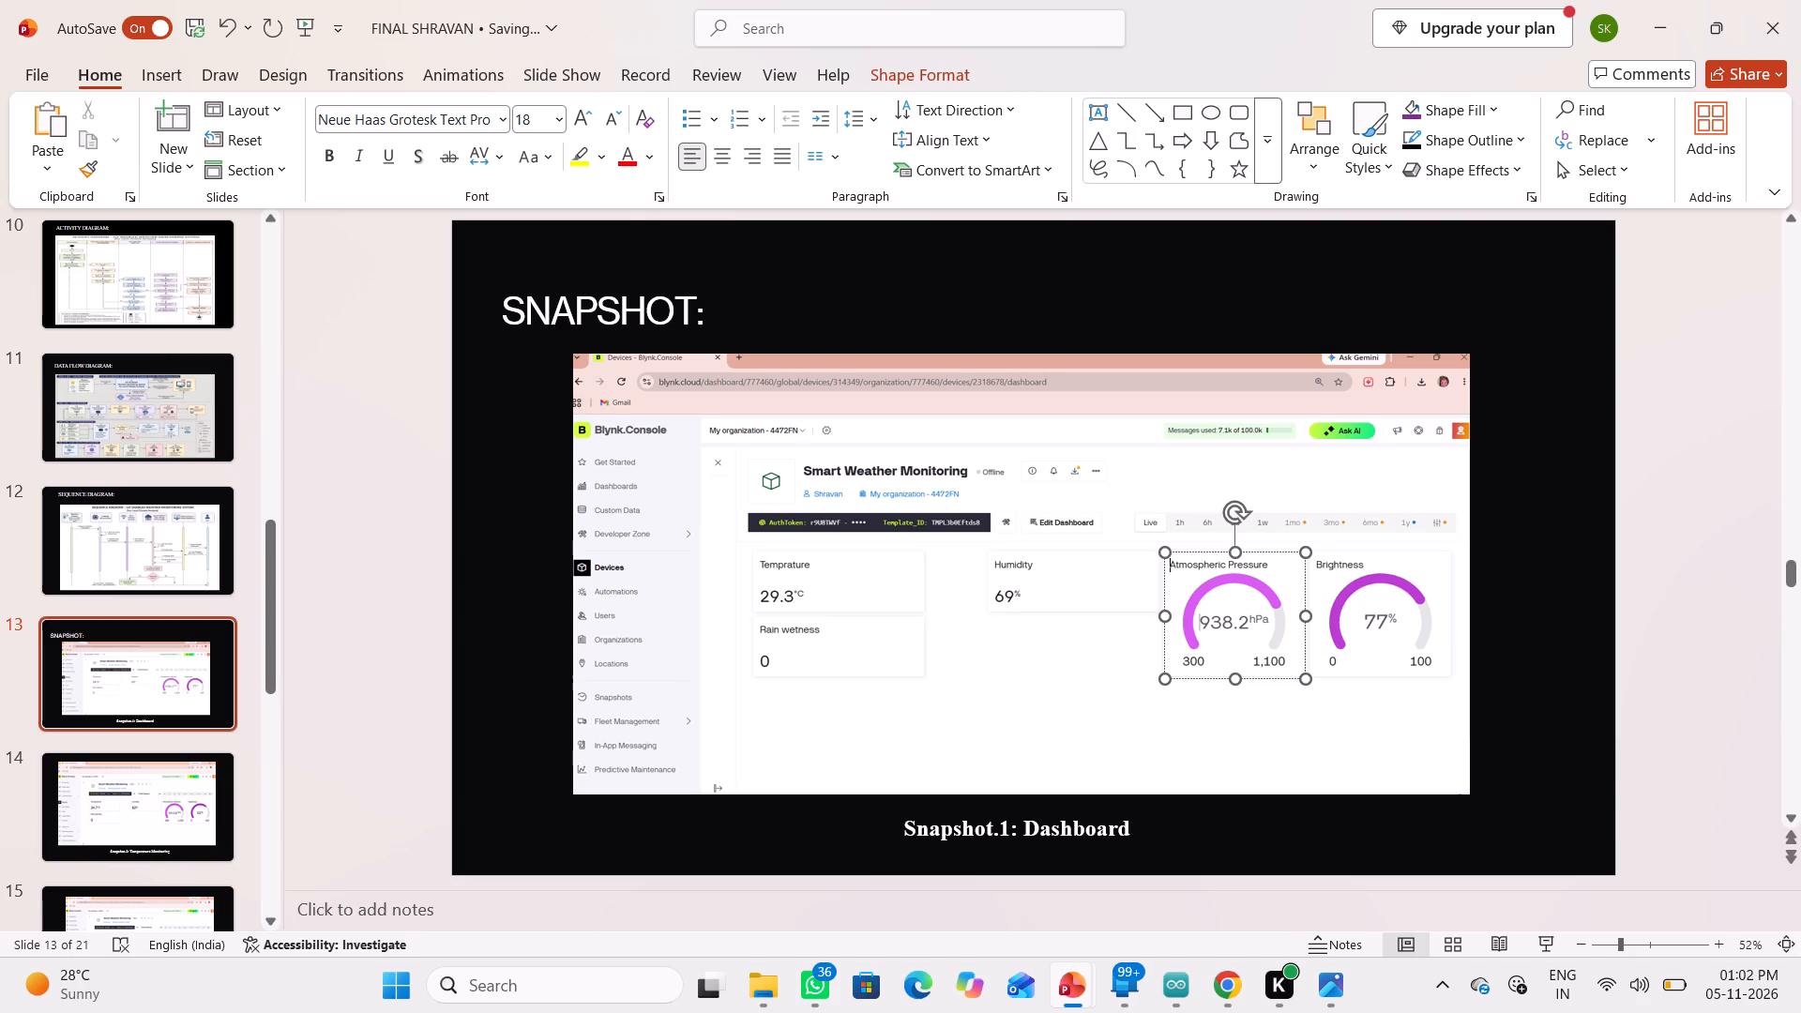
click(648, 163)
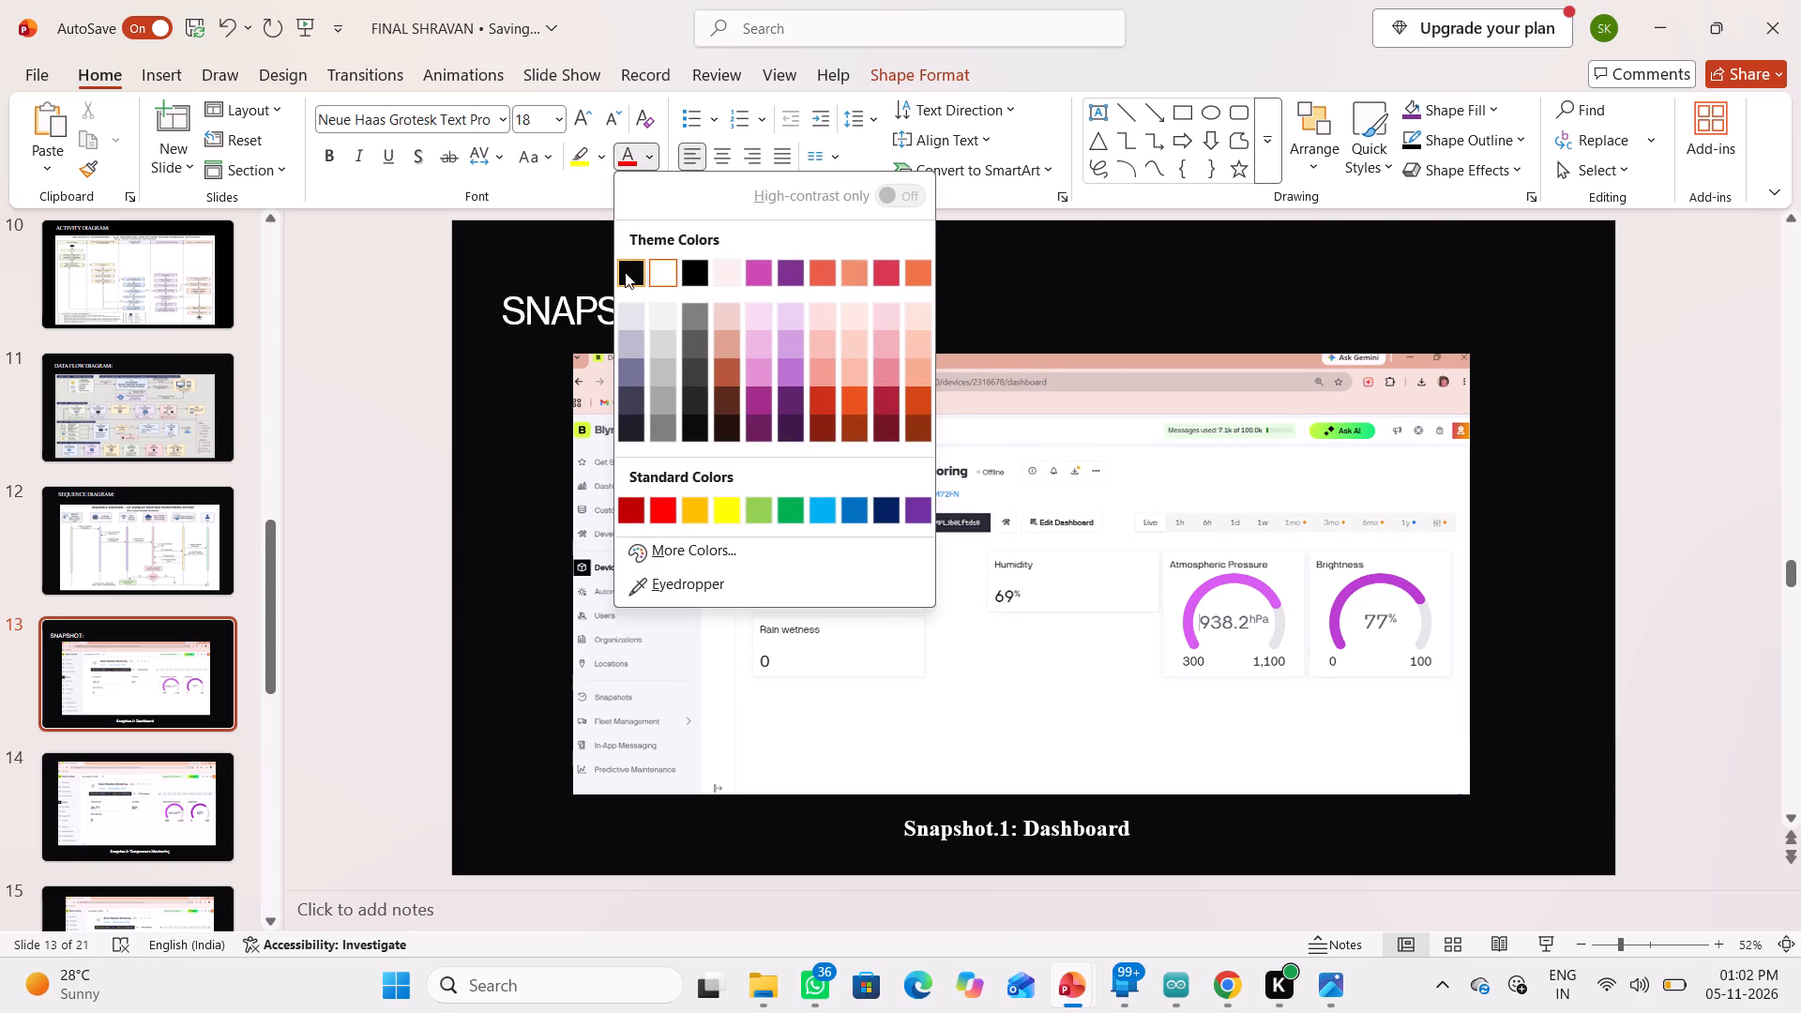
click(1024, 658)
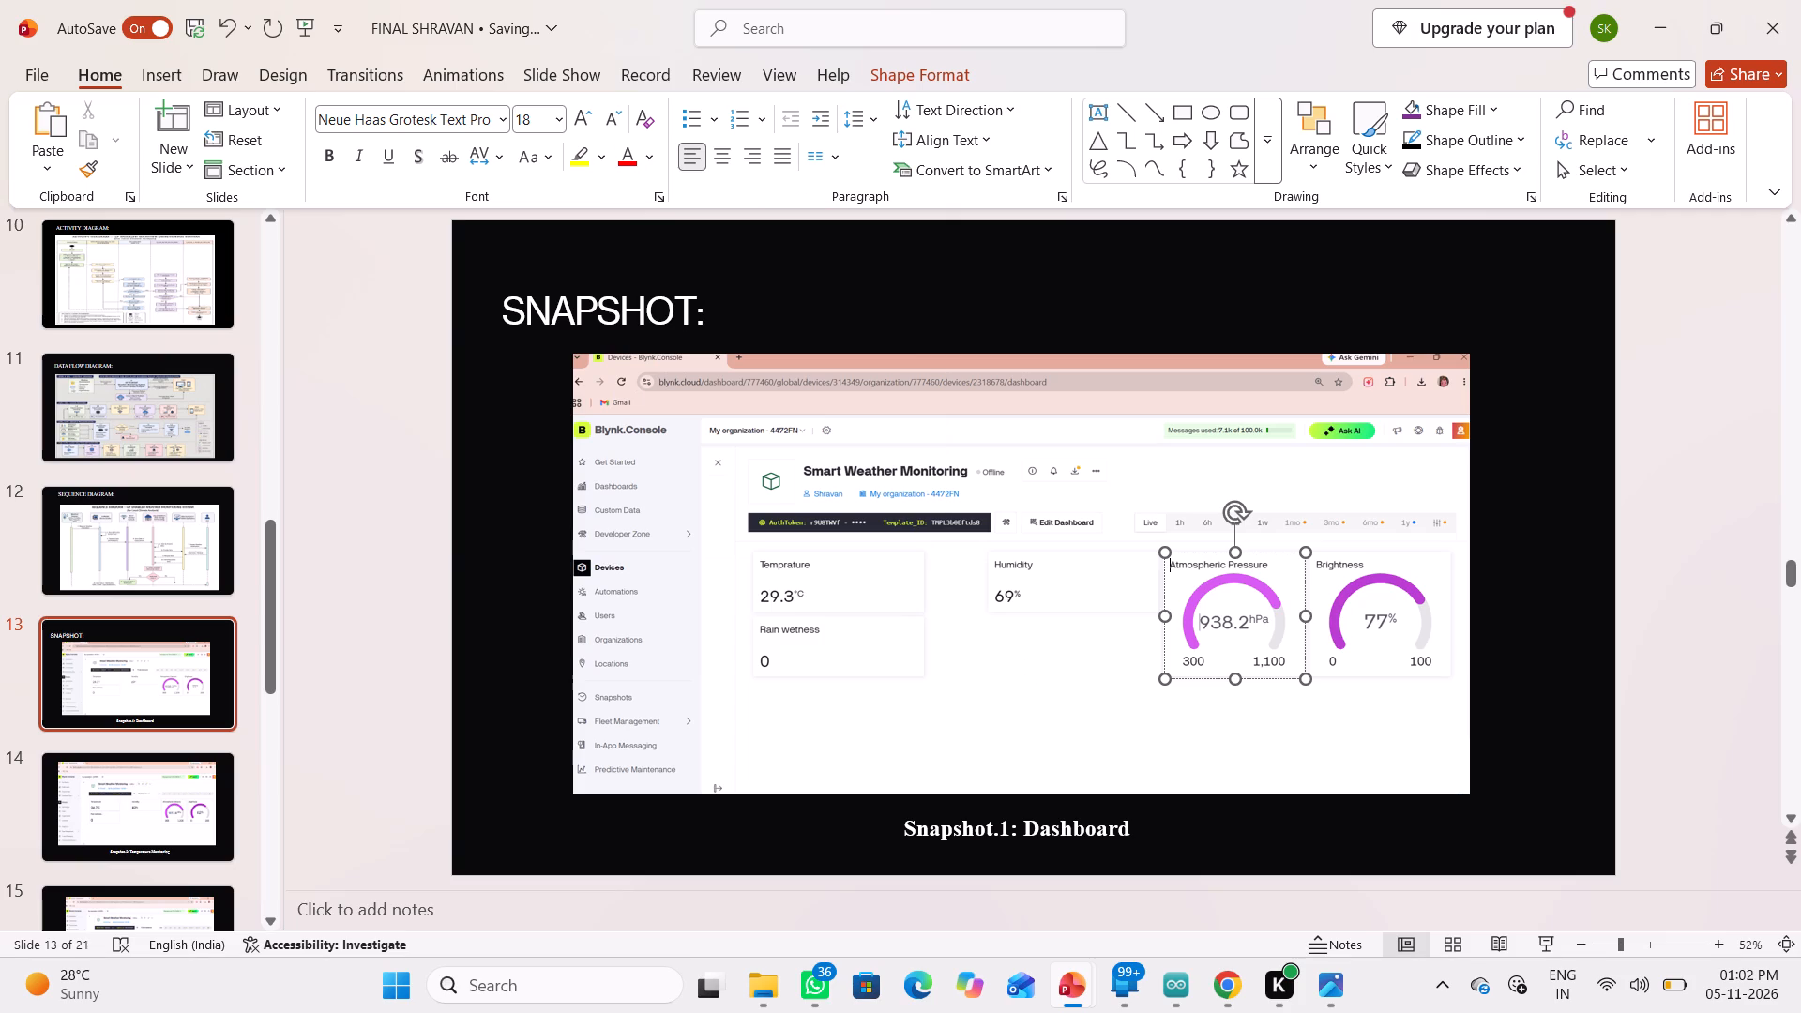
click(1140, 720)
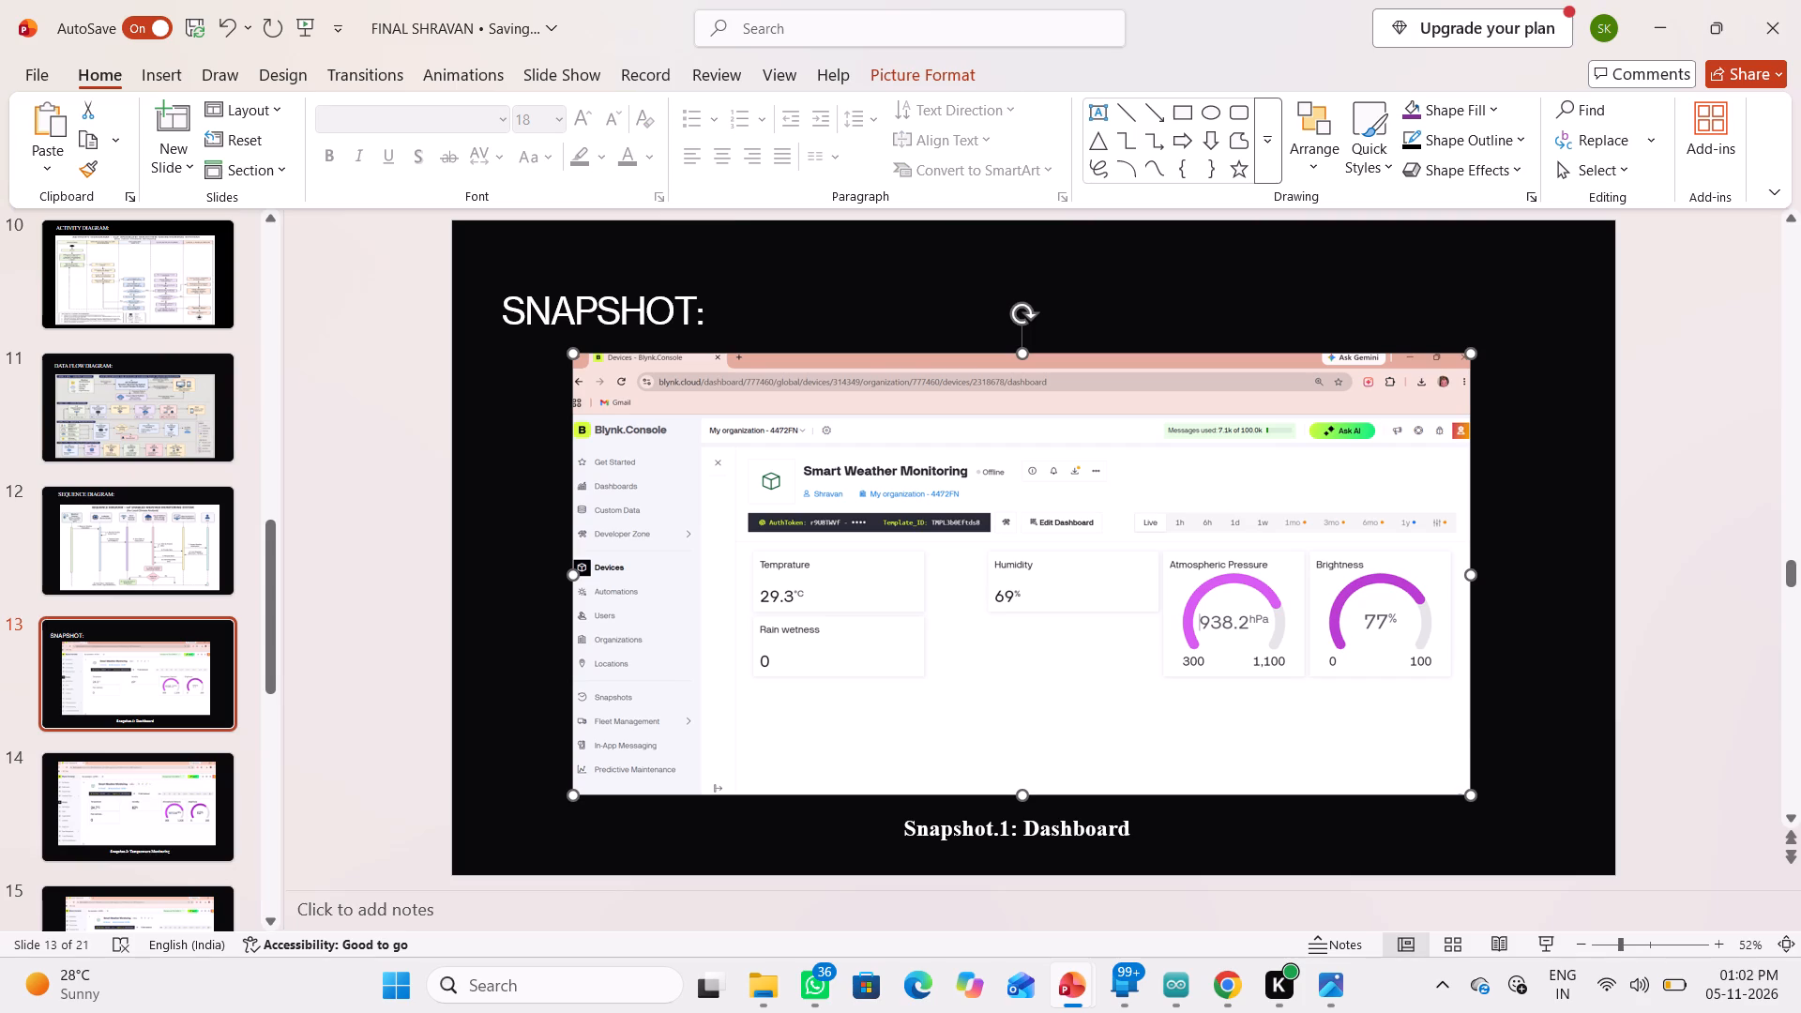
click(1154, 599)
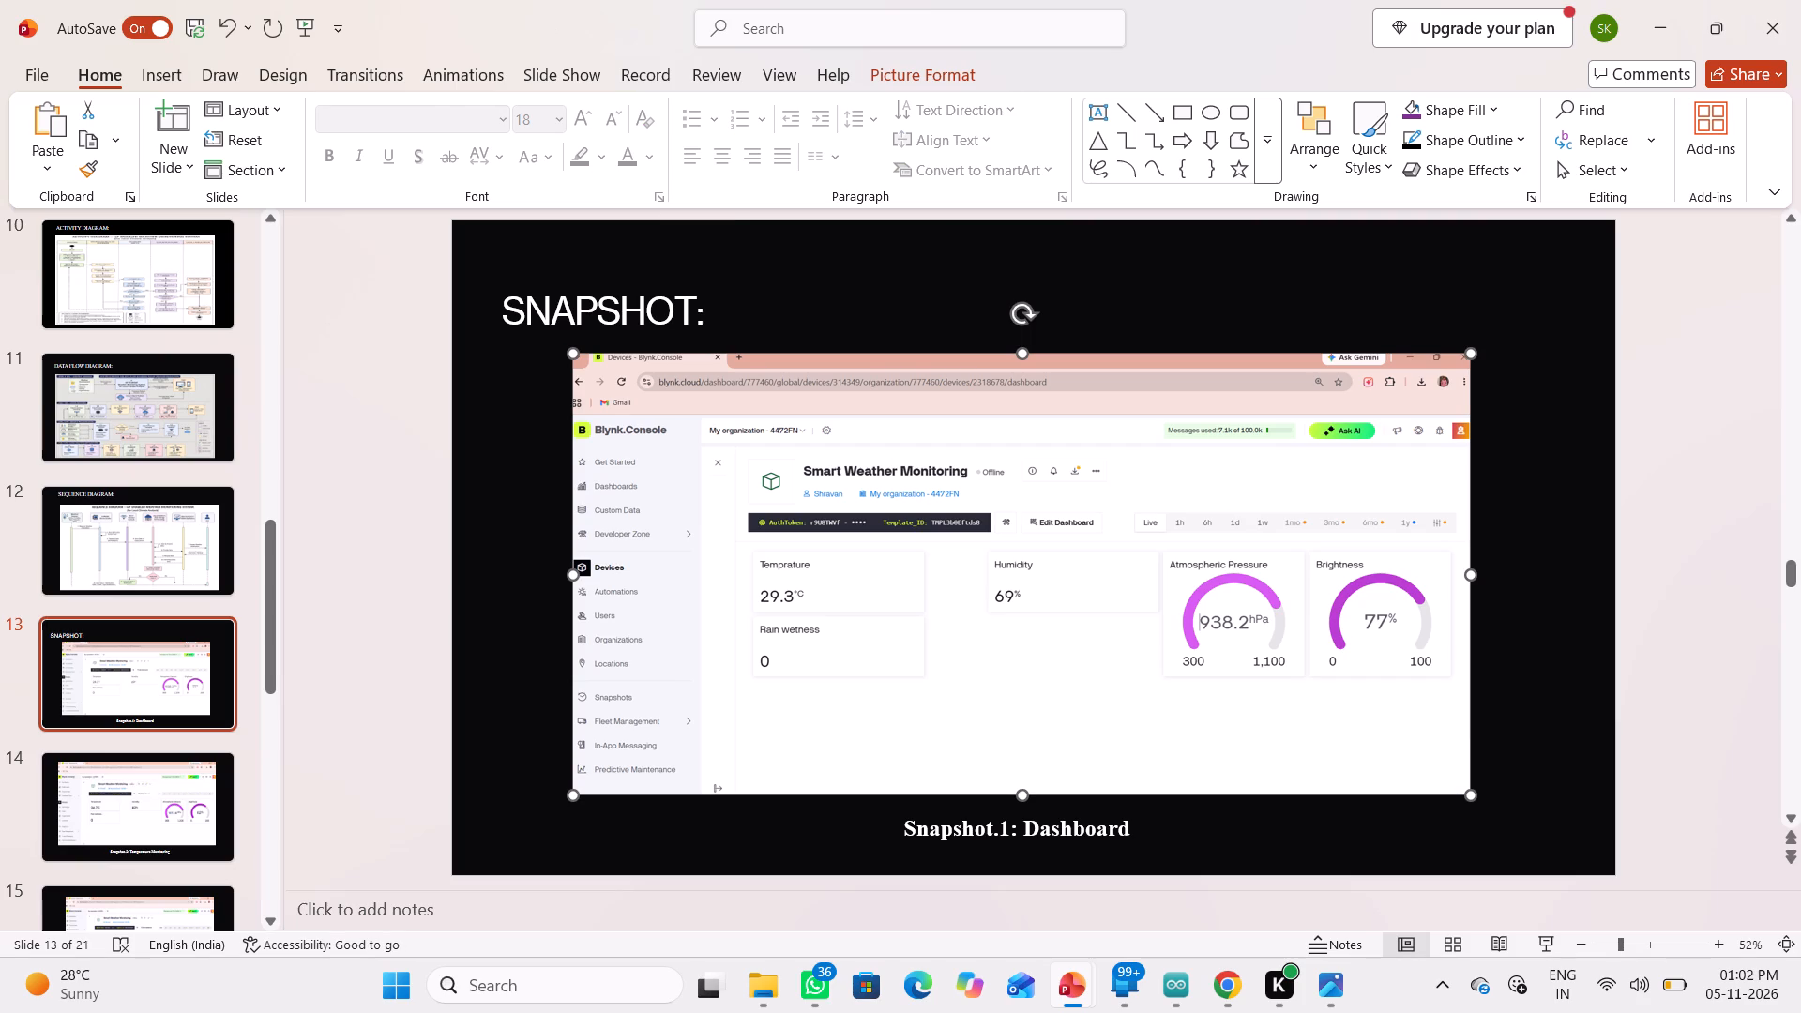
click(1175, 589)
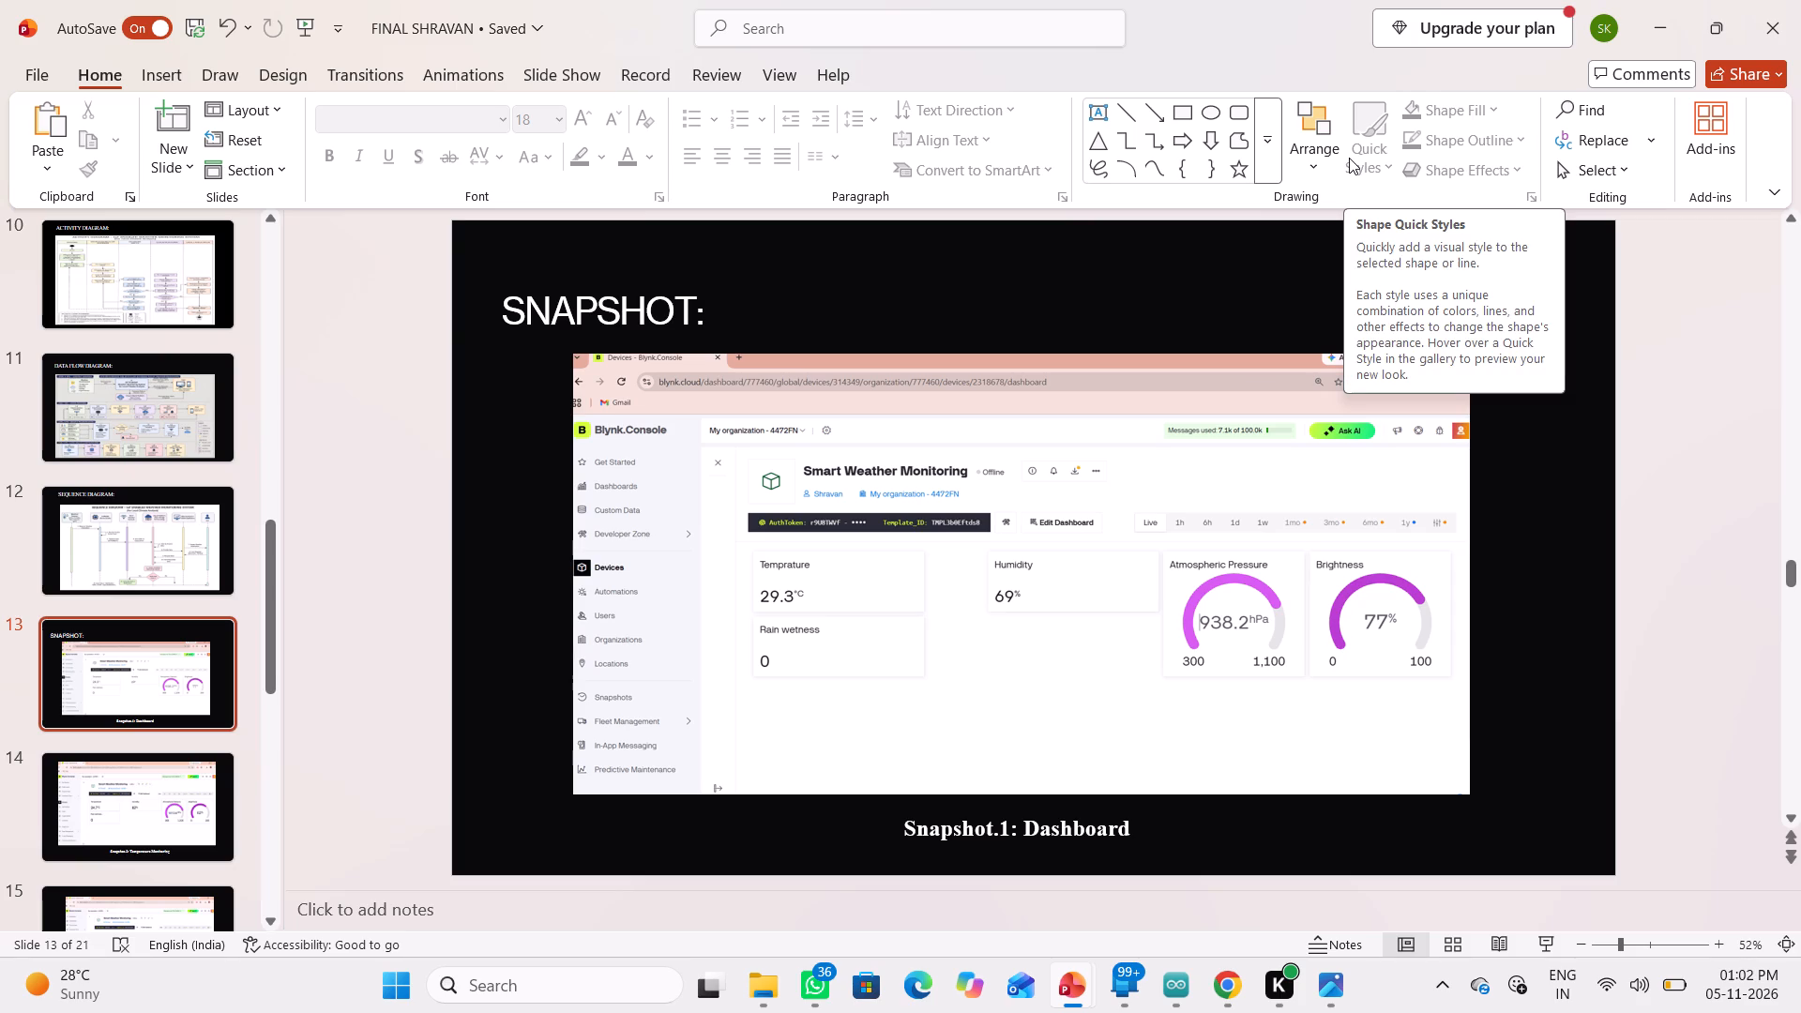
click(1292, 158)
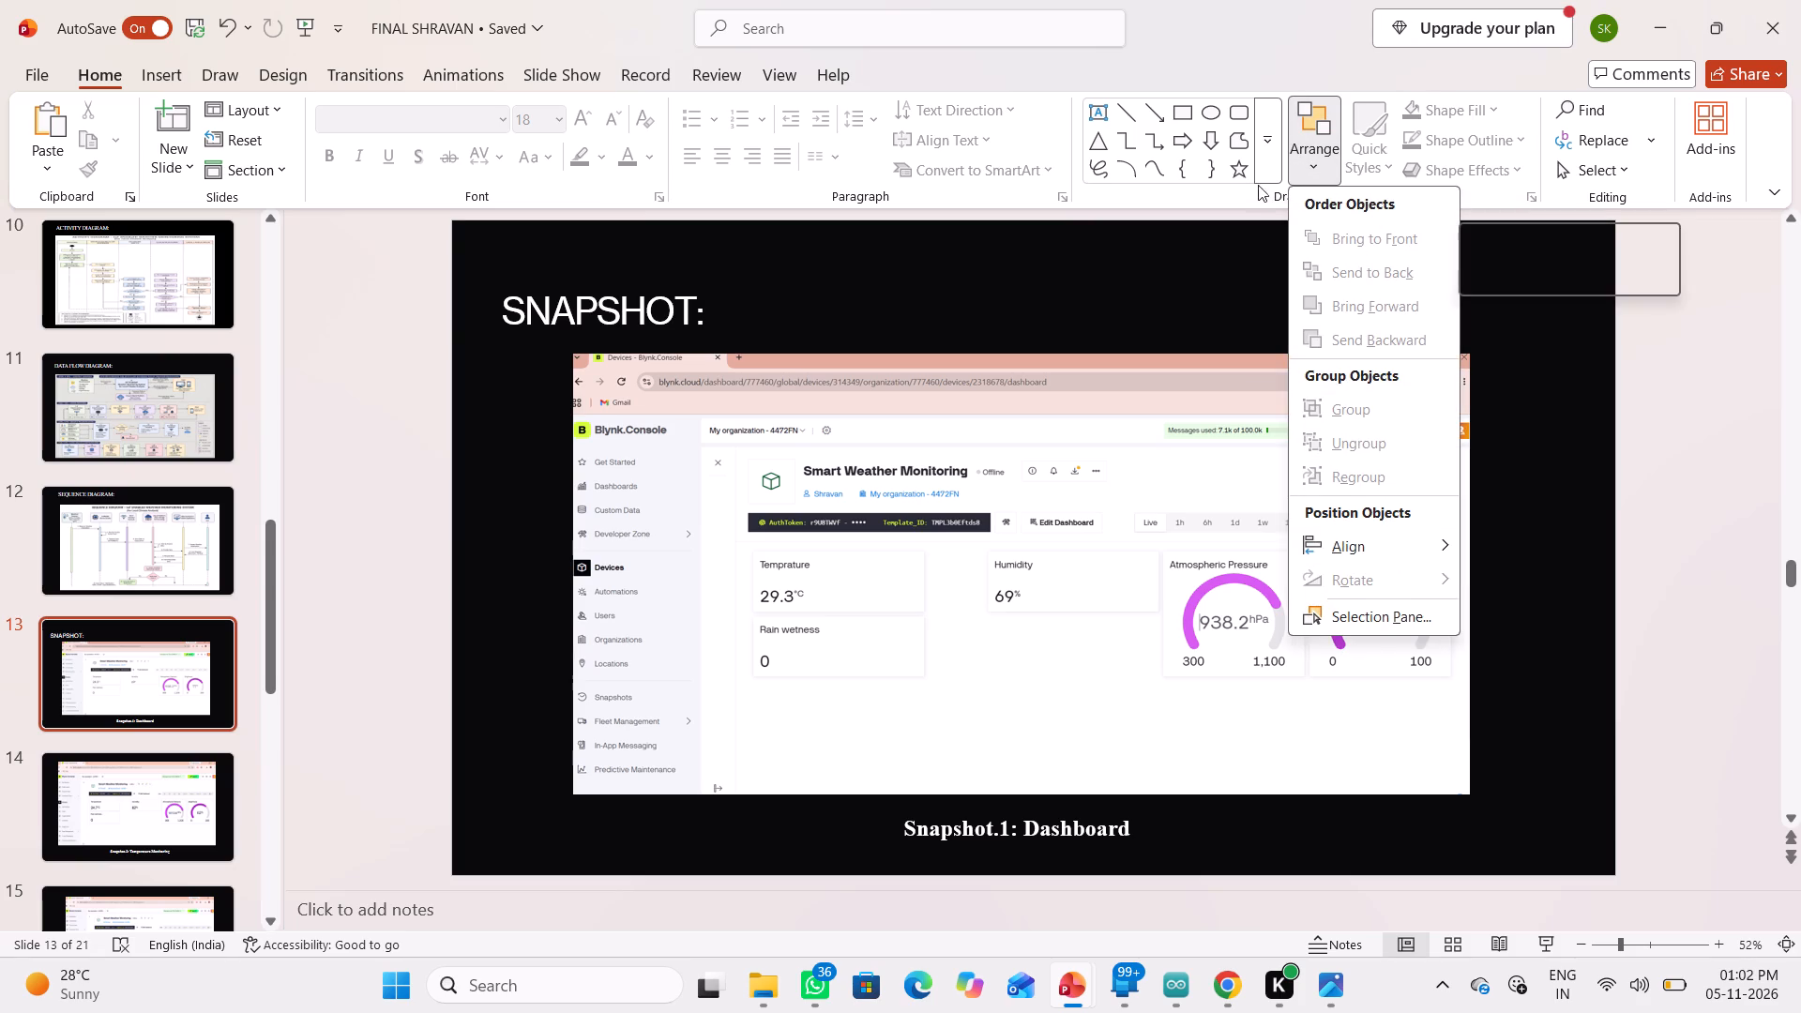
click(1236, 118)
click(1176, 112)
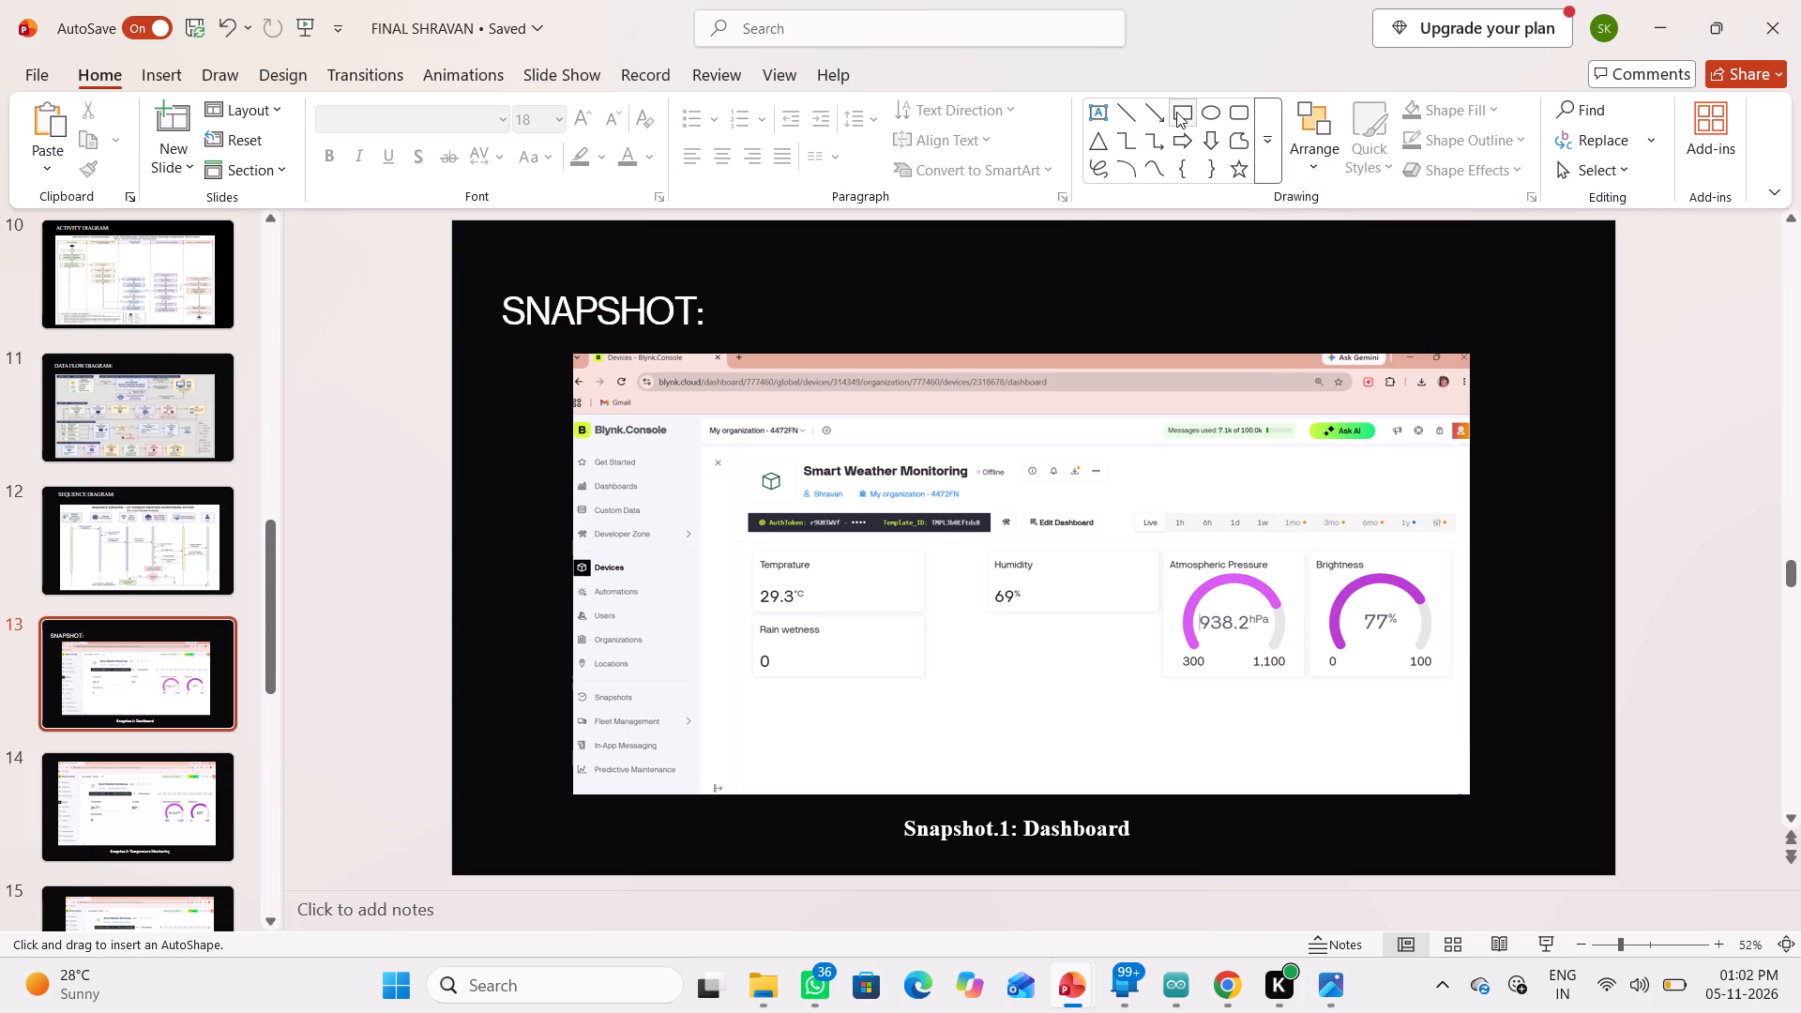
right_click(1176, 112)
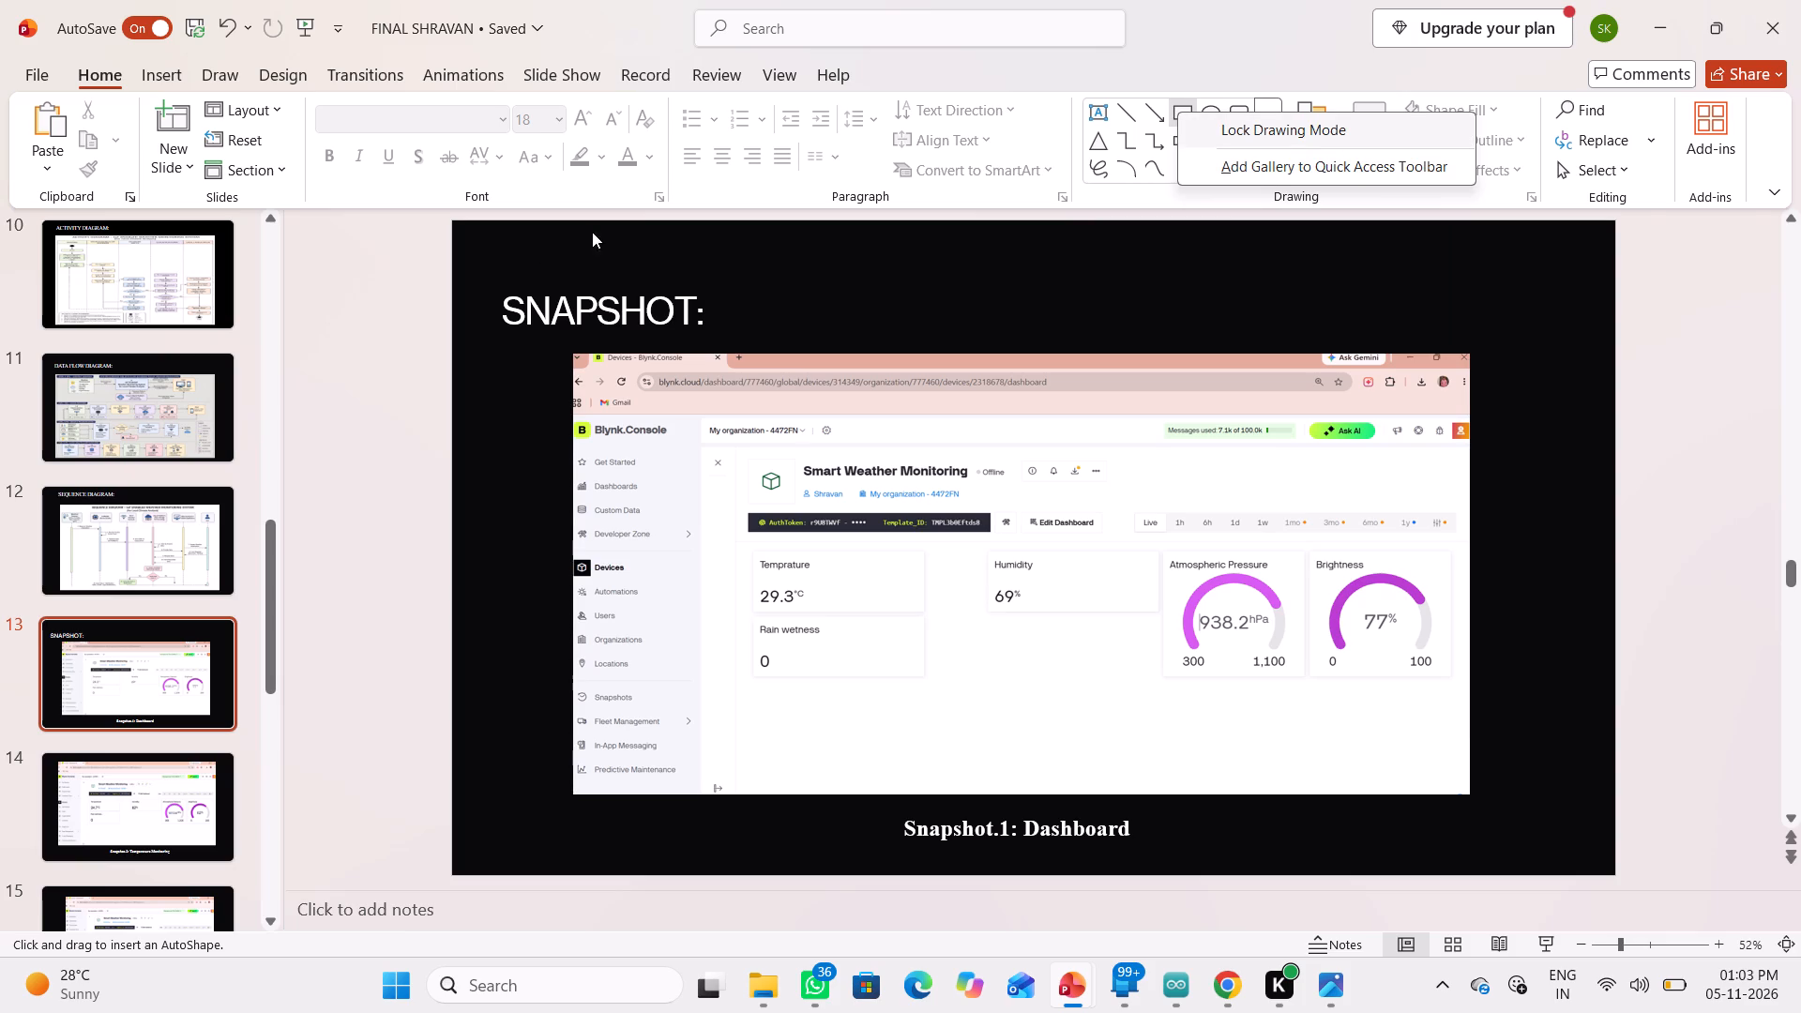
Add a section starting at slide 13, keeping its default name.
click(253, 164)
click(270, 196)
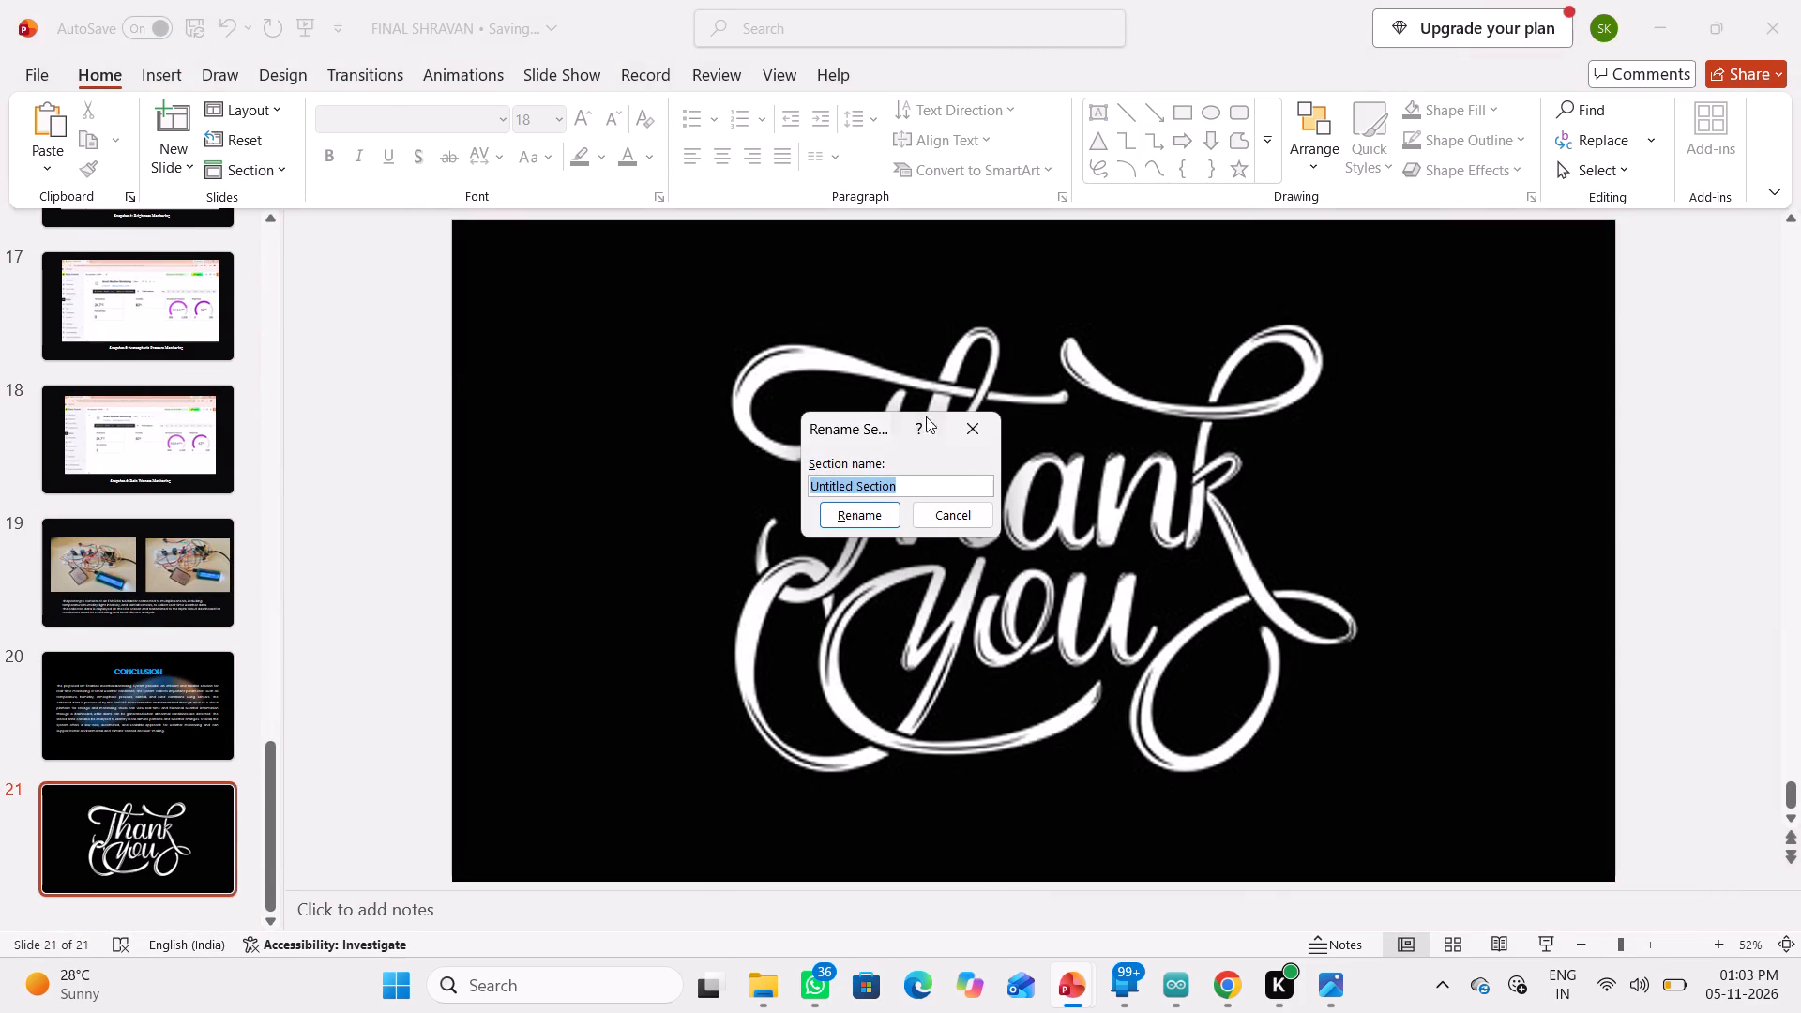
click(964, 425)
Draw a straight vertical line about 5.7 cm long down the left edge of slide 13's Atmospheric Pressure card.
click(143, 431)
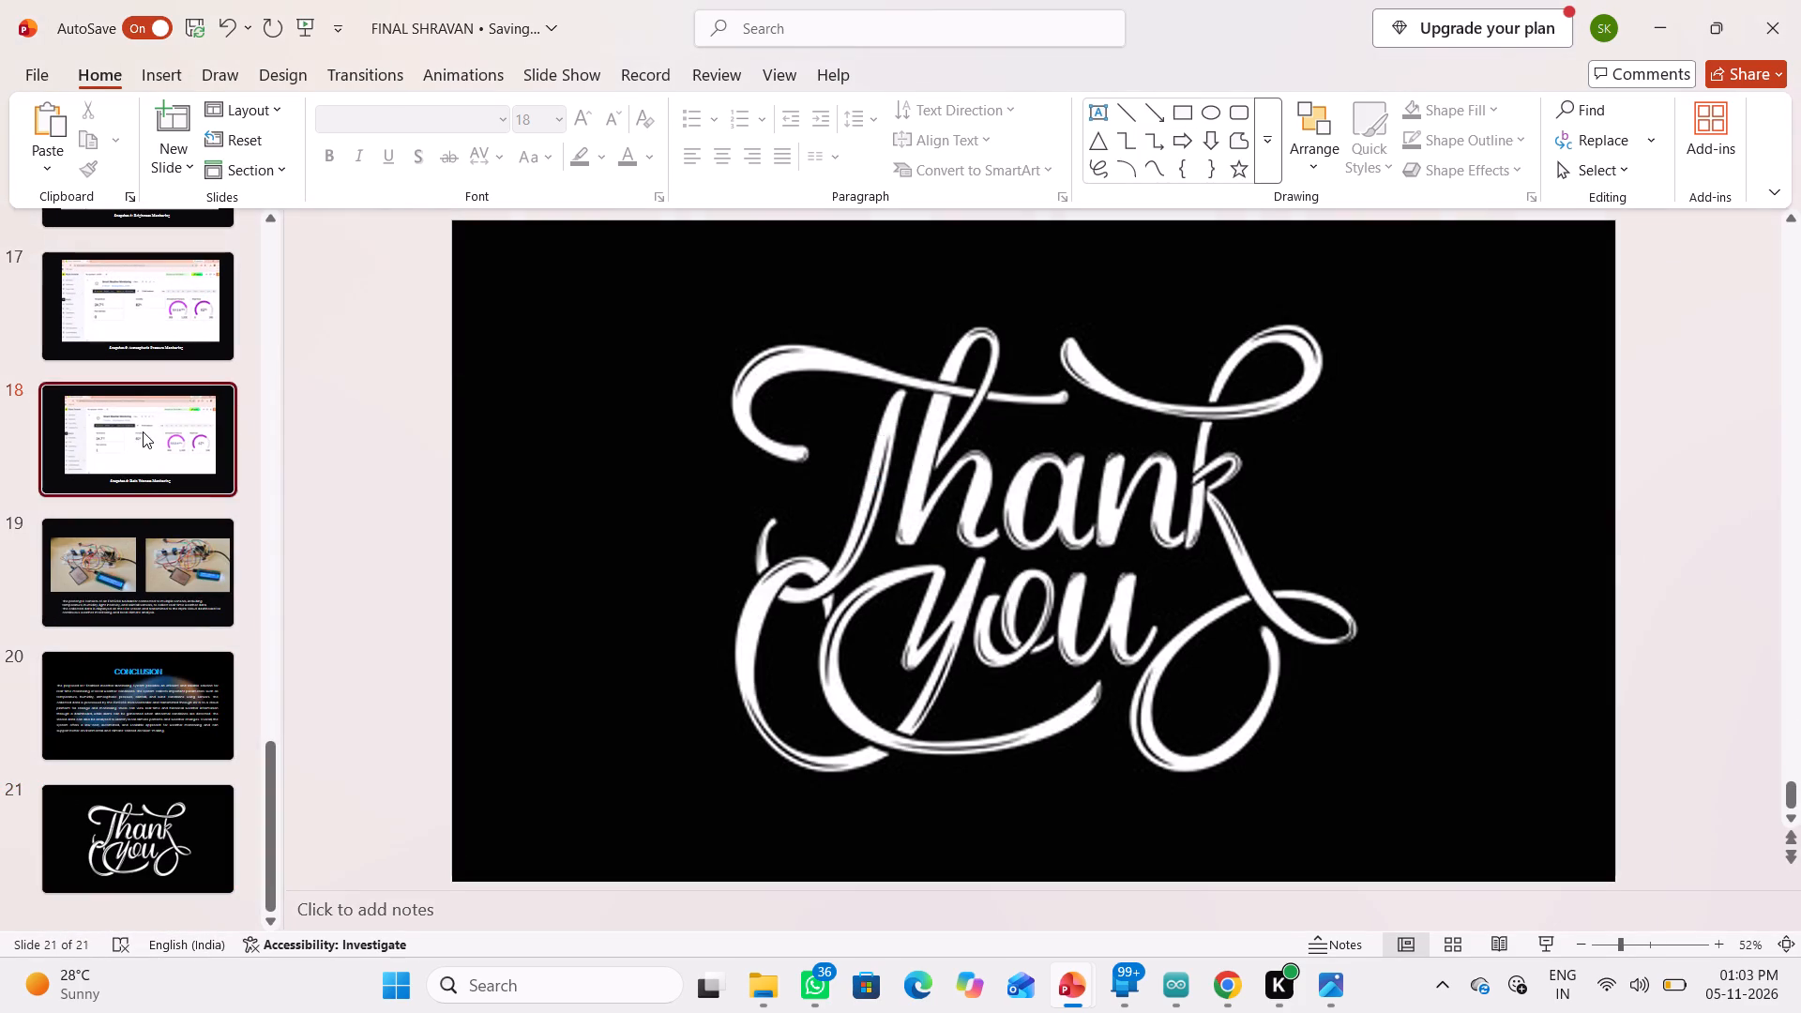
scroll(150, 397, up, 3)
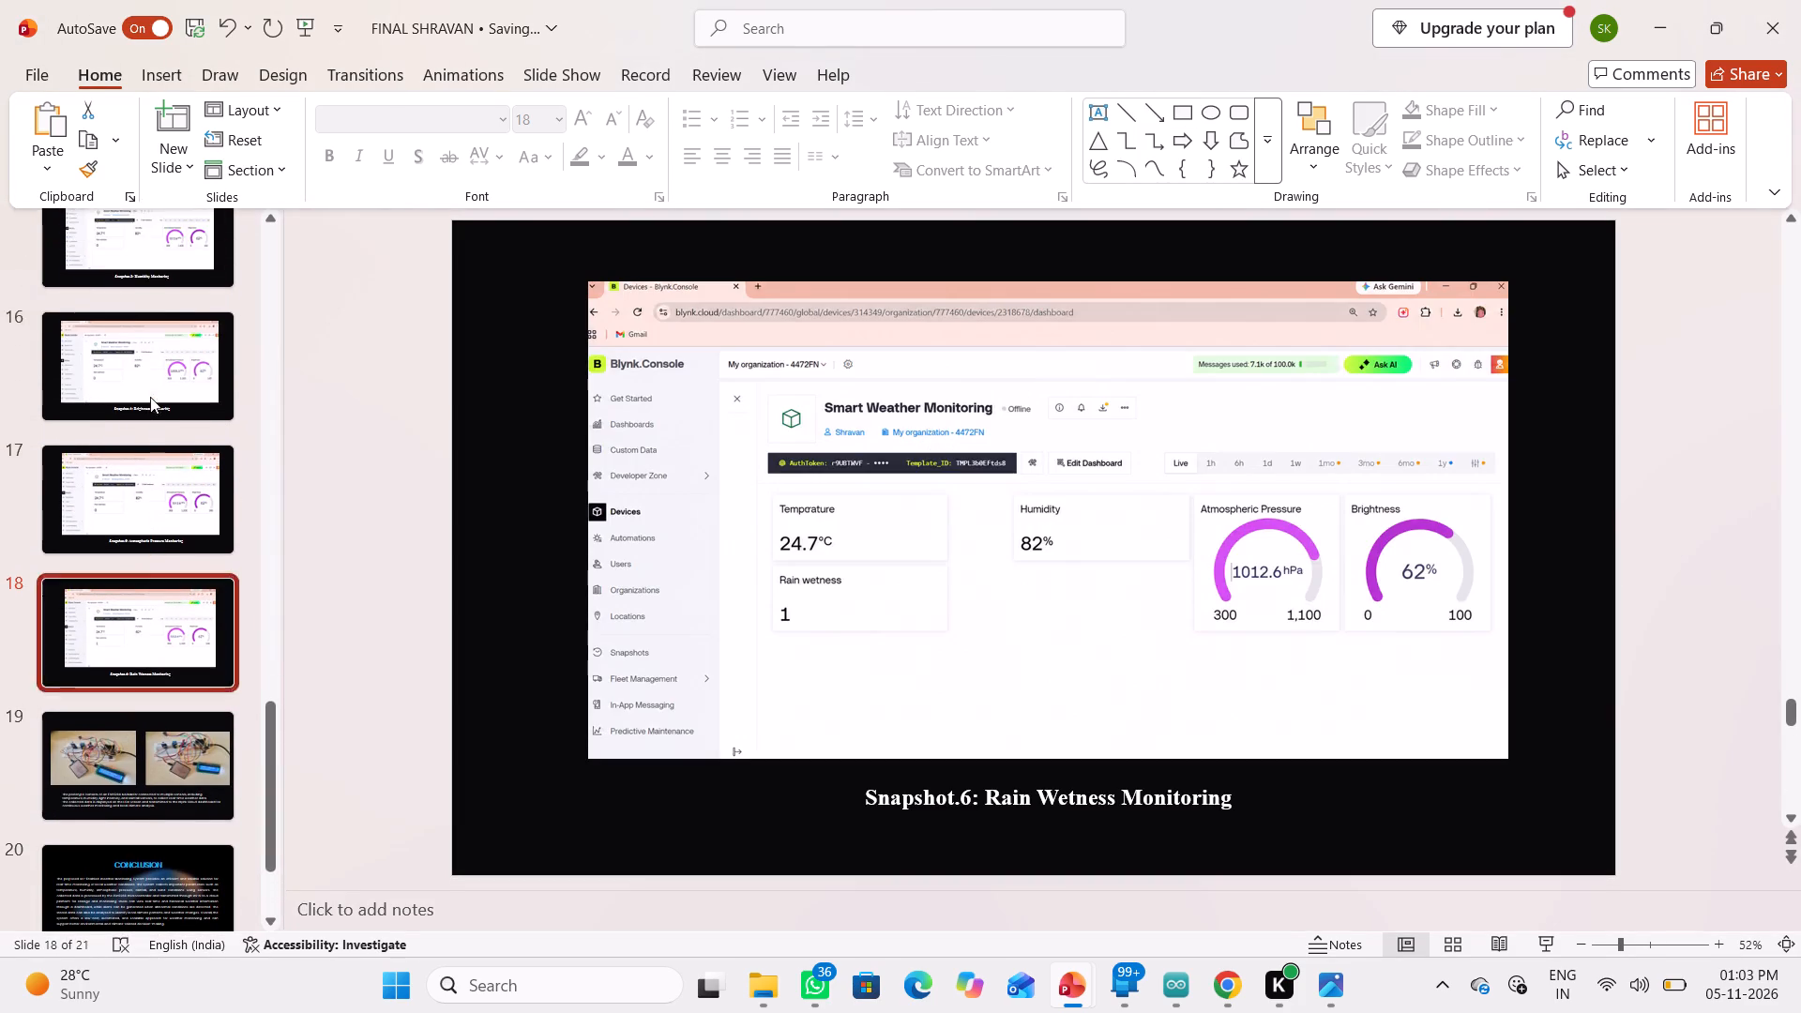
scroll(150, 397, up, 6)
click(144, 361)
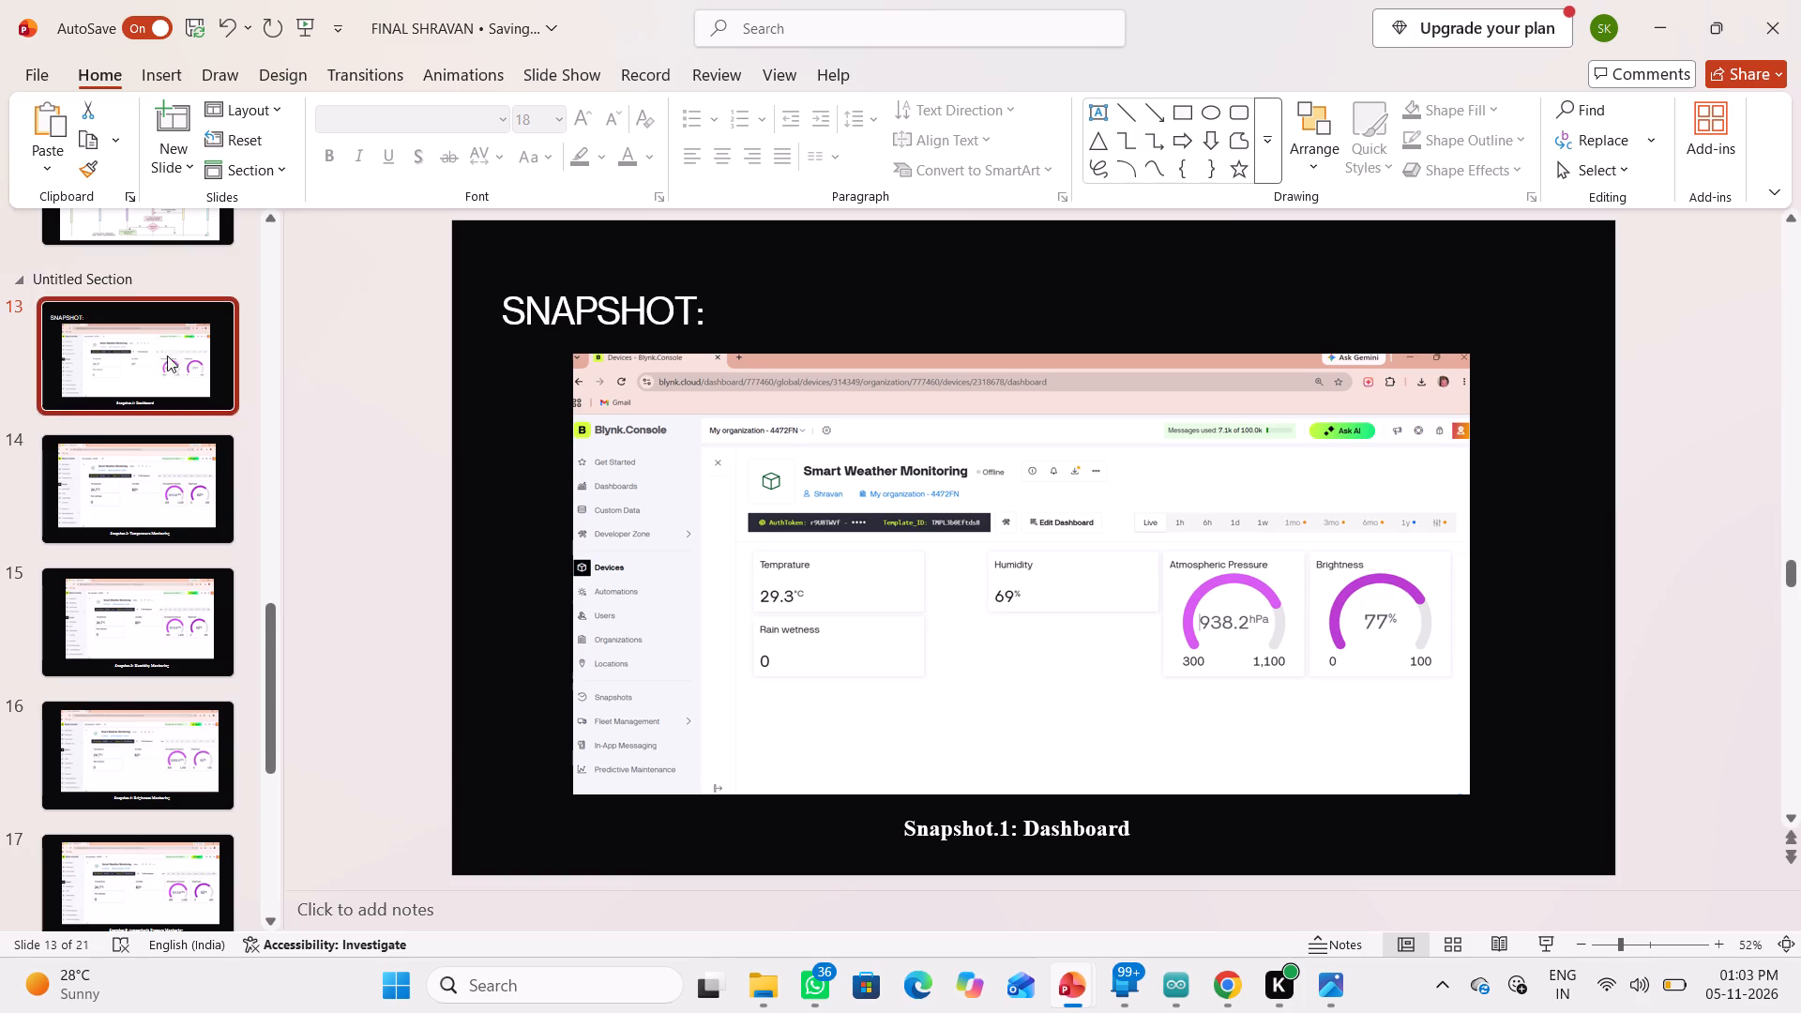
click(1089, 108)
click(1127, 108)
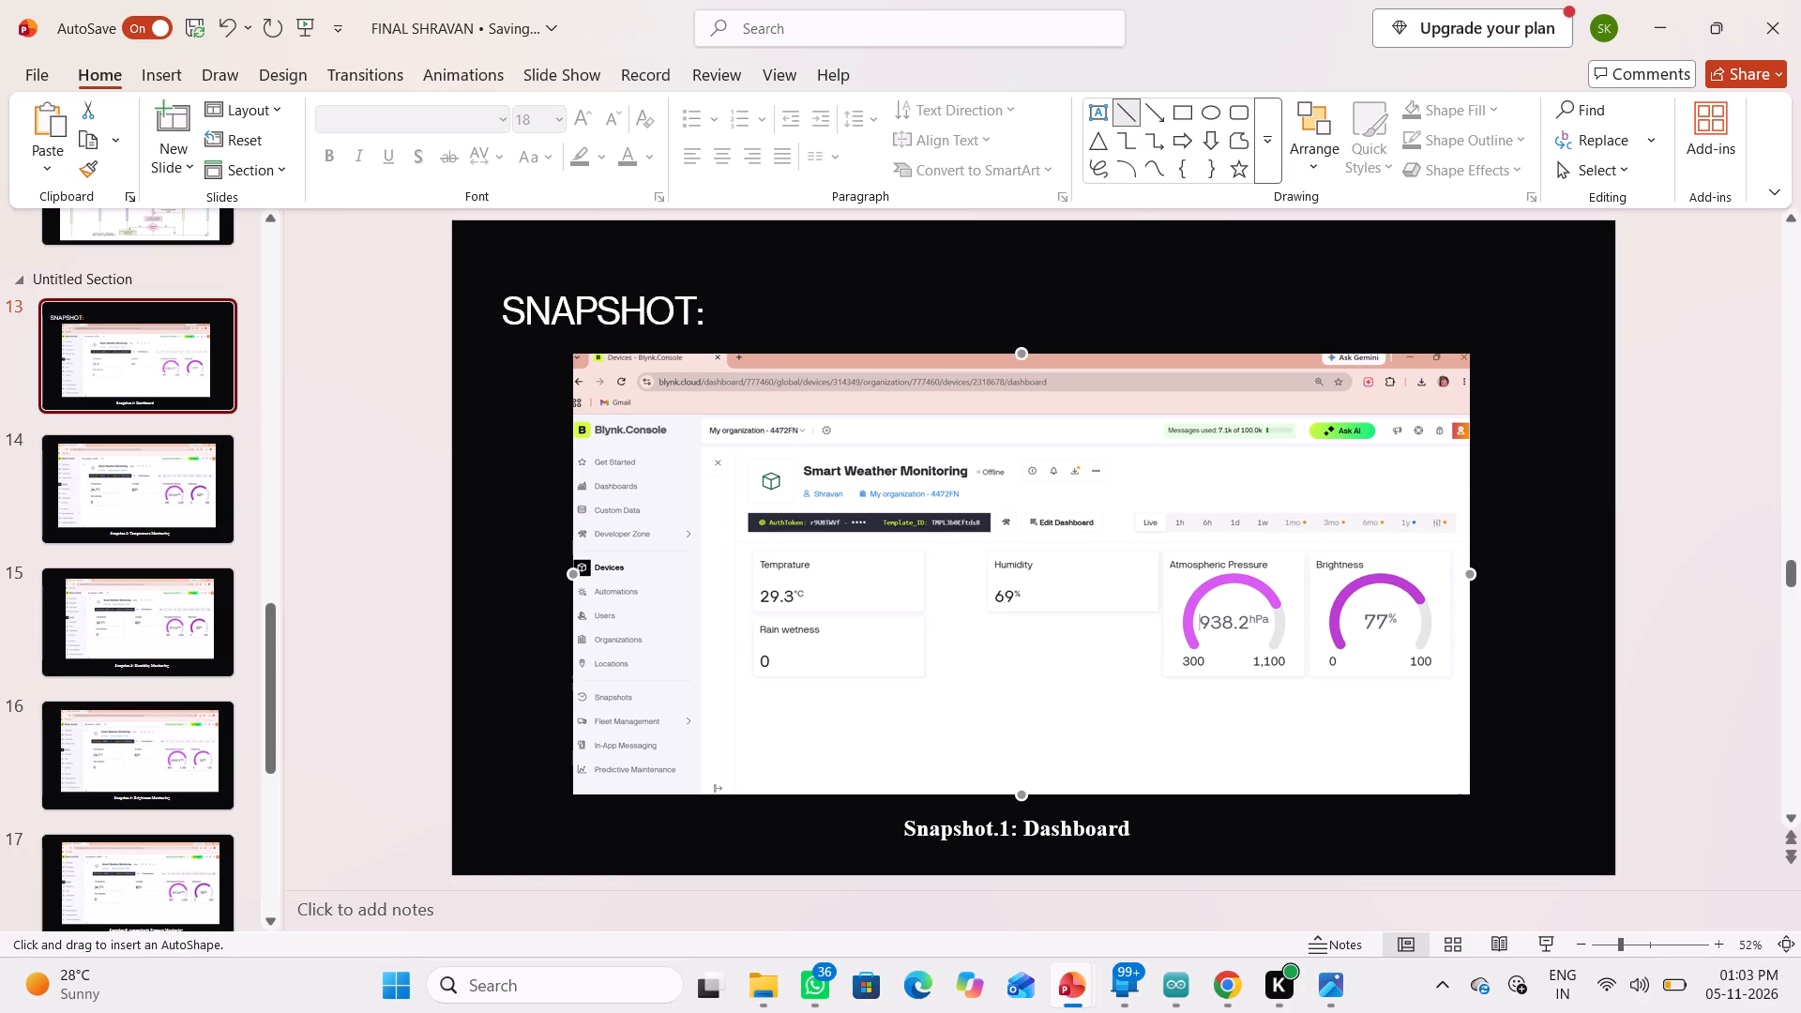
drag(1166, 552, 1172, 676)
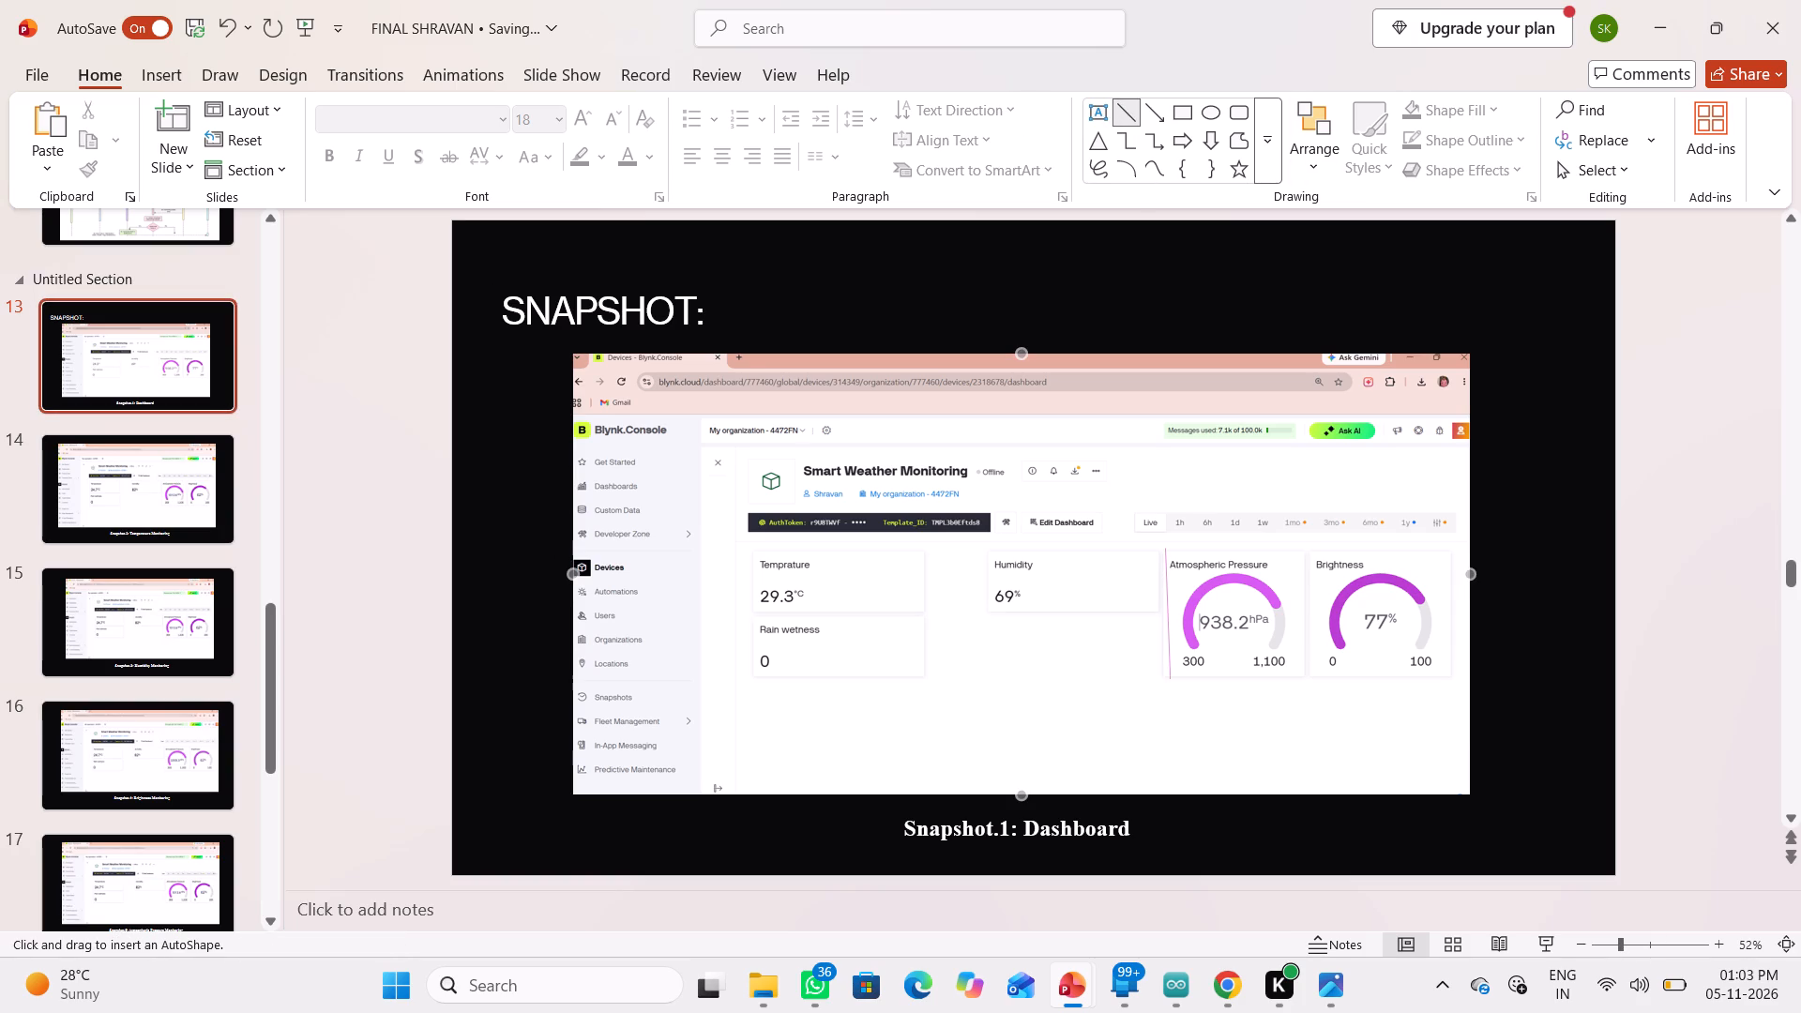
drag(1172, 676, 1170, 676)
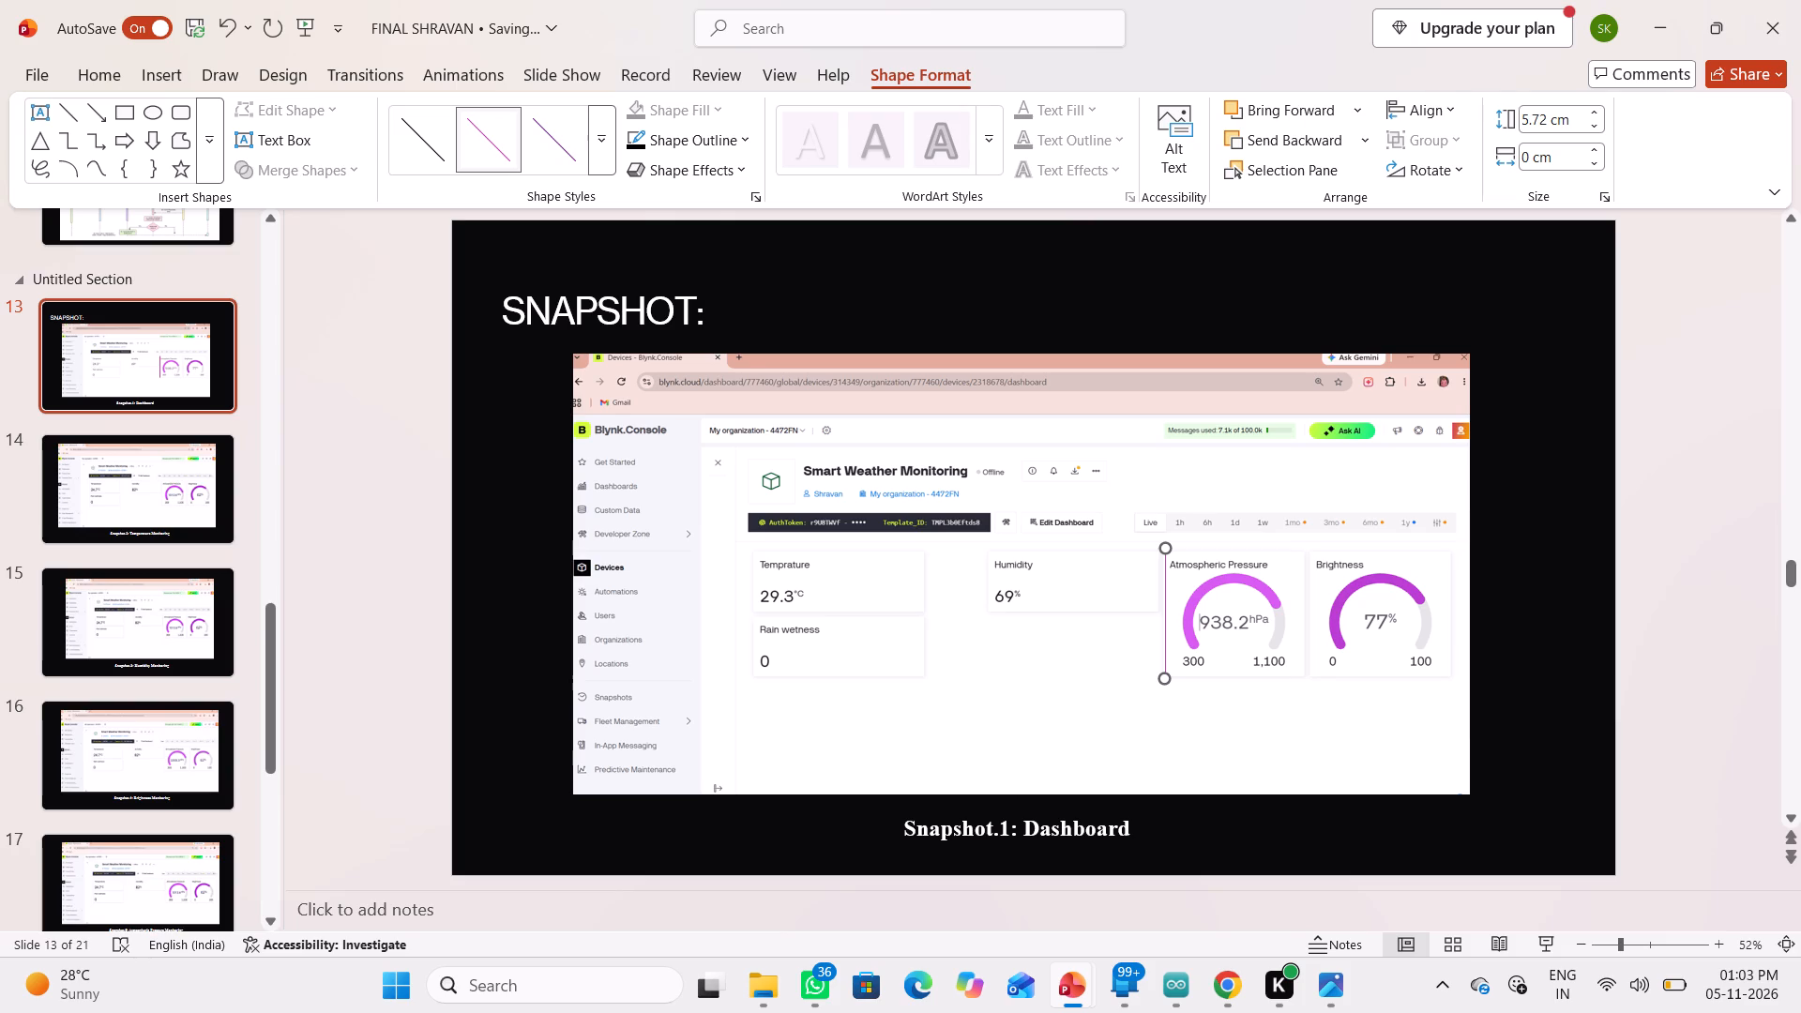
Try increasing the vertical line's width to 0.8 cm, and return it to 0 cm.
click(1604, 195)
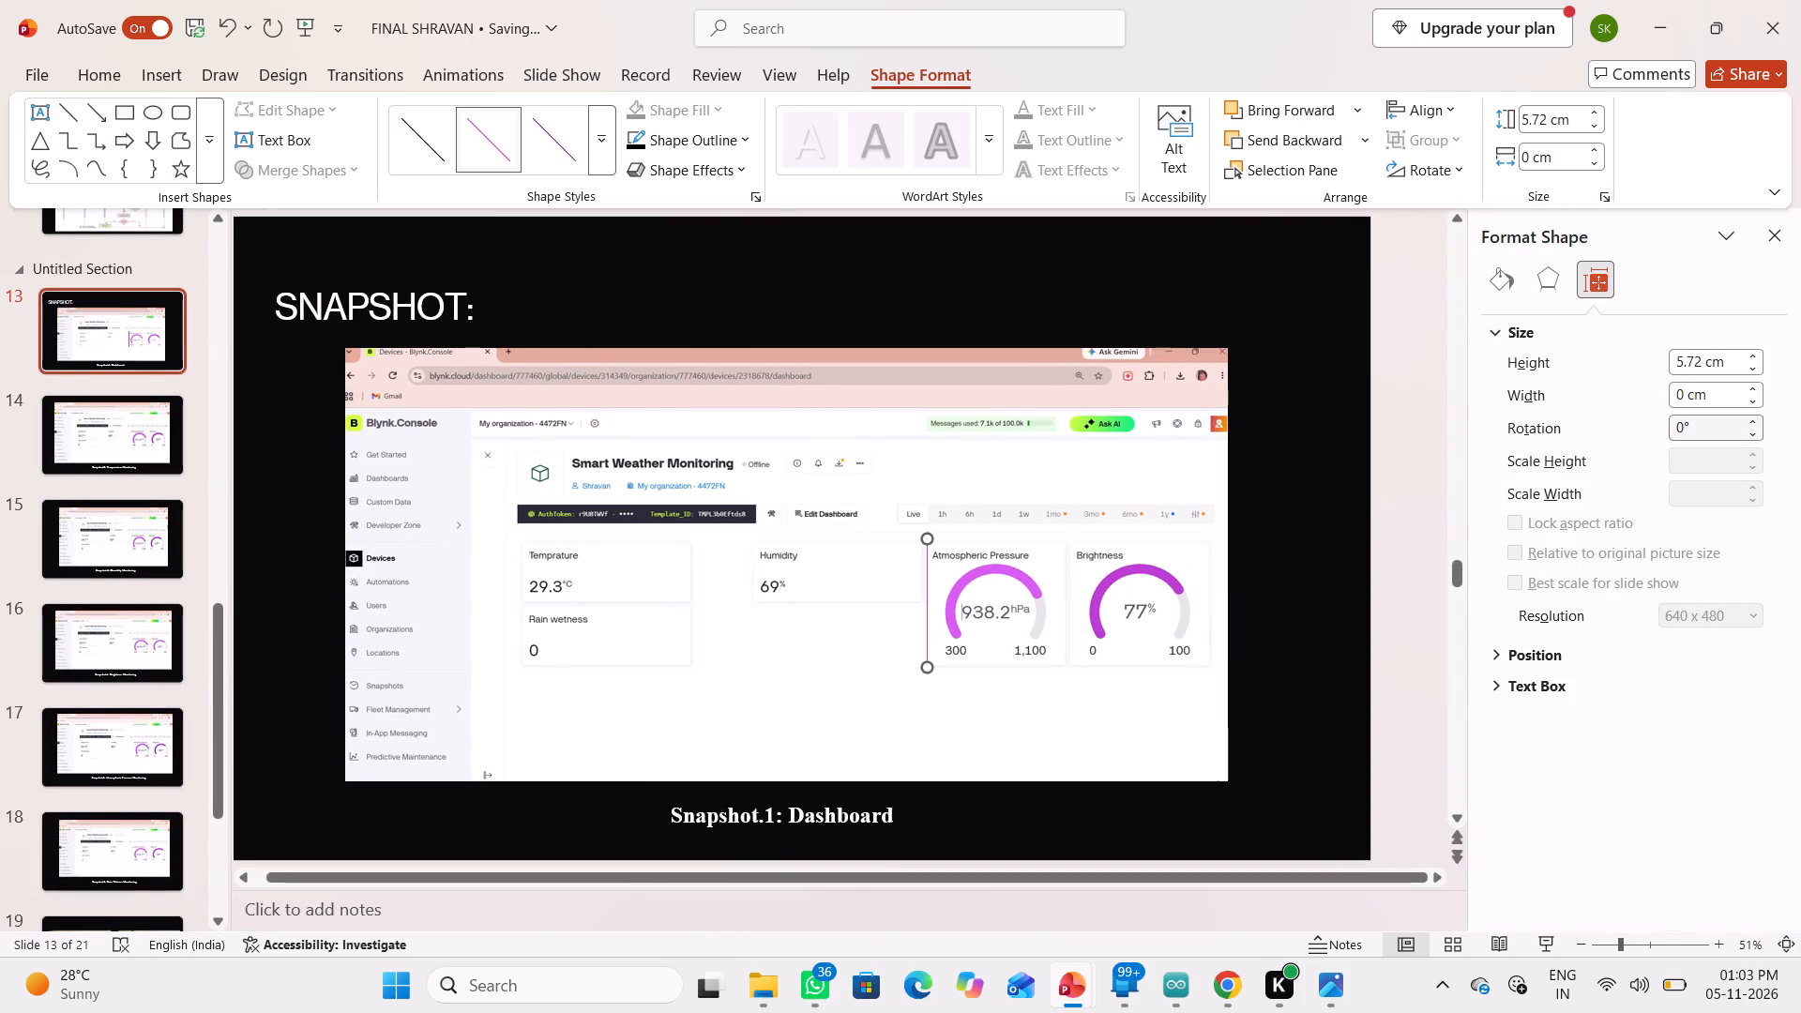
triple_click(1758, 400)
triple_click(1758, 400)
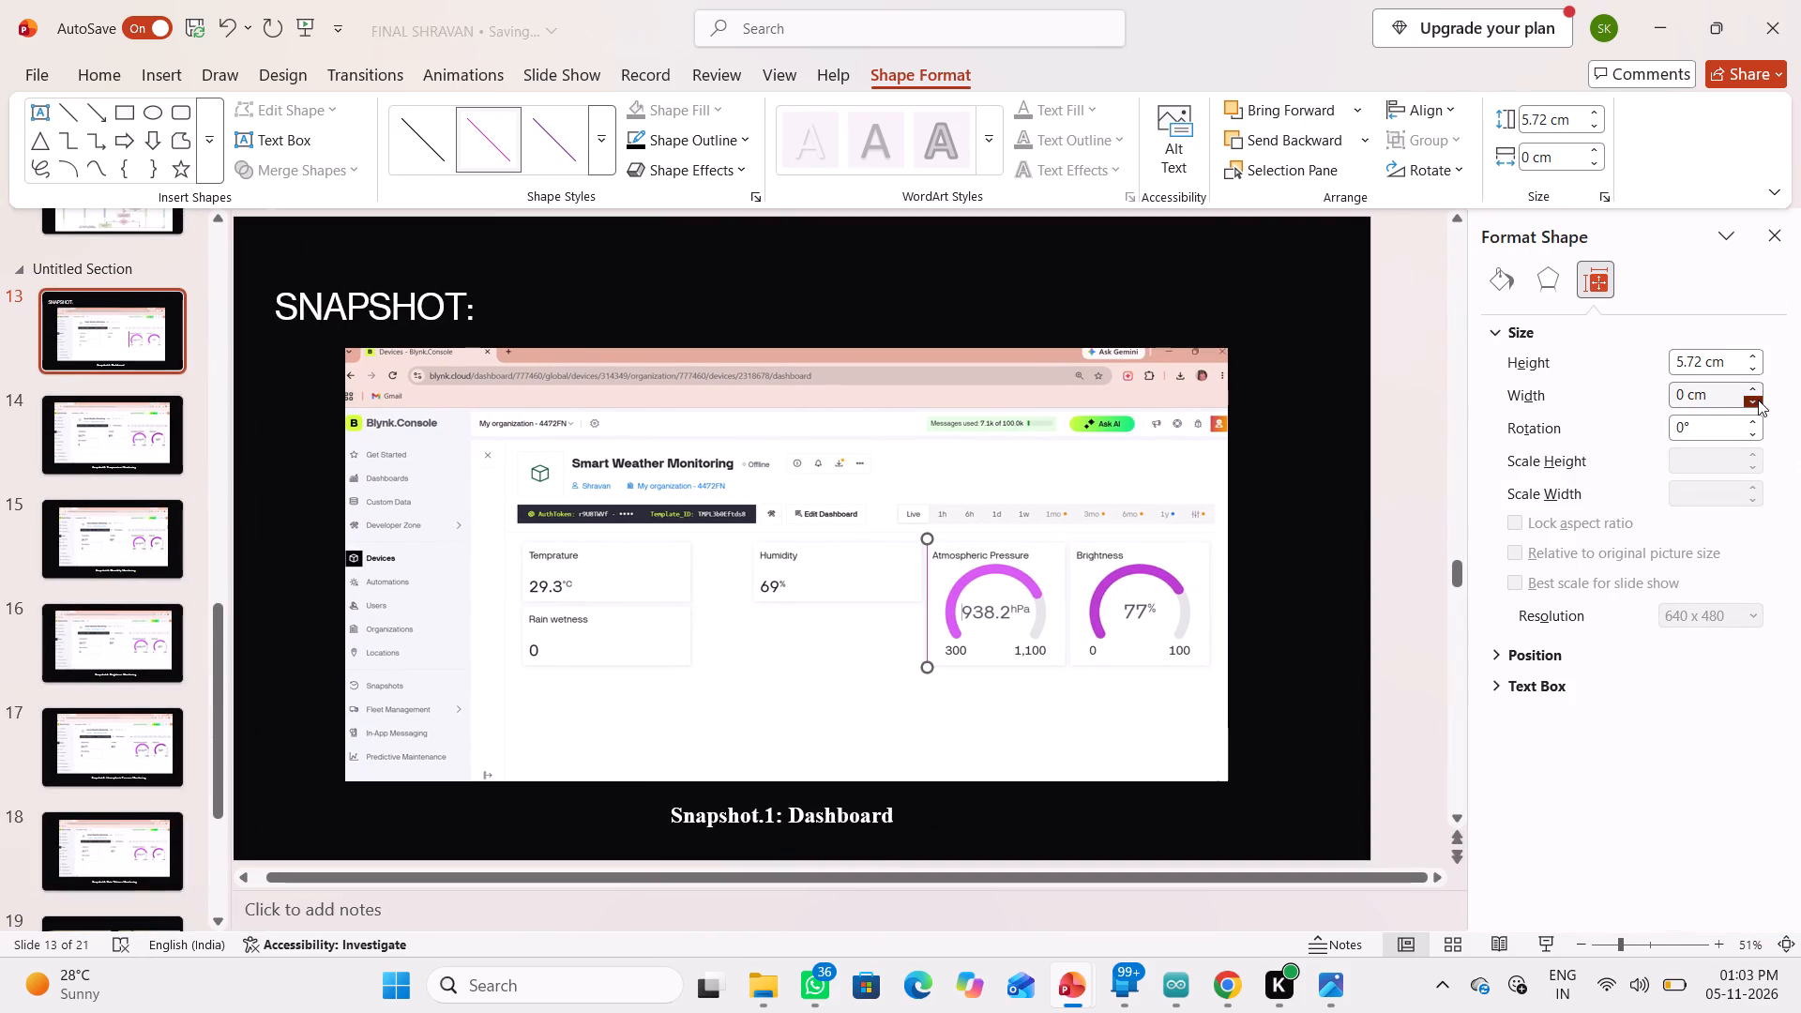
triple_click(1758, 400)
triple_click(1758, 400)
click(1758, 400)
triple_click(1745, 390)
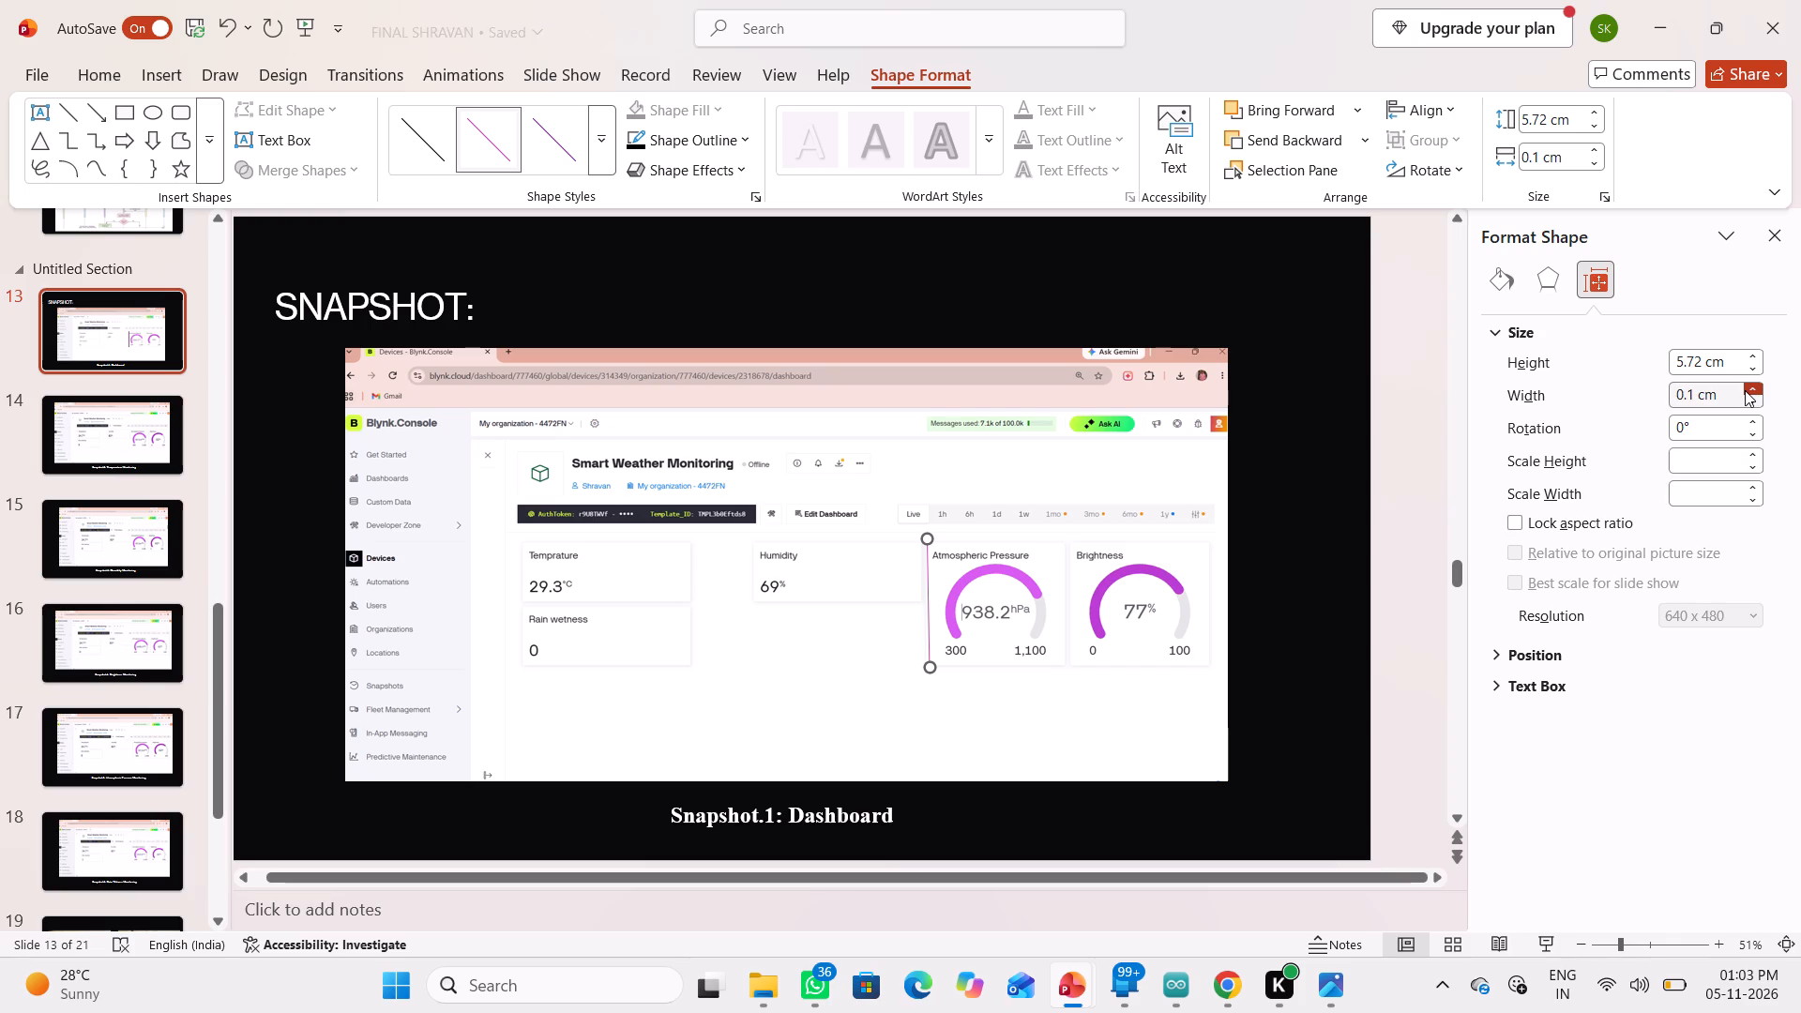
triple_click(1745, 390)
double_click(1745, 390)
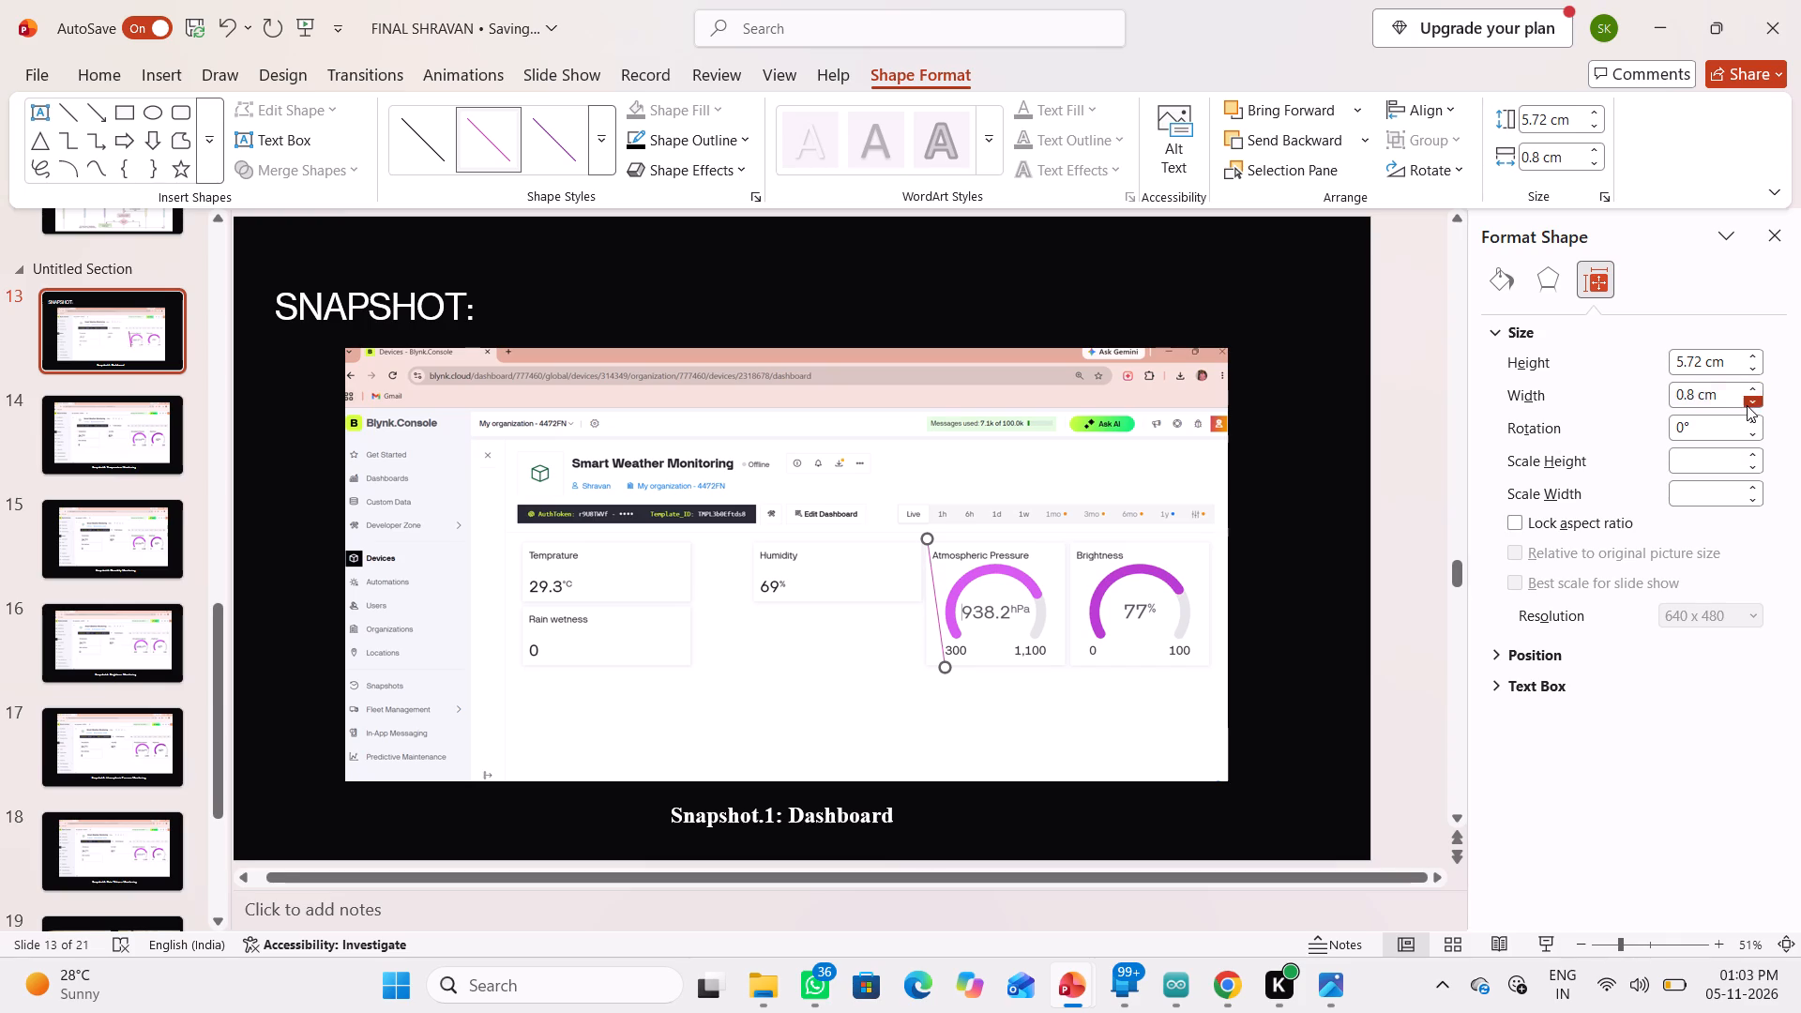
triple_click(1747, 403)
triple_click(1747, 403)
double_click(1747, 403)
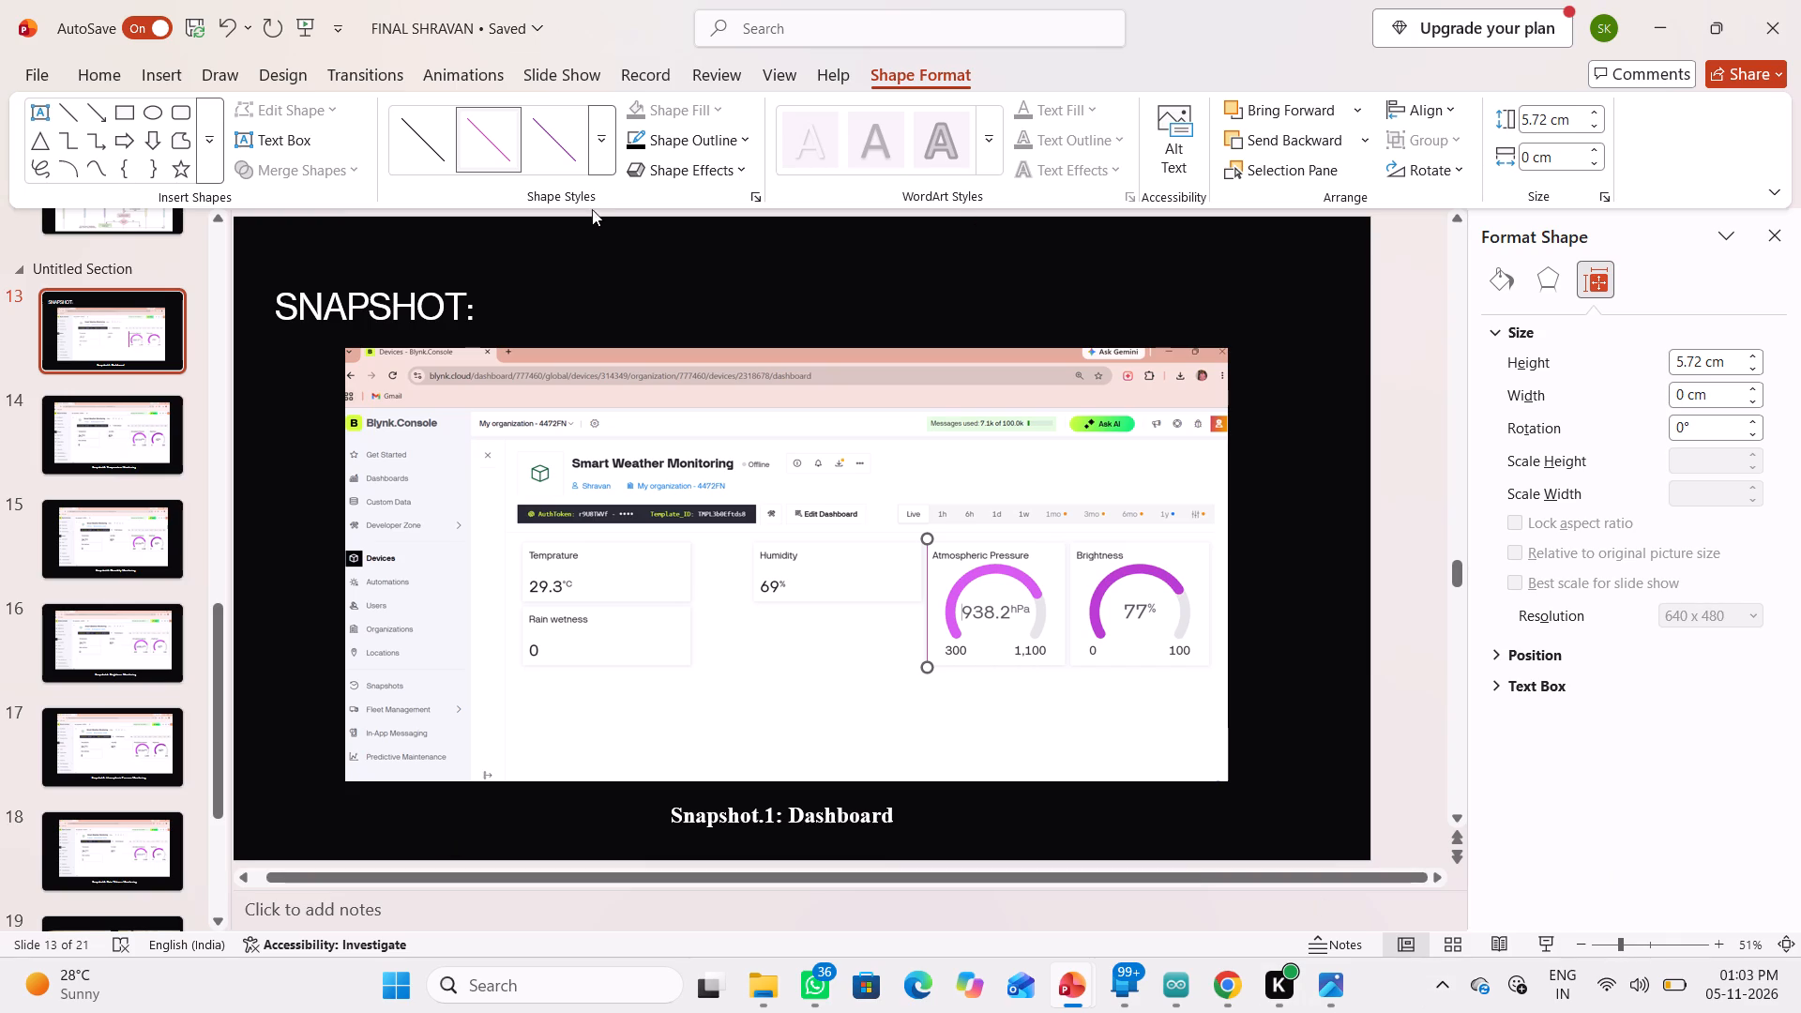
Apply the thickest black theme line style to the vertical line beside the Atmospheric Pressure card.
click(580, 144)
click(601, 143)
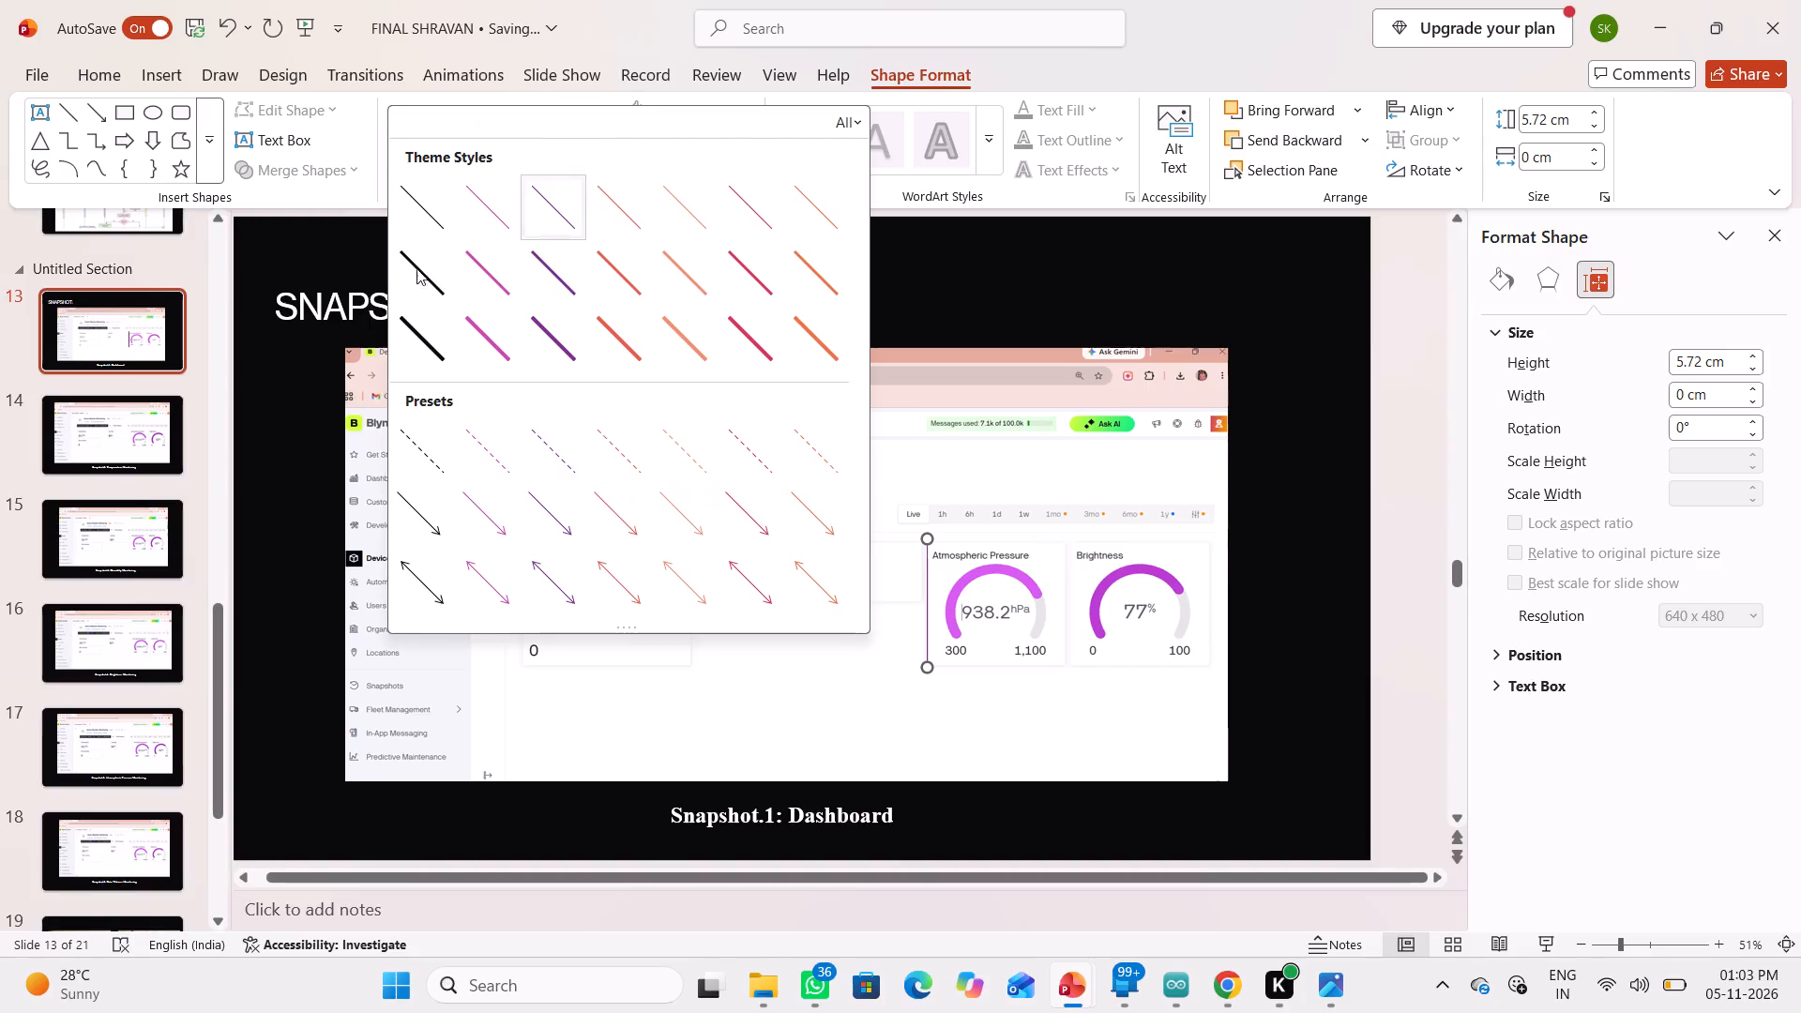
click(414, 329)
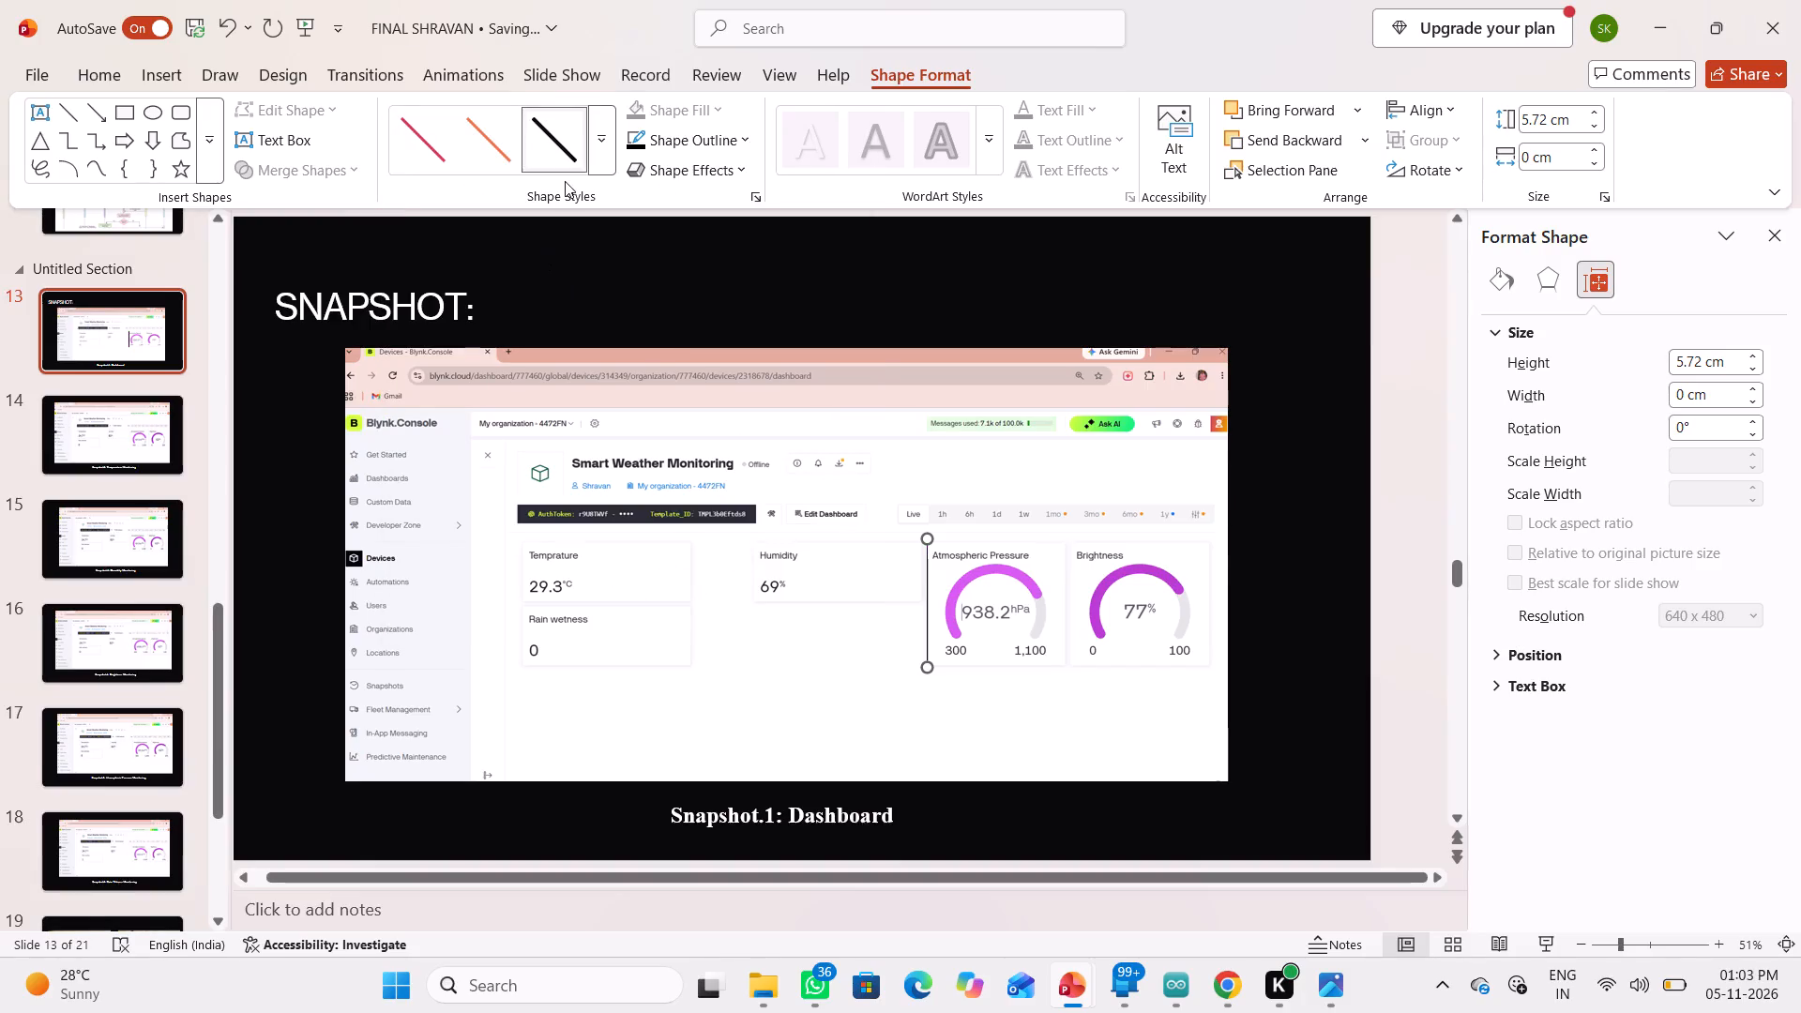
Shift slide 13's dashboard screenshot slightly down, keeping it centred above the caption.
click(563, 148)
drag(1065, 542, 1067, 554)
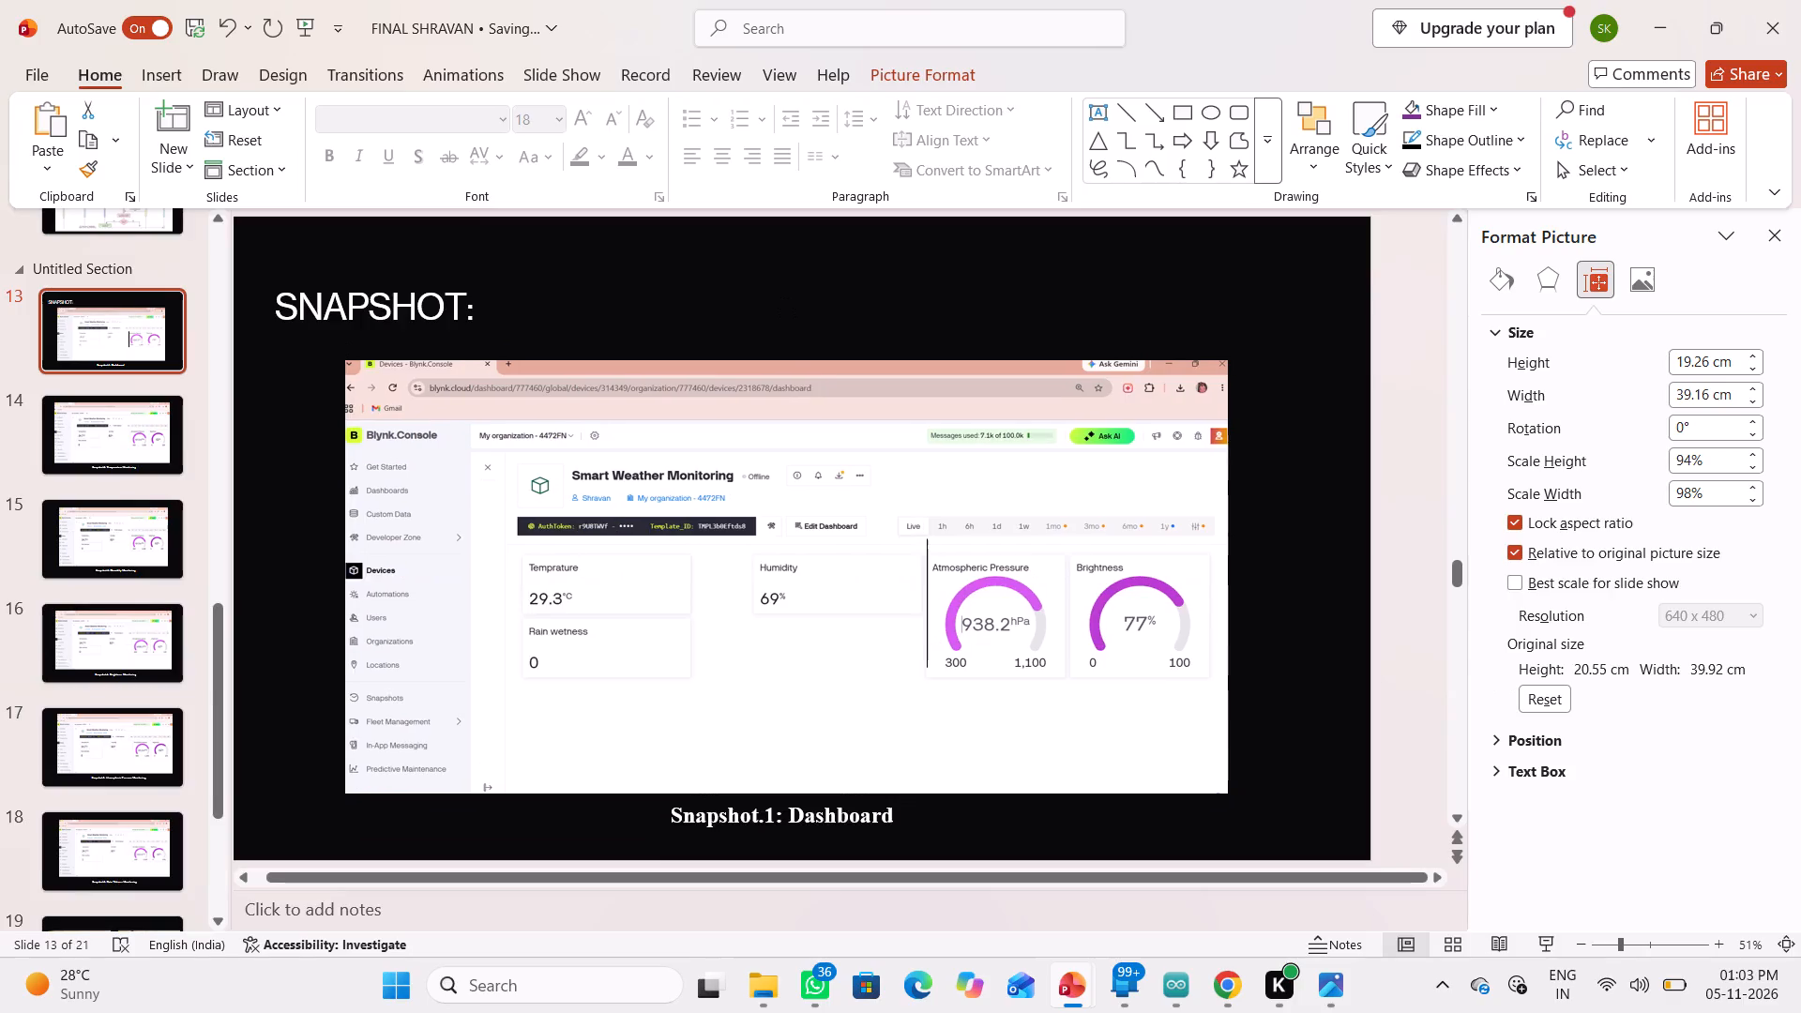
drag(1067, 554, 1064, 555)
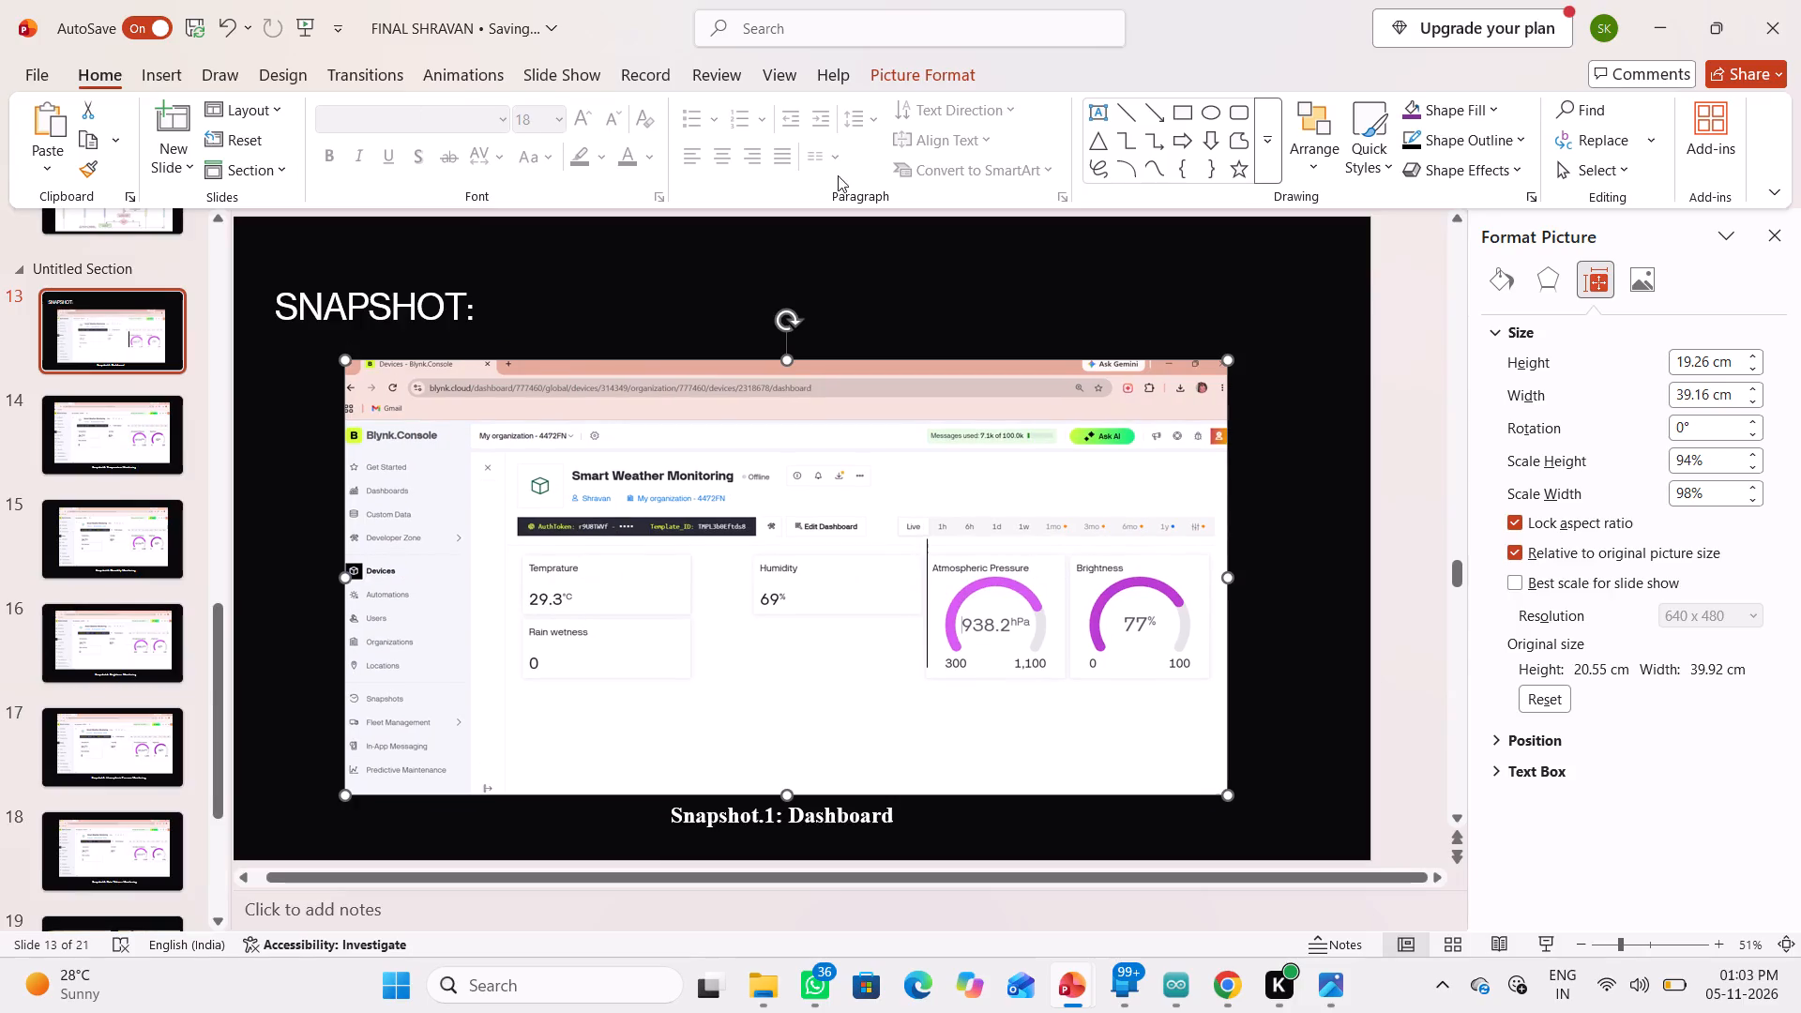
Delete the black vertical line beside slide 13's Atmospheric Pressure card, keeping the dashboard screenshot in place.
click(1125, 112)
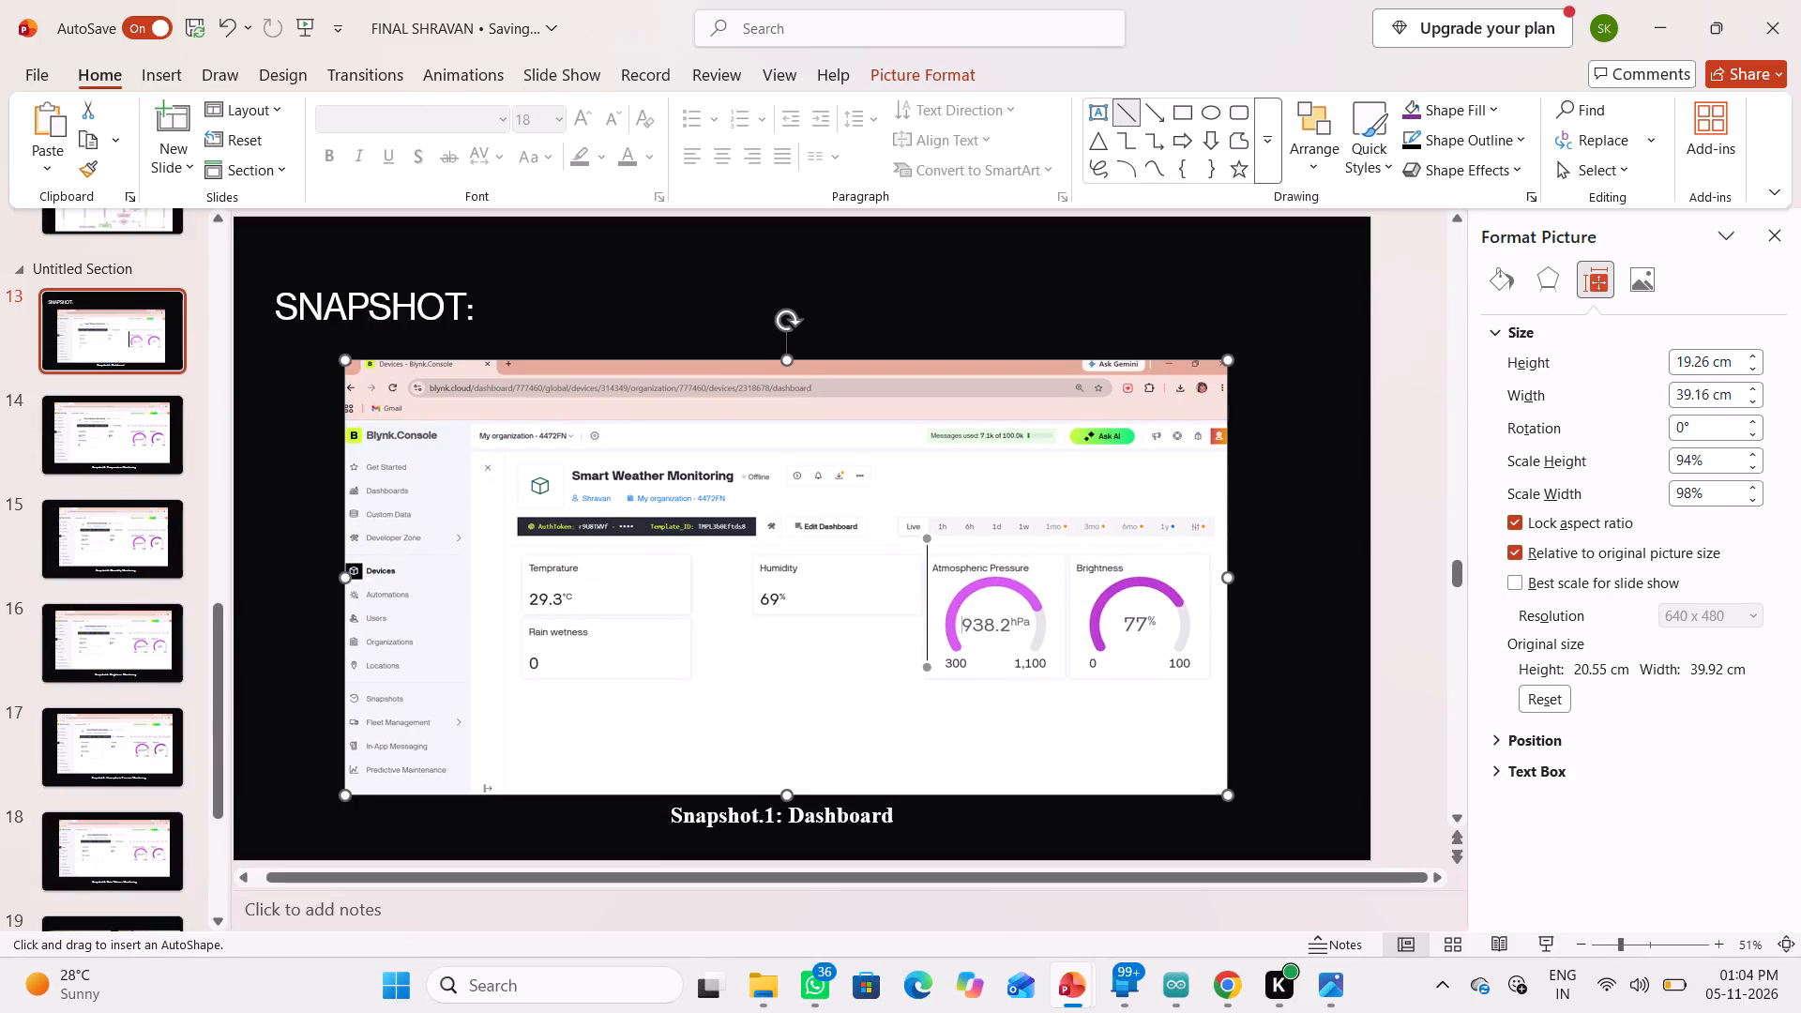
key(Delete)
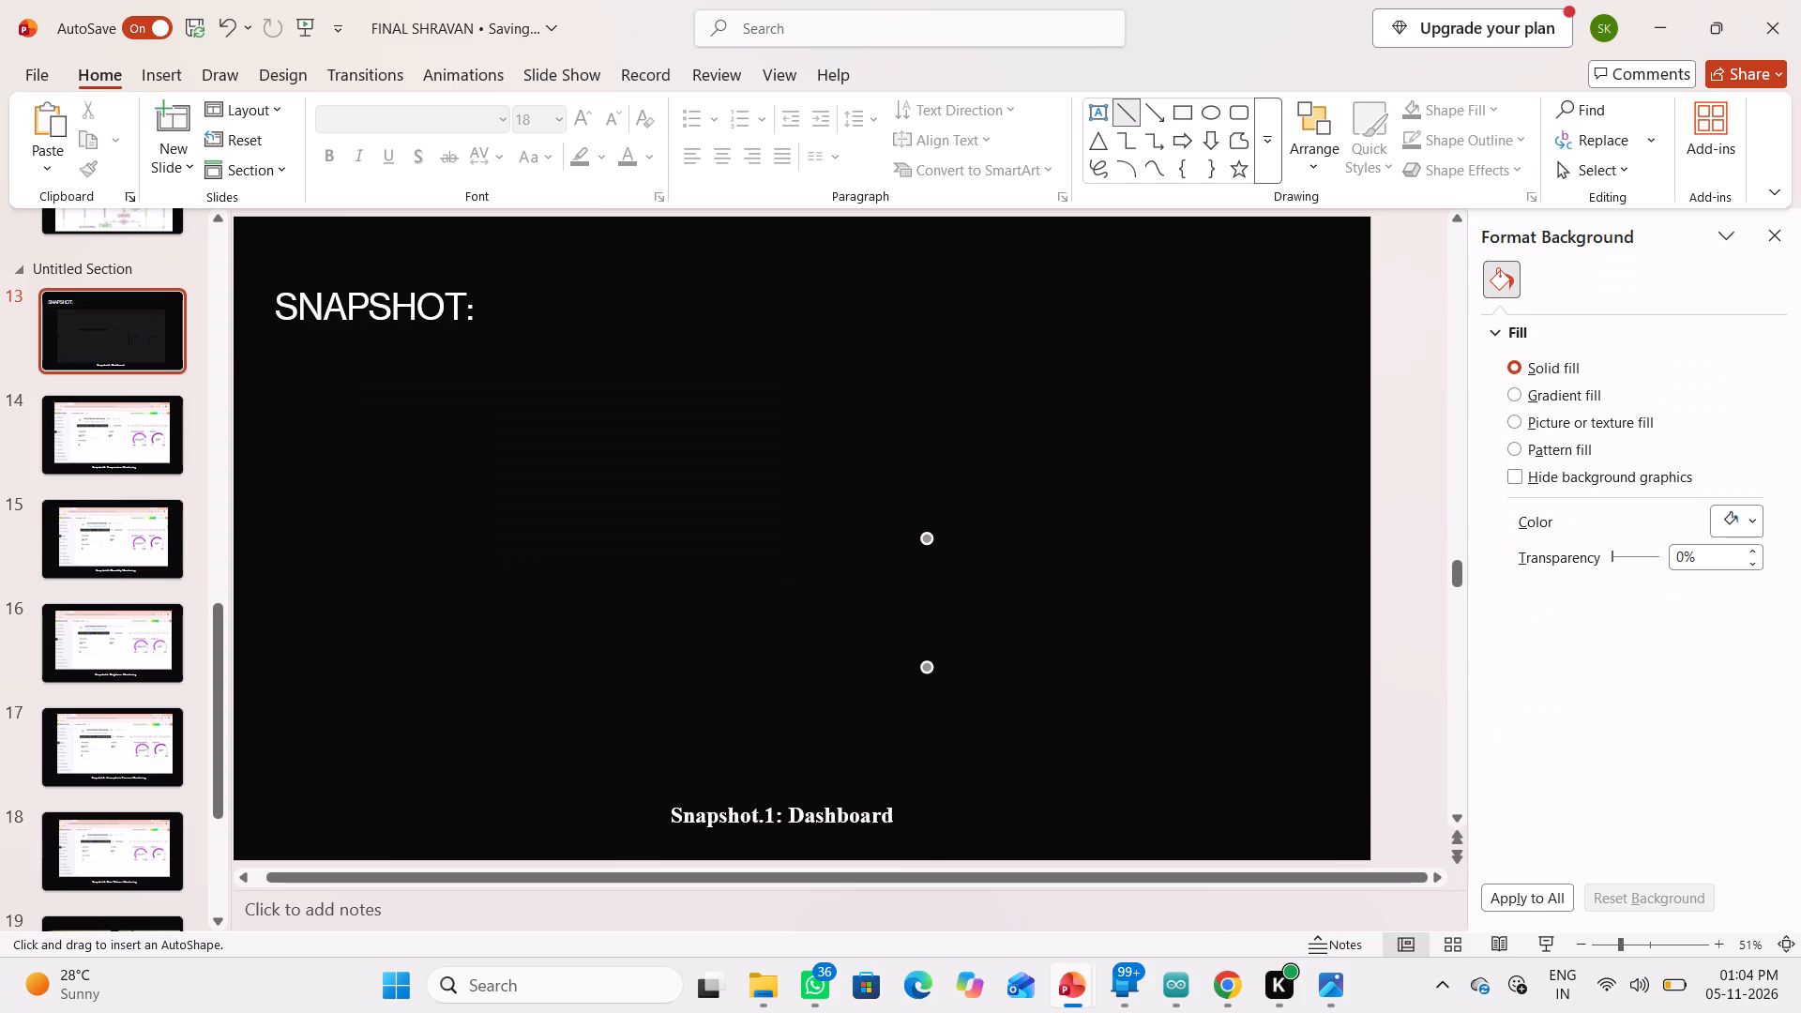
key(ctrl+z)
click(931, 582)
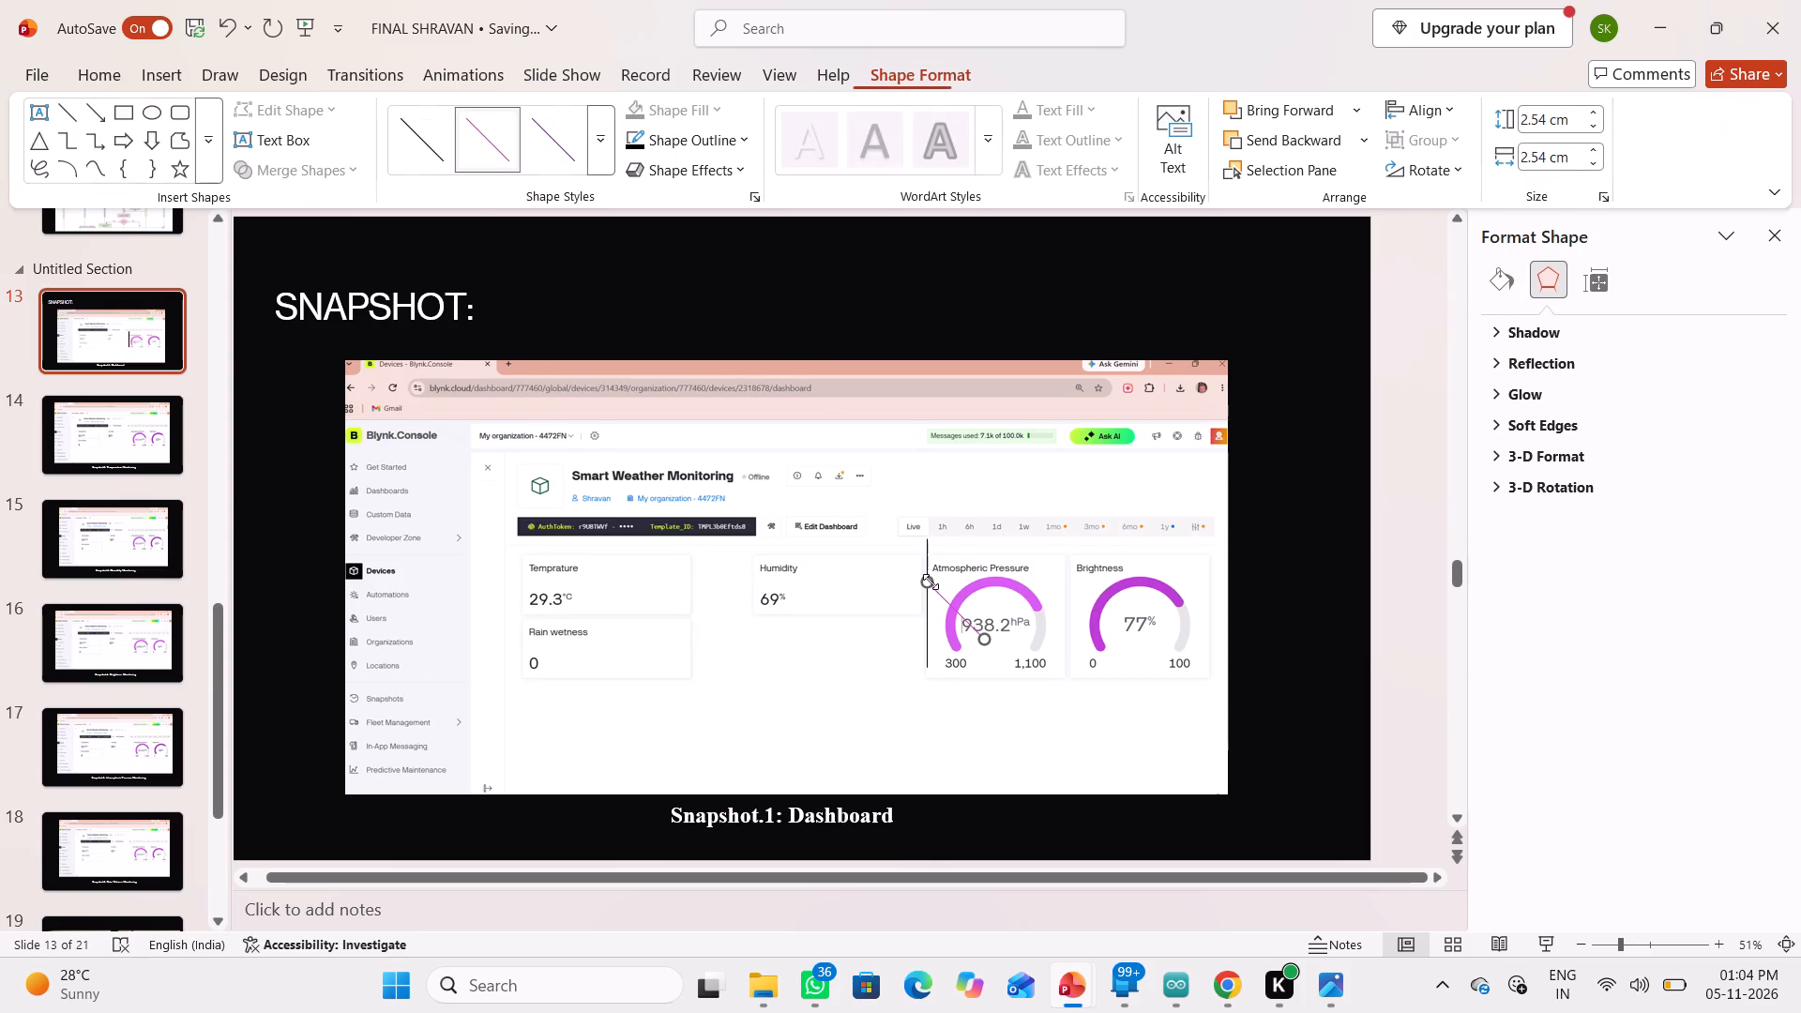
click(931, 582)
key(Delete)
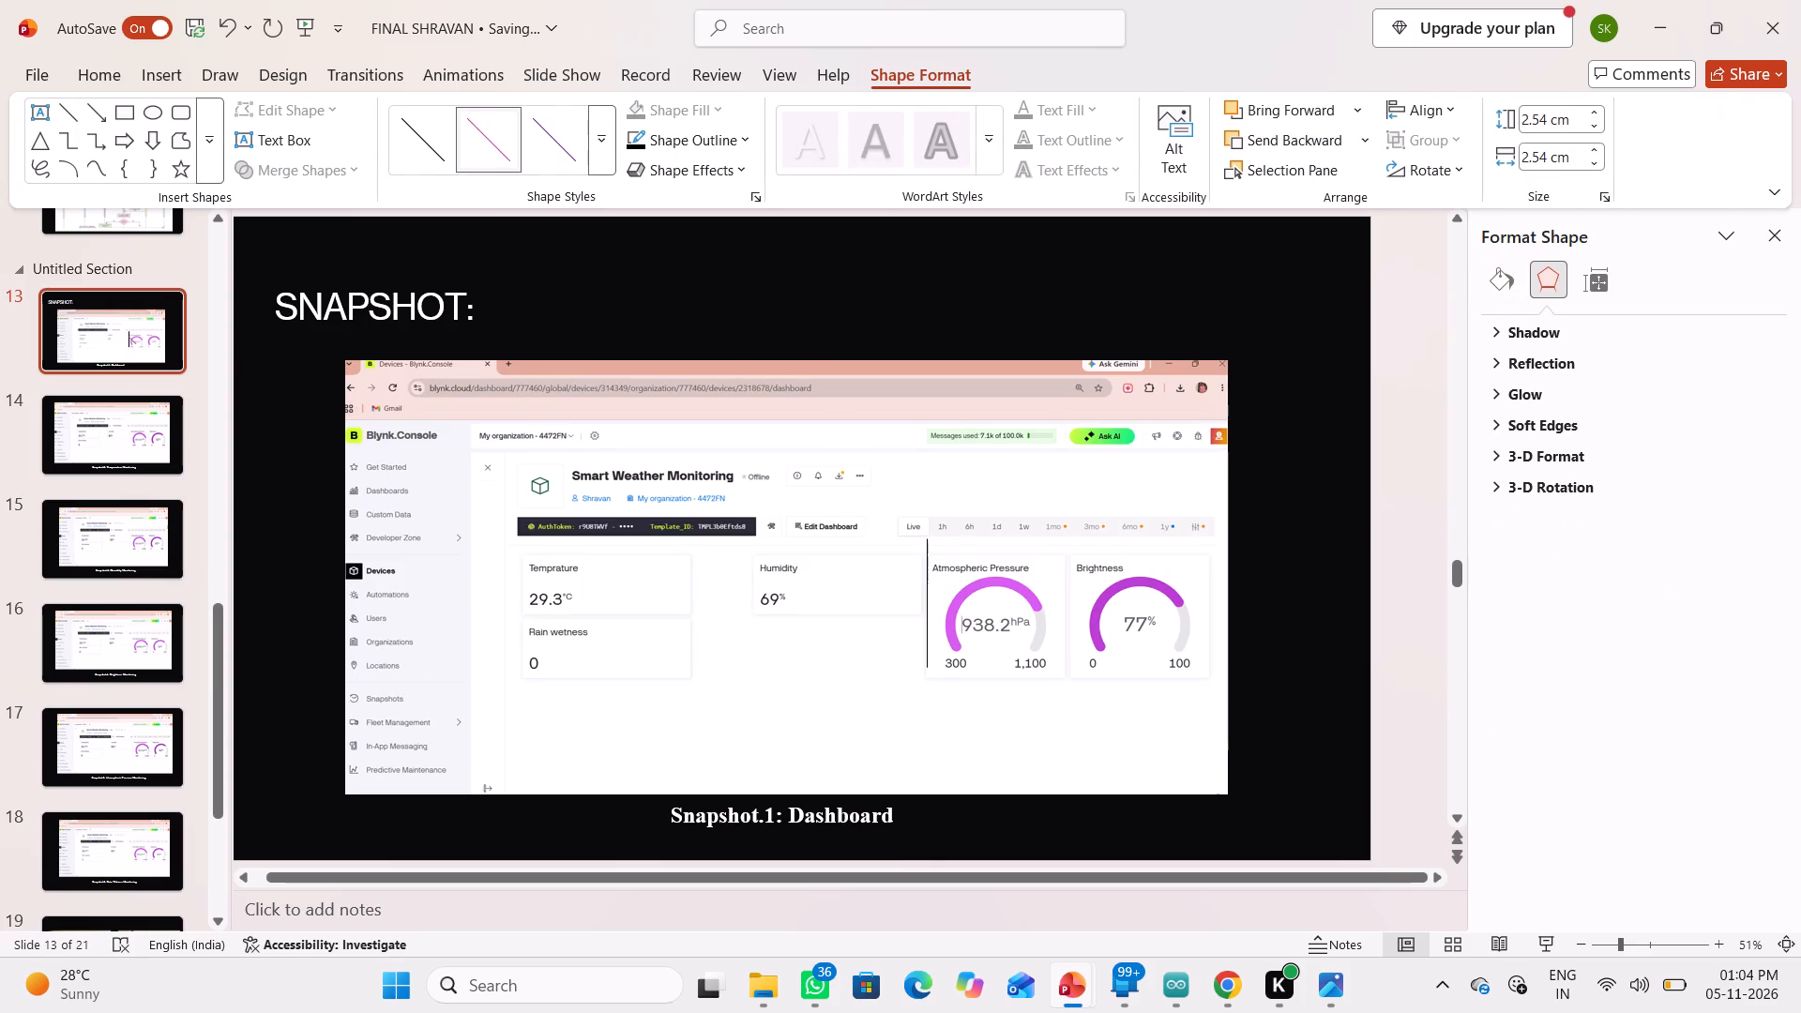
click(928, 589)
key(Delete)
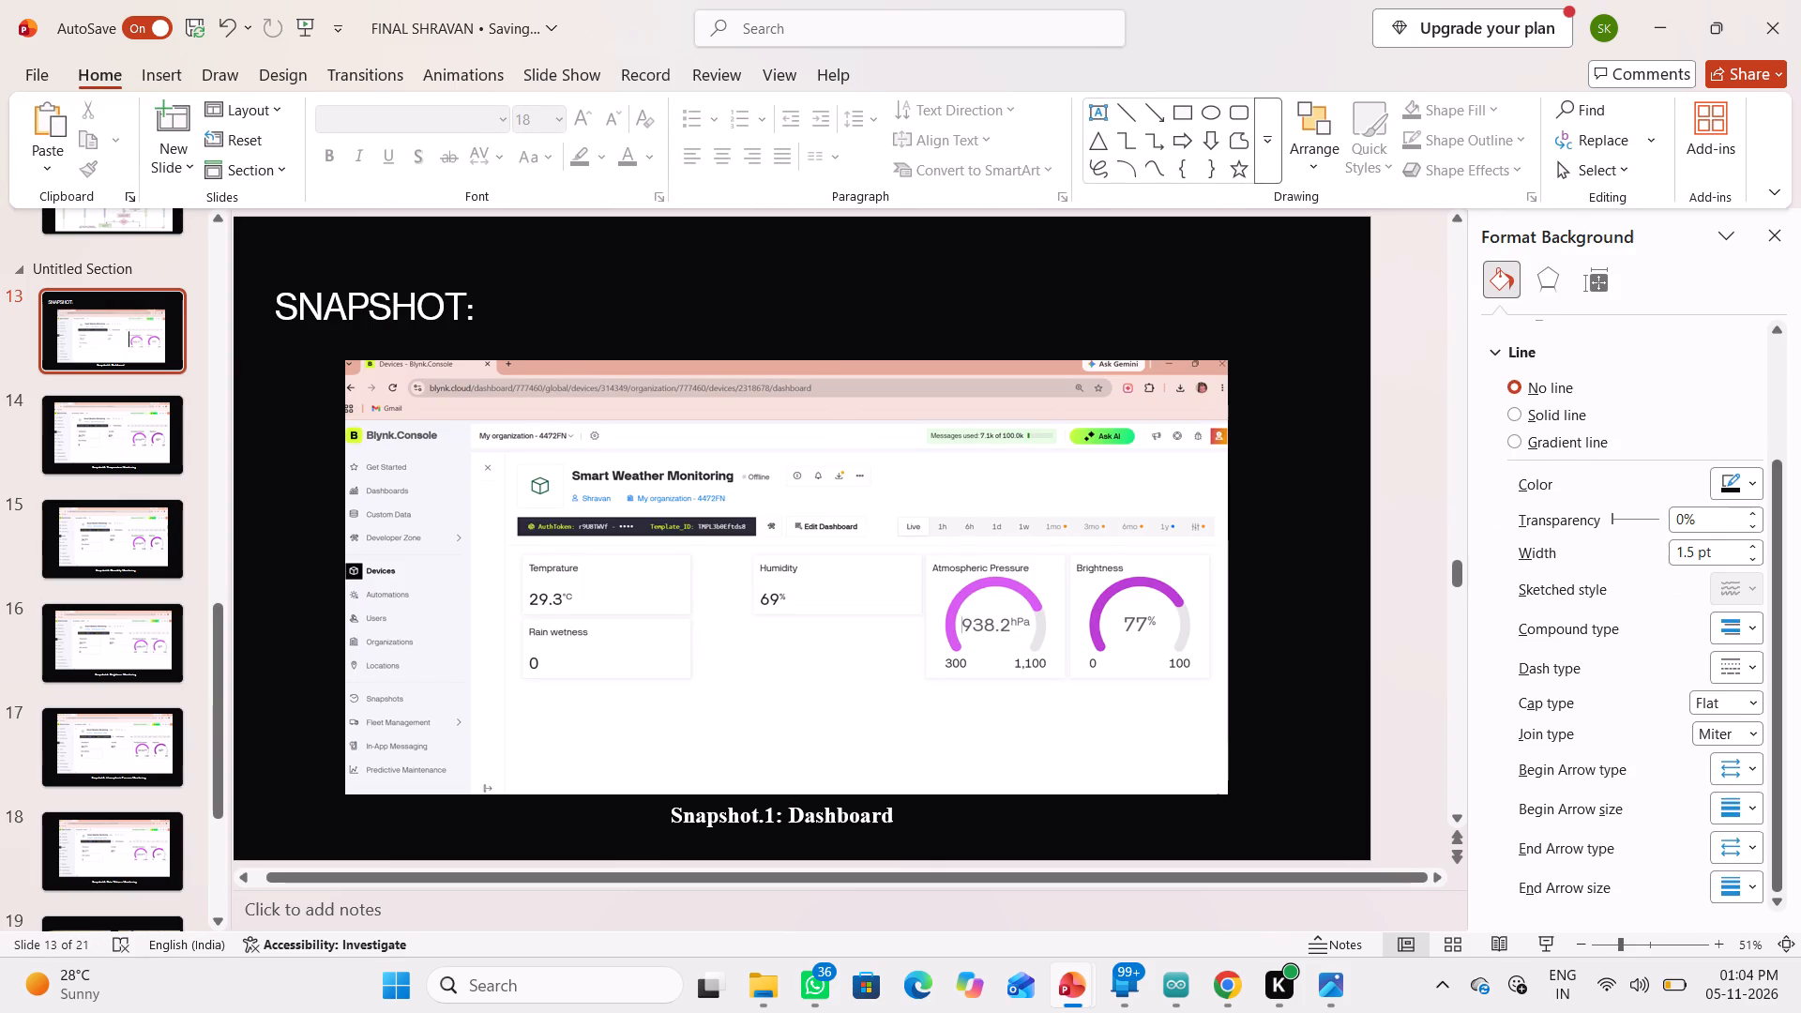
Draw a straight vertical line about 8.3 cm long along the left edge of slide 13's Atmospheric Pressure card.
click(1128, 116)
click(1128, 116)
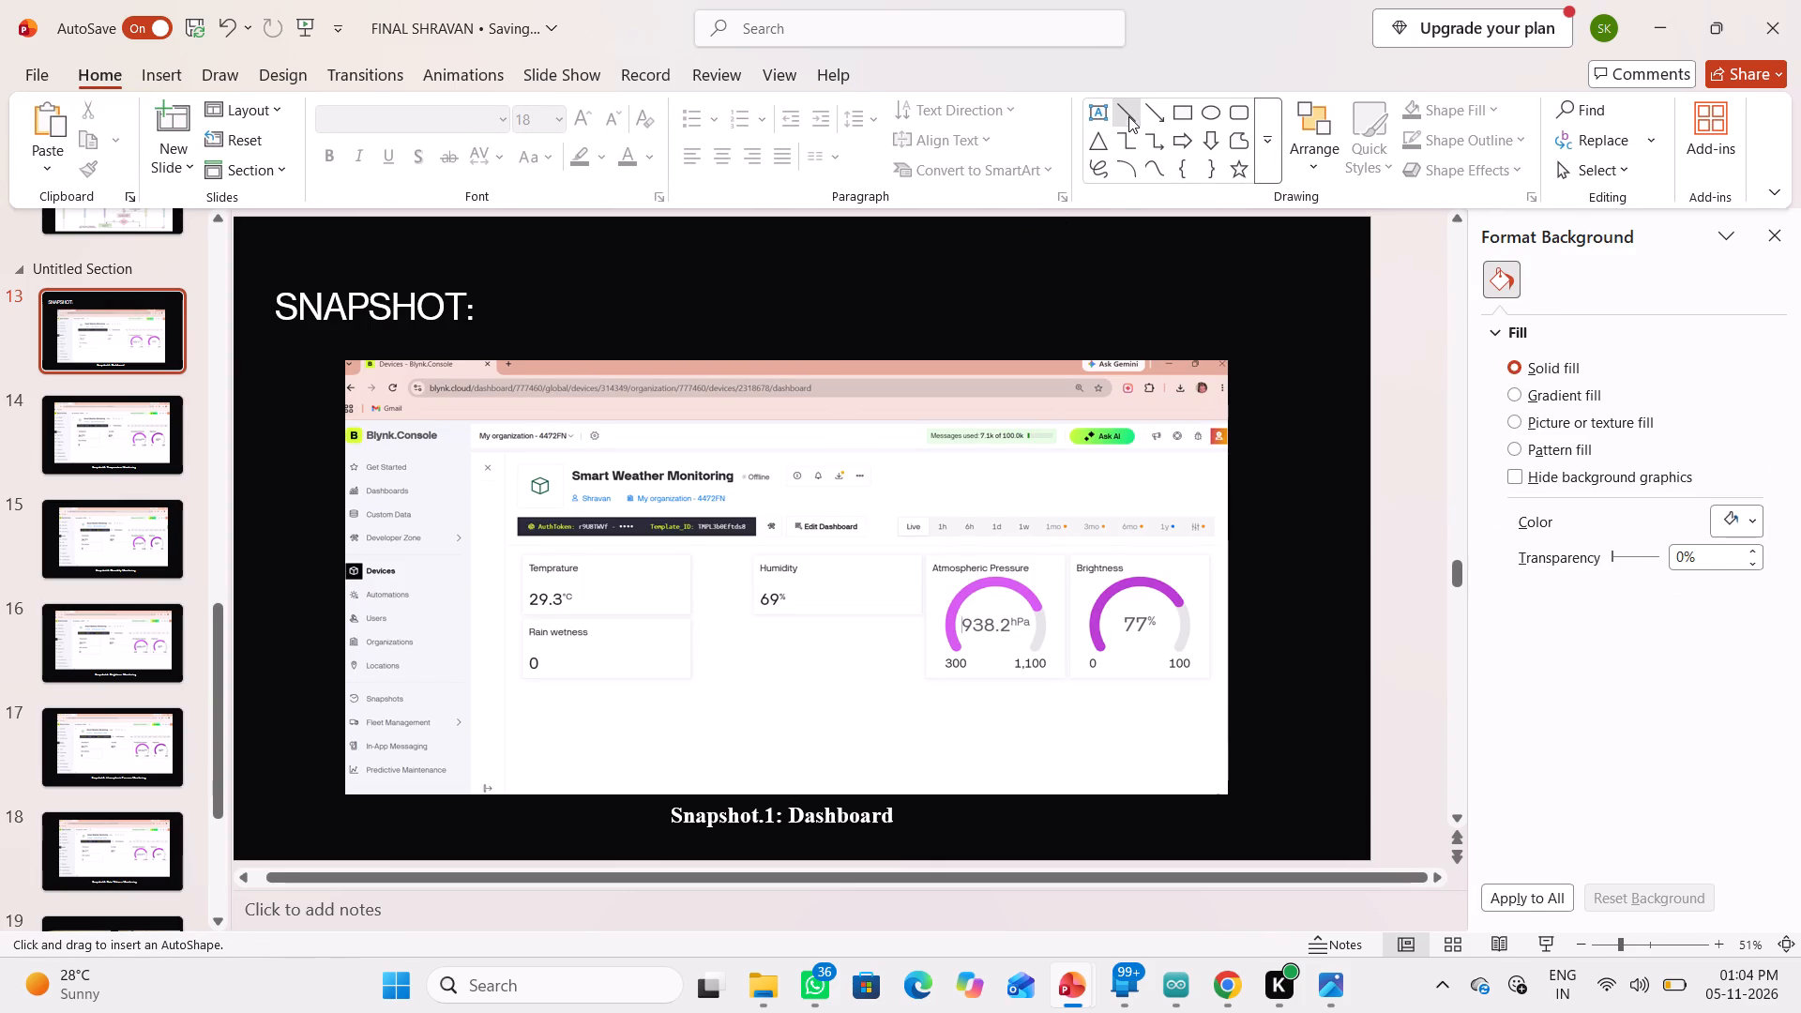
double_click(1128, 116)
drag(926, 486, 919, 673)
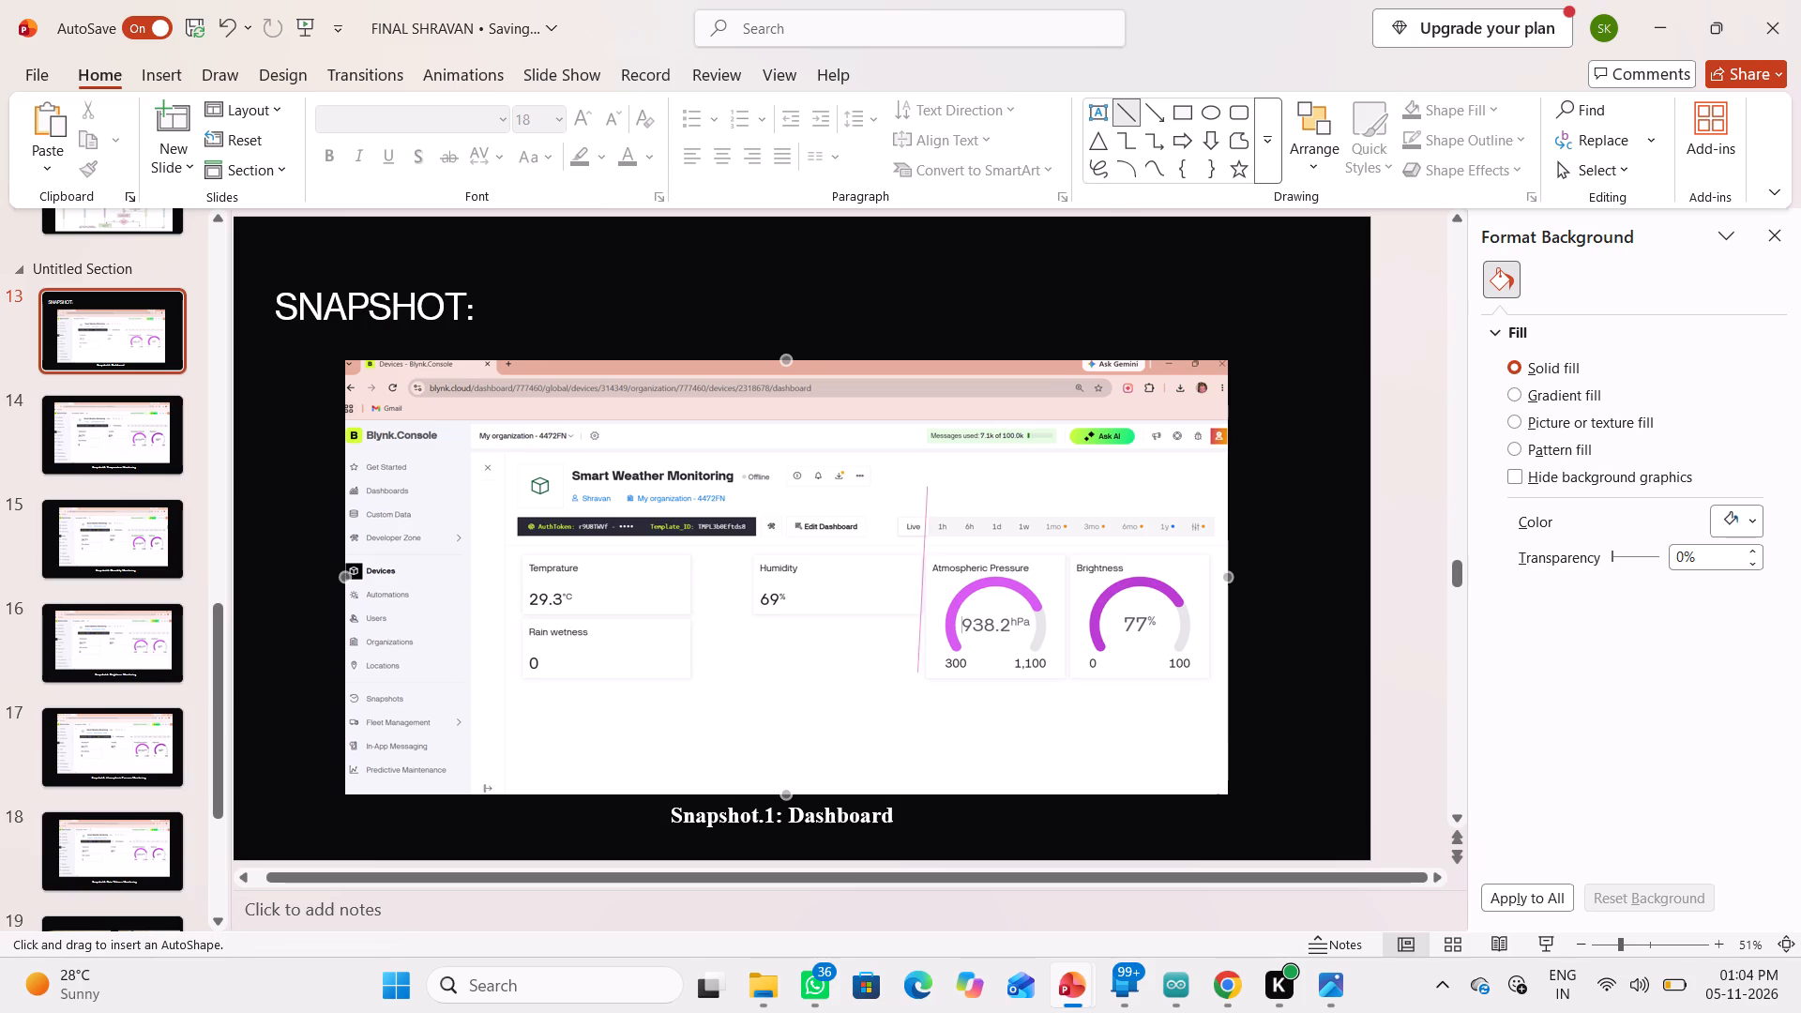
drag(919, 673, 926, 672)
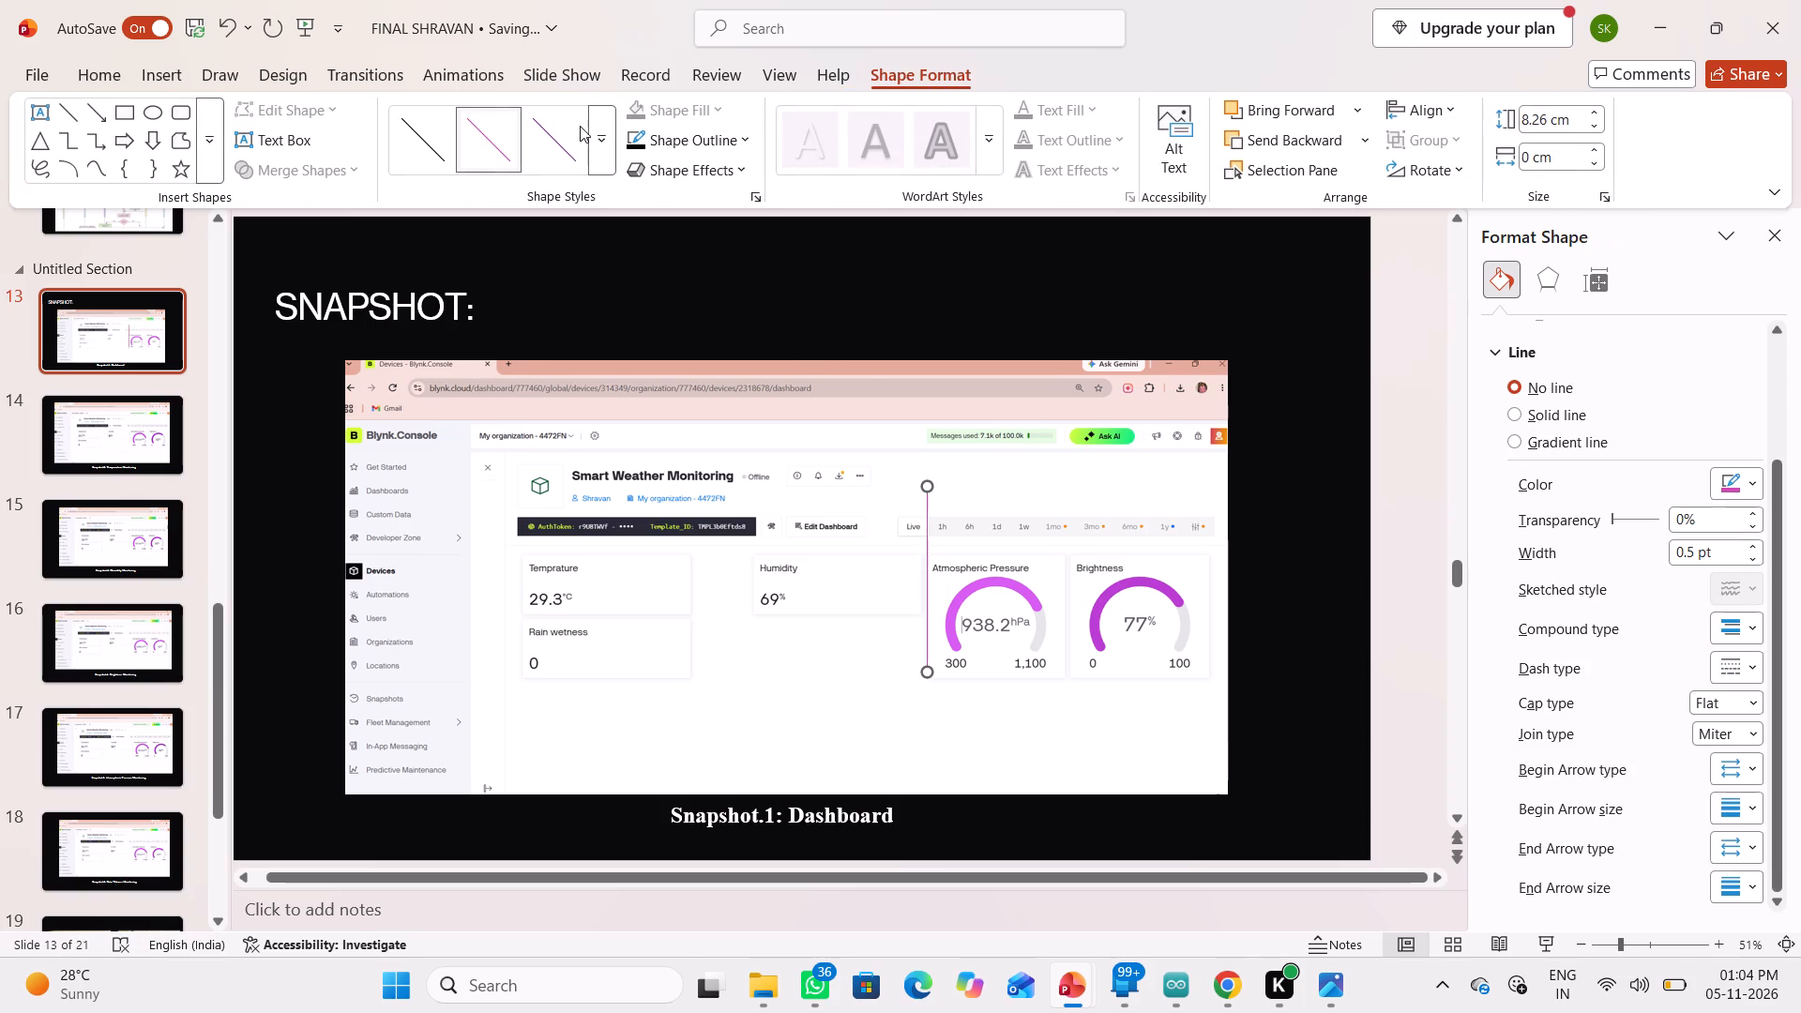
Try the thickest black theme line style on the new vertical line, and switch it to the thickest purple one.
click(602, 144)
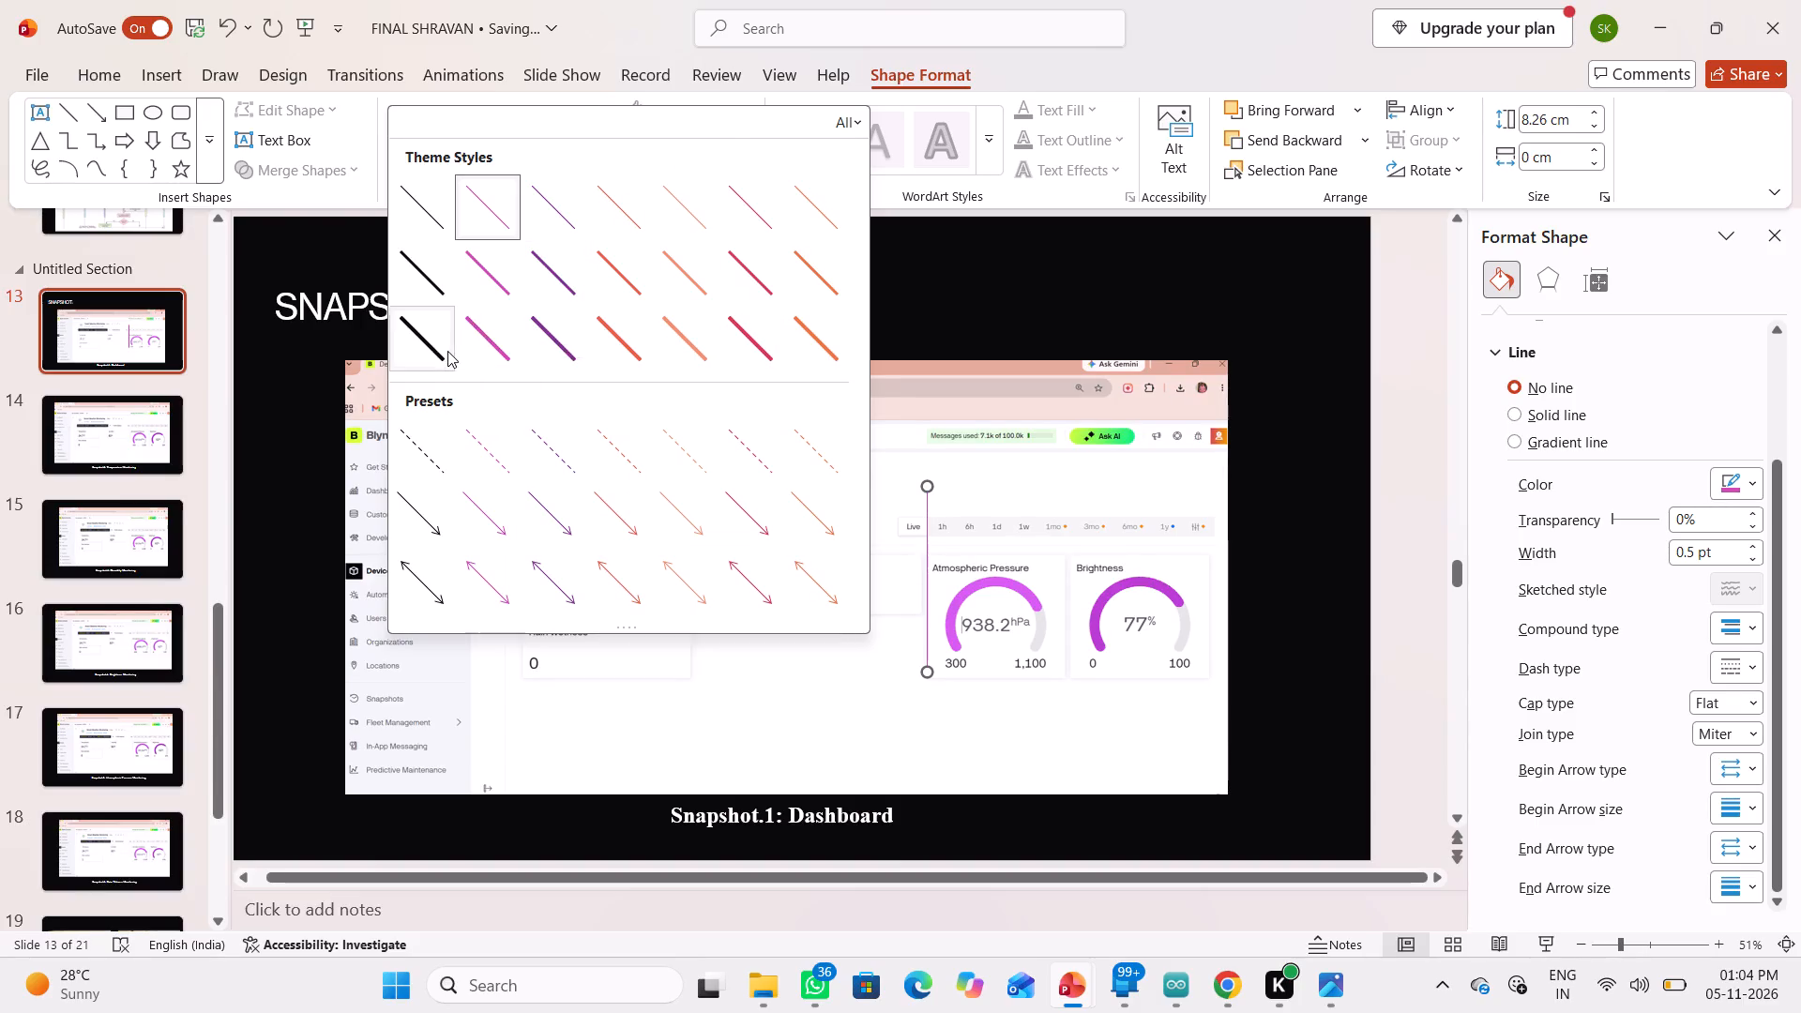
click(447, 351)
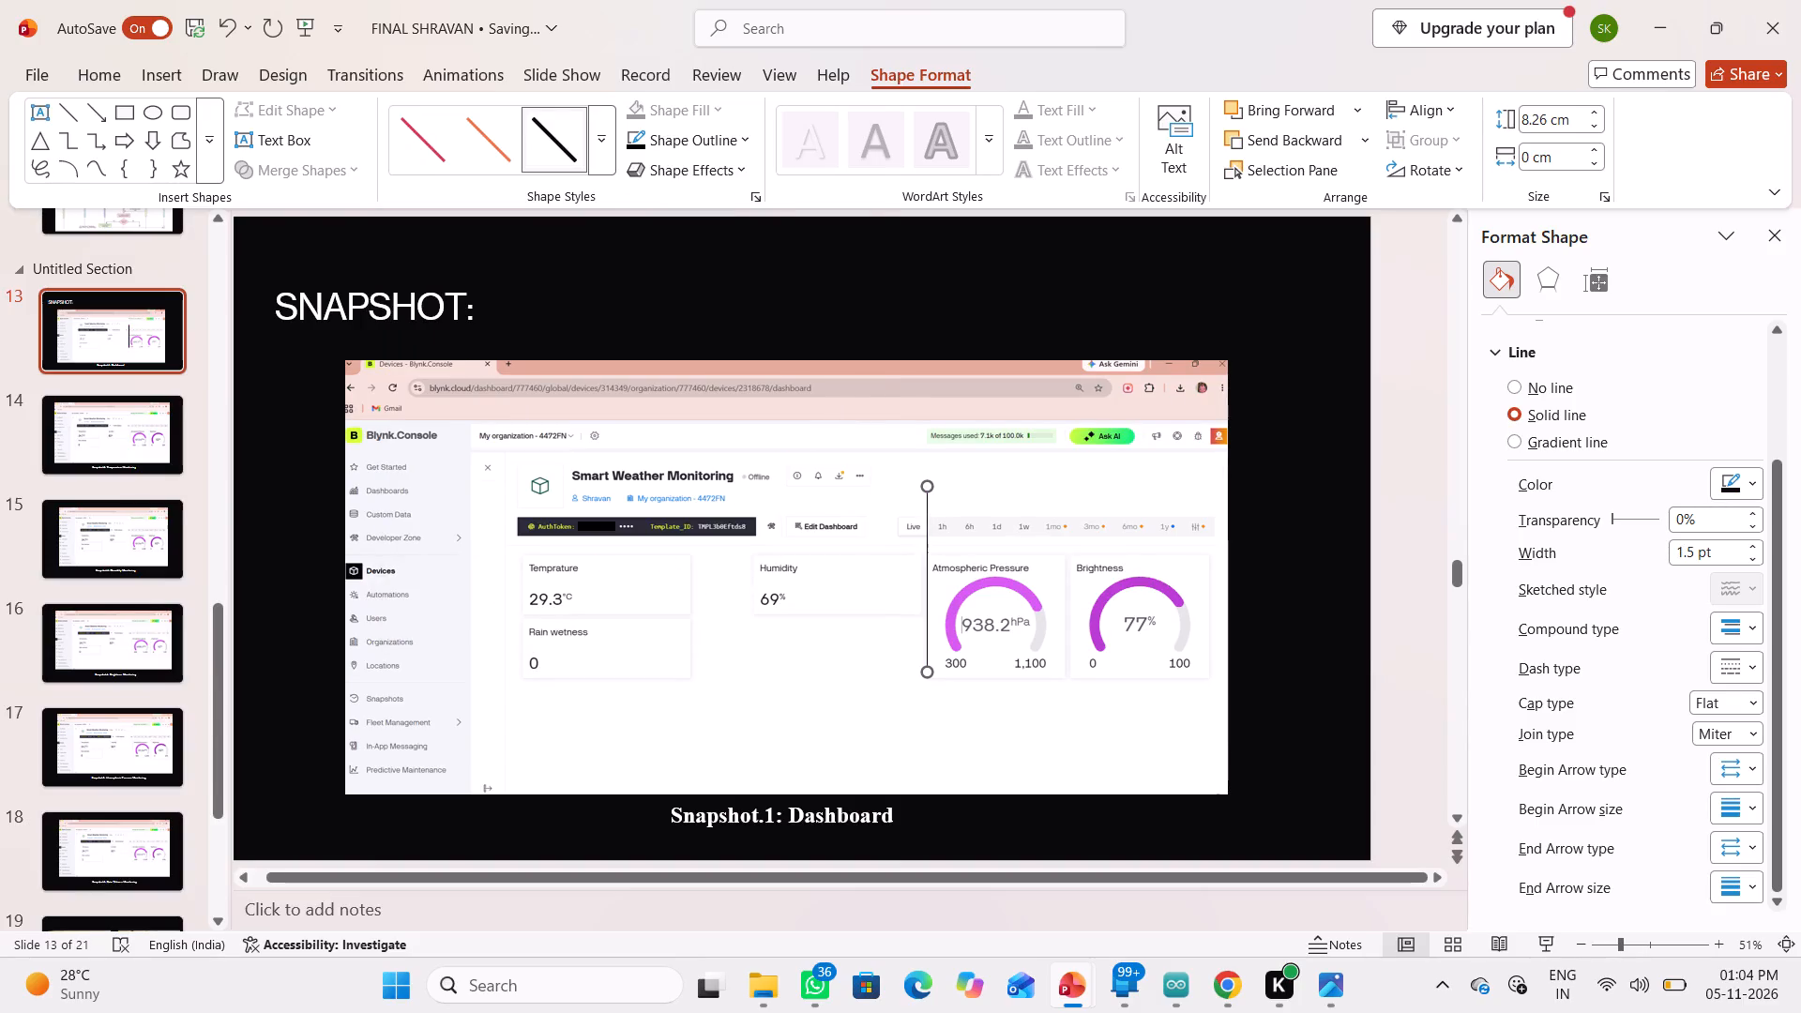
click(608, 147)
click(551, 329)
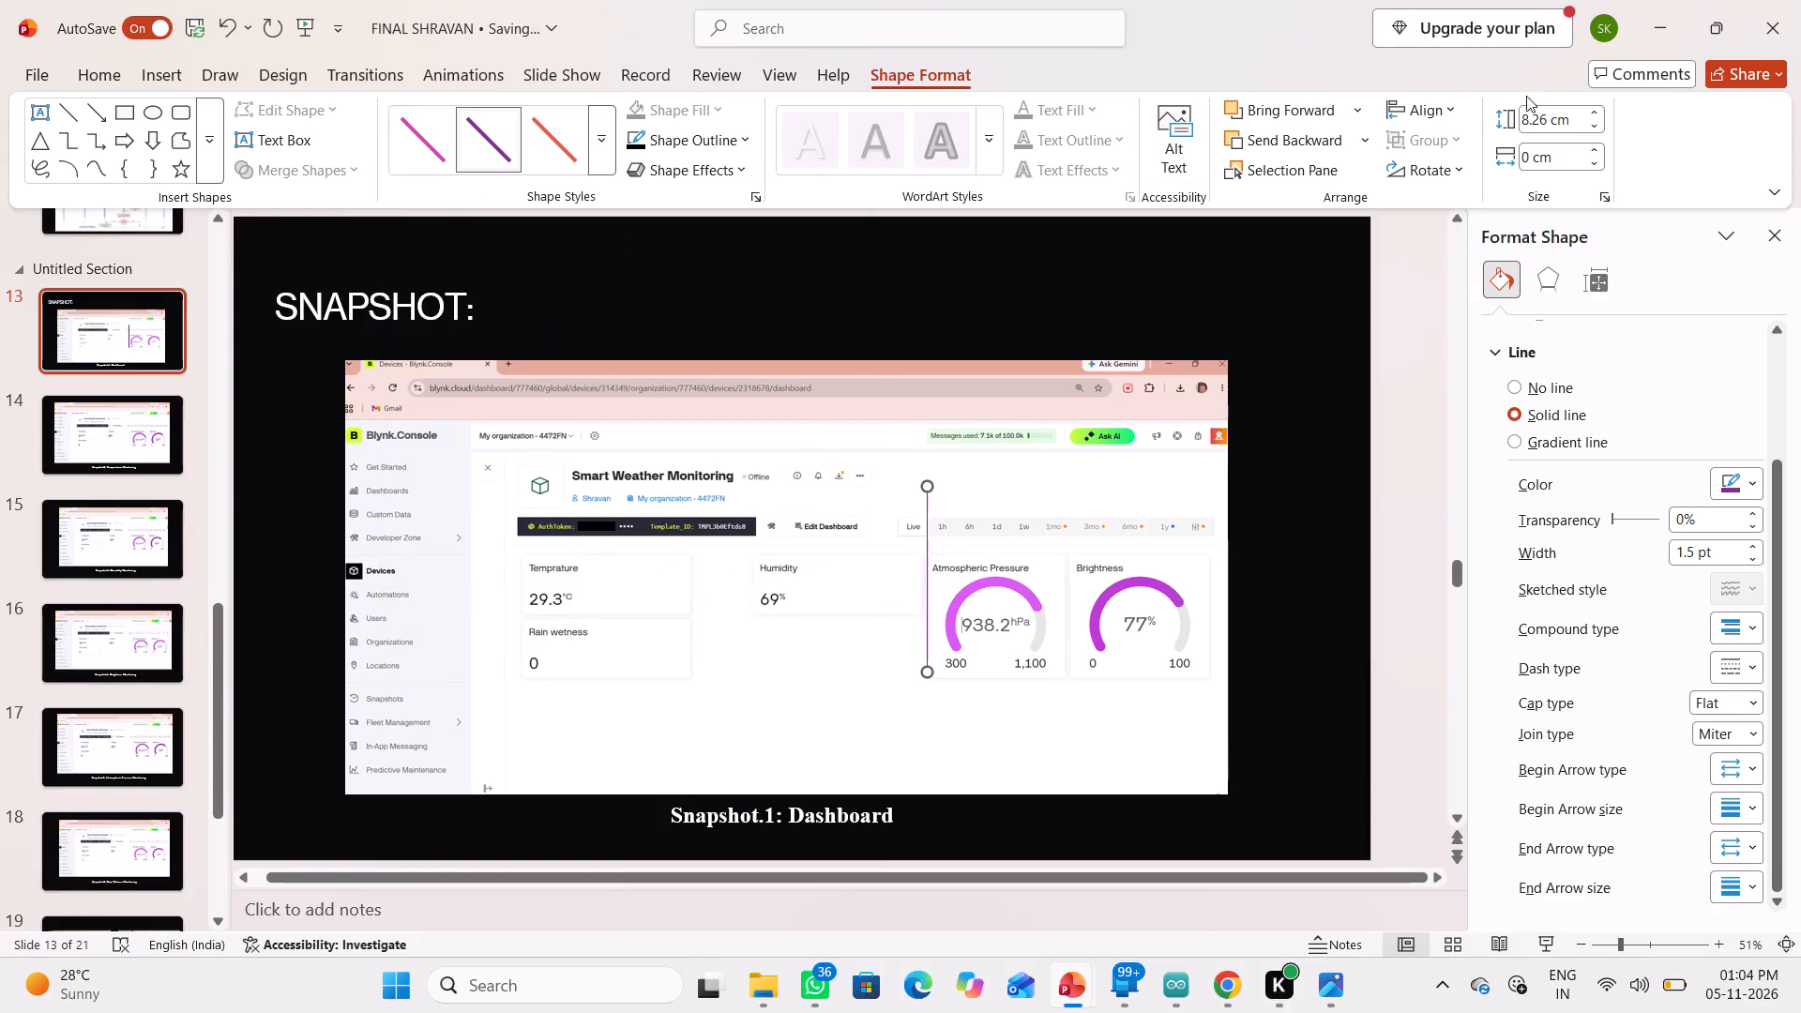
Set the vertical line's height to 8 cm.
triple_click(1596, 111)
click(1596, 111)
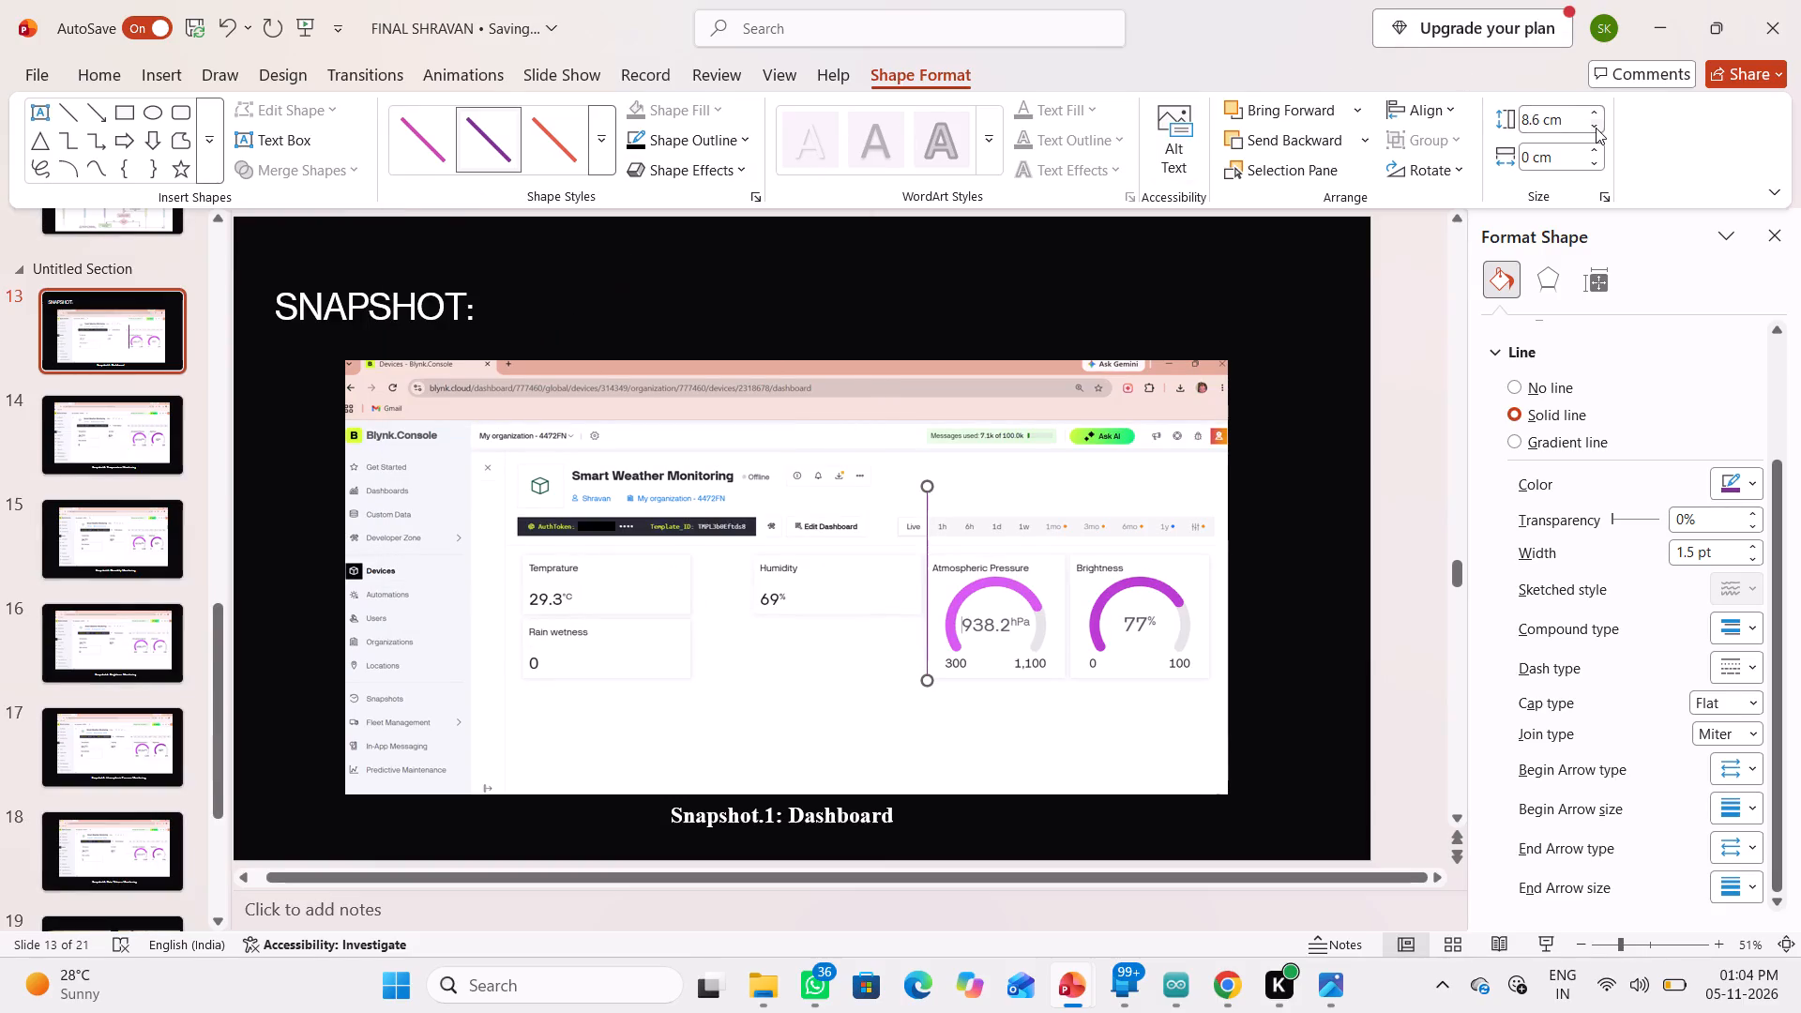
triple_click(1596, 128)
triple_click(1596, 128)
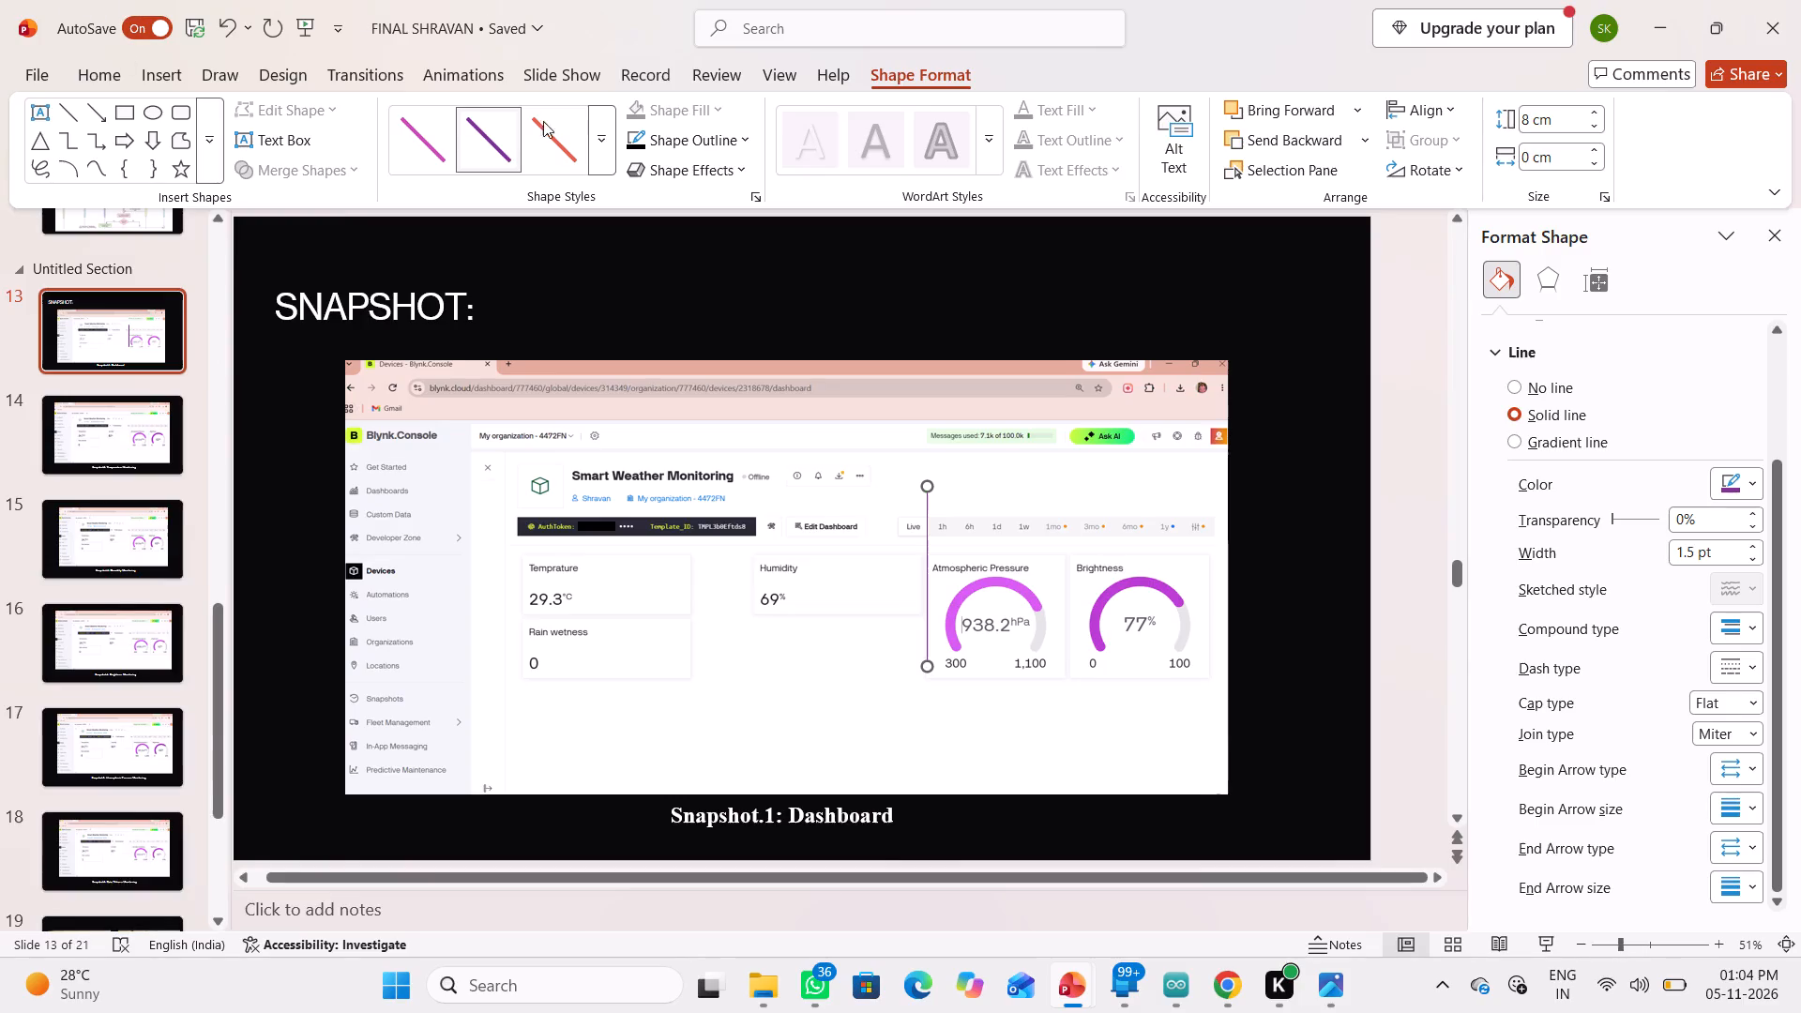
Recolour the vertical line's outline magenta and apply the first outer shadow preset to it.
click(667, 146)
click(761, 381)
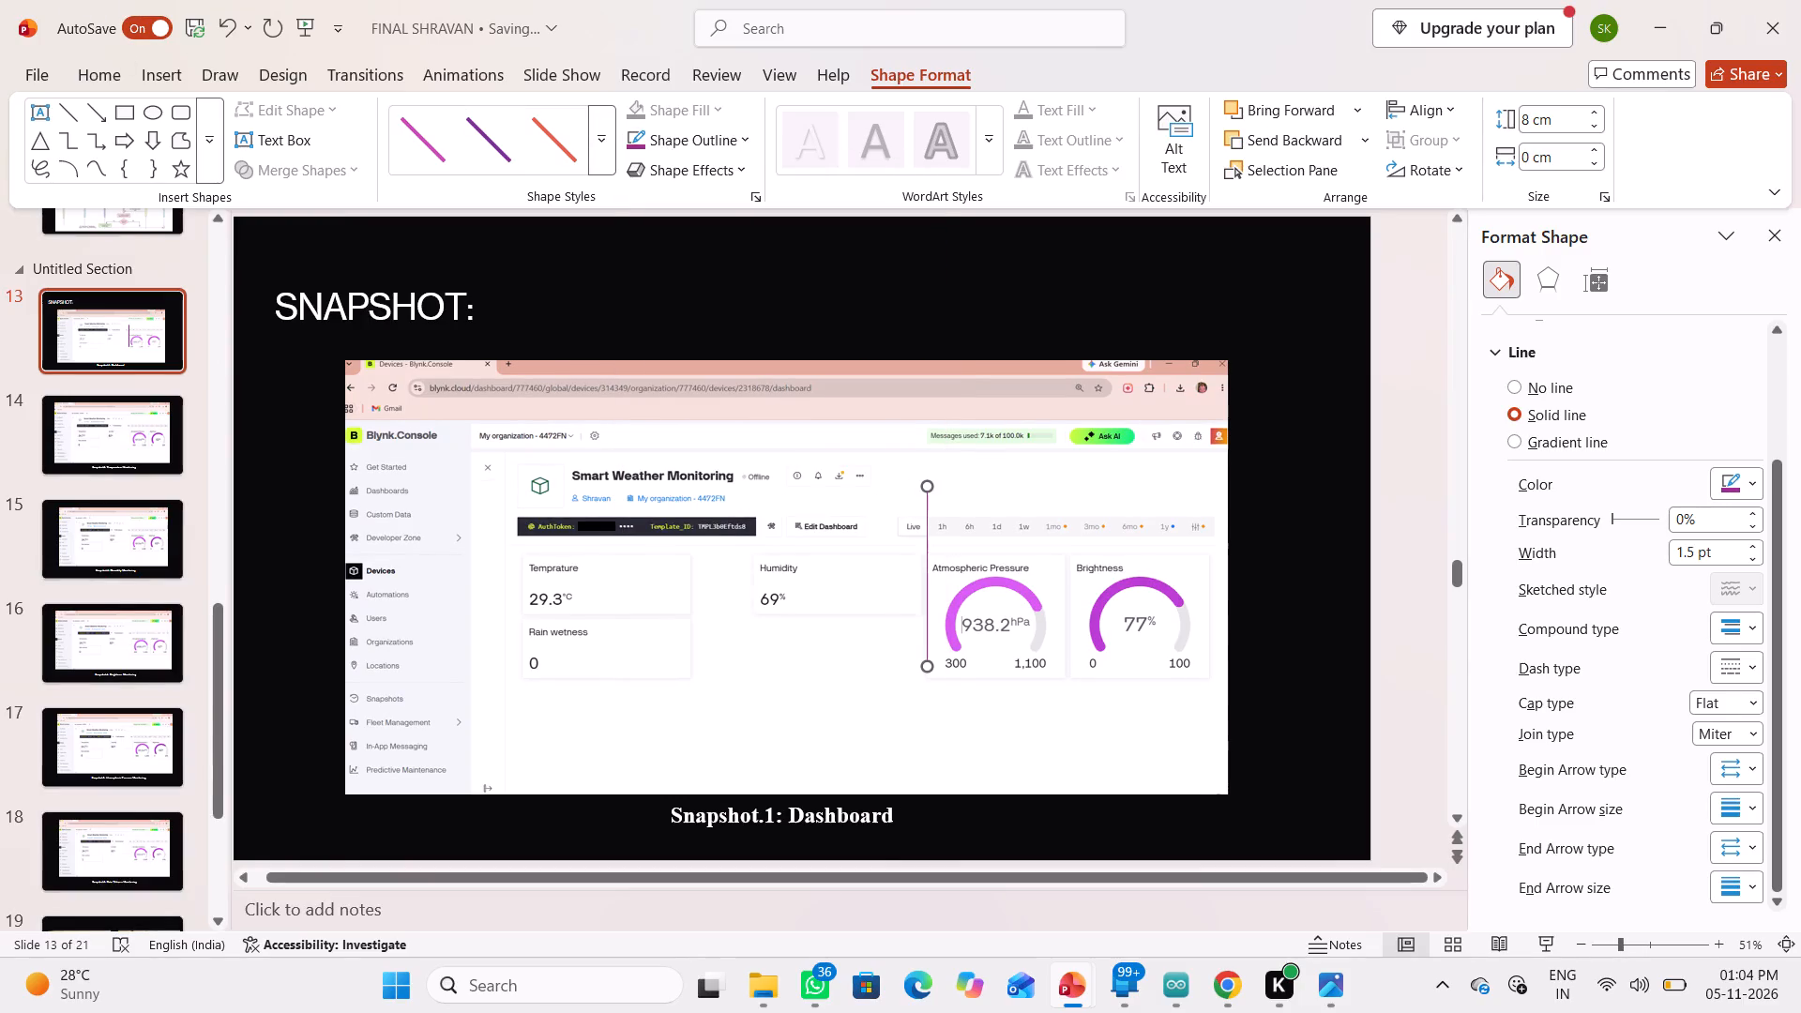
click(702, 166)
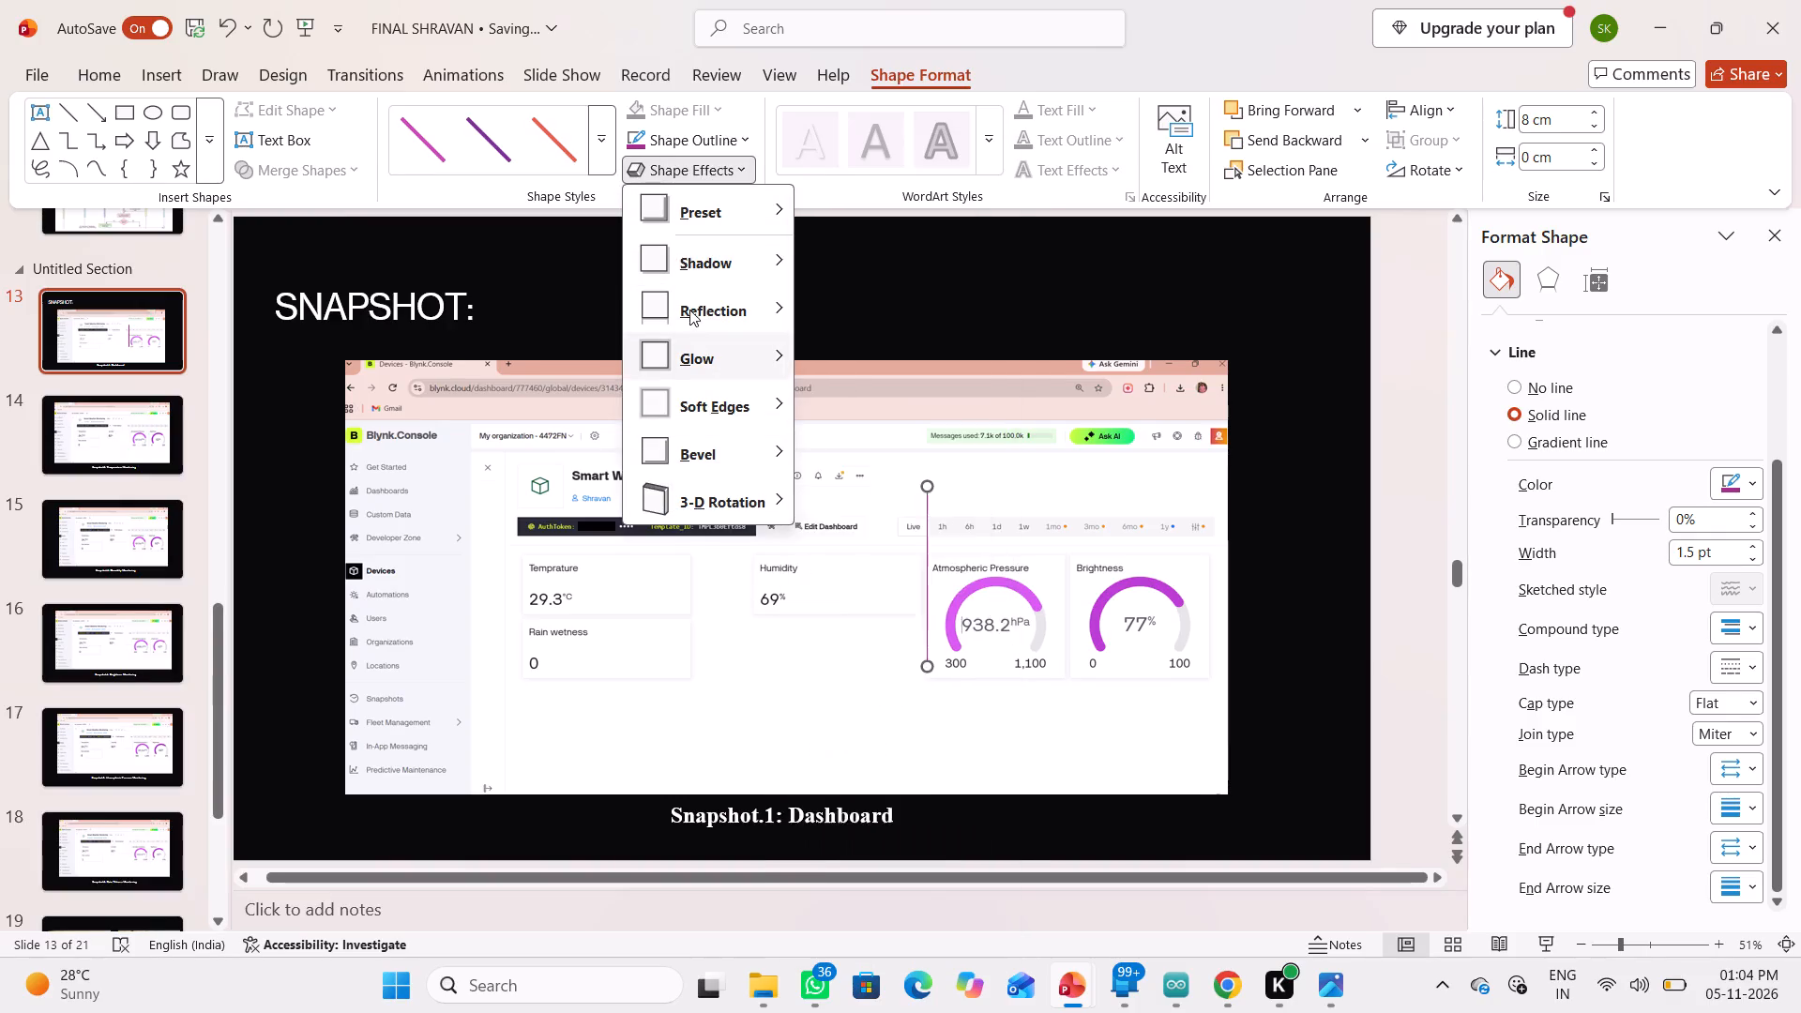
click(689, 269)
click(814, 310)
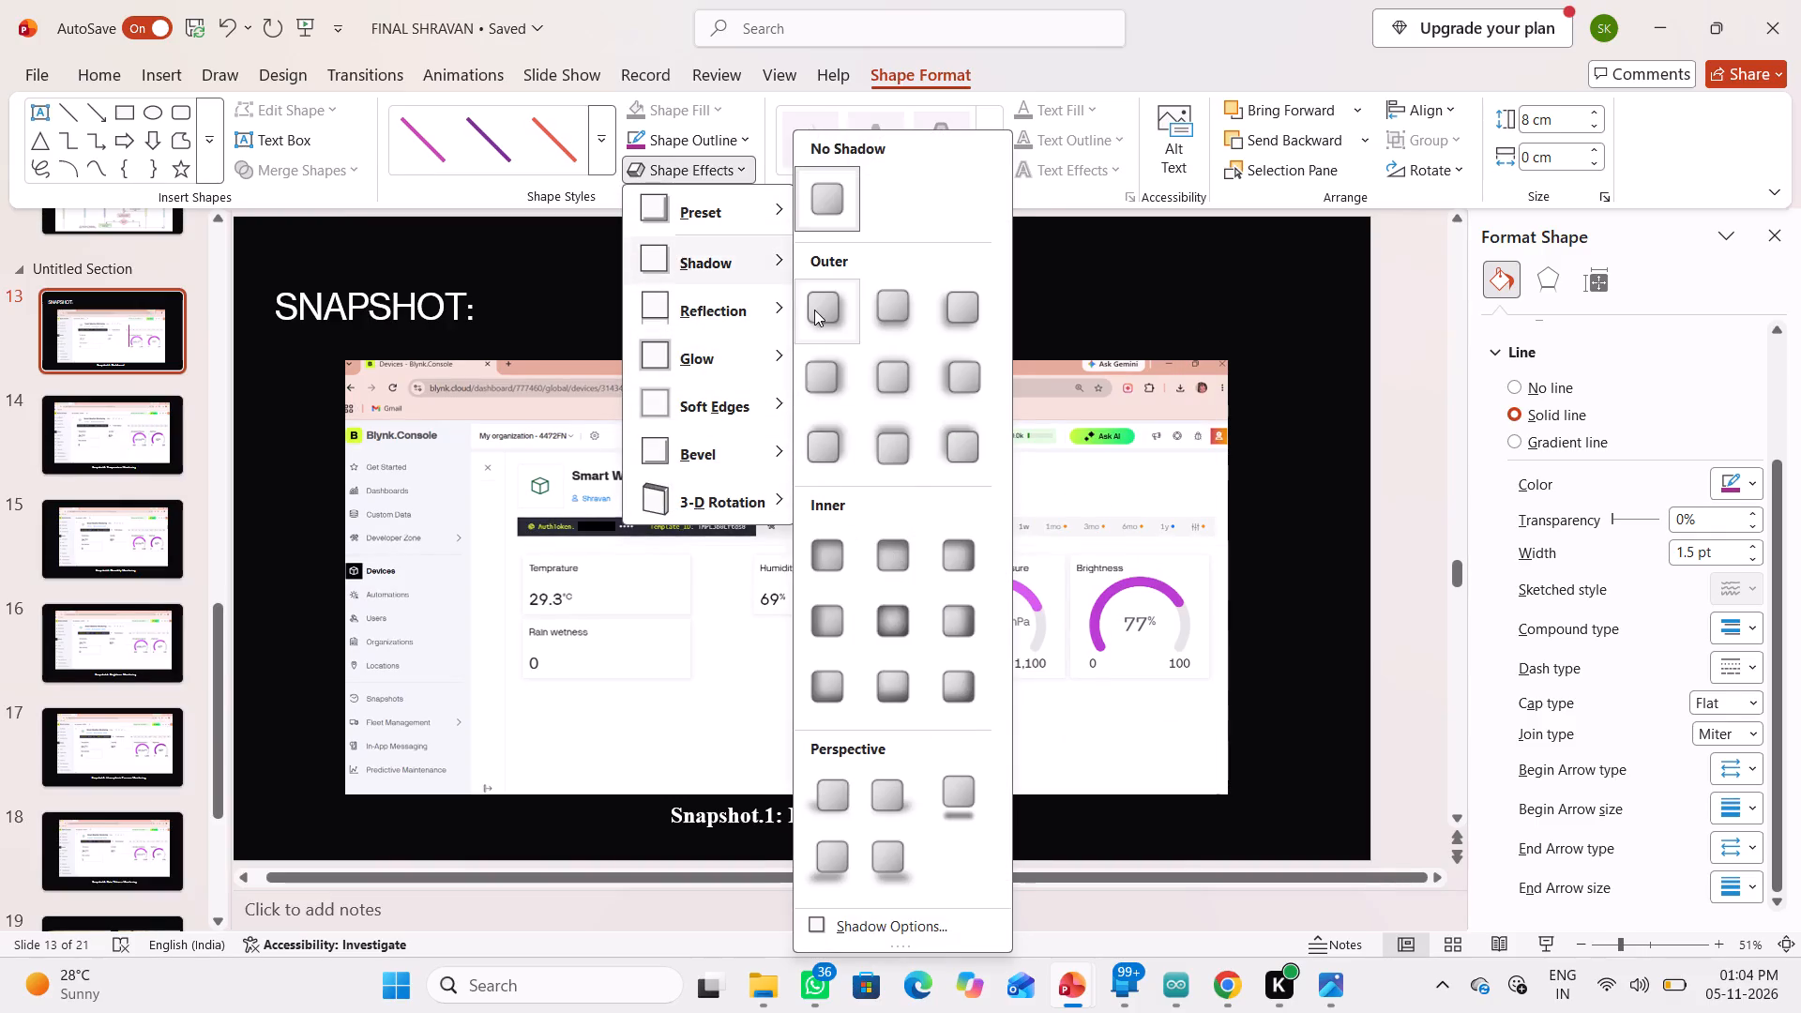
Move the vertical line below the Humidity card and shift the dashboard screenshot slightly right and down.
drag(926, 550, 866, 702)
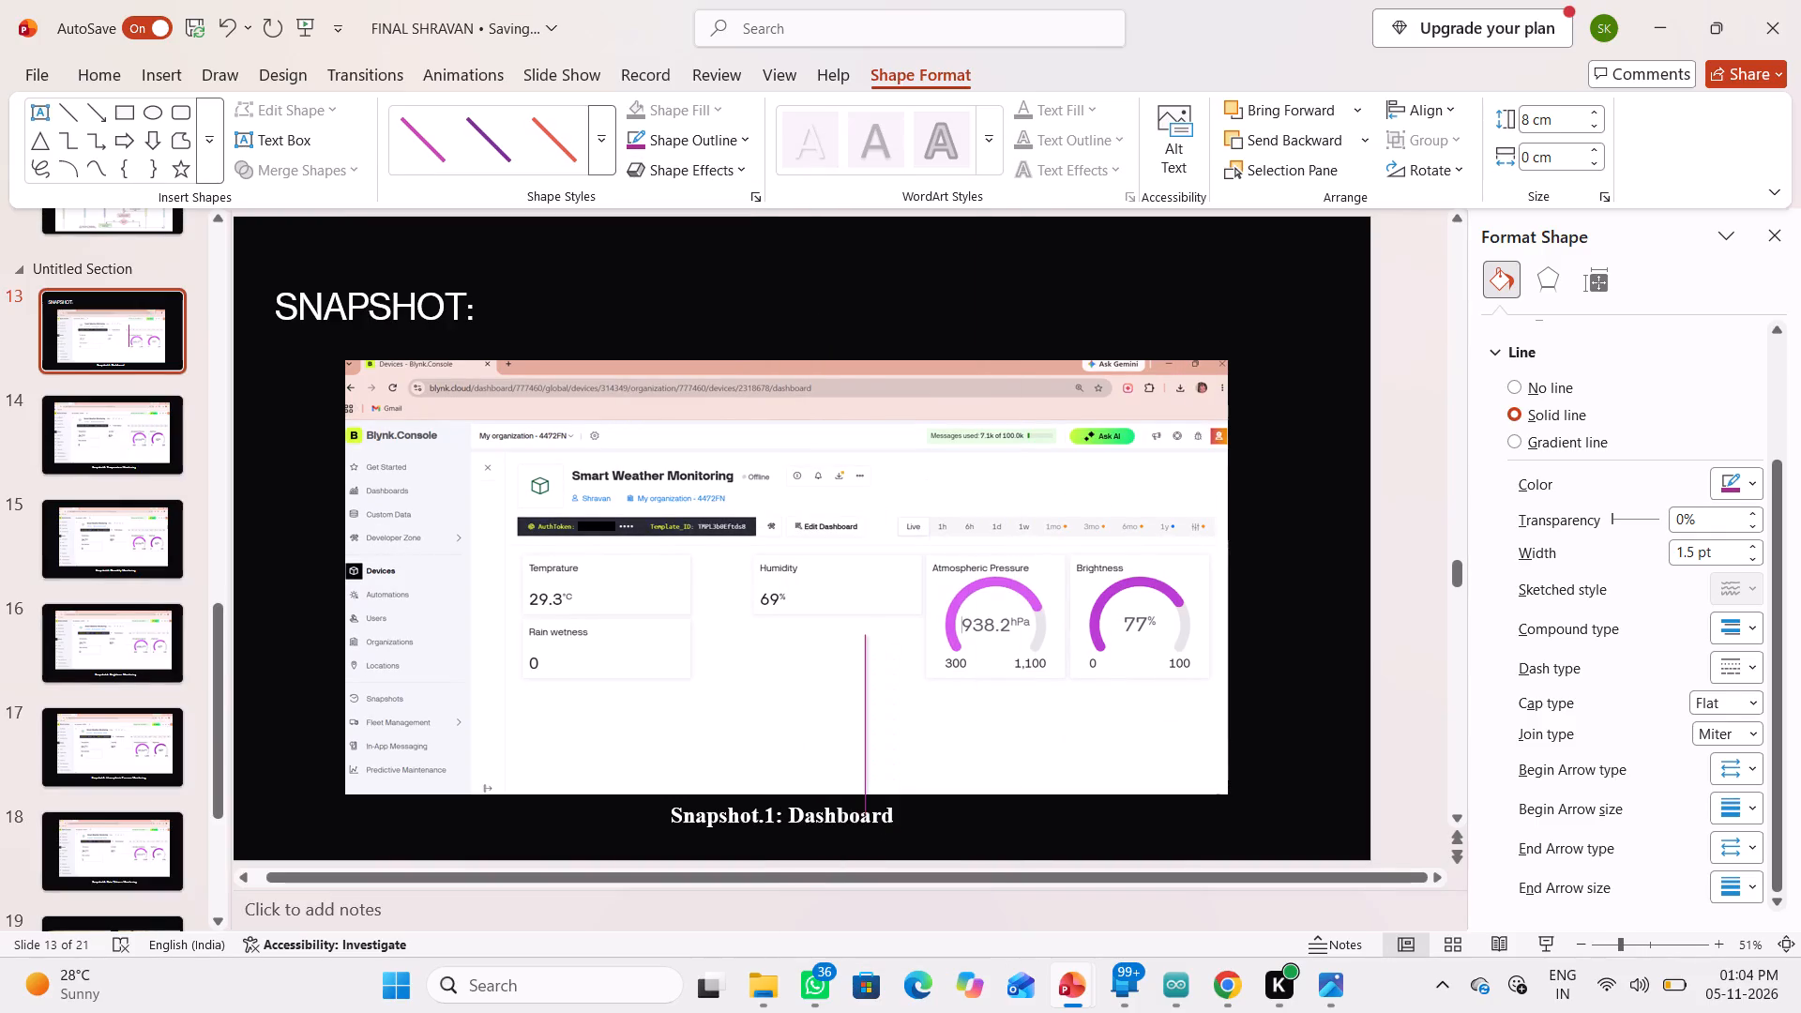
drag(929, 560, 936, 571)
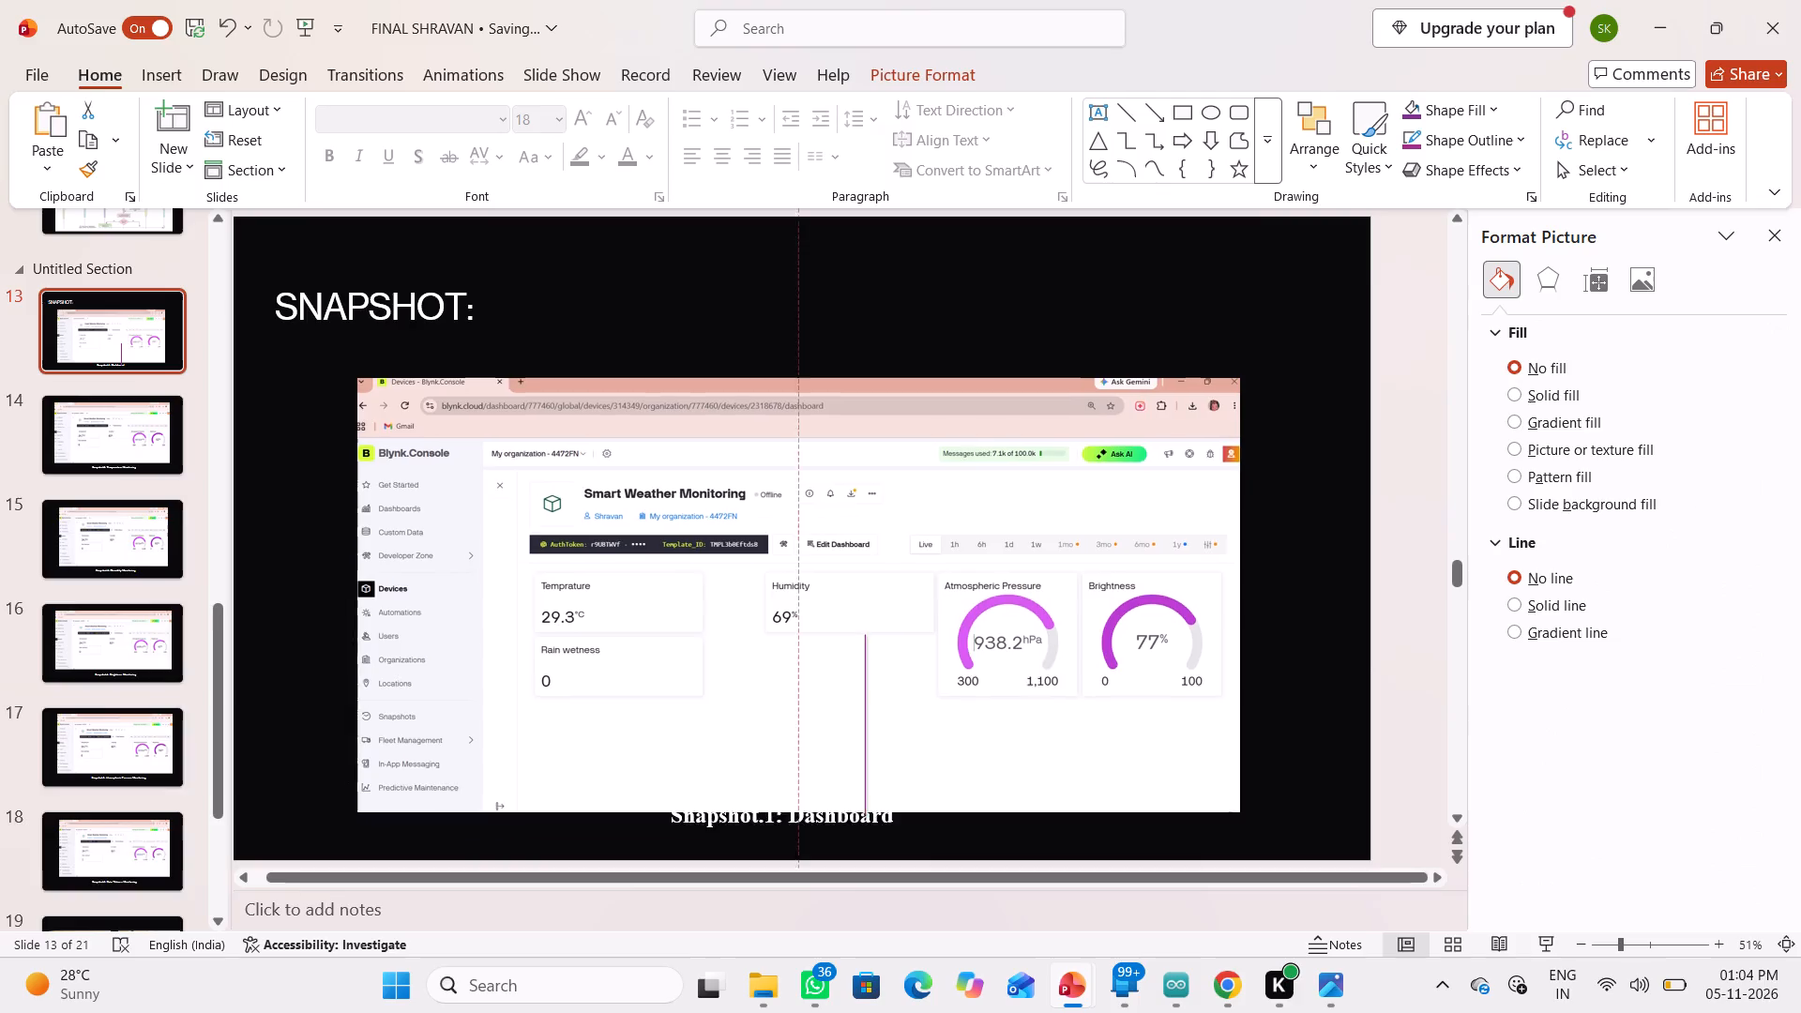
drag(936, 571, 935, 569)
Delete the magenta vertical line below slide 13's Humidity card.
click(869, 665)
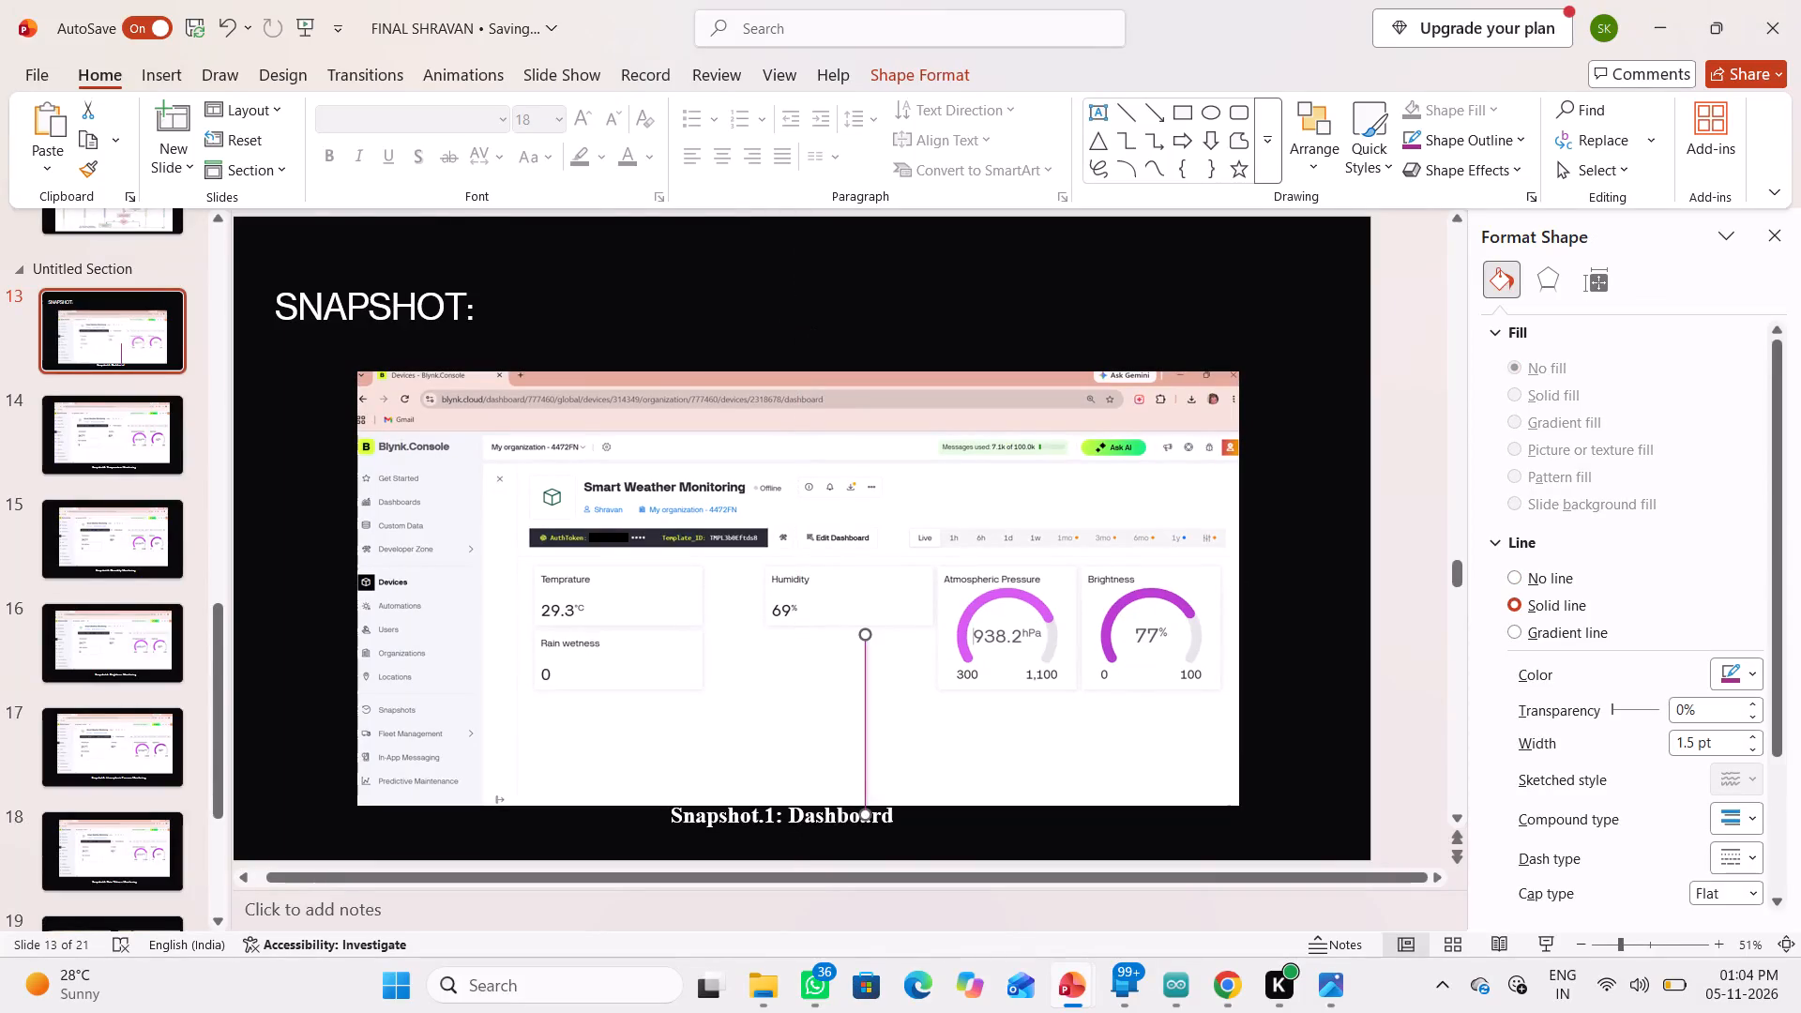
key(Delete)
Move slide 13's dashboard screenshot slightly up so it sits clear of the Snapshot.1 caption.
drag(859, 637, 854, 614)
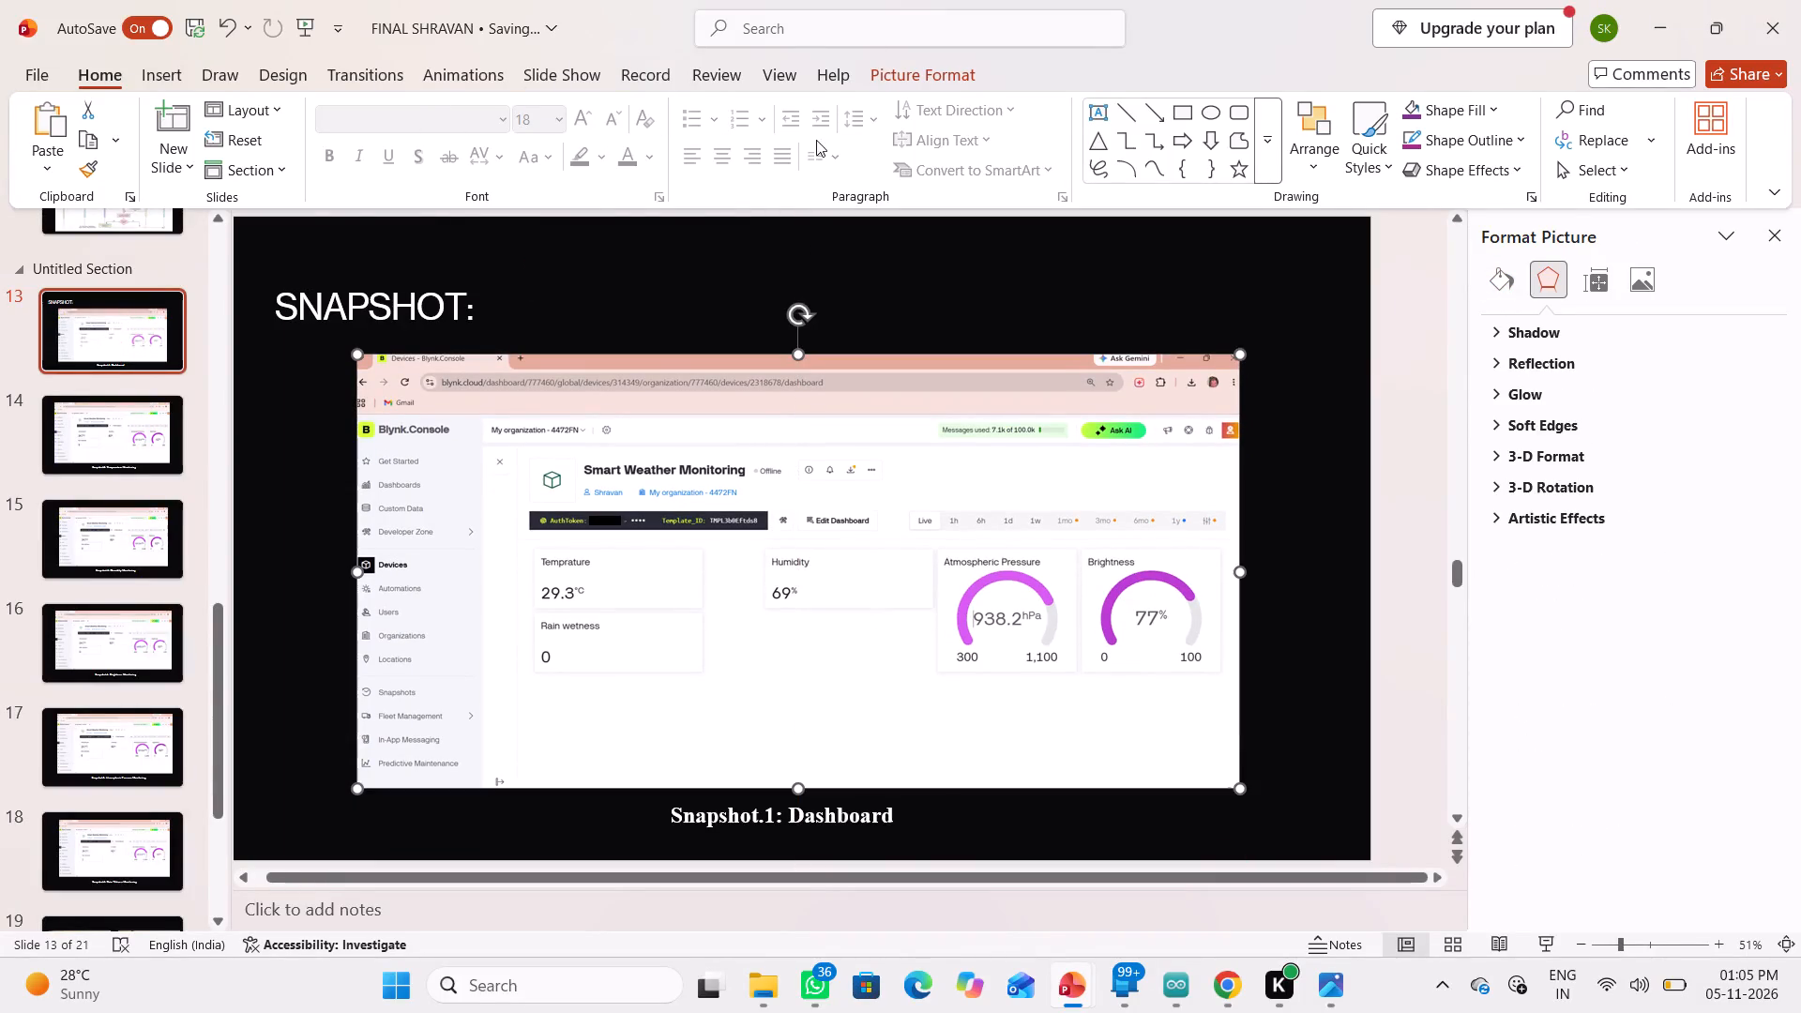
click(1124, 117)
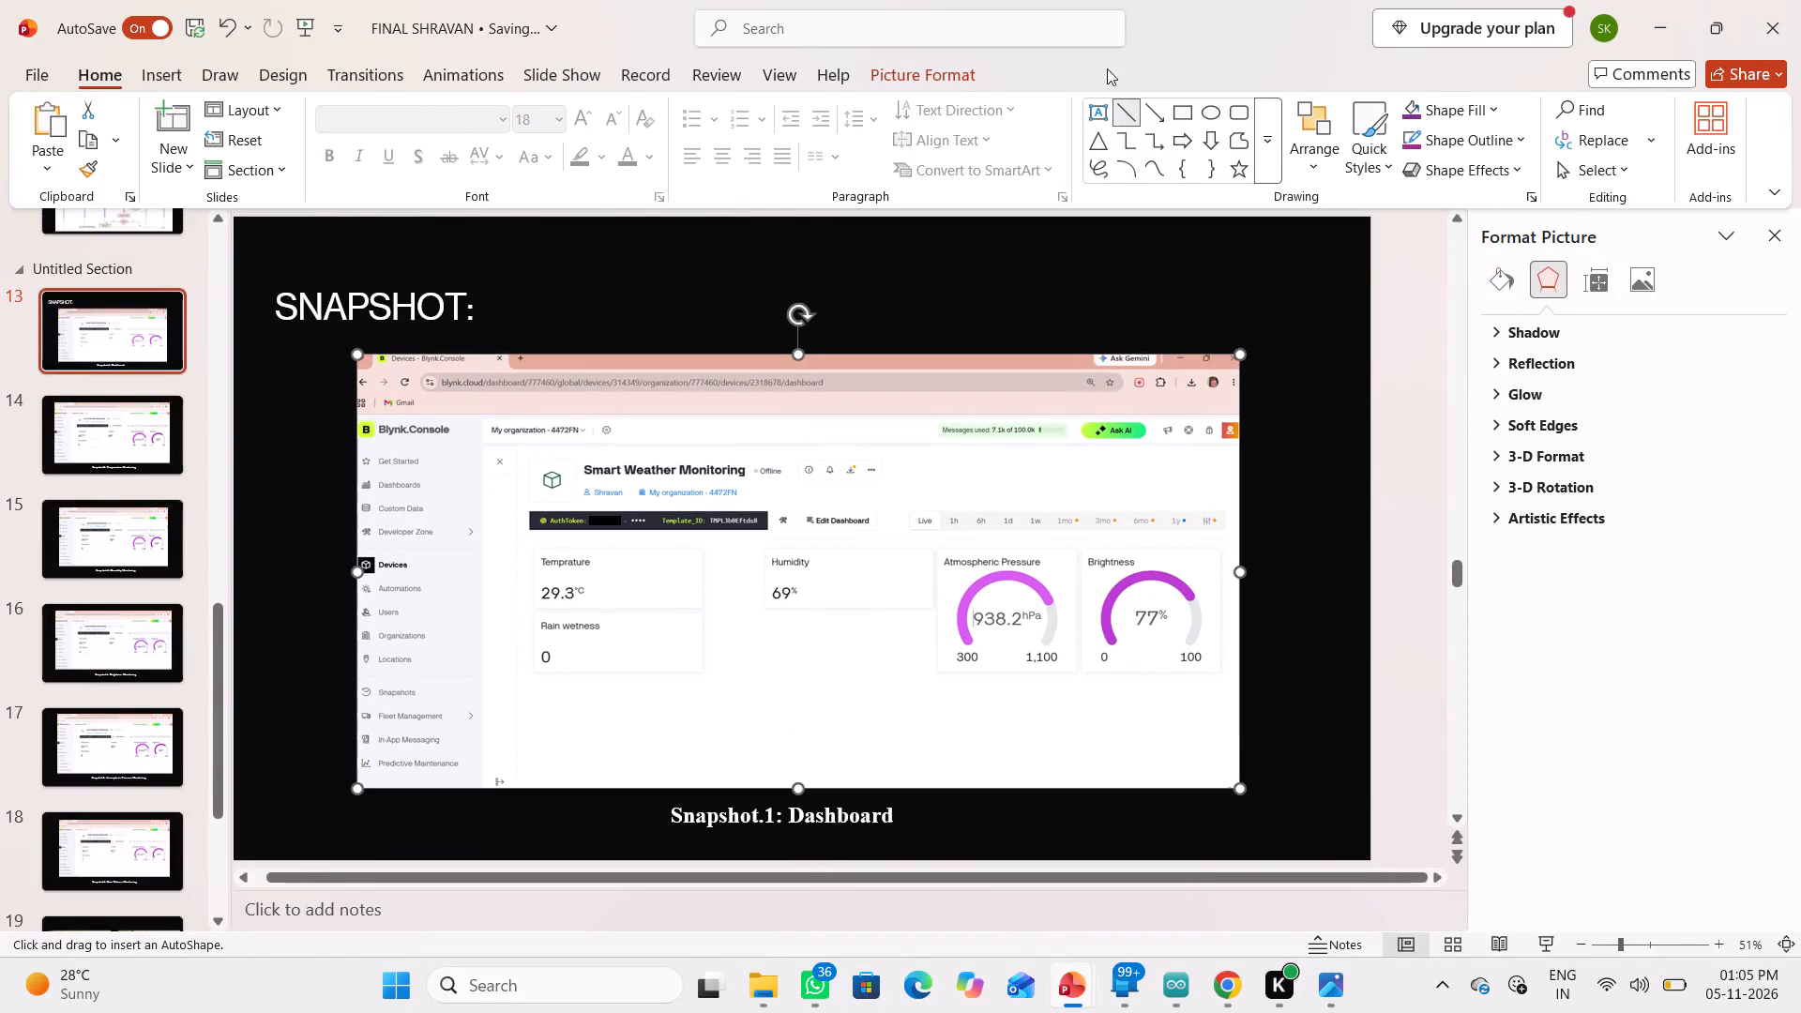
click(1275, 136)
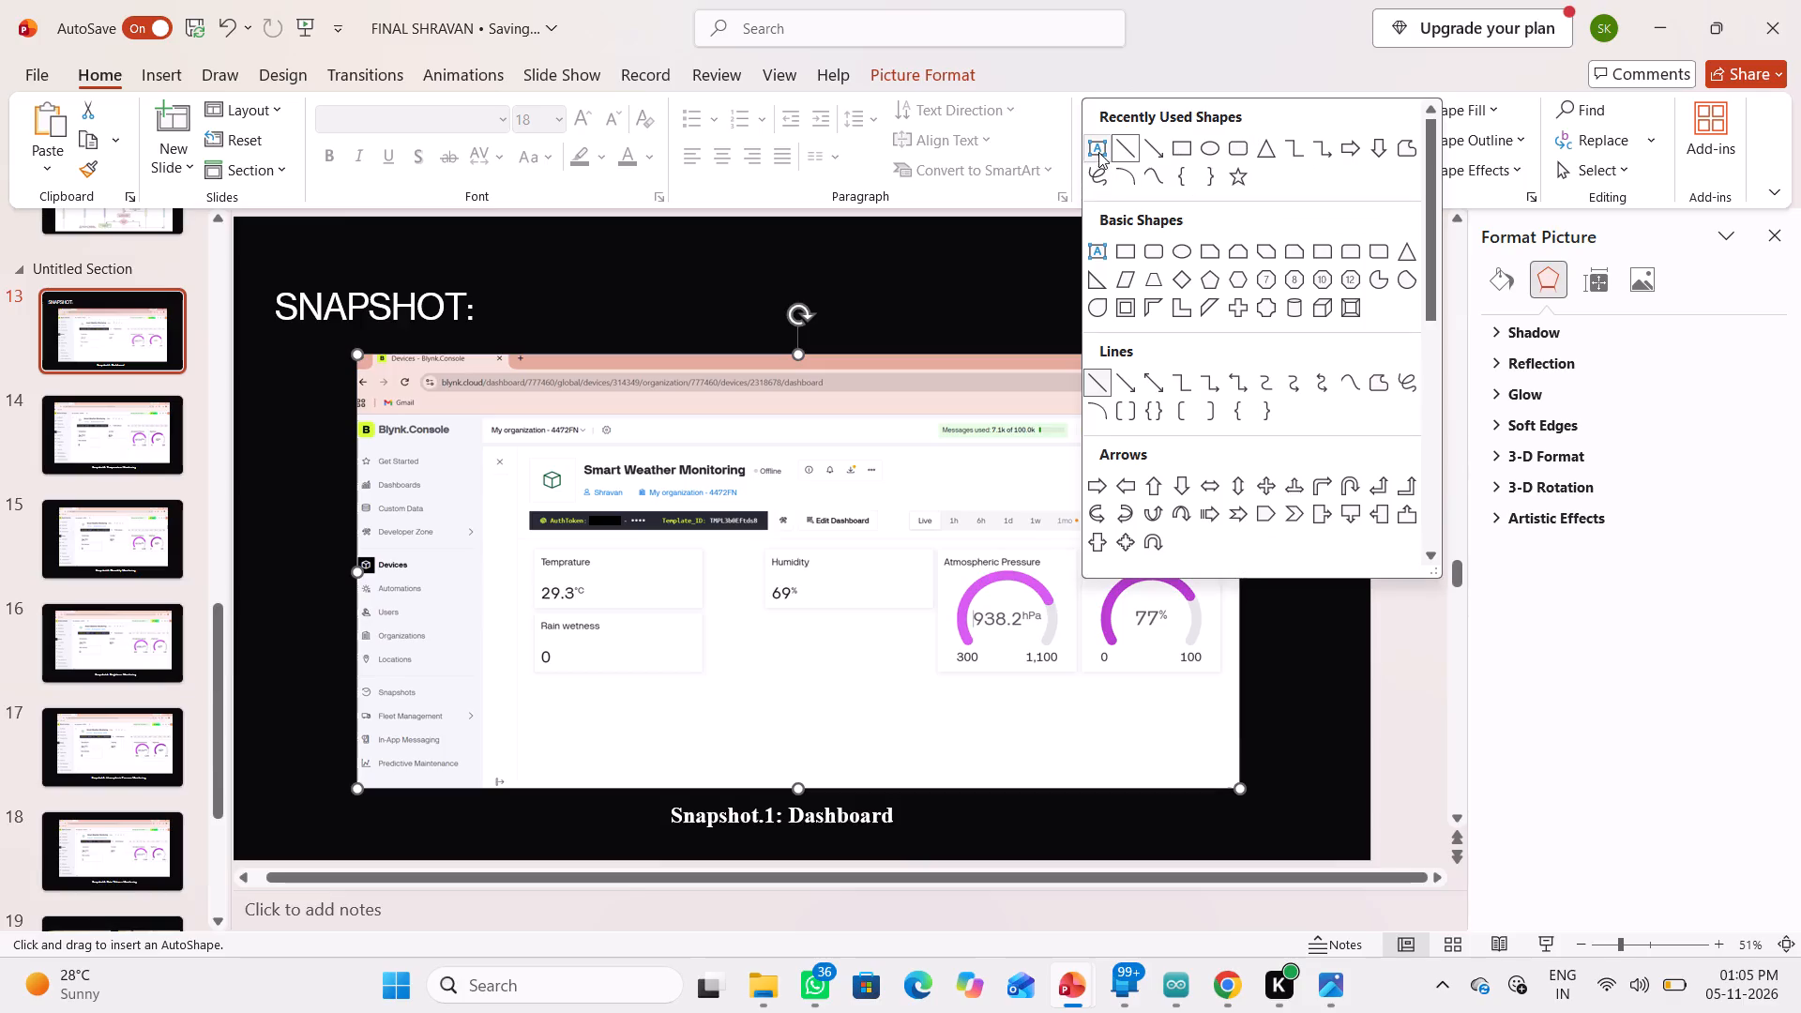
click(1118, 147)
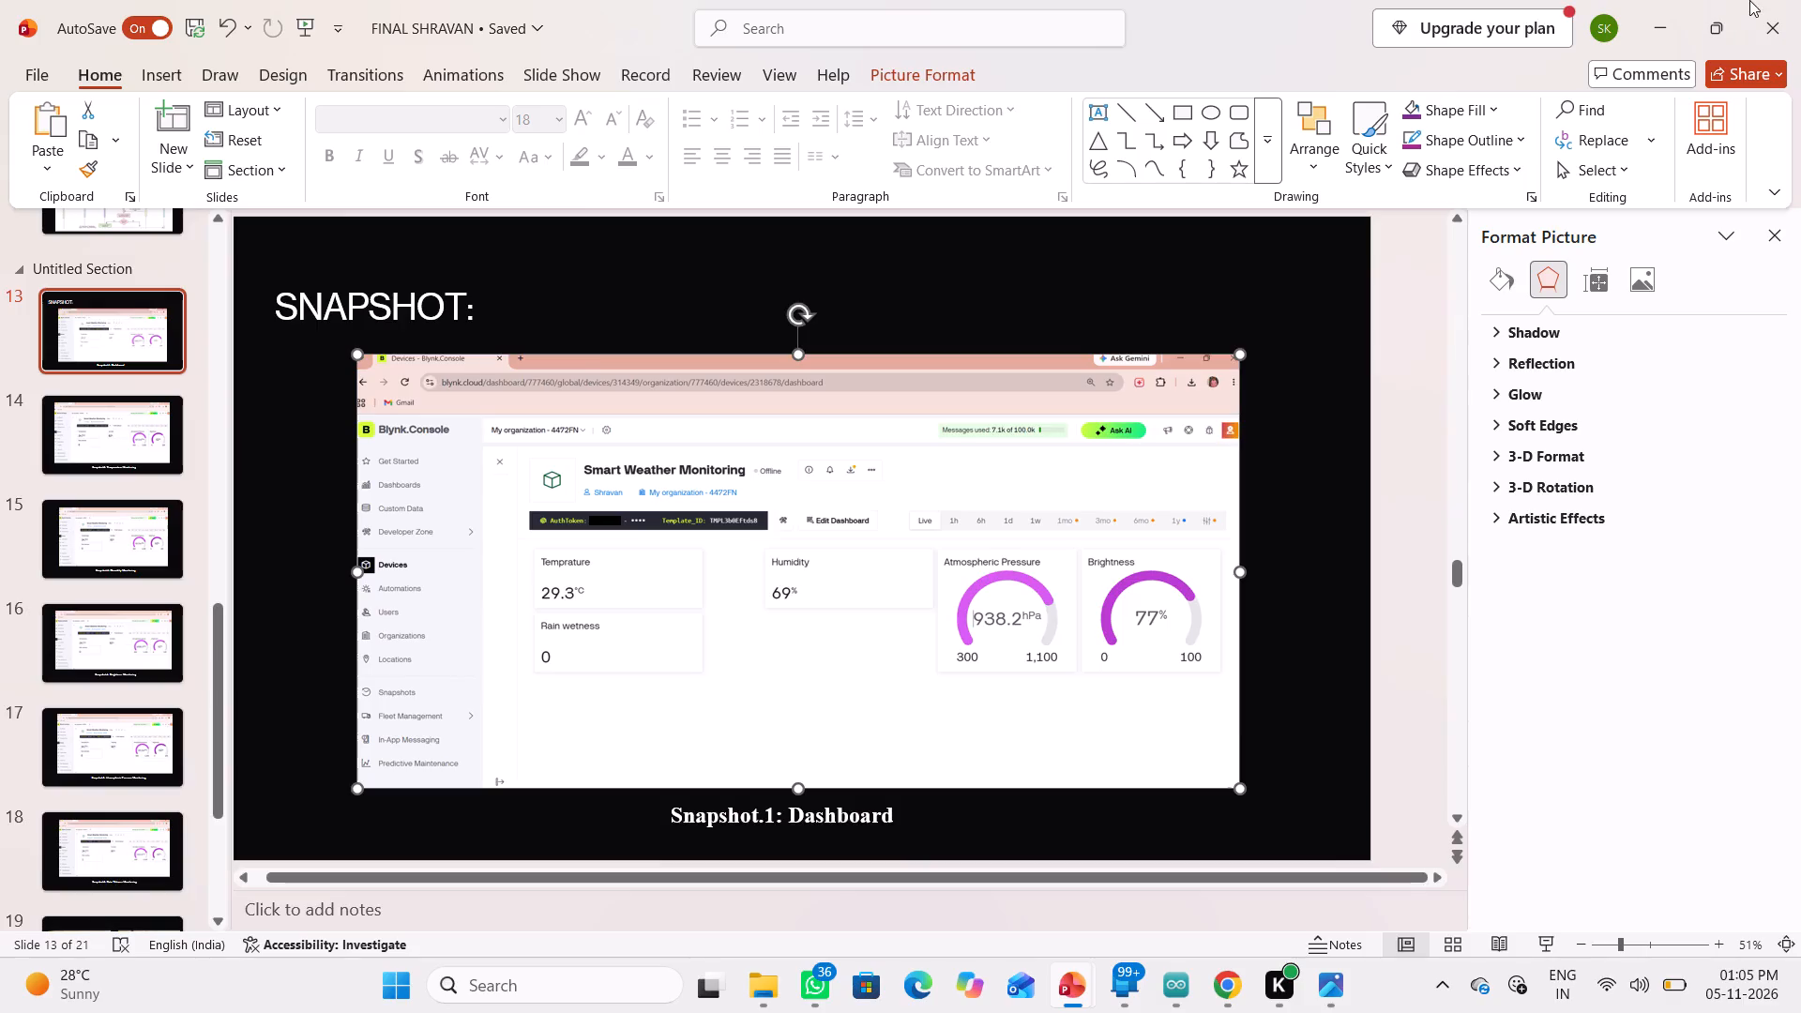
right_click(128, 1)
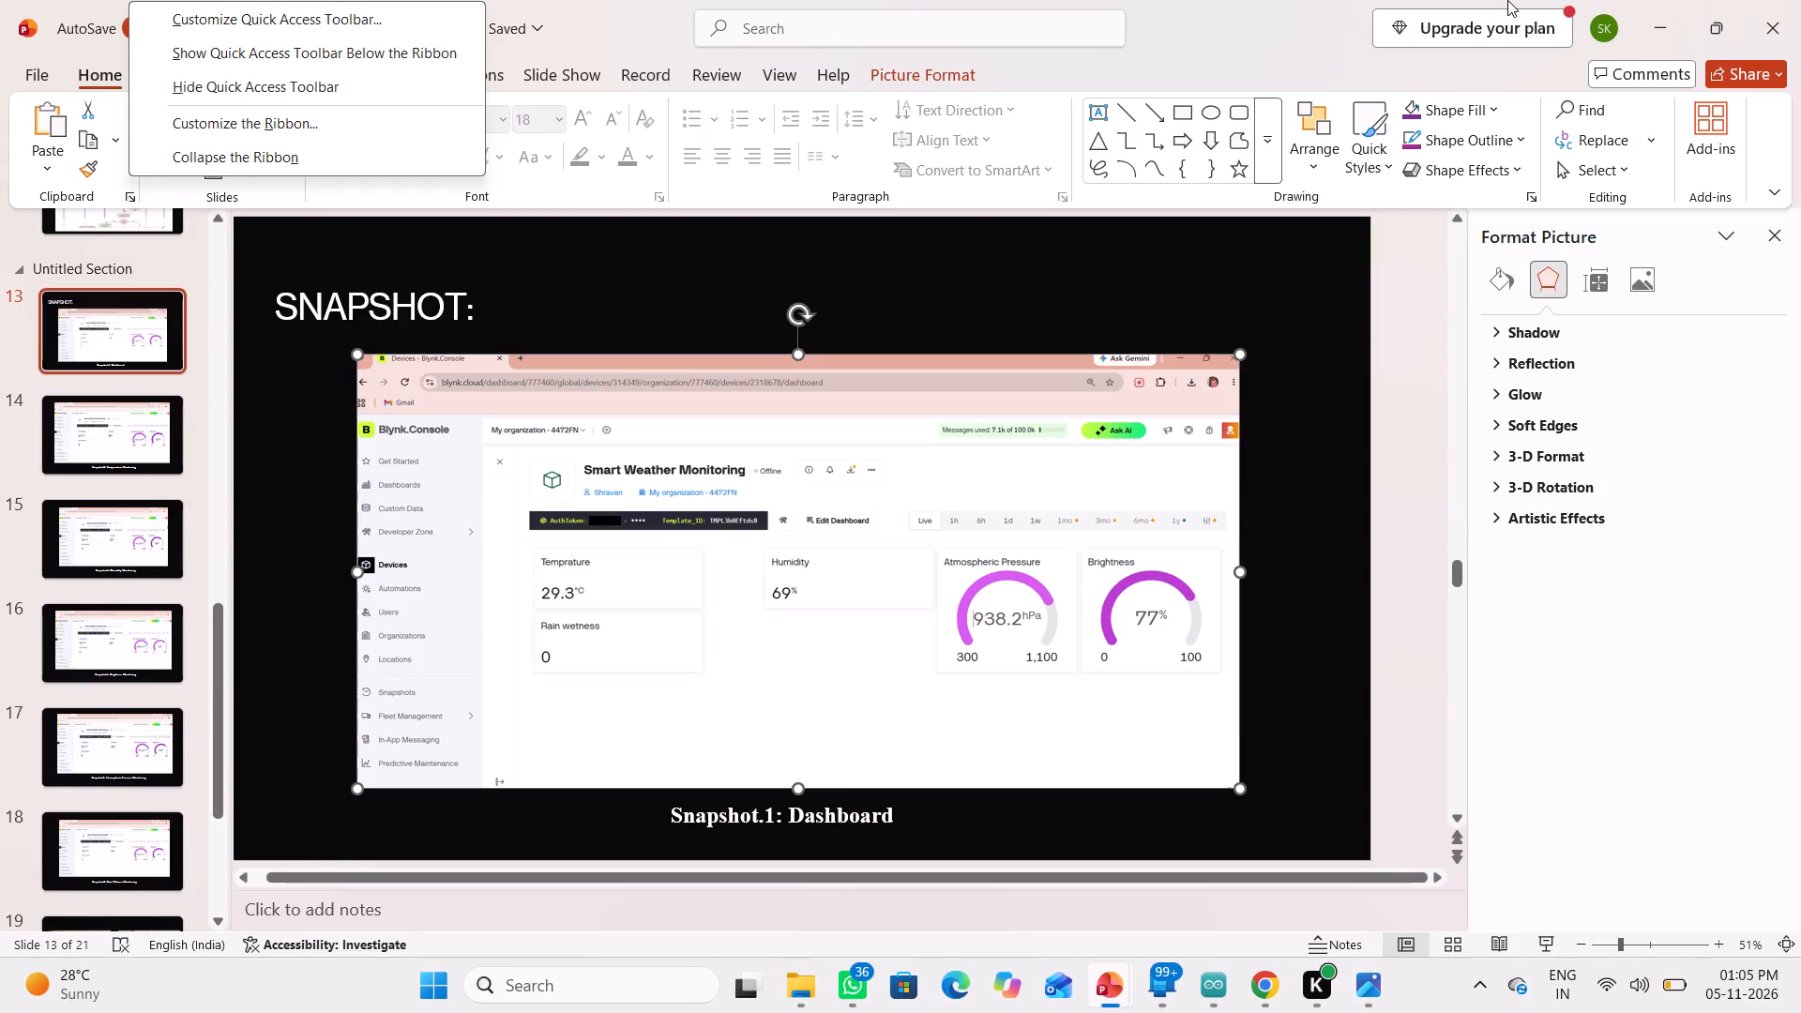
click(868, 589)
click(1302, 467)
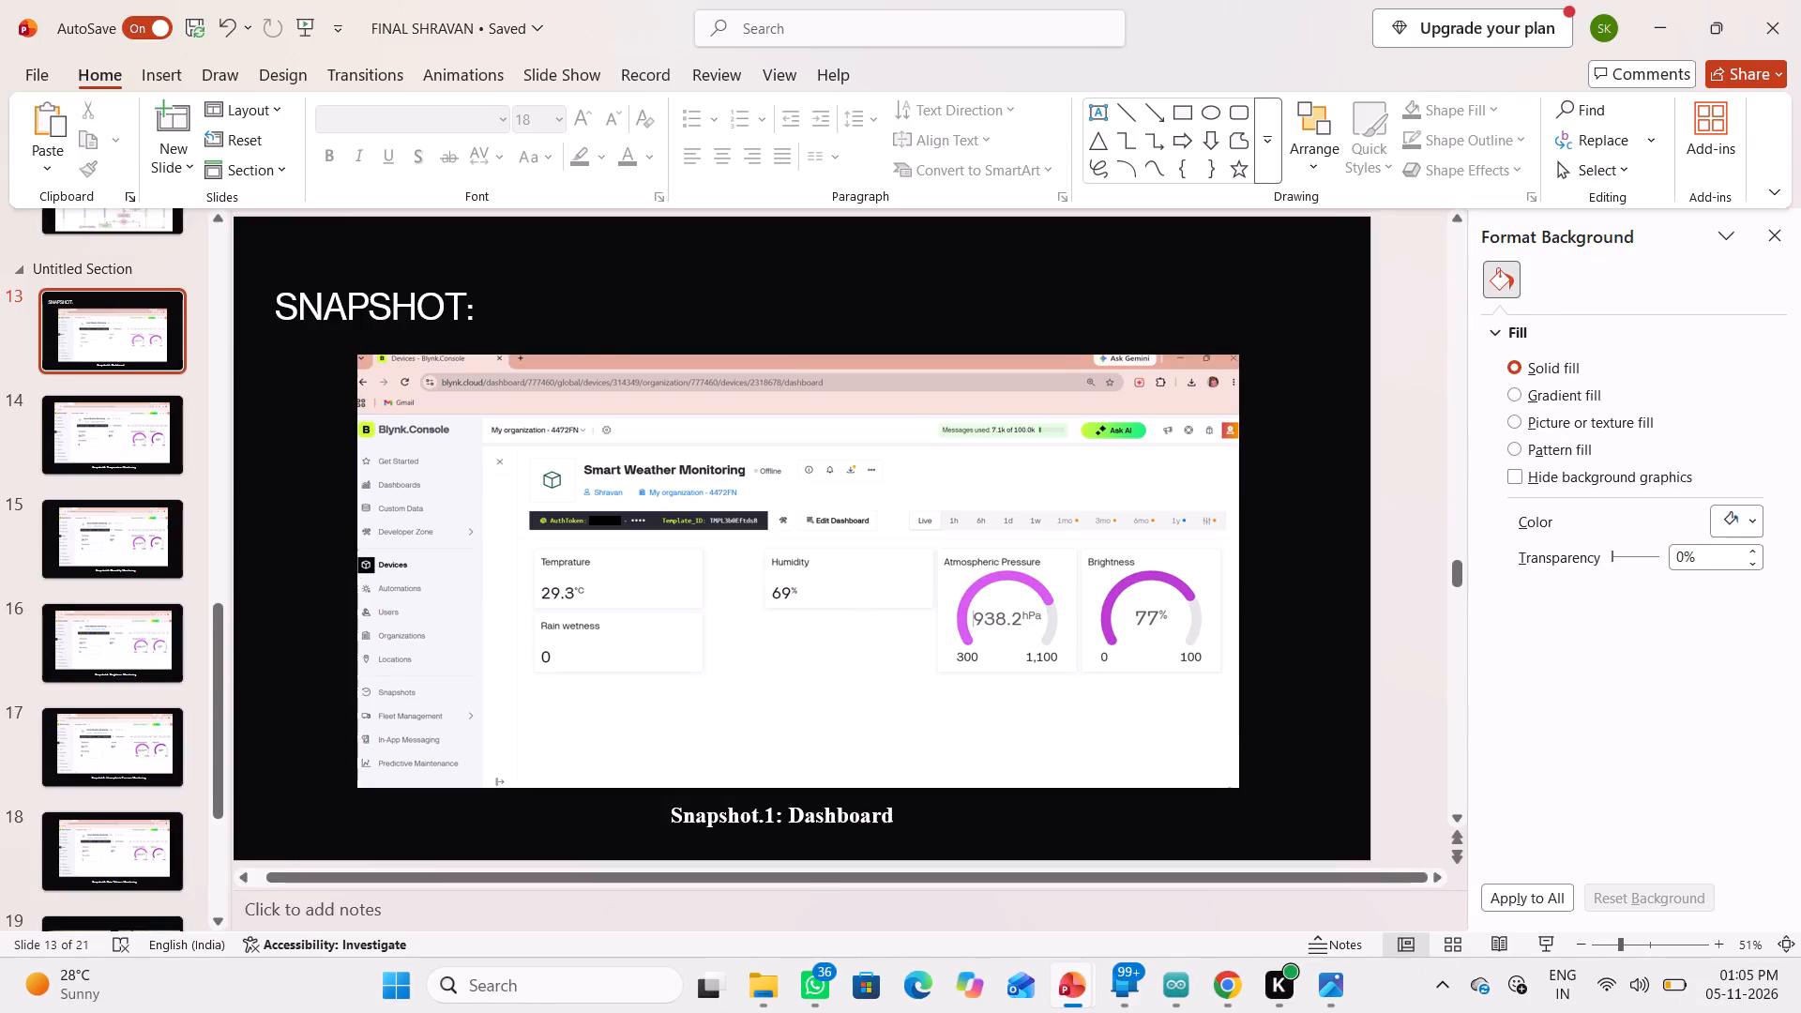
Save the presentation.
key(ctrl+s)
Minimise the PowerPoint window to switch to the ChatGPT conversation in the browser.
click(30, 78)
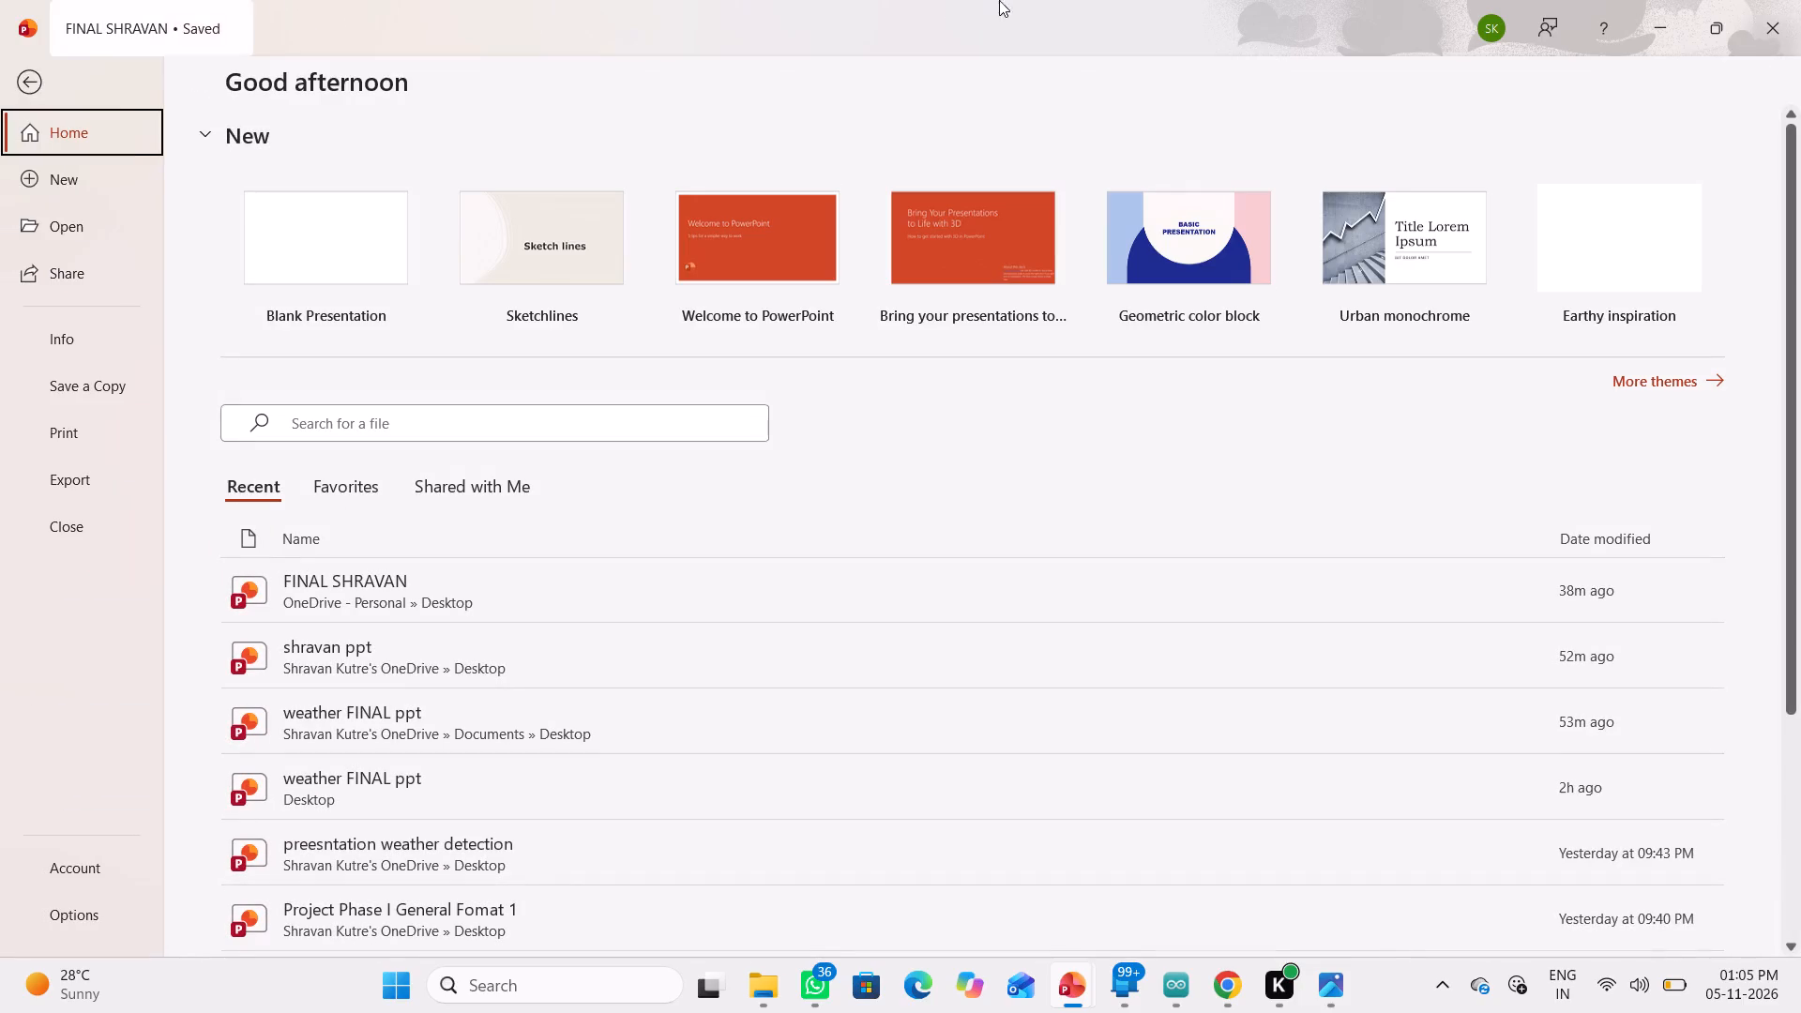
click(1666, 27)
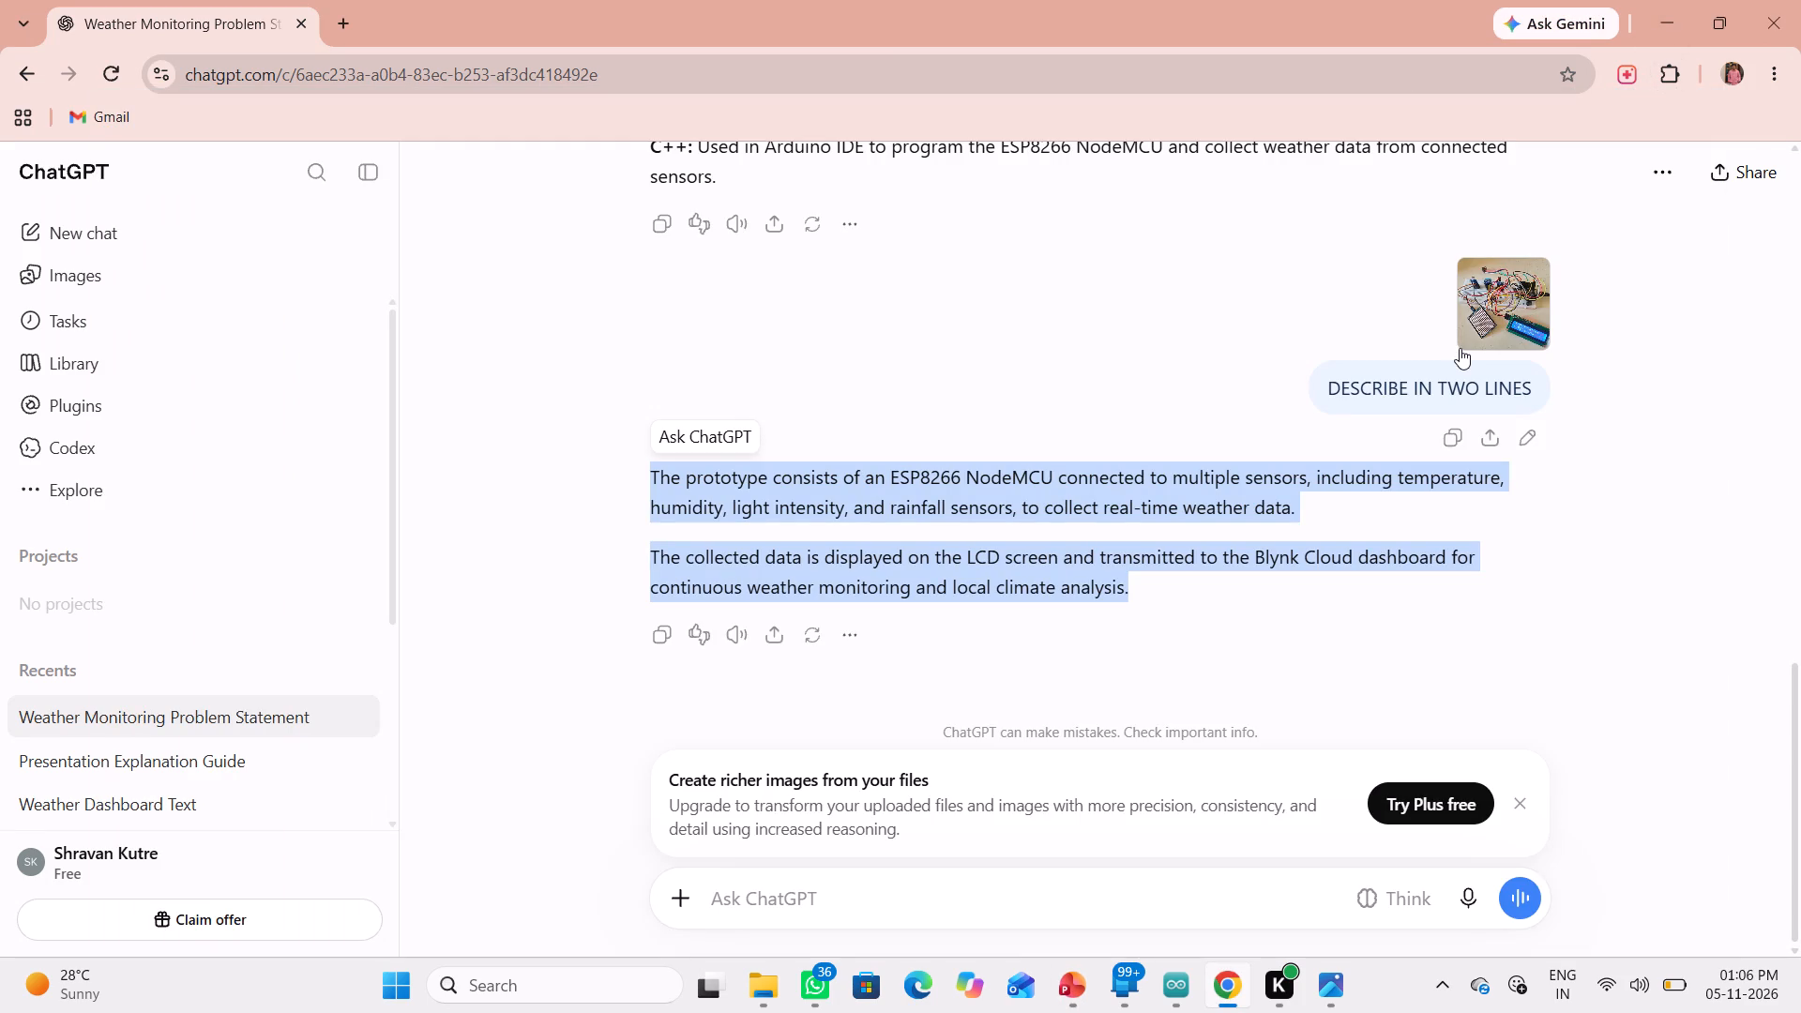
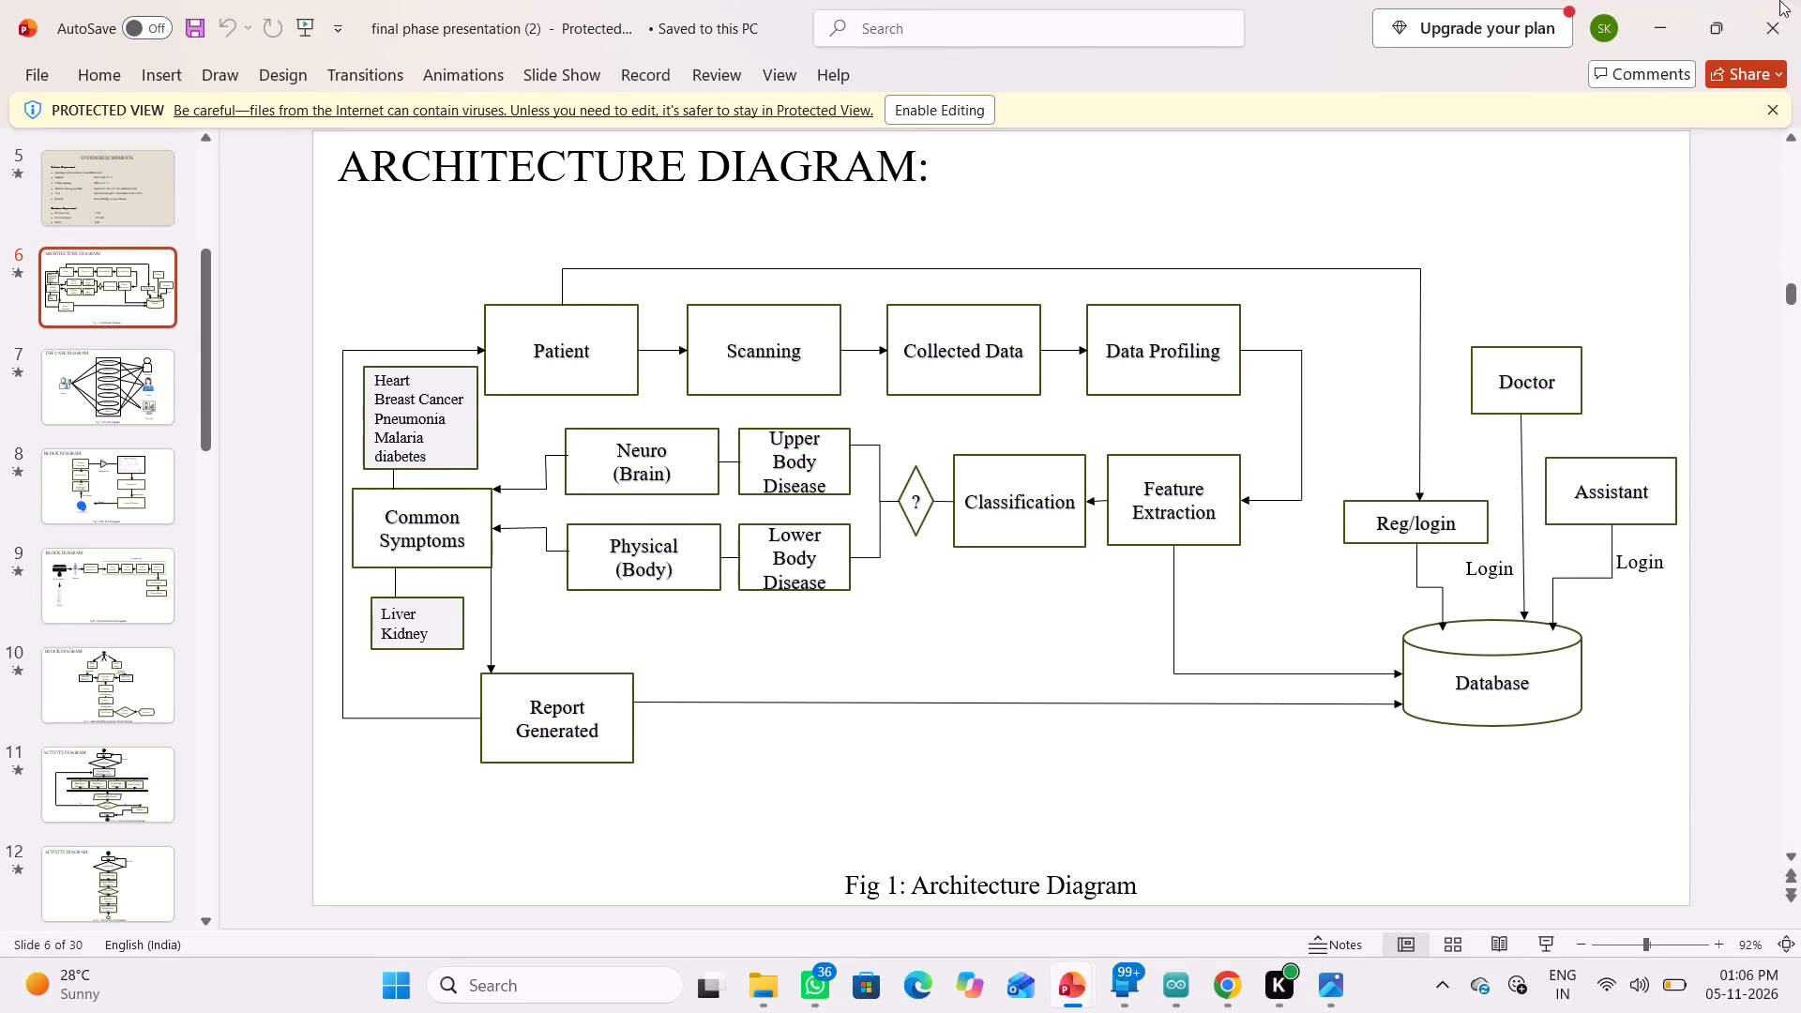
Go back from the architecture diagram to review the System Requirements slide in the final phase presentation.
scroll(1481, 458, up, 1)
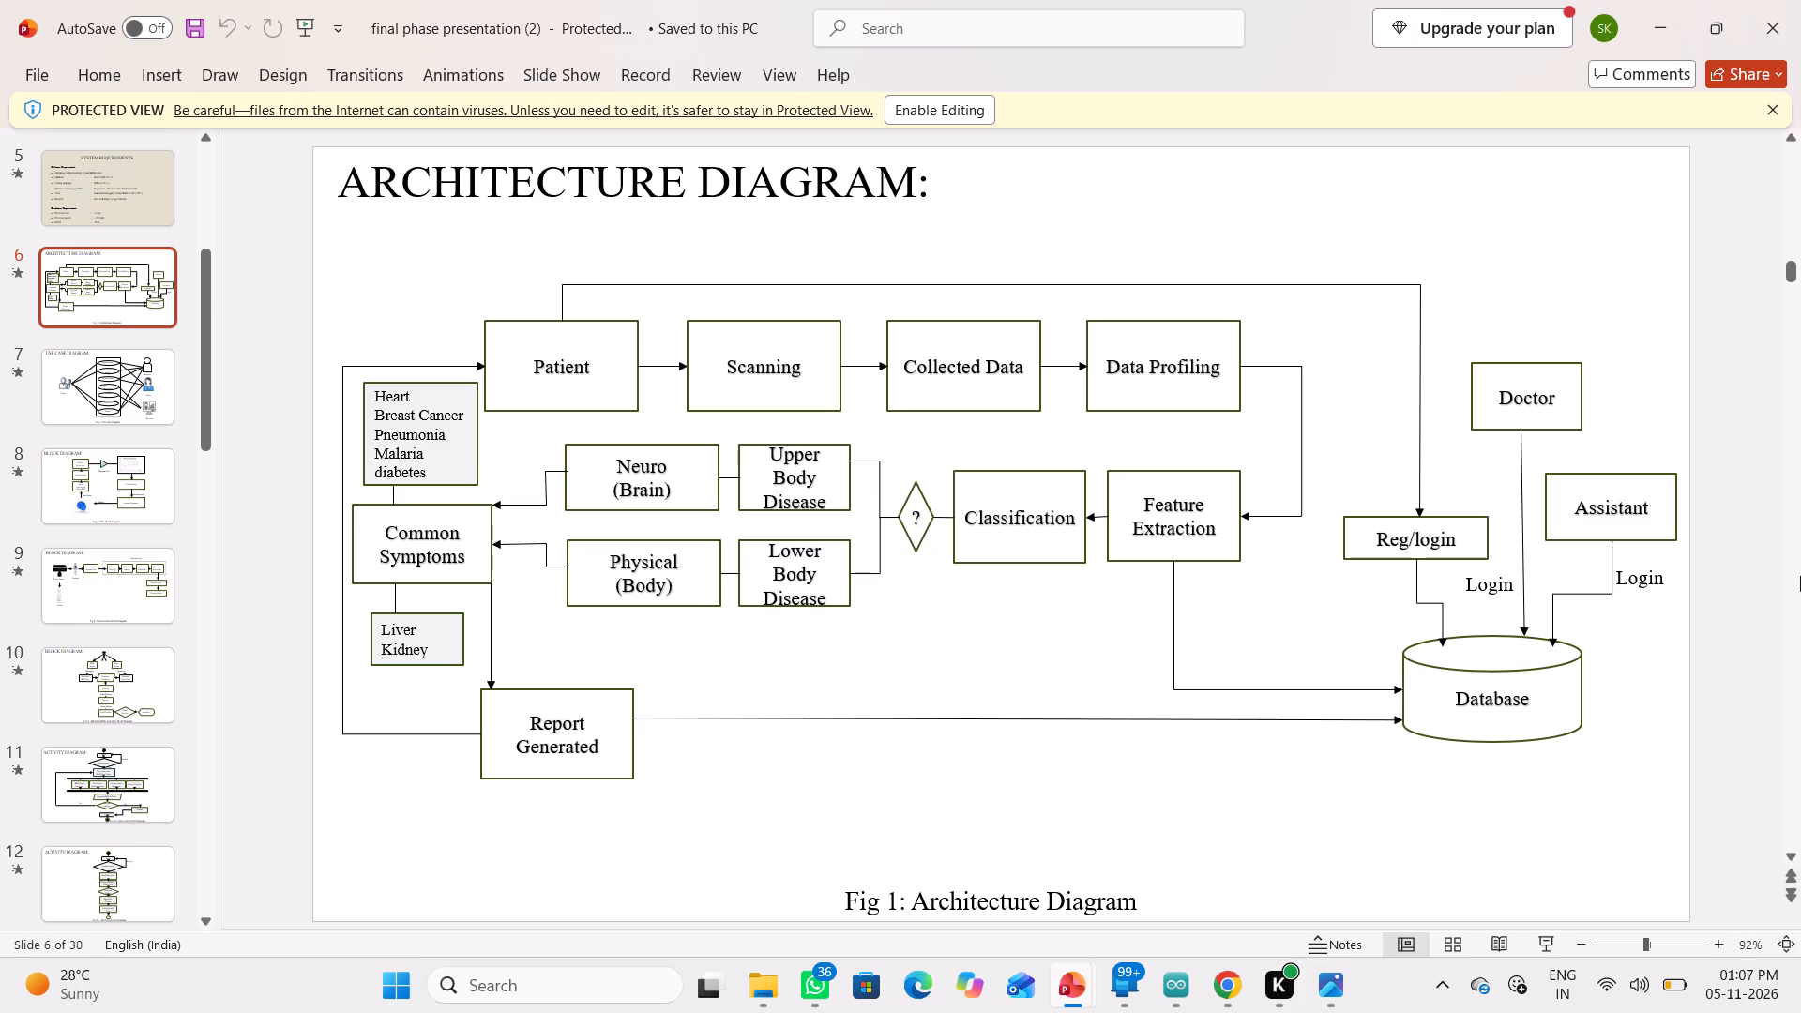
scroll(1398, 517, up, 2)
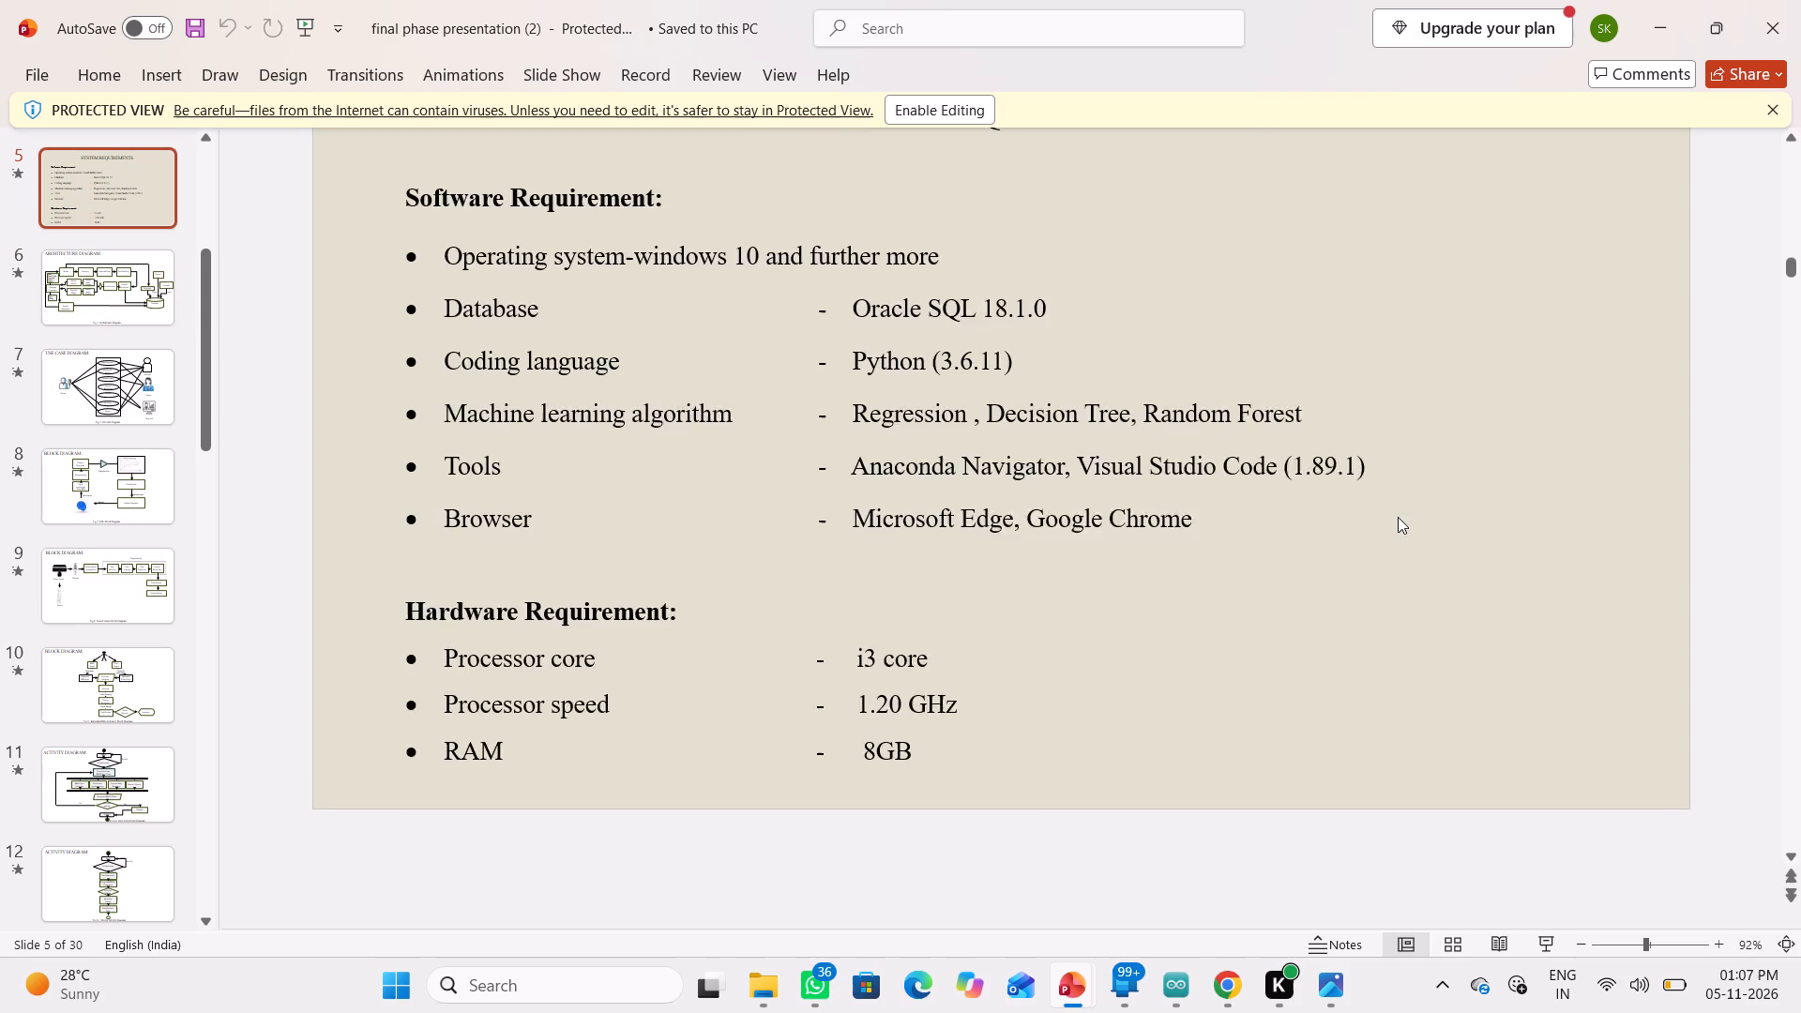
scroll(1398, 517, up, 4)
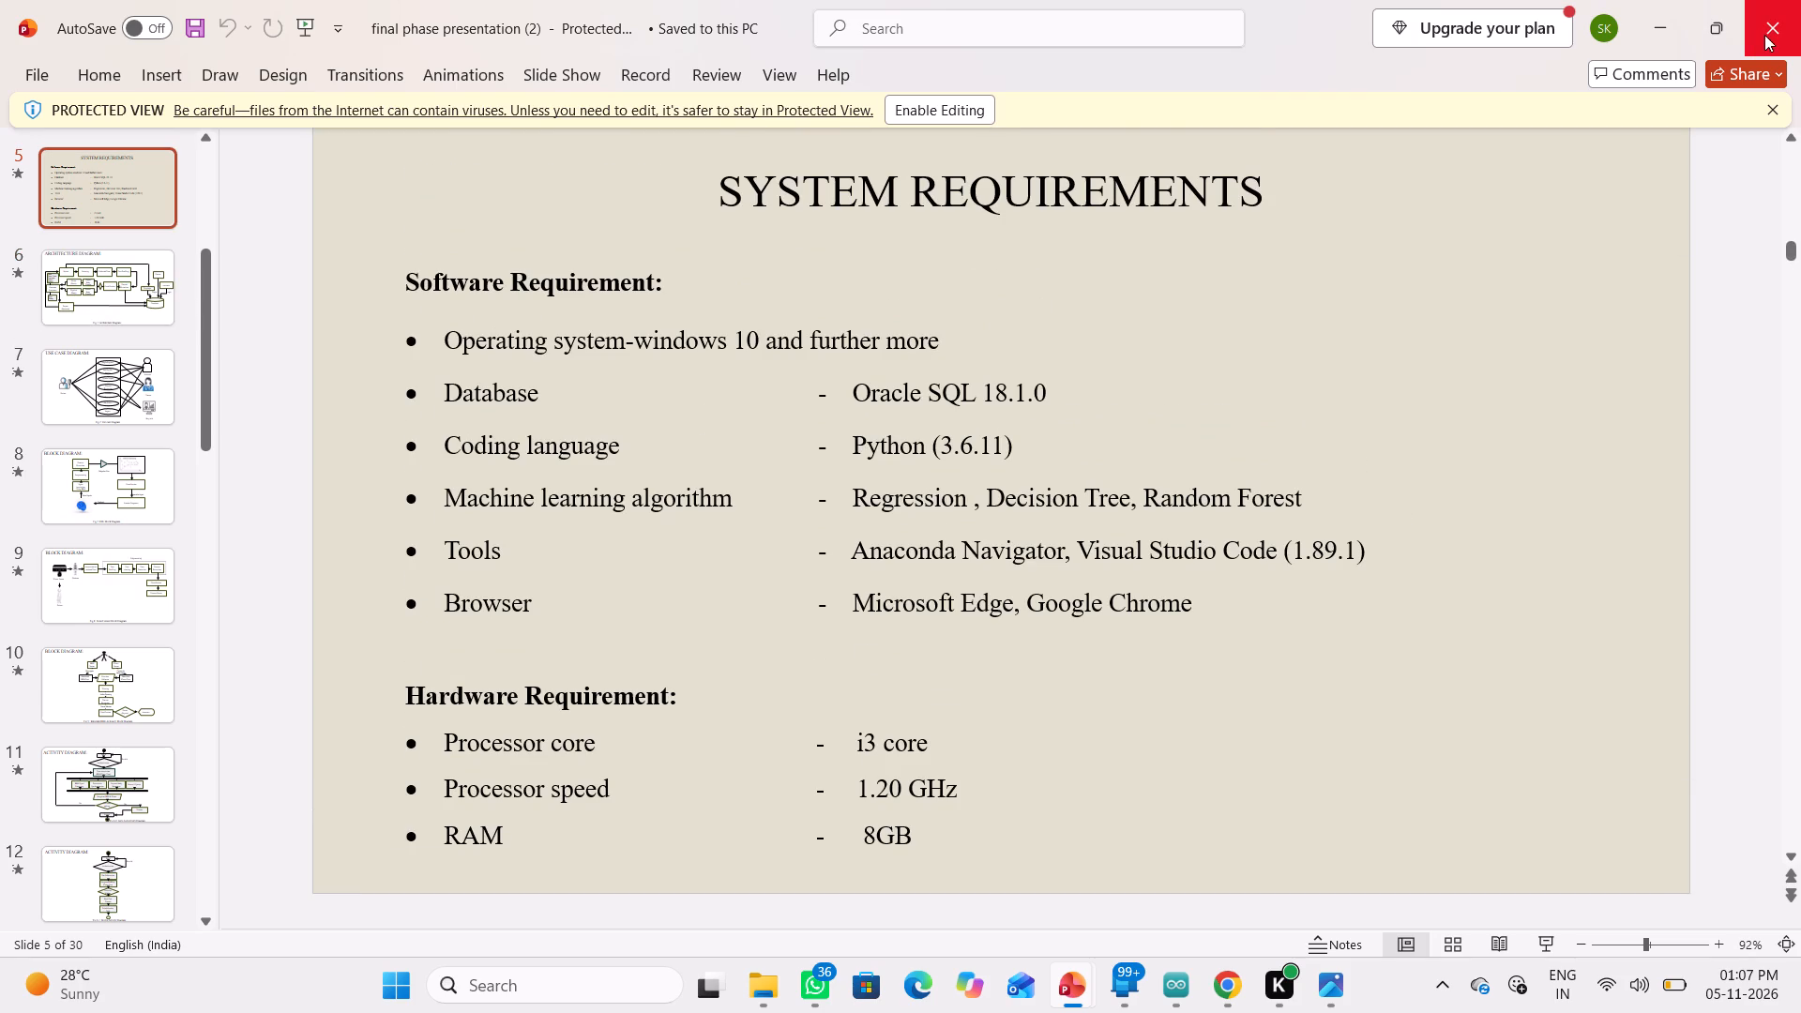
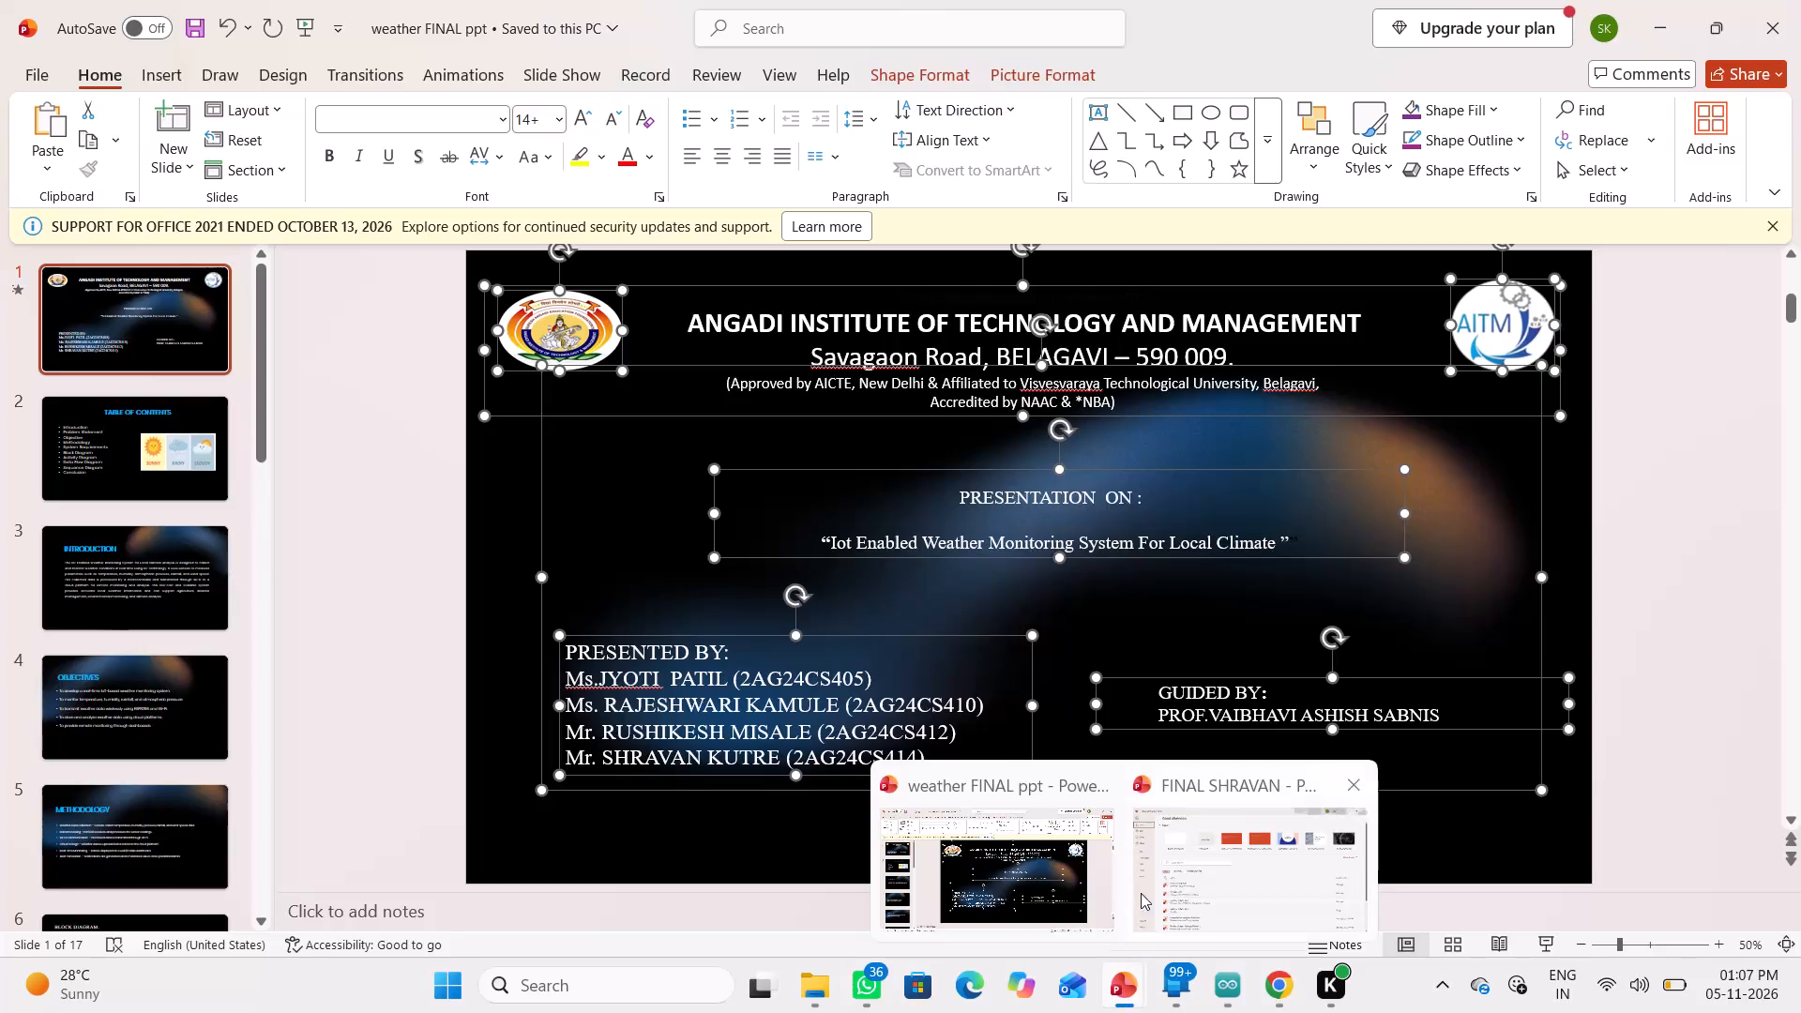
Switch to the FINAL SHRAVAN presentation, open it from the recent files, check its closing and snapshot slides, and save it.
click(1193, 867)
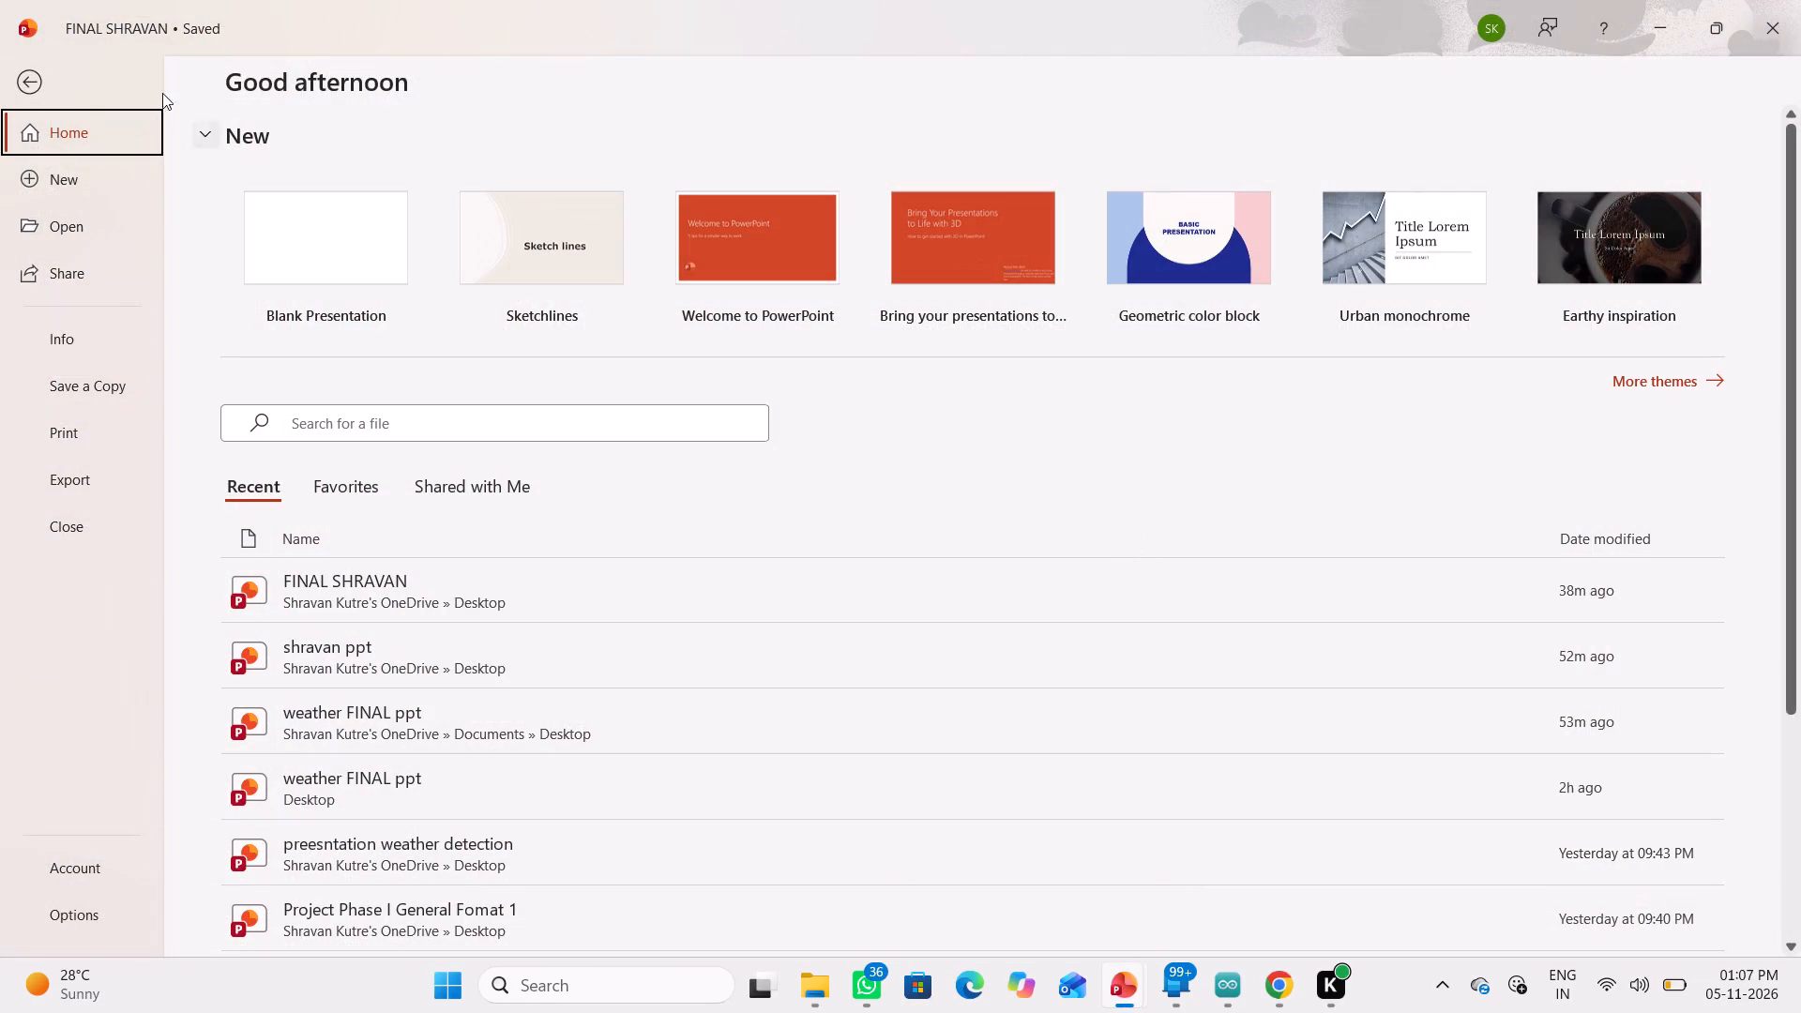
click(382, 585)
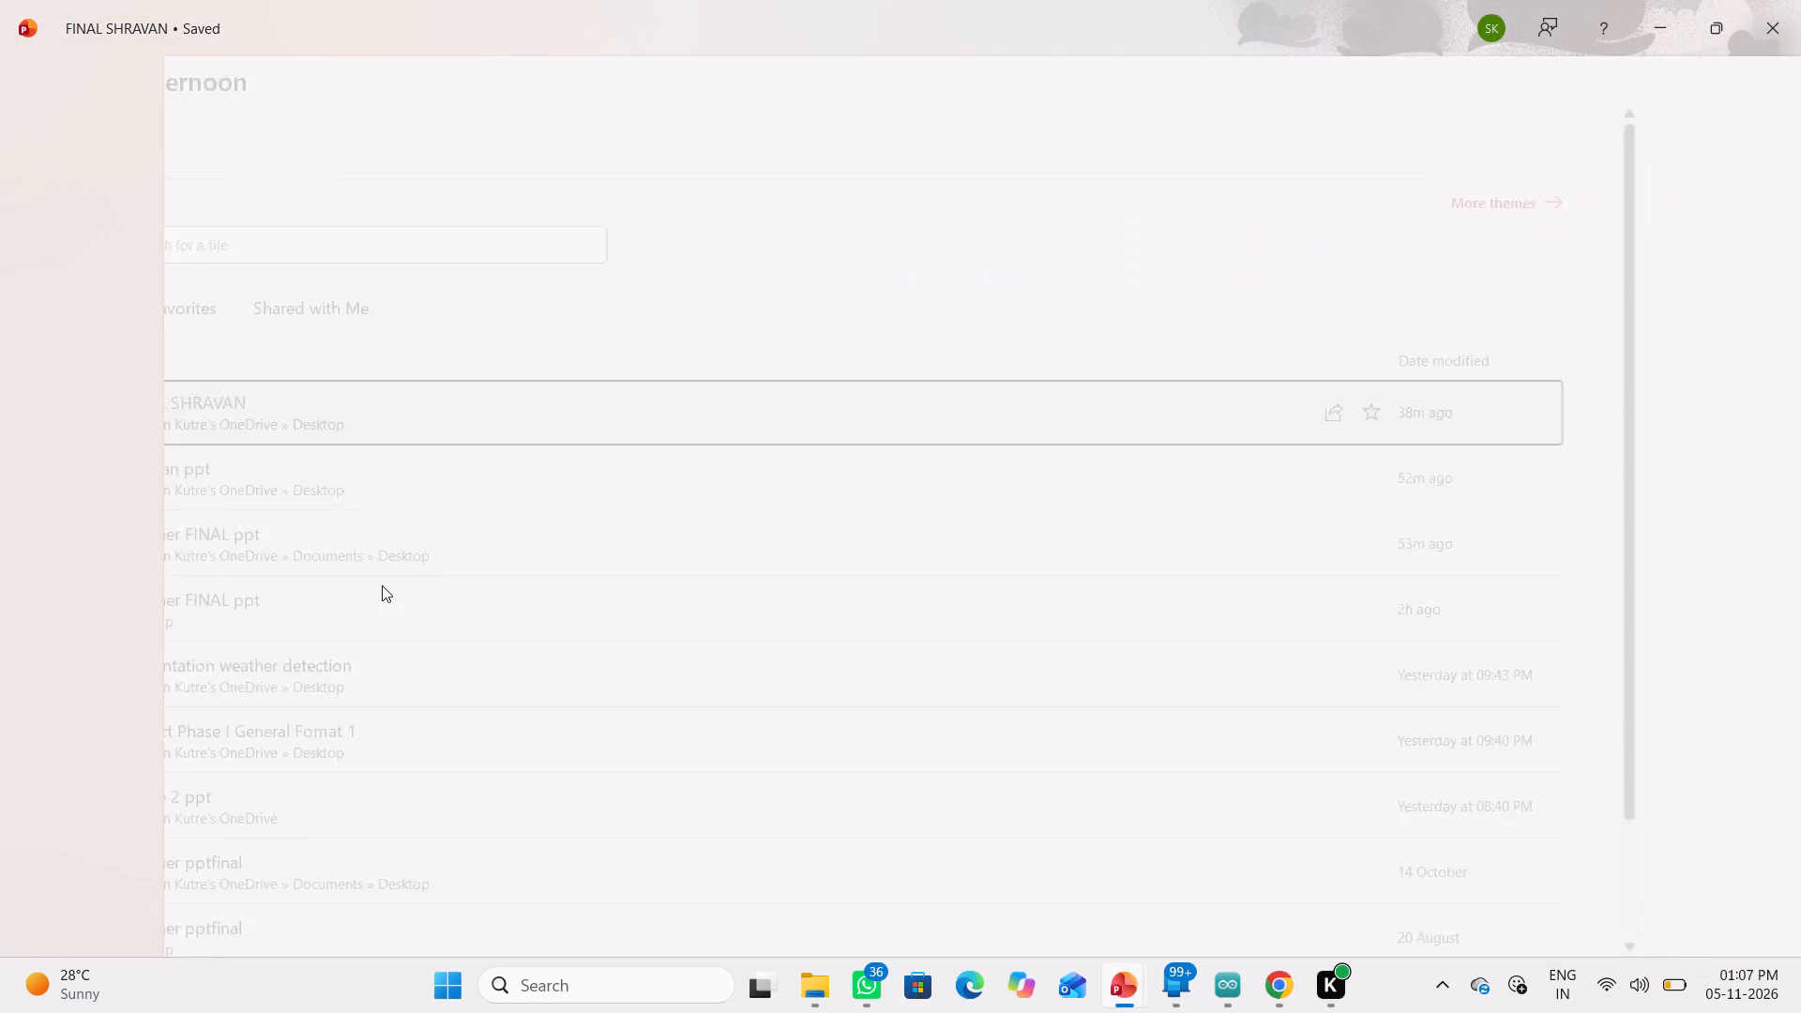
scroll(511, 551, down, 13)
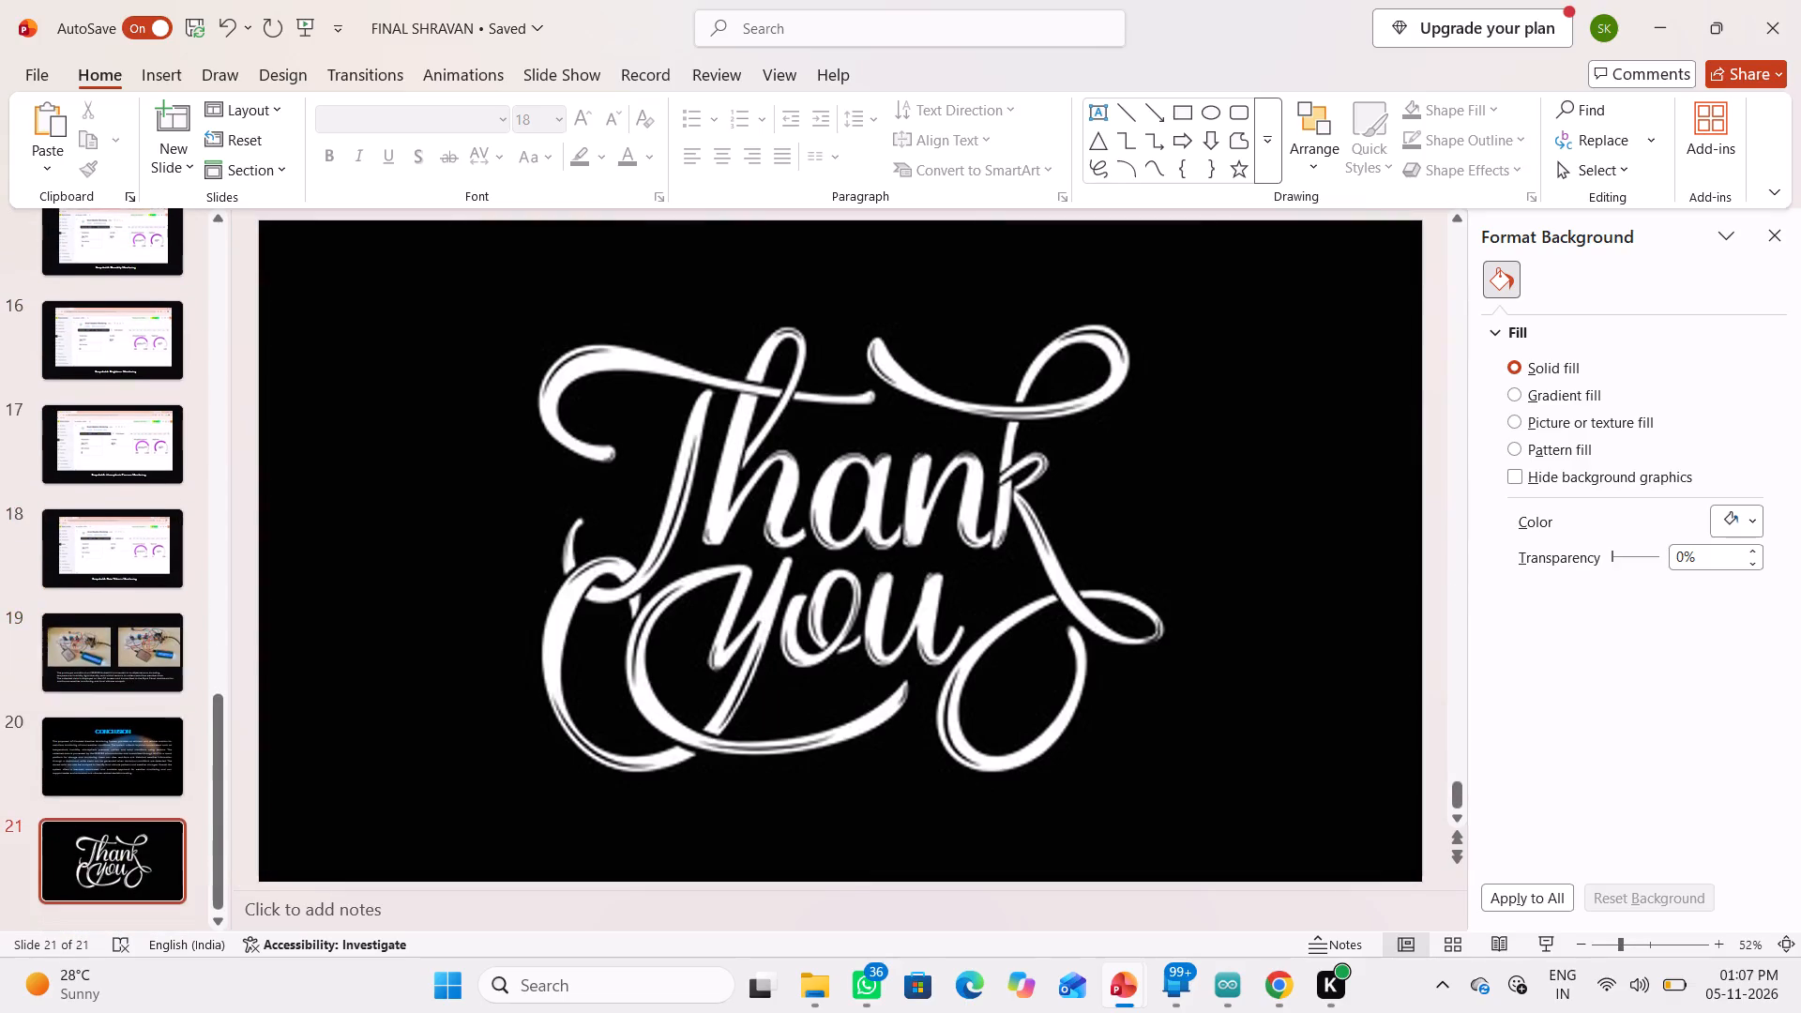
scroll(512, 553, up, 4)
scroll(512, 553, down, 3)
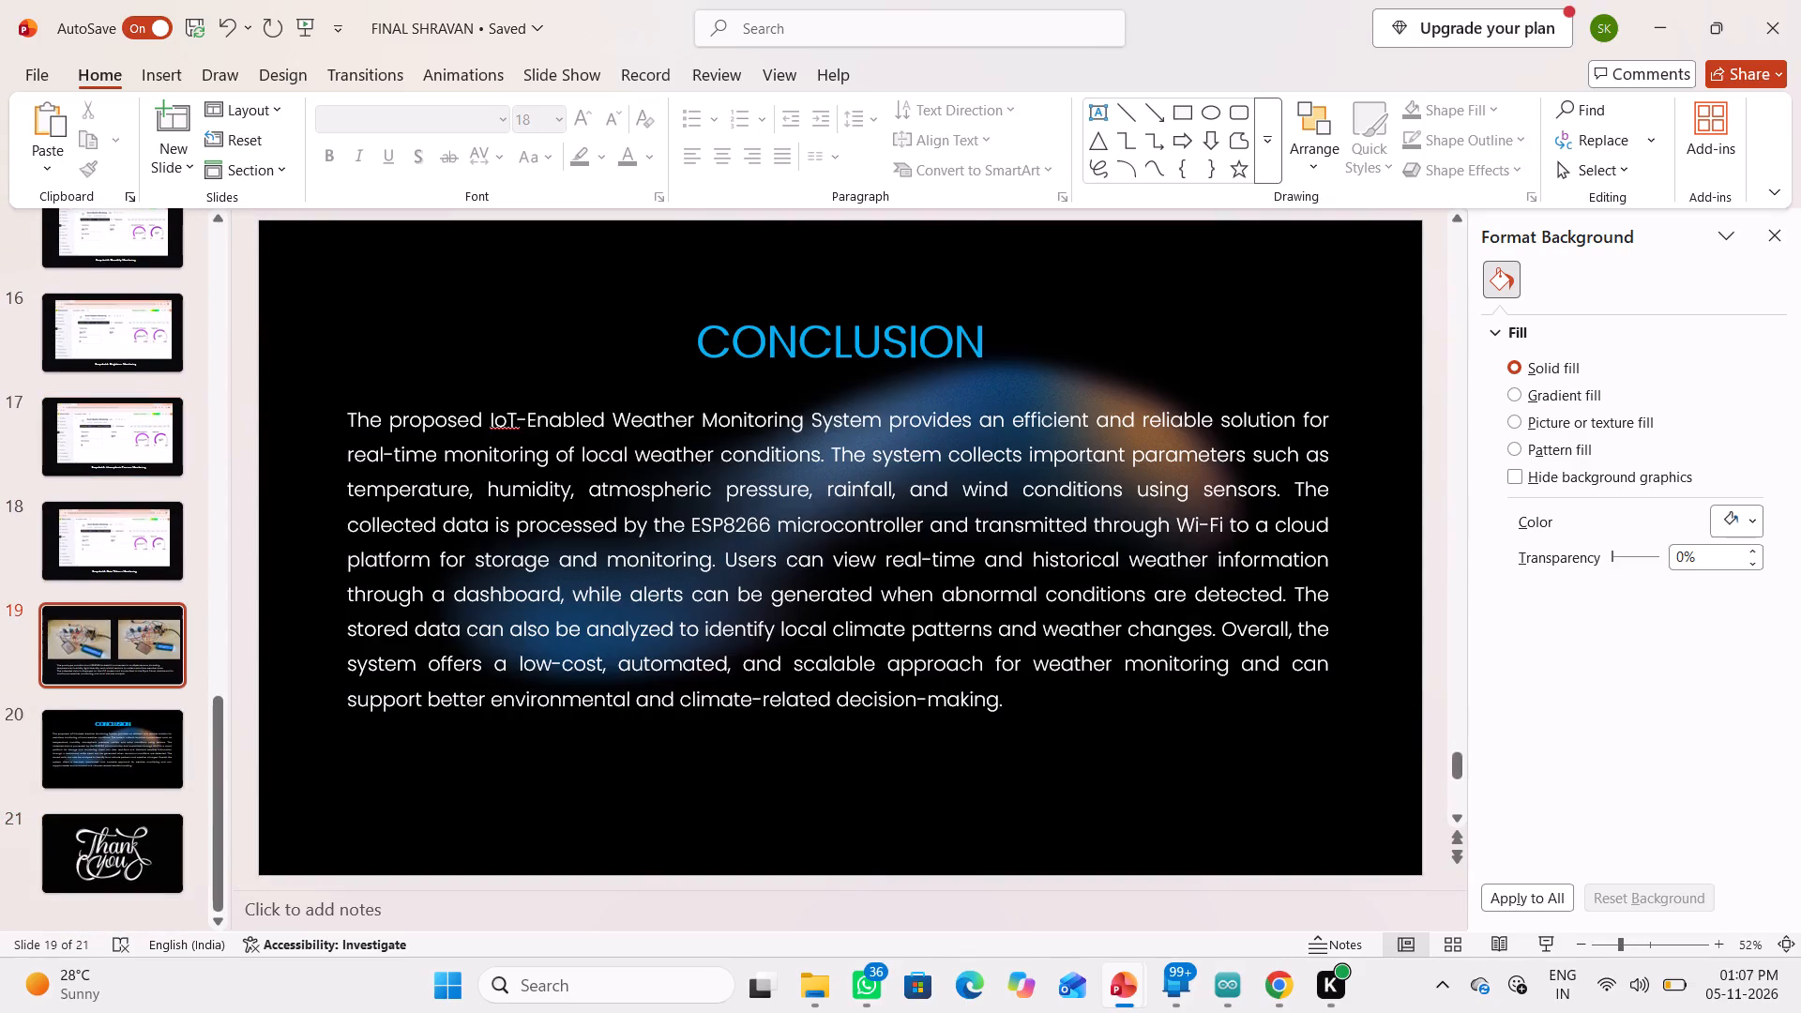
scroll(642, 524, up, 9)
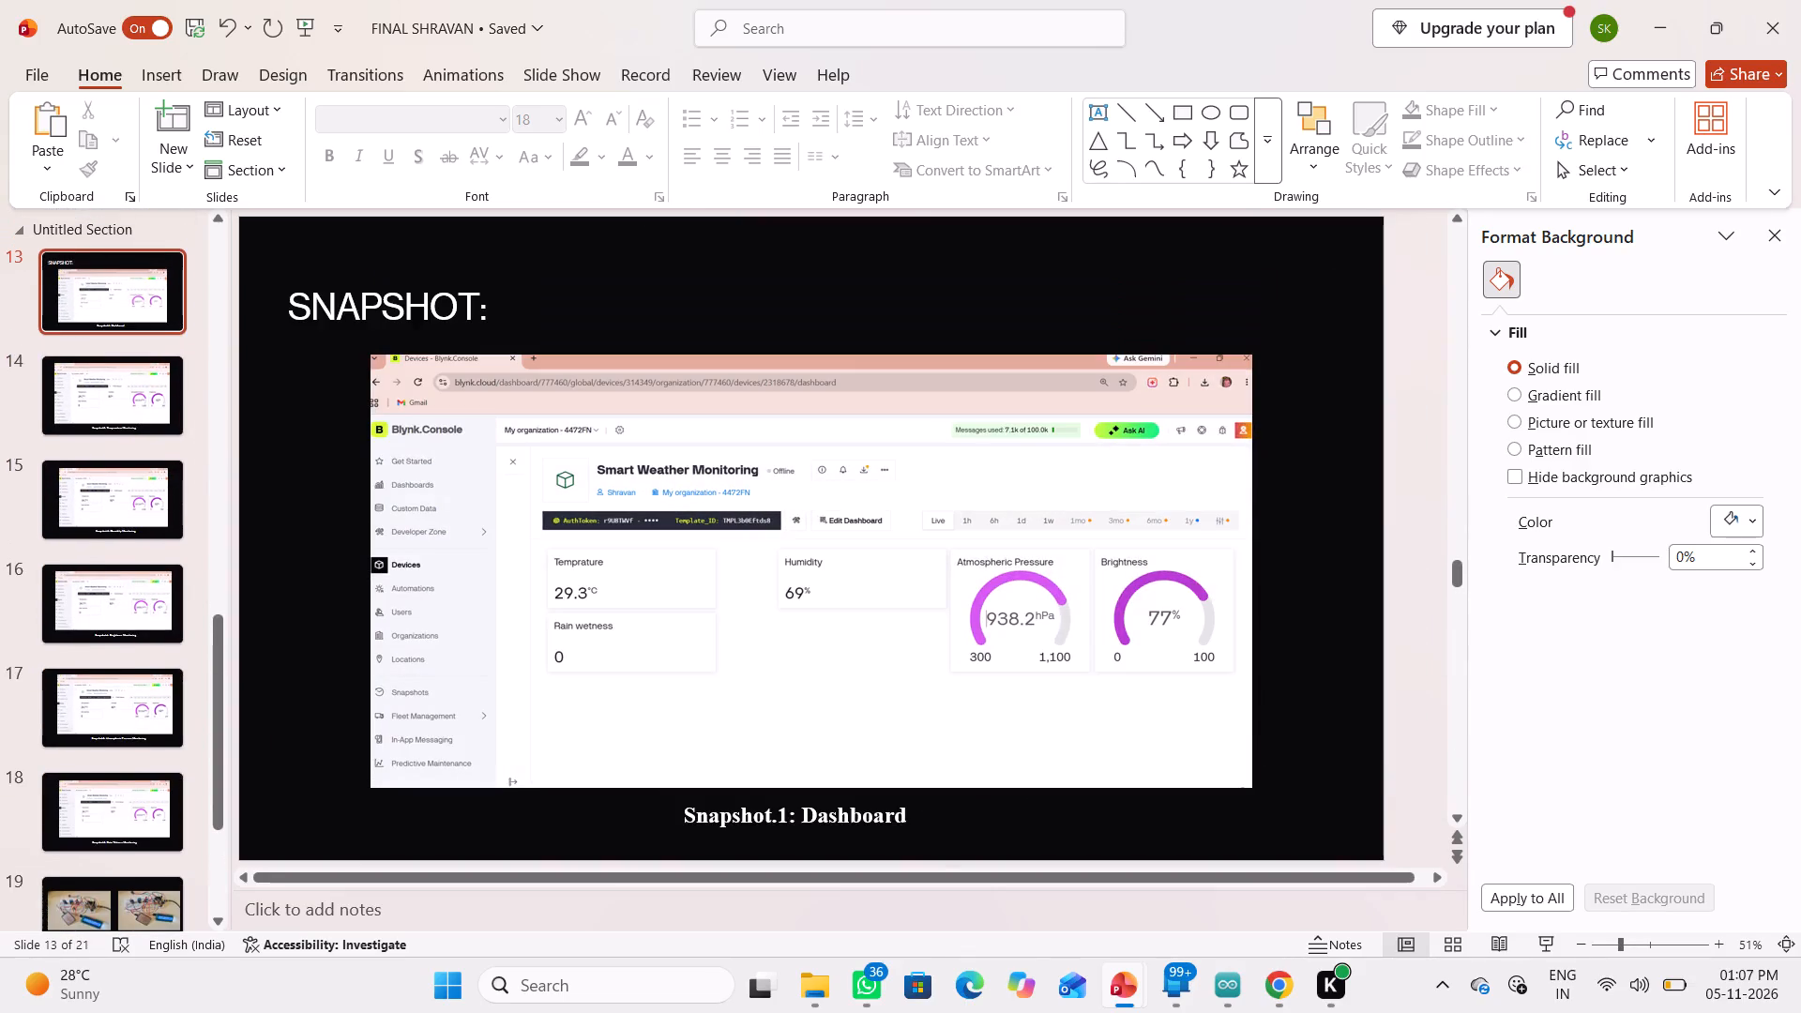
key(ctrl+s)
On slide 19, widen the prototype description text box on both sides to span about the combined width of the two photos.
scroll(173, 659, down, 10)
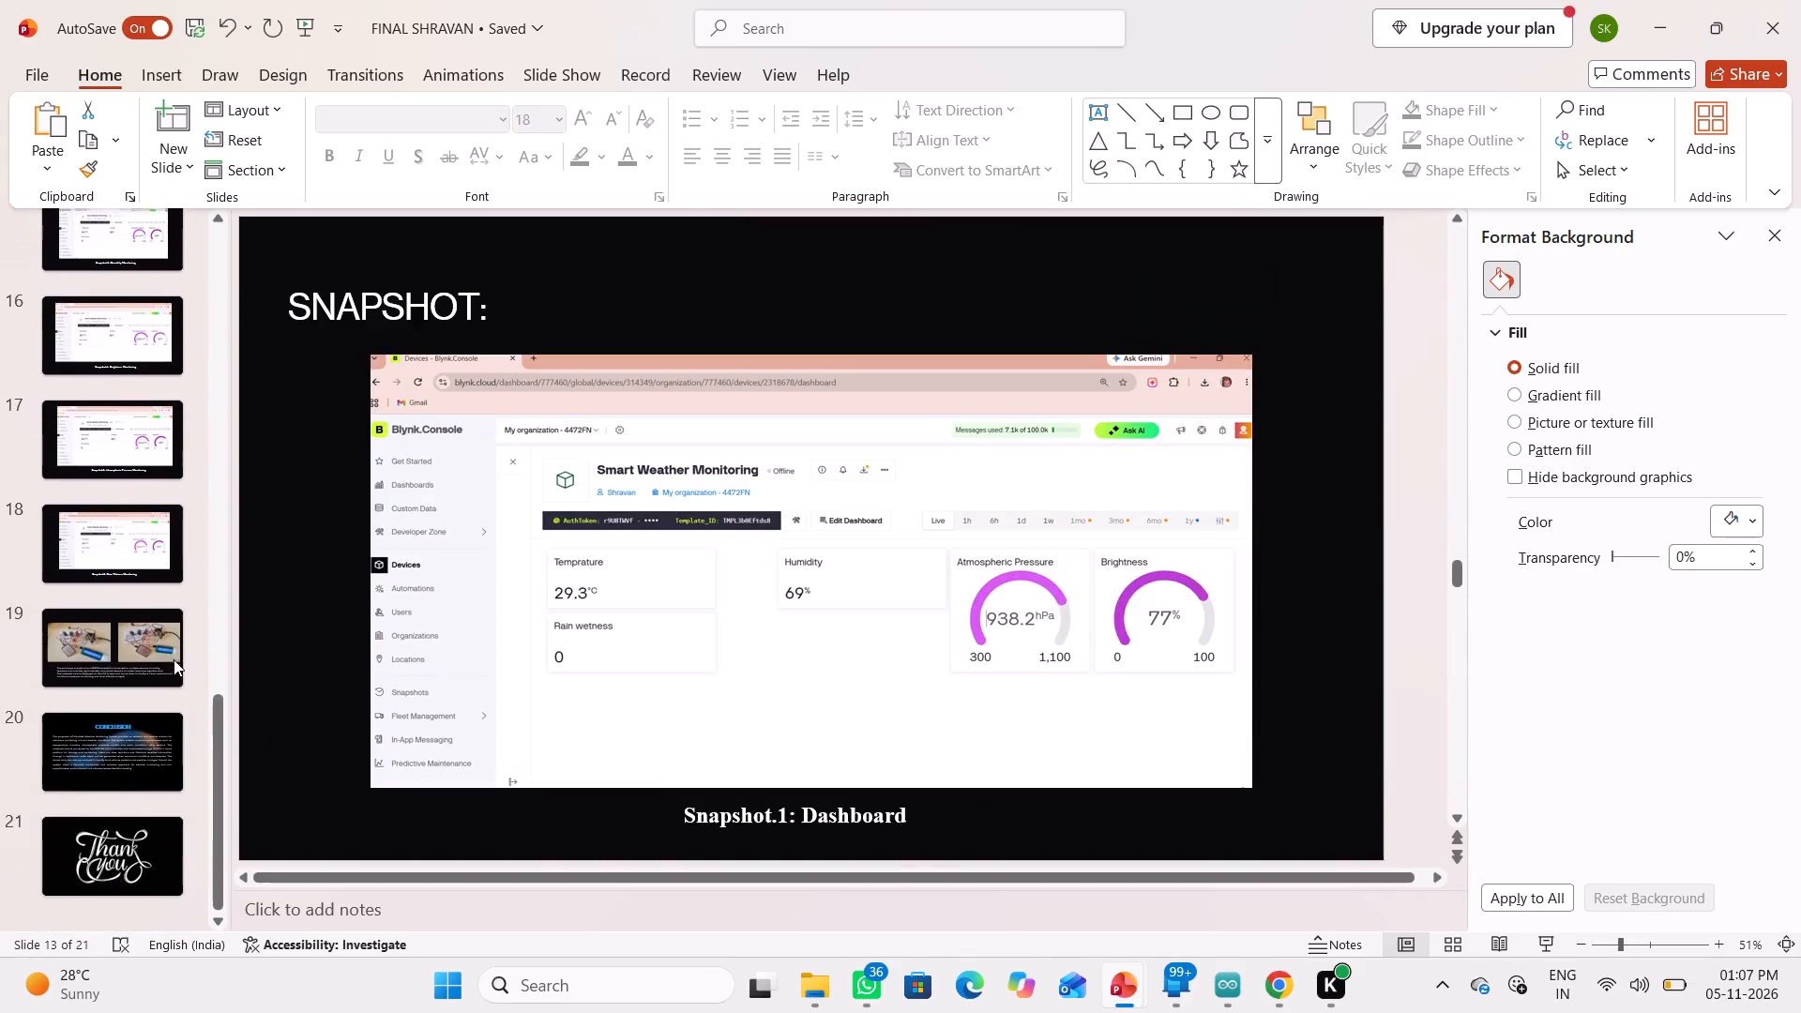
scroll(174, 659, down, 5)
click(120, 737)
click(91, 637)
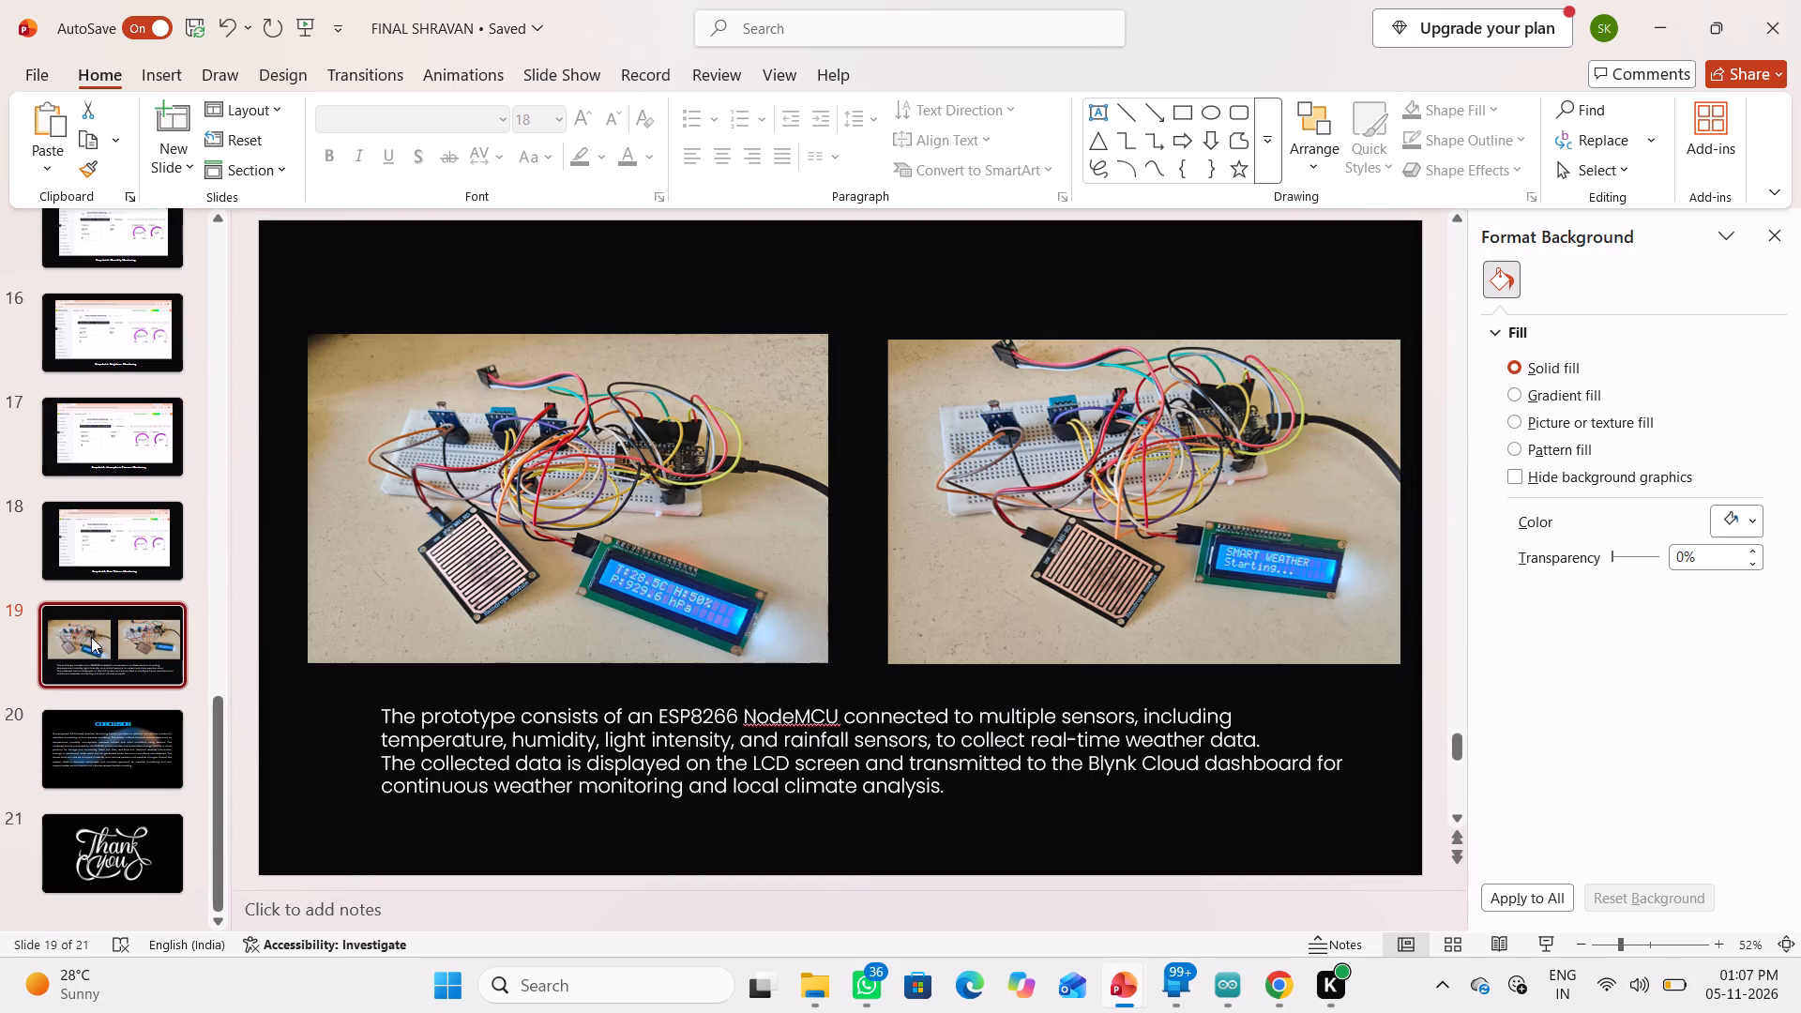
click(405, 767)
click(381, 727)
drag(381, 717, 1006, 783)
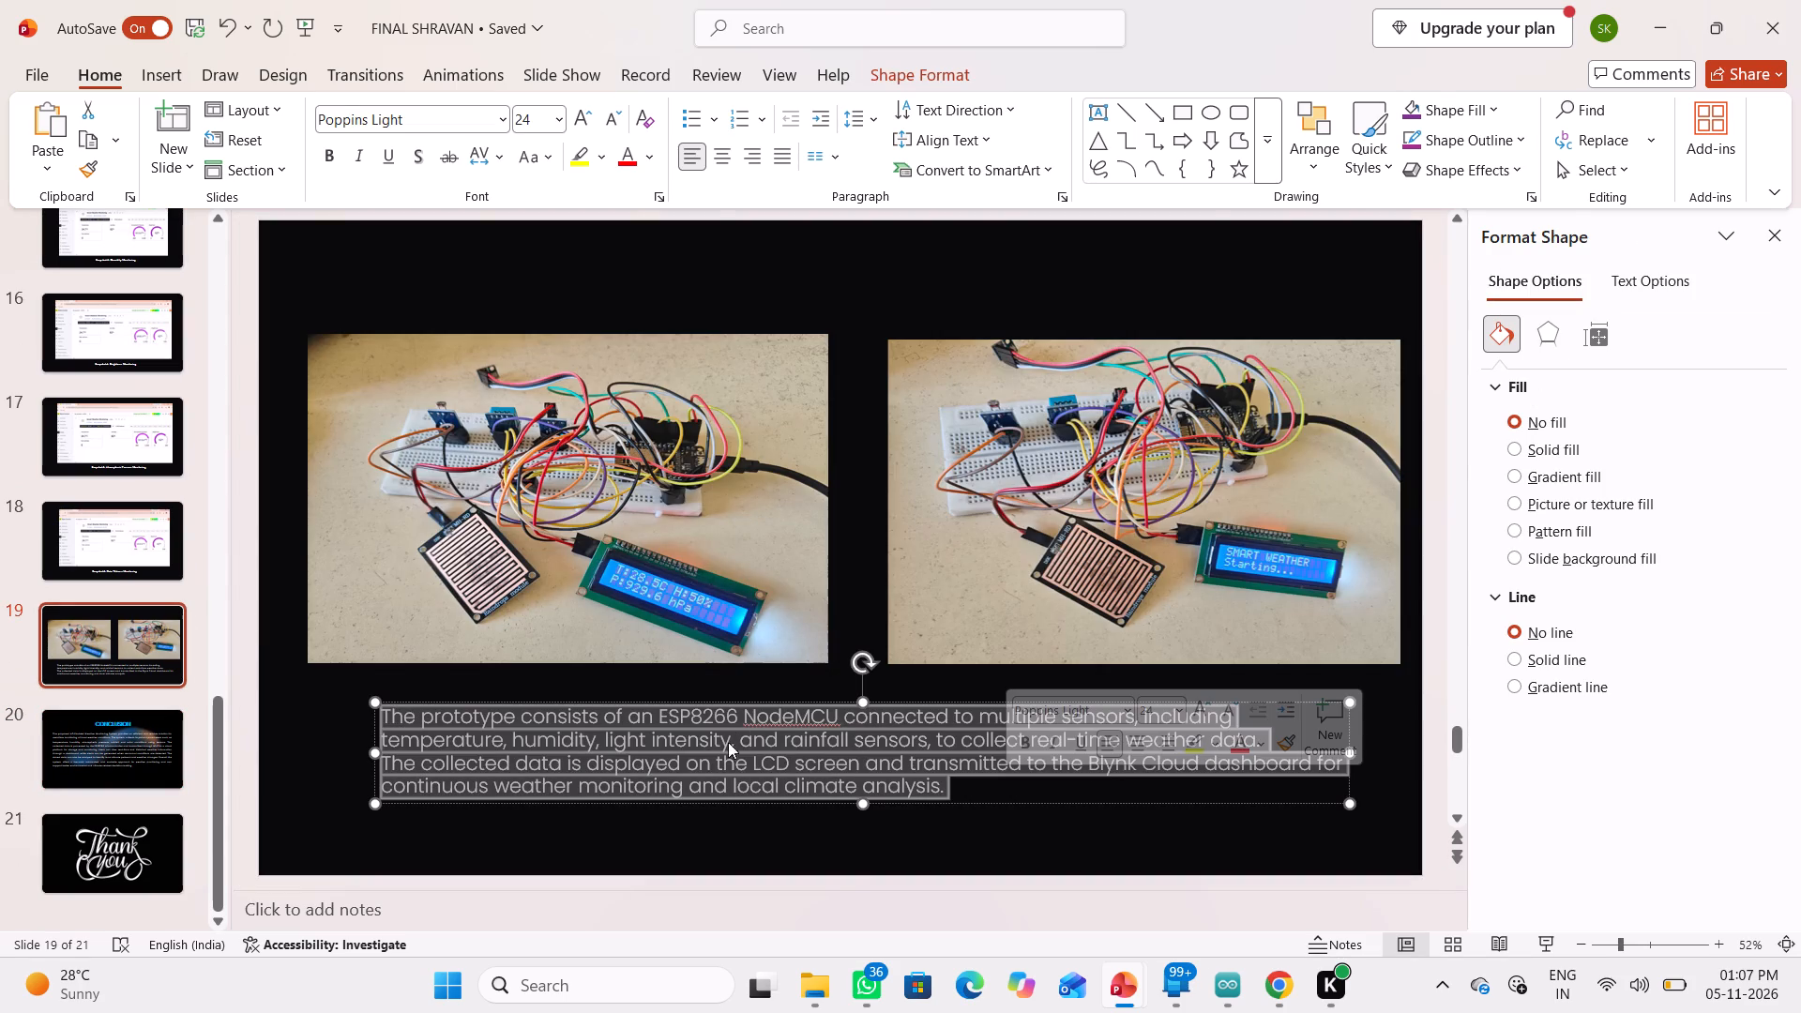
click(375, 699)
drag(375, 699, 361, 703)
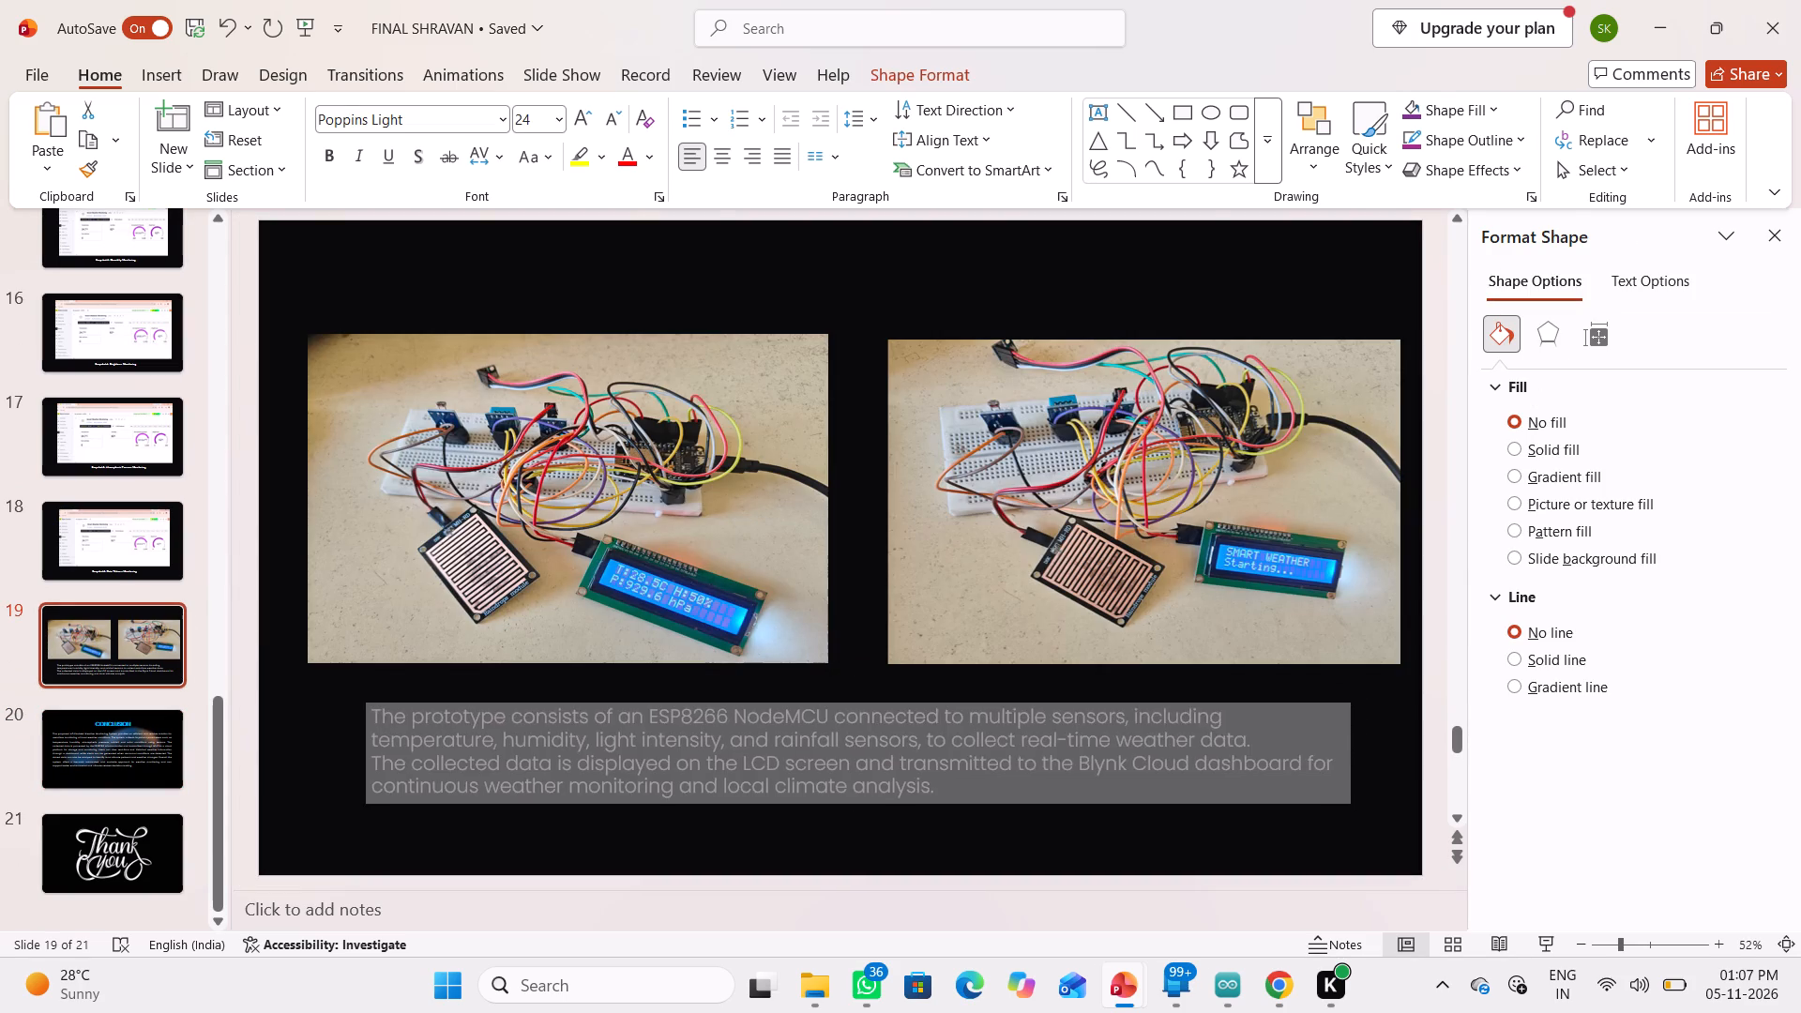
drag(361, 703, 318, 693)
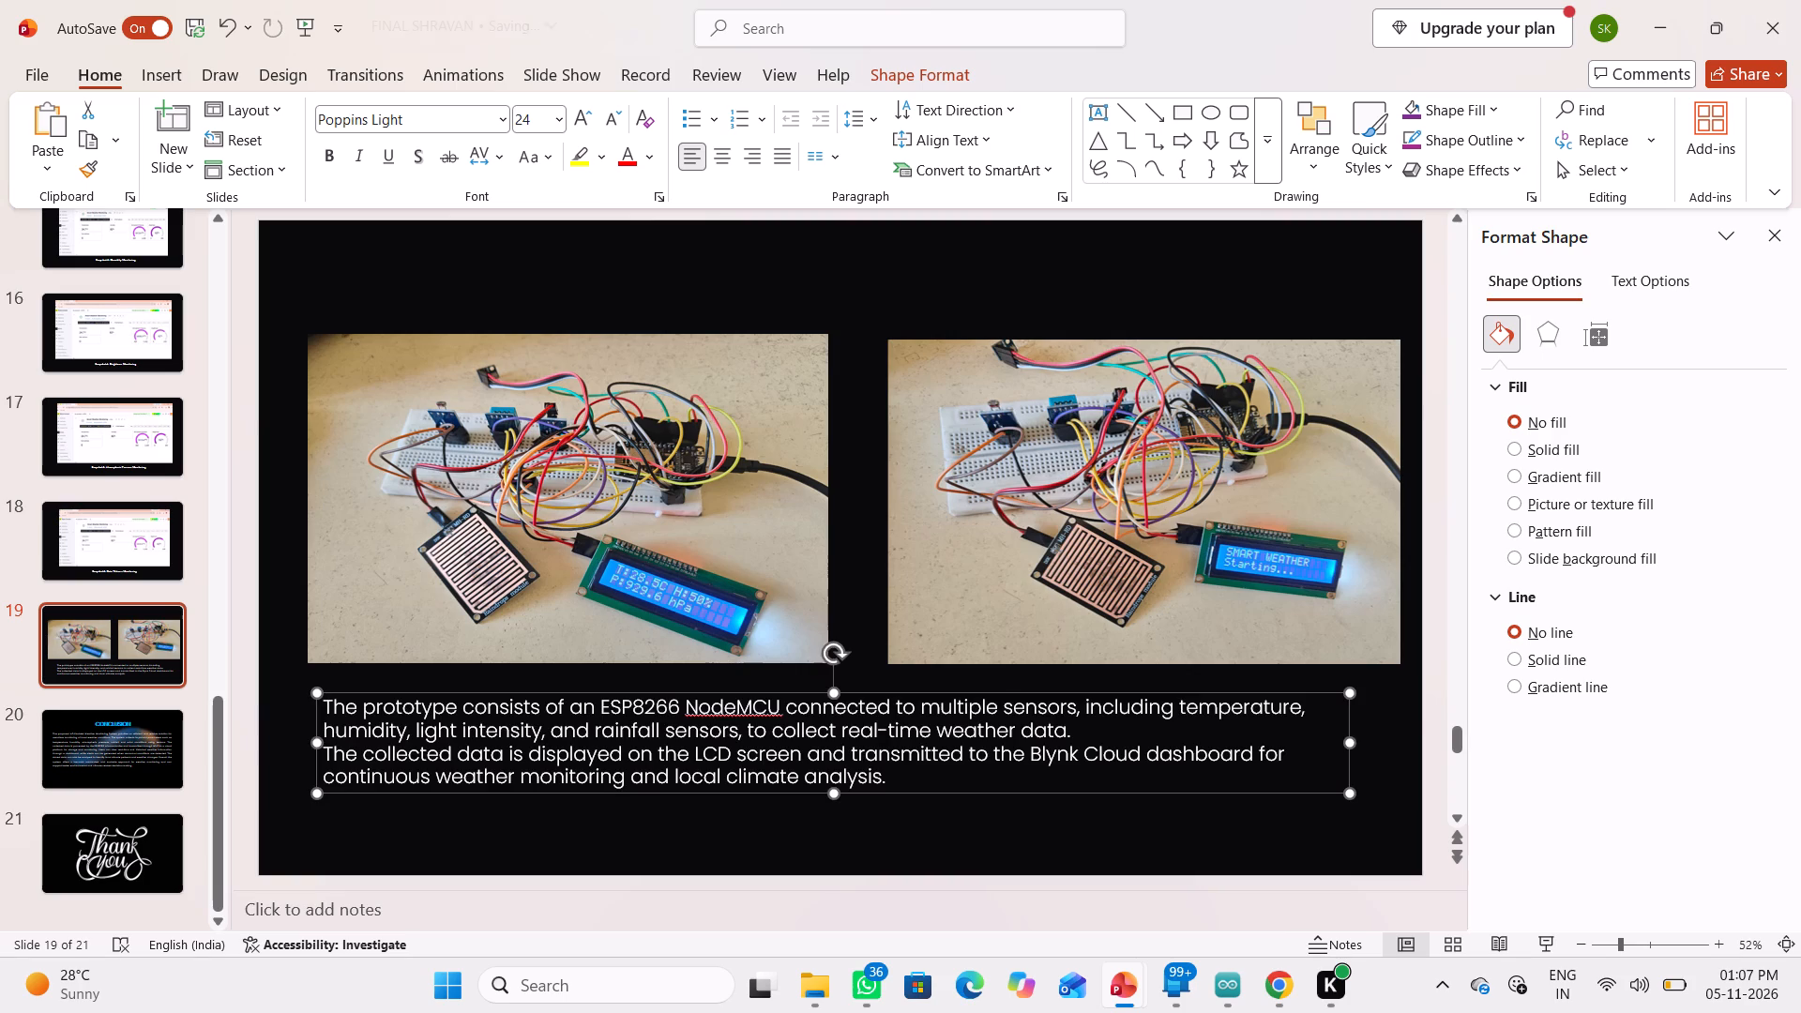
drag(1347, 692, 1374, 694)
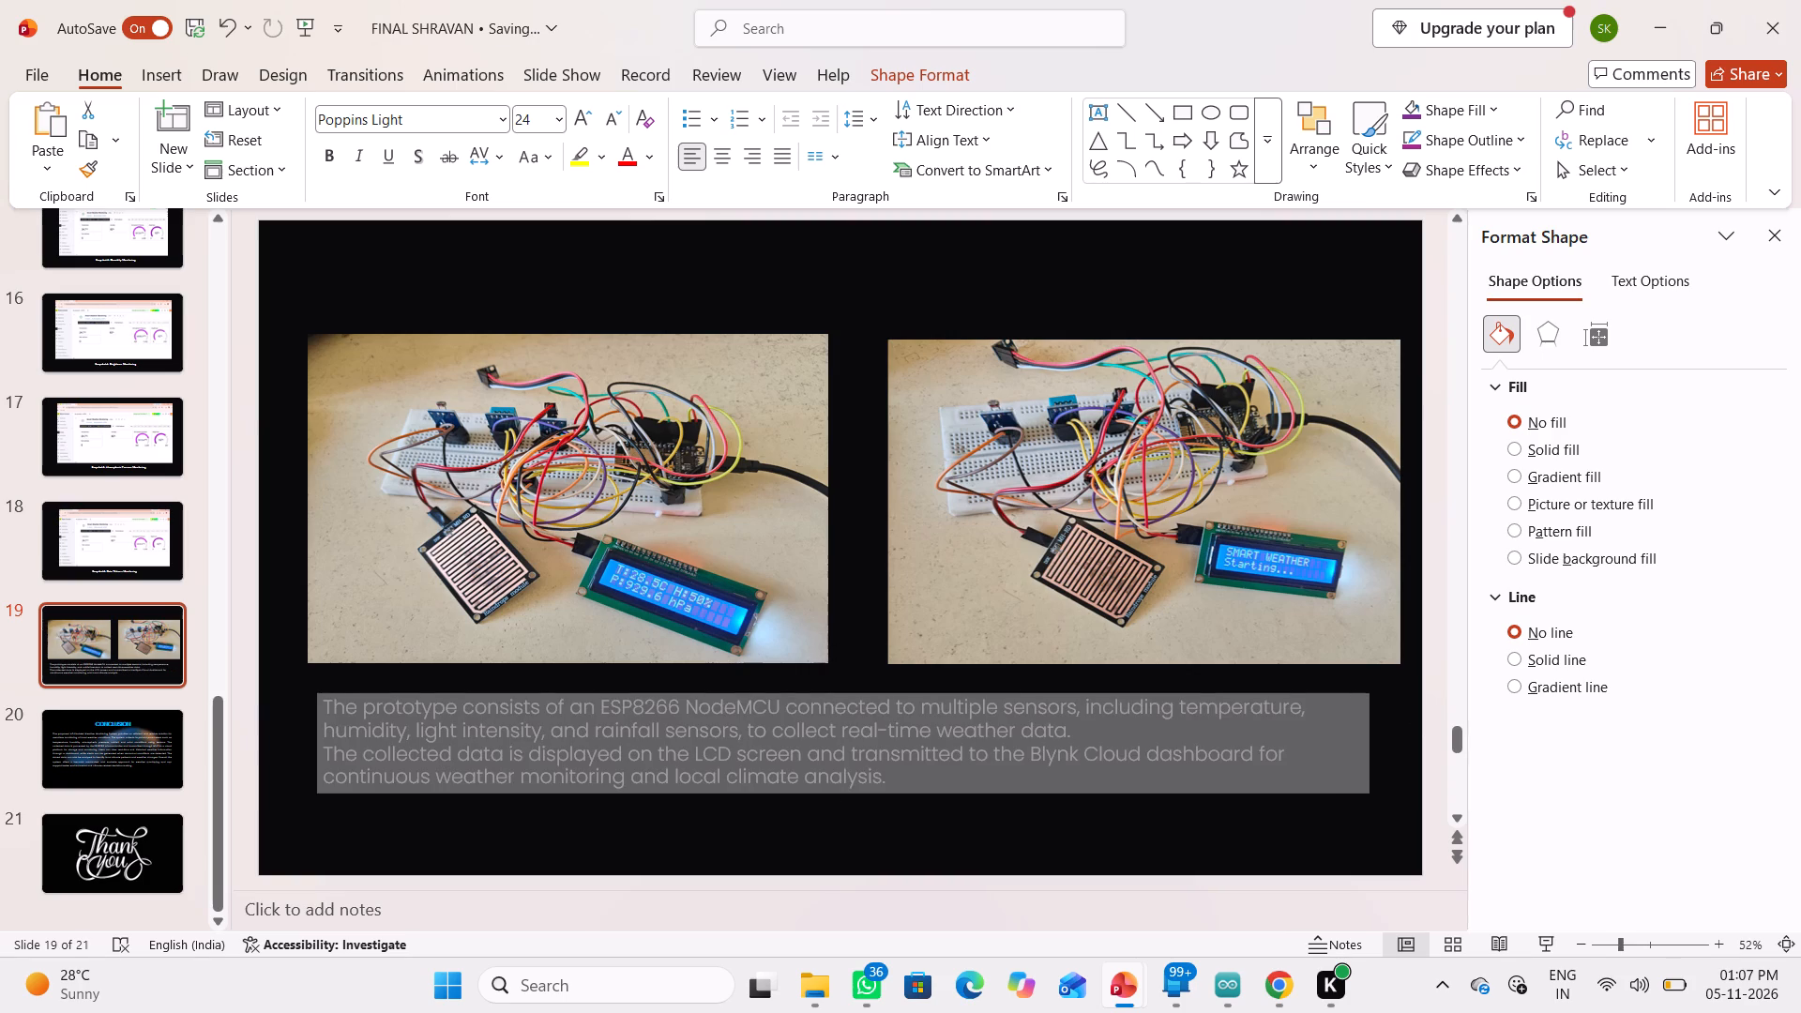
drag(1374, 694, 1410, 697)
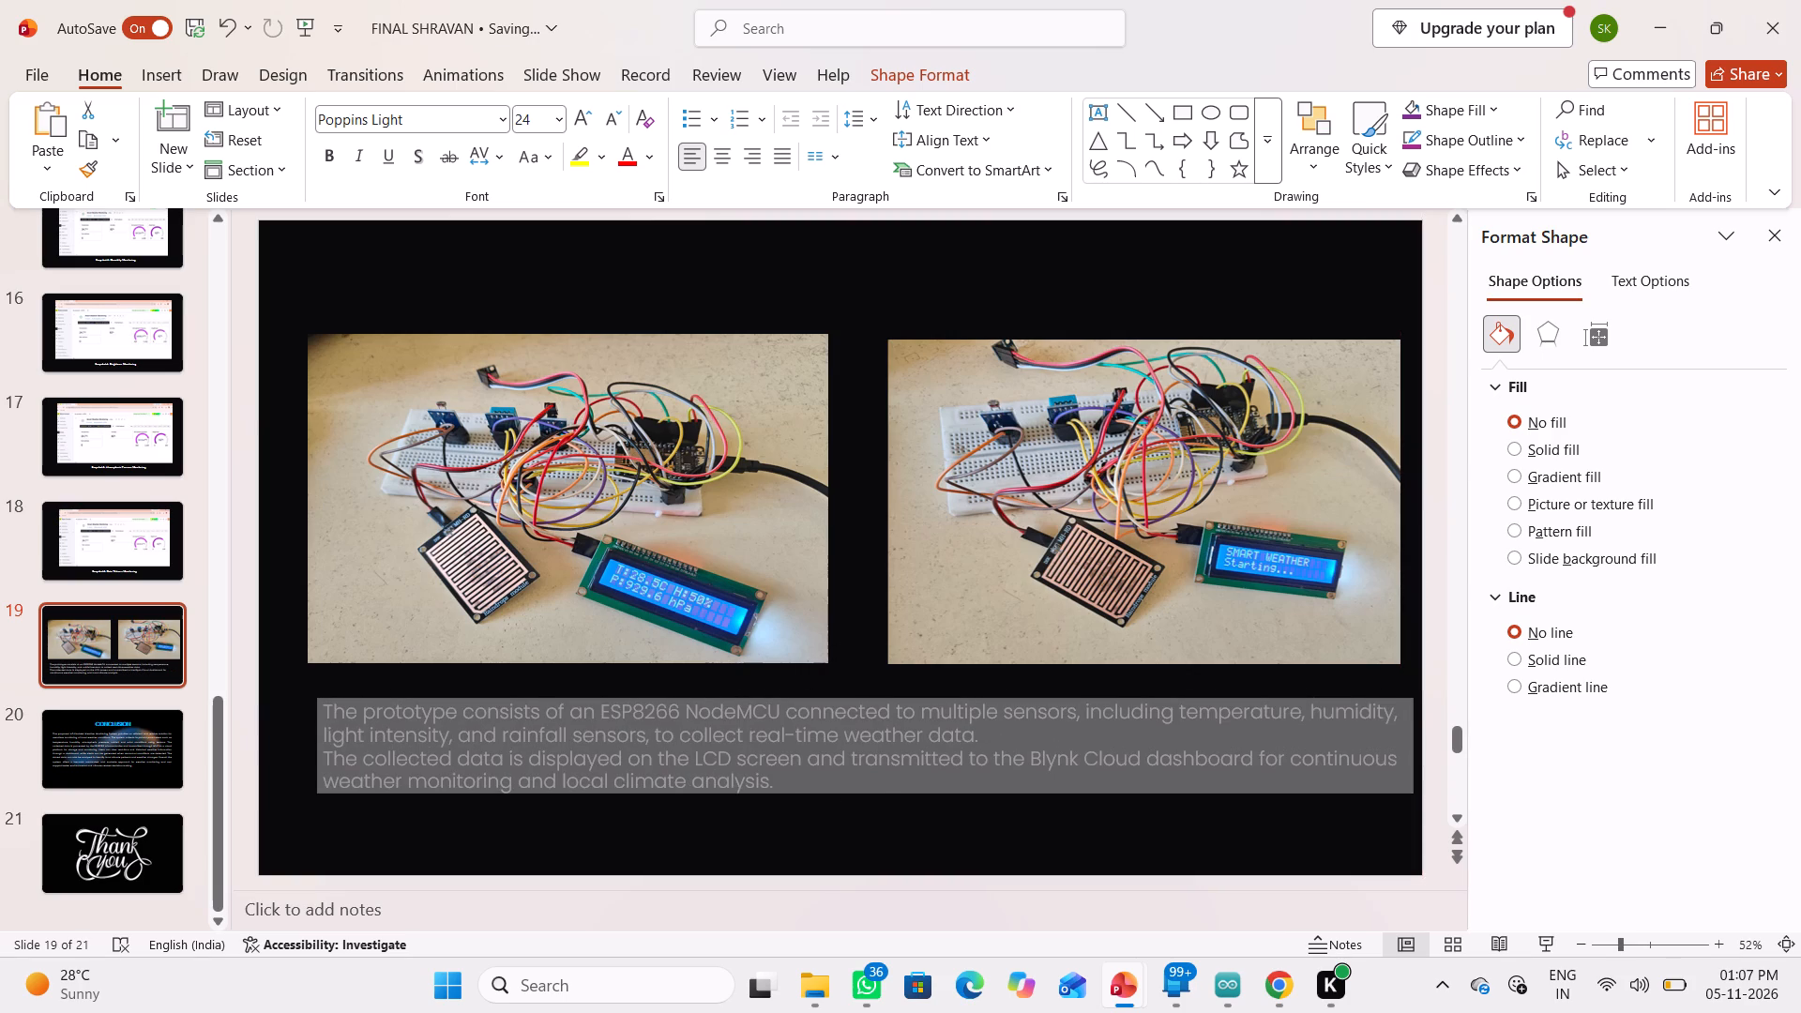
drag(1410, 697, 1413, 695)
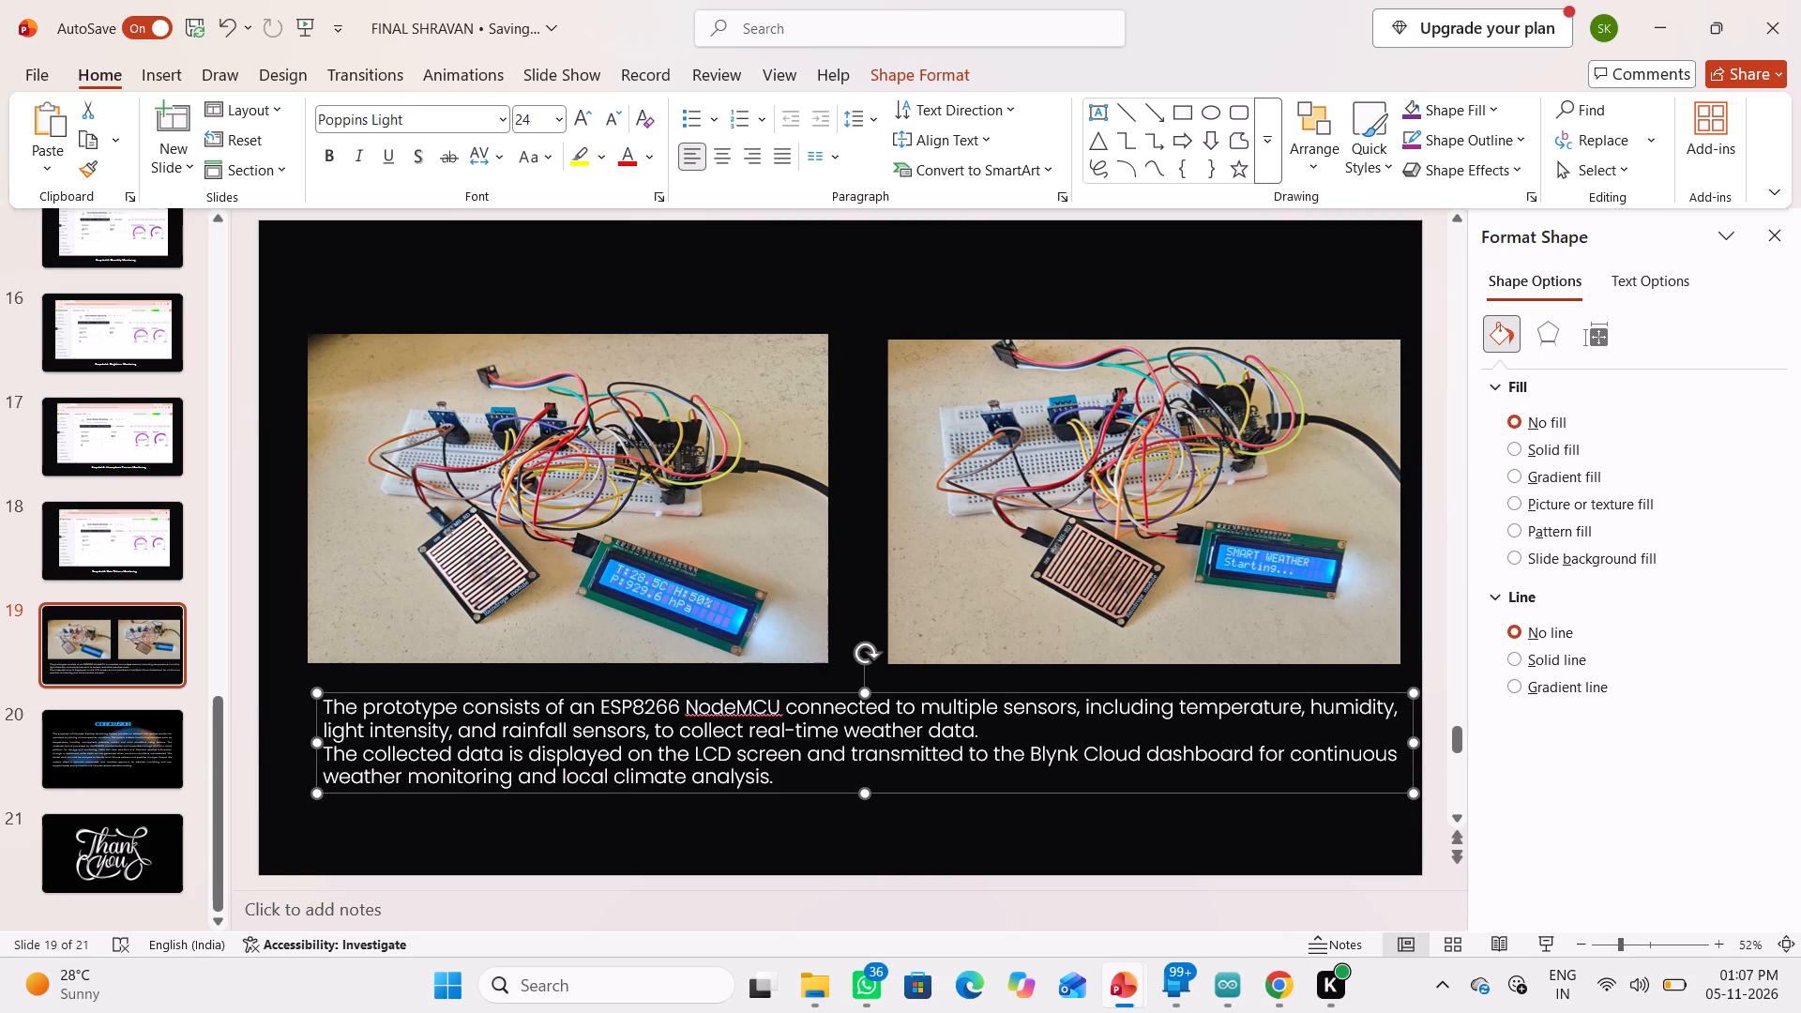
Justify the entire prototype description text beneath the photos on slide 19.
drag(326, 703, 685, 776)
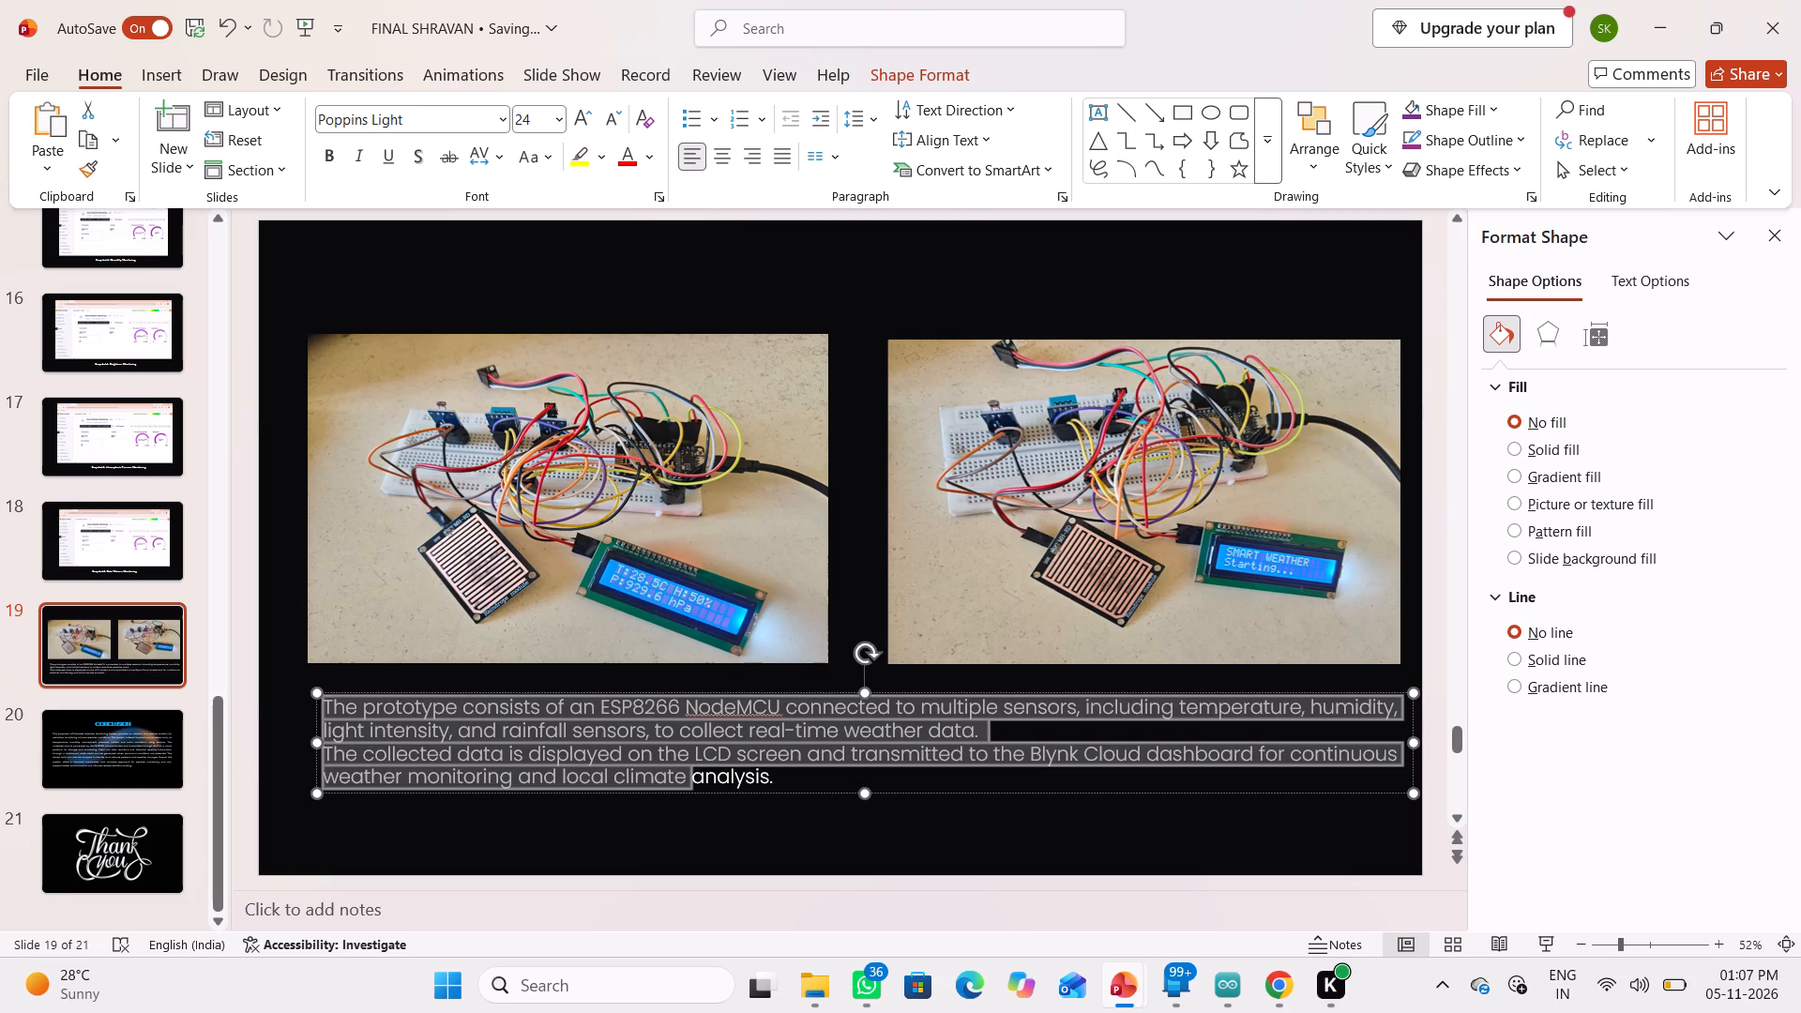
drag(685, 776, 775, 781)
key(ctrl+j)
click(949, 827)
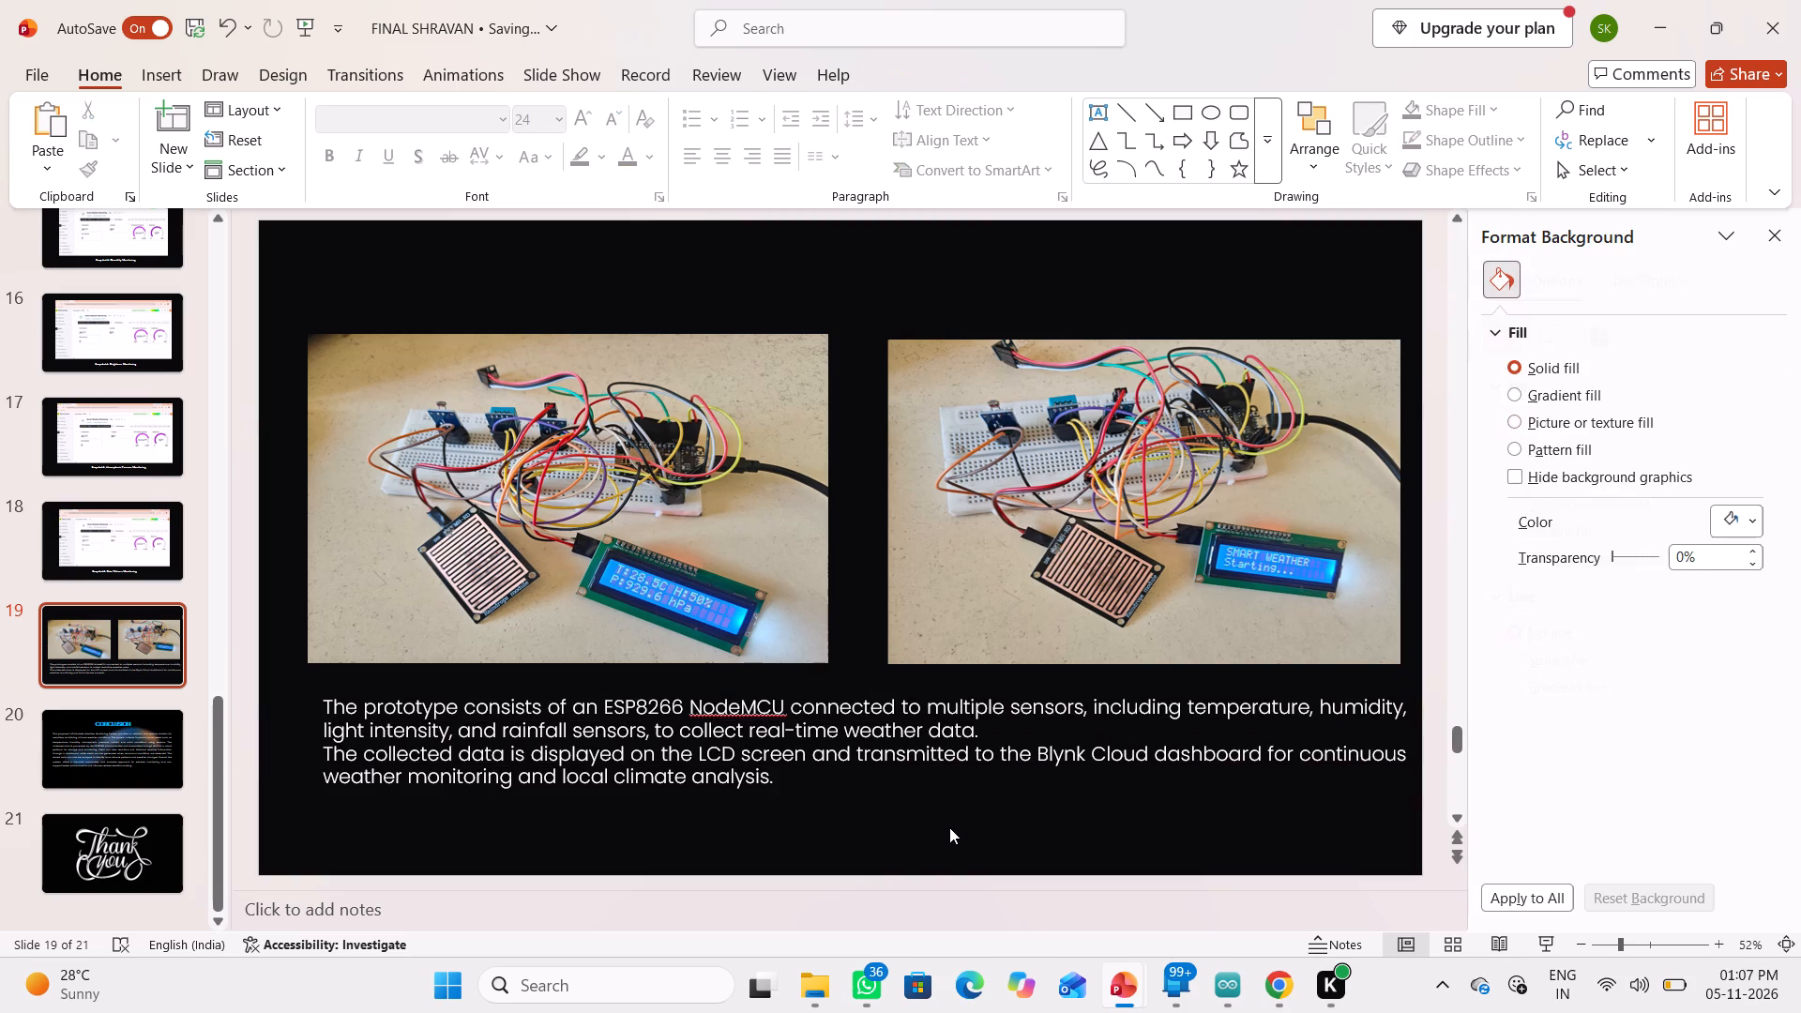
Review the slides from the prototype photos to the Thank You slide, and back through the snapshots to System Requirements.
scroll(894, 614, up, 2)
scroll(894, 614, down, 2)
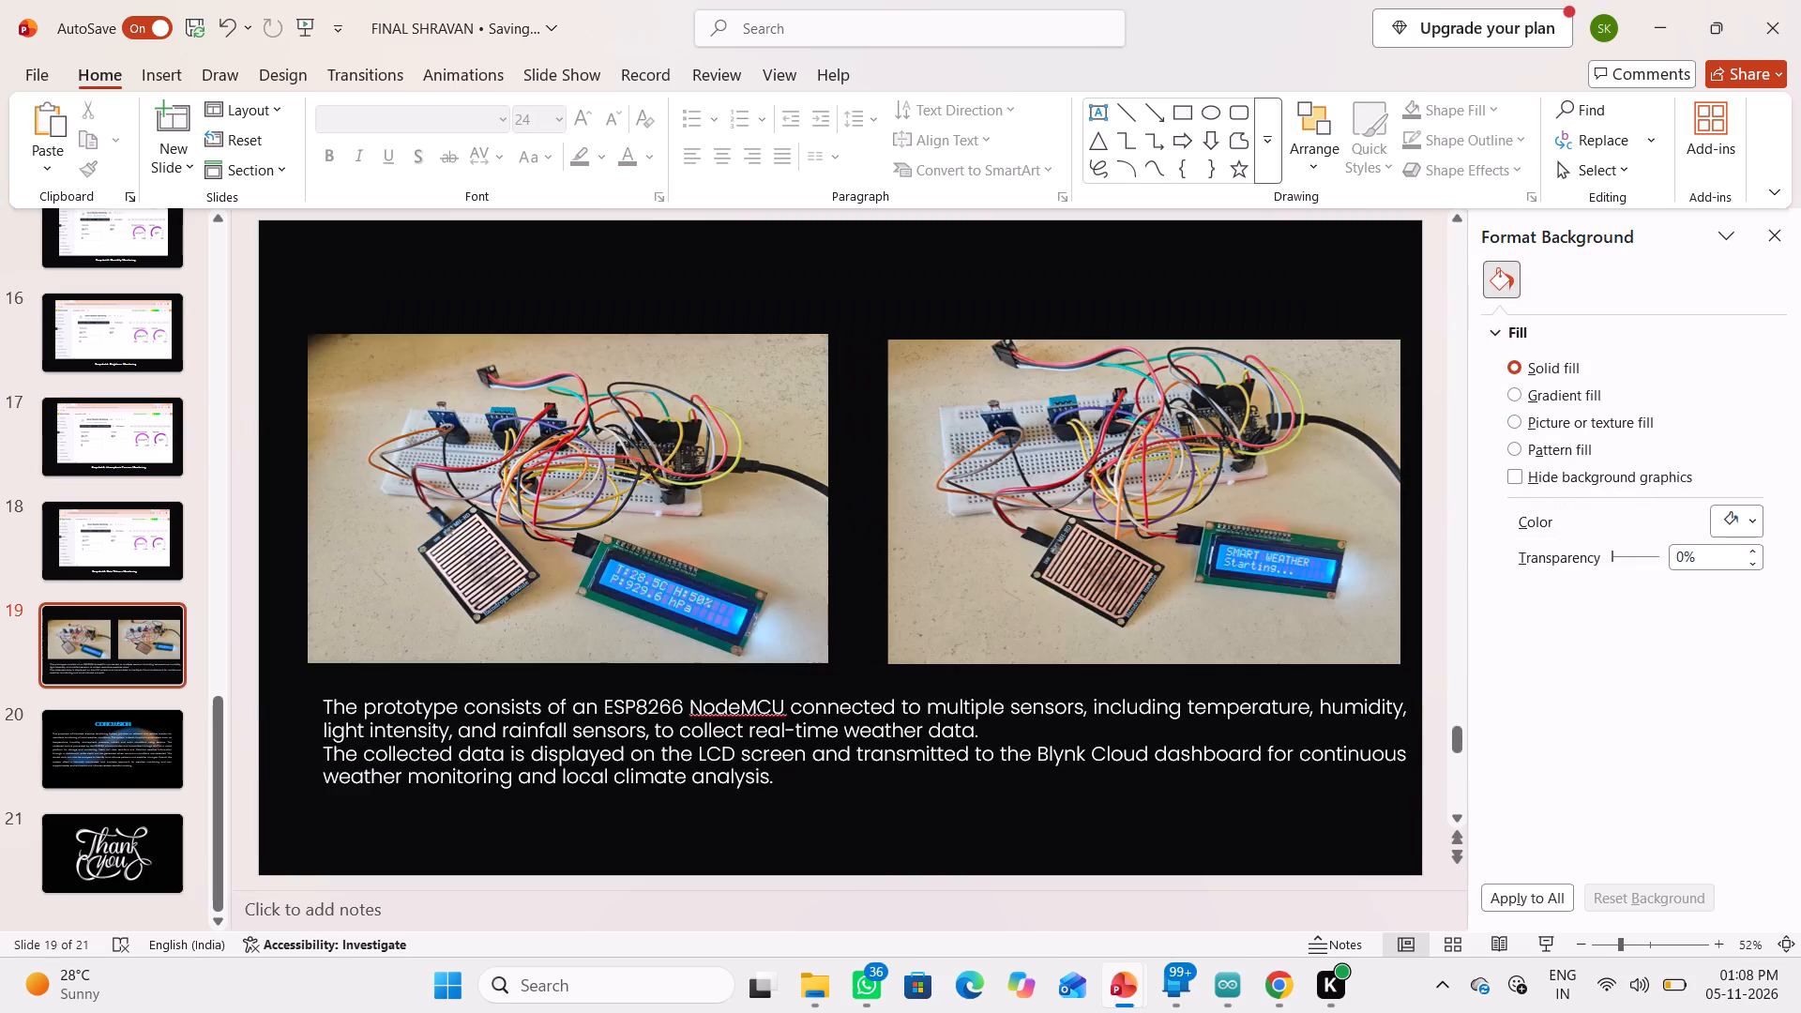
scroll(894, 614, down, 5)
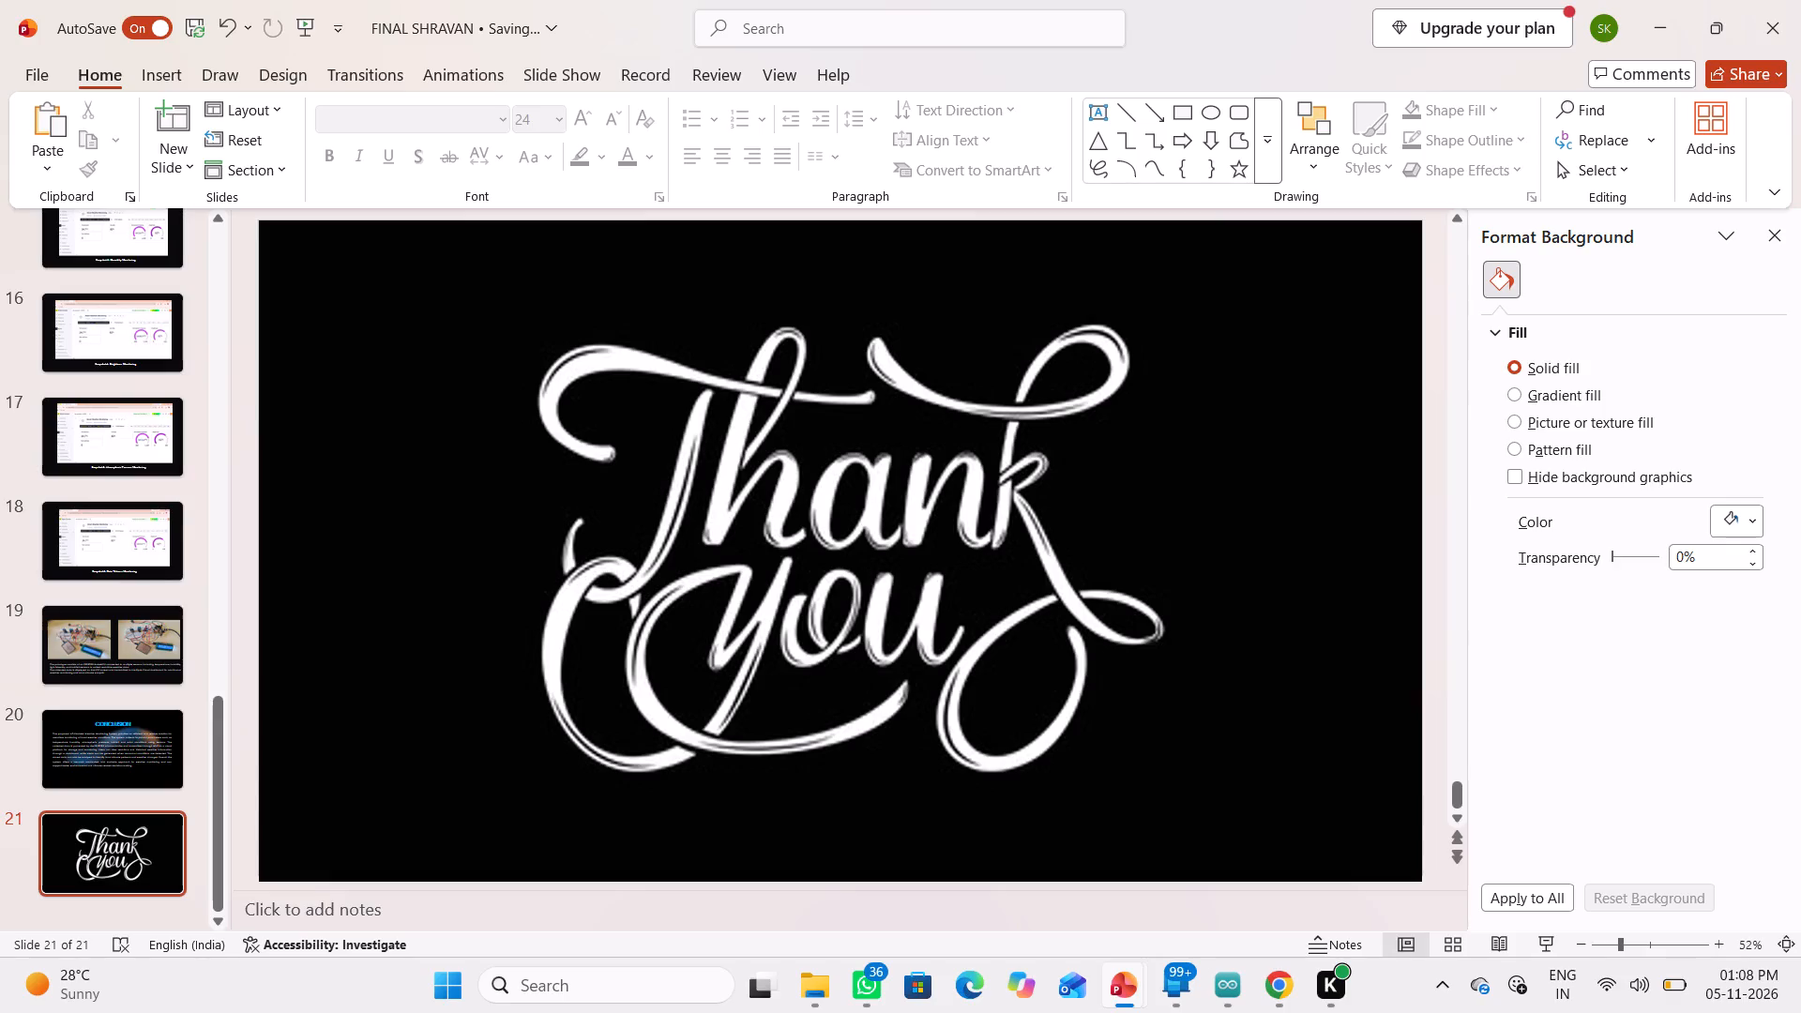
scroll(952, 561, down, 1)
scroll(886, 587, up, 3)
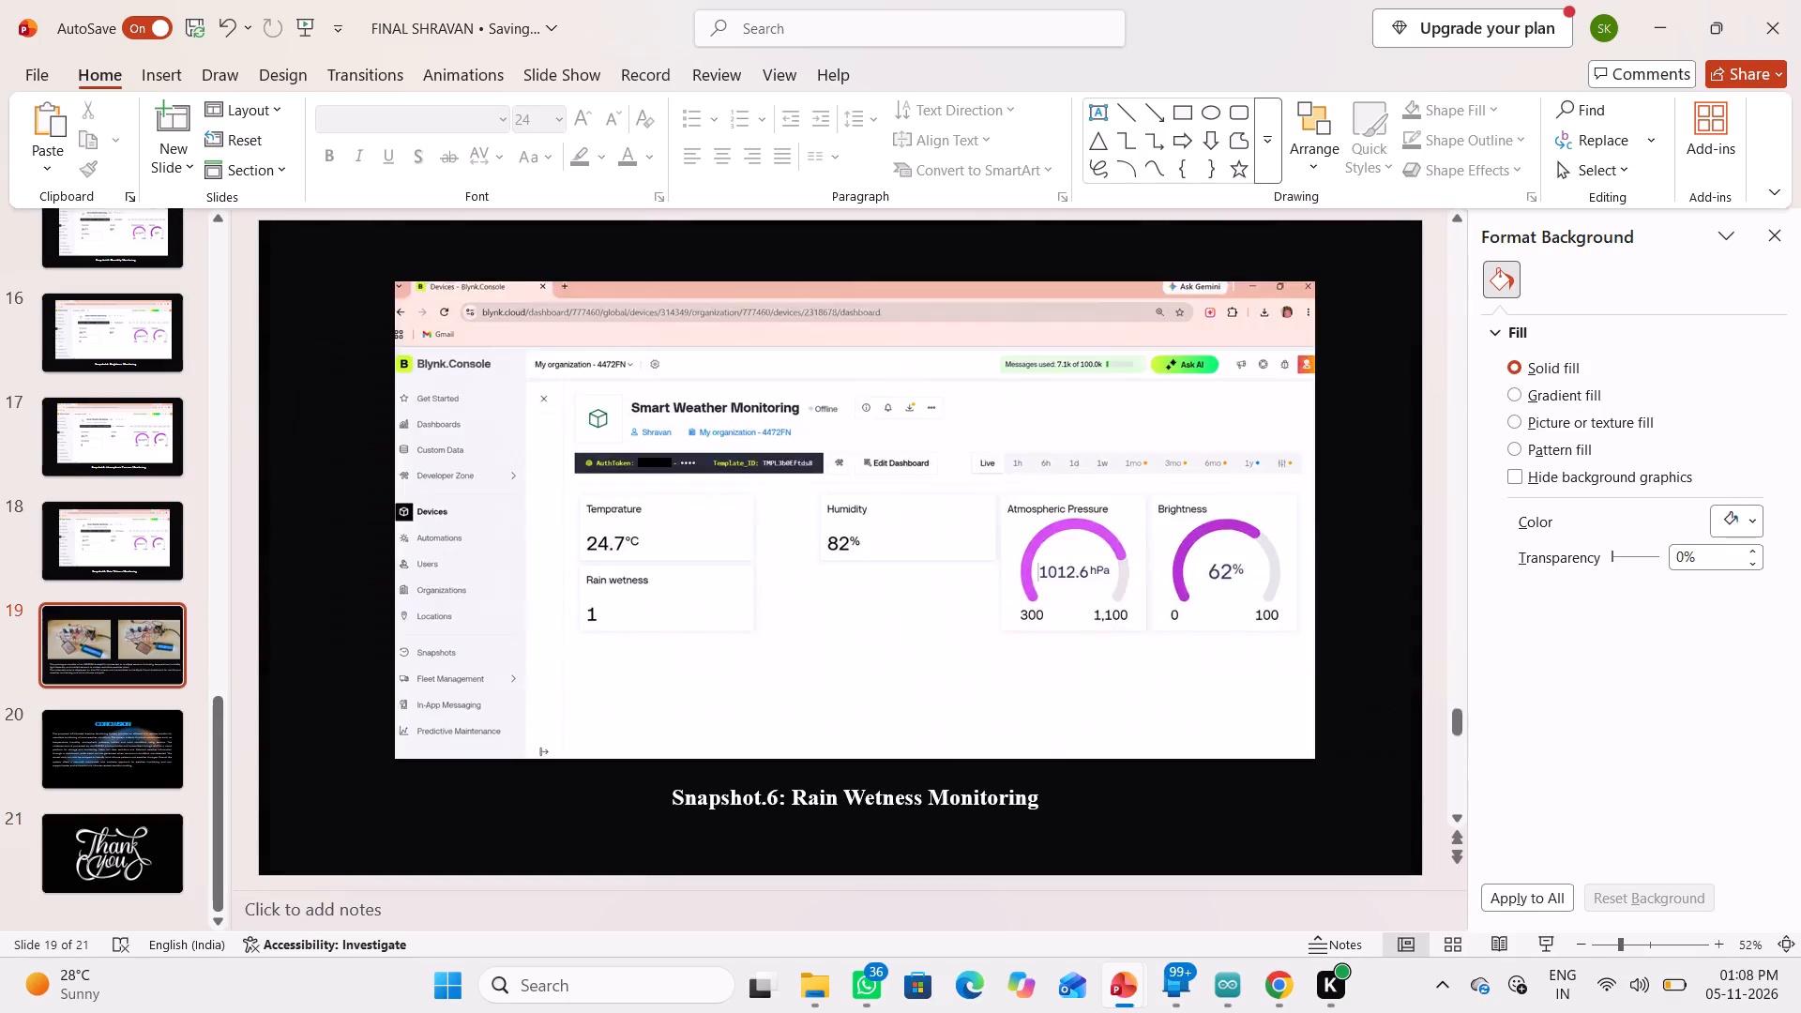
scroll(886, 587, up, 18)
scroll(886, 587, up, 4)
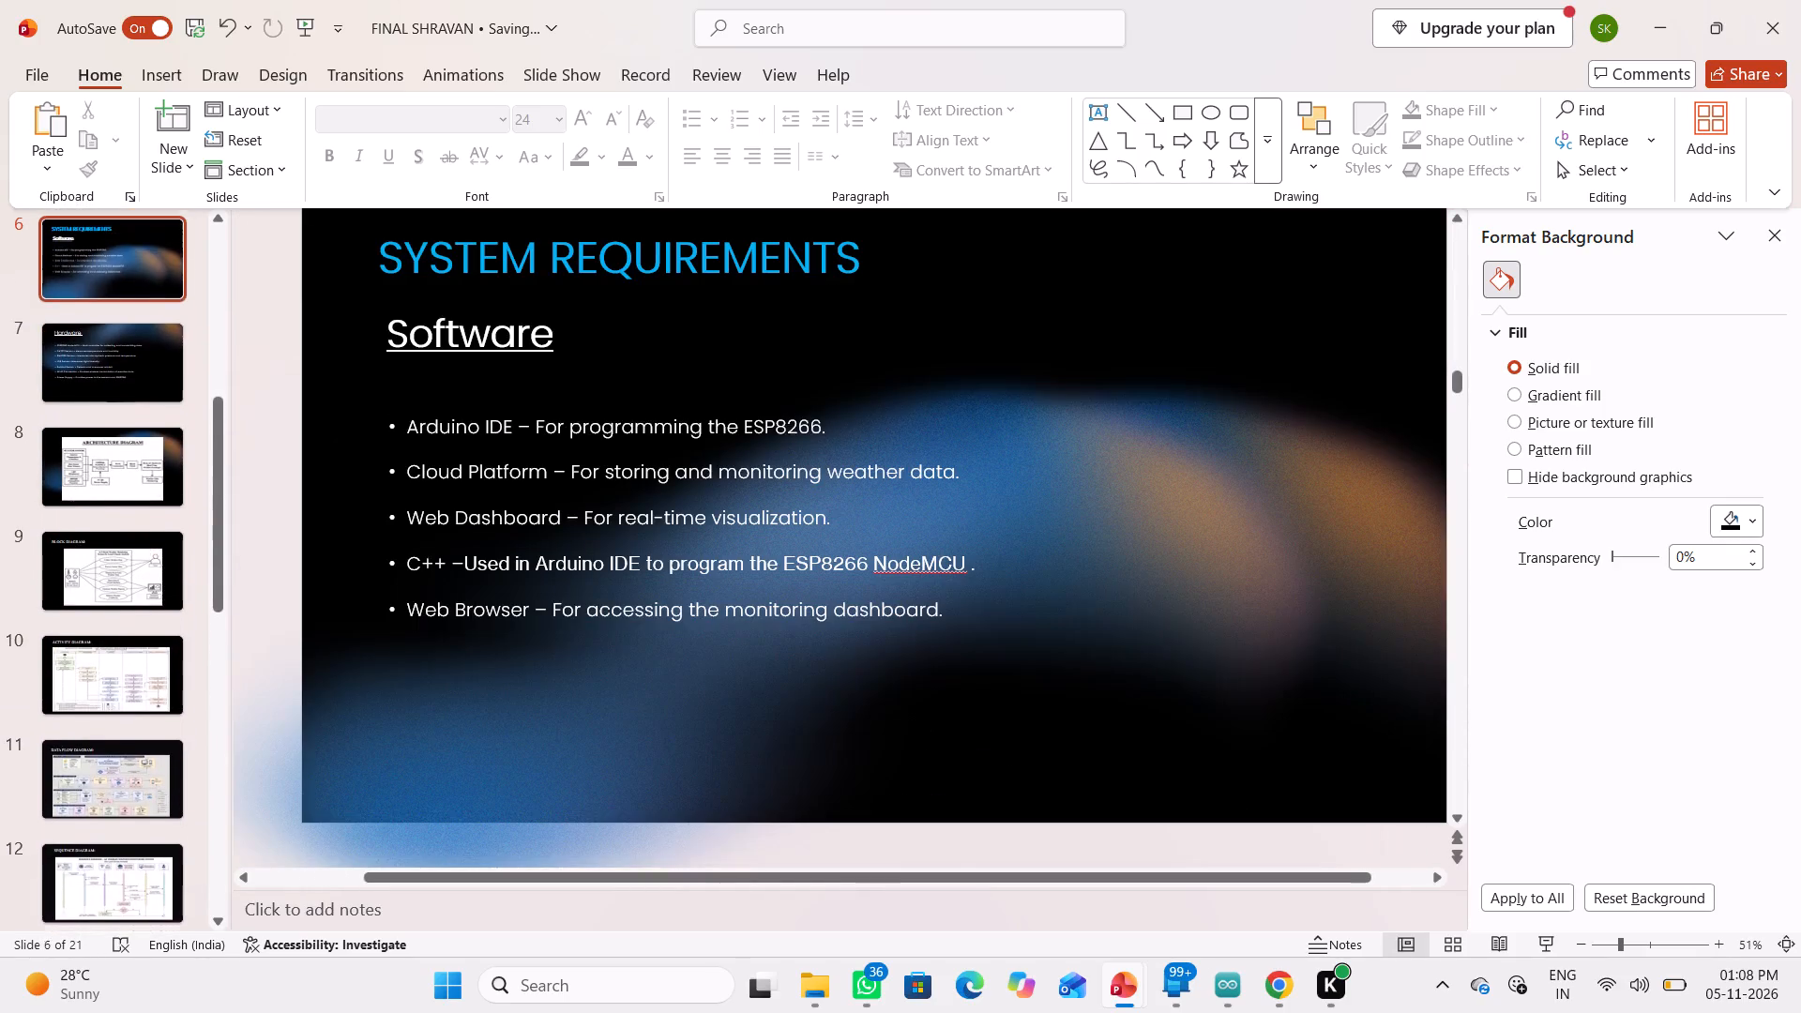
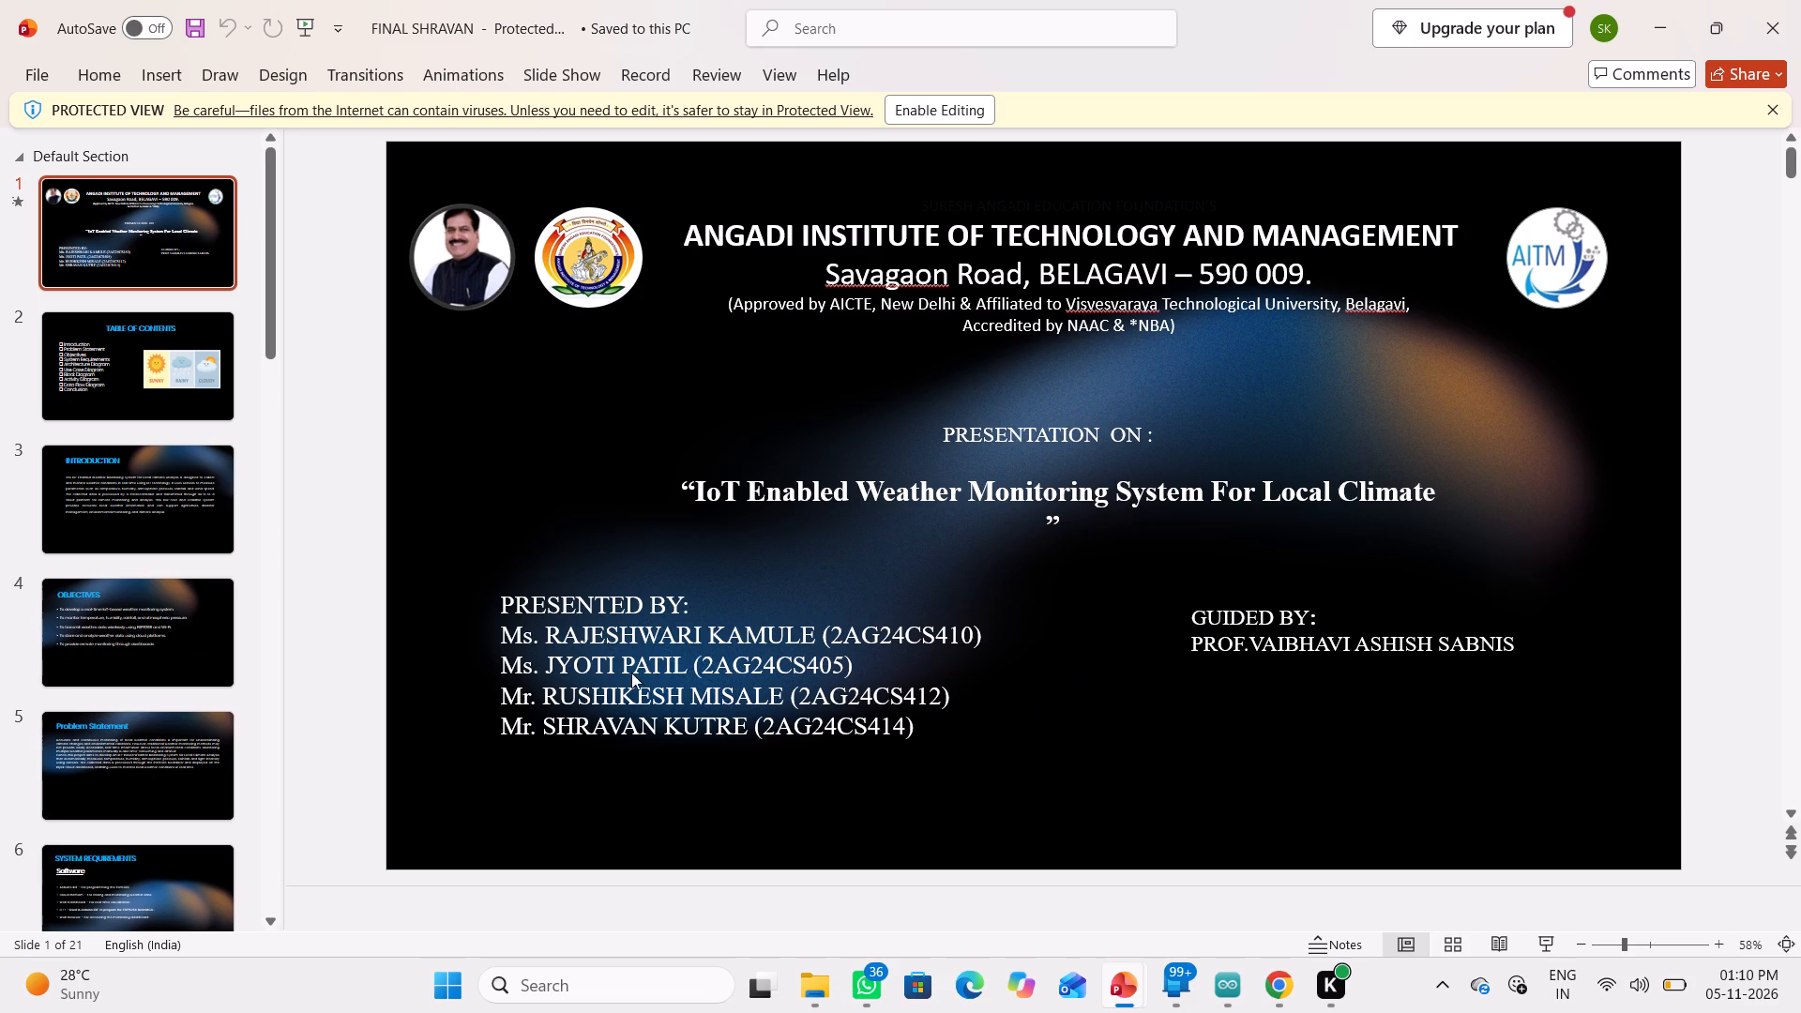
Review the presentation's text slides, from the table of contents through the problem statement to the software and hardware requirements.
click(186, 350)
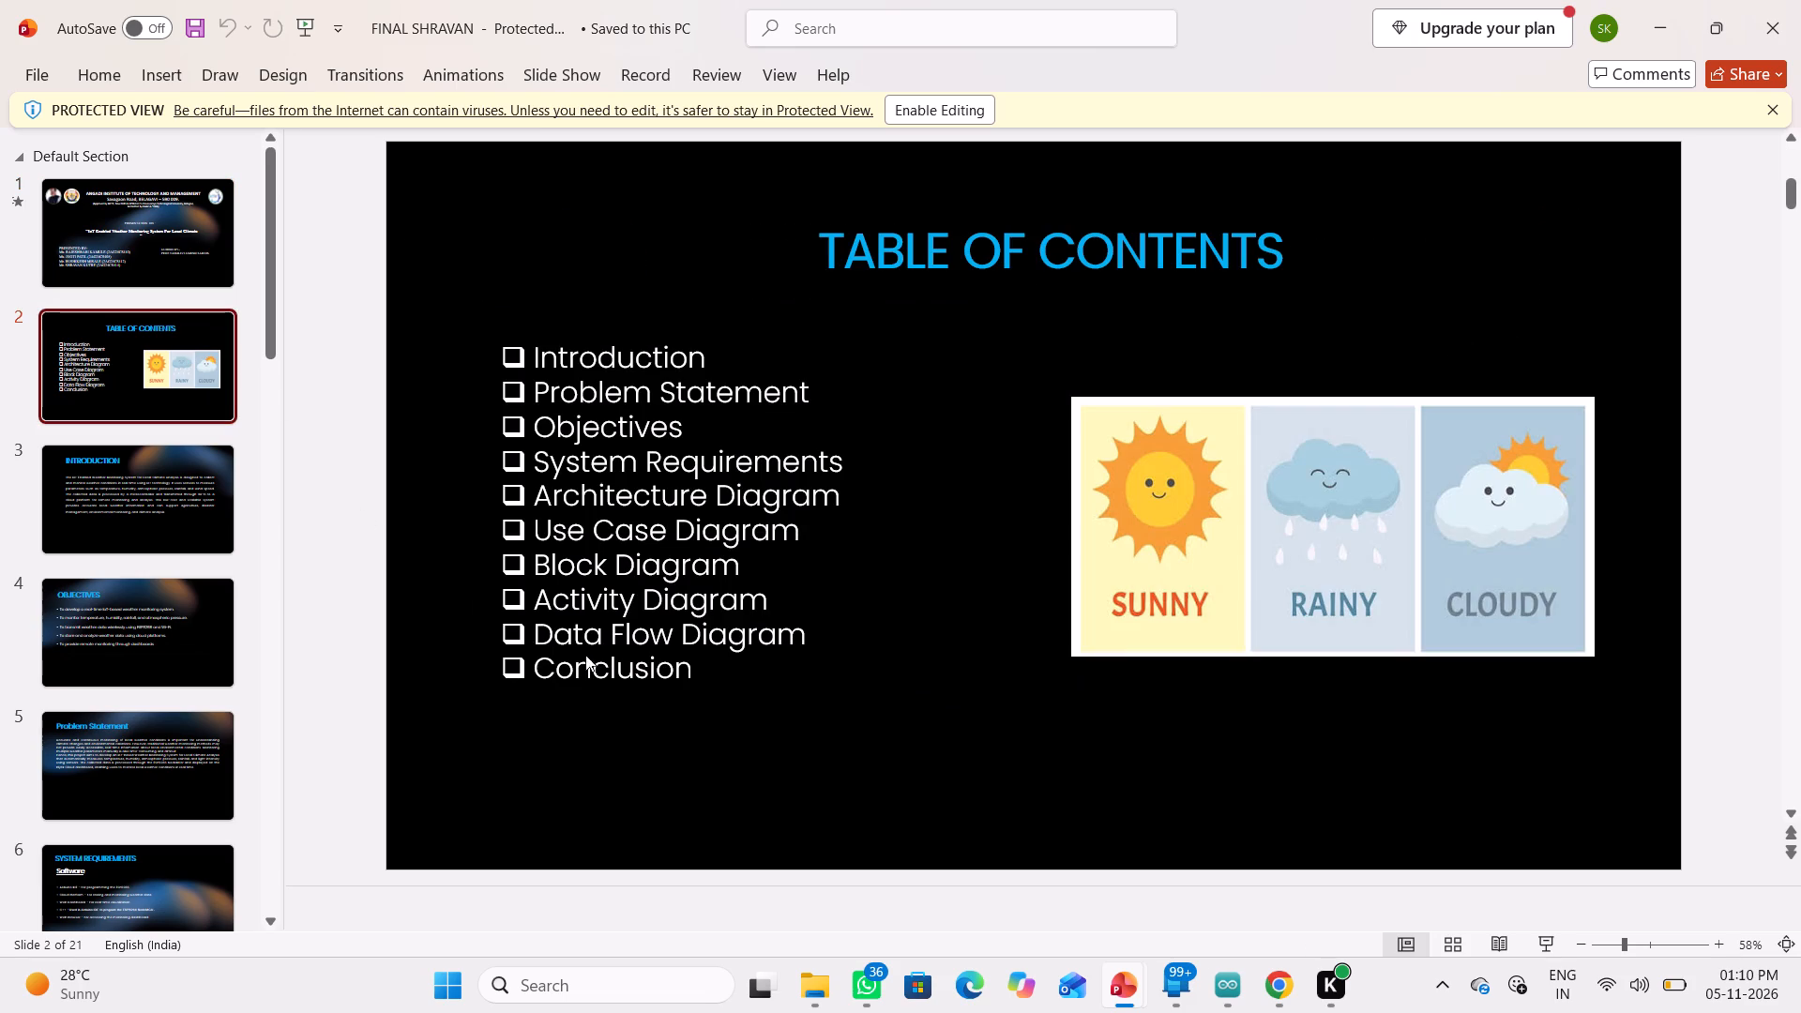
click(159, 509)
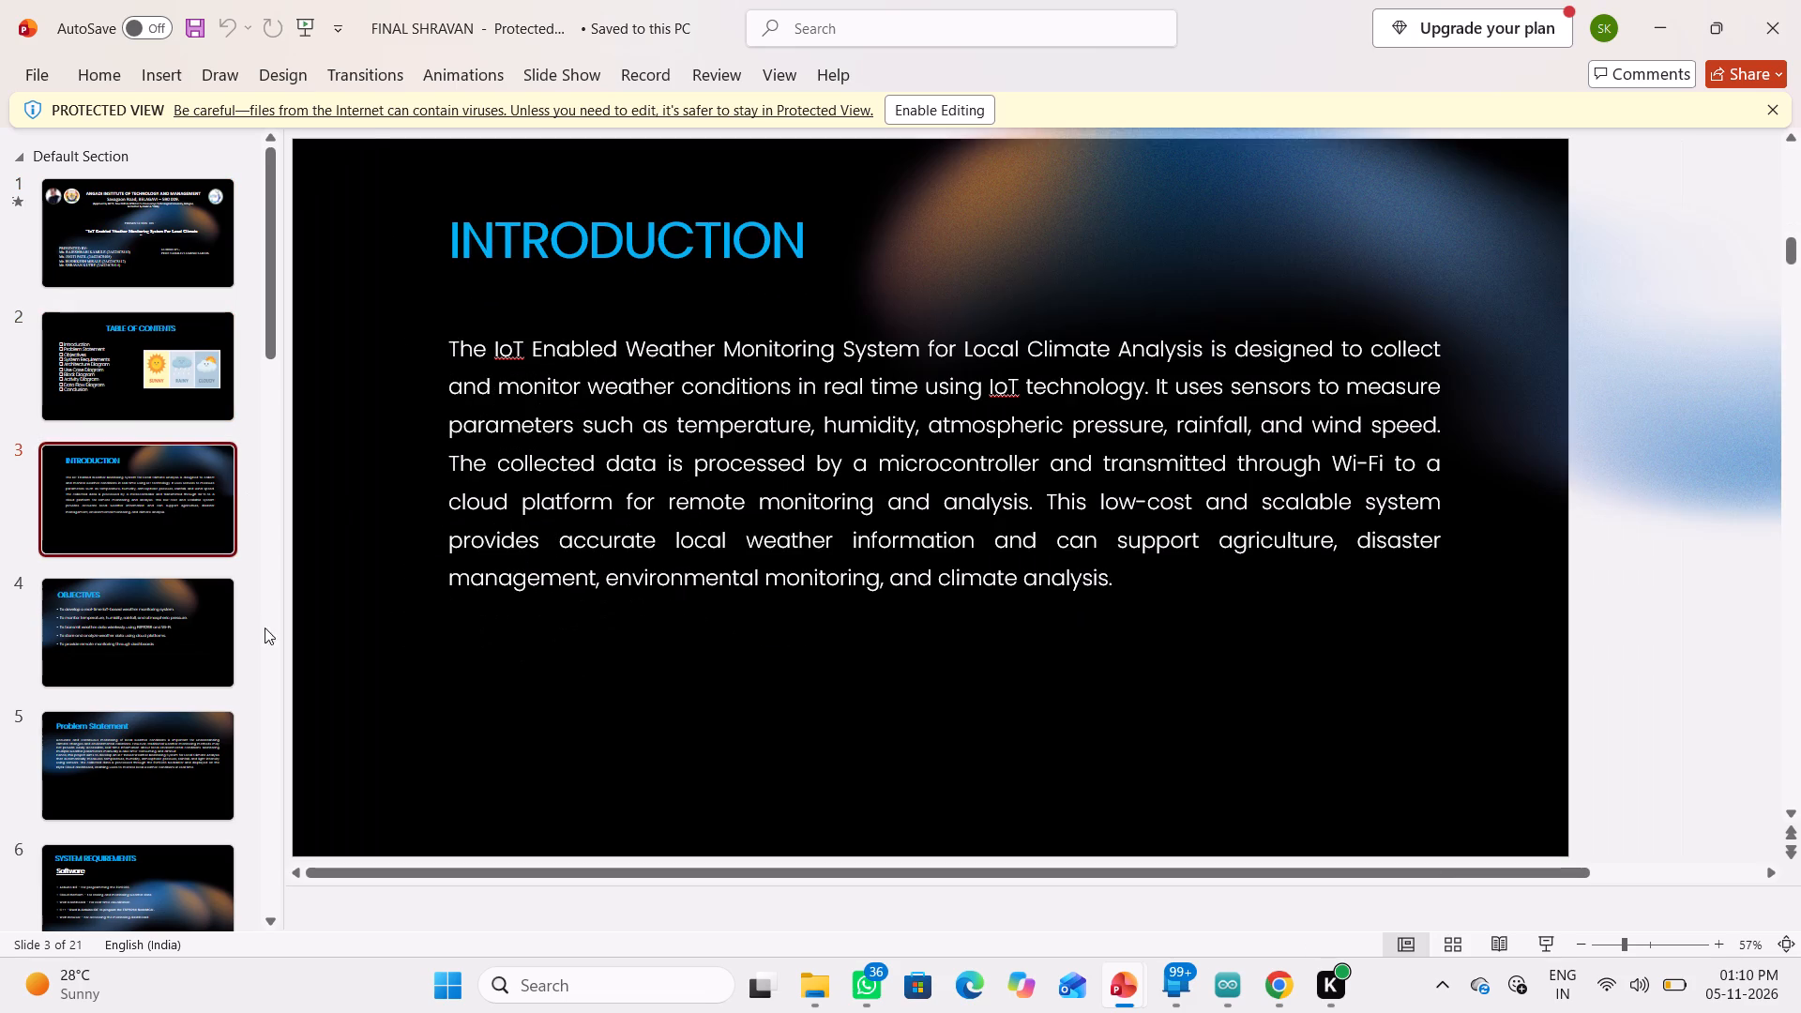
click(213, 590)
click(171, 719)
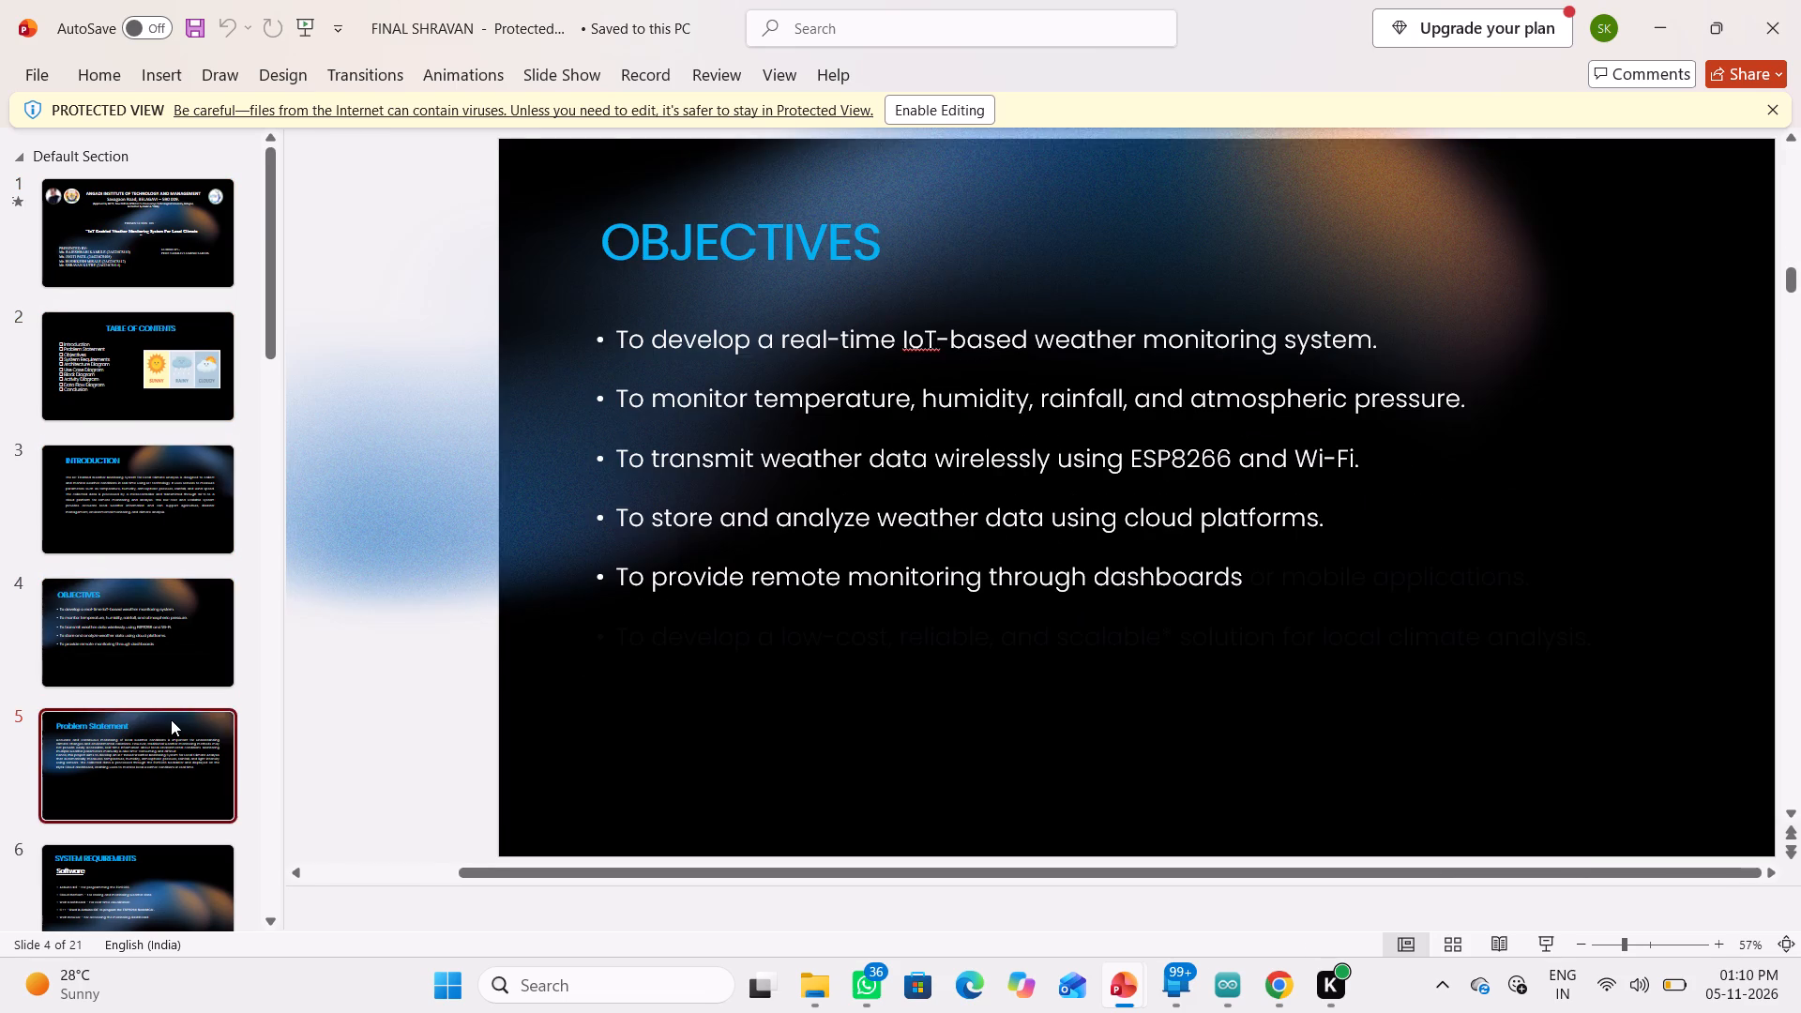
click(1031, 381)
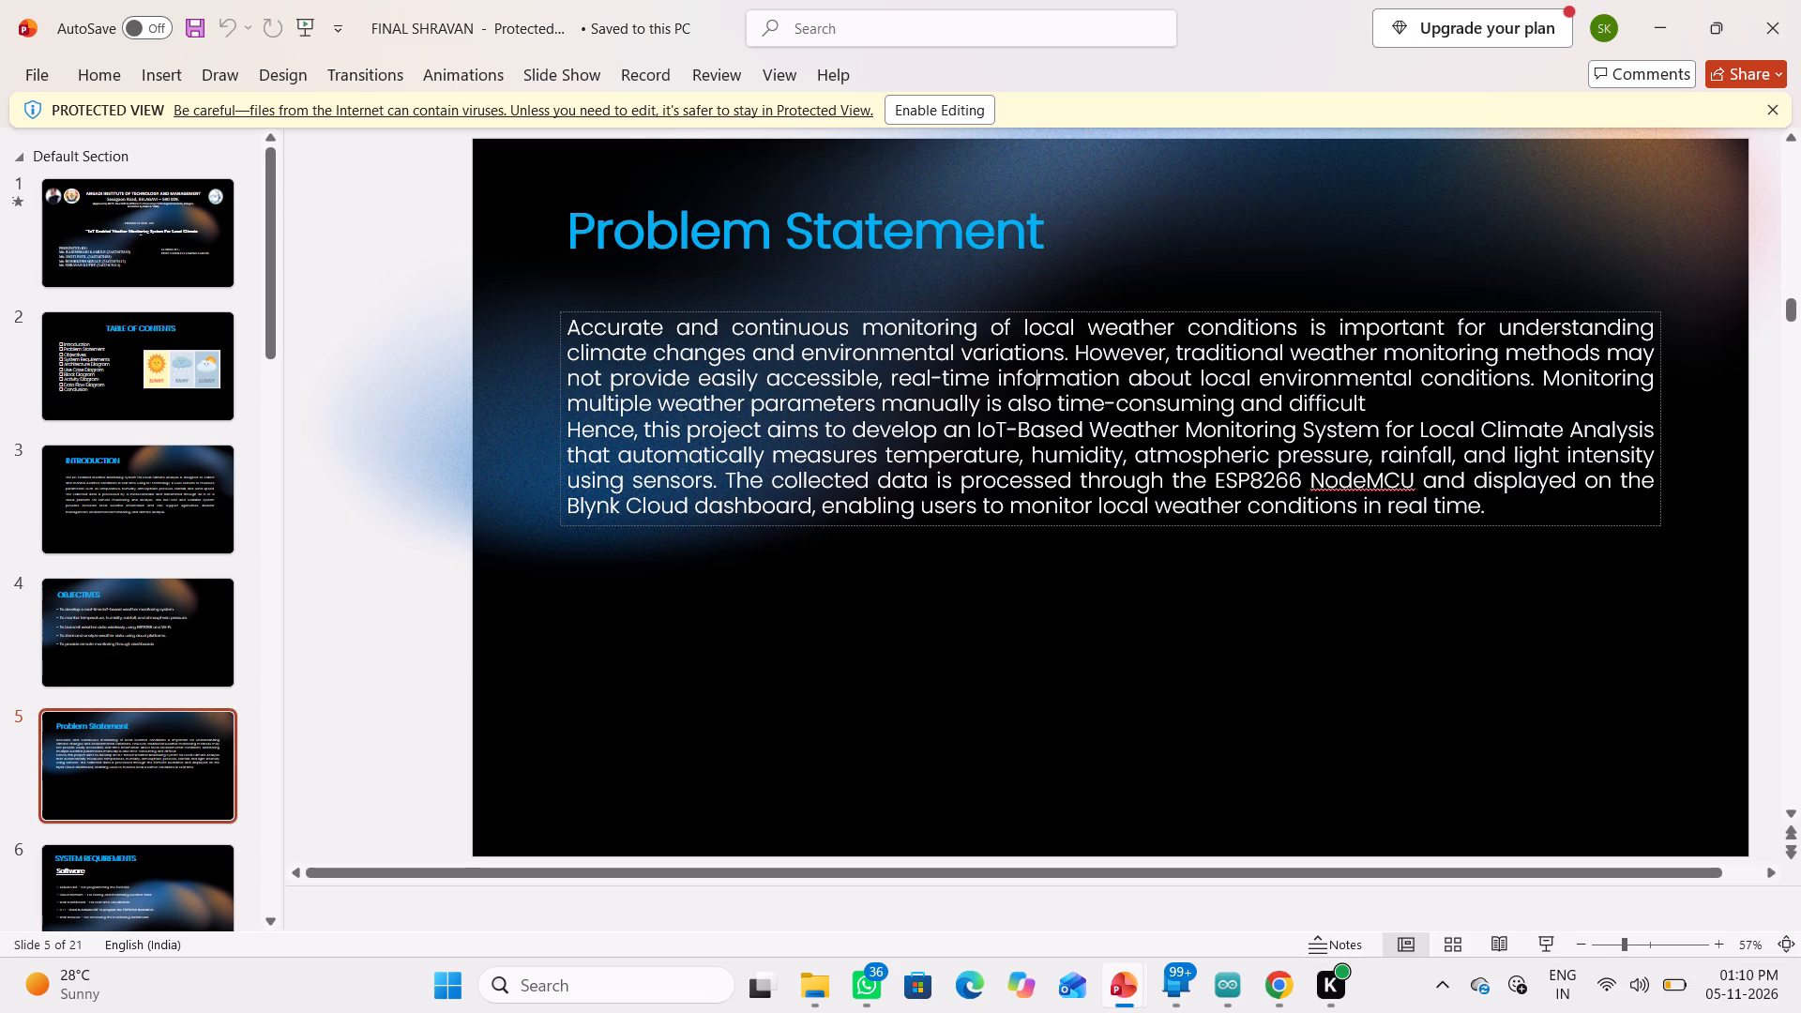
drag(776, 370, 835, 506)
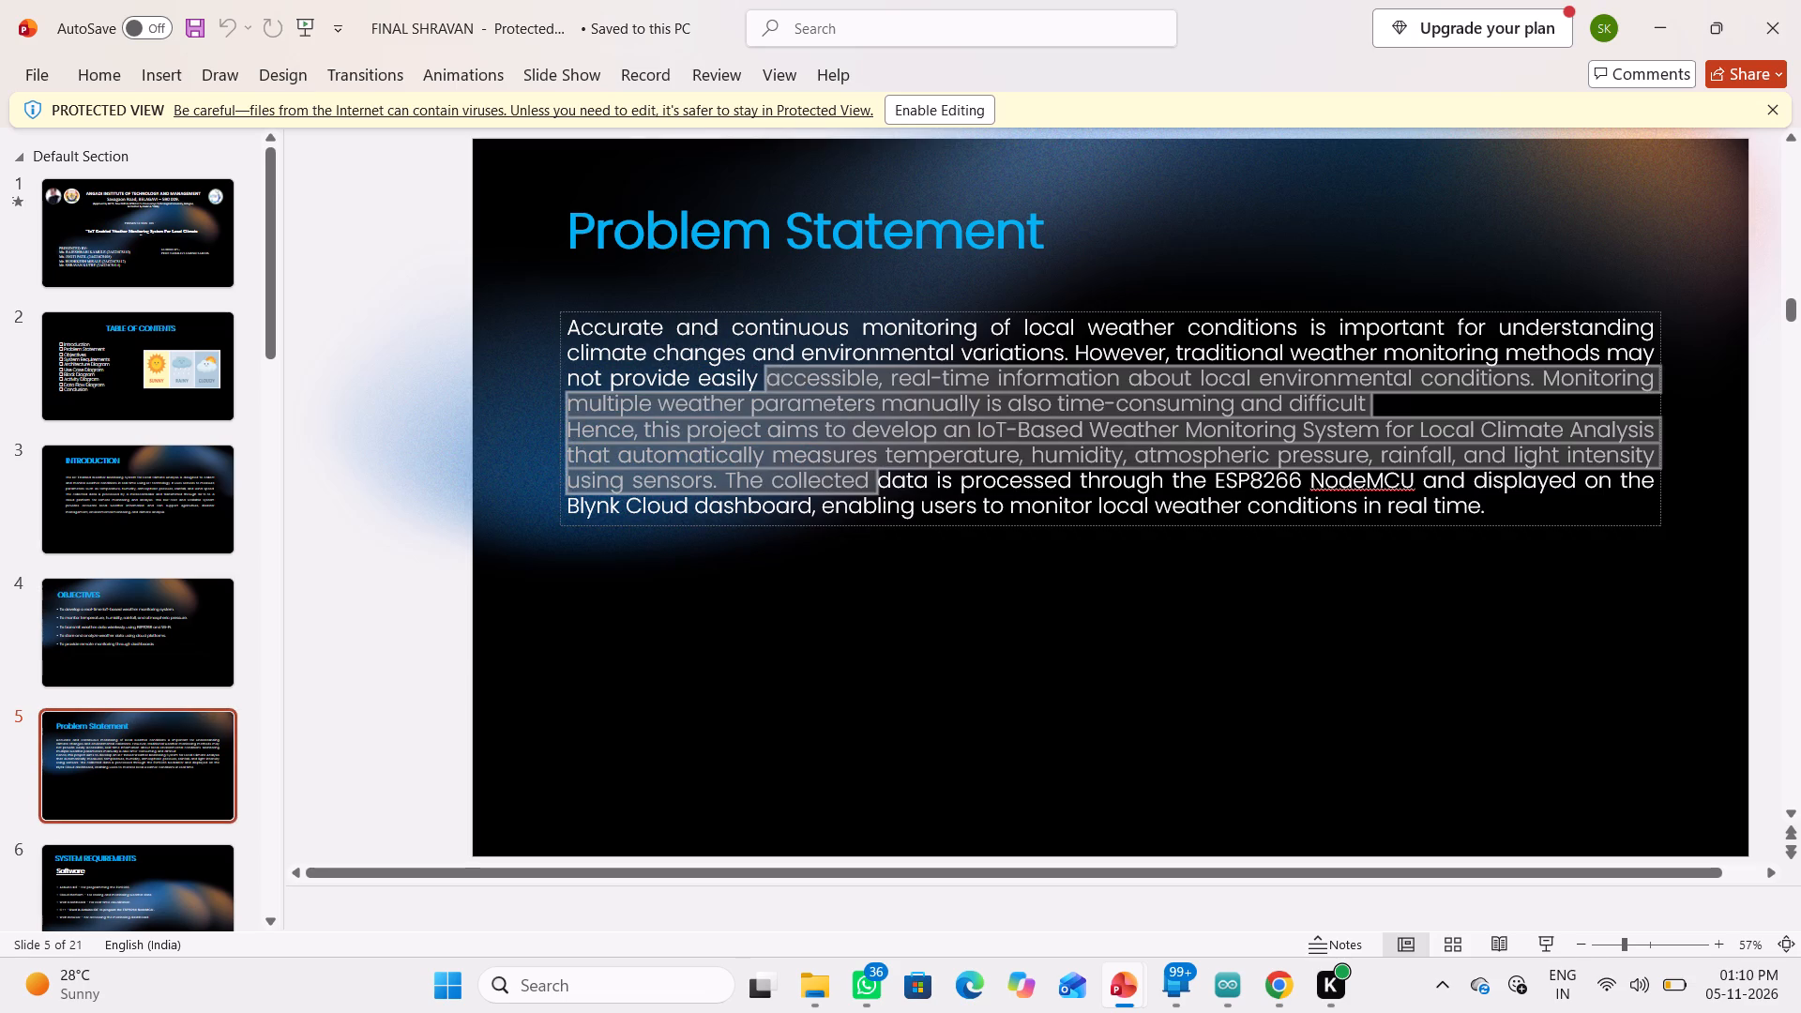
click(77, 73)
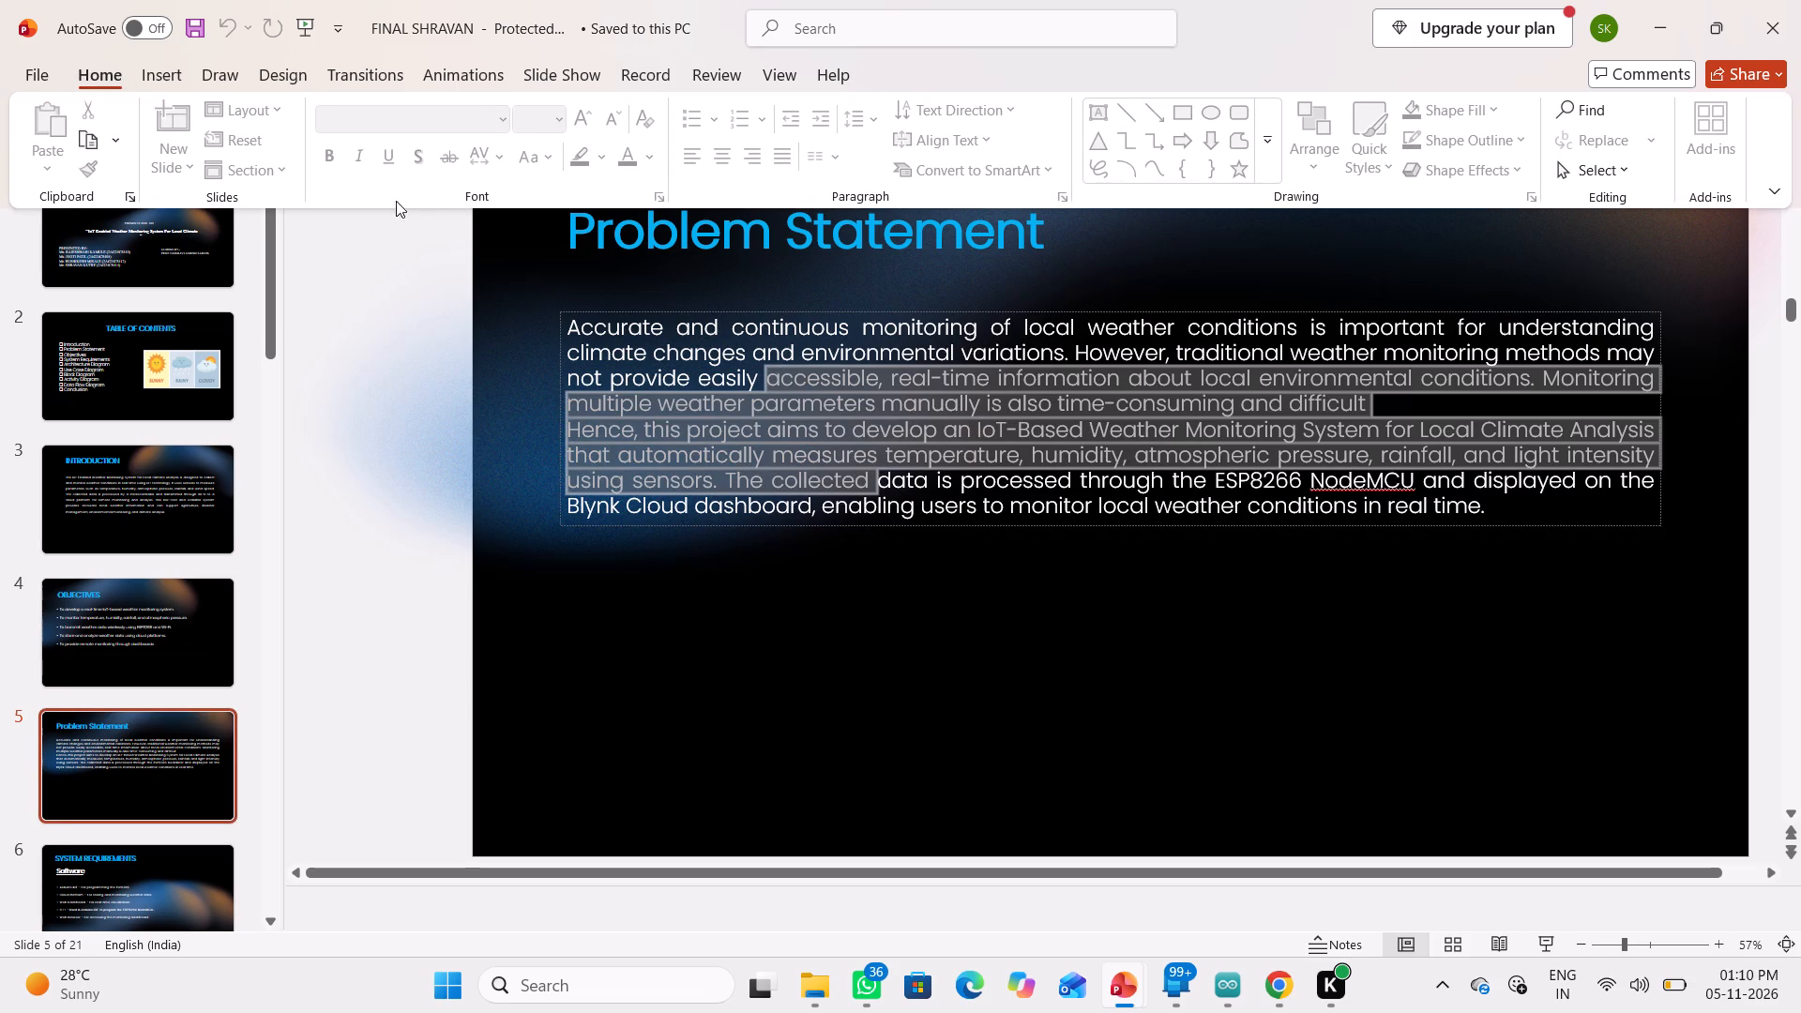
click(836, 611)
click(751, 593)
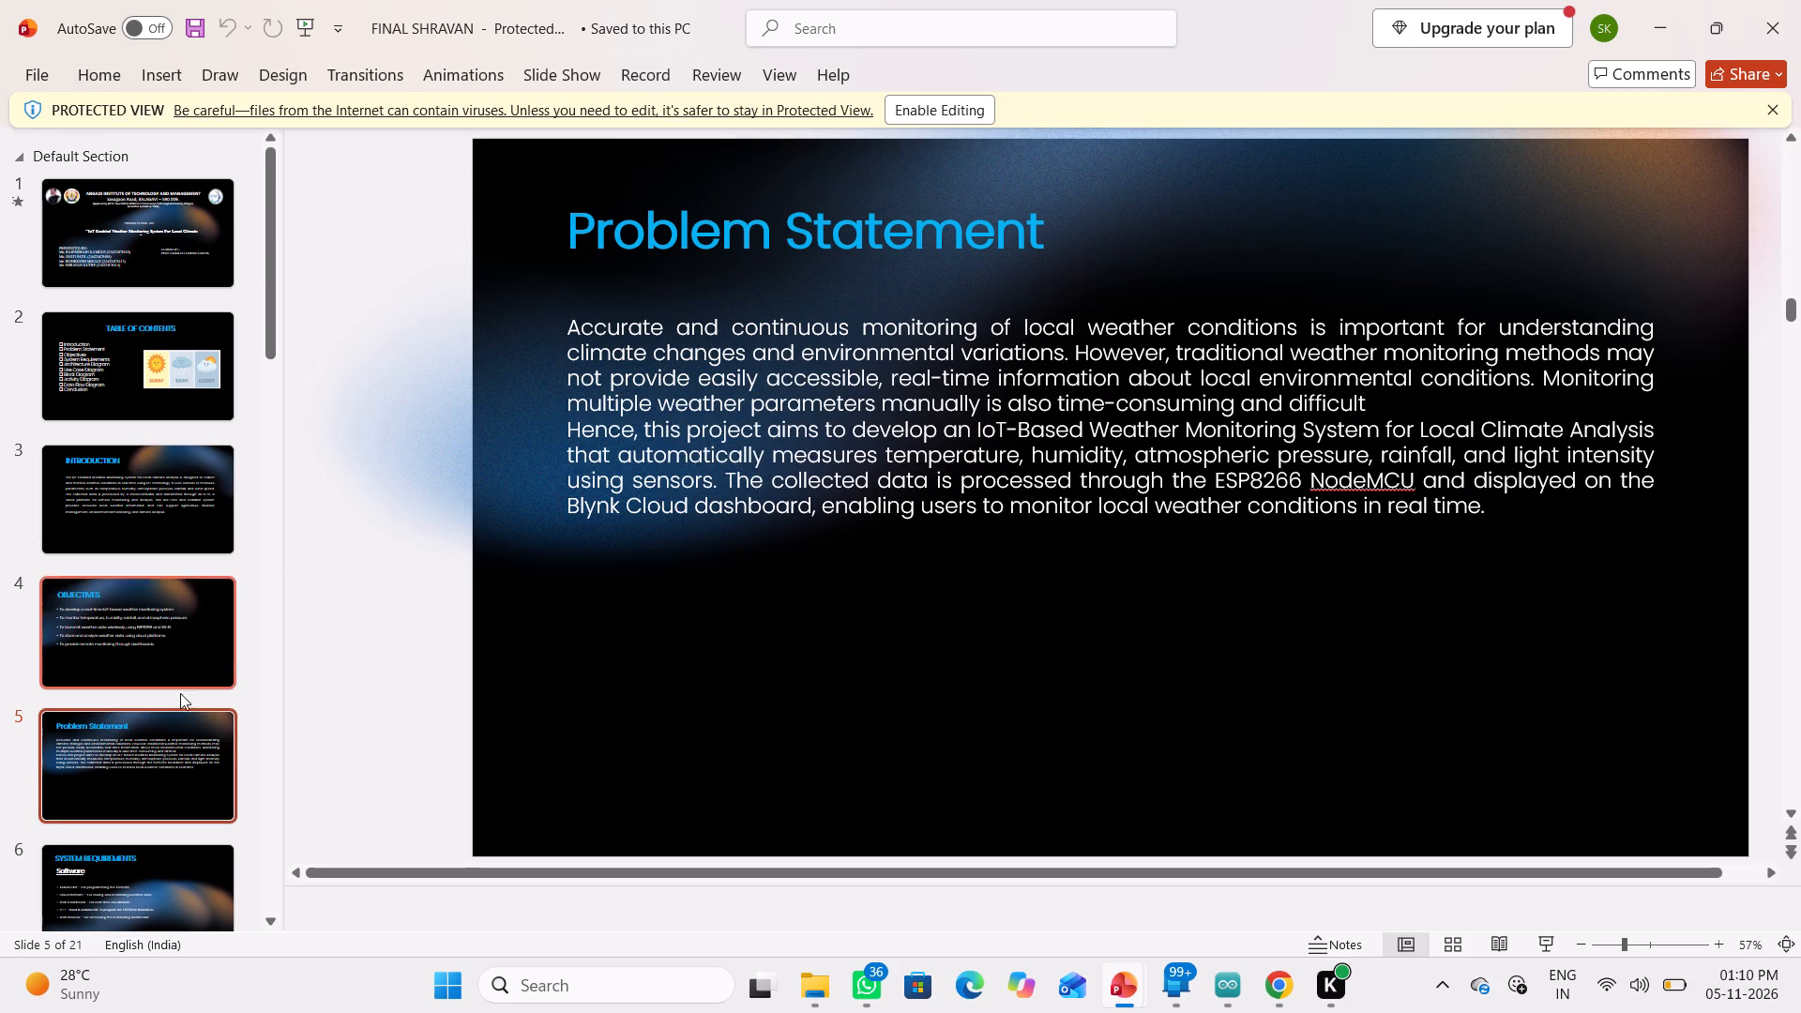
click(130, 771)
scroll(221, 674, down, 3)
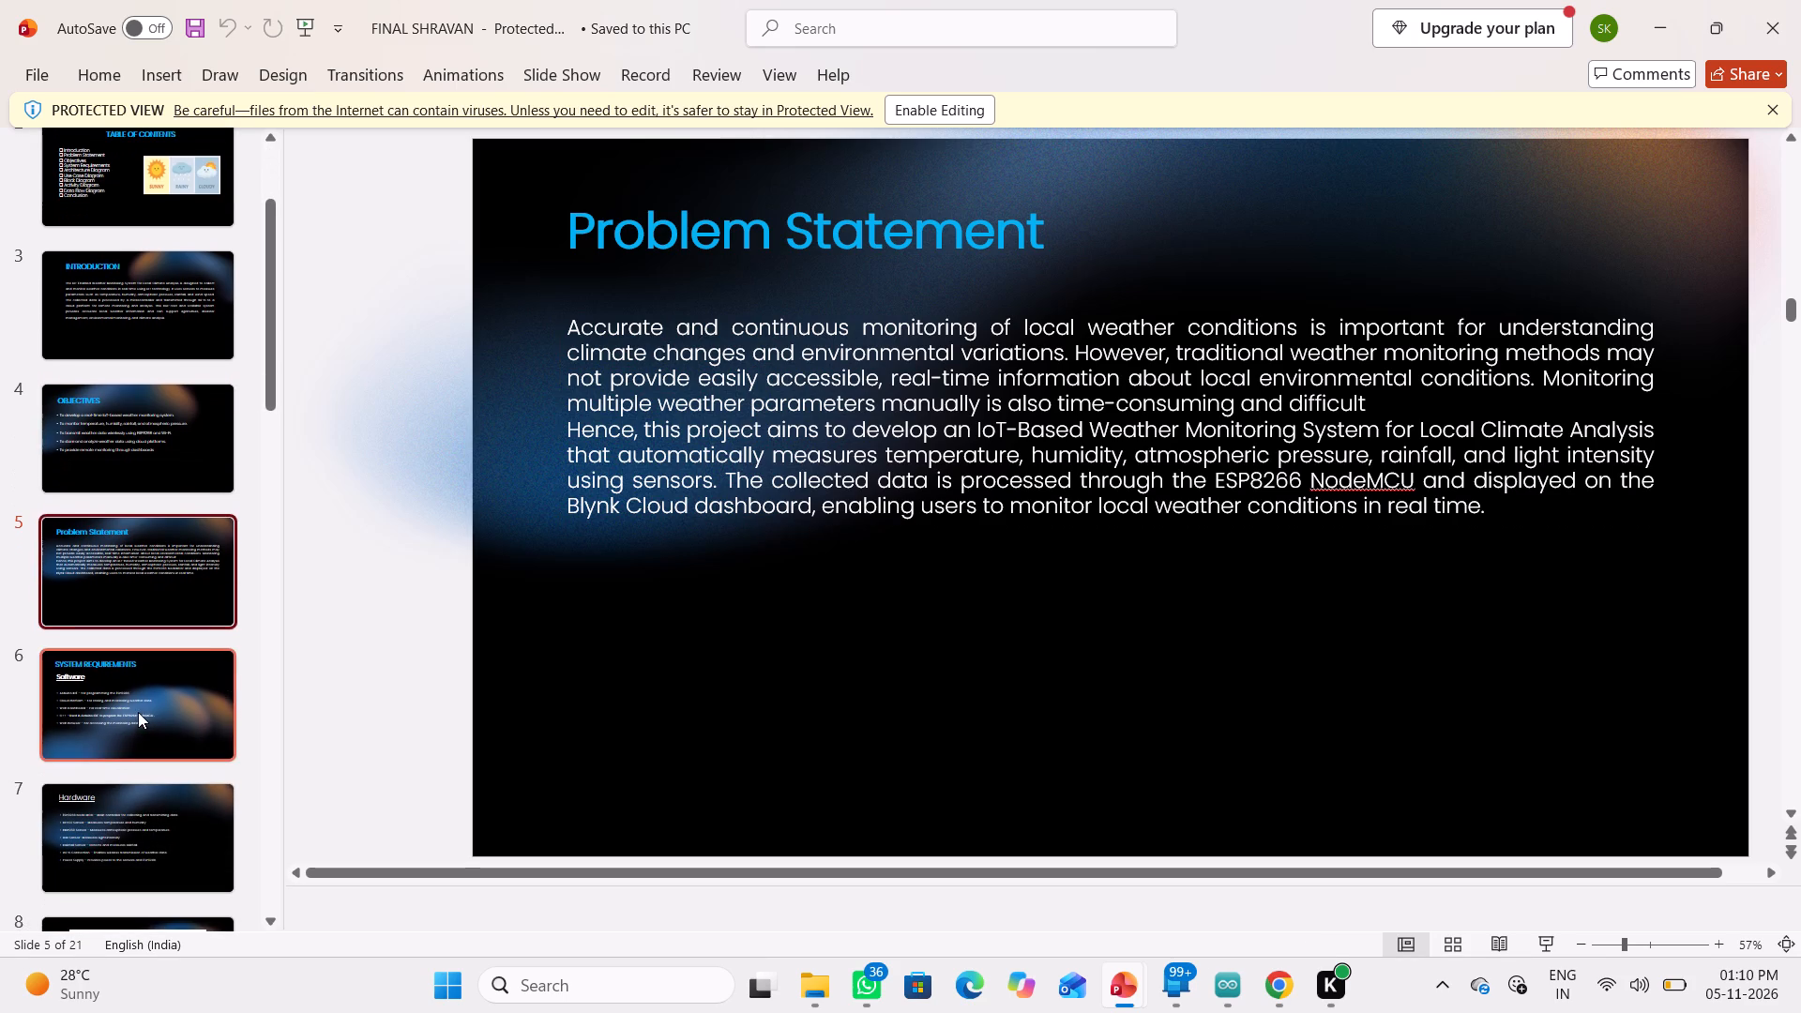
click(136, 715)
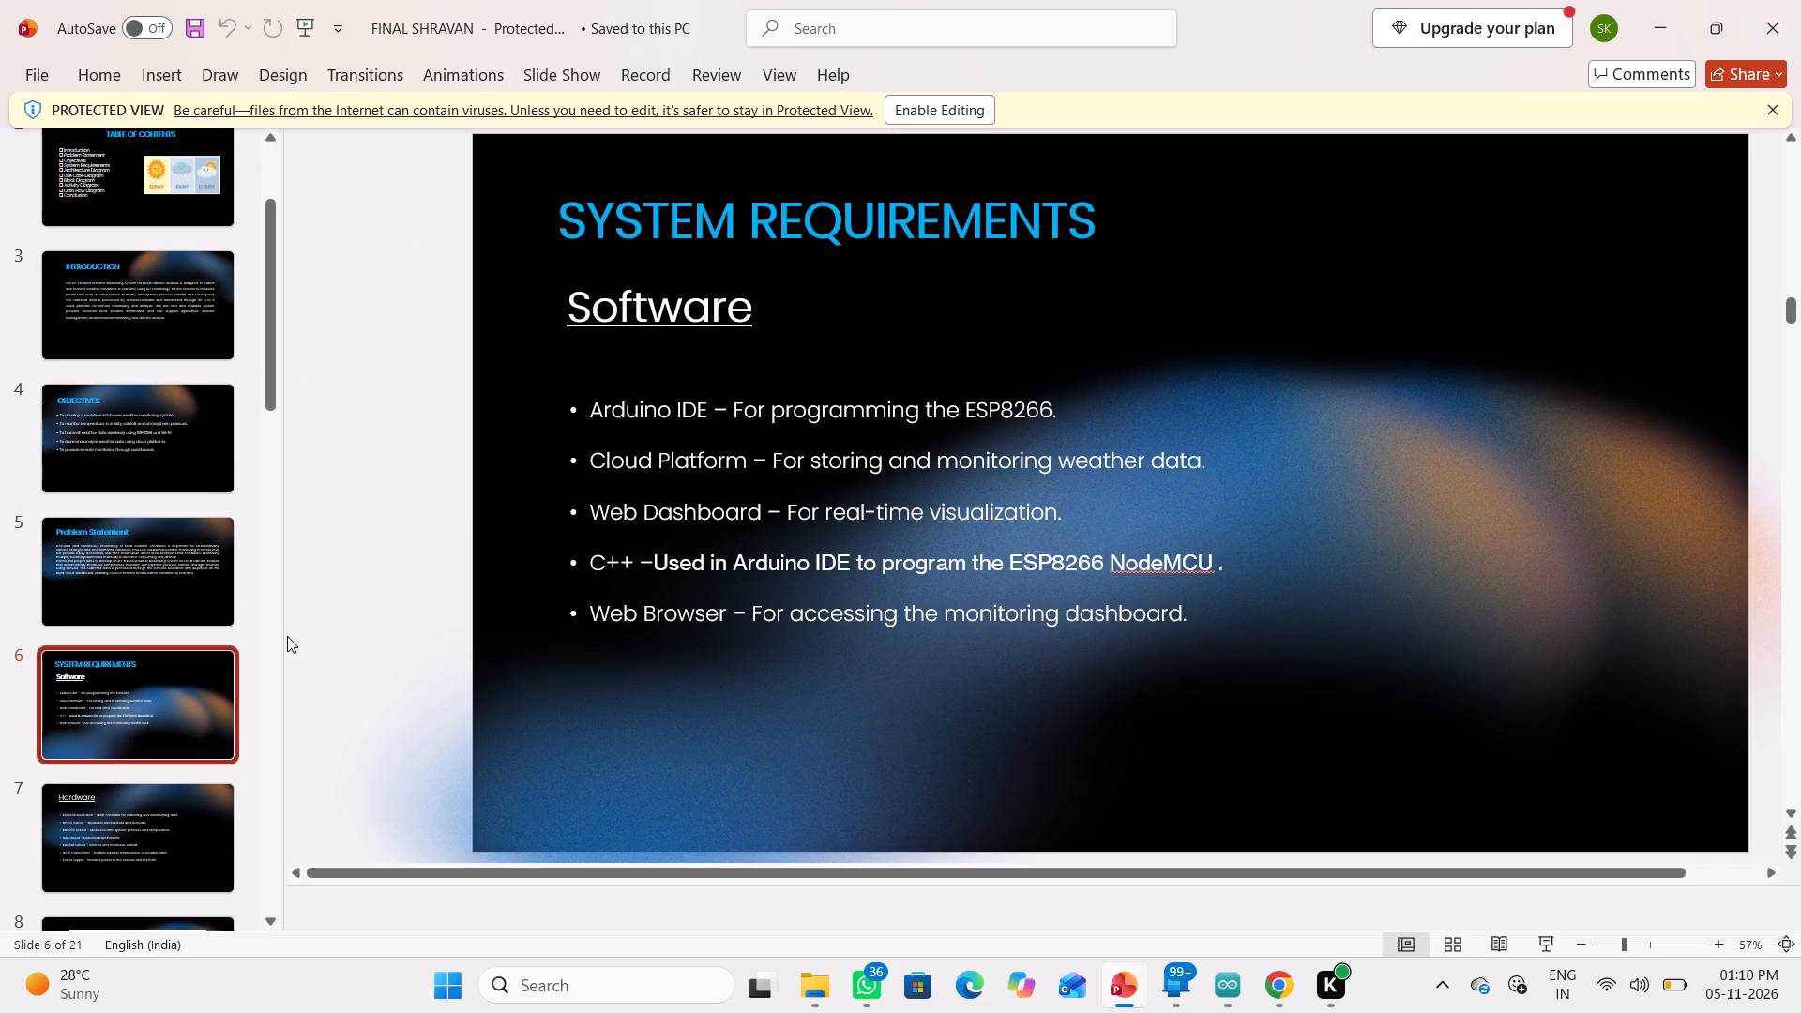
click(80, 861)
Examine the presentation's diagram slides, including the architecture, data flow, activity and block diagrams.
scroll(98, 798, down, 4)
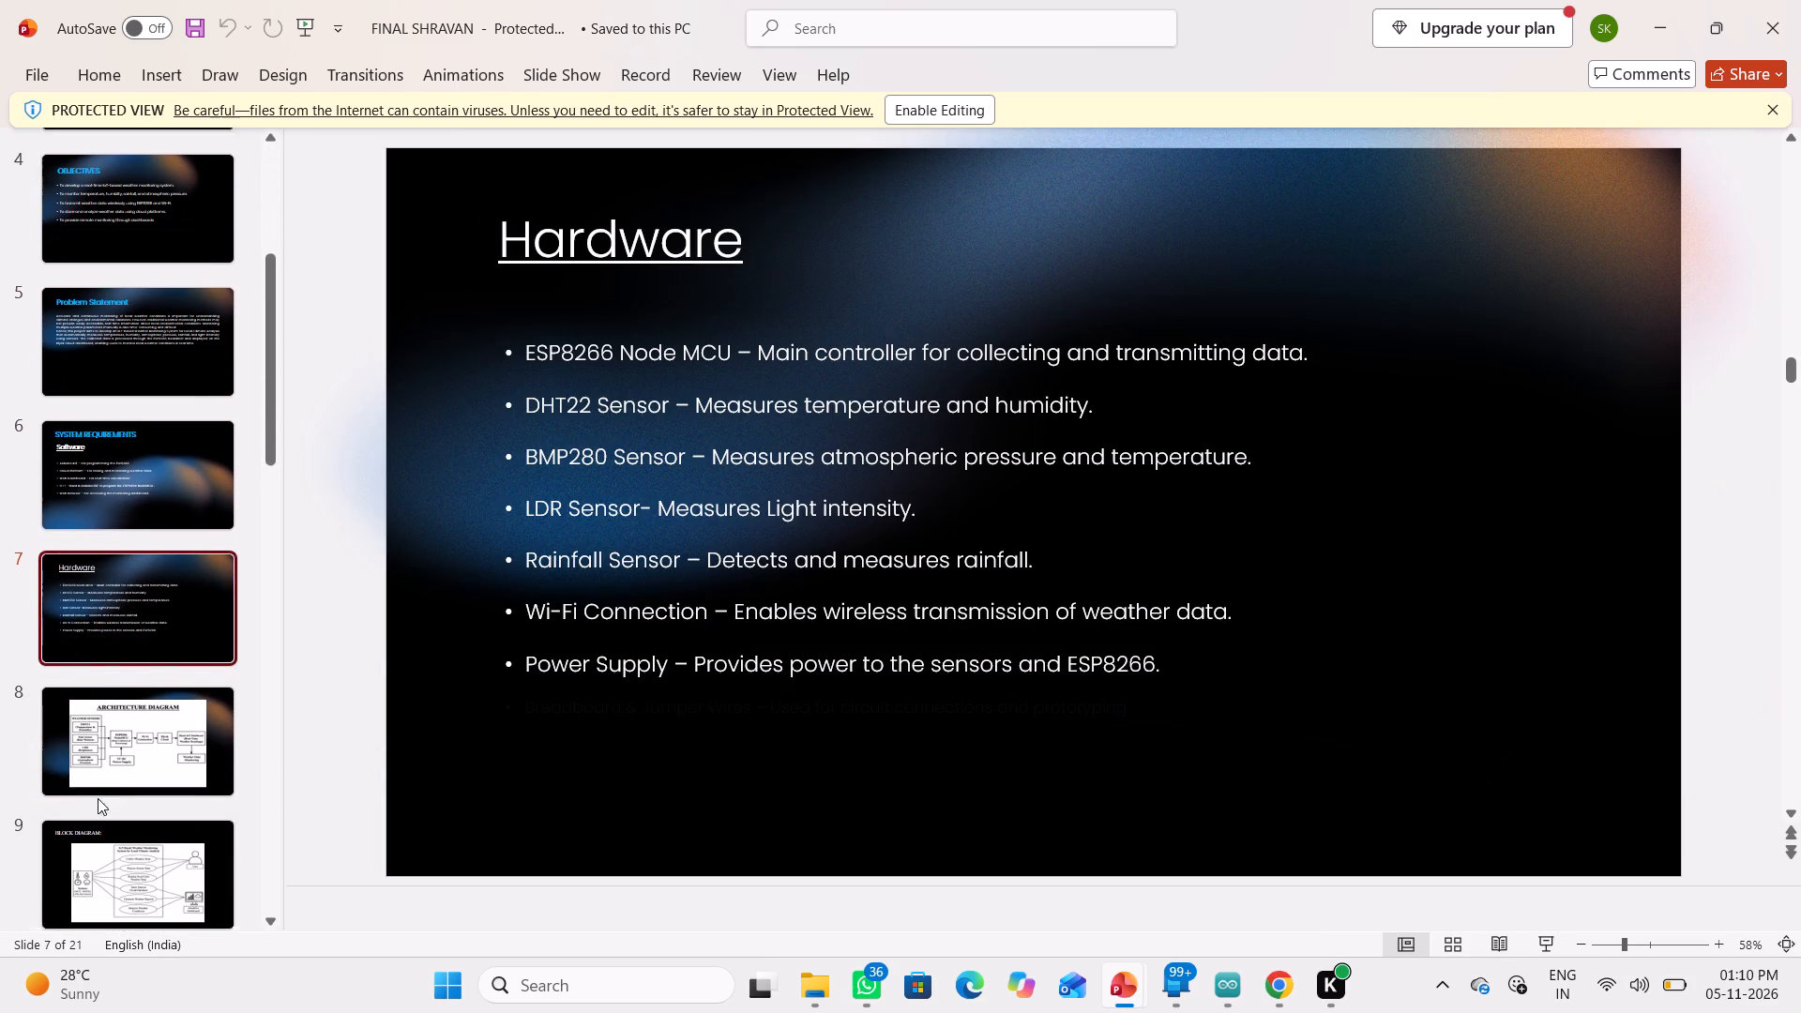
click(106, 736)
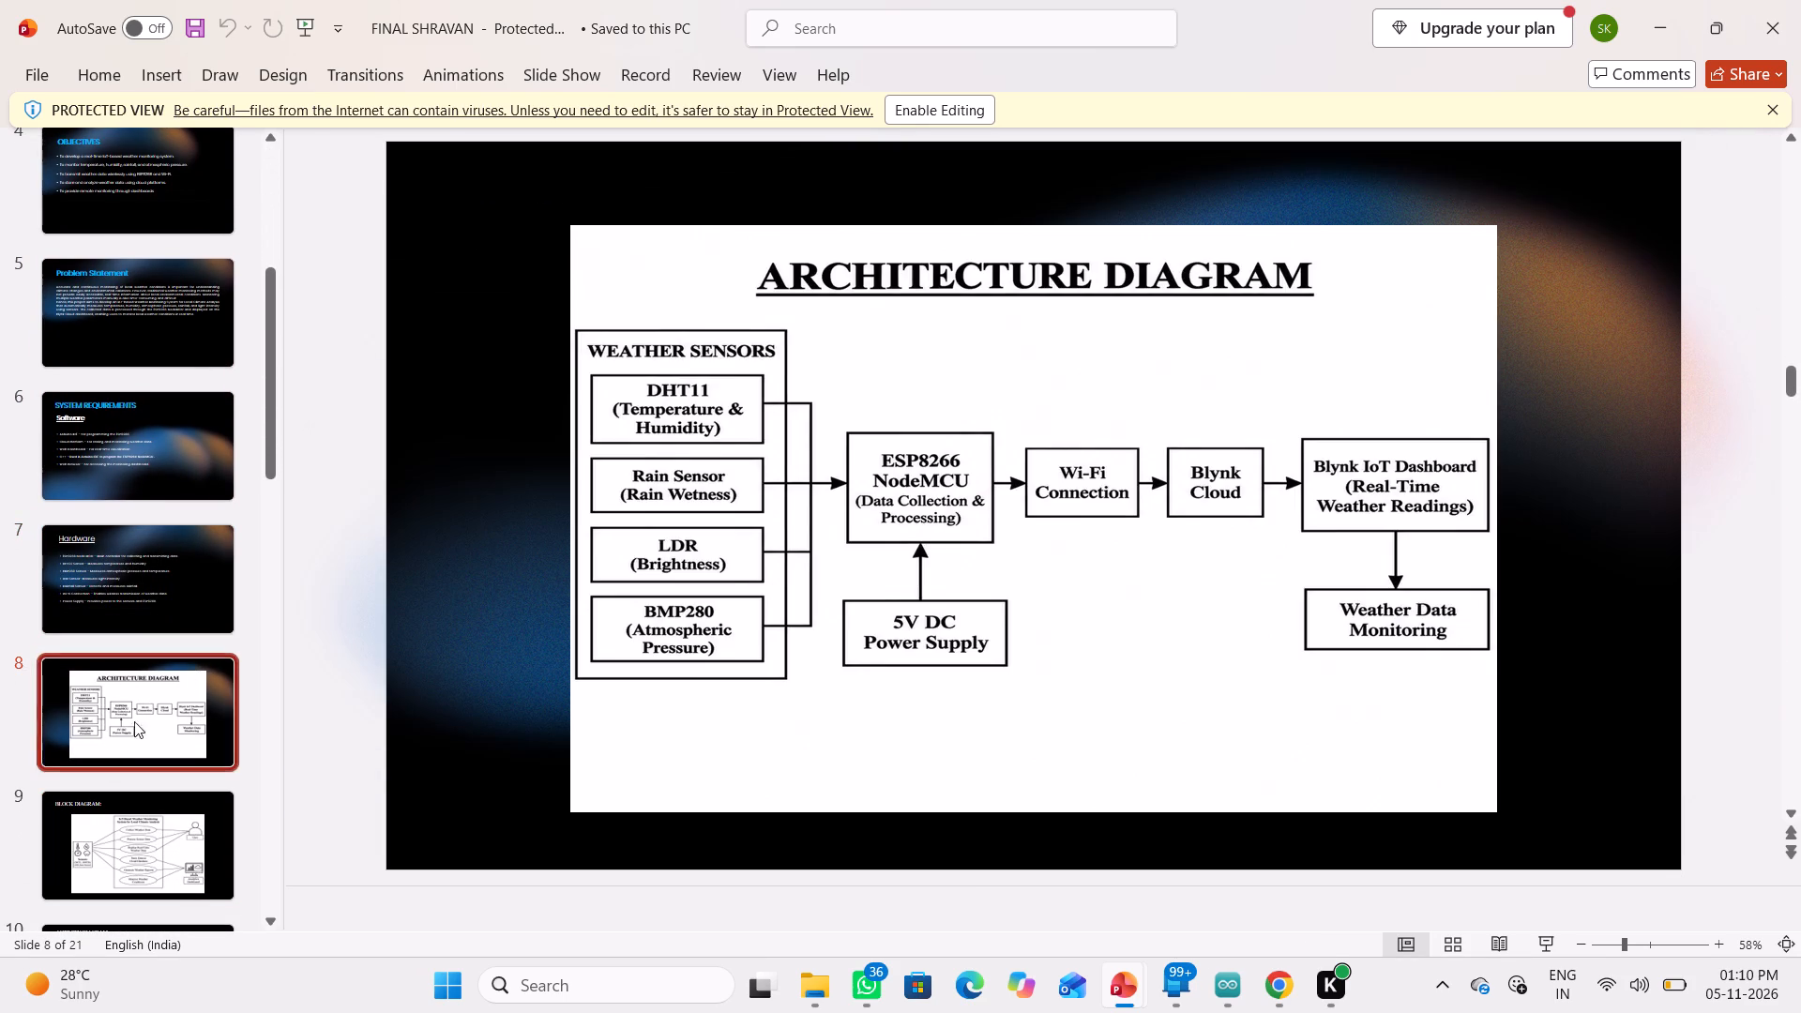
click(818, 530)
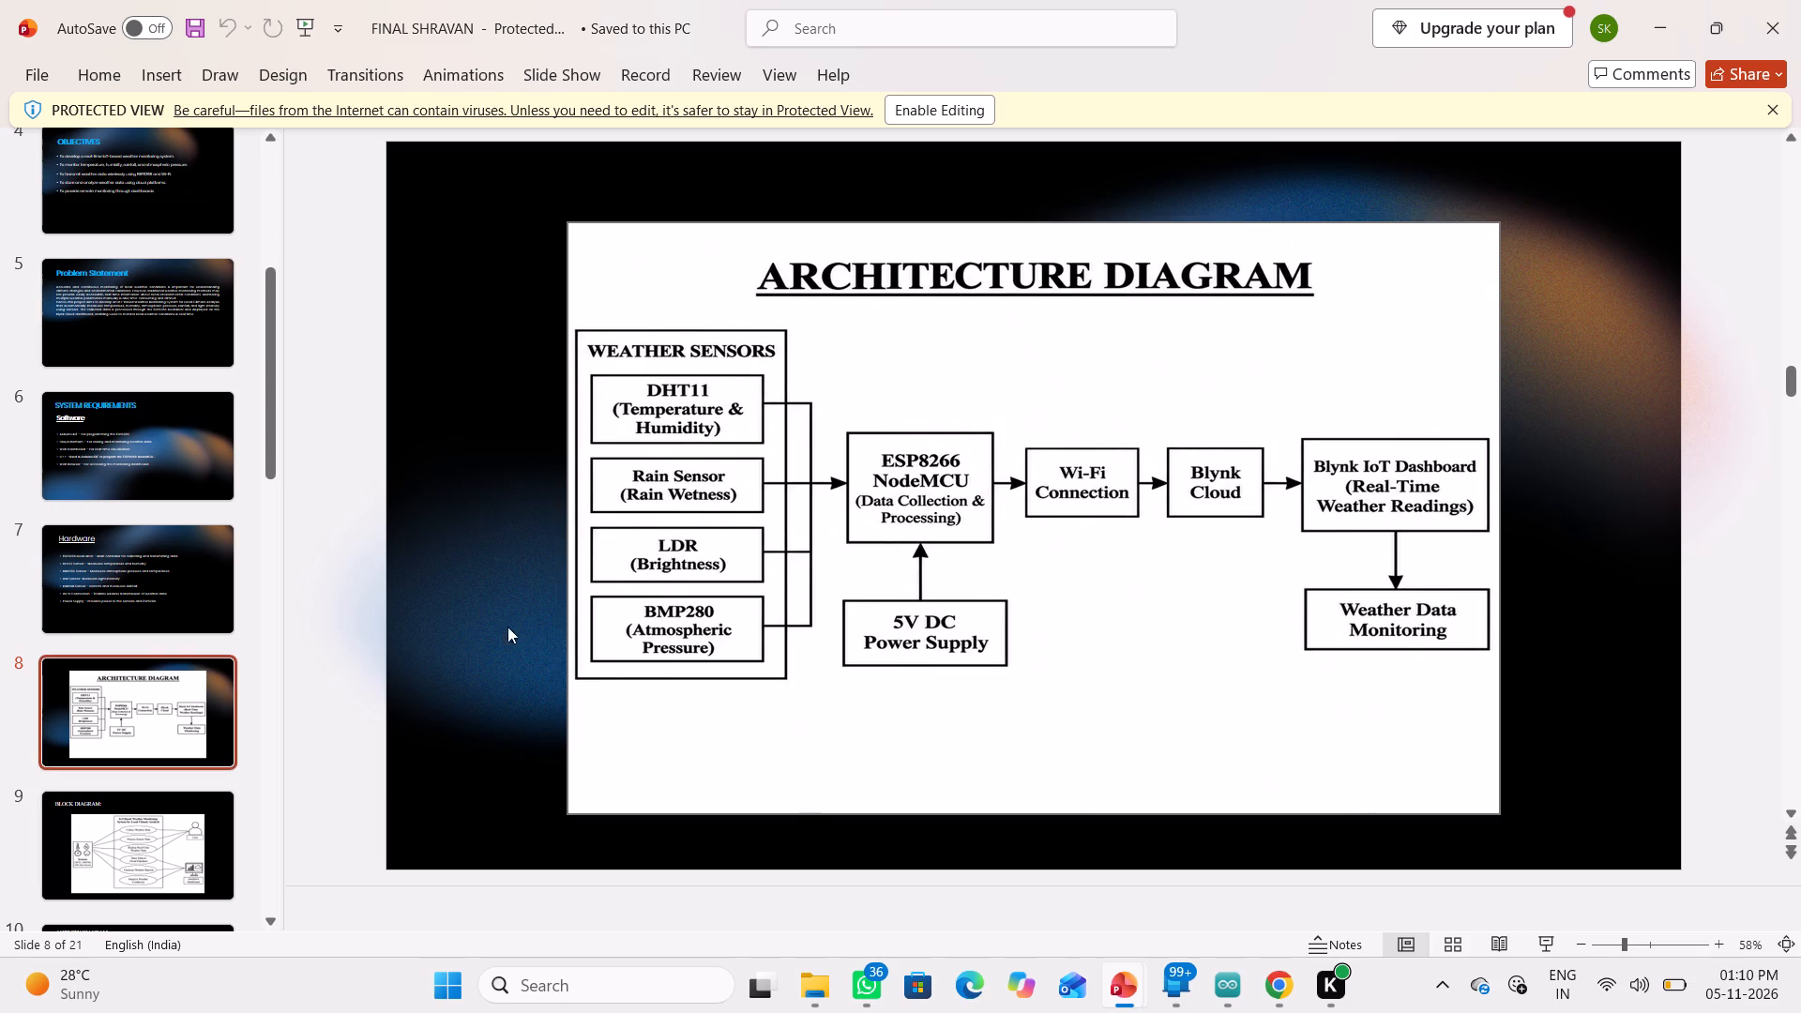
scroll(86, 601, down, 4)
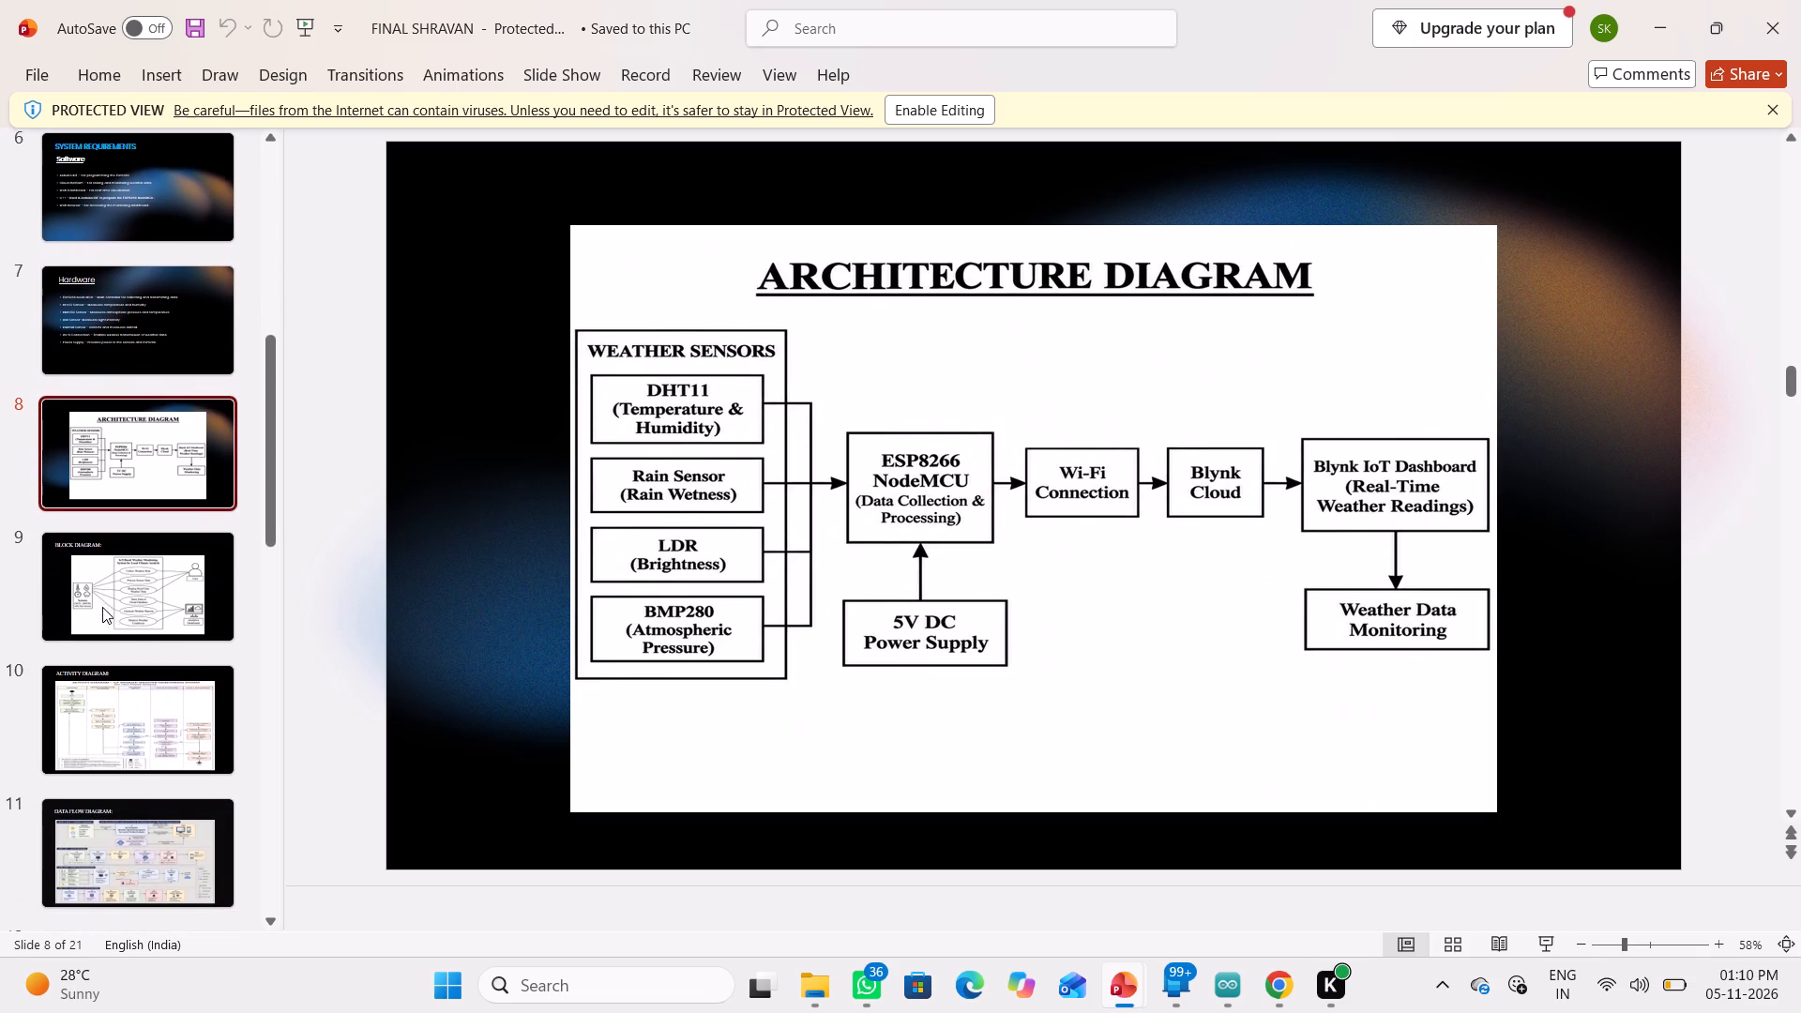
scroll(103, 761, down, 4)
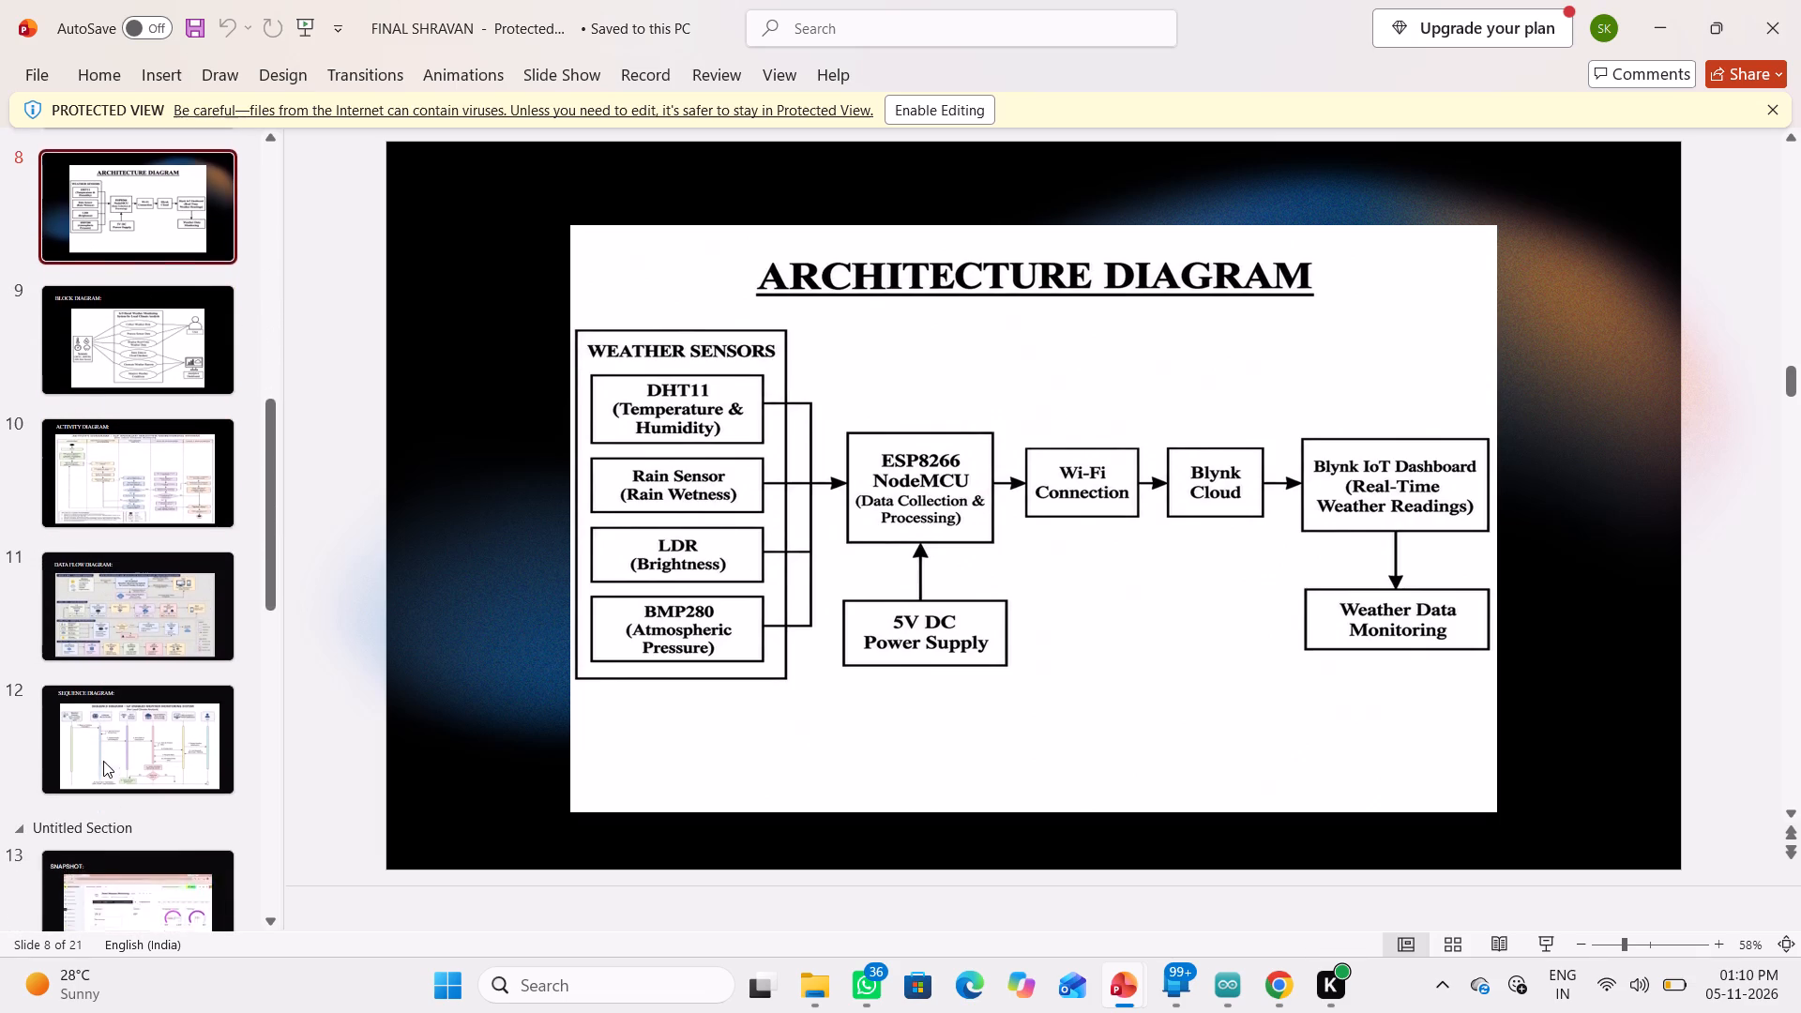
scroll(103, 761, down, 2)
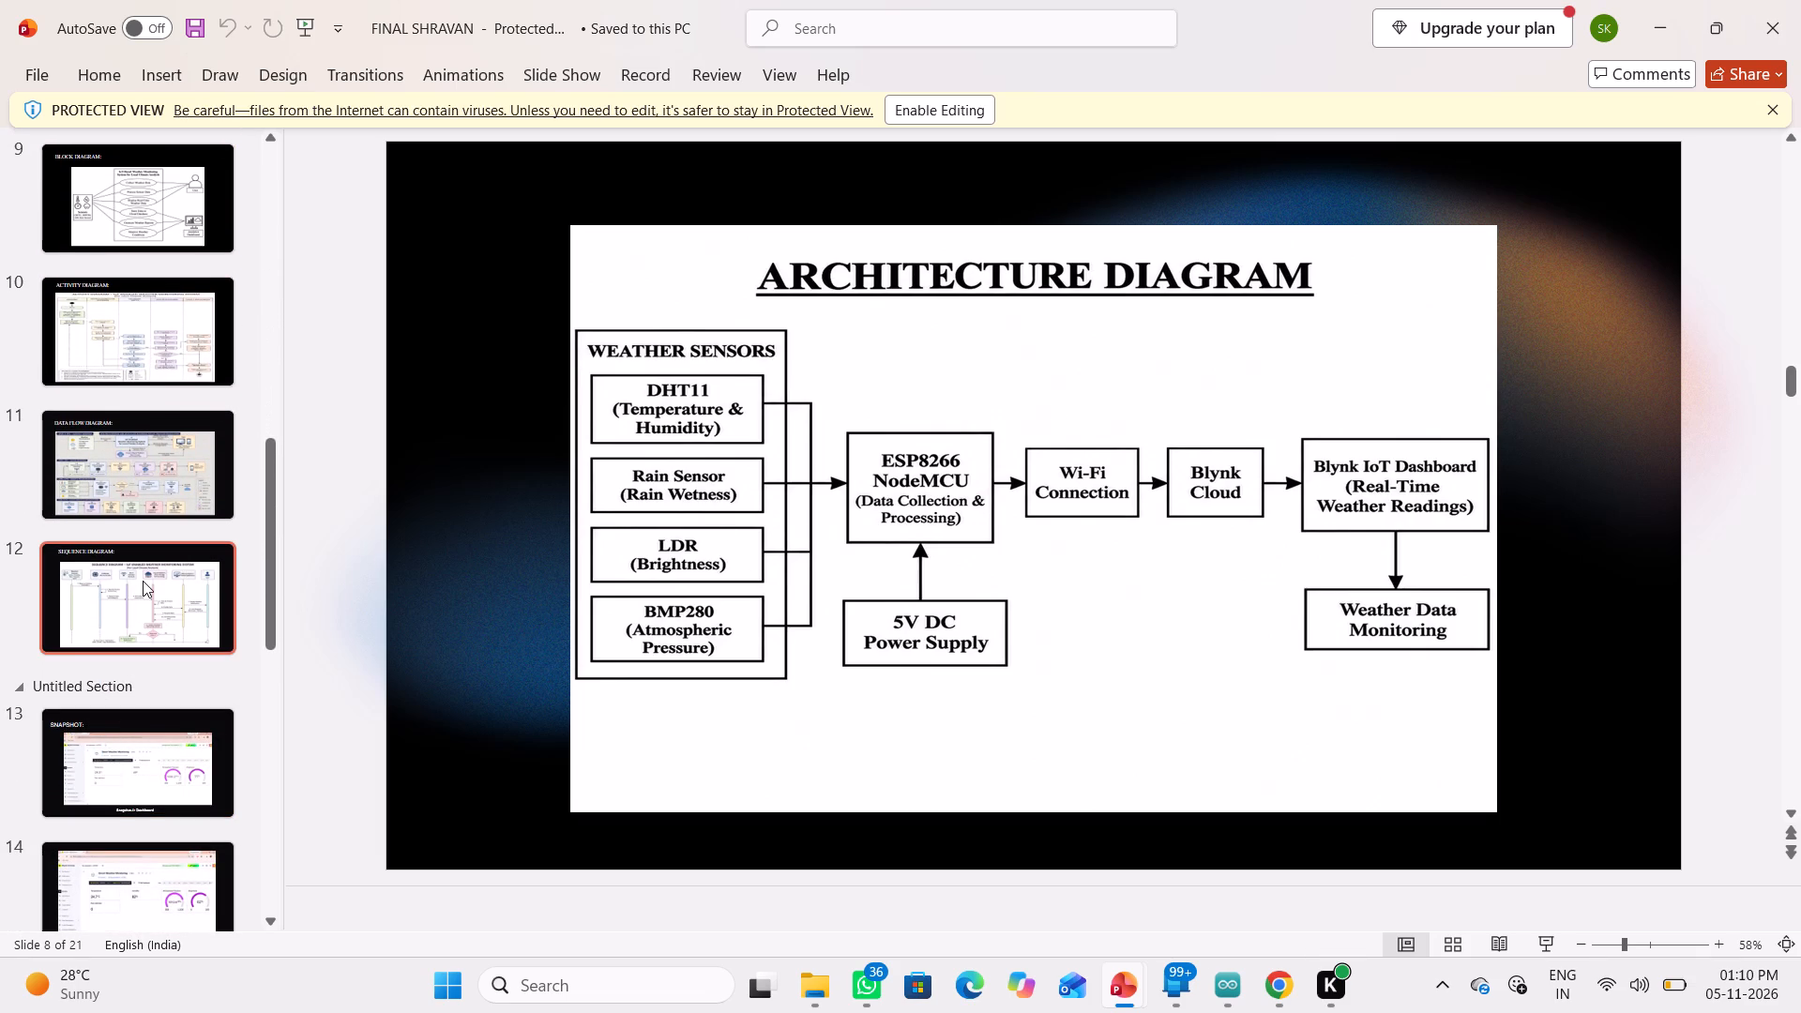
click(143, 581)
click(151, 522)
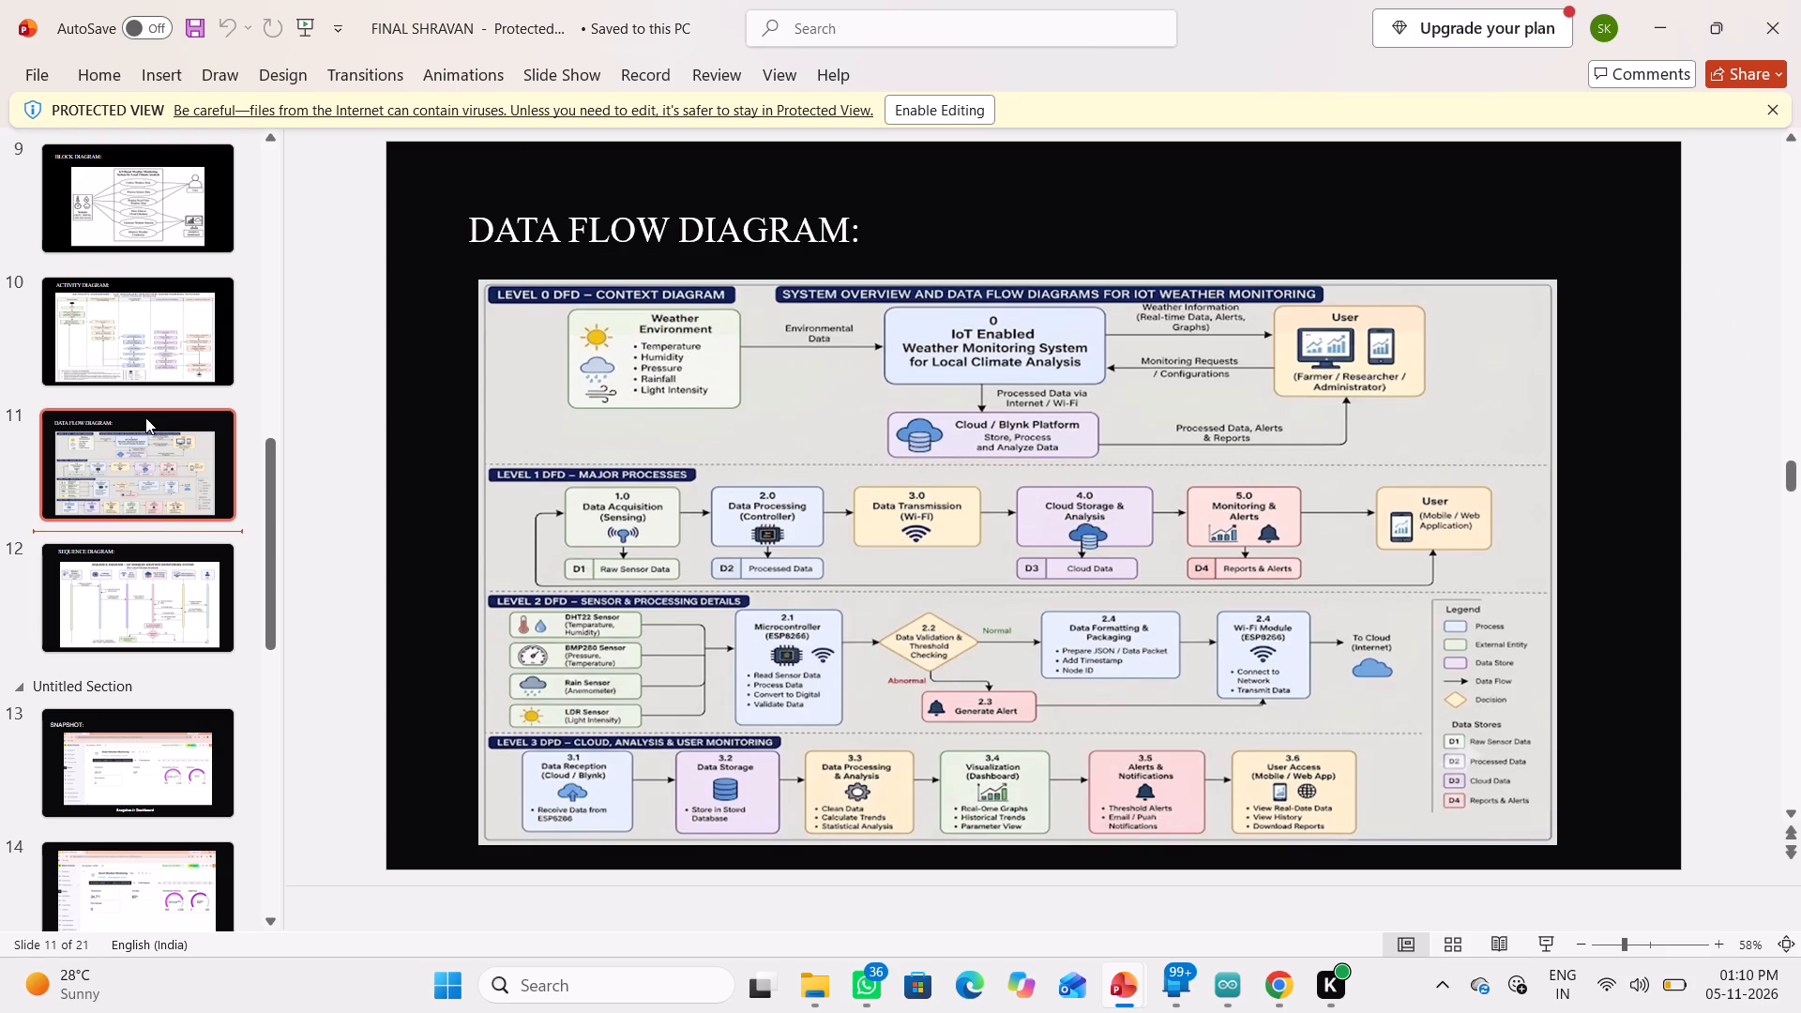
click(158, 335)
click(182, 215)
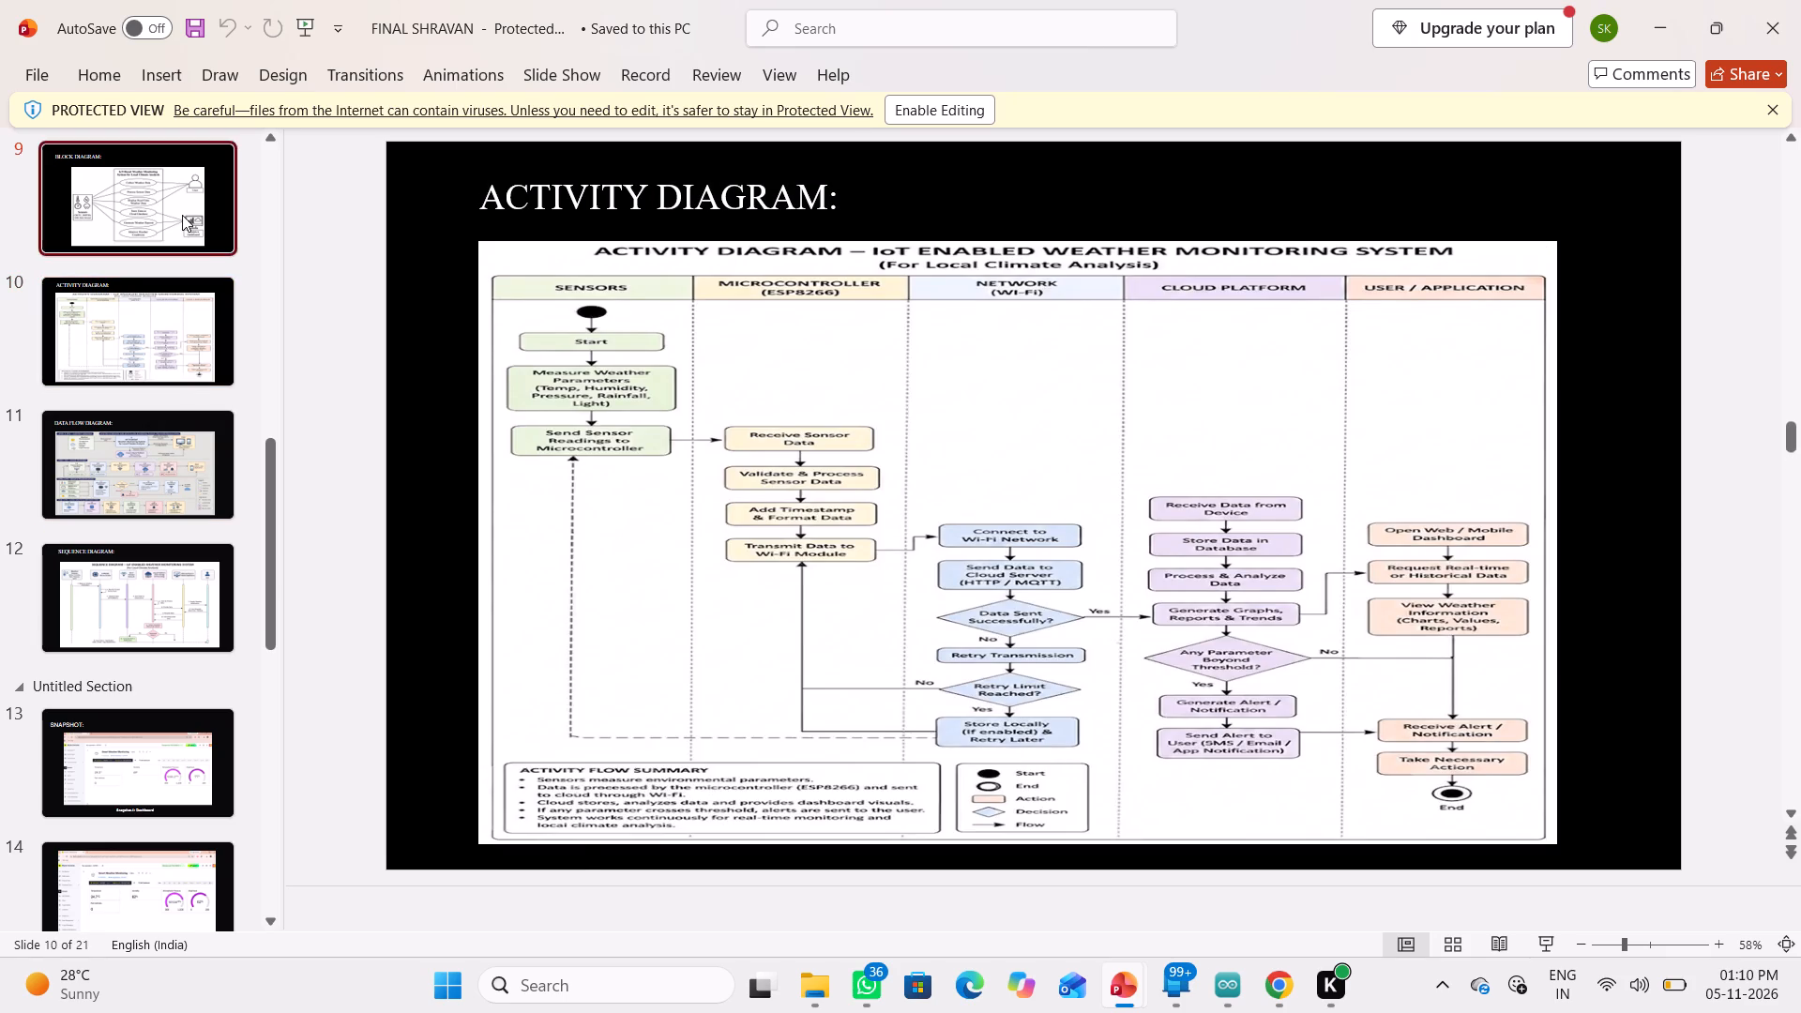
click(1217, 627)
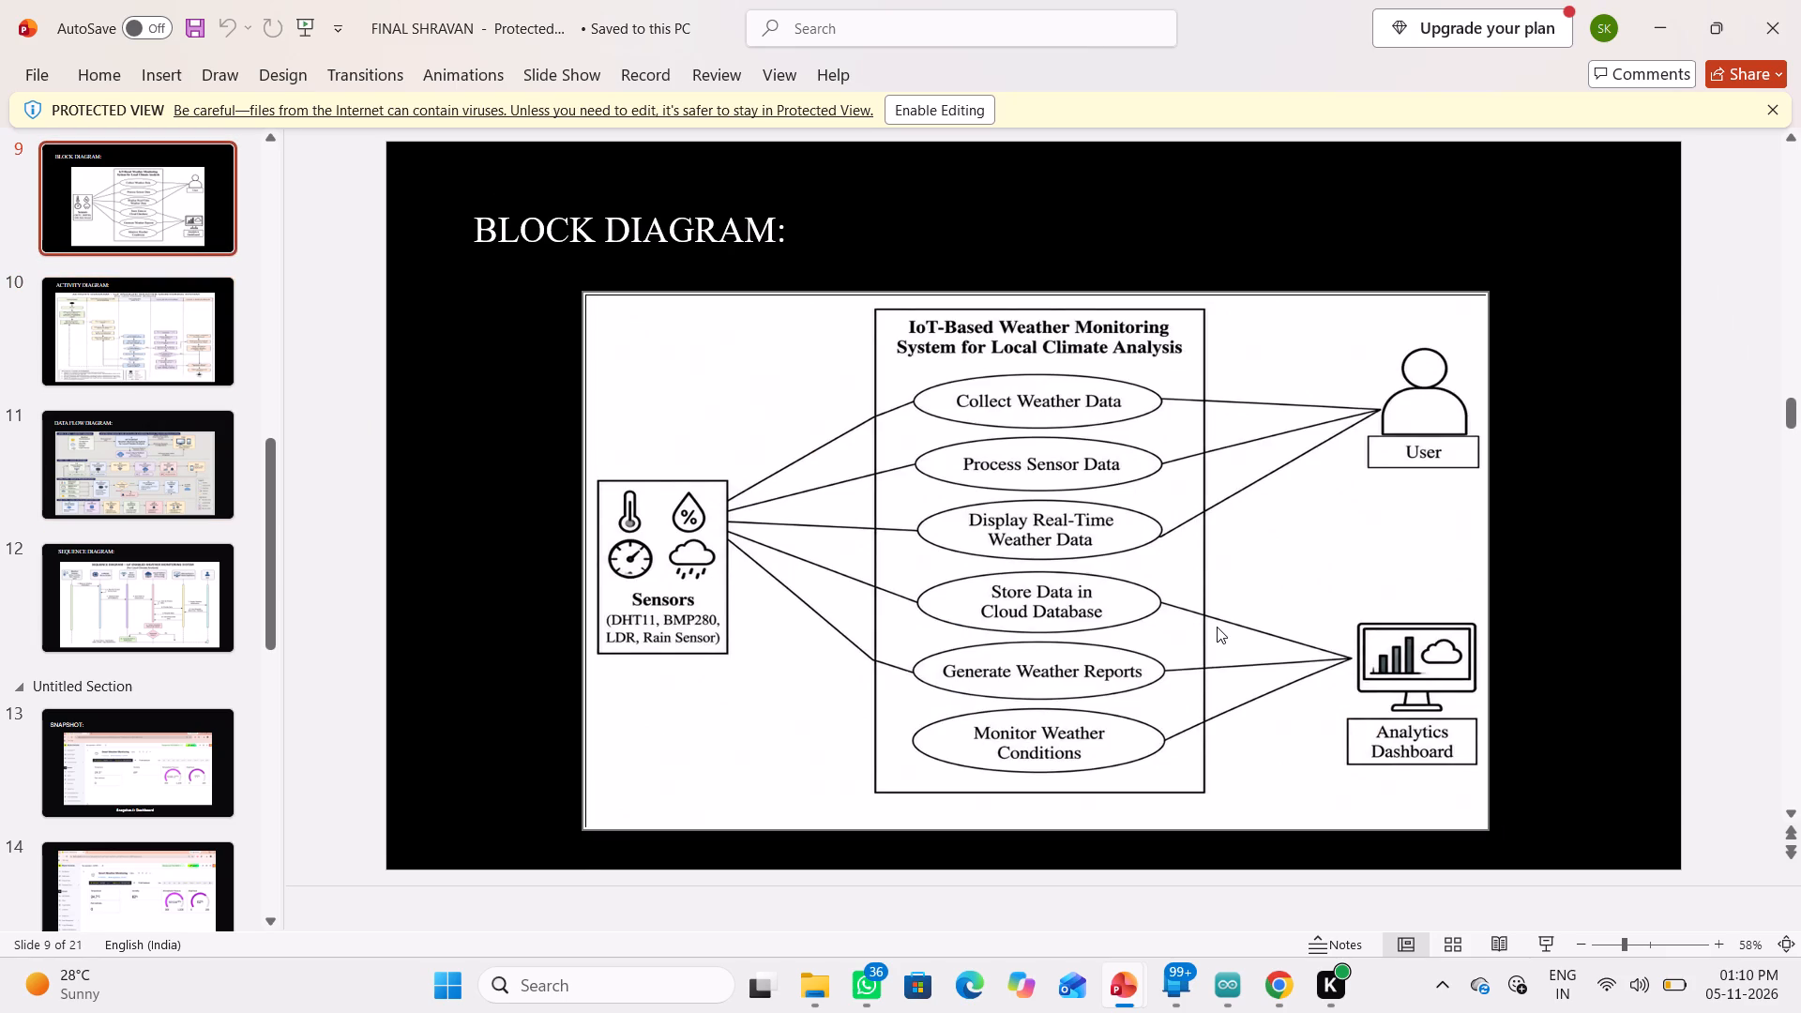
click(1272, 549)
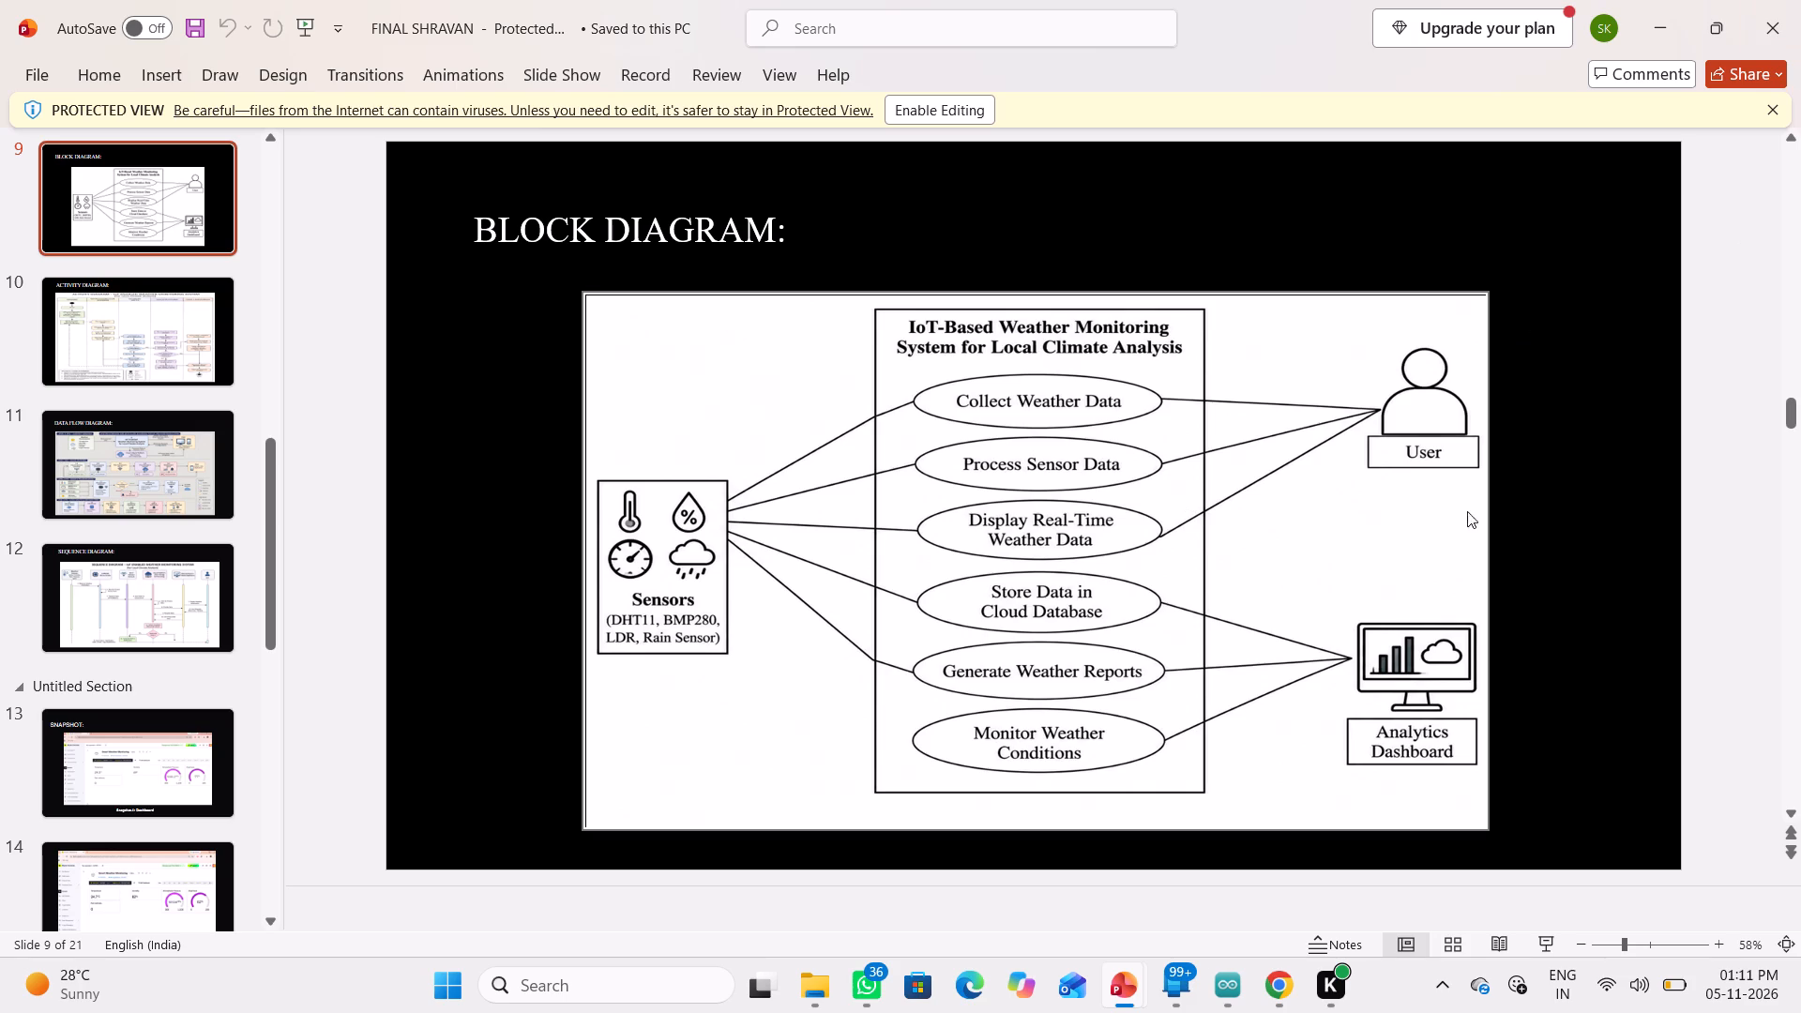
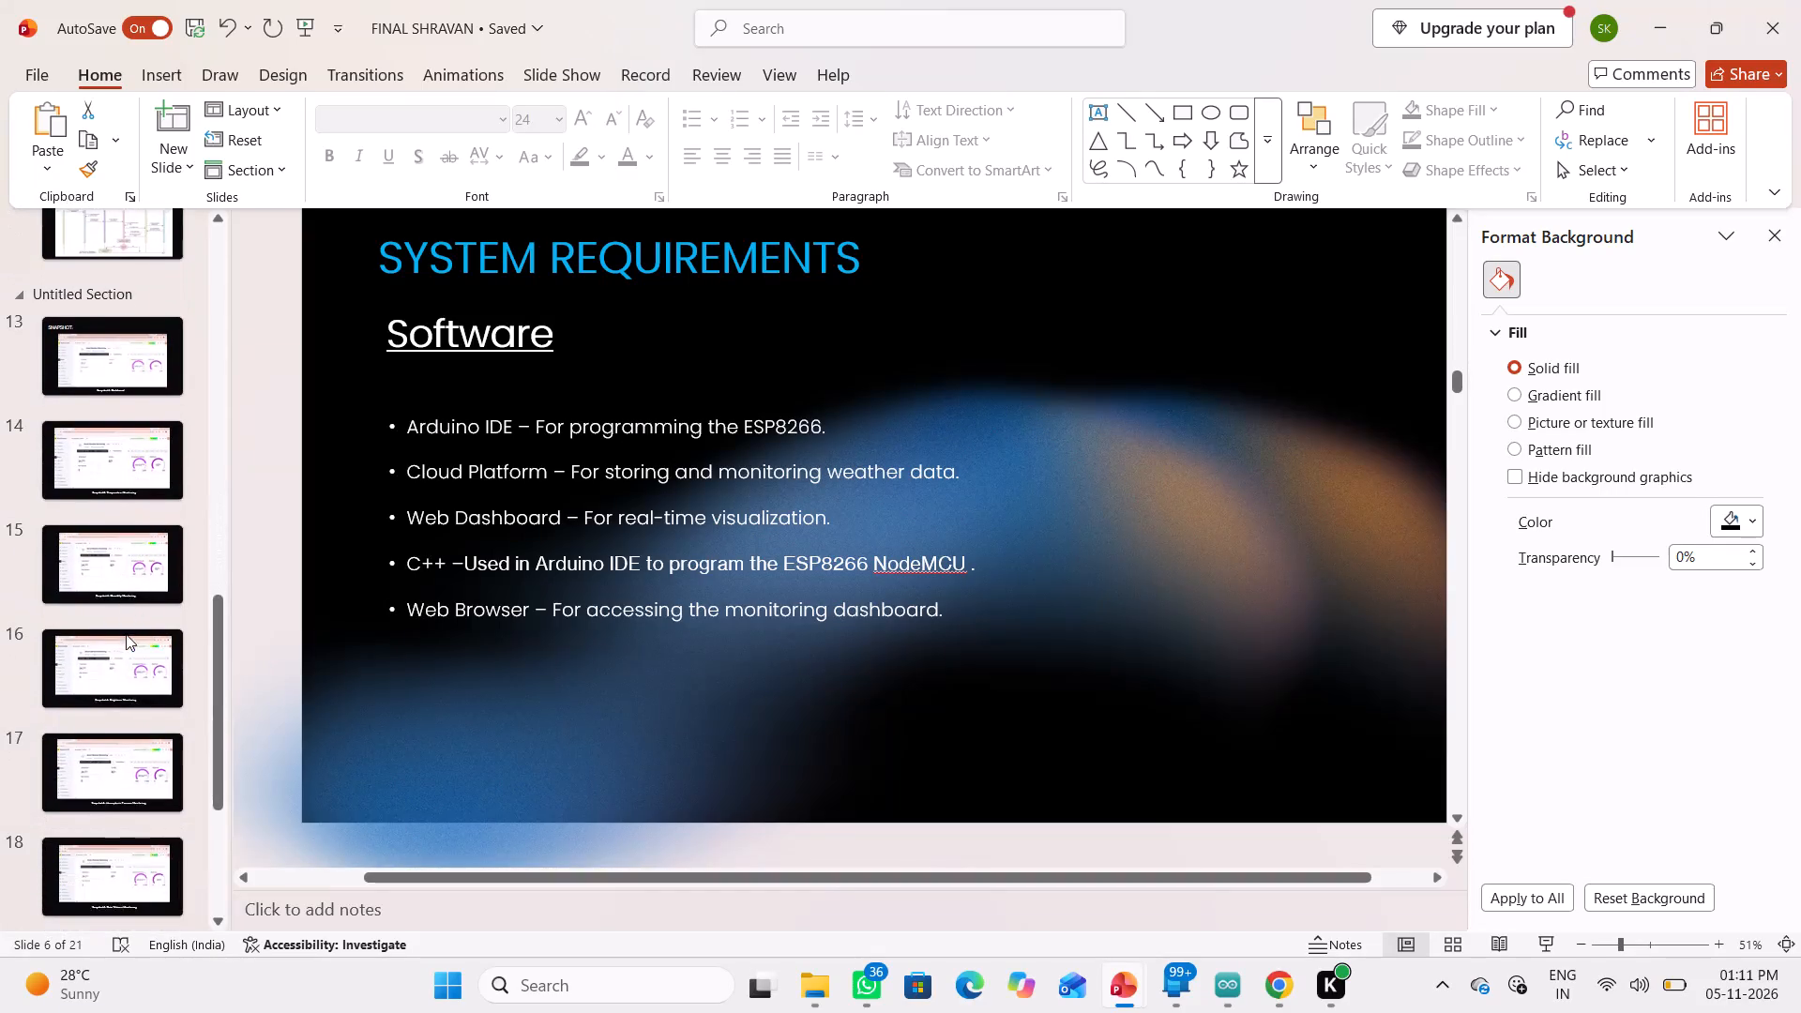
Cut the diagram picture out of the Block Diagram slide, slide 9, keeping the slide's heading.
scroll(126, 634, up, 19)
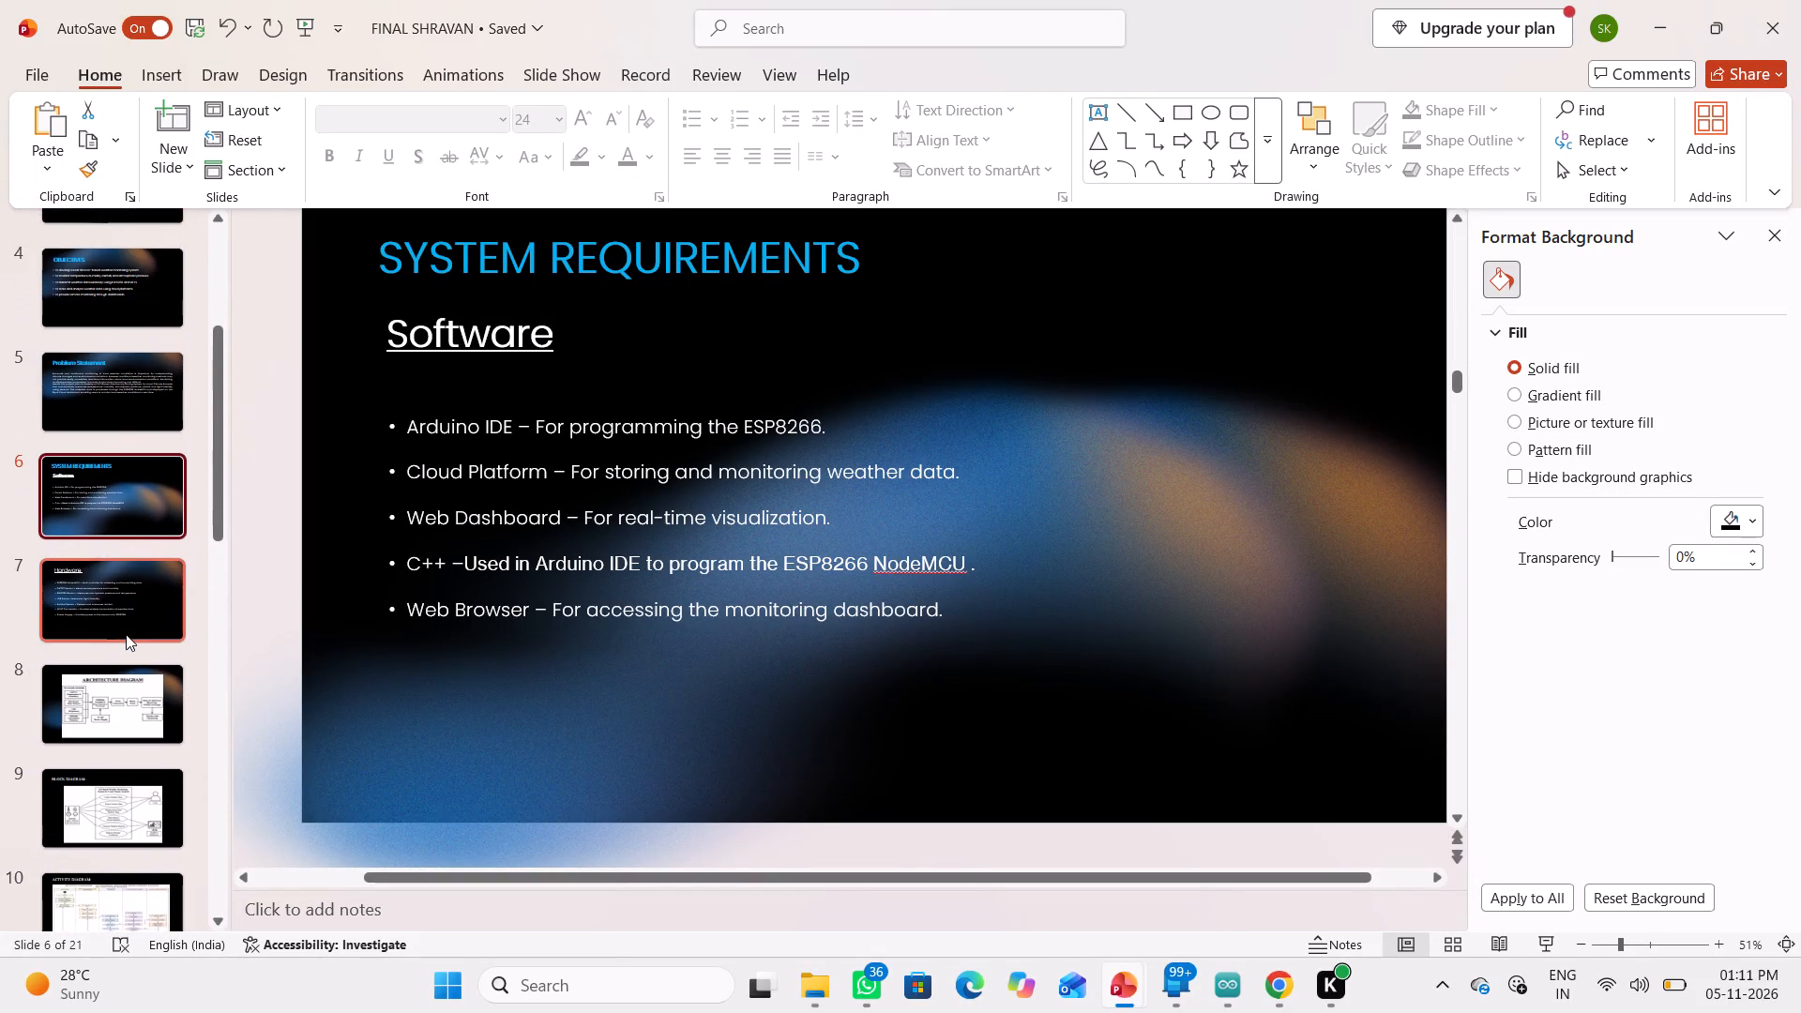
click(141, 713)
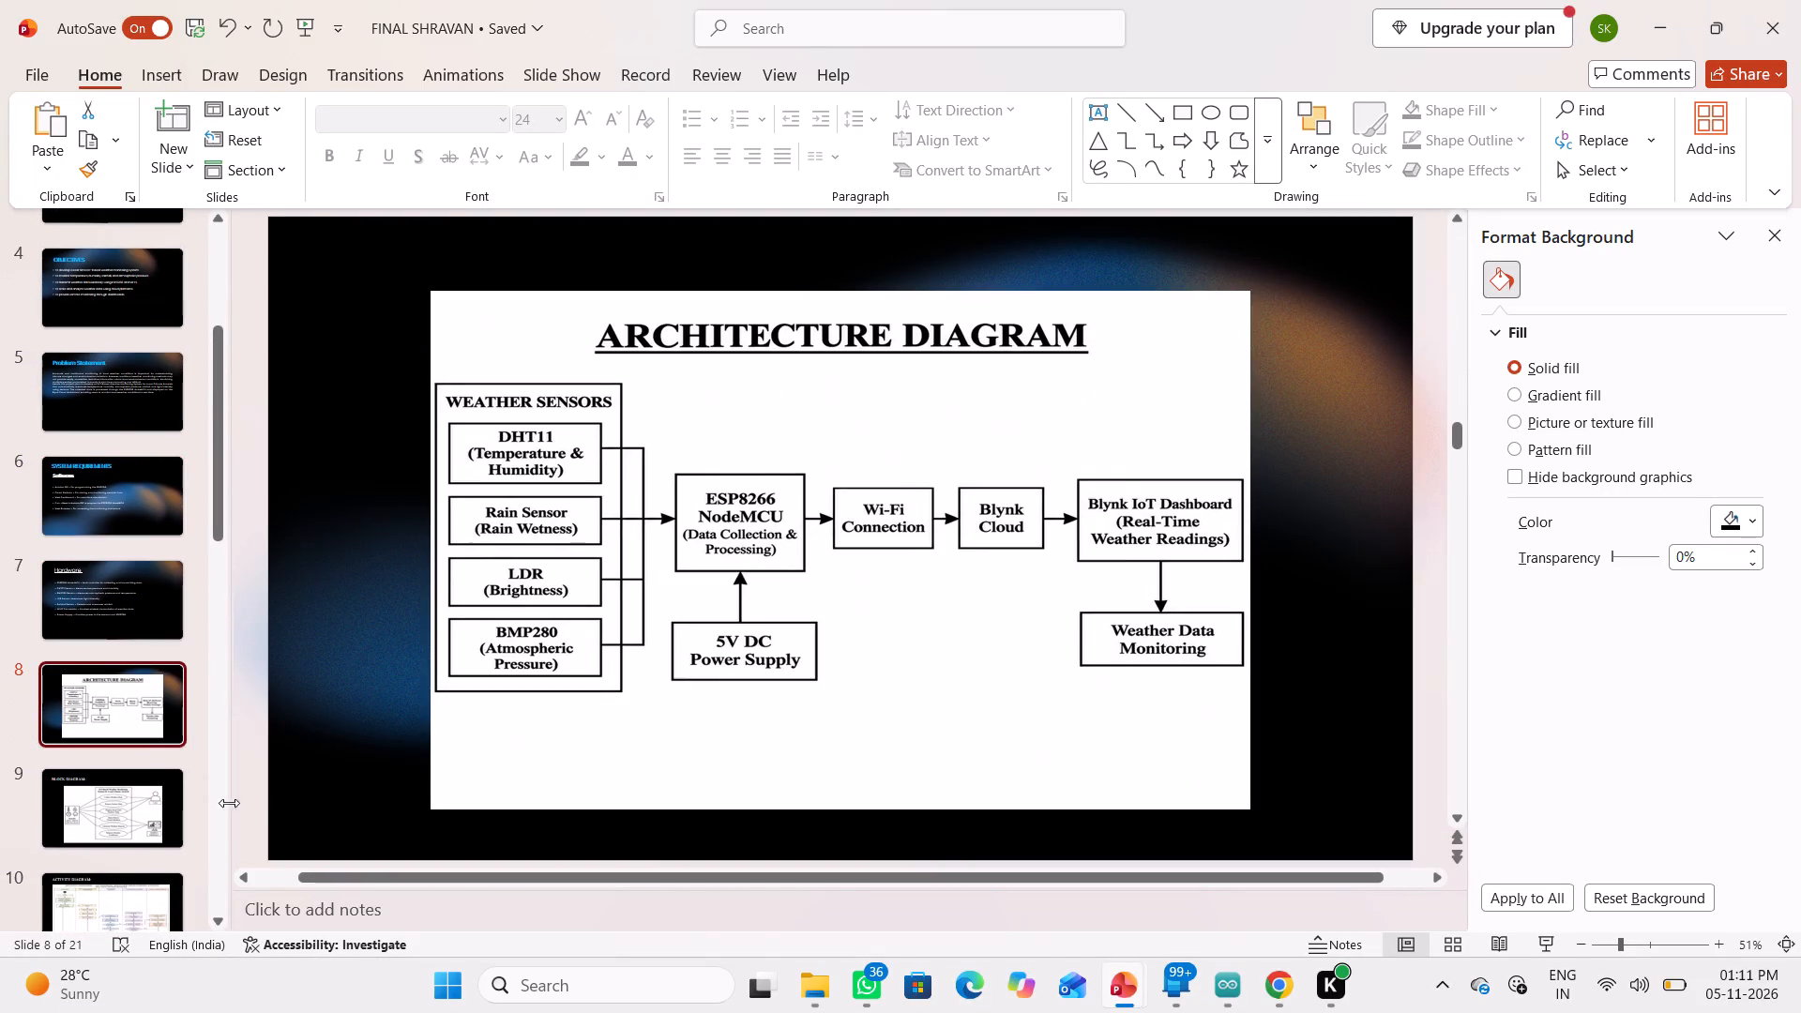
click(108, 842)
click(583, 503)
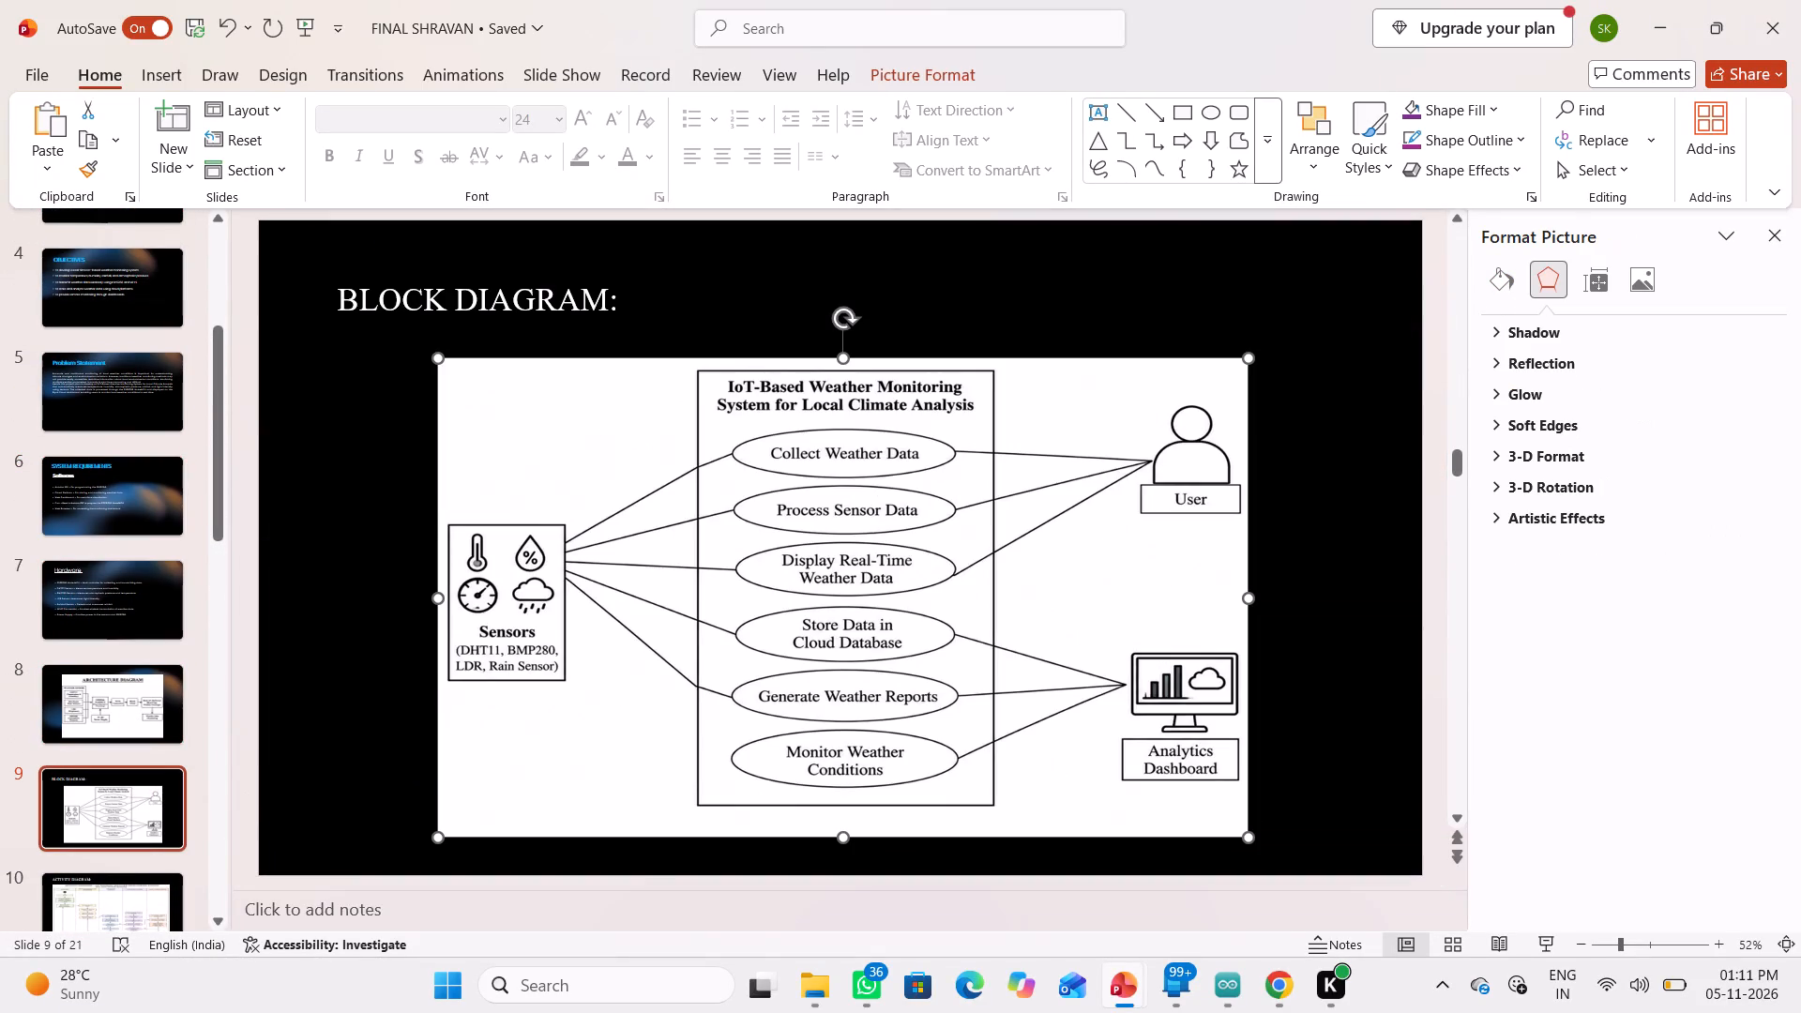
right_click(897, 436)
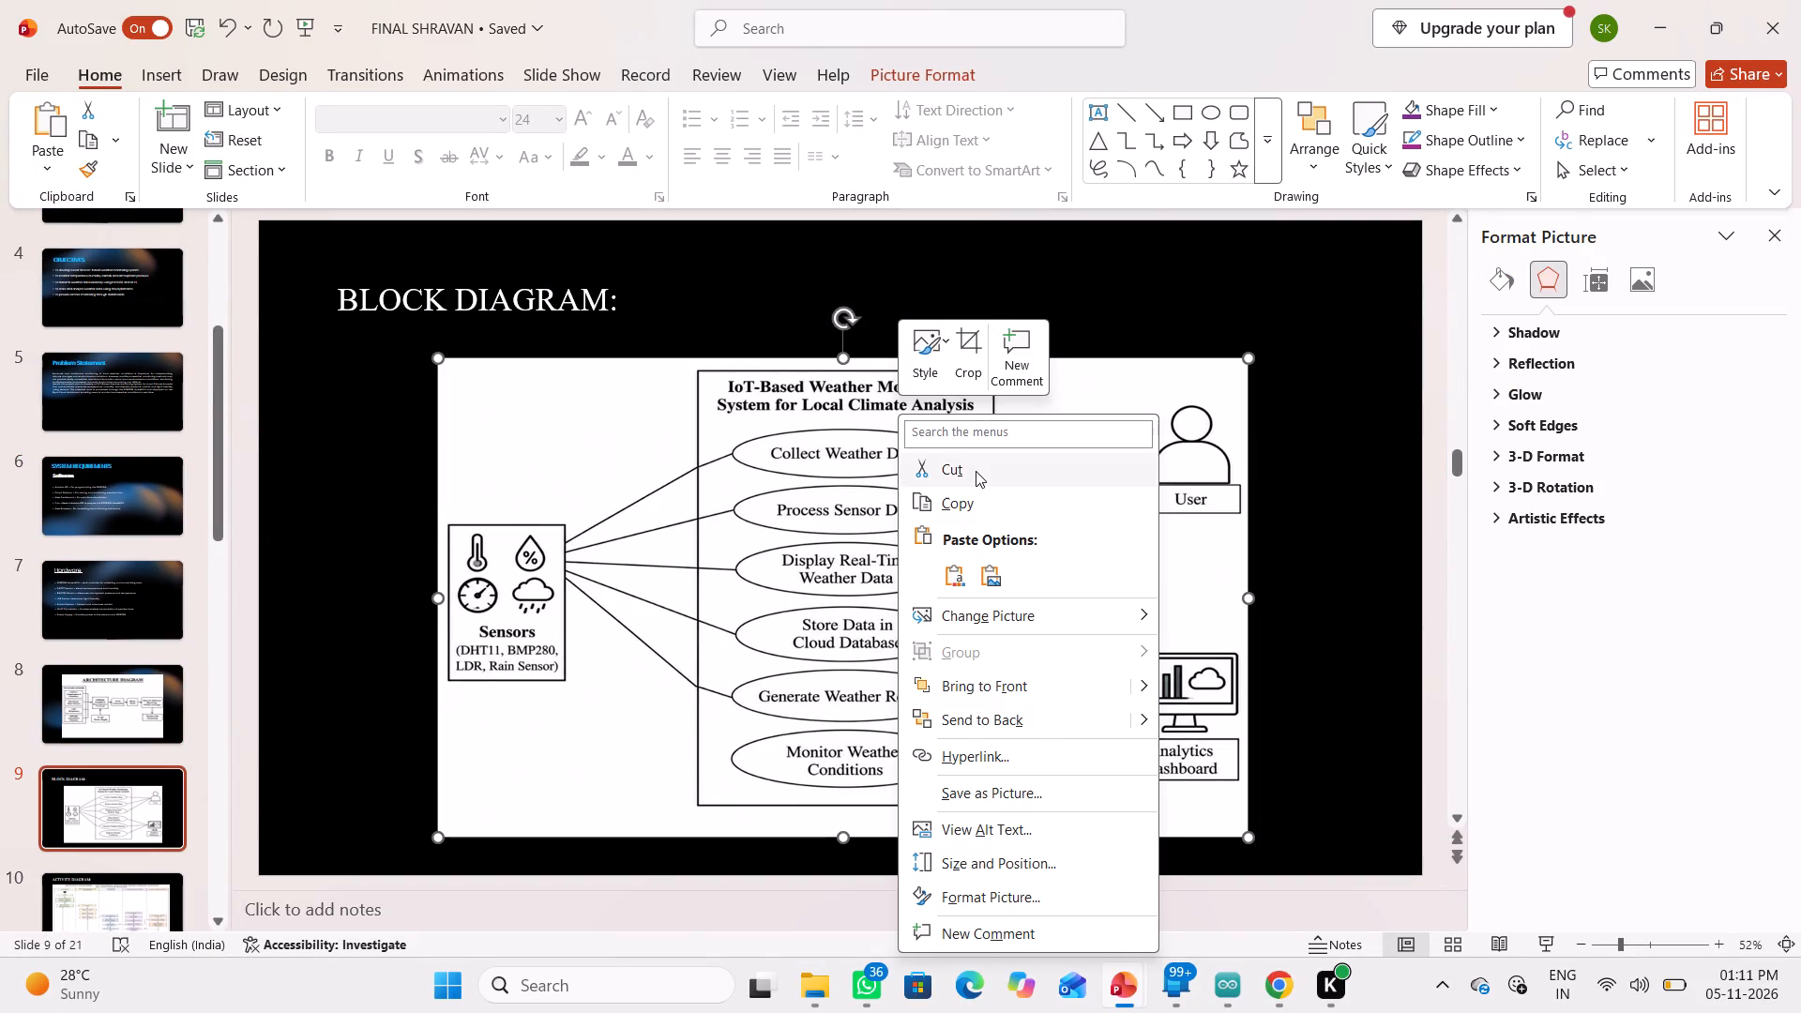
click(976, 471)
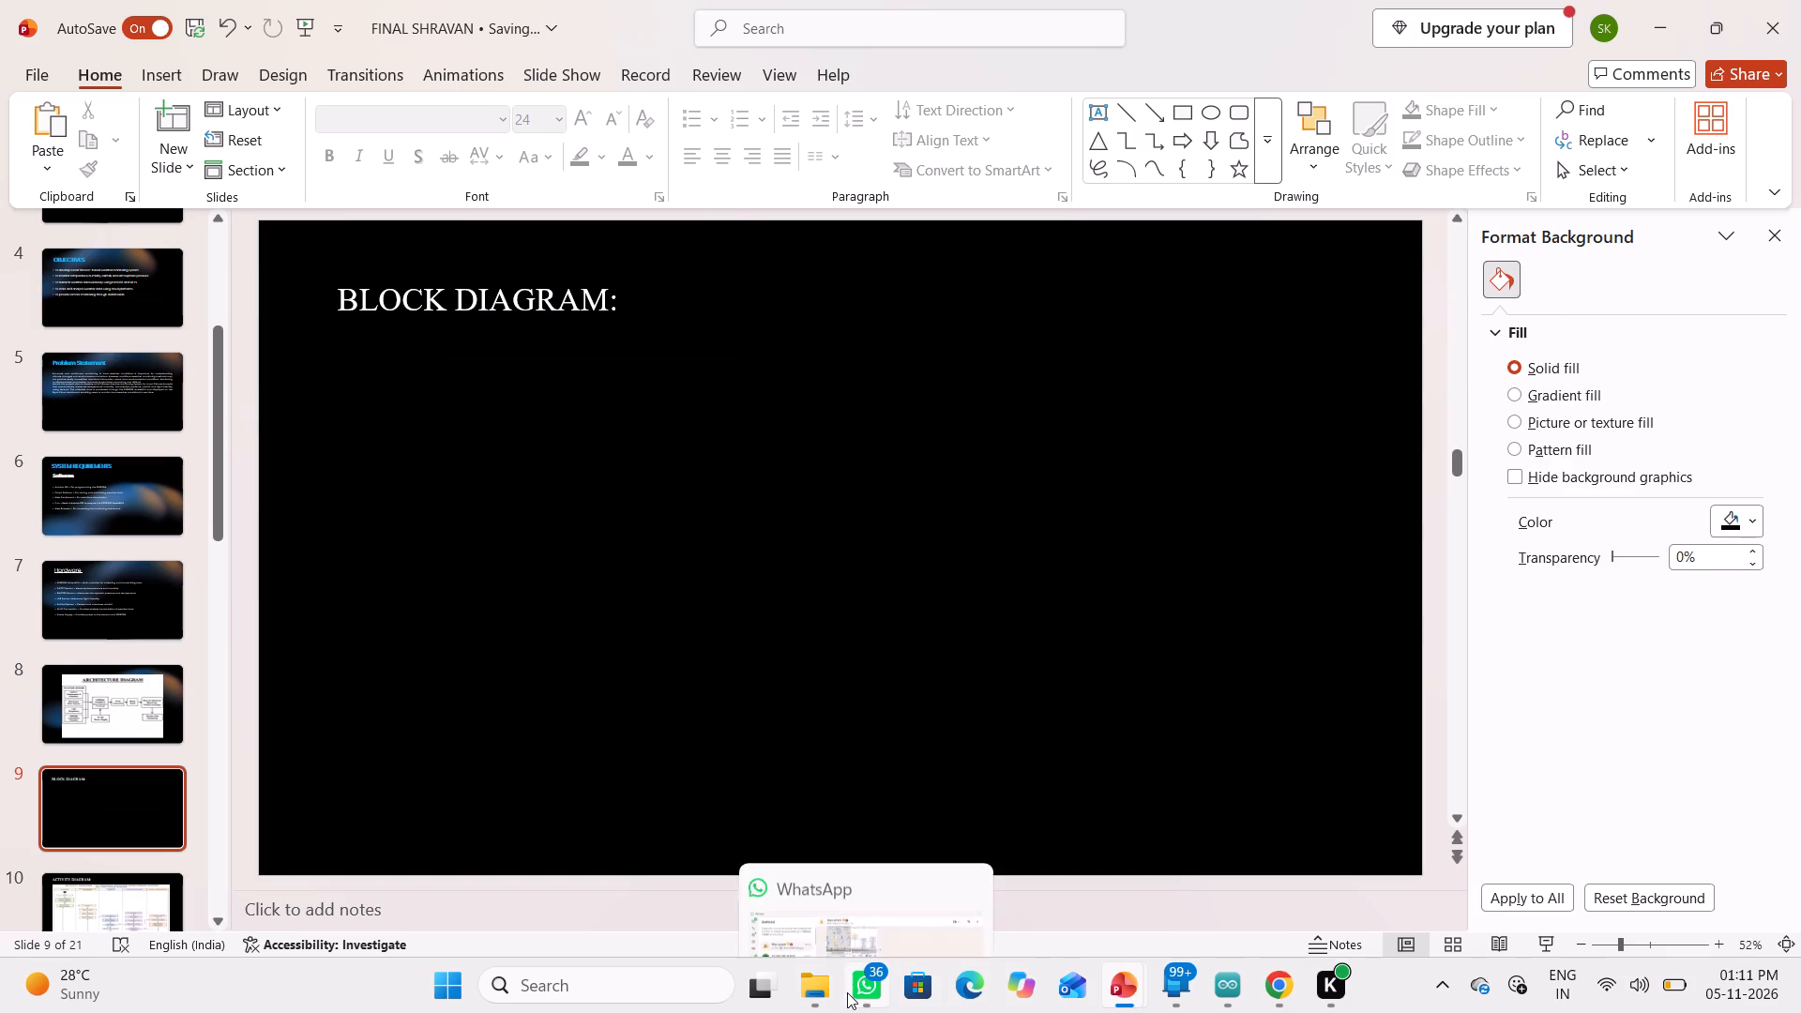
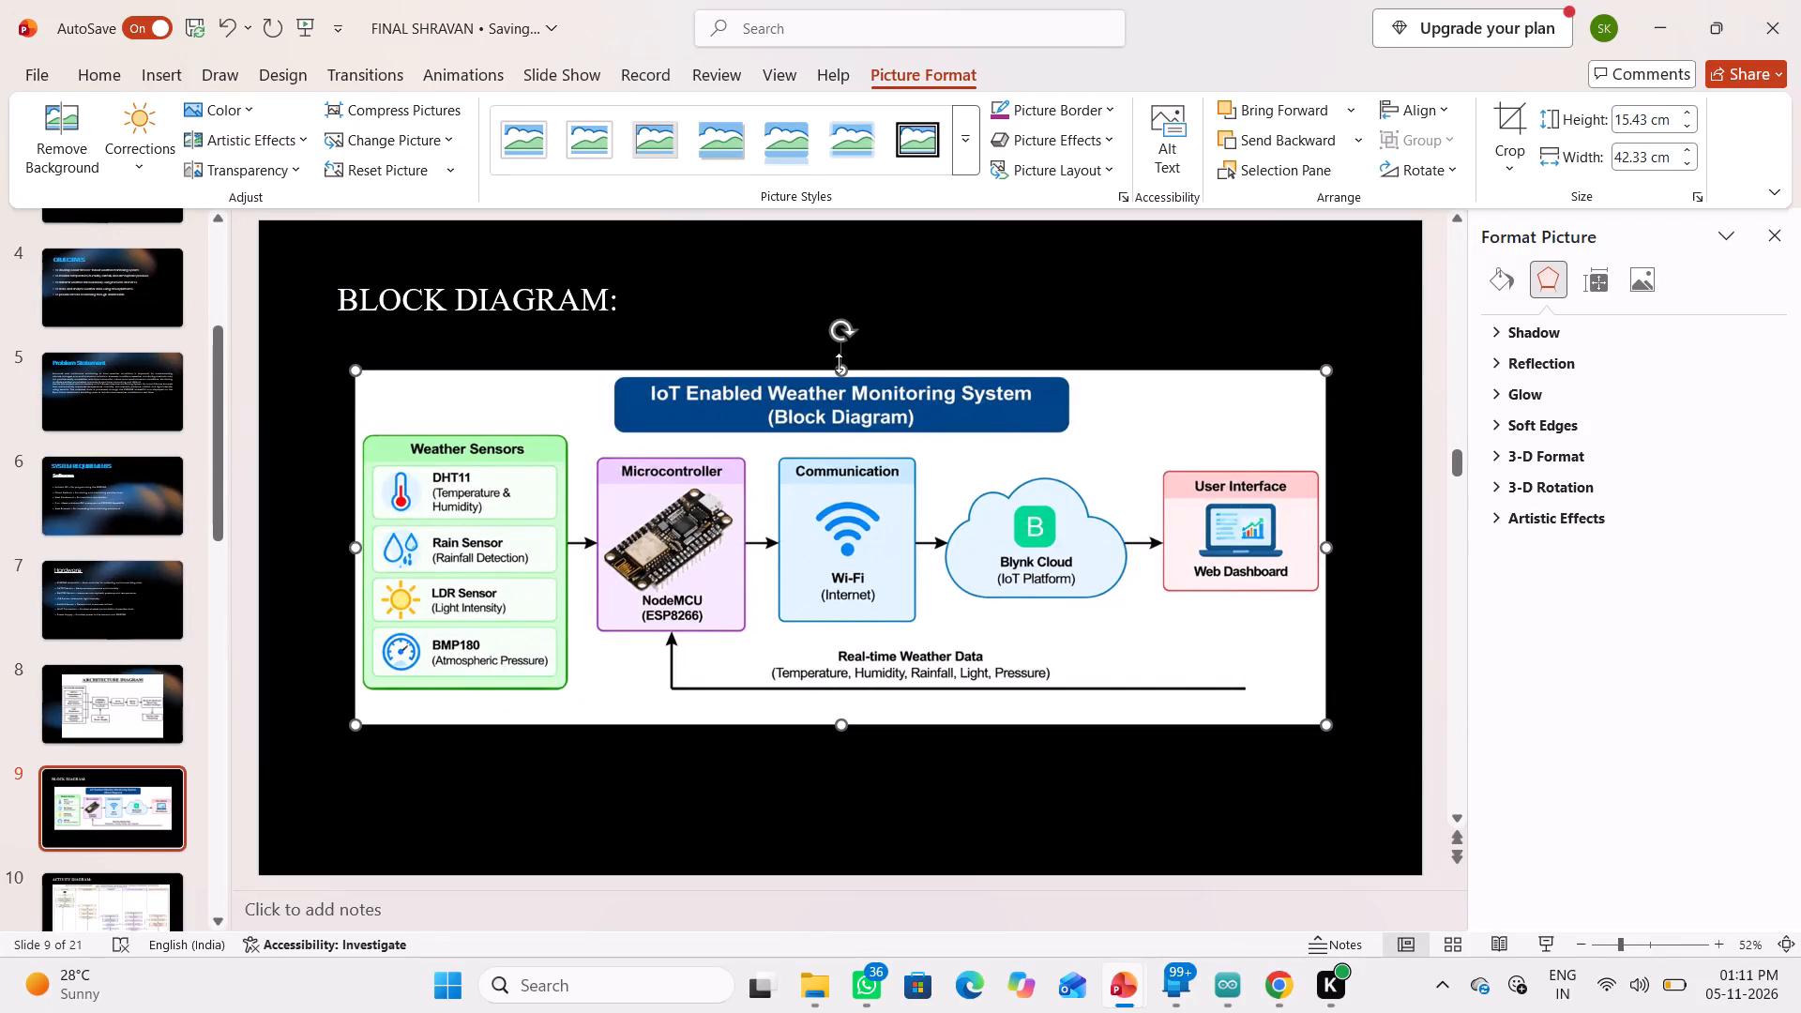
Stretch the block diagram picture on slide 9 upward and downward to a height of about 18.6 cm, keeping its width.
drag(839, 363, 840, 340)
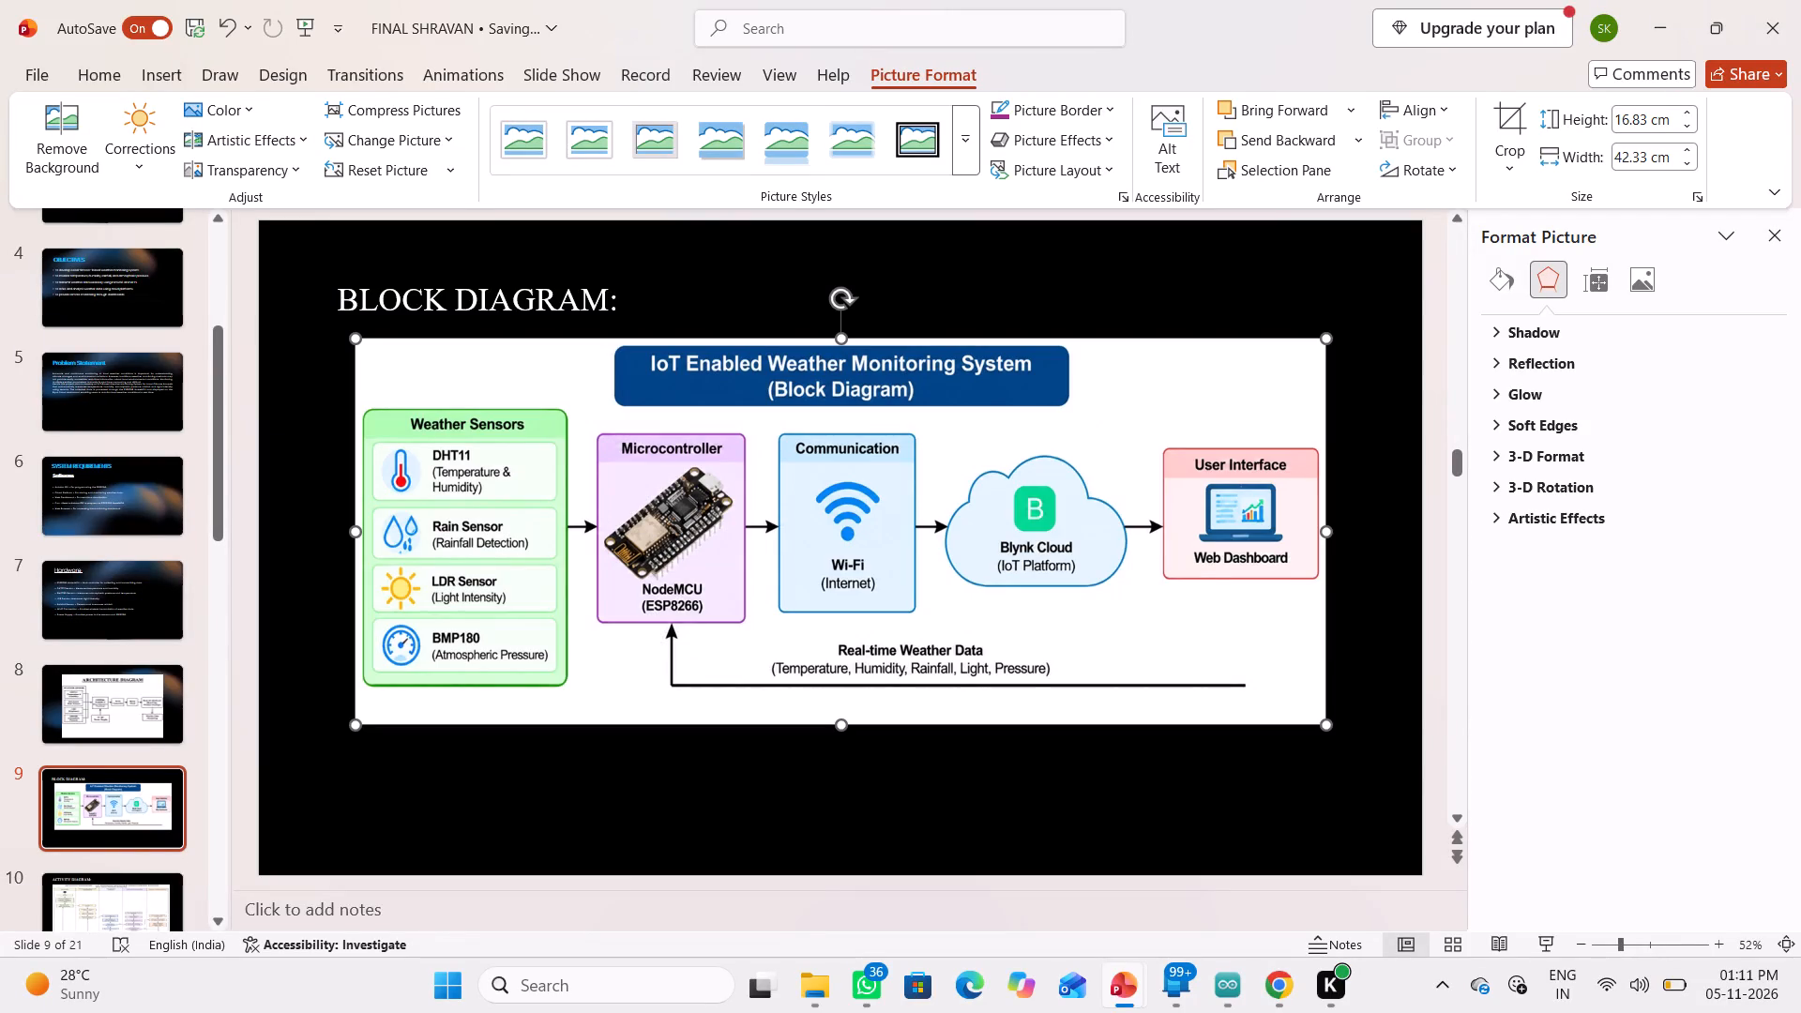
drag(839, 725, 832, 767)
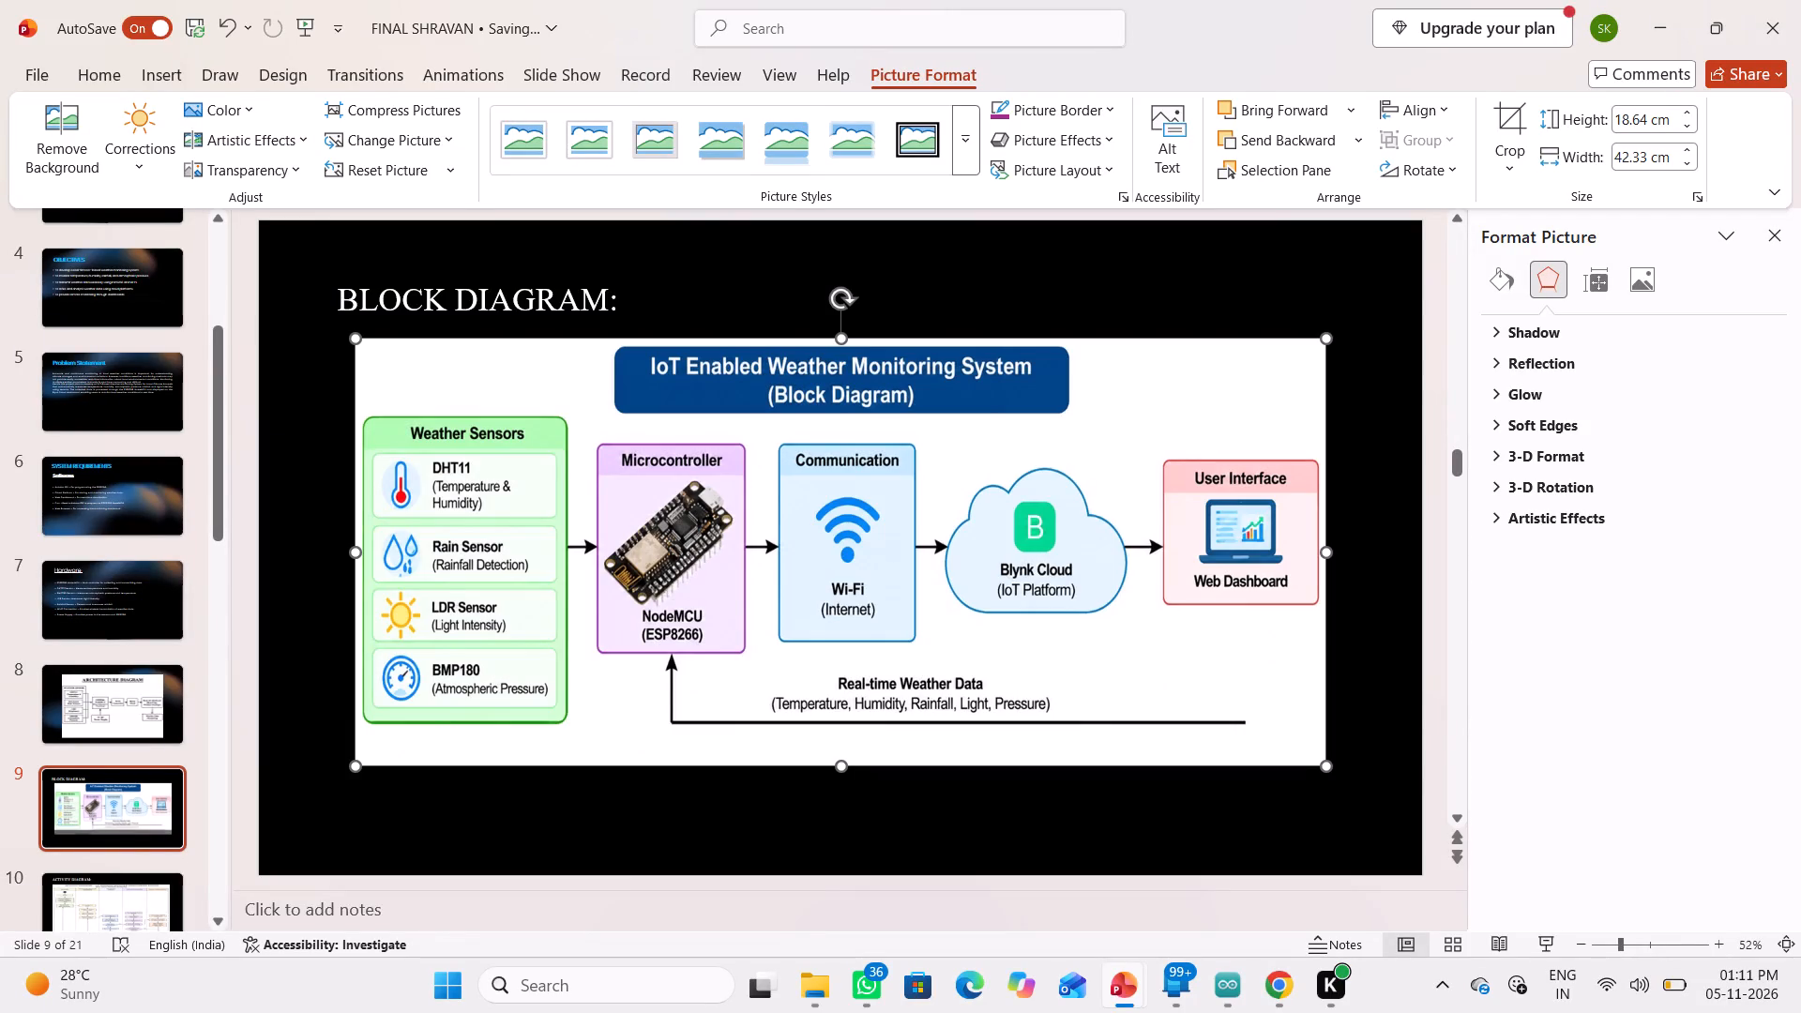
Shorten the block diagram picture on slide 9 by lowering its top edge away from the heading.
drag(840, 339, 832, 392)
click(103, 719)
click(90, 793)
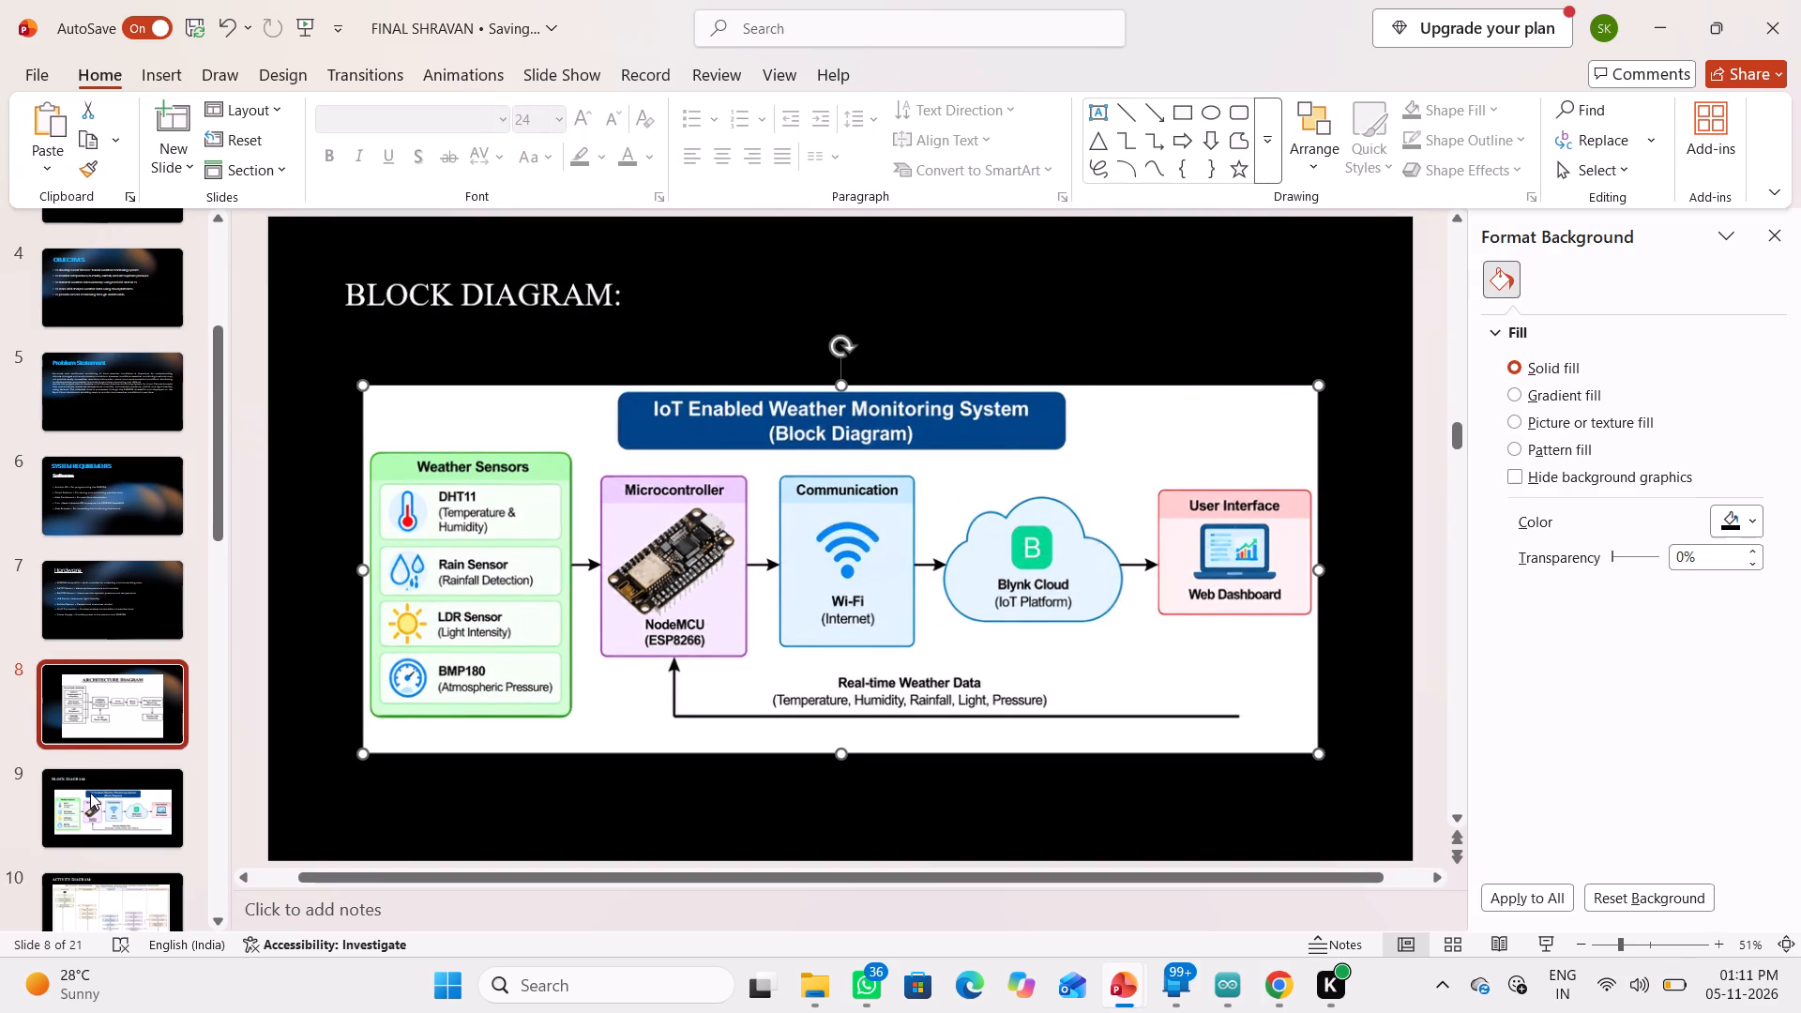
Stretch the block diagram picture on slide 9 up to just below its heading and further down the slide, keeping its width.
click(589, 537)
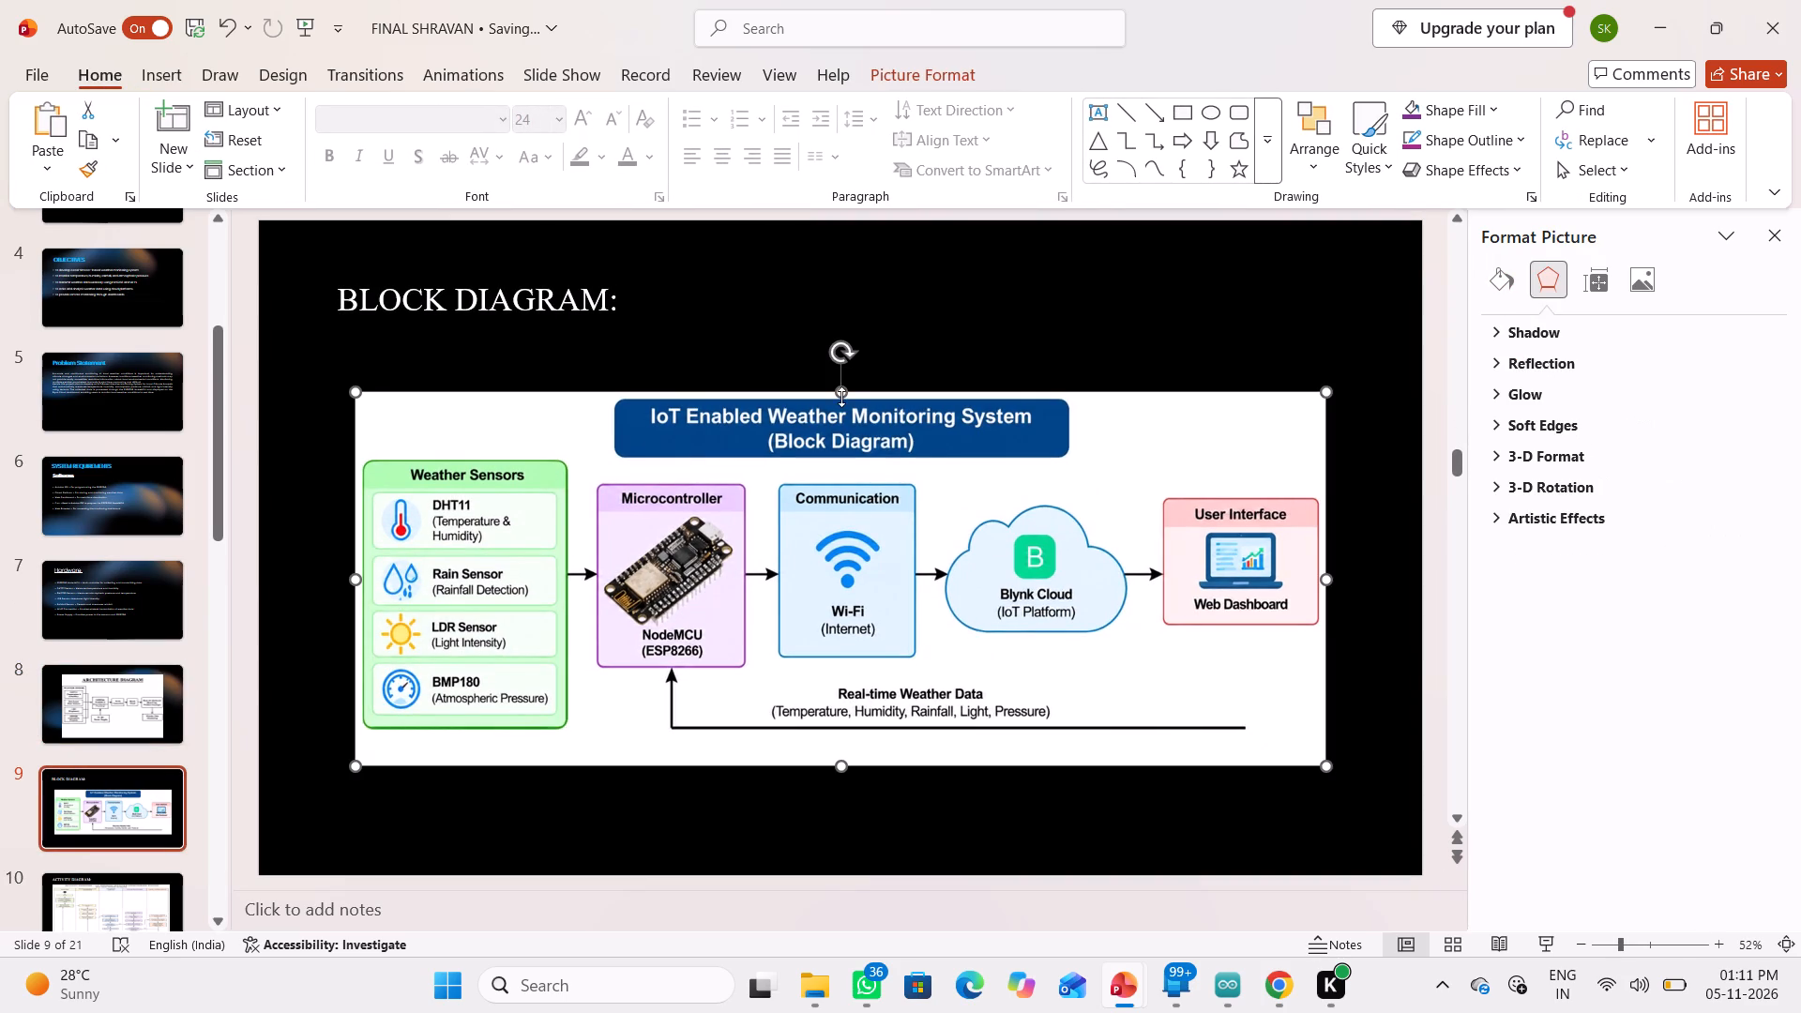
drag(842, 396, 857, 342)
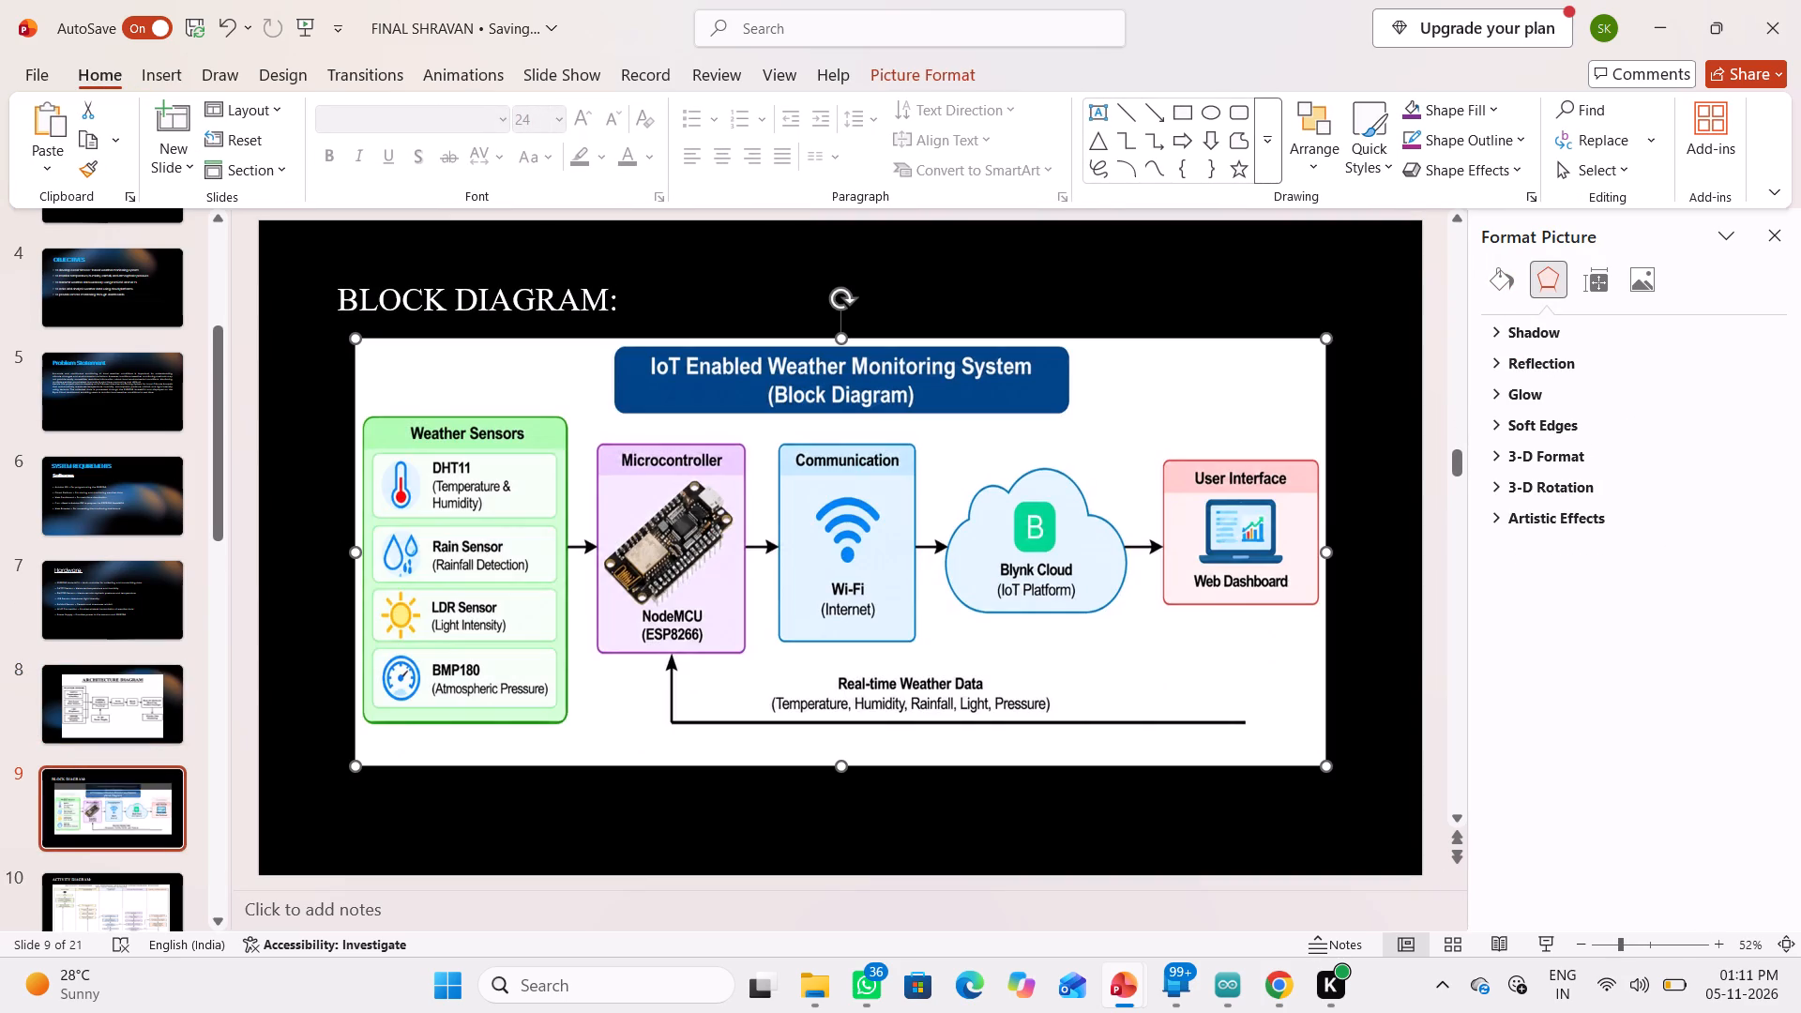
drag(840, 771, 840, 807)
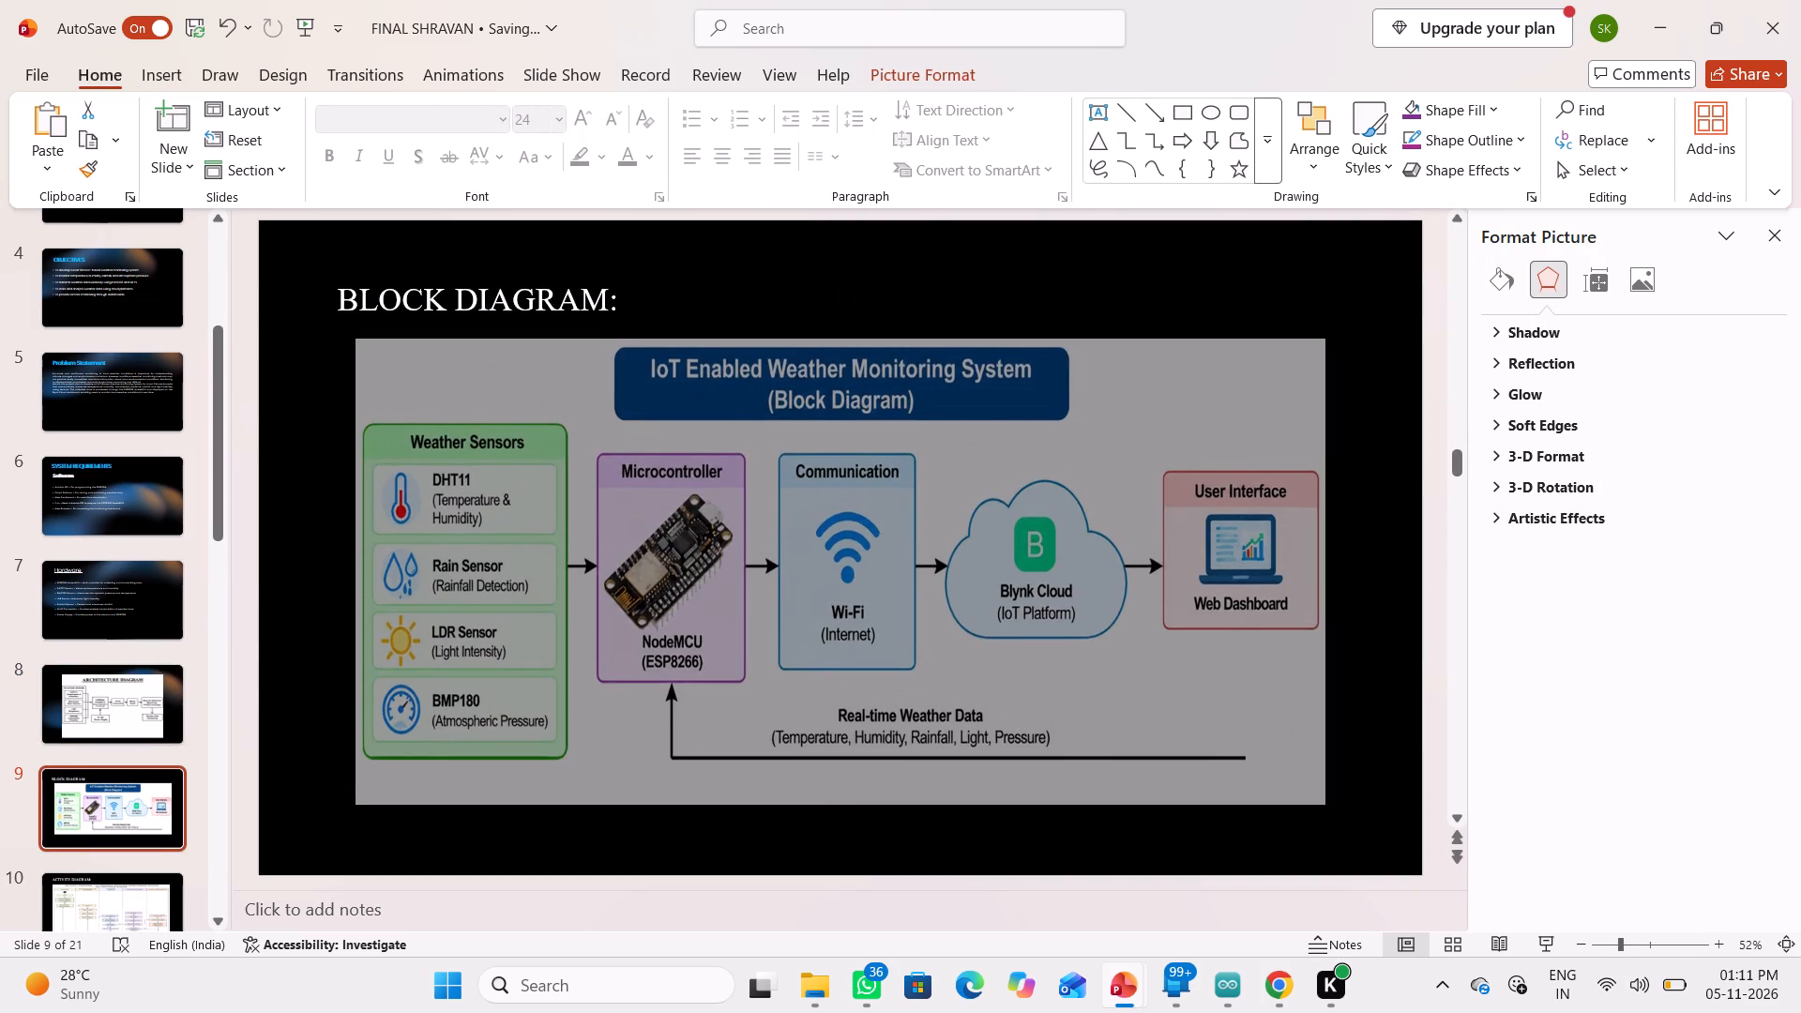
drag(840, 807, 838, 813)
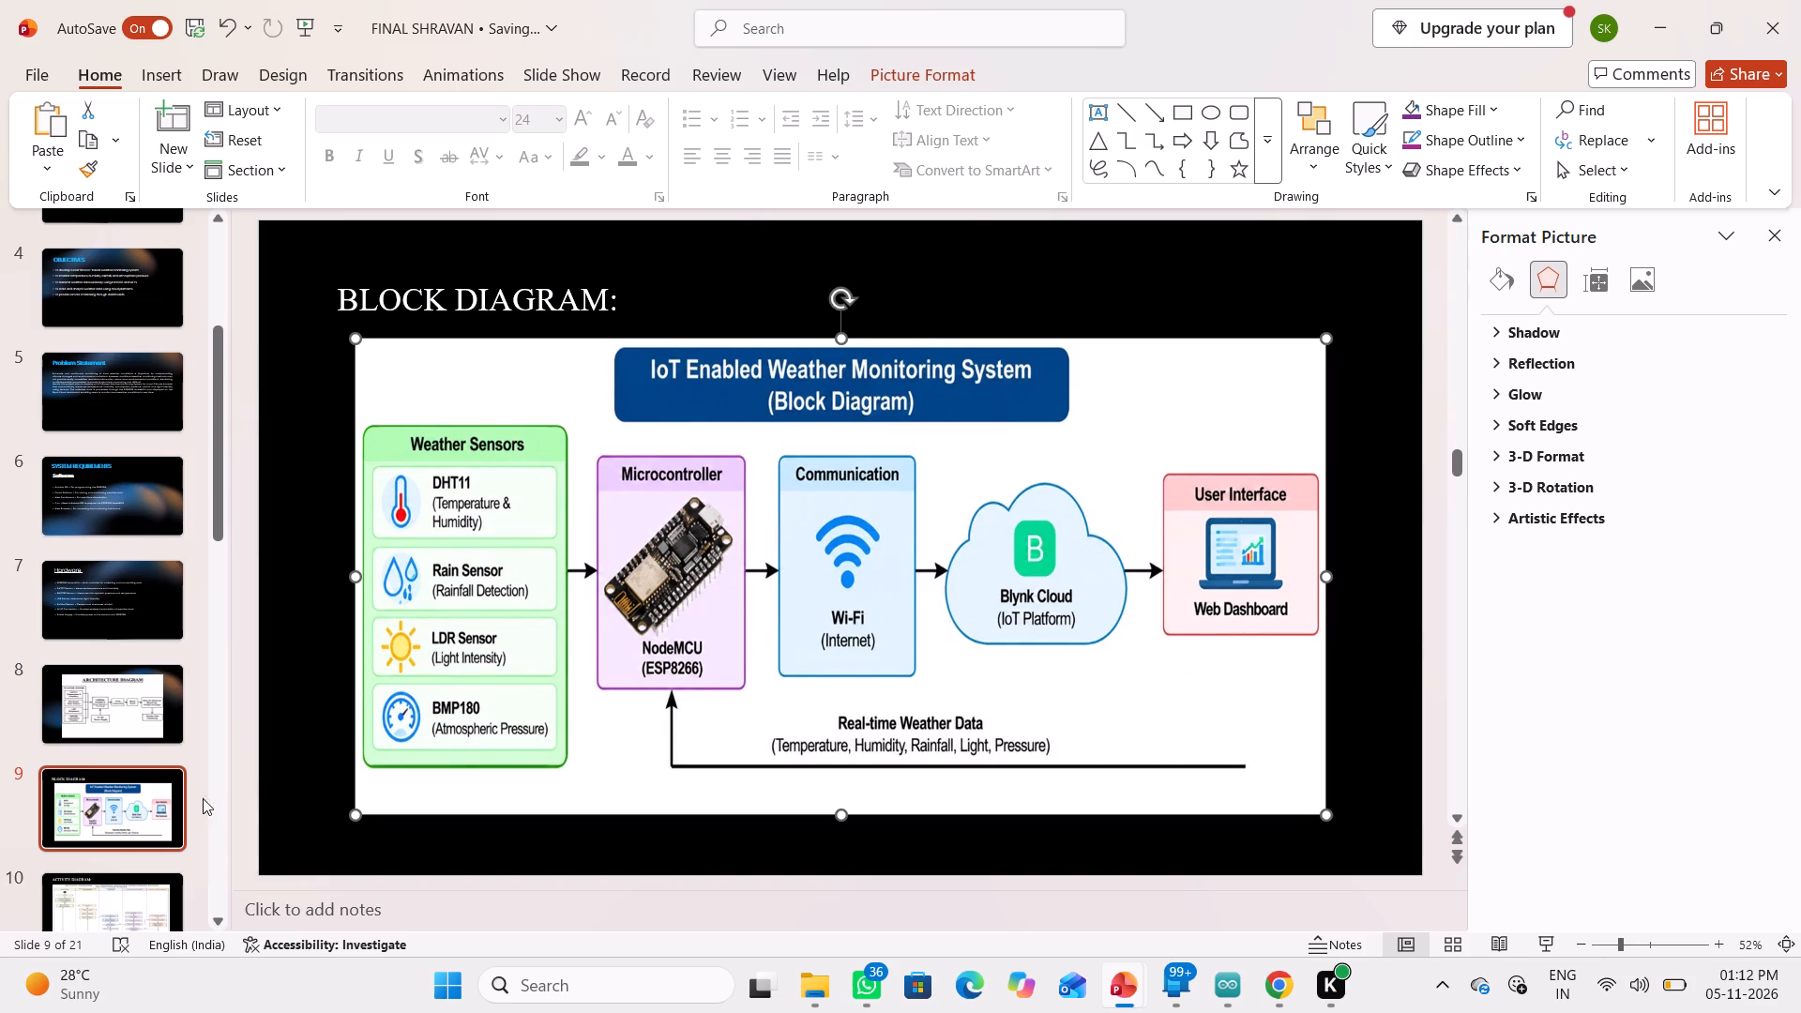
Widen the architecture diagram picture on slide 8 towards both sides of the slide, keeping its height.
click(132, 769)
click(139, 720)
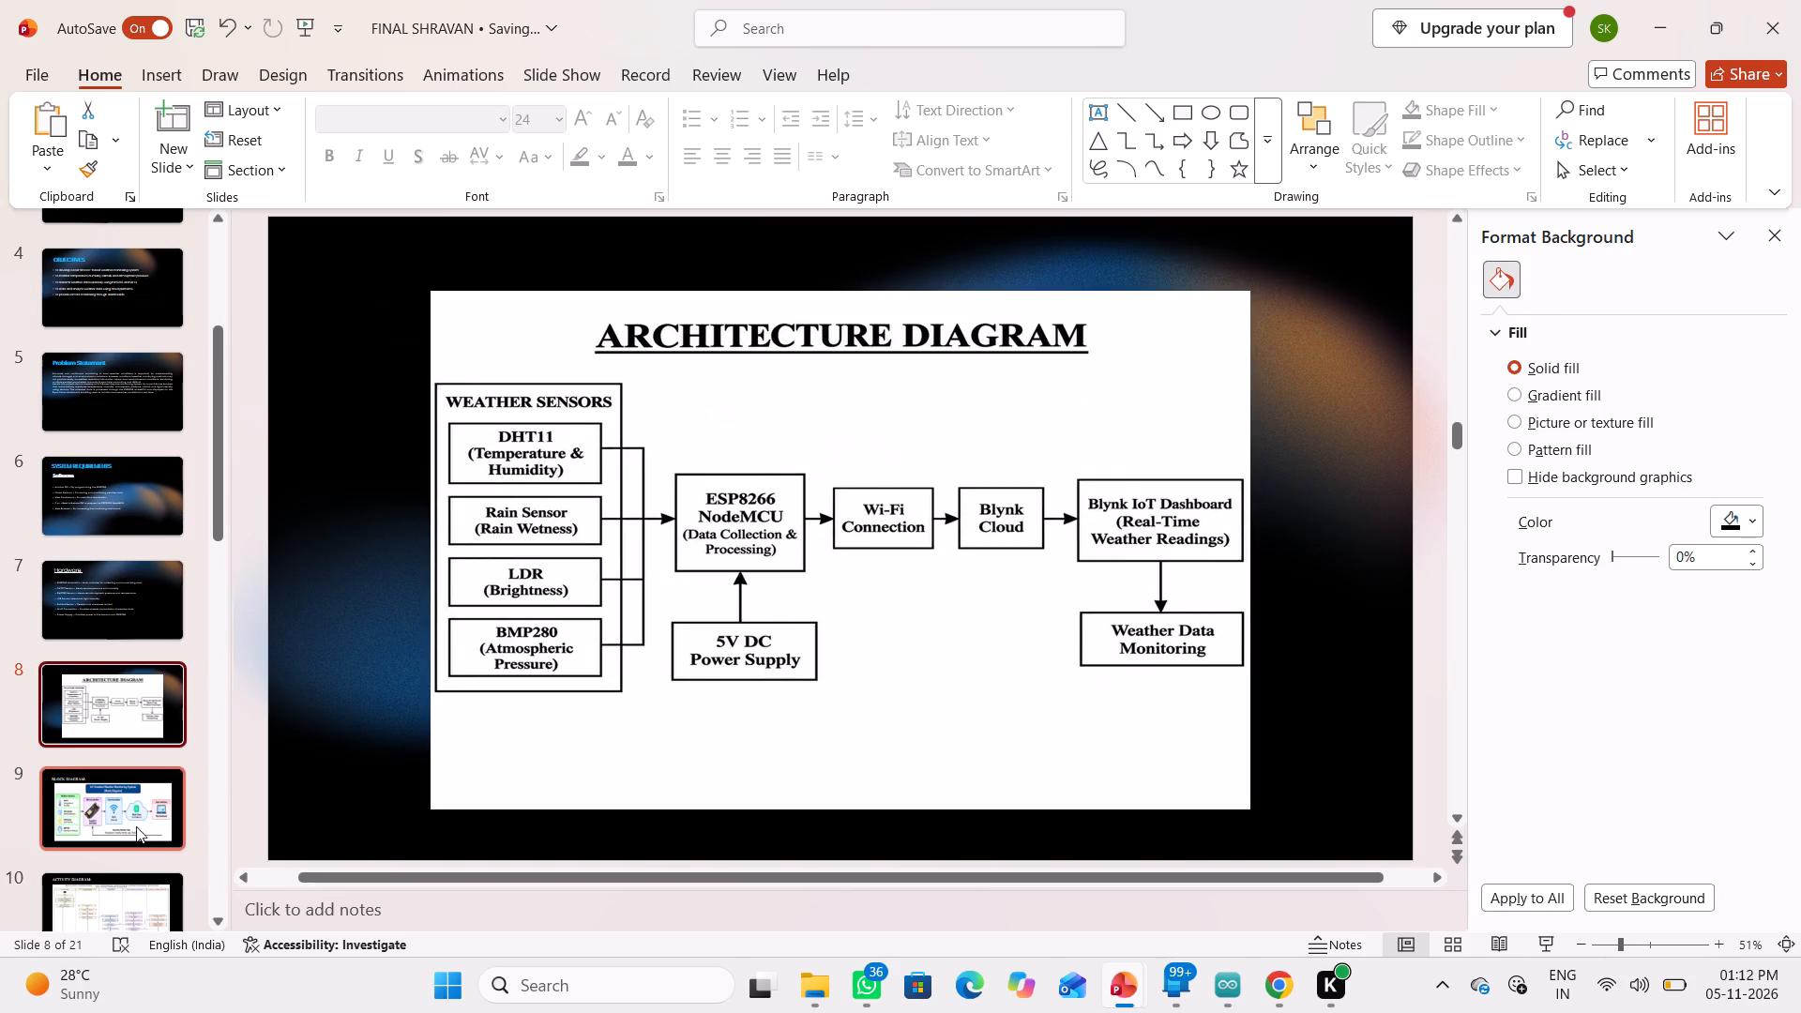
click(550, 609)
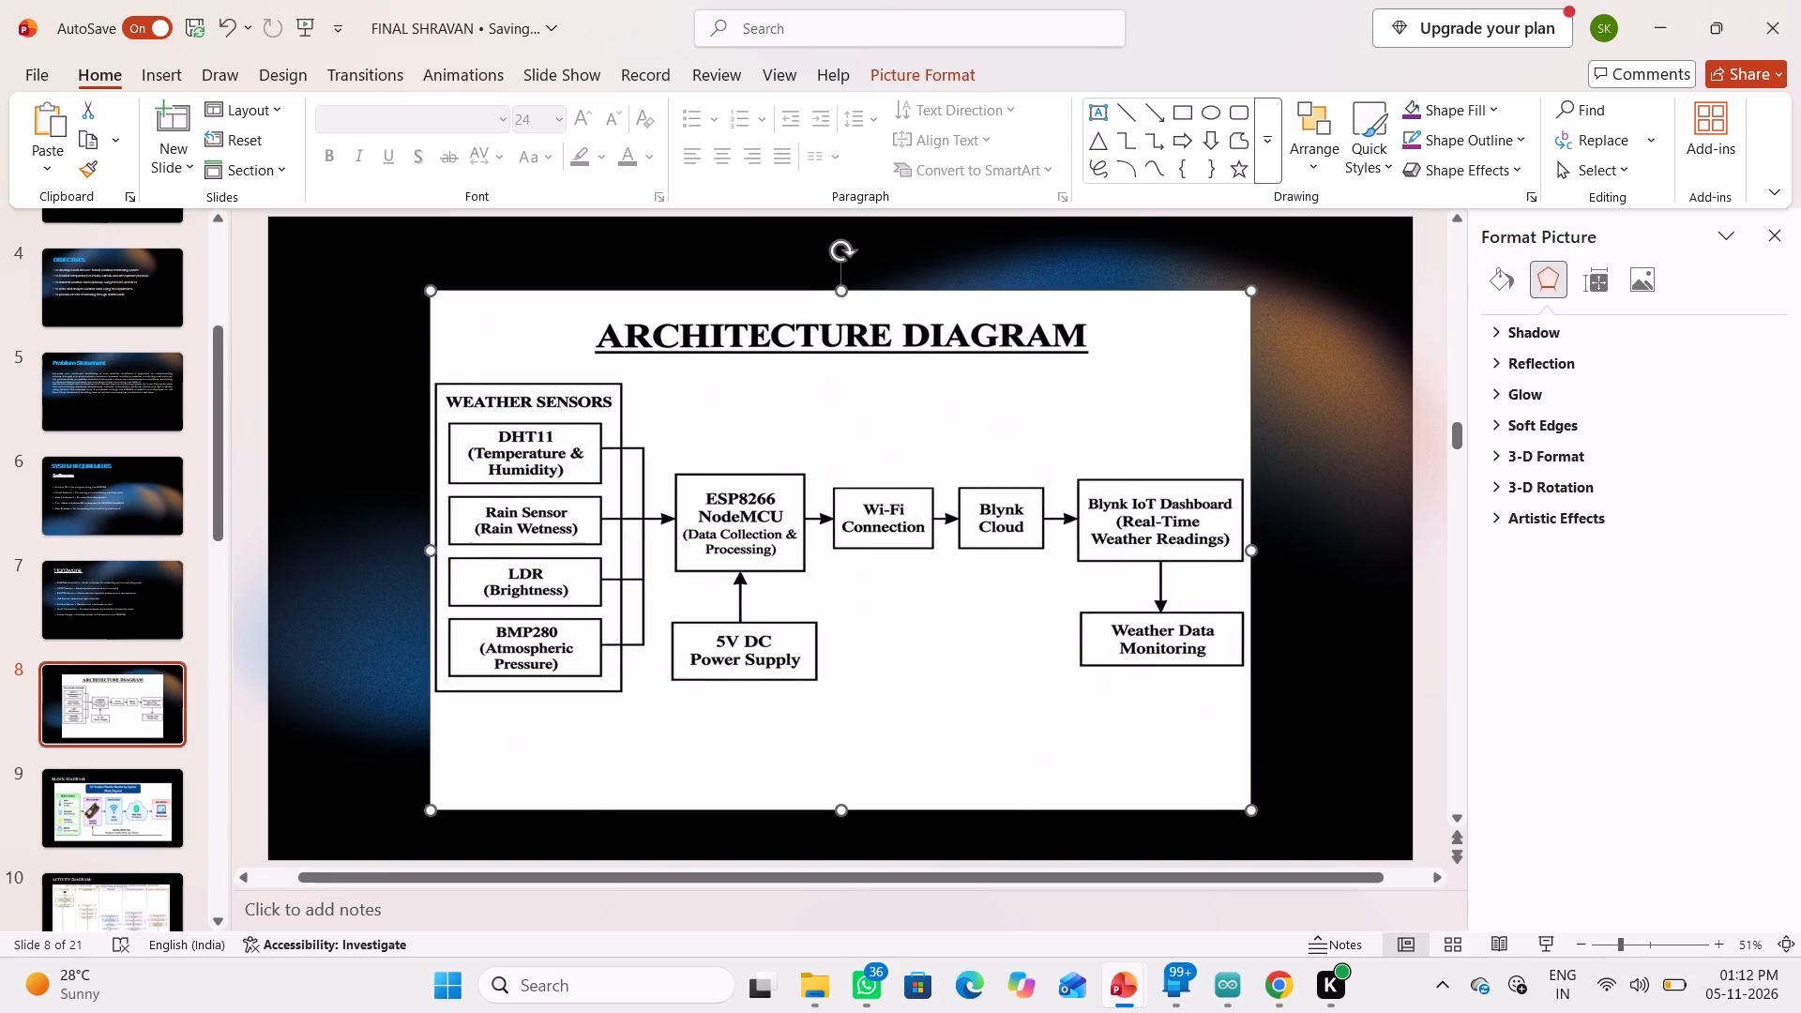
drag(431, 552, 388, 553)
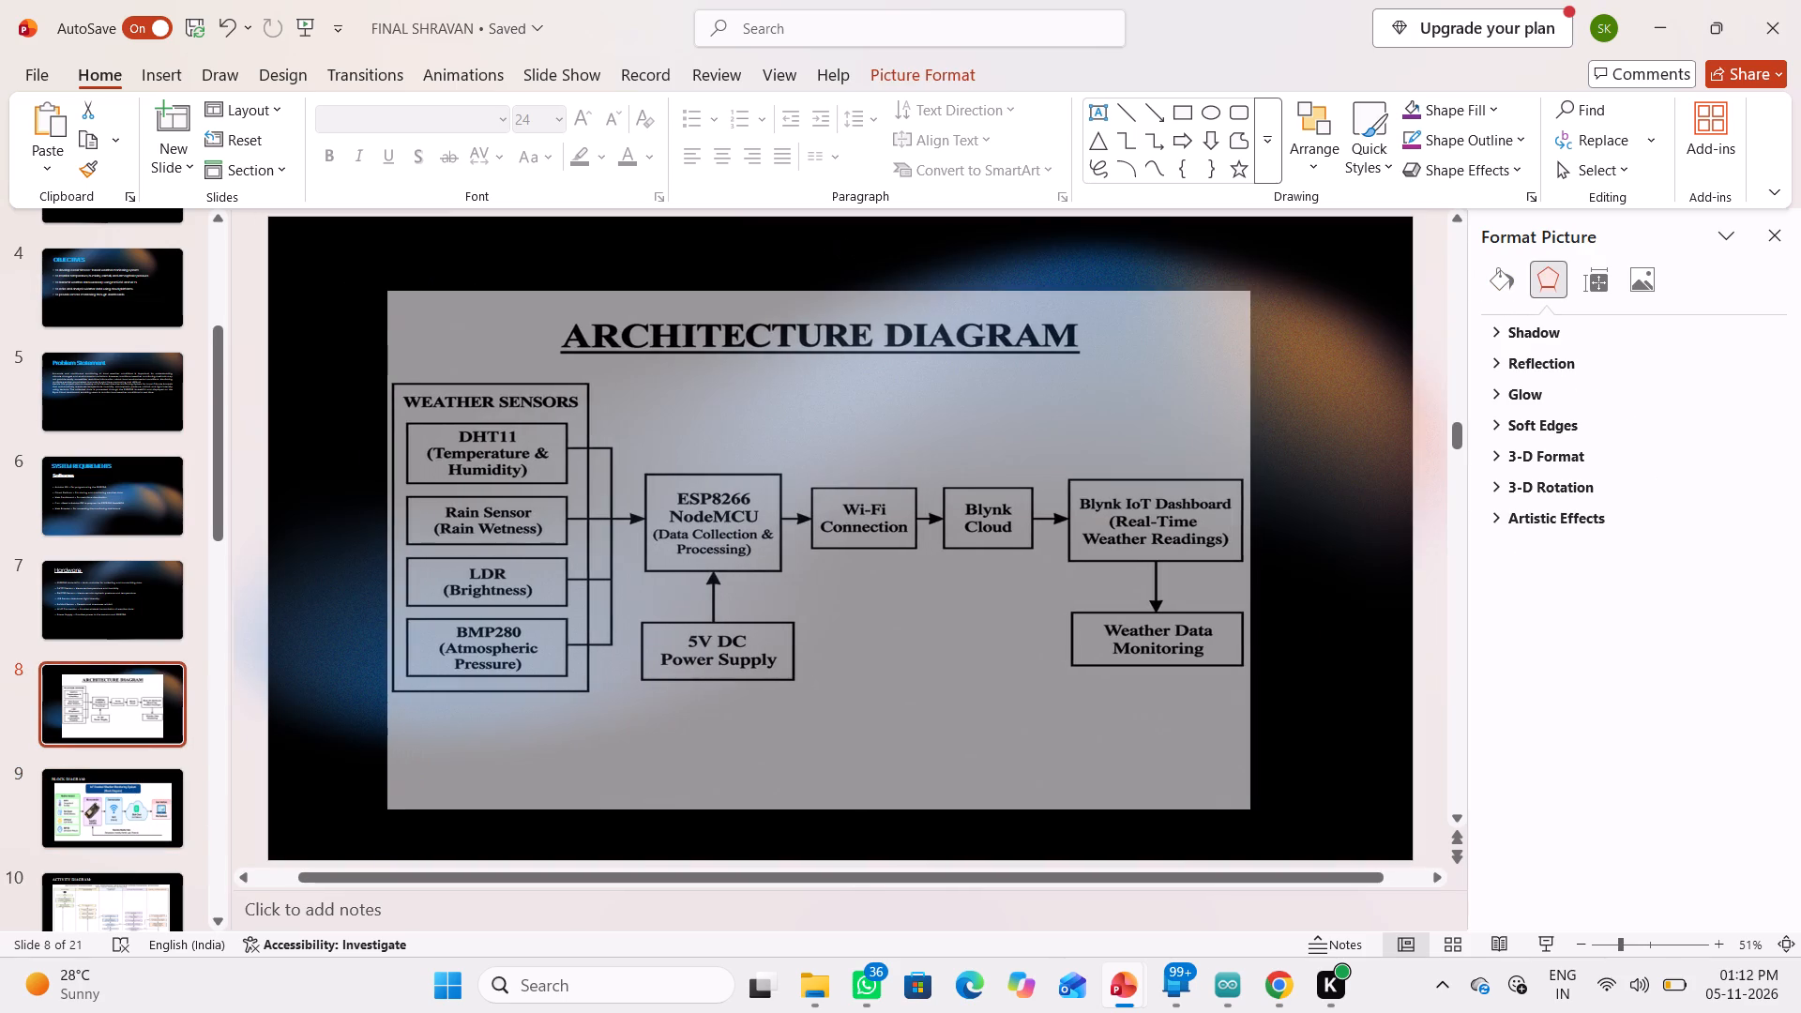
drag(388, 553, 372, 558)
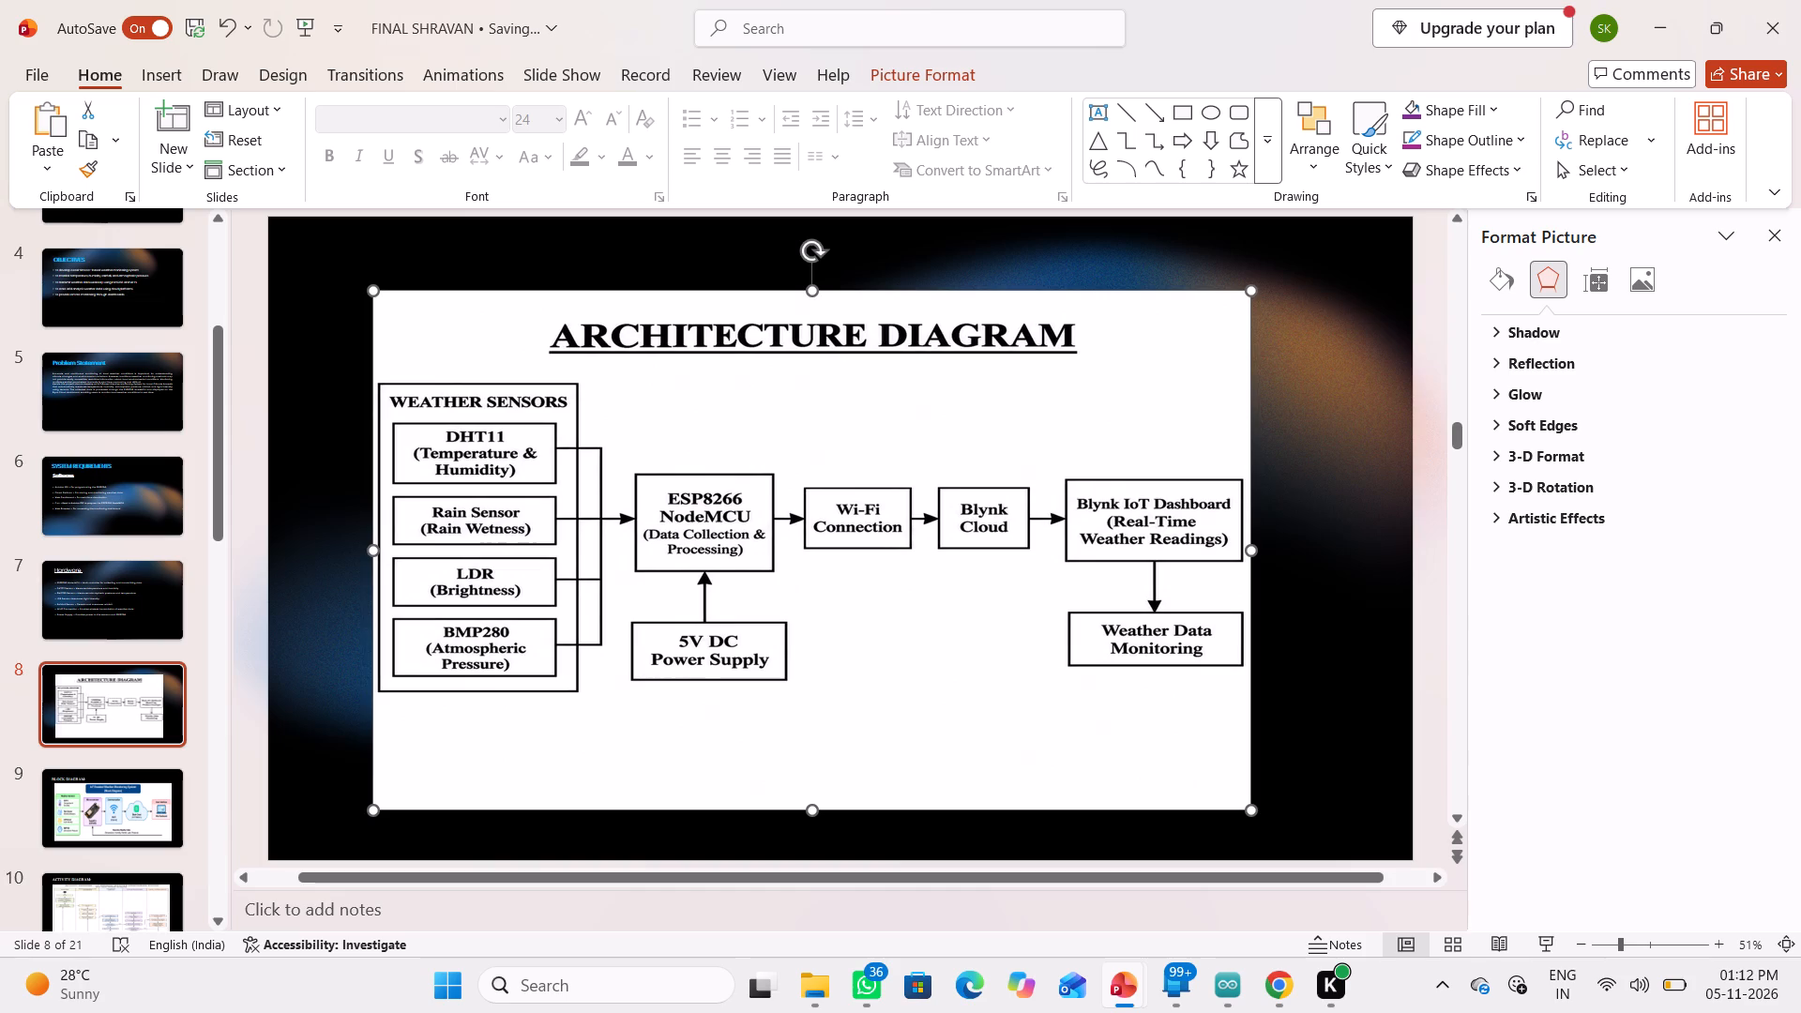
drag(1250, 554, 1284, 552)
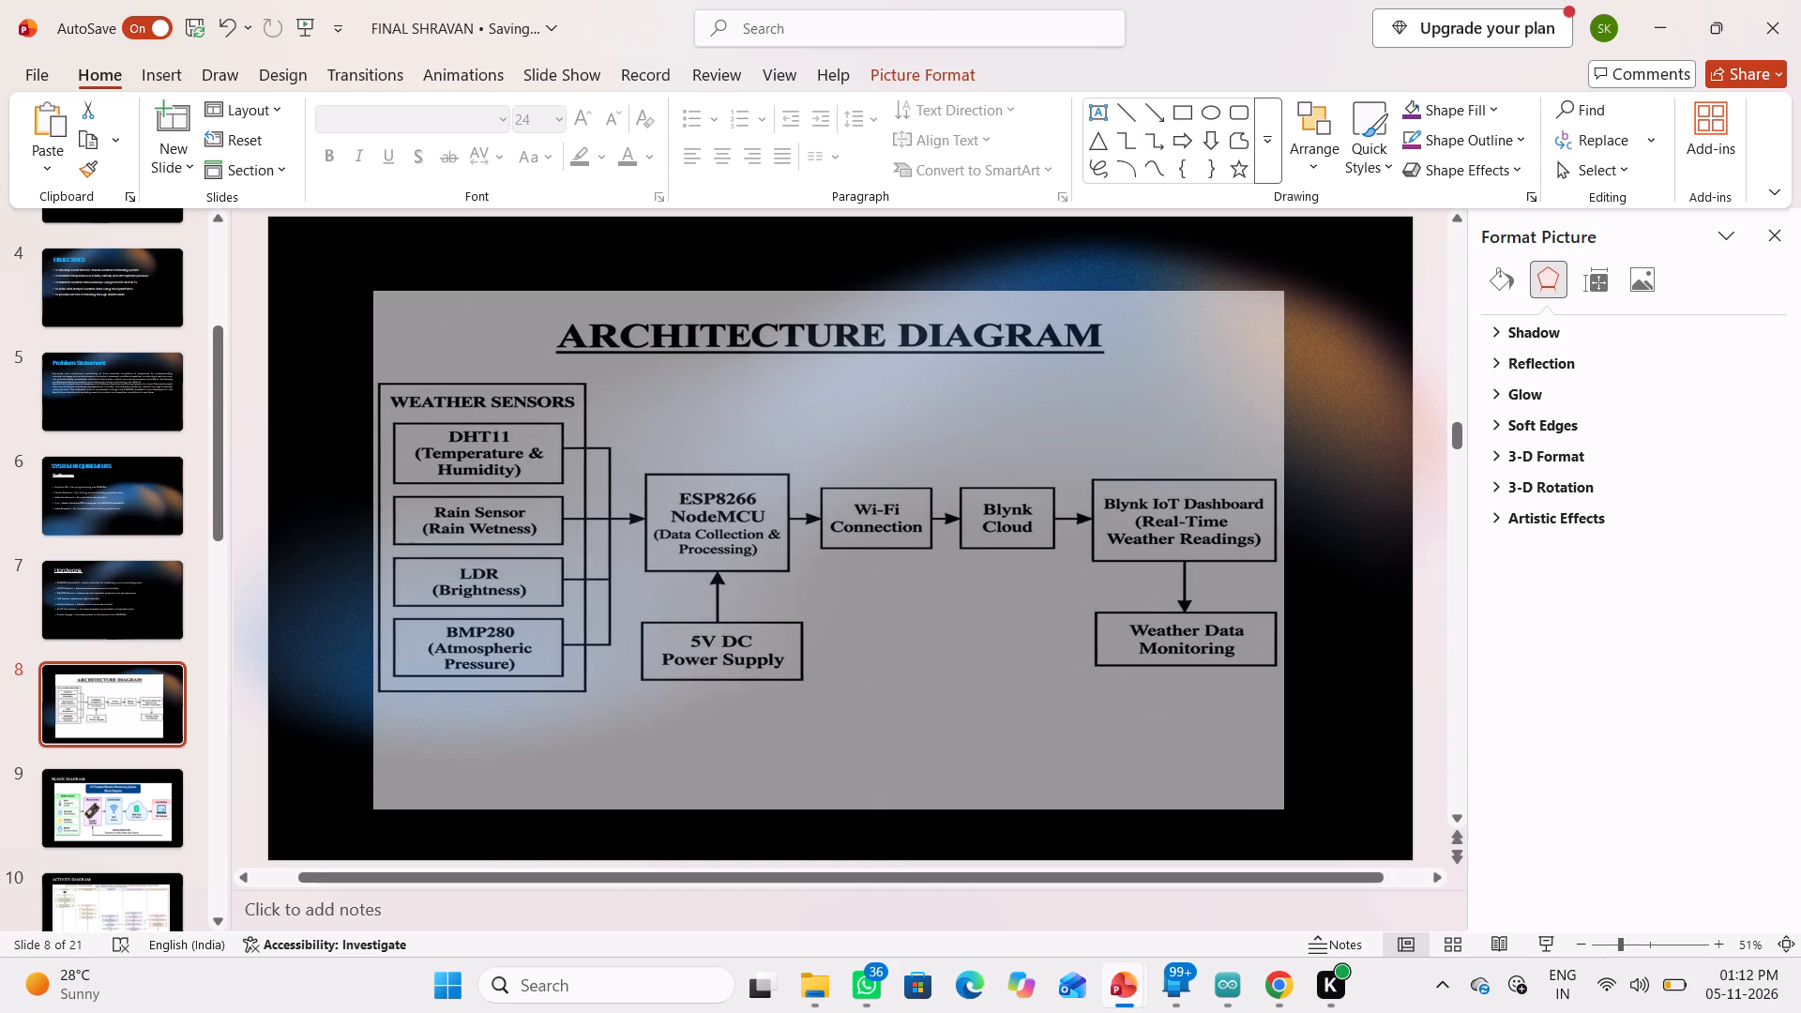
drag(1284, 552, 1295, 551)
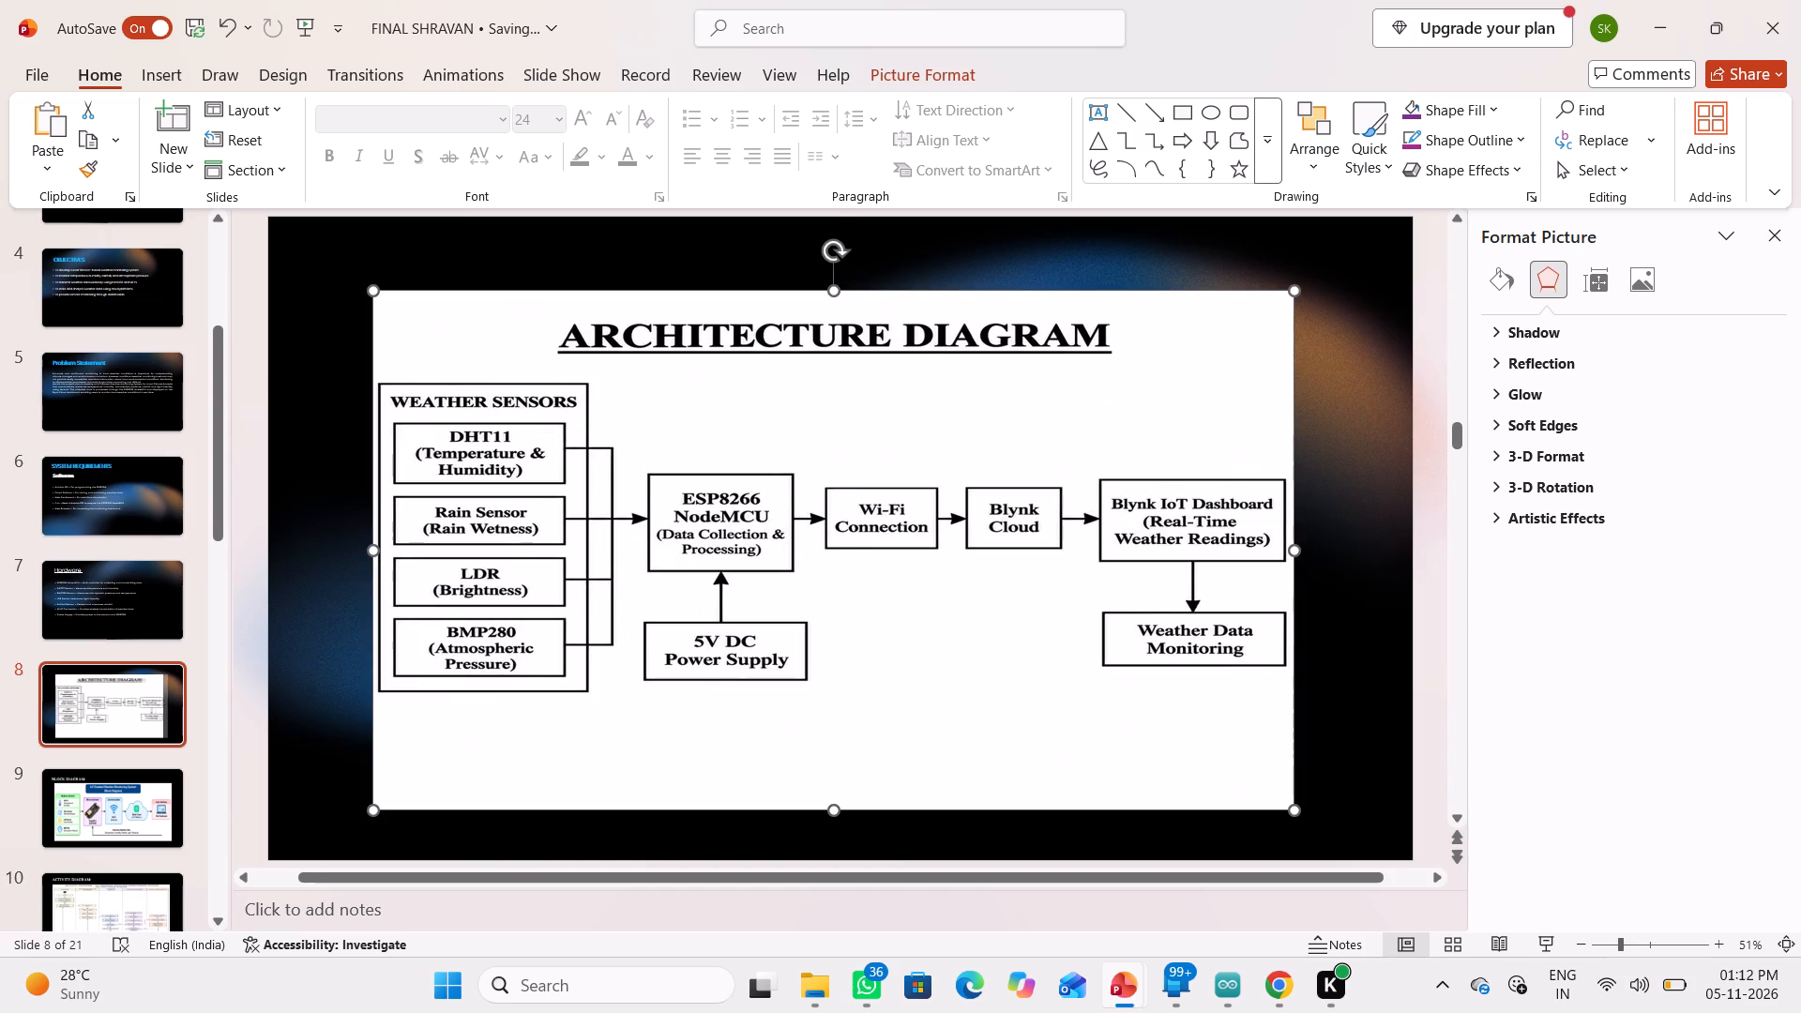
click(1324, 331)
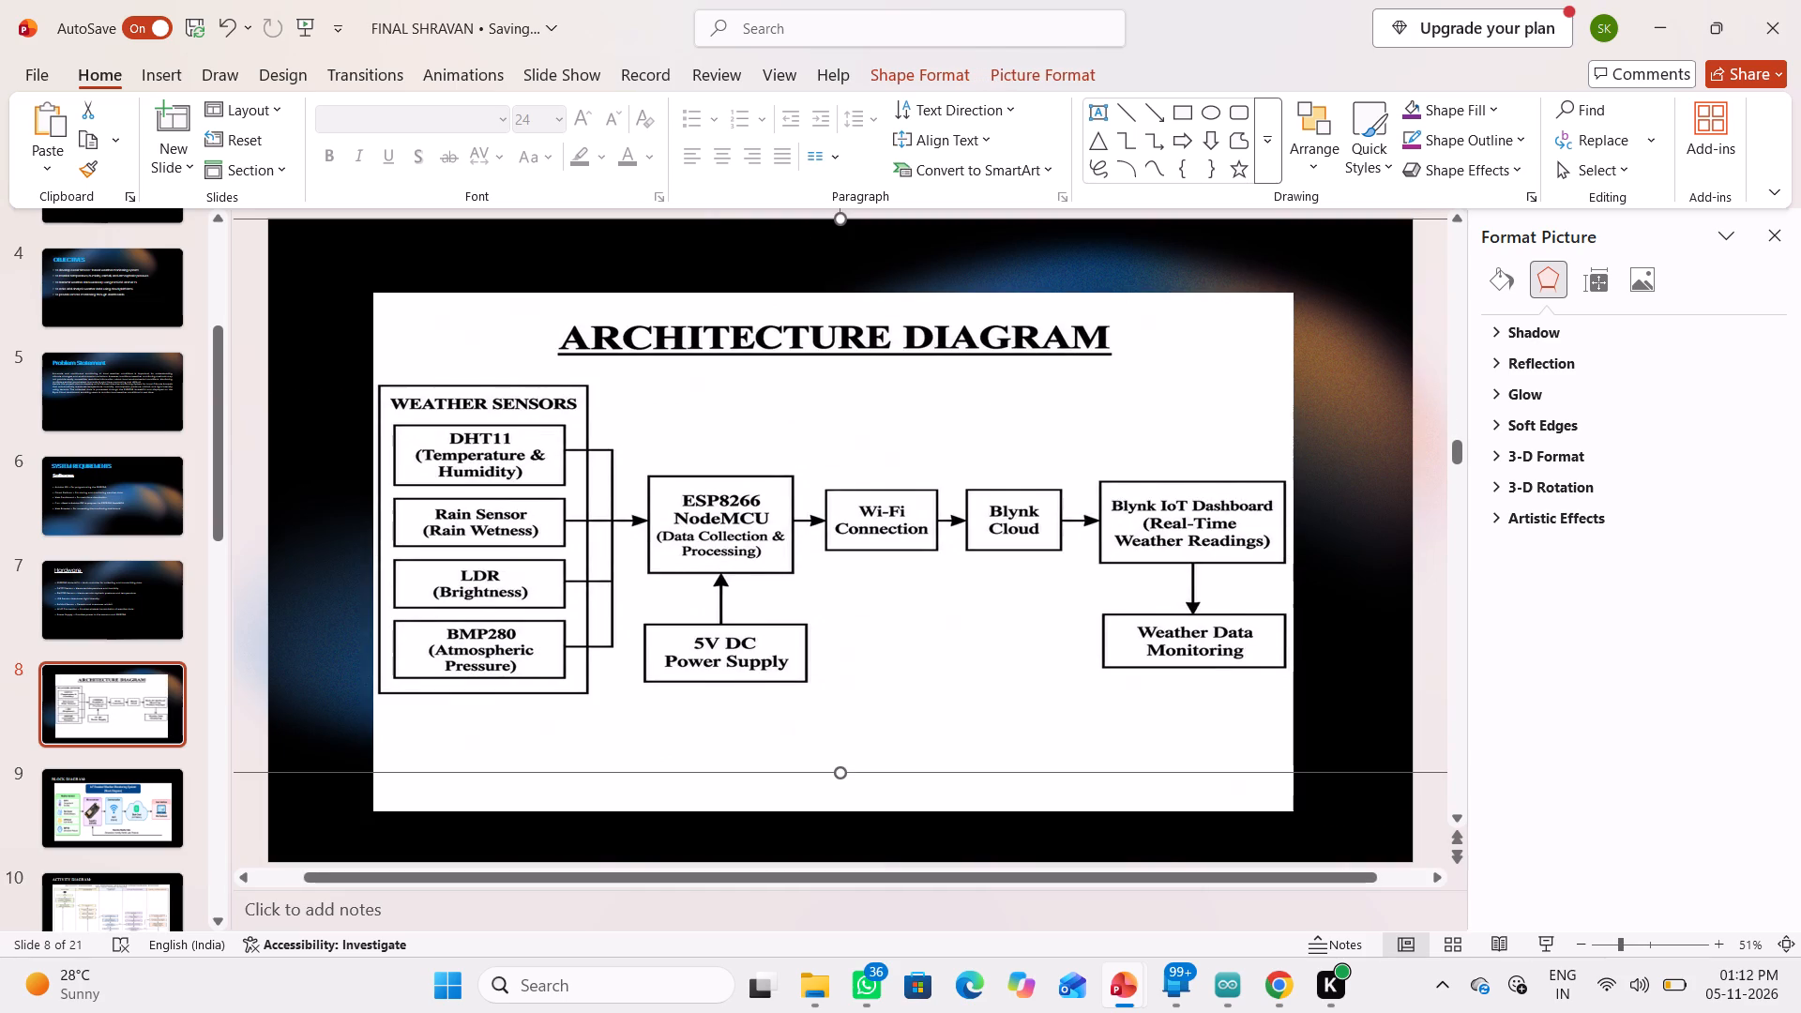
Save the presentation.
key(ctrl+s)
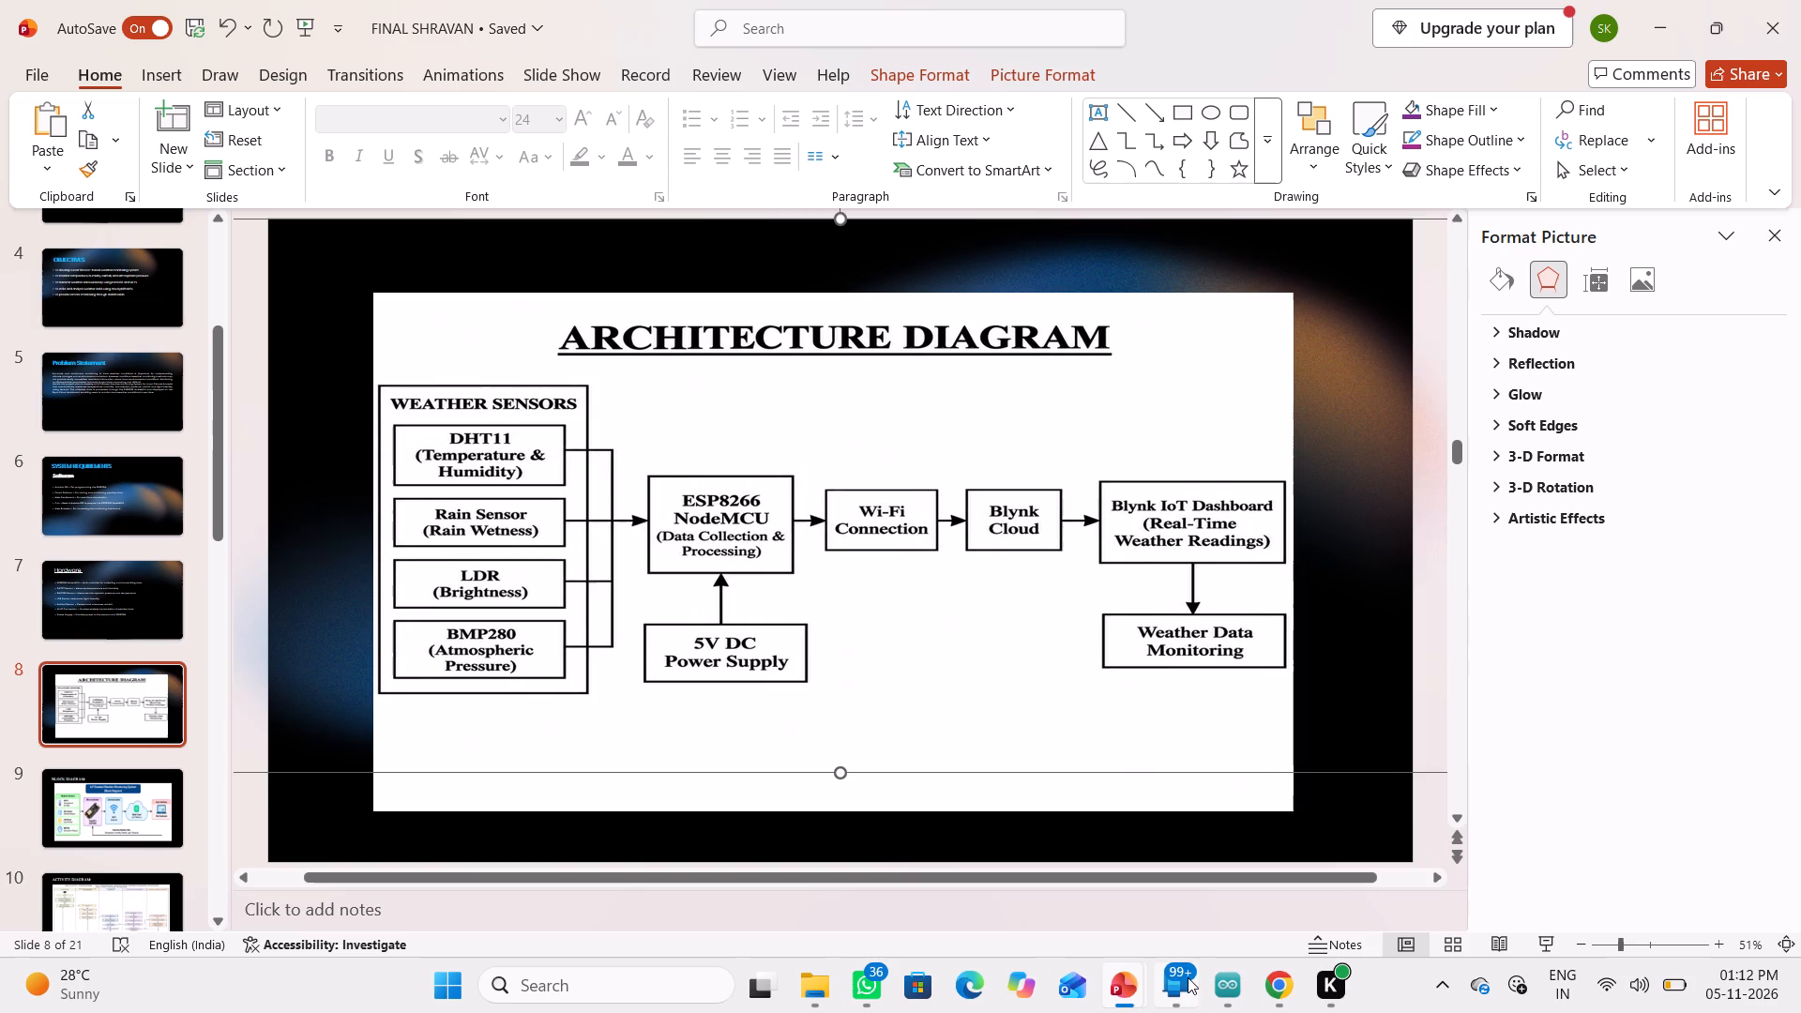
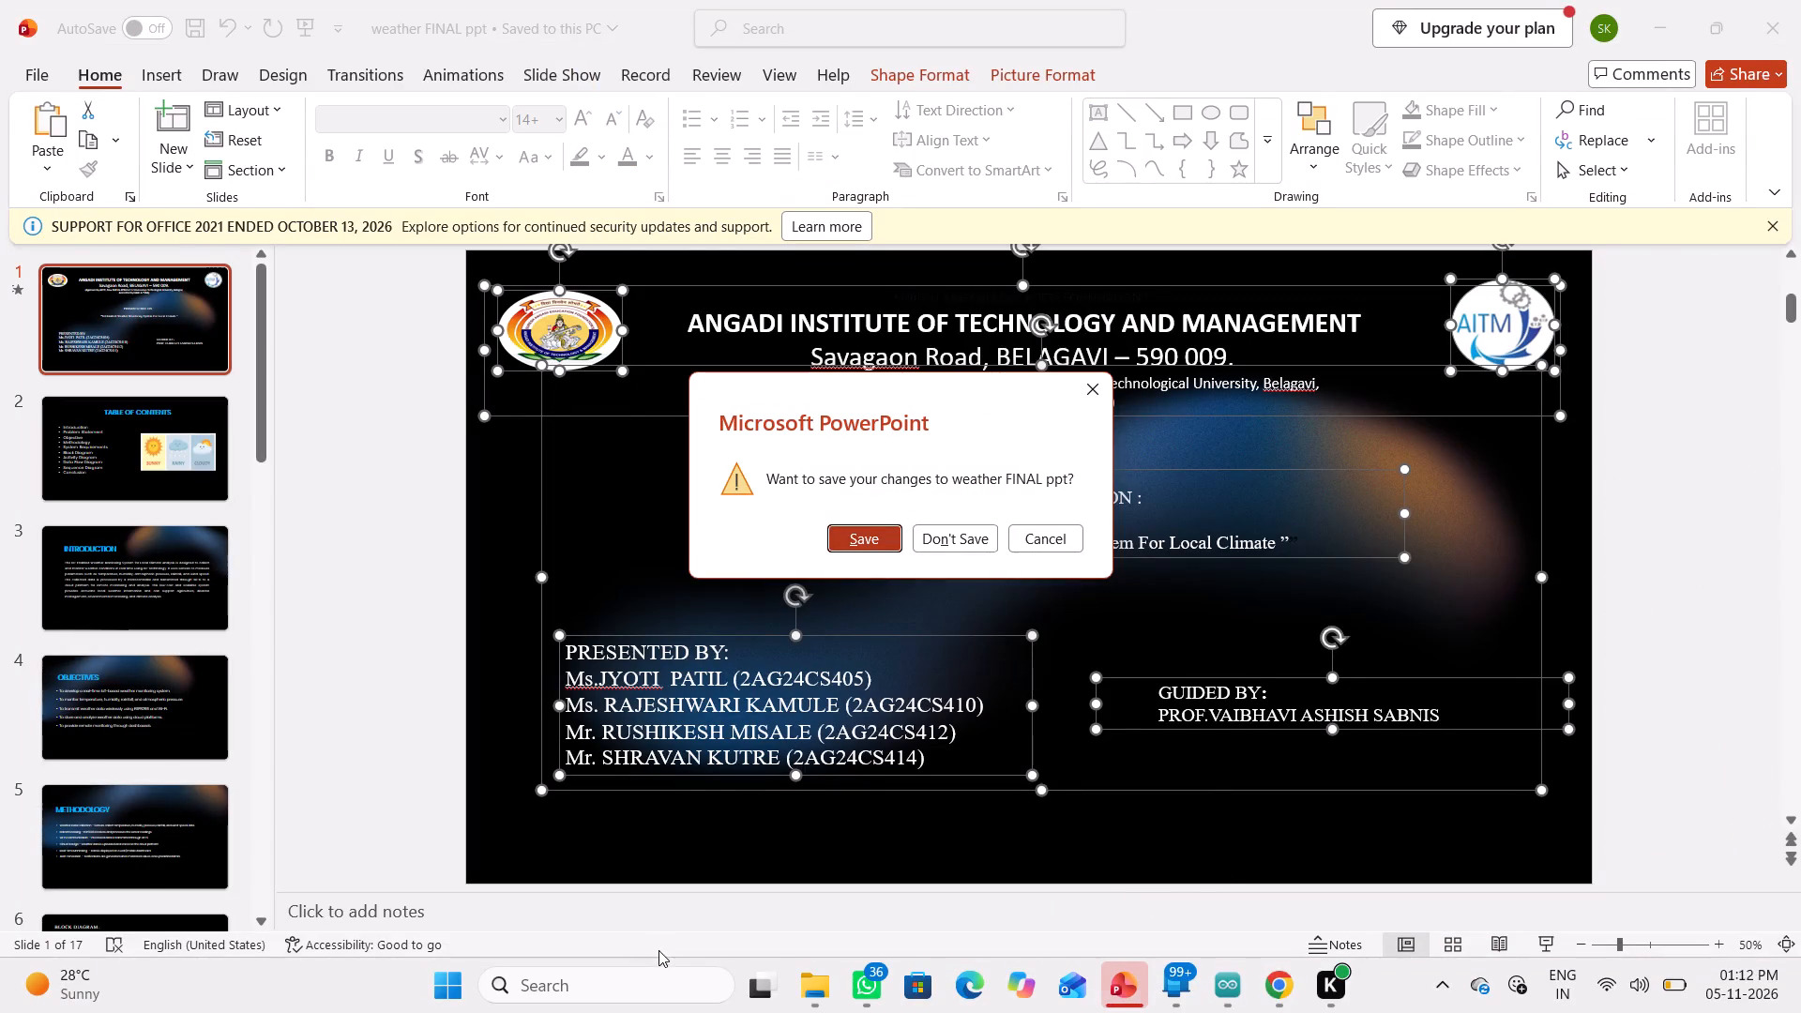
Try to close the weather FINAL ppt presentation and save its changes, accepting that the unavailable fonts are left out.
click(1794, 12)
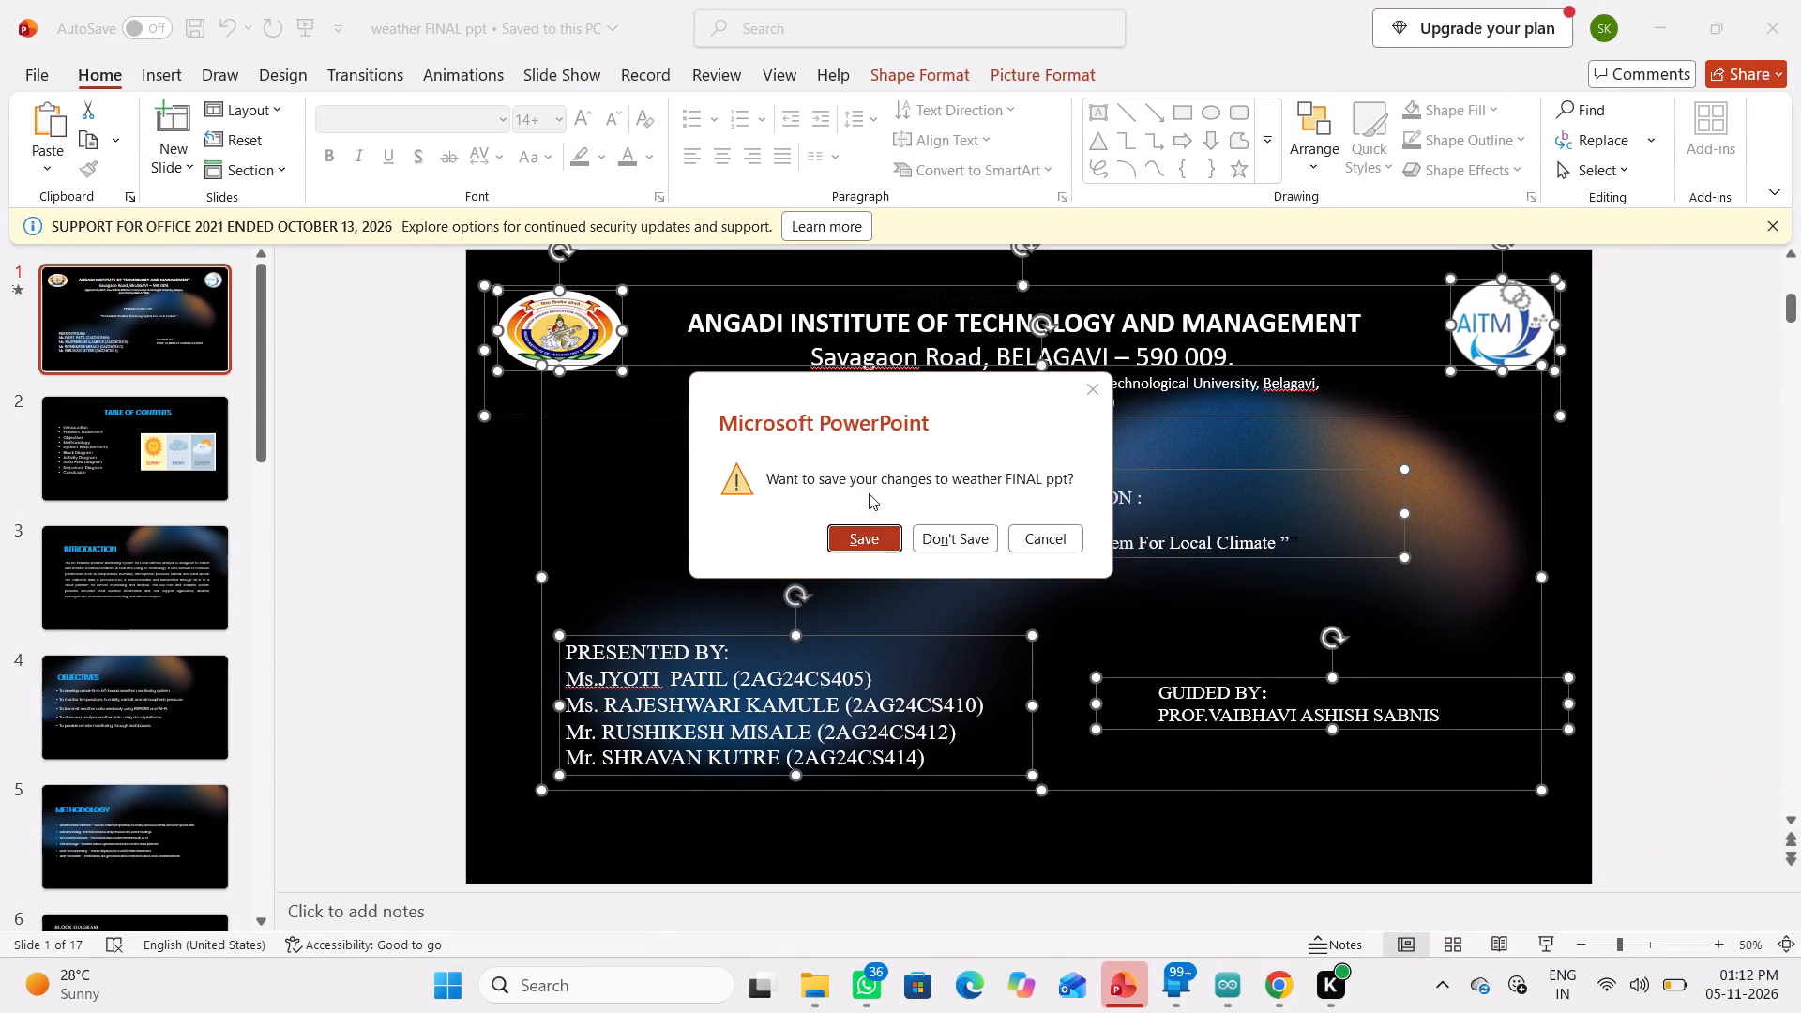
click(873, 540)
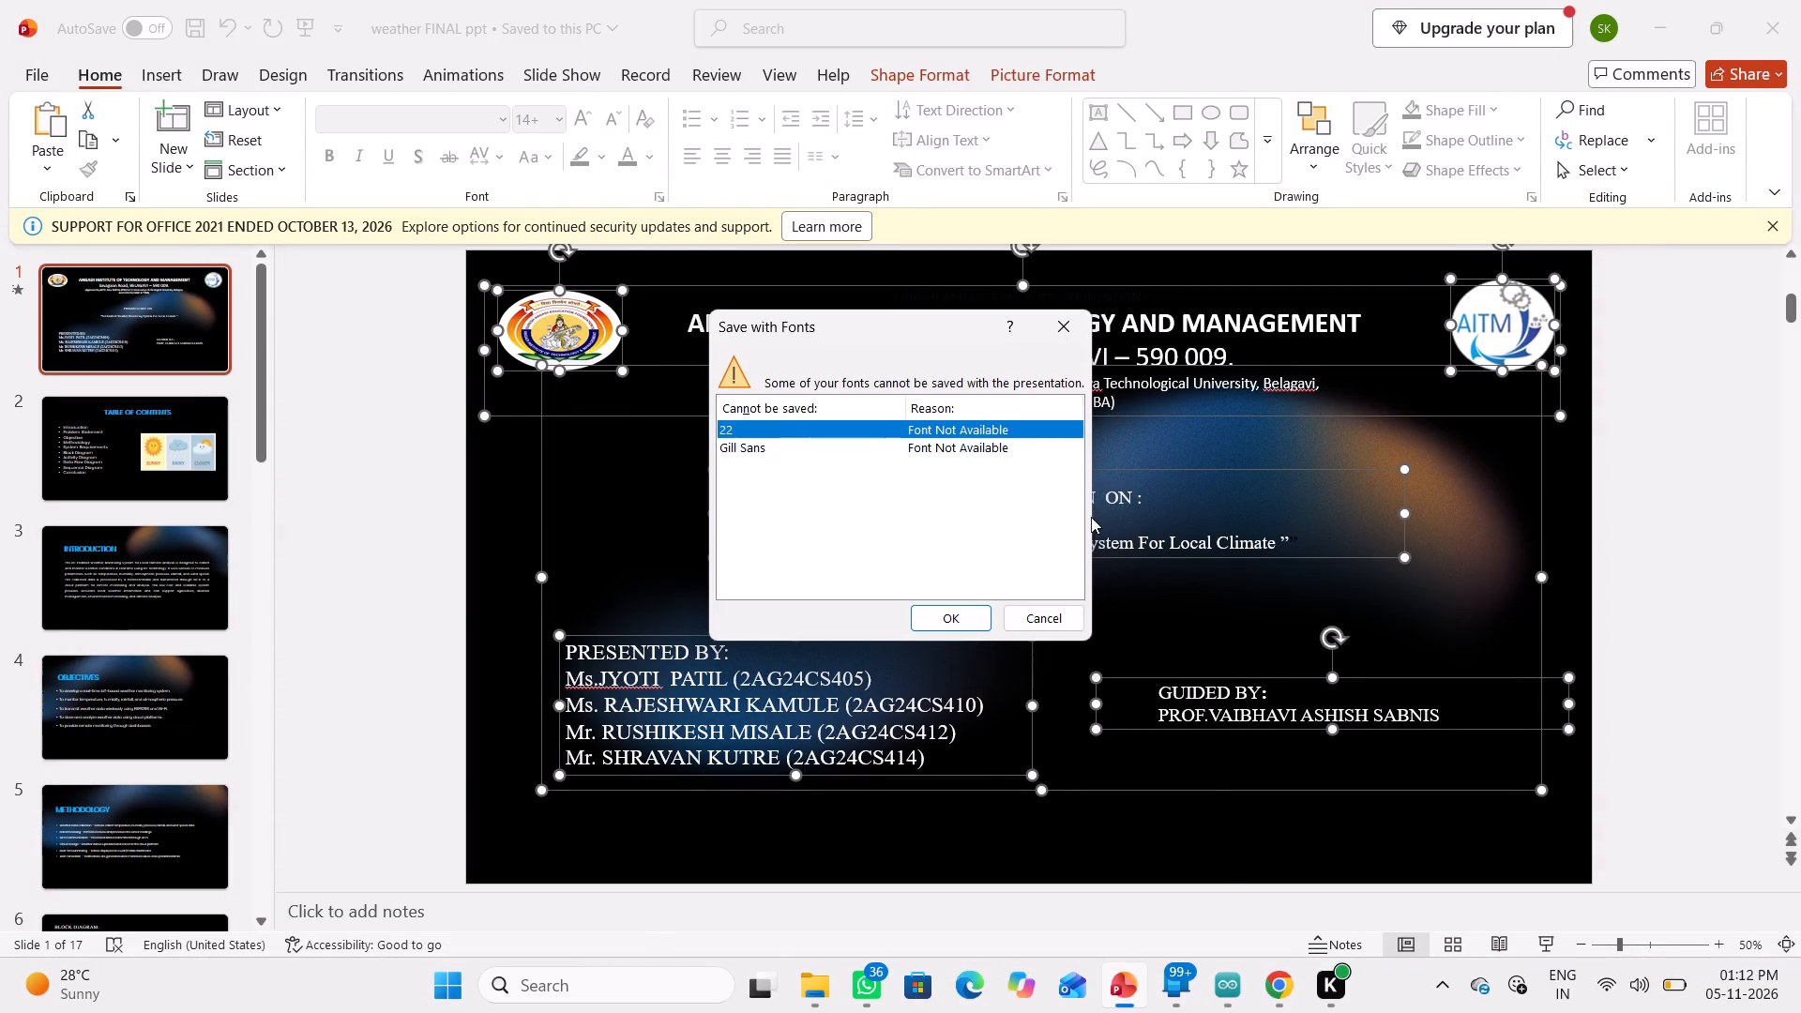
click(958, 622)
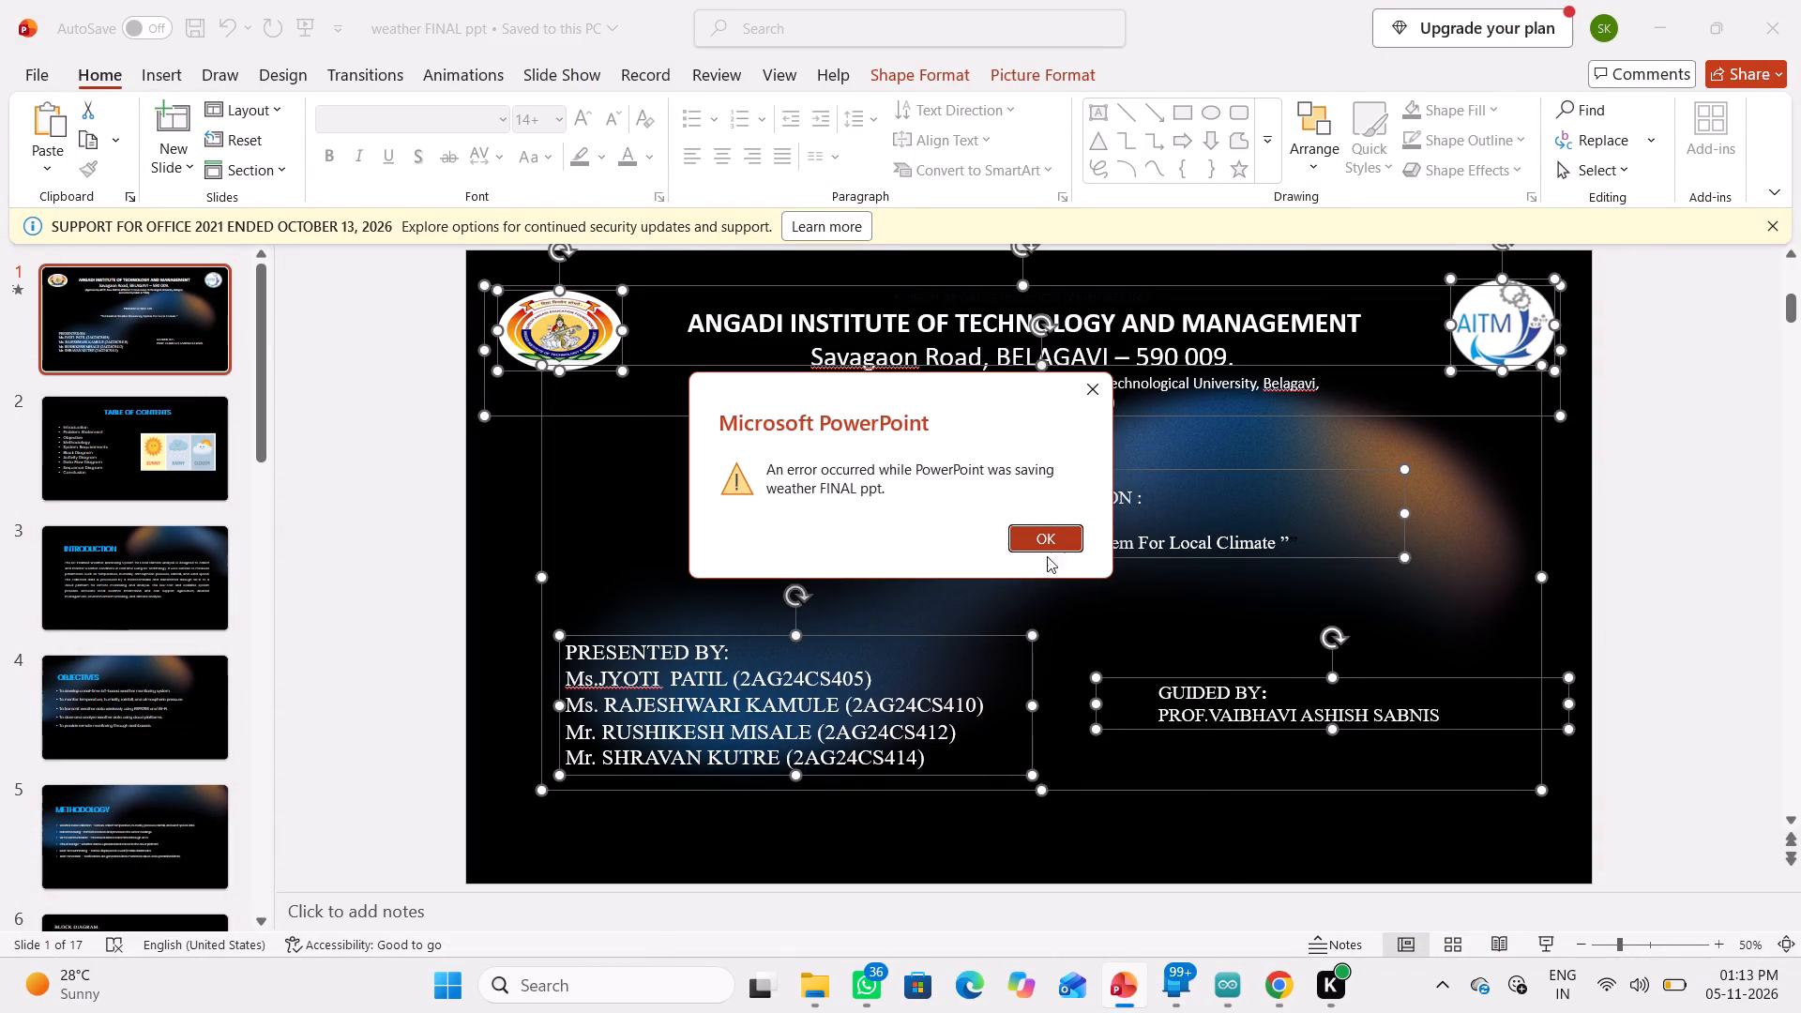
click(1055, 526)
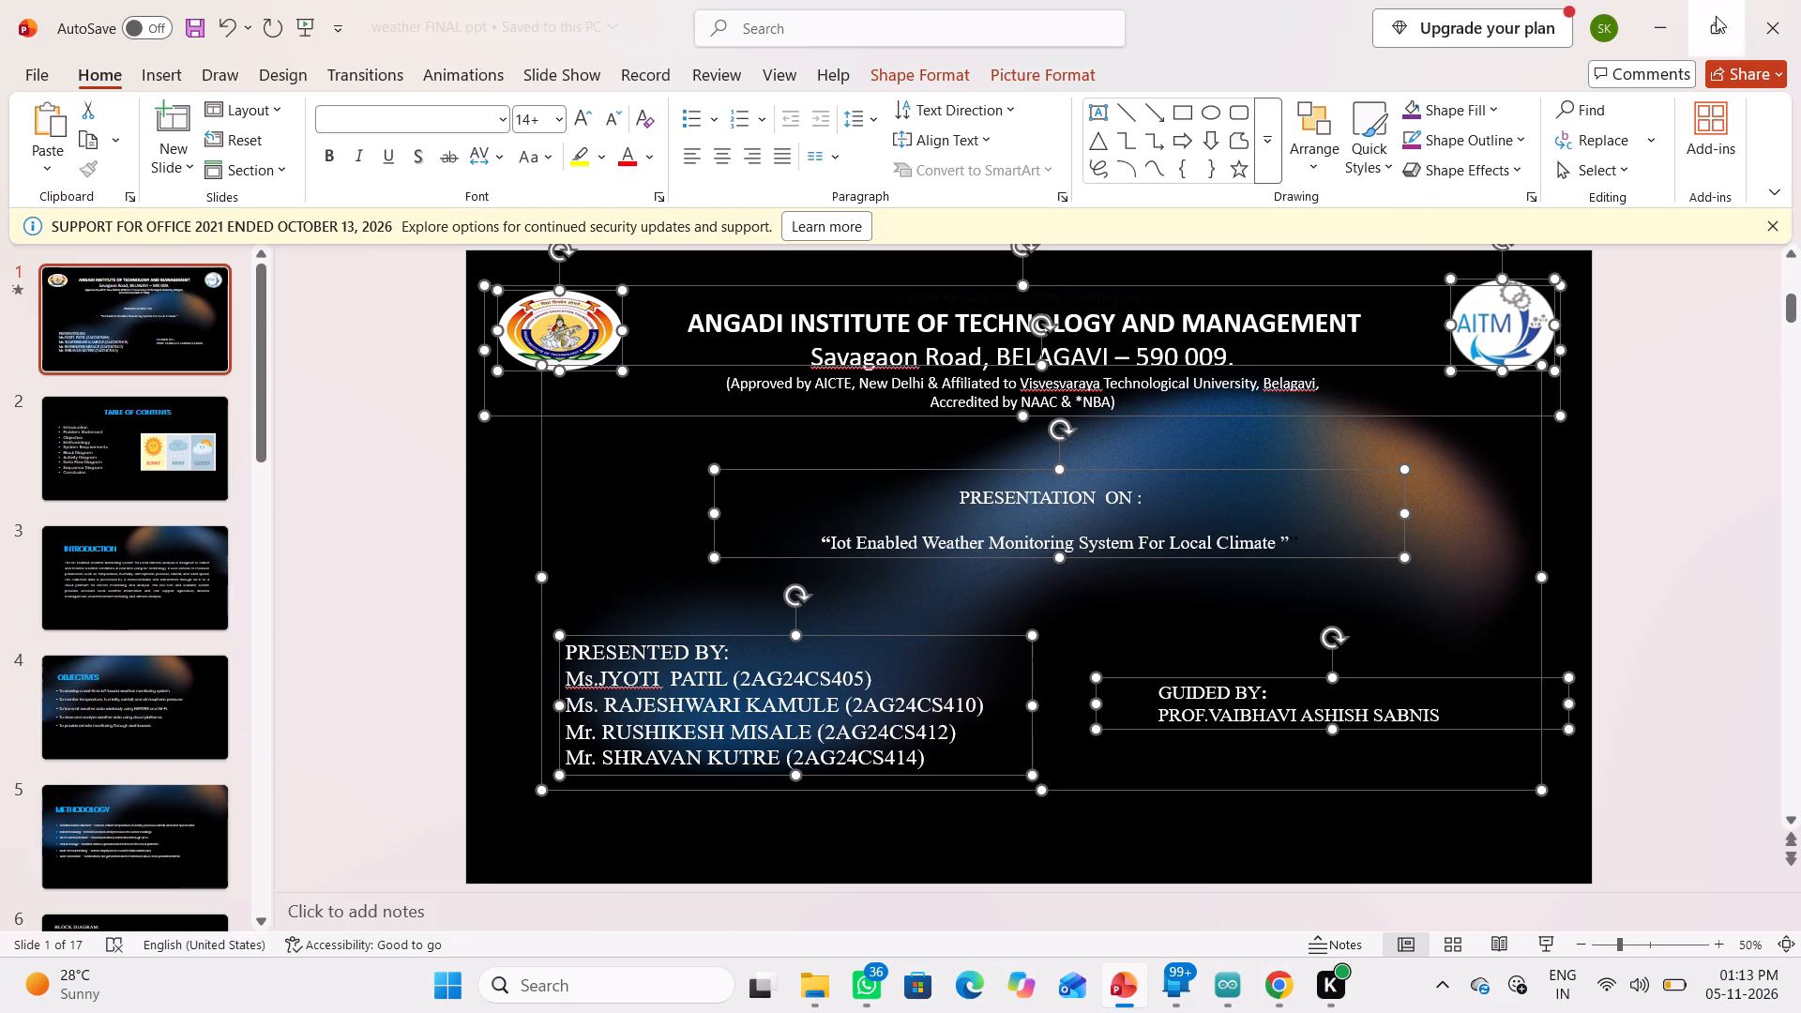
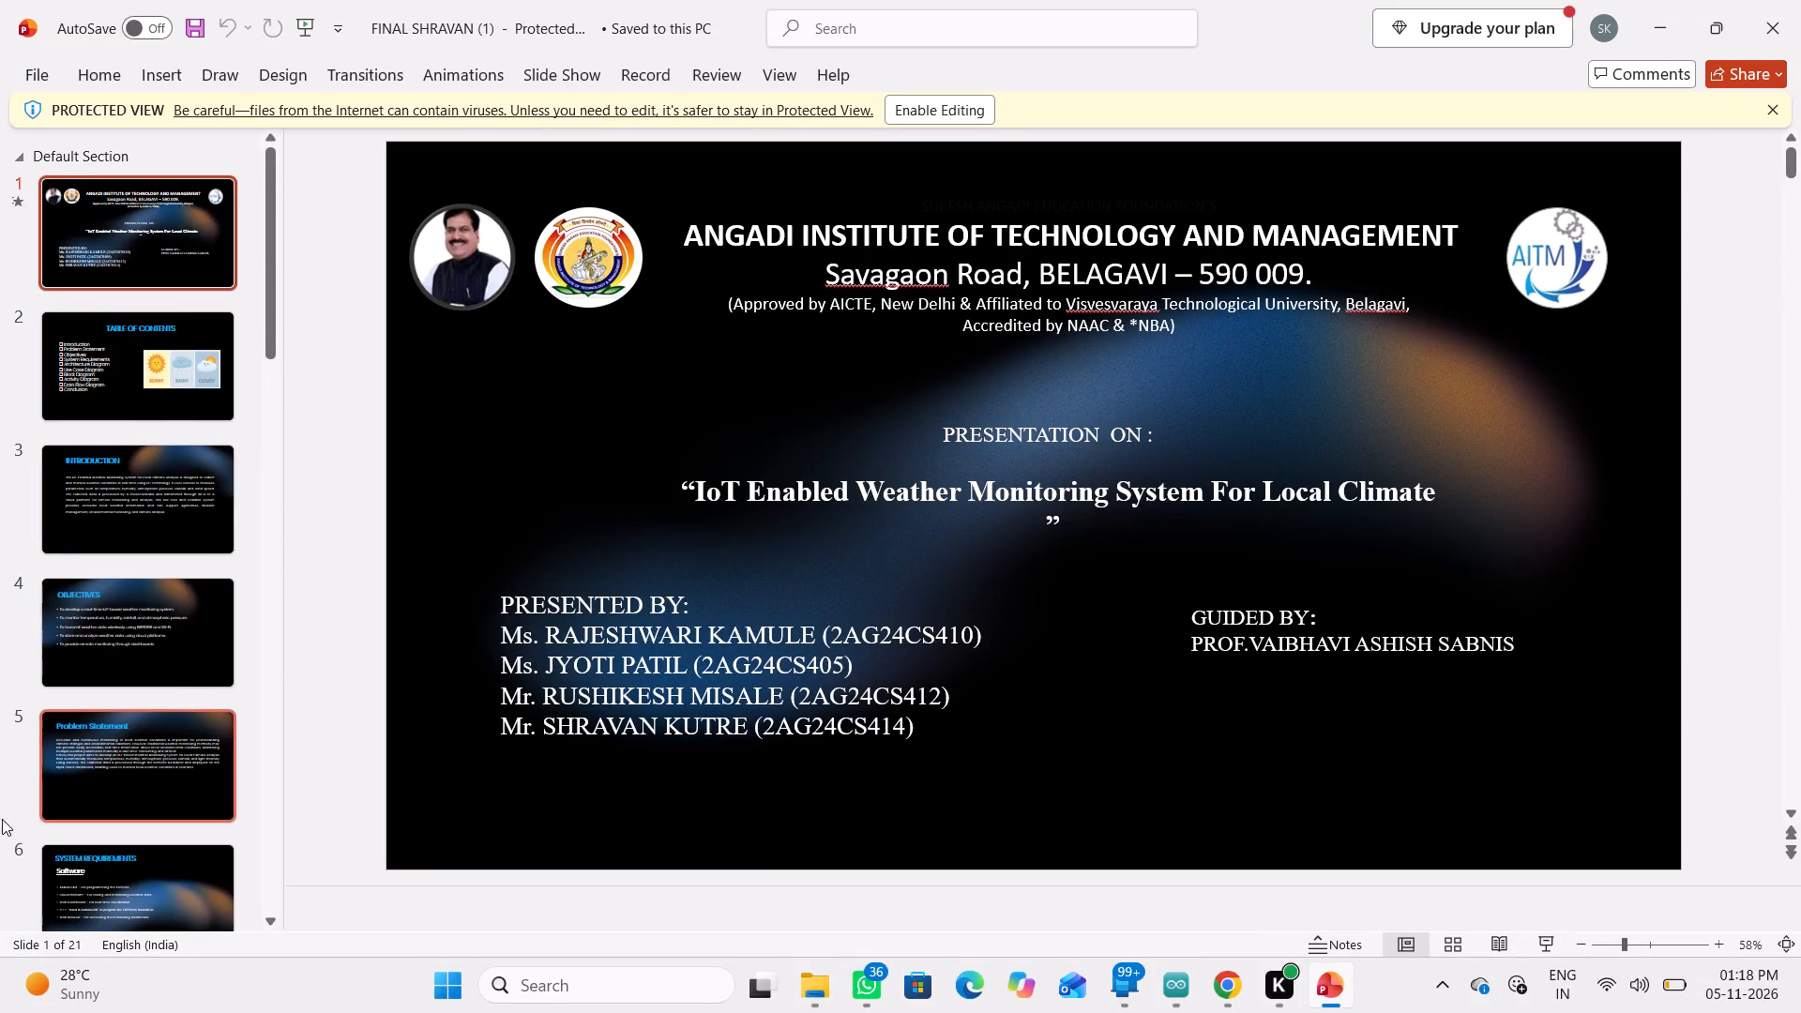
Examine the architecture diagram on slide 8 and skim the diagram and snapshot slides that follow it.
scroll(96, 771, down, 9)
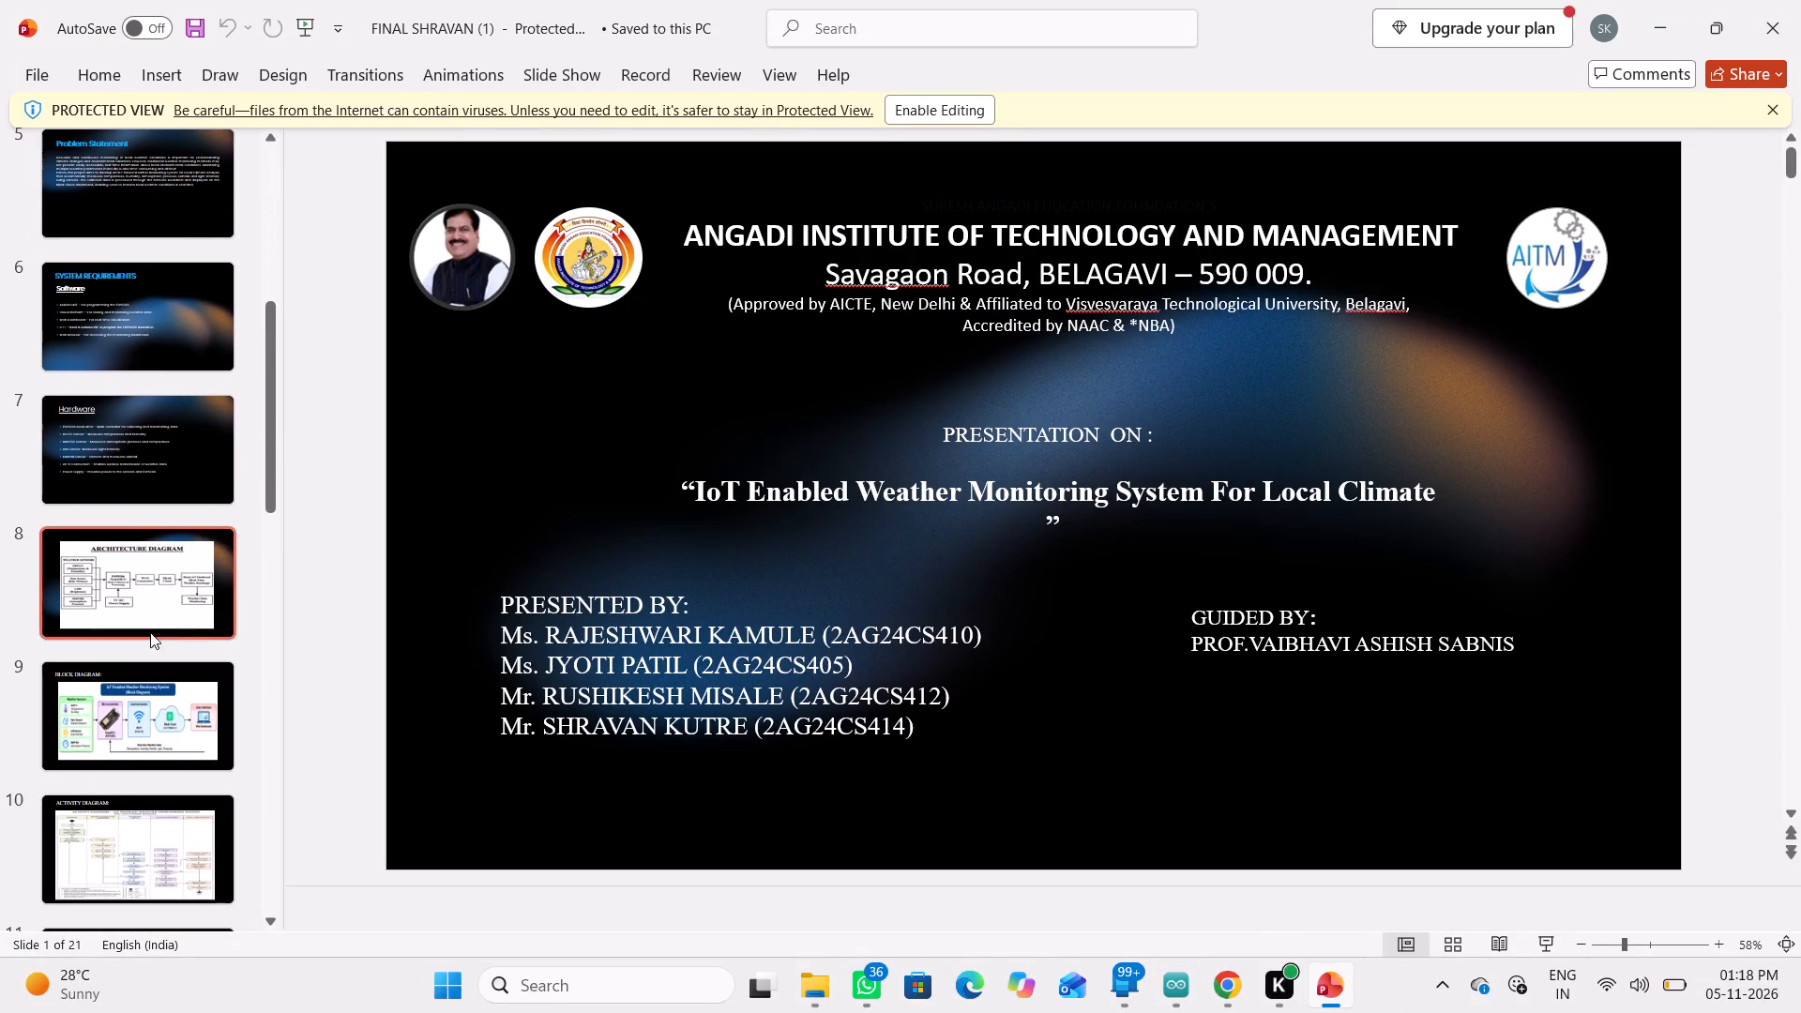
click(158, 609)
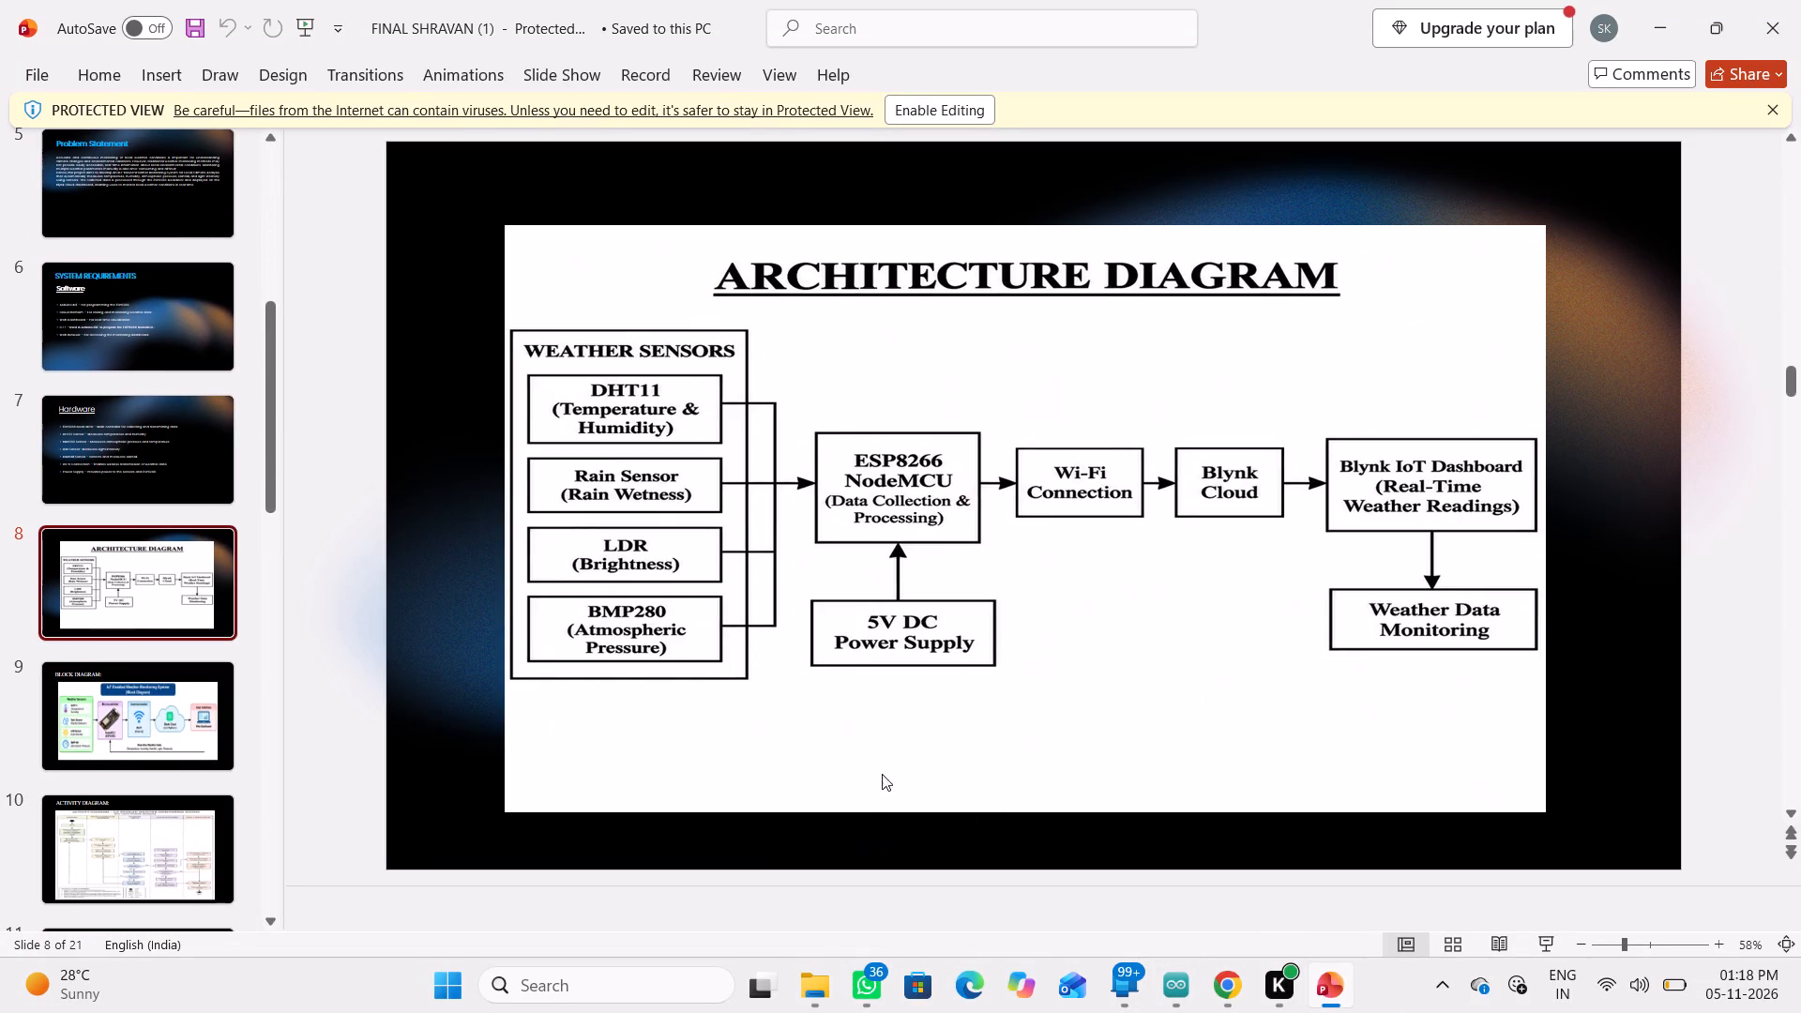
click(821, 639)
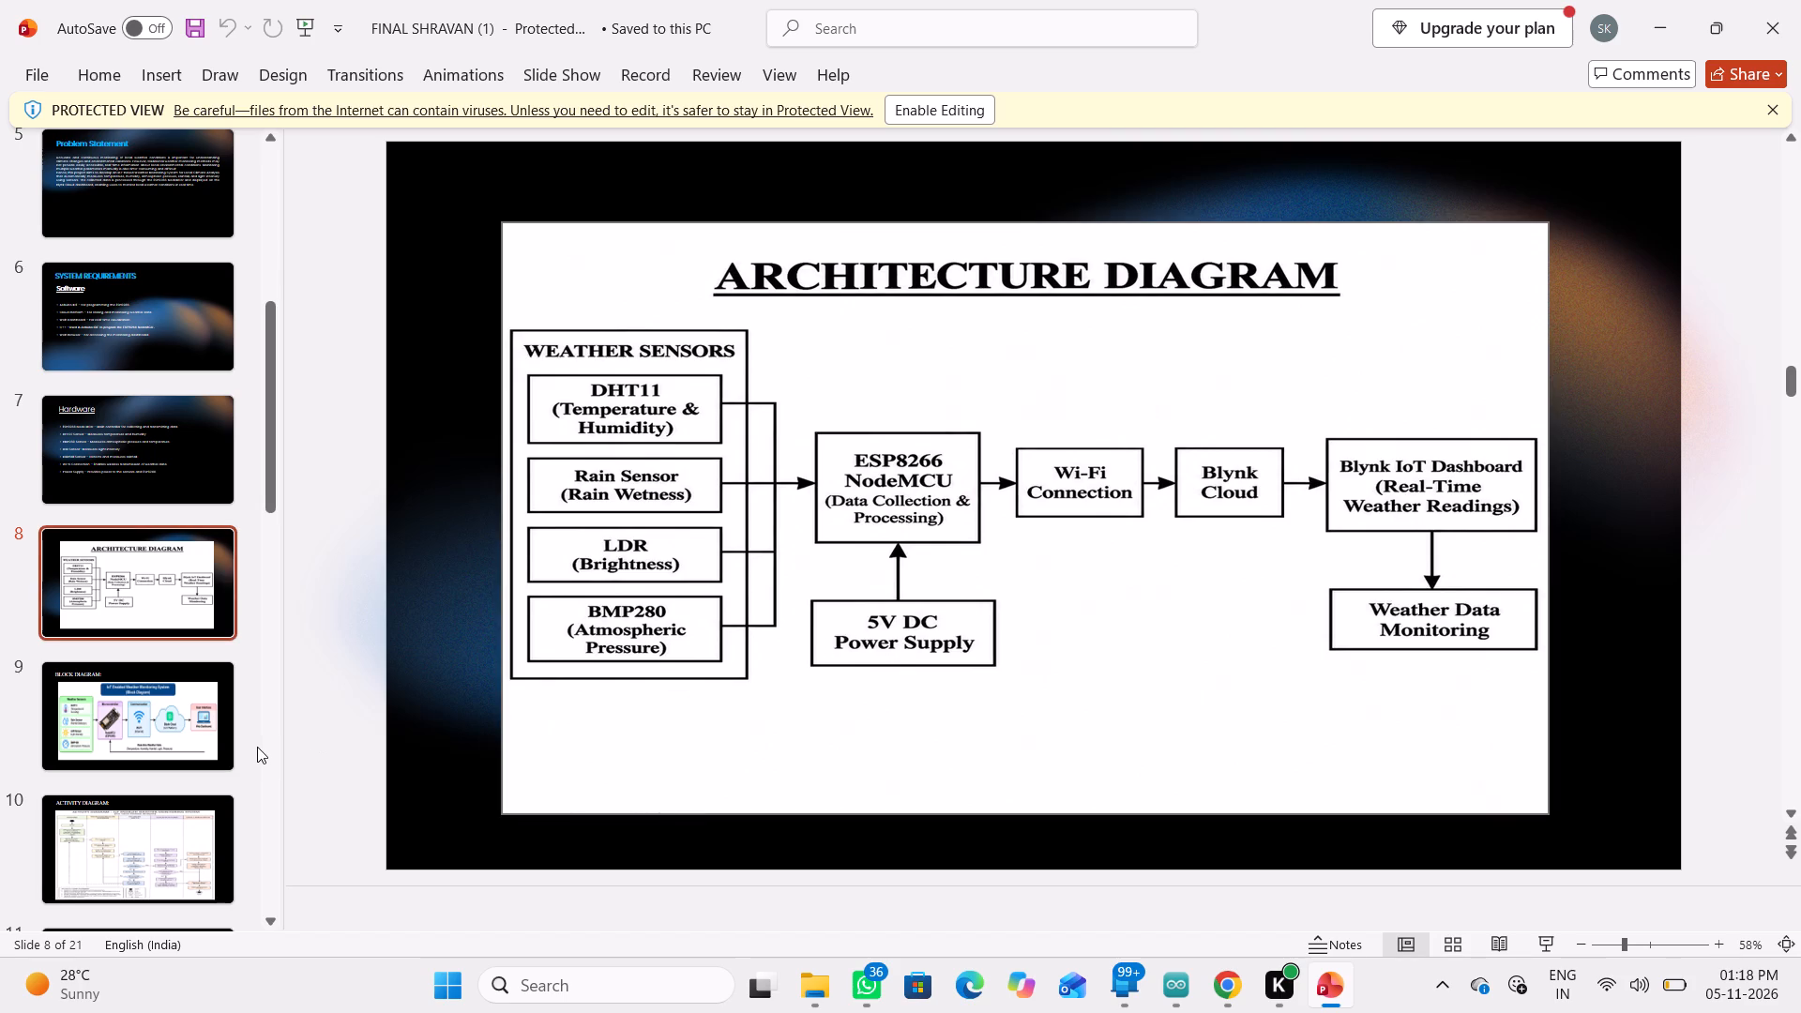
scroll(253, 744, down, 4)
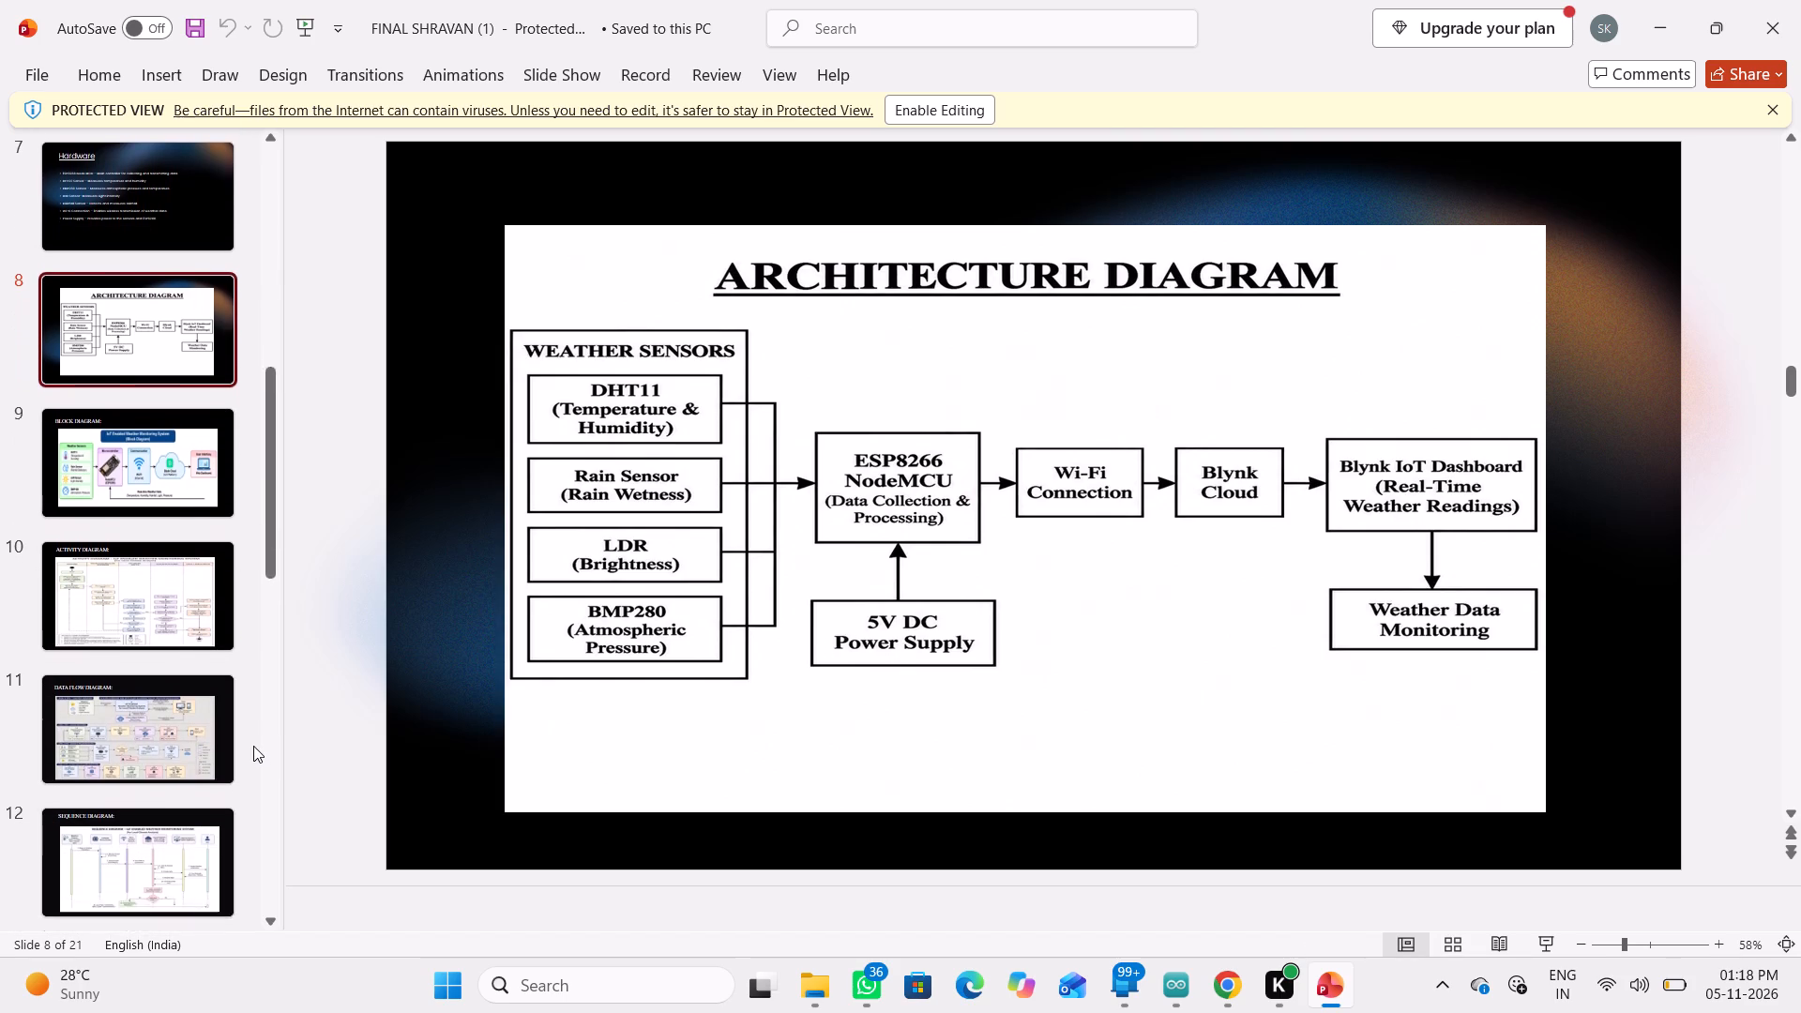
scroll(253, 746, down, 1)
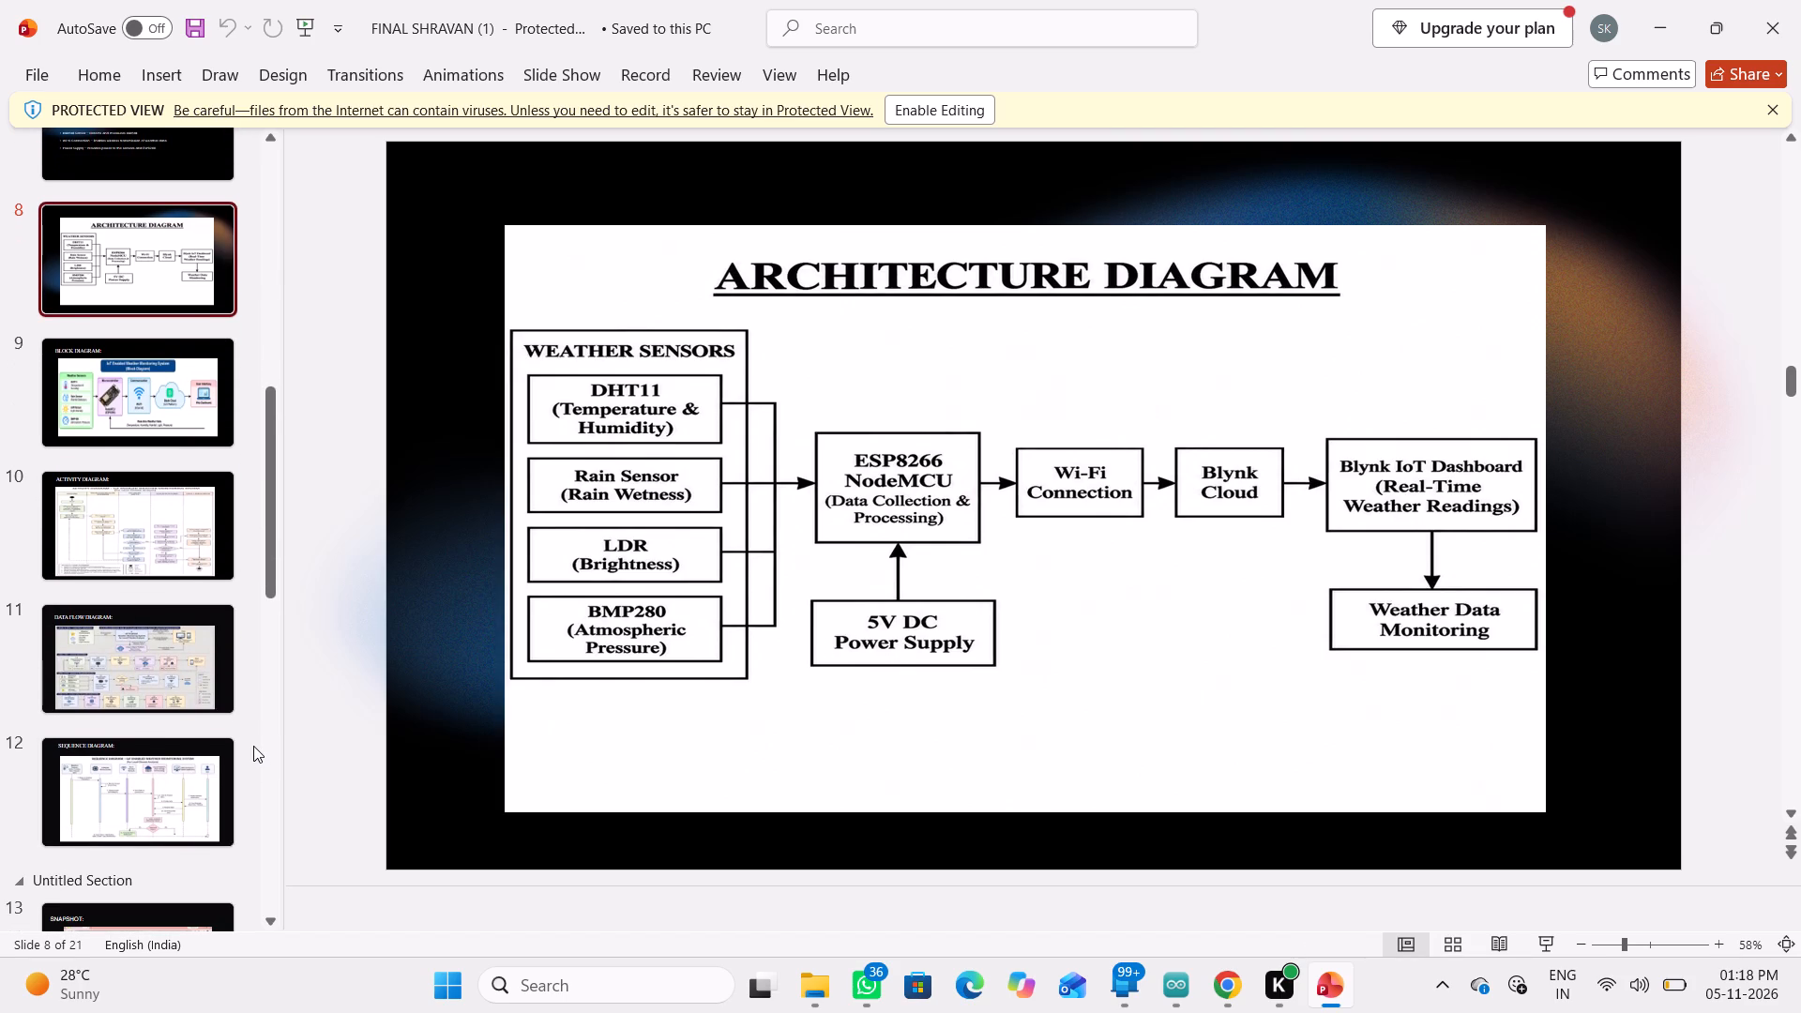
scroll(212, 587, down, 7)
scroll(174, 663, down, 5)
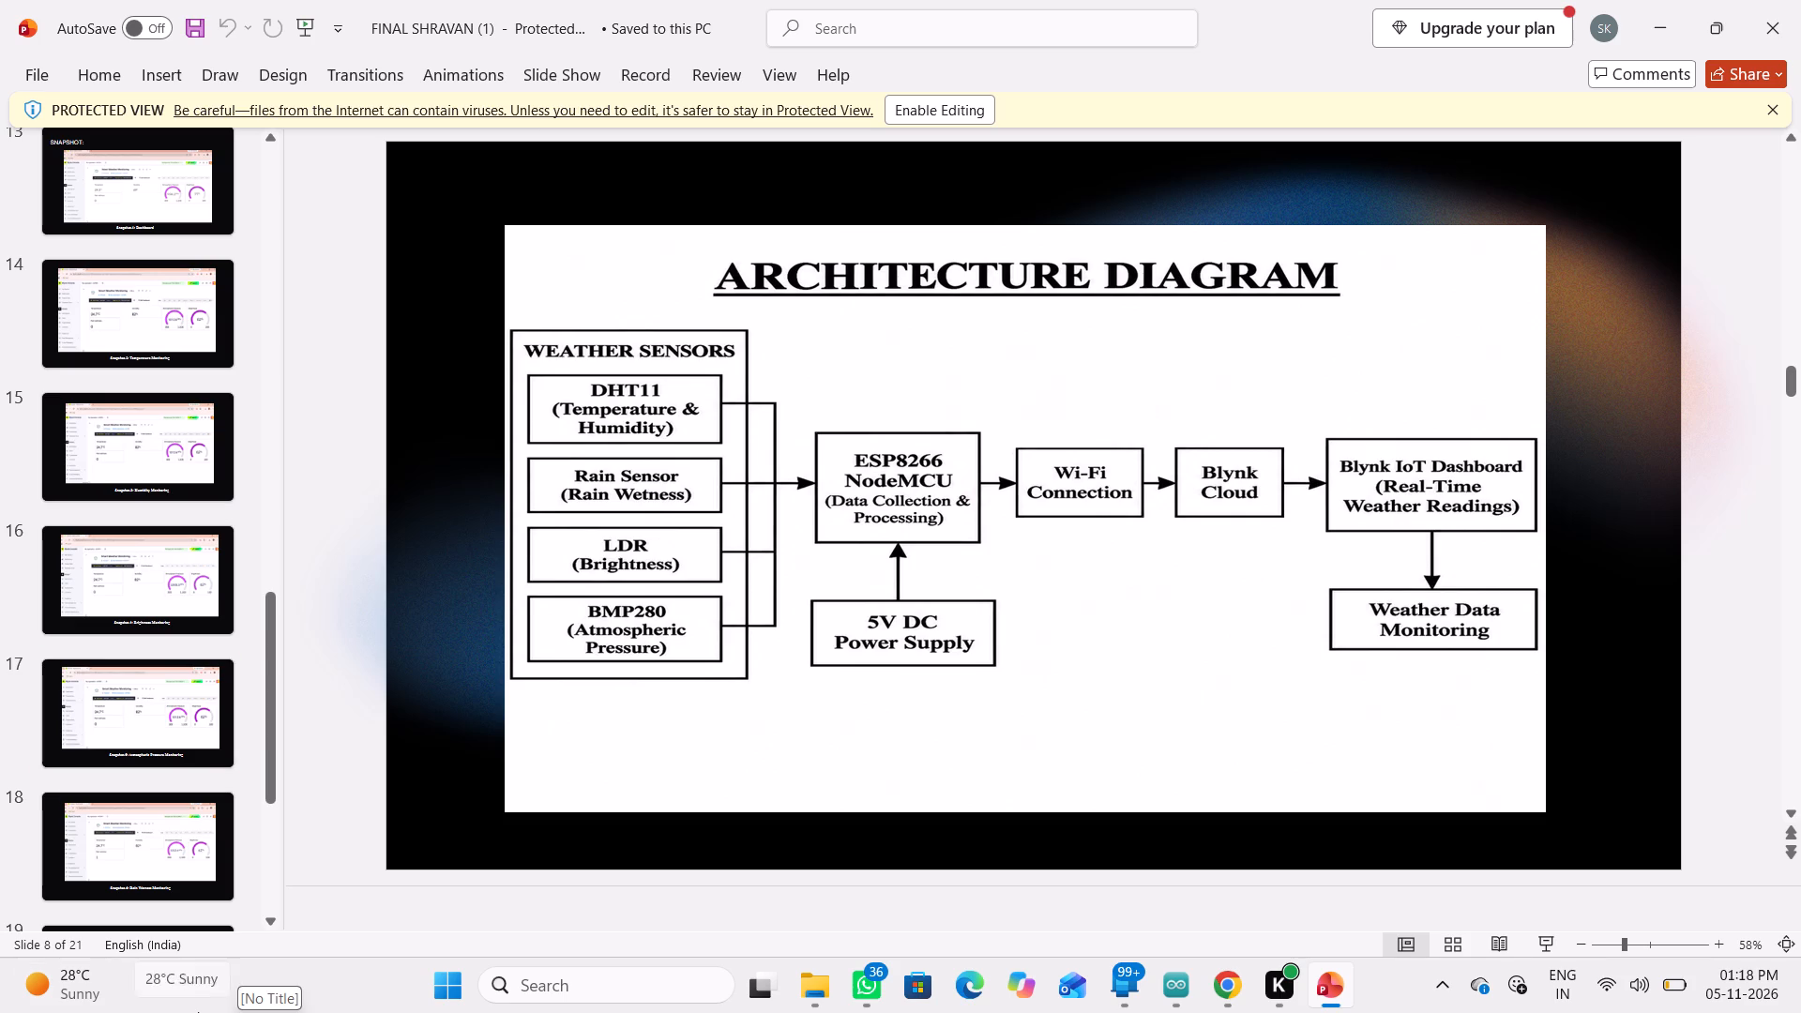
scroll(187, 1012, up, 5)
scroll(7, 868, up, 6)
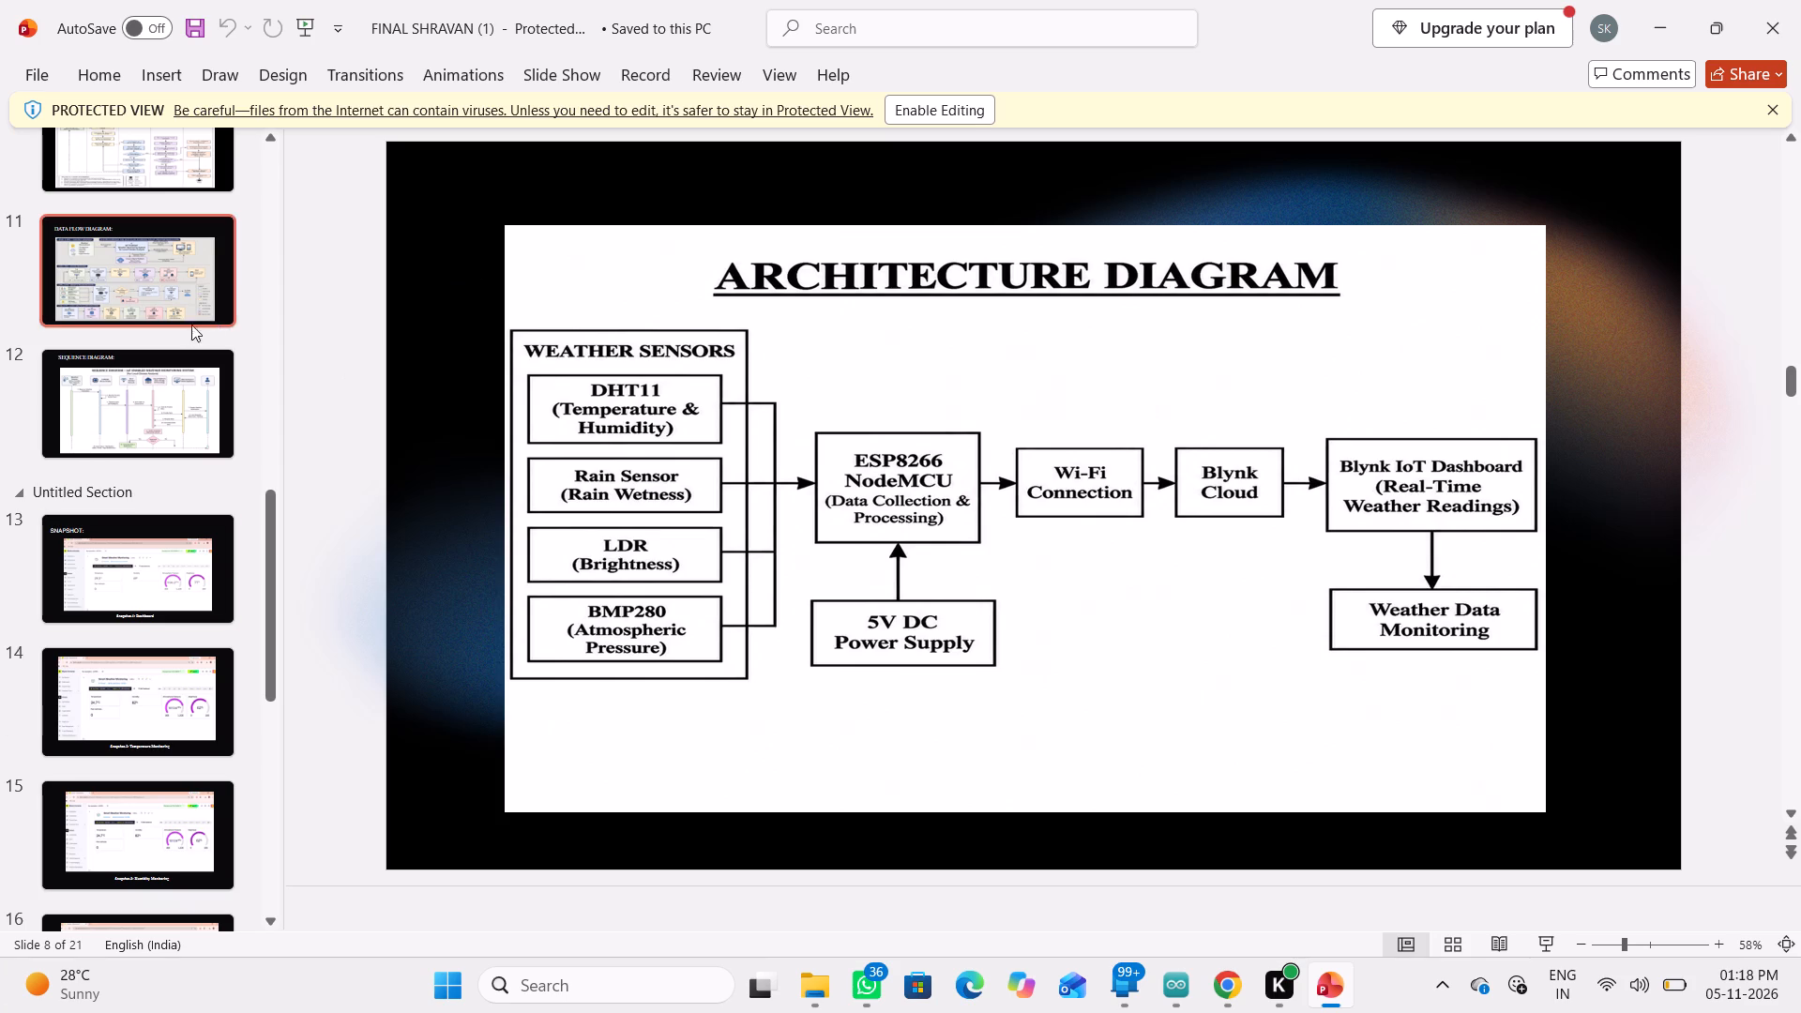
Review the data flow, activity, block and sequence diagram slides one by one.
click(183, 257)
scroll(172, 329, up, 3)
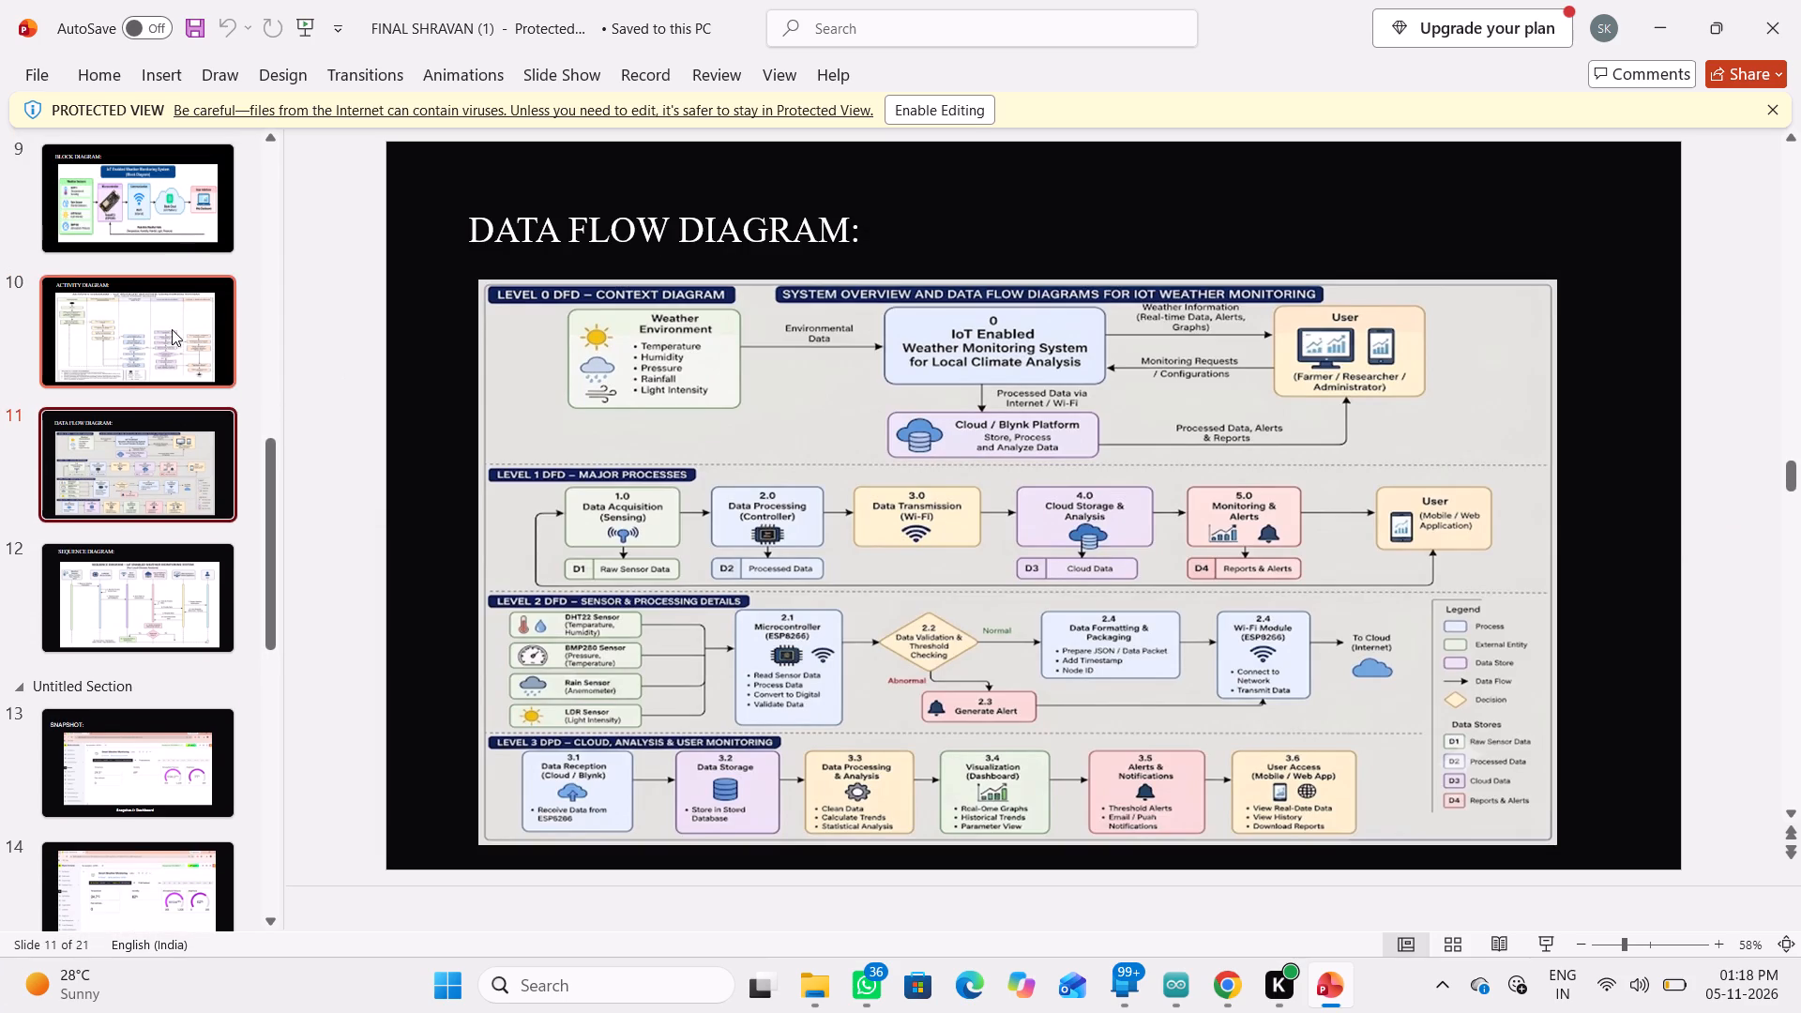
click(132, 366)
scroll(155, 361, up, 4)
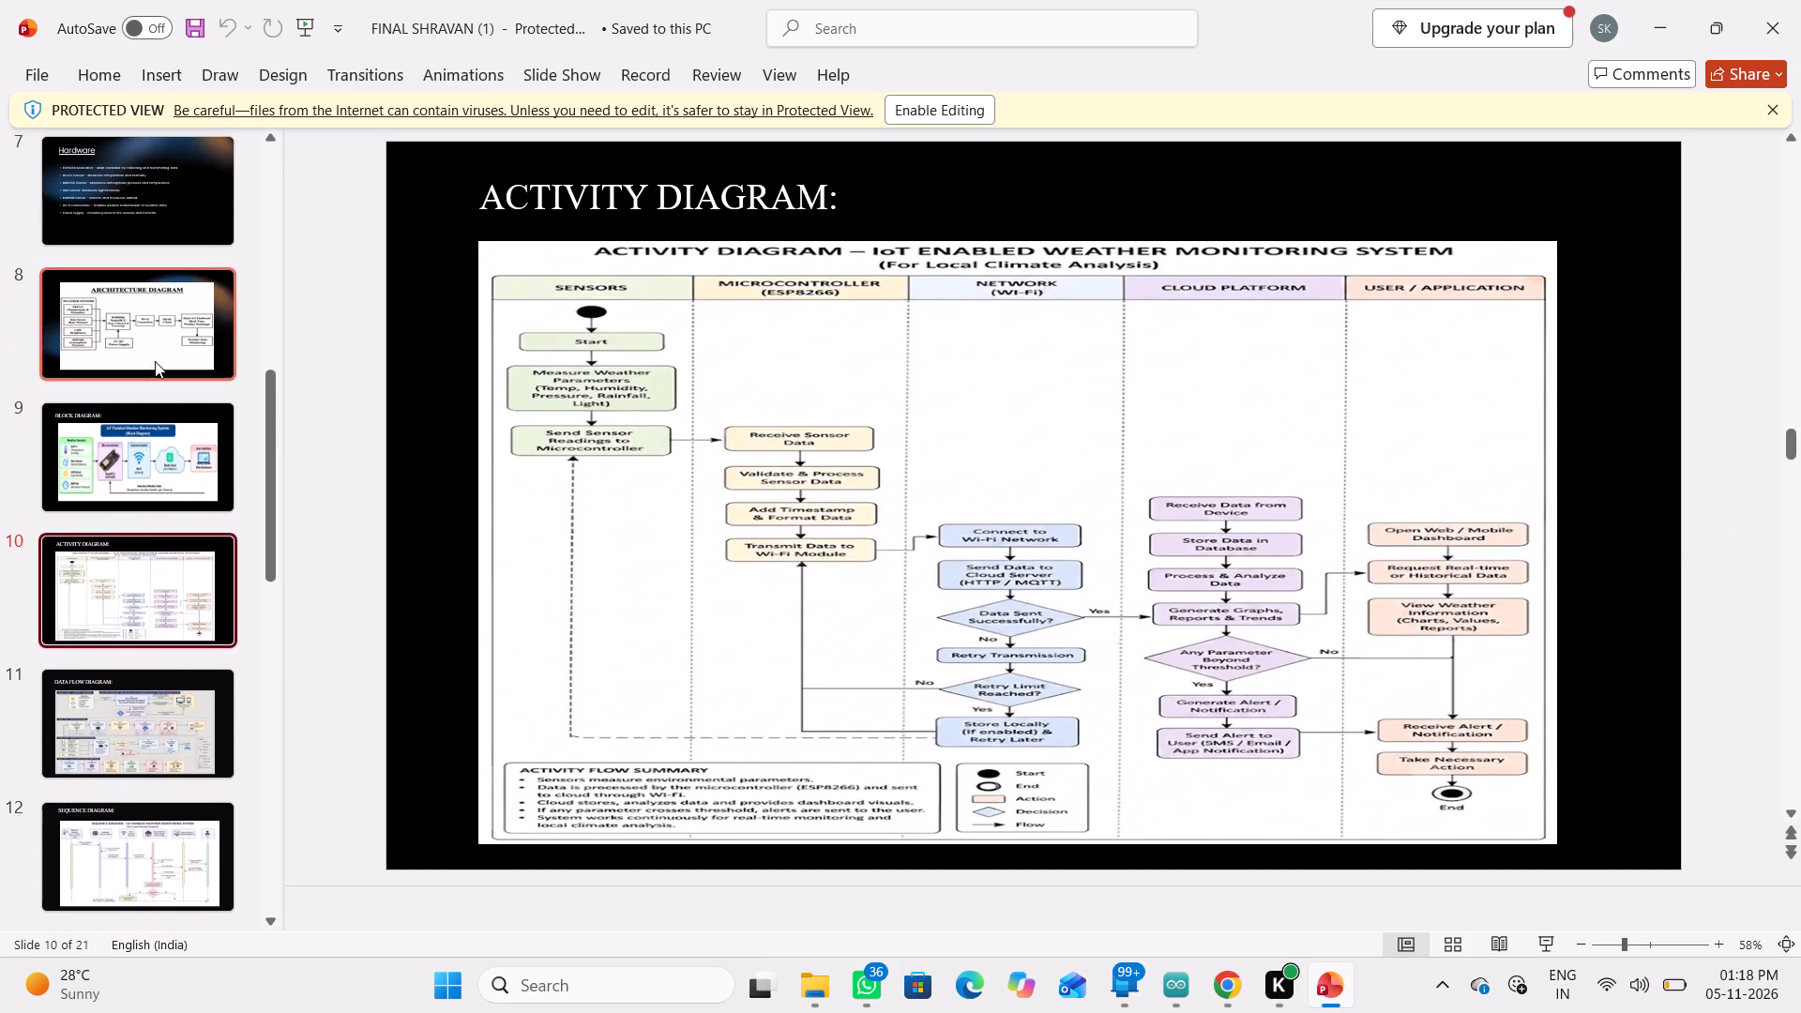
click(166, 330)
click(152, 462)
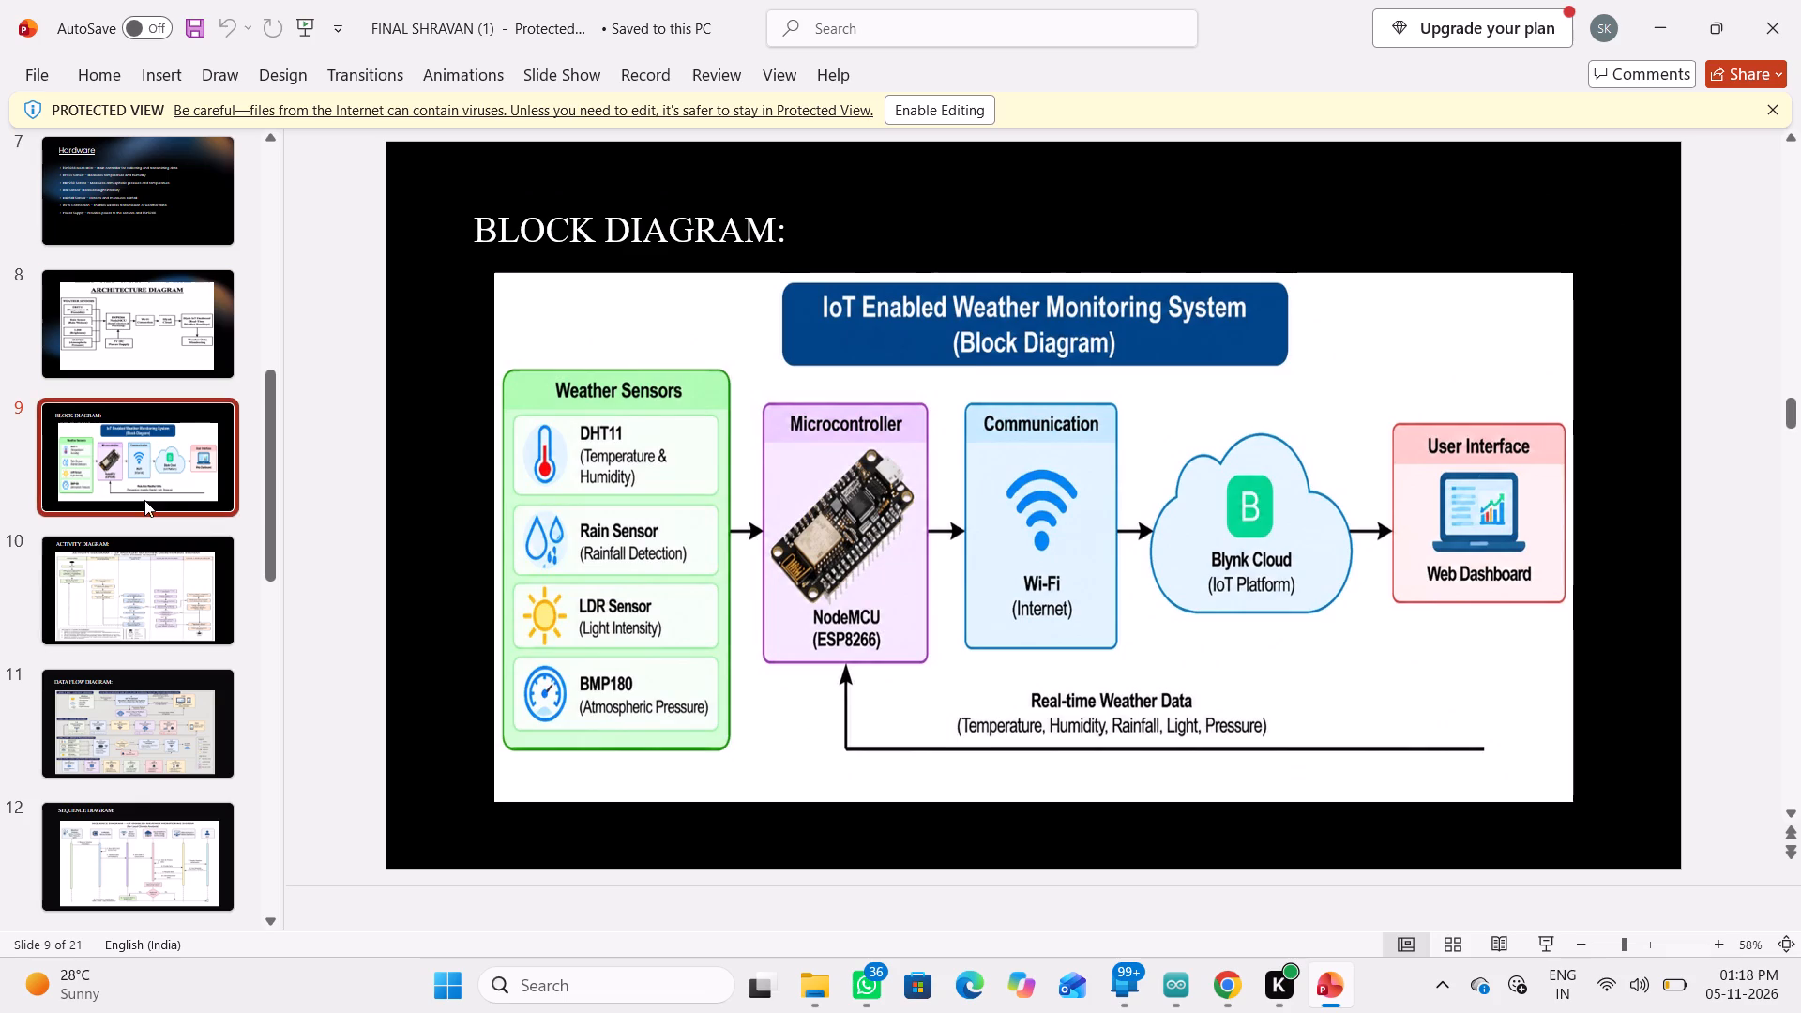
click(121, 579)
scroll(121, 579, down, 3)
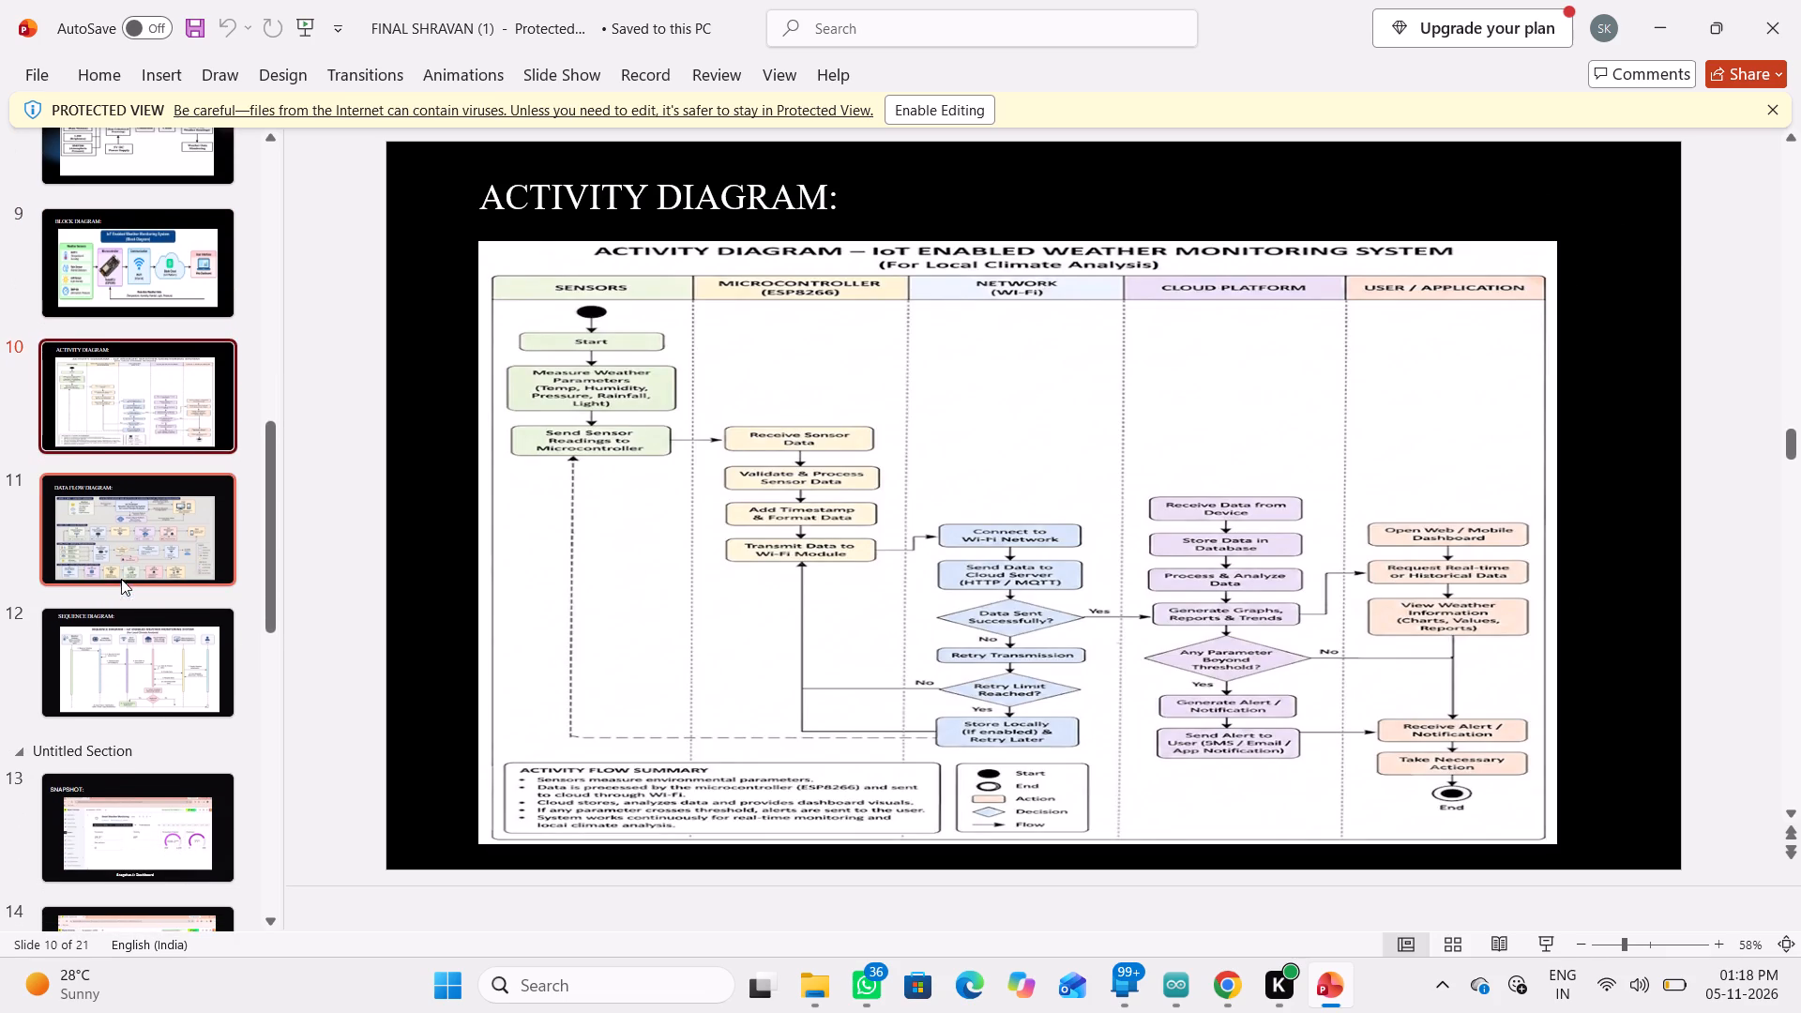
click(116, 565)
click(121, 643)
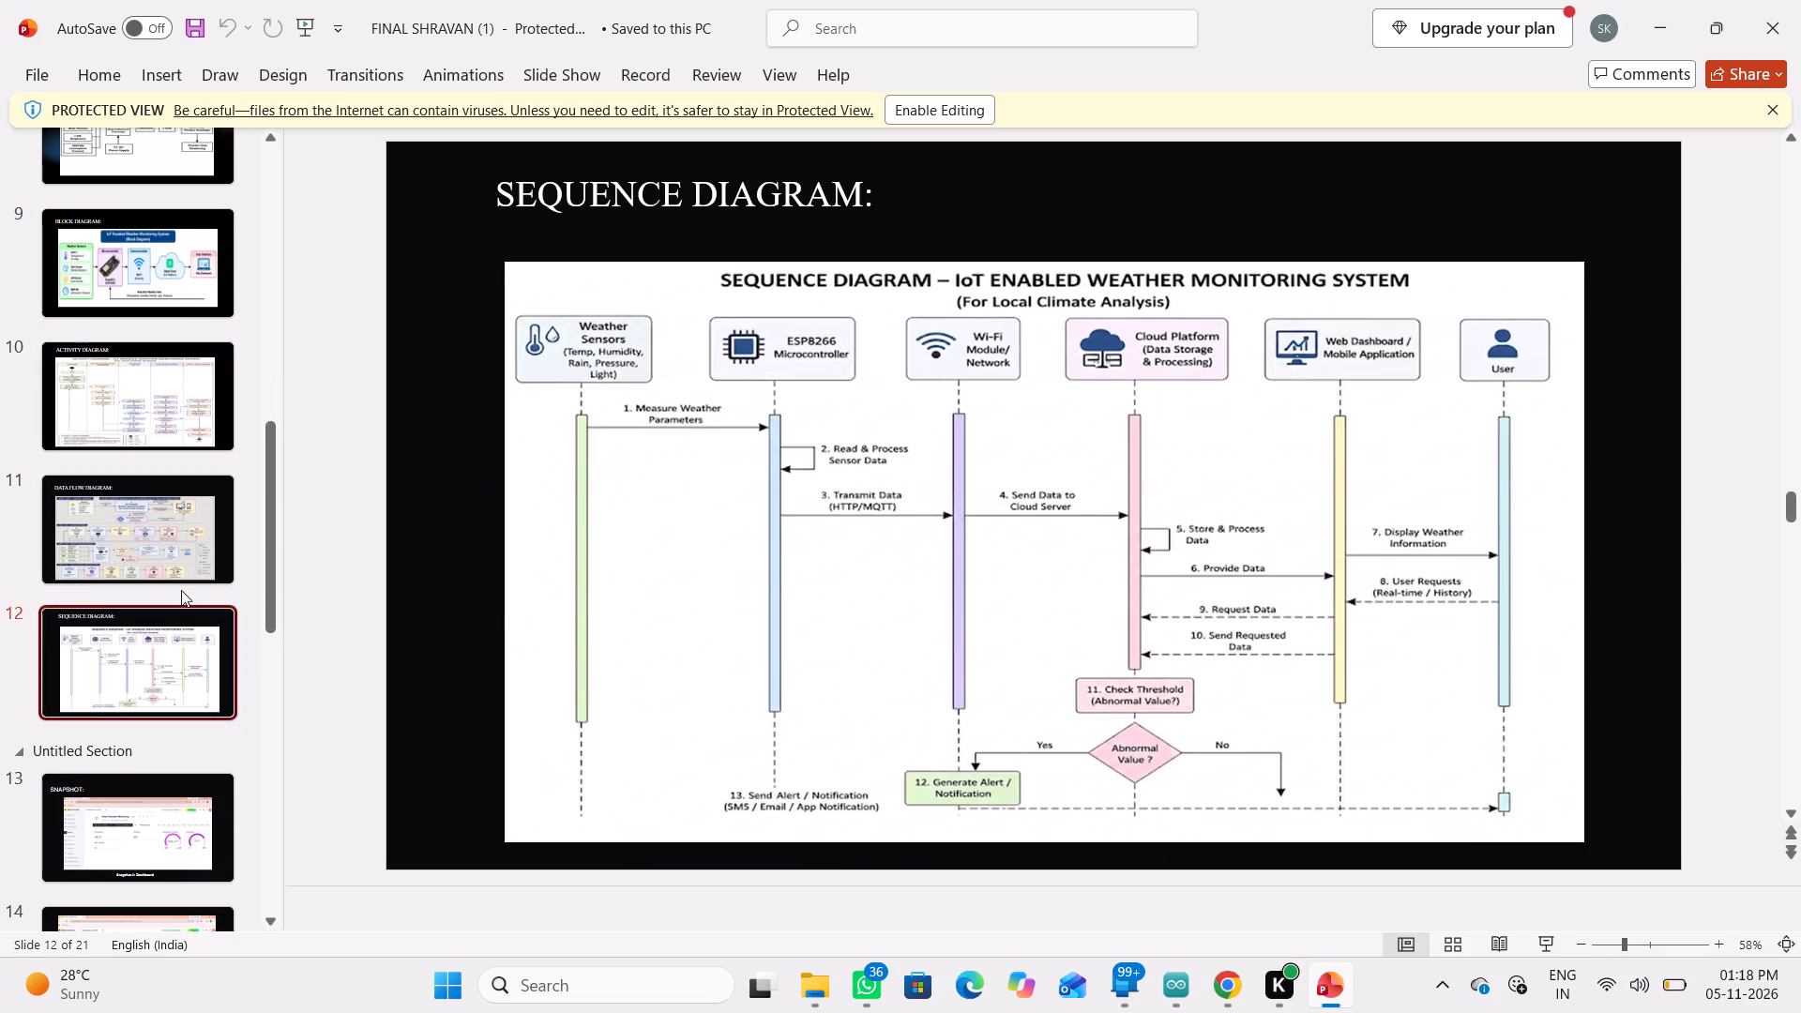
scroll(212, 574, down, 1)
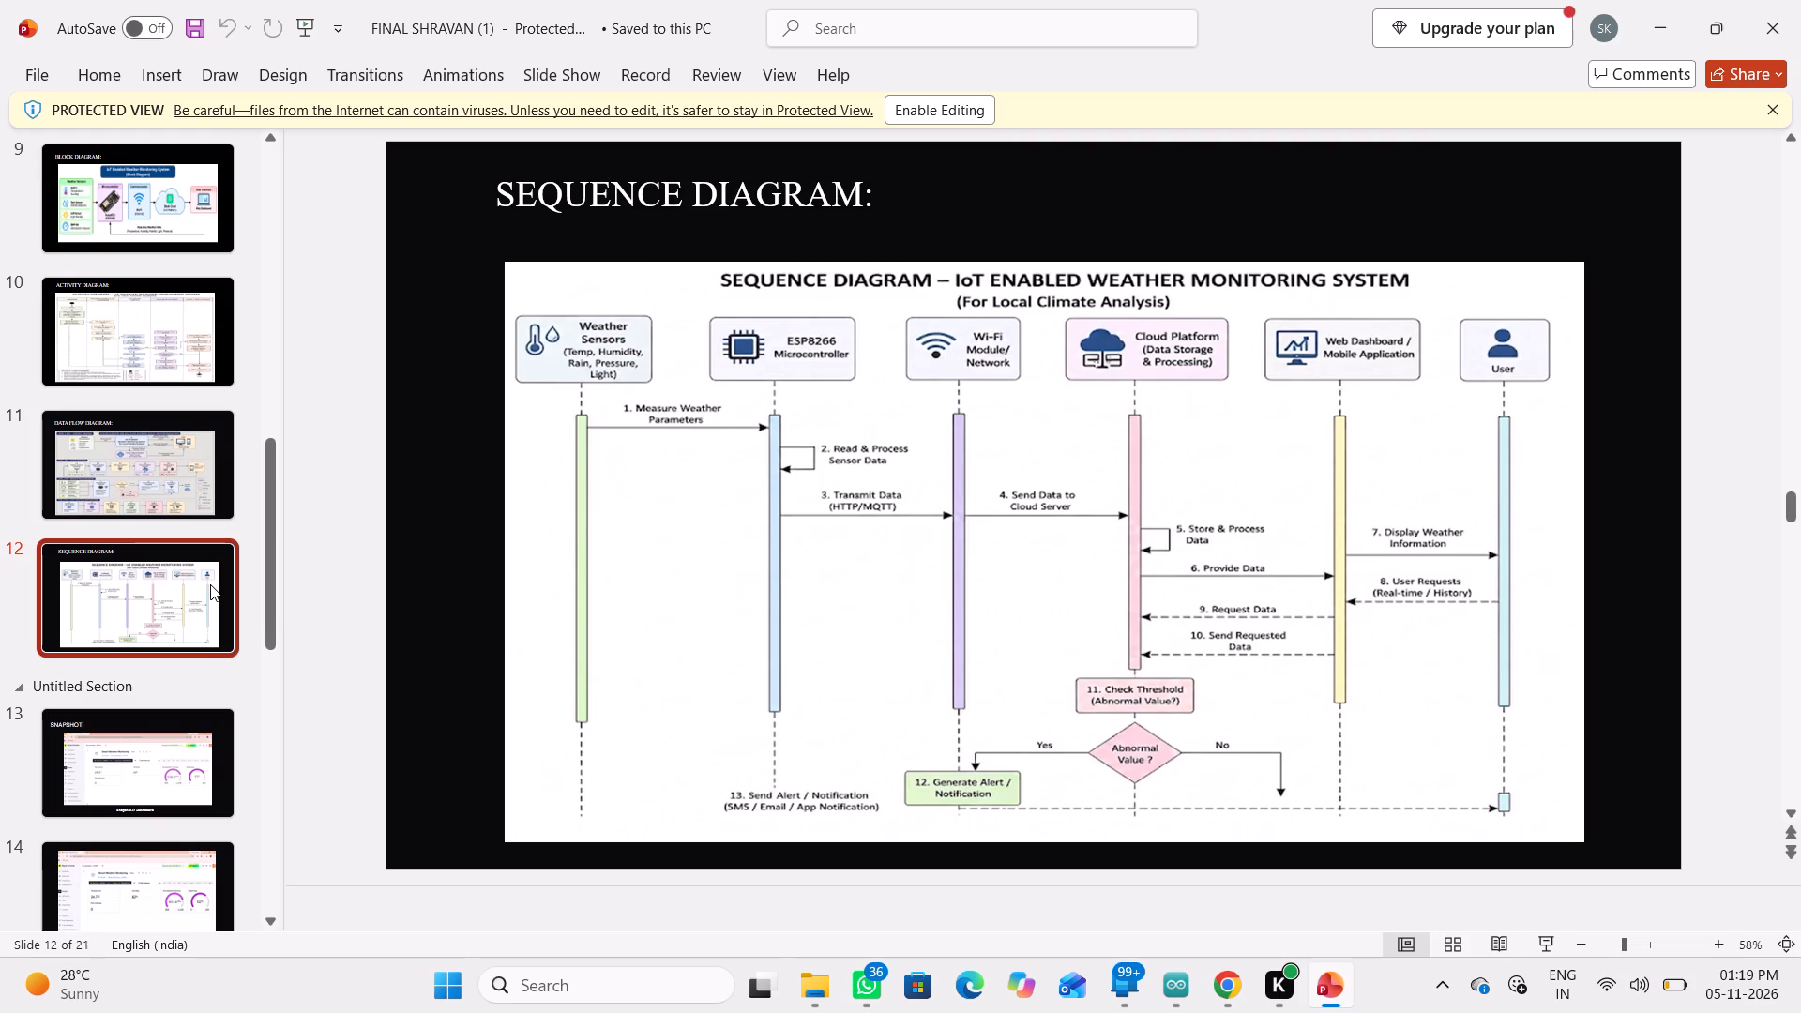
key(Right)
key(Right)
click(118, 610)
click(104, 455)
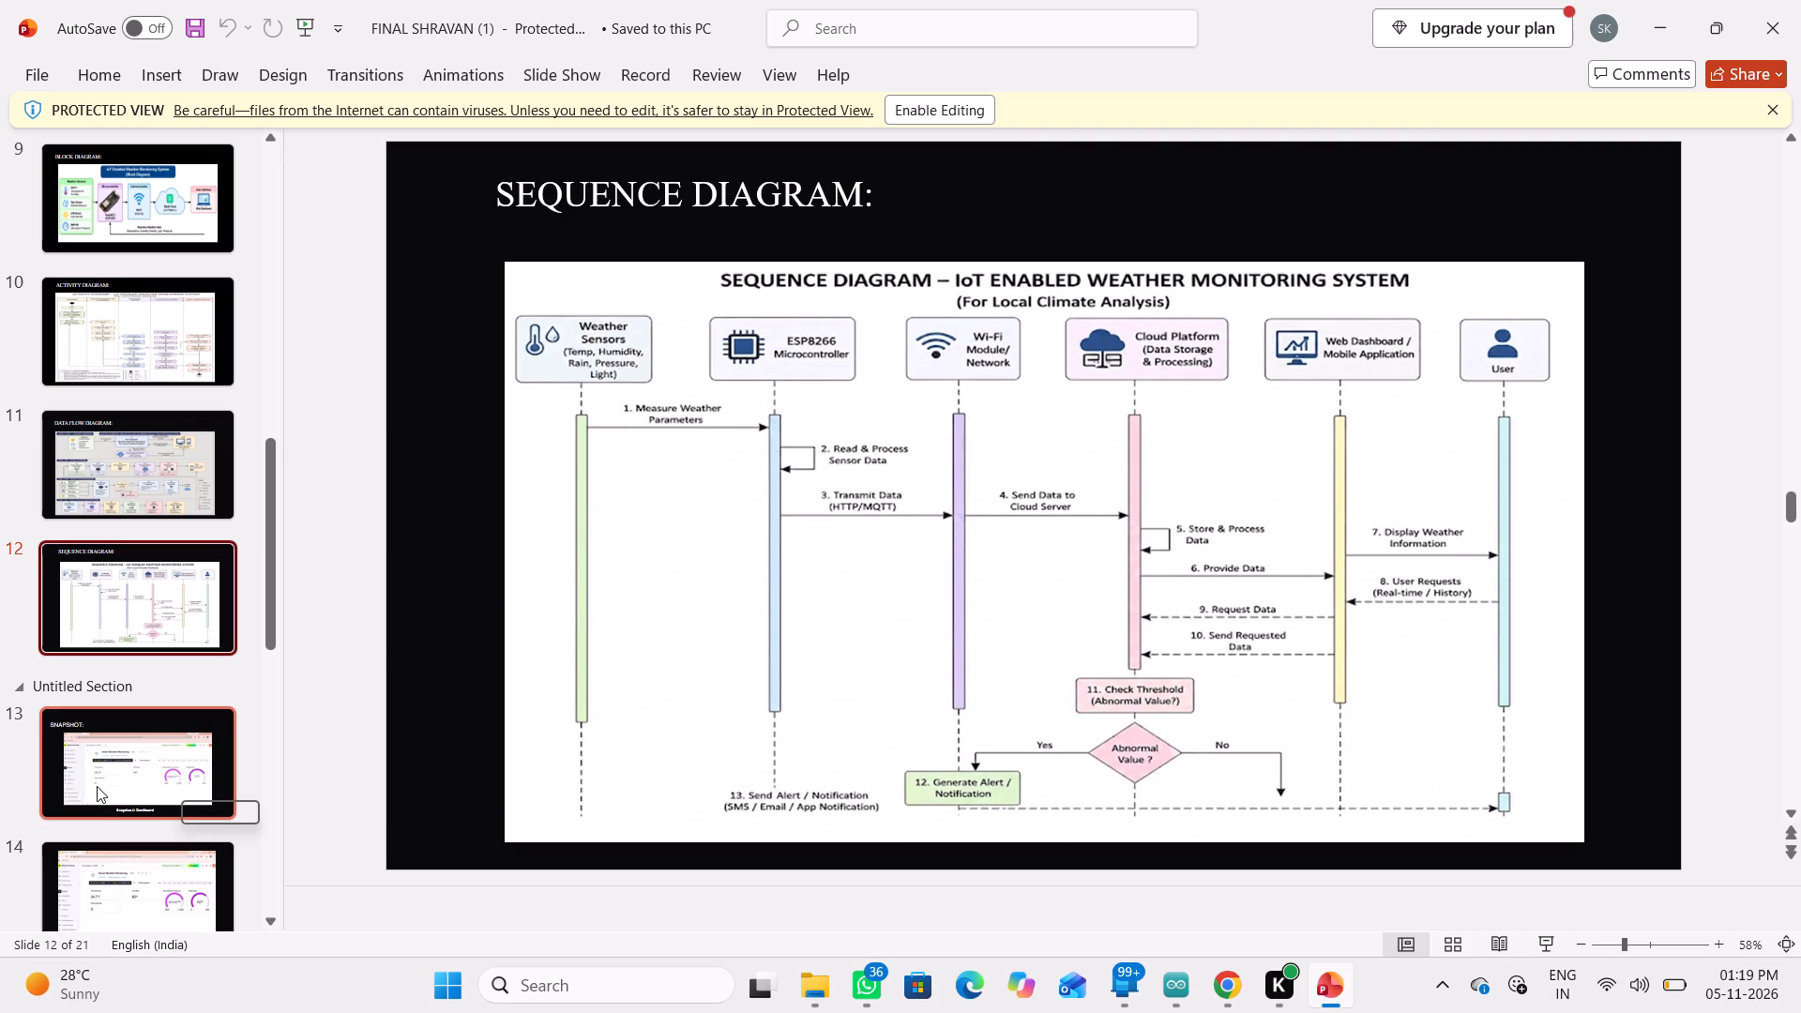
scroll(142, 674, down, 2)
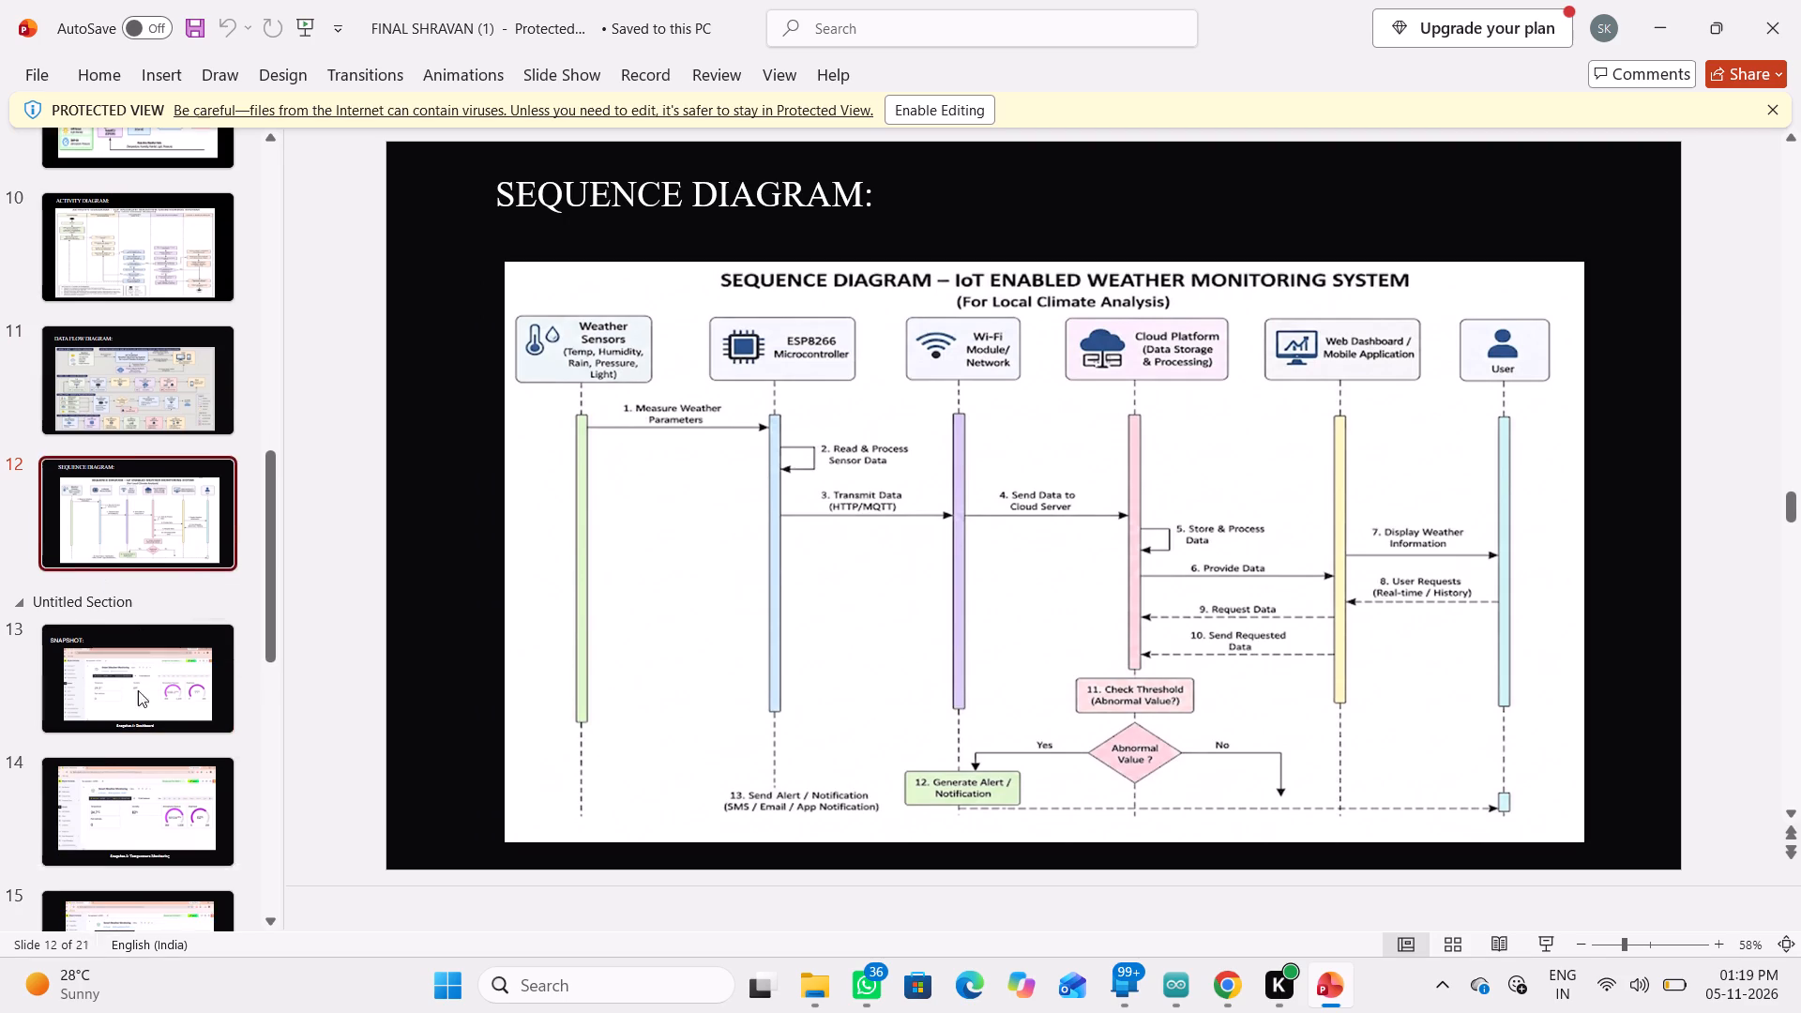
scroll(138, 690, down, 1)
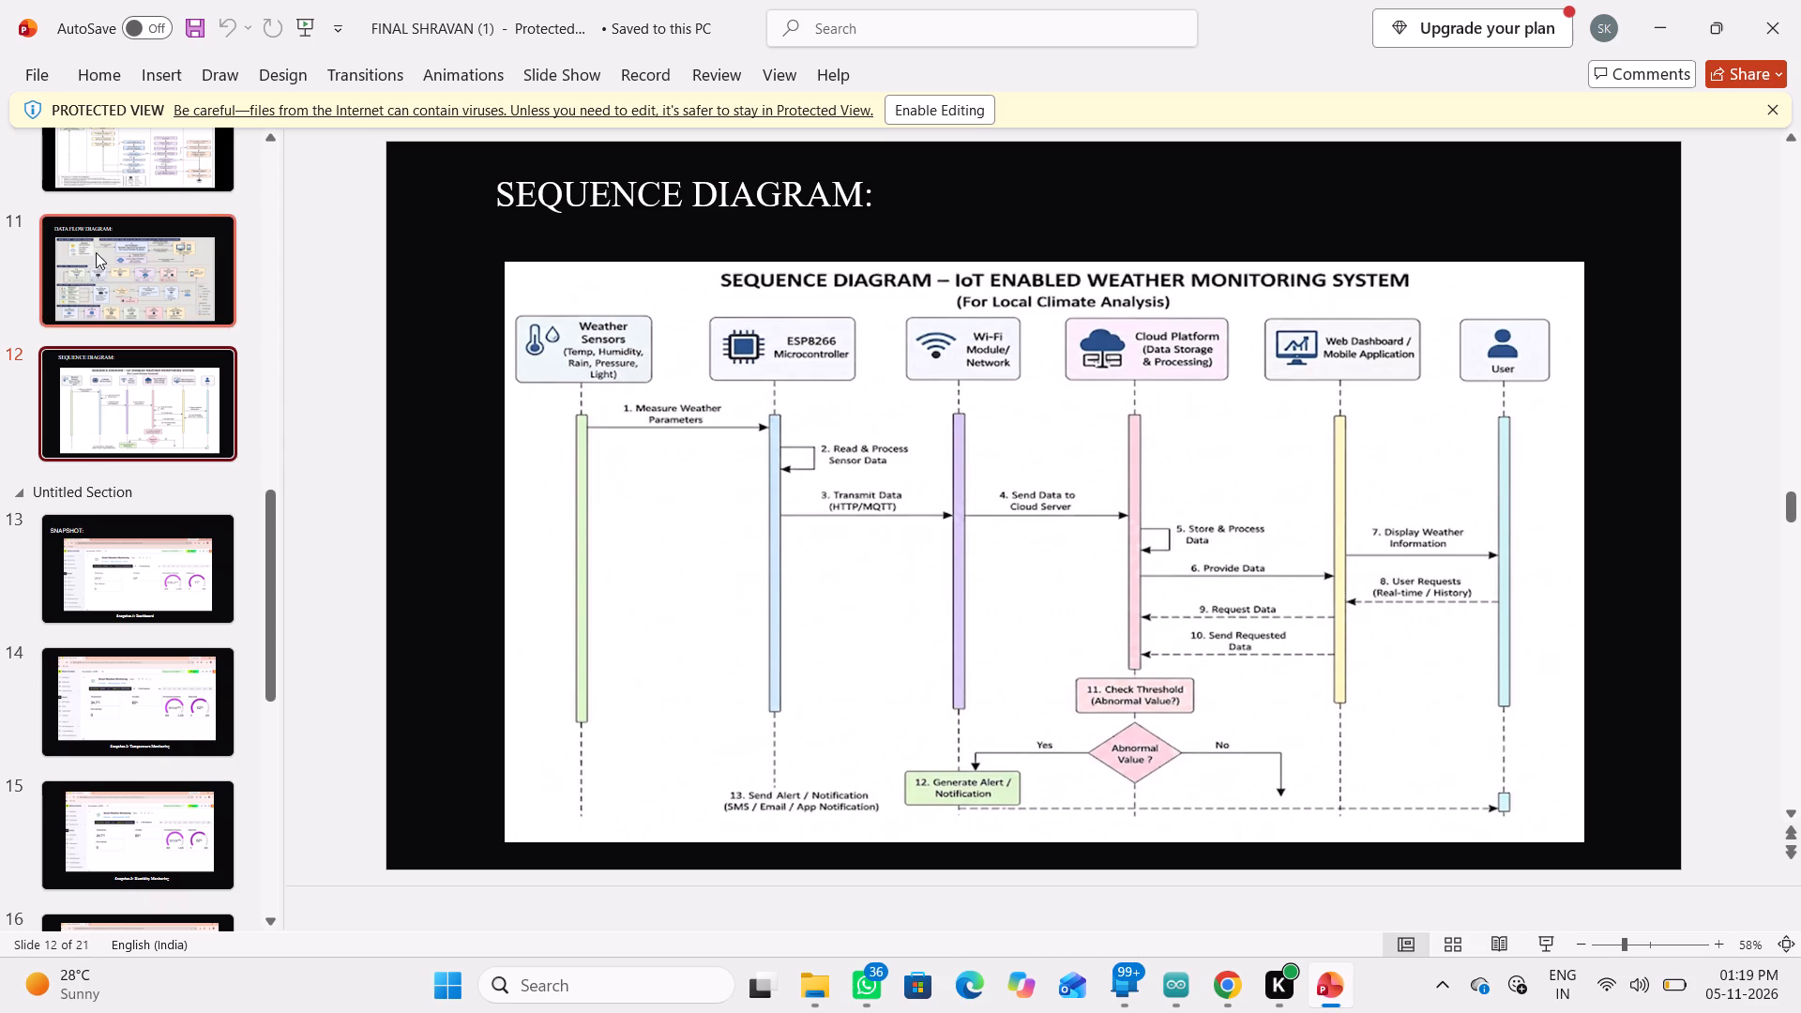
Go through slides 8 to 12 again to check the order of the architecture, block, activity, data flow and sequence diagrams.
click(127, 286)
scroll(179, 249, up, 2)
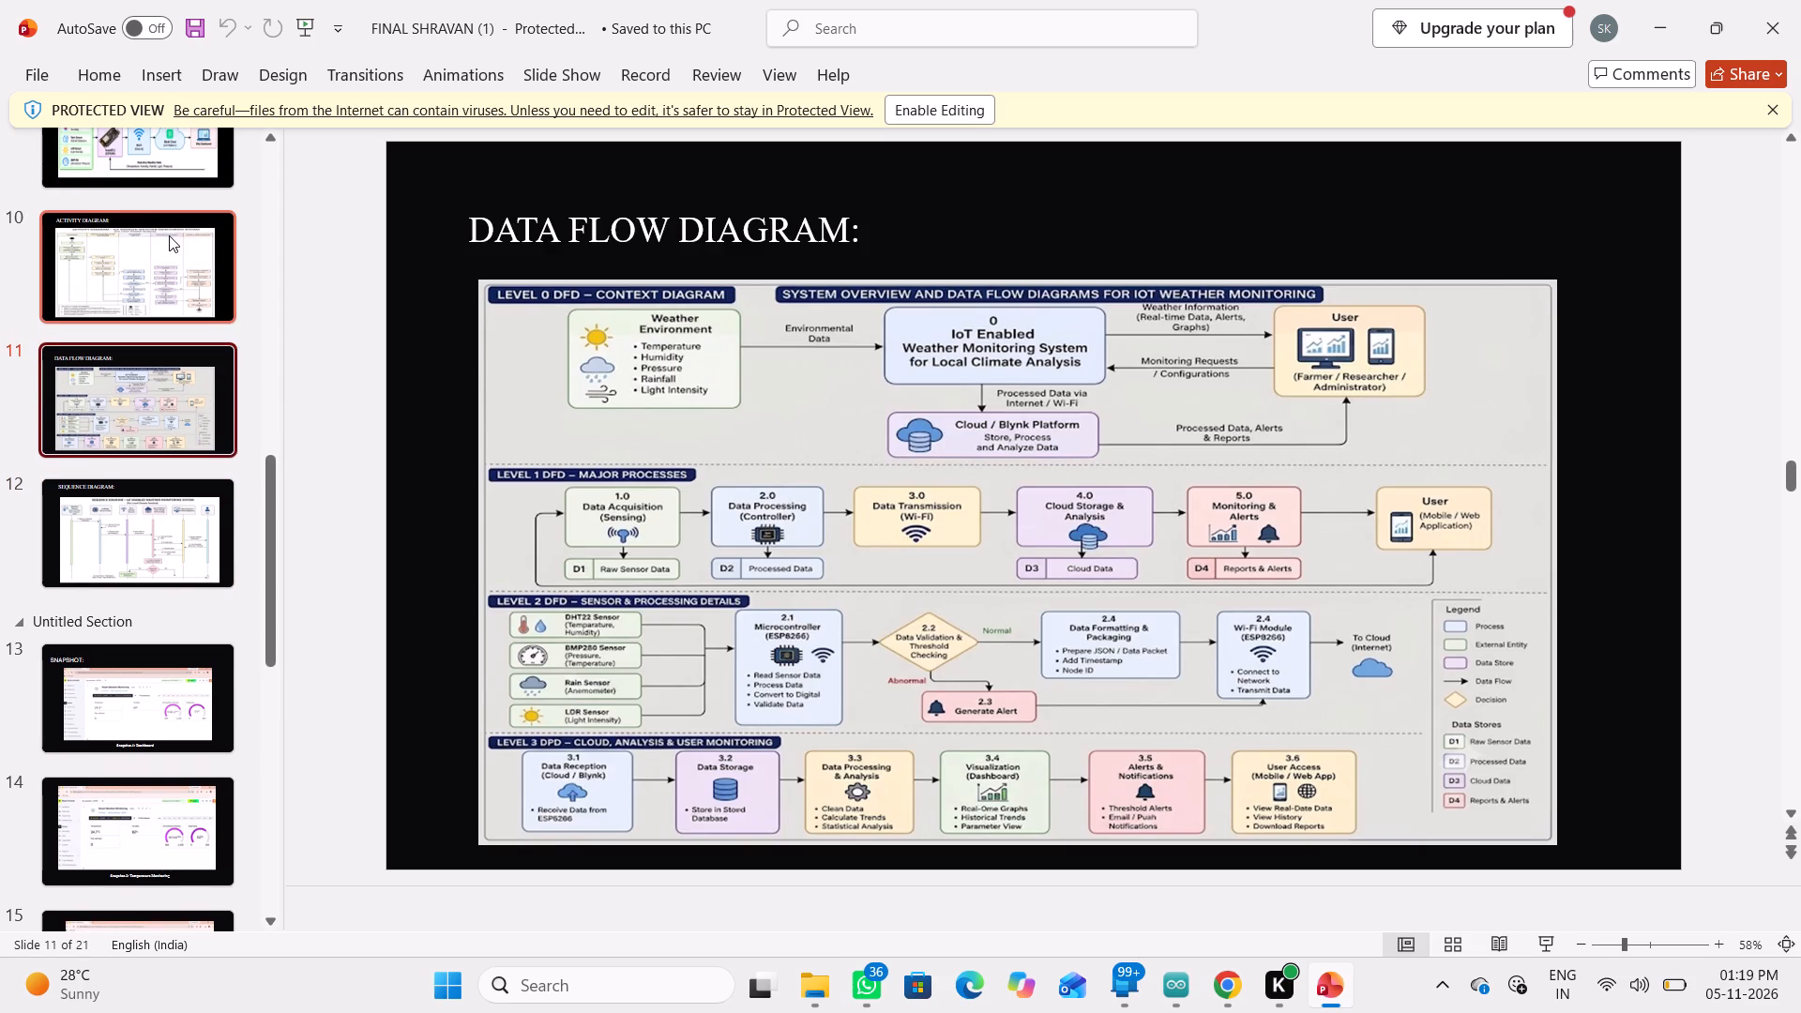
click(169, 235)
scroll(170, 236, up, 4)
click(143, 376)
click(148, 329)
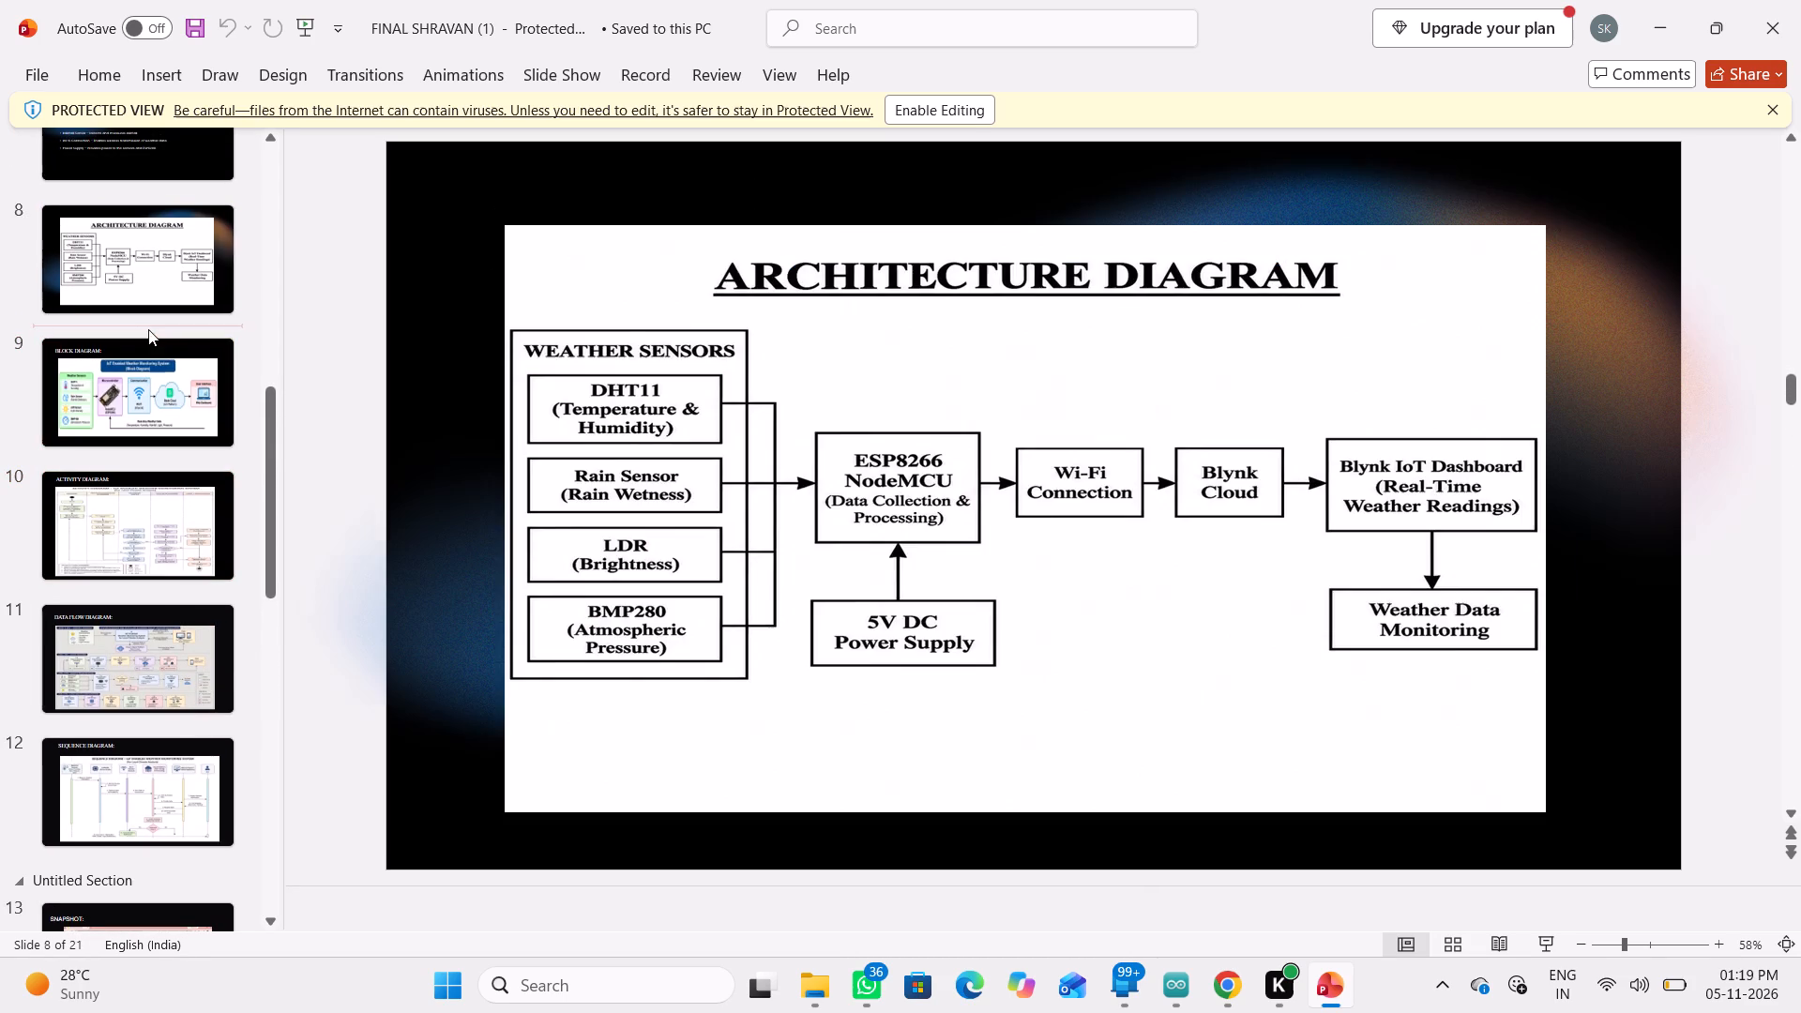
click(157, 312)
click(146, 381)
click(157, 502)
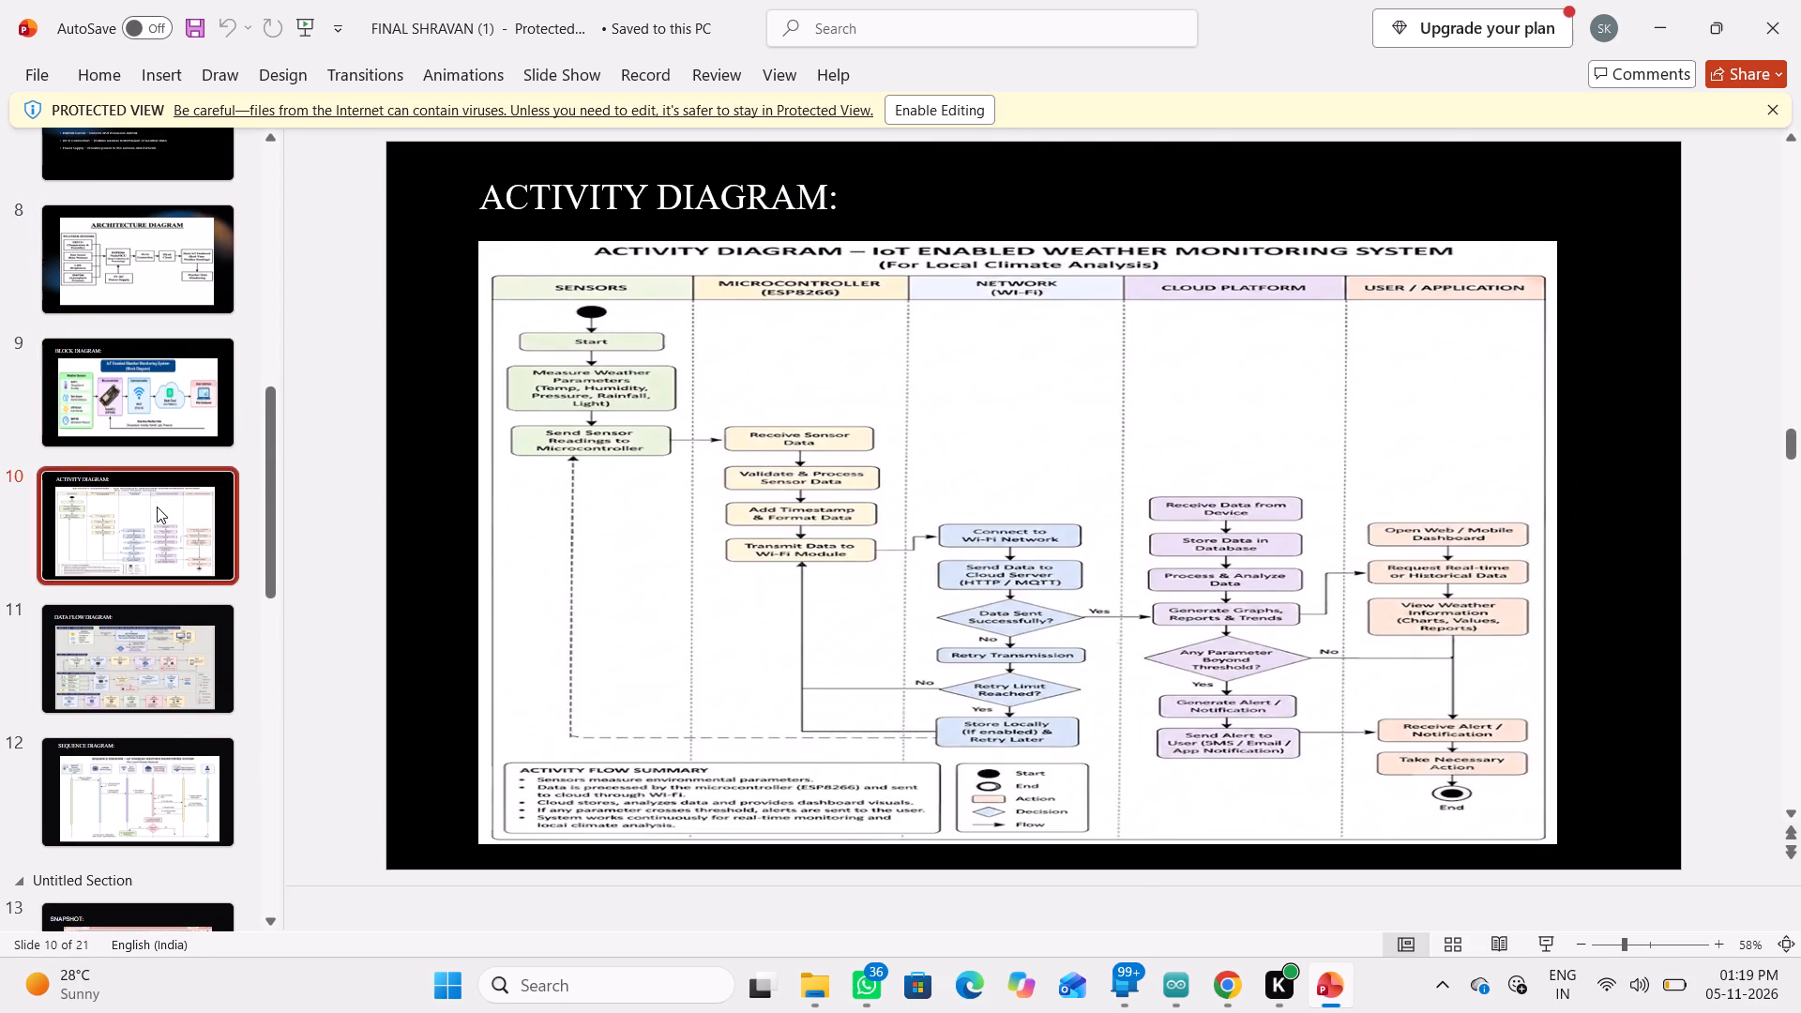
click(129, 653)
scroll(134, 695, down, 2)
click(134, 695)
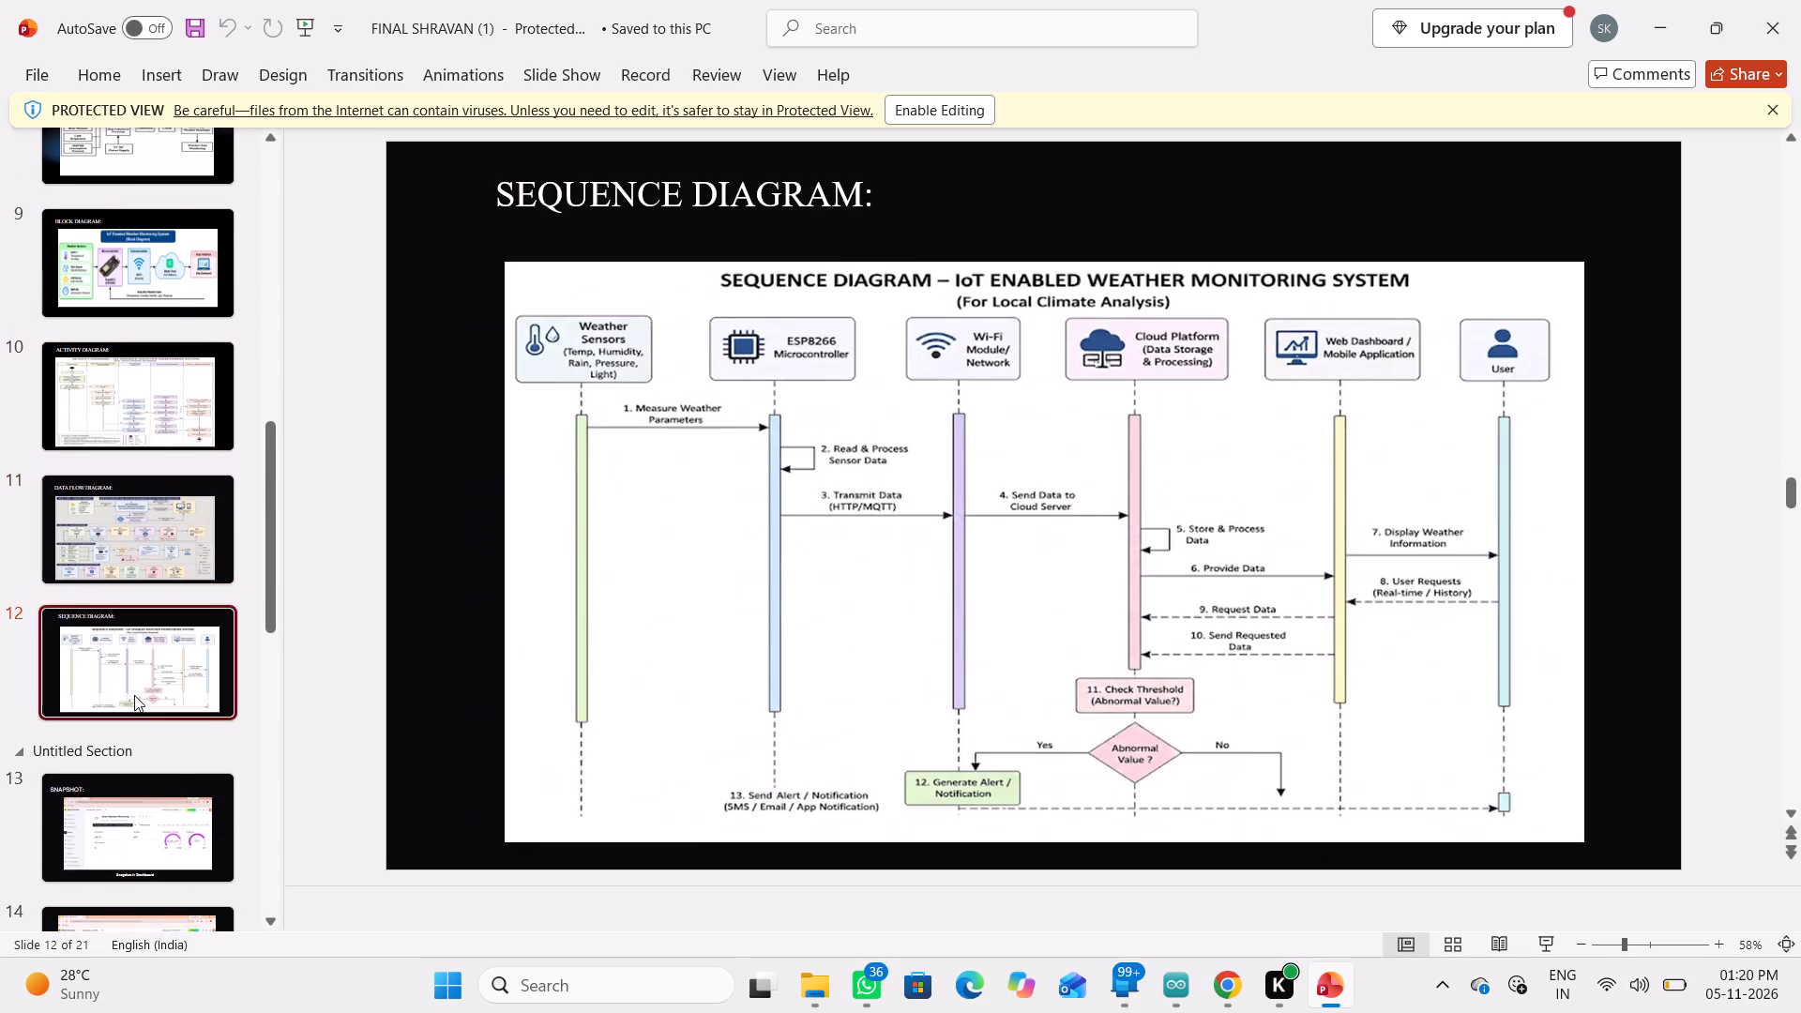
click(150, 853)
click(192, 616)
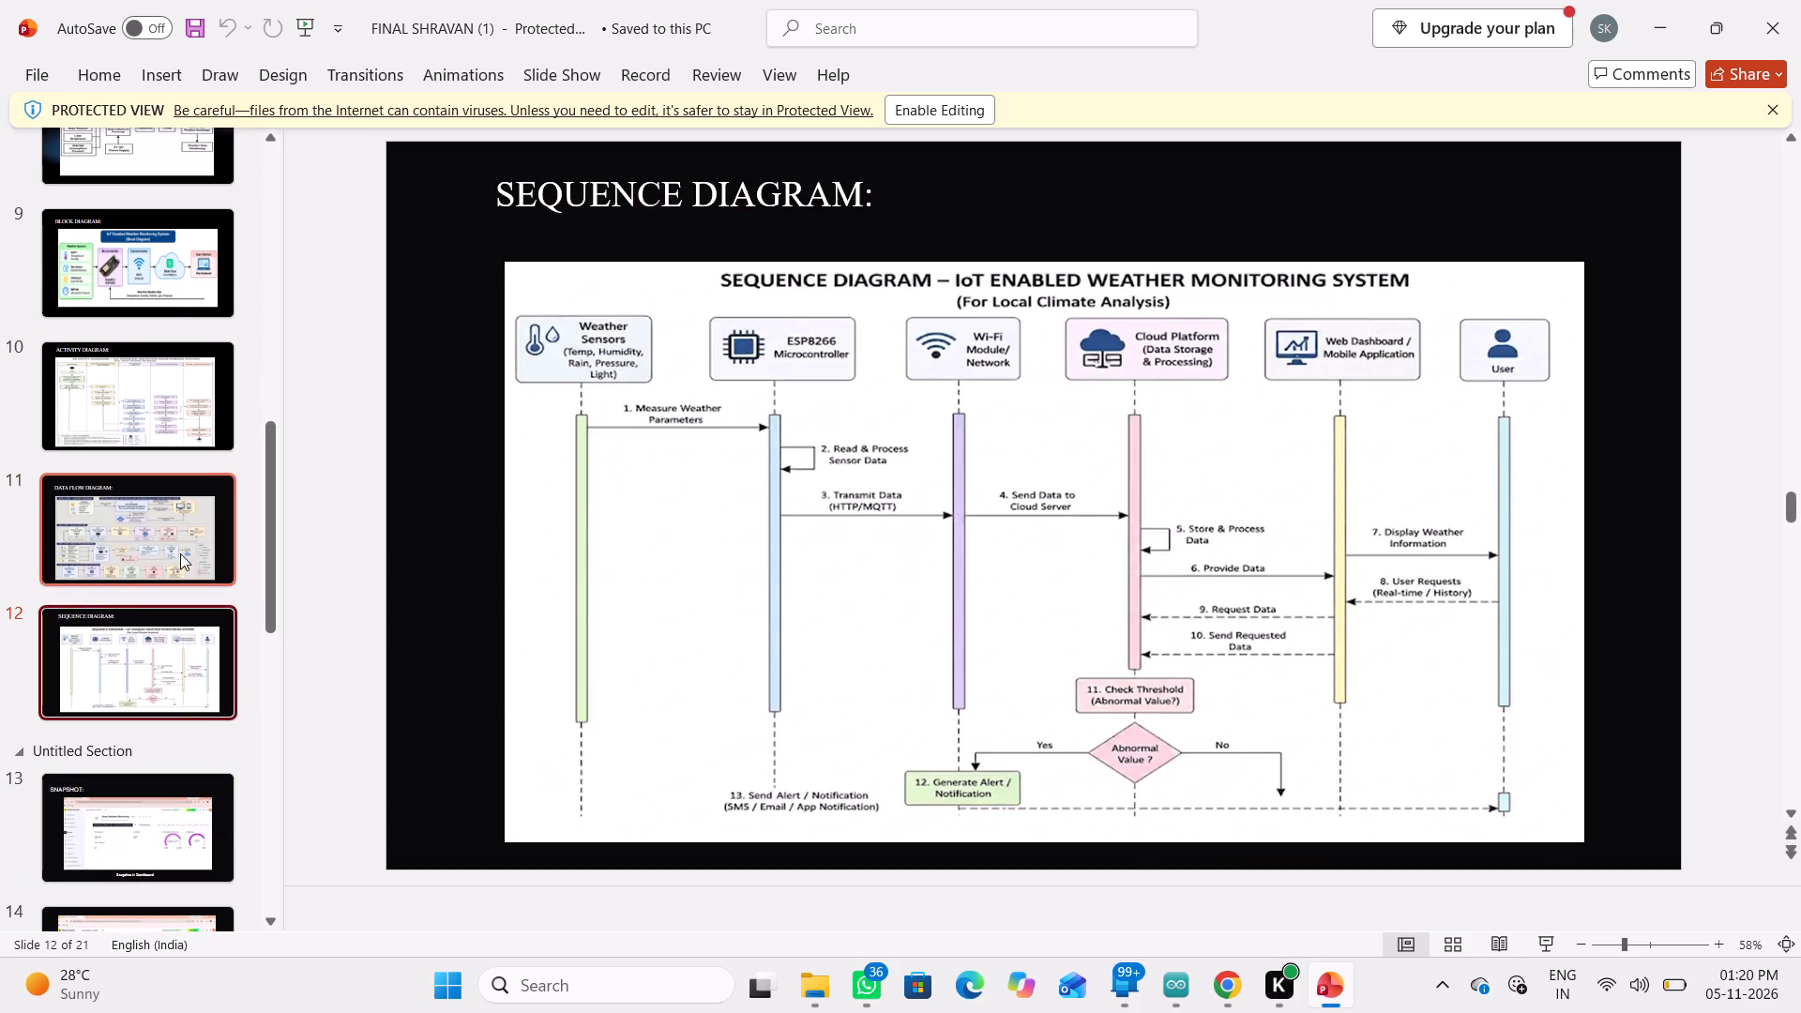
click(180, 552)
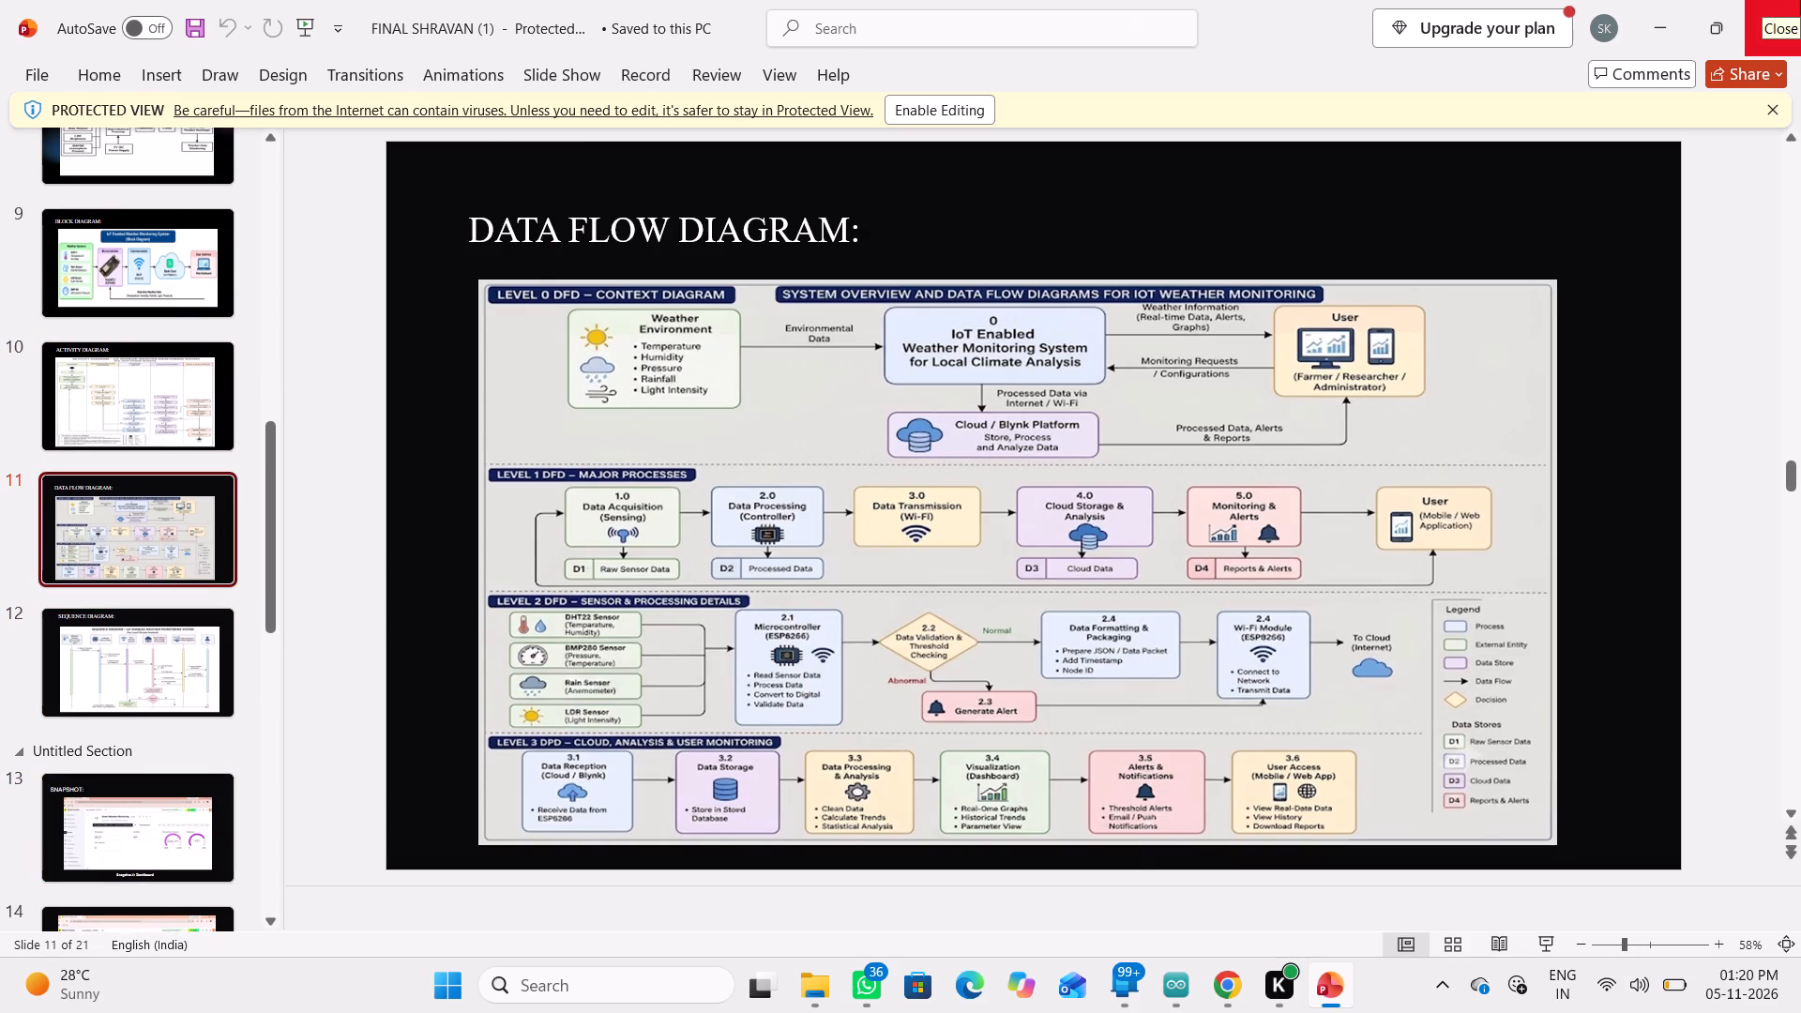
Enable editing of the presentation opened in Protected View.
click(939, 97)
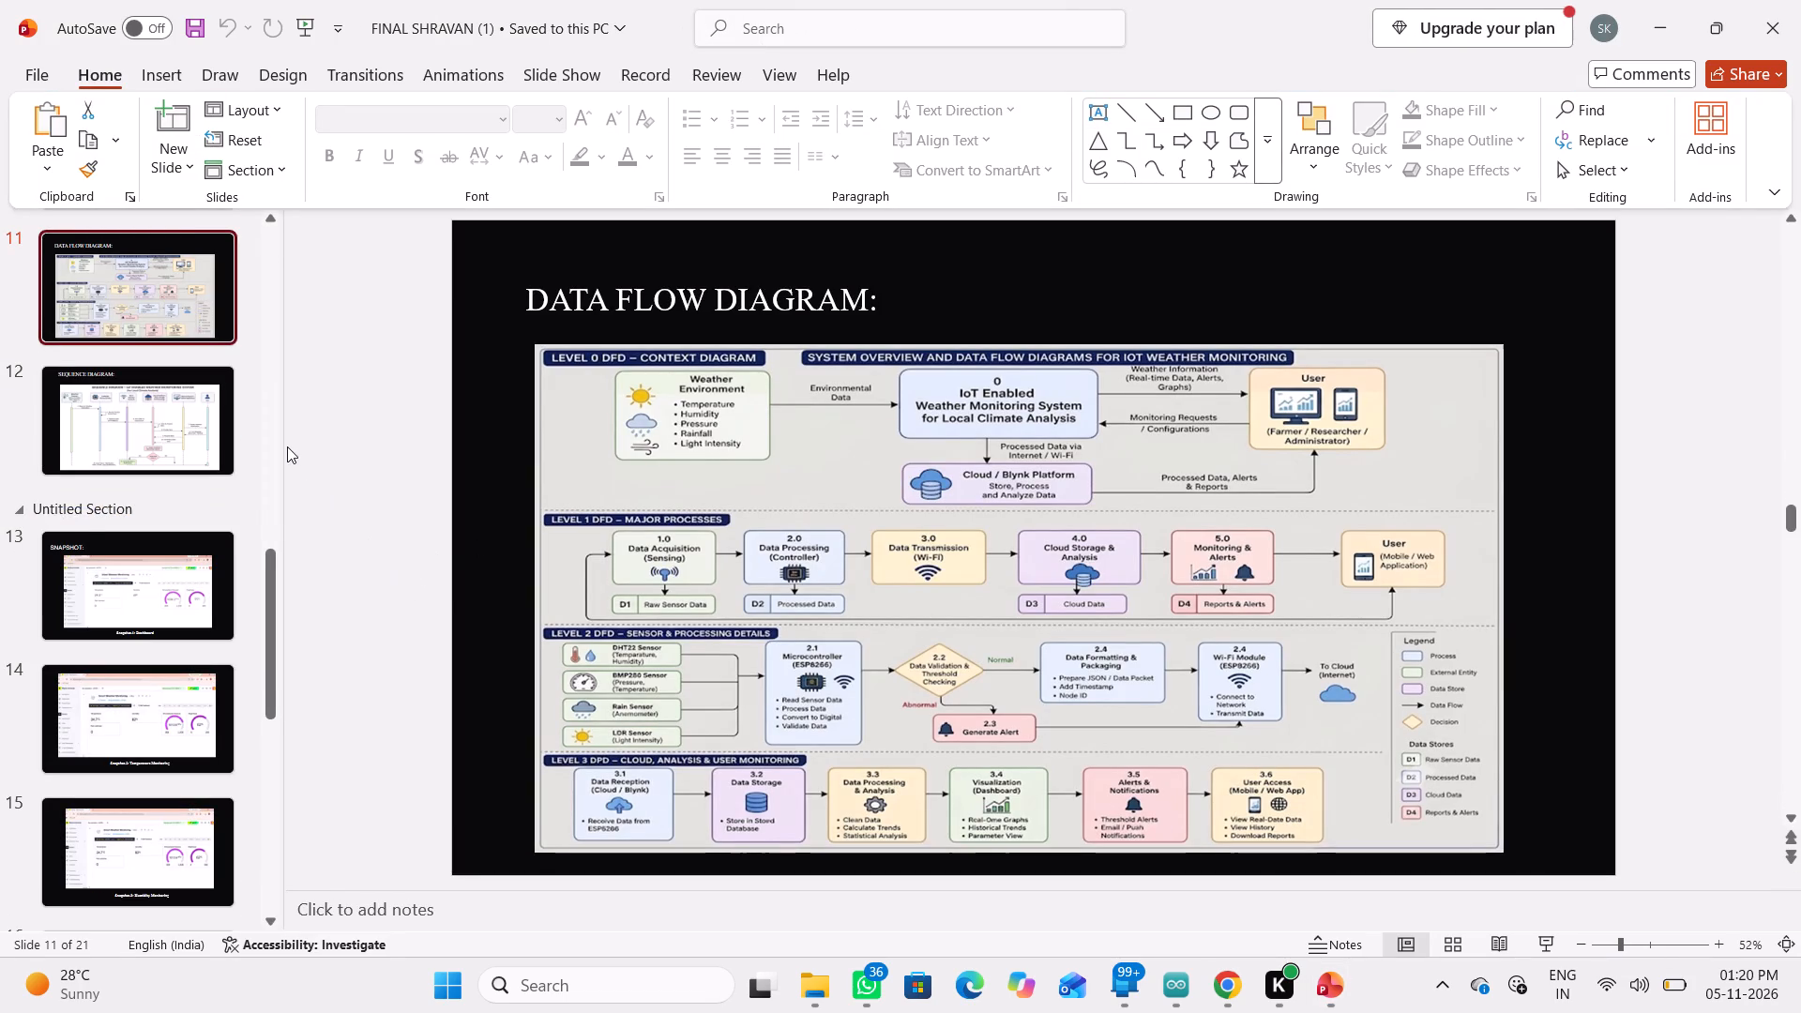
Insert a new bullet line after System Requirements in the table of contents on slide 2.
scroll(287, 446, up, 3)
scroll(756, 530, up, 6)
scroll(459, 547, up, 1)
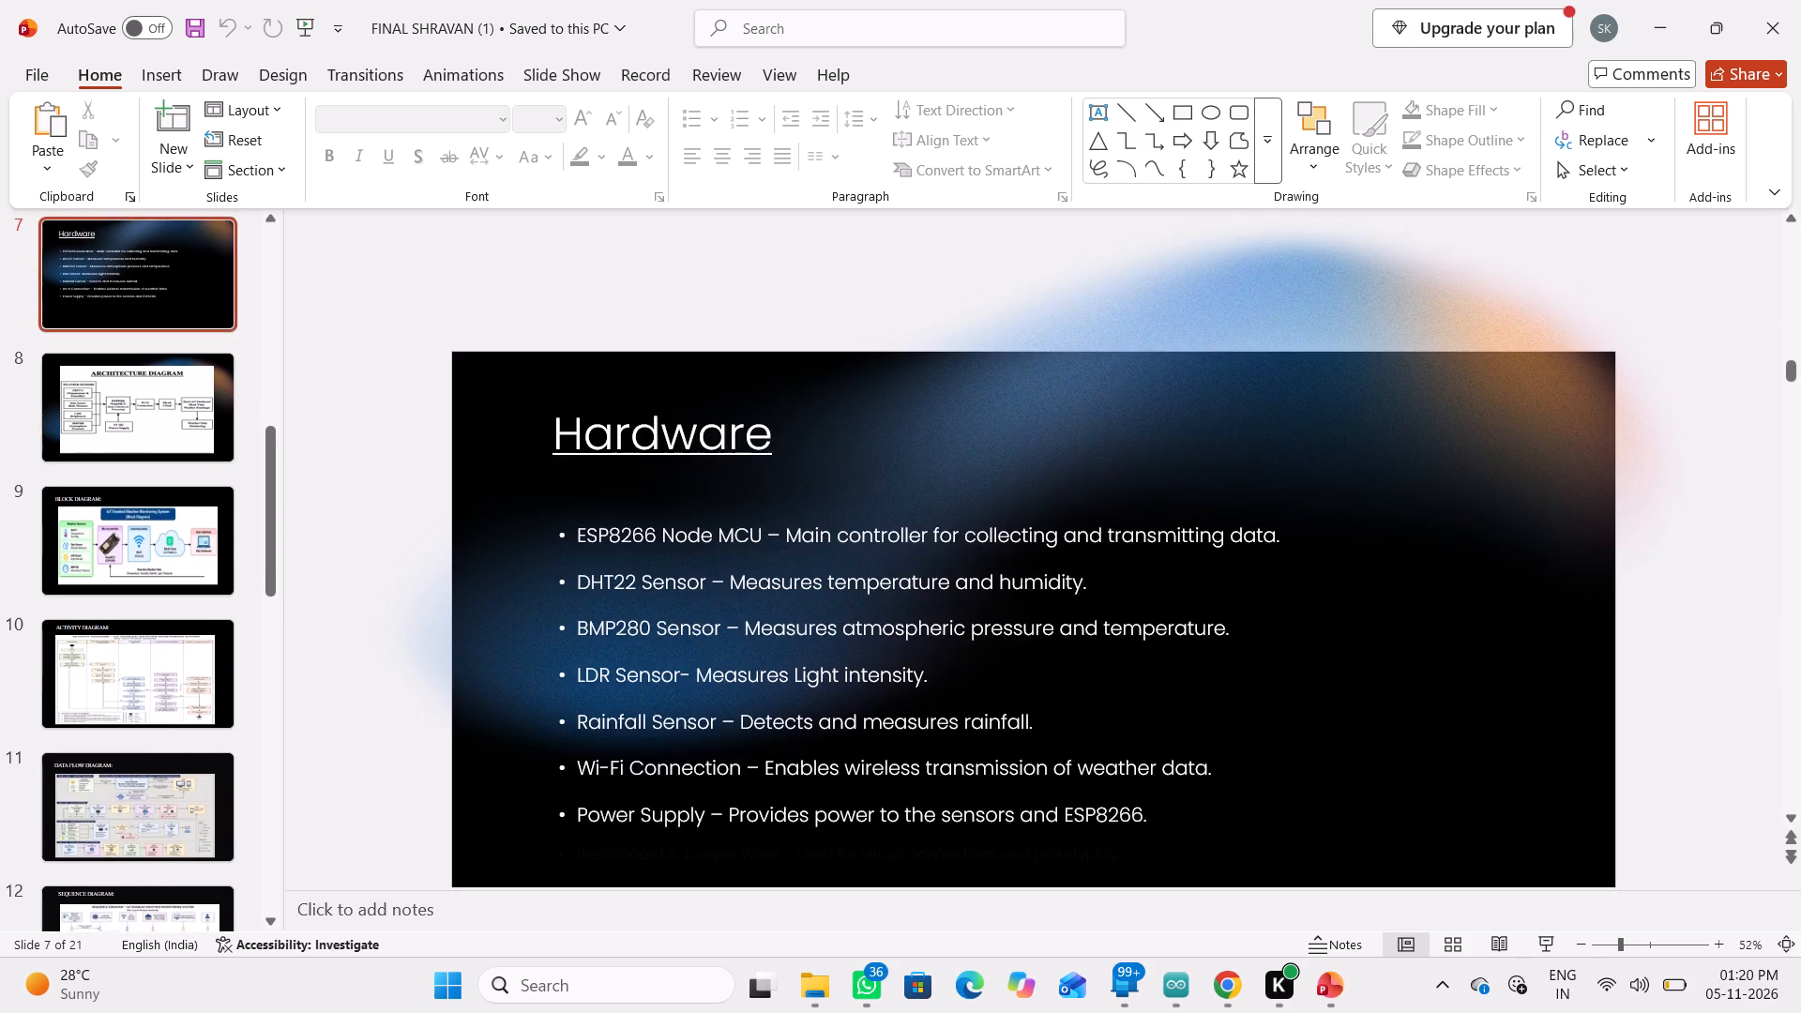
scroll(449, 551, up, 2)
scroll(364, 537, up, 4)
scroll(243, 542, up, 5)
scroll(122, 556, up, 4)
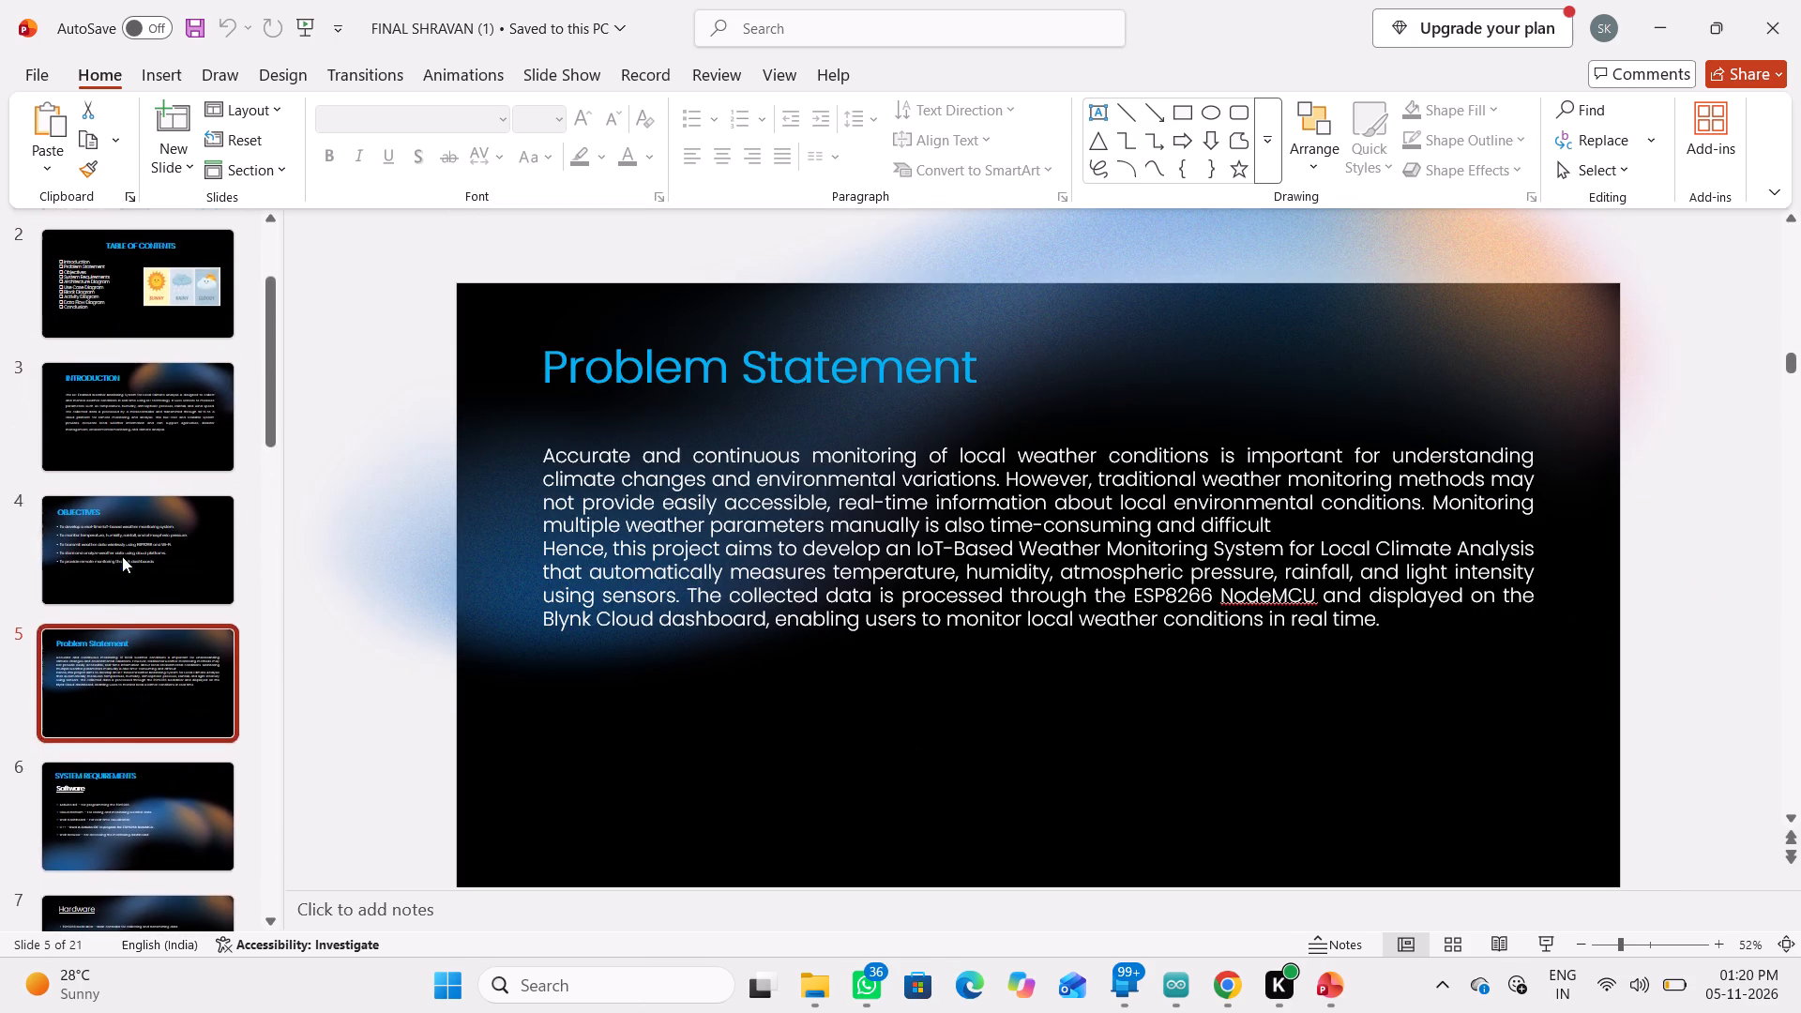
scroll(122, 556, up, 4)
click(174, 401)
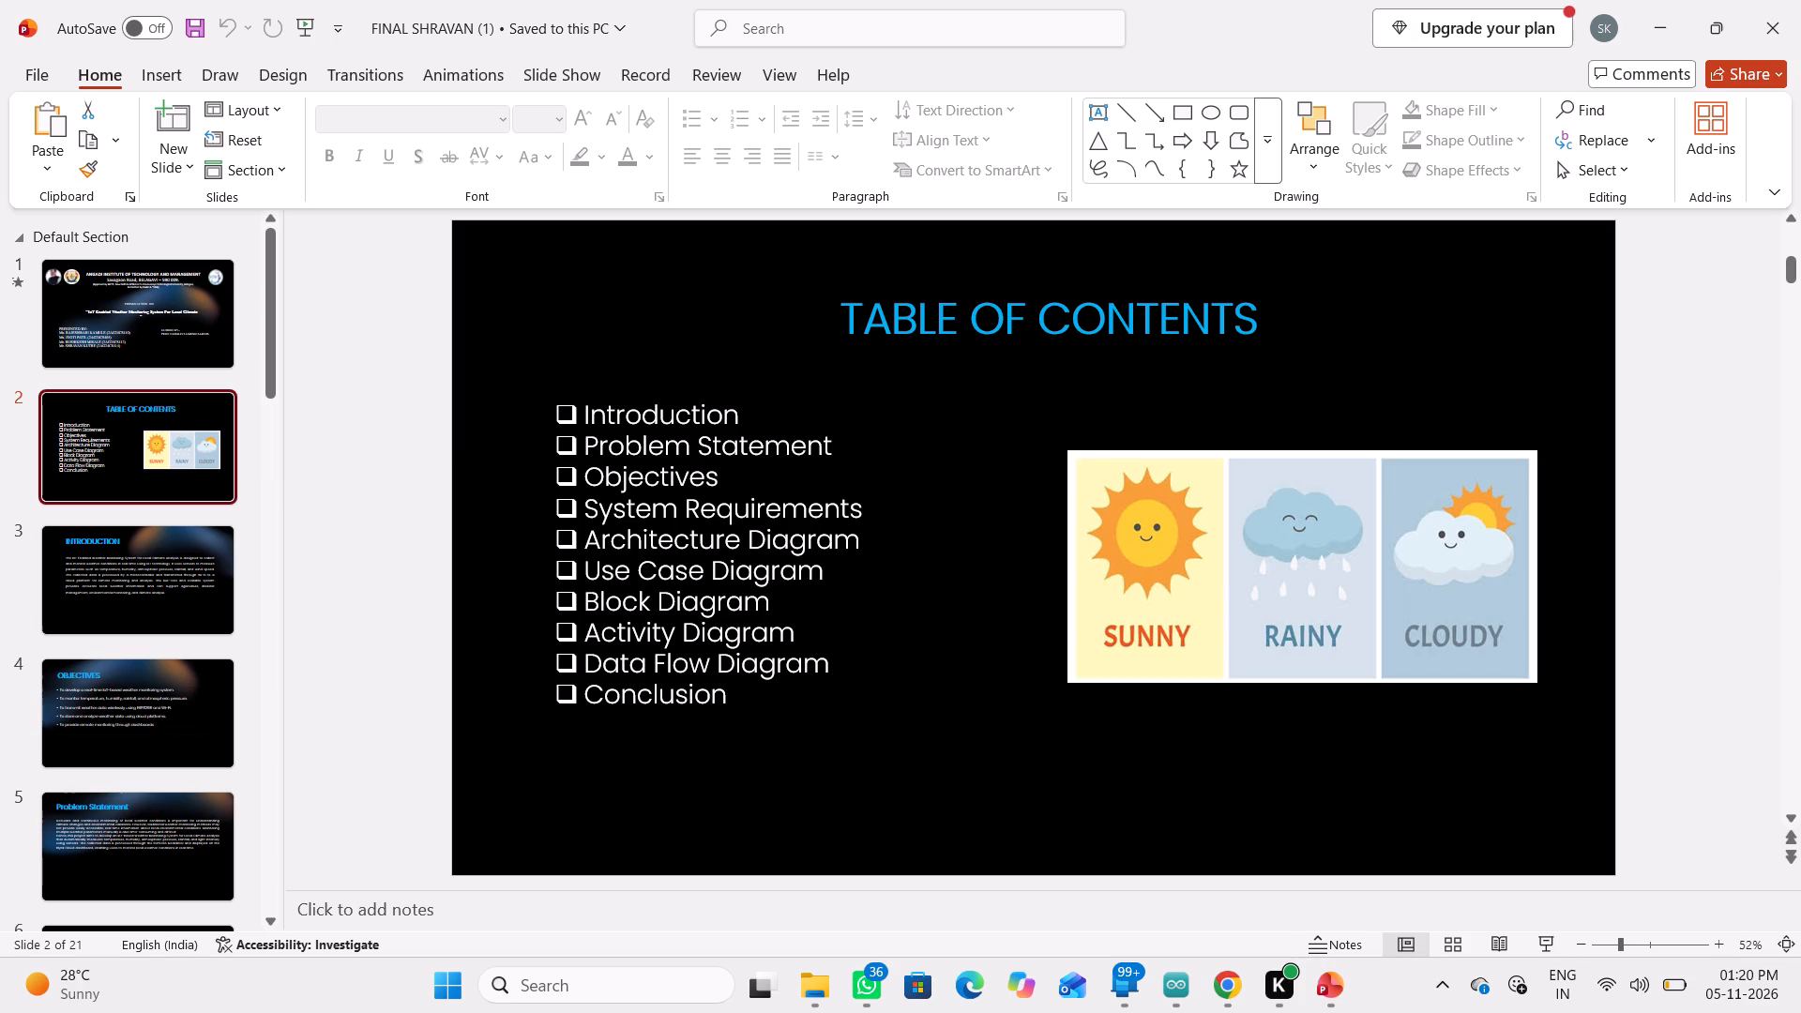
click(862, 504)
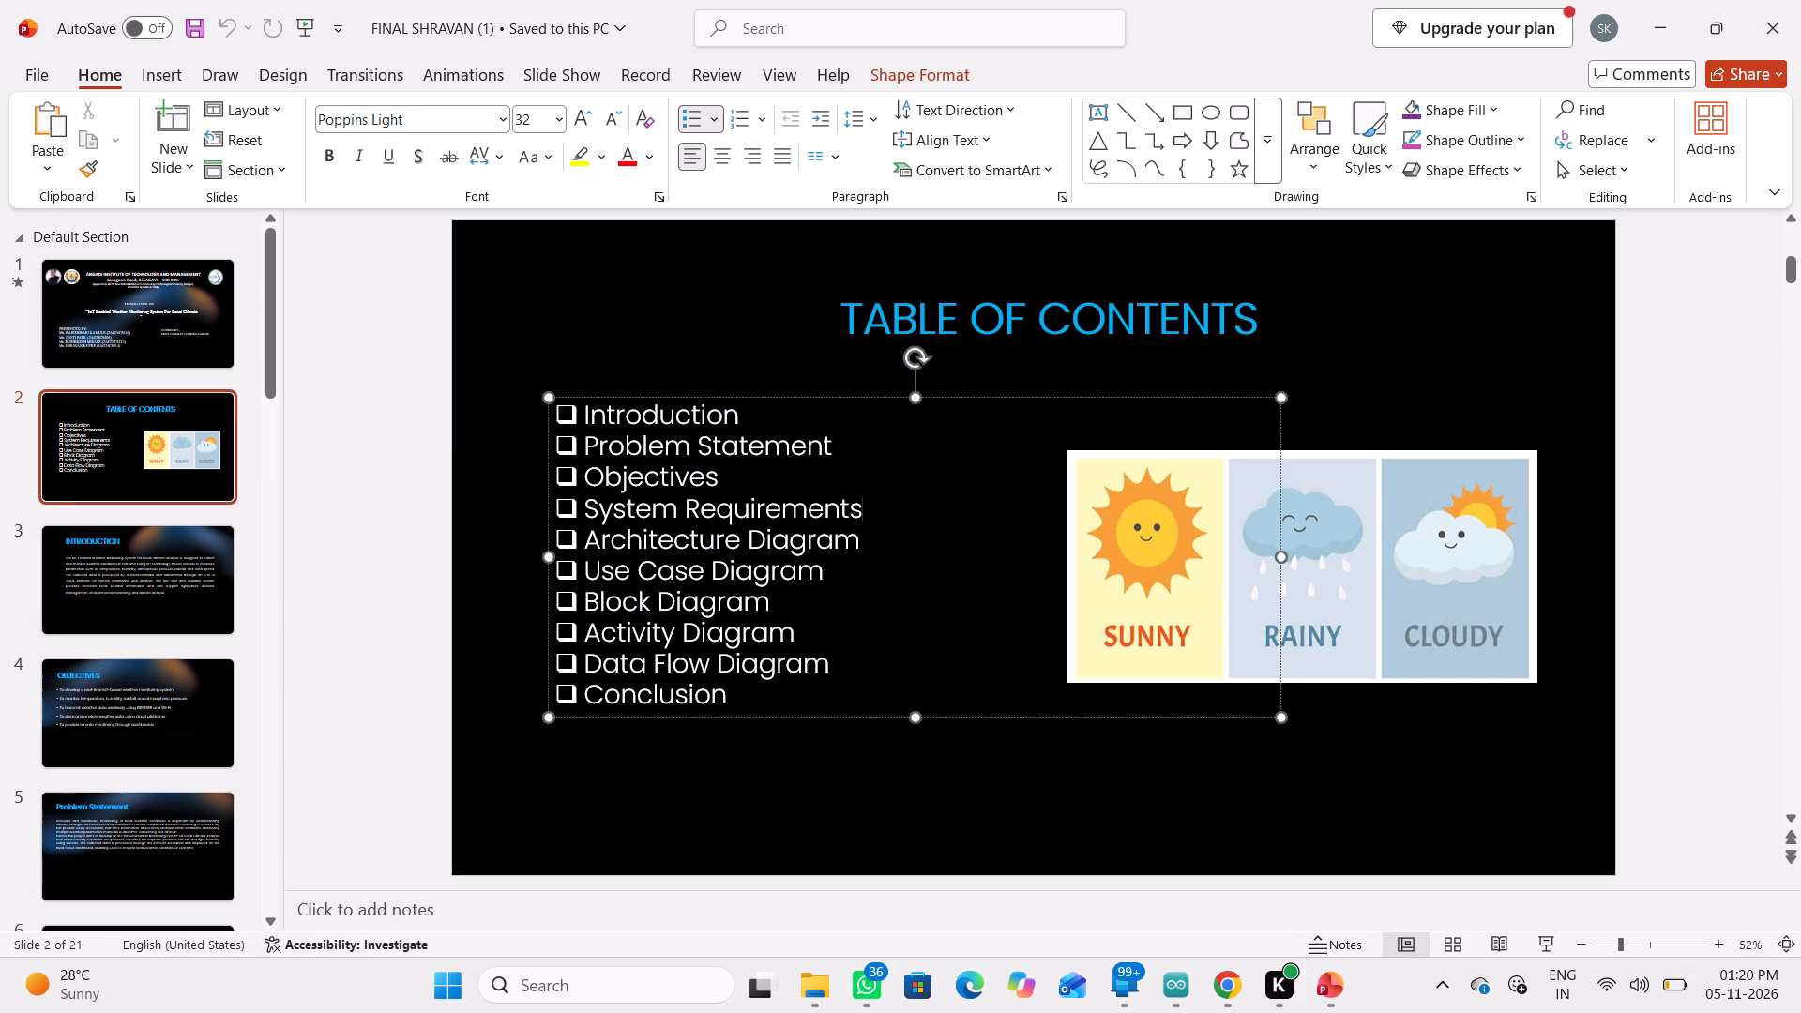
key(Return)
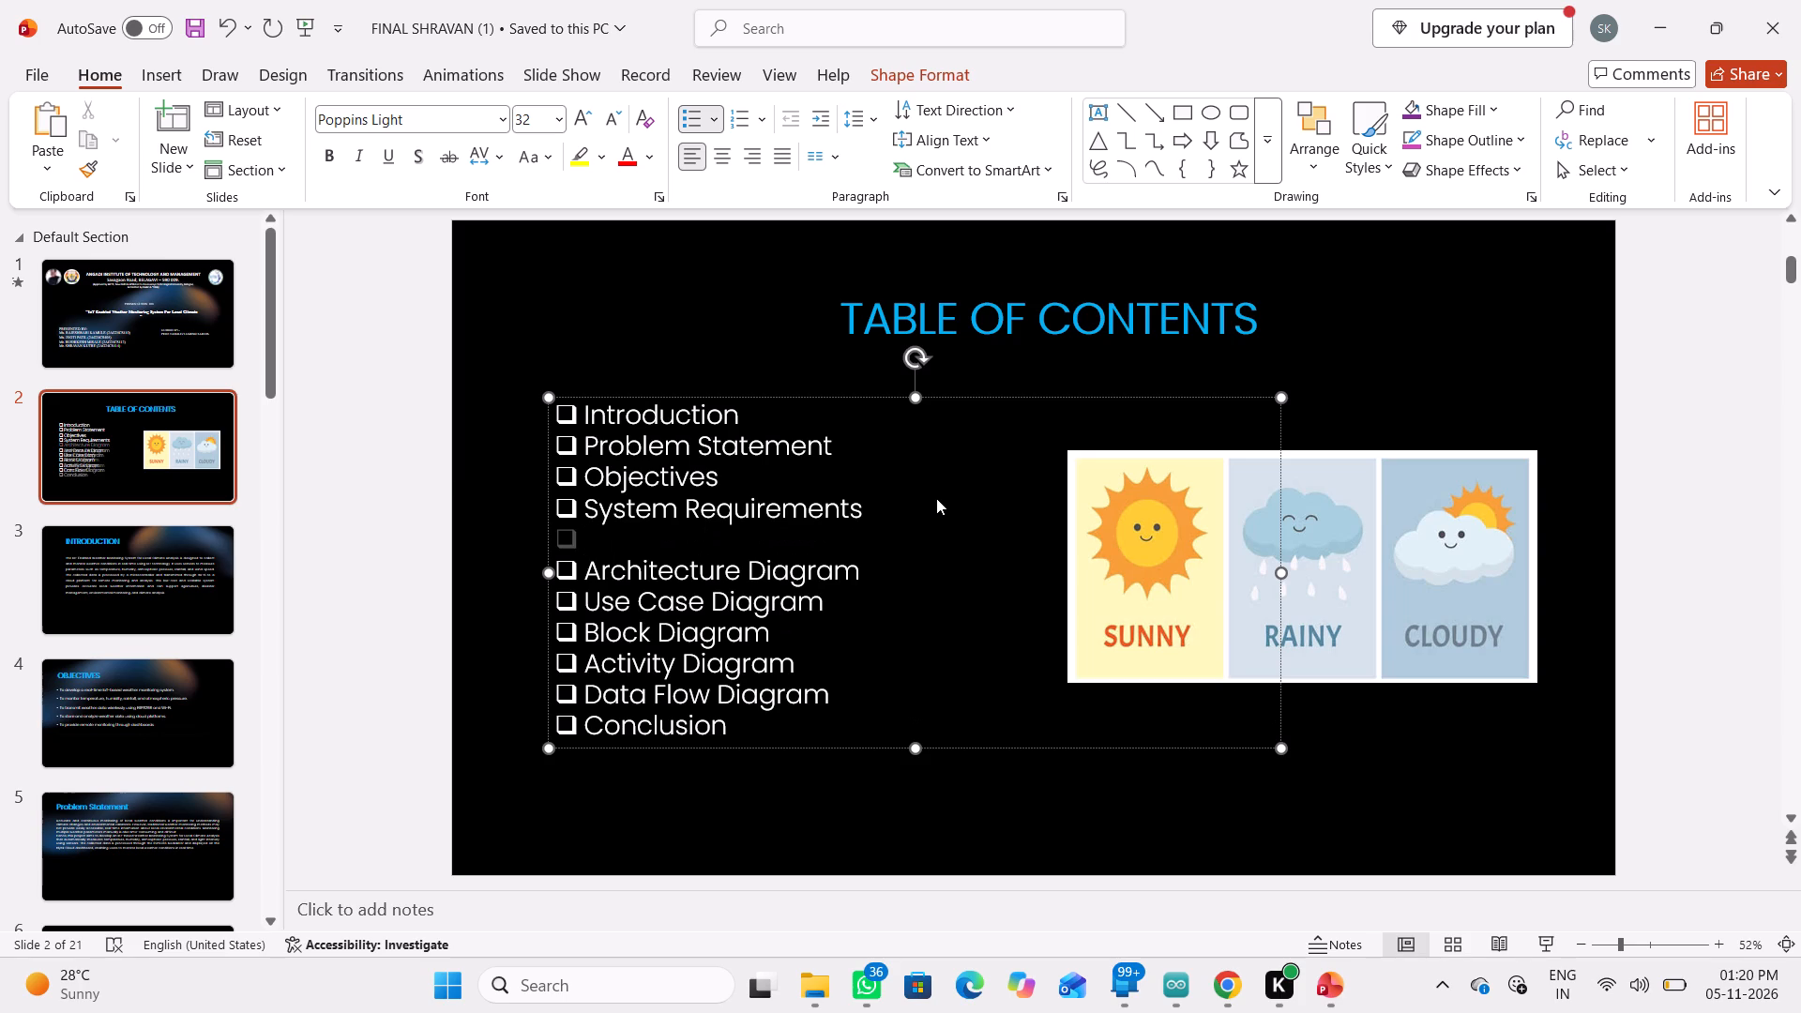
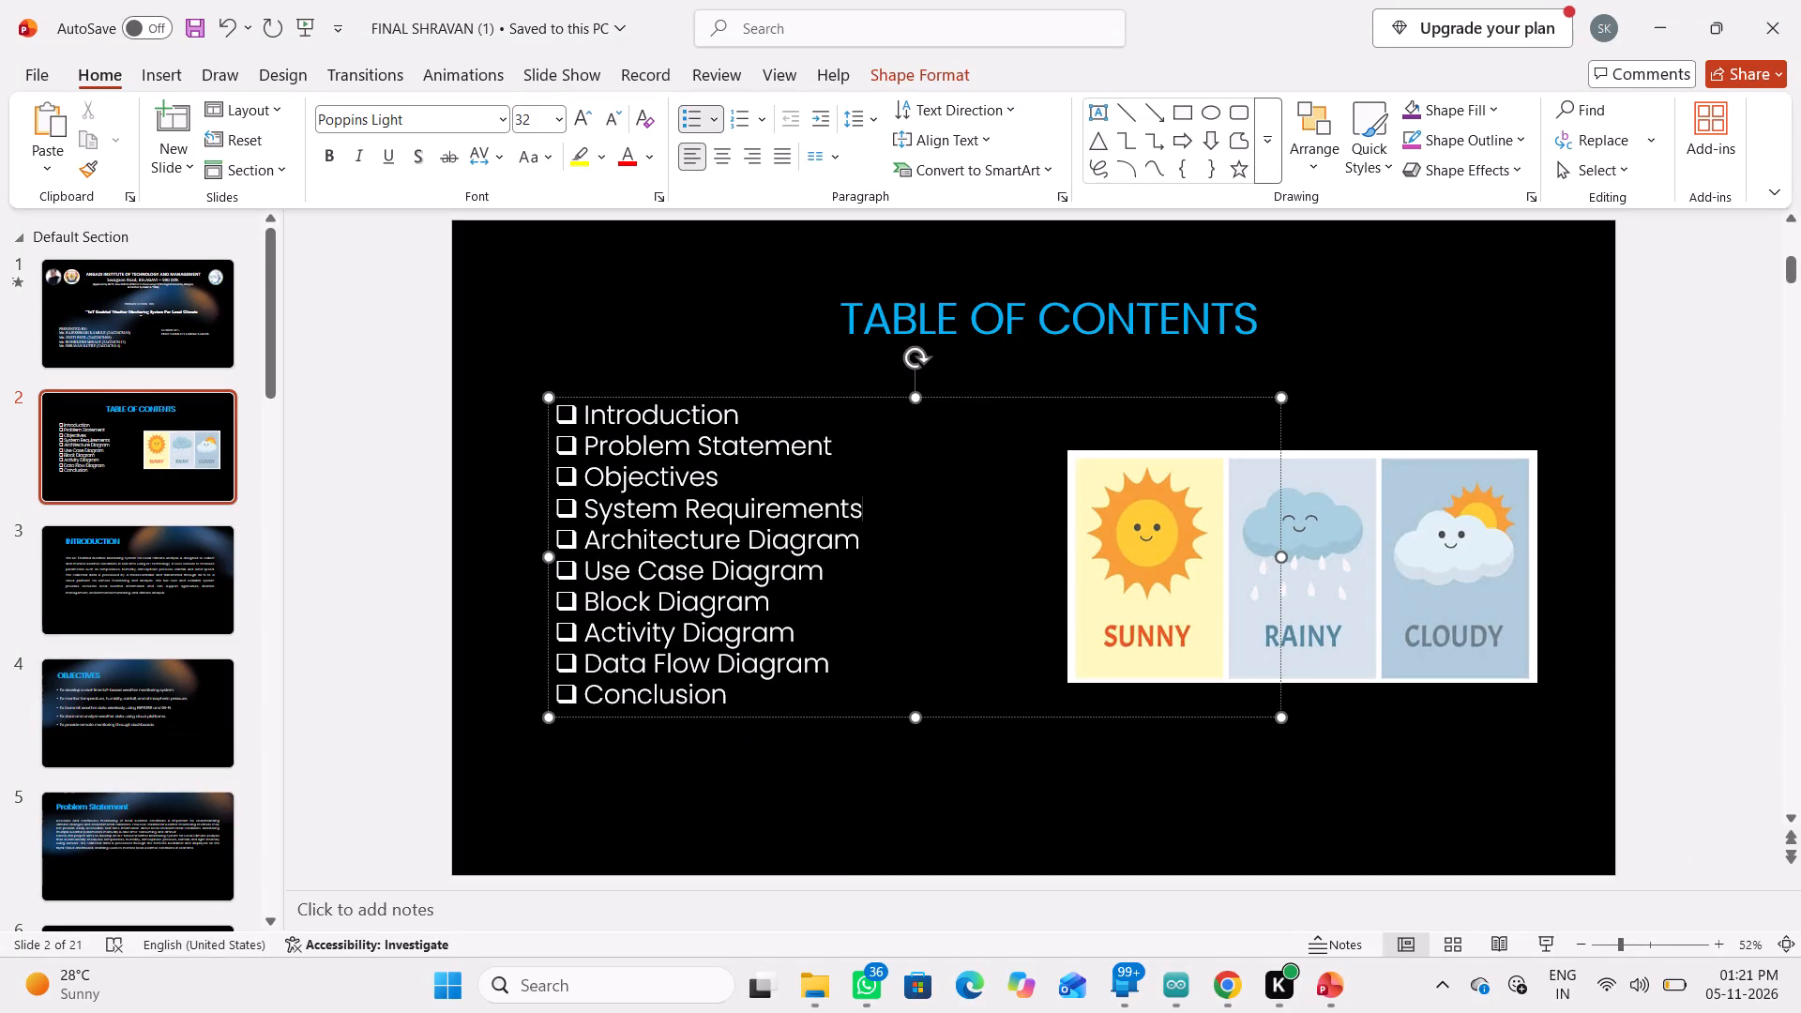
Check the slides from the introduction through the block diagram against the table of contents entries.
scroll(175, 613, down, 8)
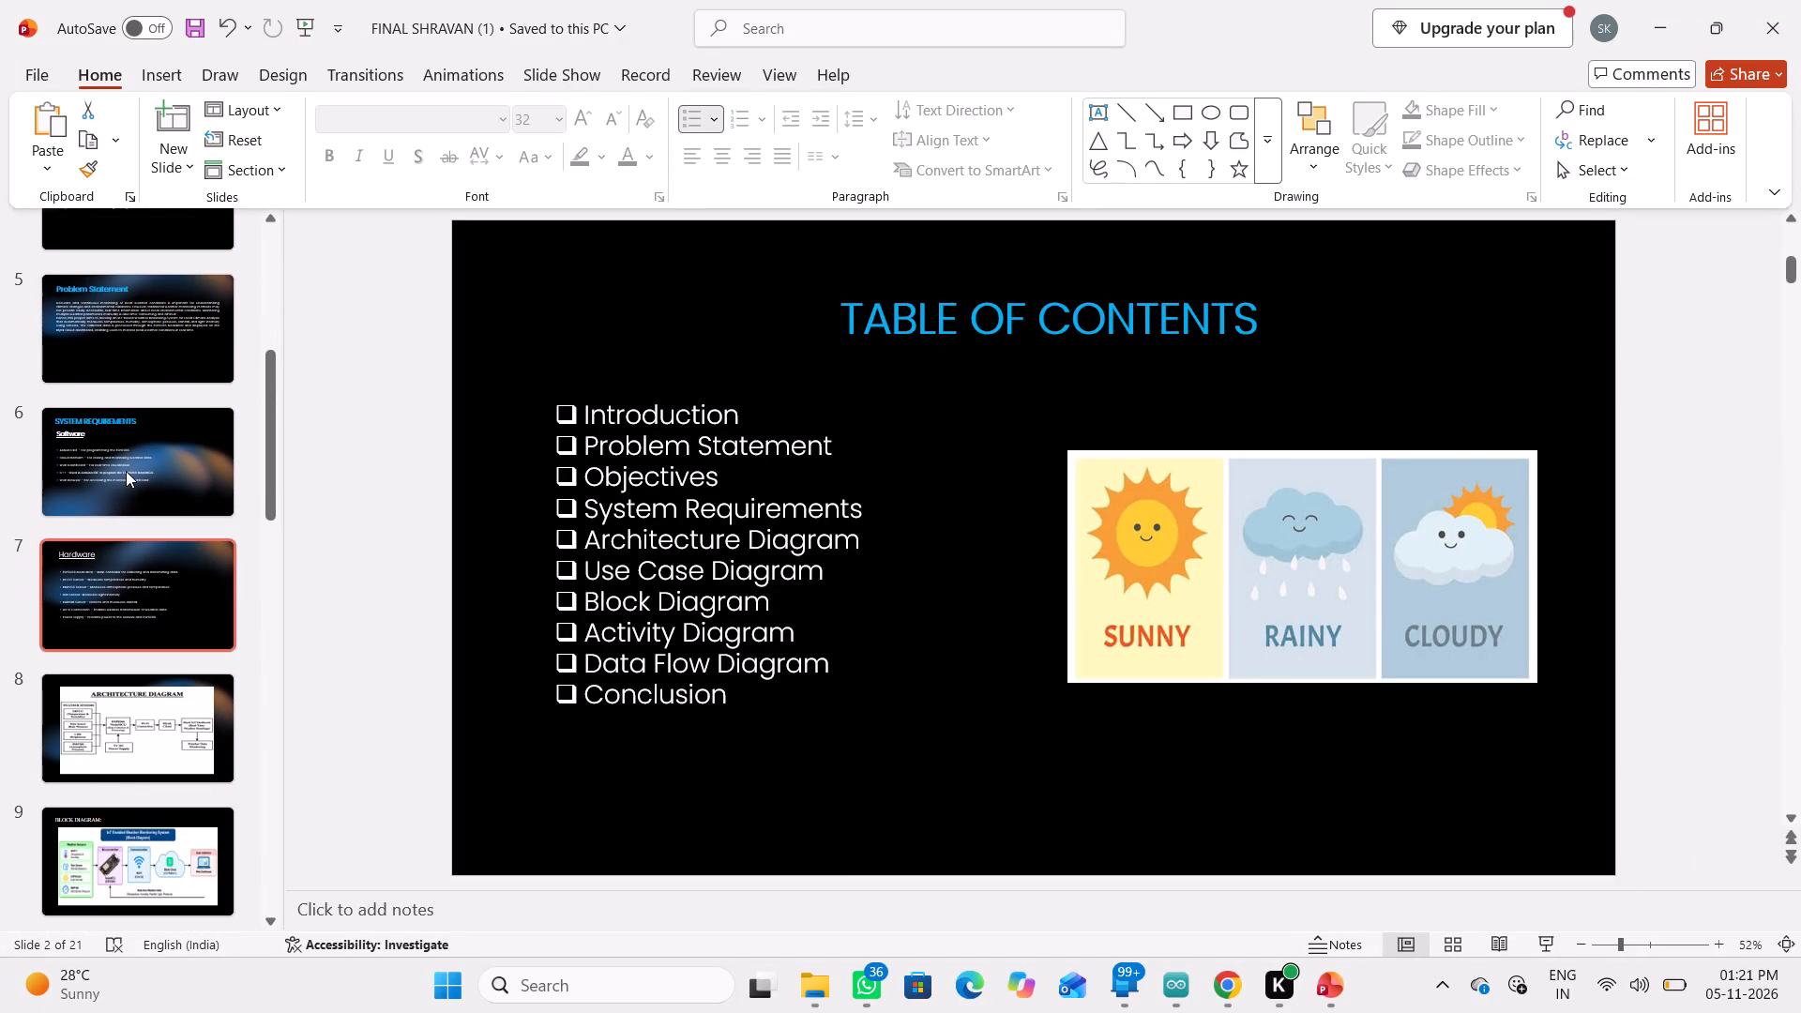
click(126, 471)
click(150, 366)
click(165, 719)
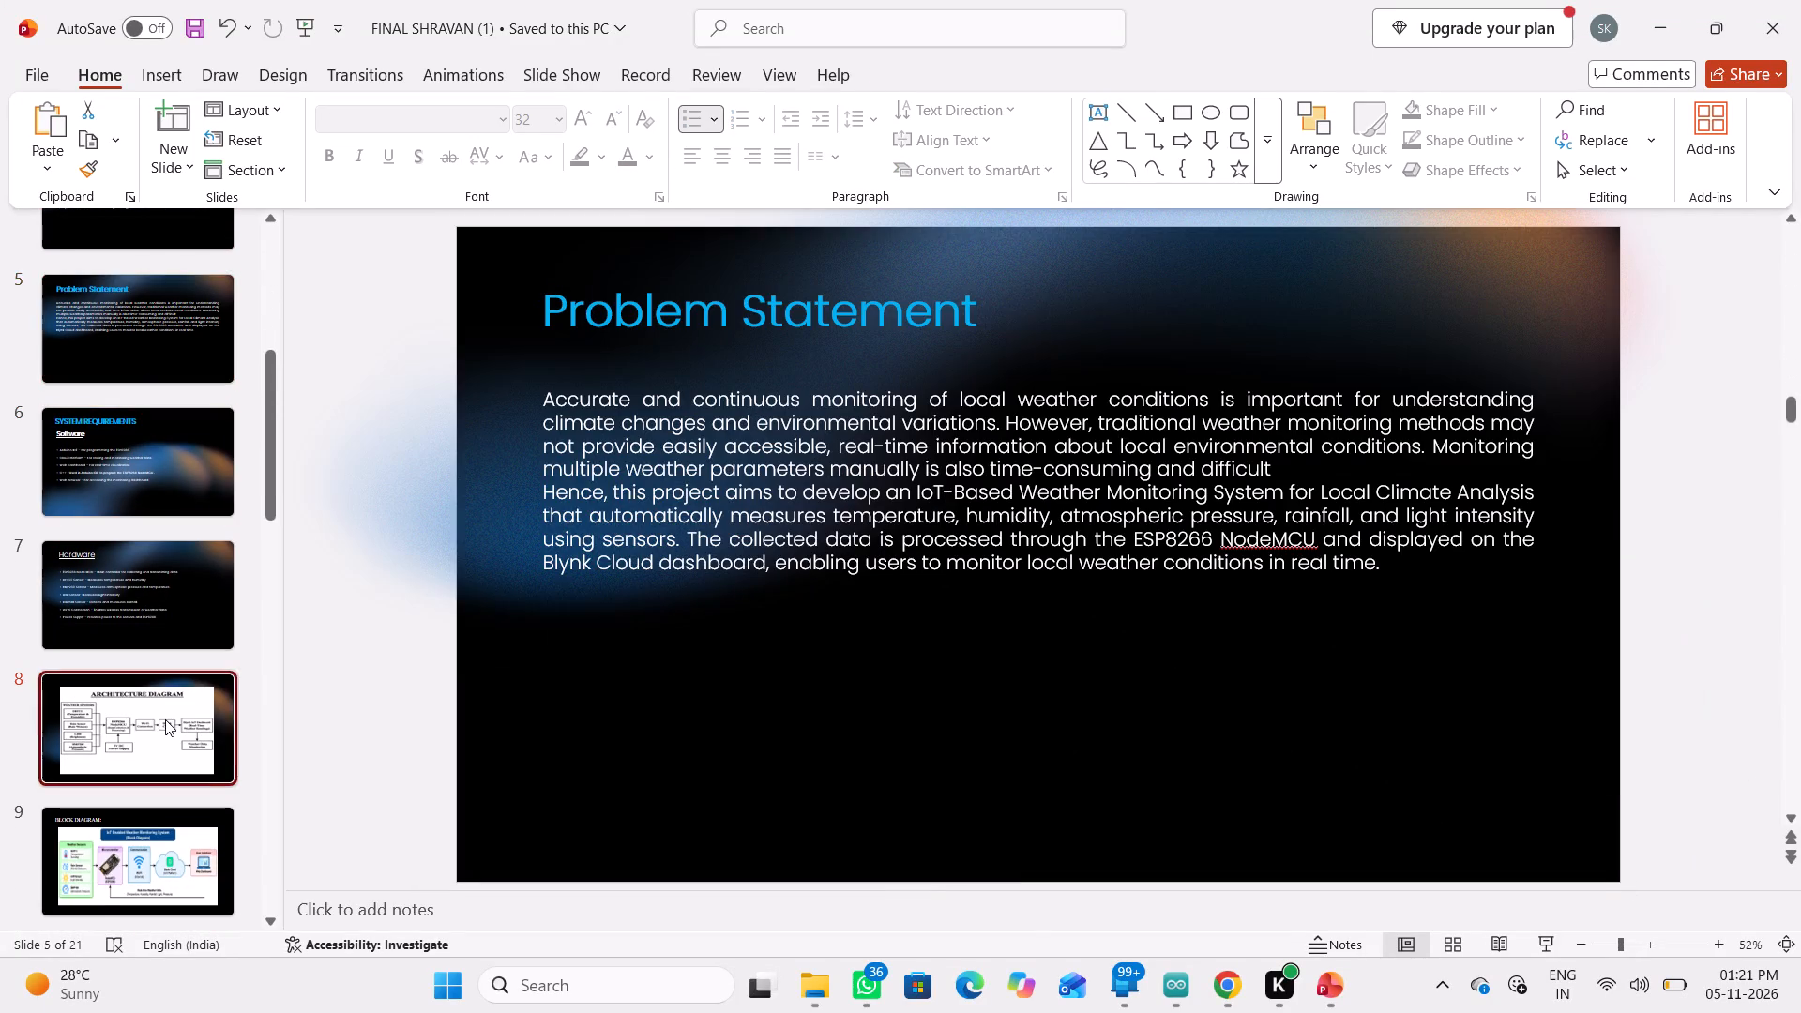
scroll(165, 719, down, 4)
click(160, 620)
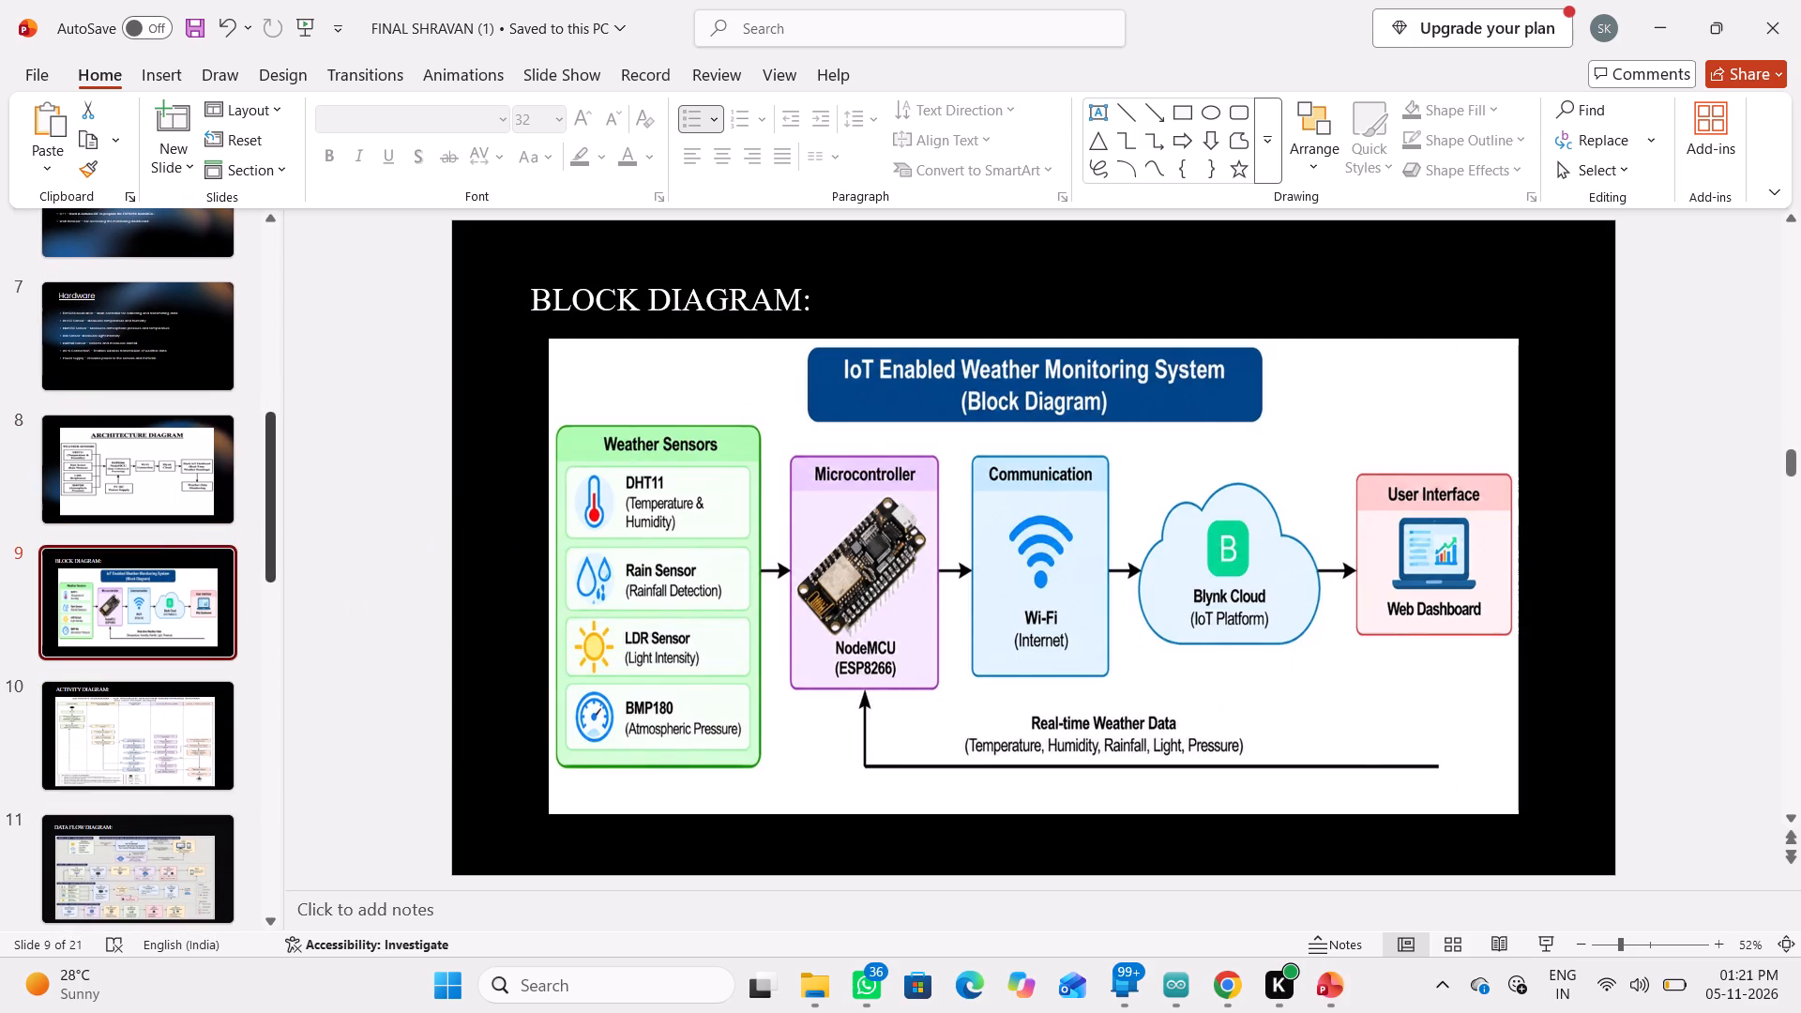
scroll(645, 537, up, 20)
scroll(645, 537, up, 6)
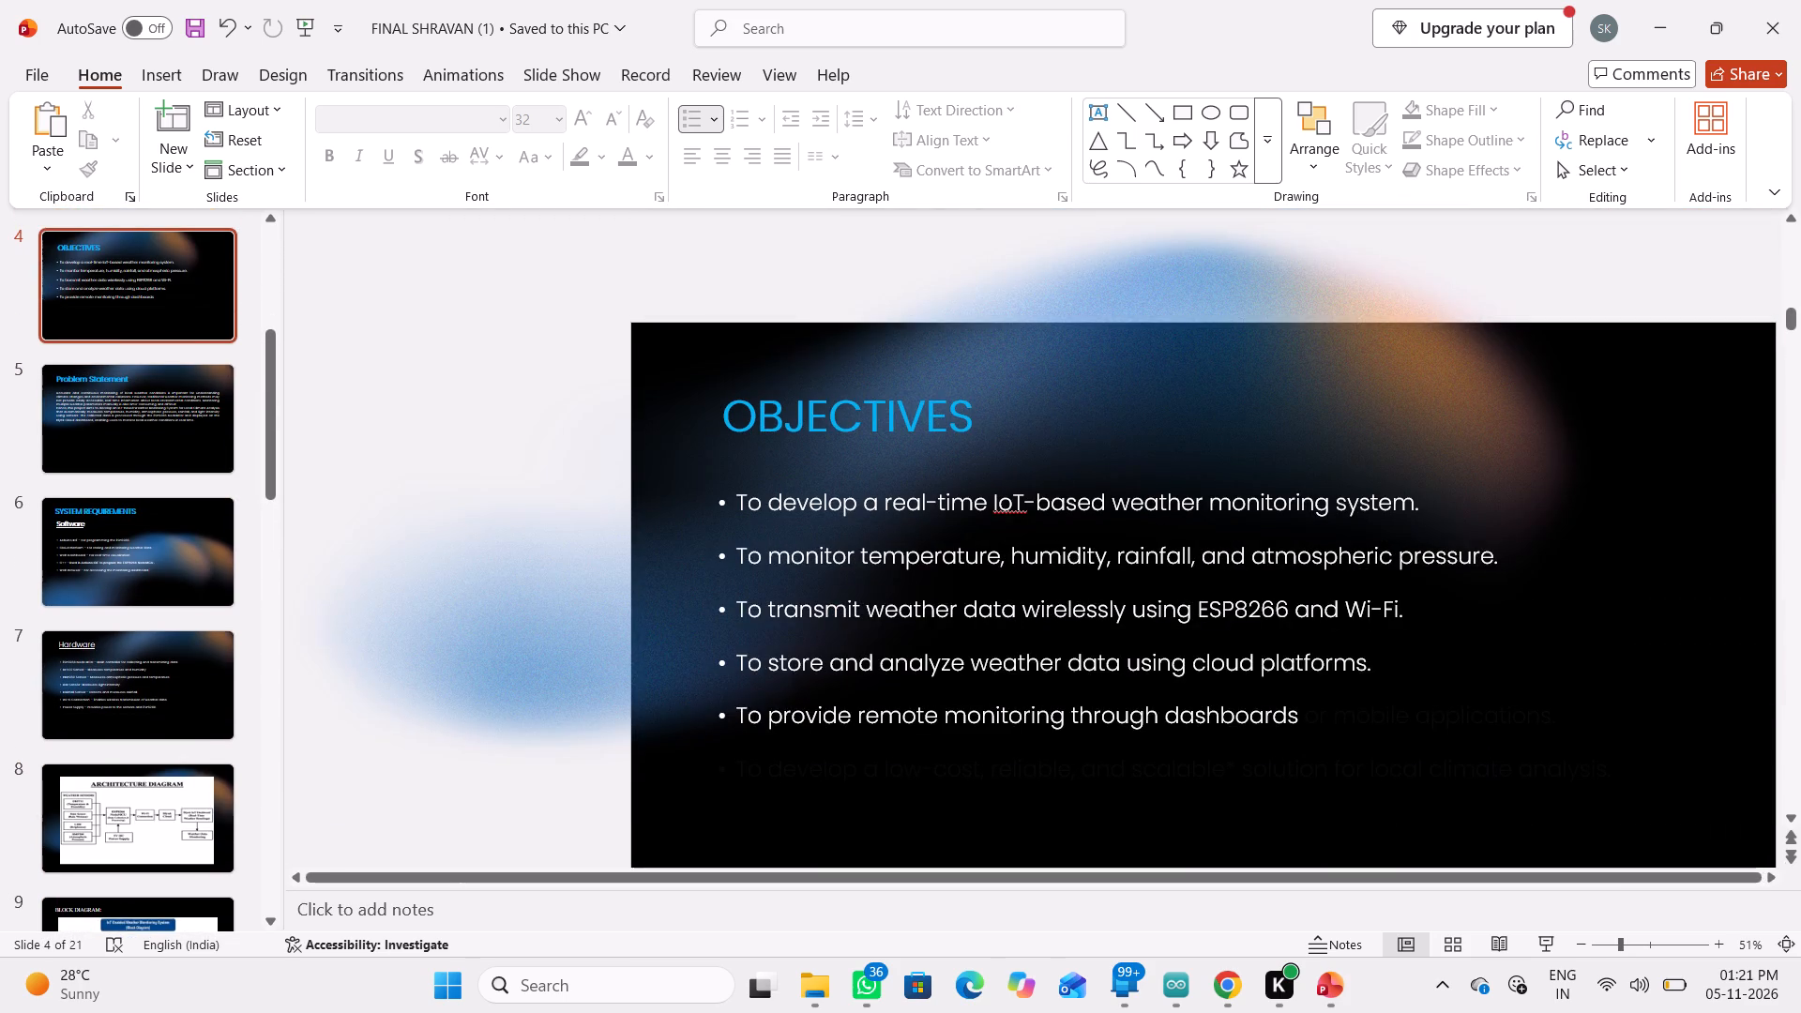
scroll(720, 543, up, 4)
click(127, 343)
scroll(127, 343, up, 4)
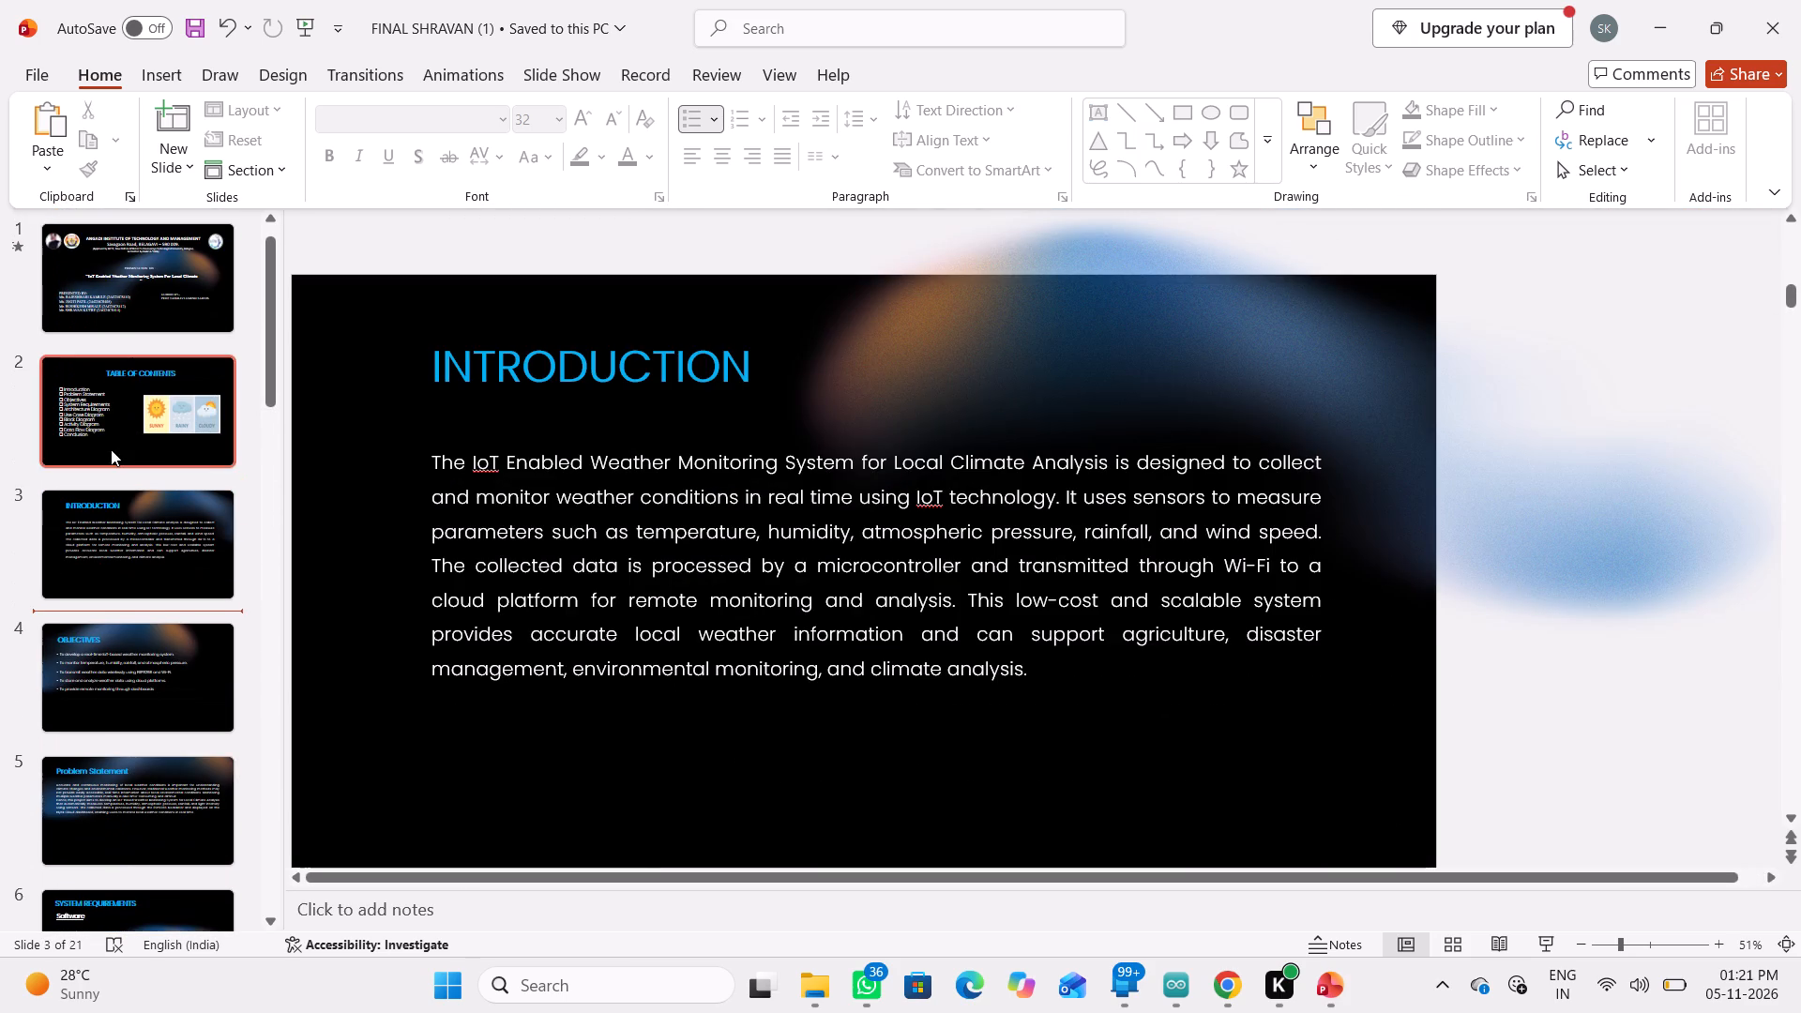
Add a "Sequence Diagram" bullet between Data Flow Diagram and Conclusion in the table of contents on slide 2.
click(111, 449)
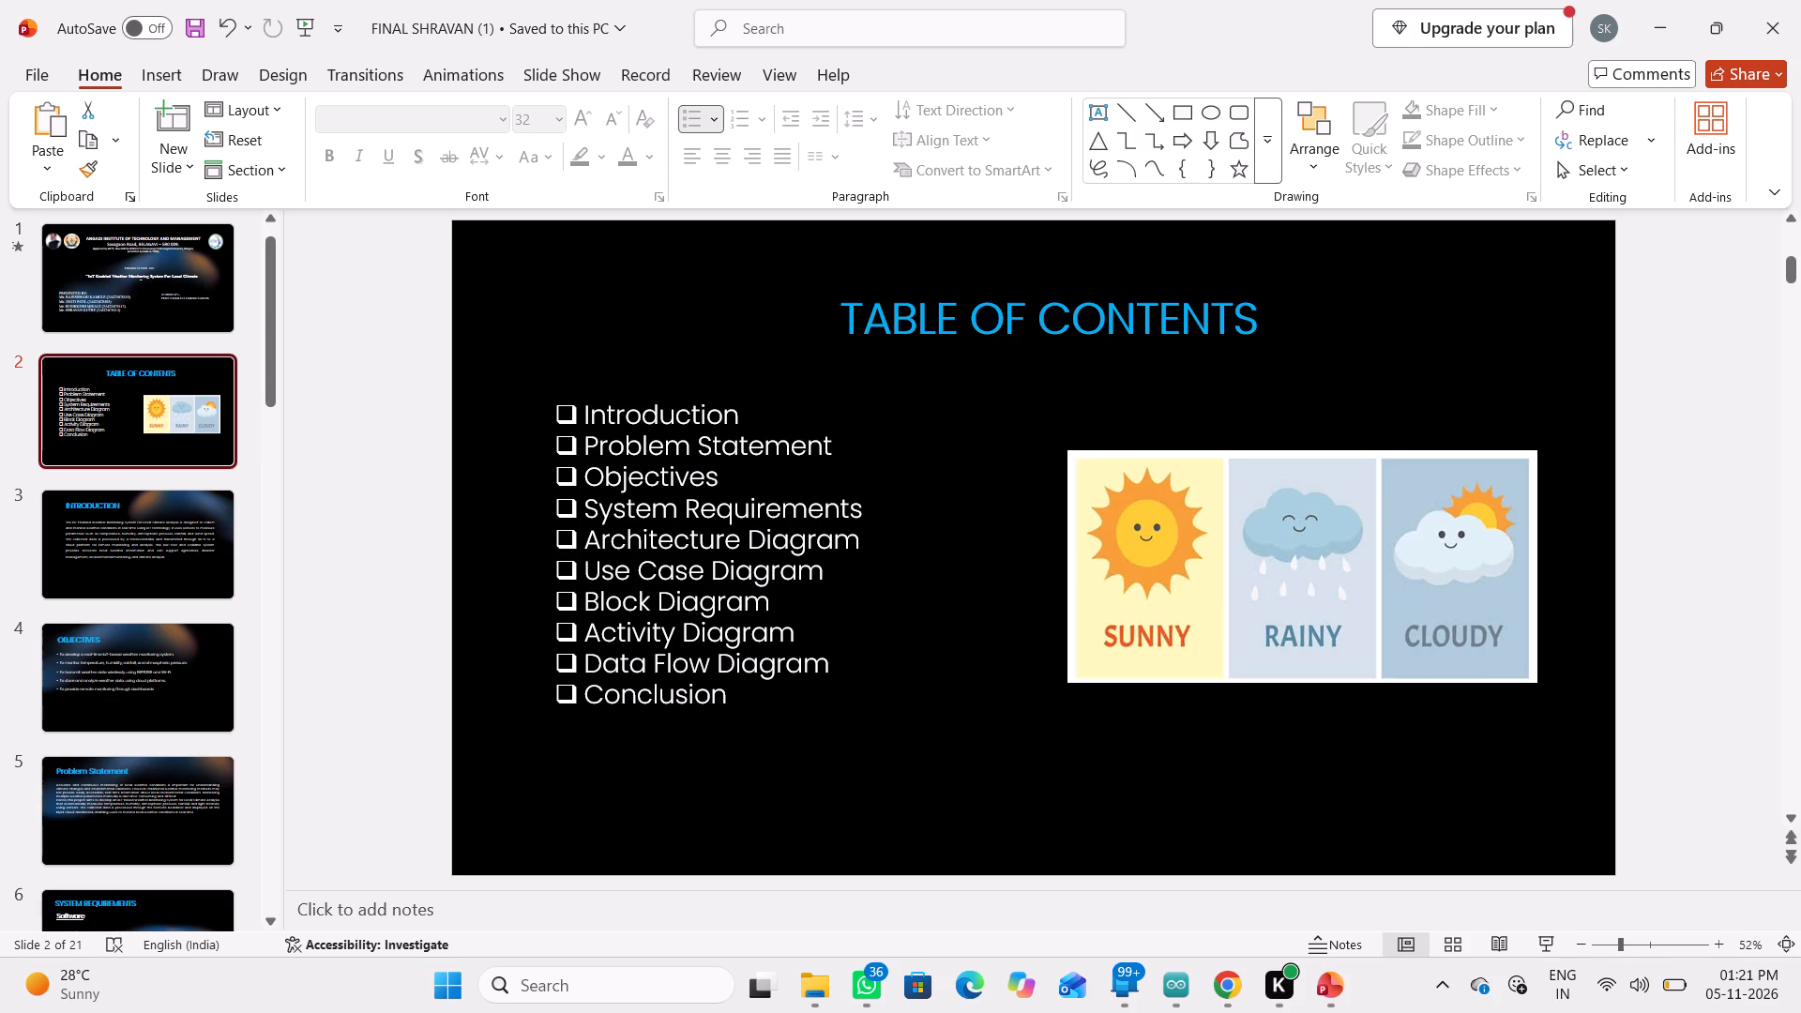
click(798, 676)
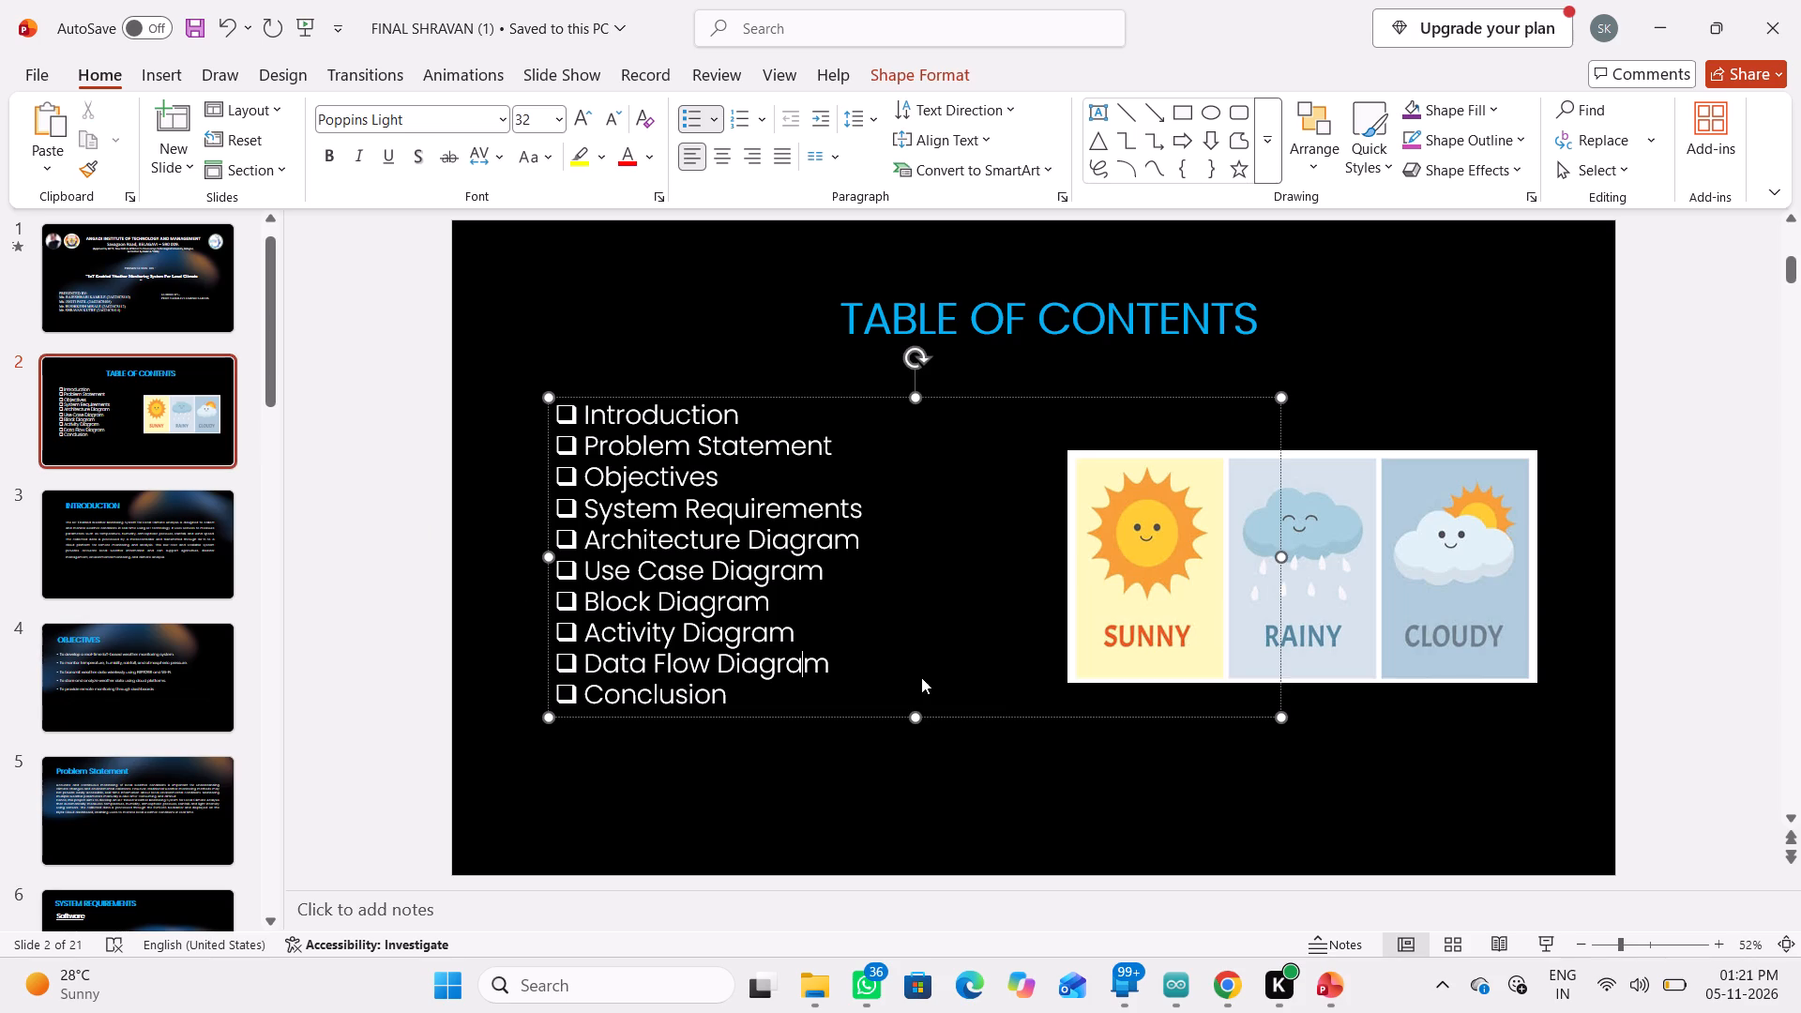
click(812, 662)
click(845, 659)
key(Return)
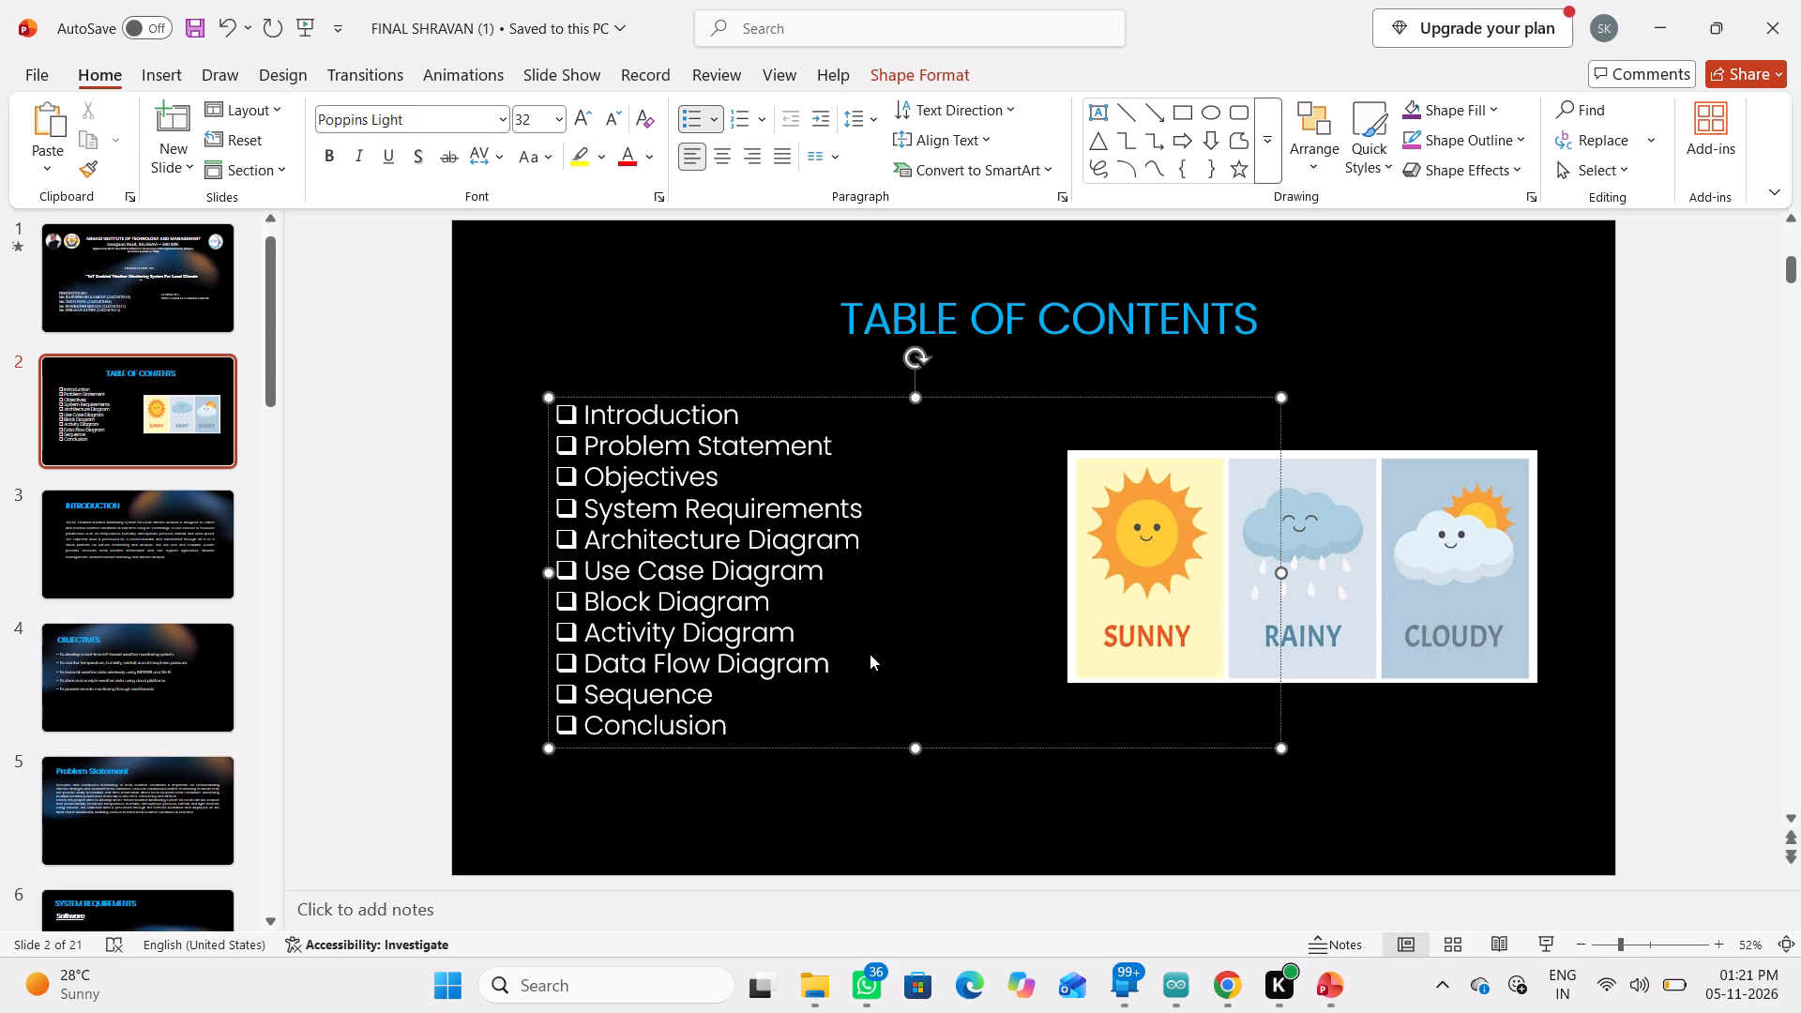
text(iagram)
Save the presentation, accepting that the unavailable fonts Gill Sans and 22 are not saved with it.
key(ctrl+s)
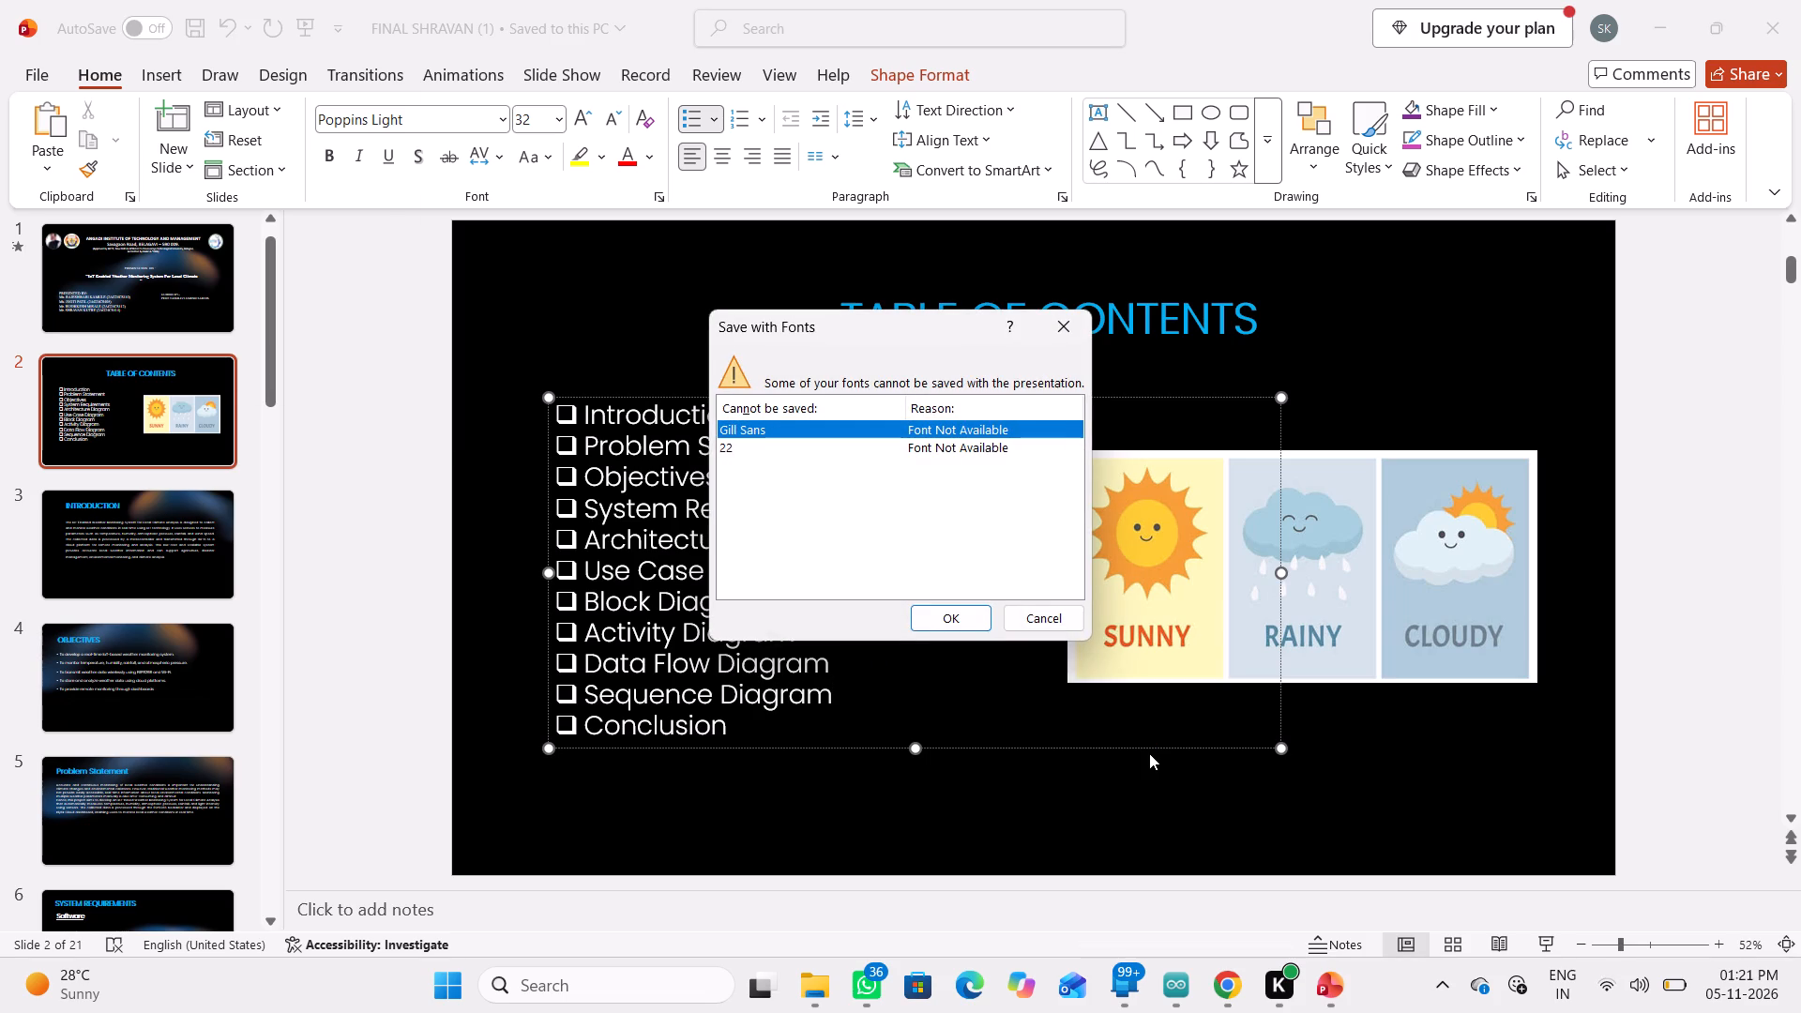
click(1083, 319)
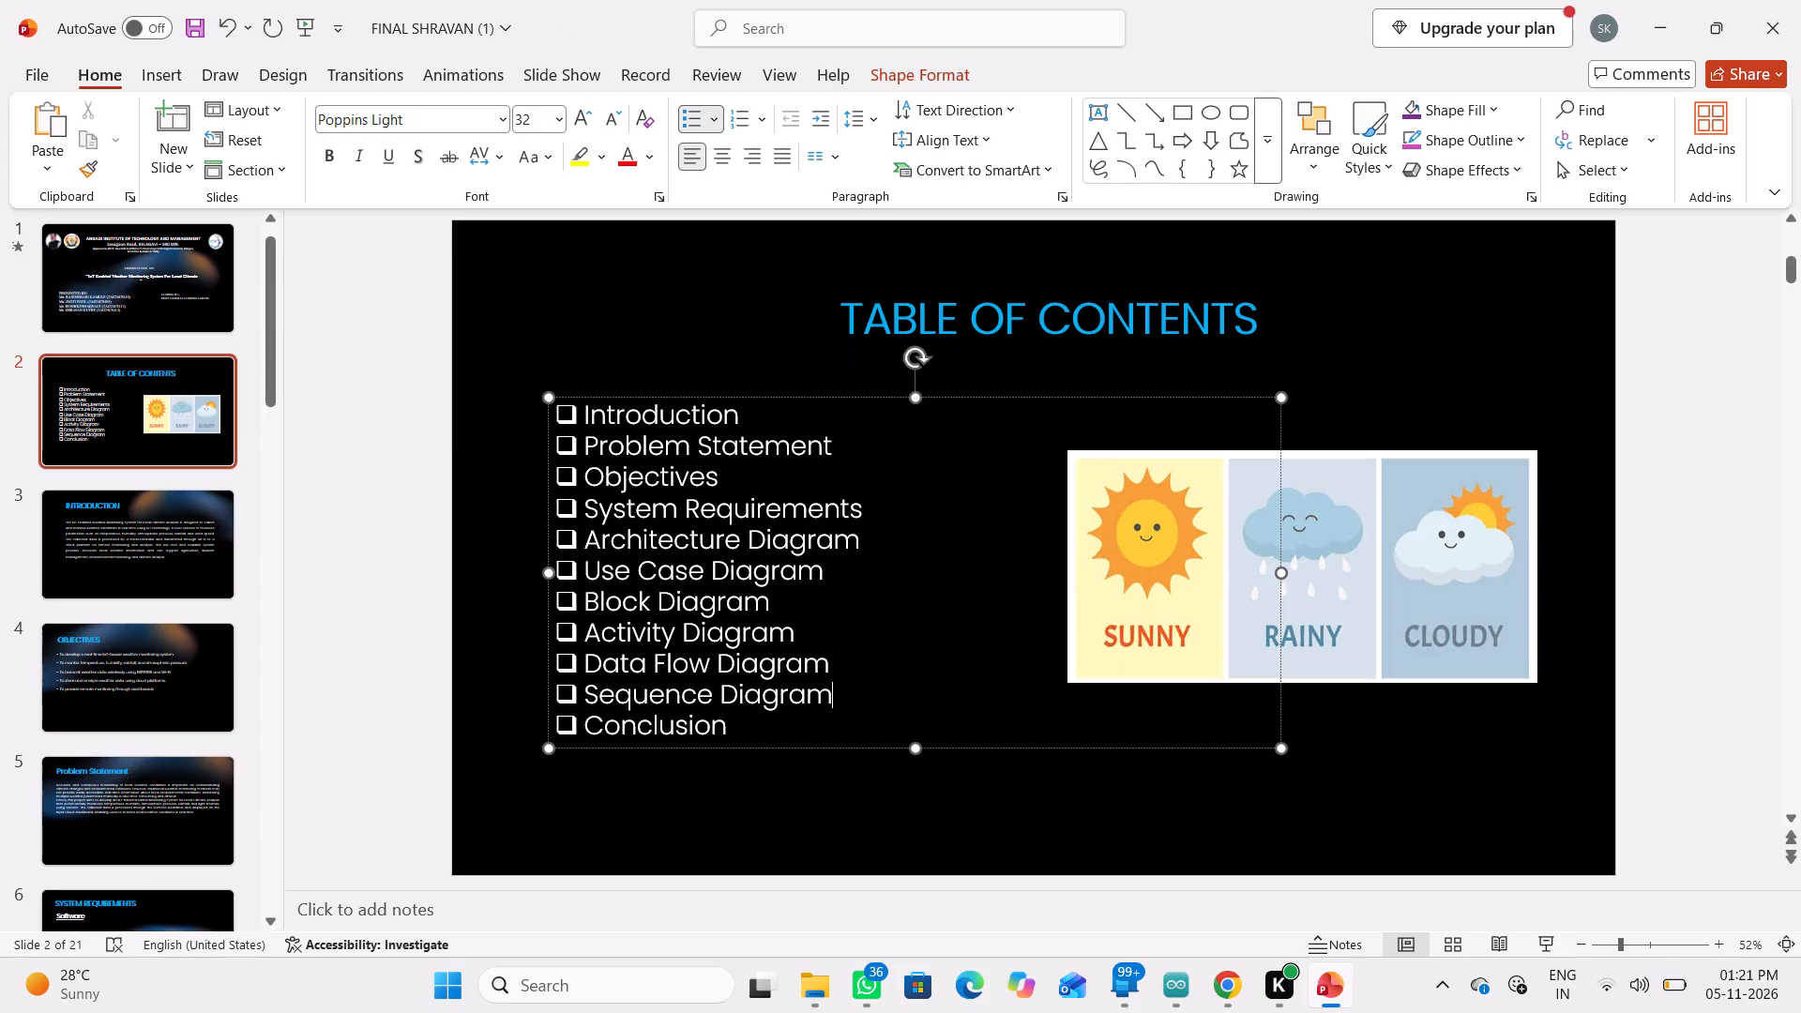
key(ctrl+s)
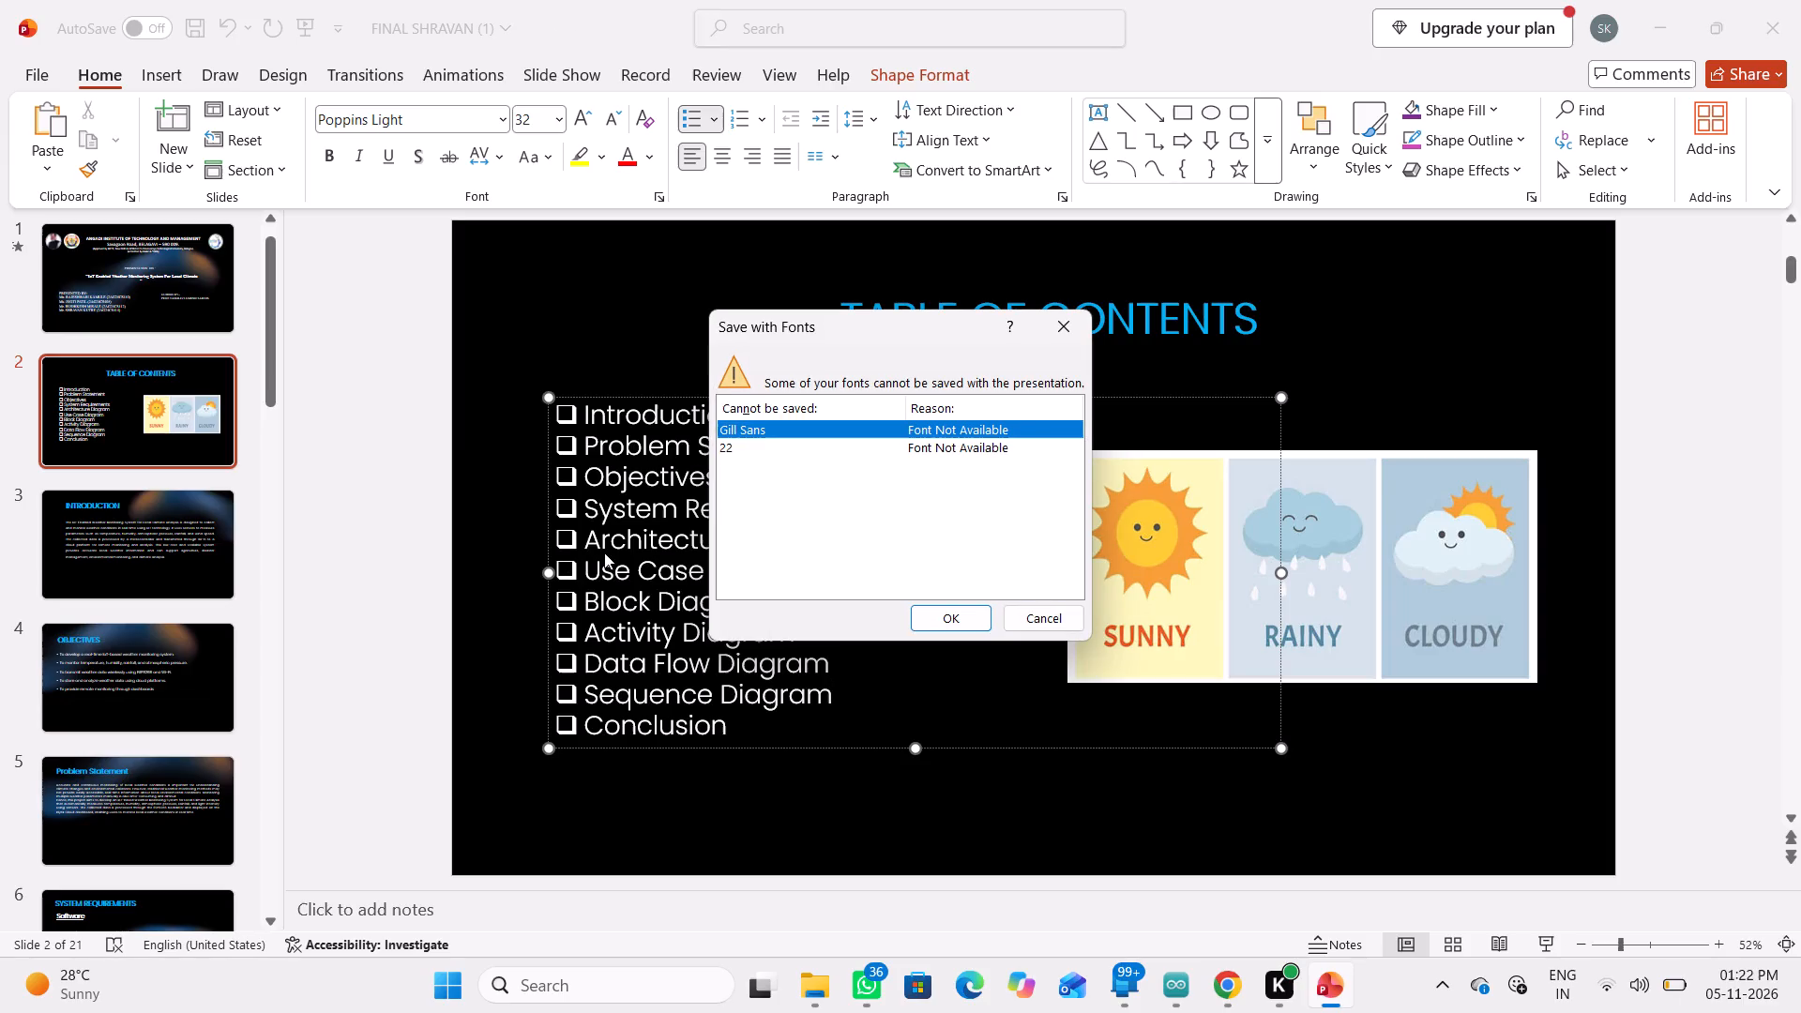
click(940, 626)
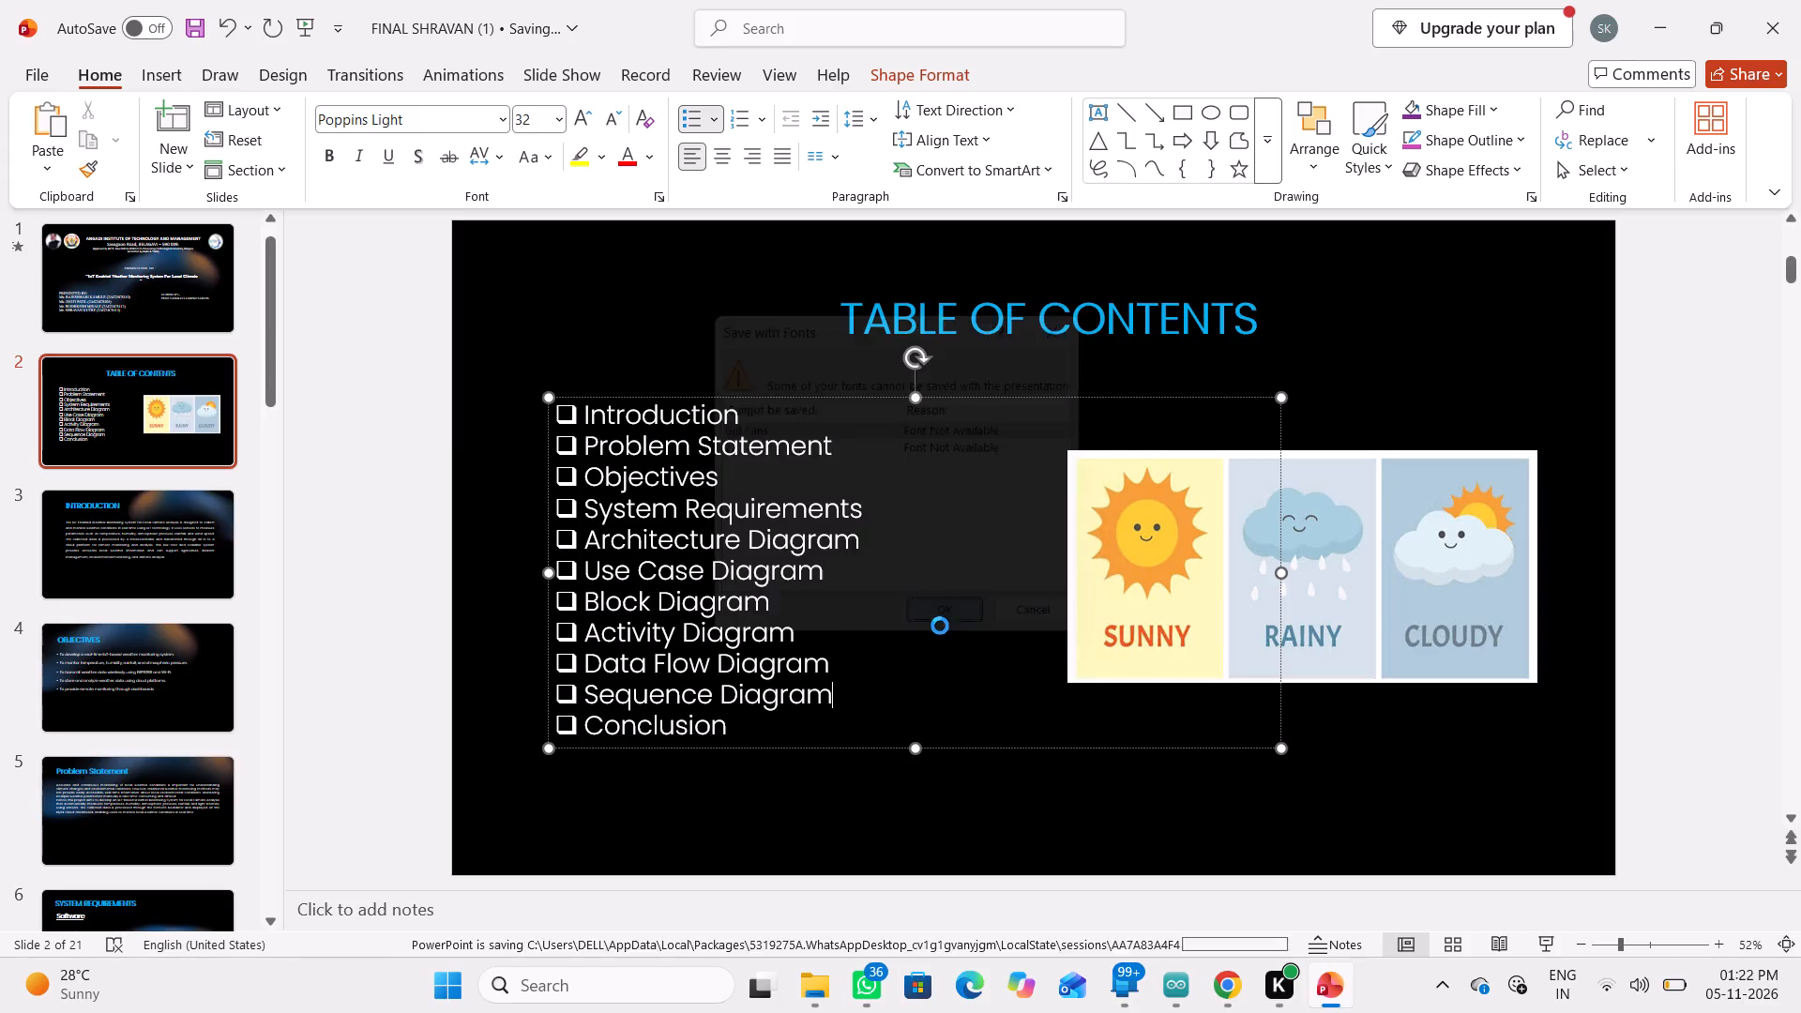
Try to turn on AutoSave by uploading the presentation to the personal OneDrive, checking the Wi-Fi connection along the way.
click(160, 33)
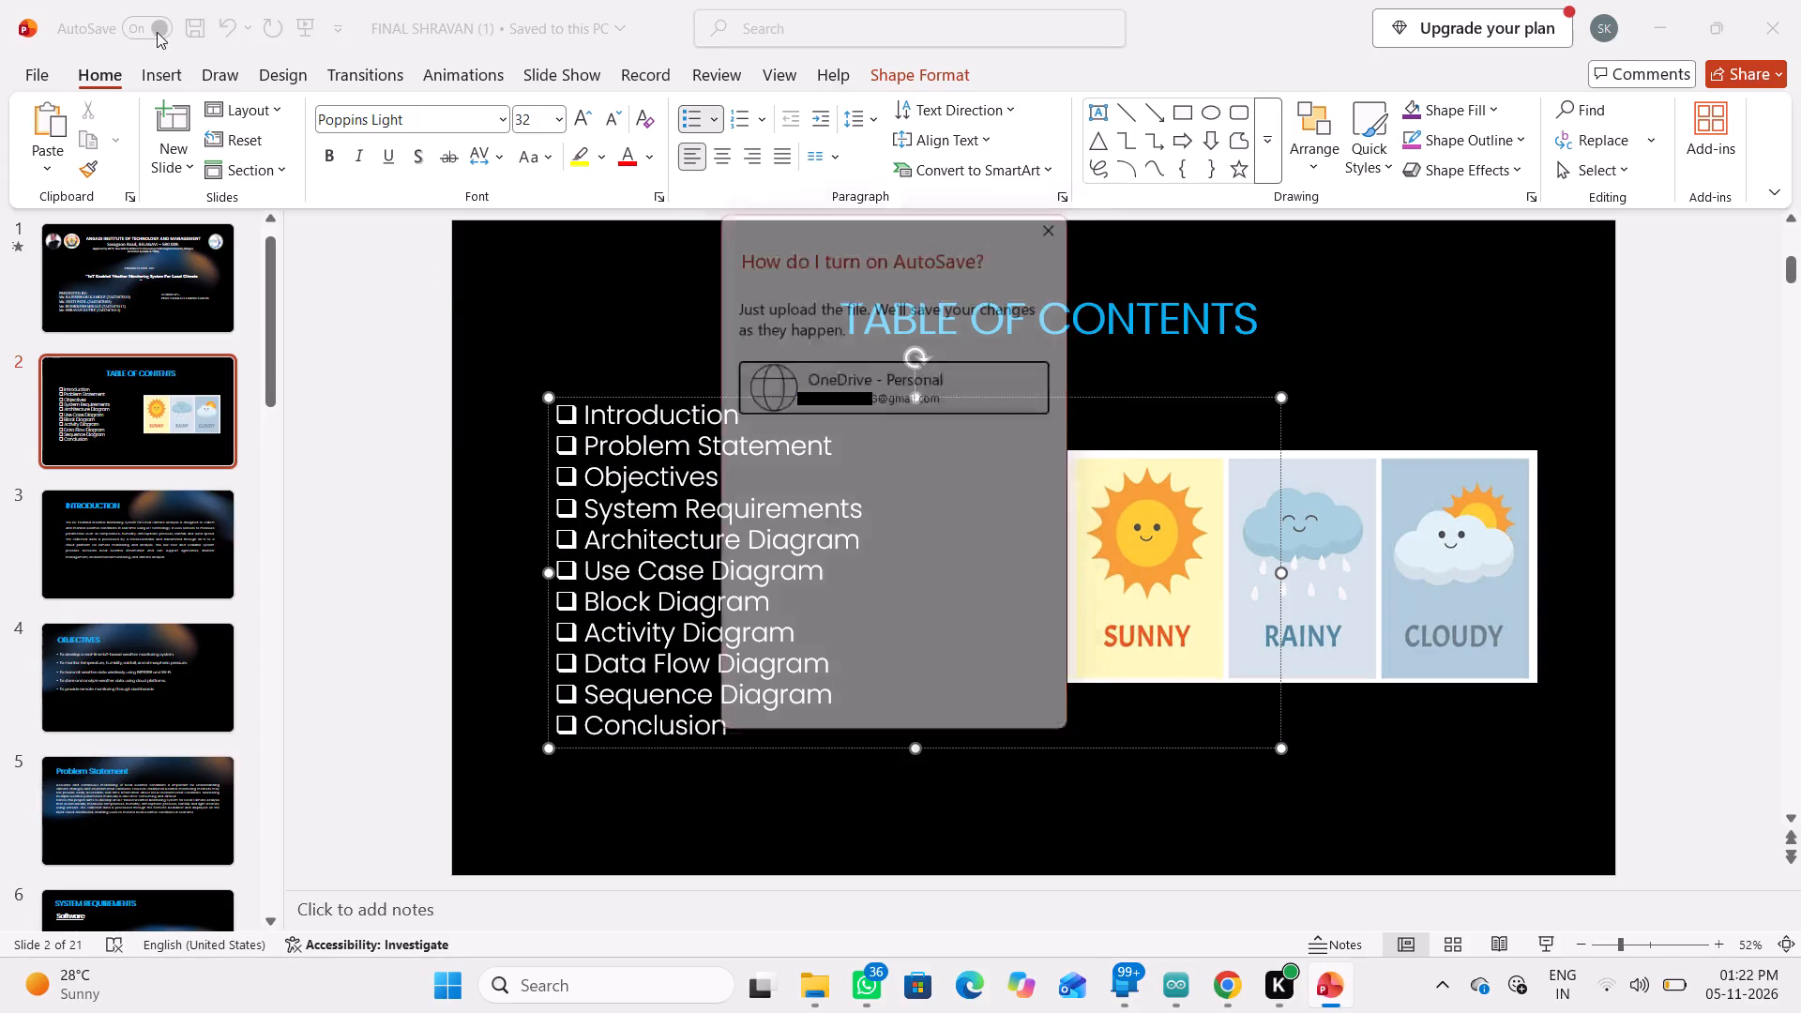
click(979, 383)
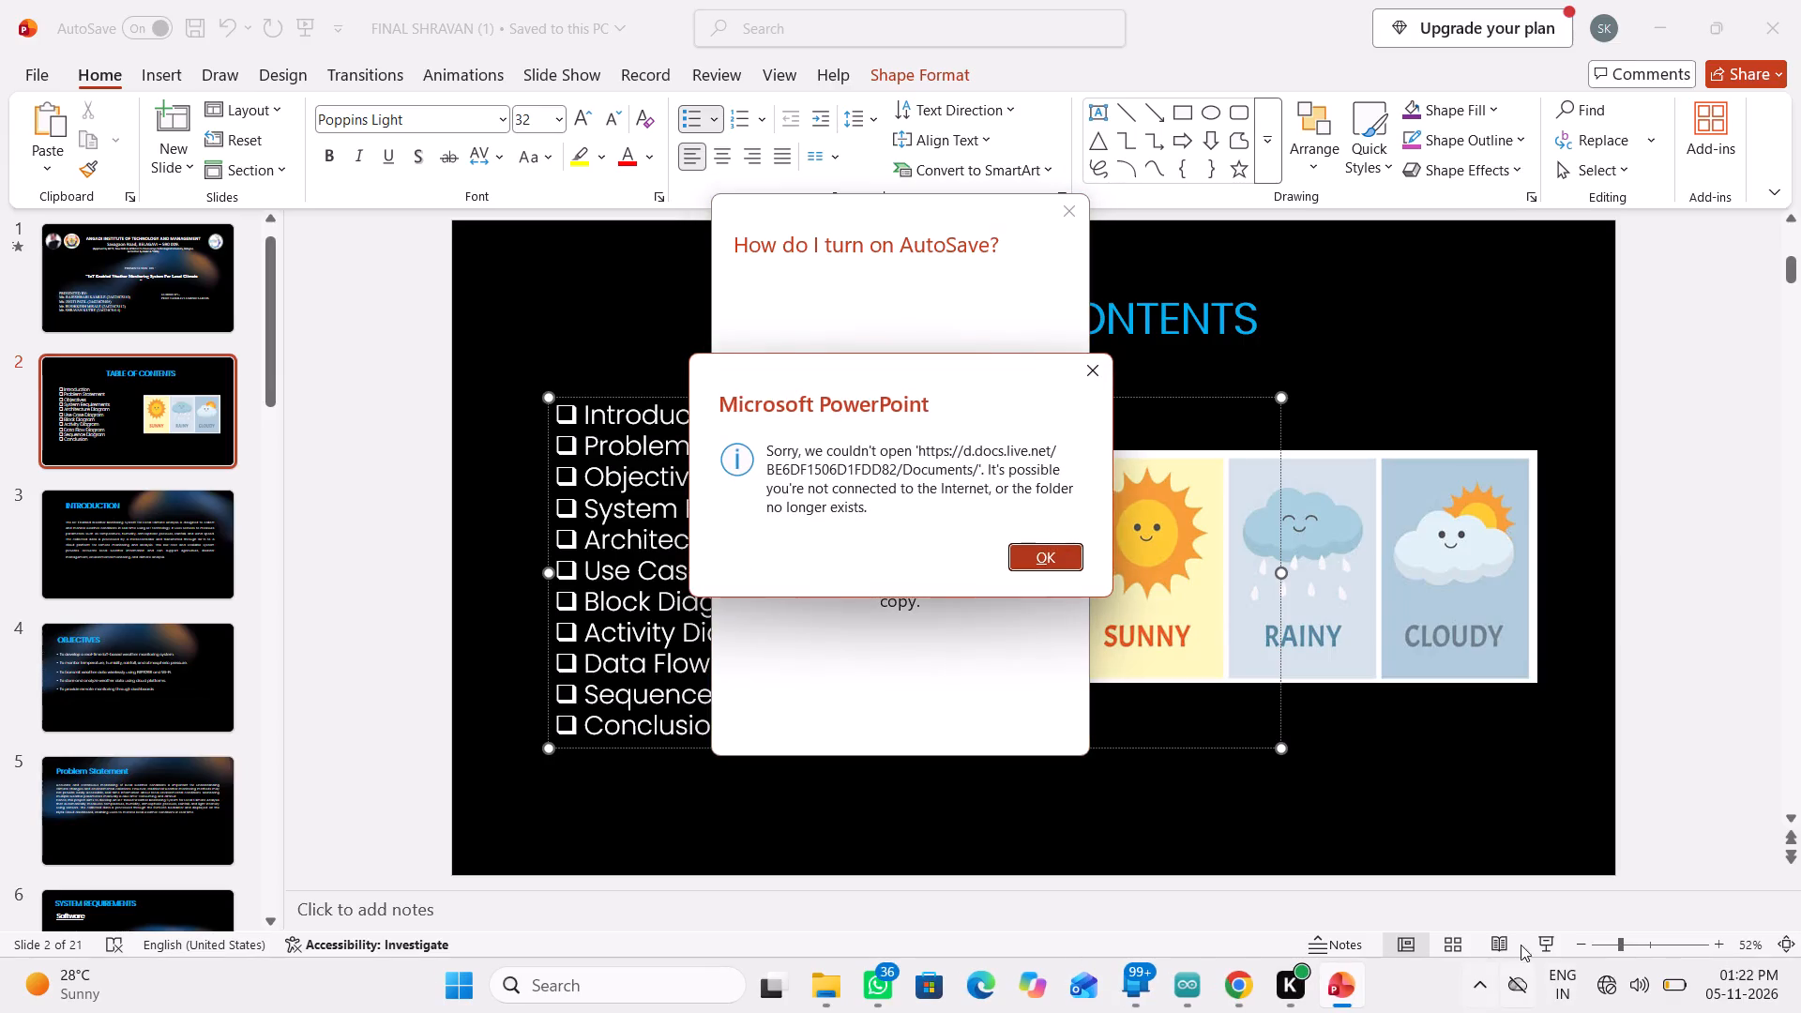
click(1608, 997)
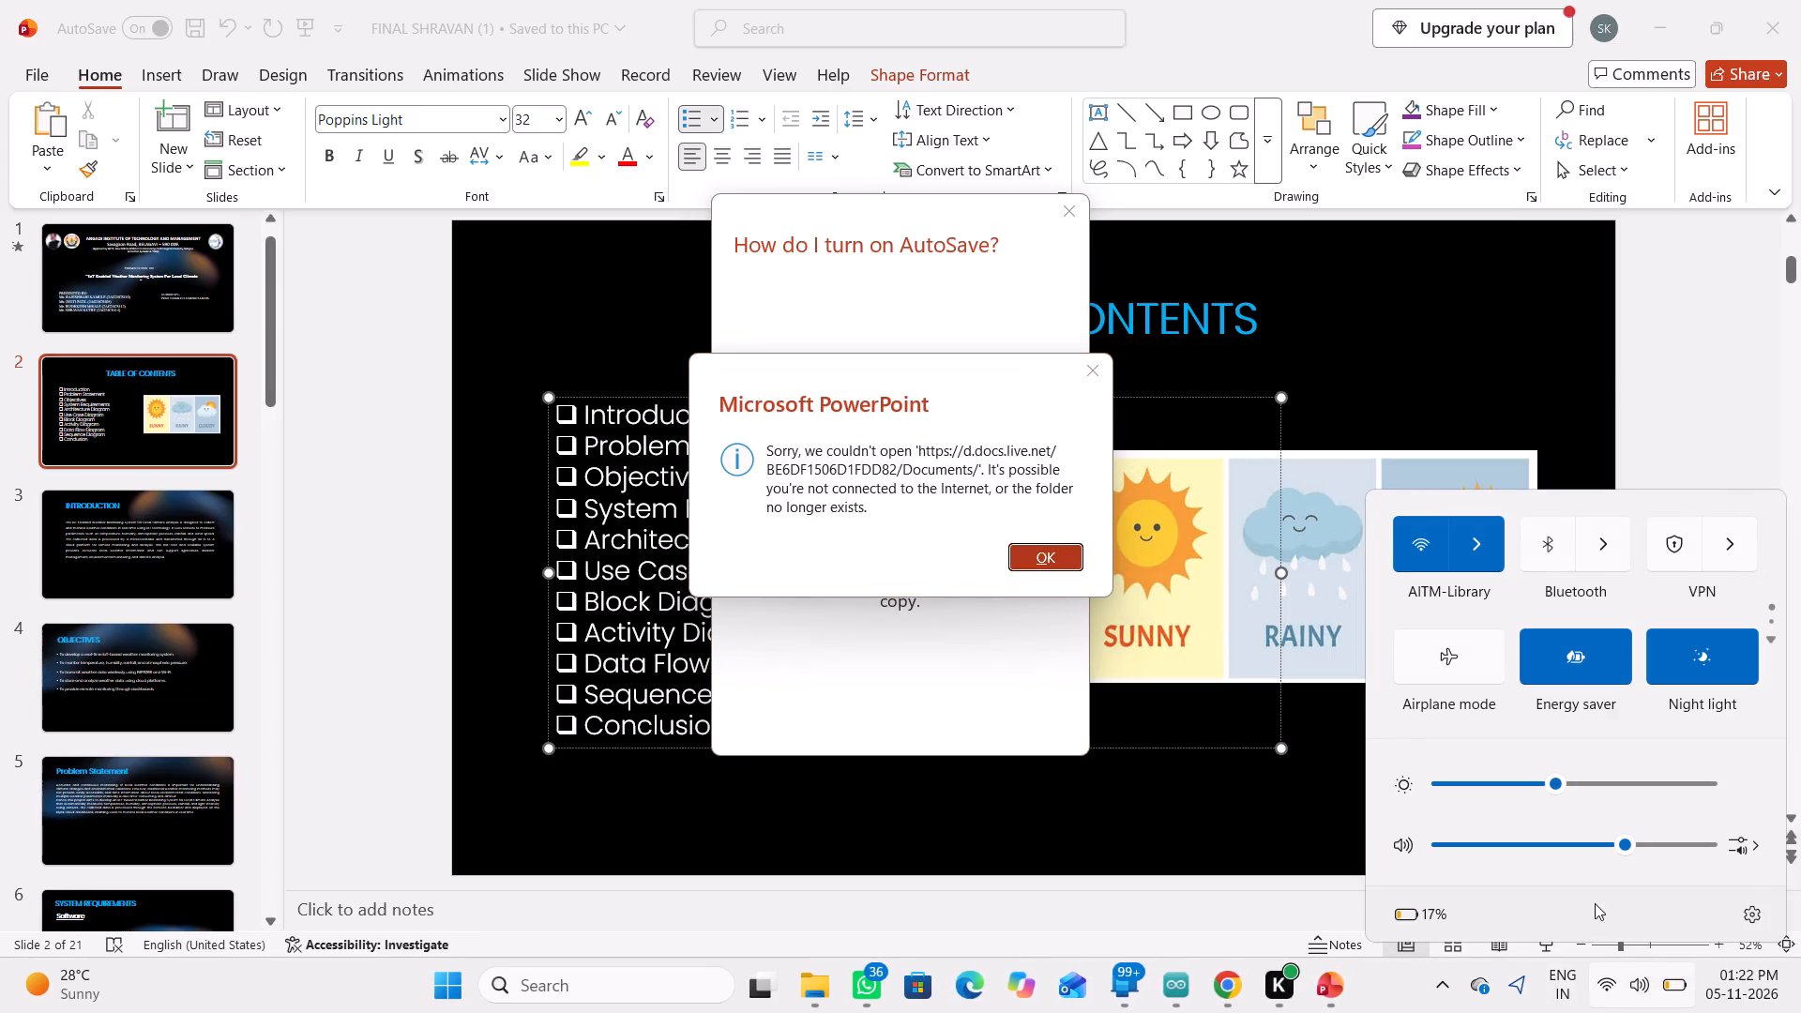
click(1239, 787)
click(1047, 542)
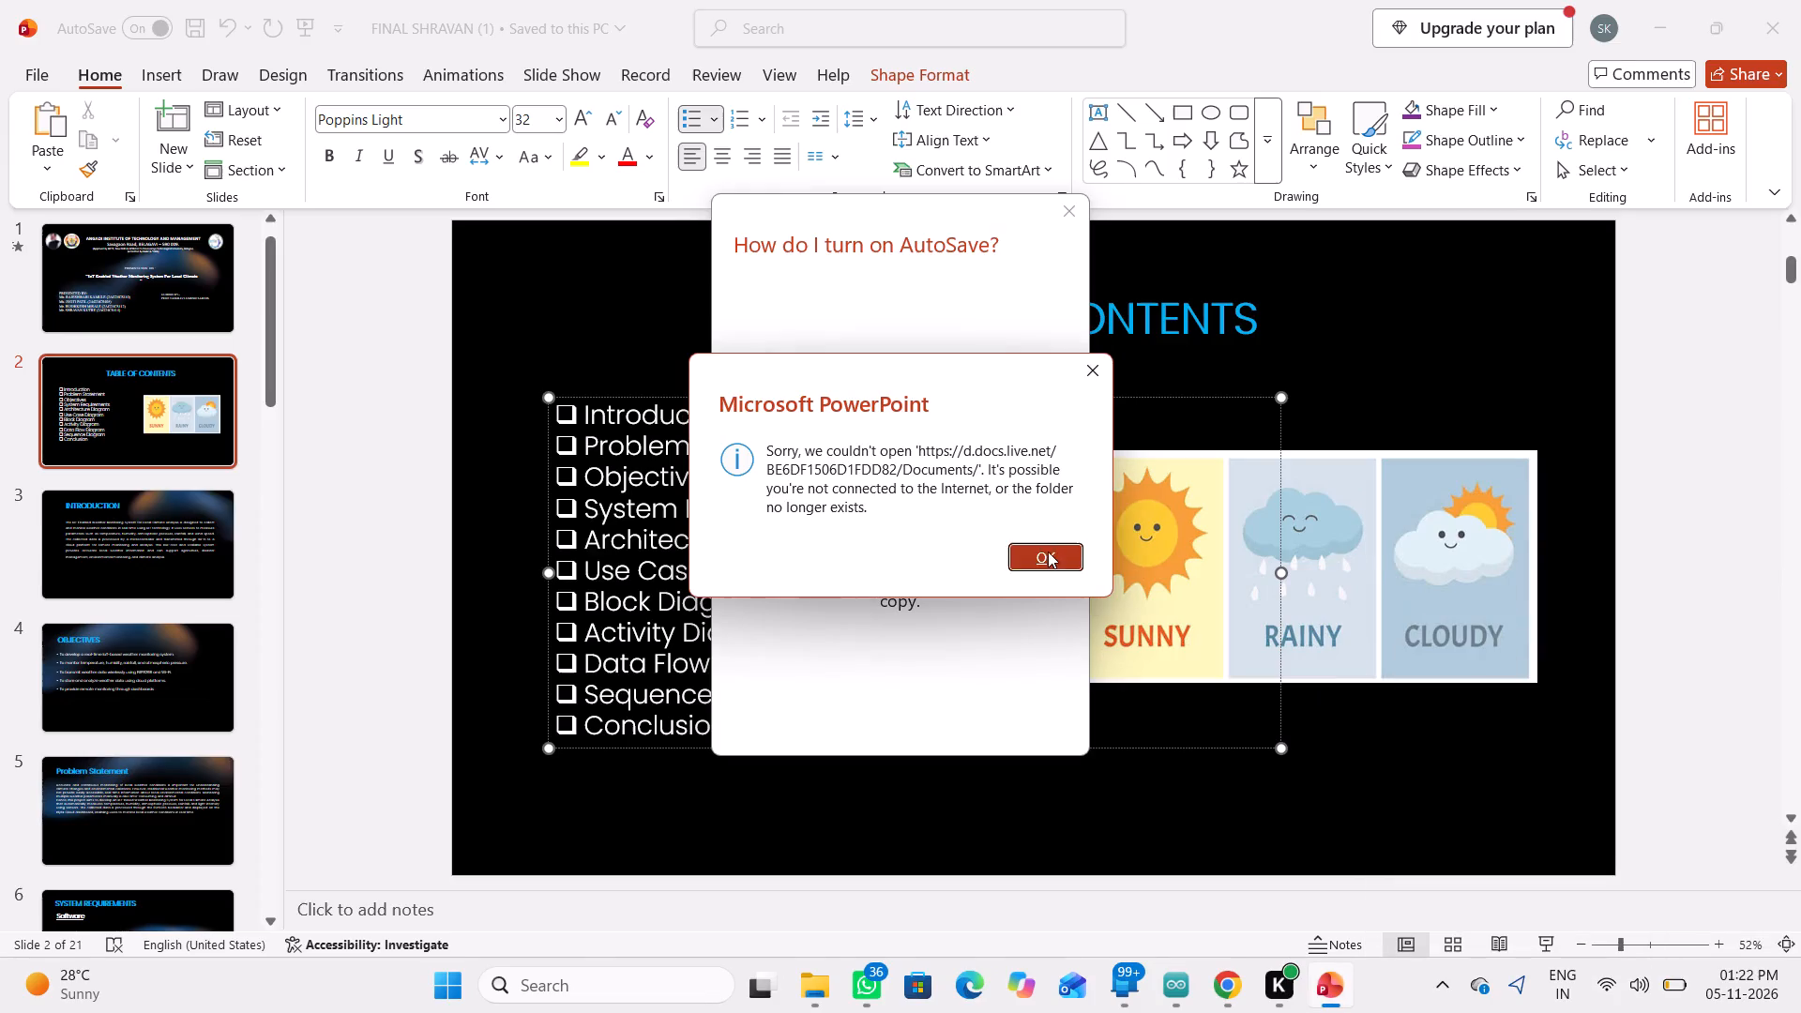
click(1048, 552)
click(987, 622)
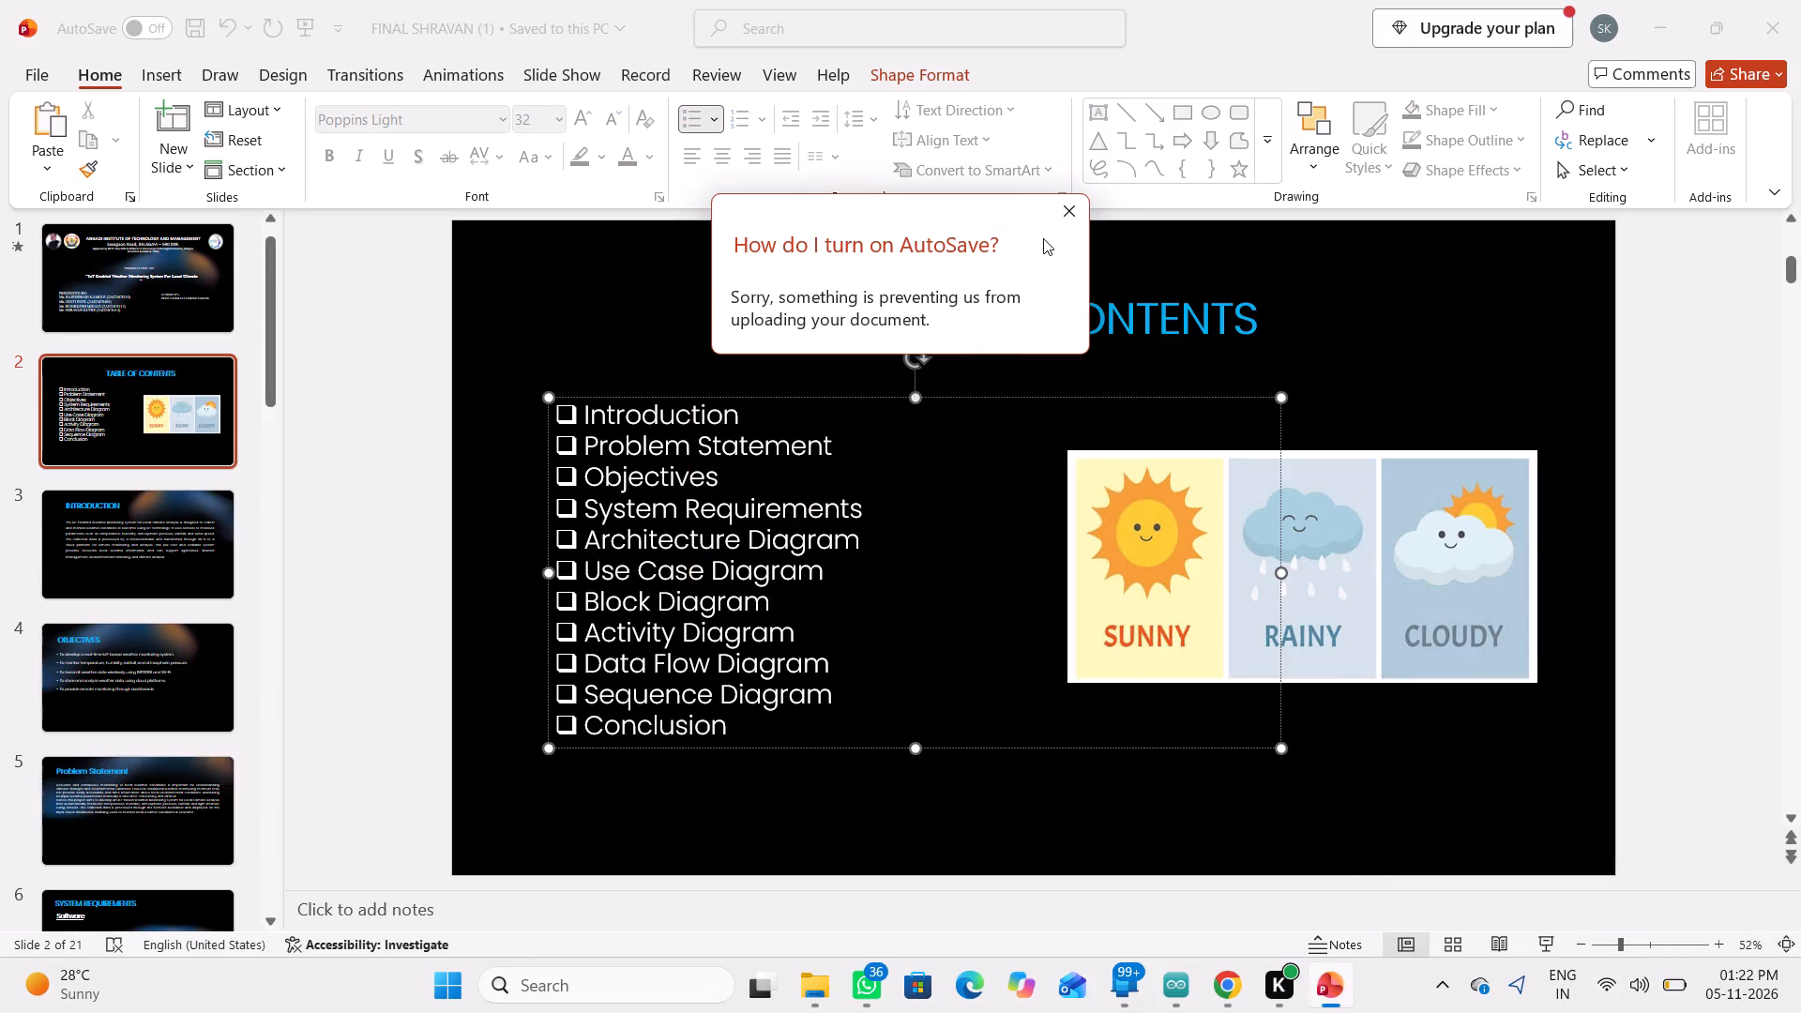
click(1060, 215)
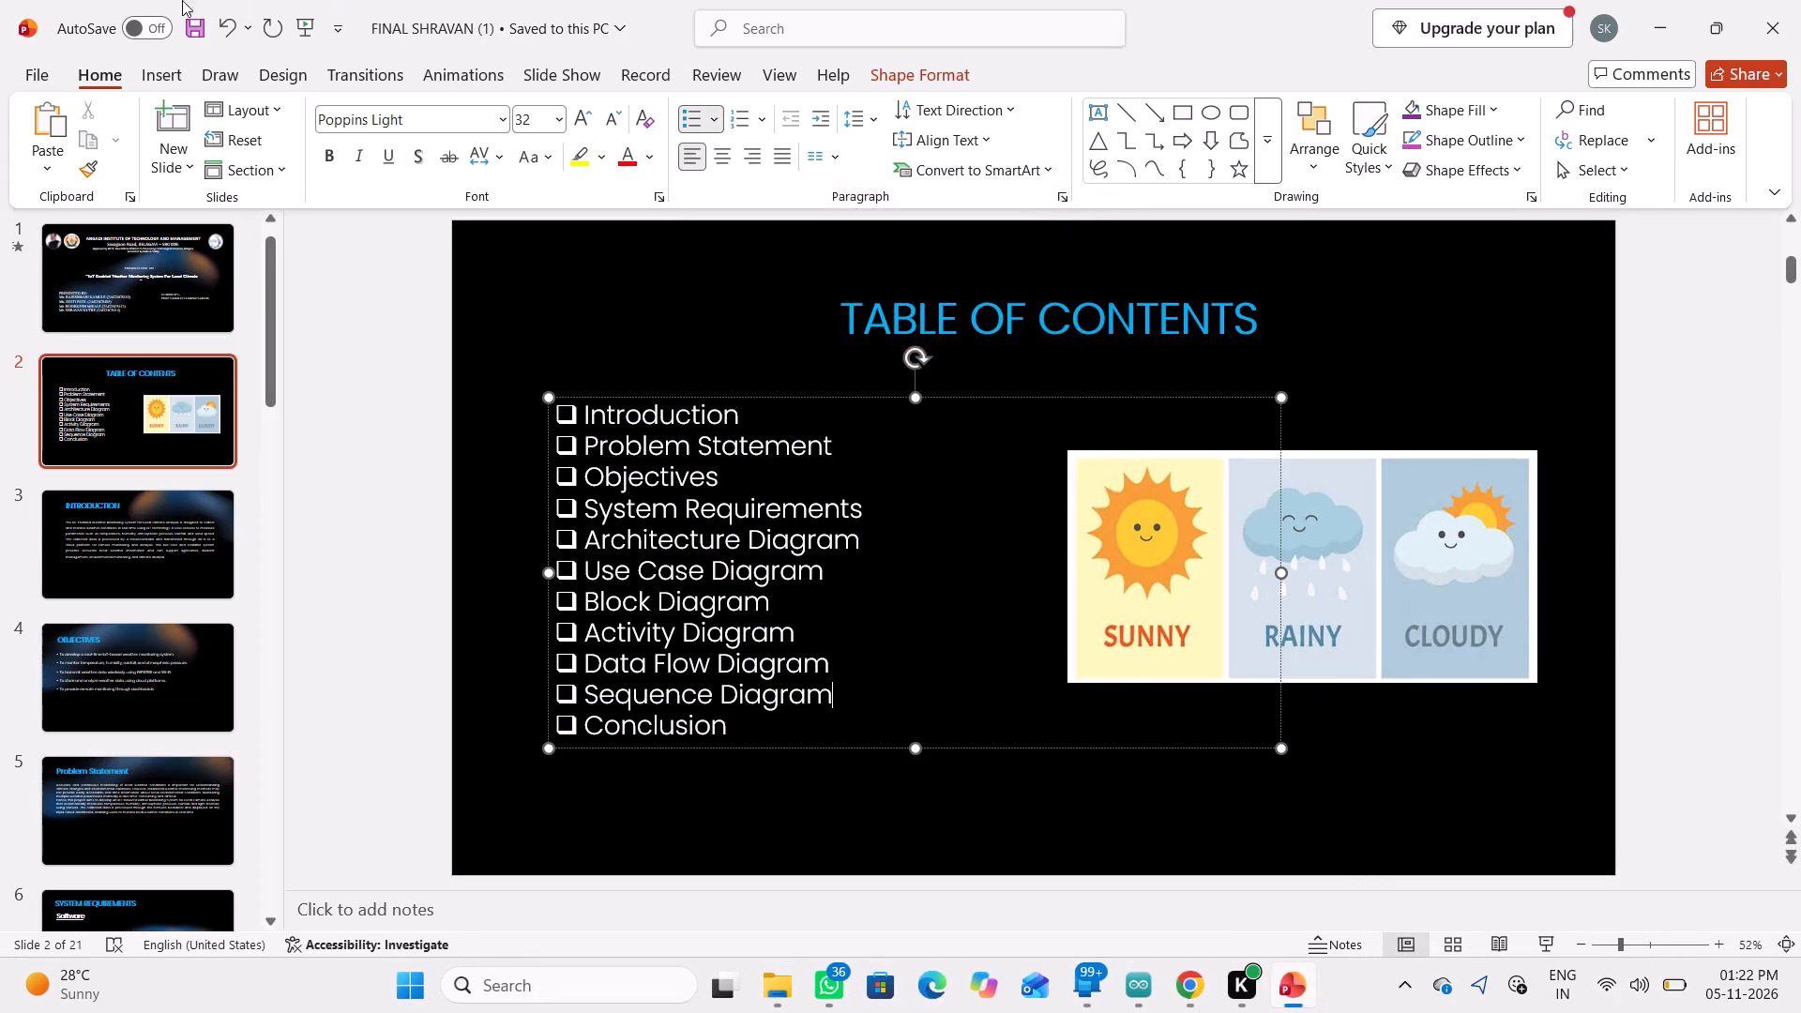
Turn on AutoSave by uploading the presentation to the personal OneDrive, accepting that the fonts Gill Sans and 22 are not saved.
click(144, 24)
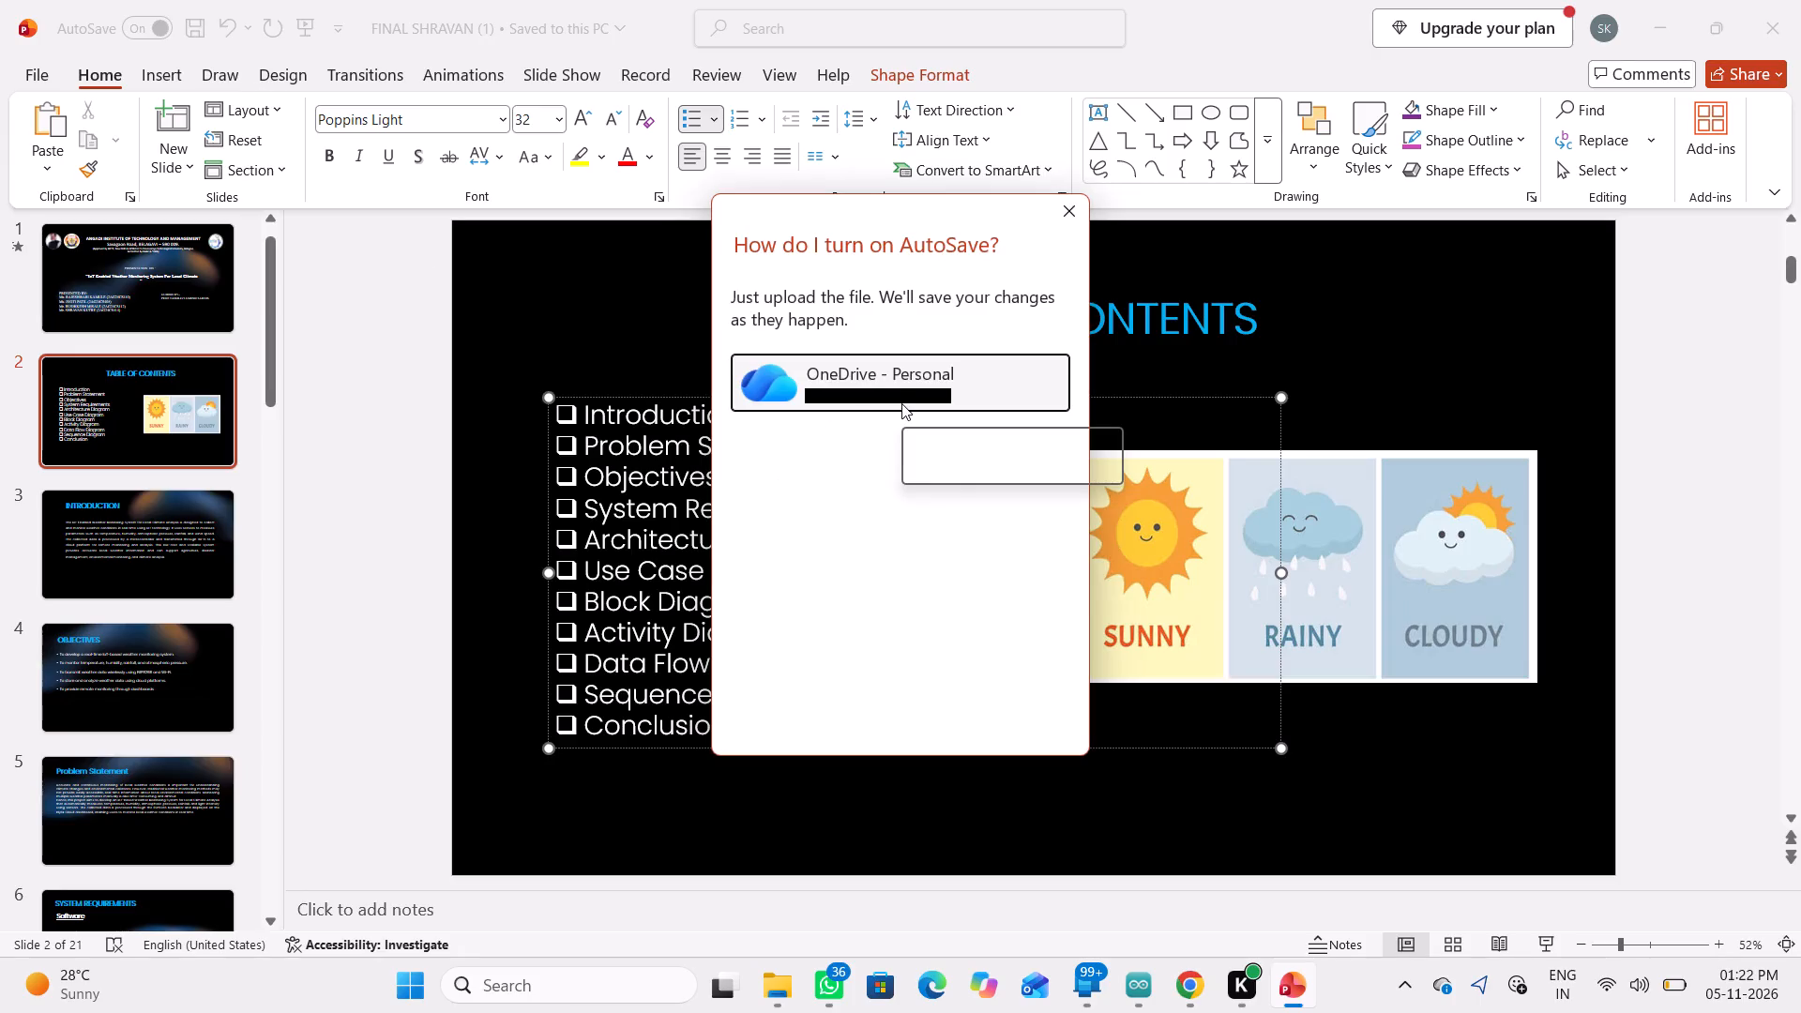
click(901, 403)
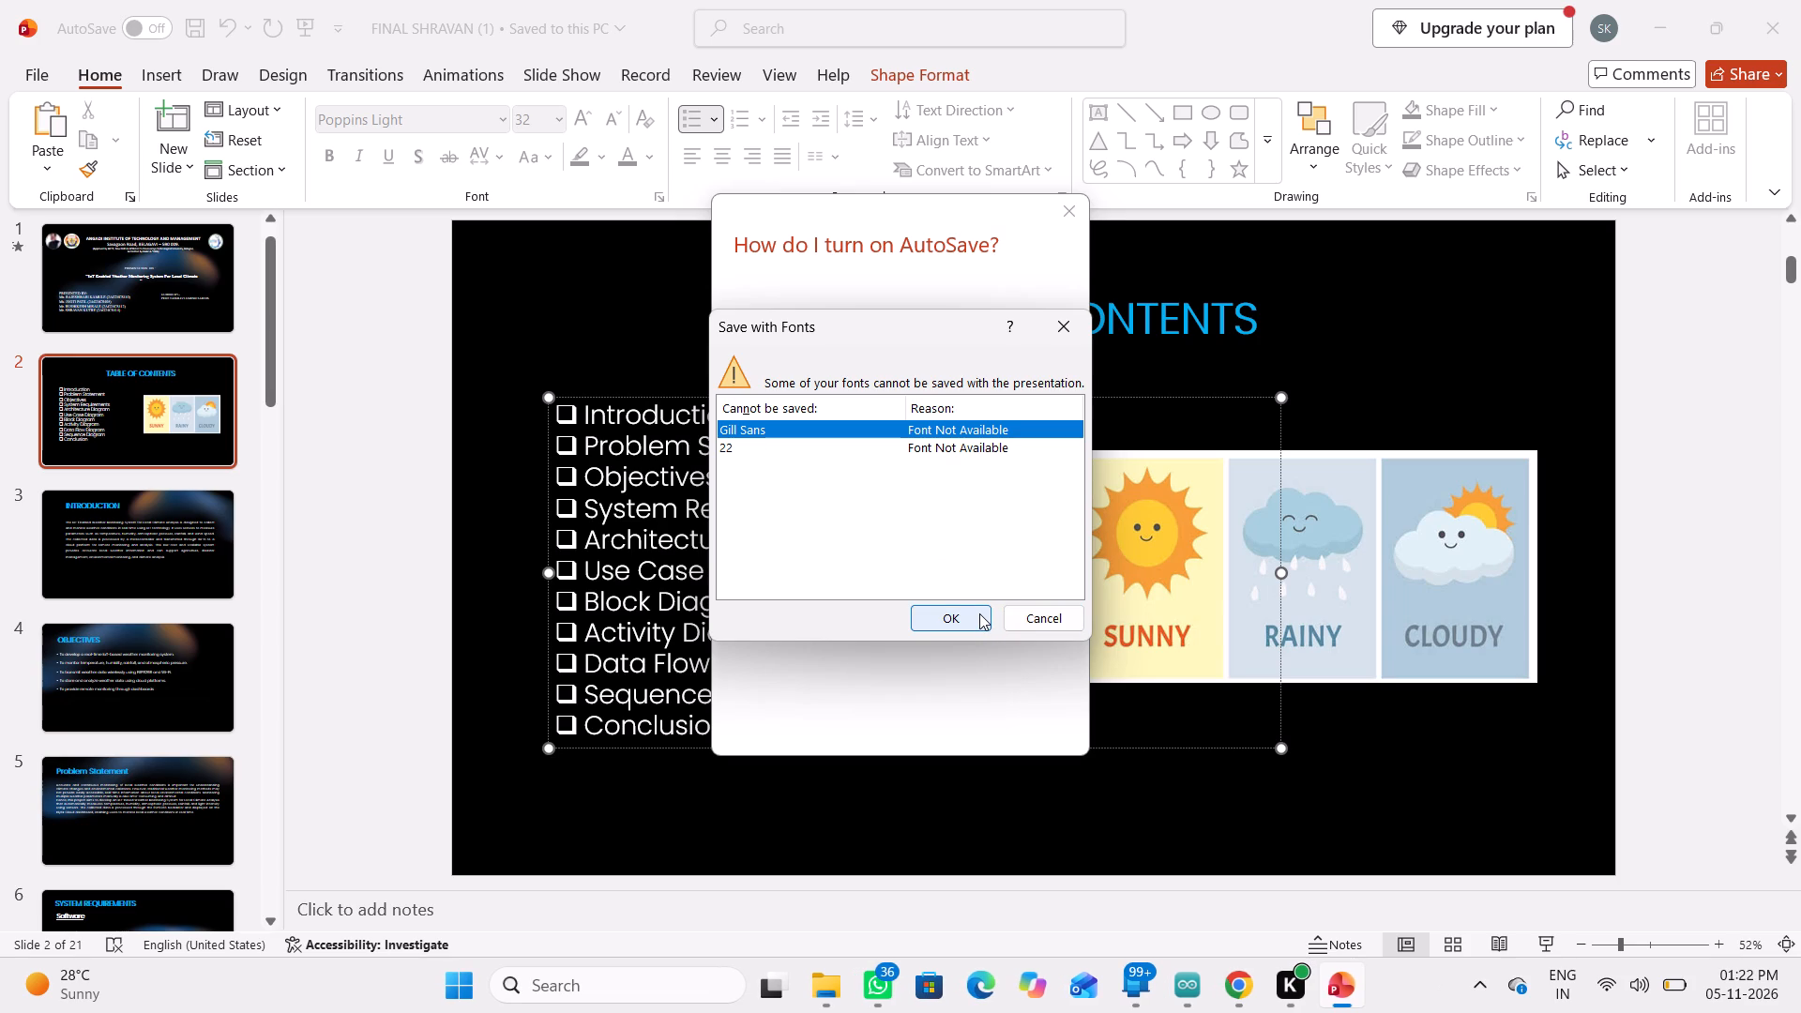
click(979, 613)
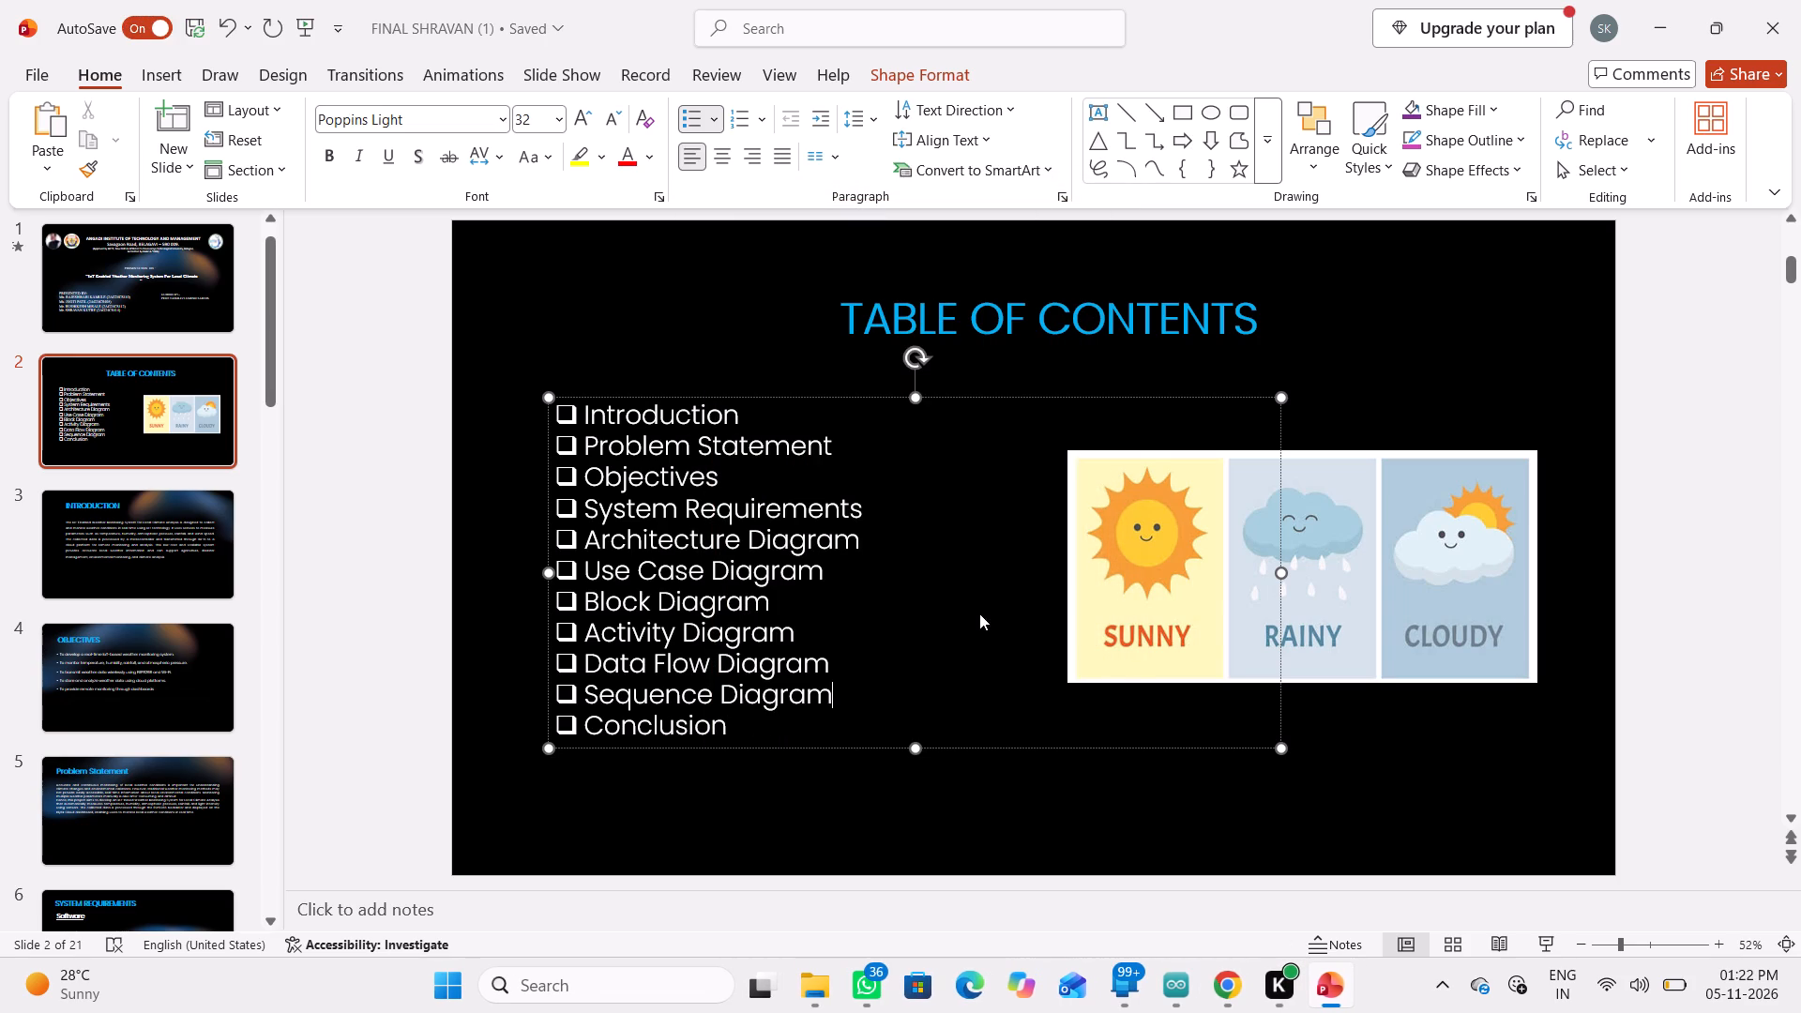
Review the end of the table of contents and the slides from Introduction through Architecture Diagram.
click(629, 736)
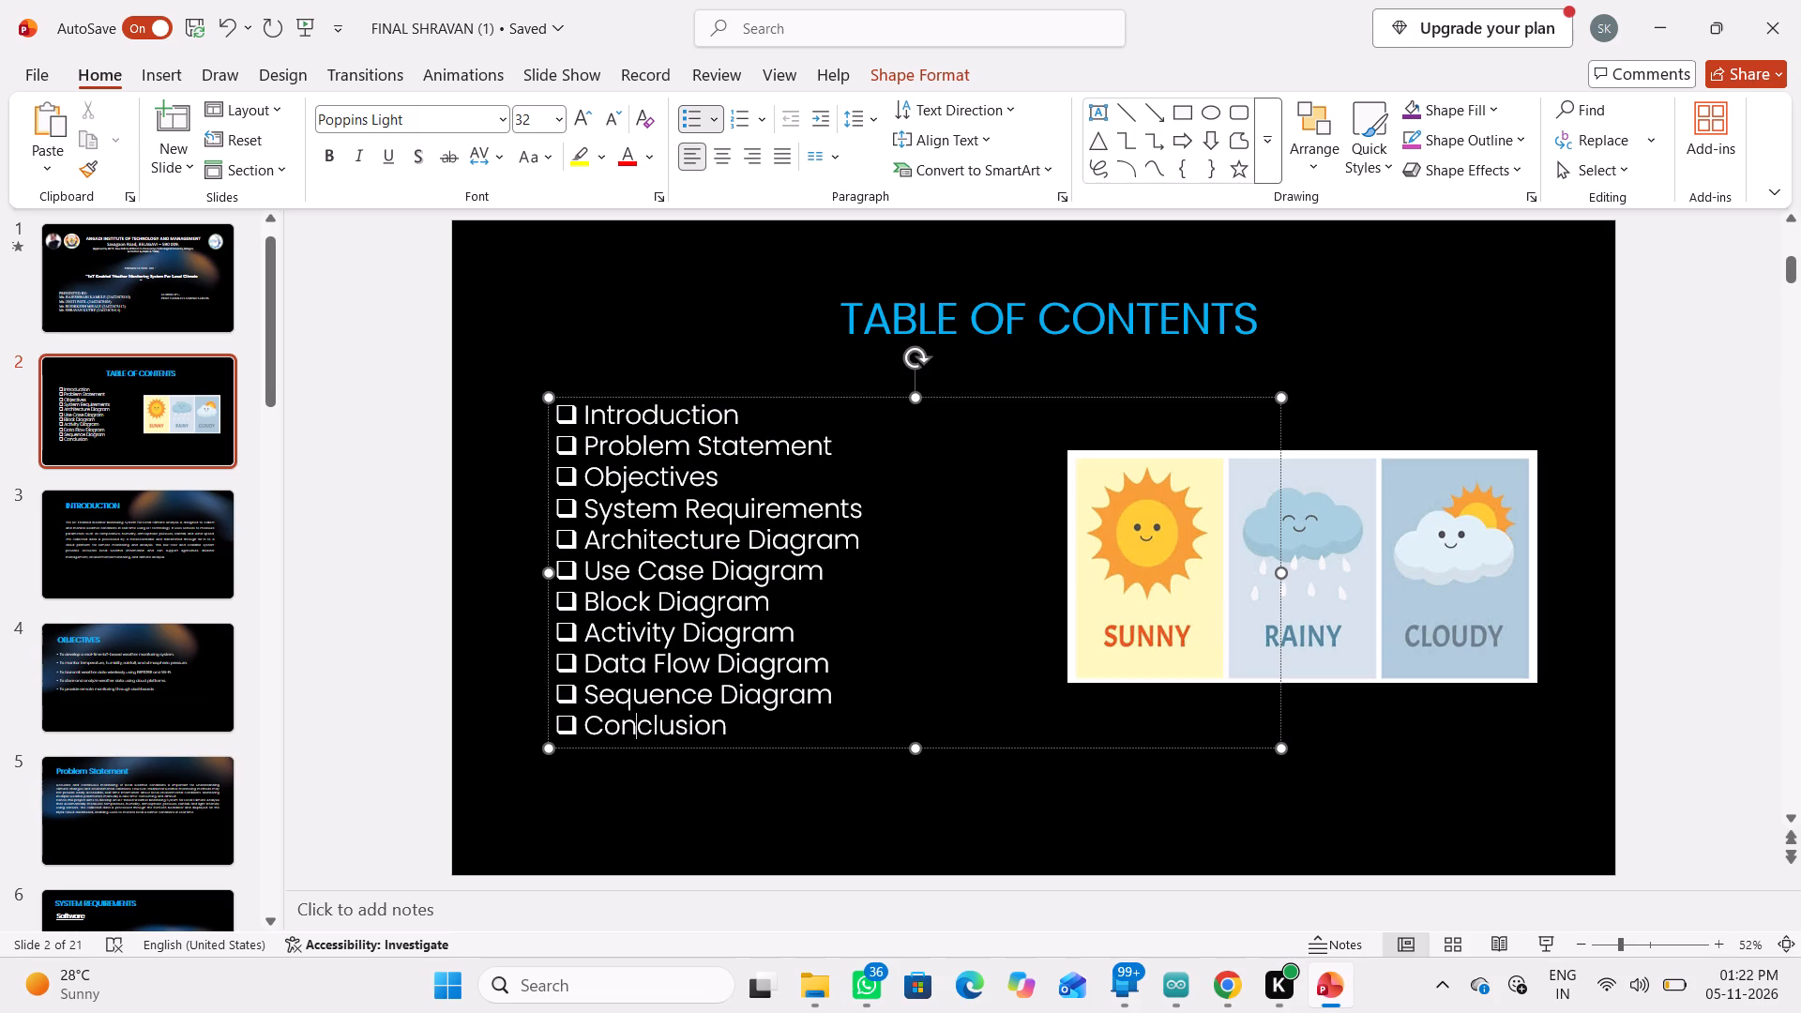
click(711, 727)
click(738, 717)
click(118, 584)
click(152, 727)
click(141, 781)
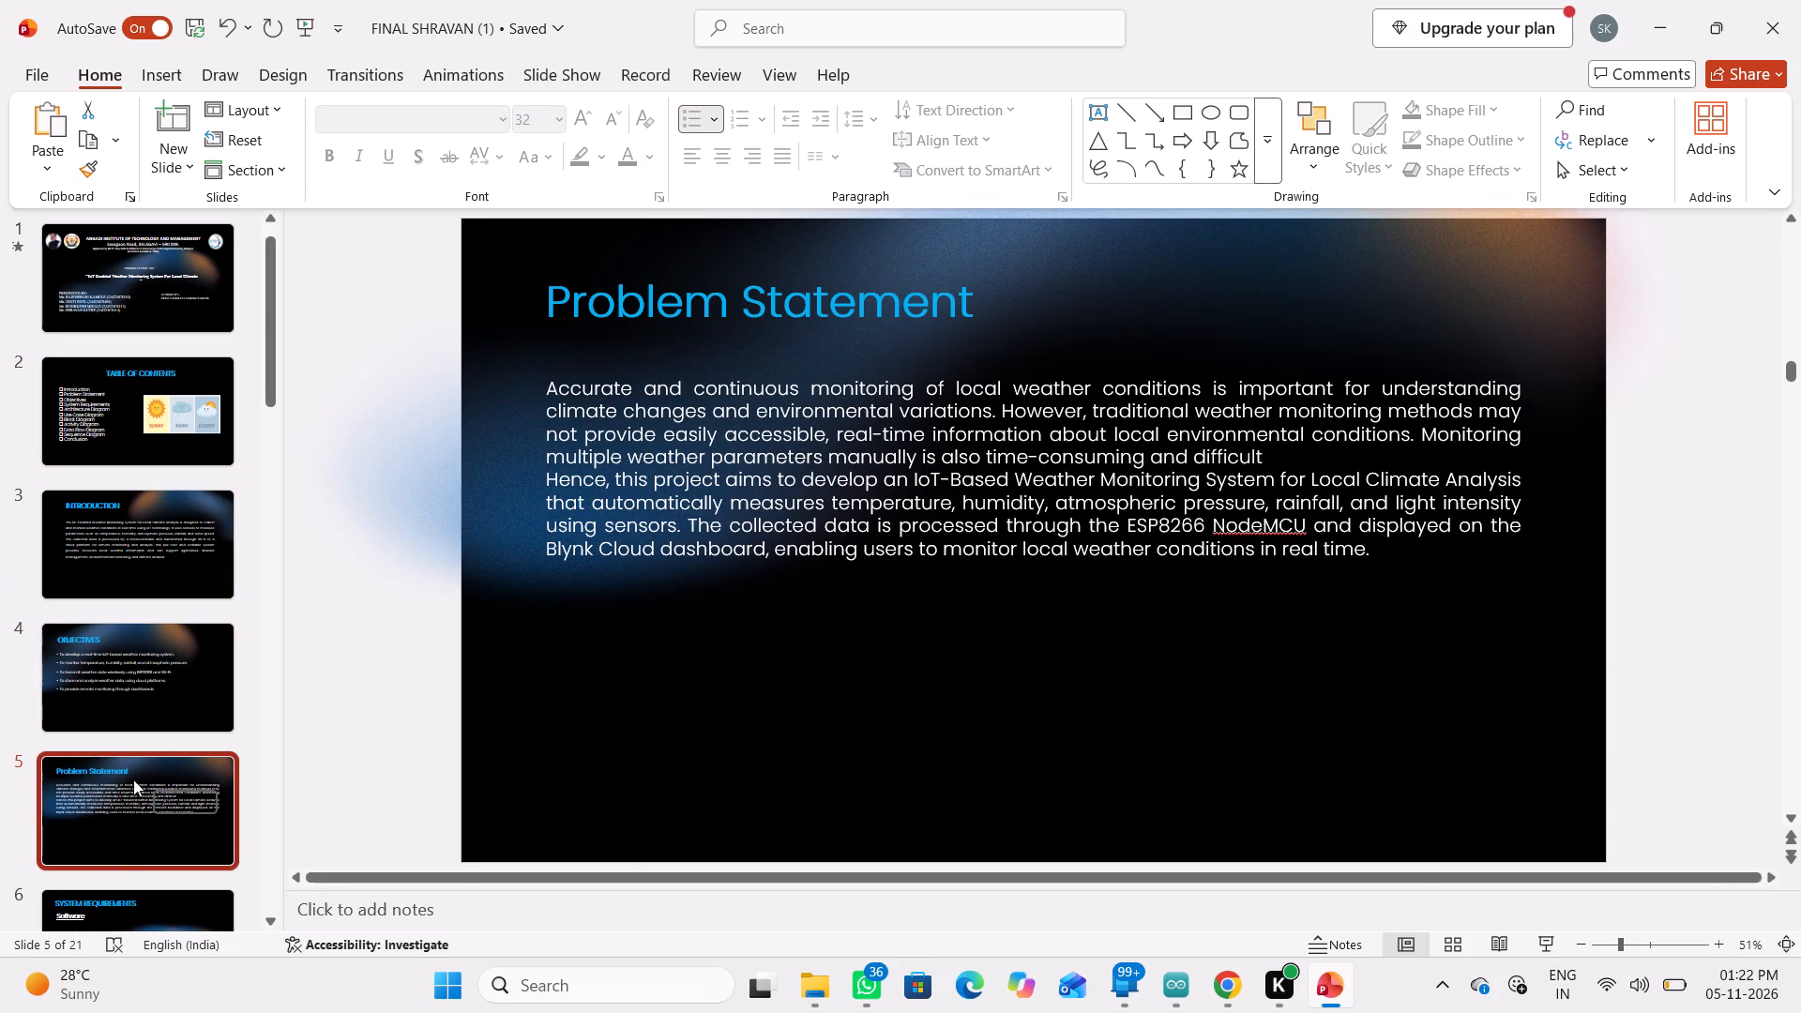
scroll(129, 626, down, 4)
click(134, 680)
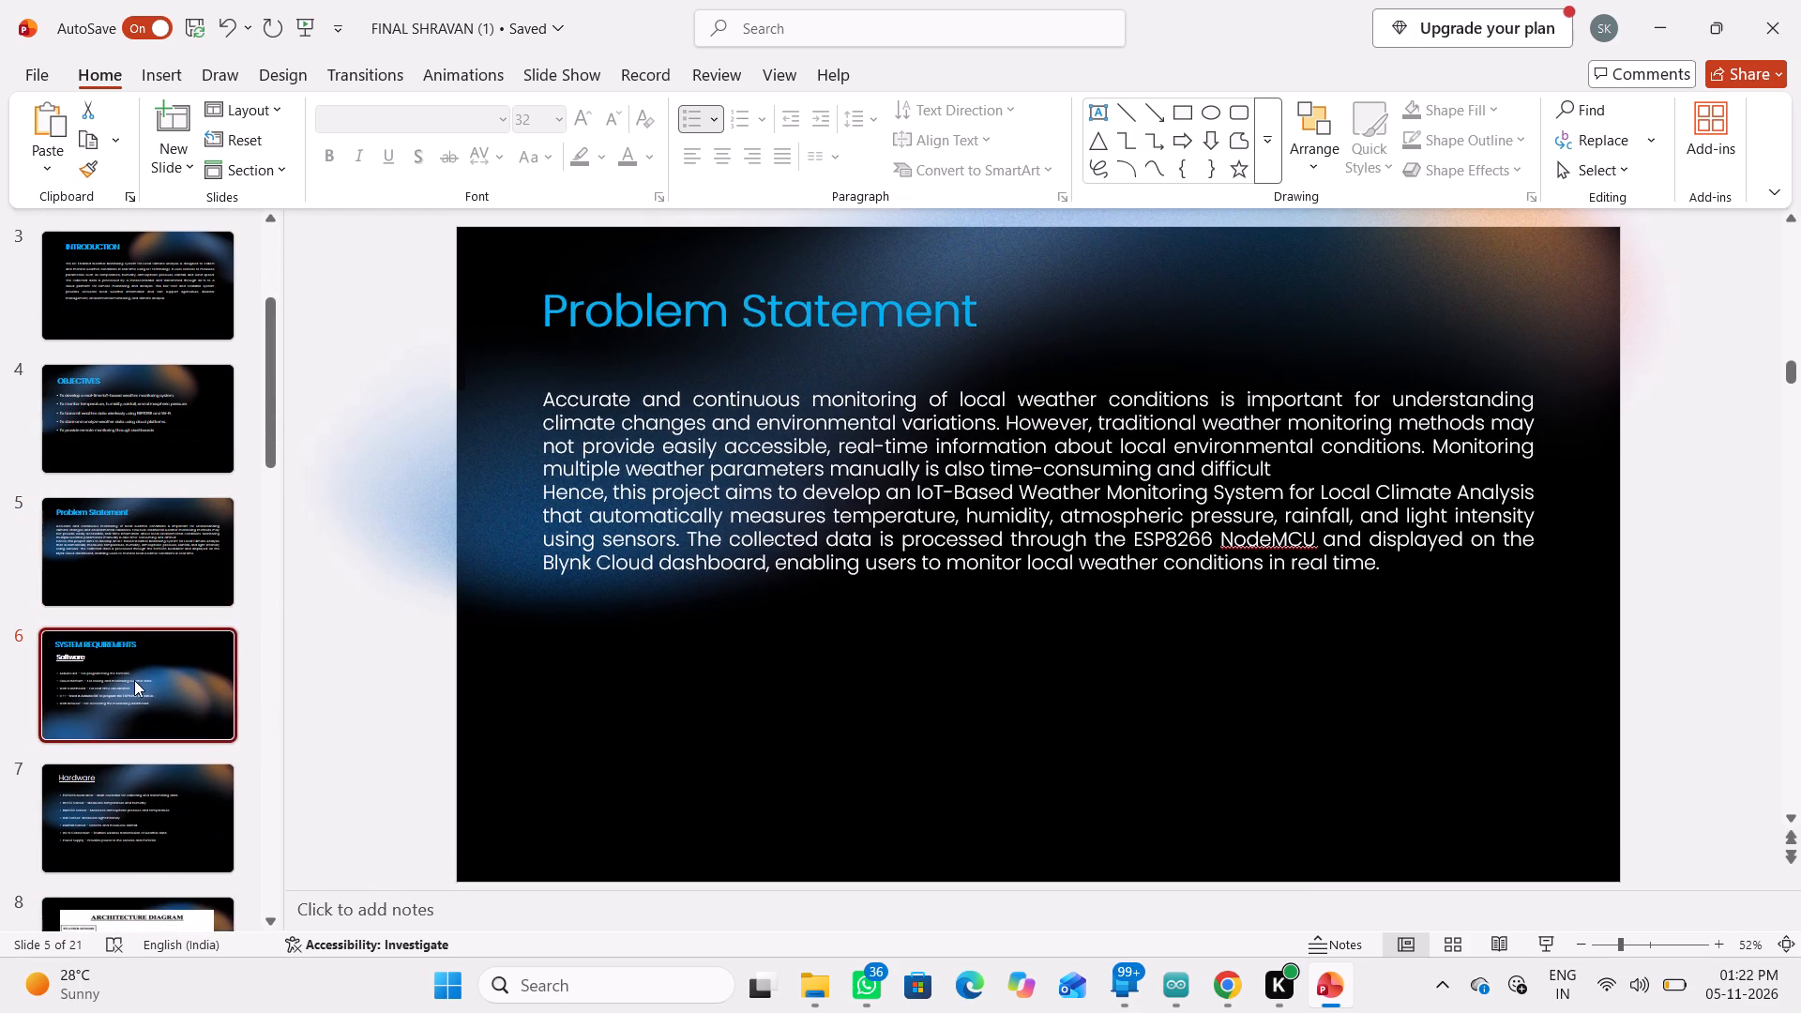
scroll(137, 692, down, 4)
click(138, 693)
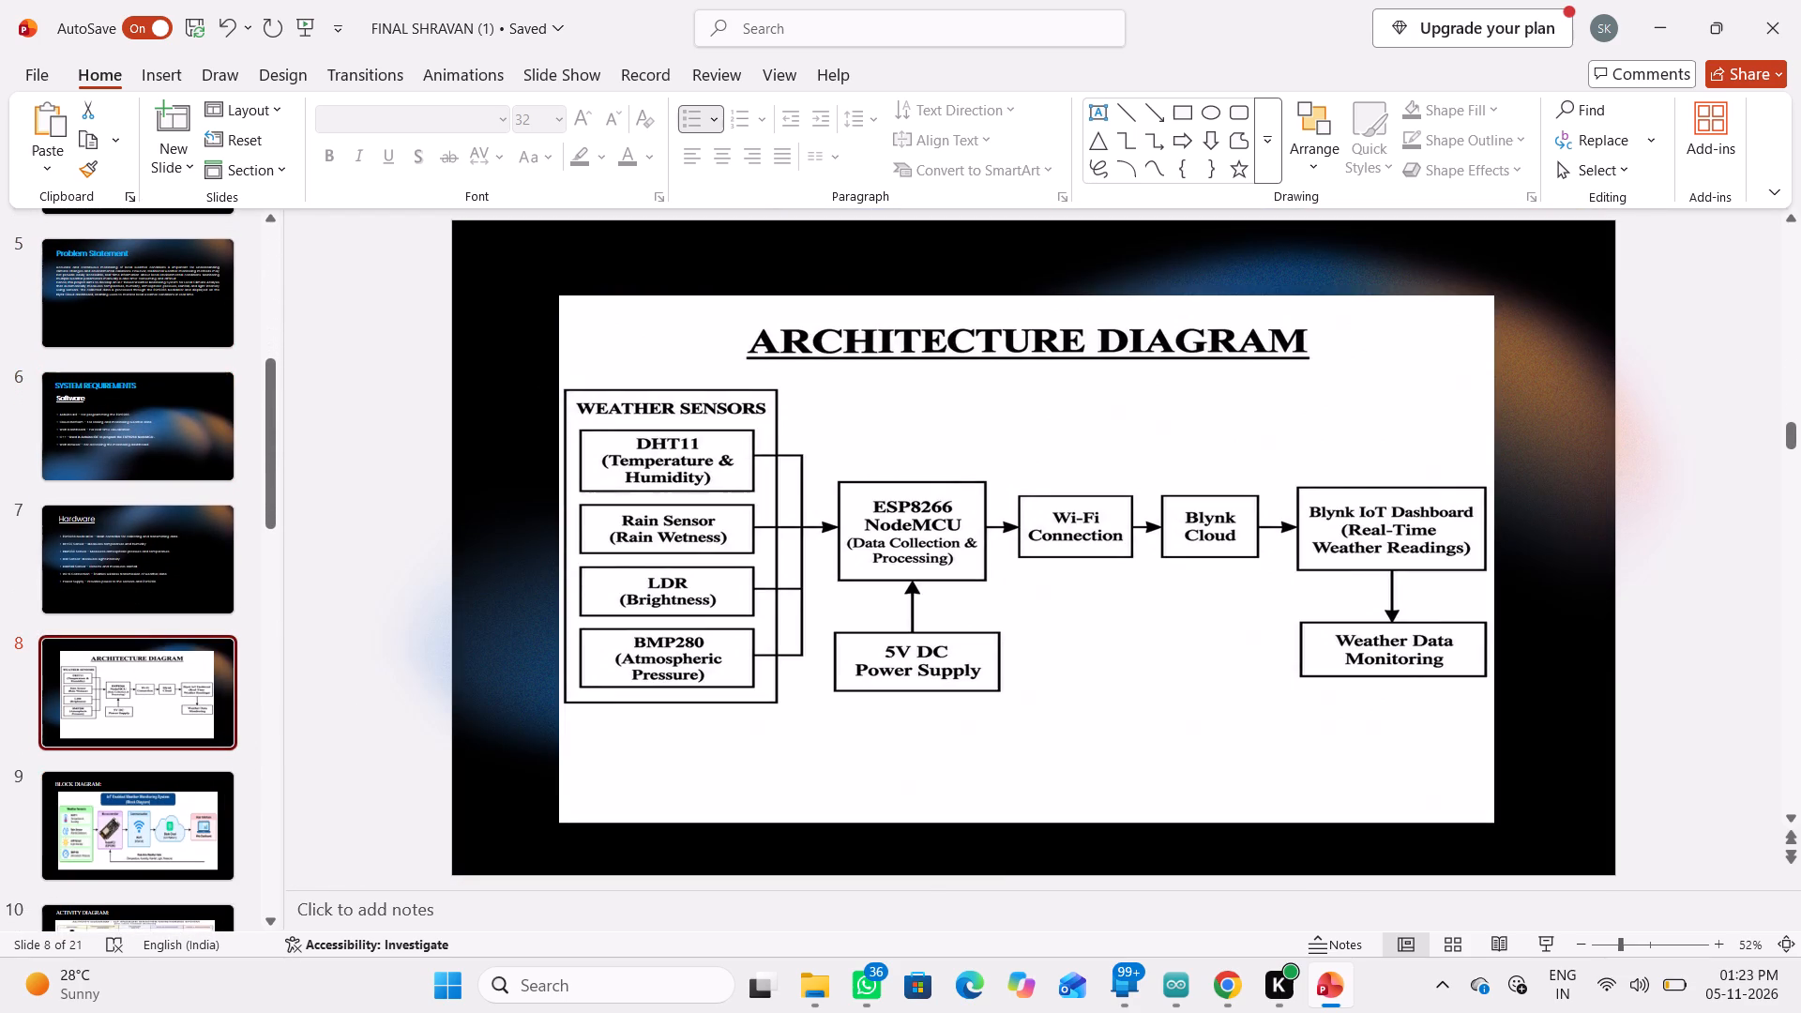
Insert a new blank slide directly after the Architecture Diagram slide.
right_click(246, 744)
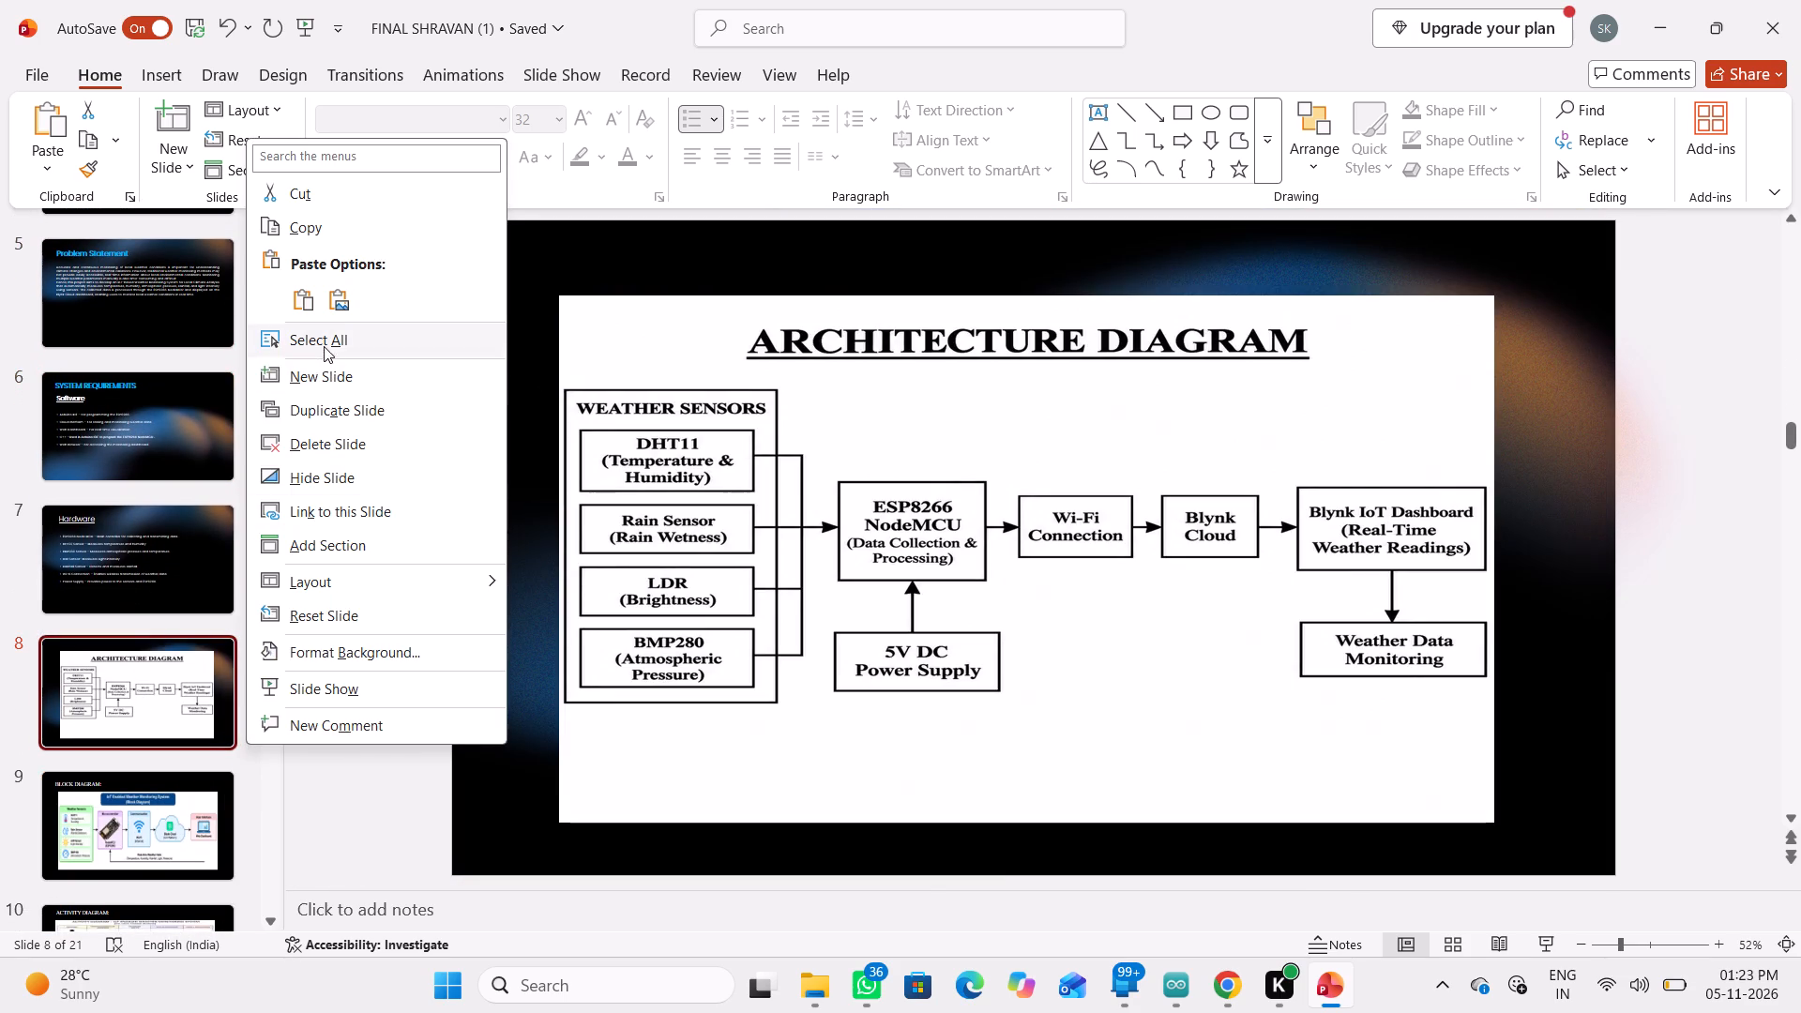
click(331, 381)
click(679, 311)
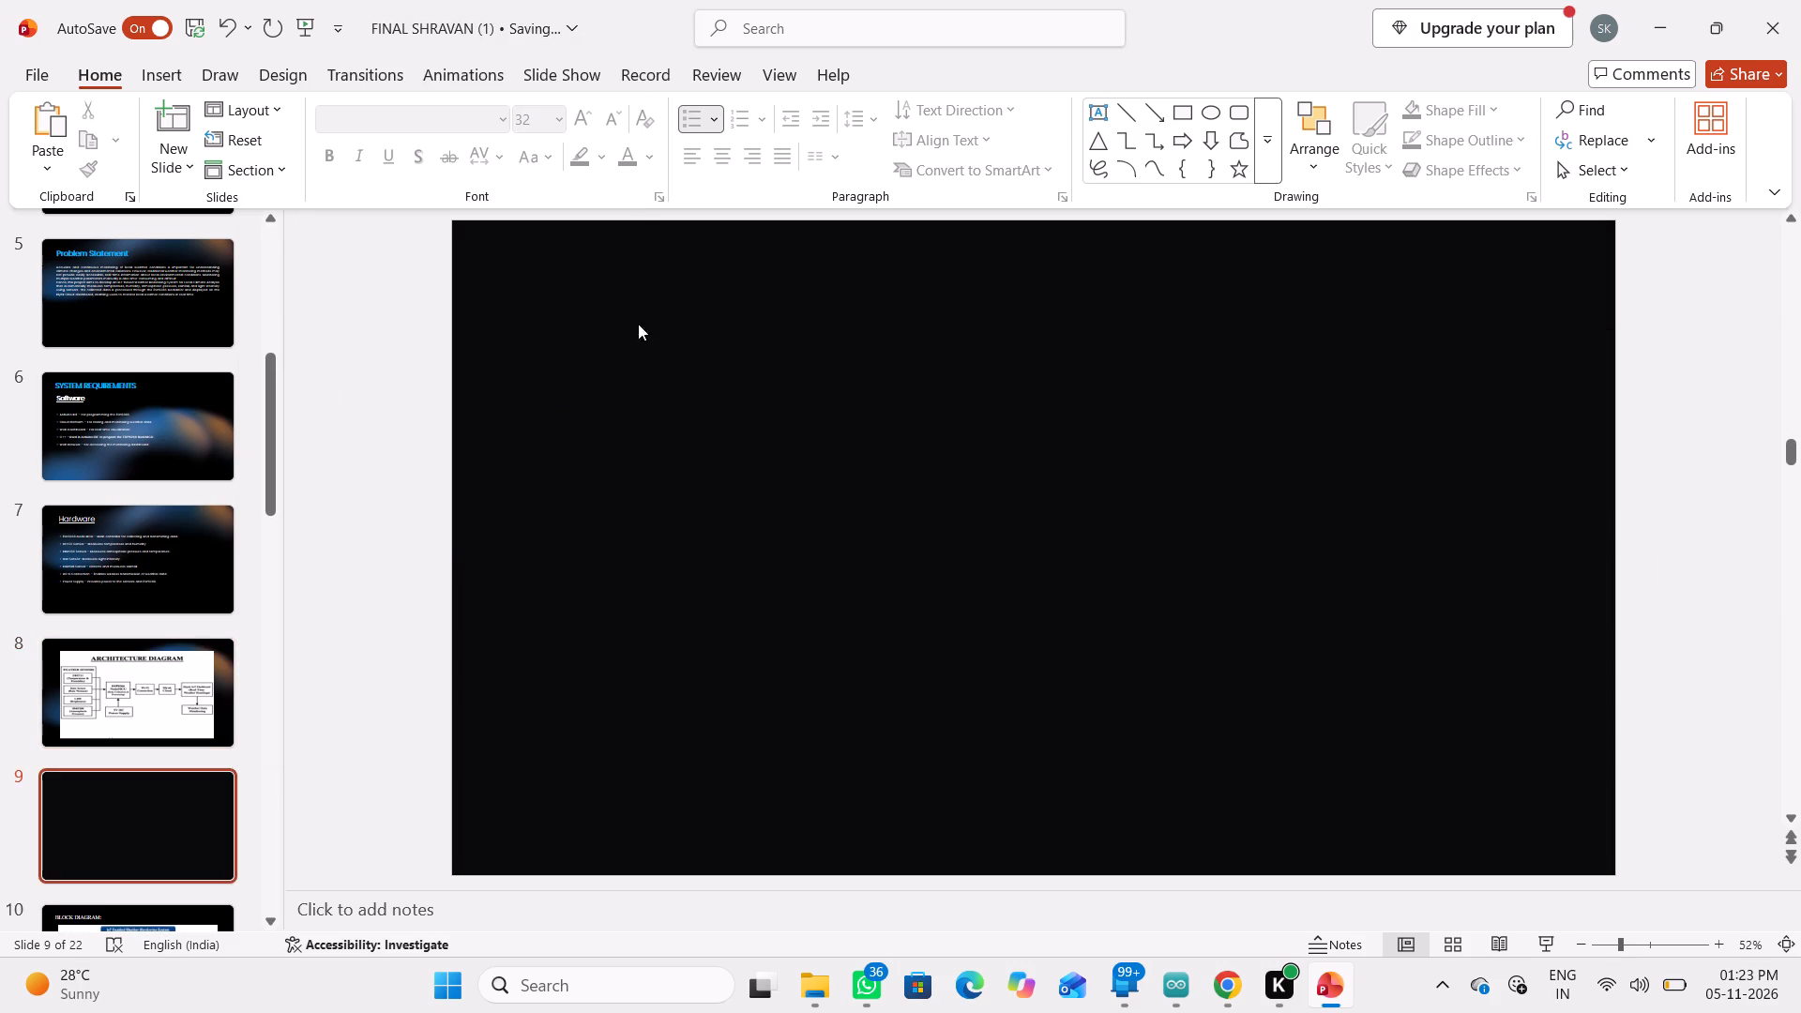
click(583, 349)
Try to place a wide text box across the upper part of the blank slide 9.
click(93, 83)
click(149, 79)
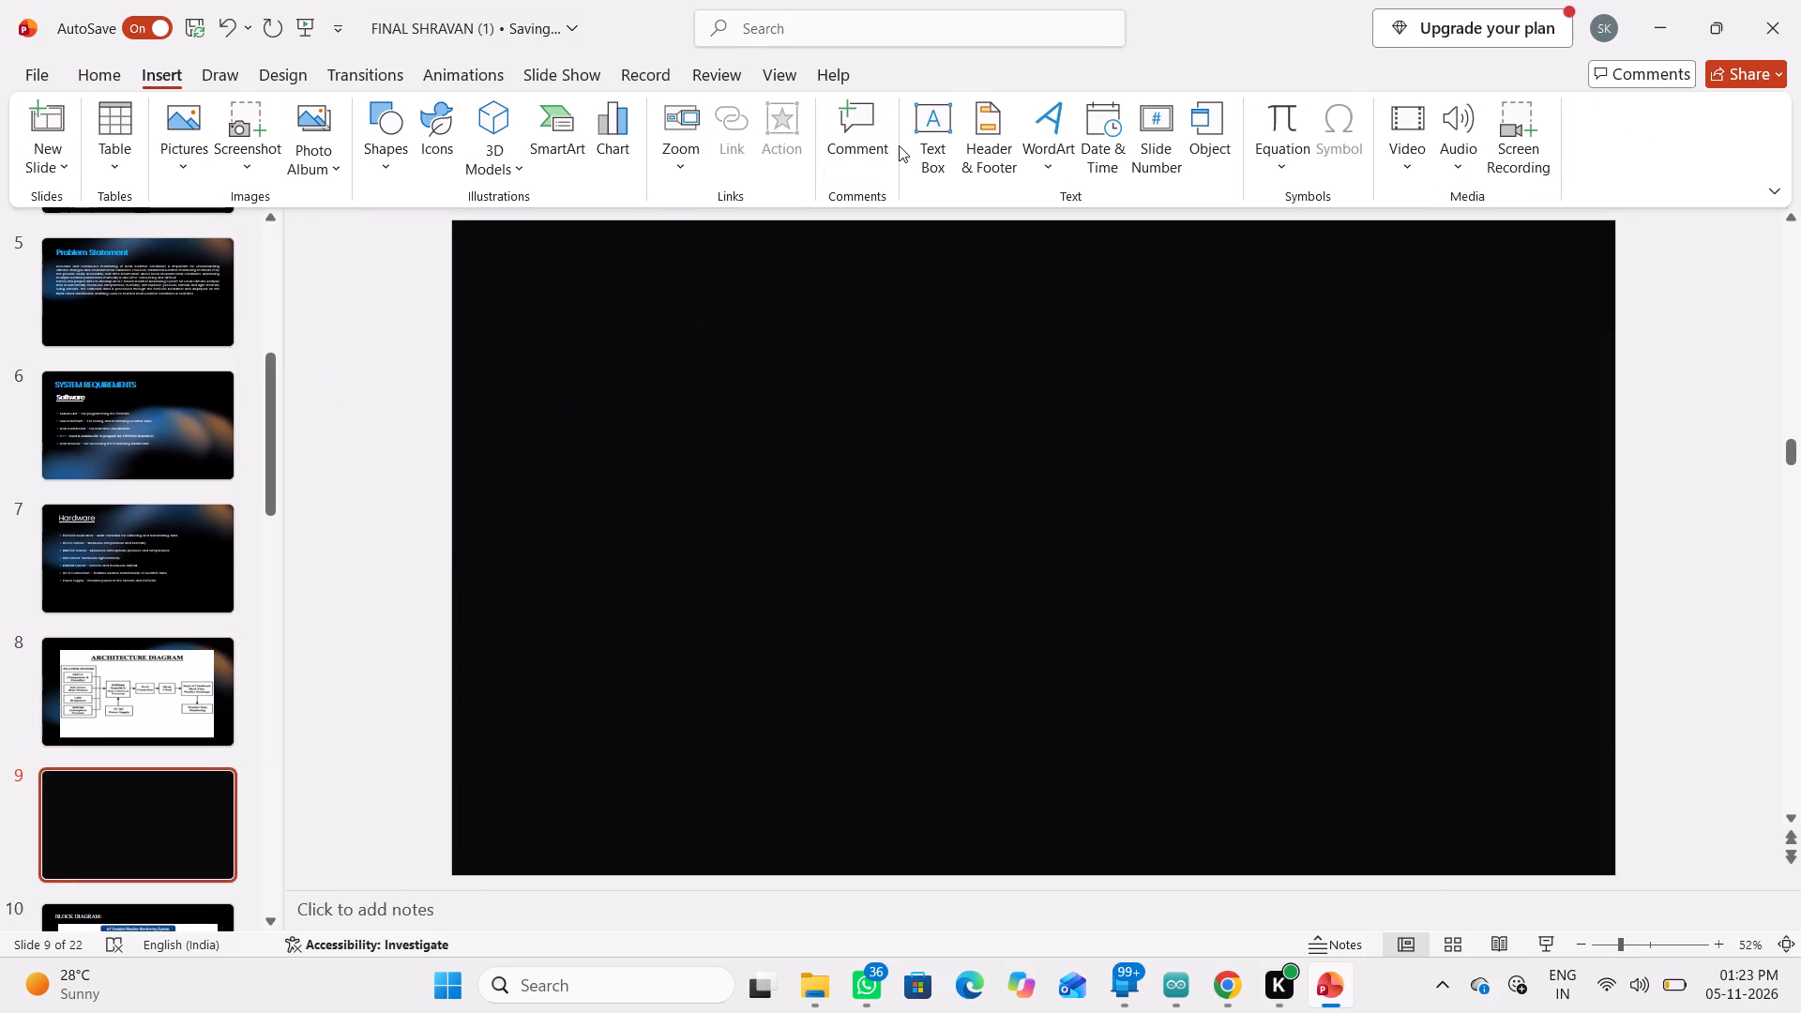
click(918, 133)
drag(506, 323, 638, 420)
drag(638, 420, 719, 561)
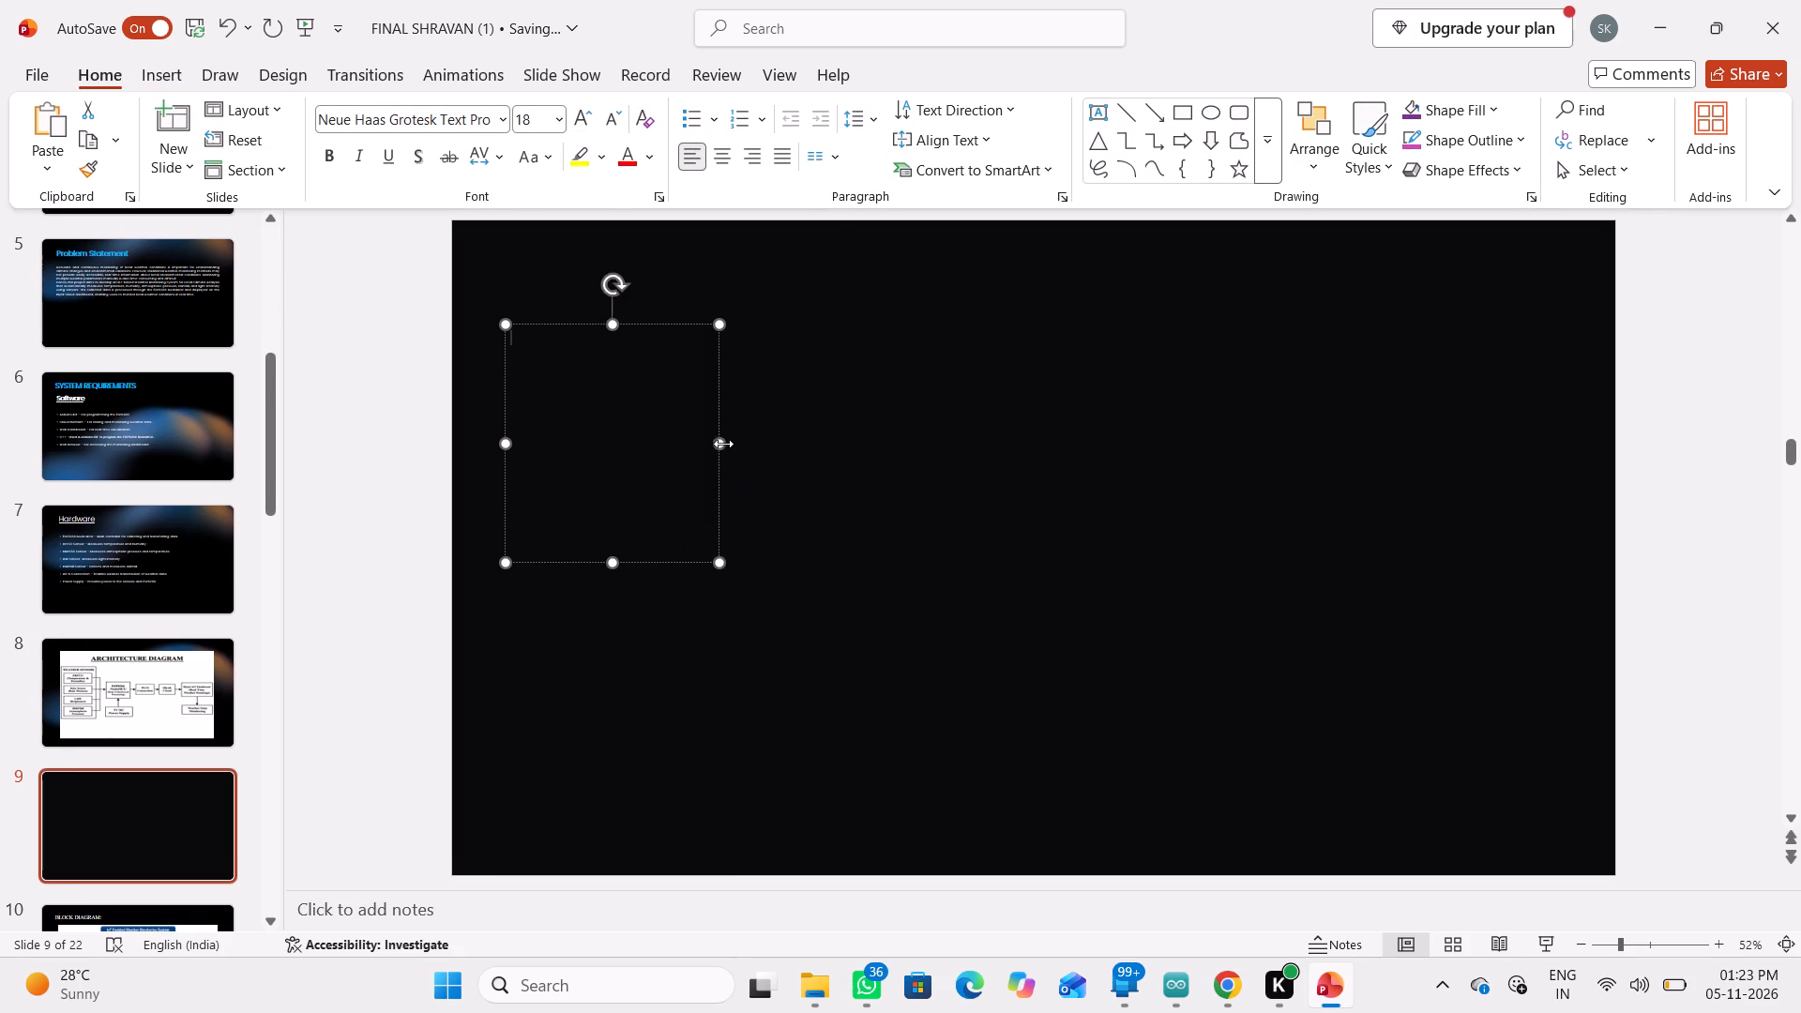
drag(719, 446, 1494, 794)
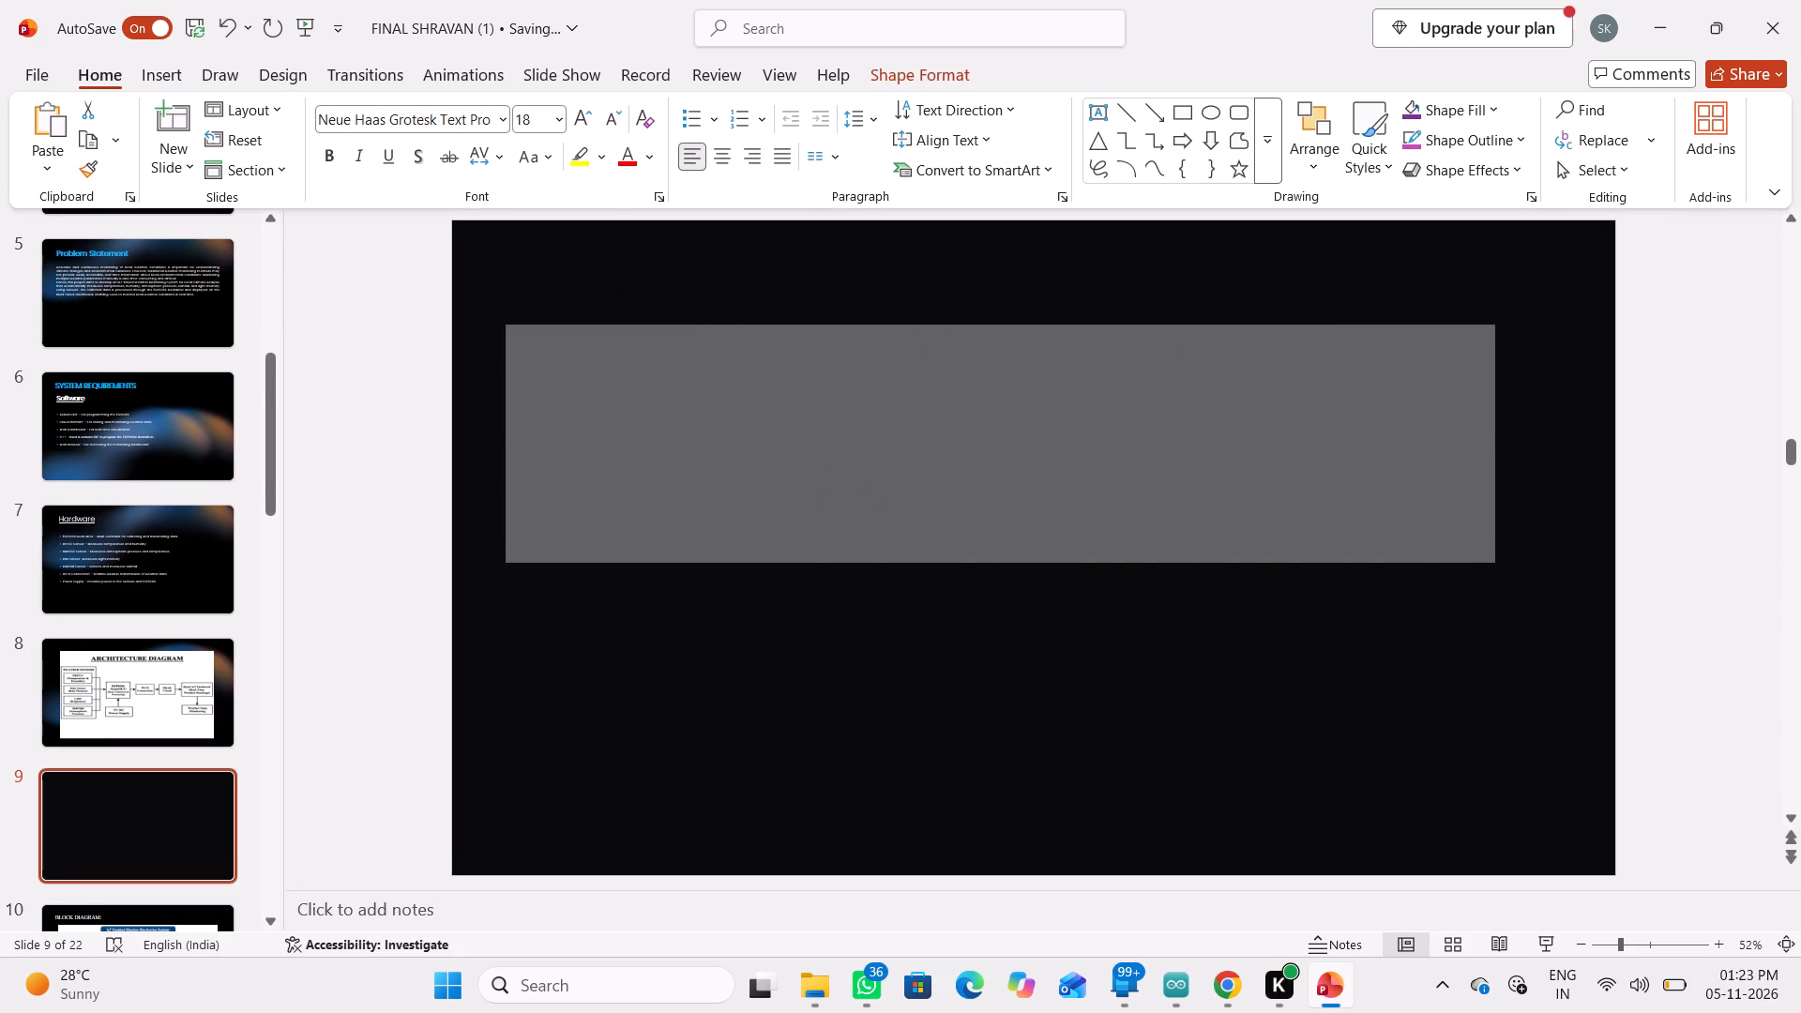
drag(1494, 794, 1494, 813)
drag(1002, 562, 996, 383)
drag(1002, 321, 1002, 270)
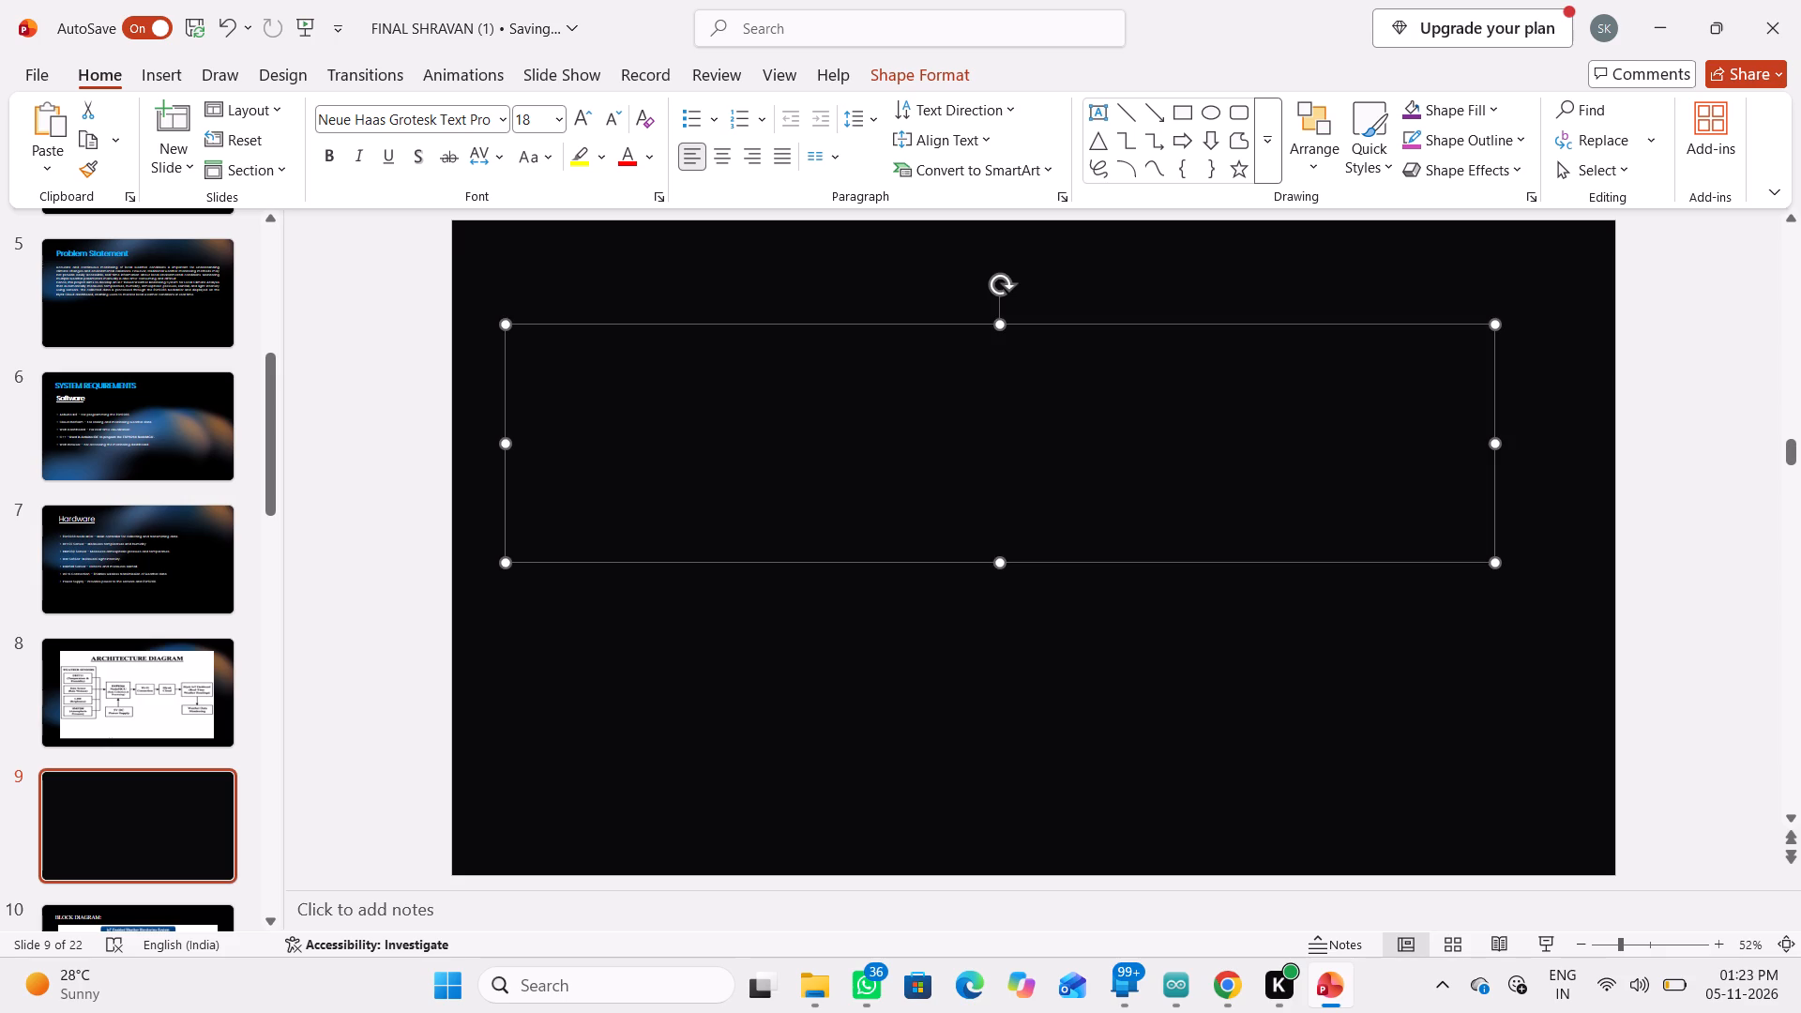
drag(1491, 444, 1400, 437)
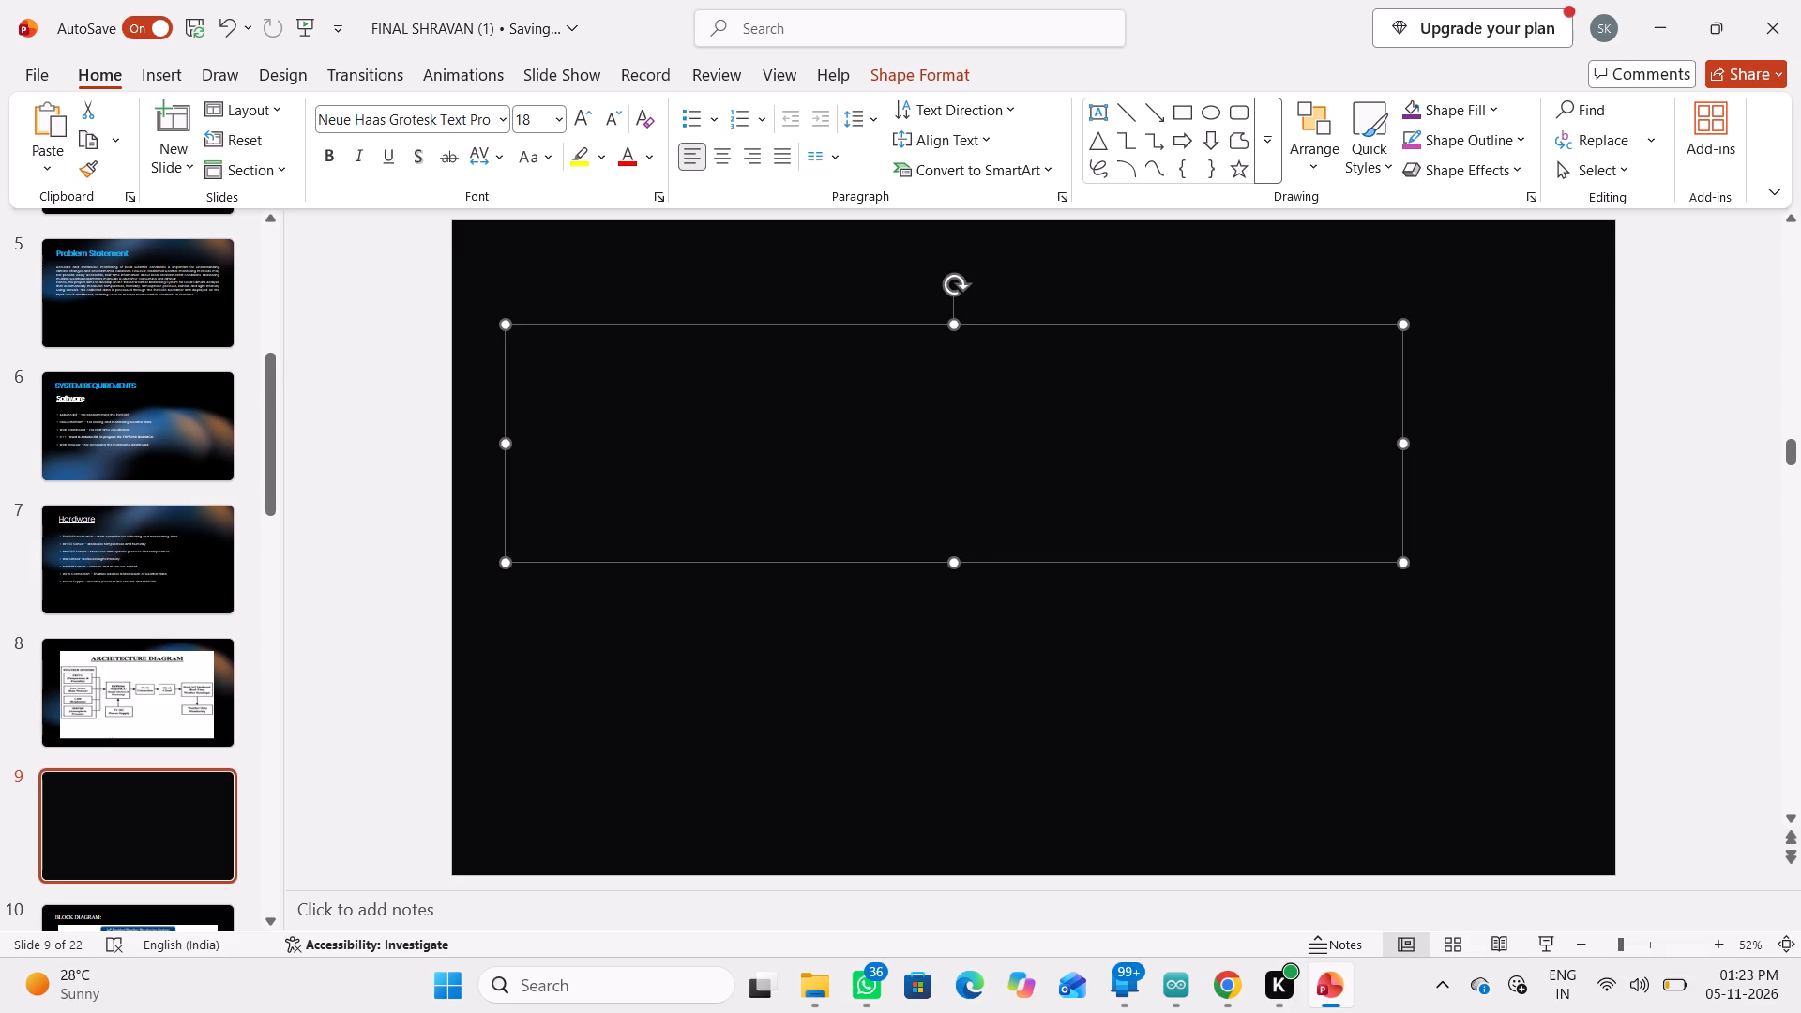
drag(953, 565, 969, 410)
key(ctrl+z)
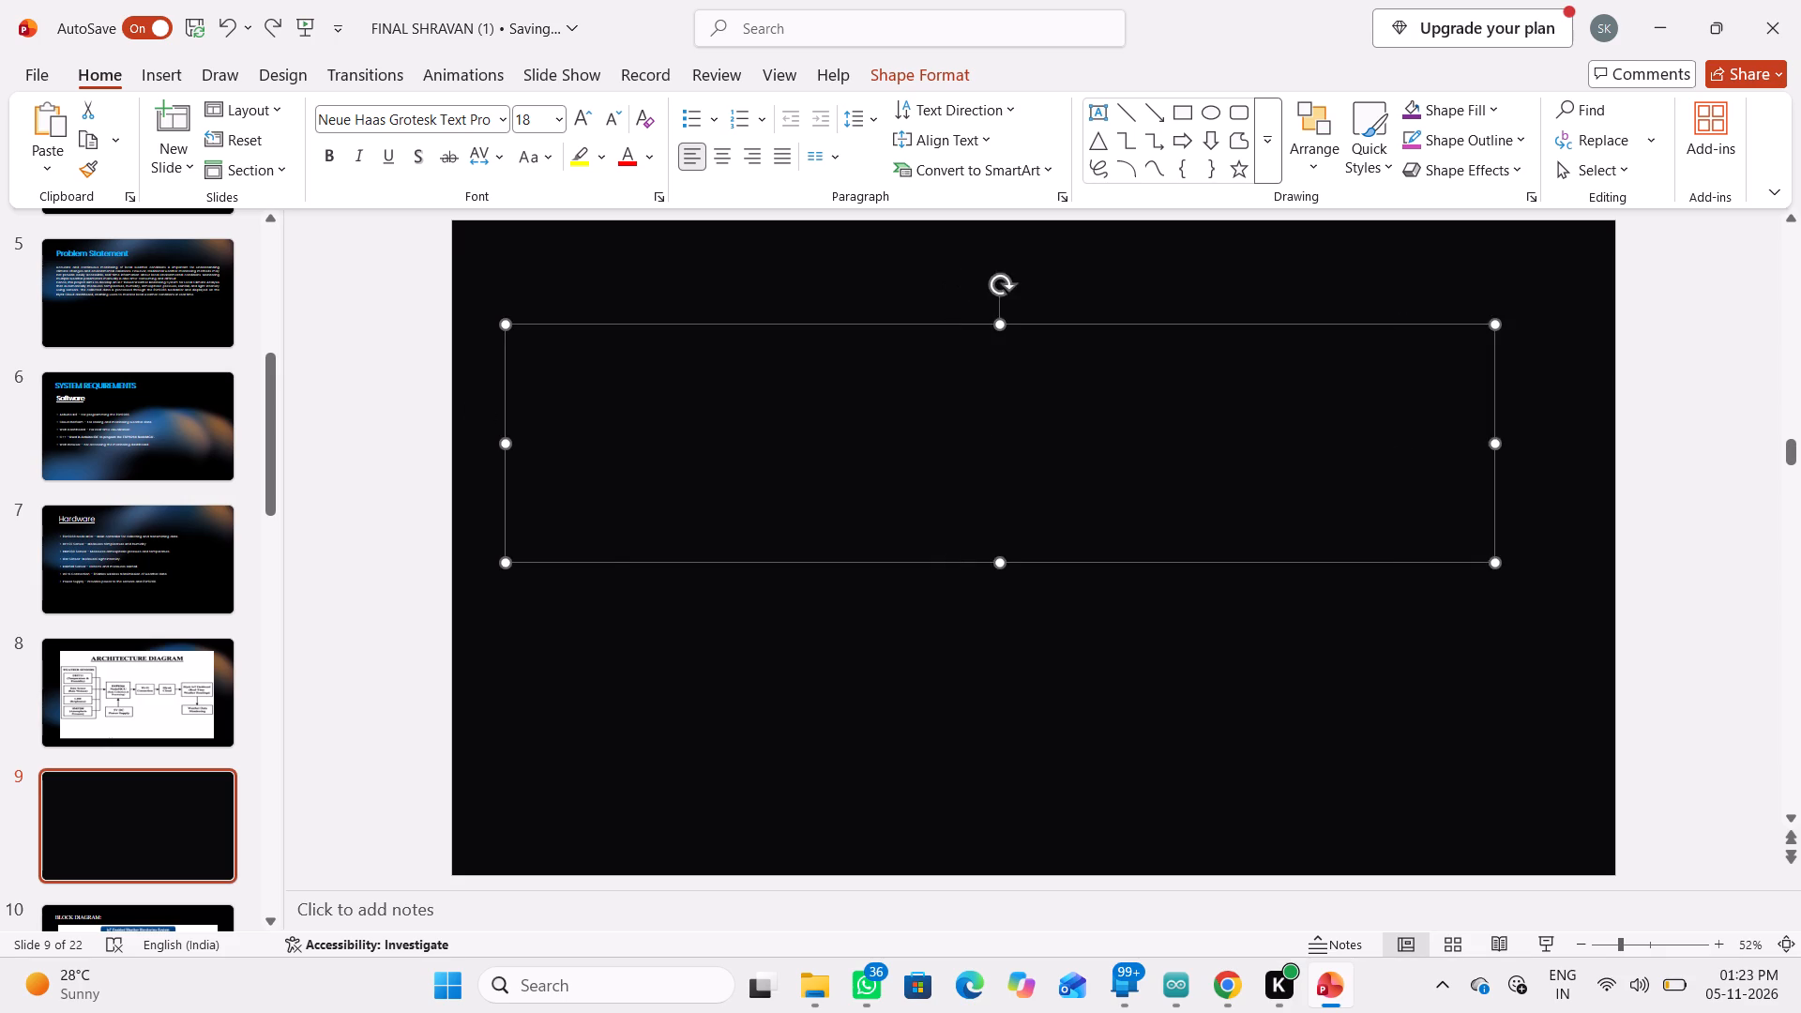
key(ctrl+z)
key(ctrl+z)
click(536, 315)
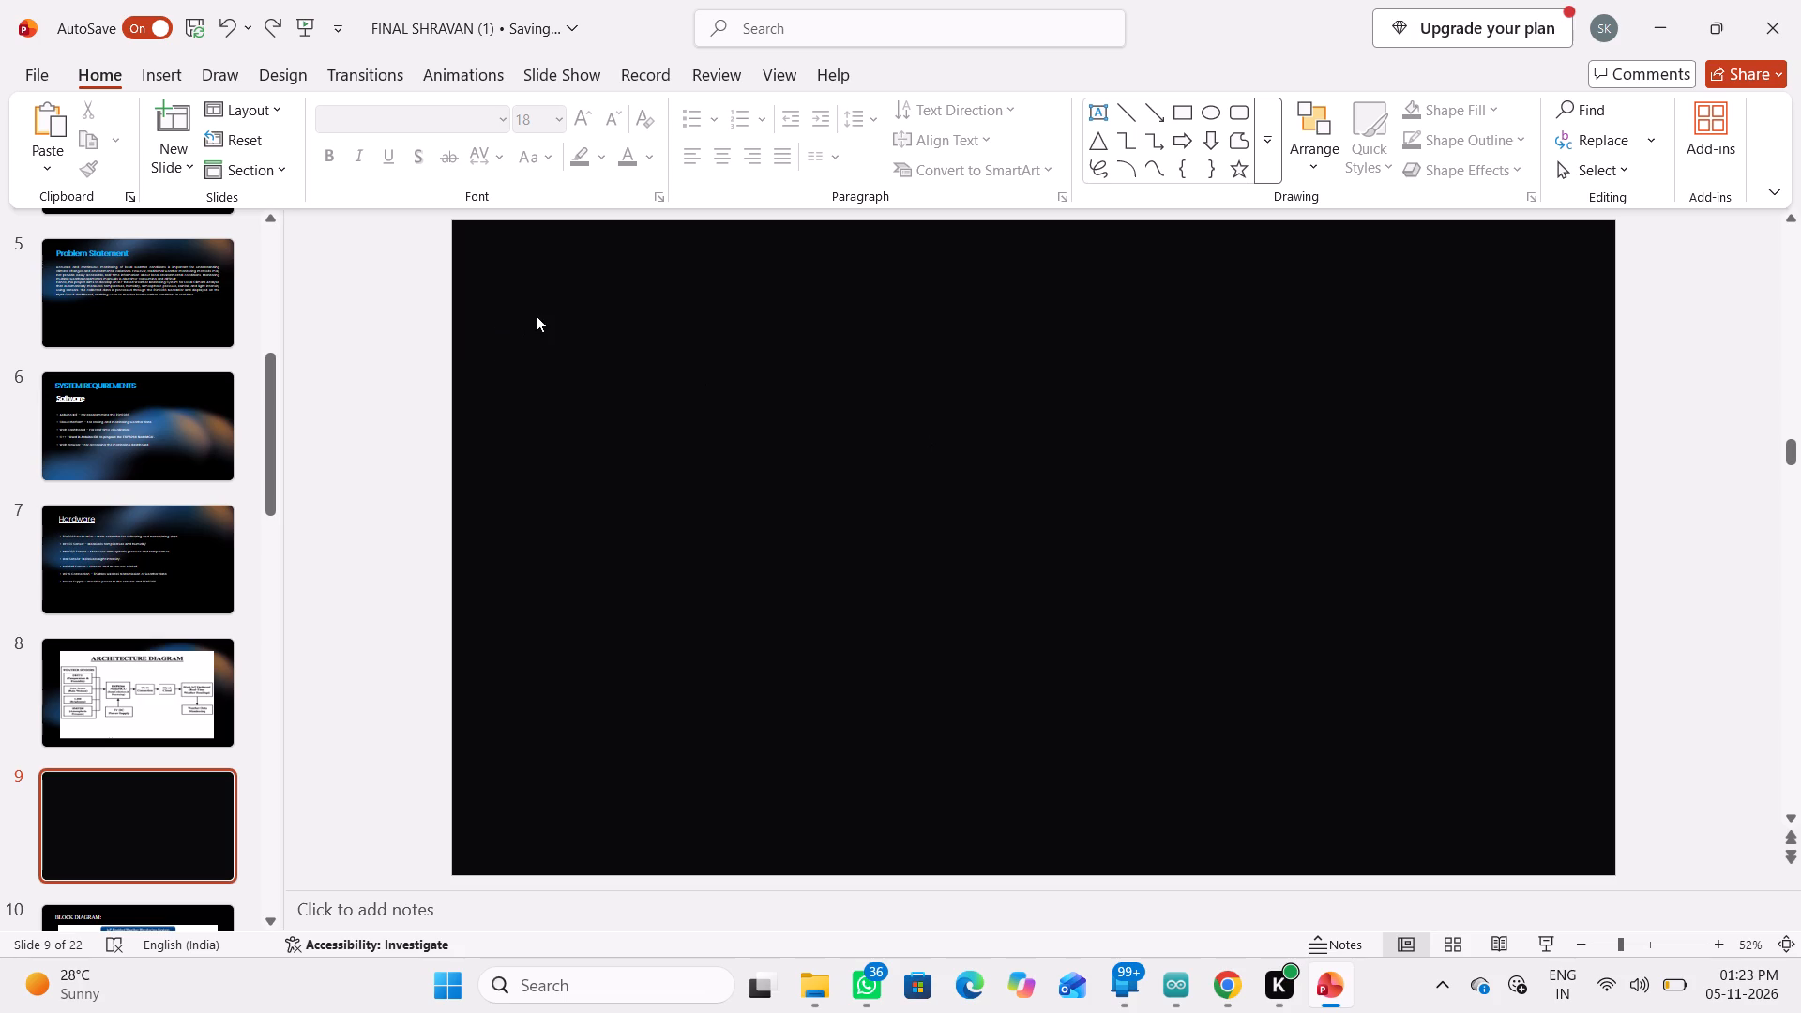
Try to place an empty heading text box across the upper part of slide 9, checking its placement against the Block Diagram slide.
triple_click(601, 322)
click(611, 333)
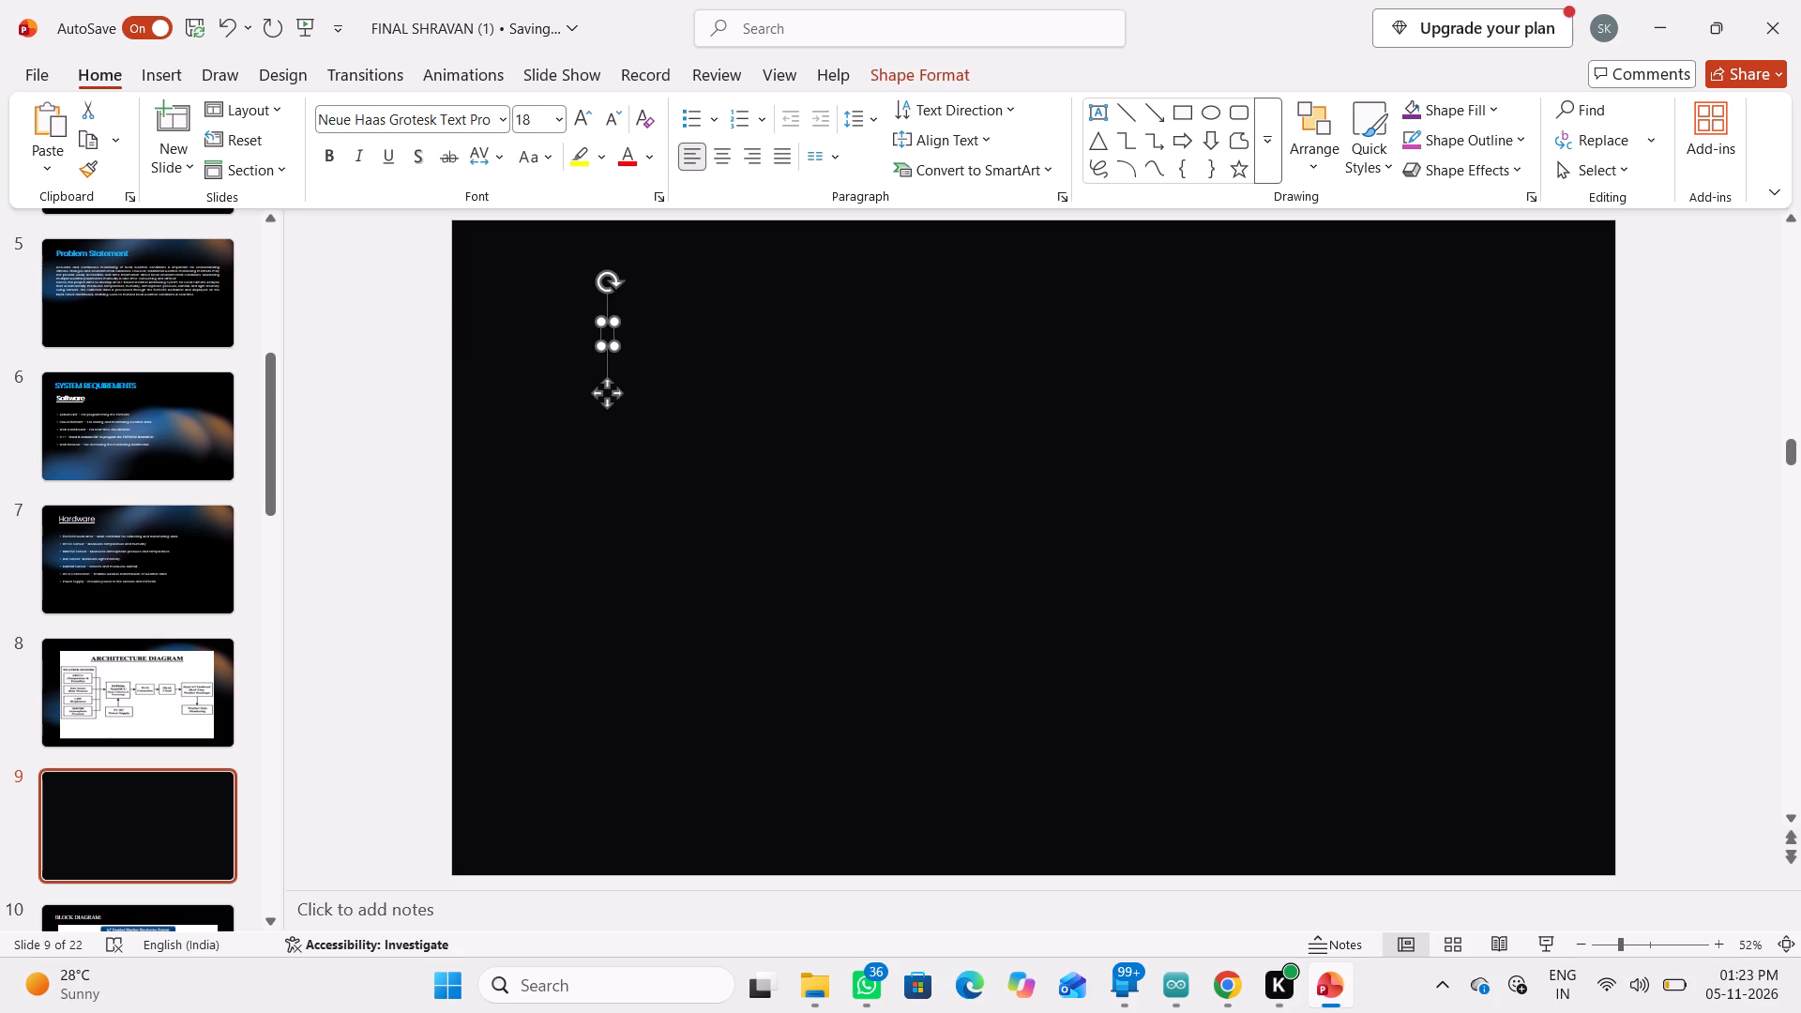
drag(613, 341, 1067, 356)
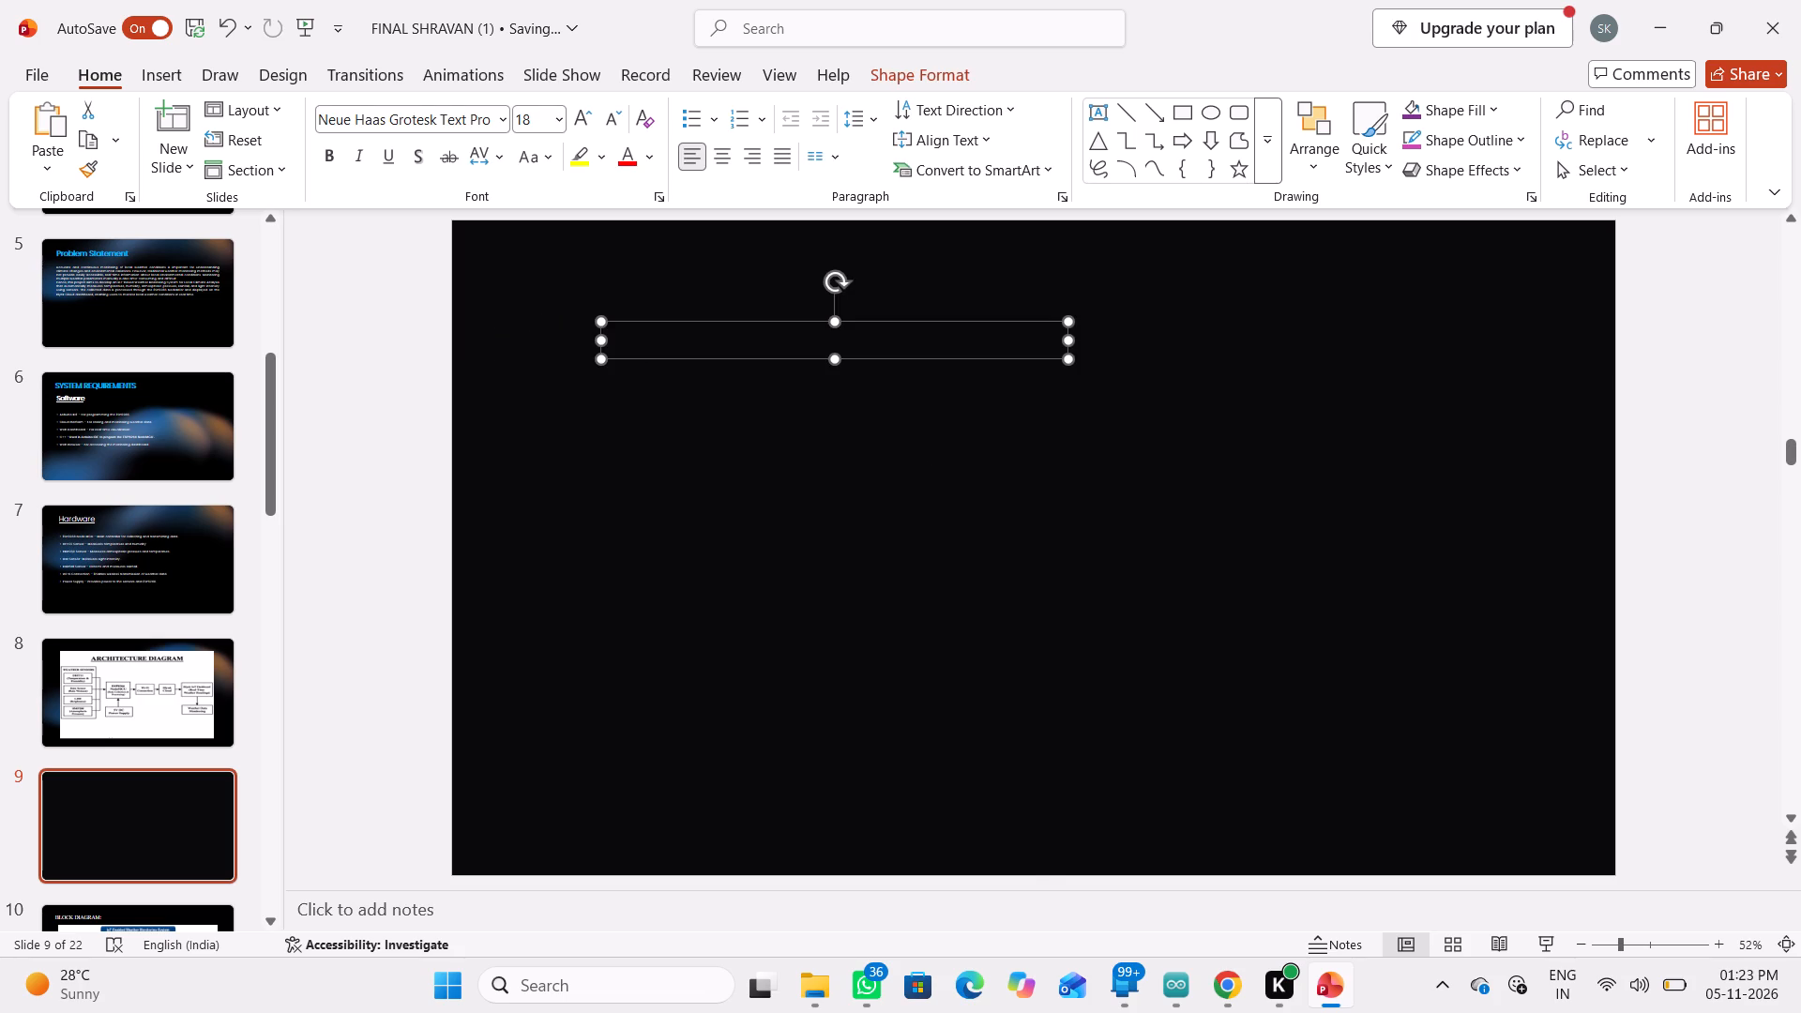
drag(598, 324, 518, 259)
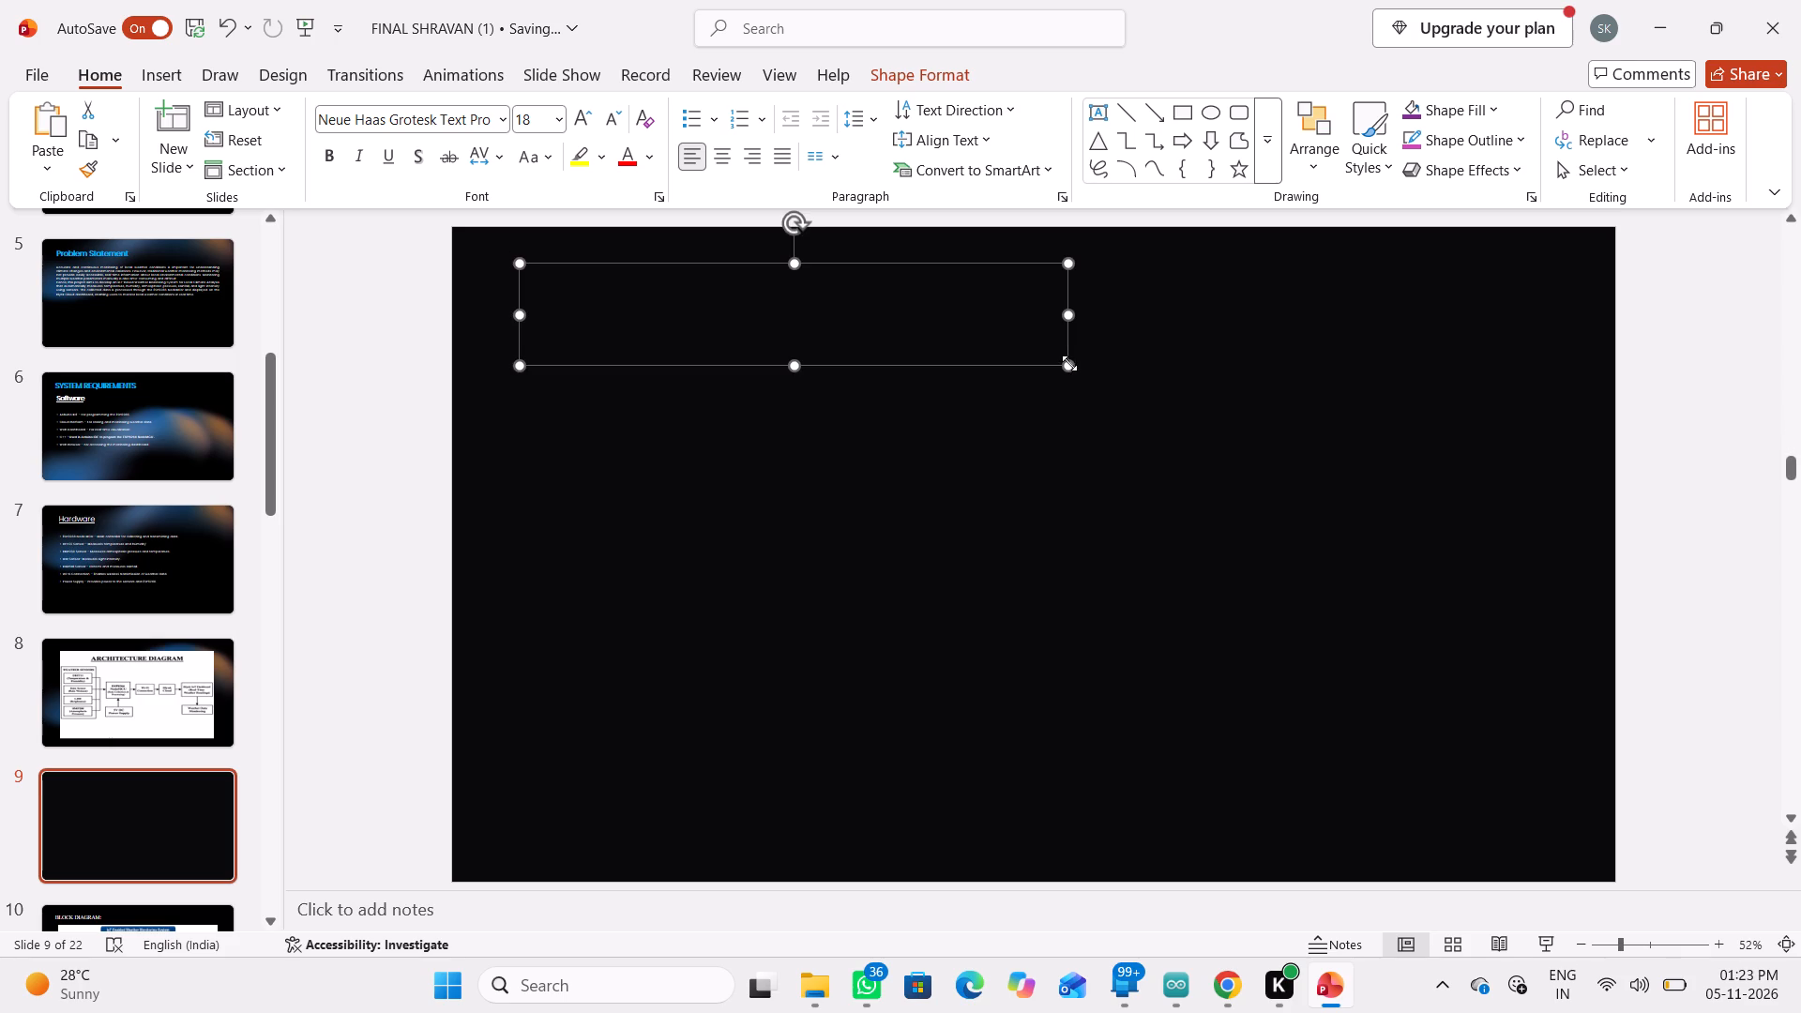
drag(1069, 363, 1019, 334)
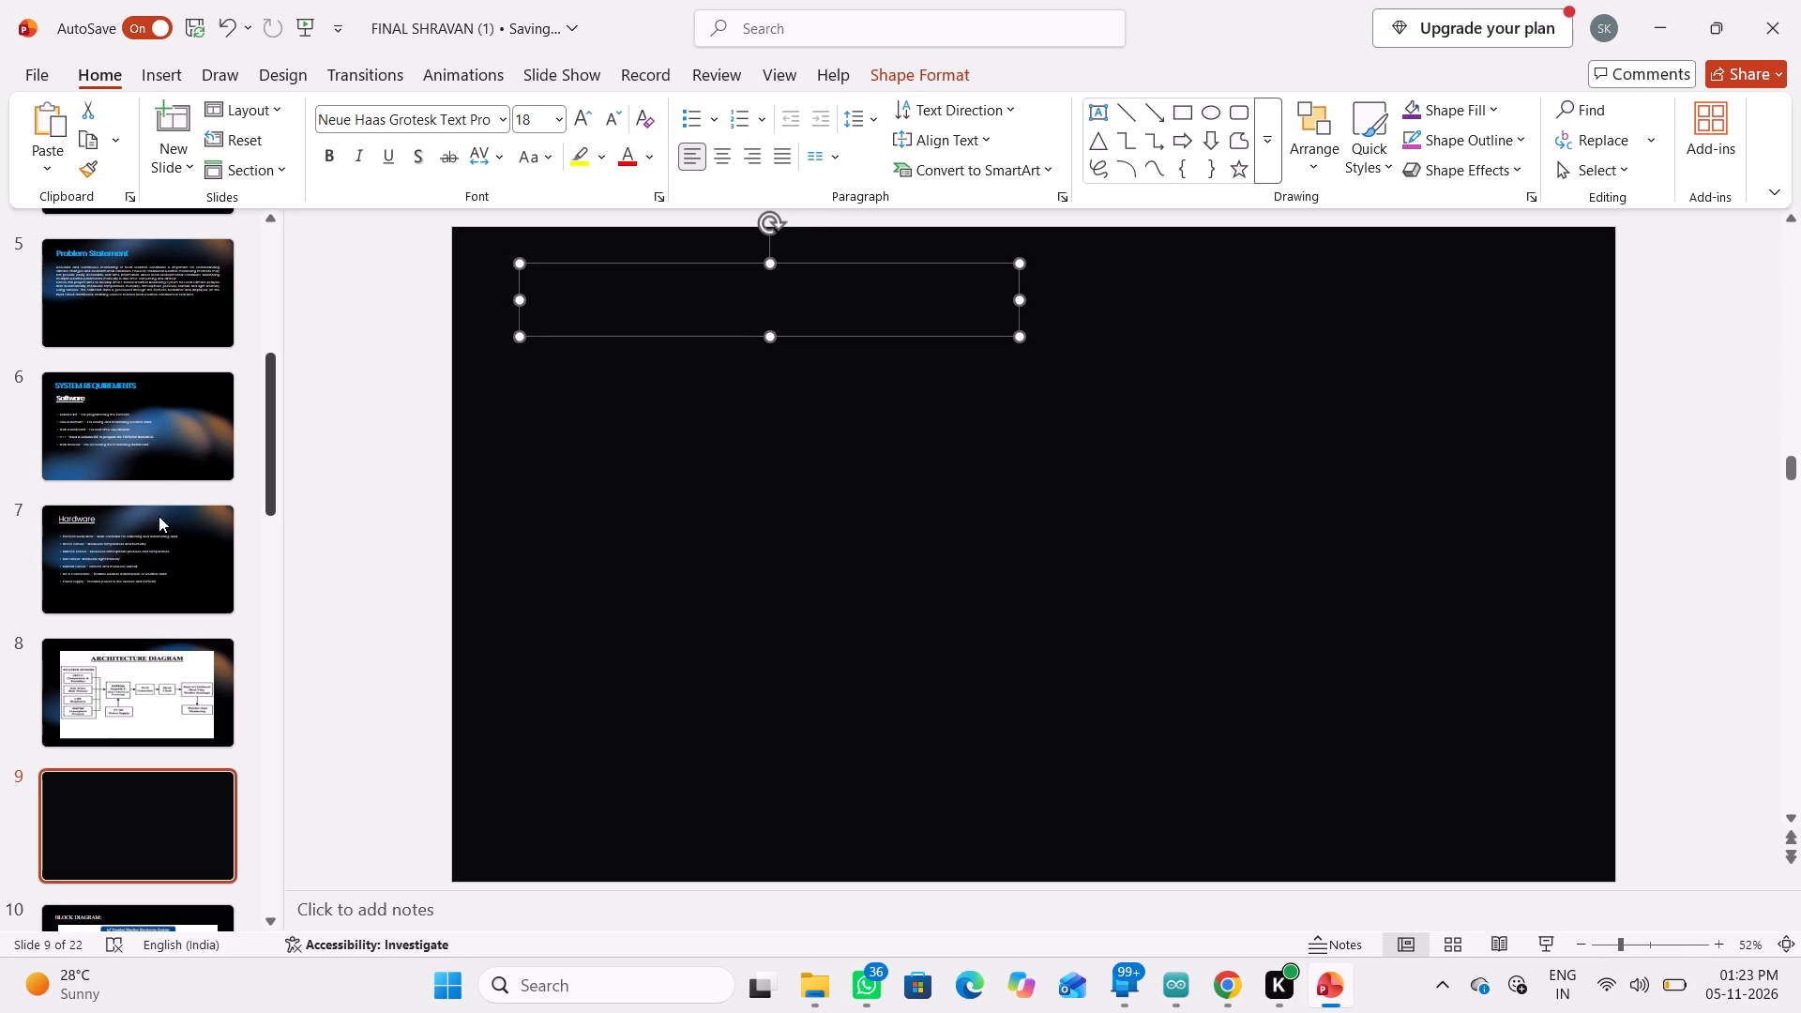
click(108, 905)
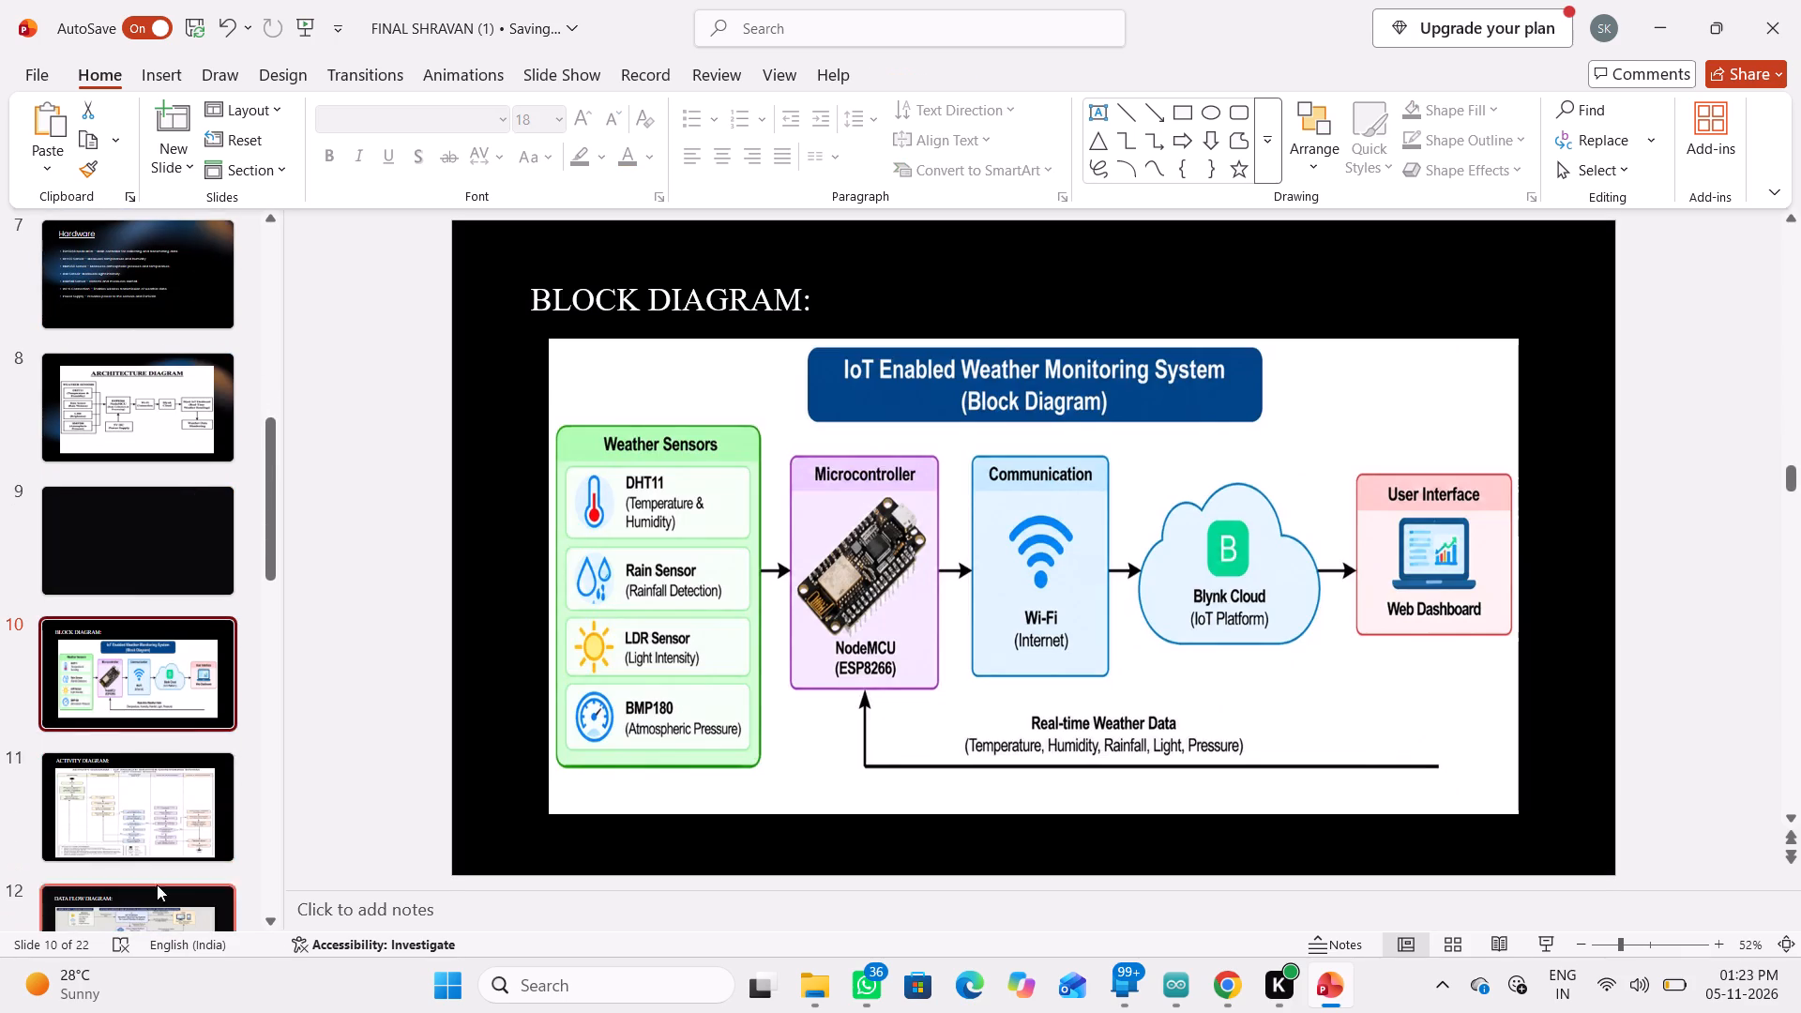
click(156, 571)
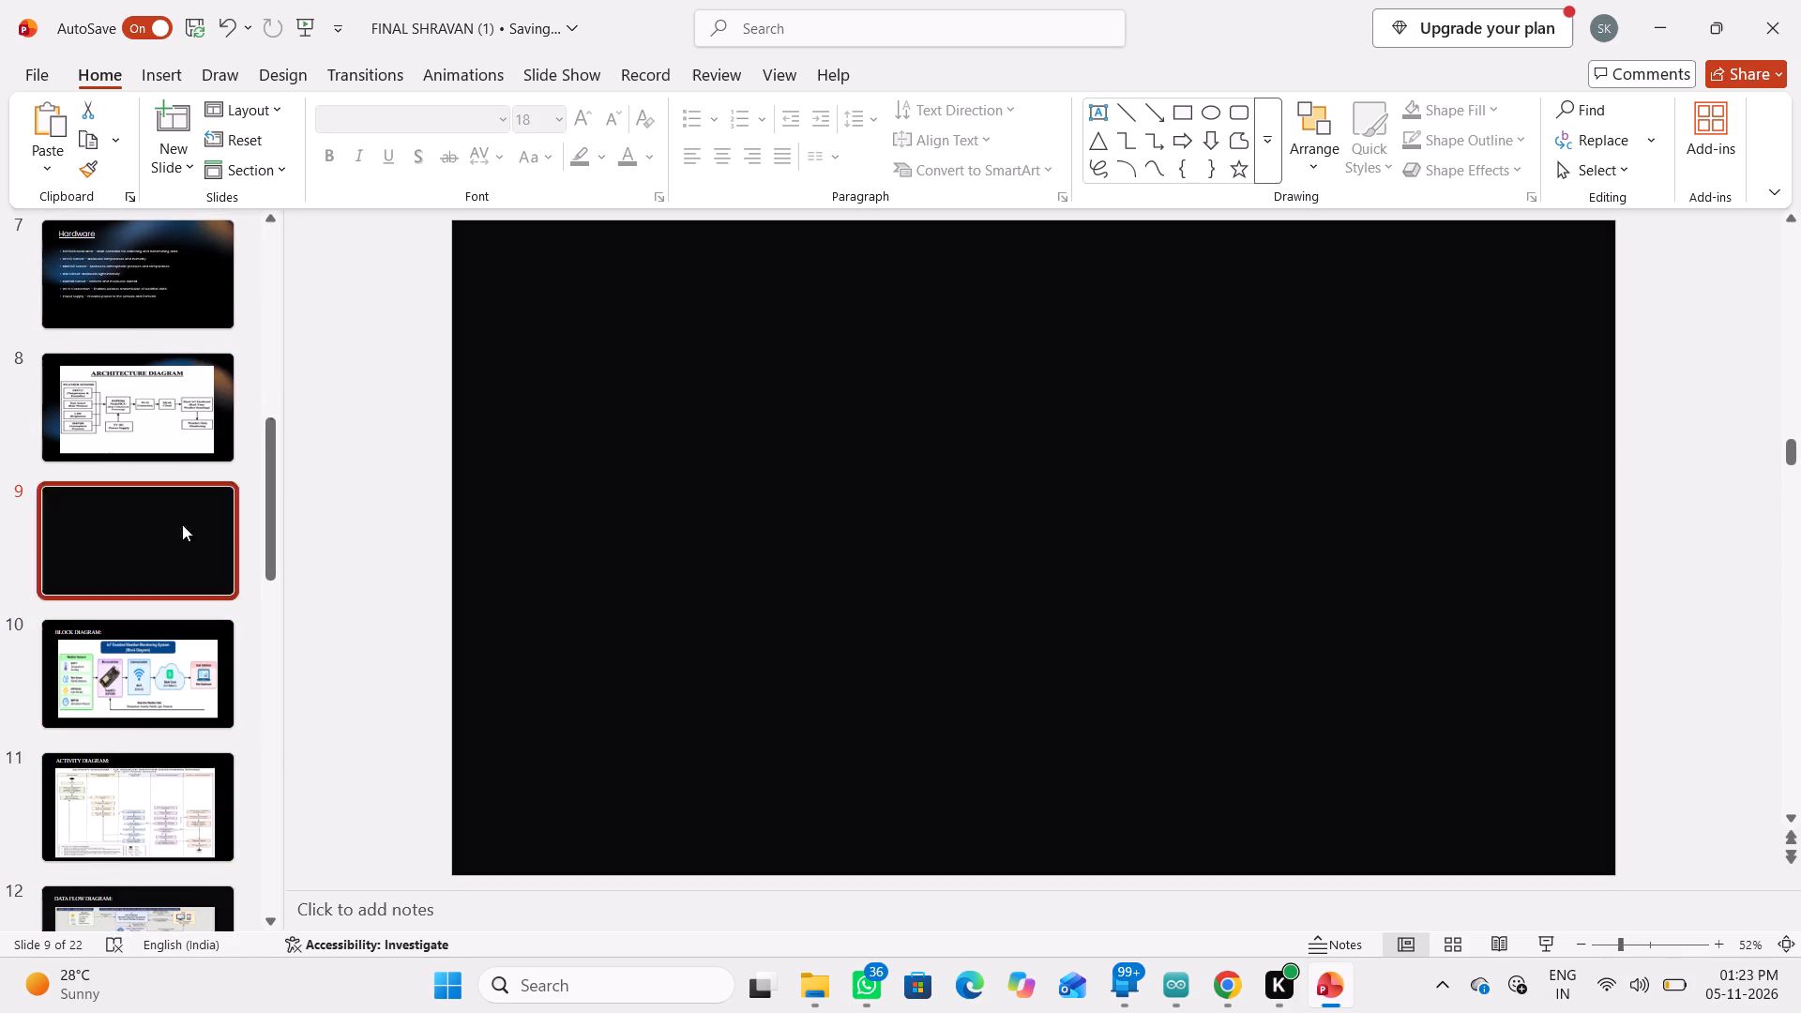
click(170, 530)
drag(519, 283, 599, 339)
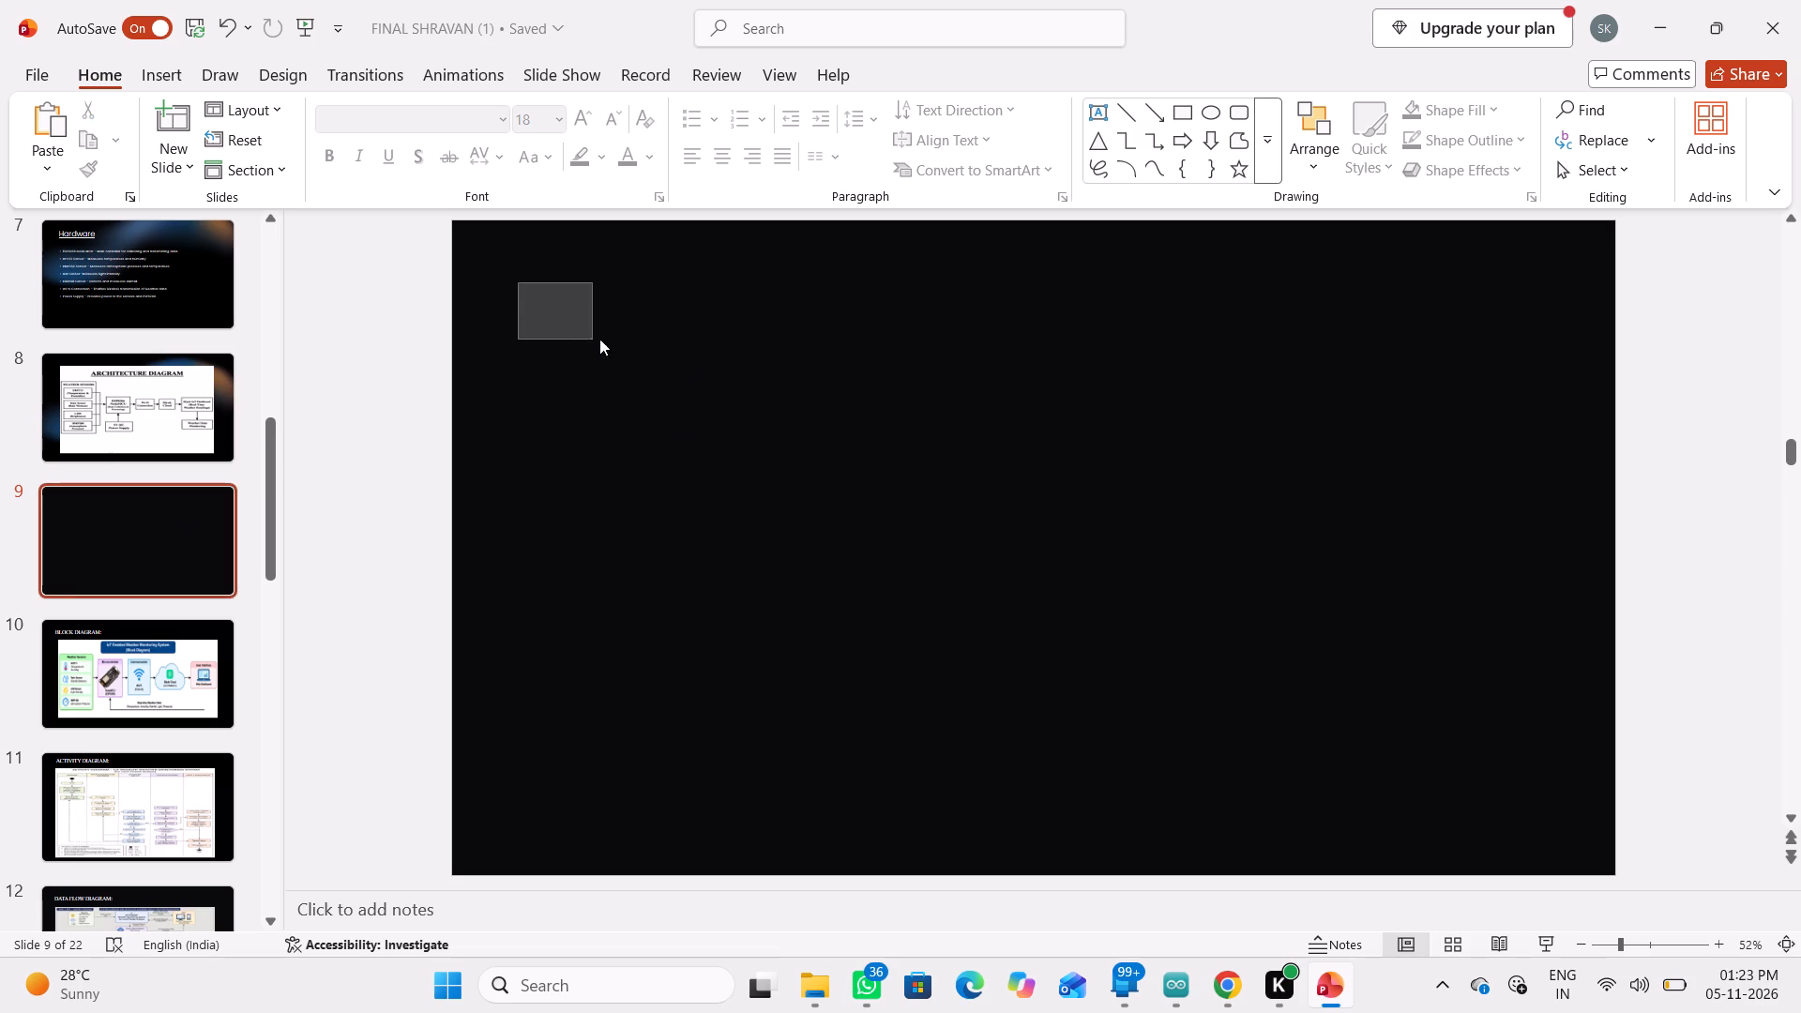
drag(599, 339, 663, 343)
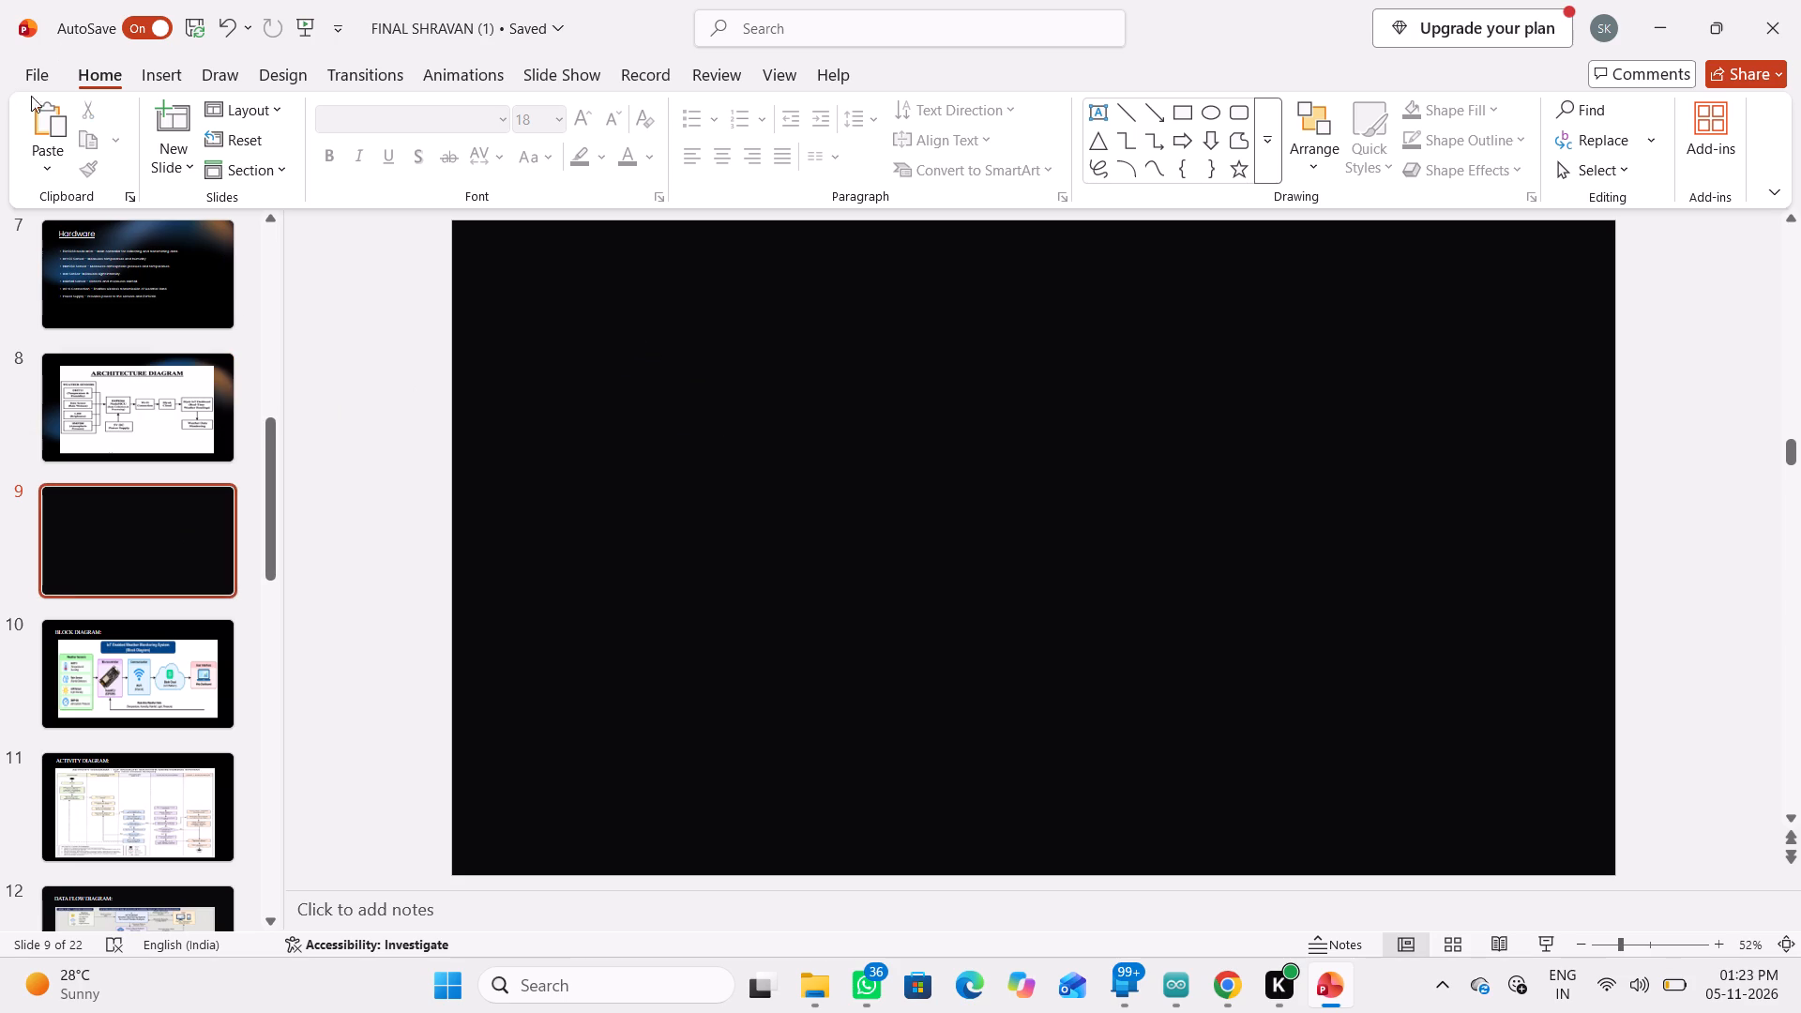
Insert a text box near the upper-left corner of slide 9 and widen it to heading width.
click(144, 73)
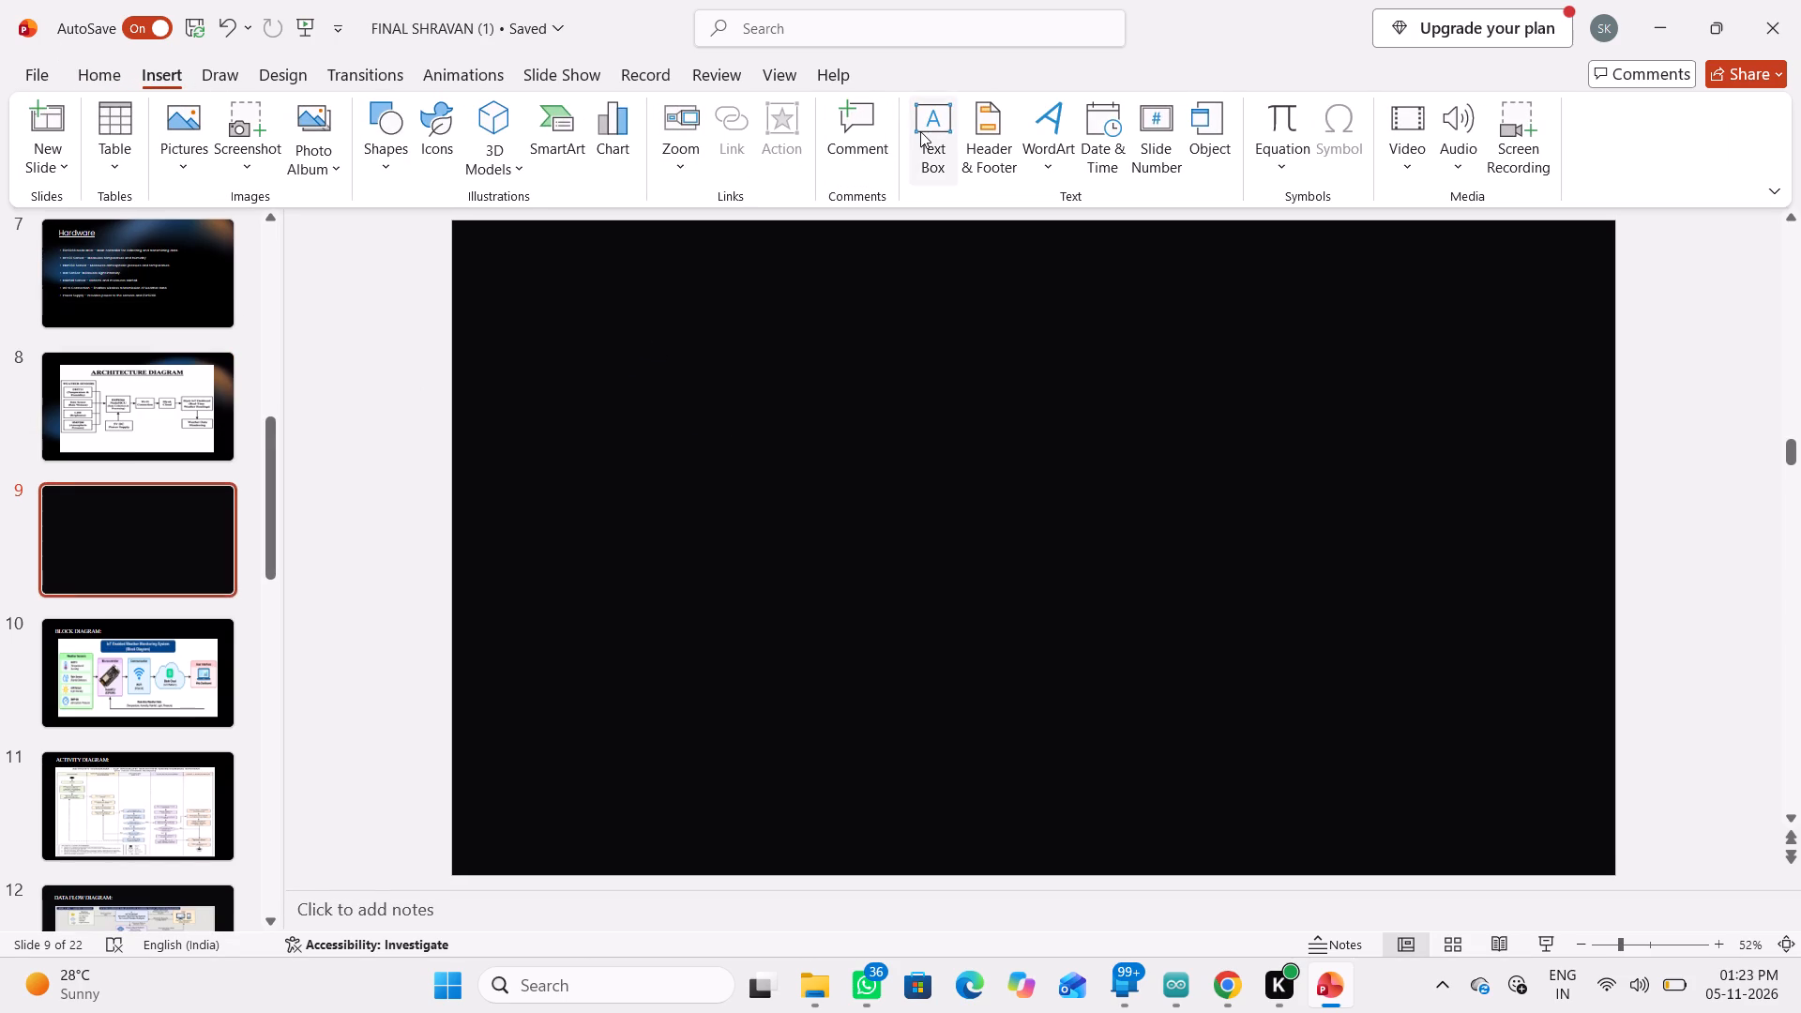
click(920, 131)
drag(529, 281, 622, 305)
click(509, 264)
click(593, 307)
triple_click(568, 294)
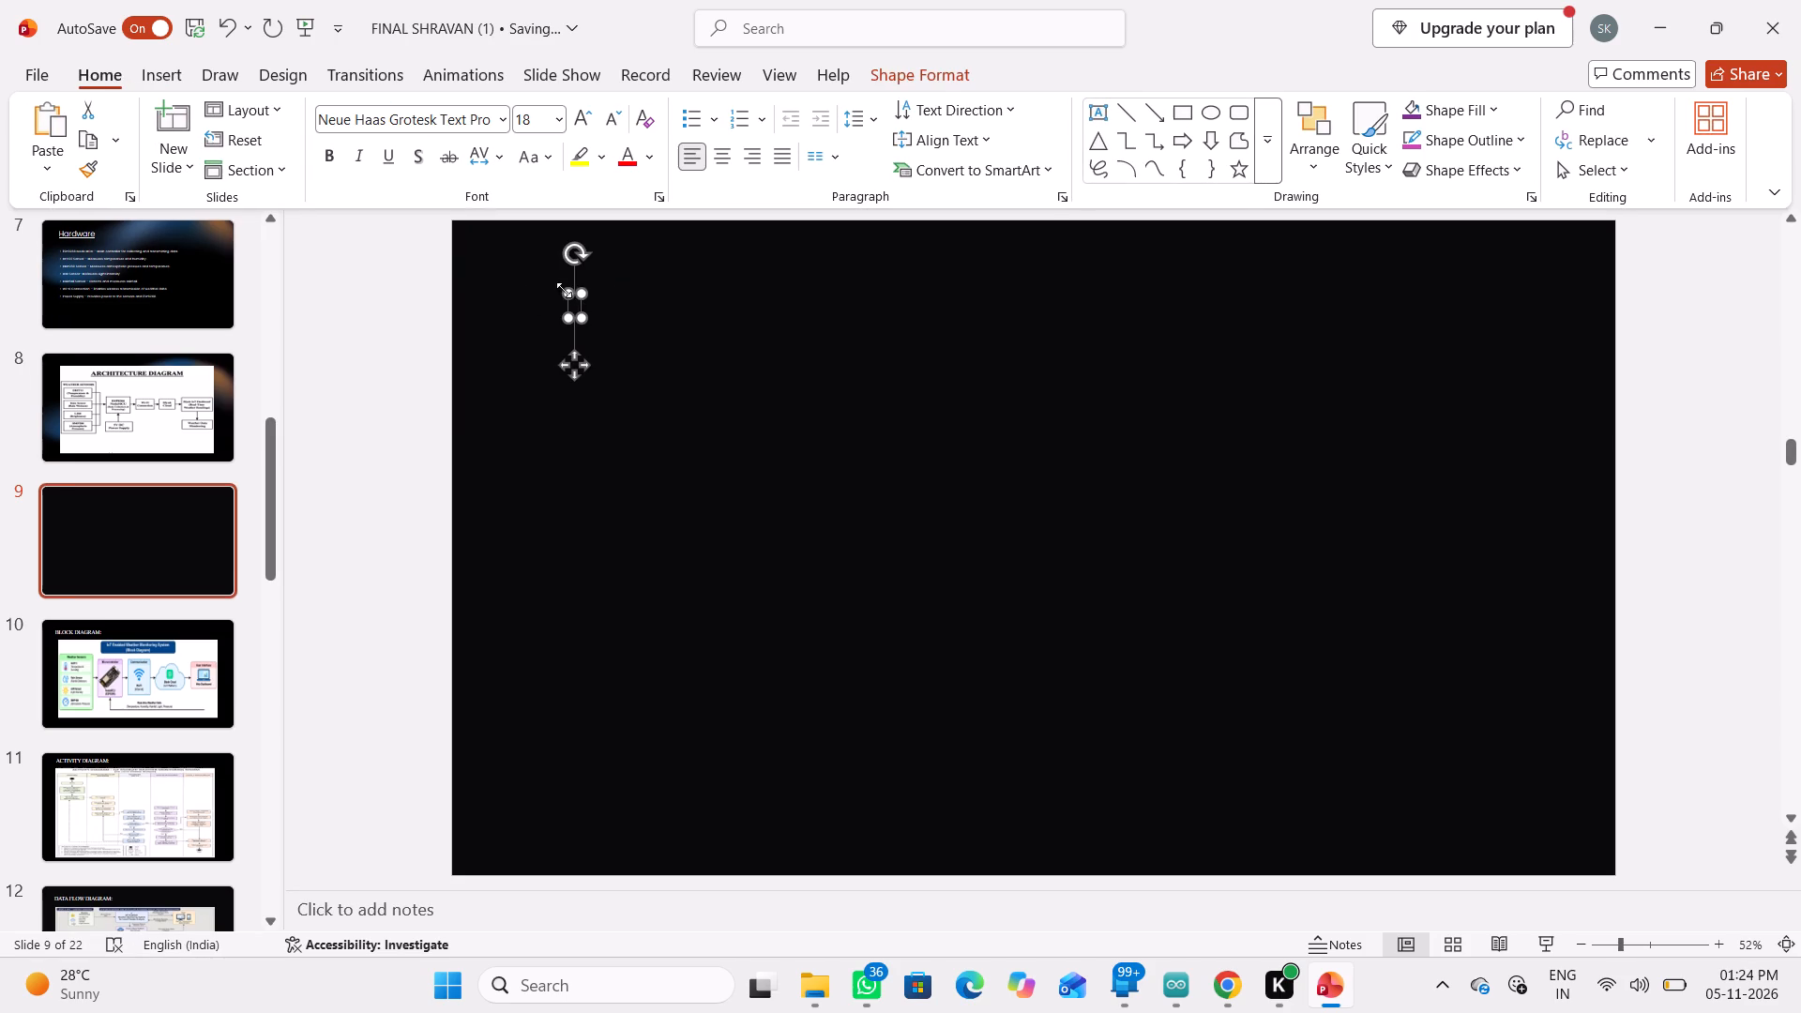
drag(564, 290, 514, 263)
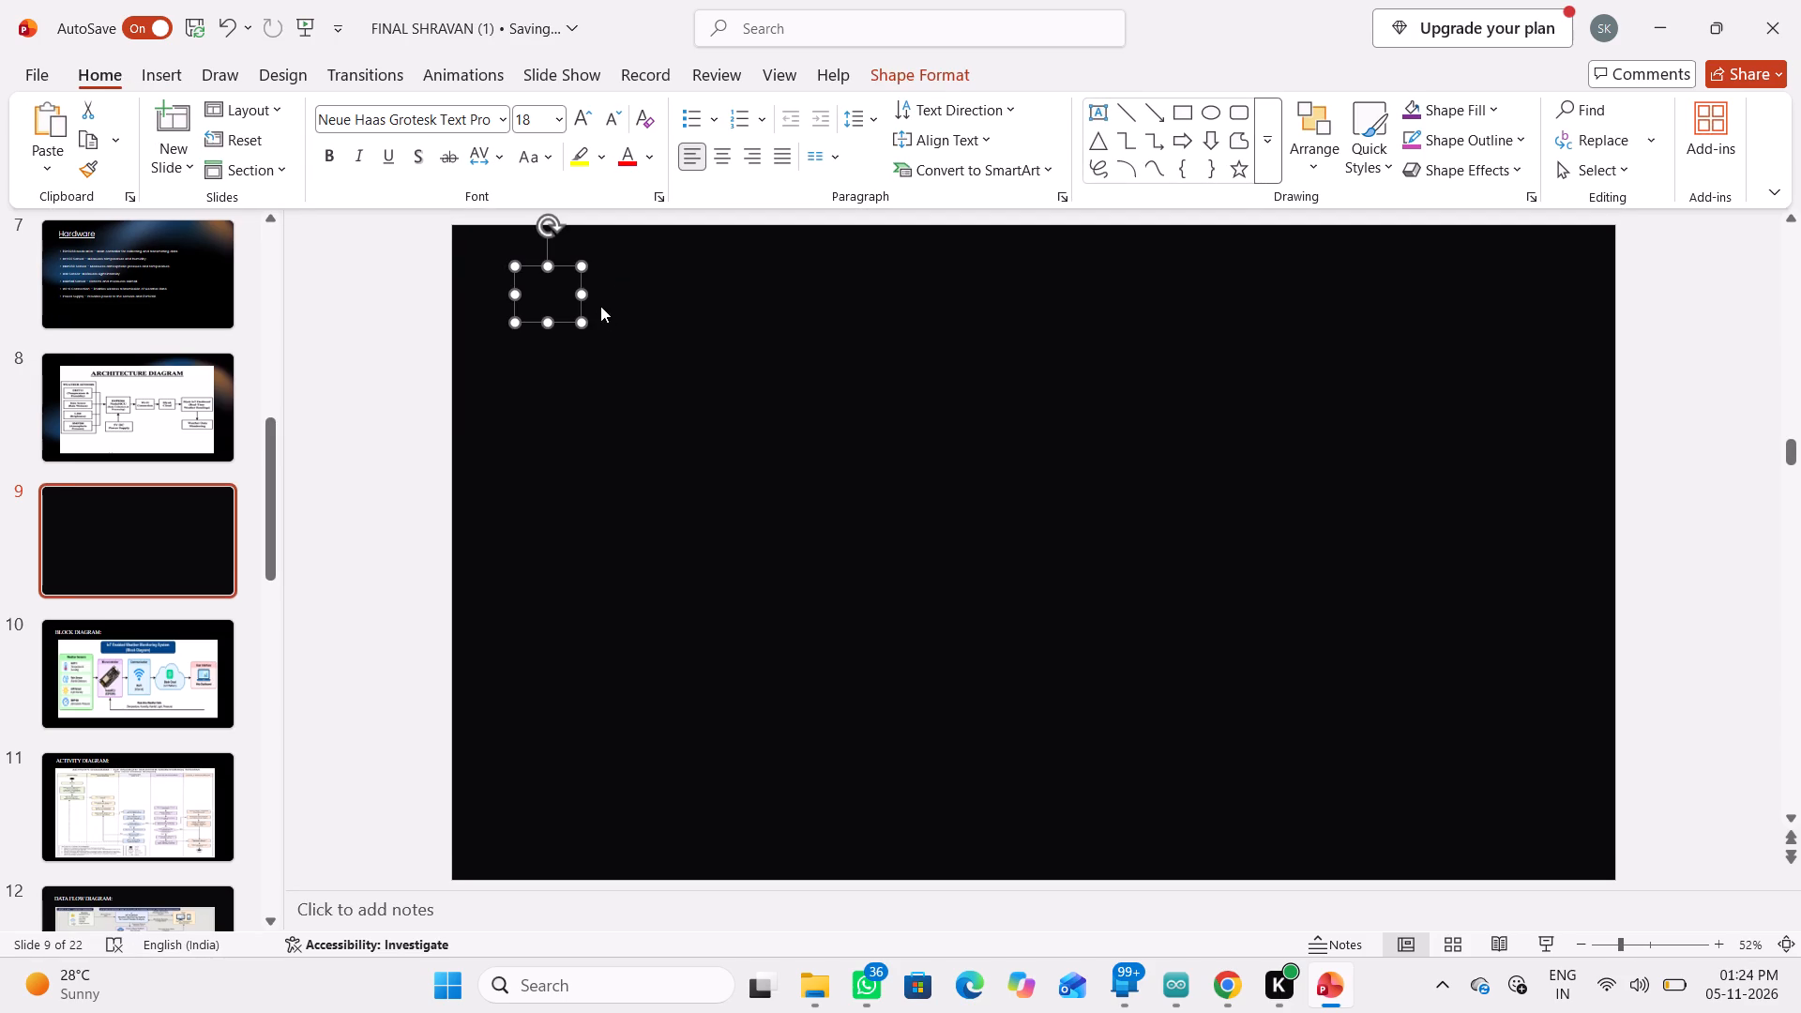
drag(577, 294, 800, 308)
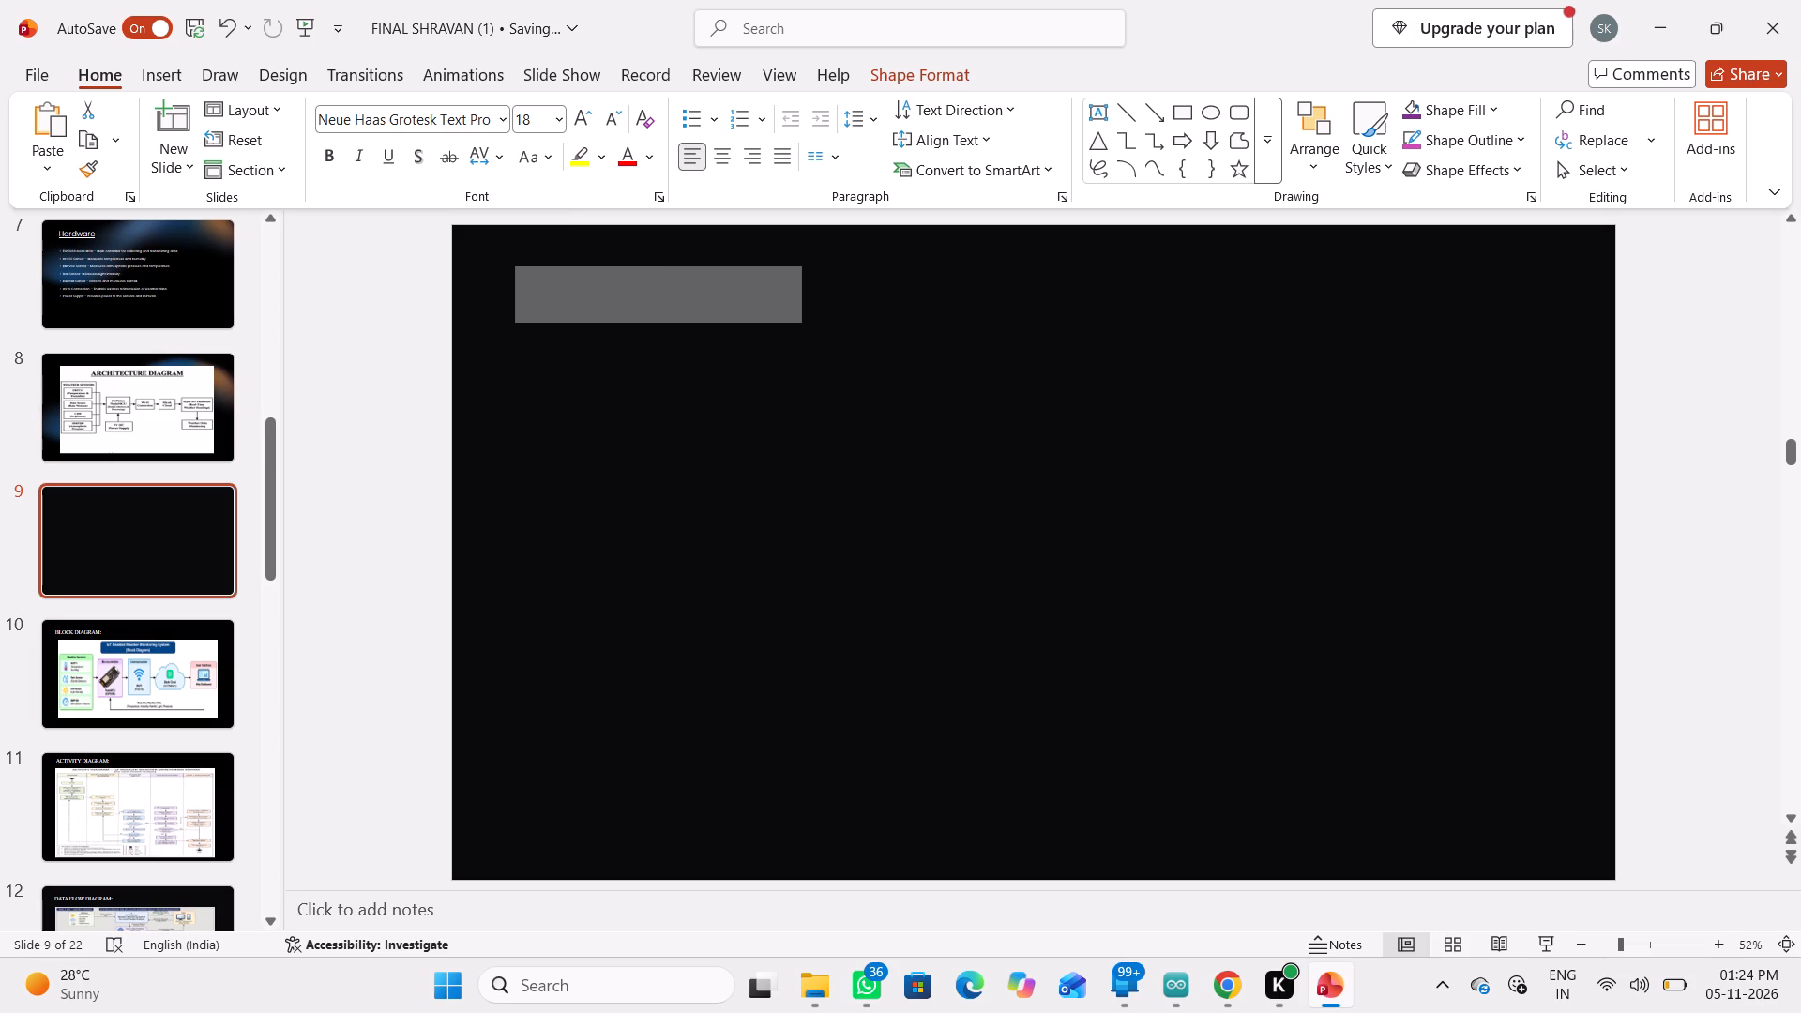
drag(800, 308, 869, 325)
click(644, 291)
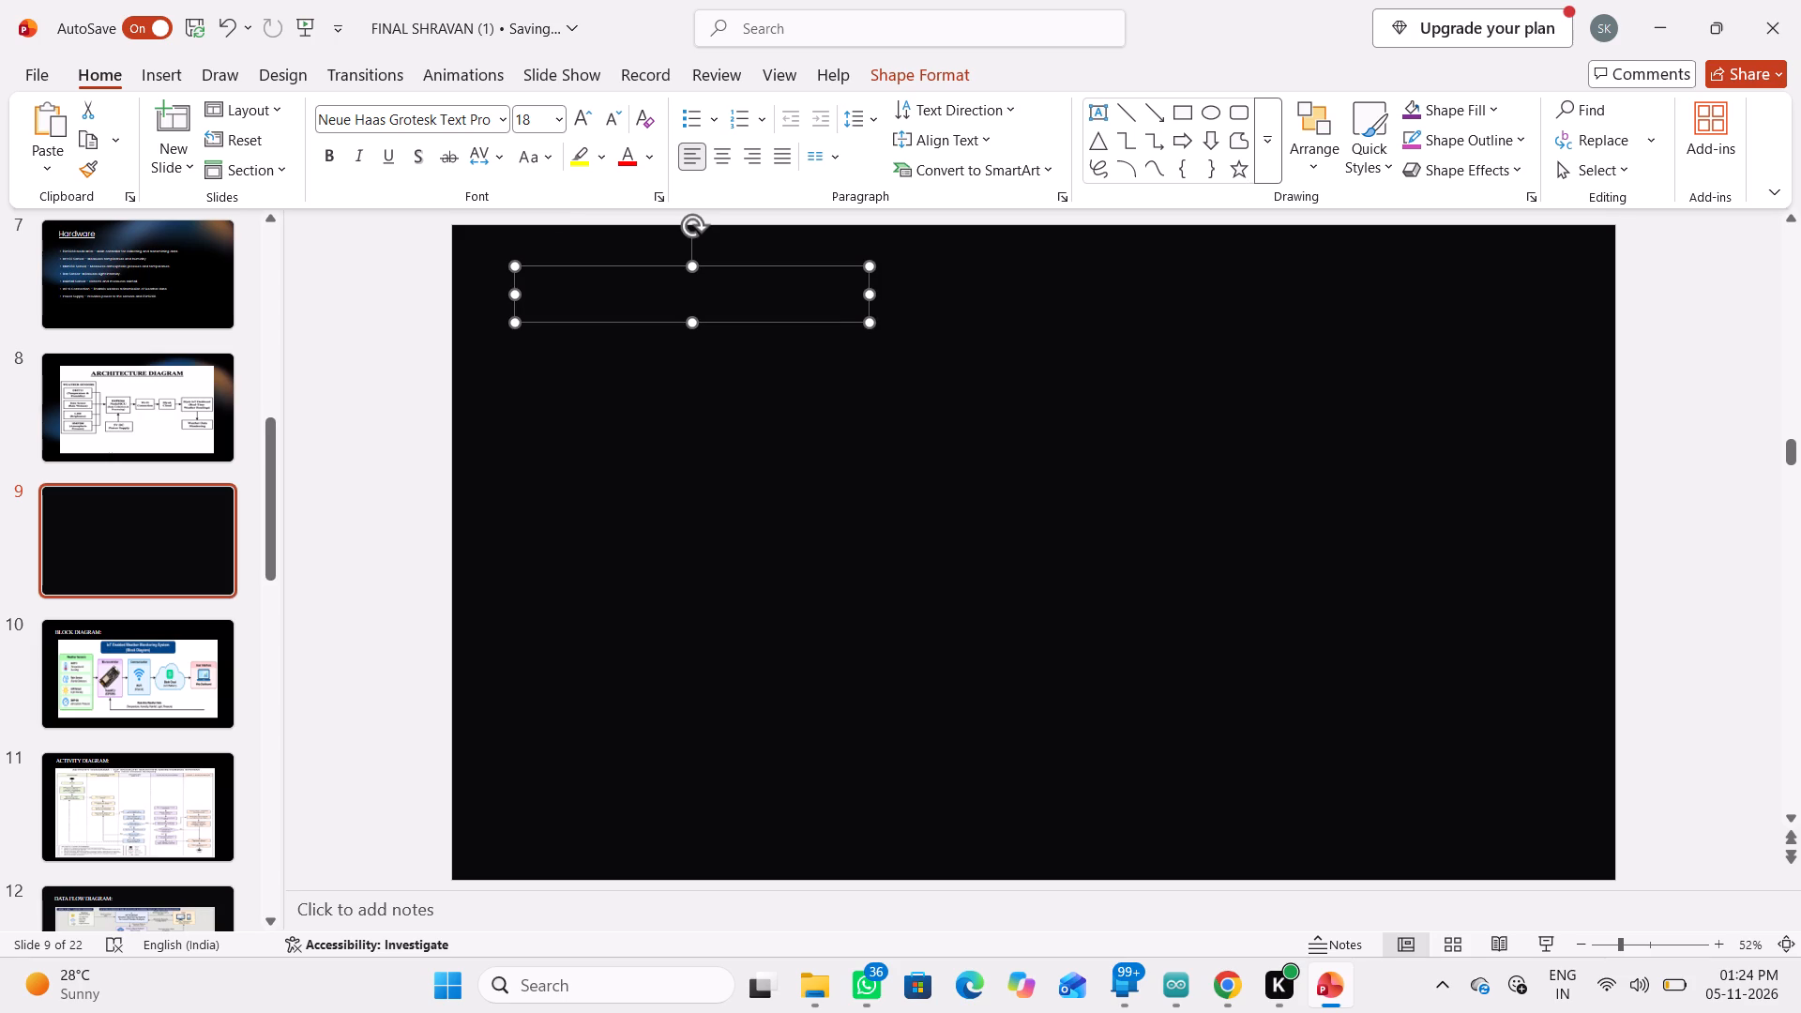
click(621, 279)
double_click(601, 305)
Enter the heading text "Use Case Diagram" in the new text box.
text(US)
key(BackSpace)
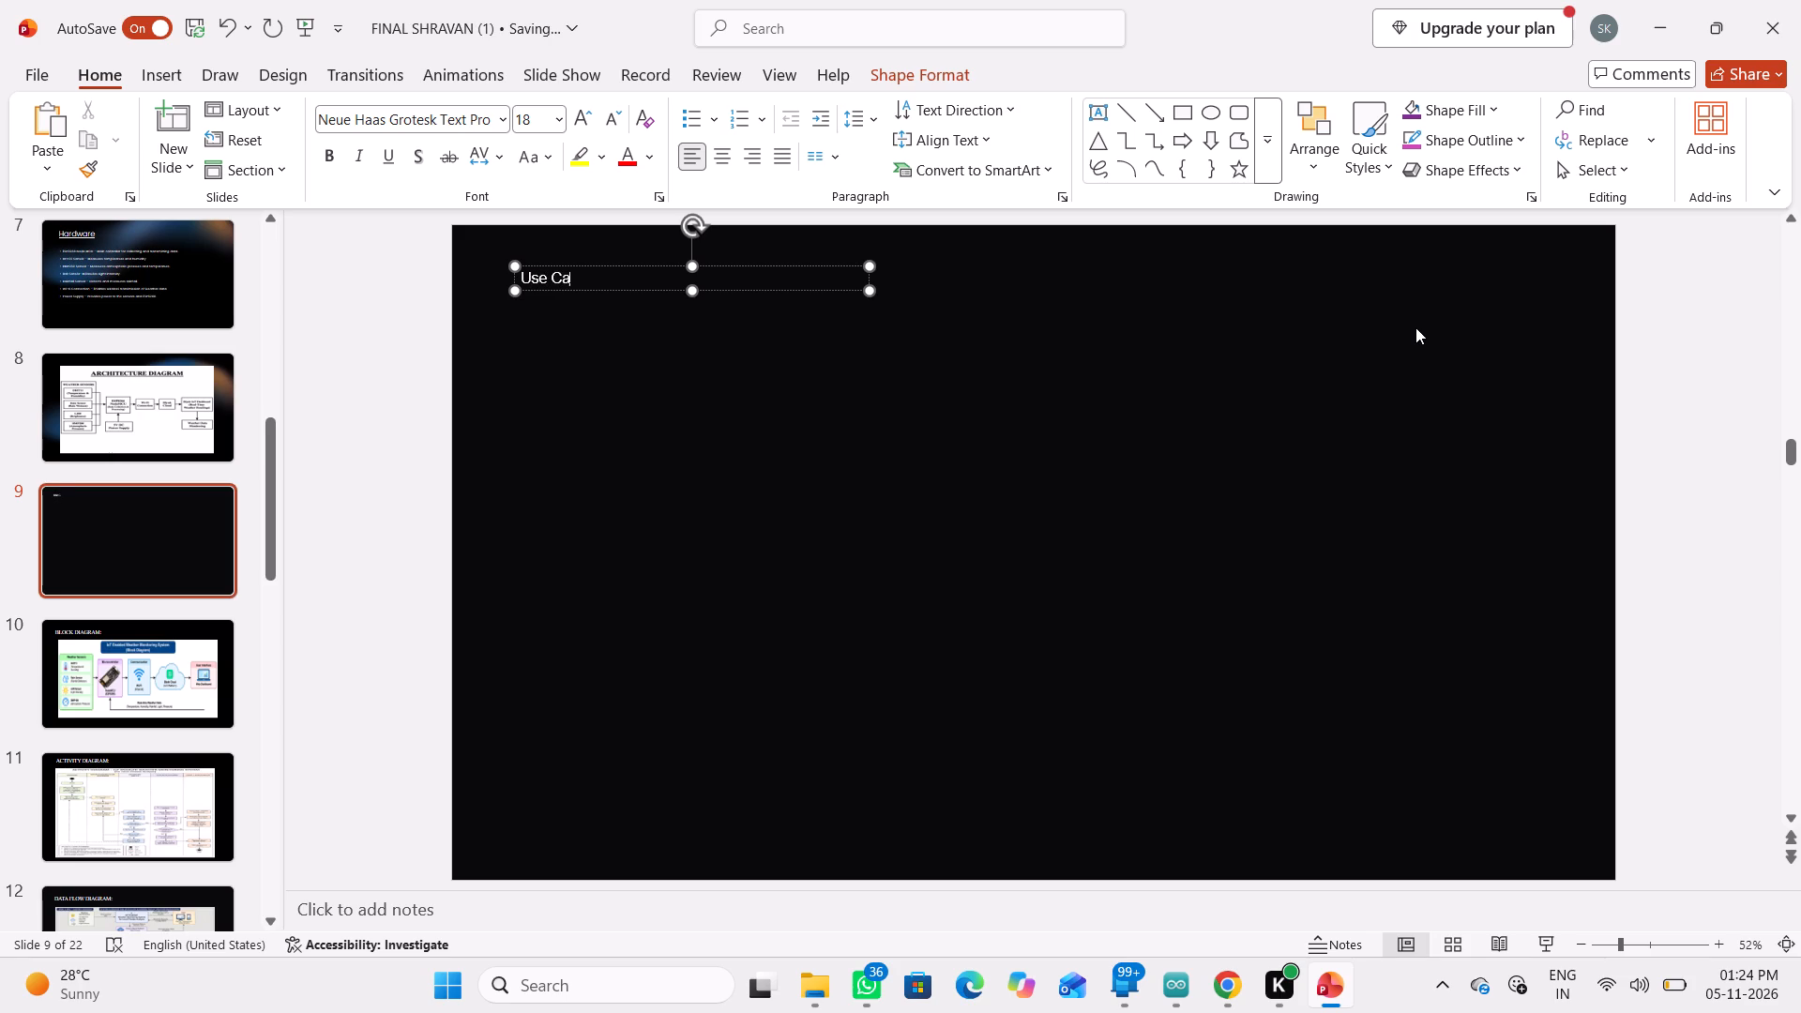
text(iagram)
Using the Block Diagram heading as reference, shift the Use Case Diagram heading slightly down and right and set its font size to 40.
click(144, 690)
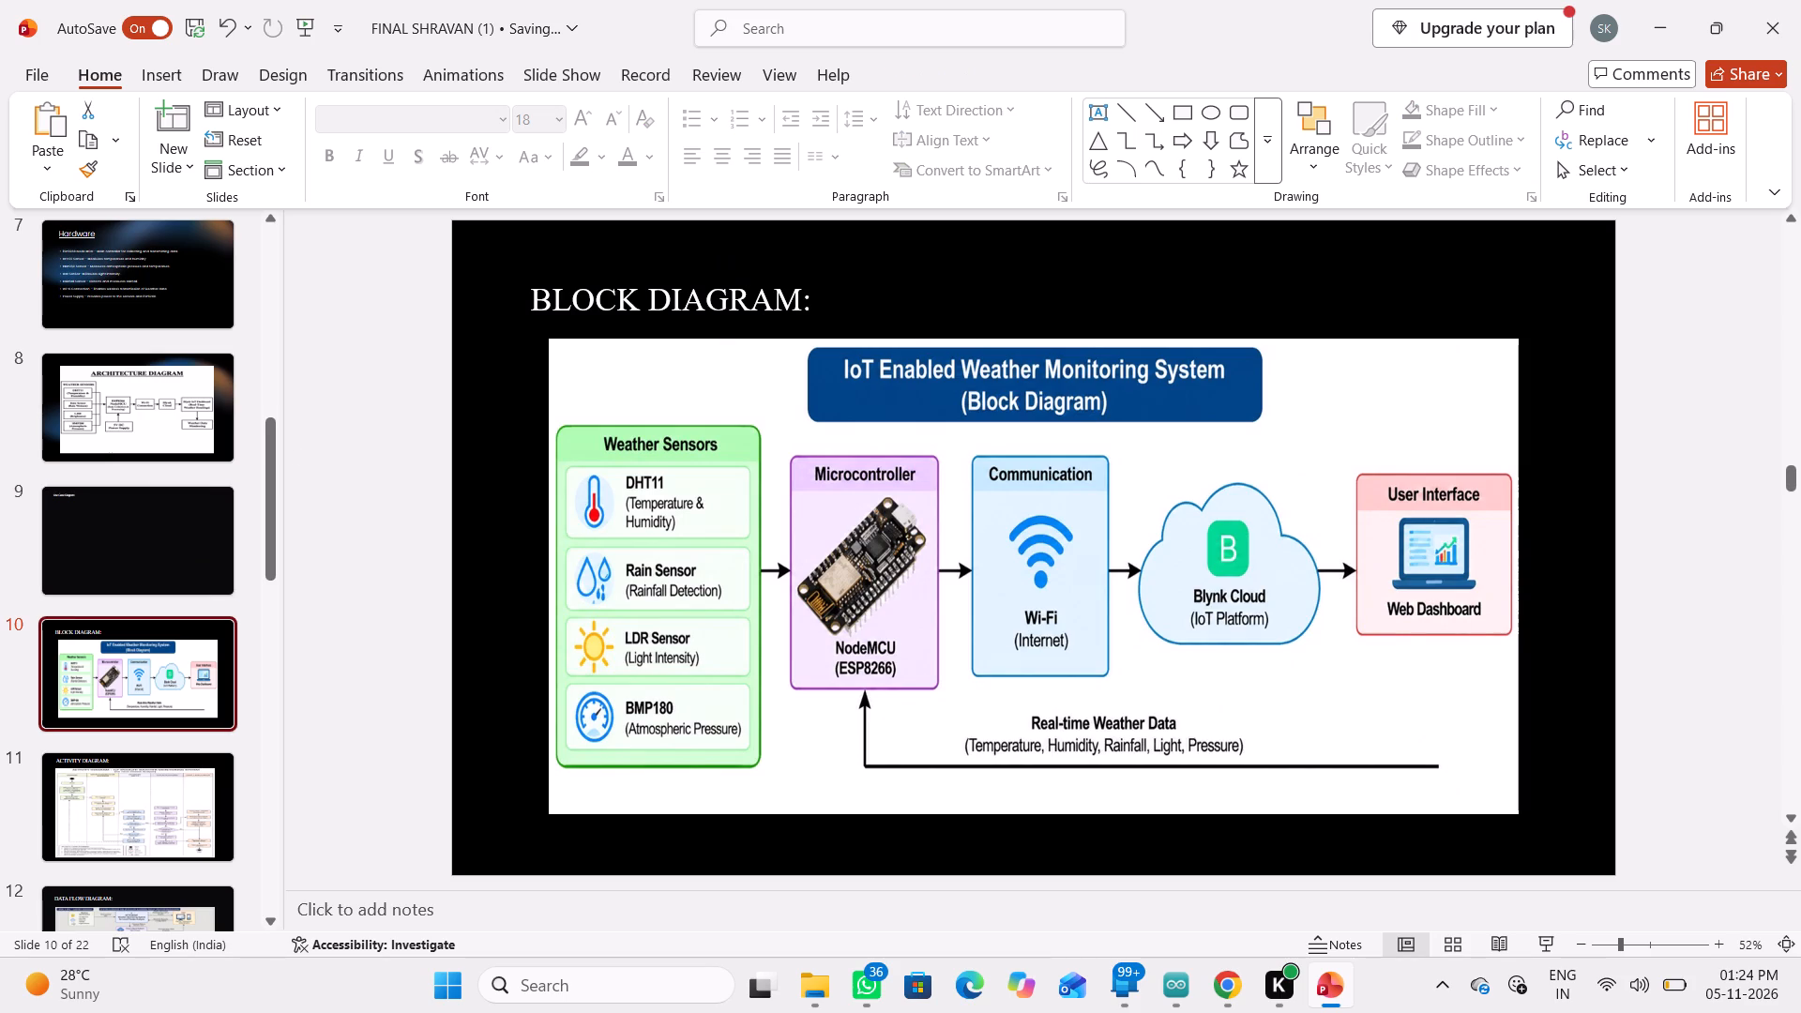
click(735, 302)
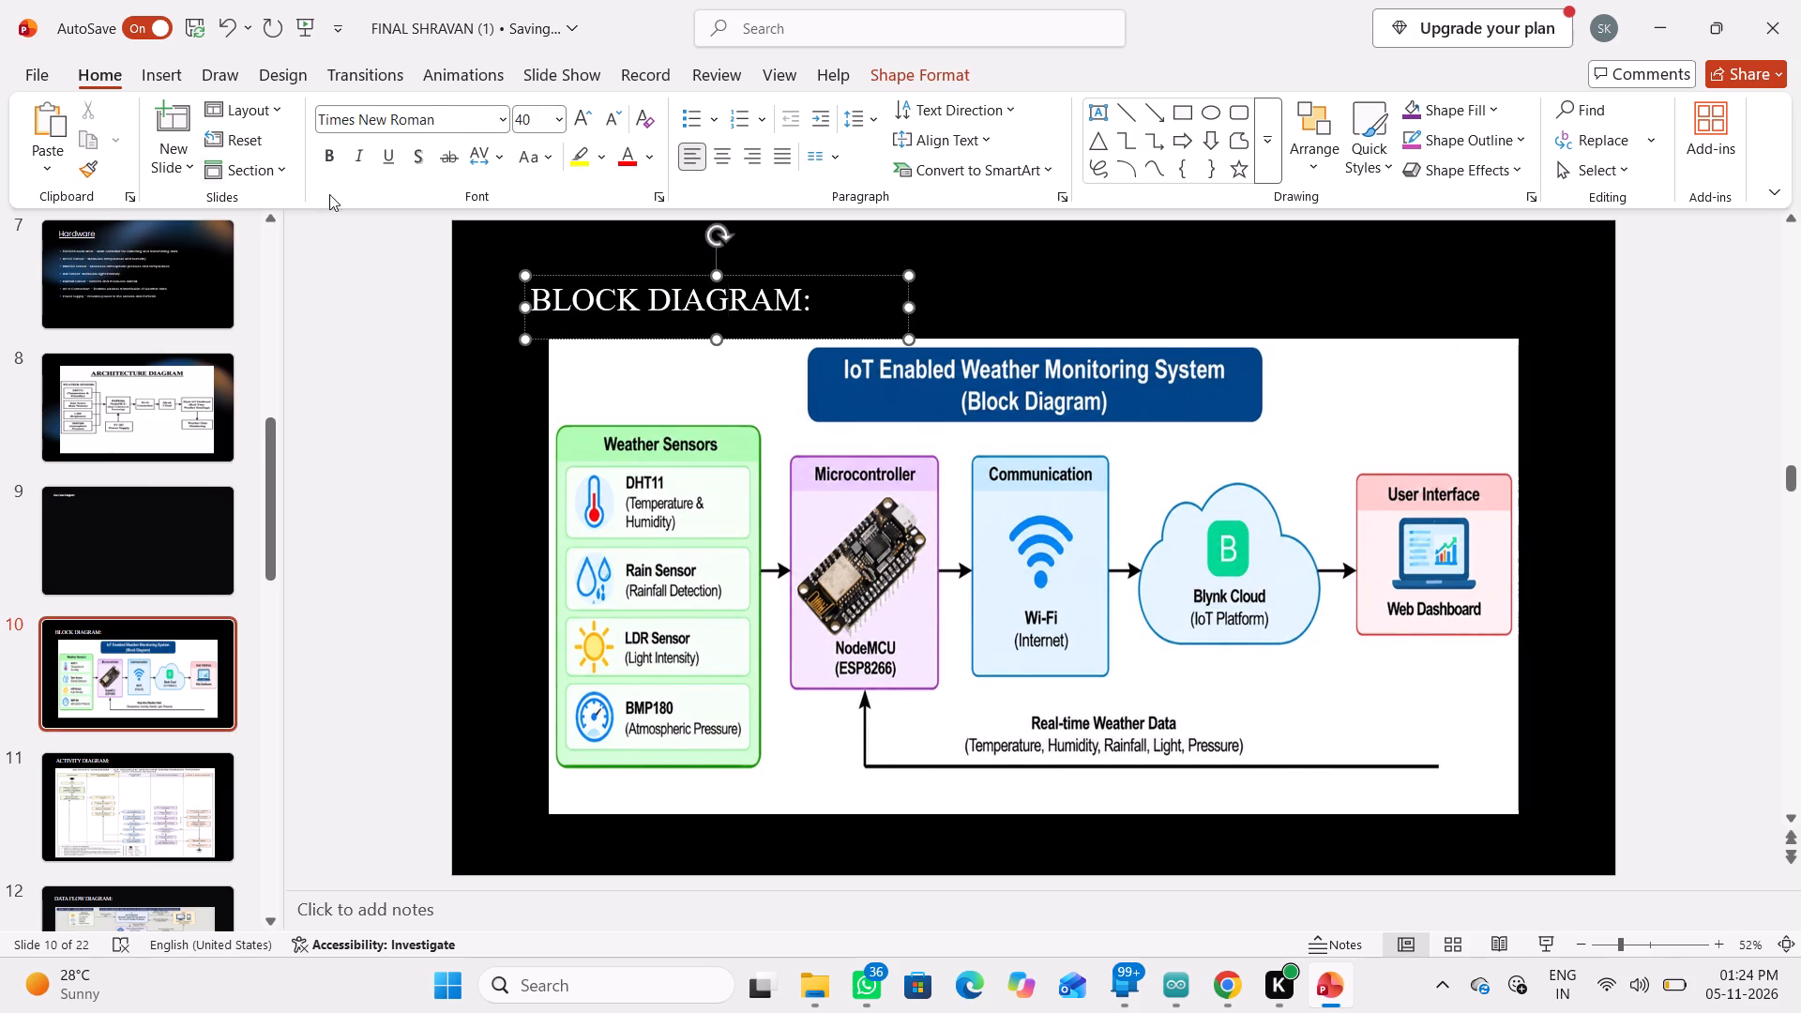
click(82, 591)
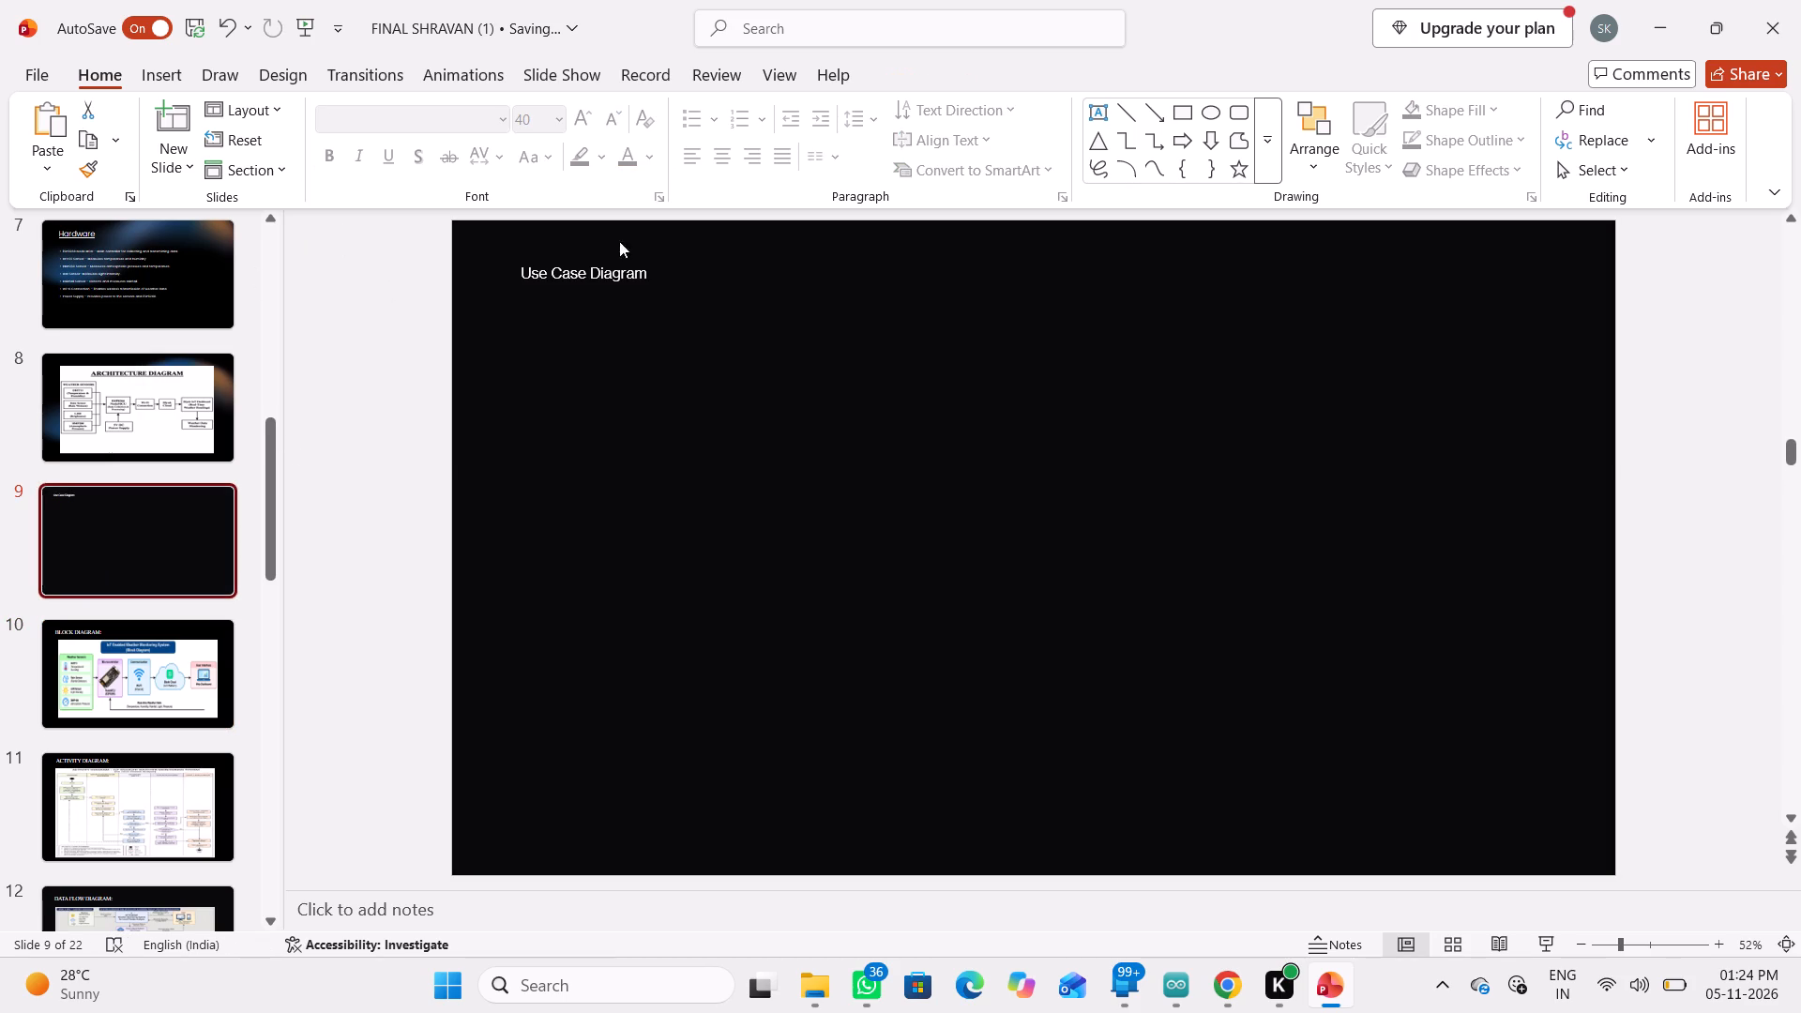
click(631, 270)
drag(651, 277, 666, 295)
click(584, 289)
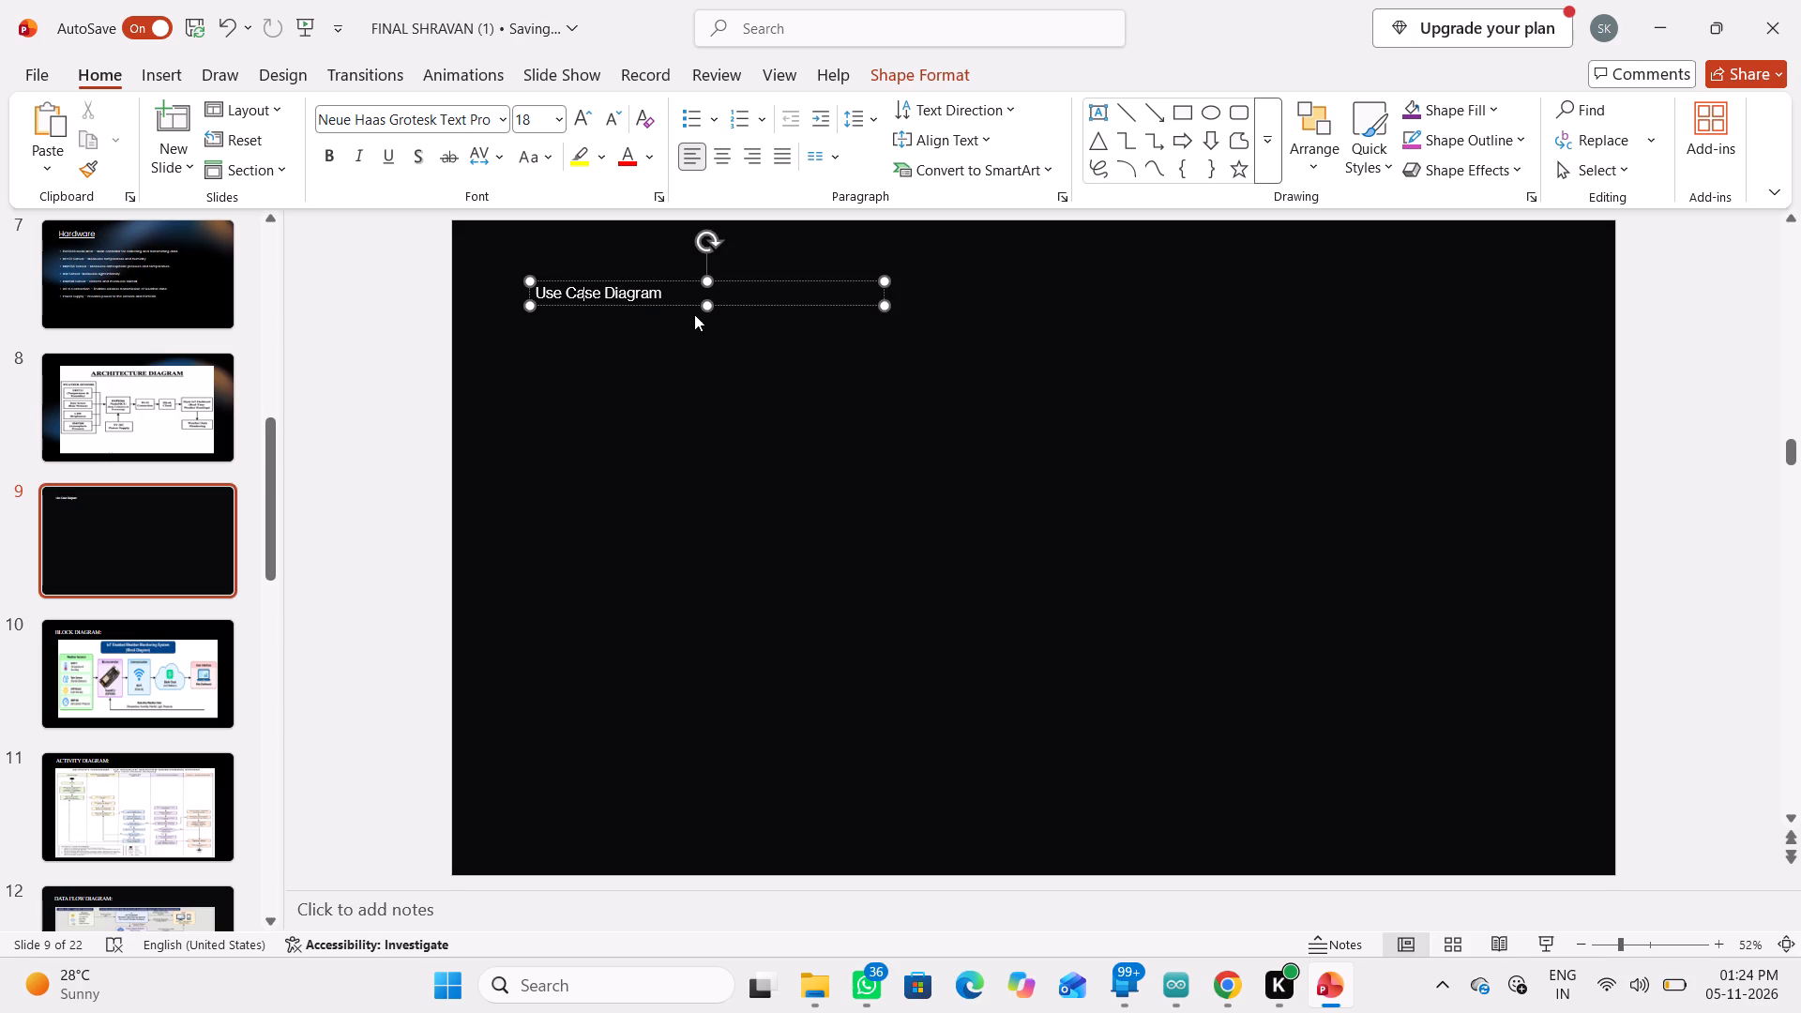
key(ctrl+a)
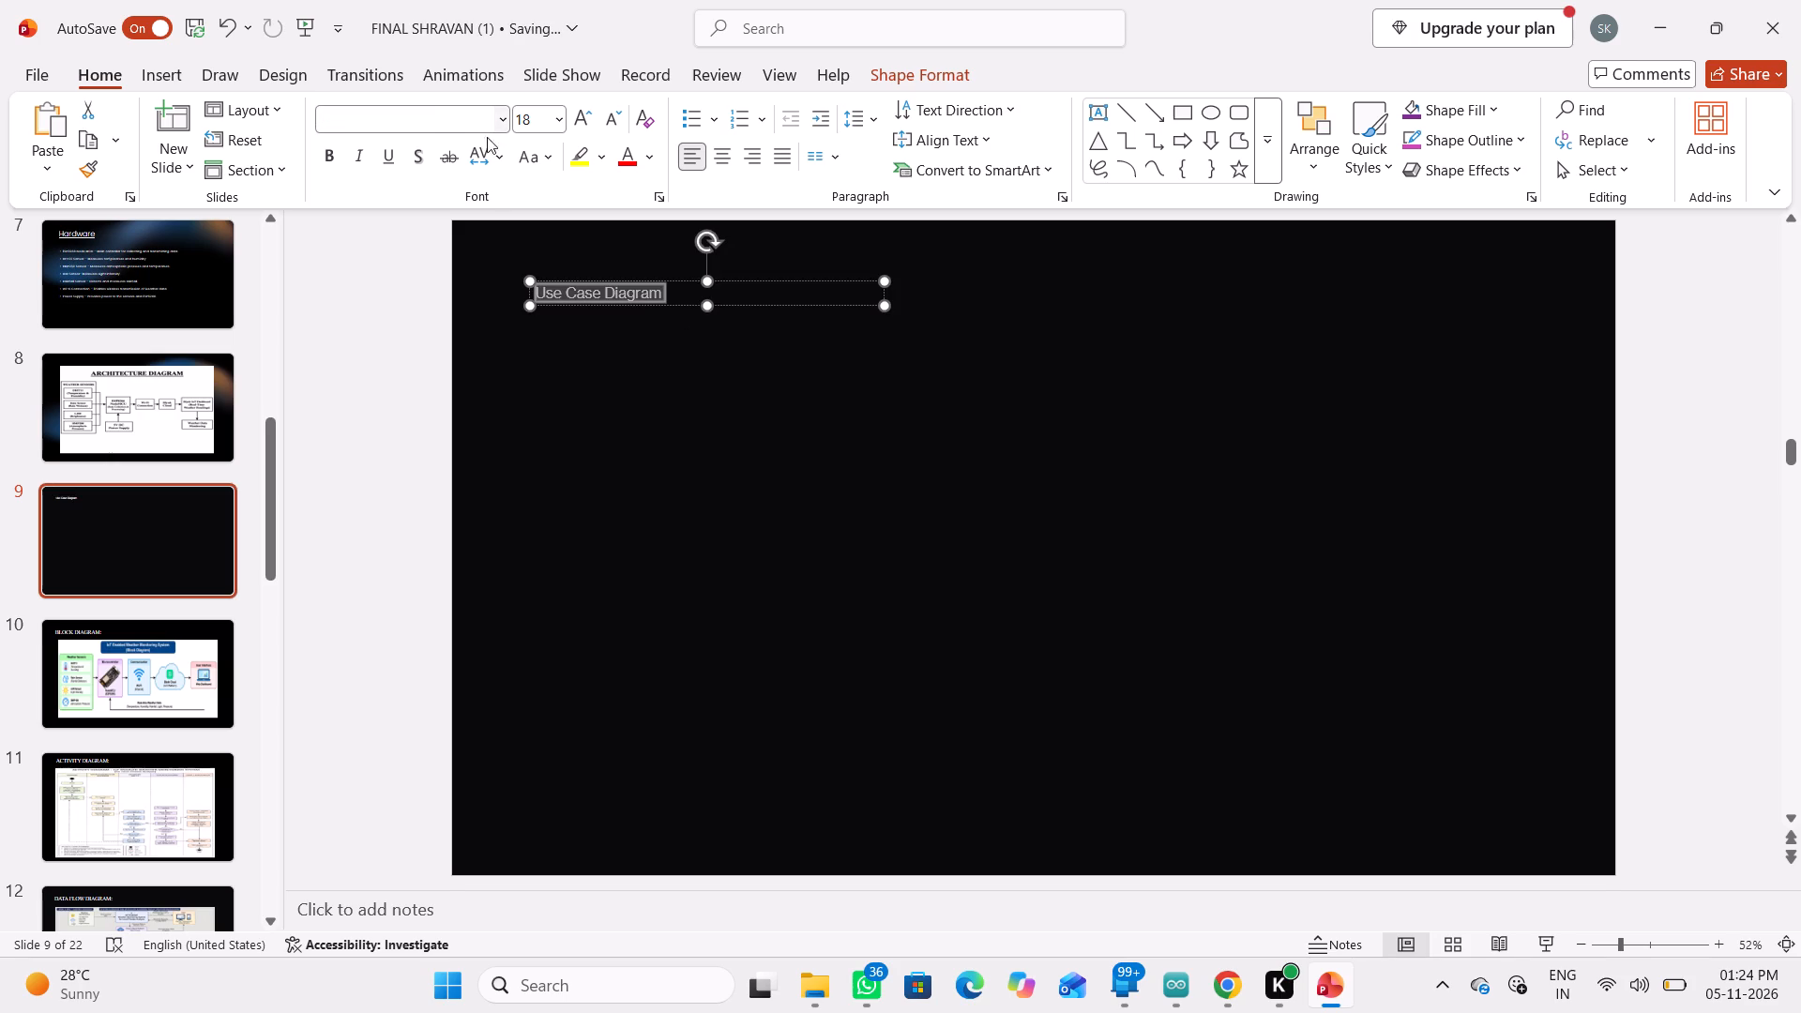
click(559, 115)
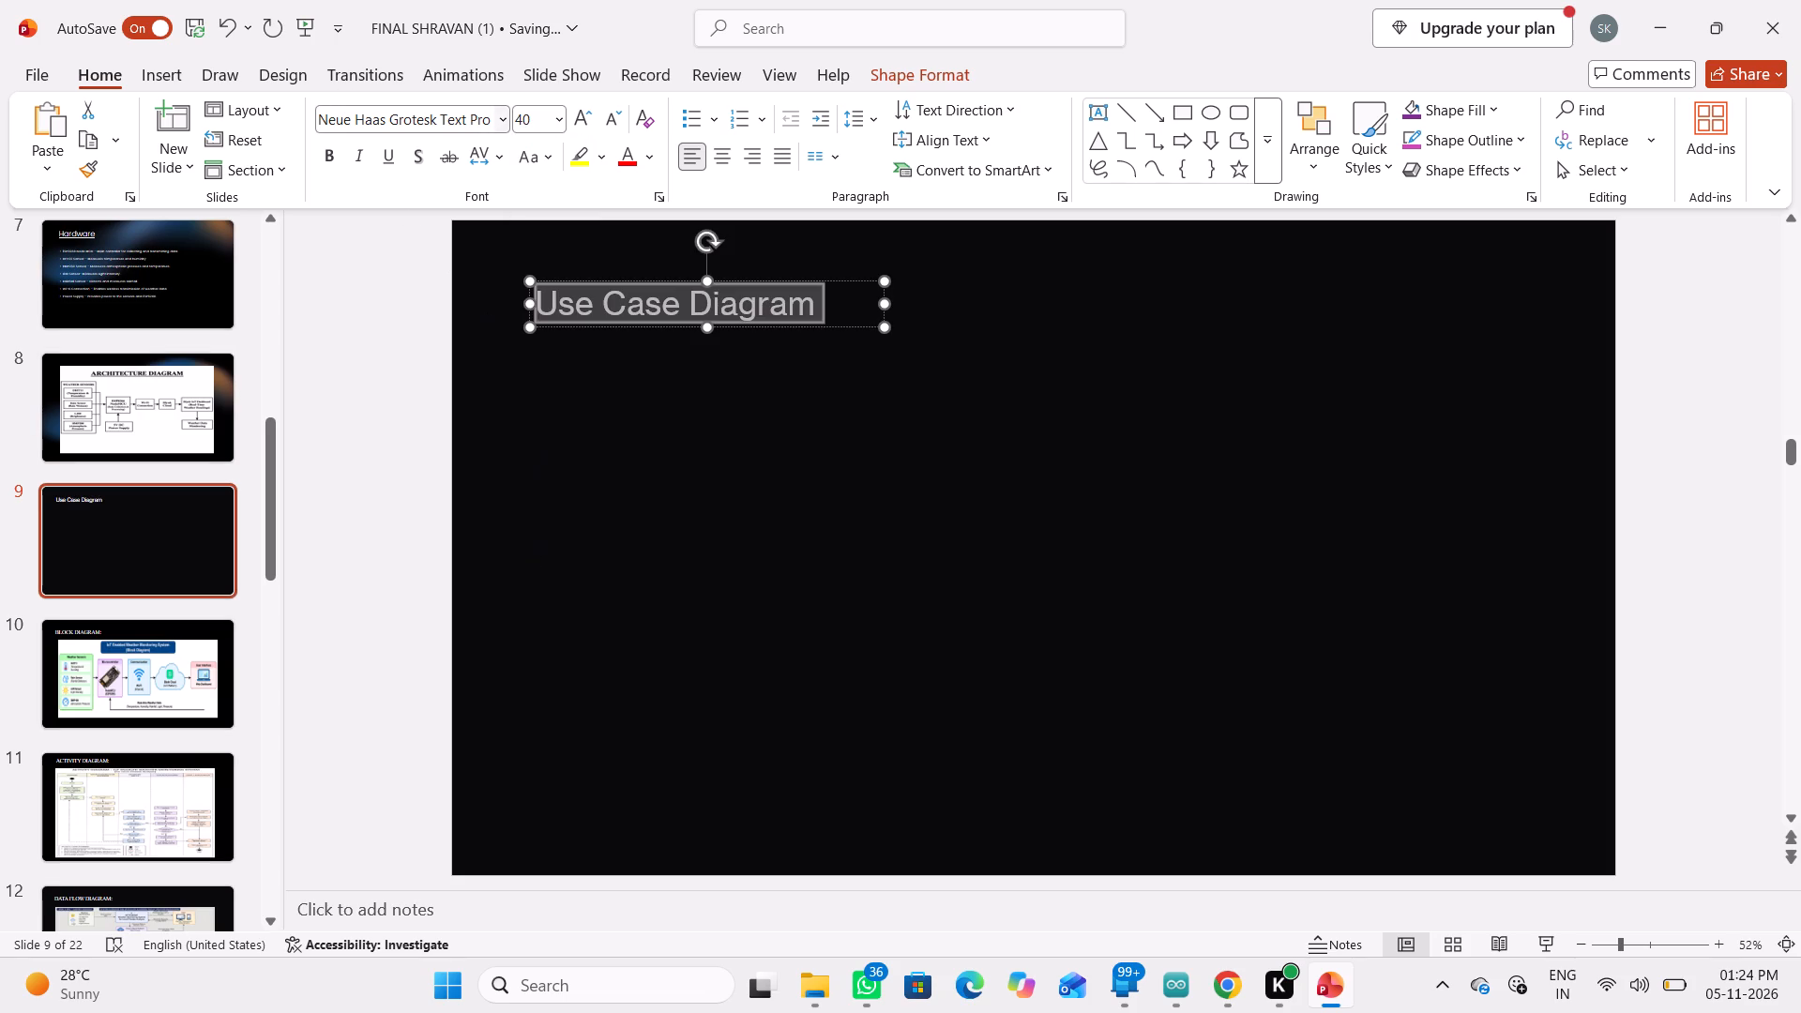
Set the font of the Use Case Diagram heading to Poppins Light.
click(506, 119)
click(499, 123)
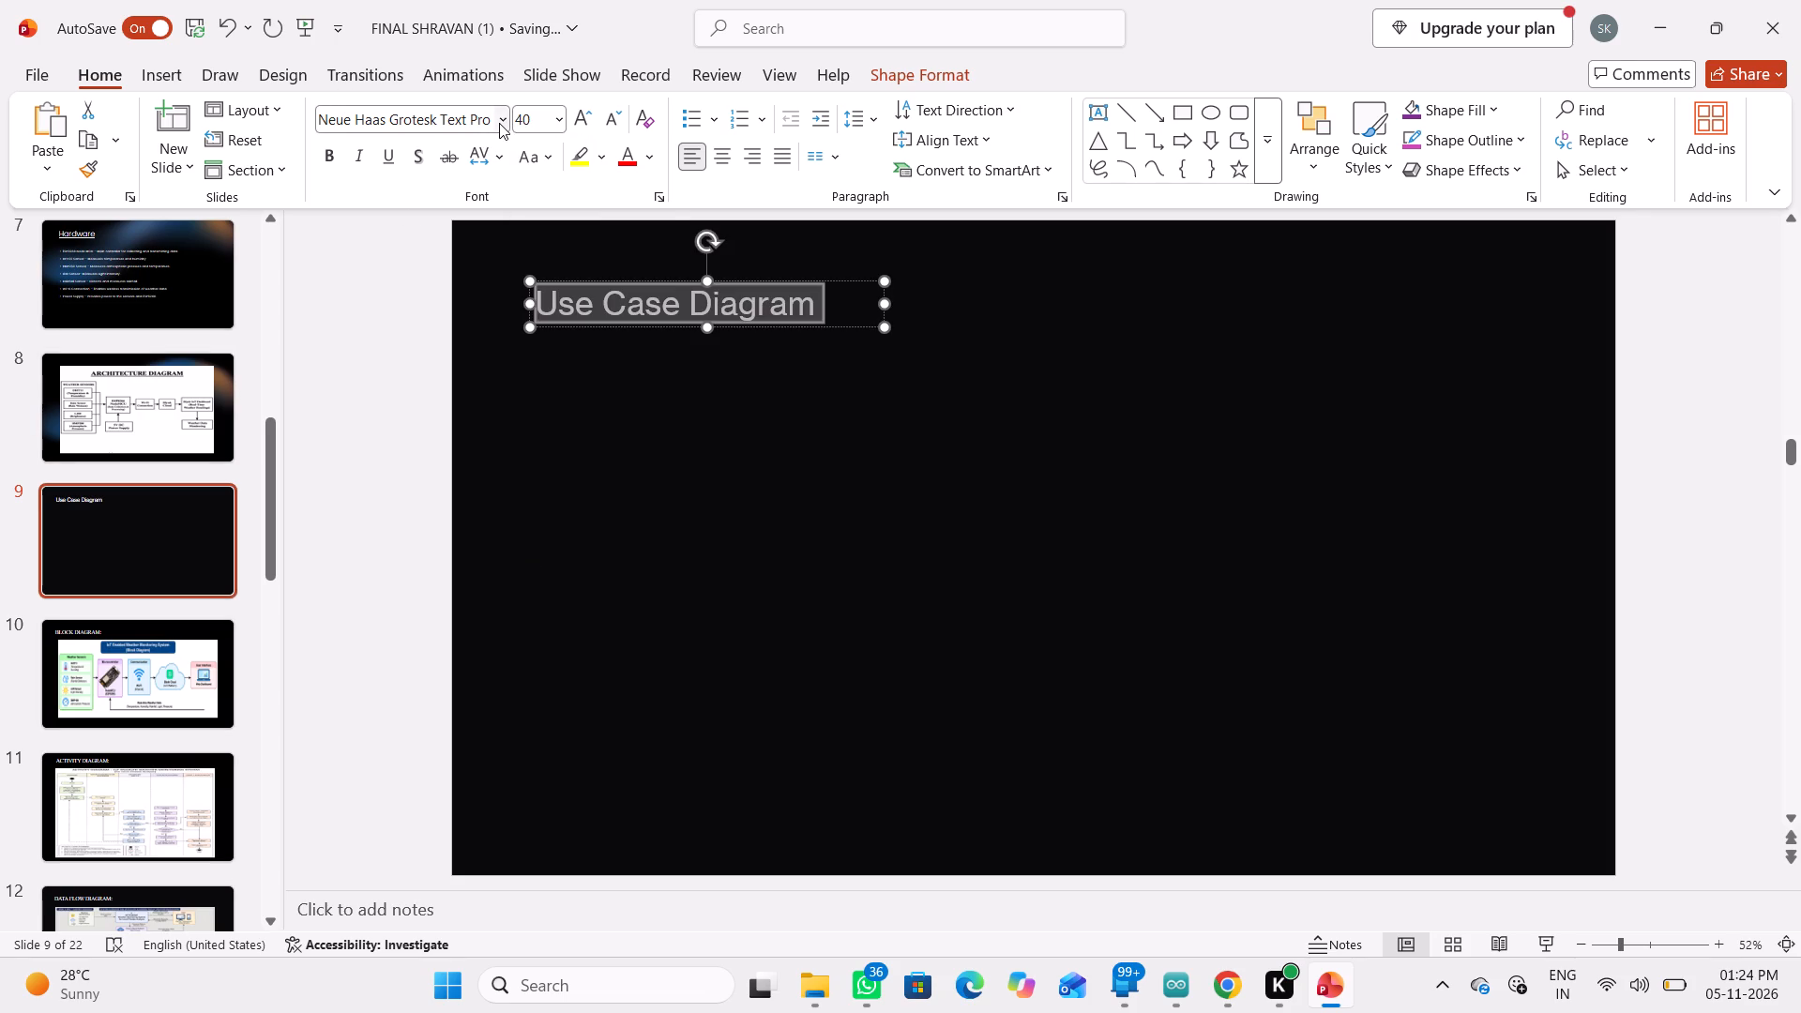
click(502, 116)
click(500, 117)
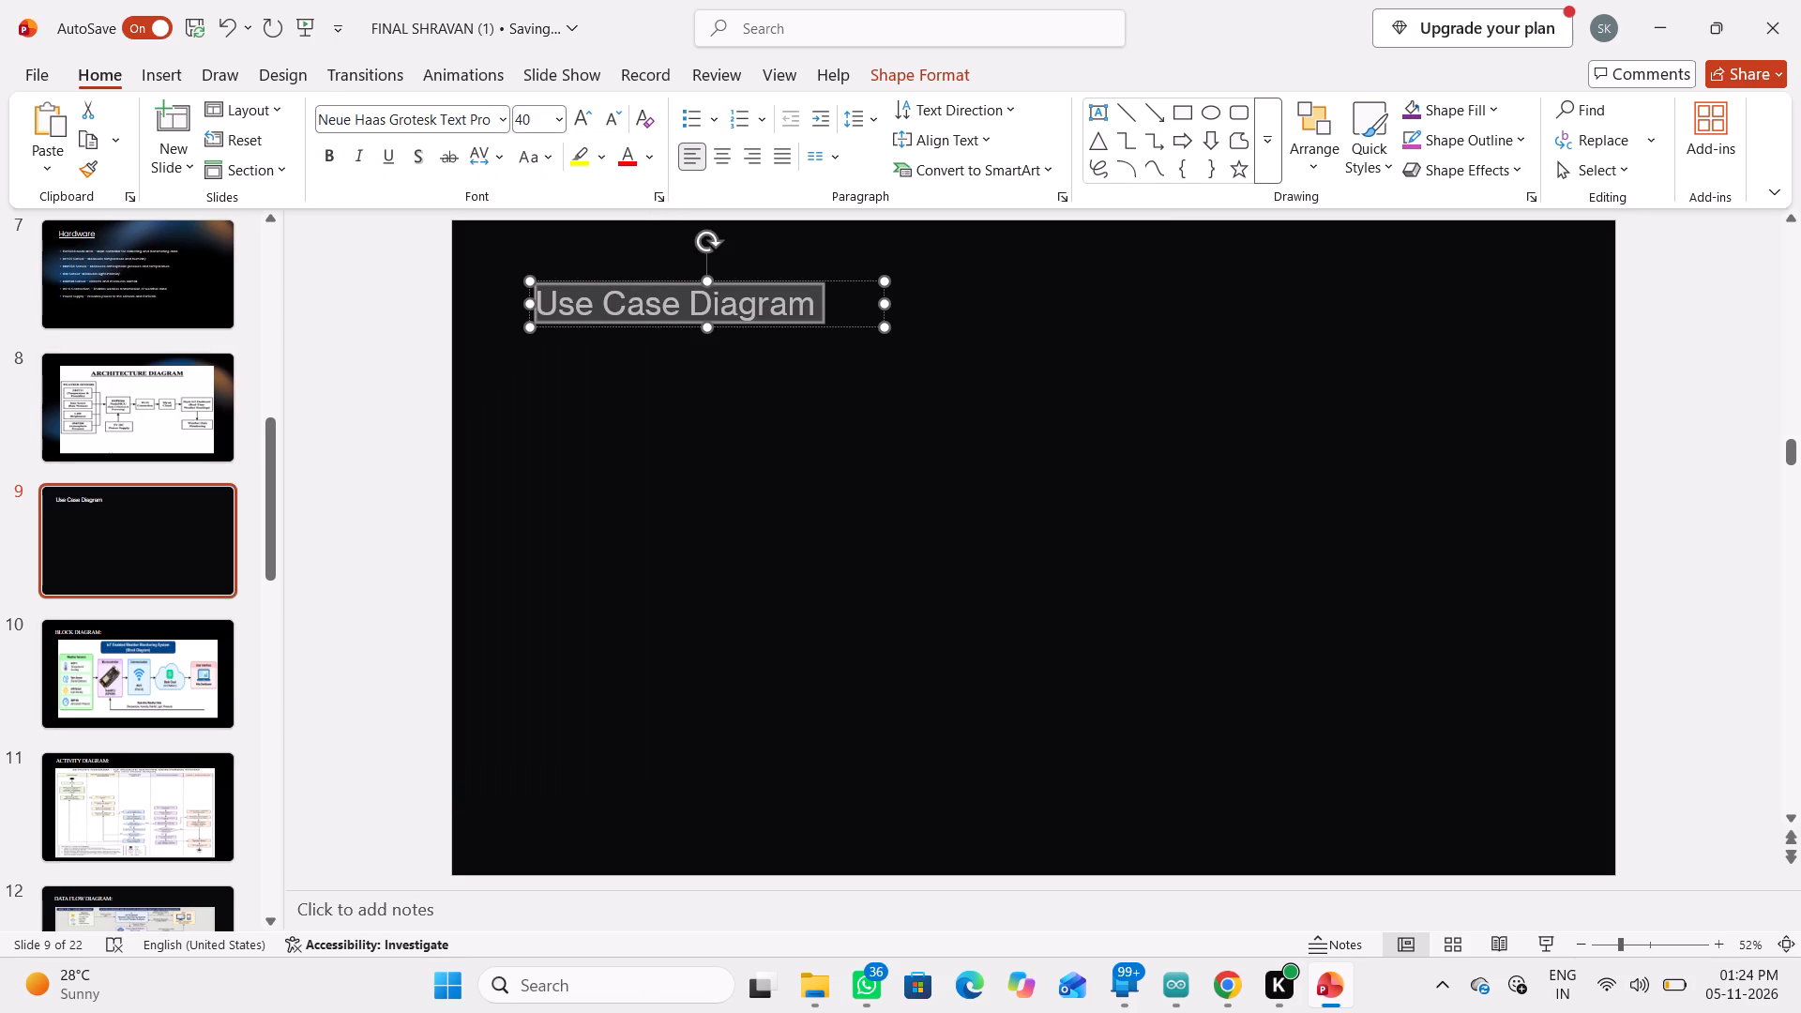
click(508, 122)
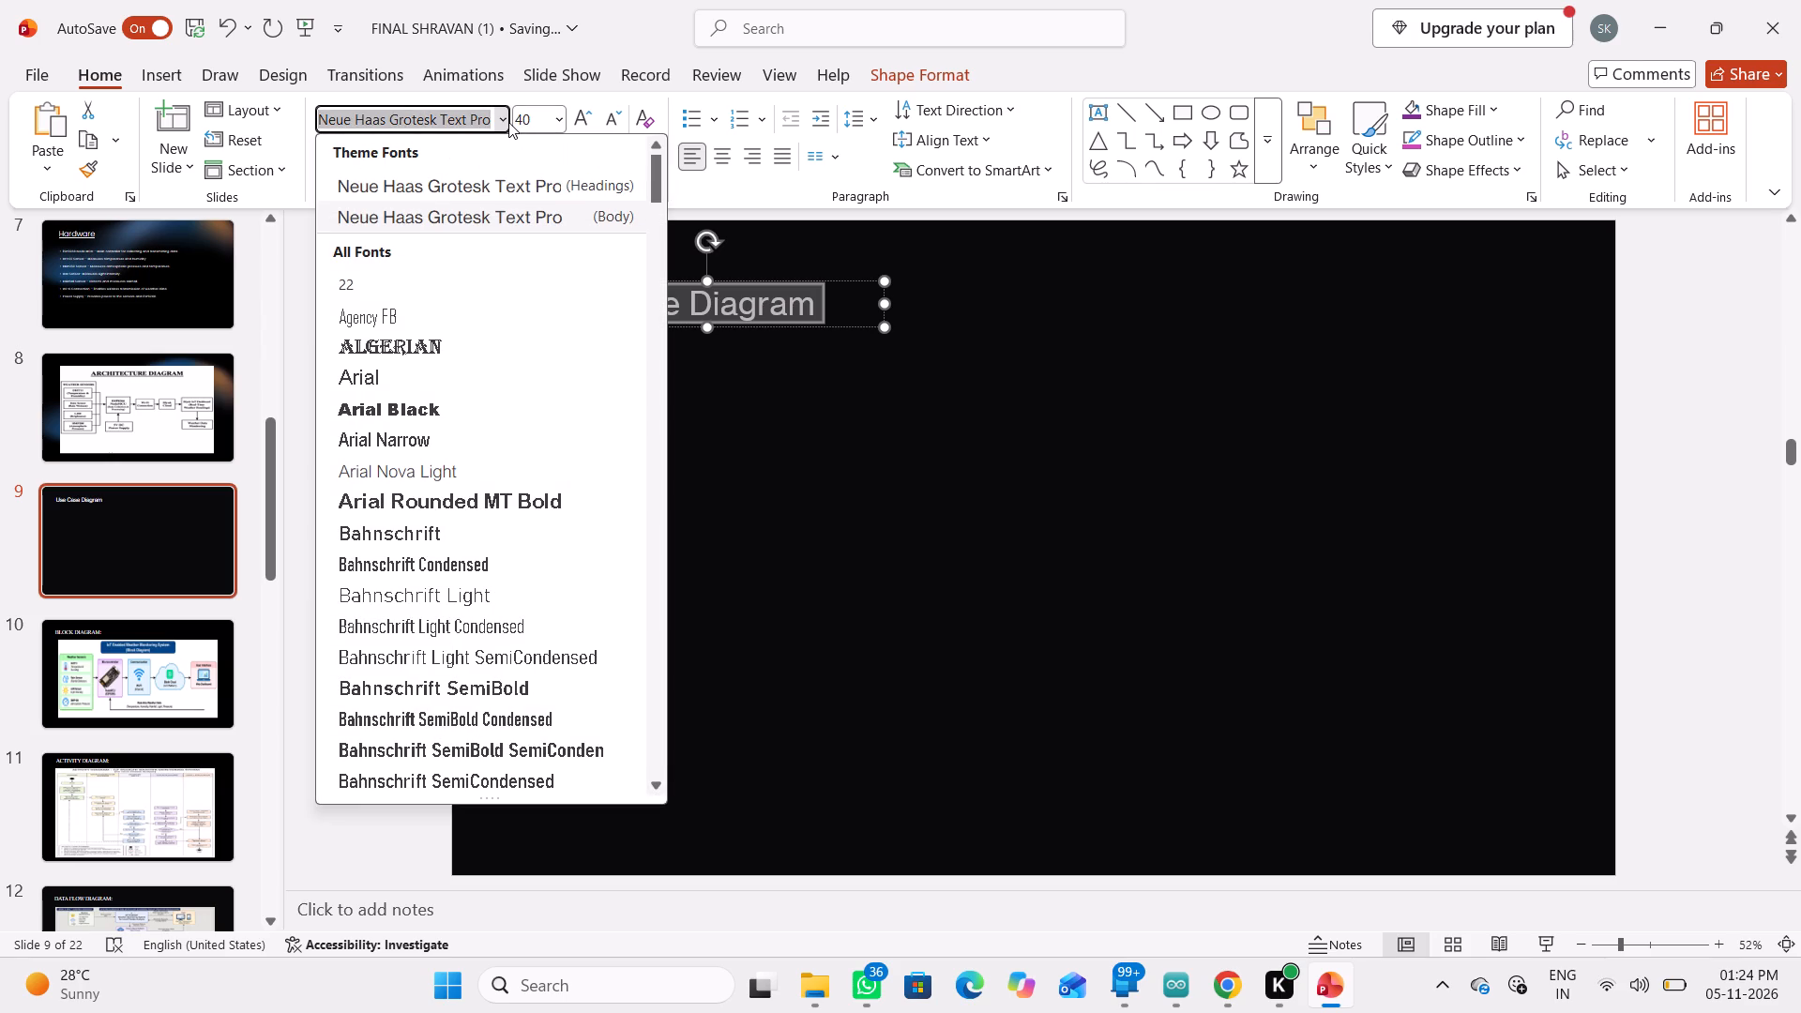
key(BackSpace)
text(po)
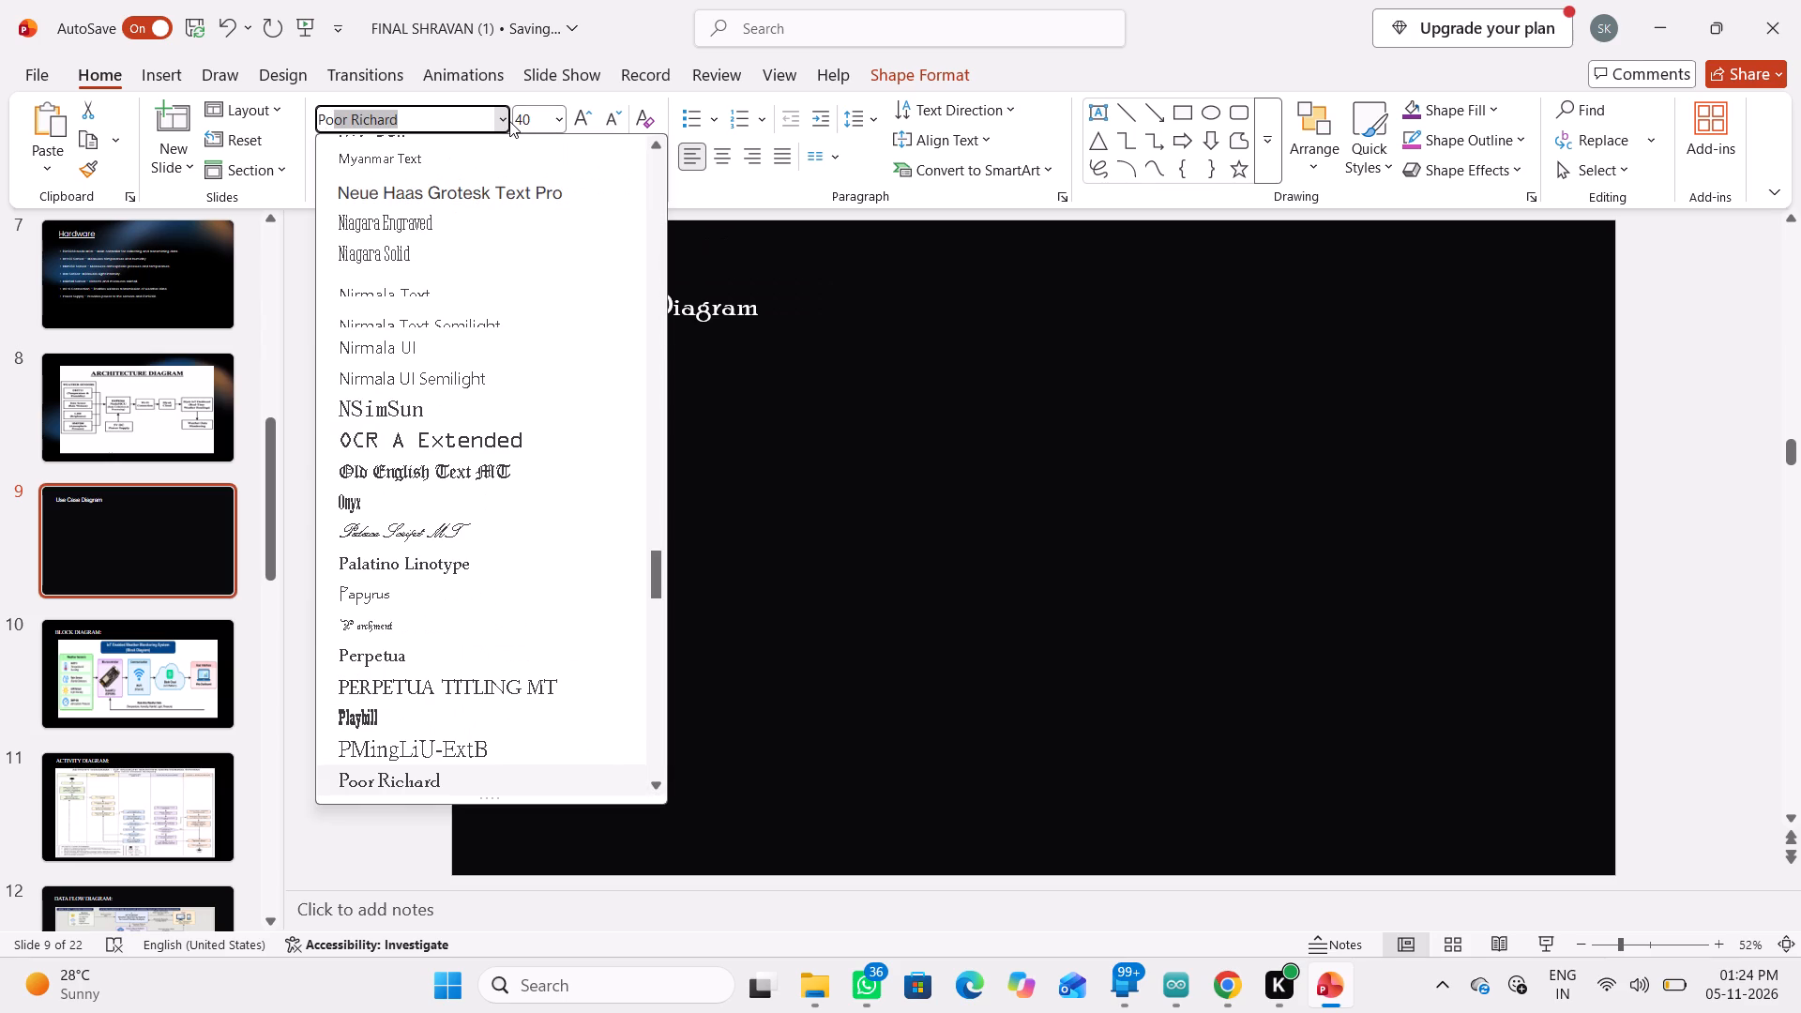
text(pp)
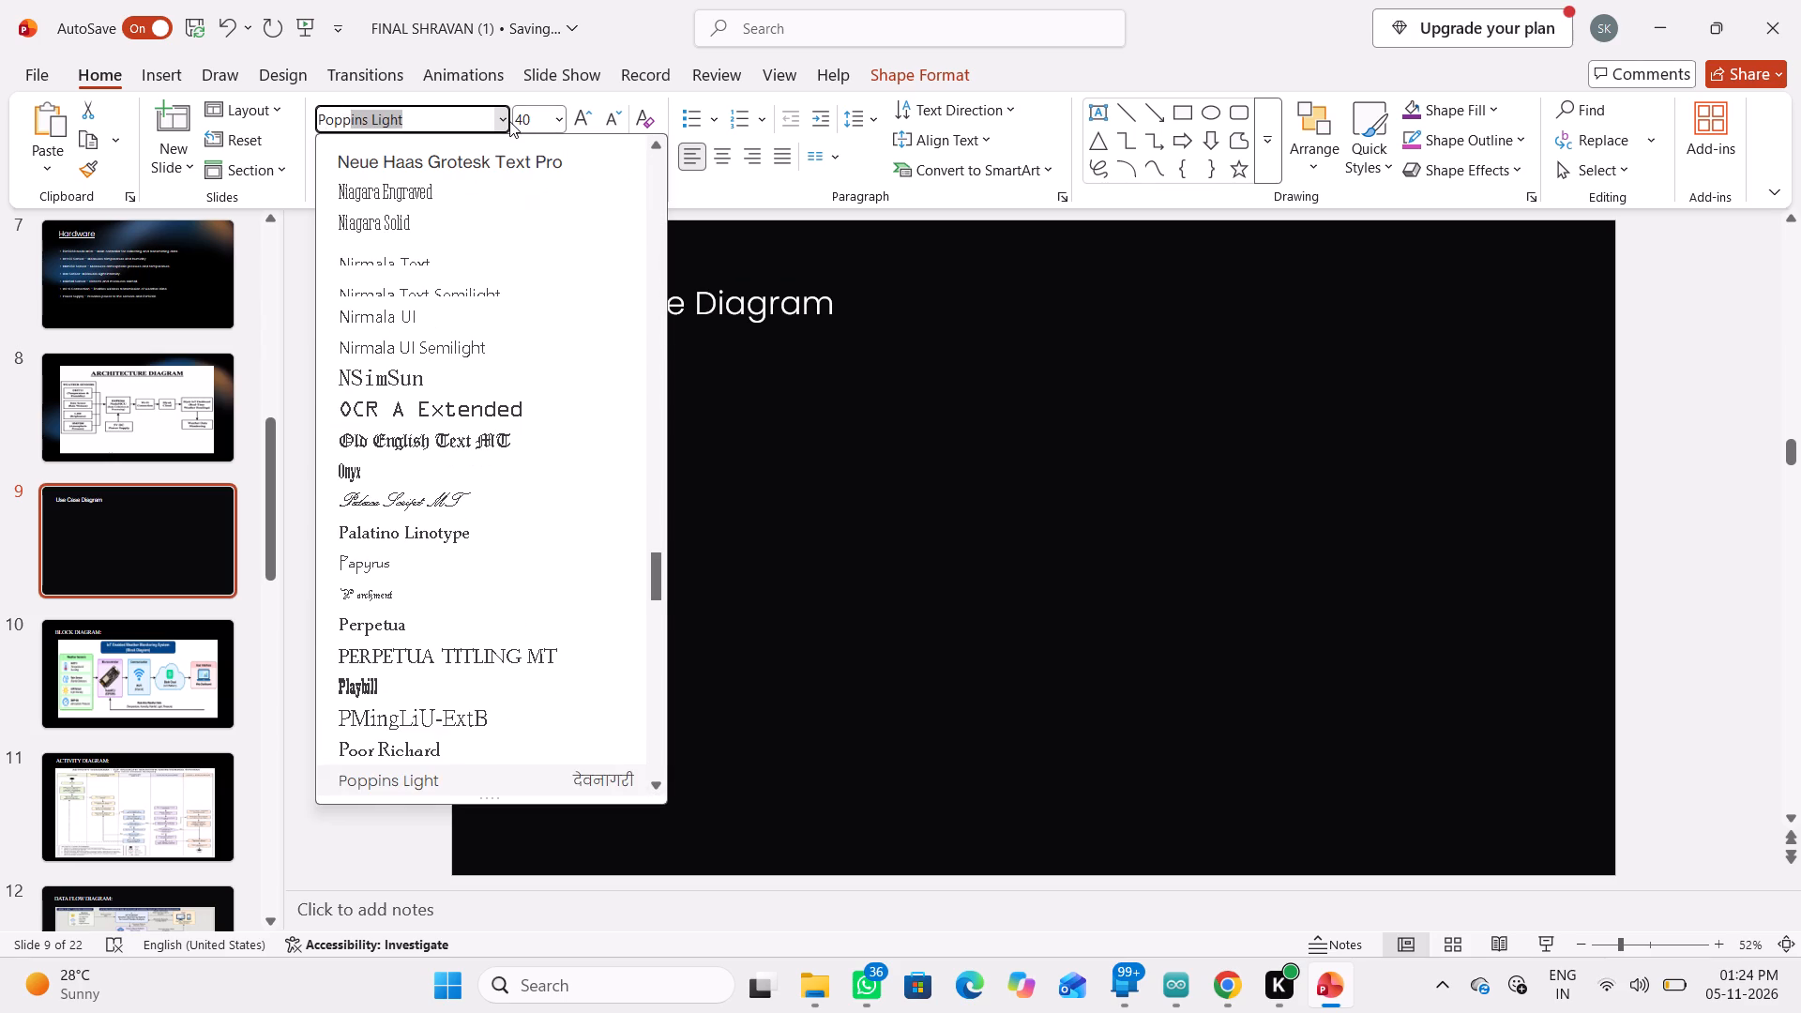
key(i)
key(Return)
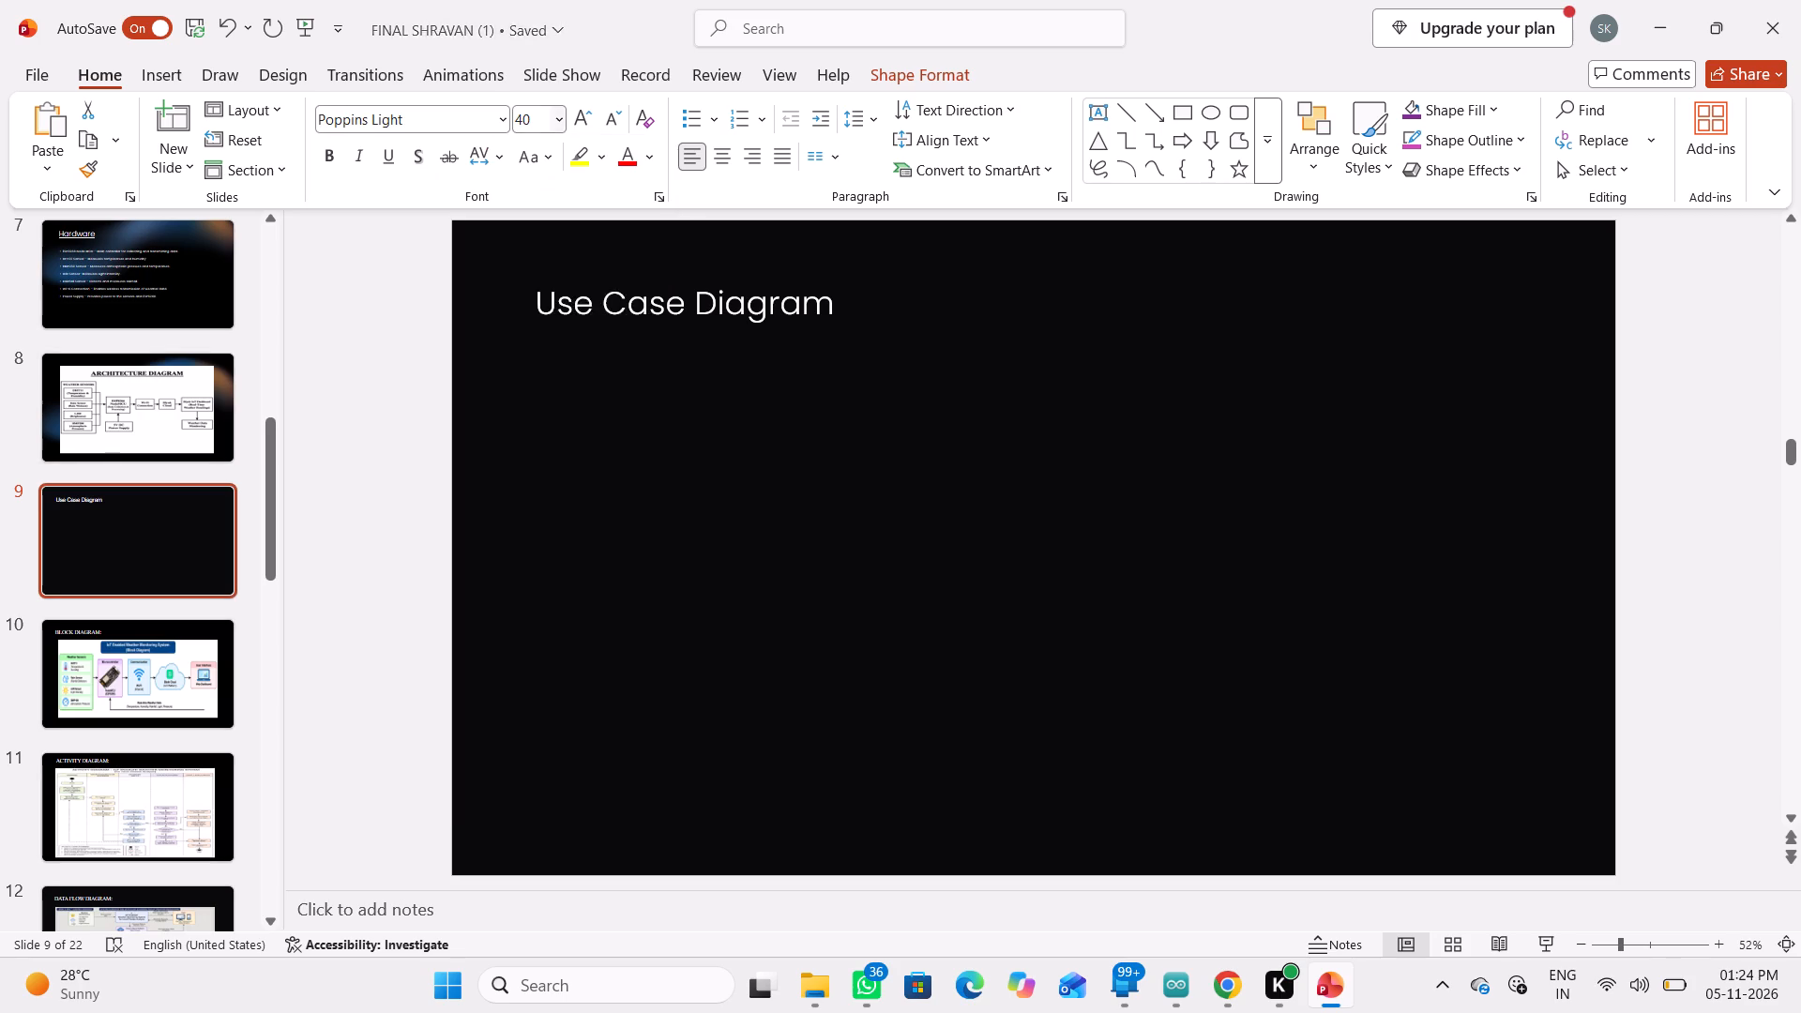
Add a colon to the end of the Use Case Diagram heading, as in the Block Diagram slide's heading.
click(188, 650)
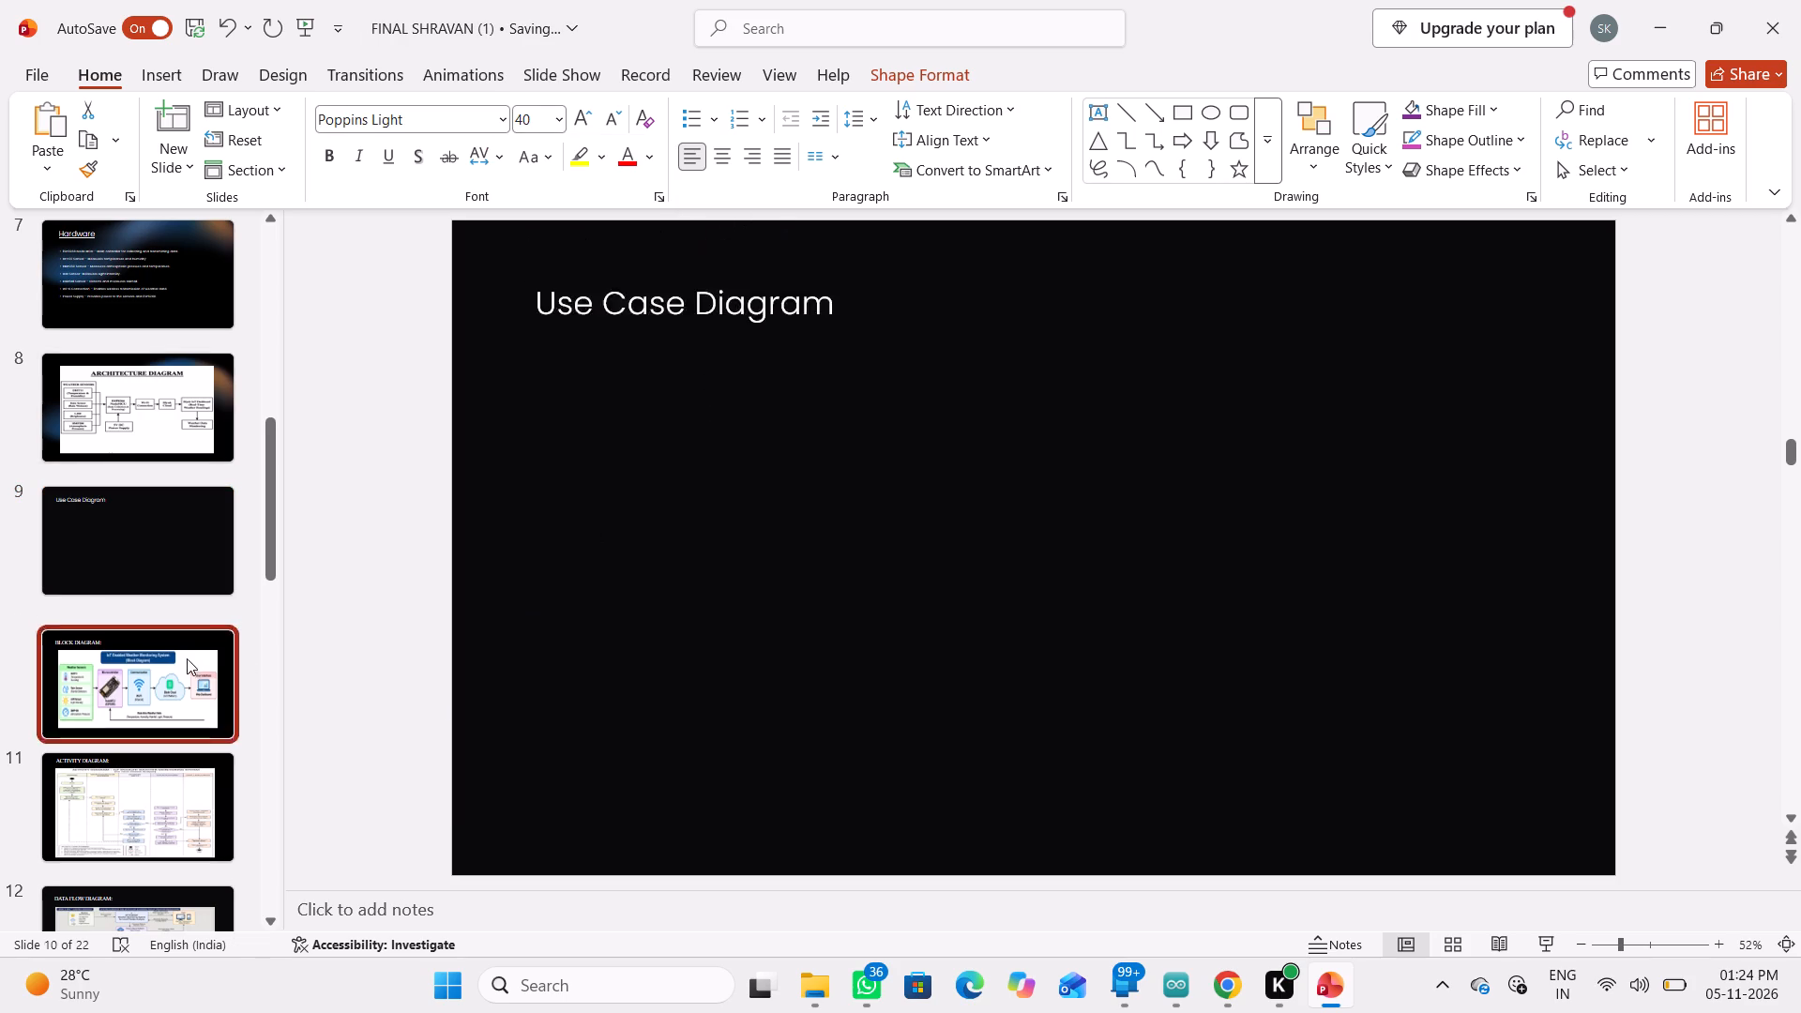
click(138, 491)
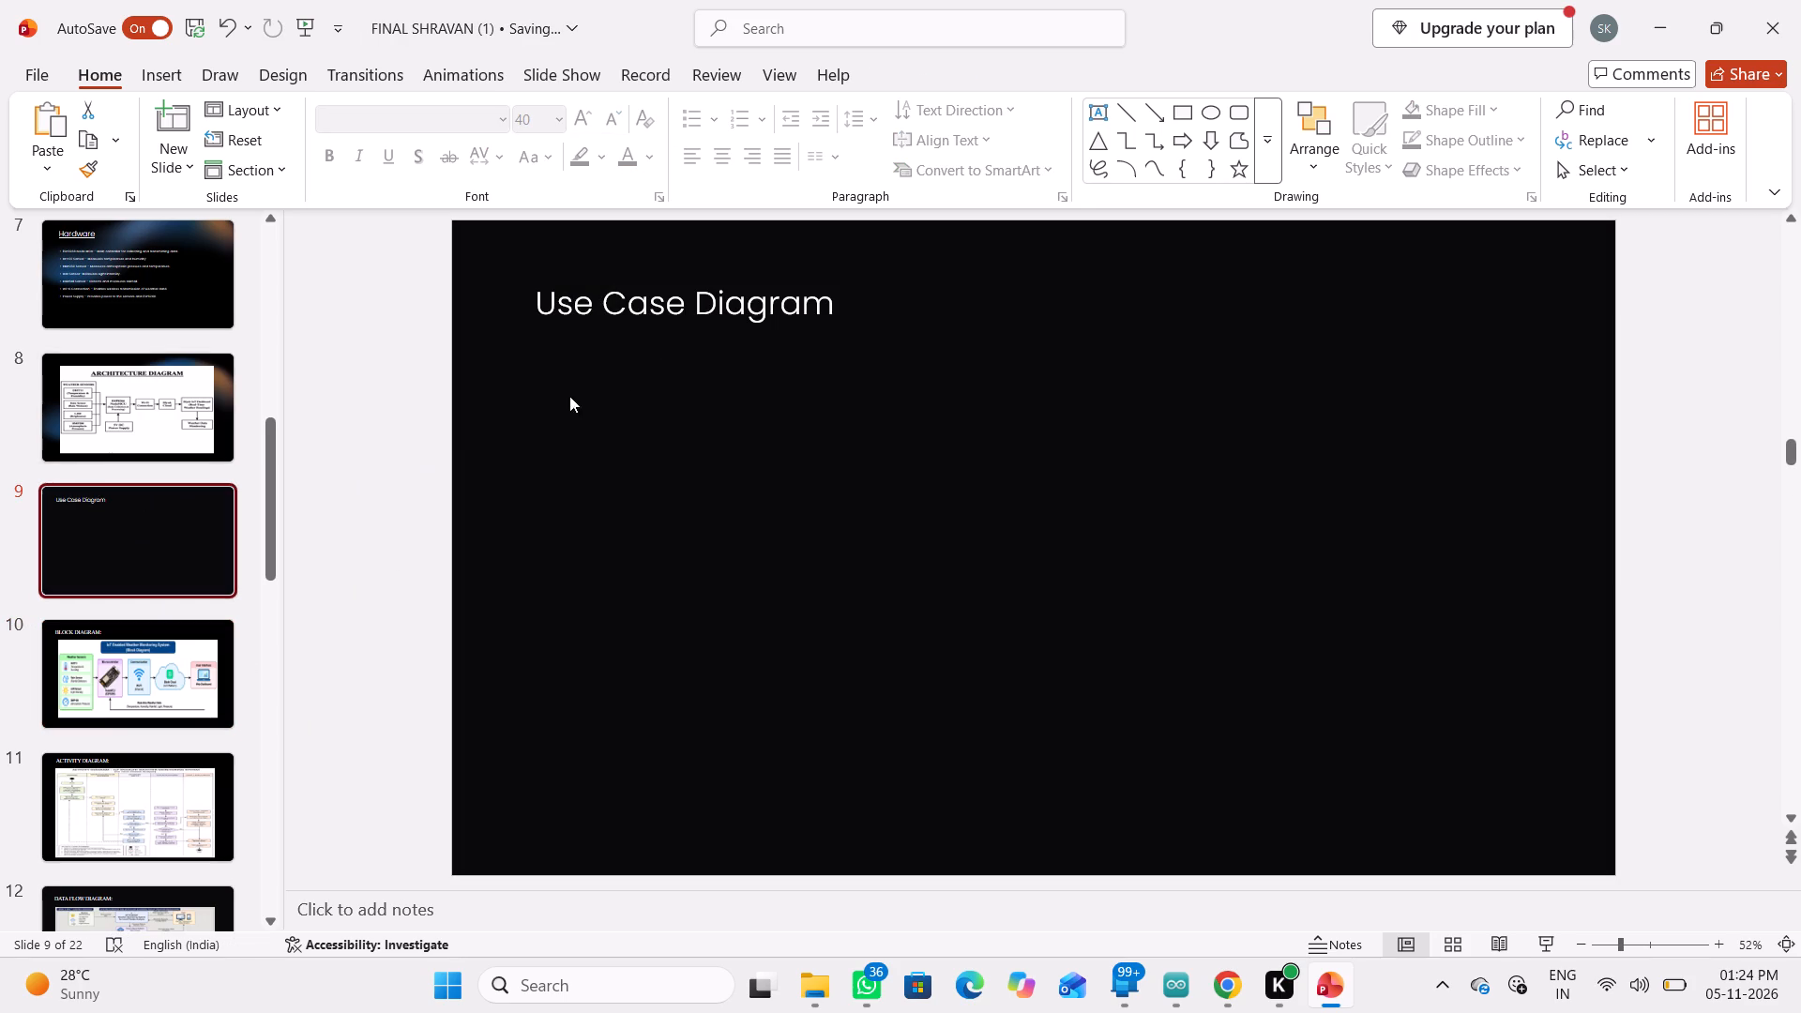
click(689, 306)
click(840, 303)
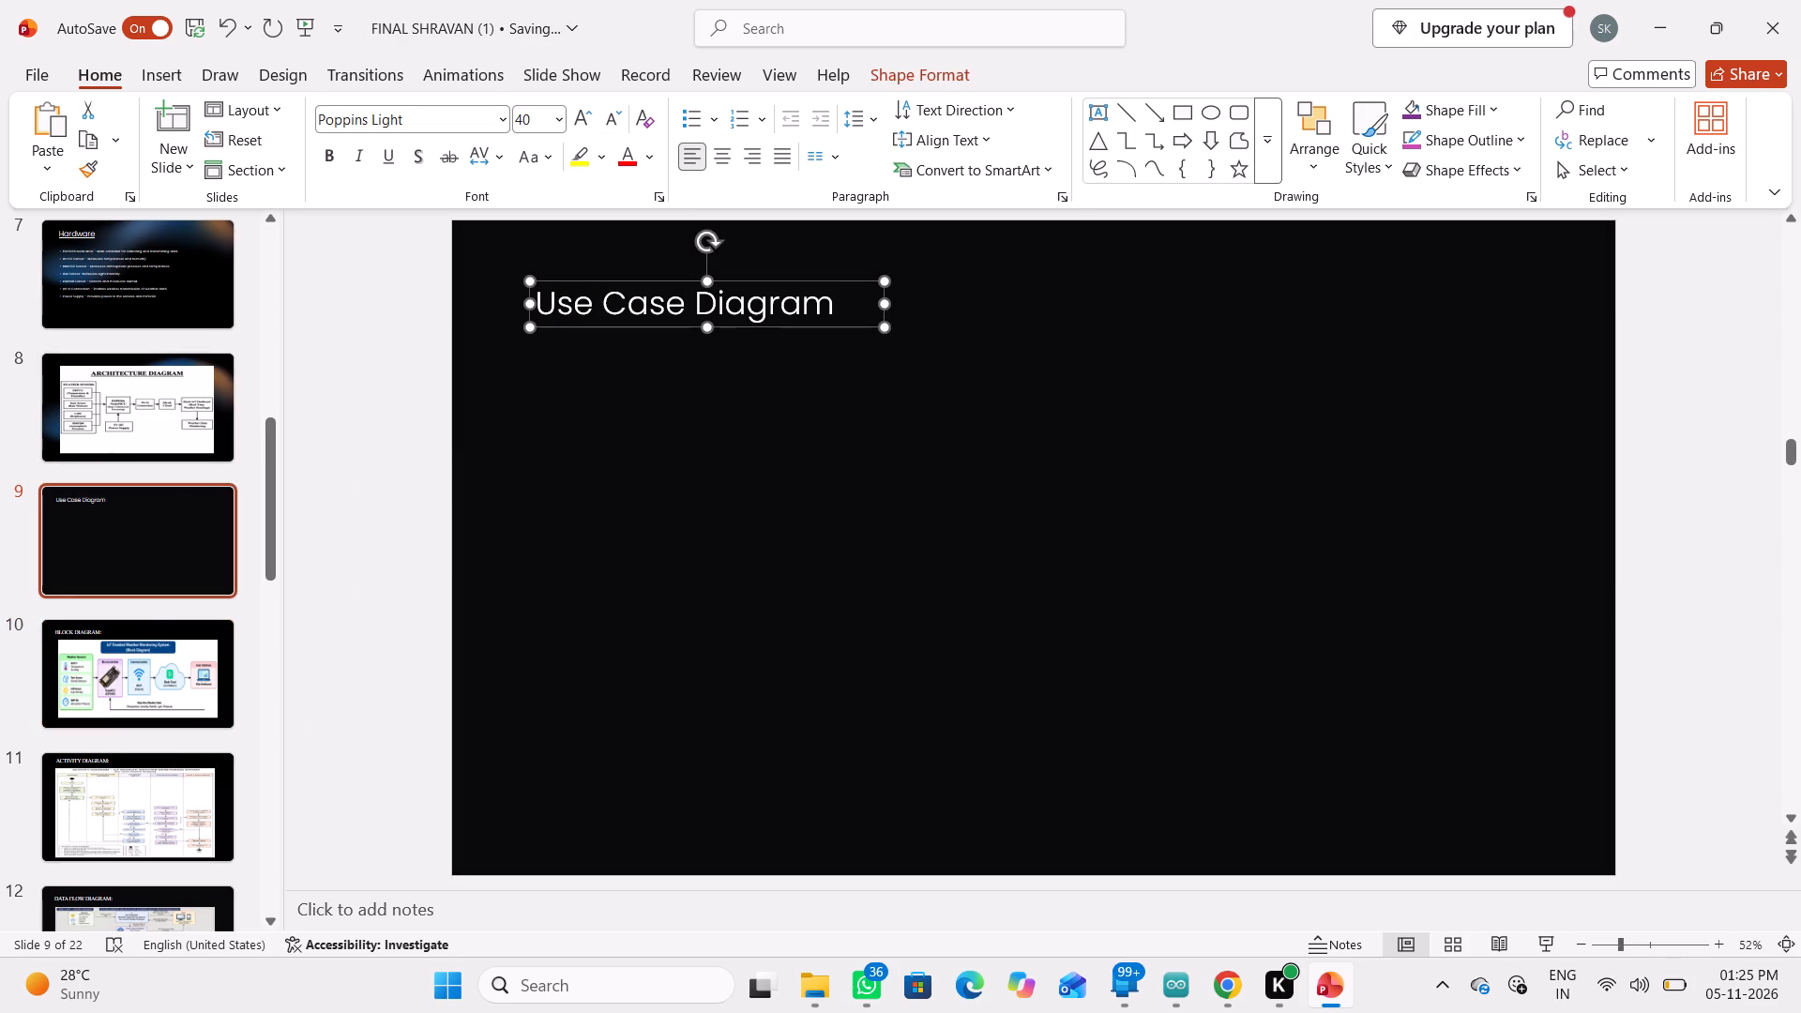
click(818, 293)
key(Right)
key(shift+colon)
Make the entire "Use Case Diagram:" heading bold.
drag(551, 296, 789, 301)
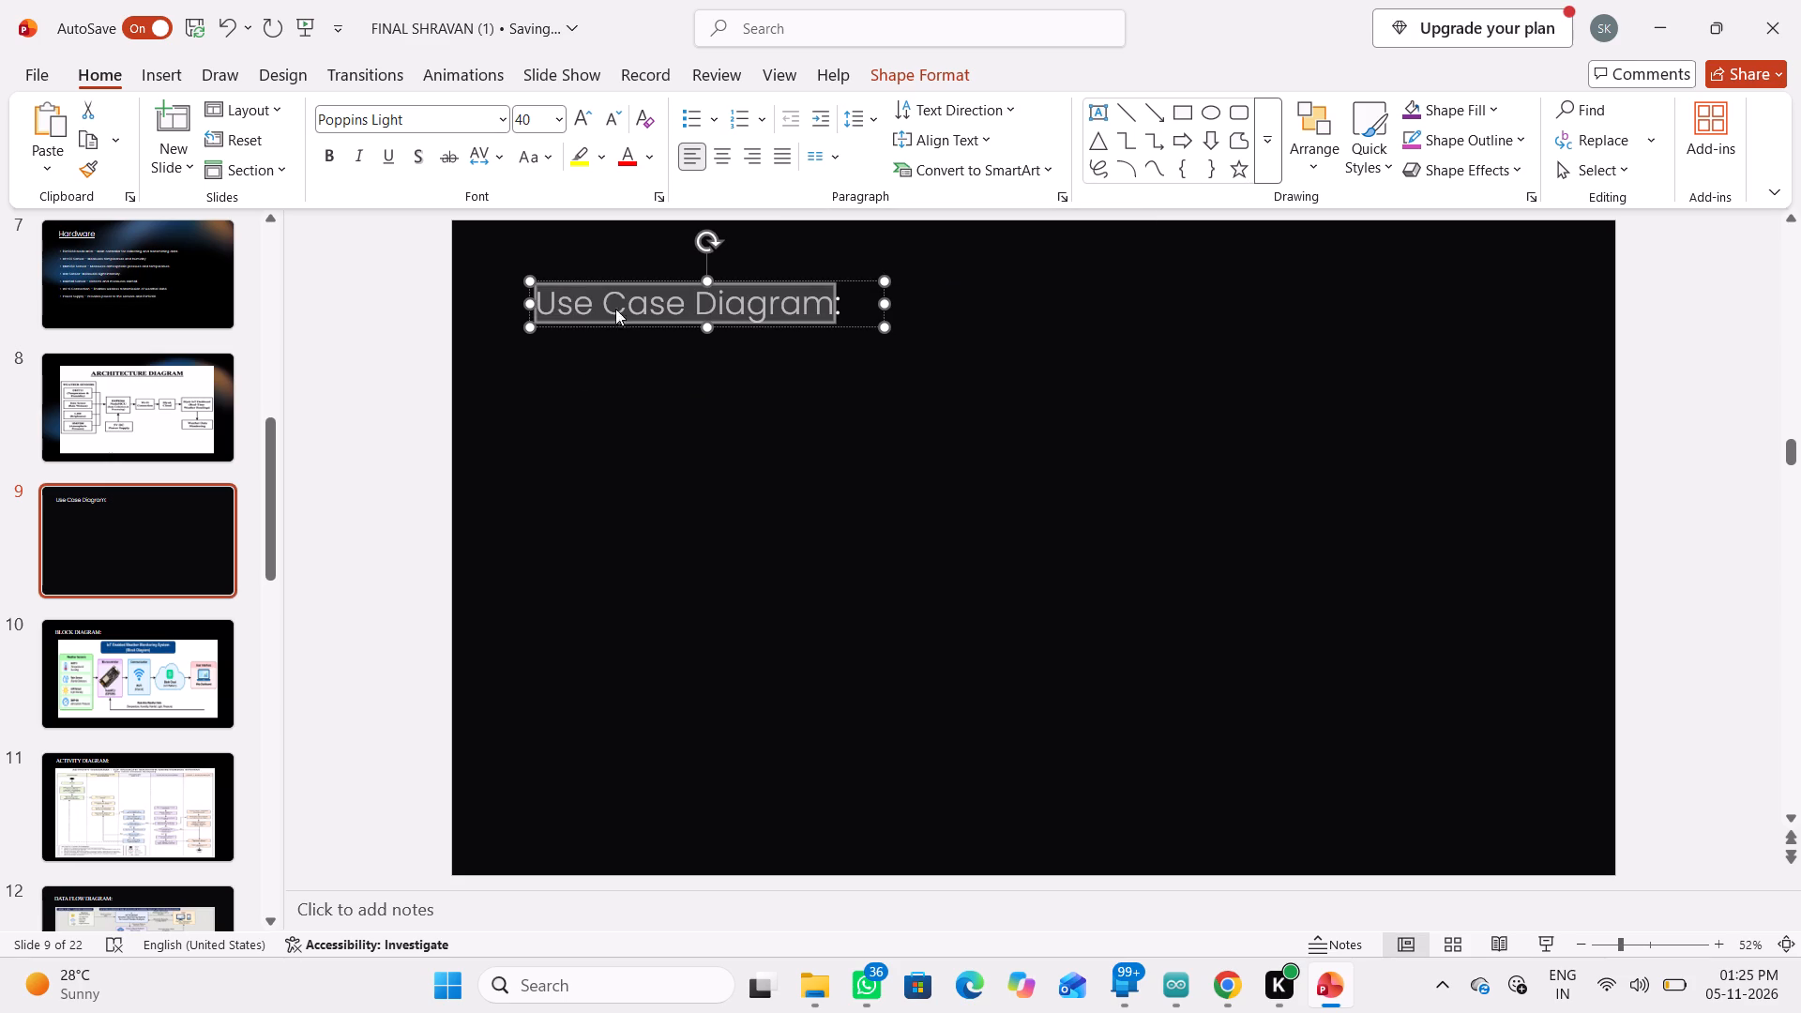
click(750, 338)
click(758, 285)
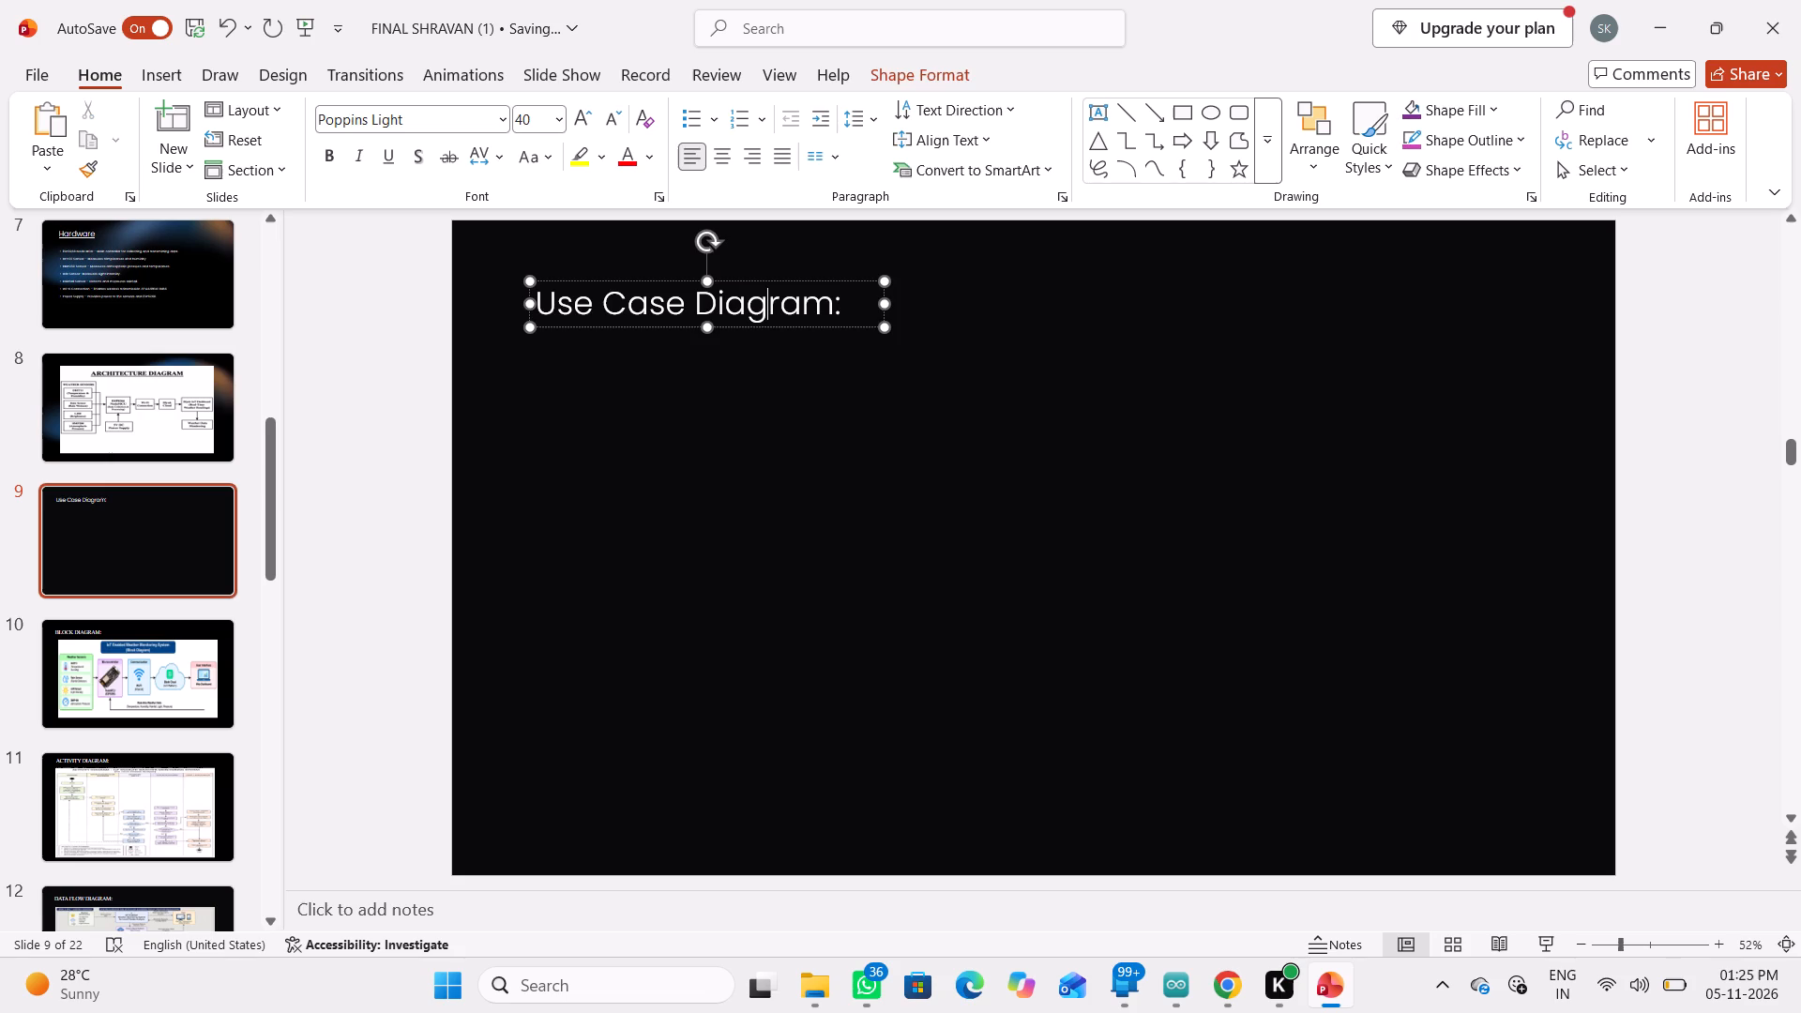
key(ctrl+a)
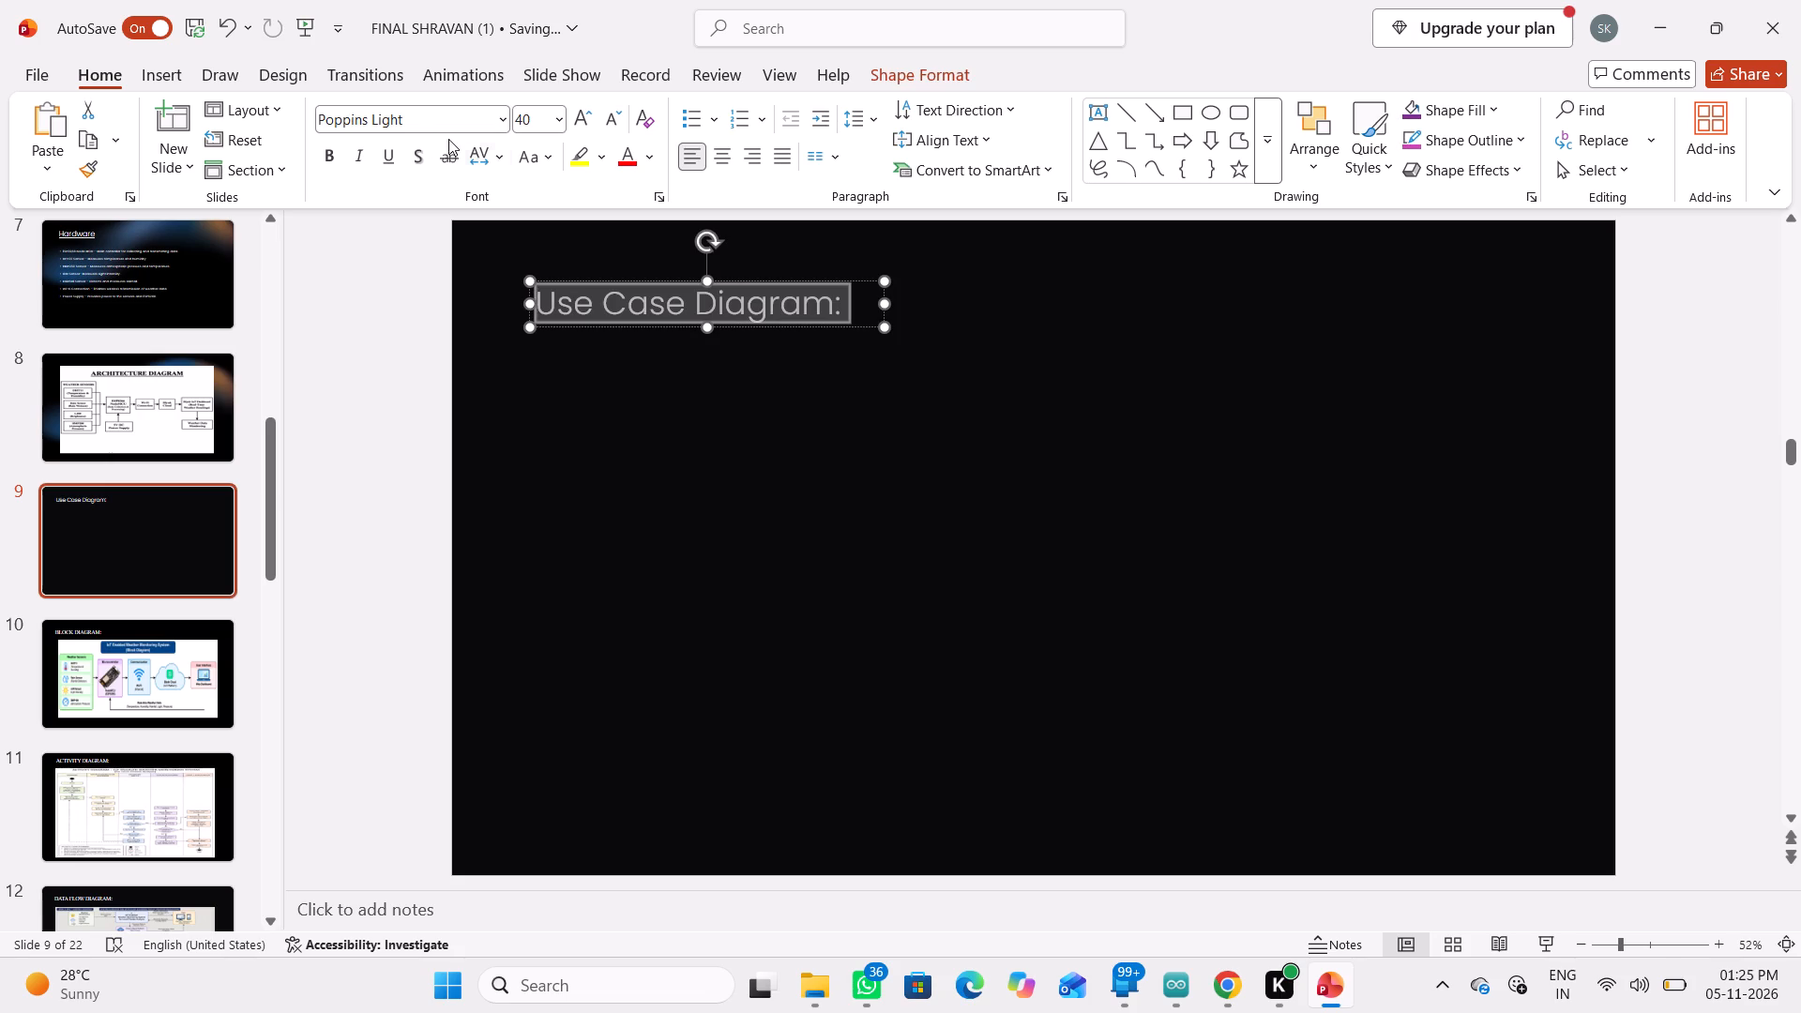
click(322, 157)
click(653, 486)
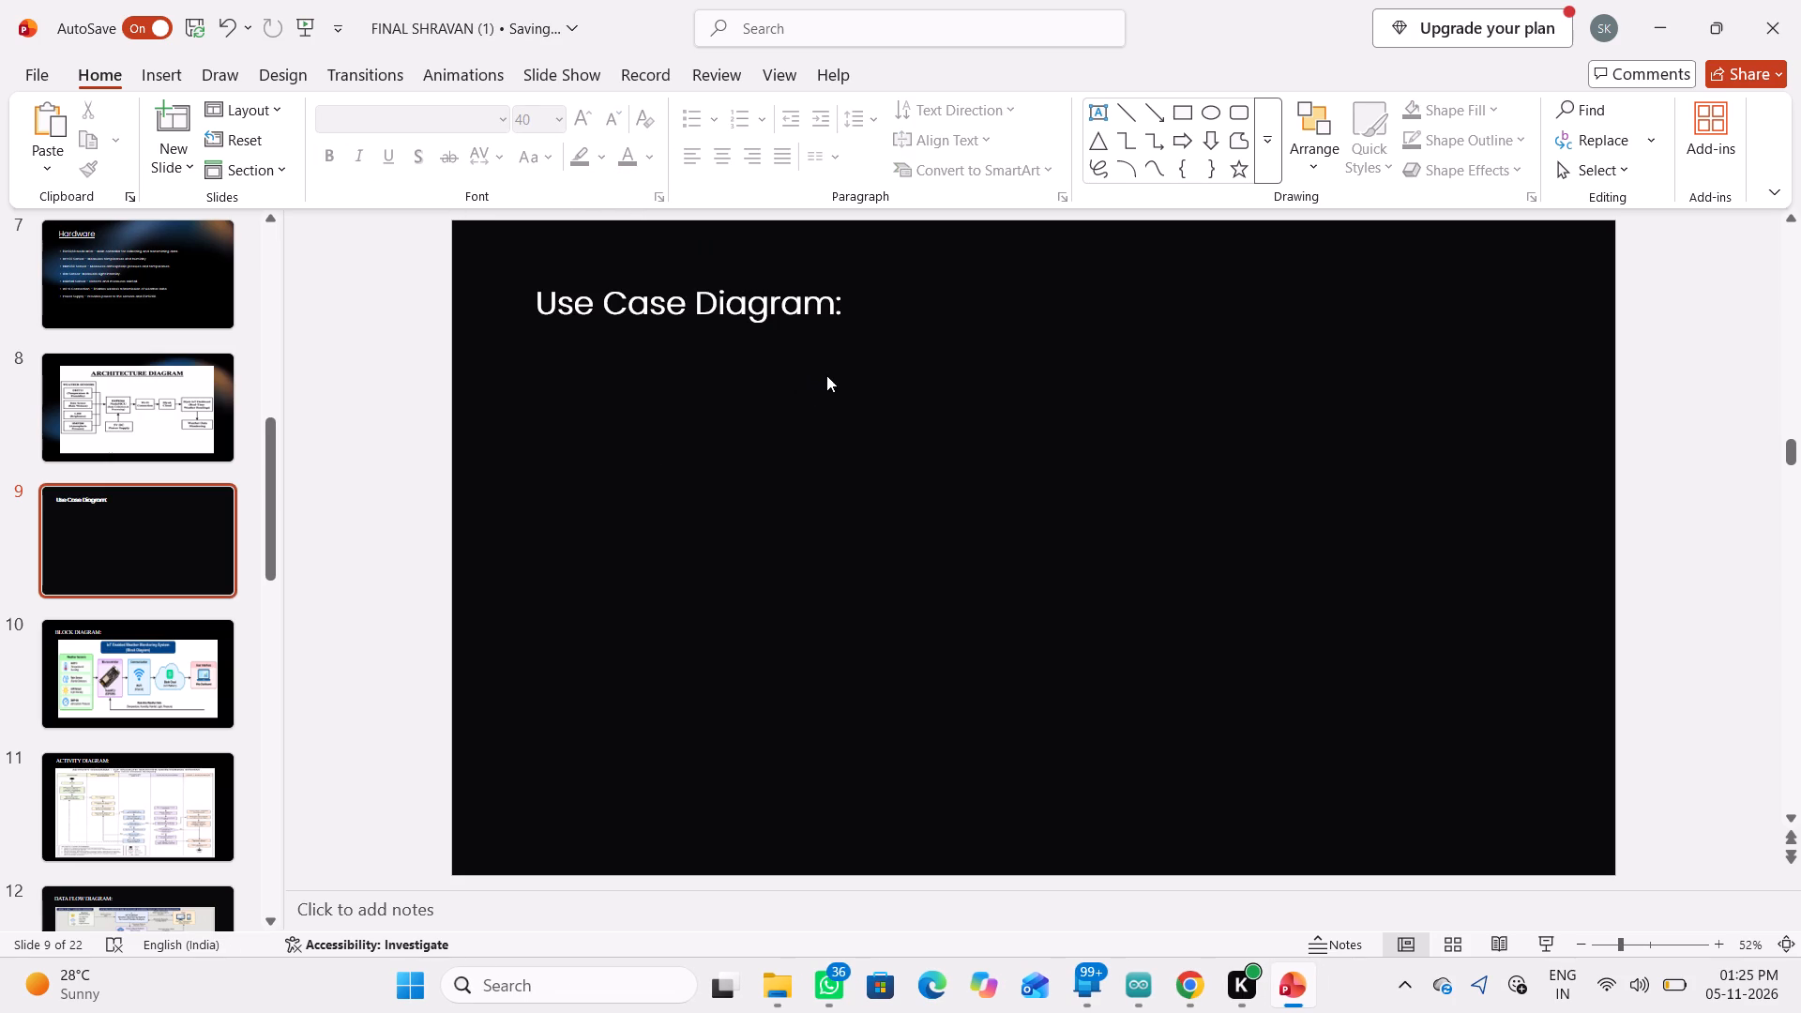
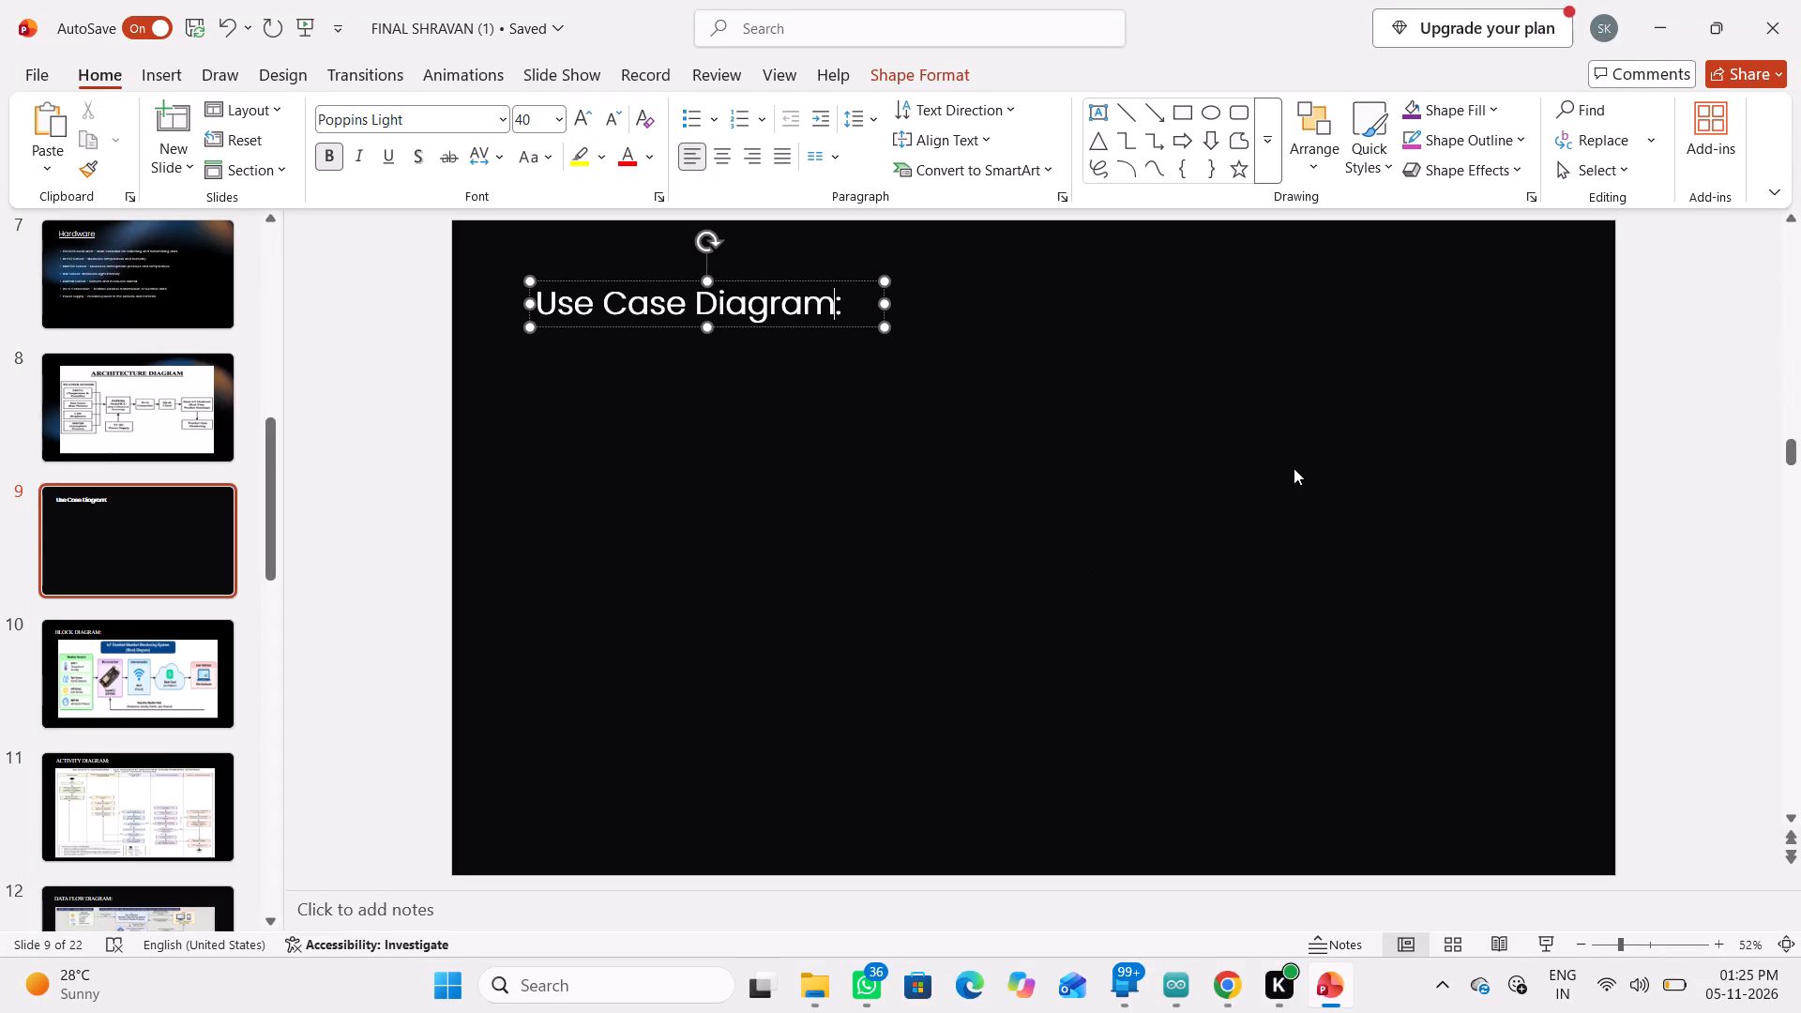
Paste the copied use case diagram picture onto the Use Case Diagram slide.
click(904, 476)
click(754, 475)
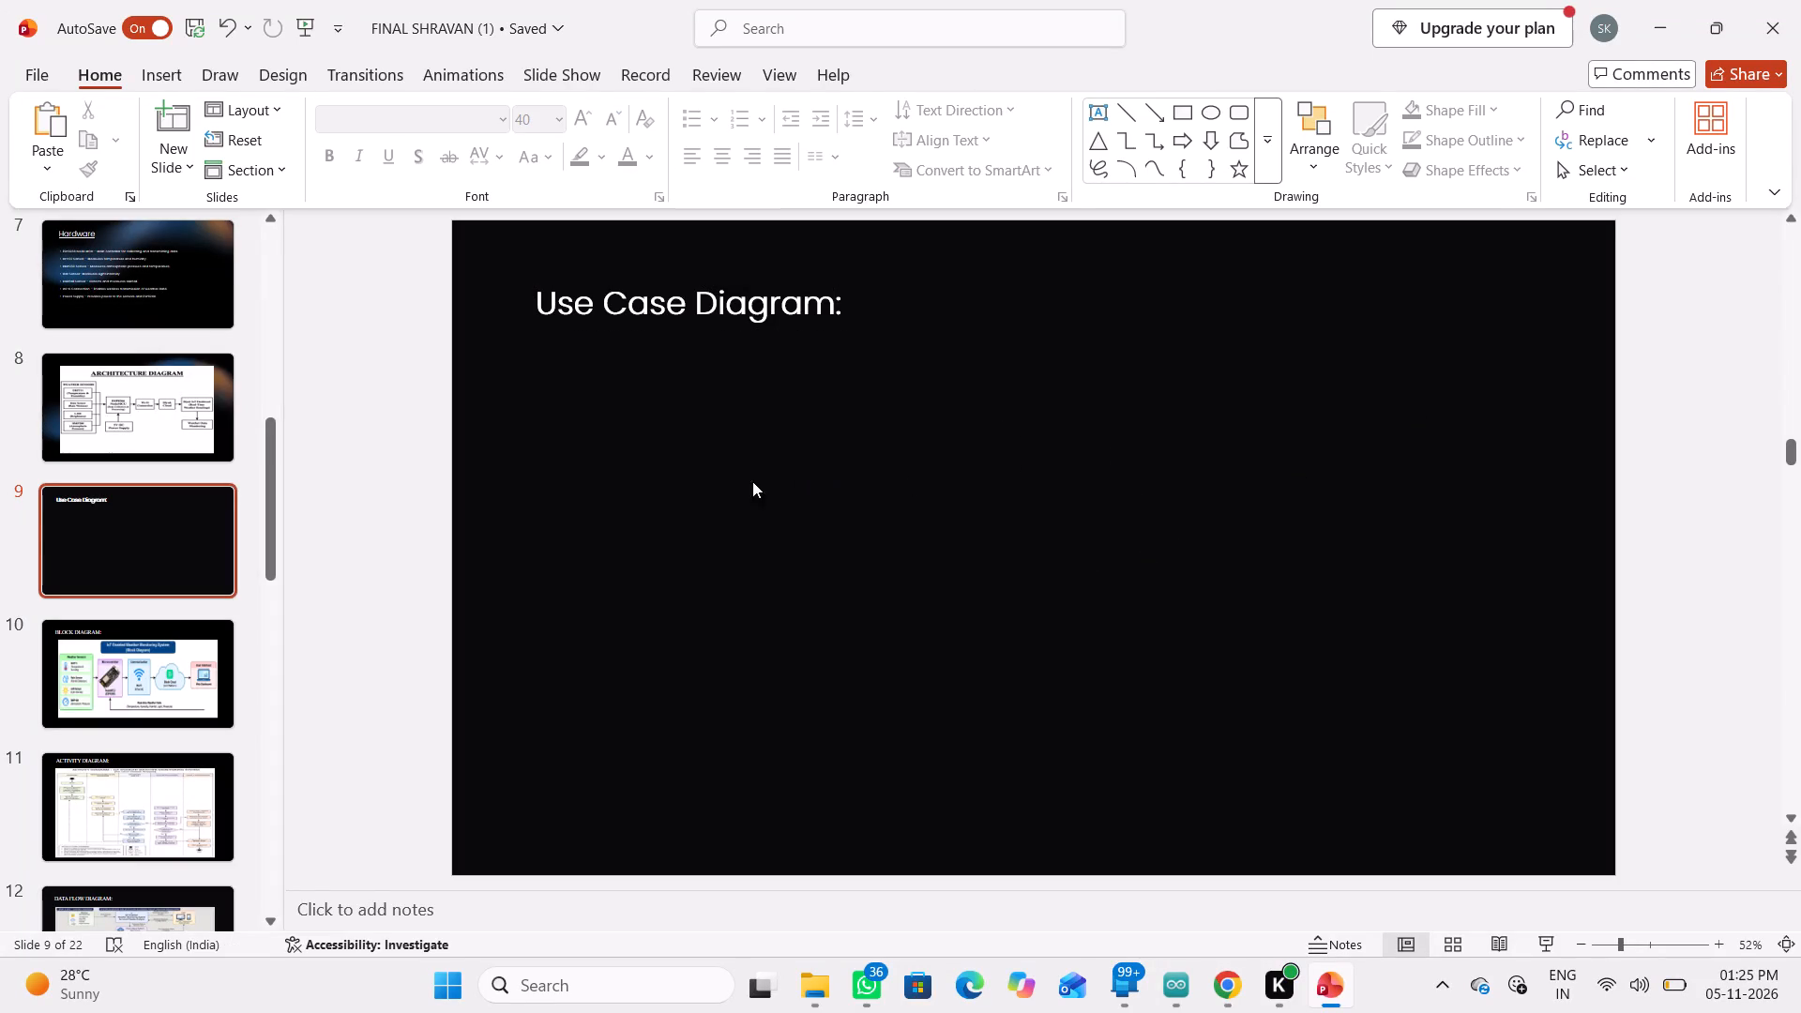
key(ctrl+v)
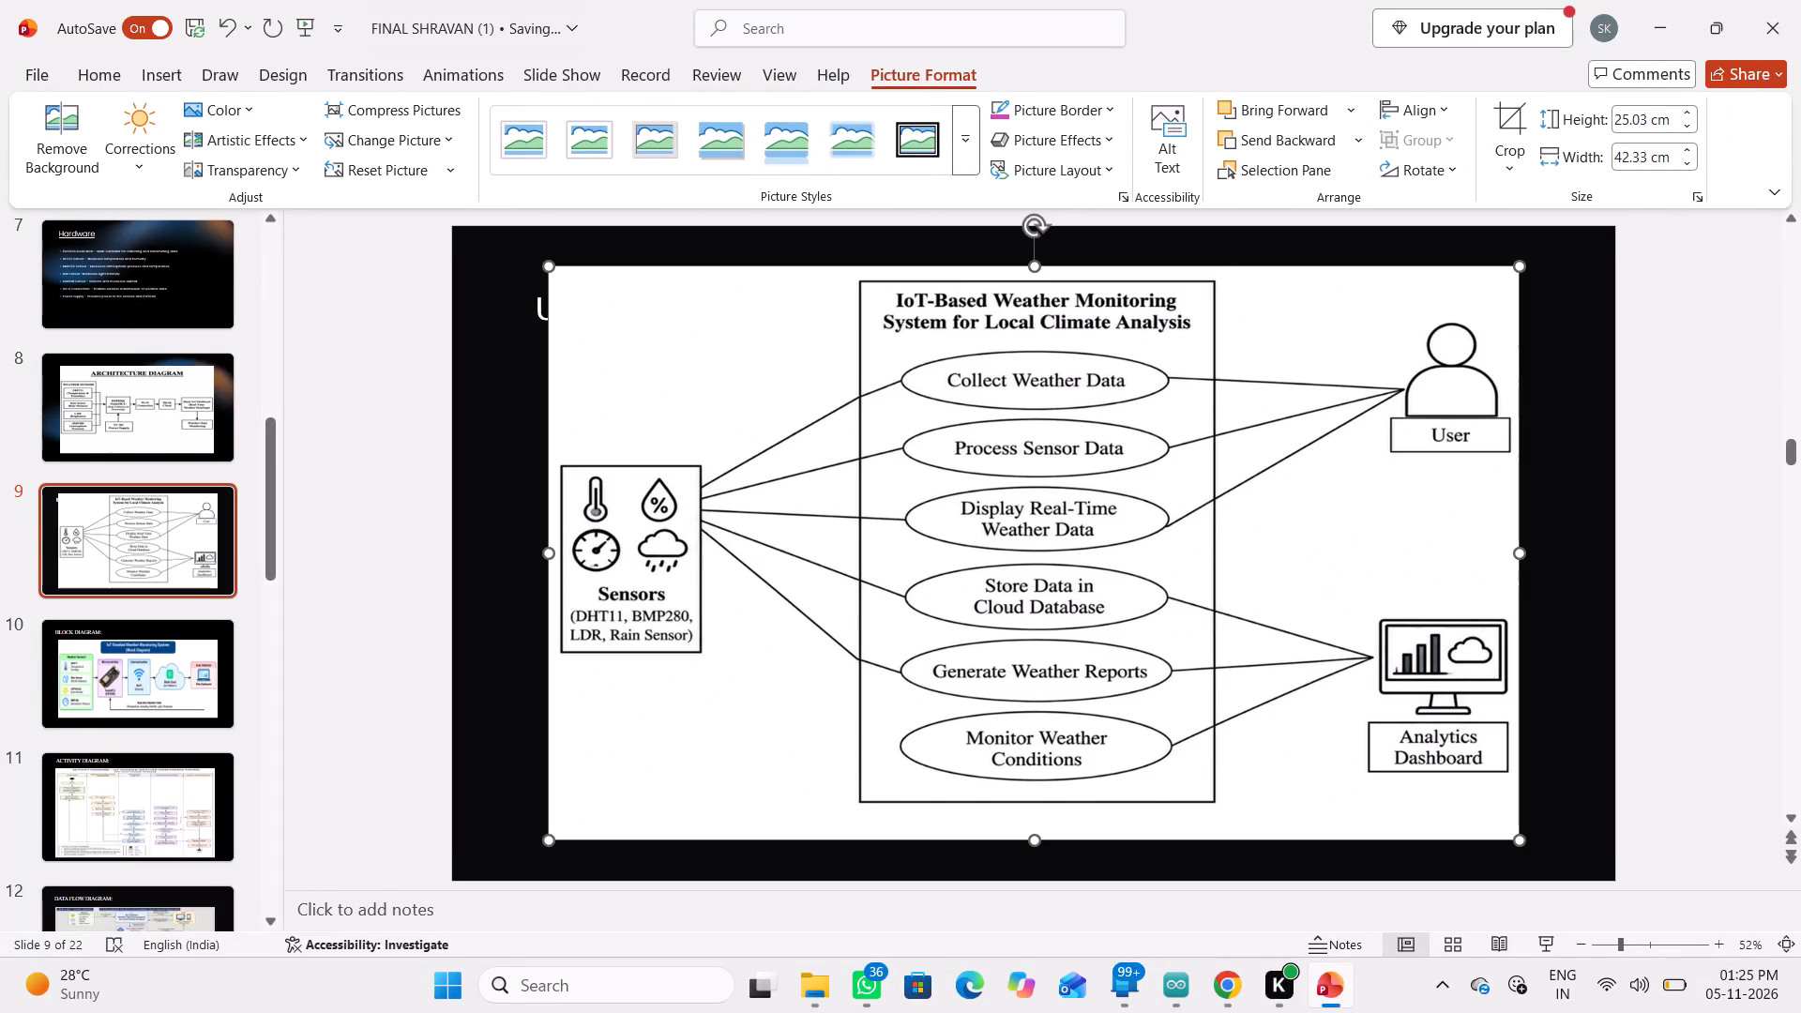
drag(1035, 260, 1014, 358)
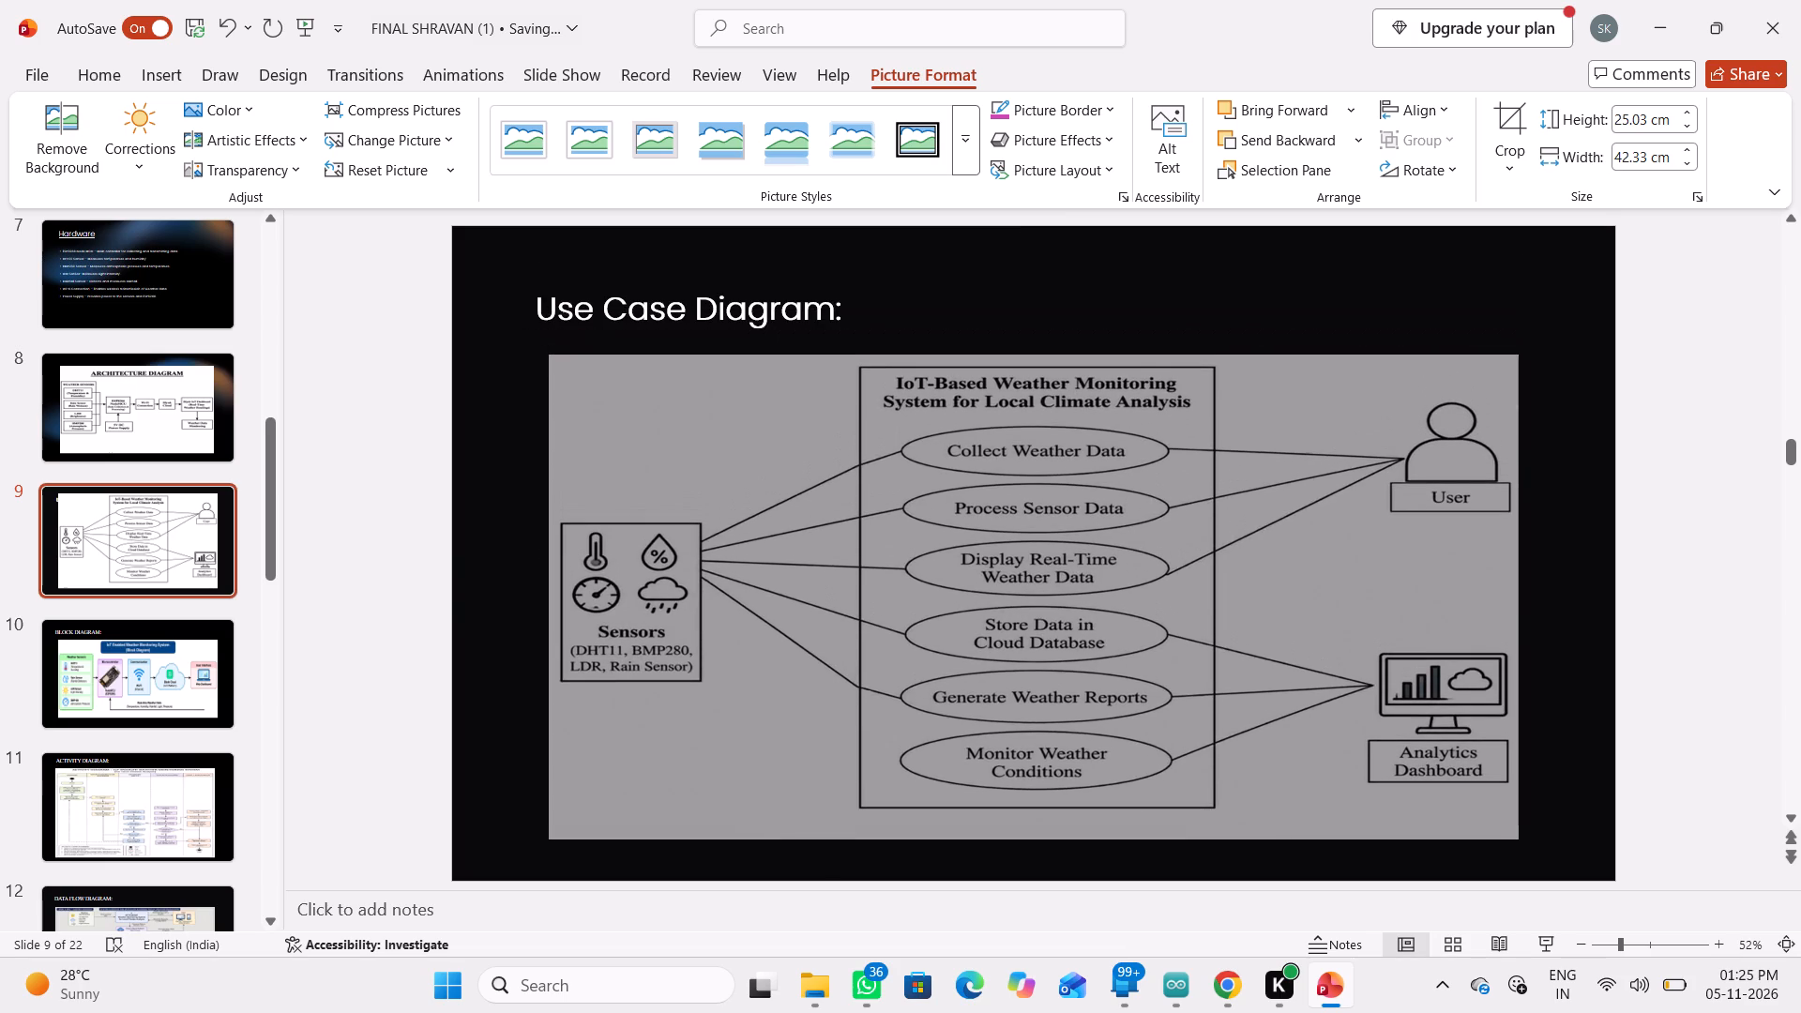
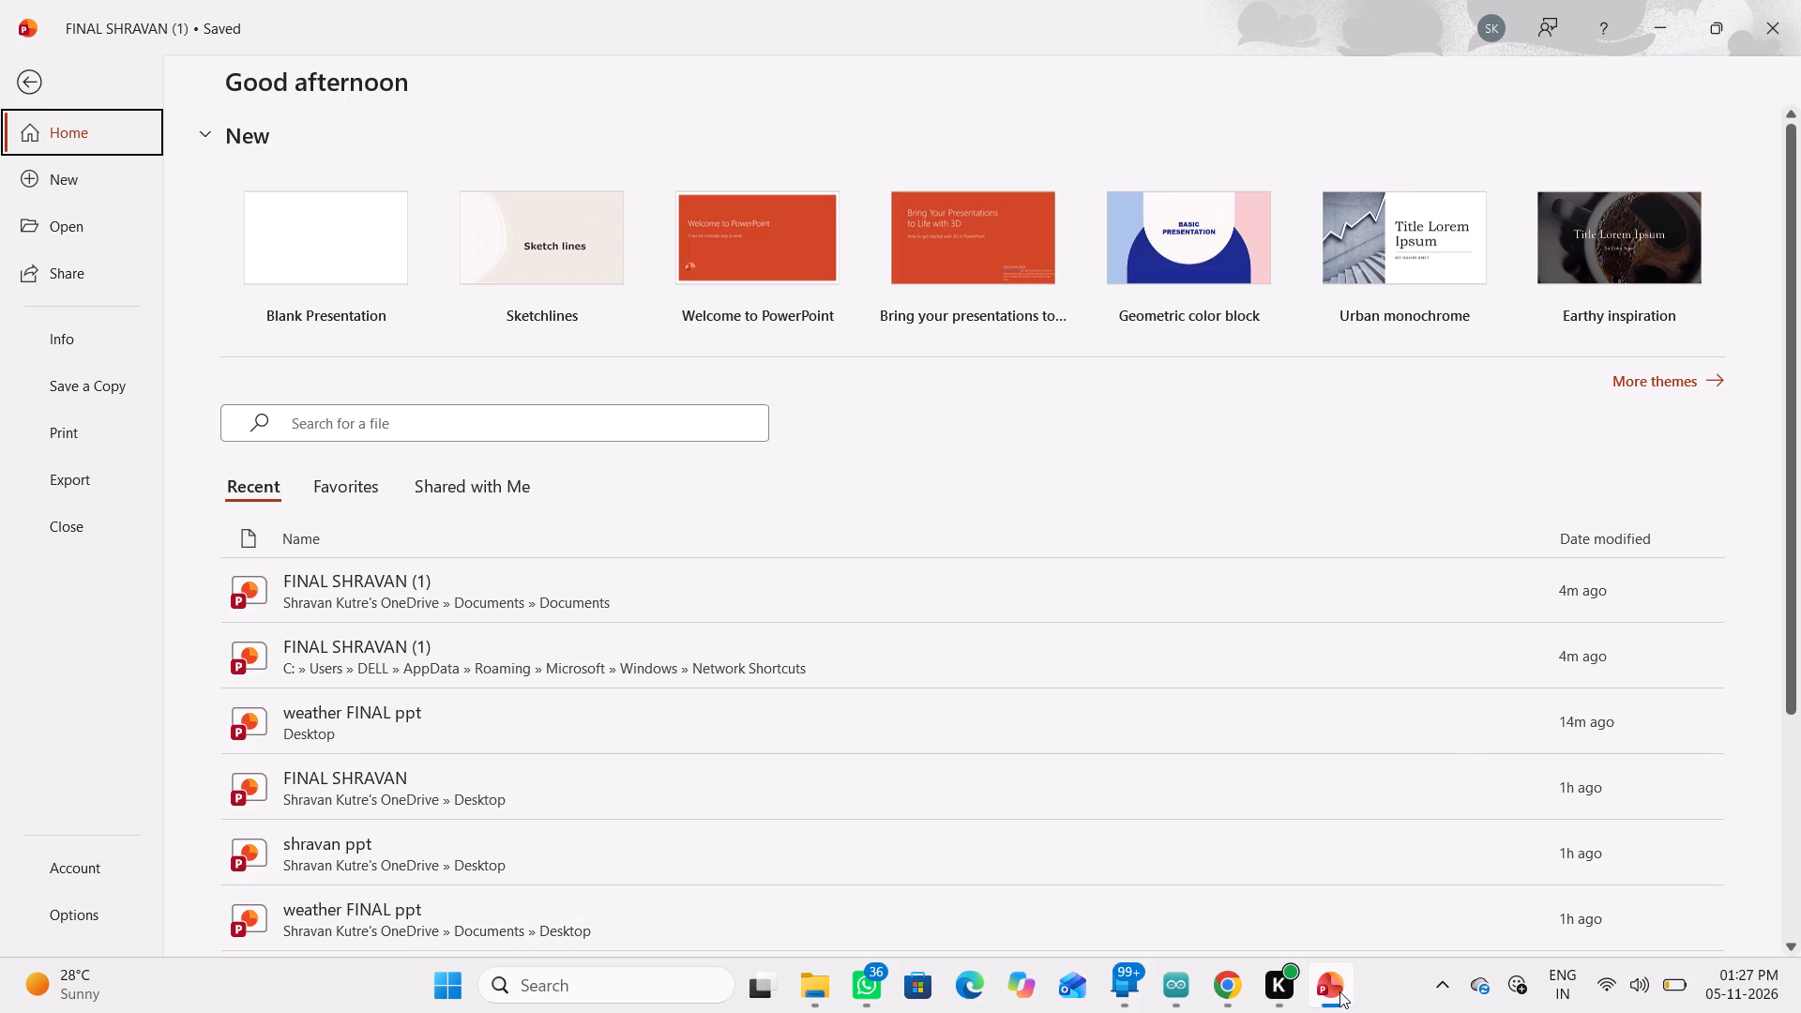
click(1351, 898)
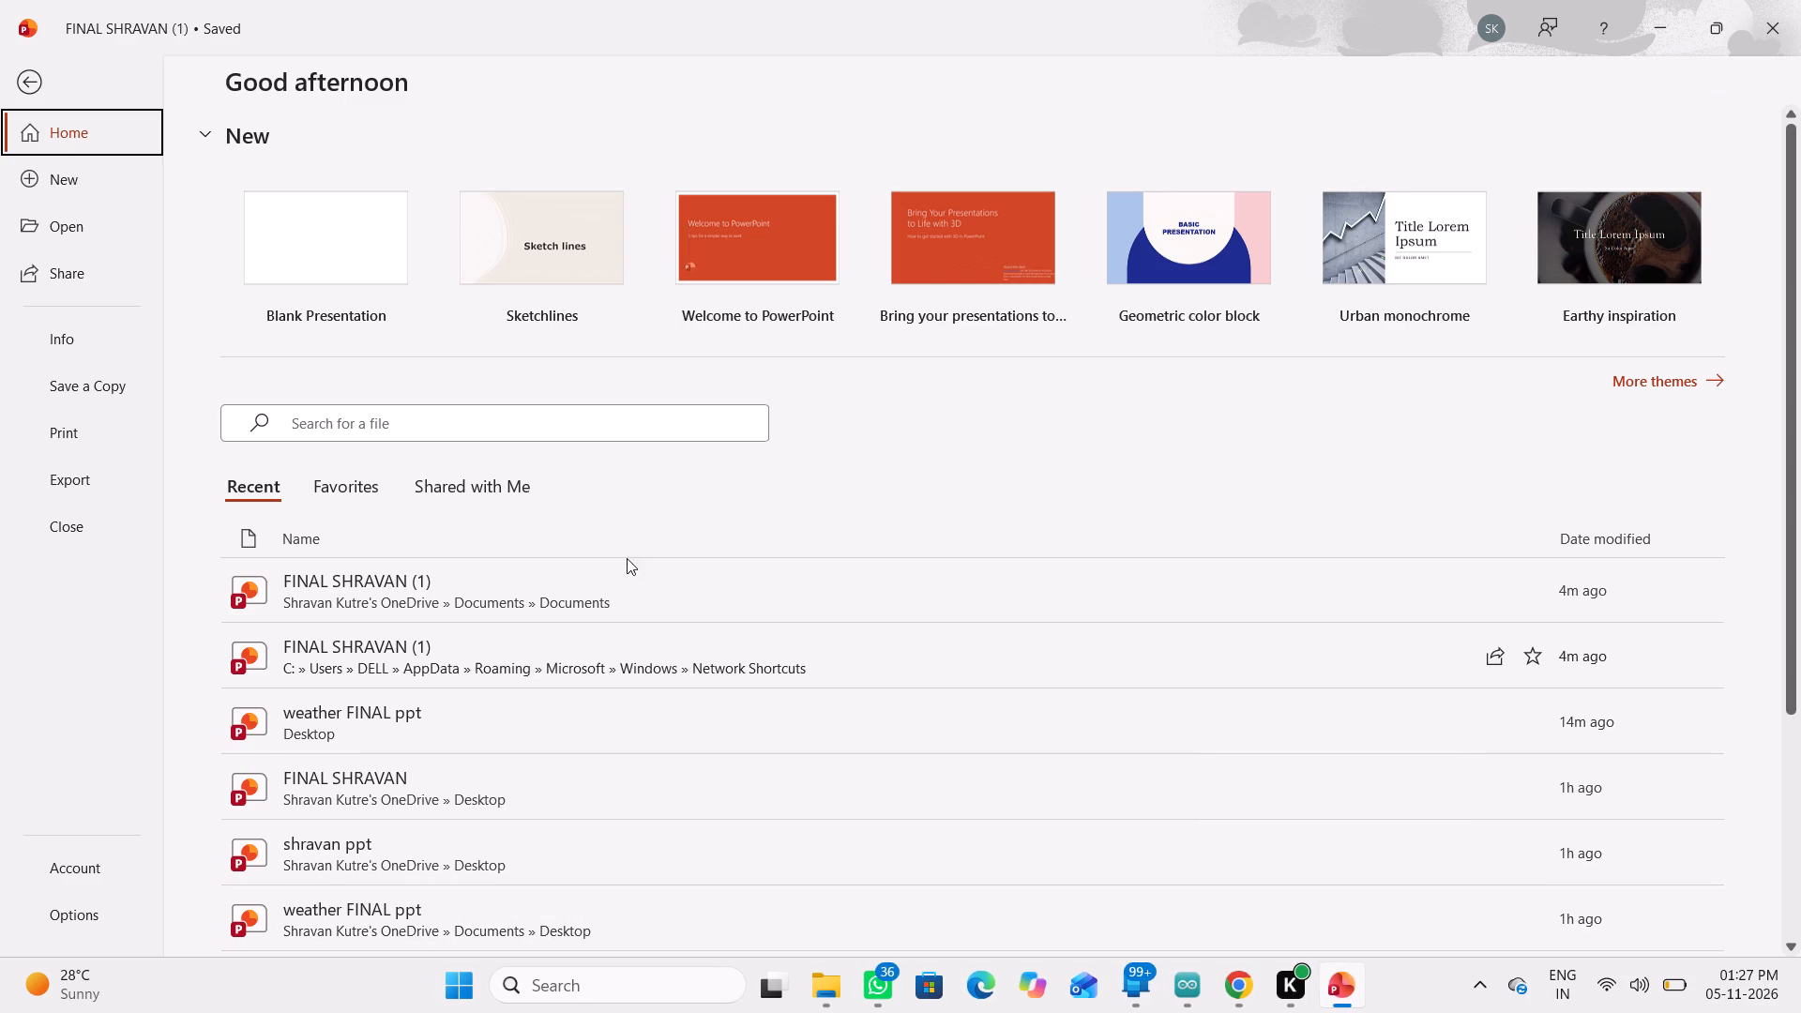
Return to the Use Case Diagram slide, deselect the diagram picture and save the presentation.
click(597, 579)
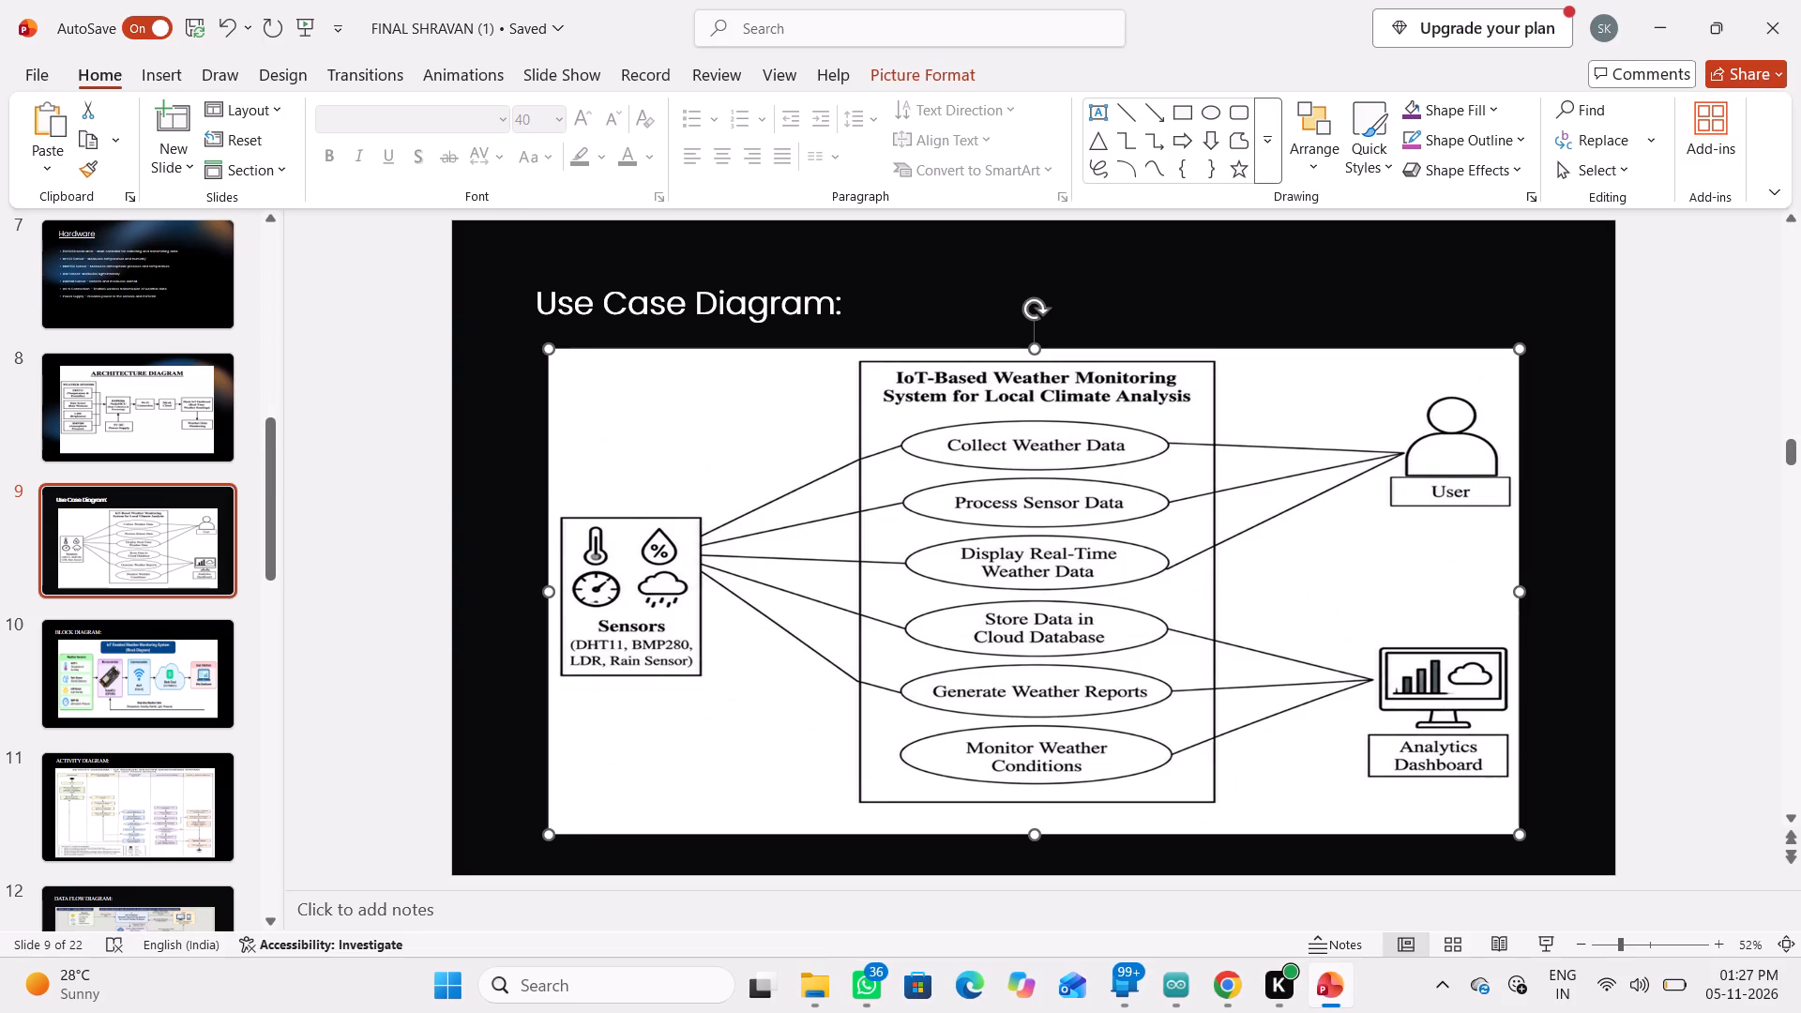
click(538, 485)
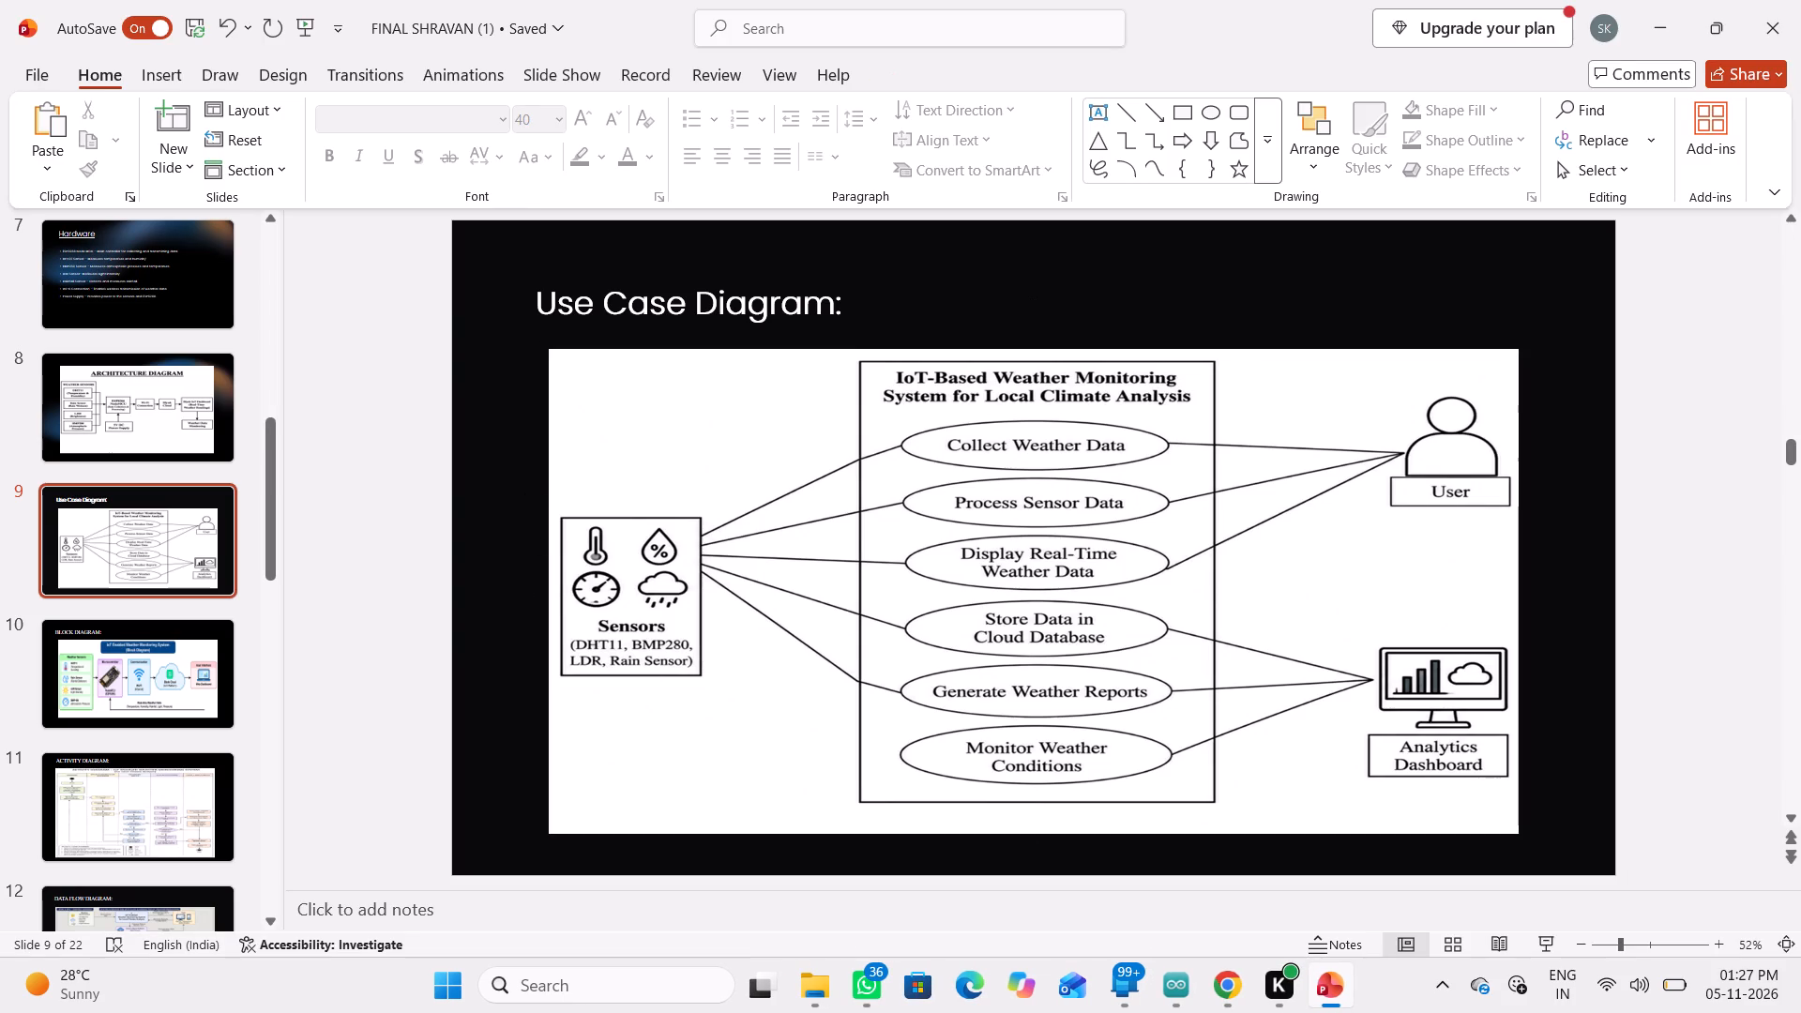
key(ctrl+s)
Start saving a copy of the presentation, bringing up the available save locations.
click(31, 68)
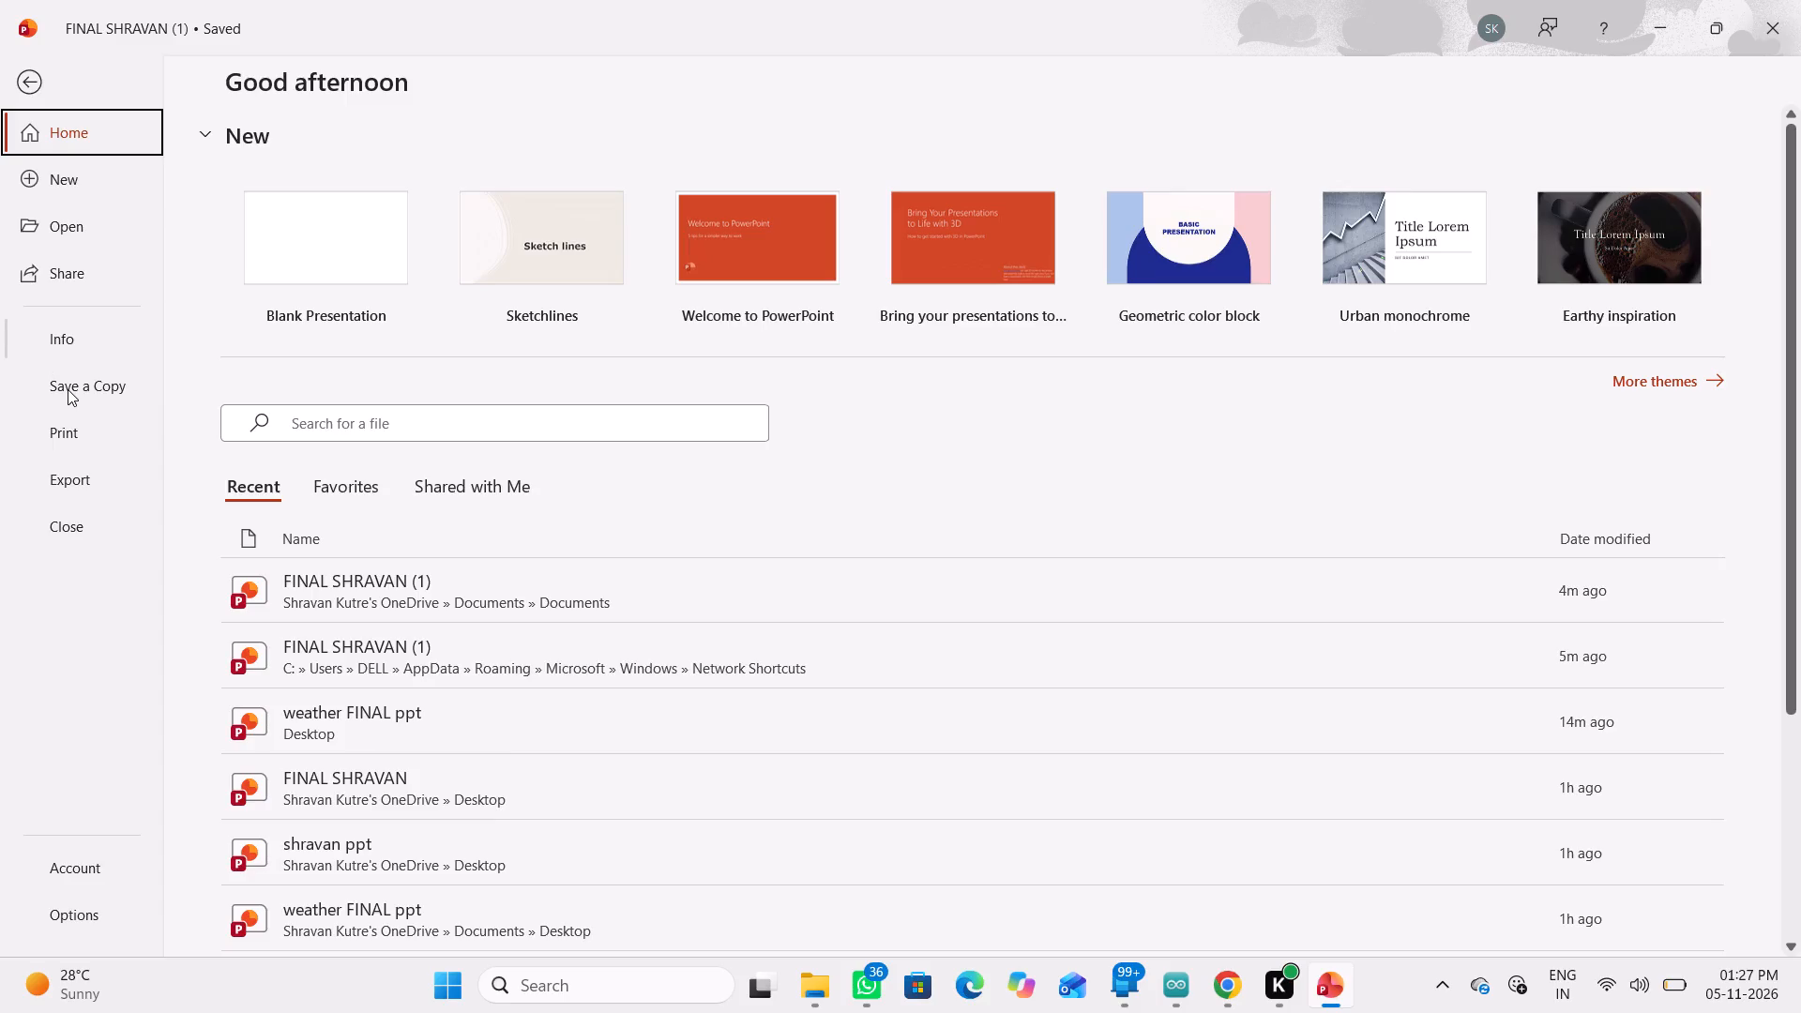
click(68, 389)
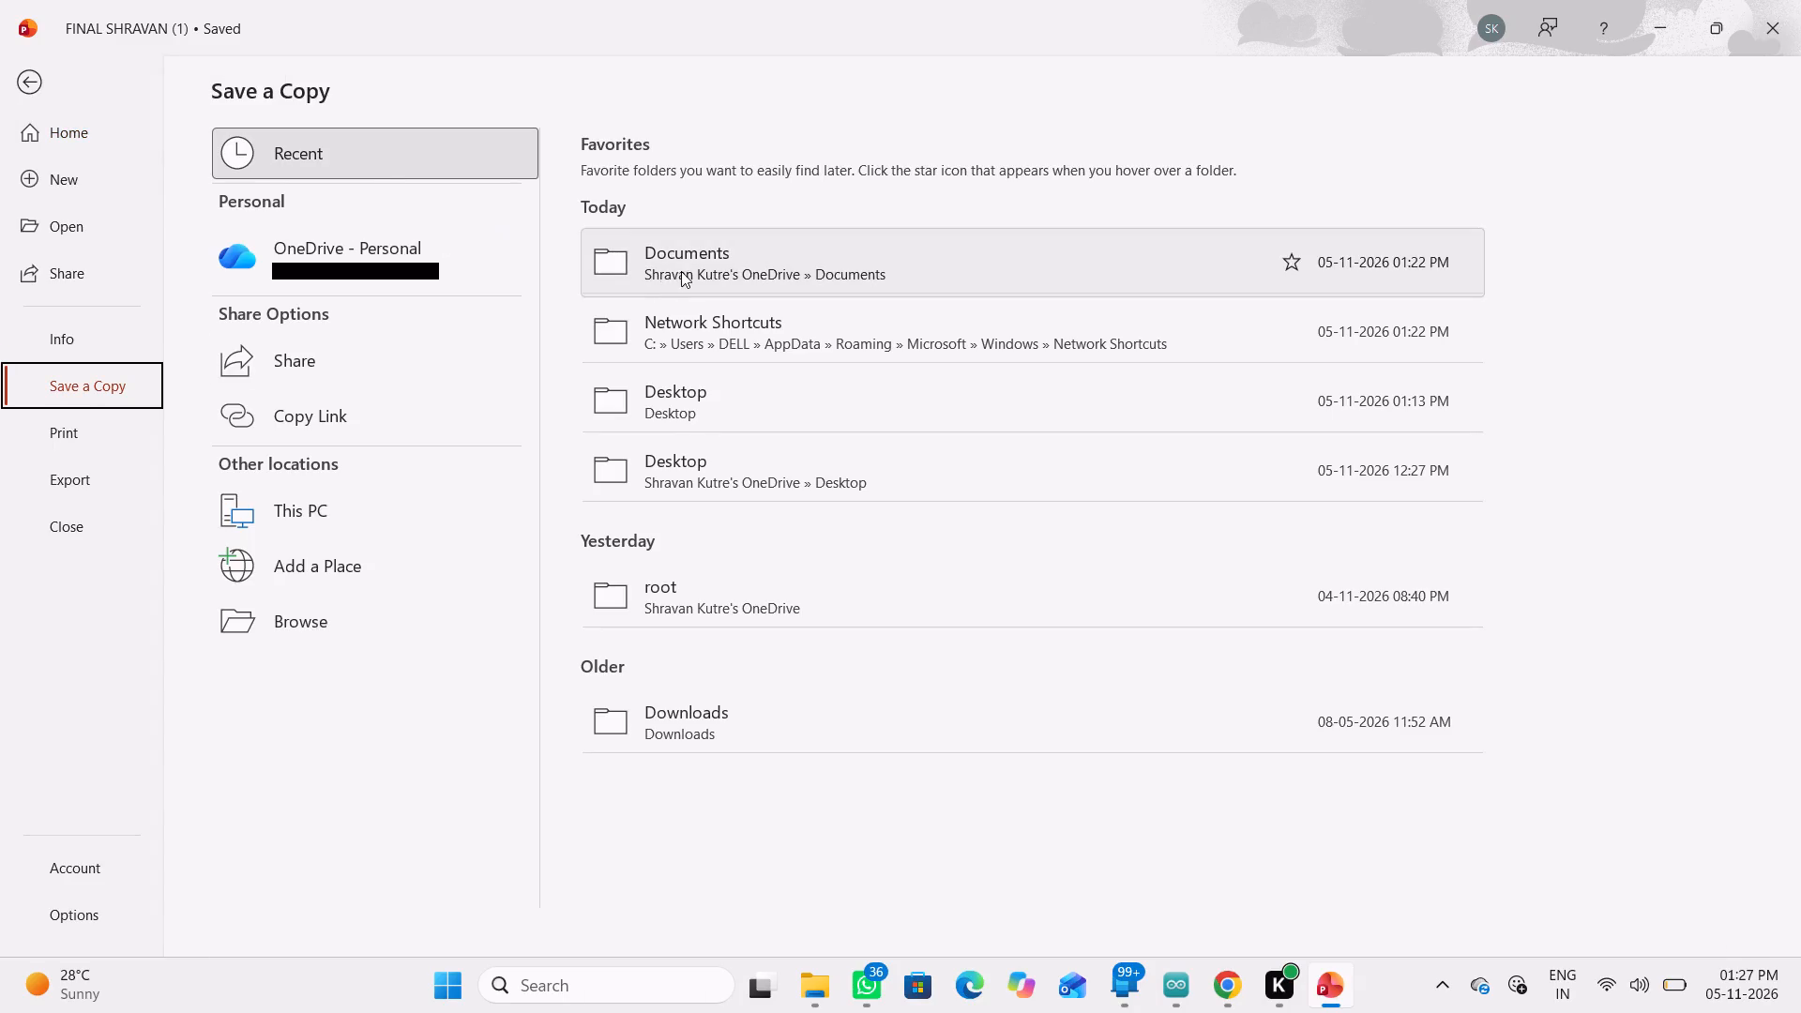
click(716, 412)
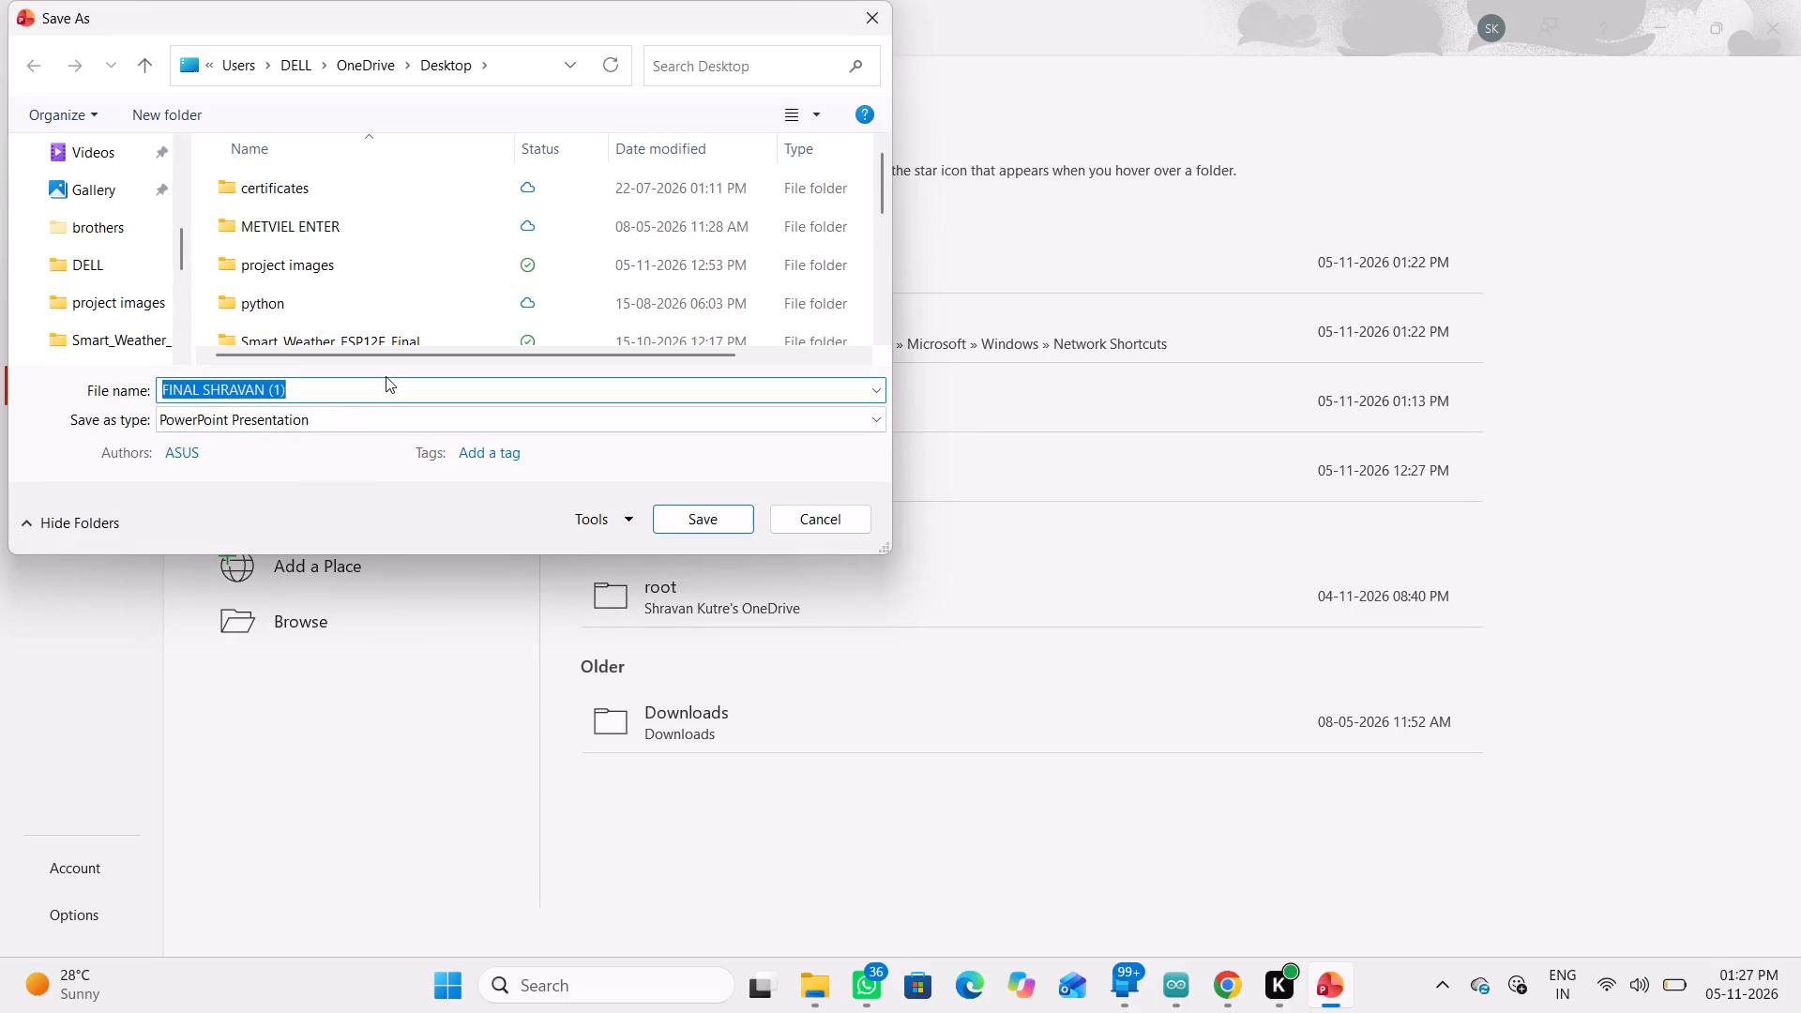
key(BackSpace)
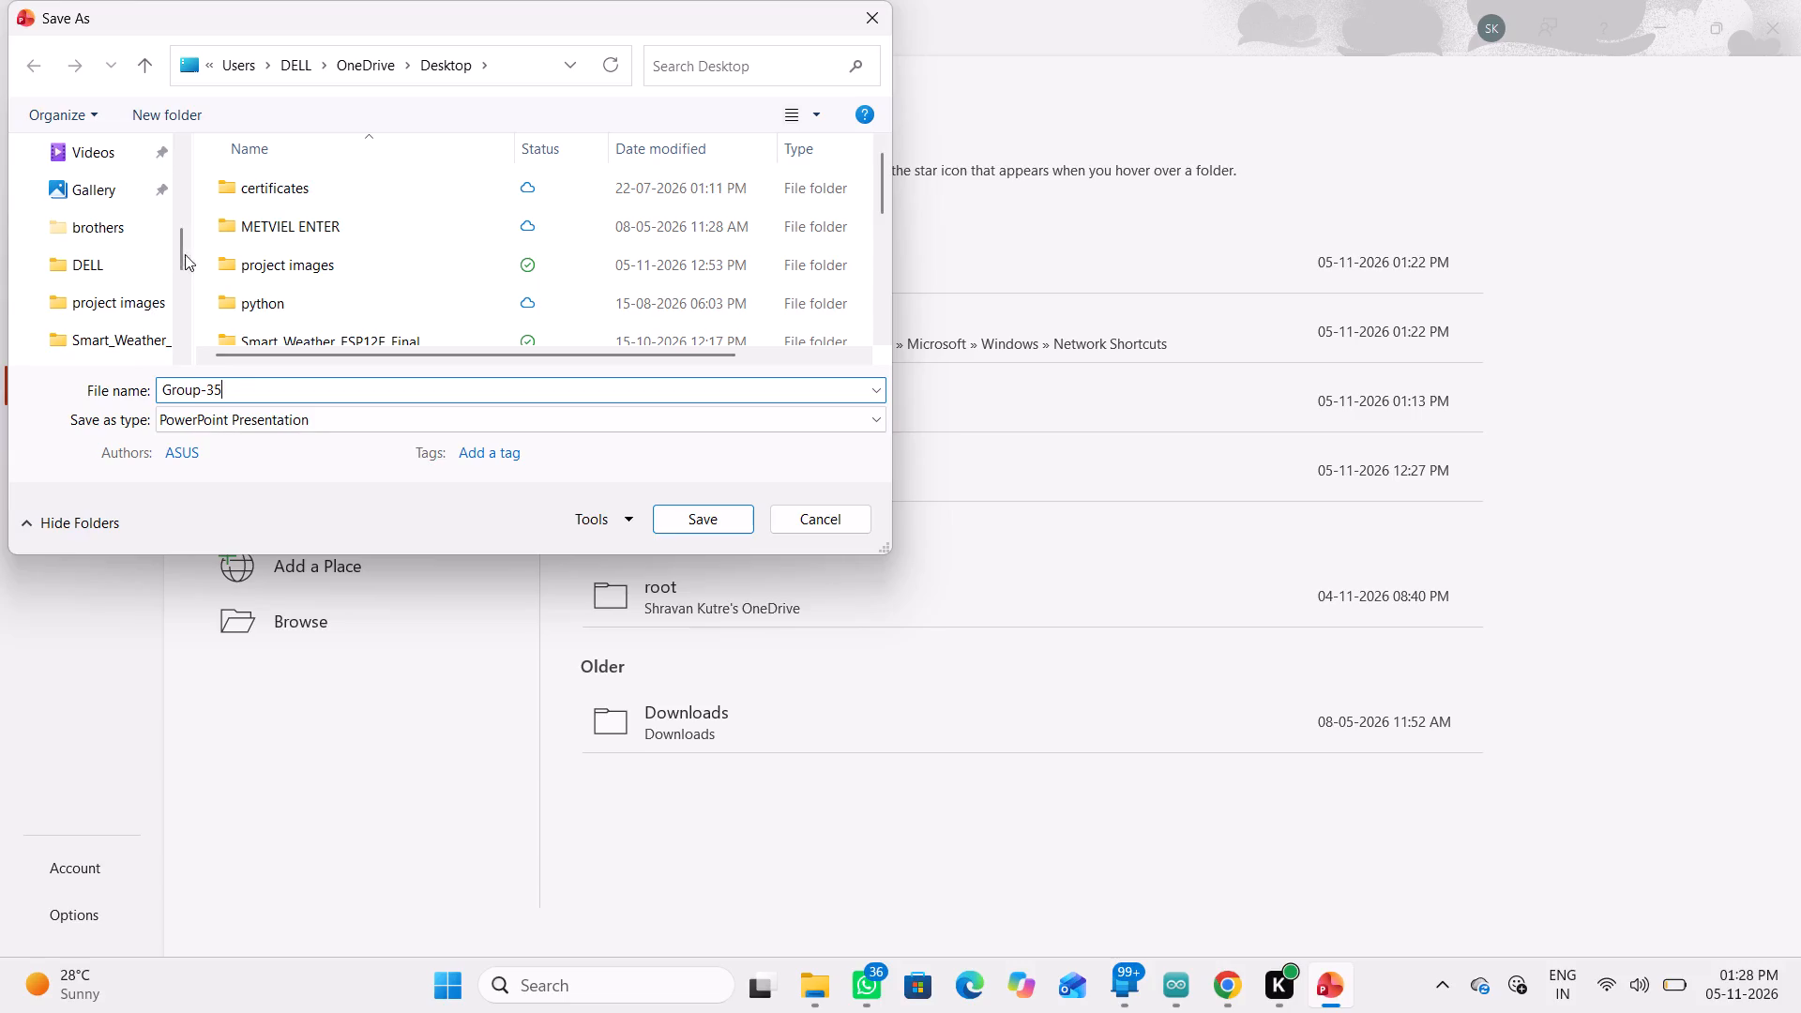
scroll(153, 280, up, 15)
click(140, 307)
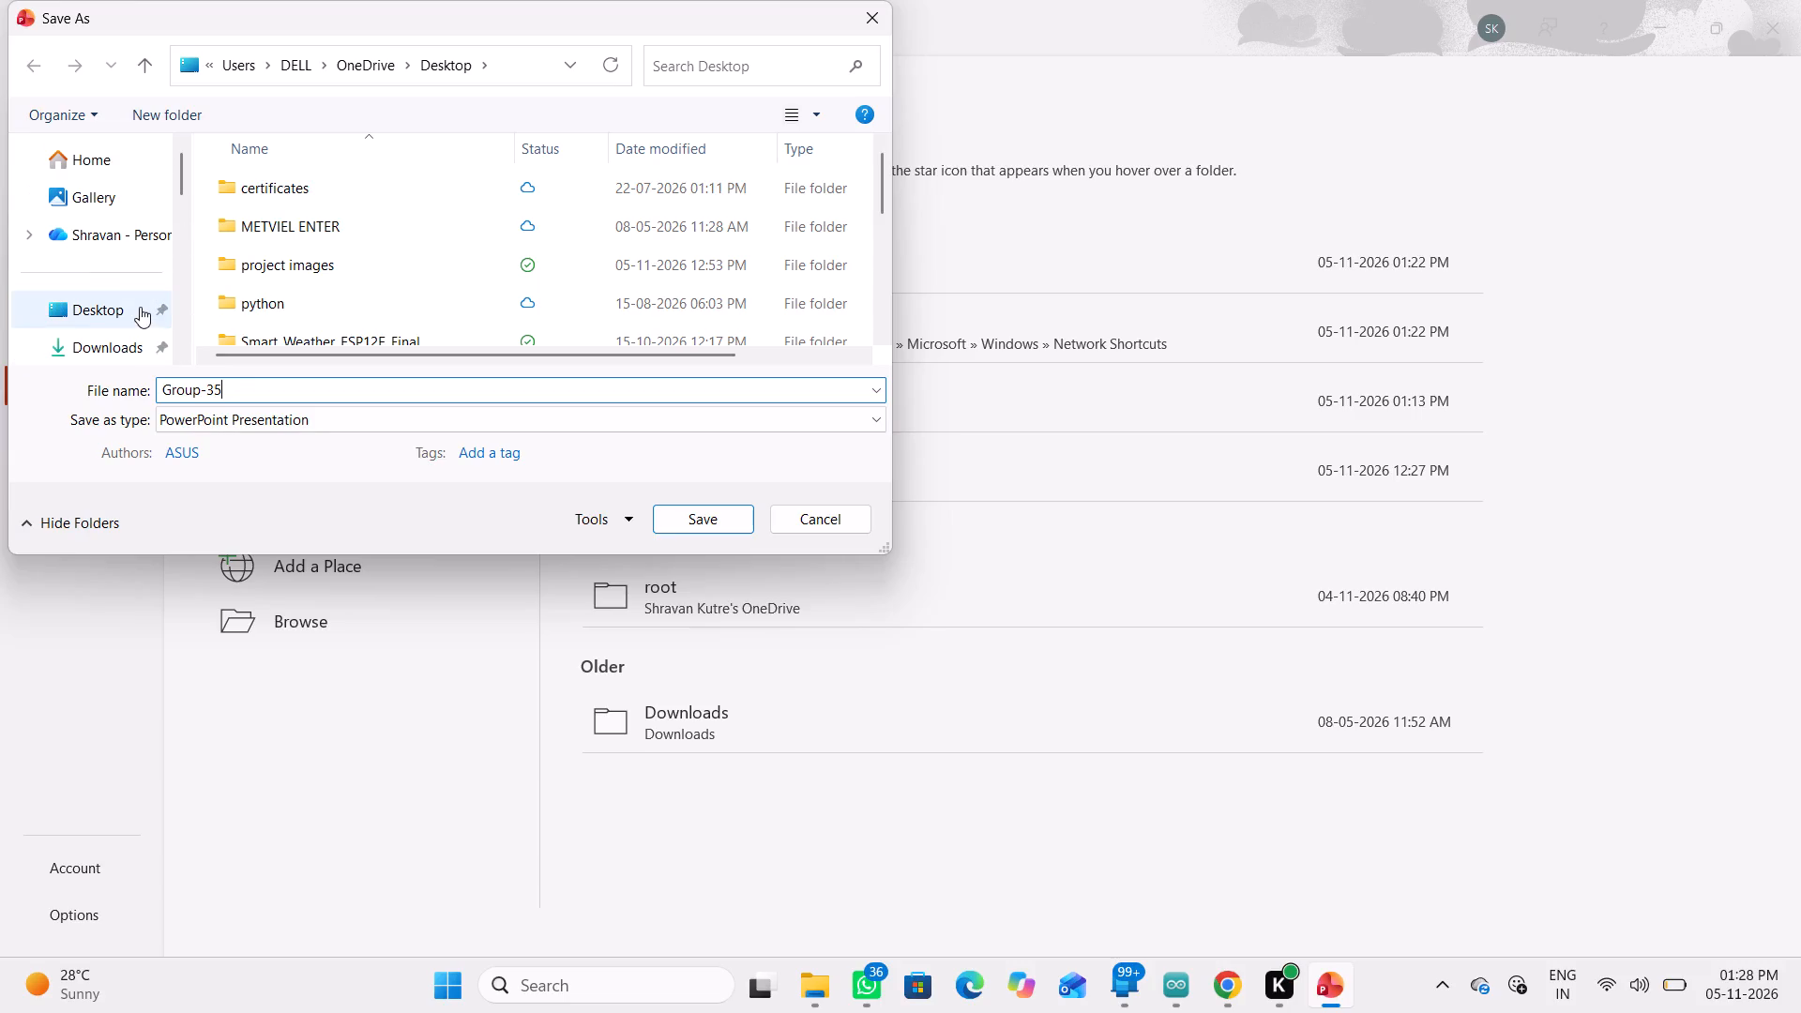